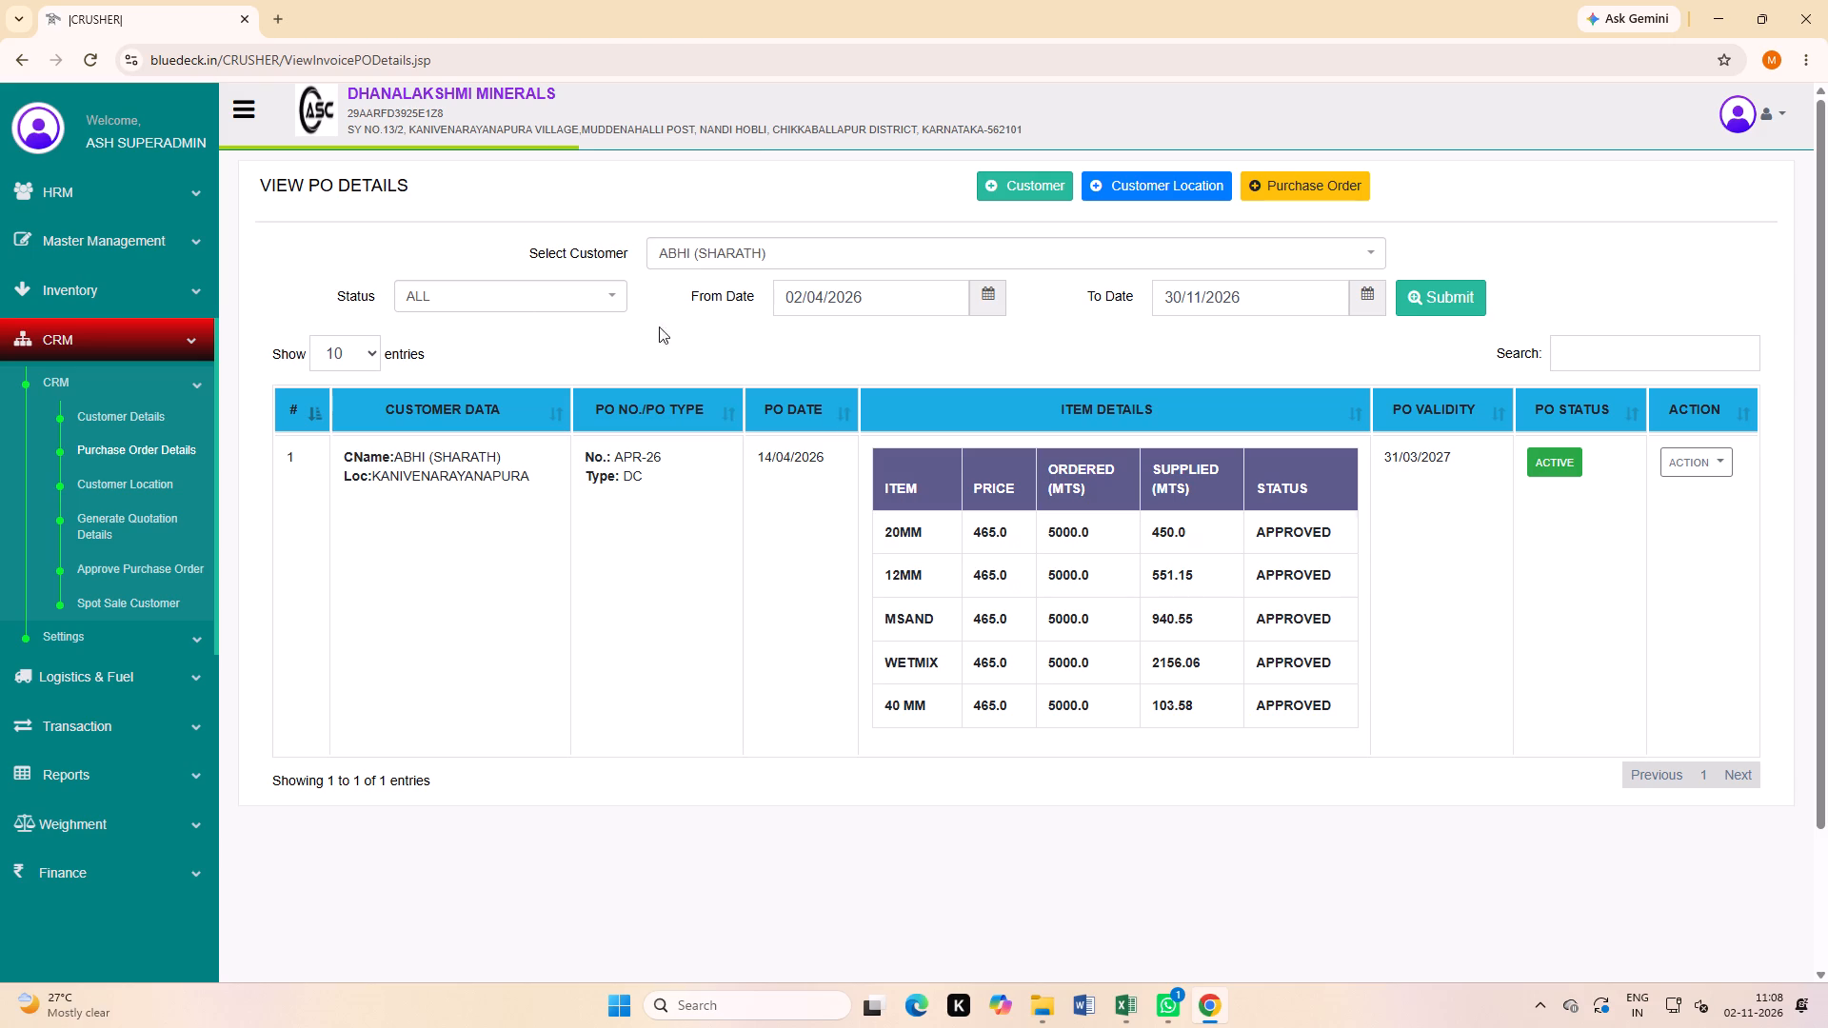
Switch to the DLM SALE REPORT workbook, remove the vendor filter from the Boulders sheet's table and save the workbook.
scroll(548, 343, "up", 6)
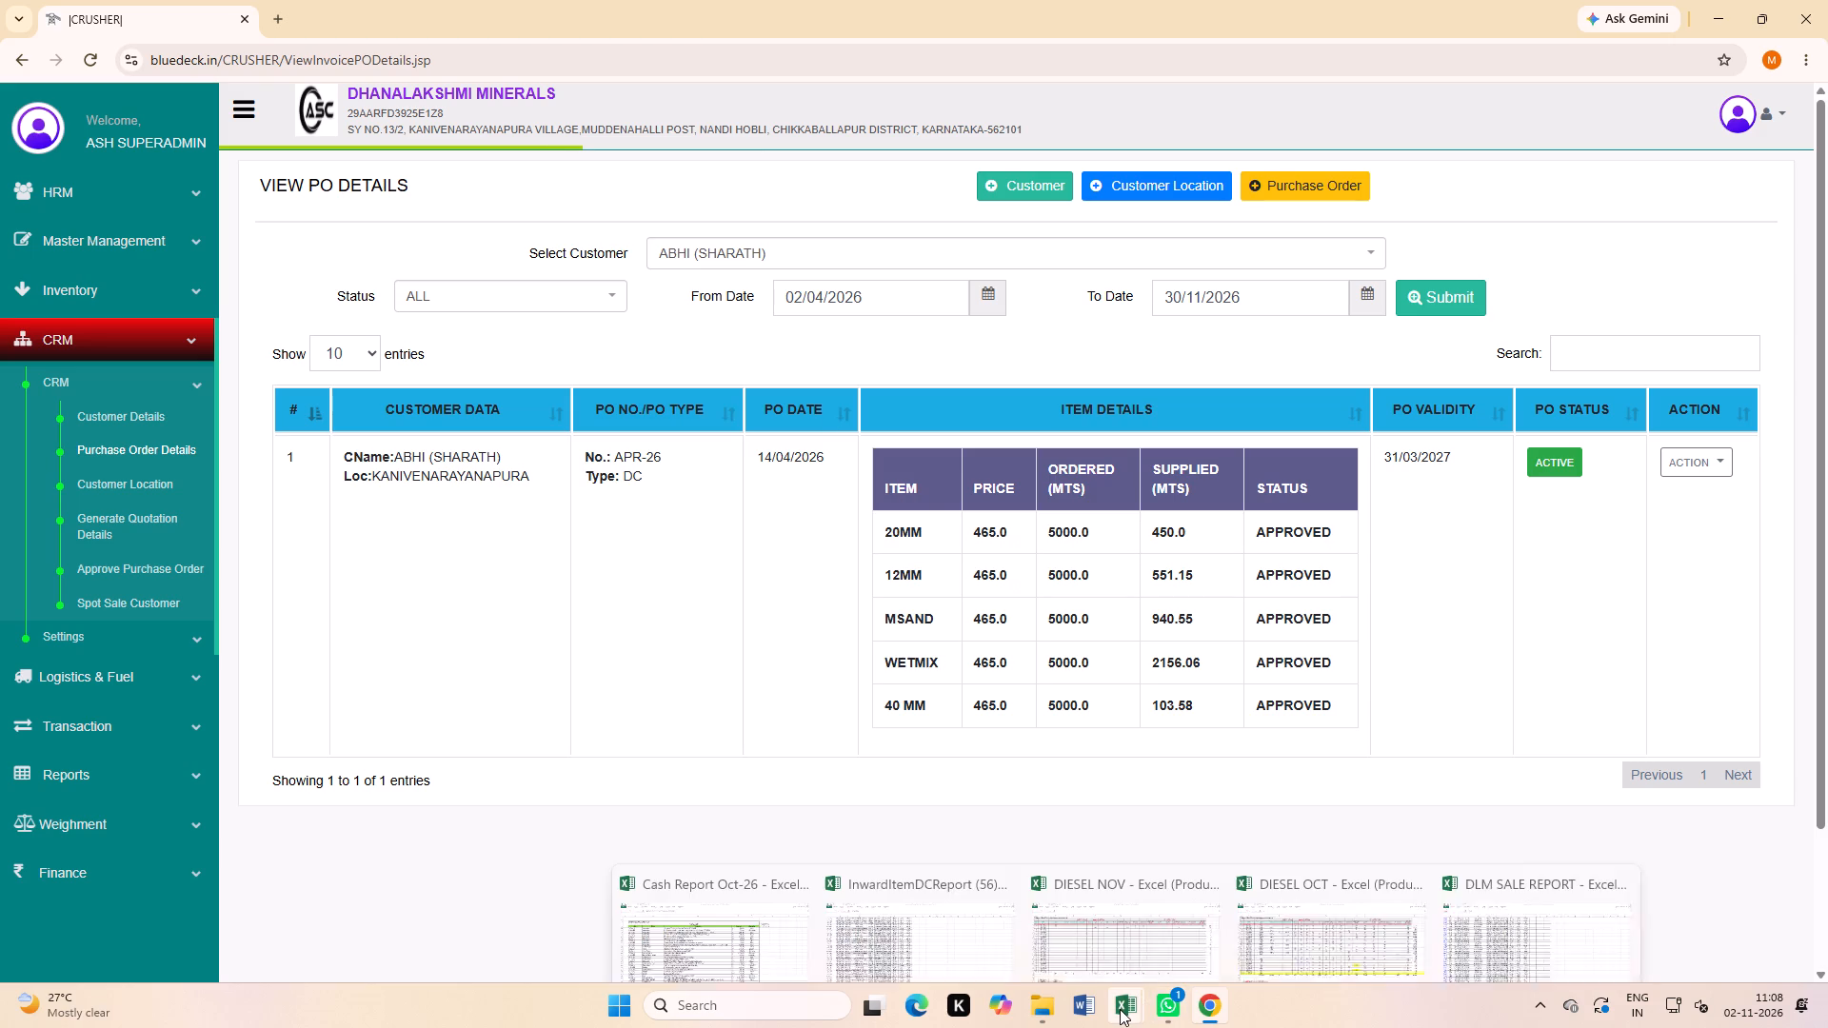
left_click(1535, 911)
scroll(879, 734, "up", 4)
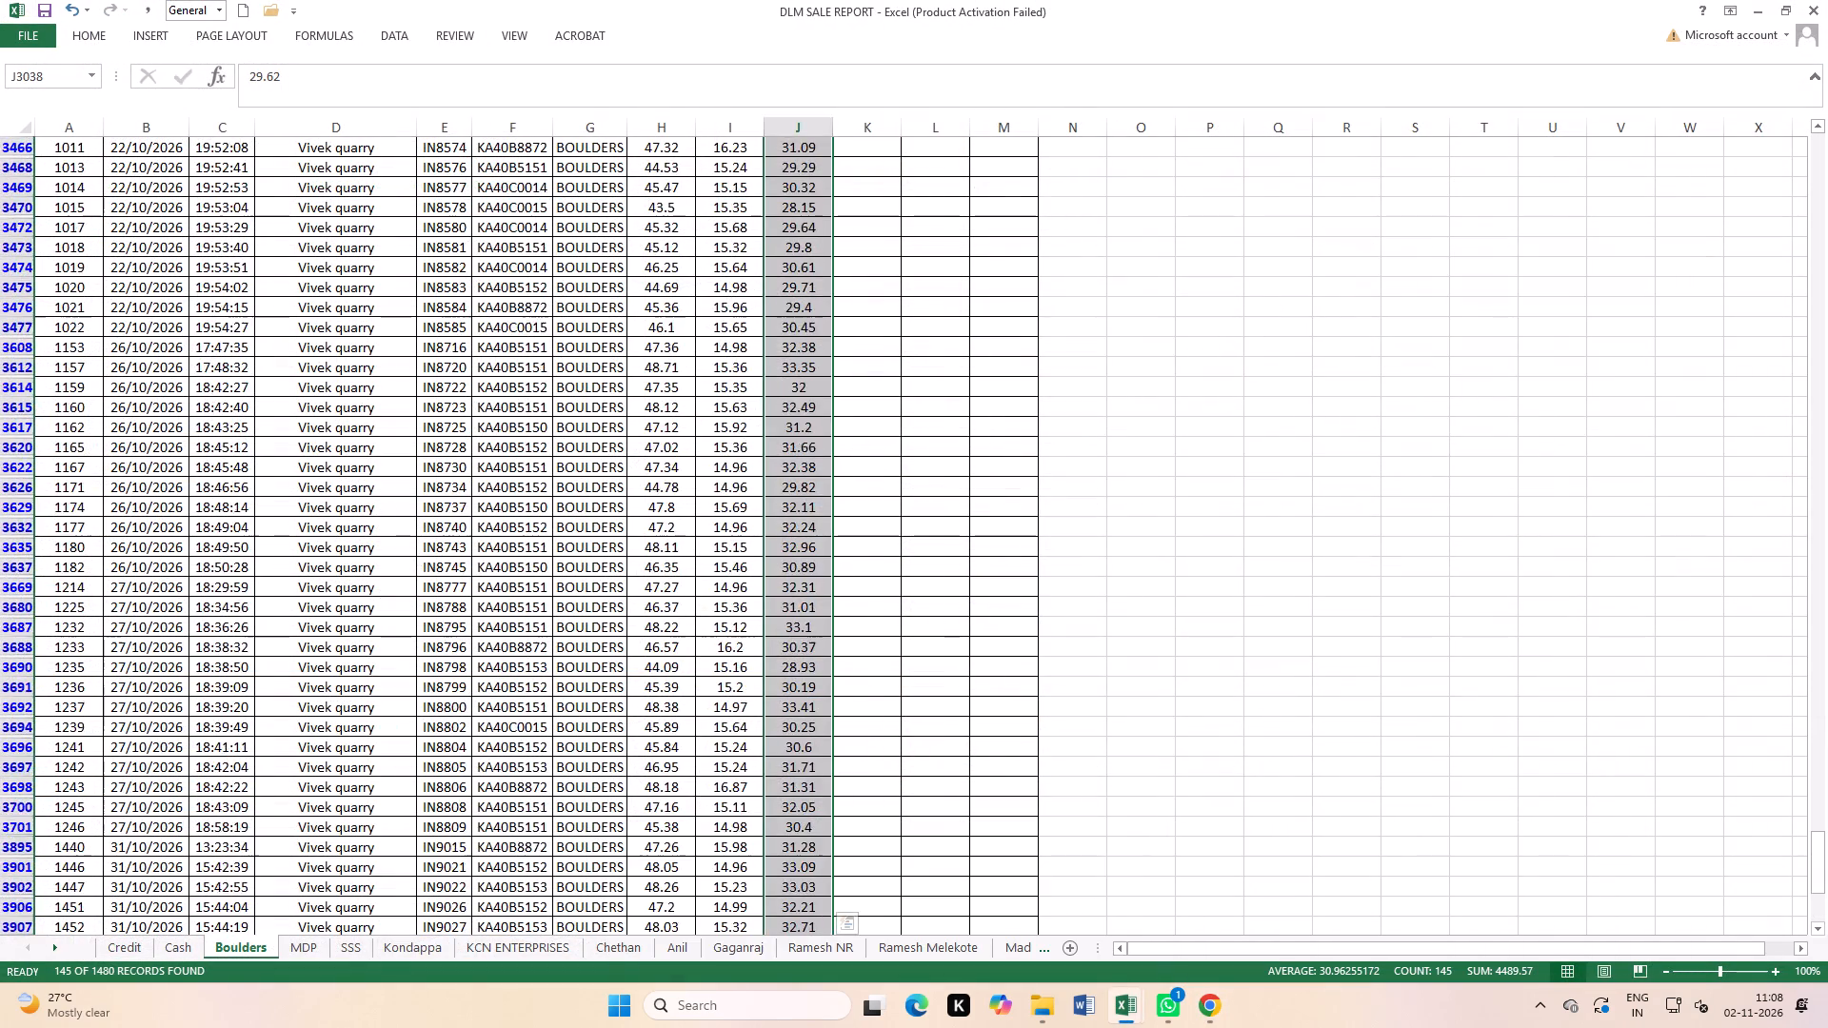
scroll(879, 734, "up", 1)
scroll(844, 702, "down", 1)
scroll(824, 700, "up", 20)
scroll(824, 700, "up", 14)
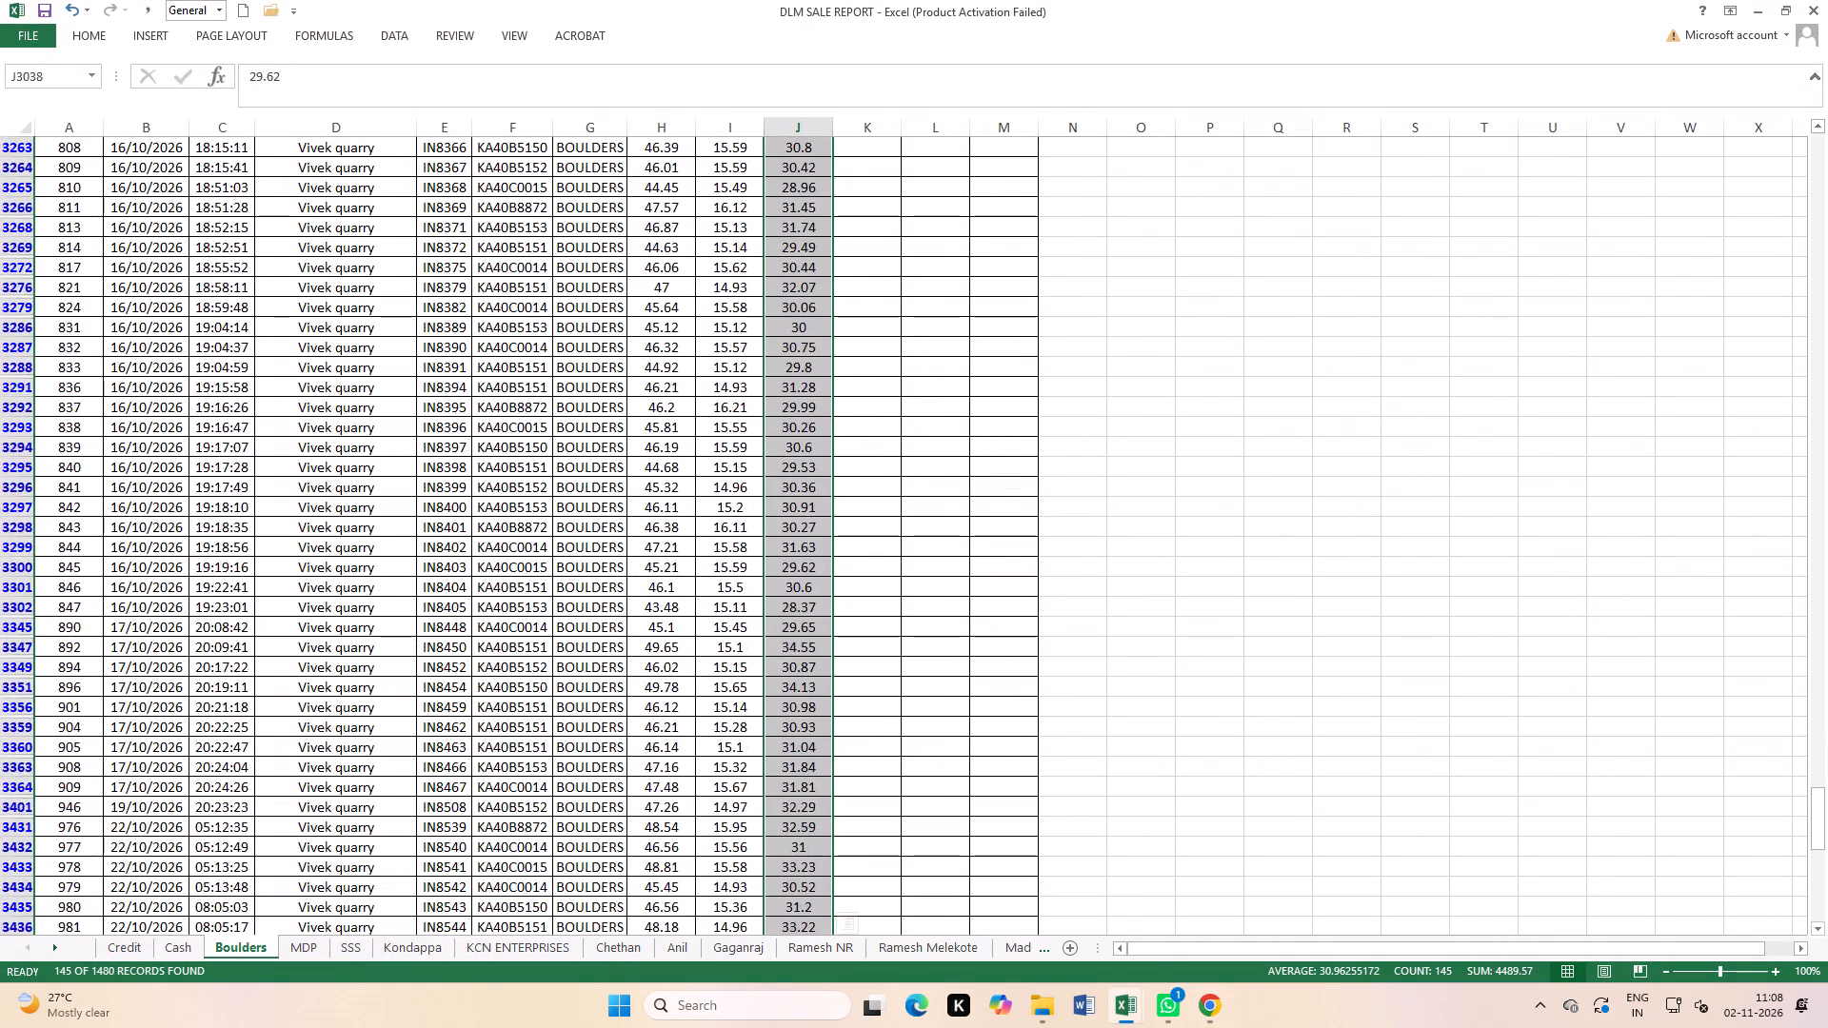
scroll(821, 700, "up", 18)
scroll(849, 702, "down", 6)
left_click(1078, 528)
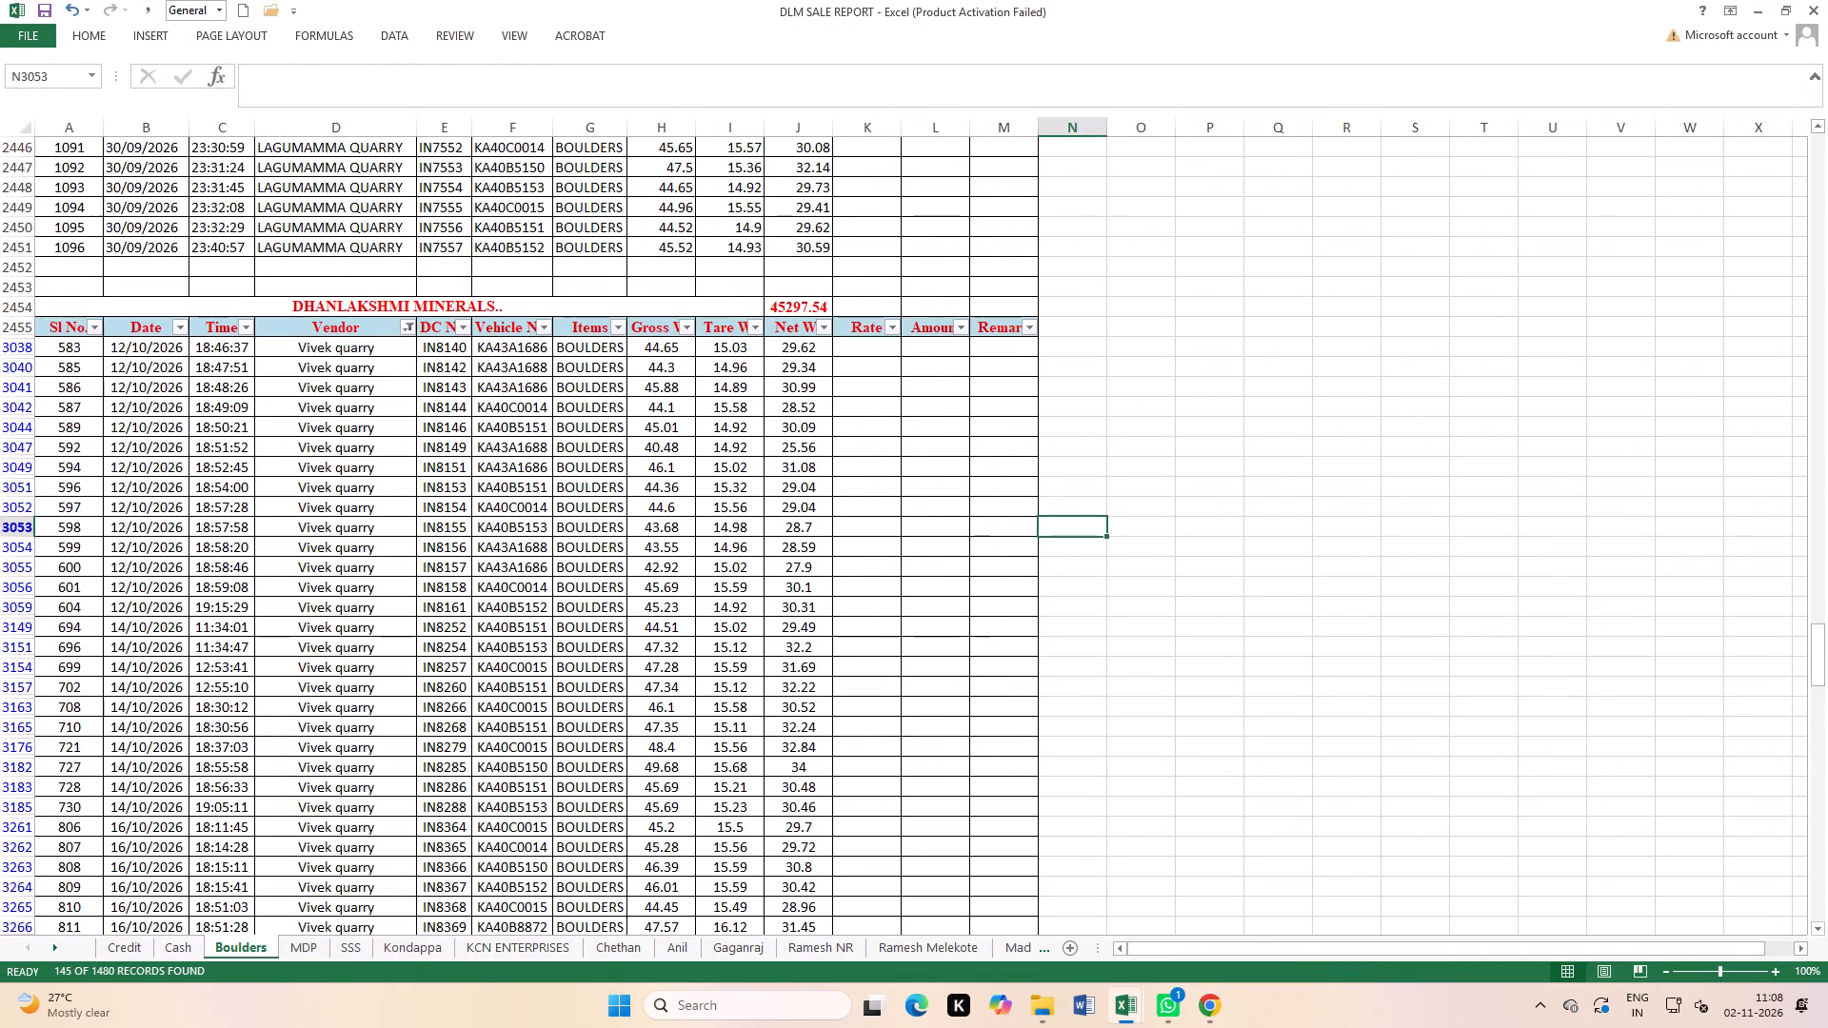
left_click(395, 30)
left_click(500, 77)
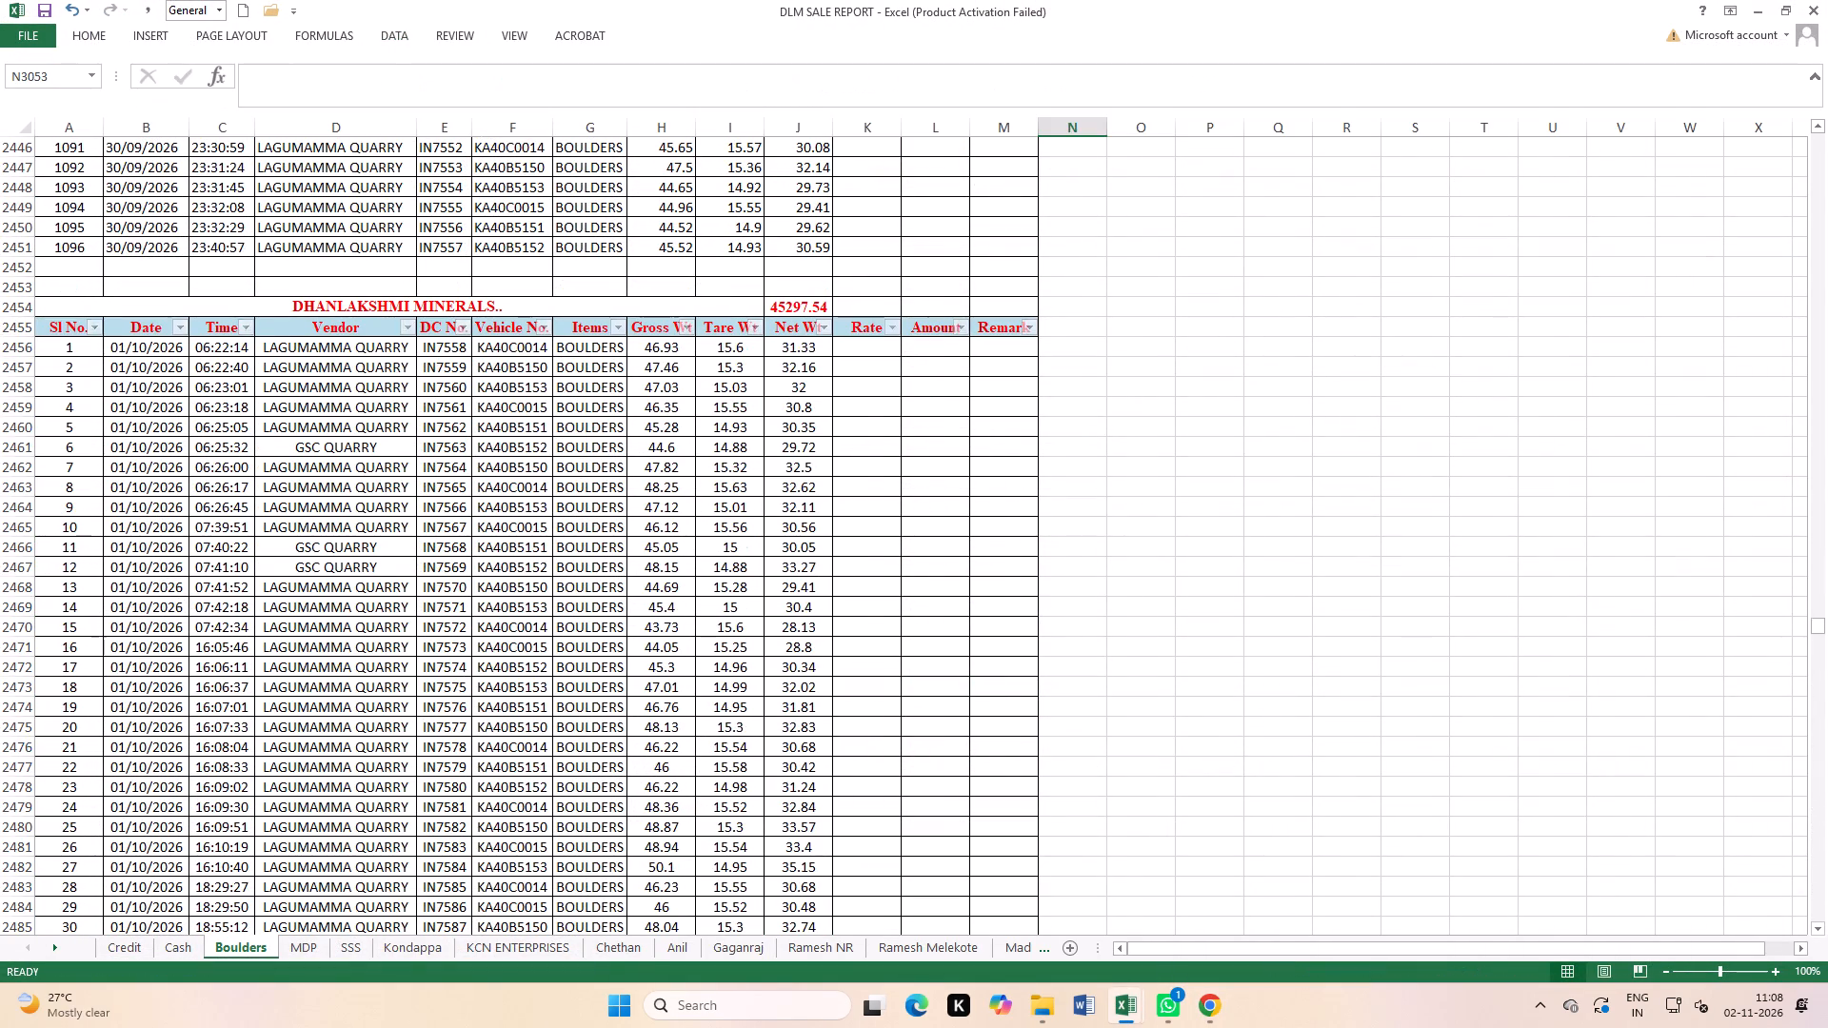
left_click(752, 591)
left_click(41, 10)
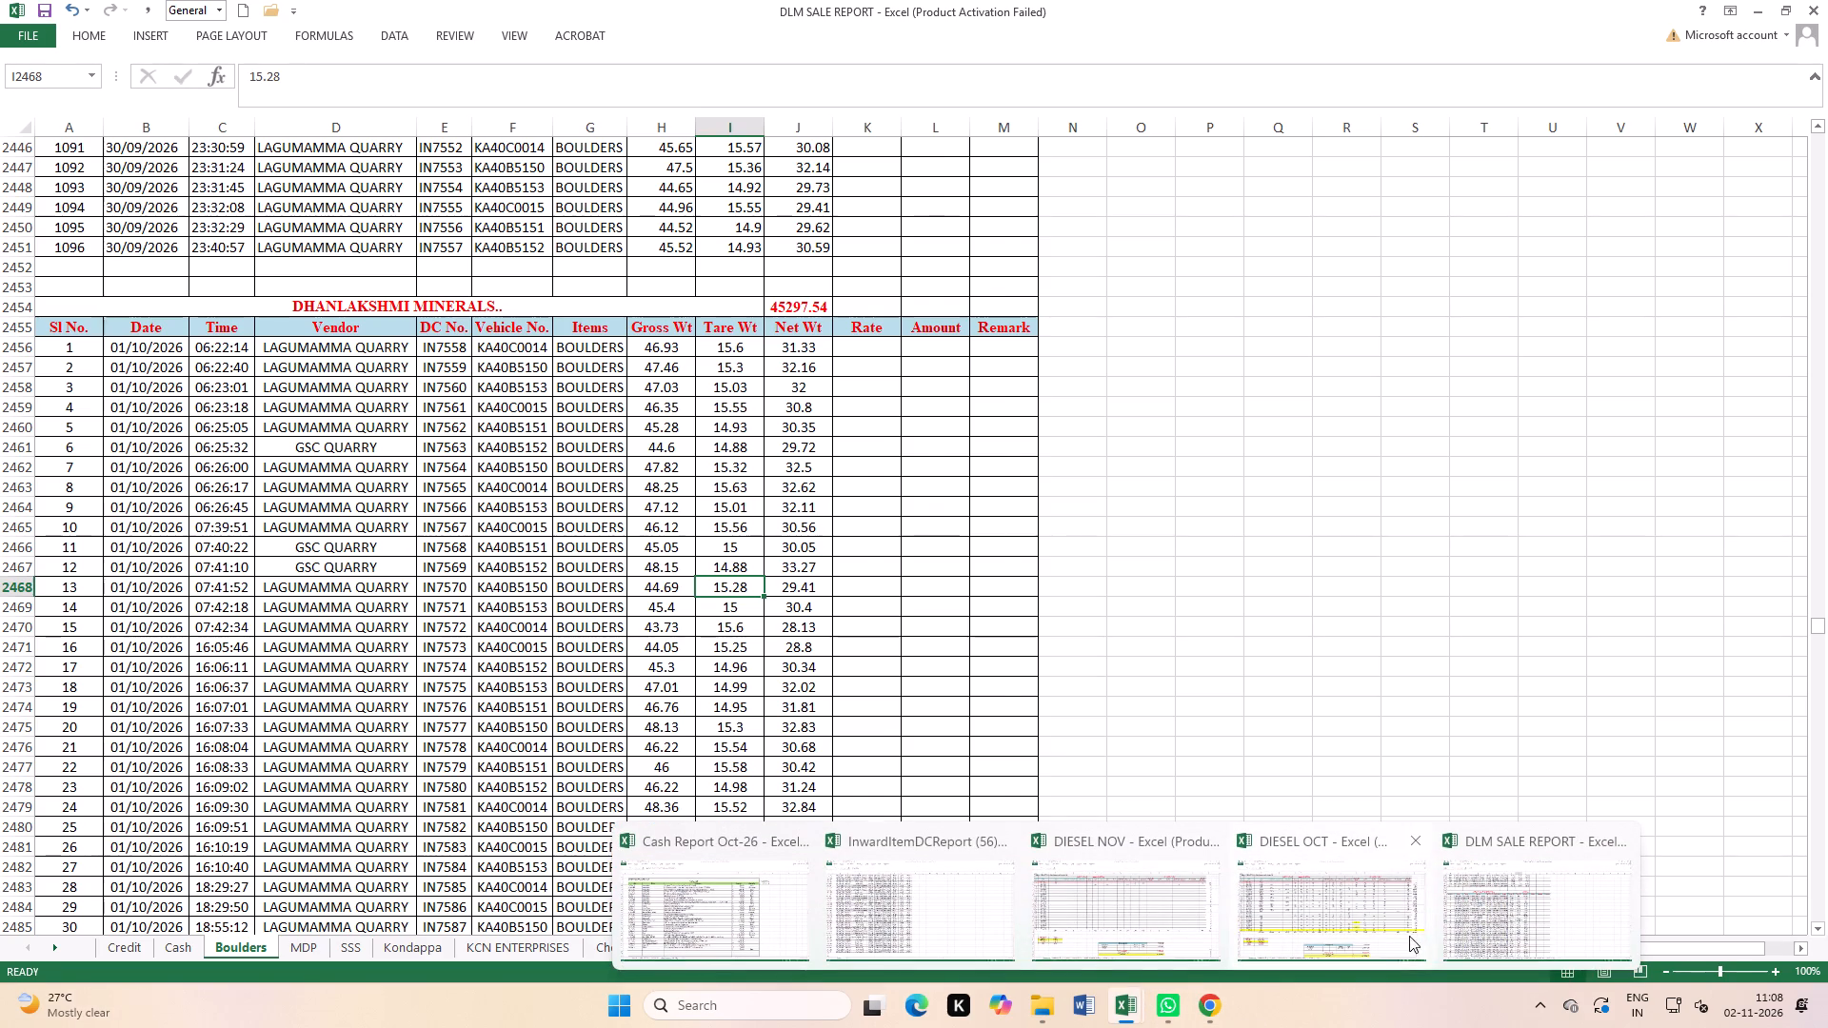
Switch to the DIESEL OCT workbook and set vehicle 5150's diesel issue for 10-08-2026 to 100.
left_click(1369, 887)
scroll(837, 723, "up", 2)
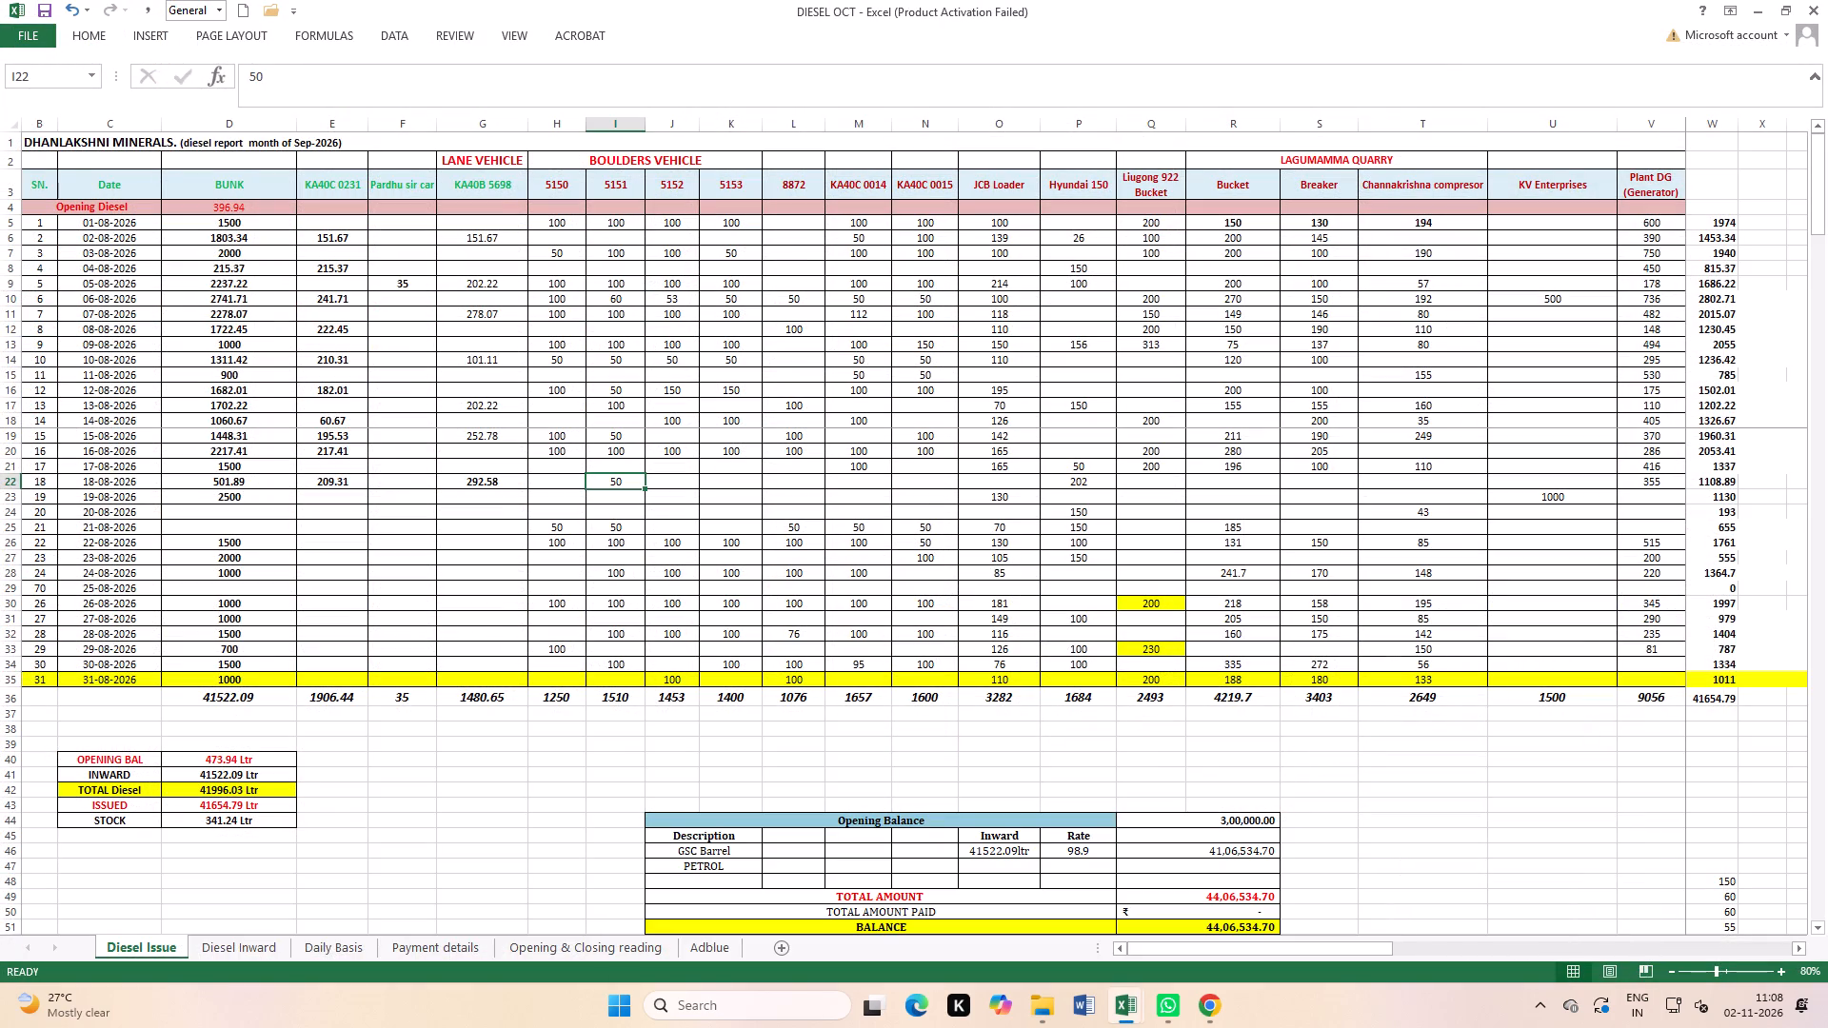
left_click(774, 596)
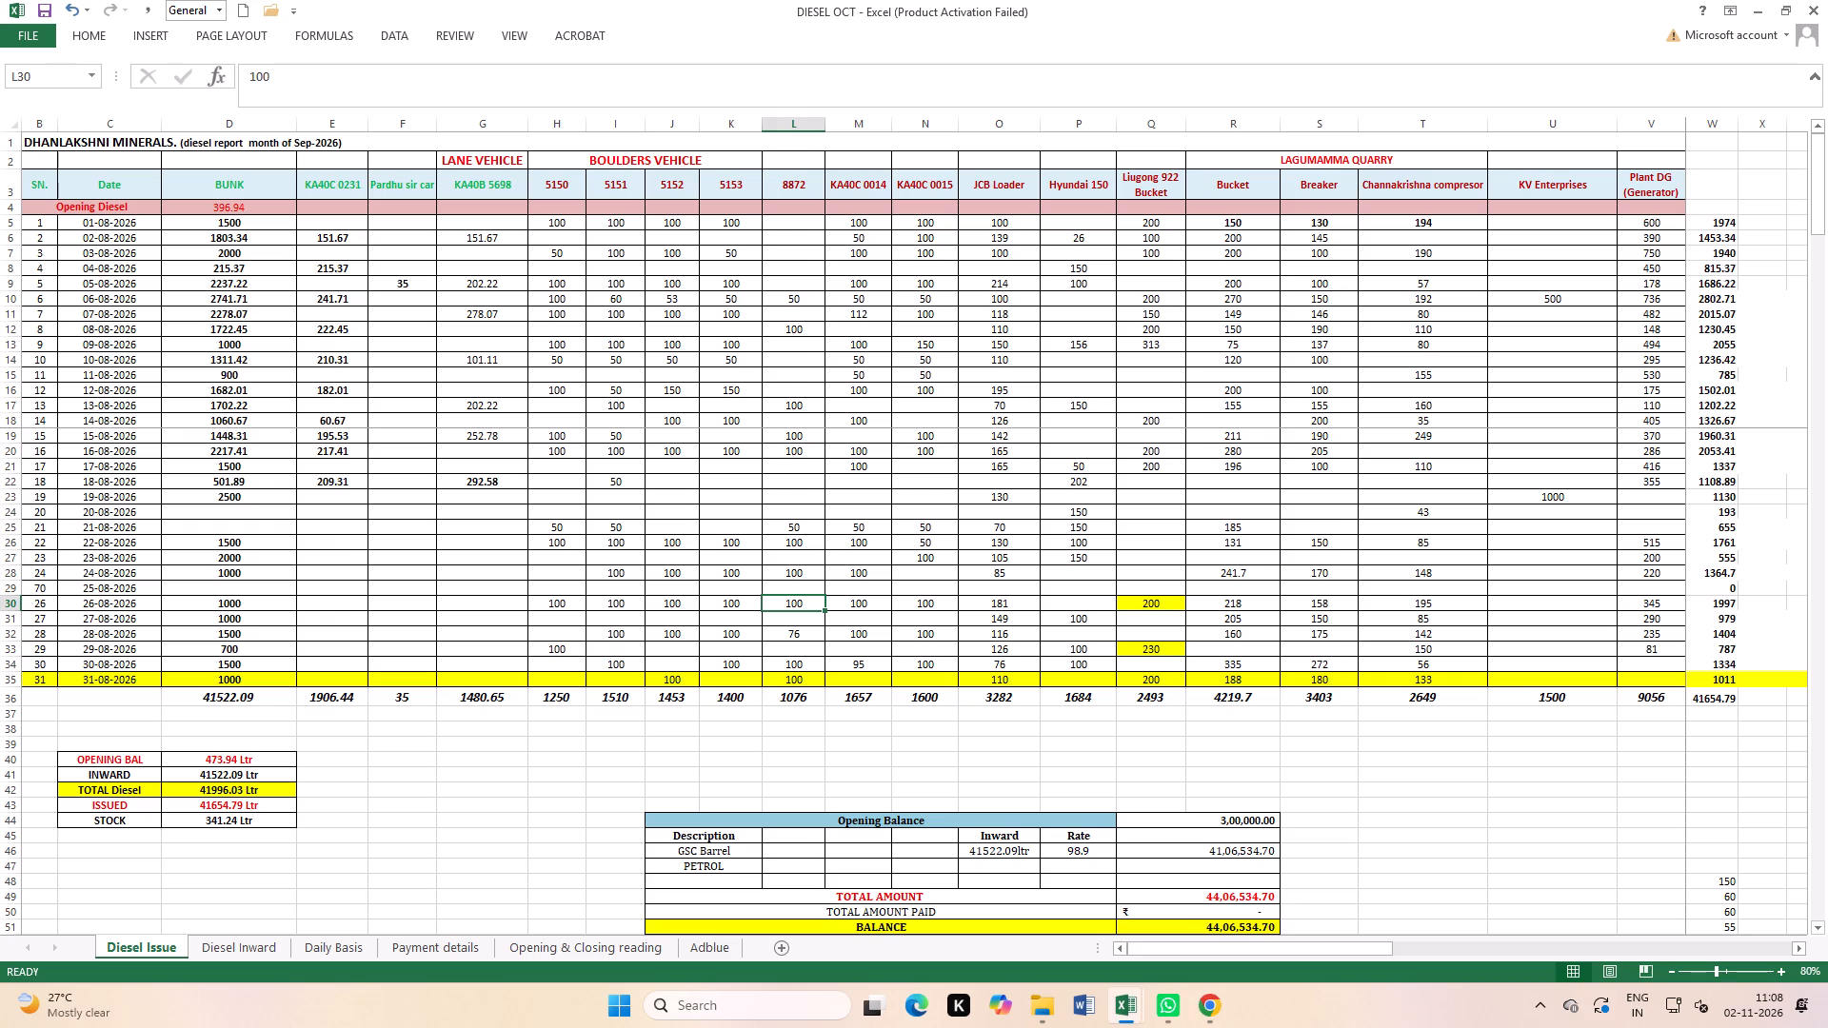
left_click(561, 357)
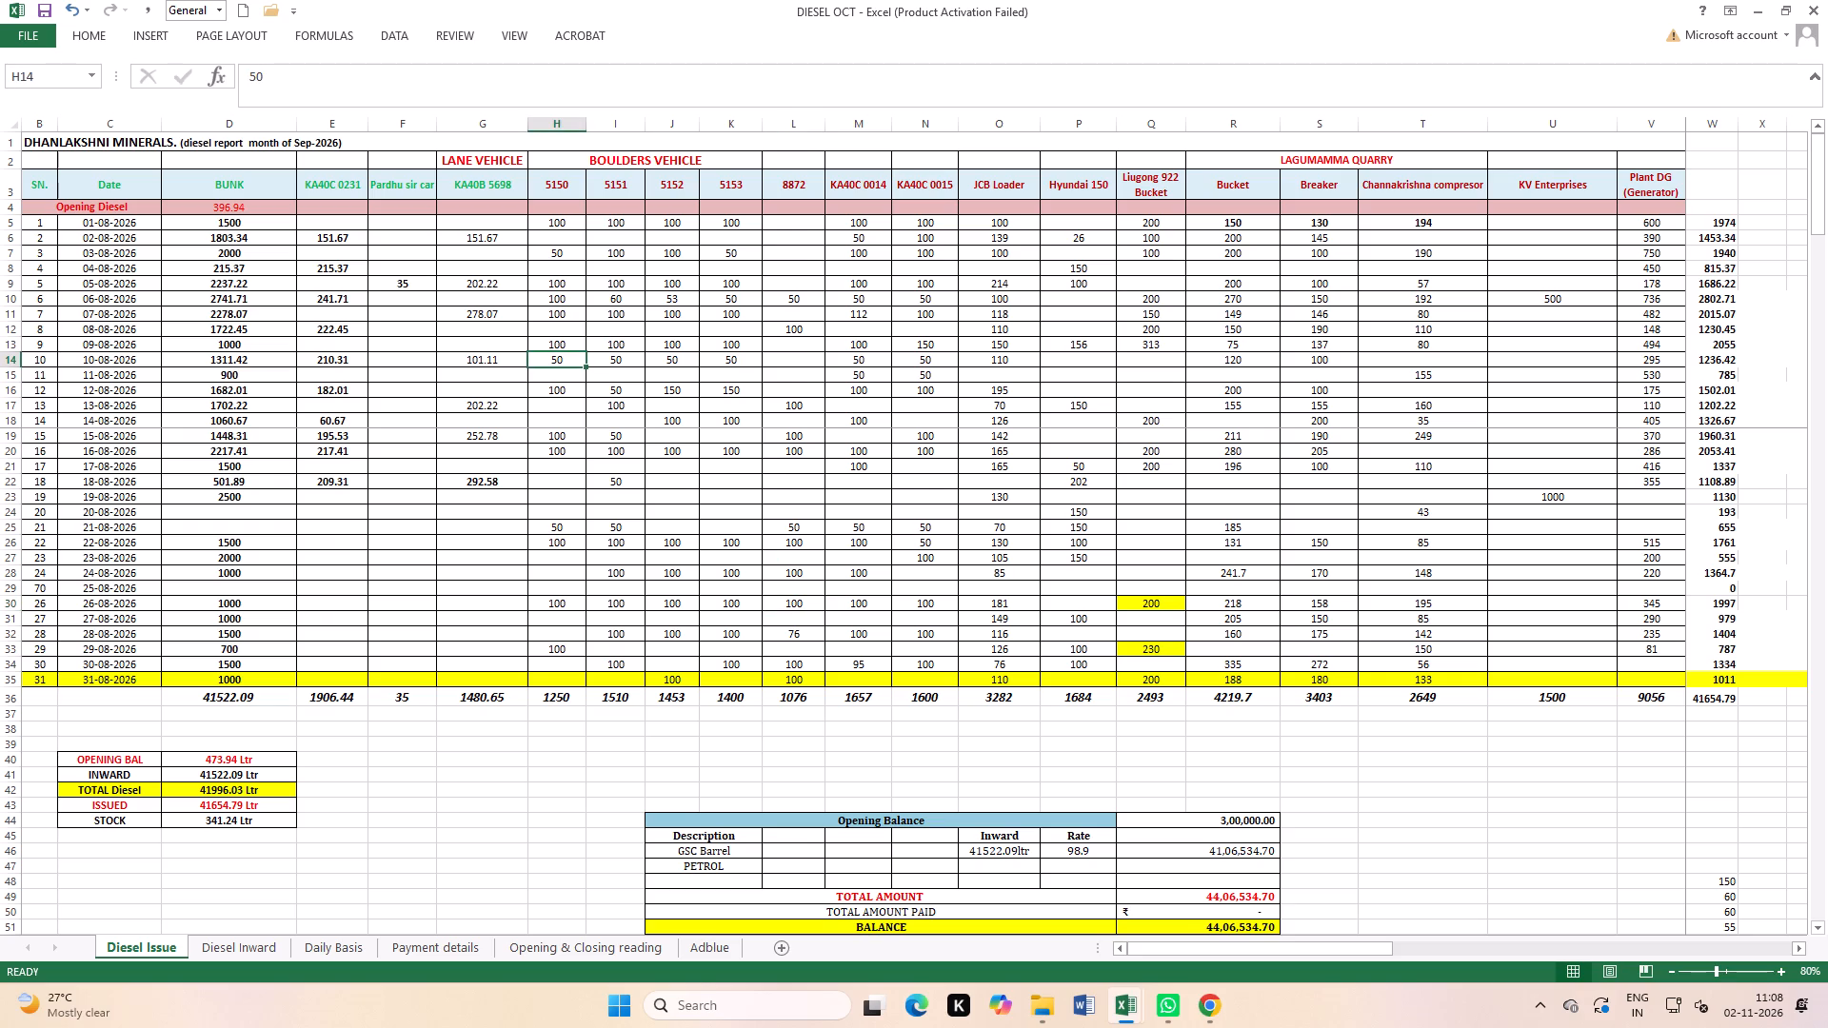
type("10")
key("Return")
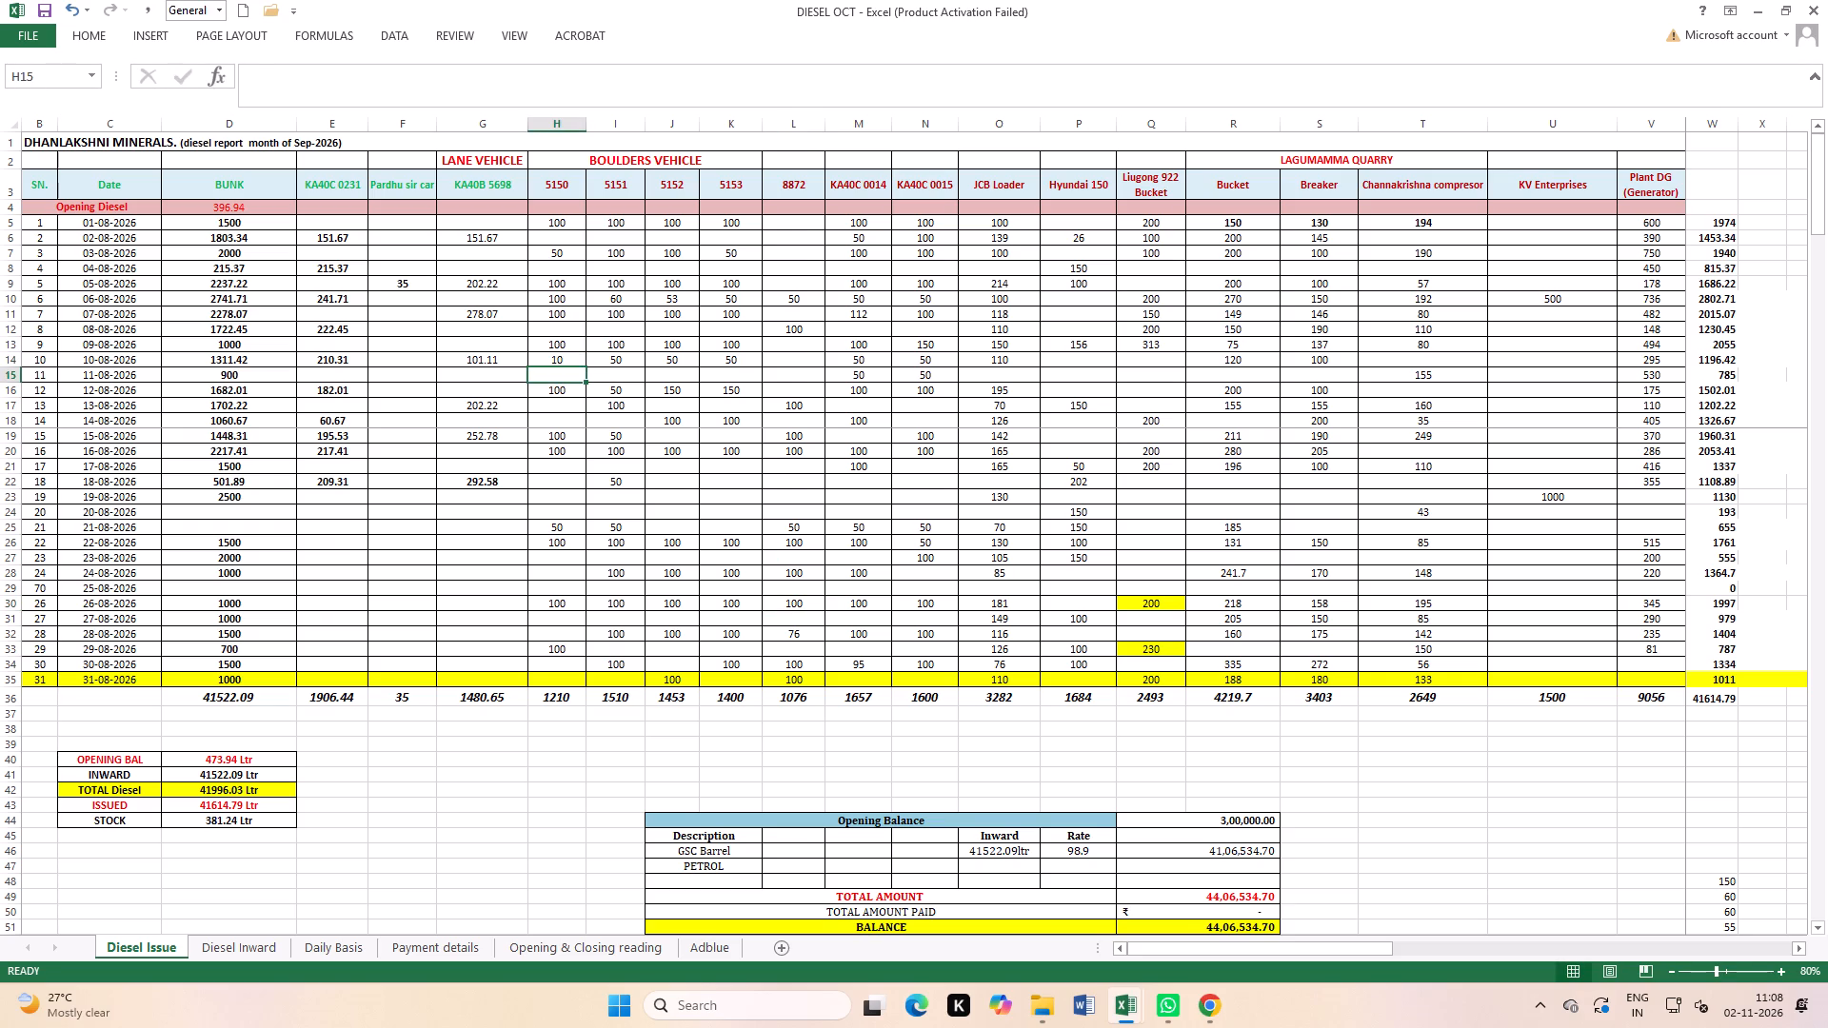
key("Up")
type("100")
key("Return")
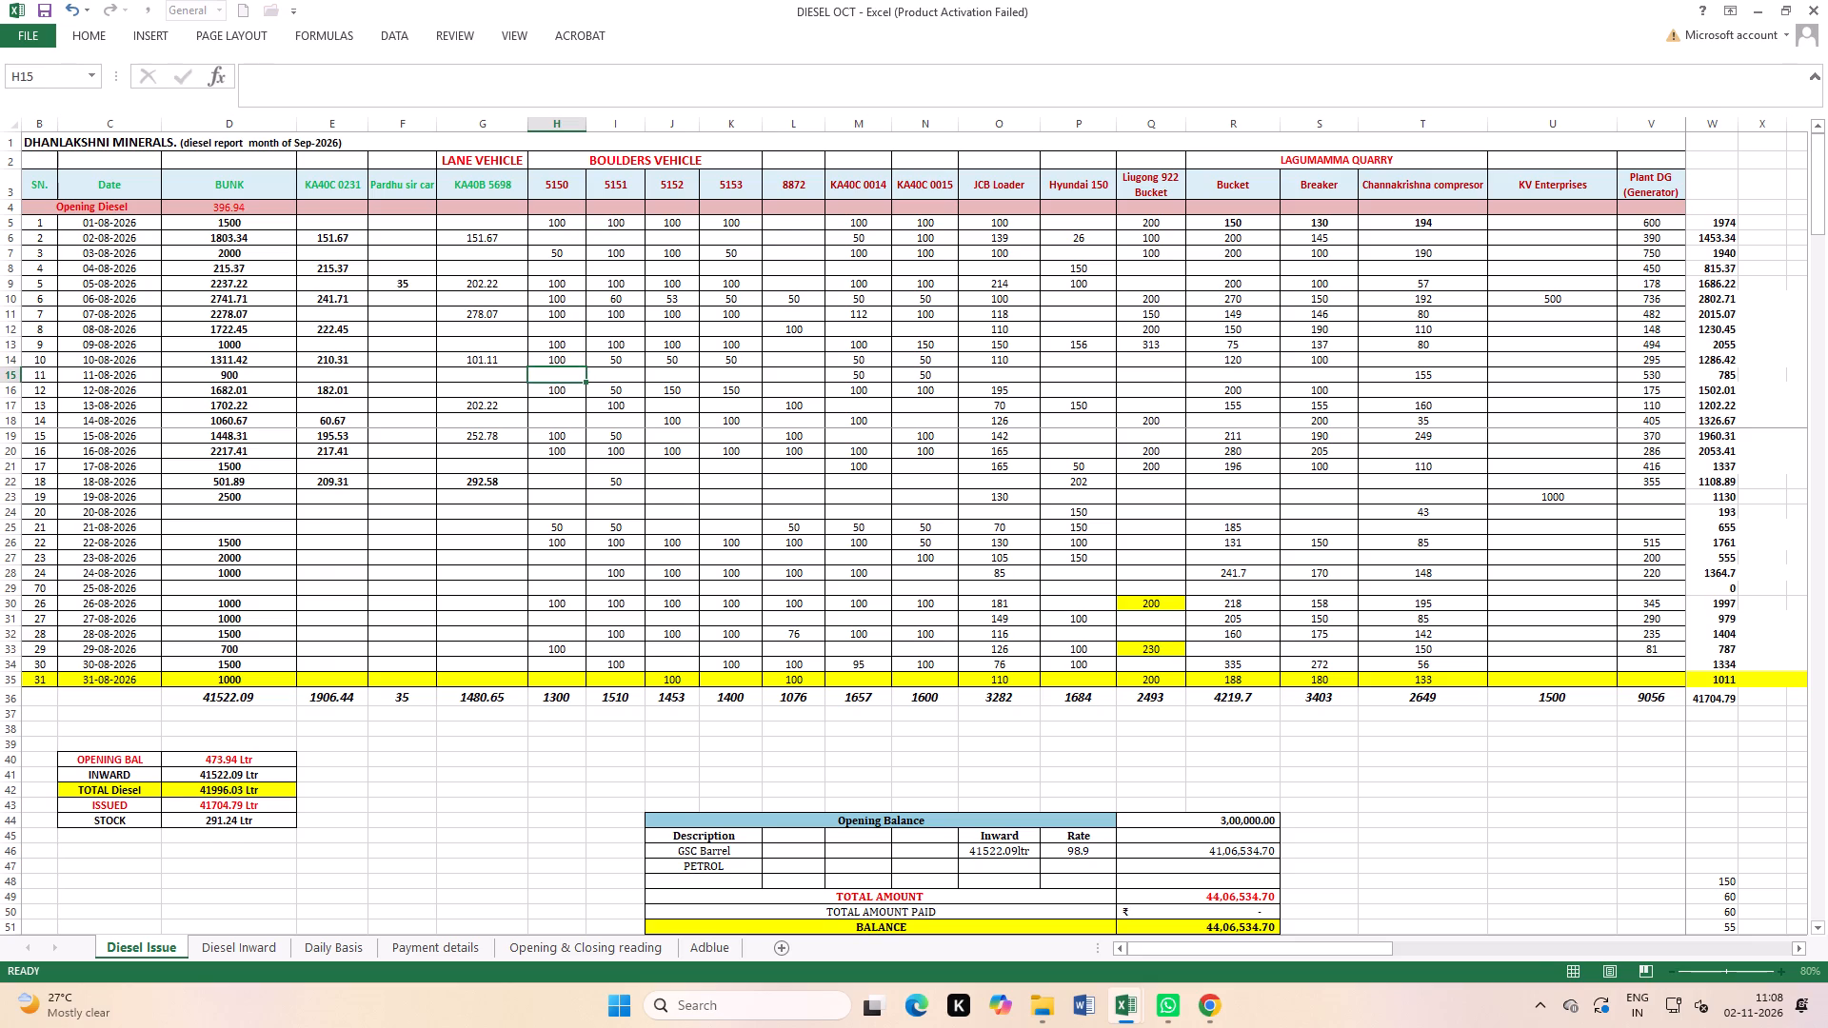
Set vehicle 5151's diesel issue for 18-08-2026 to 100.
left_click(618, 479)
type("100")
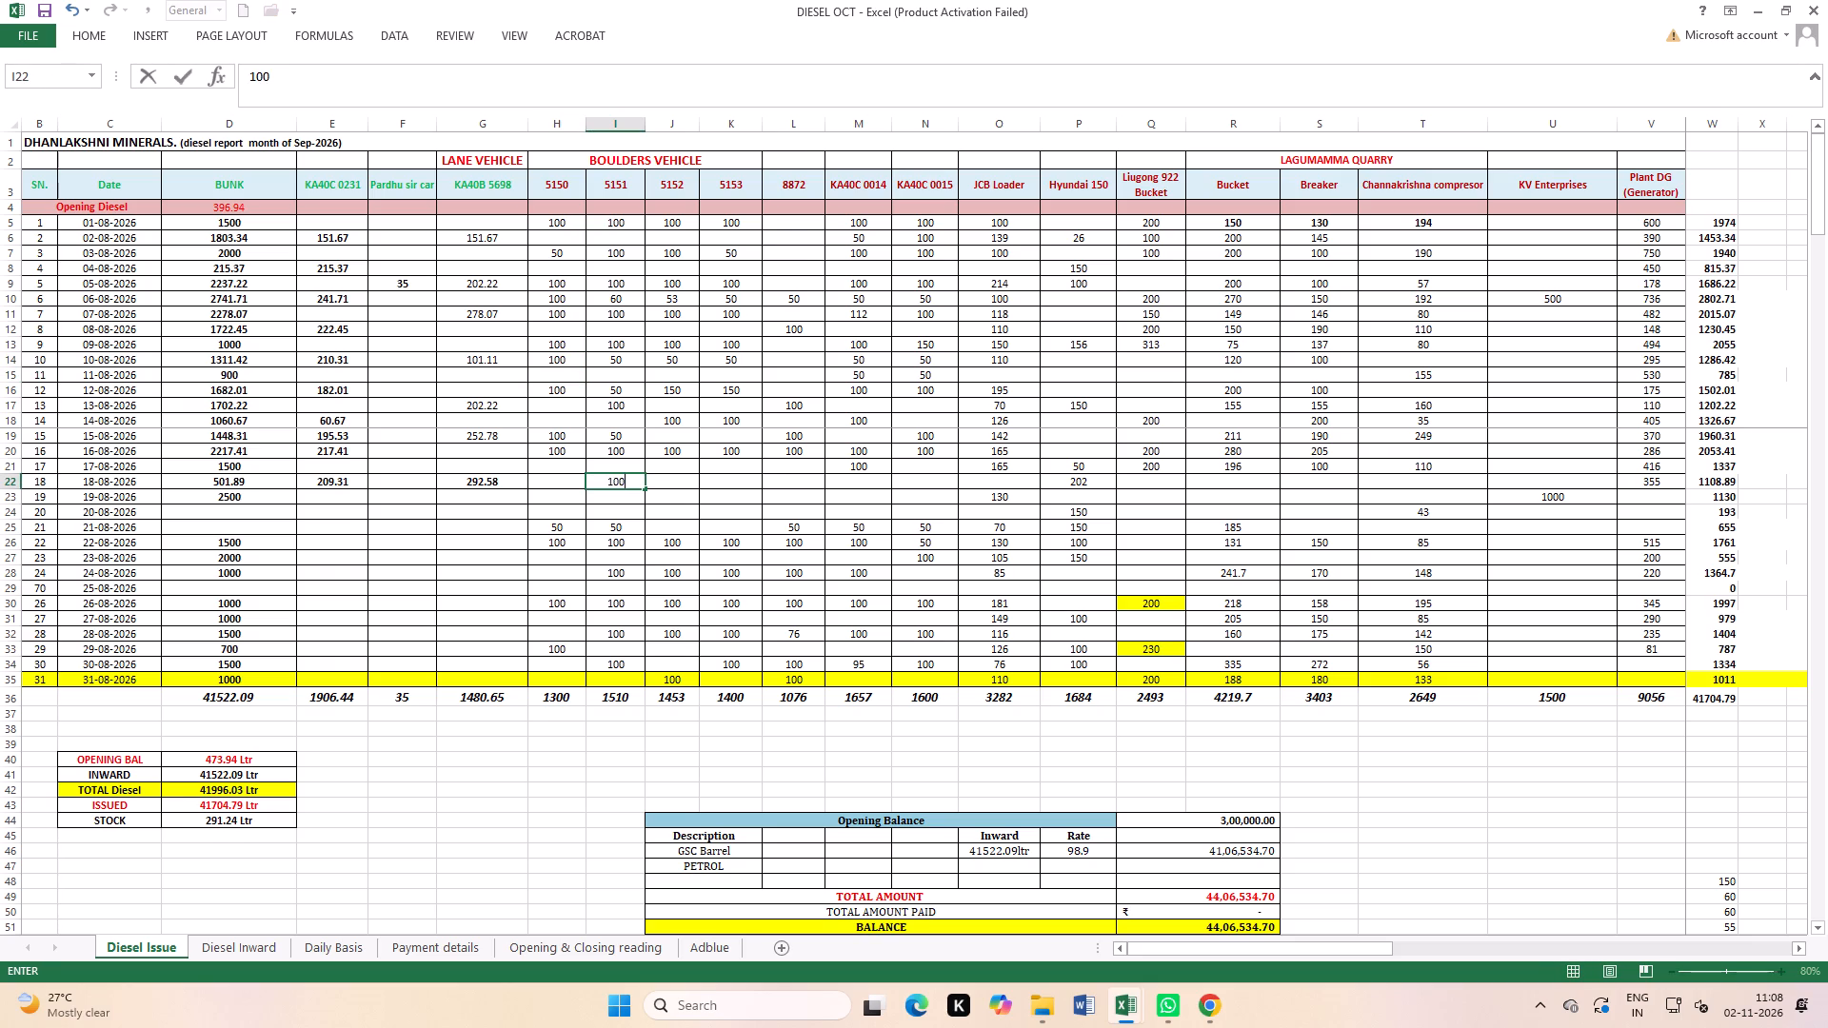
key("Return")
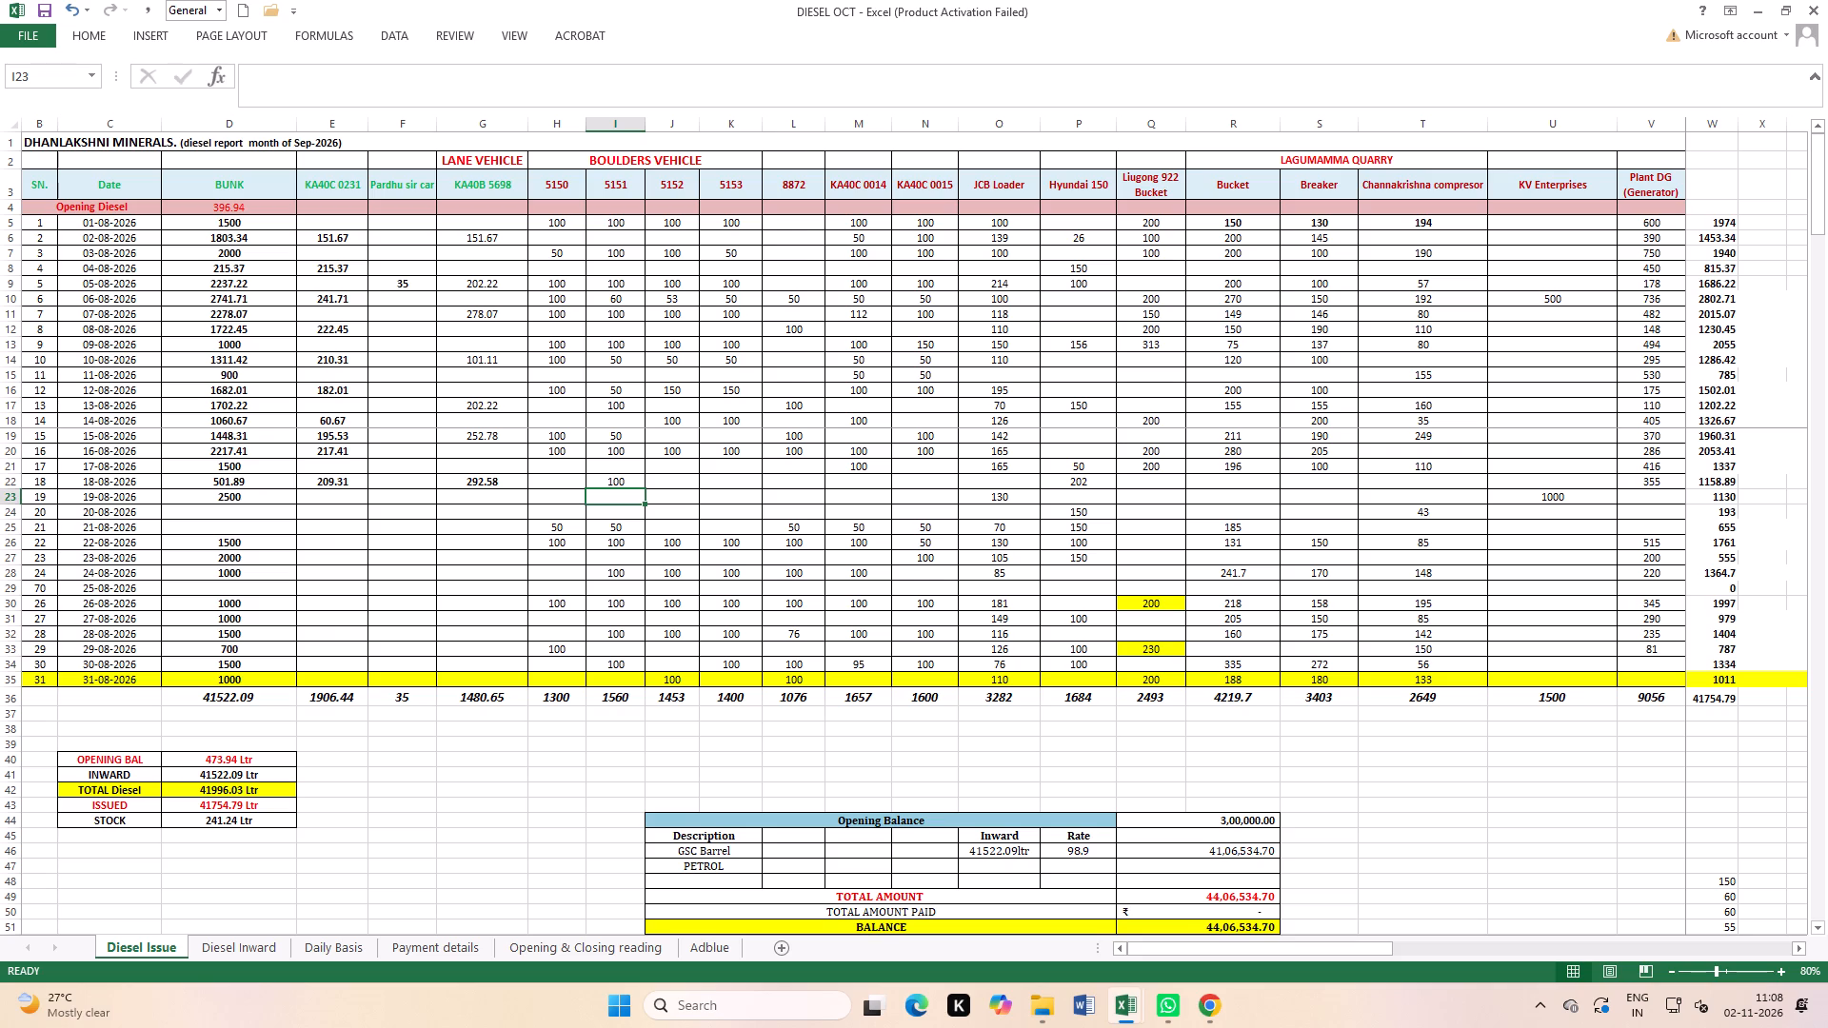
Set vehicle 8872's diesel issue for 28-08-2026 to 100.
left_click(792, 635)
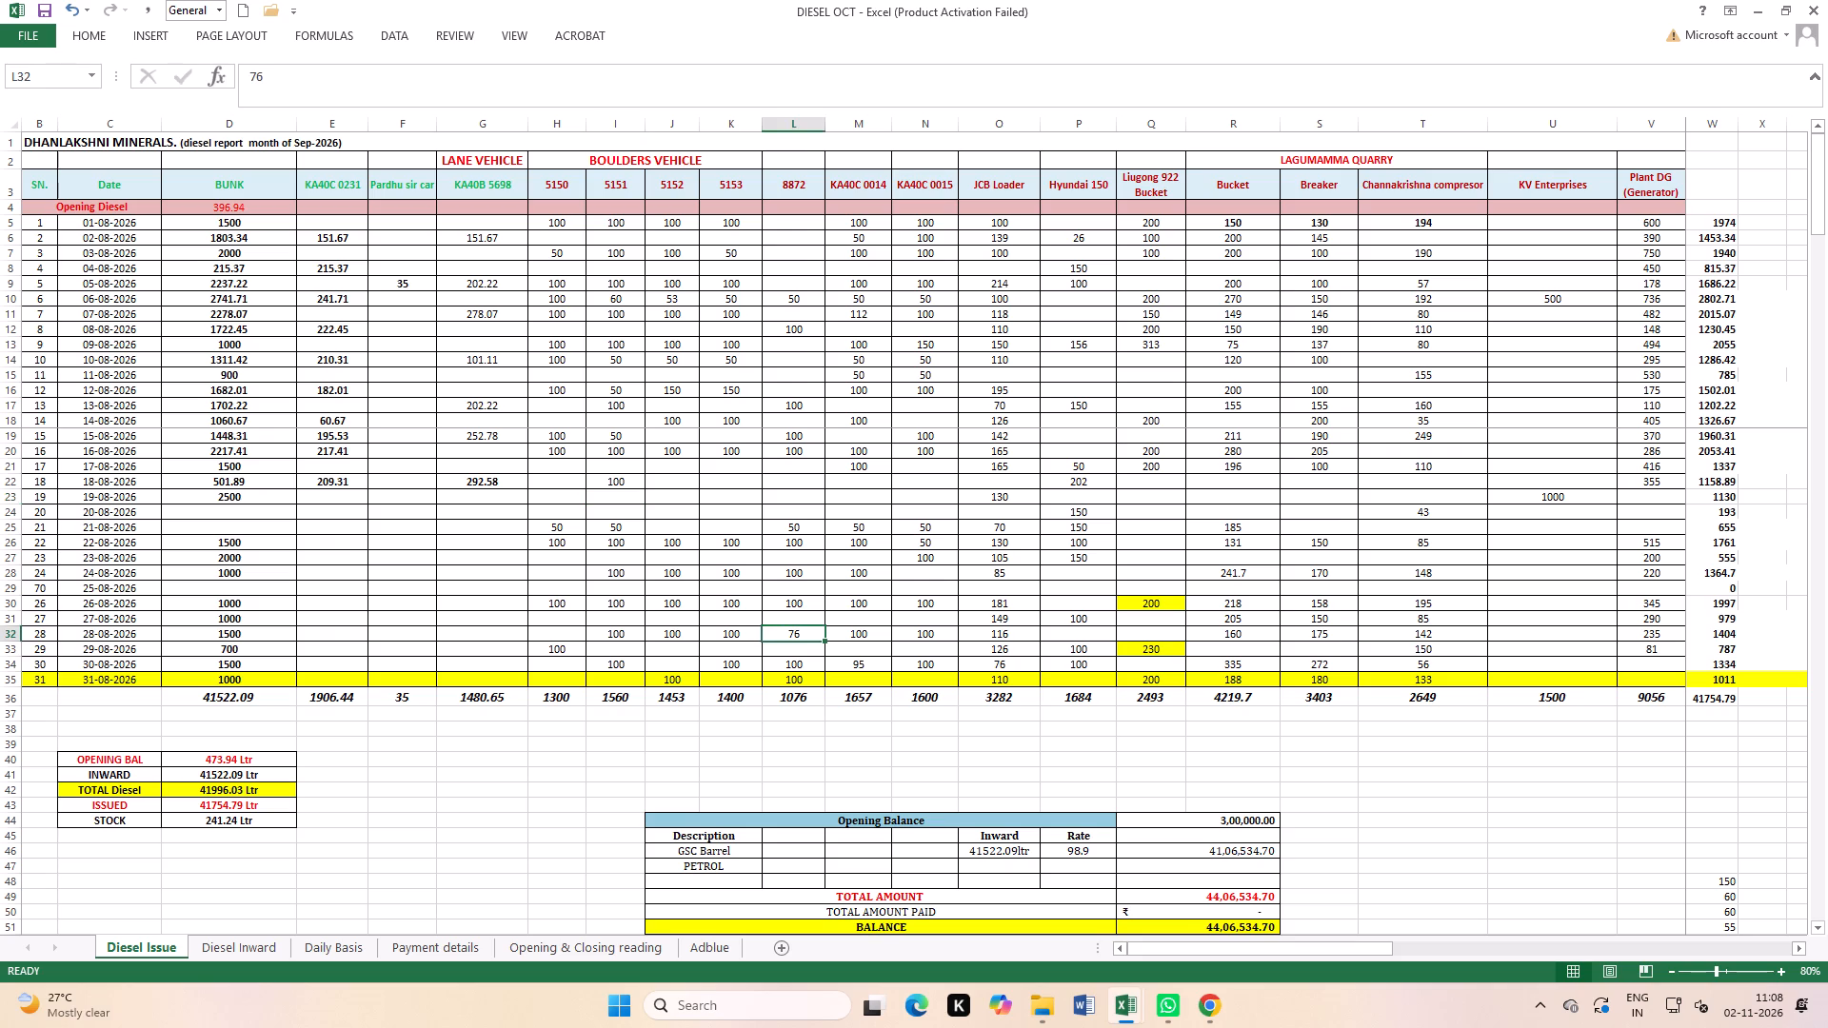
type("100")
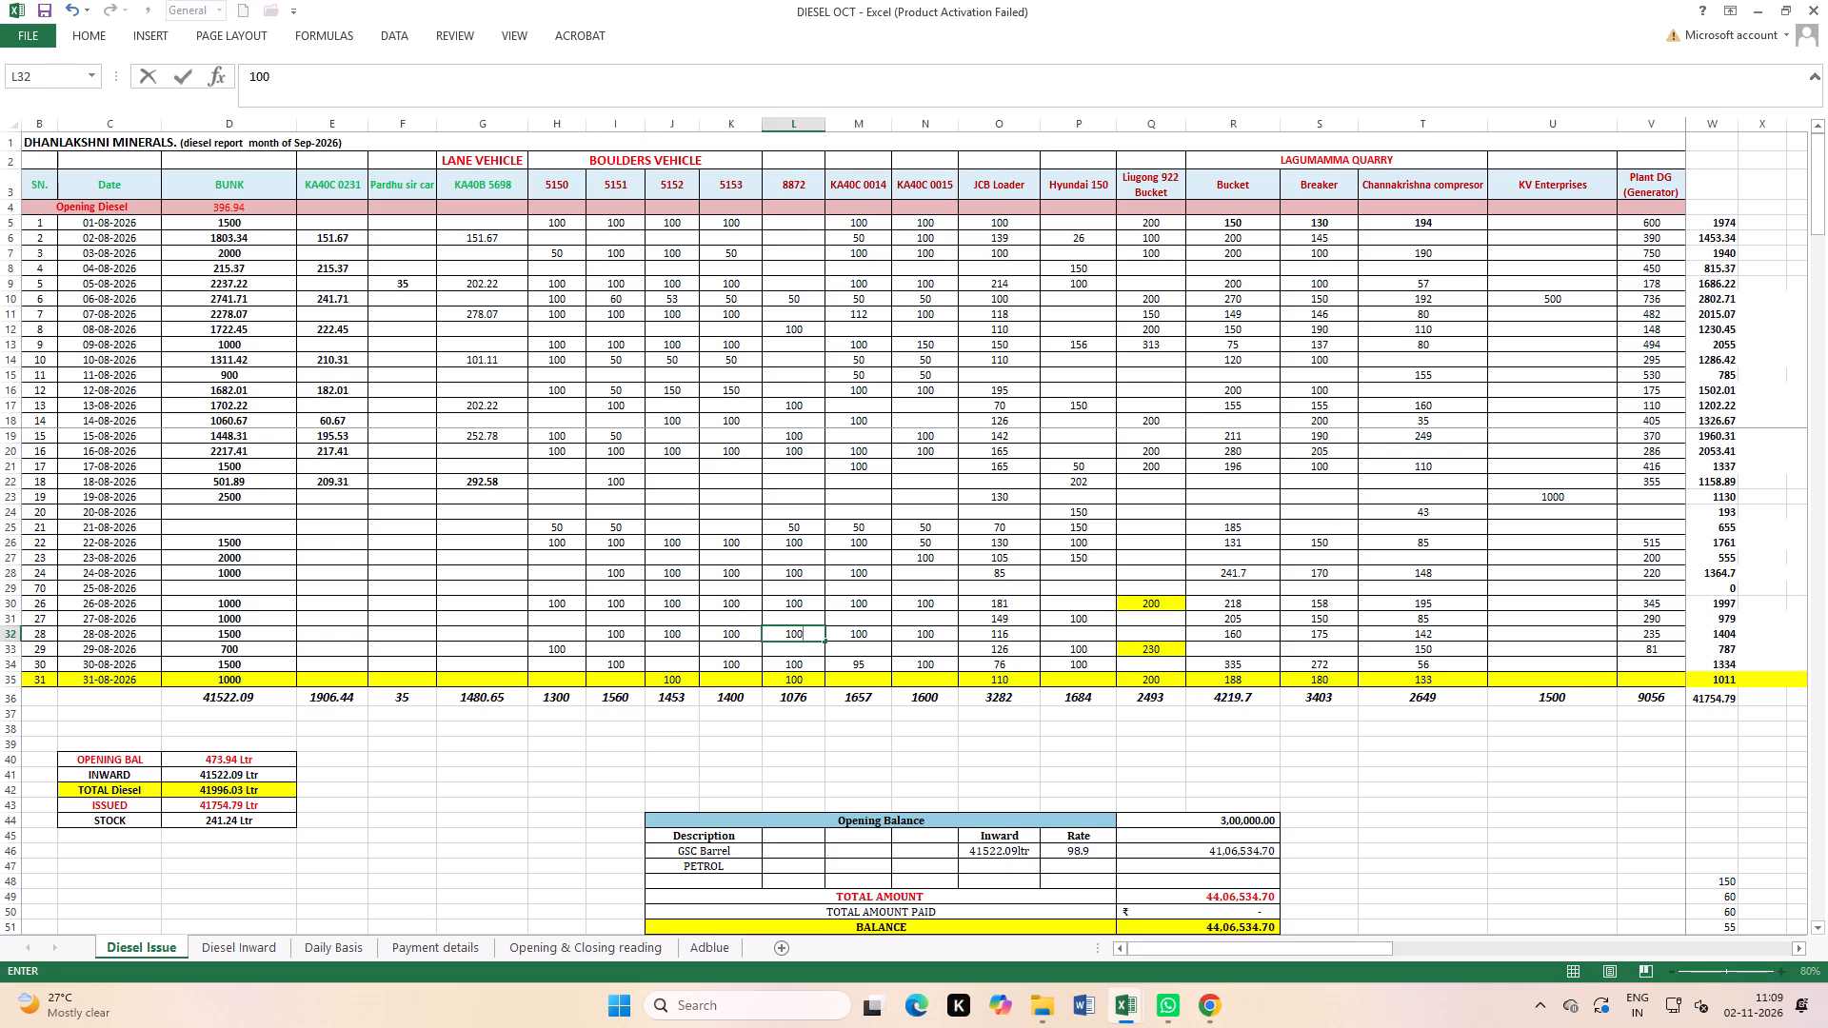
key("Return")
left_click(781, 771)
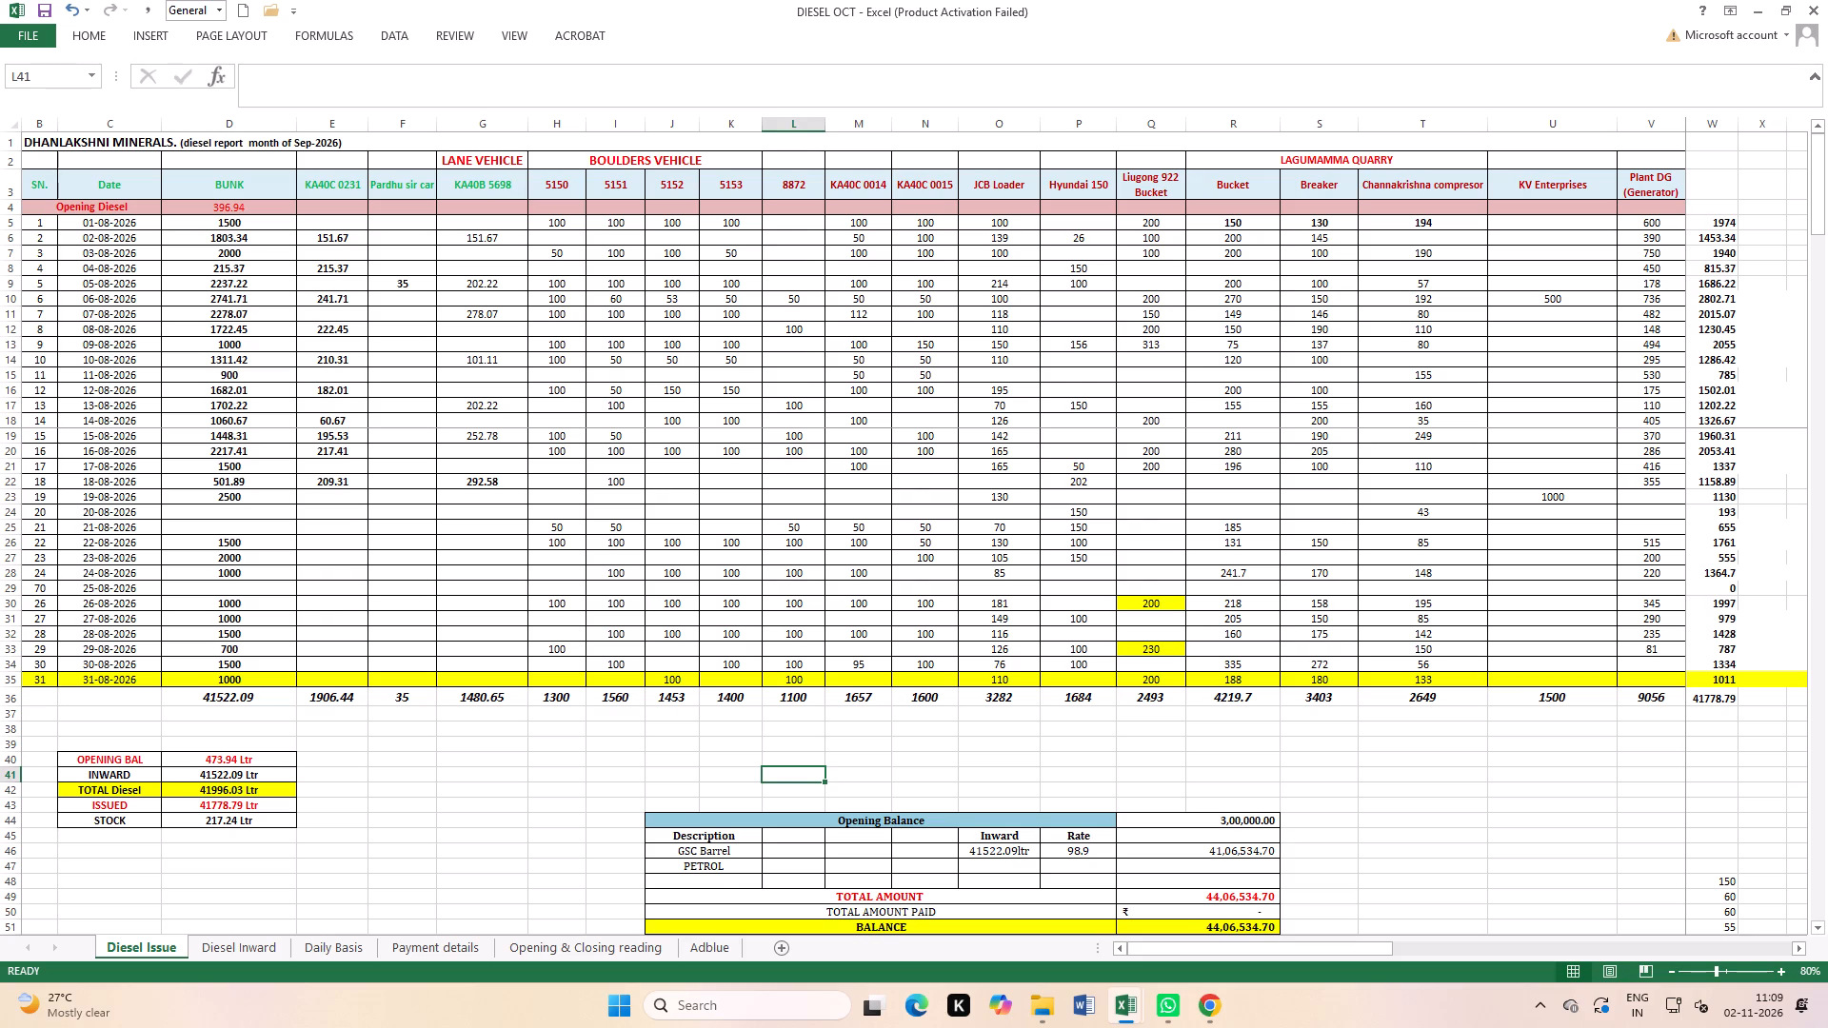
left_click(869, 663)
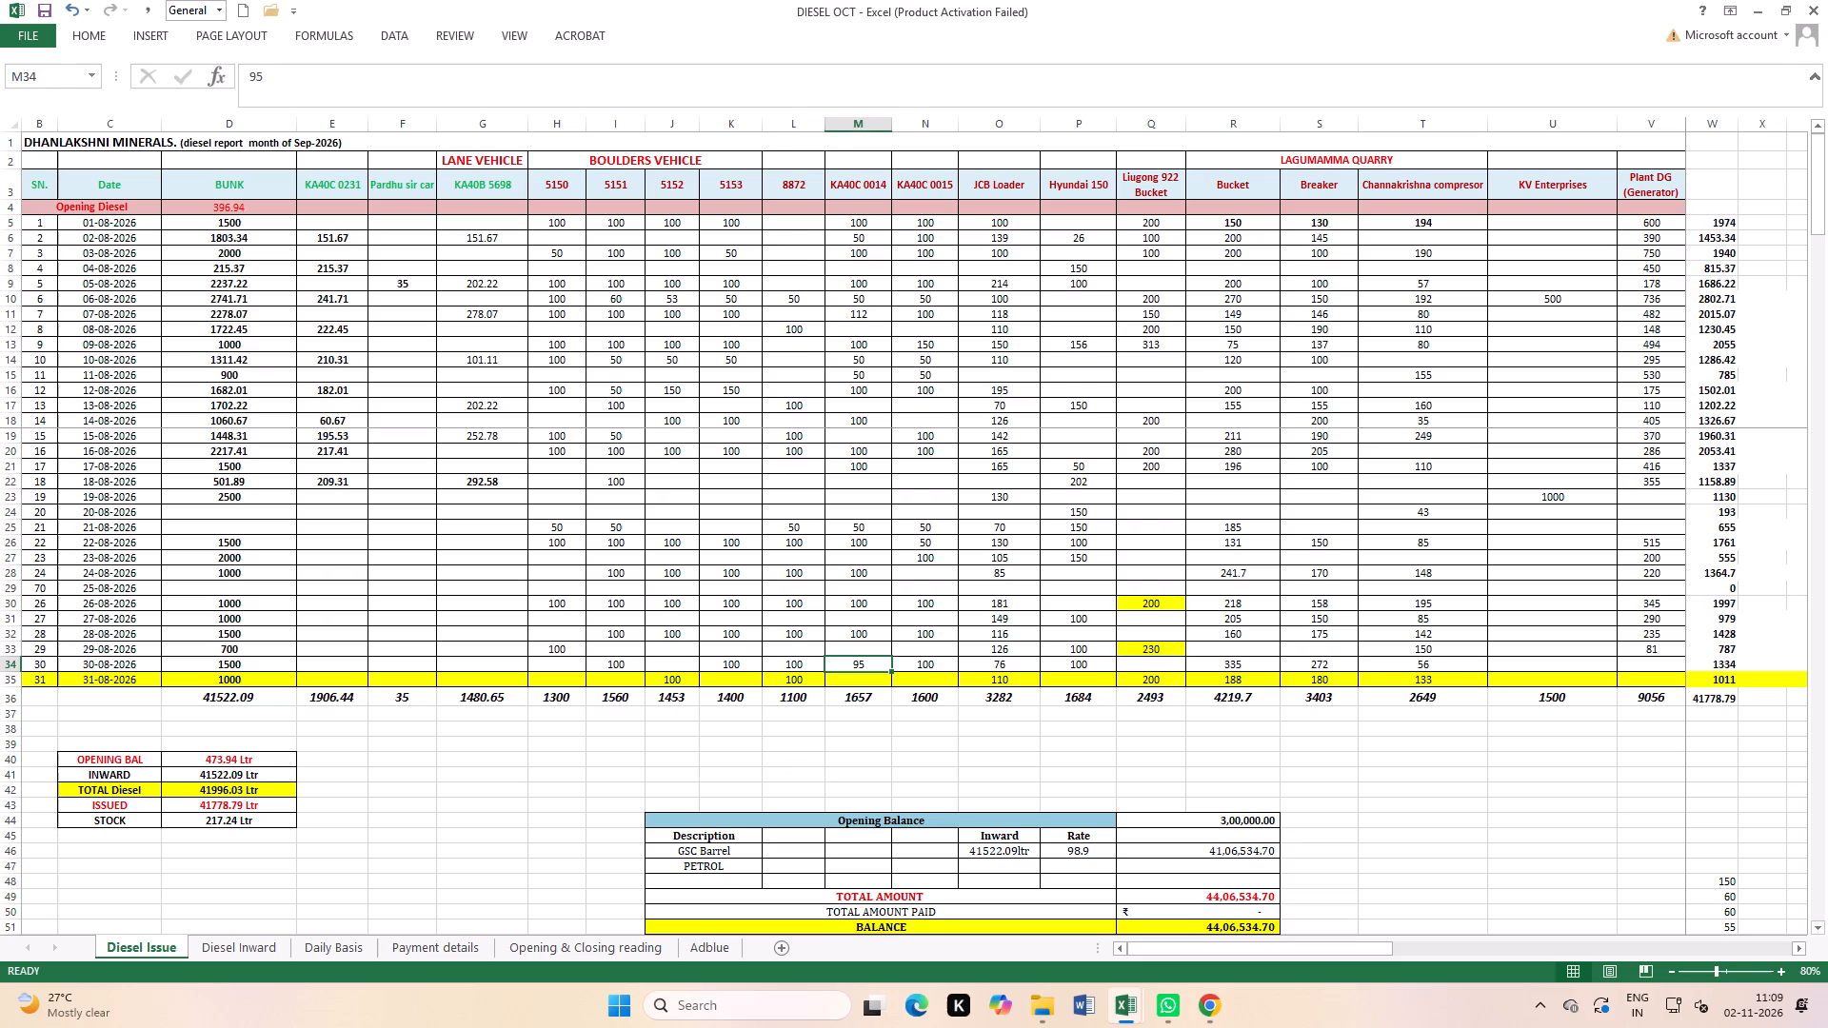
type("100")
key("Return")
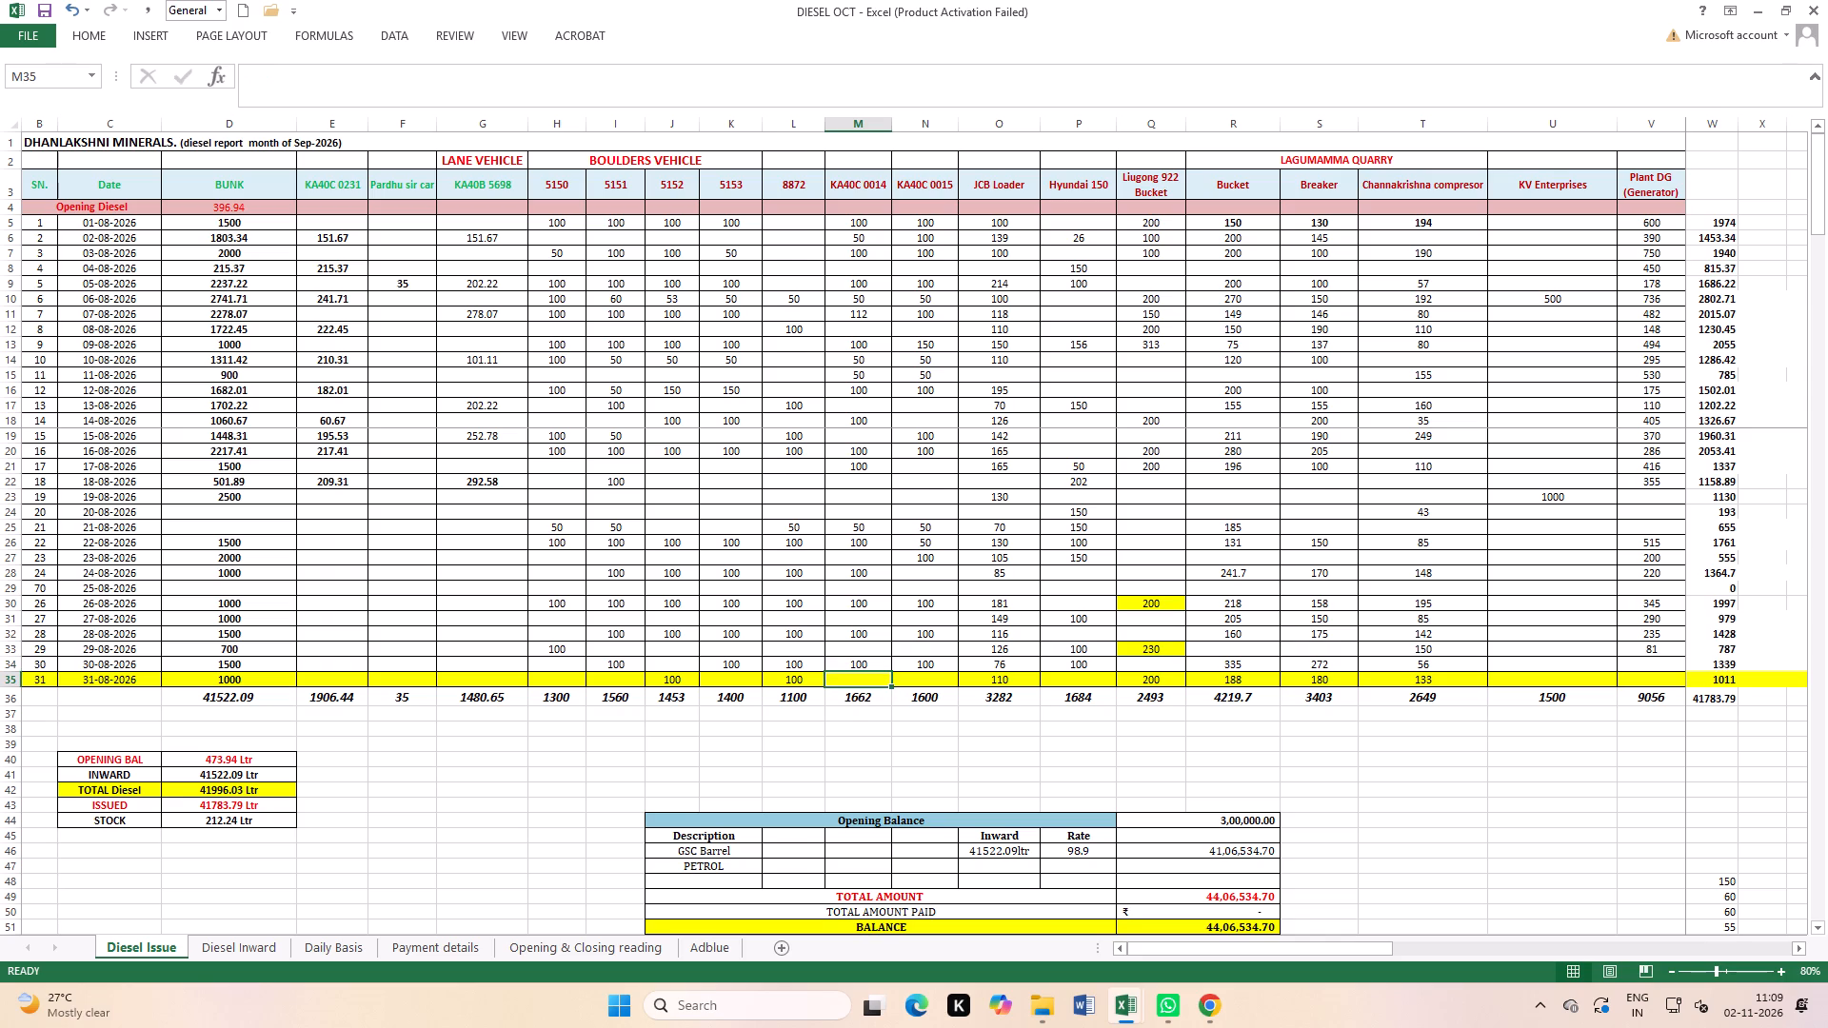
left_click(869, 759)
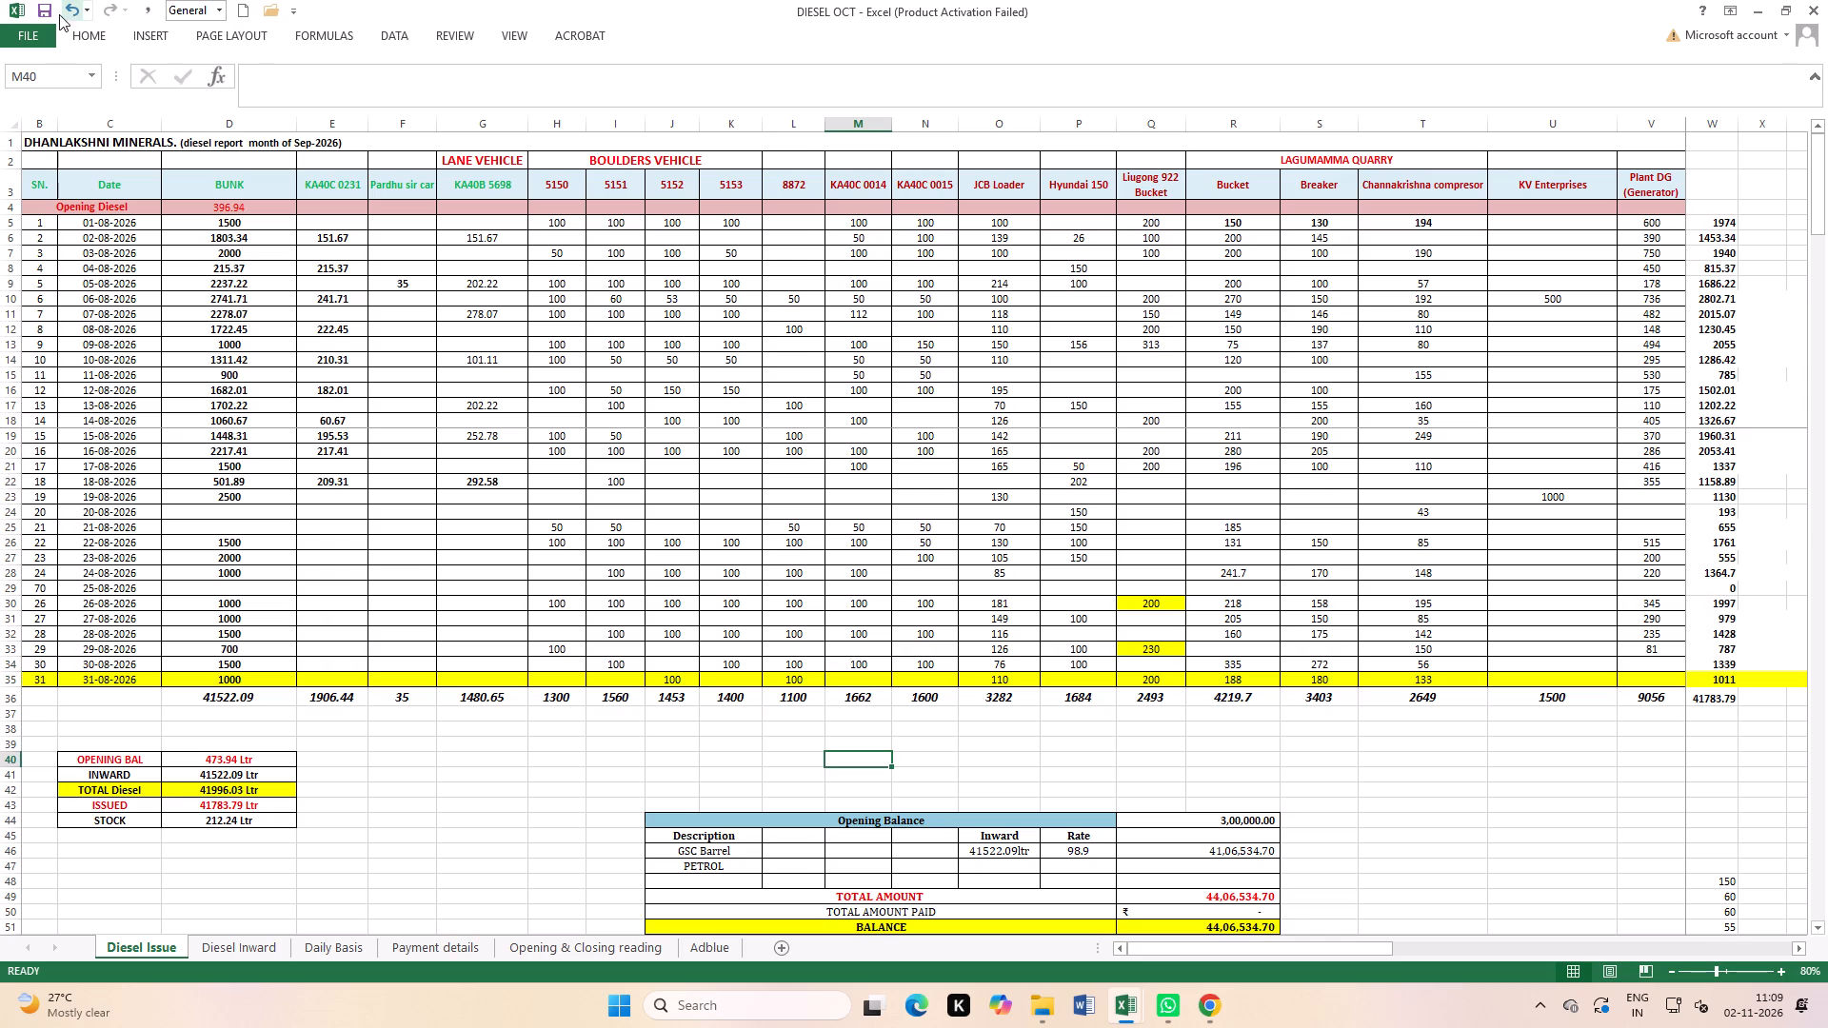
left_click(44, 8)
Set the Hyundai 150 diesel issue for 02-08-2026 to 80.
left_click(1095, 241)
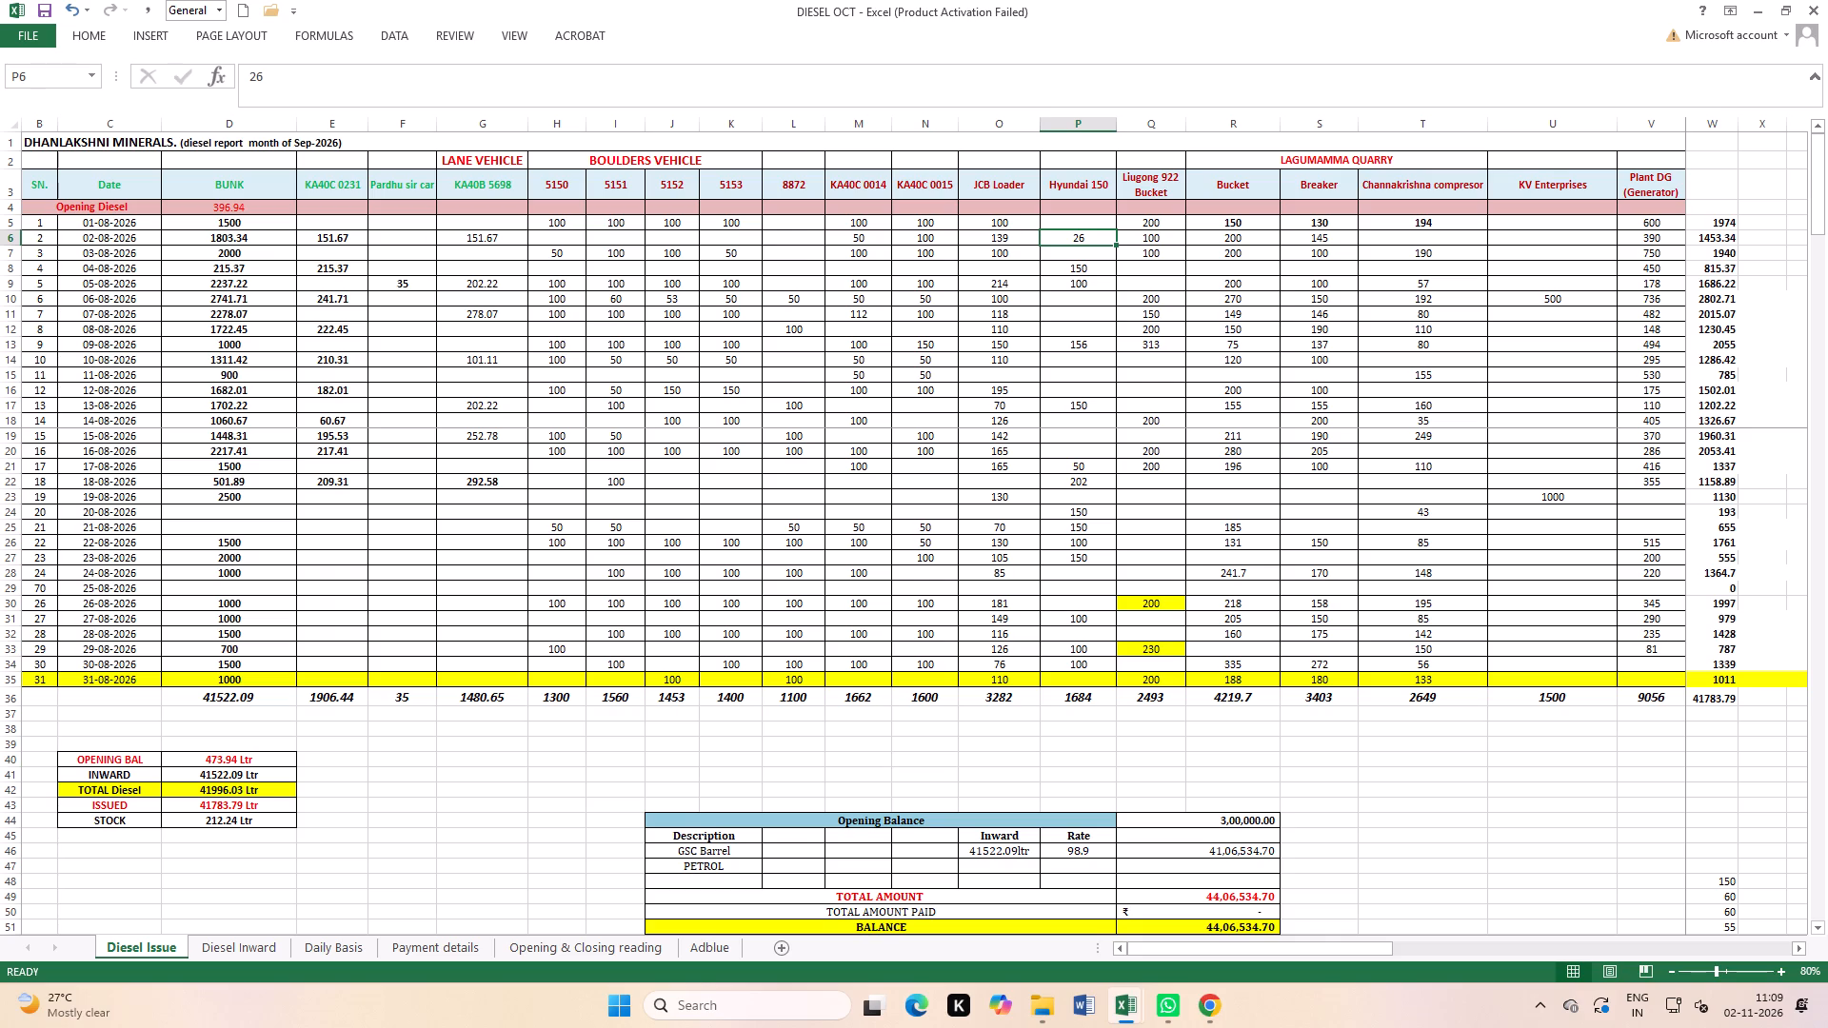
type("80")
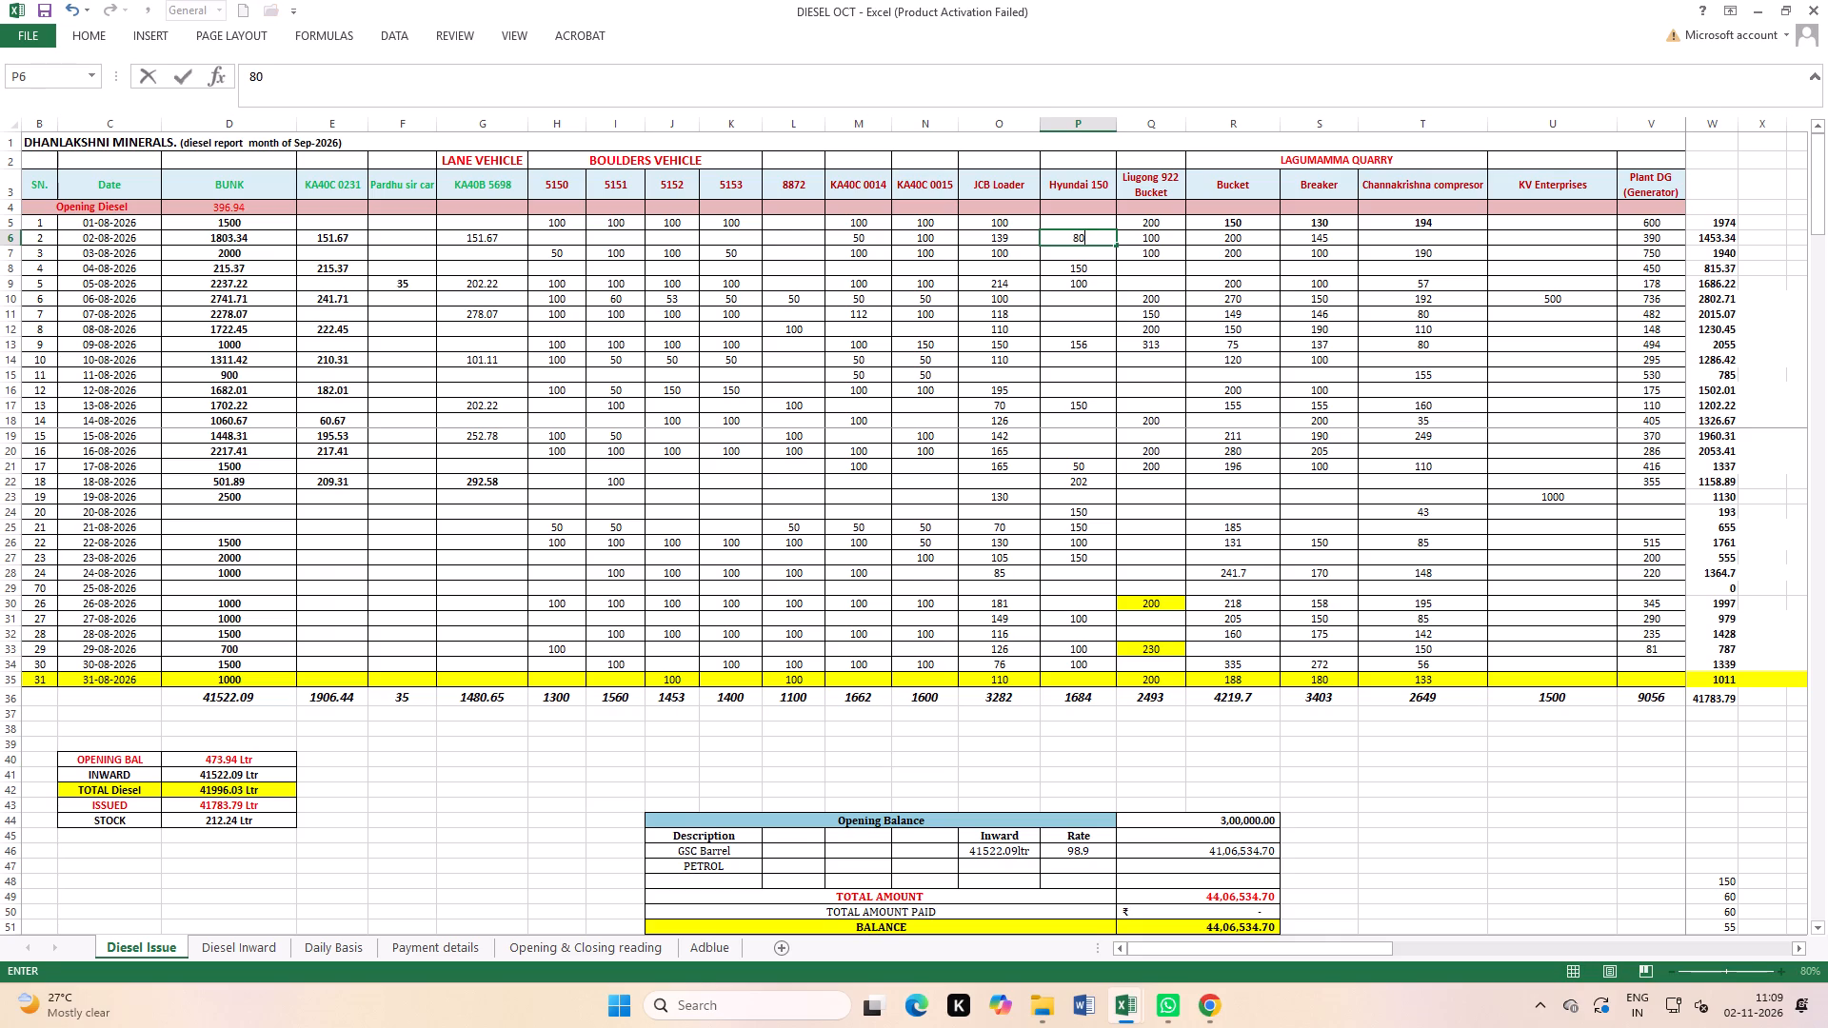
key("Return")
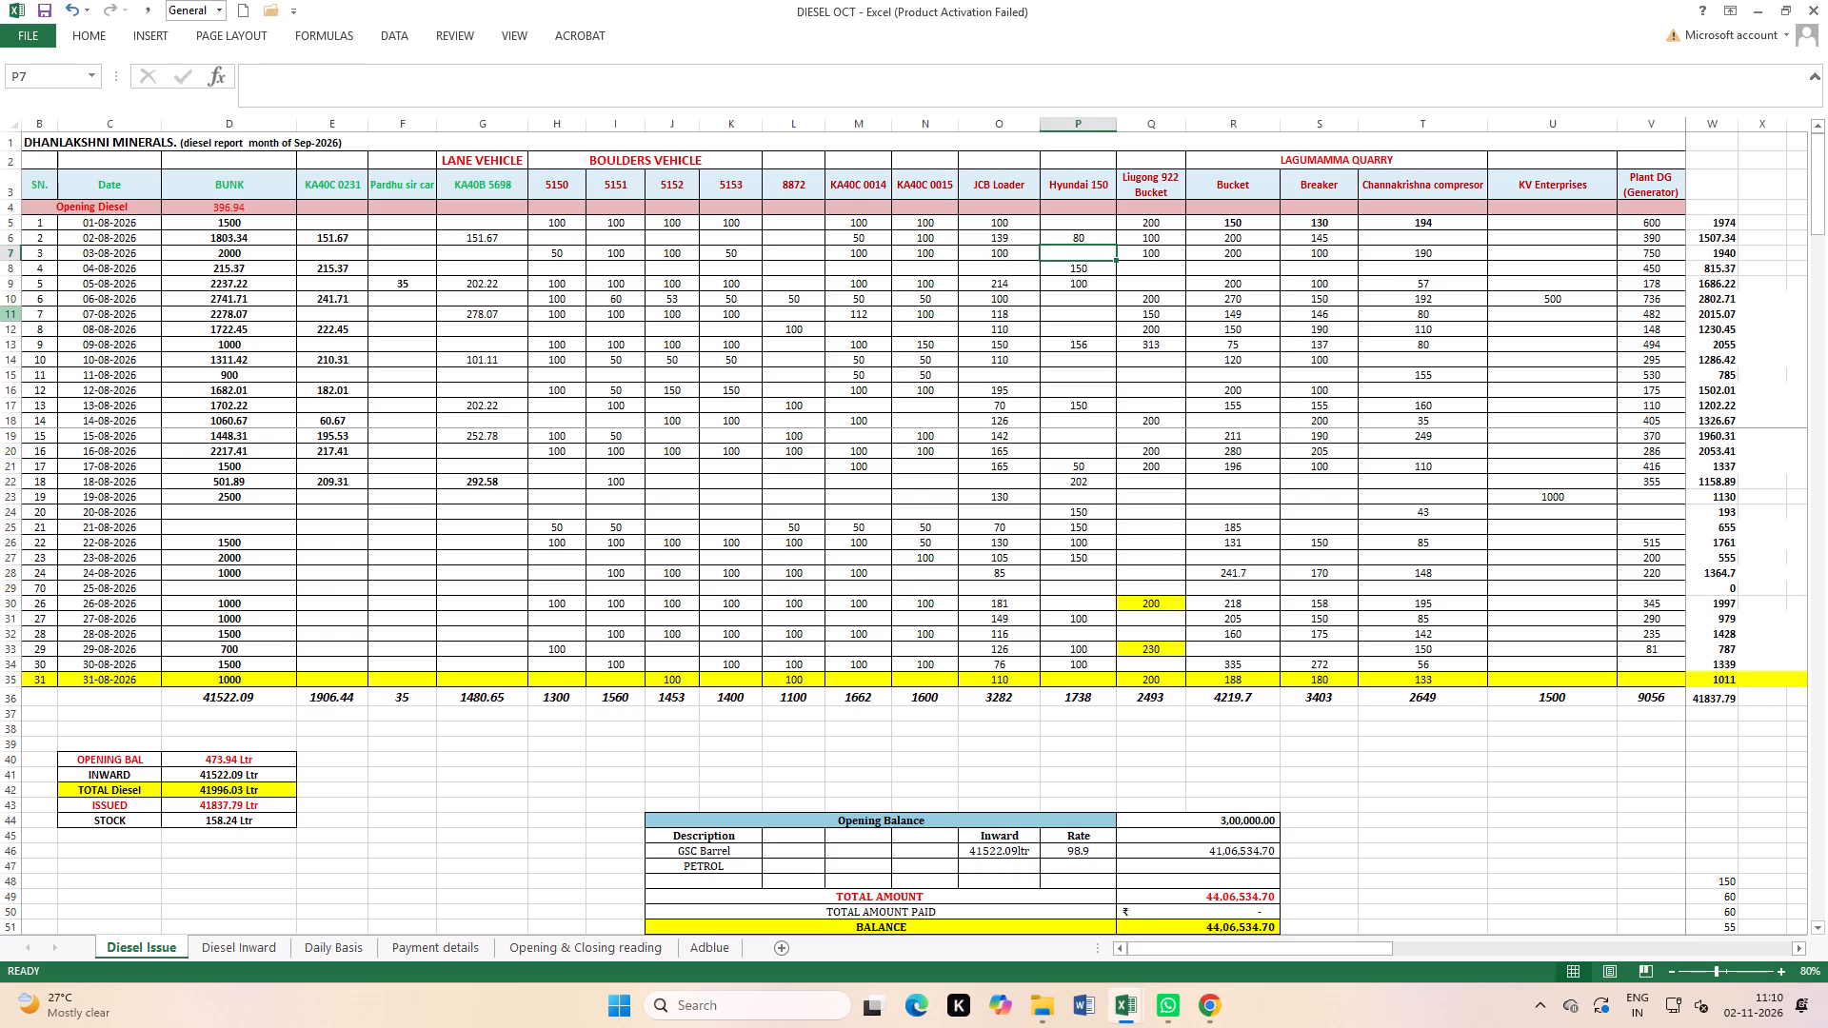
Set the Hyundai 150 diesel issue for 02-08-2026 to 75.
left_click(1084, 237)
type("75")
key("Return")
Select the JCB Loader diesel issue entry for 30-08-2026.
left_click(1012, 662)
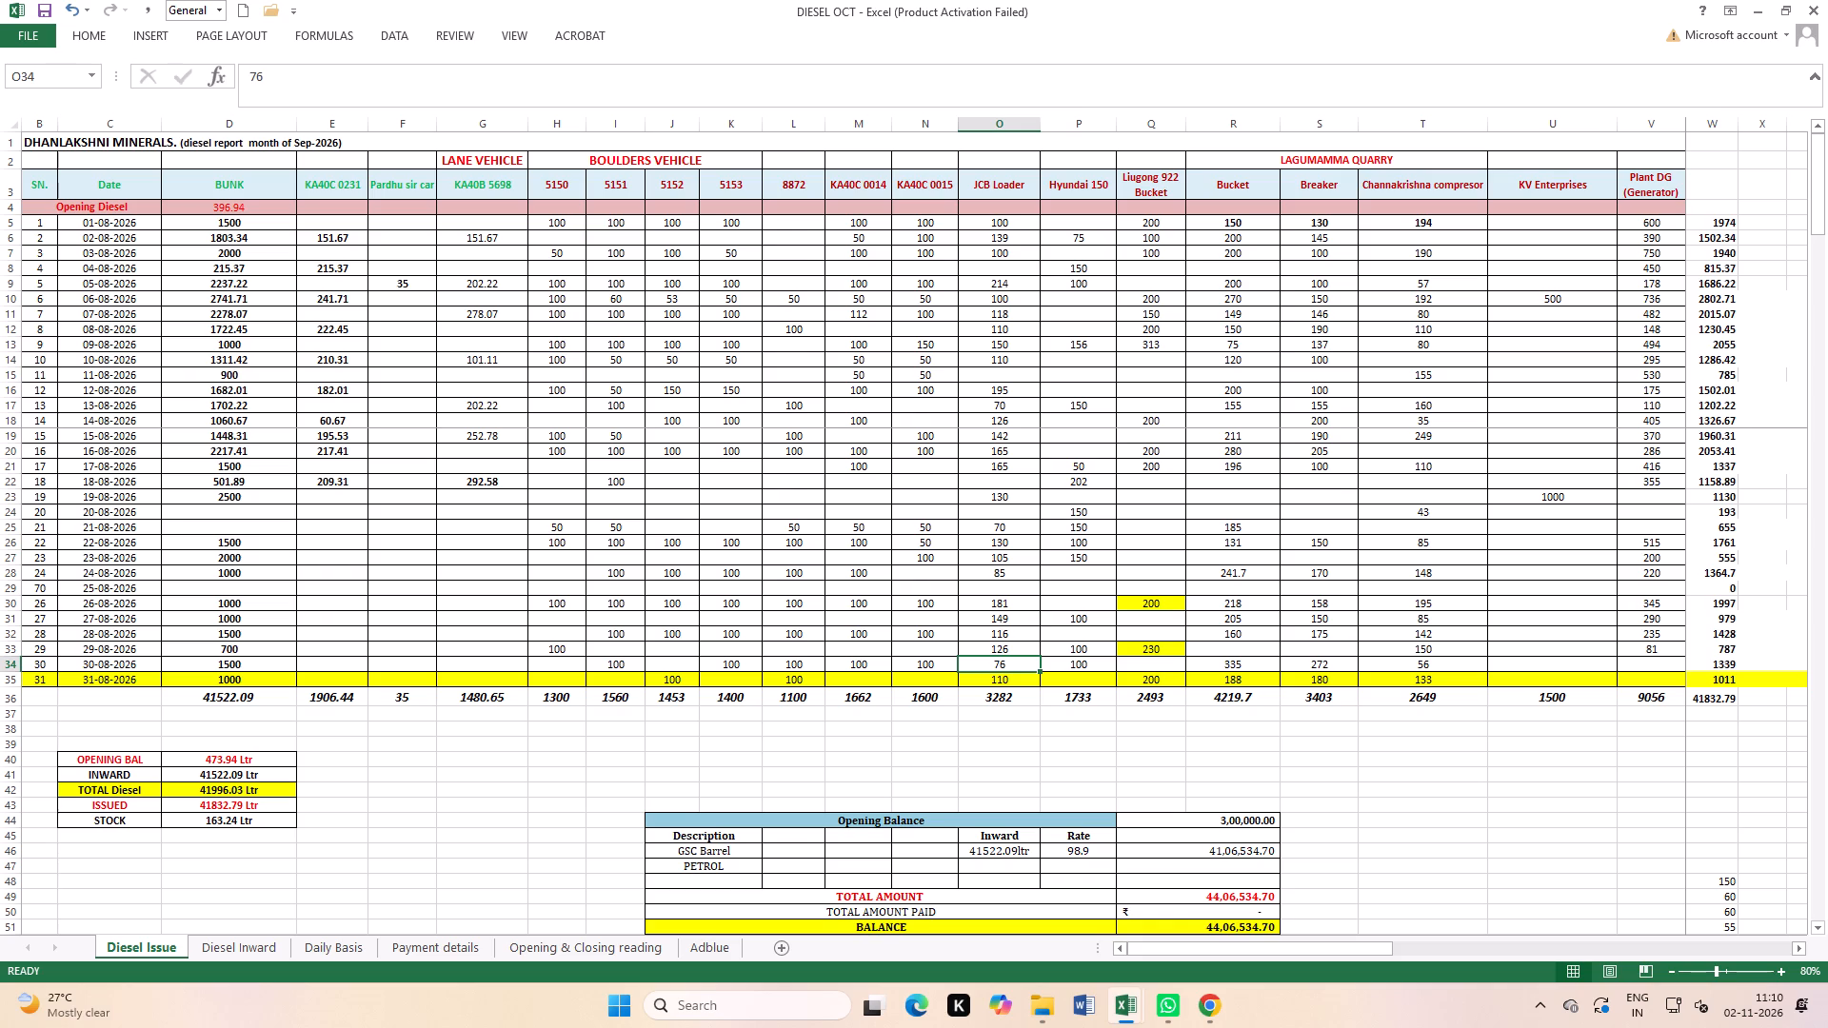
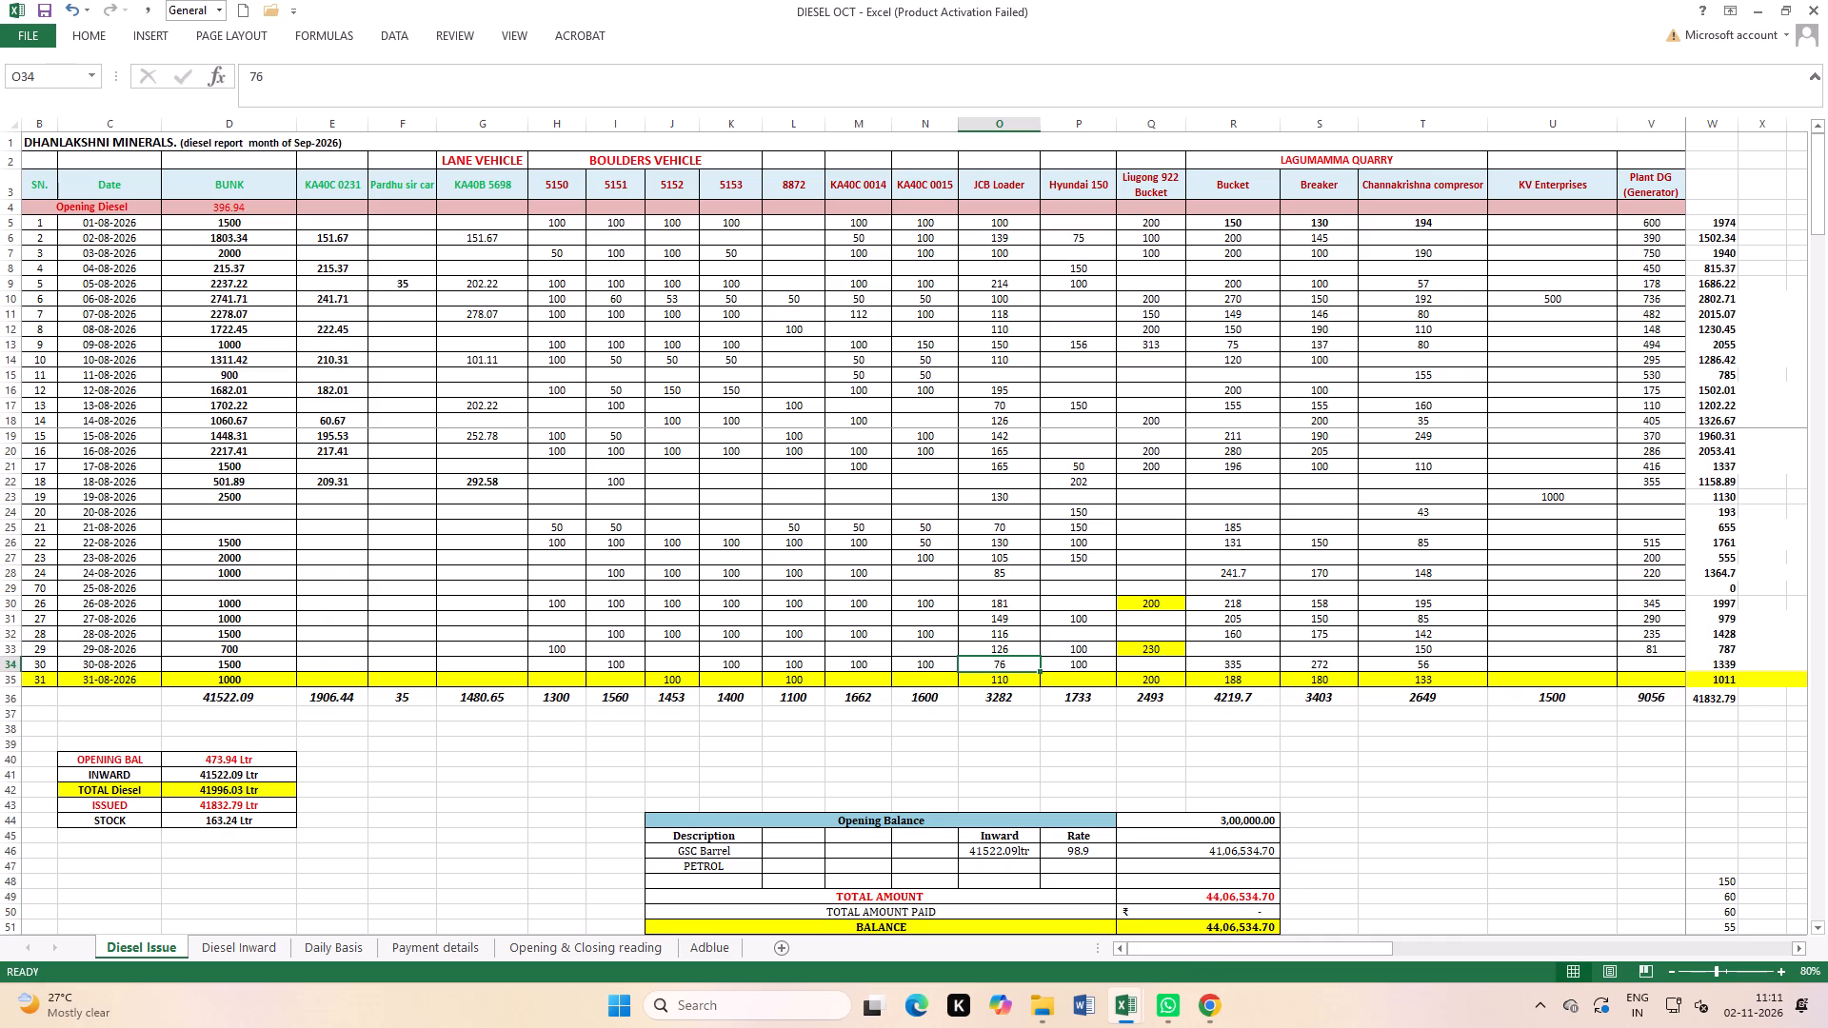
Clear the JCB Loader diesel issue entry for 21-08-2026.
left_click(1021, 525)
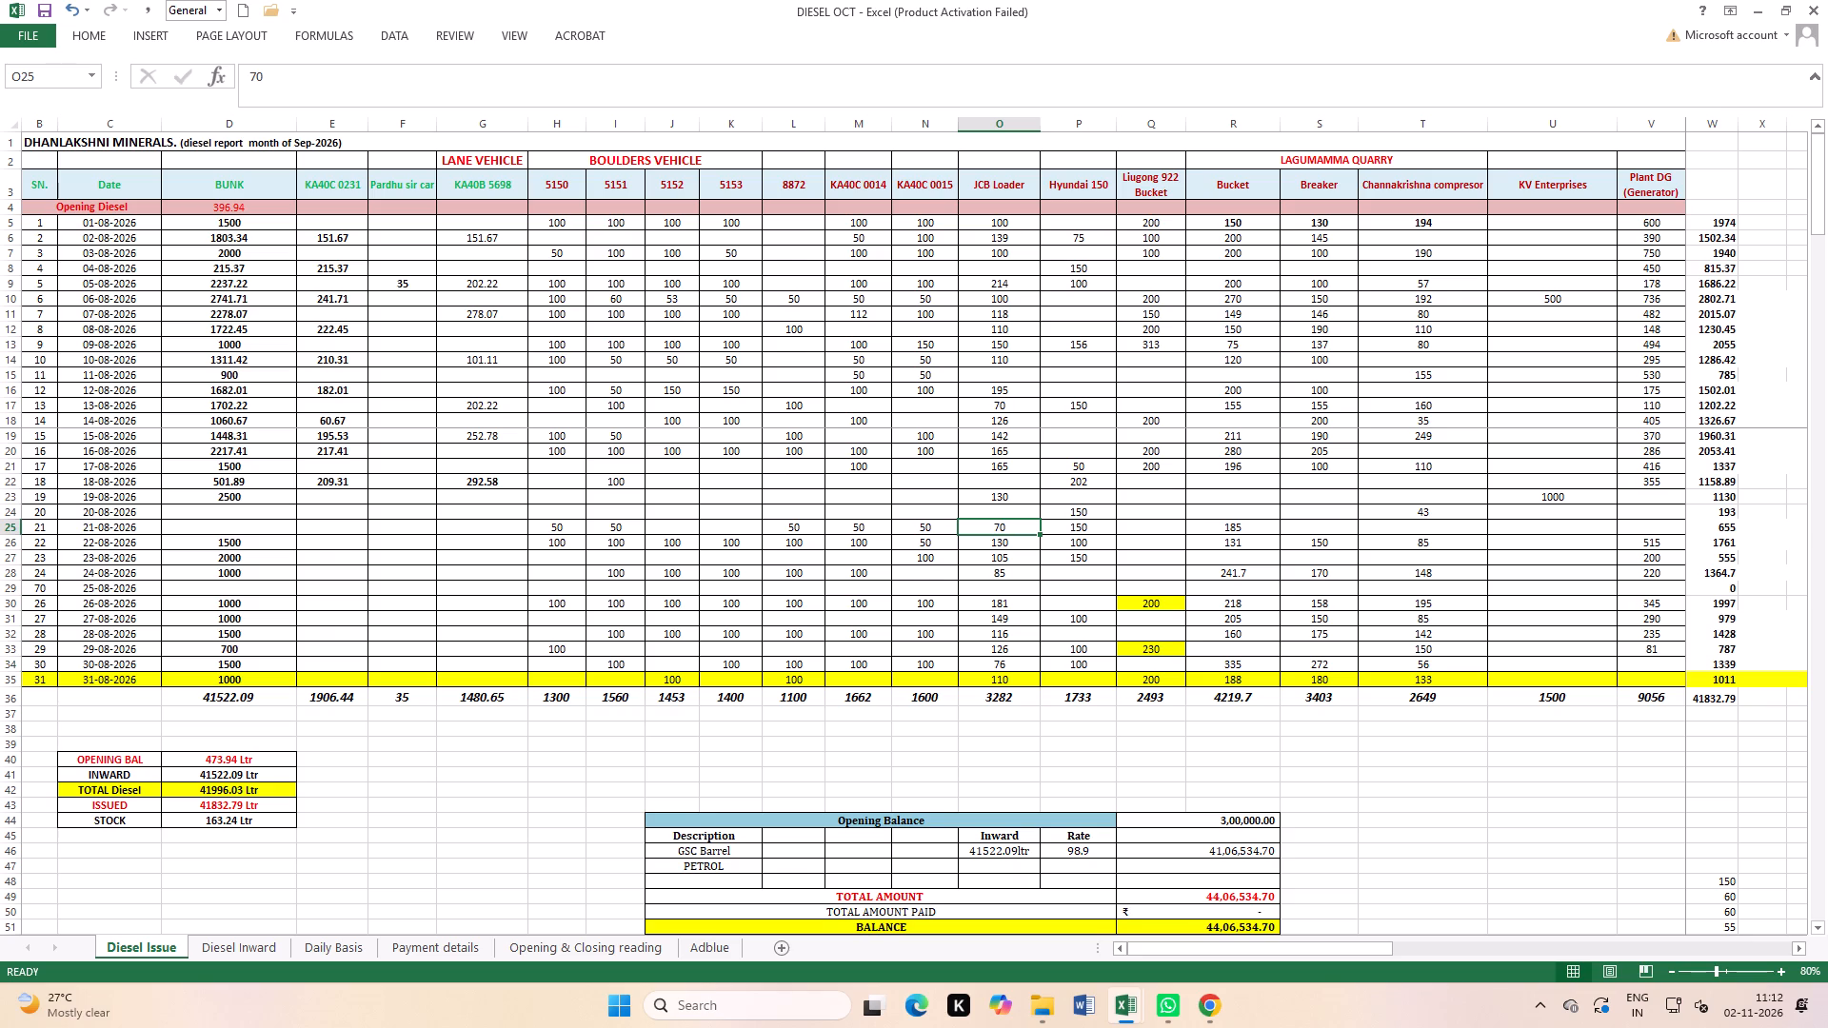
key("Delete")
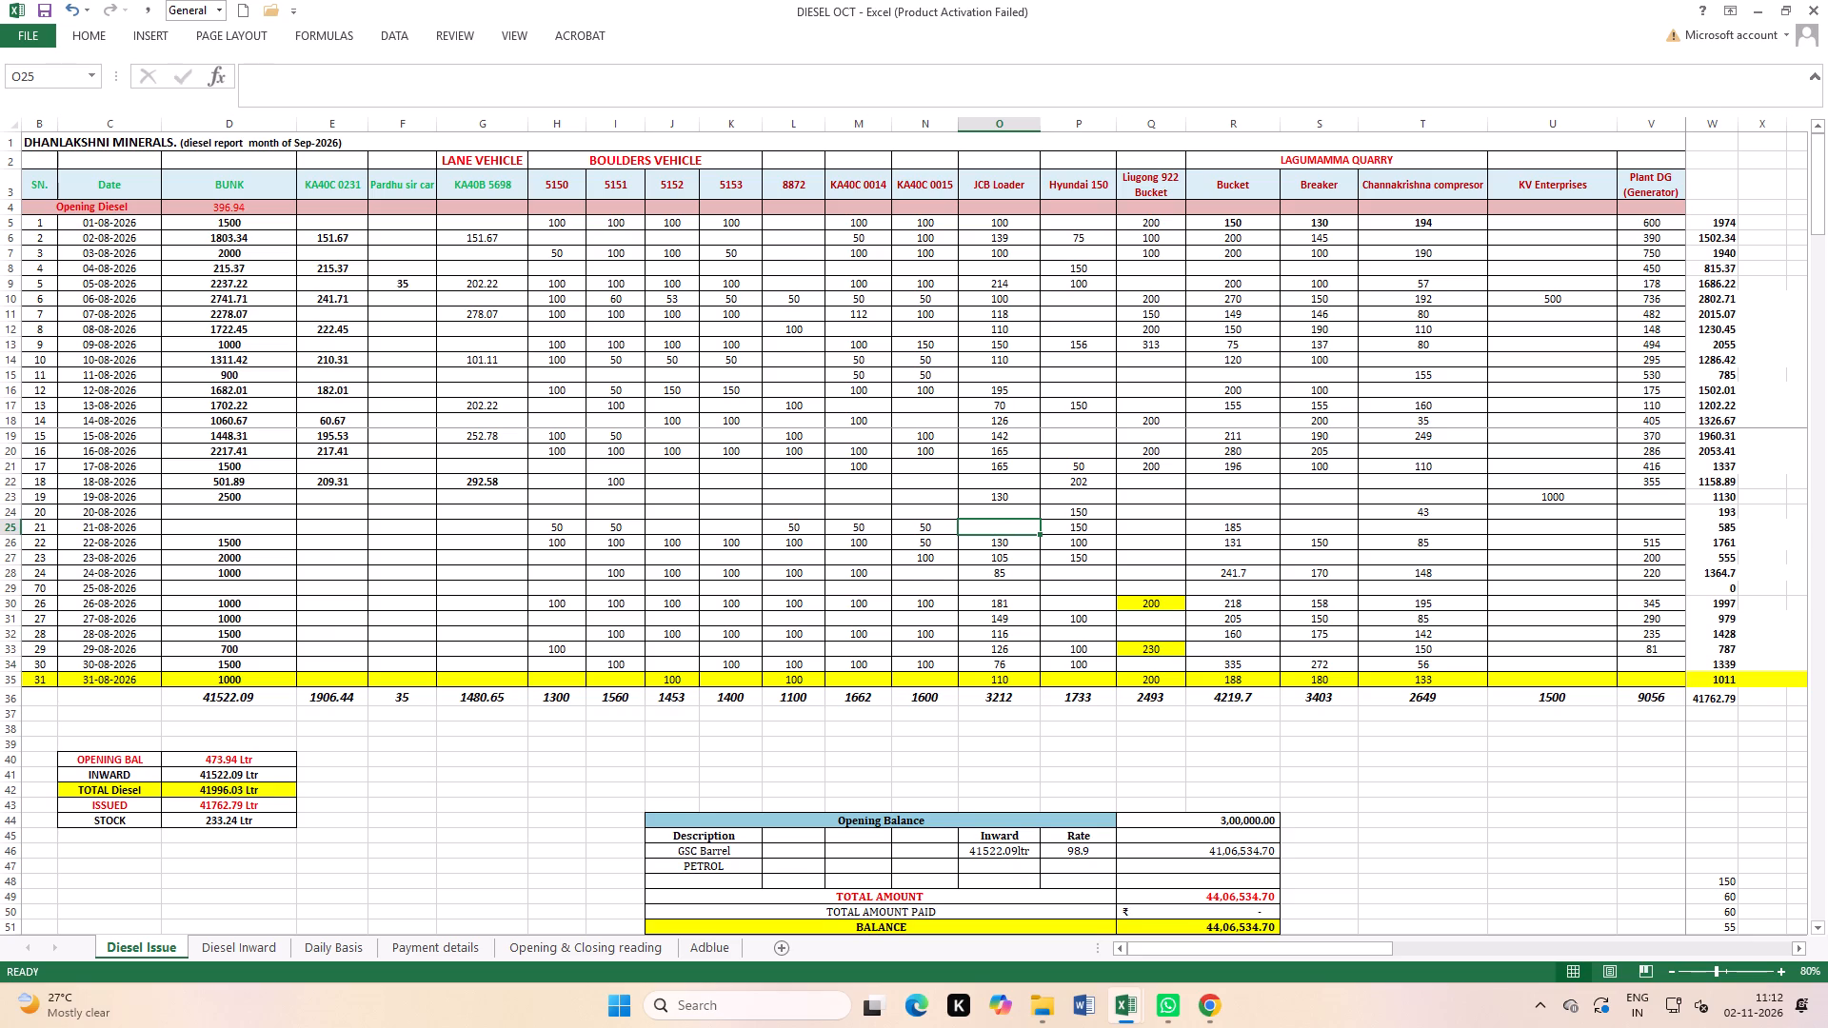
Change the JCB Loader diesel issue formula for 22-08-2026 to =50+50.
double_click(1024, 539)
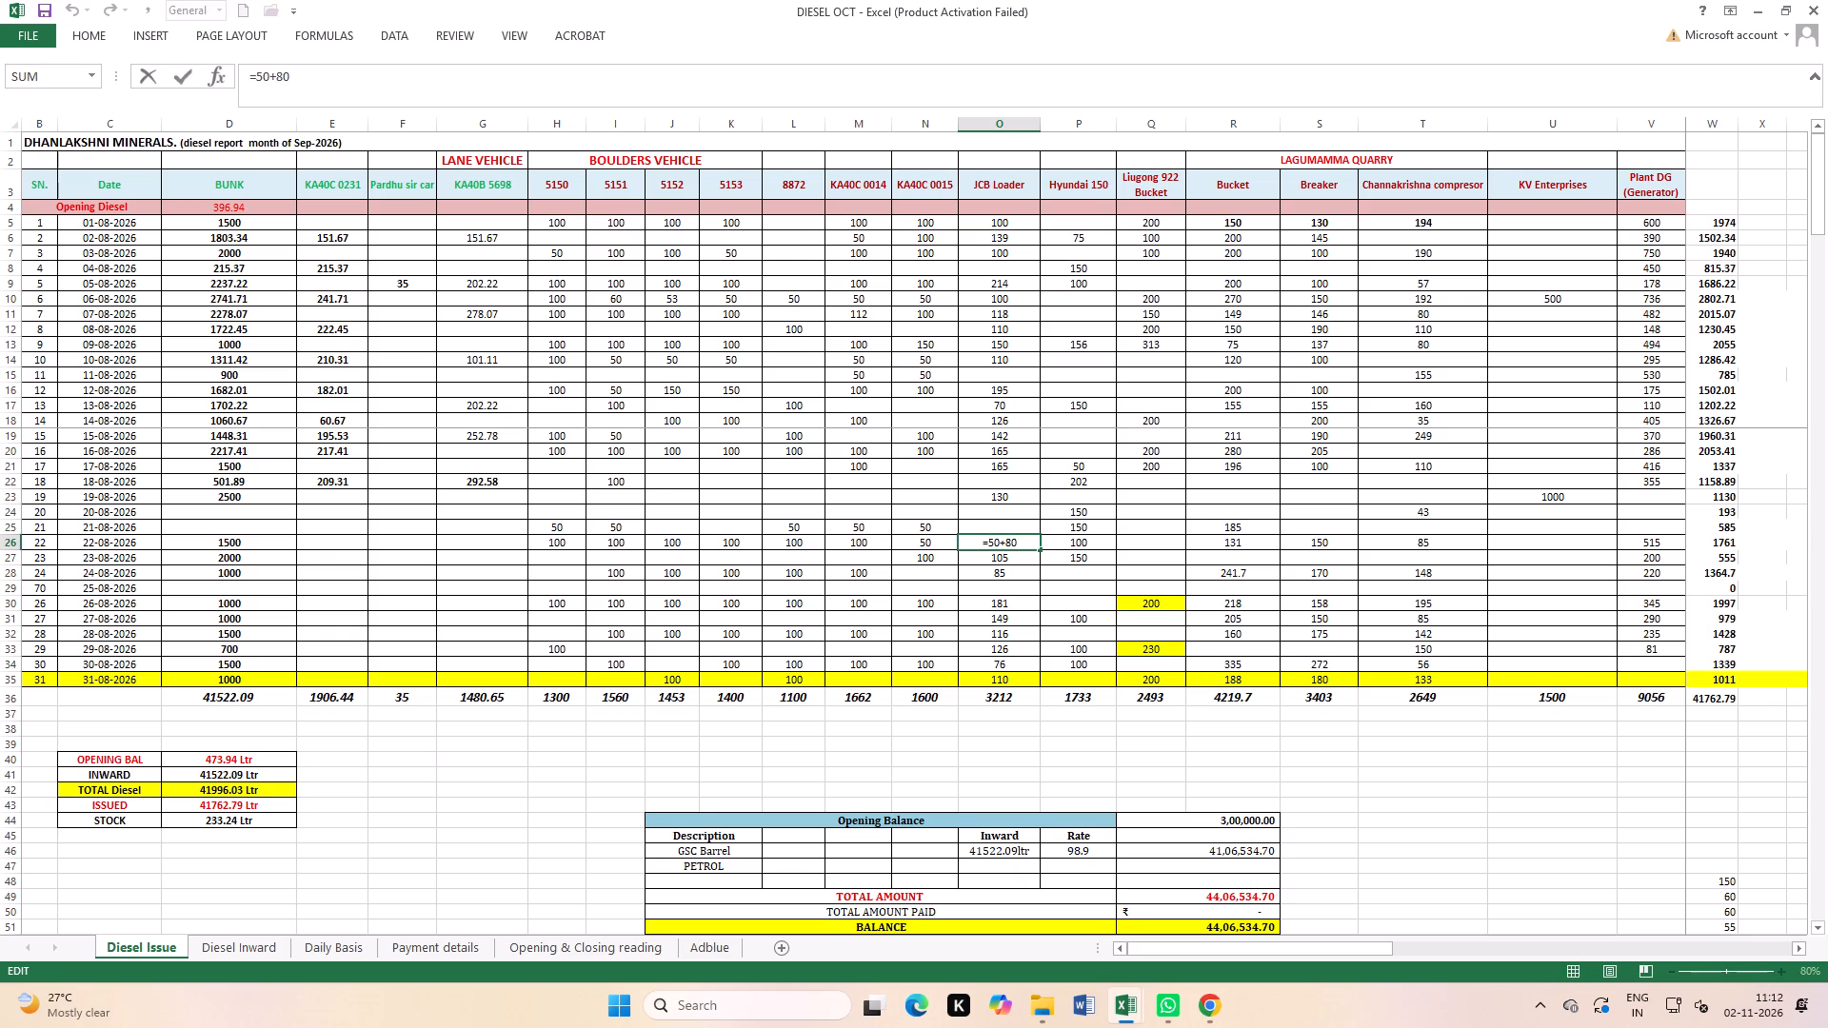
key("BackSpace")
key("BackSpace")
type("50")
key("Return")
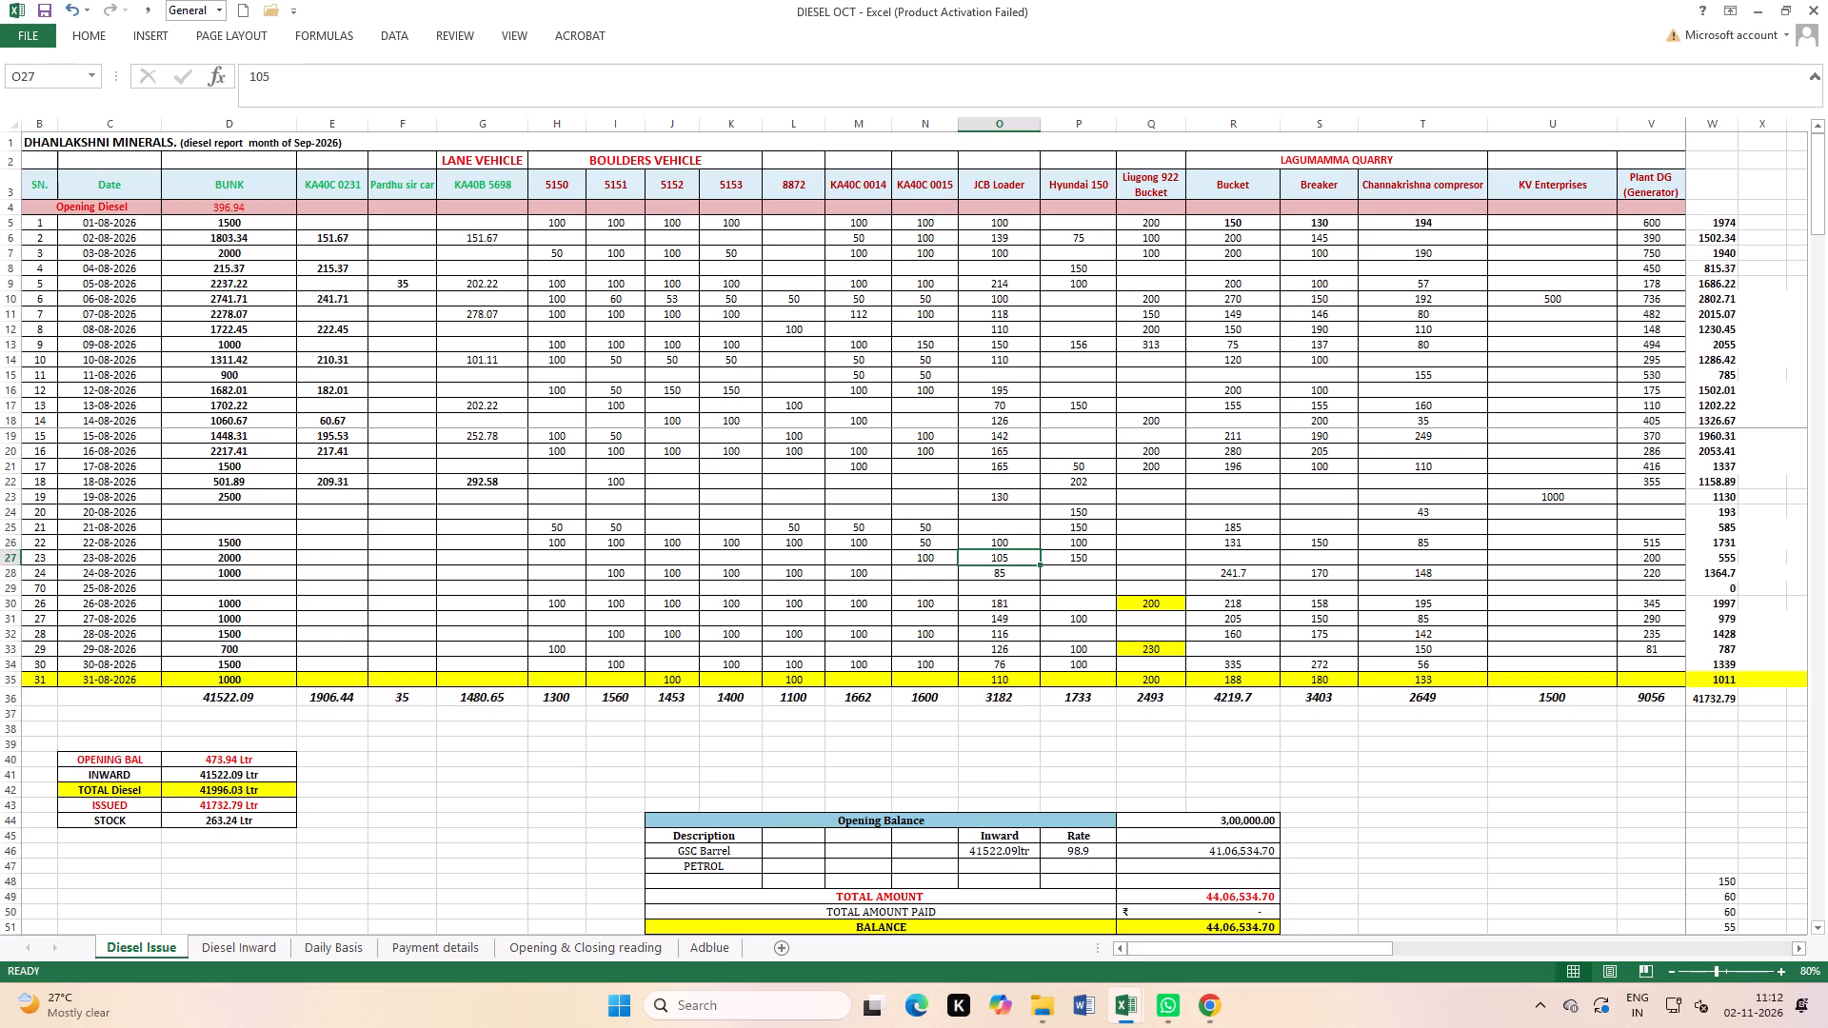
Change the JCB Loader diesel issue formula for 26-08-2026 to =120+60.
double_click(1030, 605)
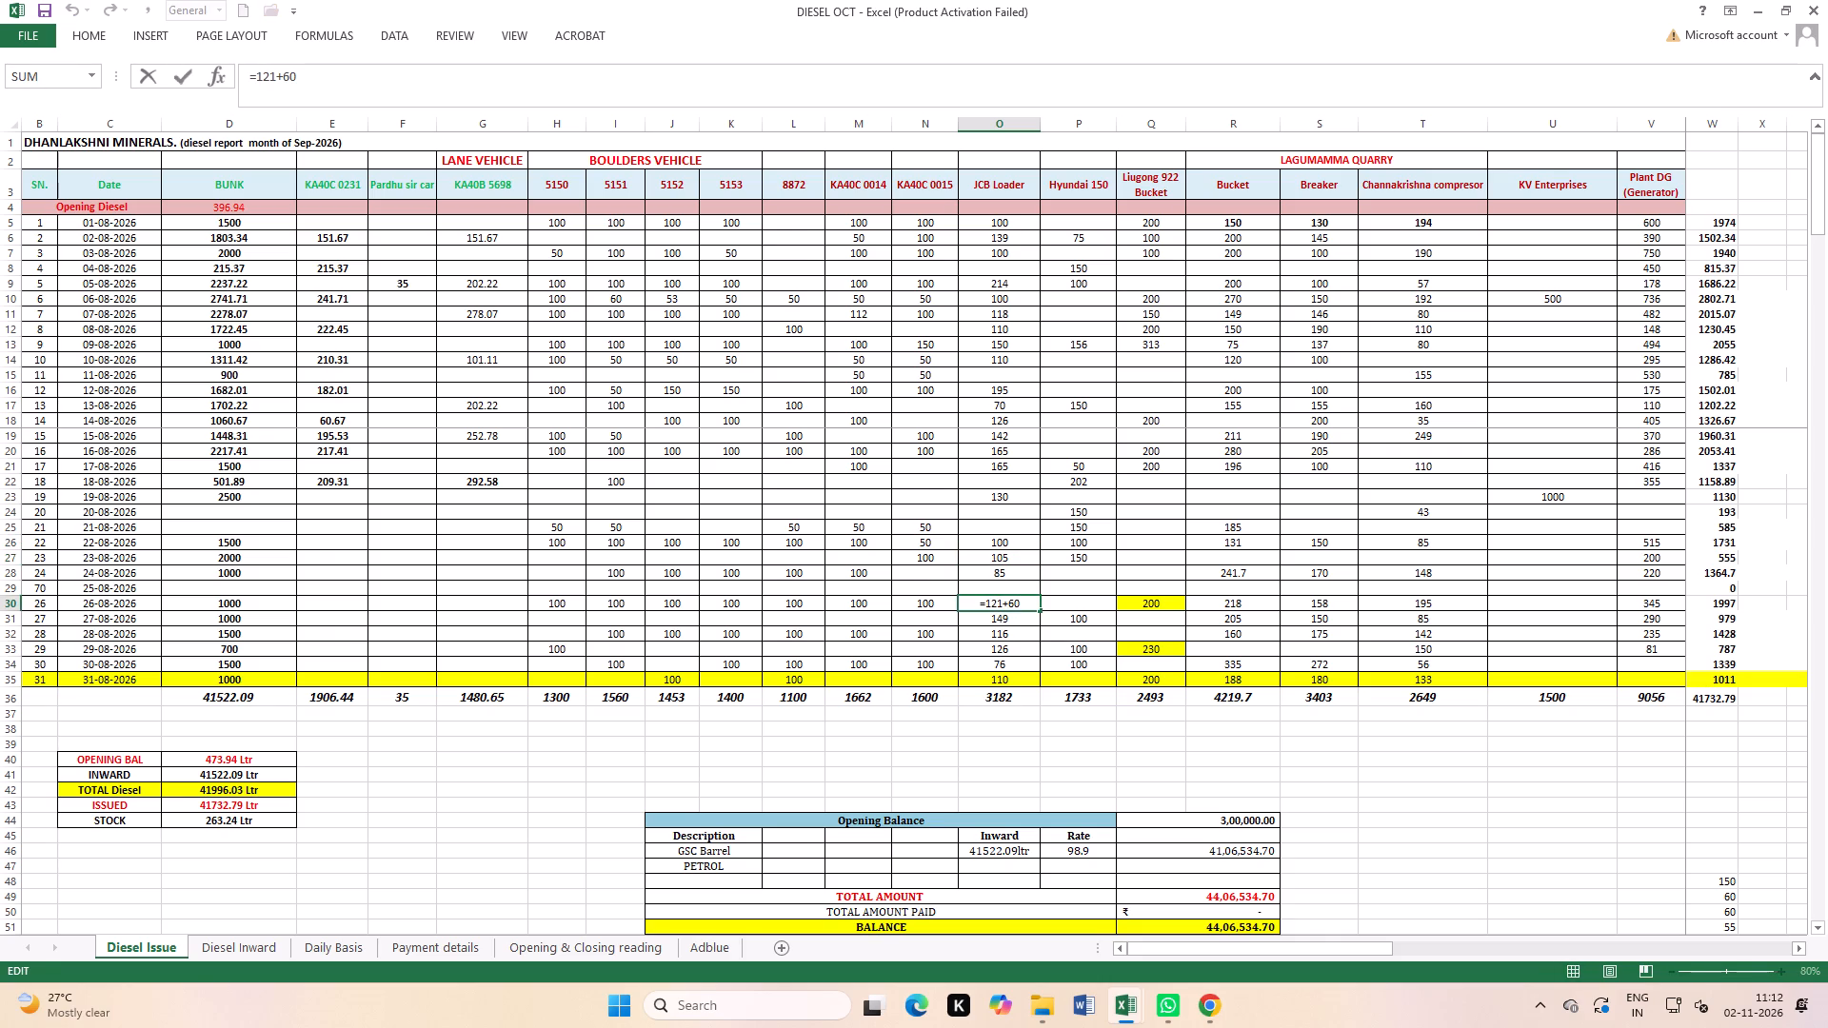
left_click(1003, 601)
key("BackSpace")
key("0")
key("Return")
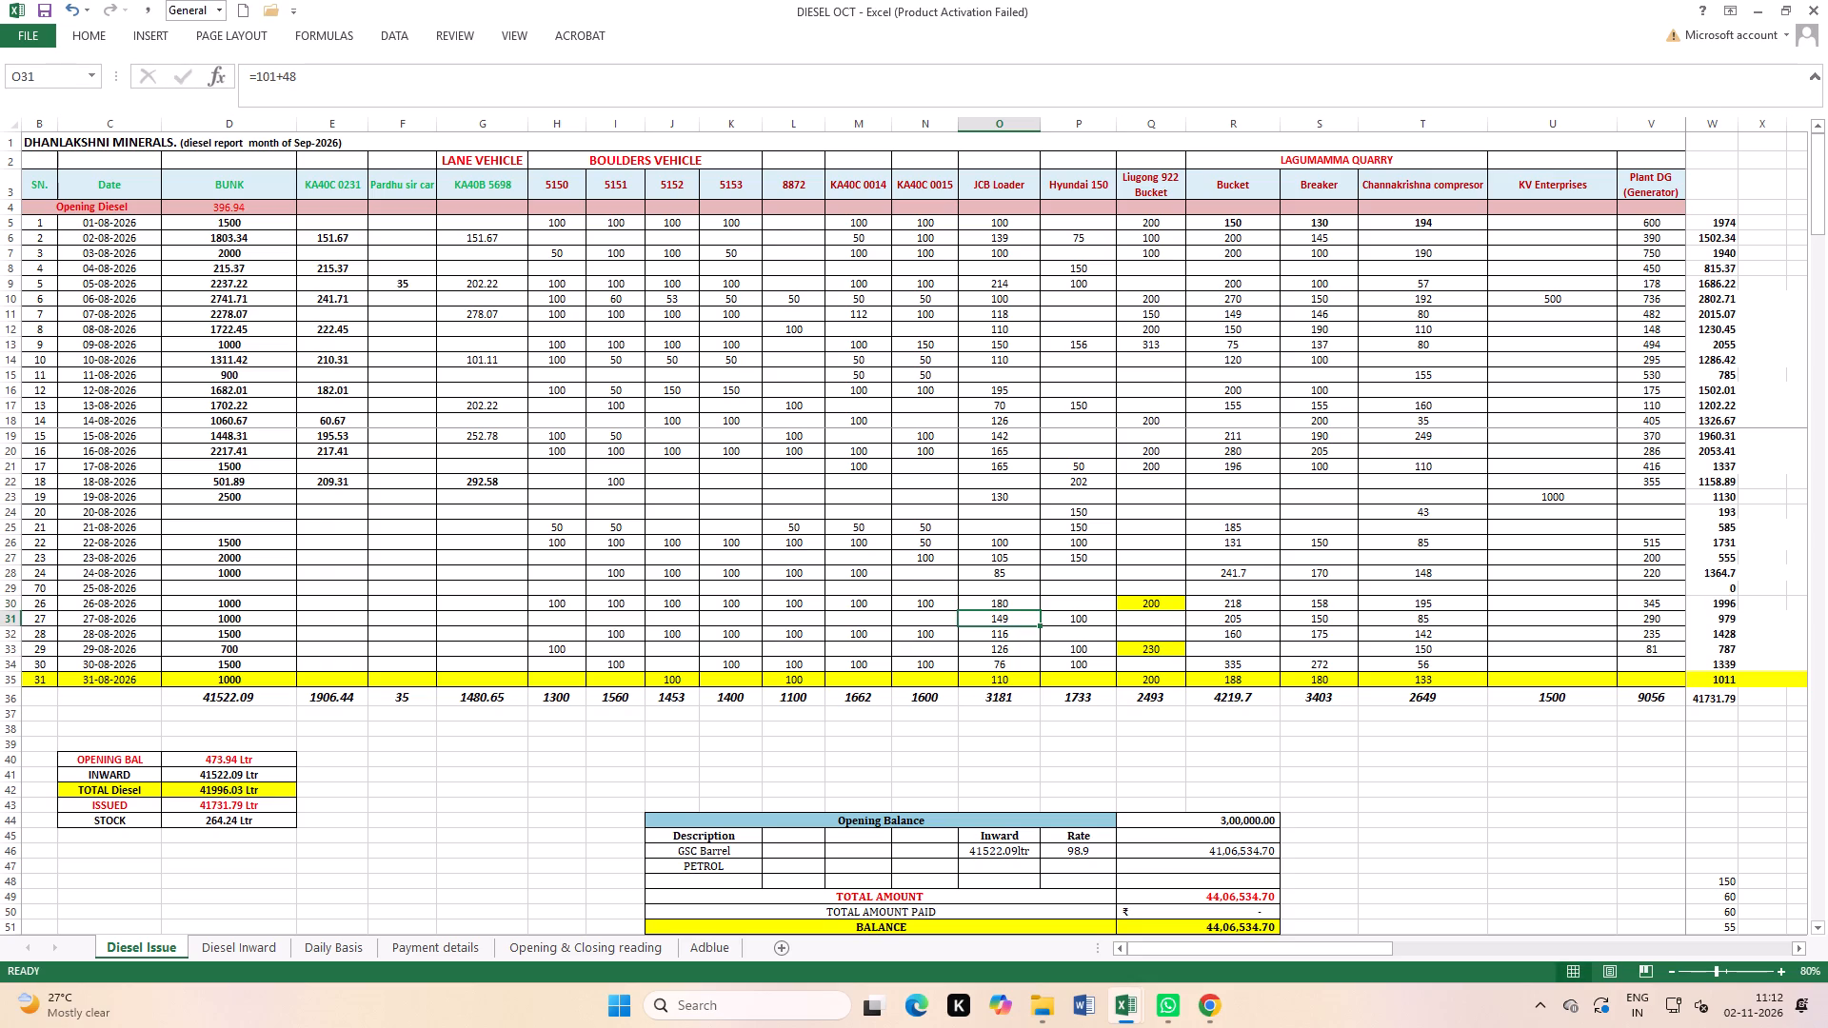
Change the JCB Loader diesel issue formula for 28-08-2026 to =50+65 and save the workbook.
double_click(1021, 629)
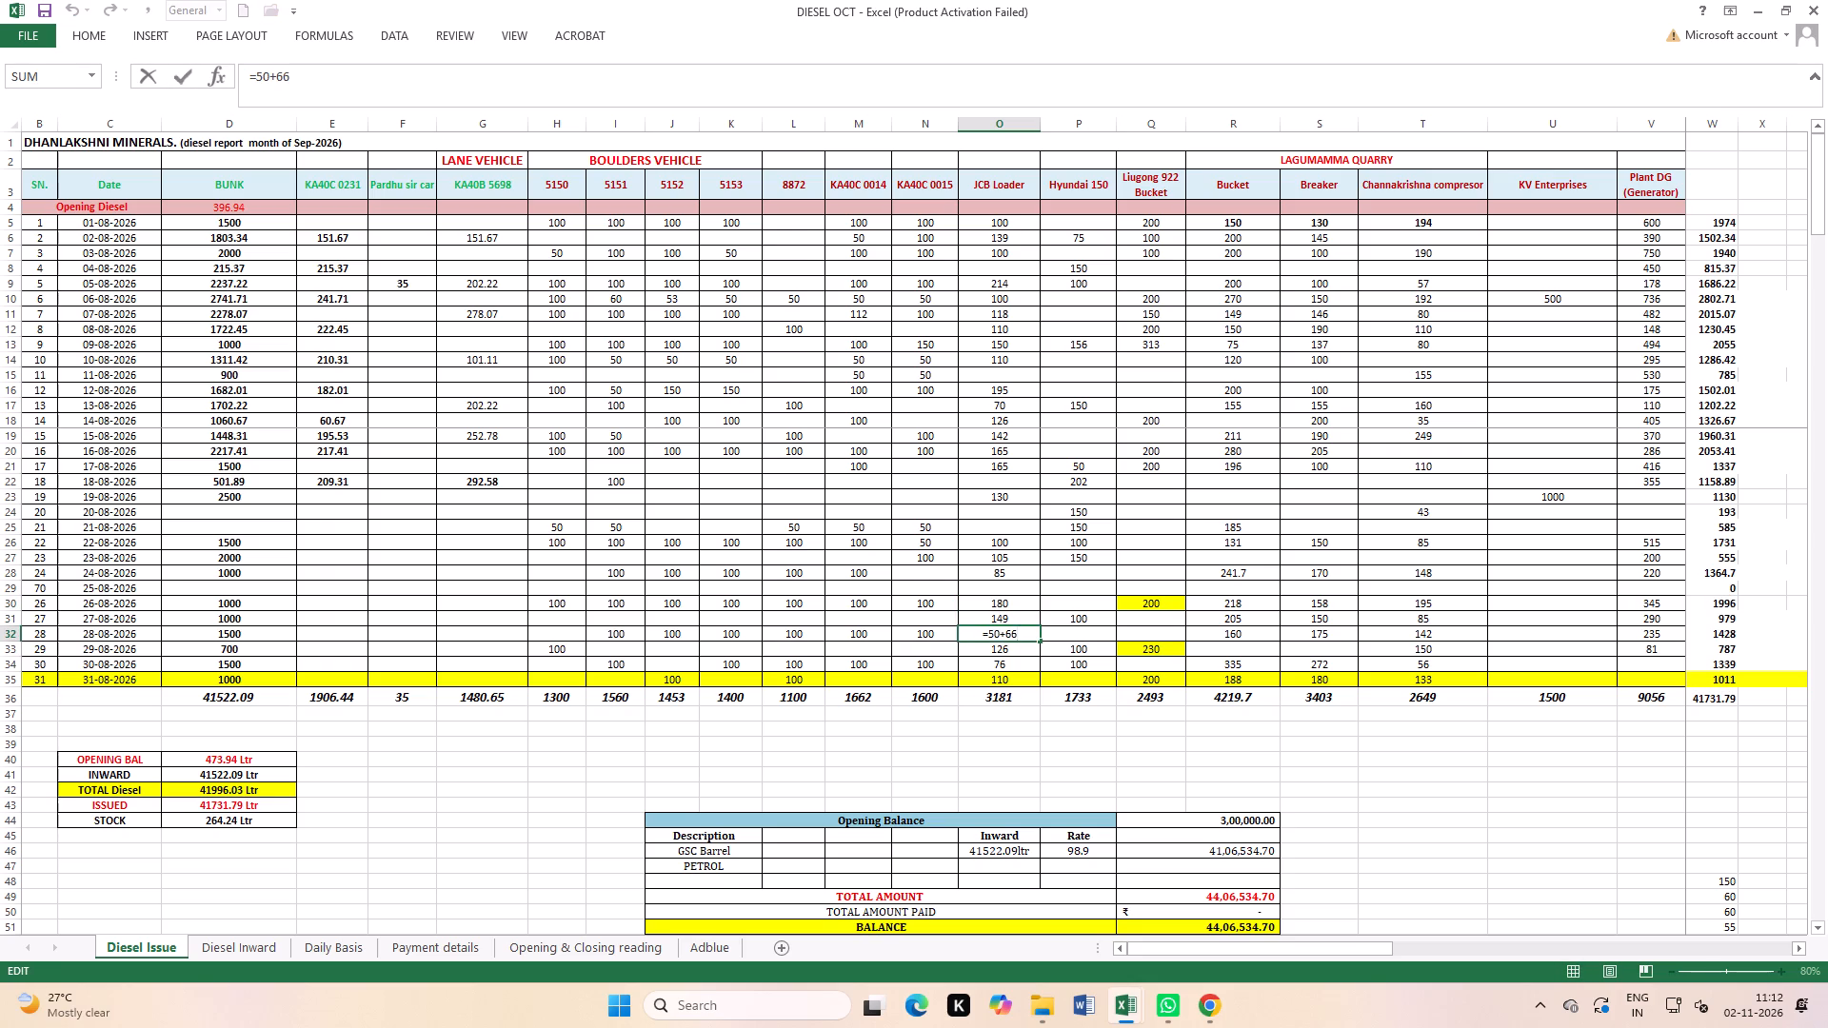
key("BackSpace")
key("5")
key("Return")
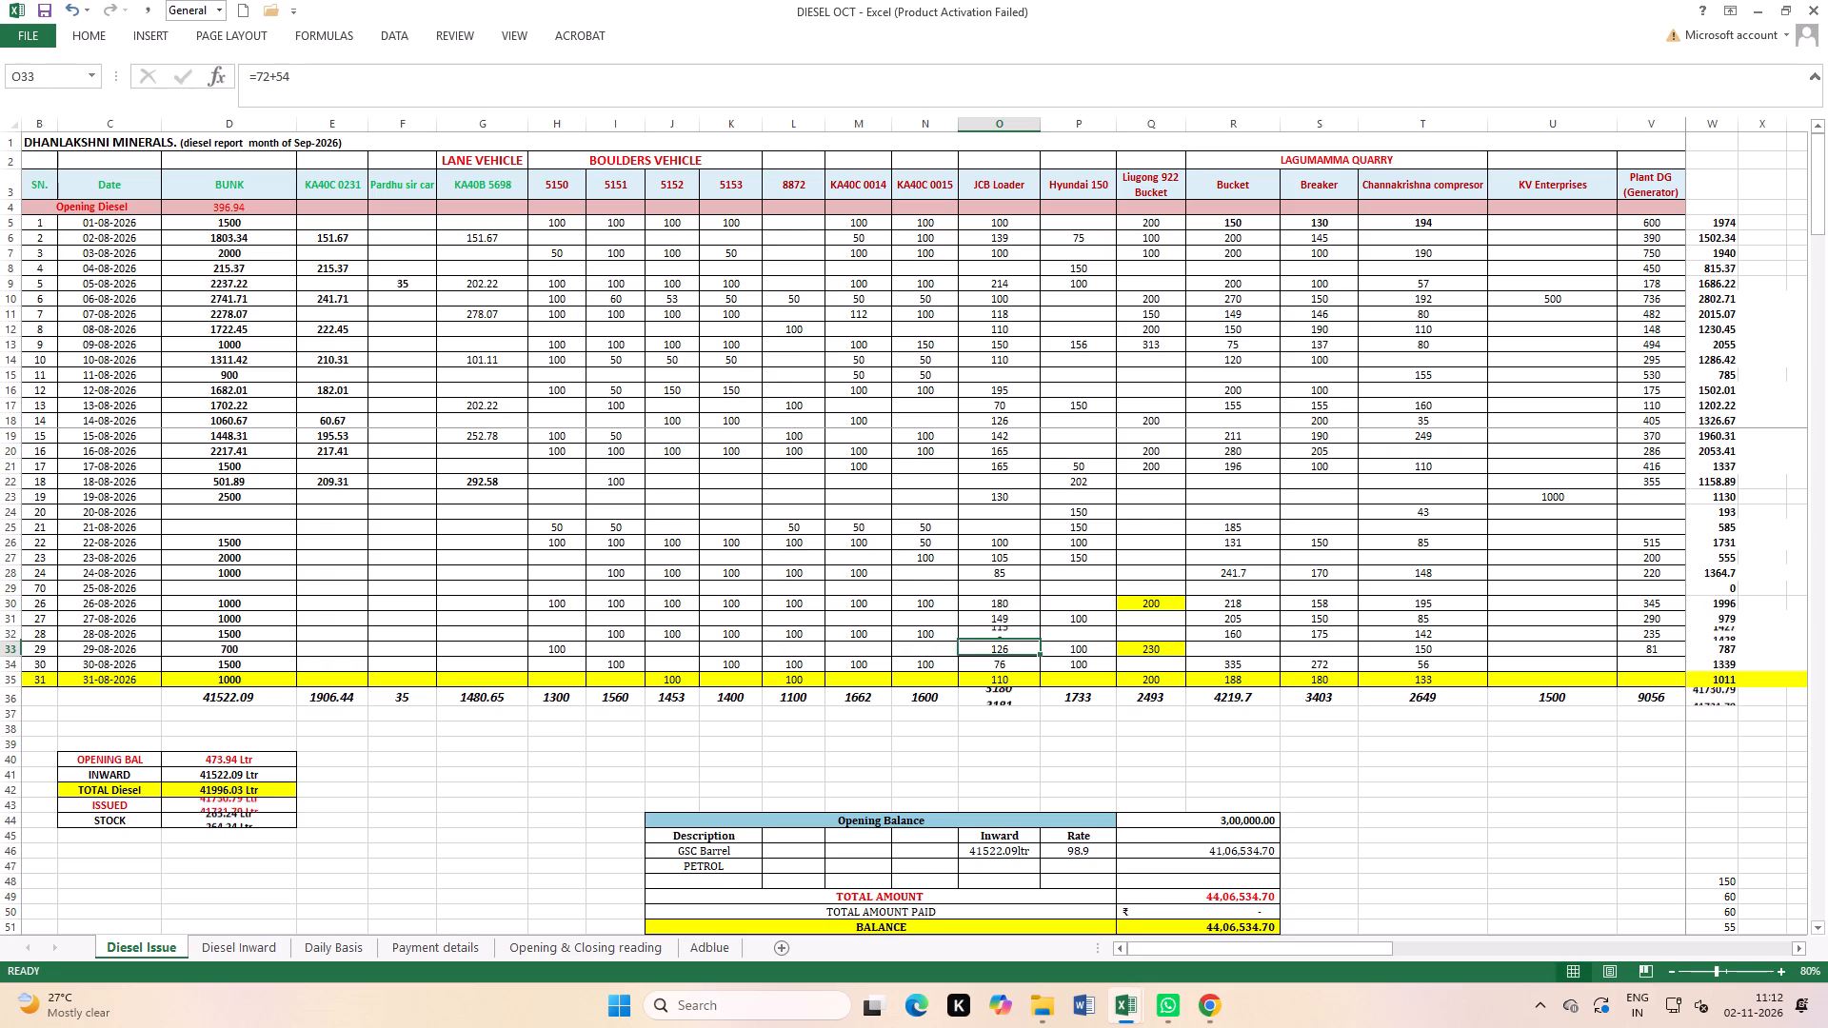
left_click(1006, 745)
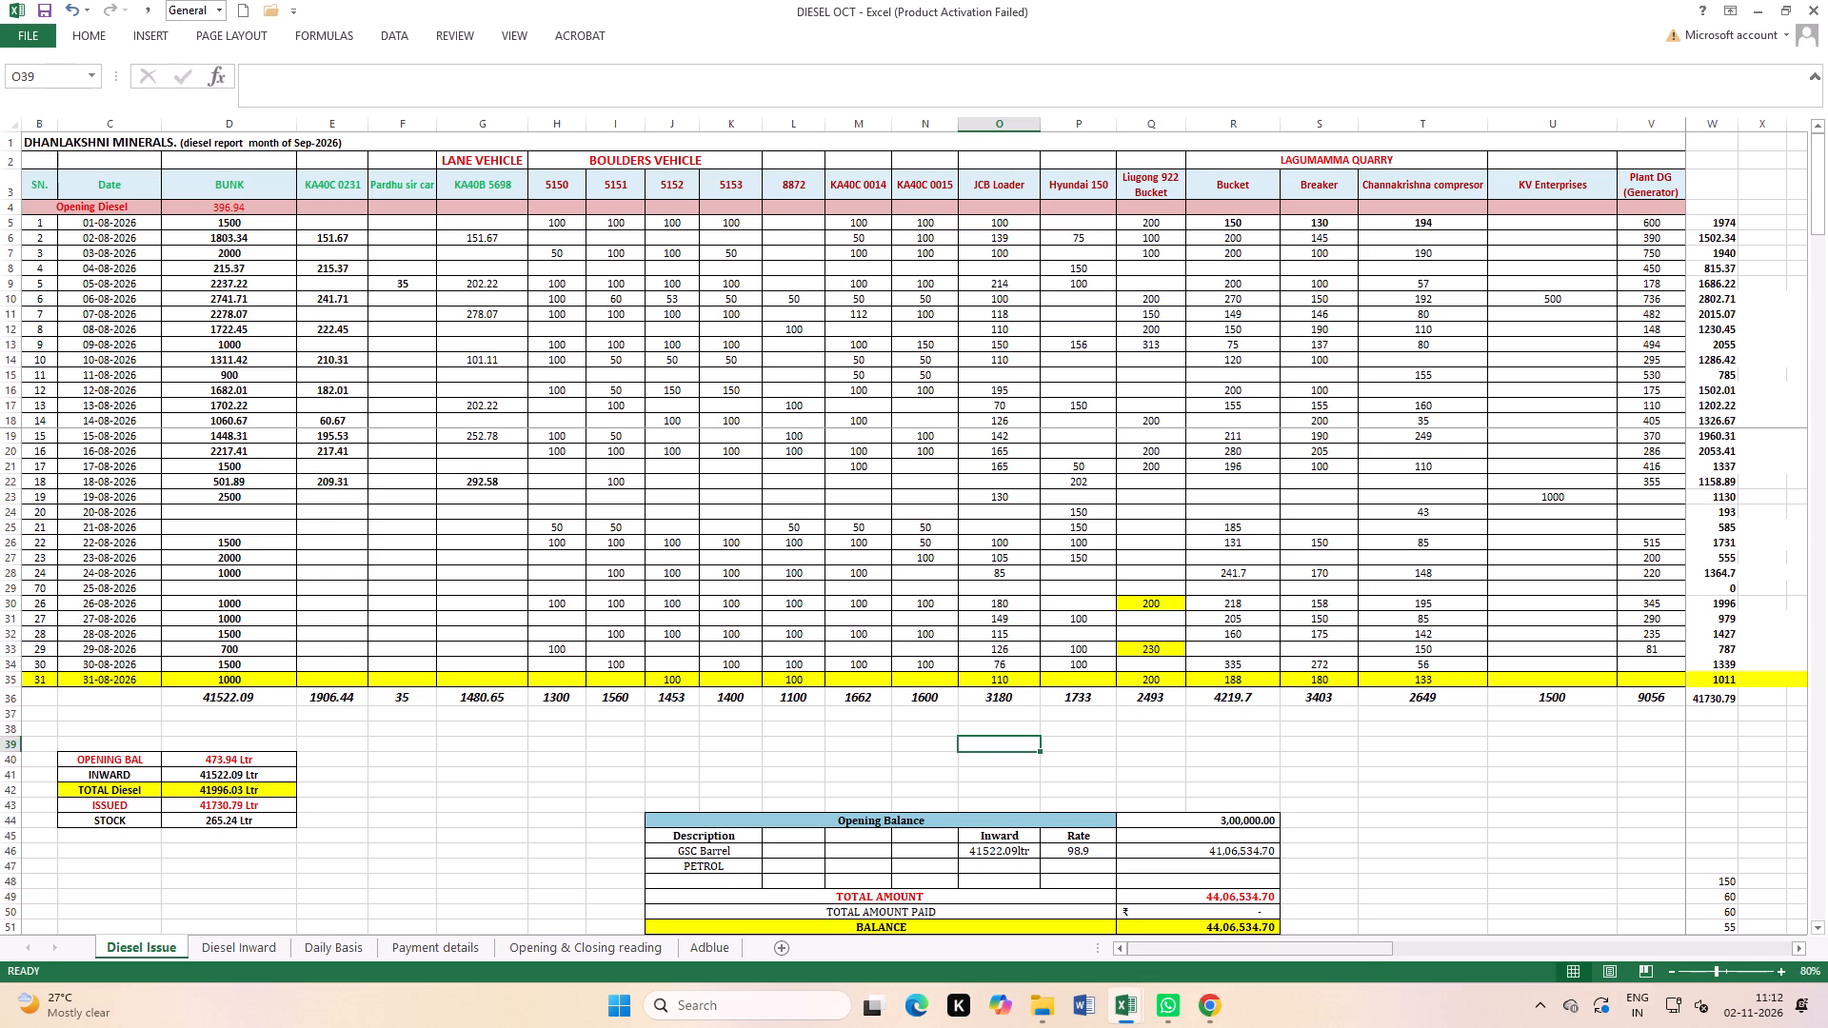
double_click(44, 10)
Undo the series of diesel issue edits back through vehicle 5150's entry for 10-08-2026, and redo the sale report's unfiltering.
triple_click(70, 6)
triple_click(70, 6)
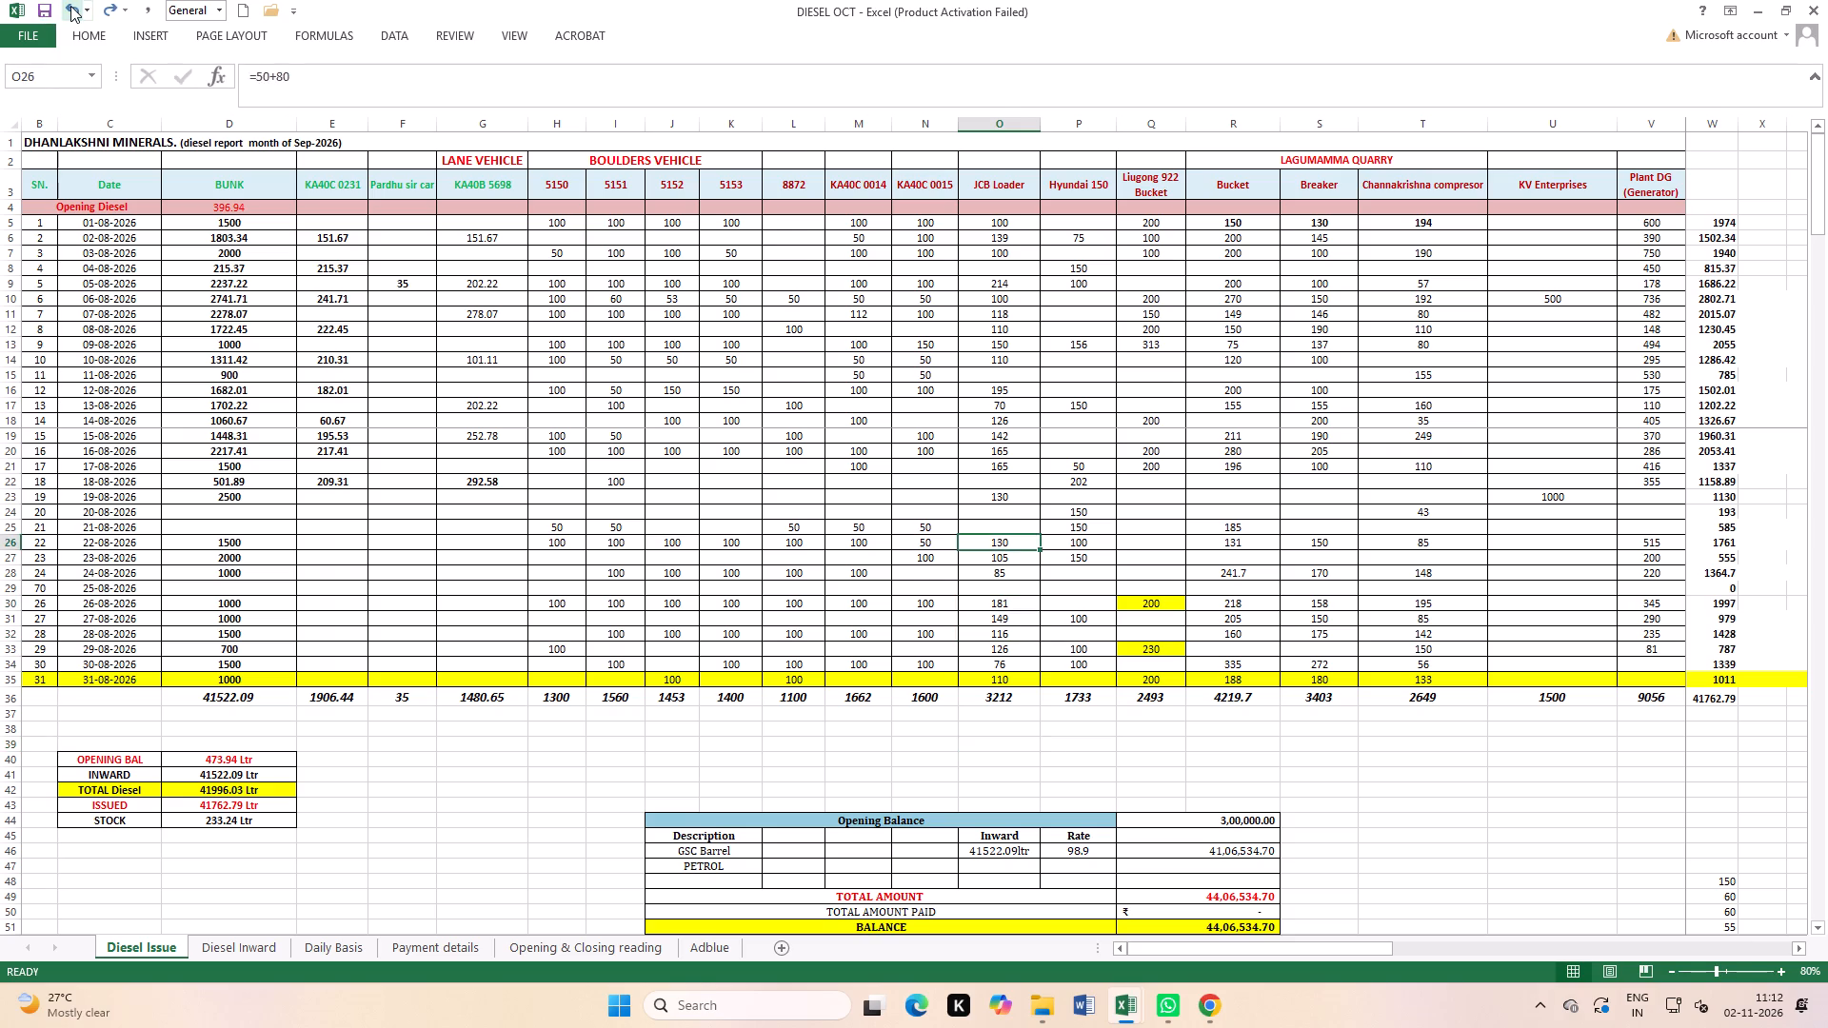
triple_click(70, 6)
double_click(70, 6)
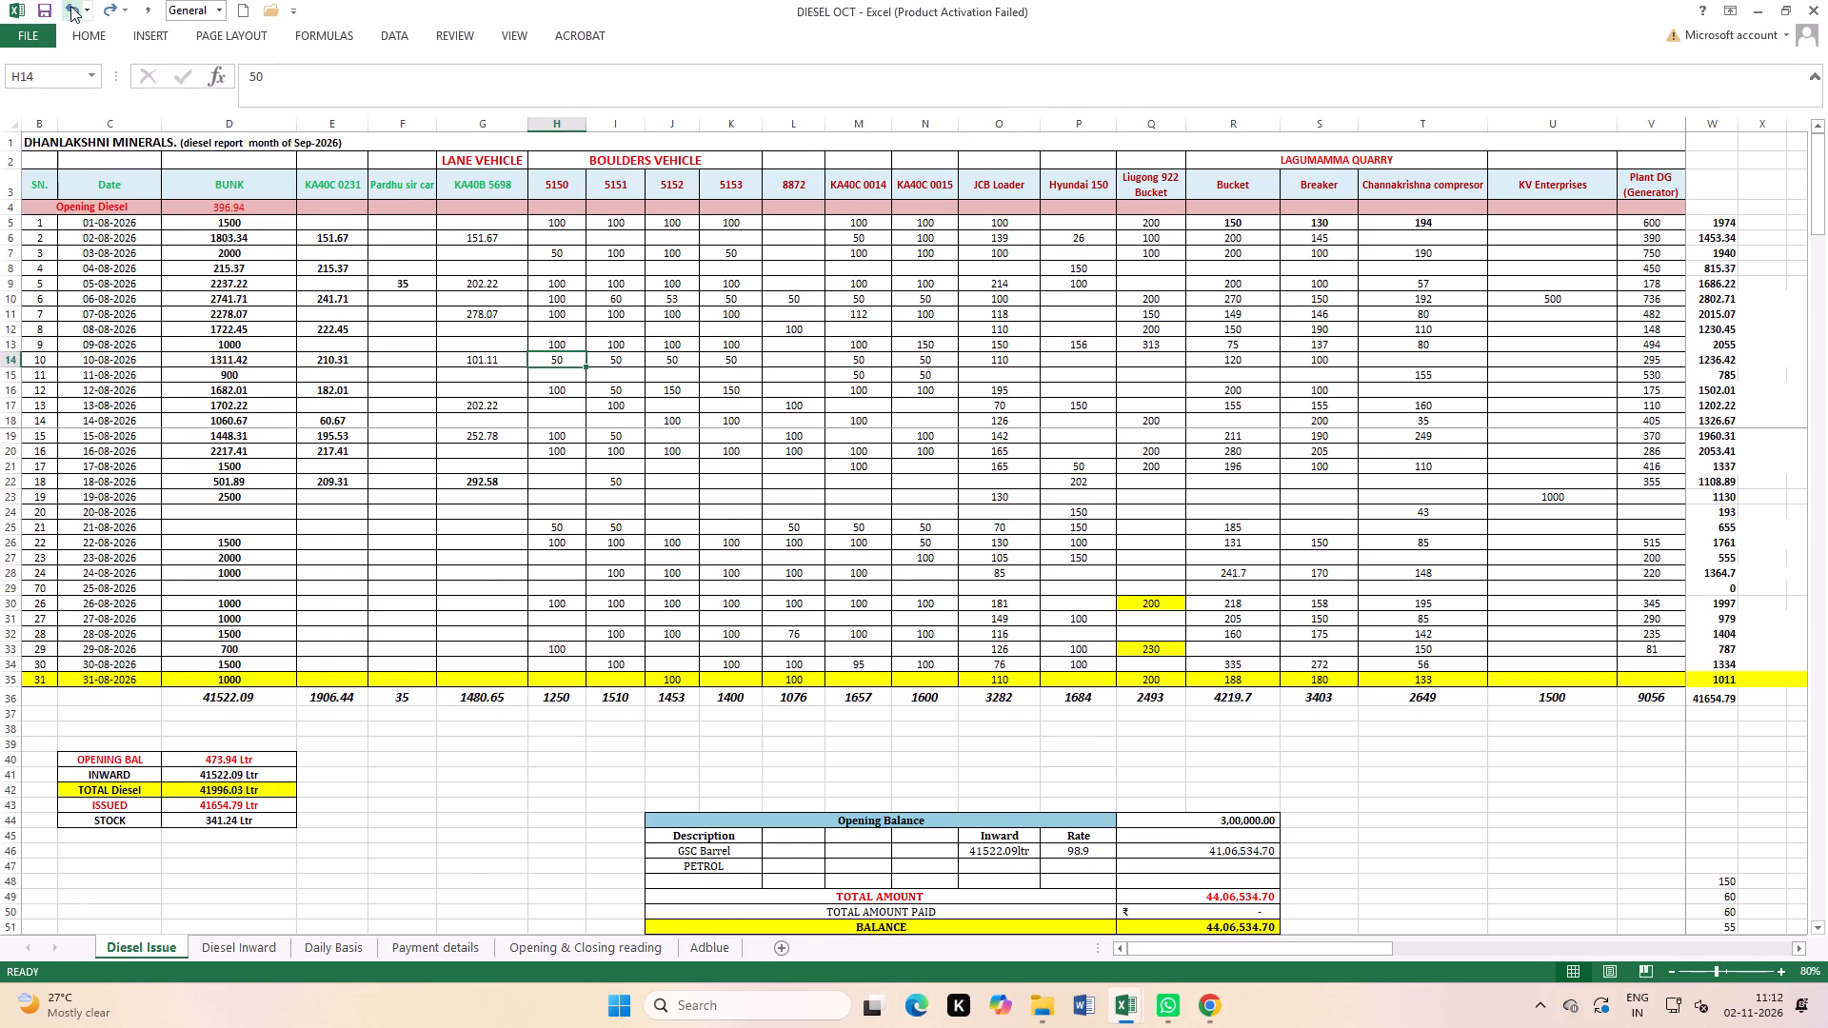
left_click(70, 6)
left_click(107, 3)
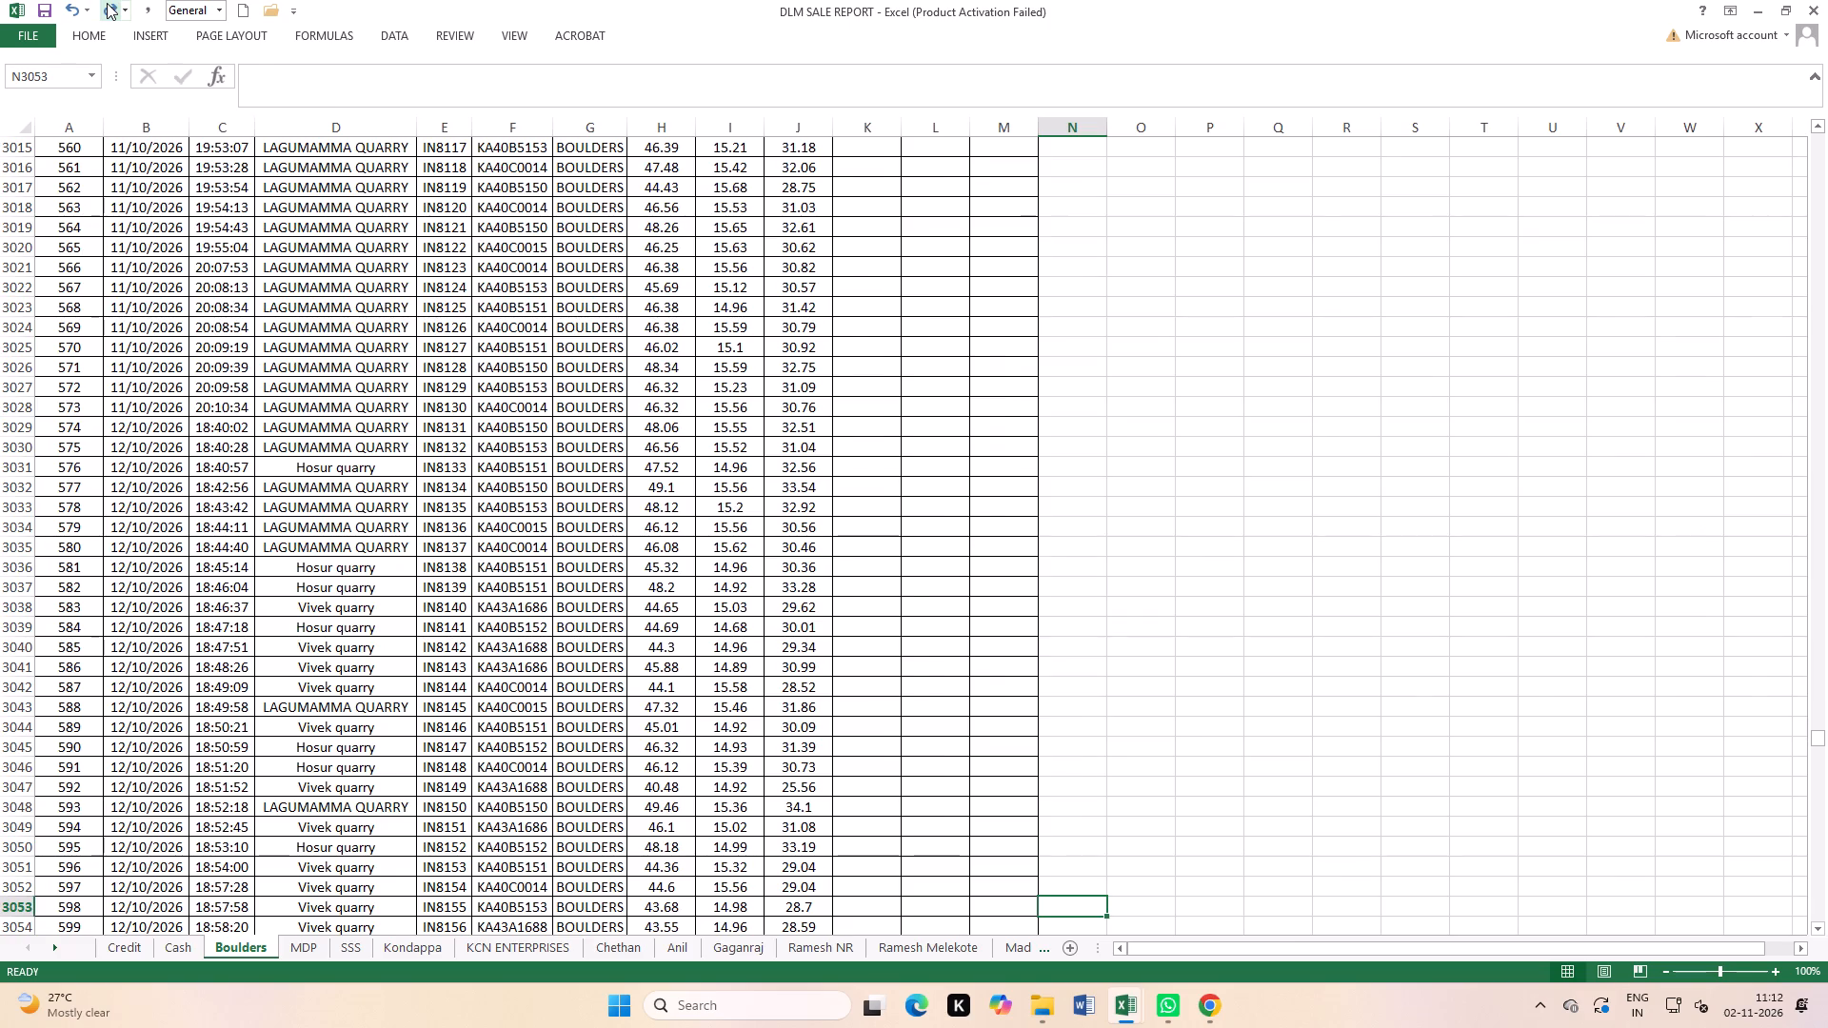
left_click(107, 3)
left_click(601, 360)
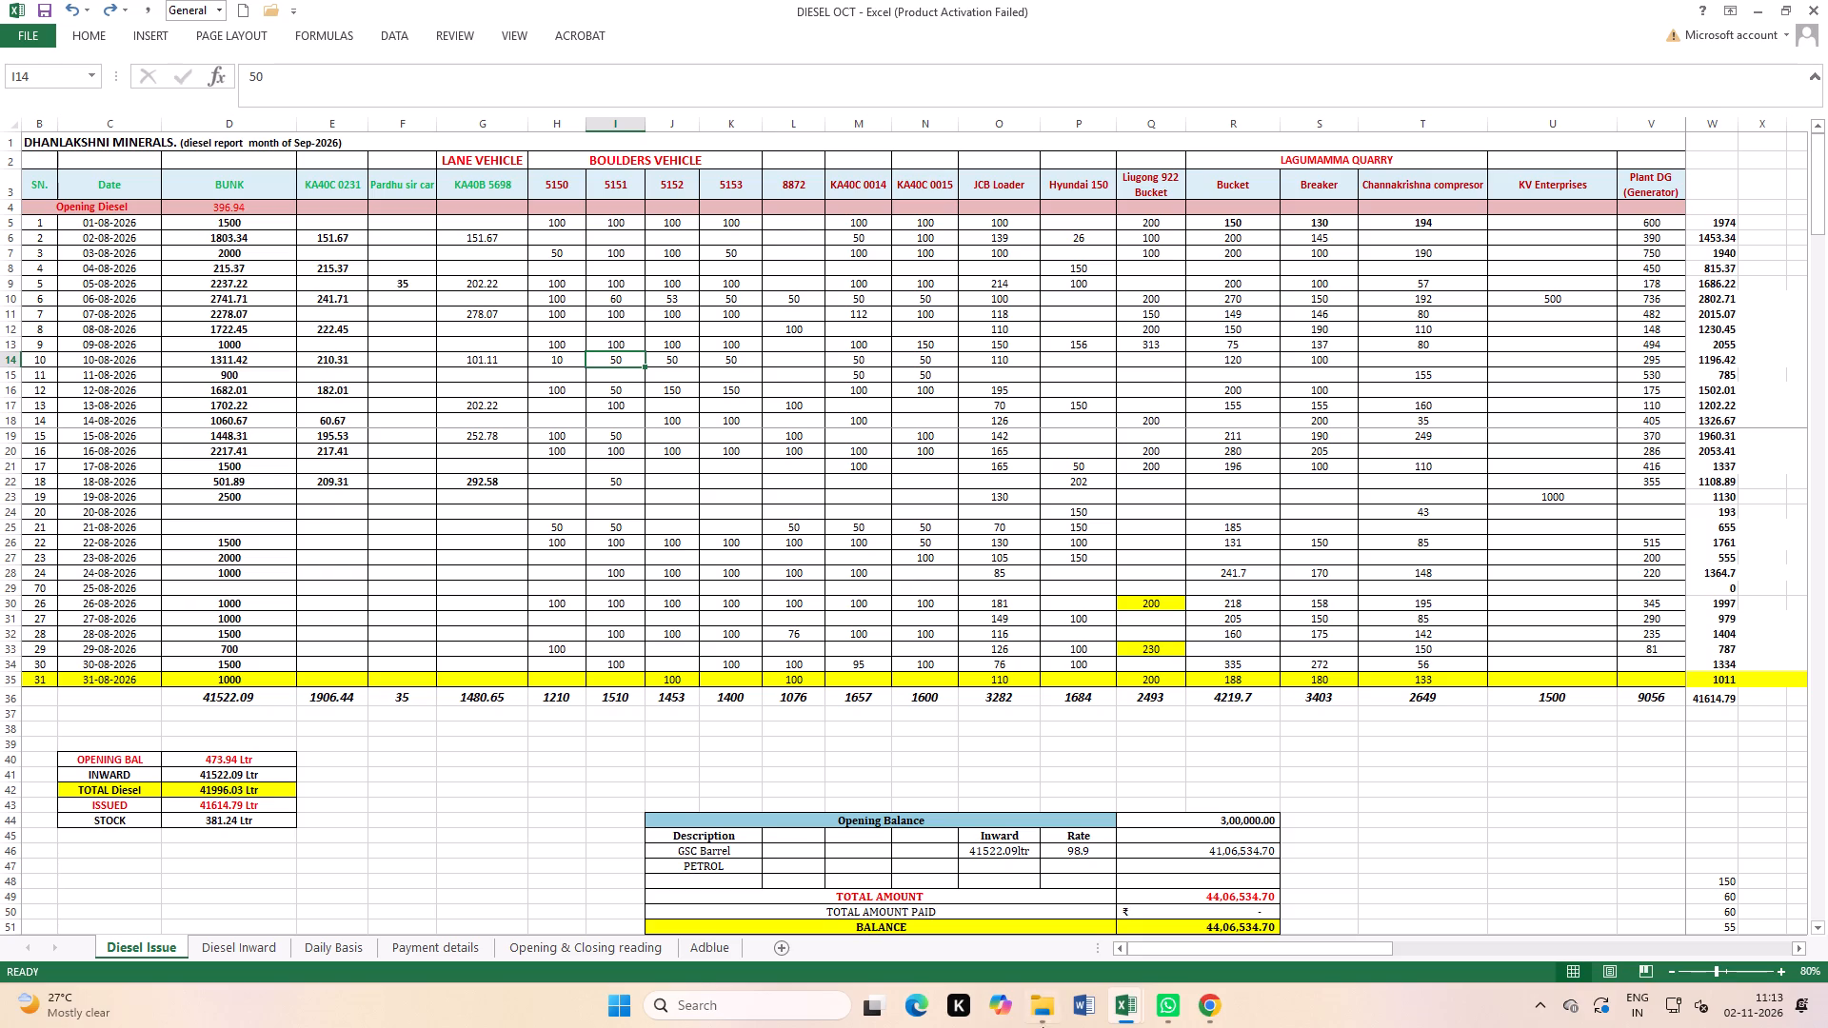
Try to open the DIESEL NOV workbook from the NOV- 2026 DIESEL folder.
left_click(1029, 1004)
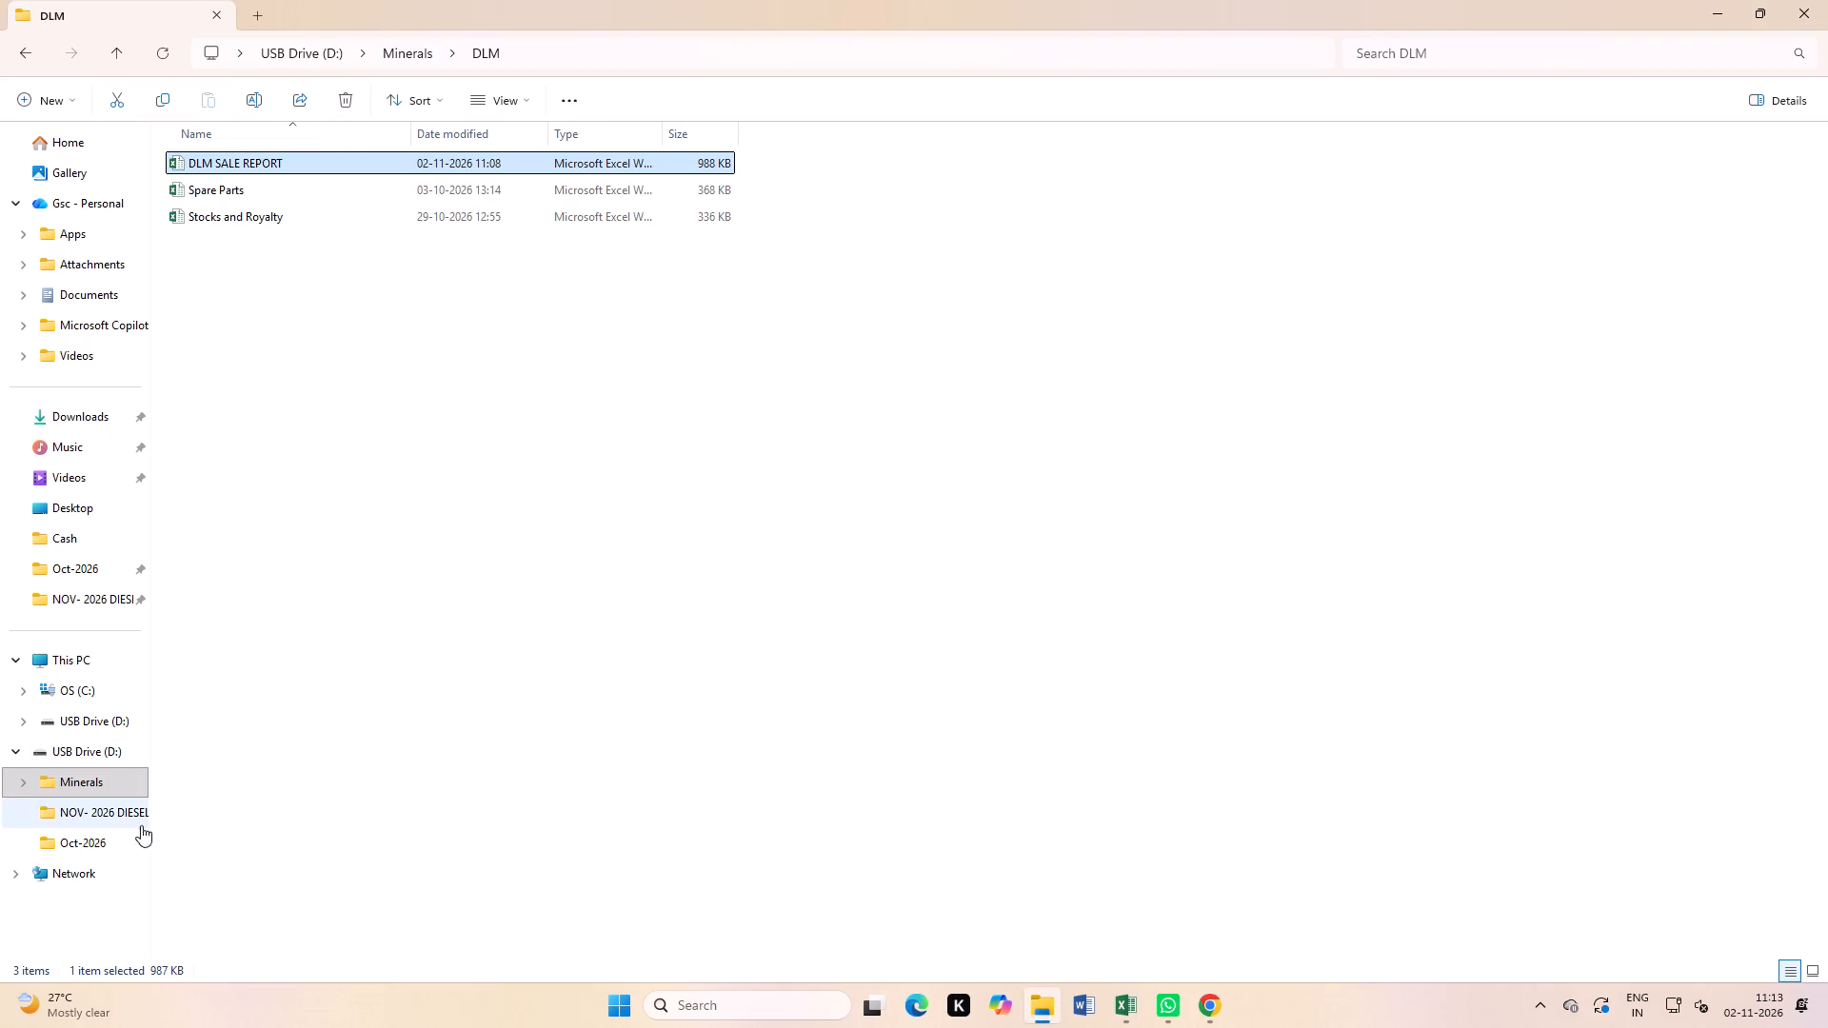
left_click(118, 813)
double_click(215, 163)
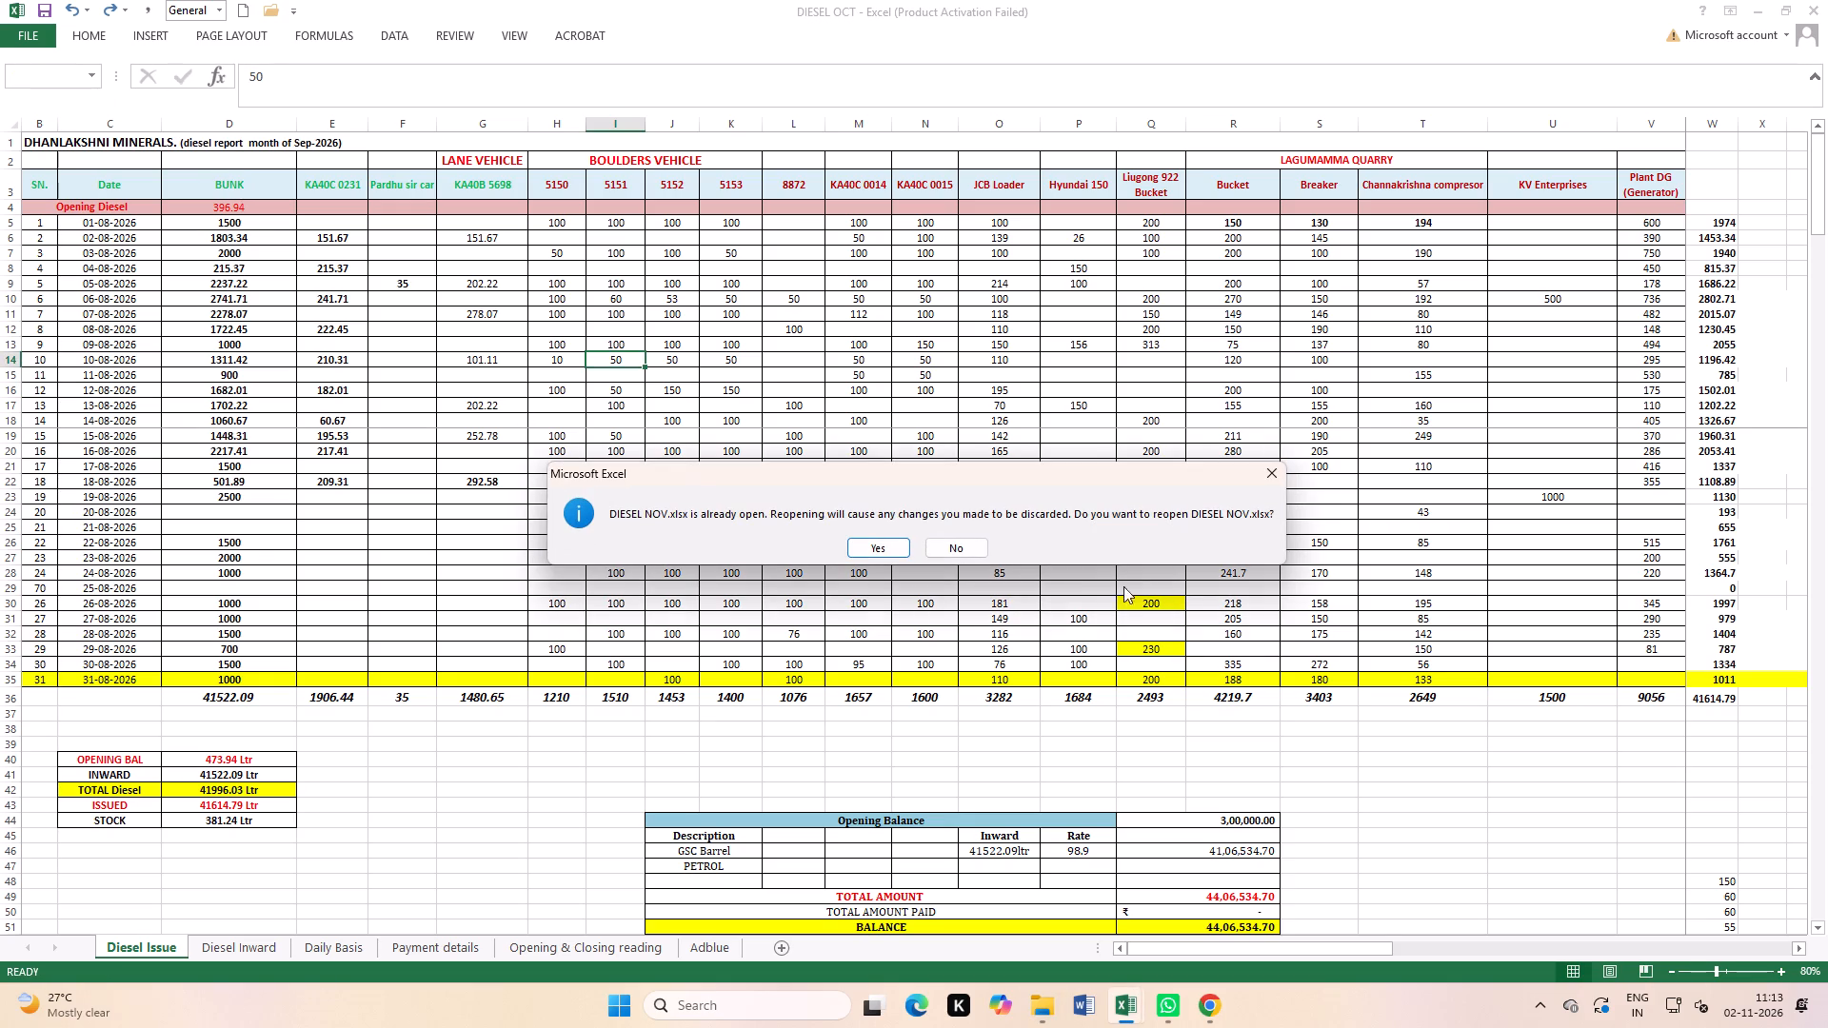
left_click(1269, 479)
Close the DIESEL OCT workbook without saving its changes.
left_click(1827, 10)
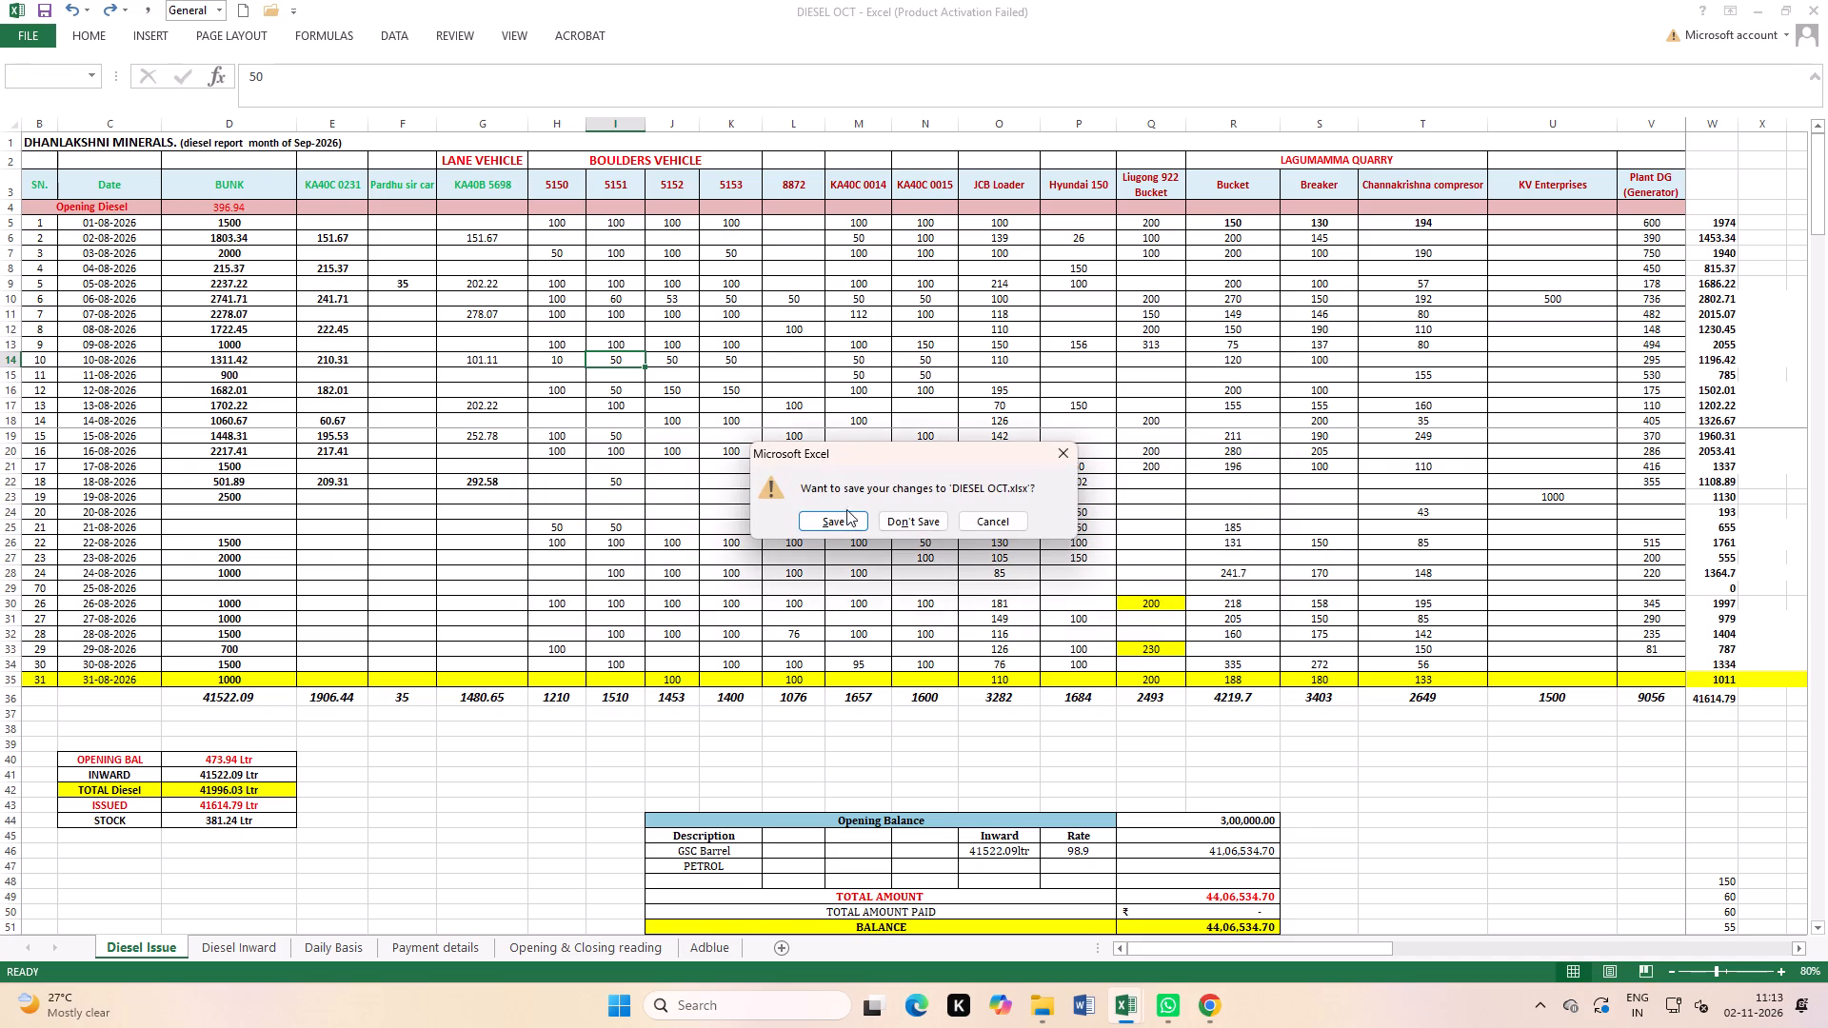
left_click(899, 519)
Bring up the already open DIESEL NOV workbook and view its Diesel Issue sheet.
left_click(1056, 1010)
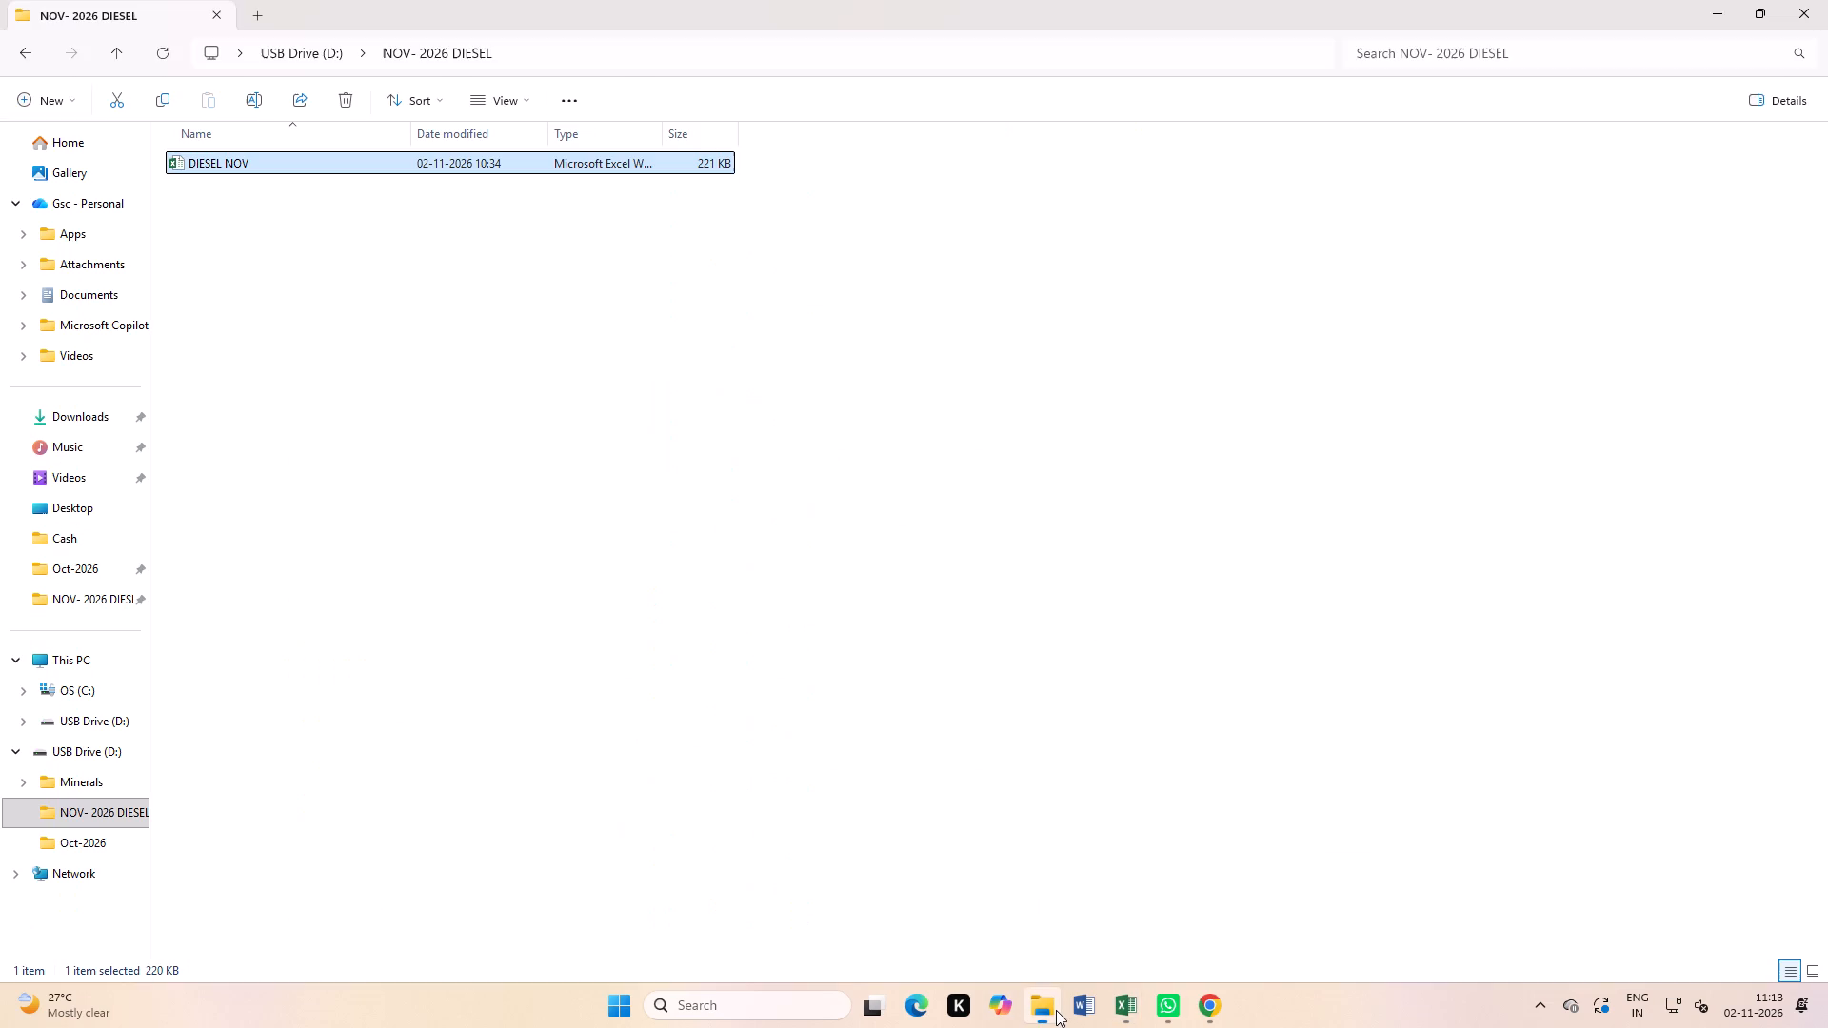
double_click(314, 161)
left_click(1277, 467)
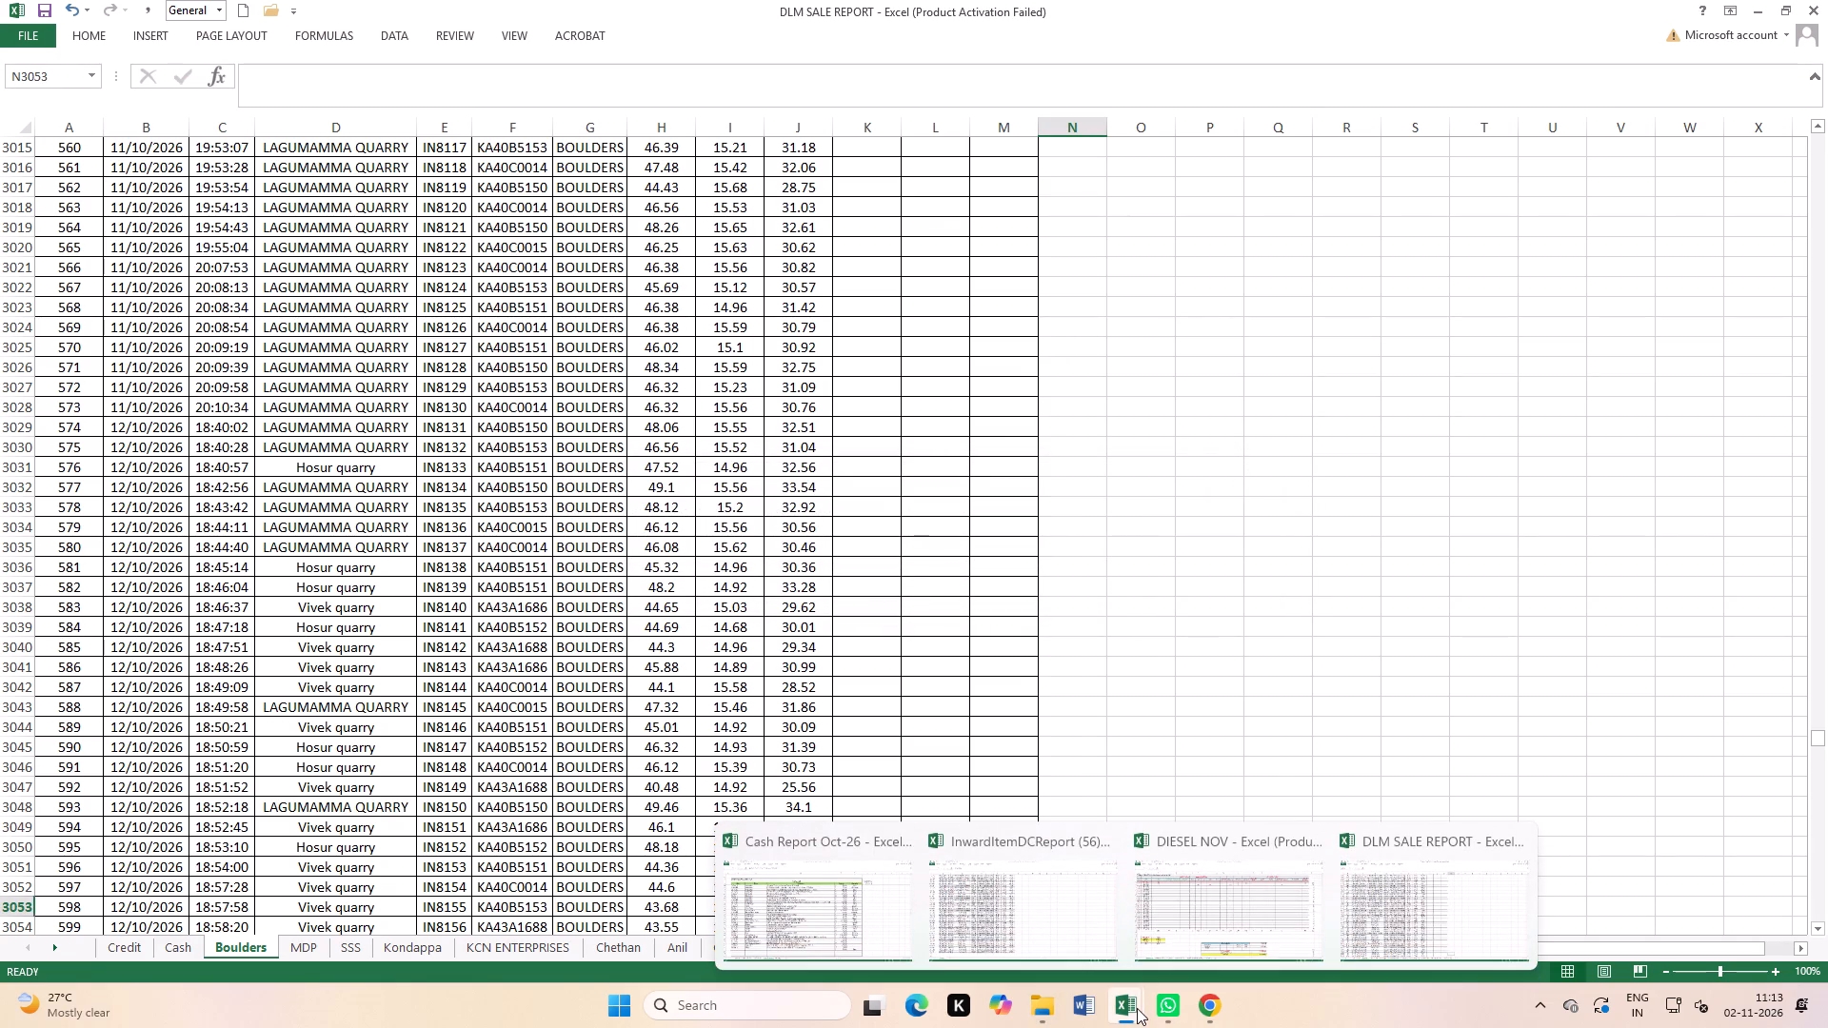
left_click(1188, 915)
scroll(630, 606, "up", 3)
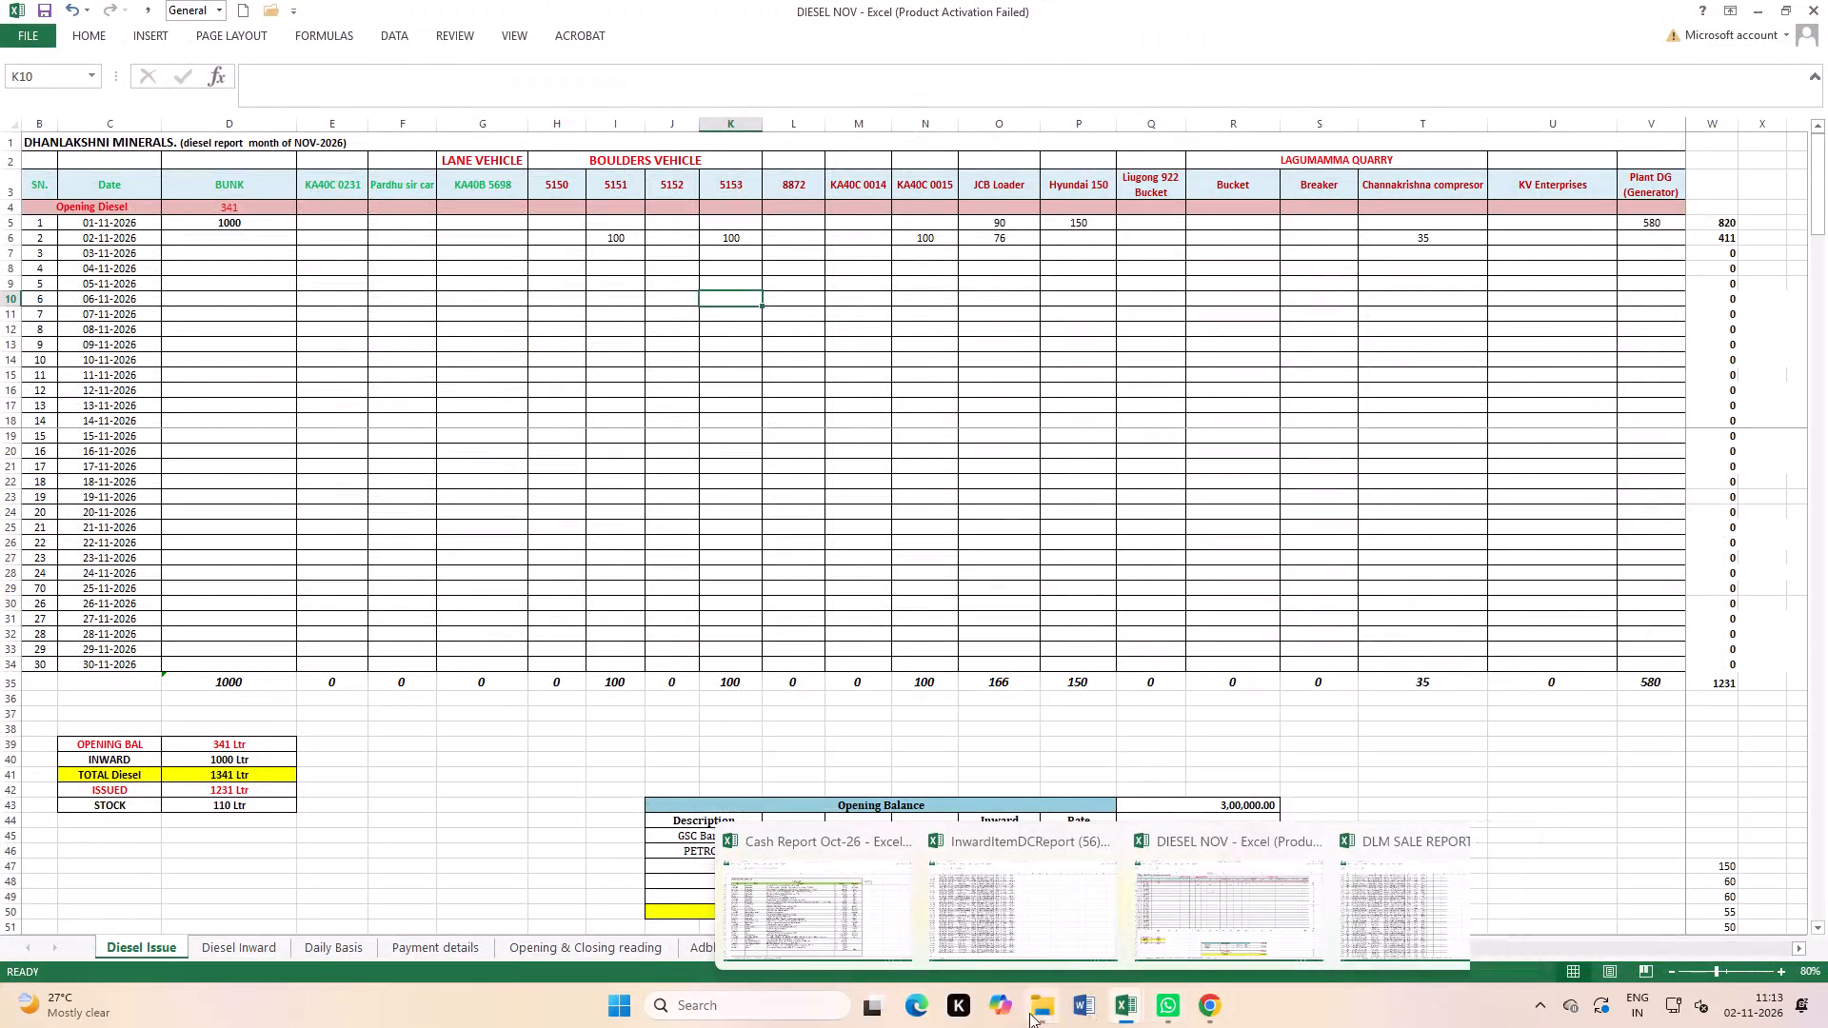
Reopen the DIESEL OCT workbook from the Oct-2026 folder on the USB drive.
left_click(1029, 1013)
left_click(108, 600)
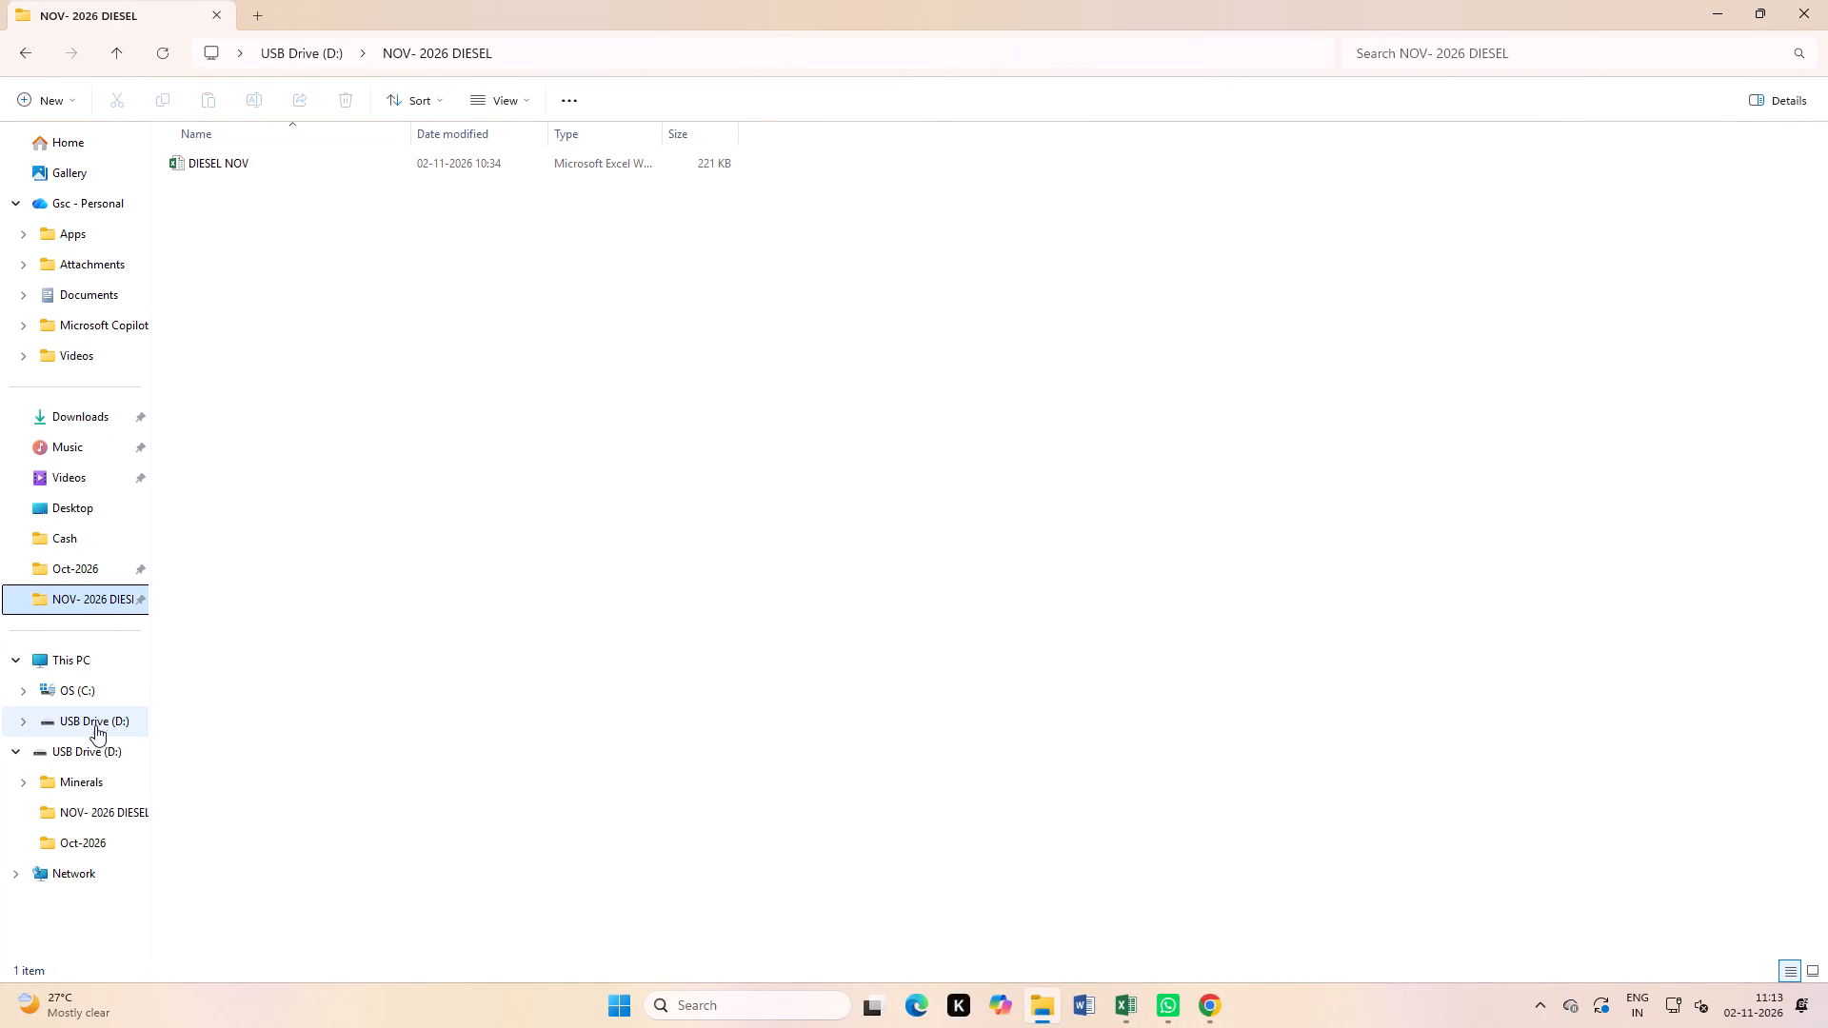
left_click(91, 832)
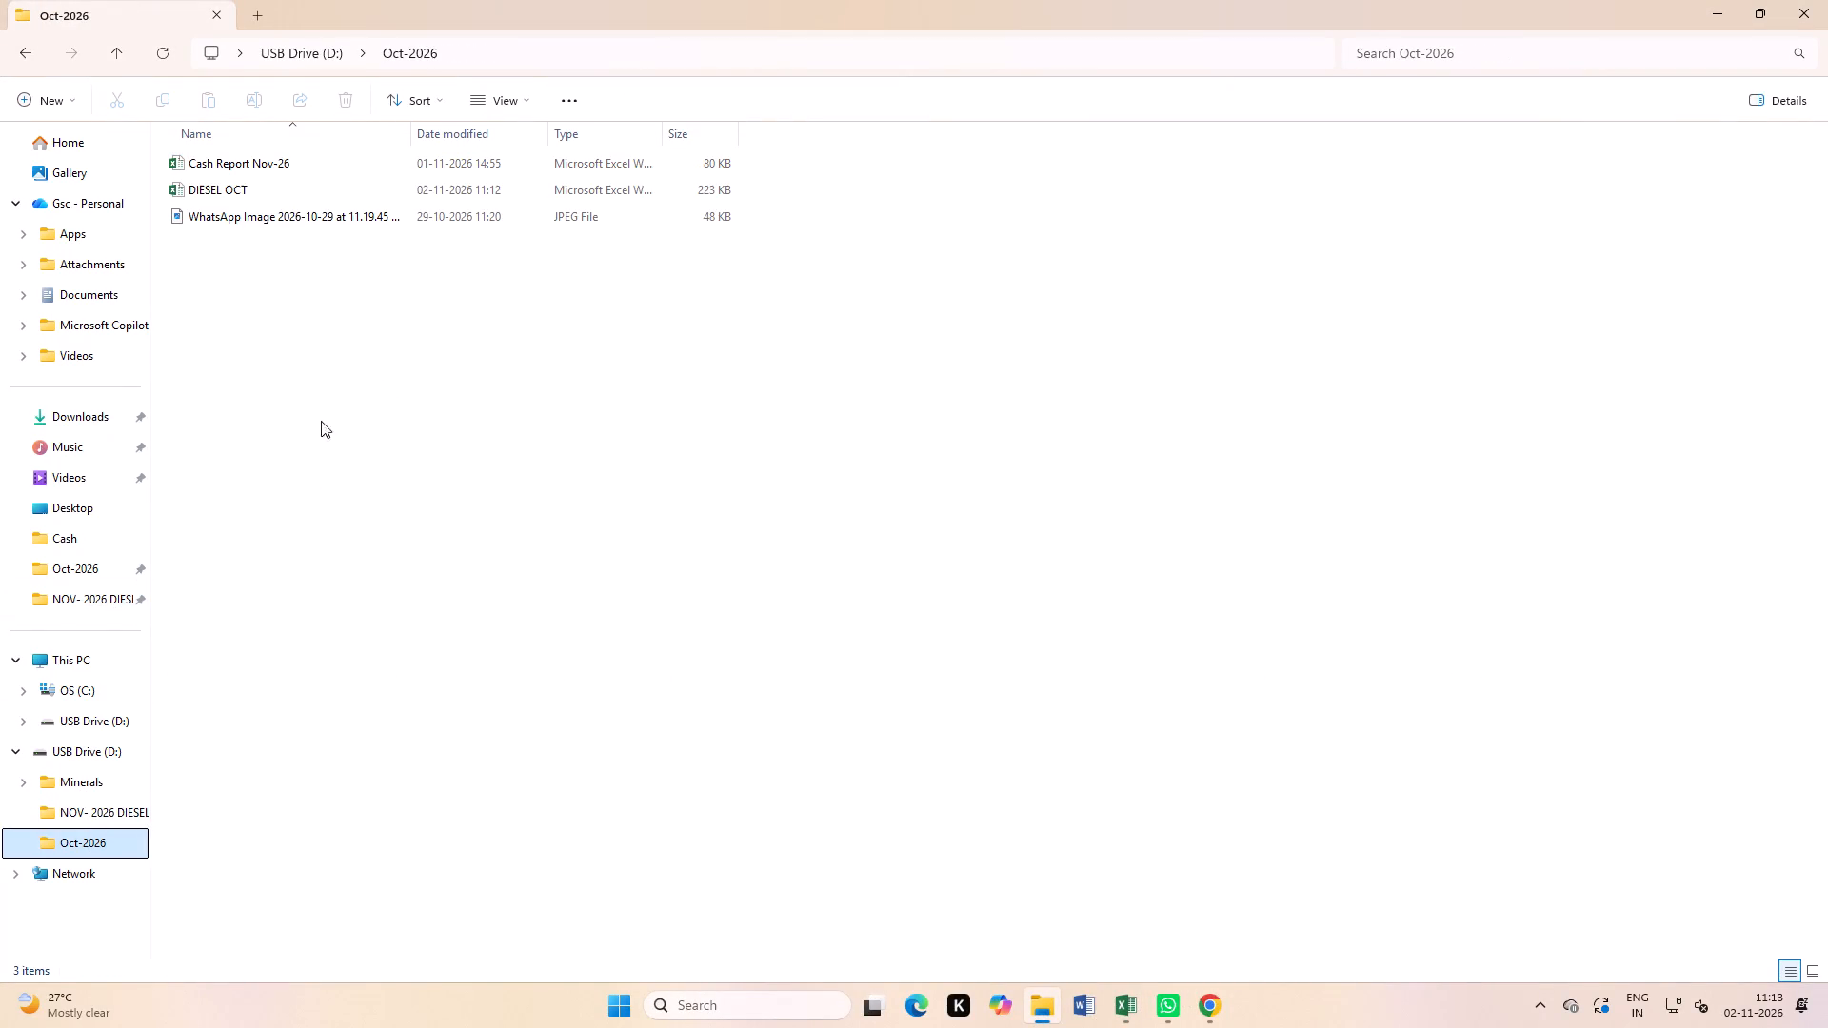
left_click(264, 173)
double_click(264, 190)
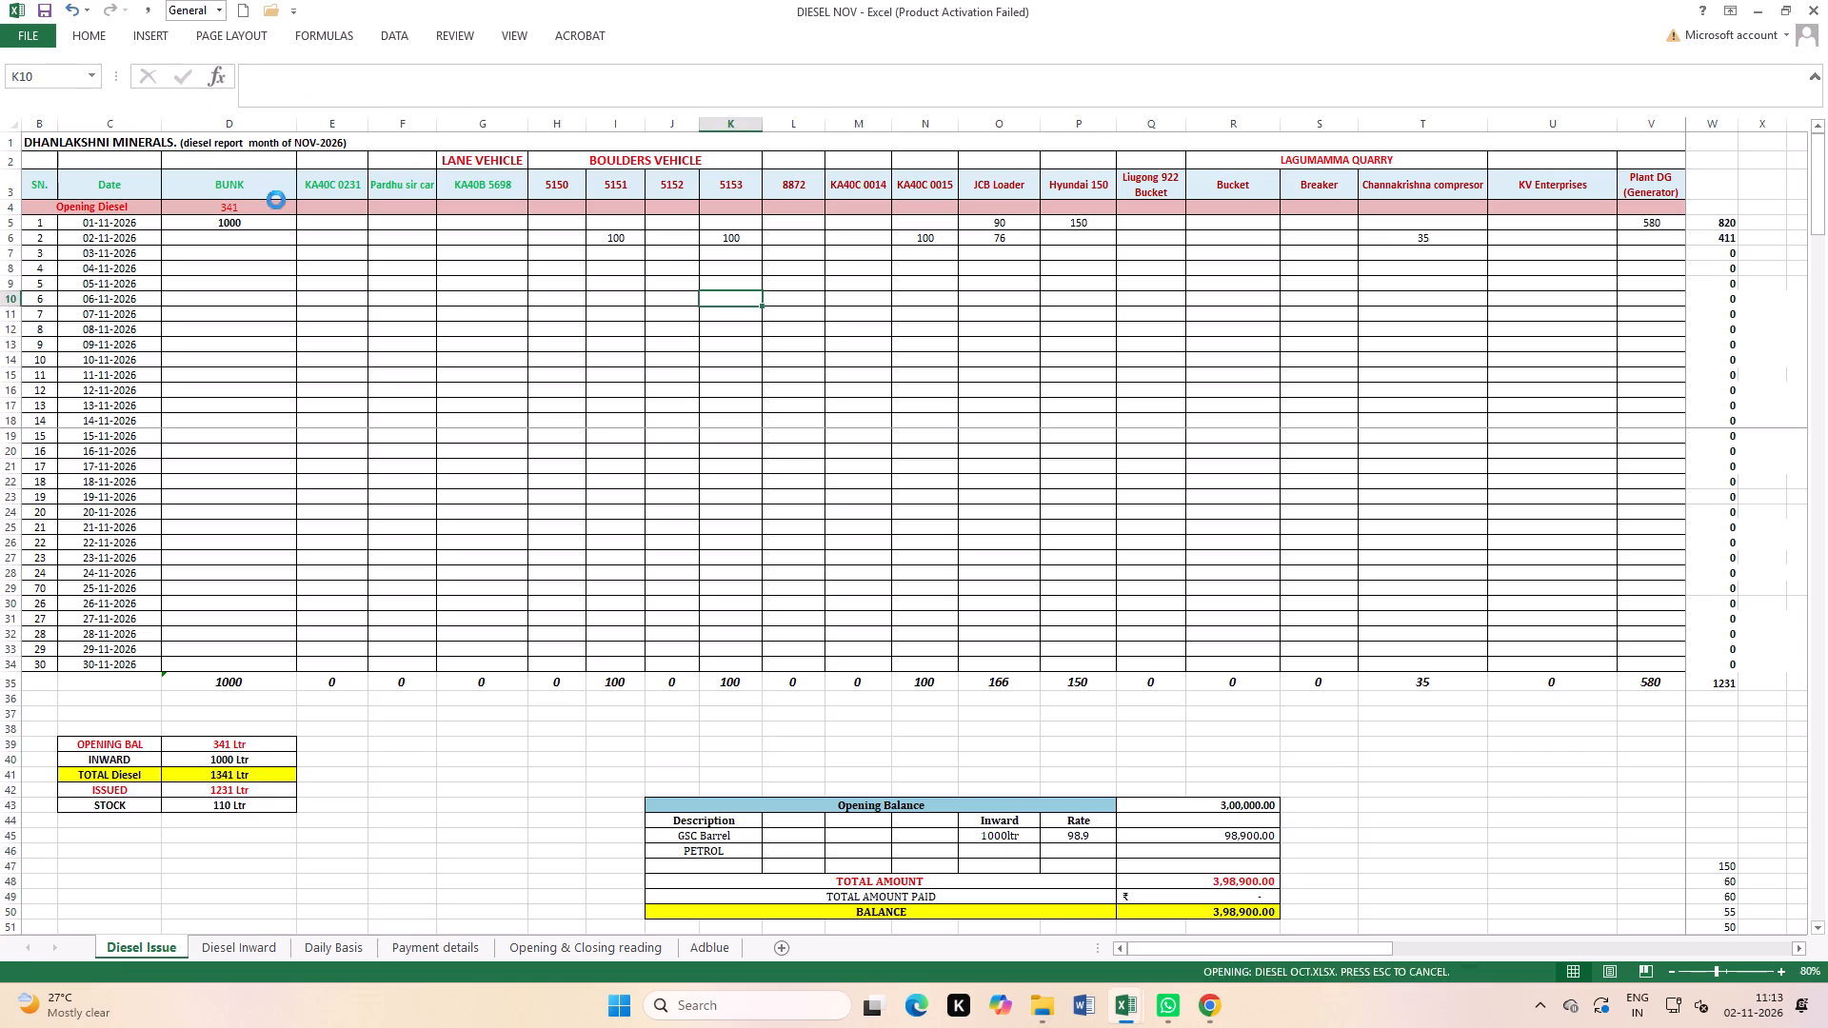
left_click(1220, 467)
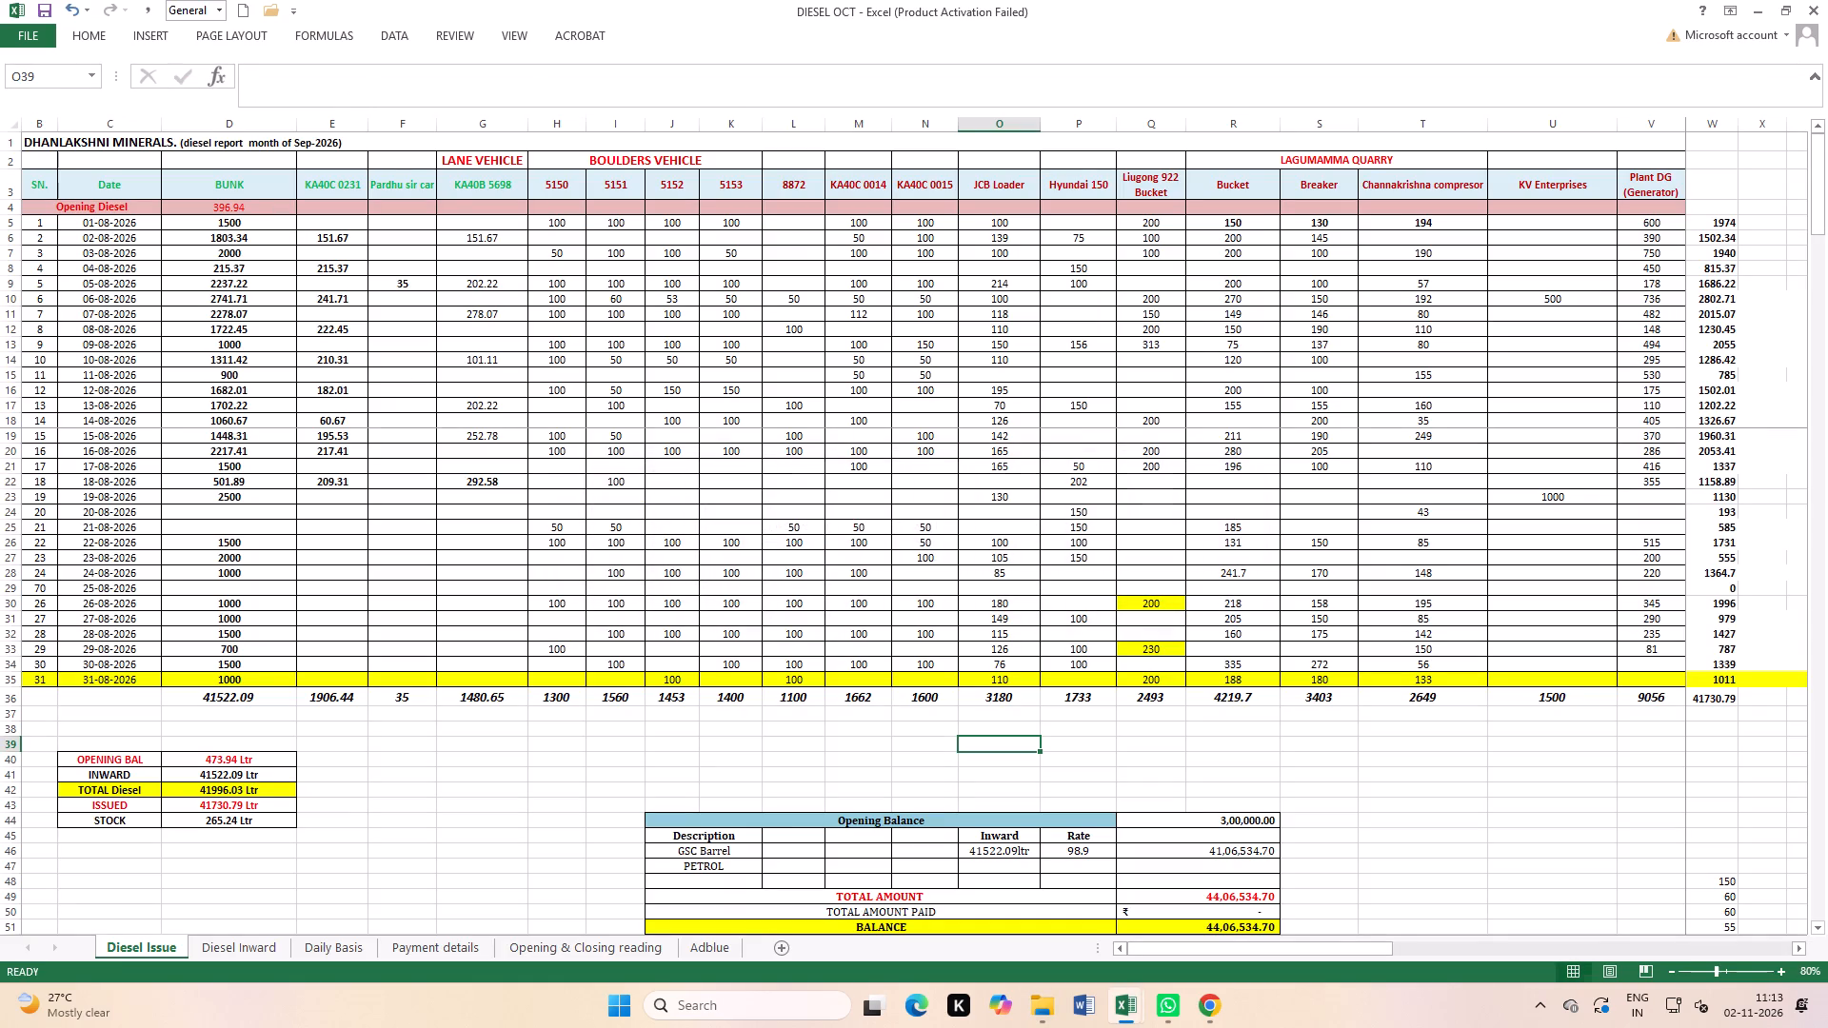
scroll(526, 539, "up", 4)
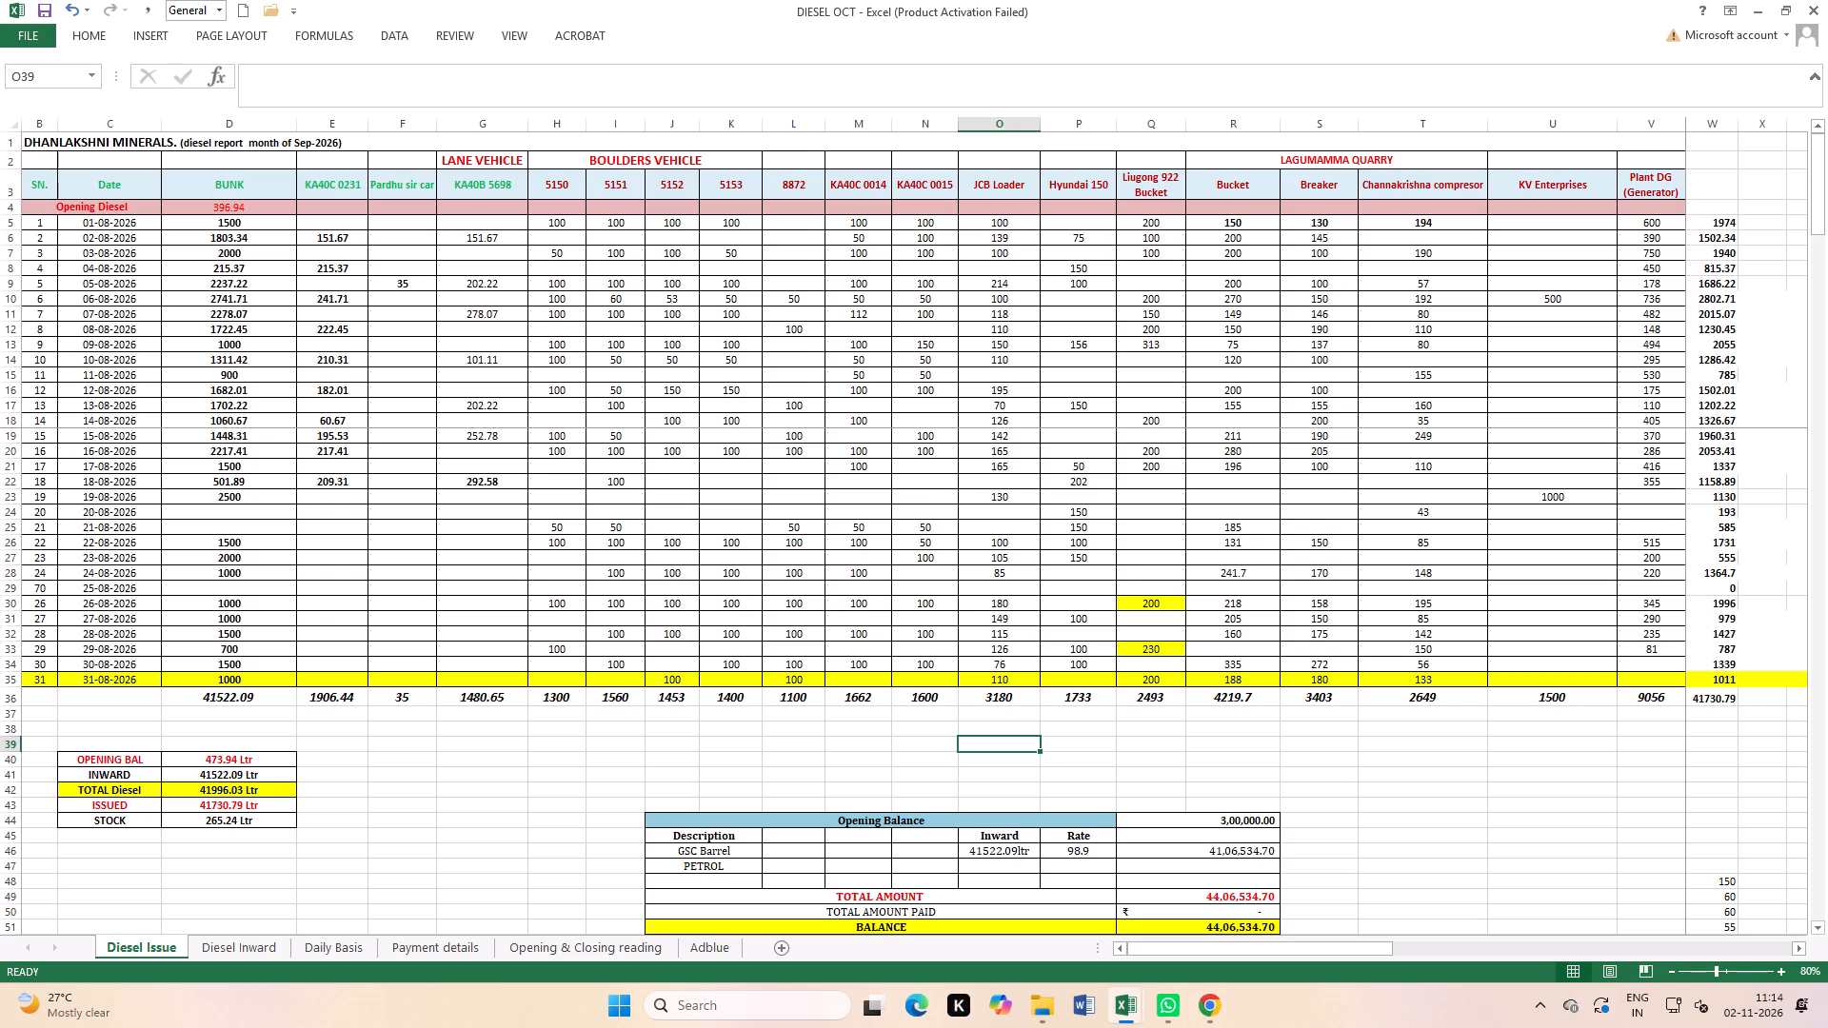
Set the Hyundai 150 diesel issue for 02-08-2026 to 26.
left_click(1088, 235)
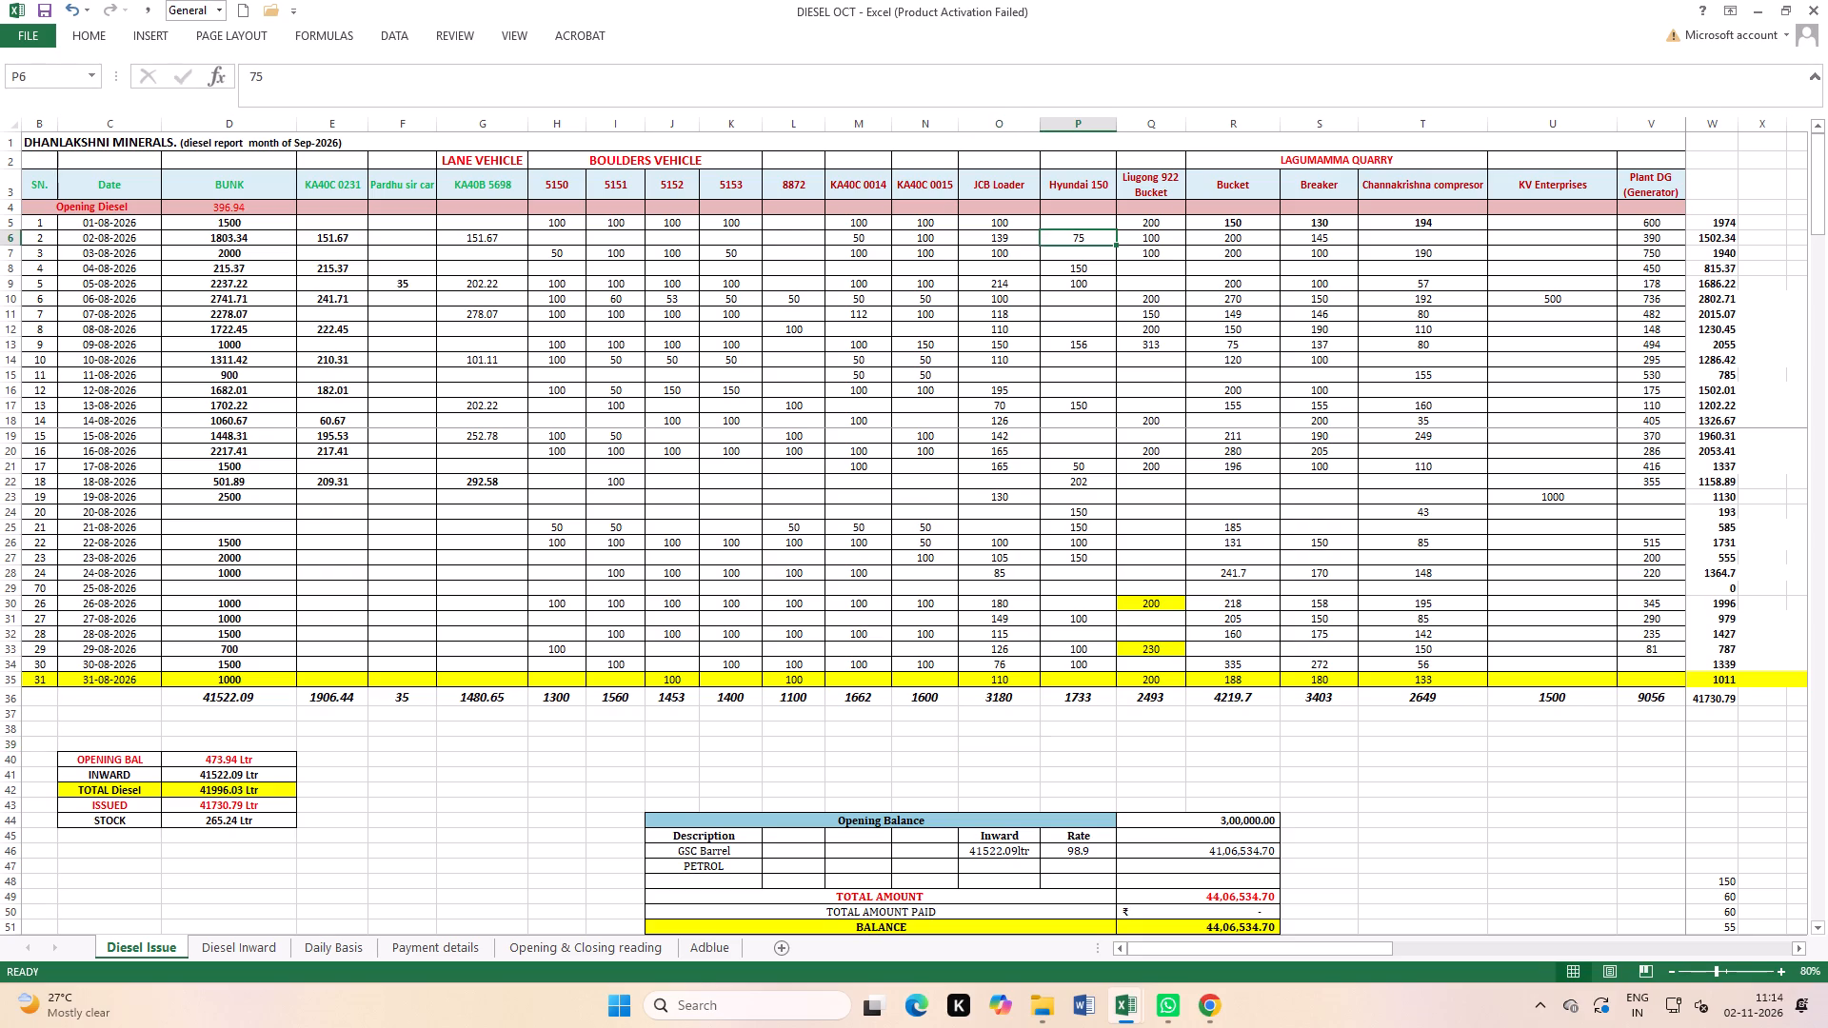
type("26")
key("Return")
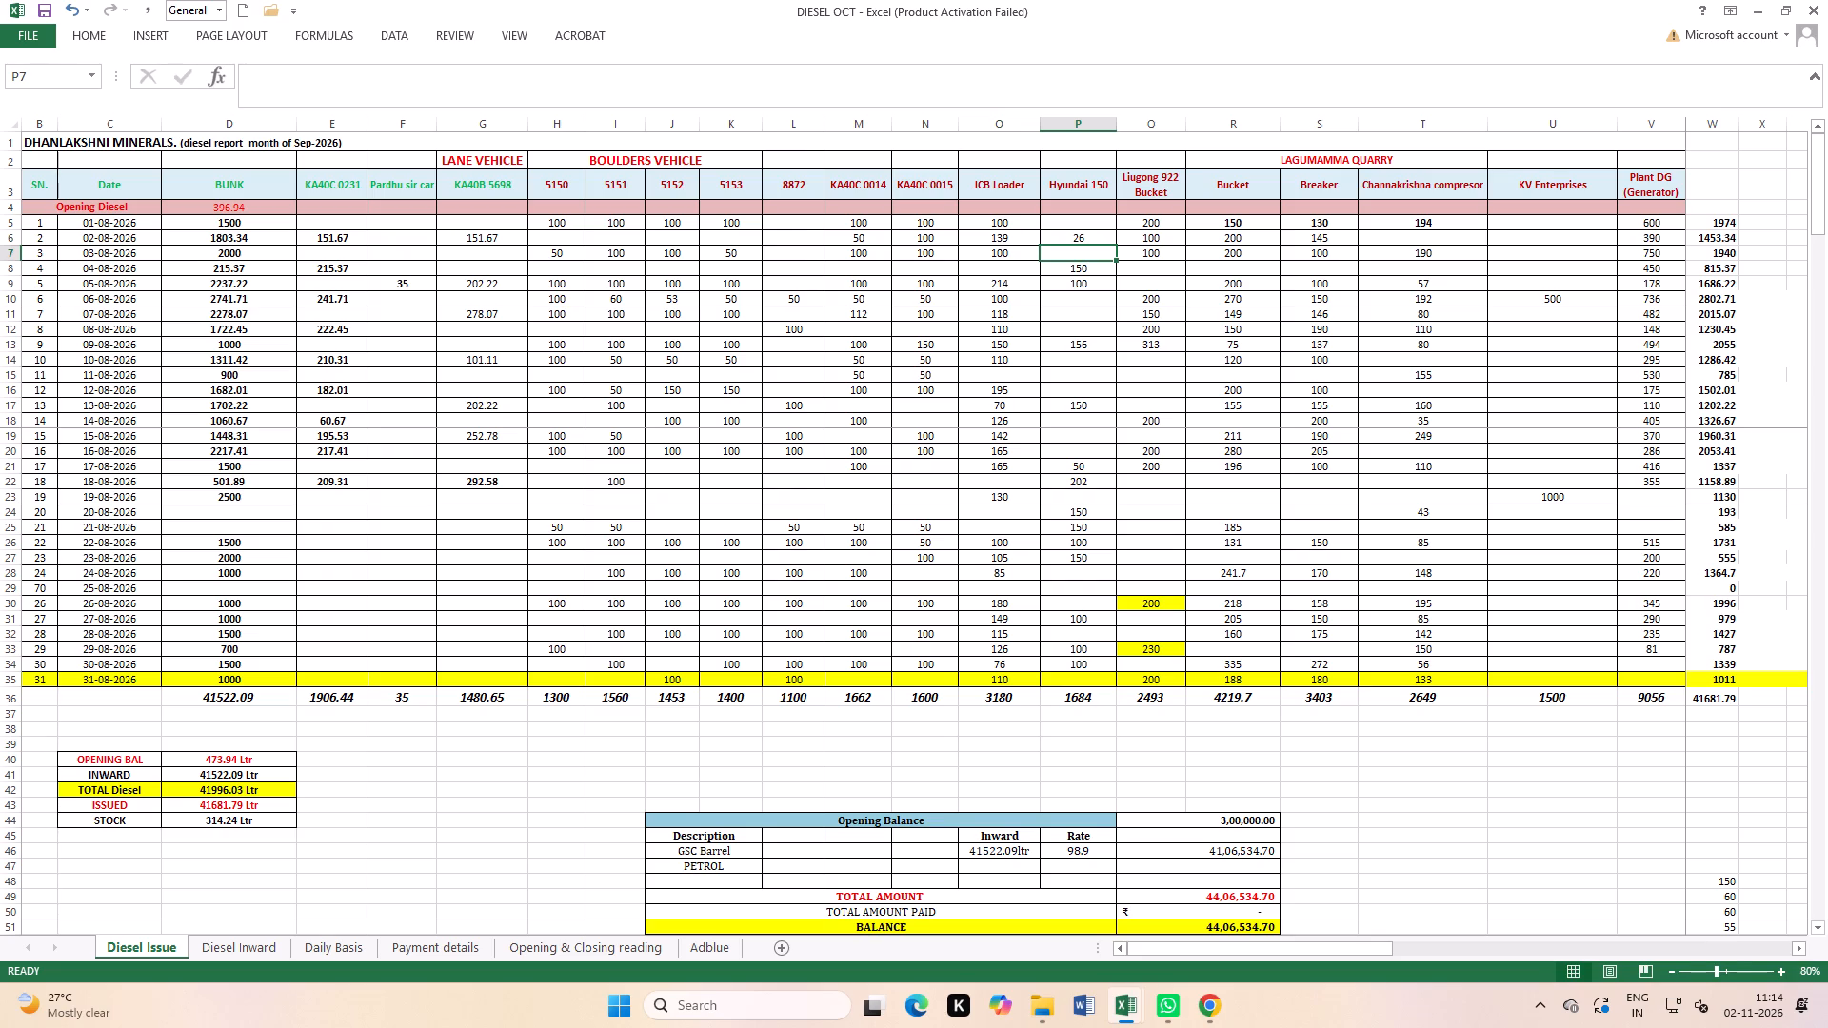
left_click(488, 801)
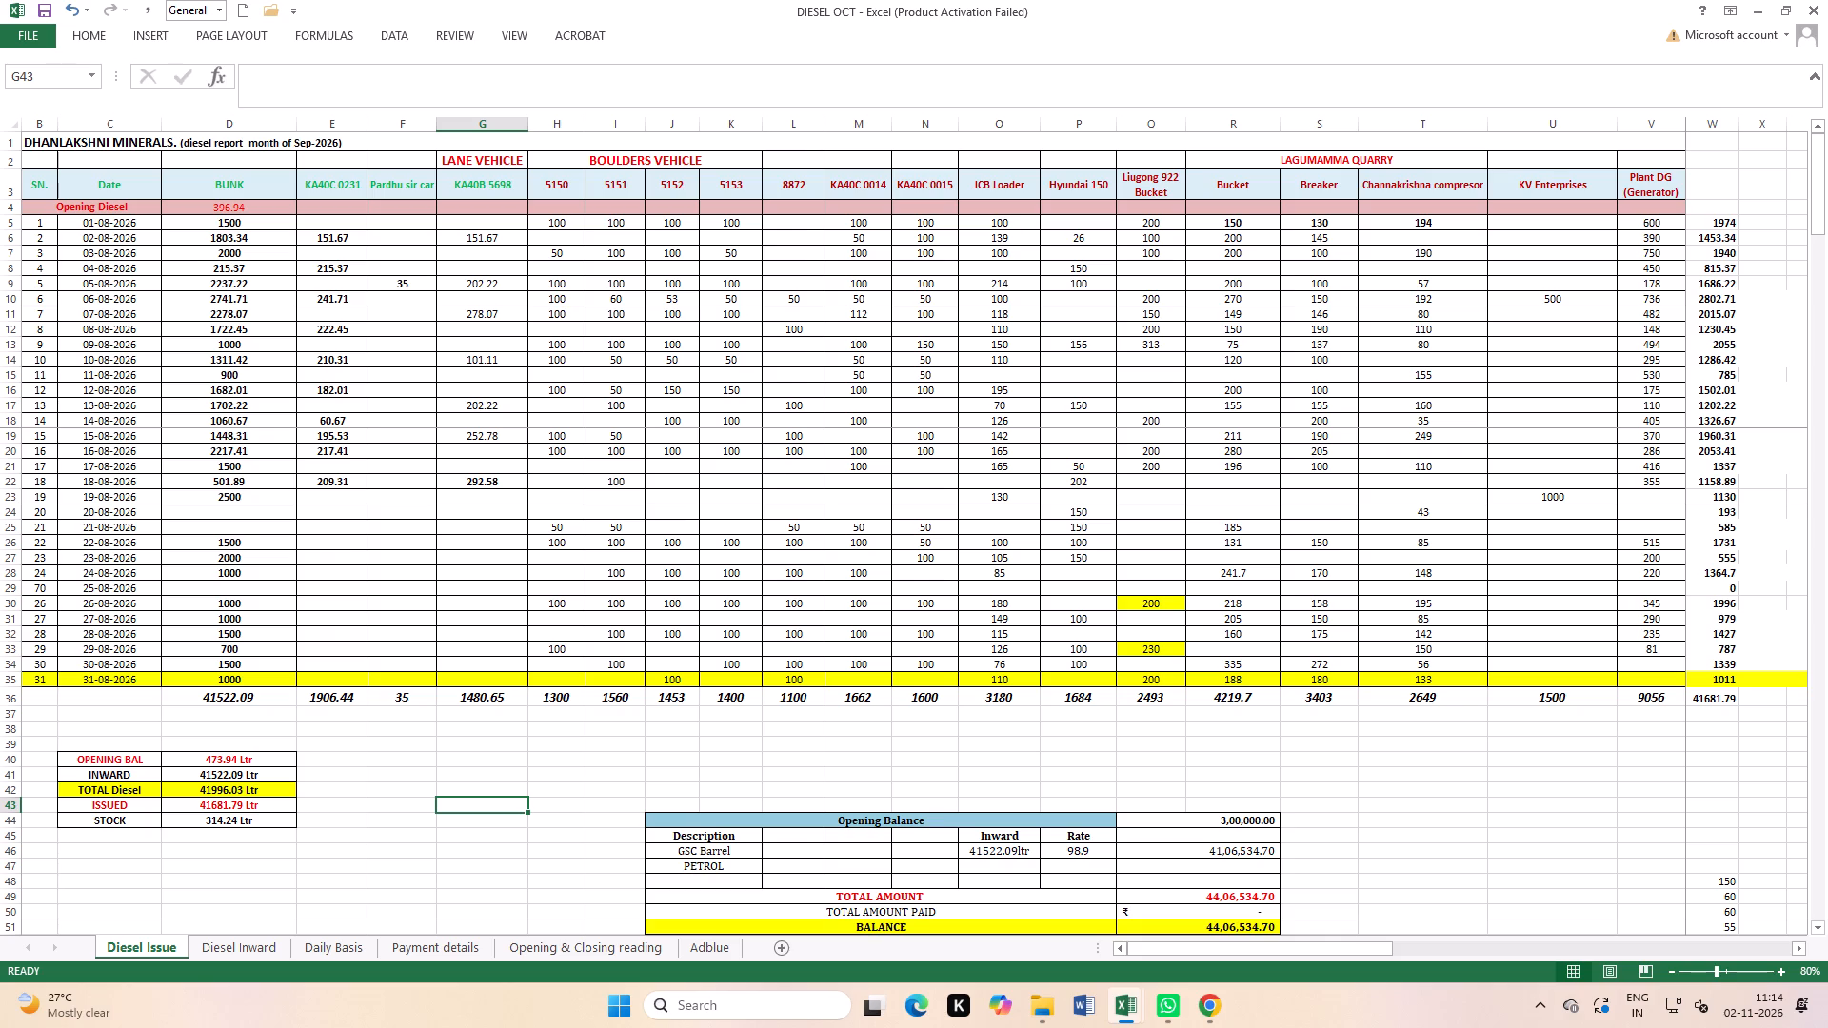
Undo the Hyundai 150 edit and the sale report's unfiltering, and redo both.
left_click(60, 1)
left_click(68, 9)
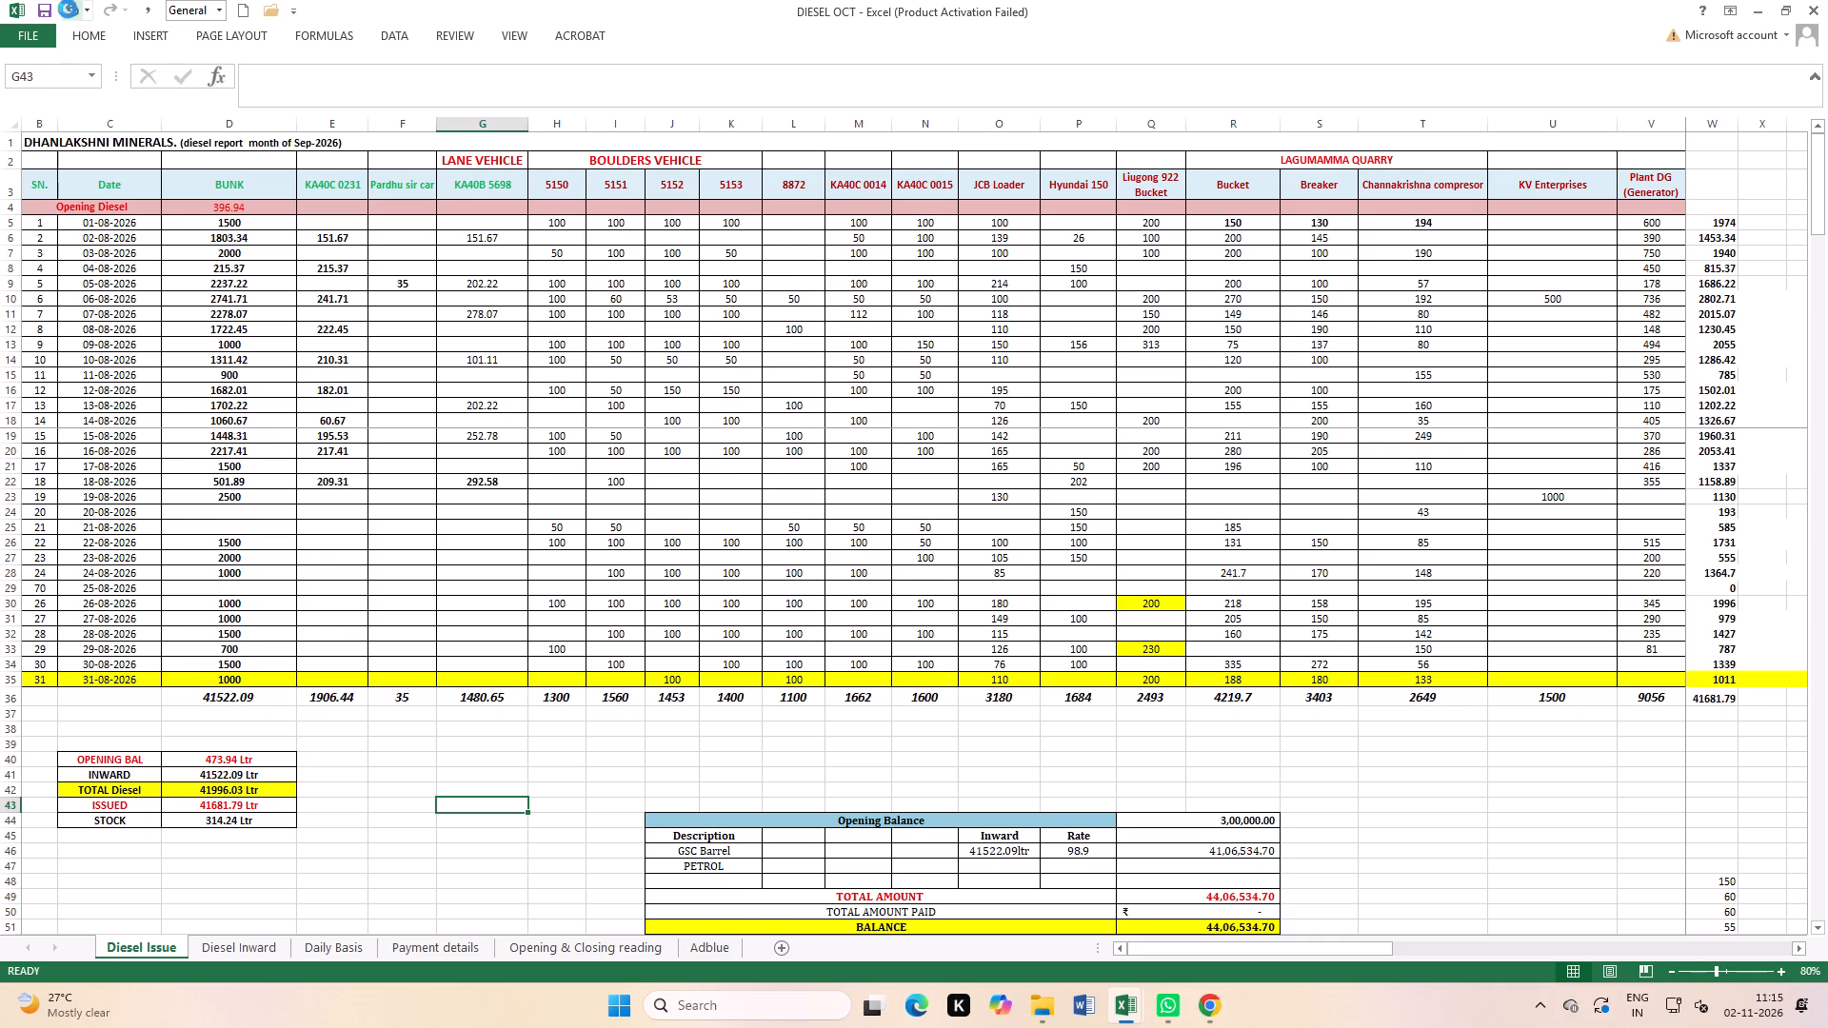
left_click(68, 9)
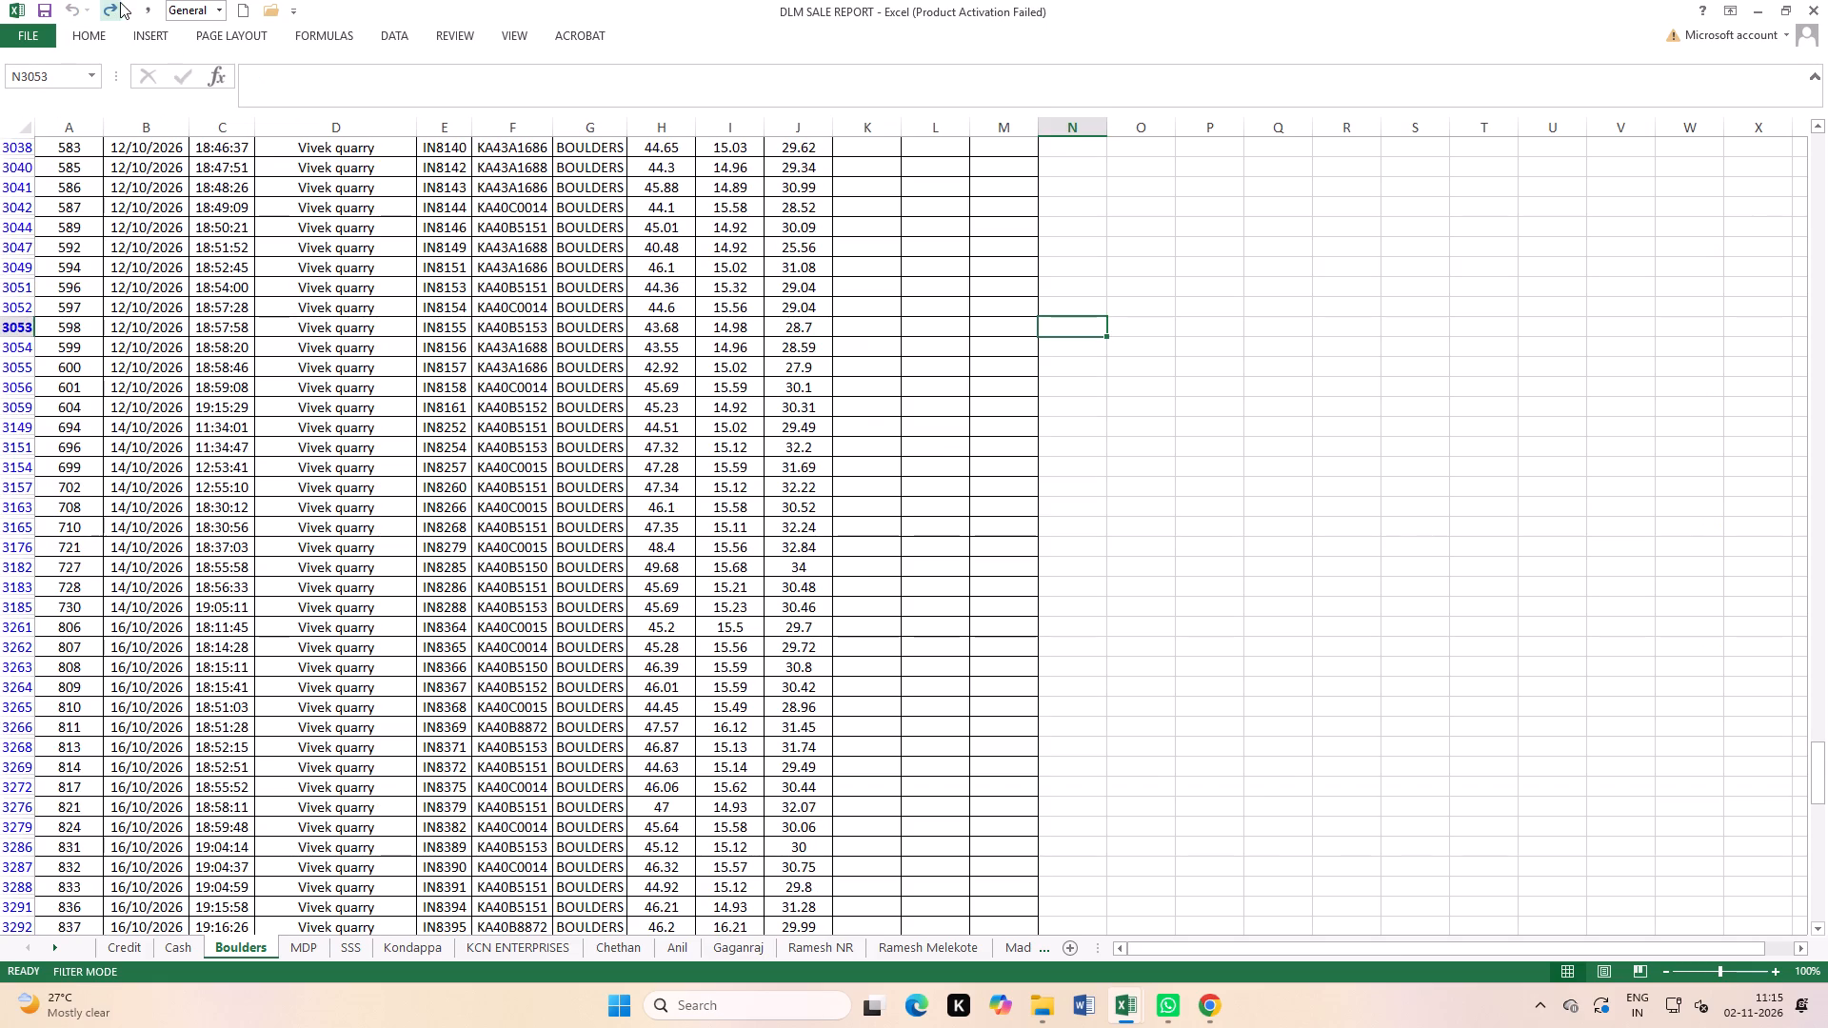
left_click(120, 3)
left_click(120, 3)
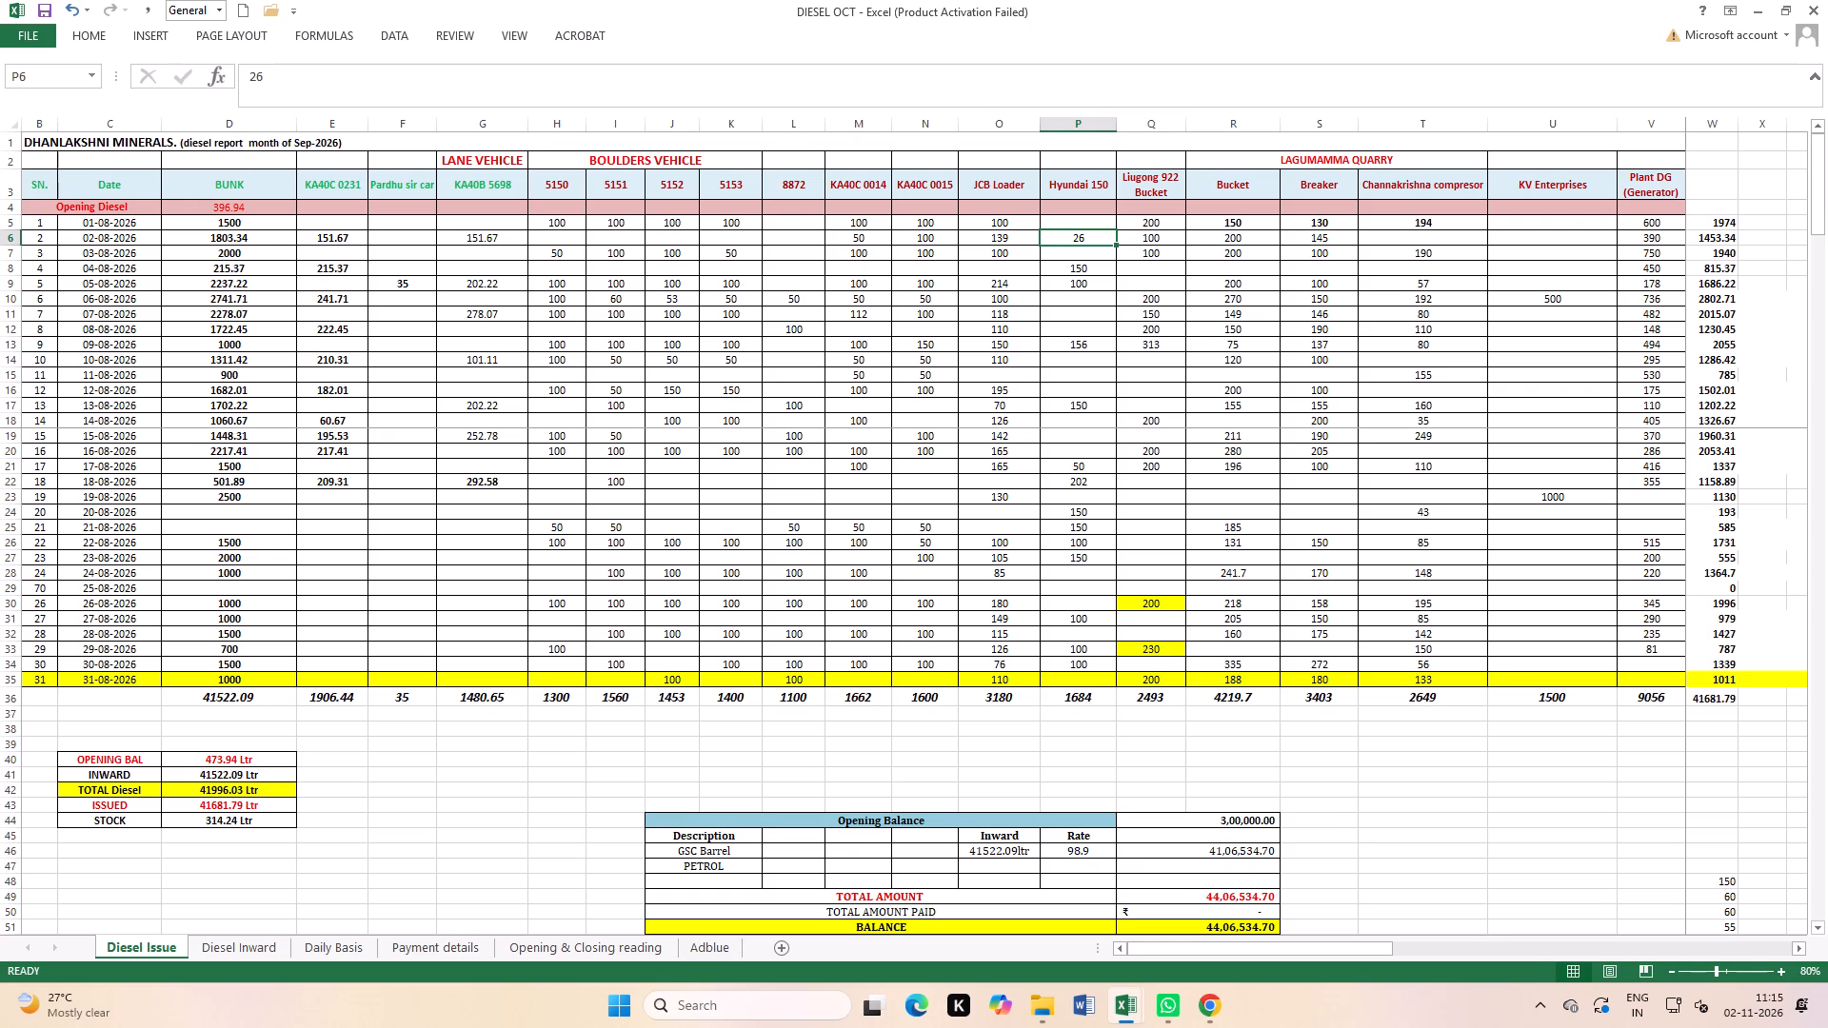
Select the Hyundai 150 diesel issue entry for 02-08-2026.
left_click(1146, 310)
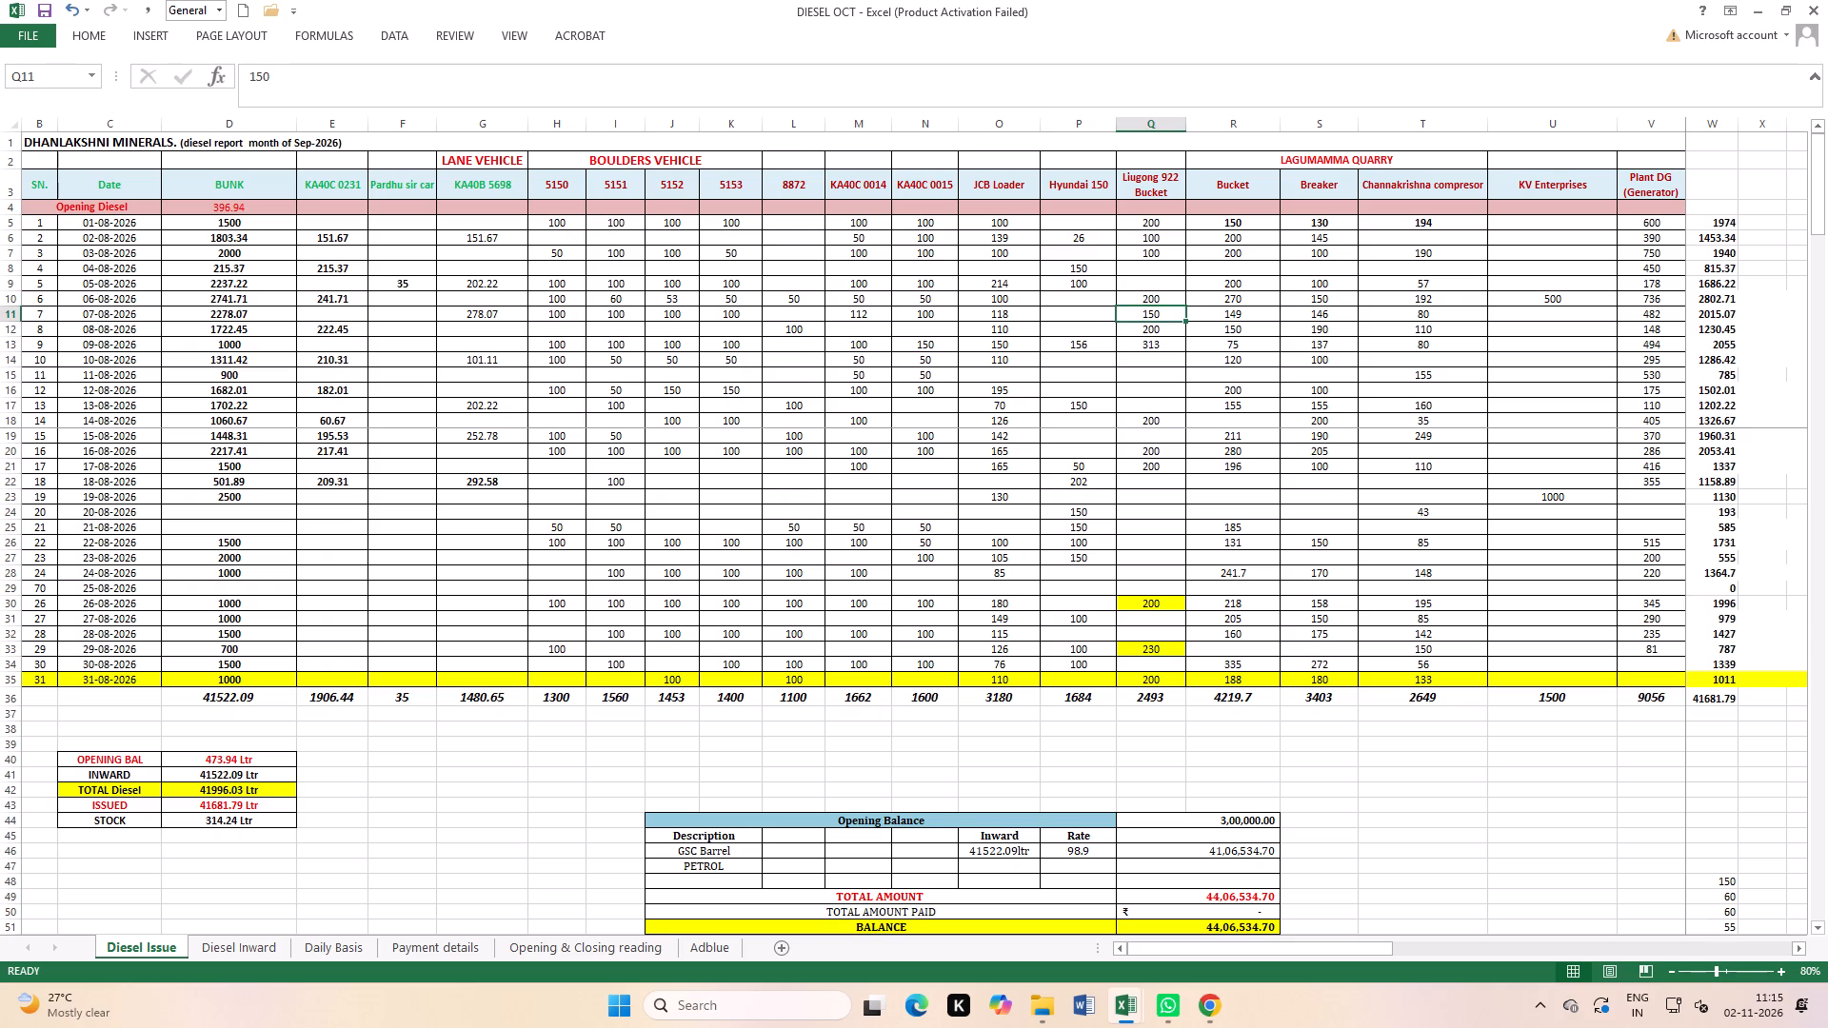
left_click(1093, 237)
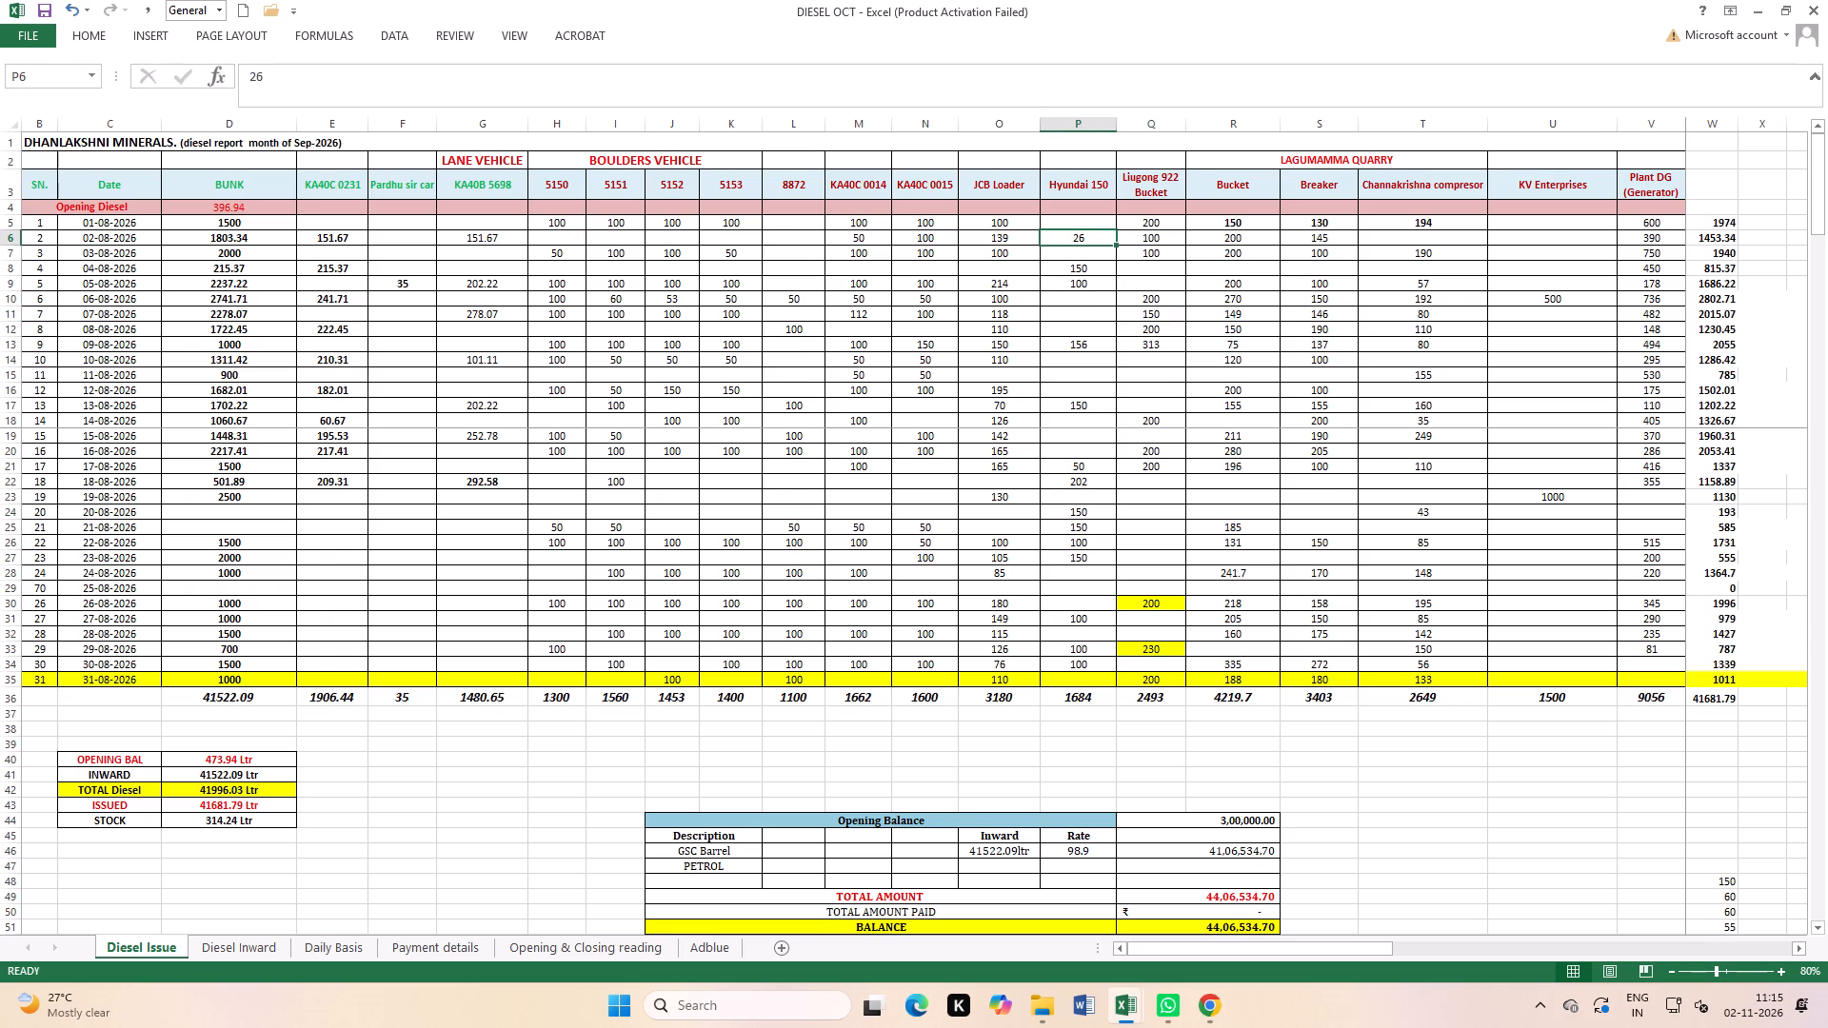
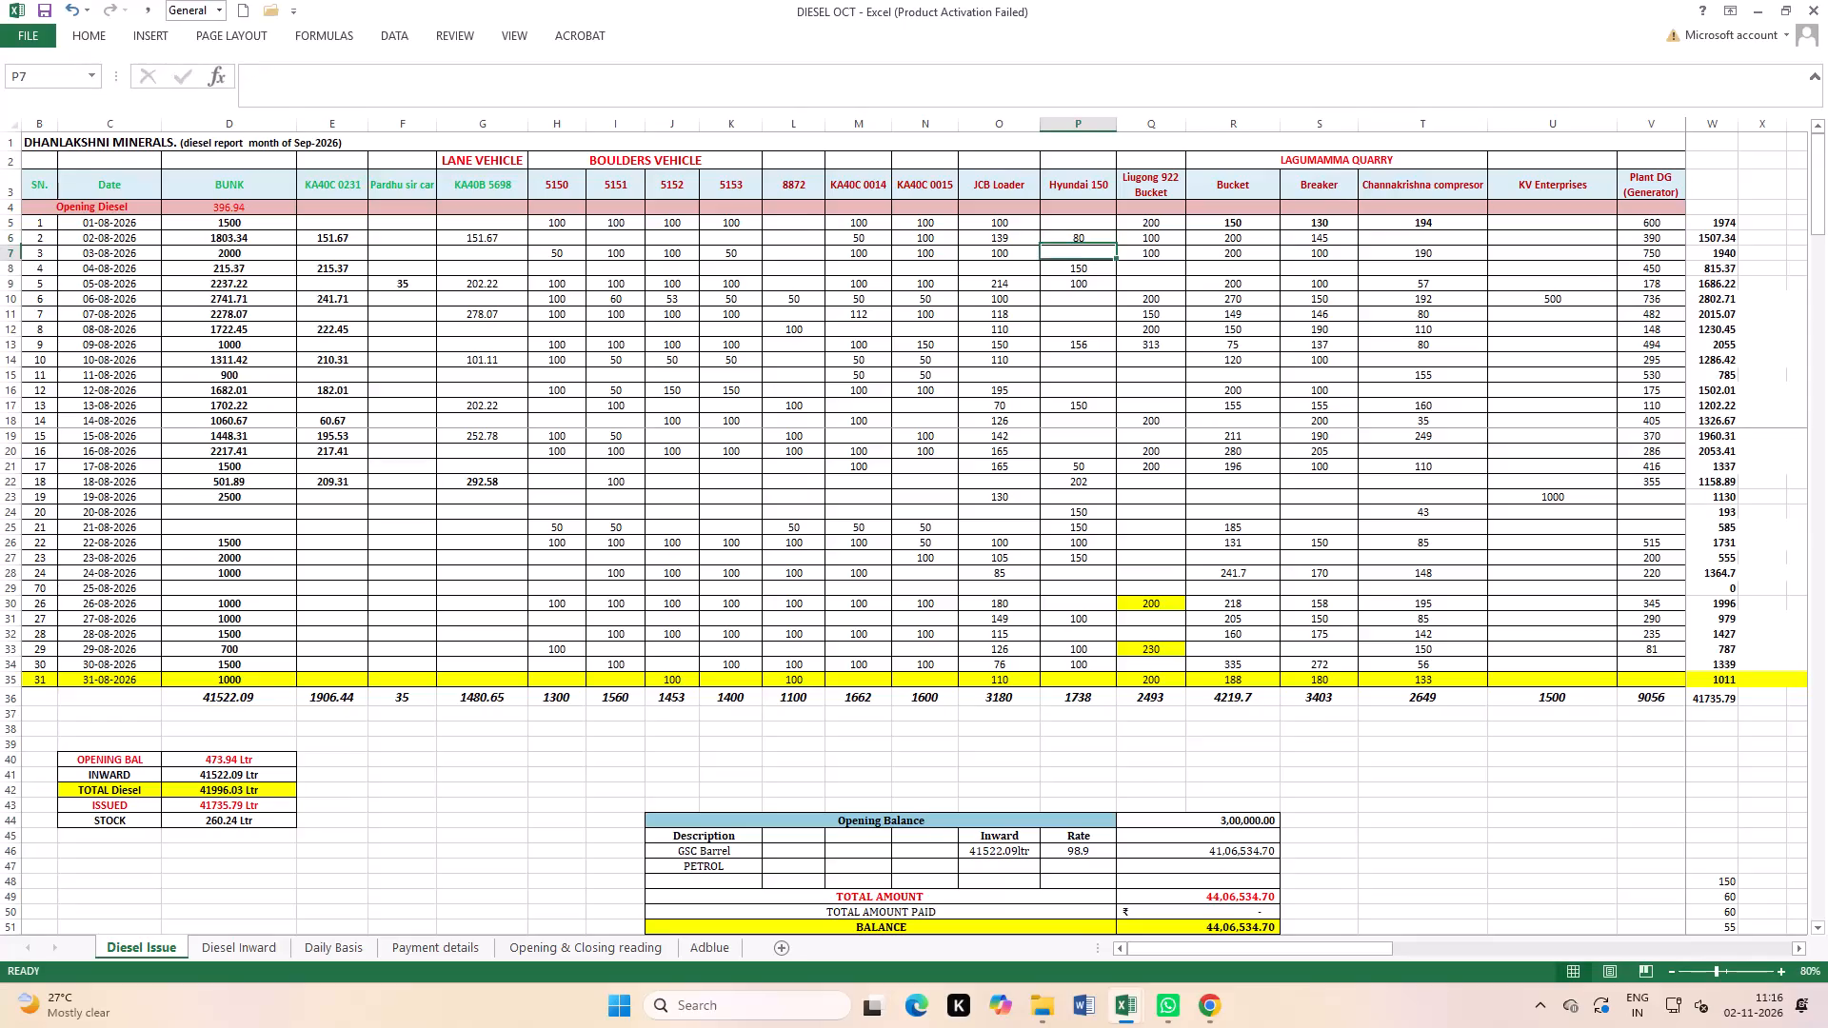
Save the DIESEL OCT workbook.
left_click(1171, 491)
double_click(45, 3)
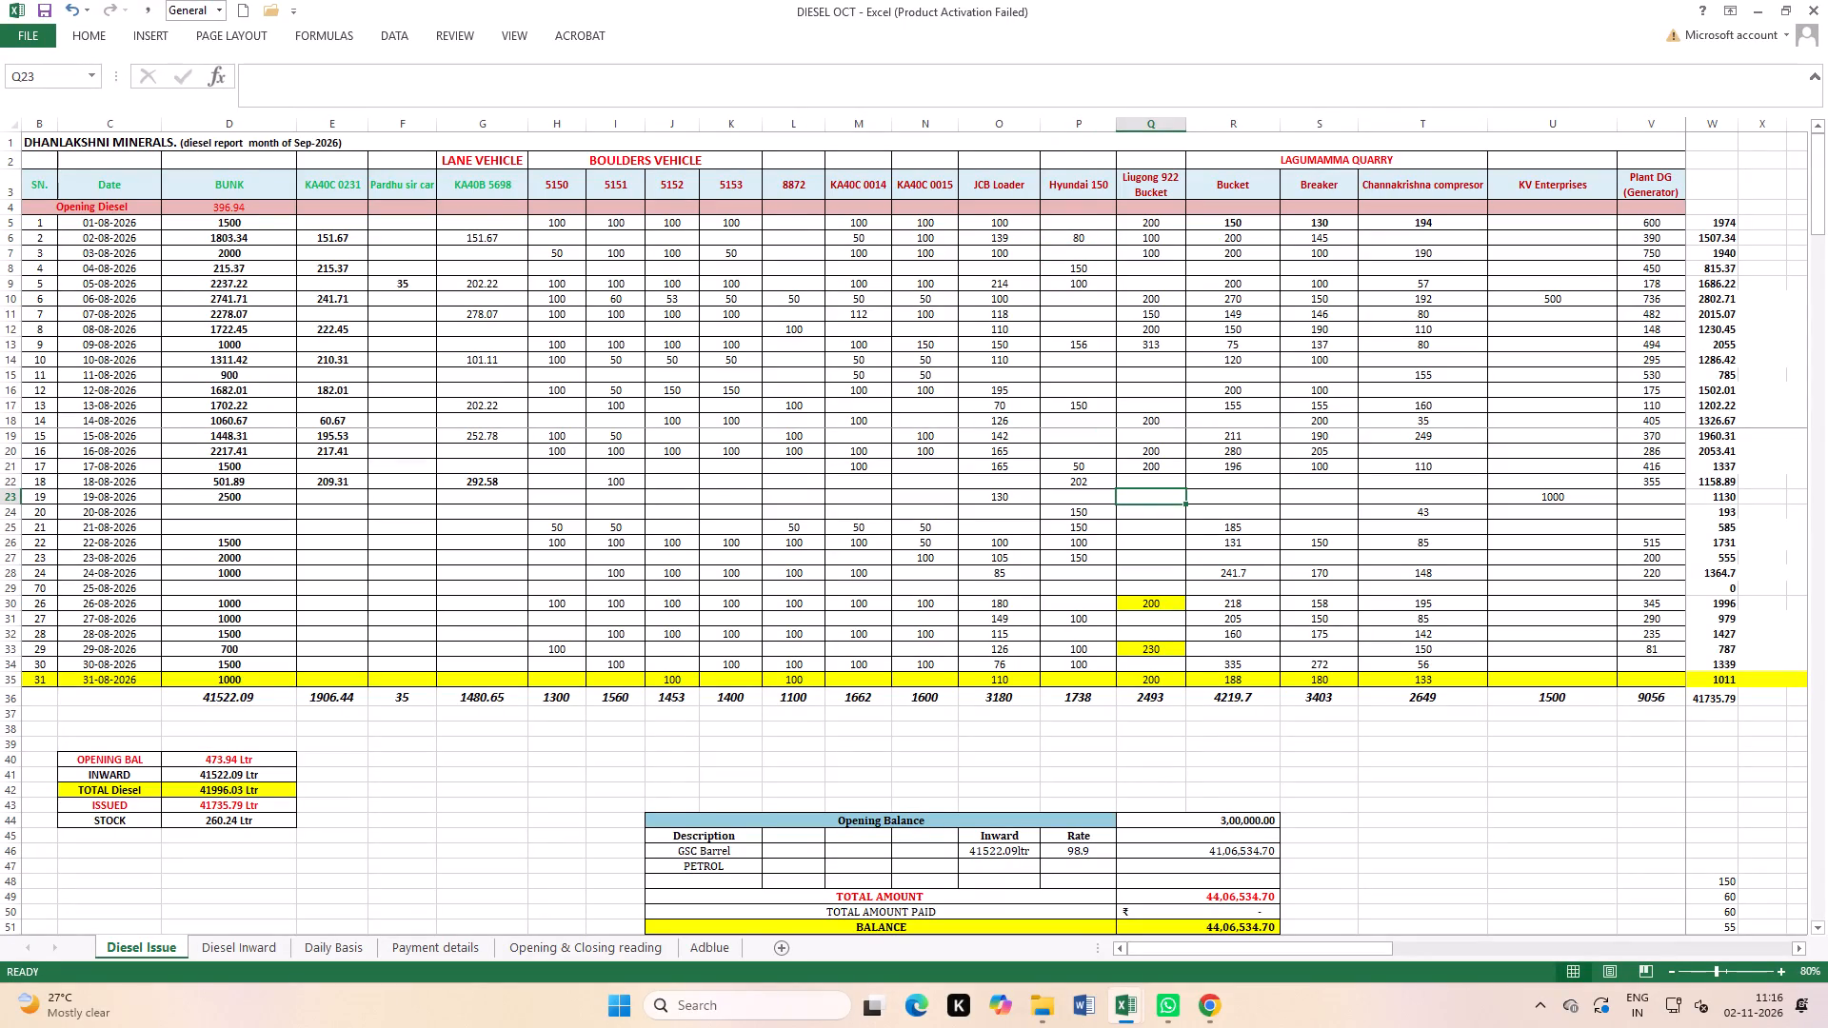
Select the vehicle 5150 diesel issue entry for 03-08-2026.
left_click(565, 250)
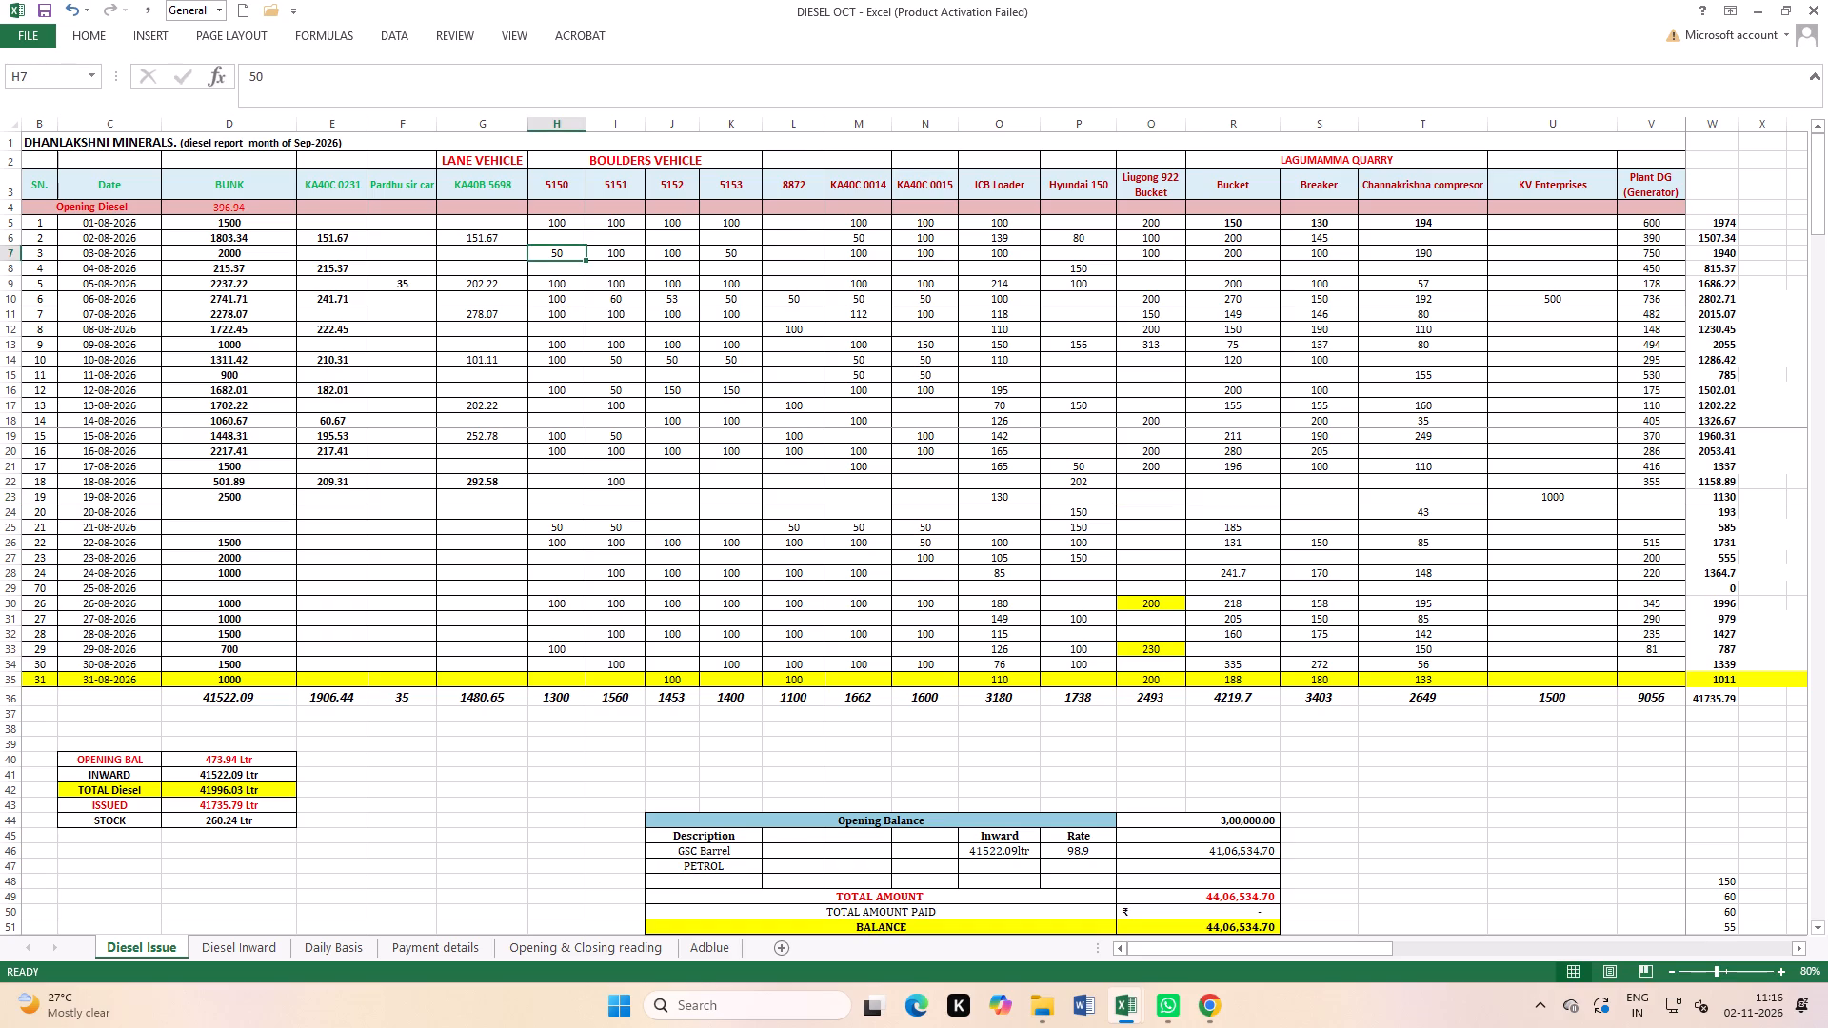
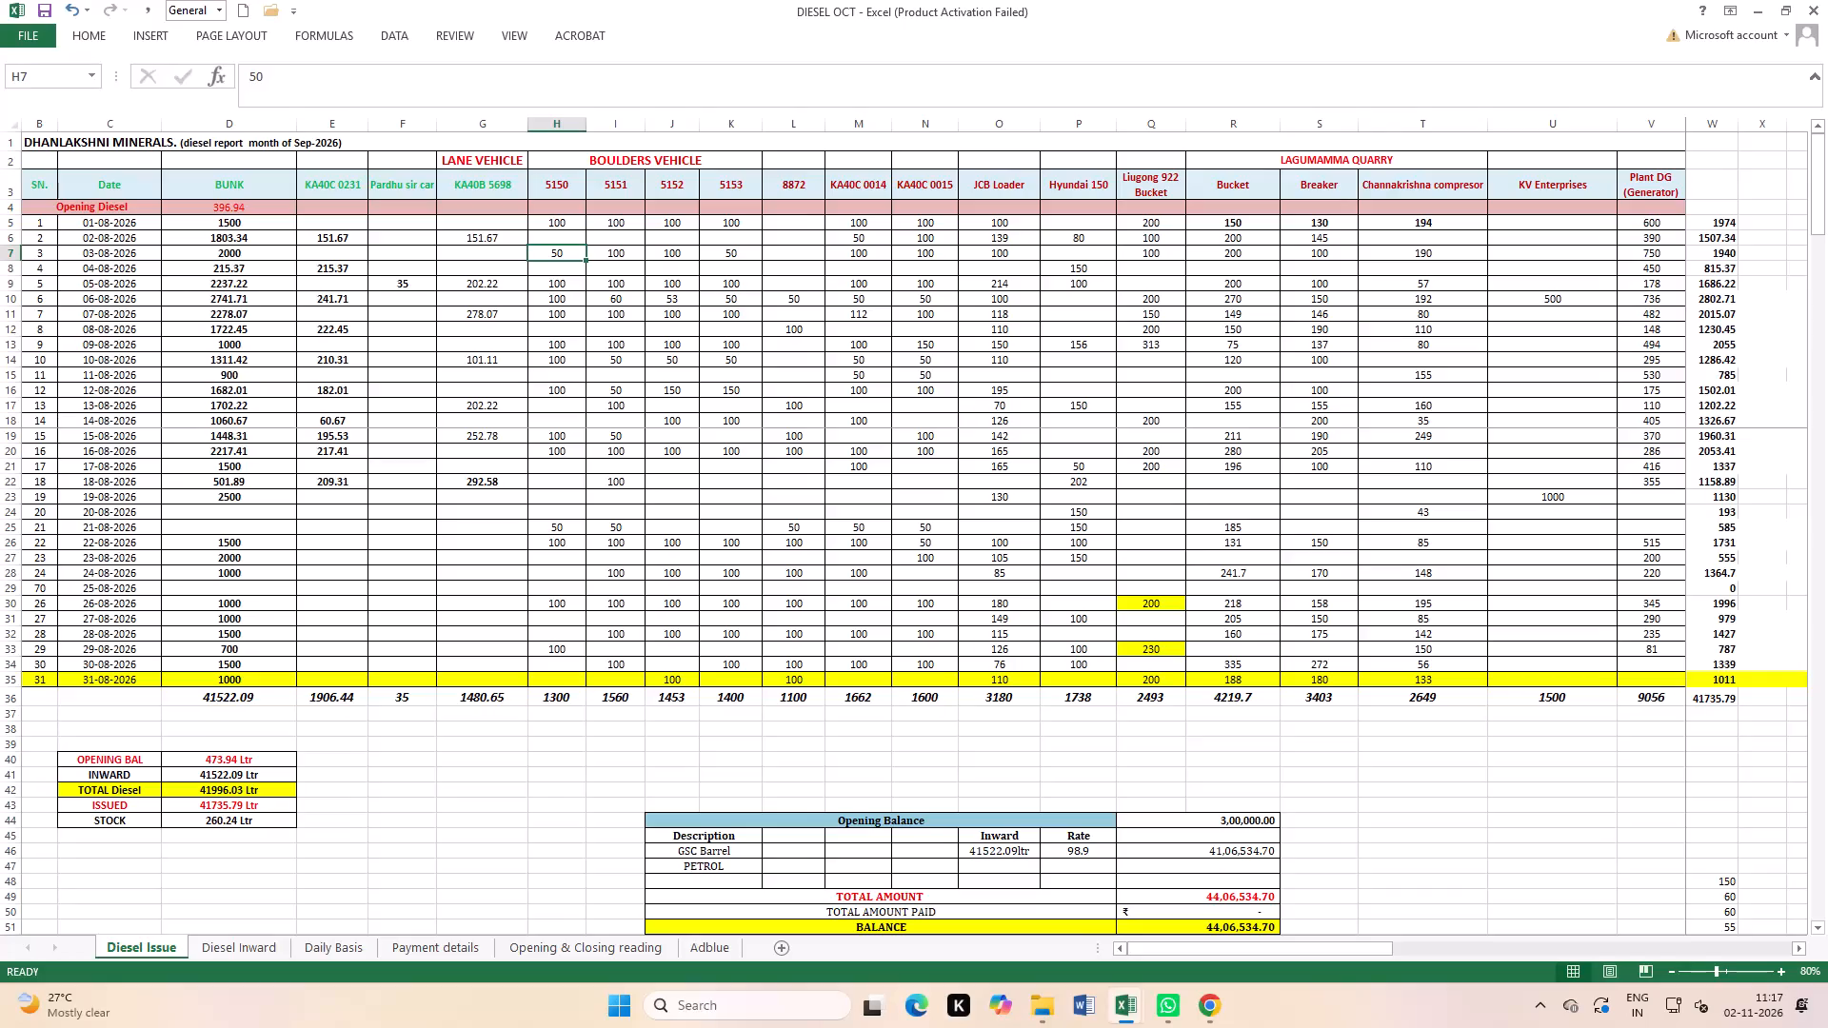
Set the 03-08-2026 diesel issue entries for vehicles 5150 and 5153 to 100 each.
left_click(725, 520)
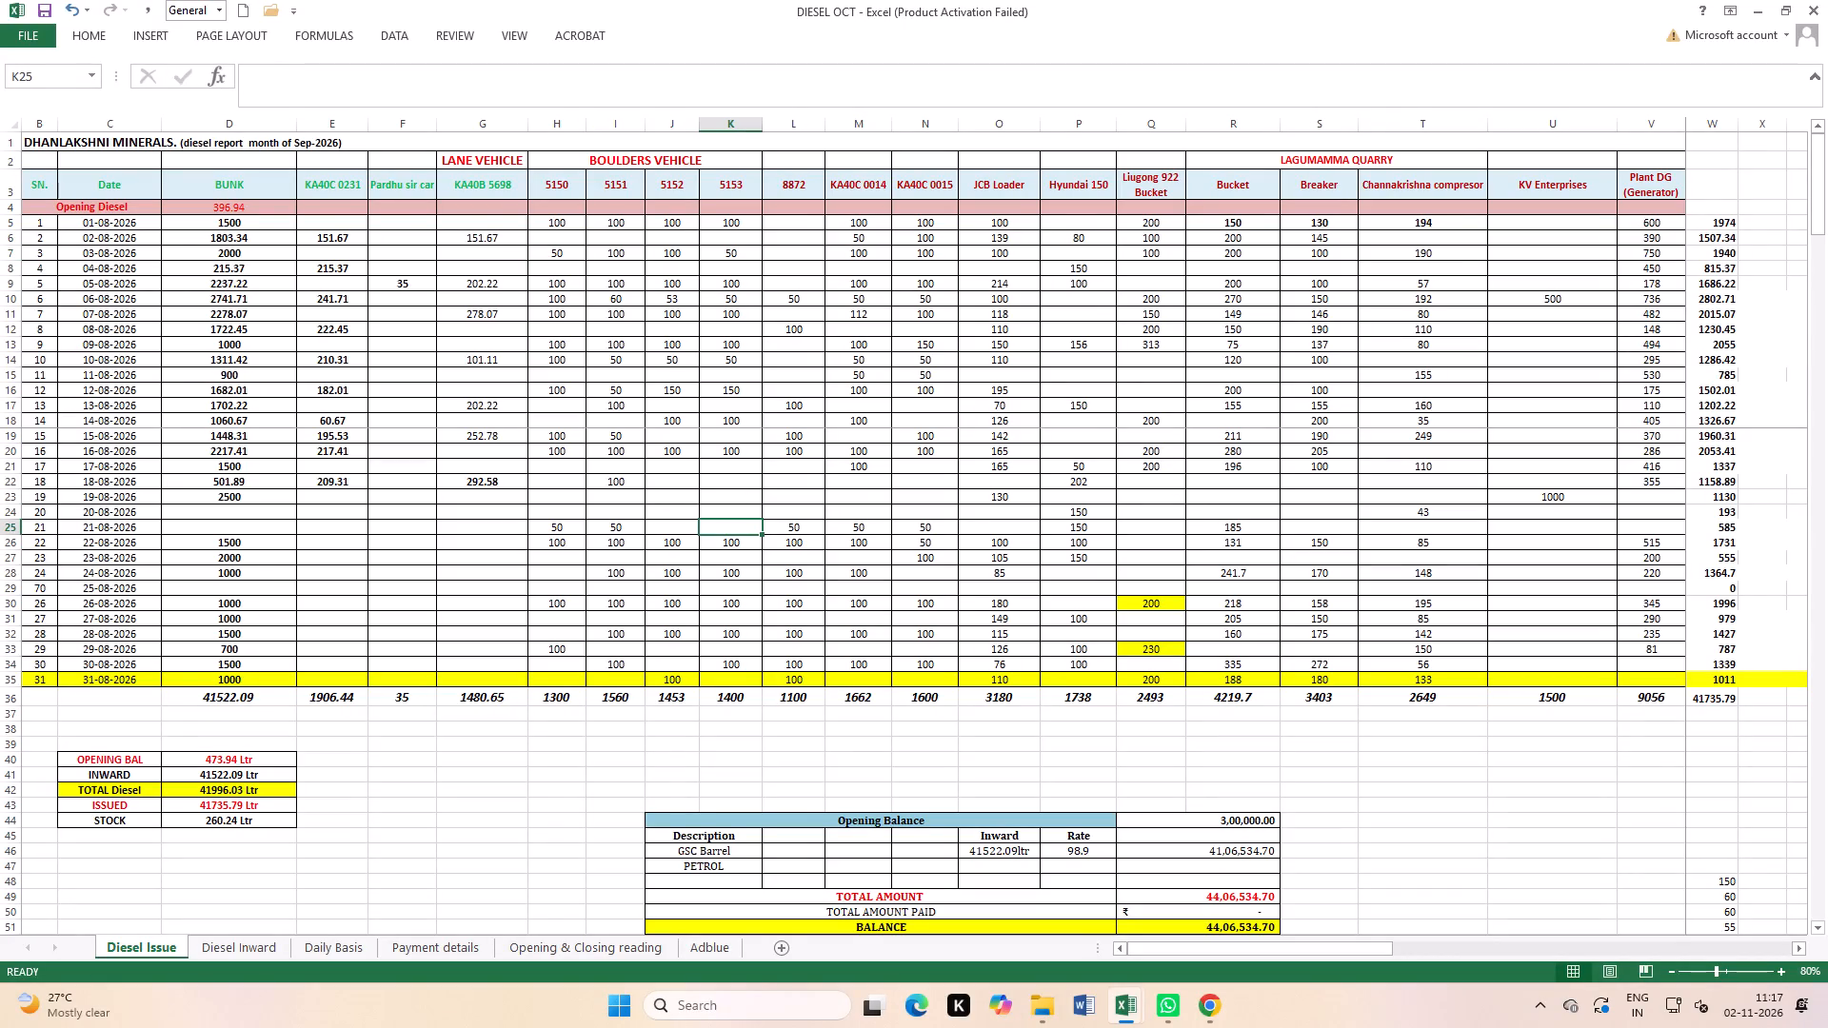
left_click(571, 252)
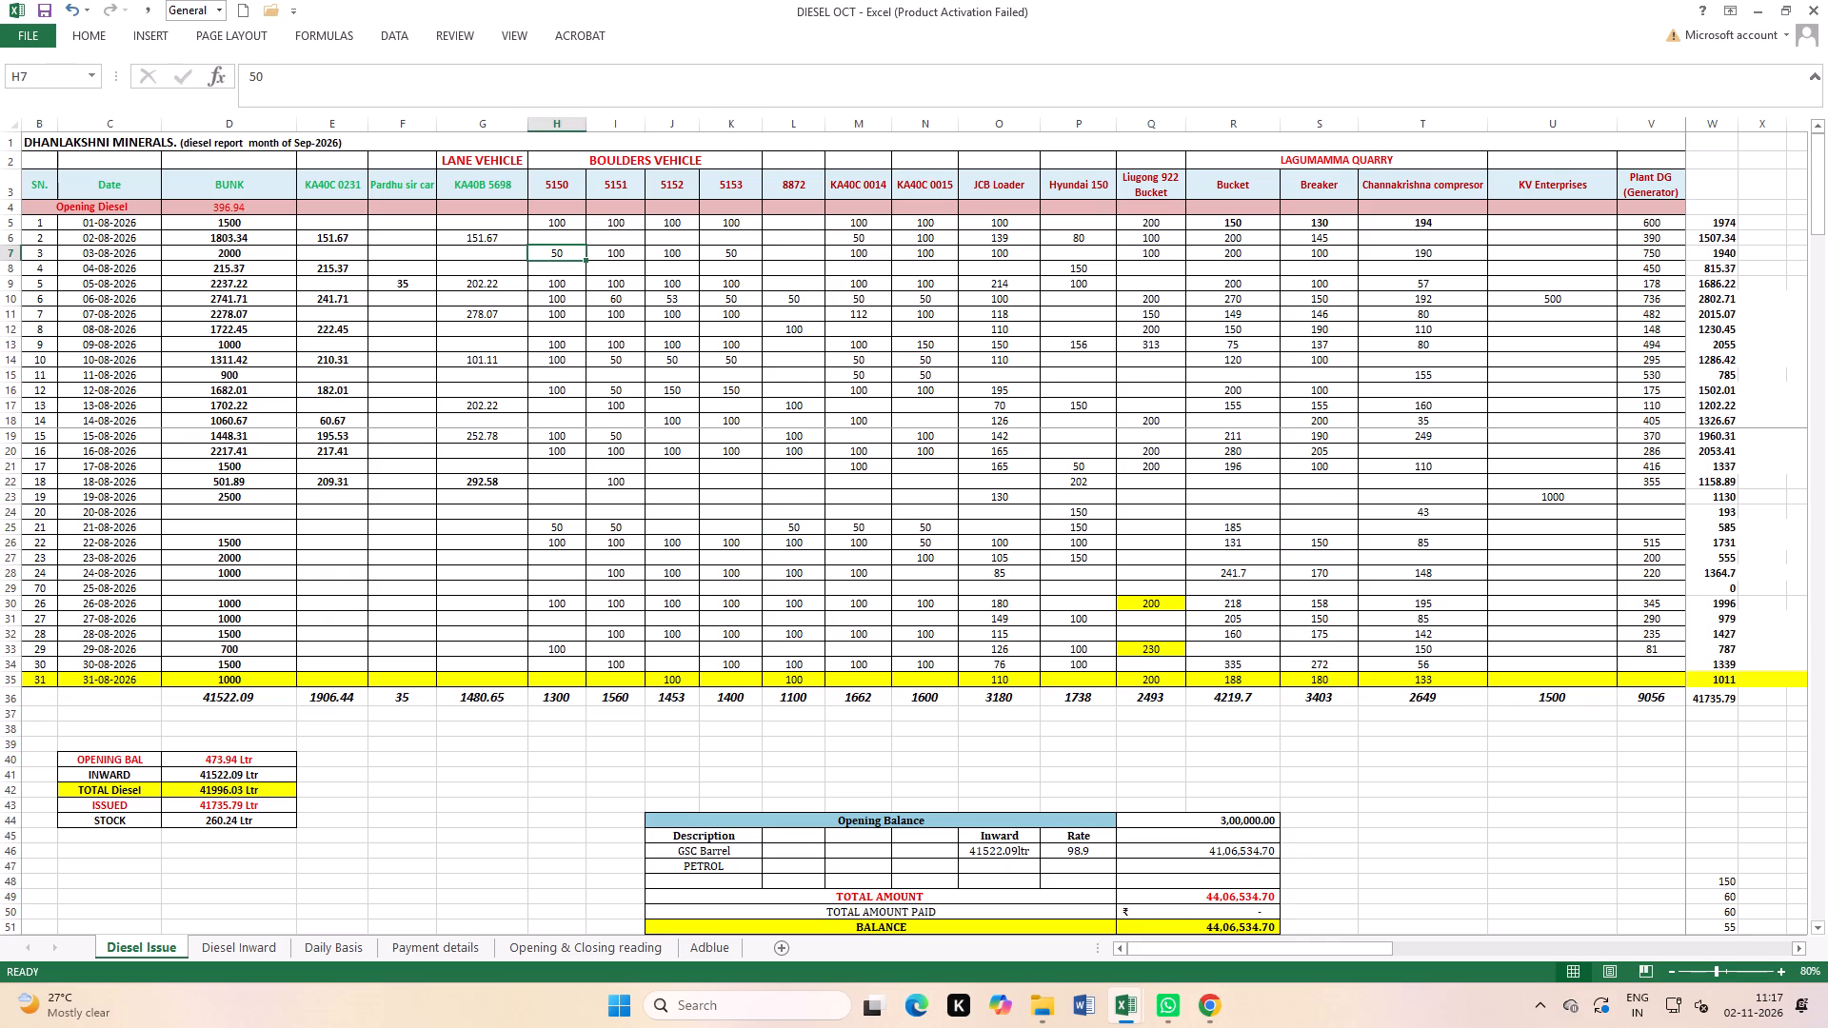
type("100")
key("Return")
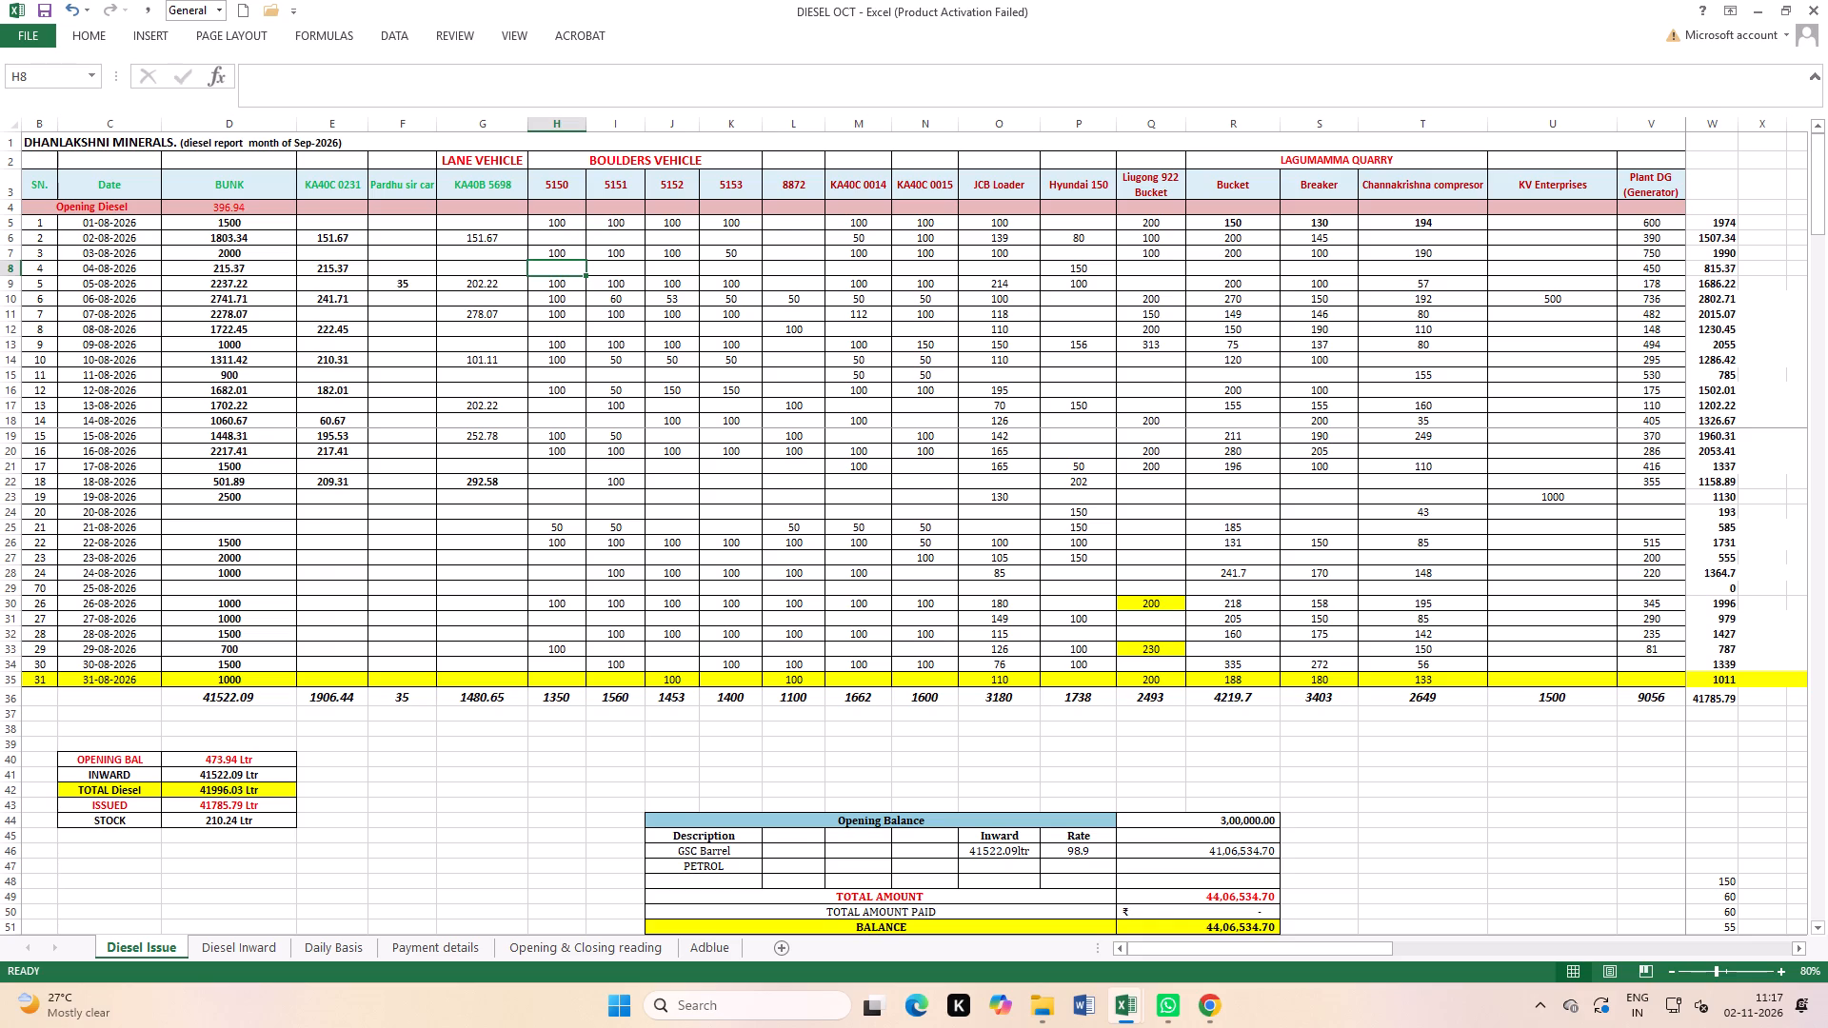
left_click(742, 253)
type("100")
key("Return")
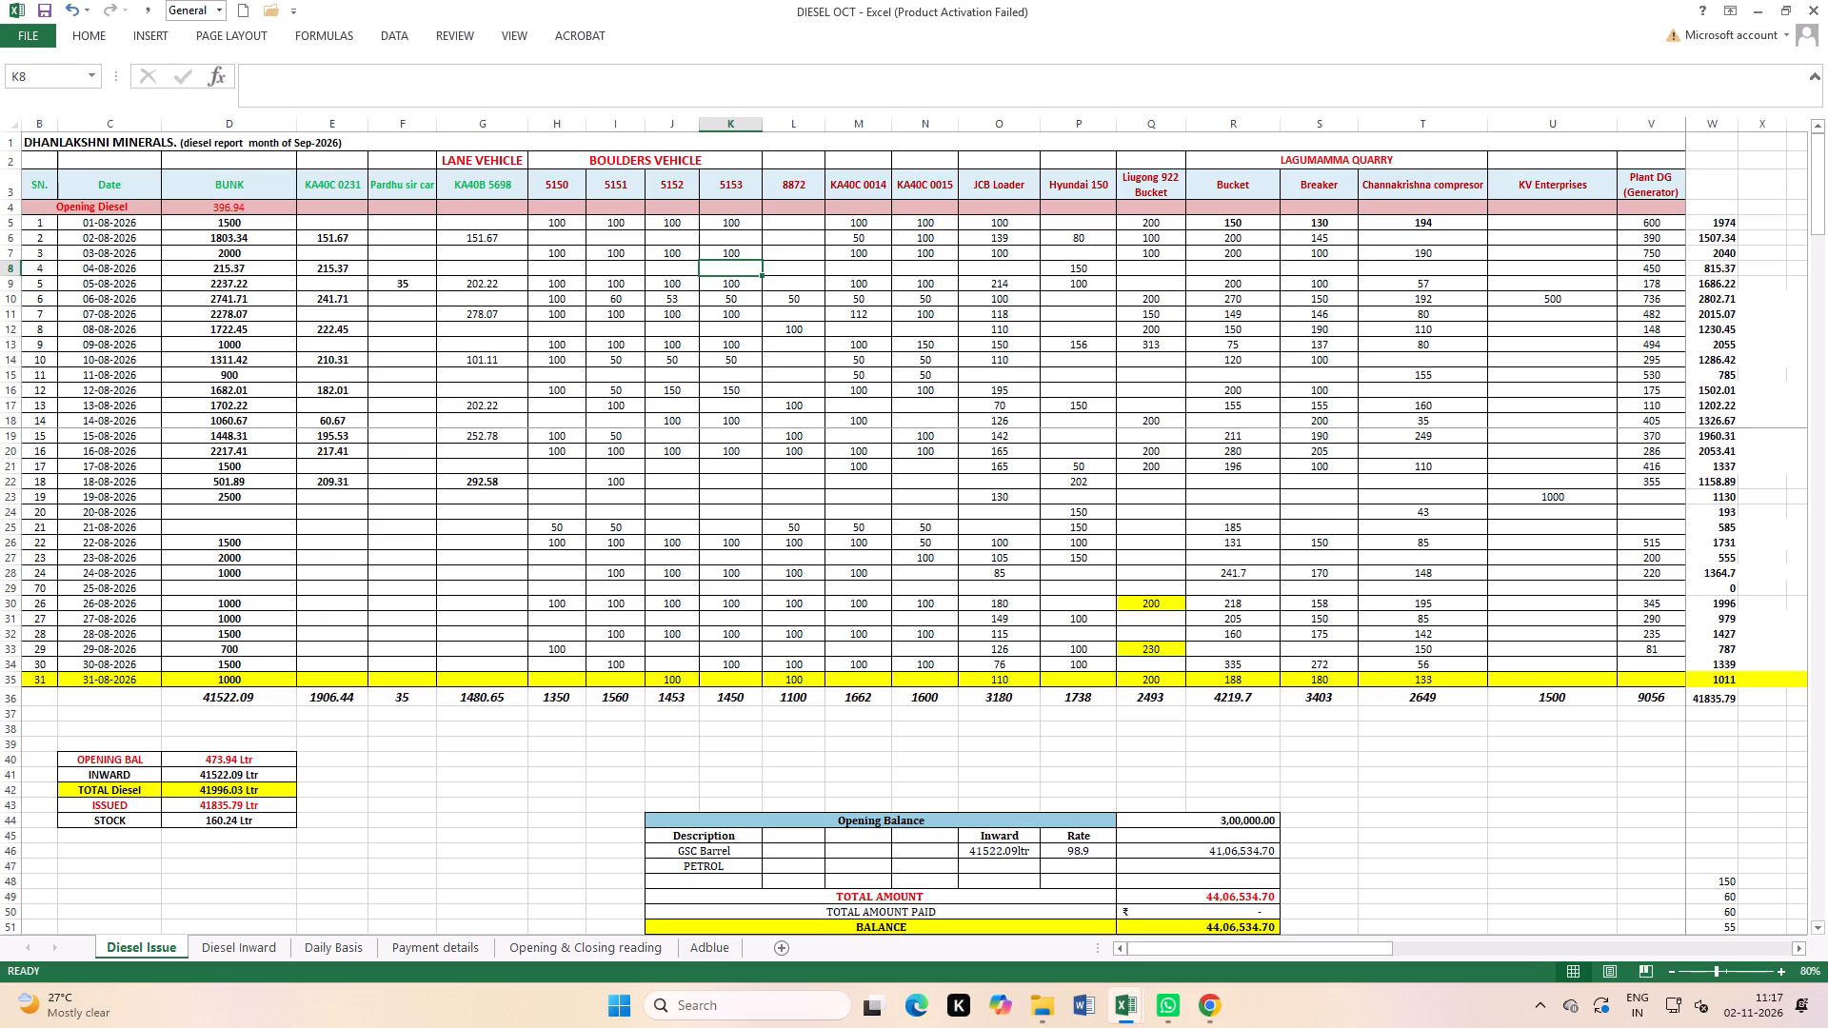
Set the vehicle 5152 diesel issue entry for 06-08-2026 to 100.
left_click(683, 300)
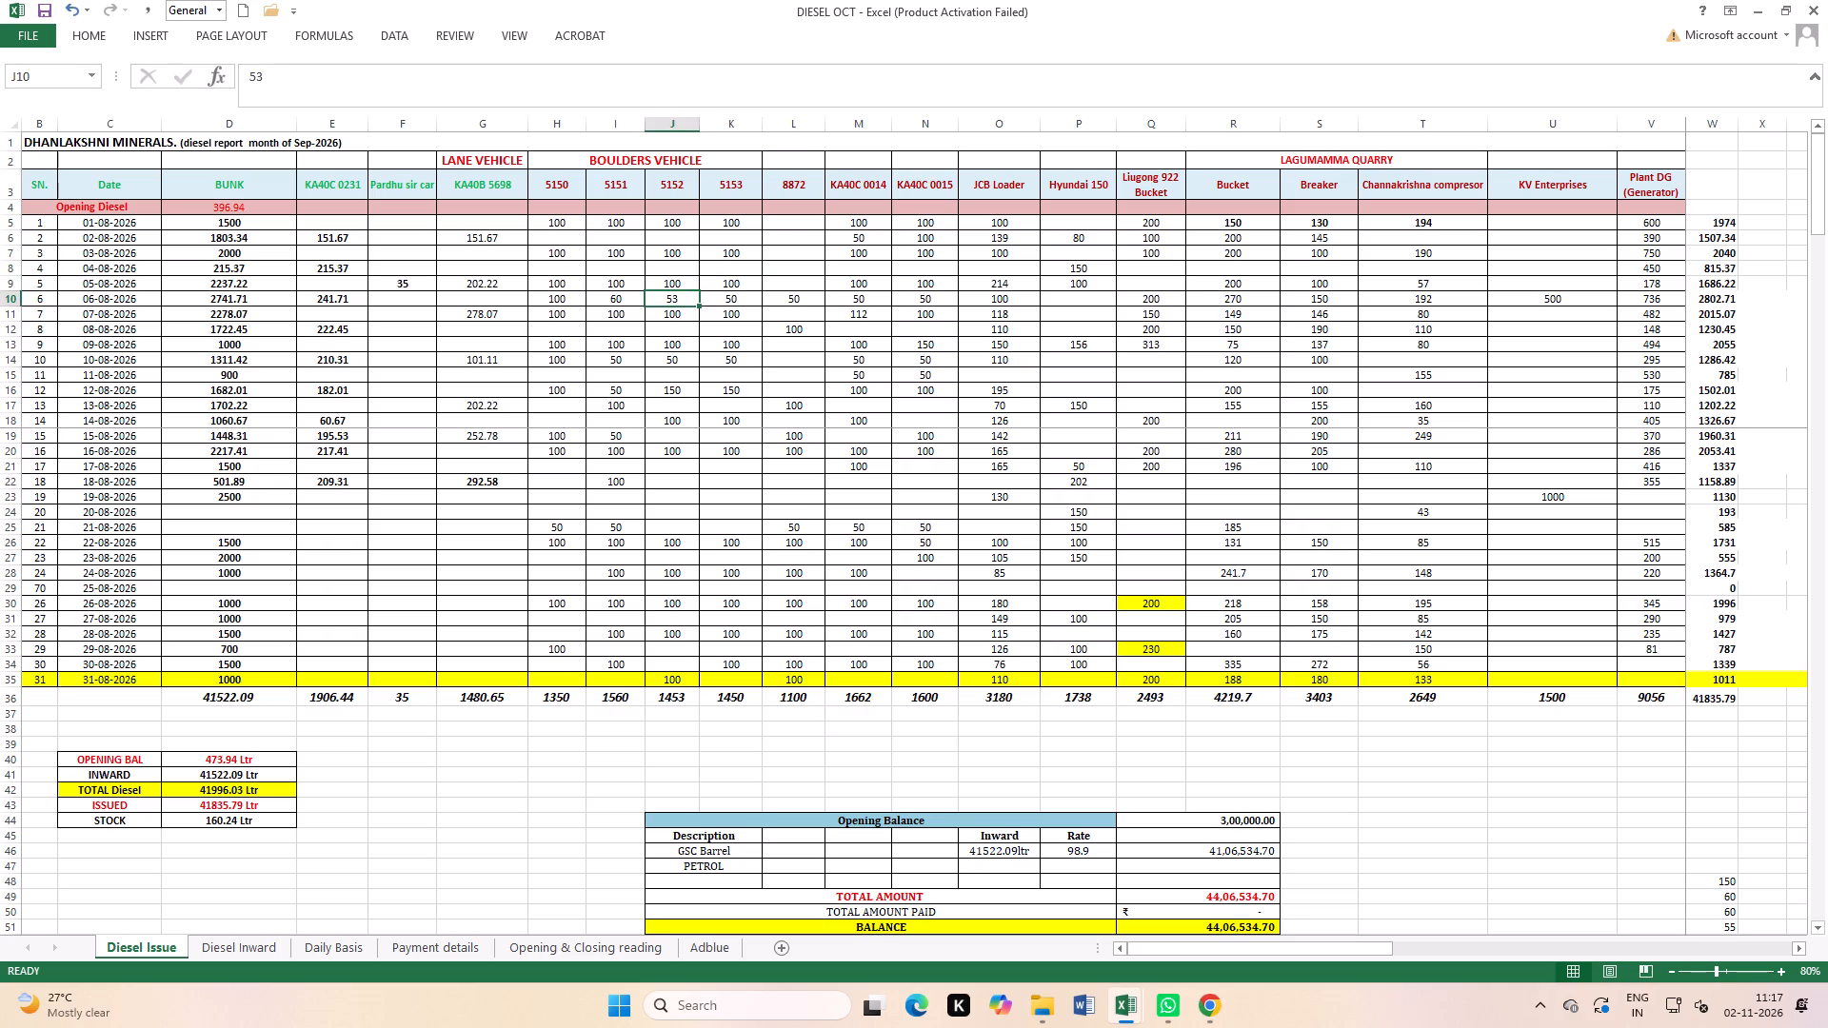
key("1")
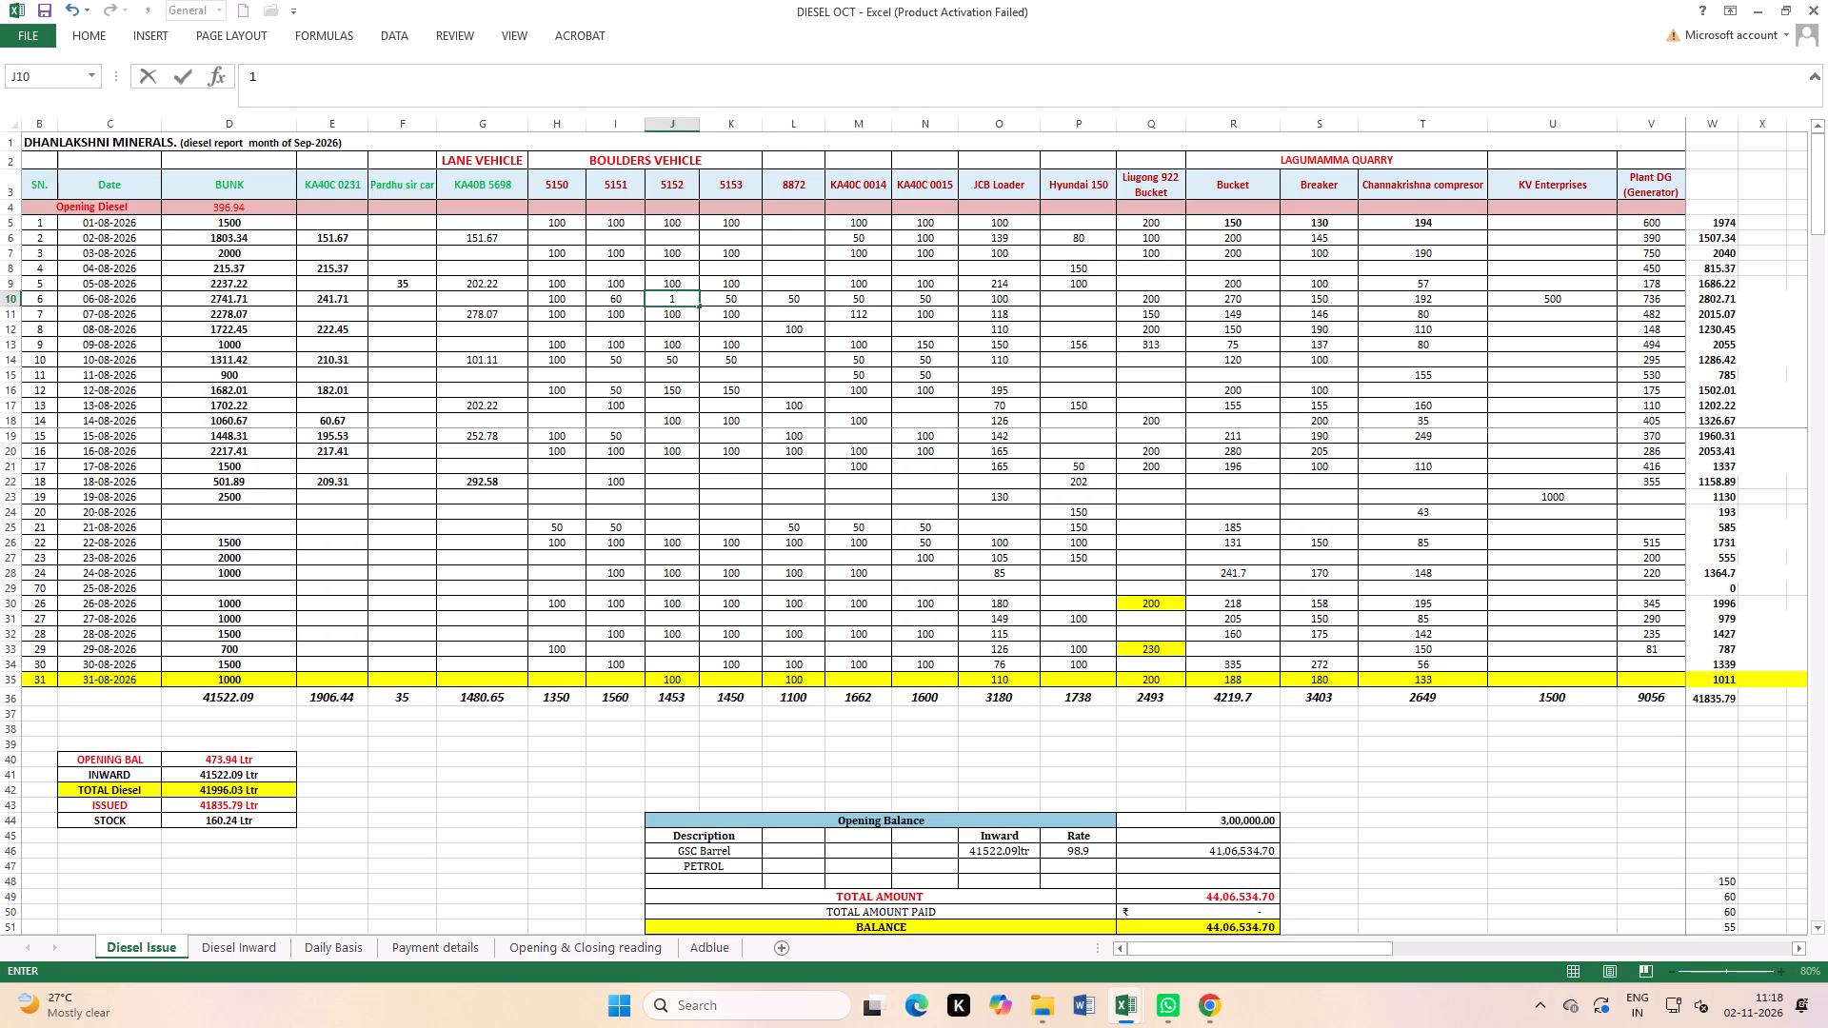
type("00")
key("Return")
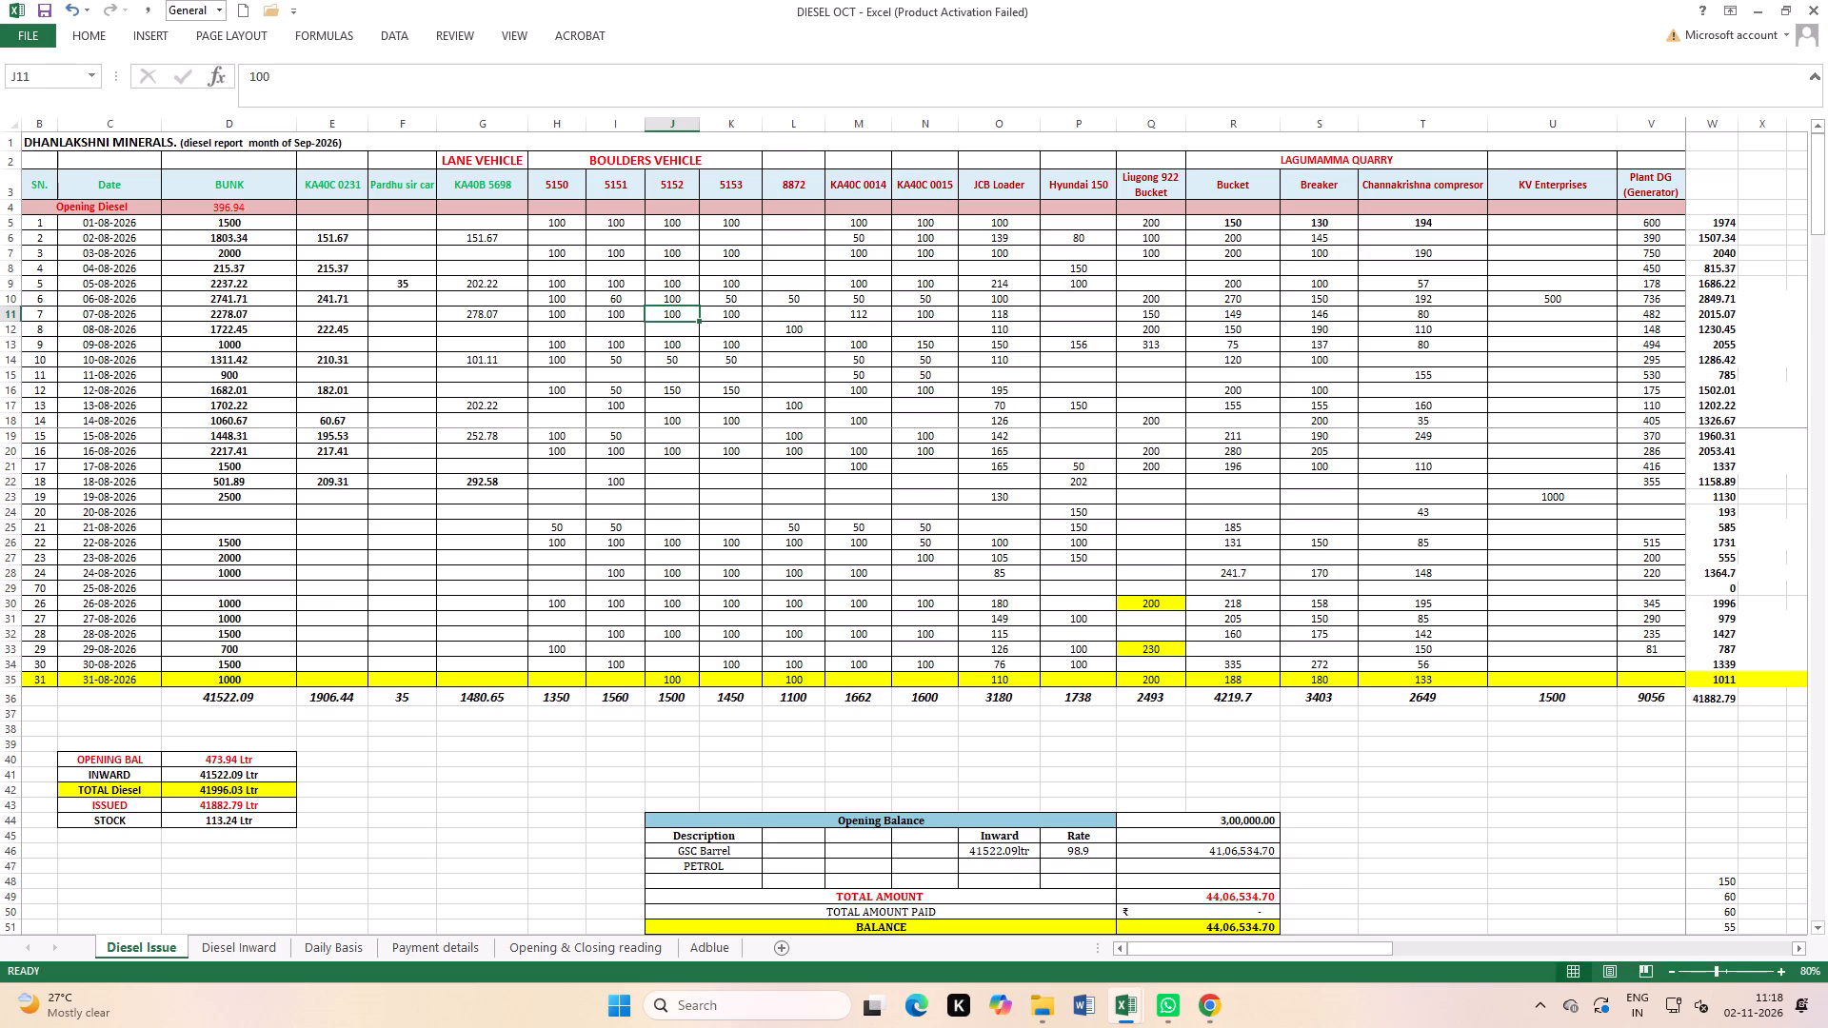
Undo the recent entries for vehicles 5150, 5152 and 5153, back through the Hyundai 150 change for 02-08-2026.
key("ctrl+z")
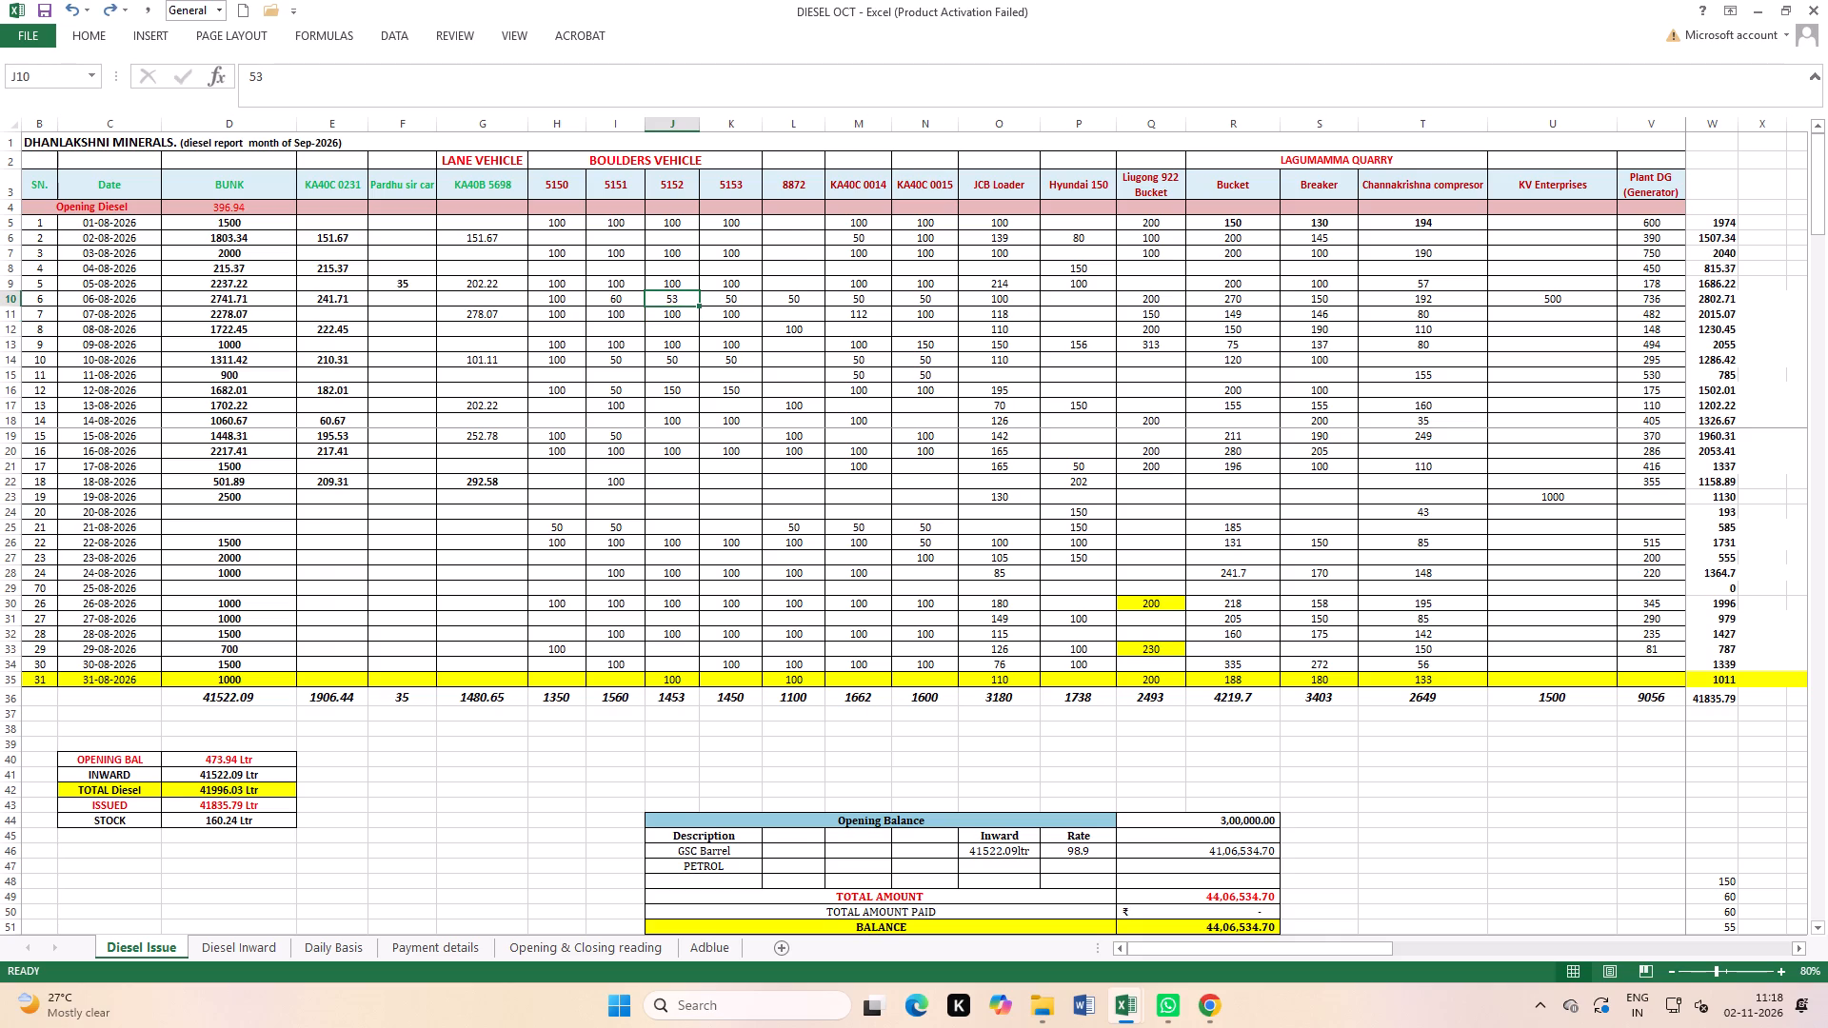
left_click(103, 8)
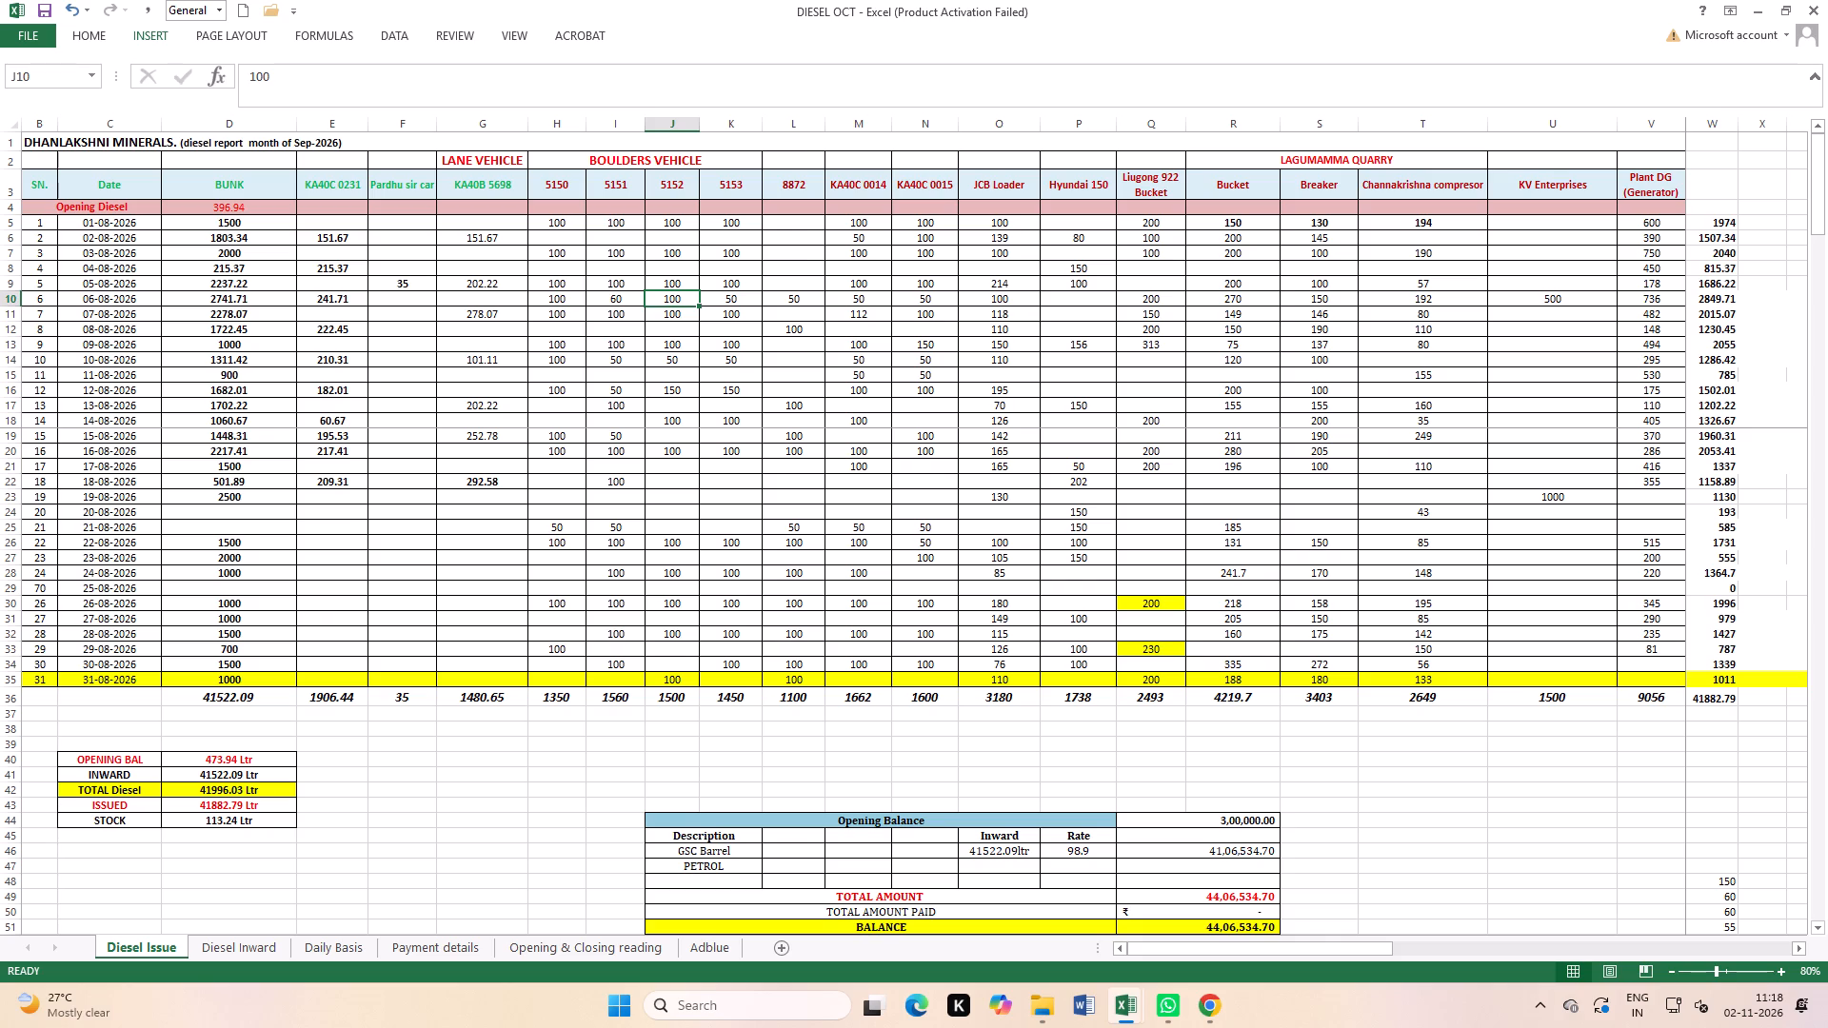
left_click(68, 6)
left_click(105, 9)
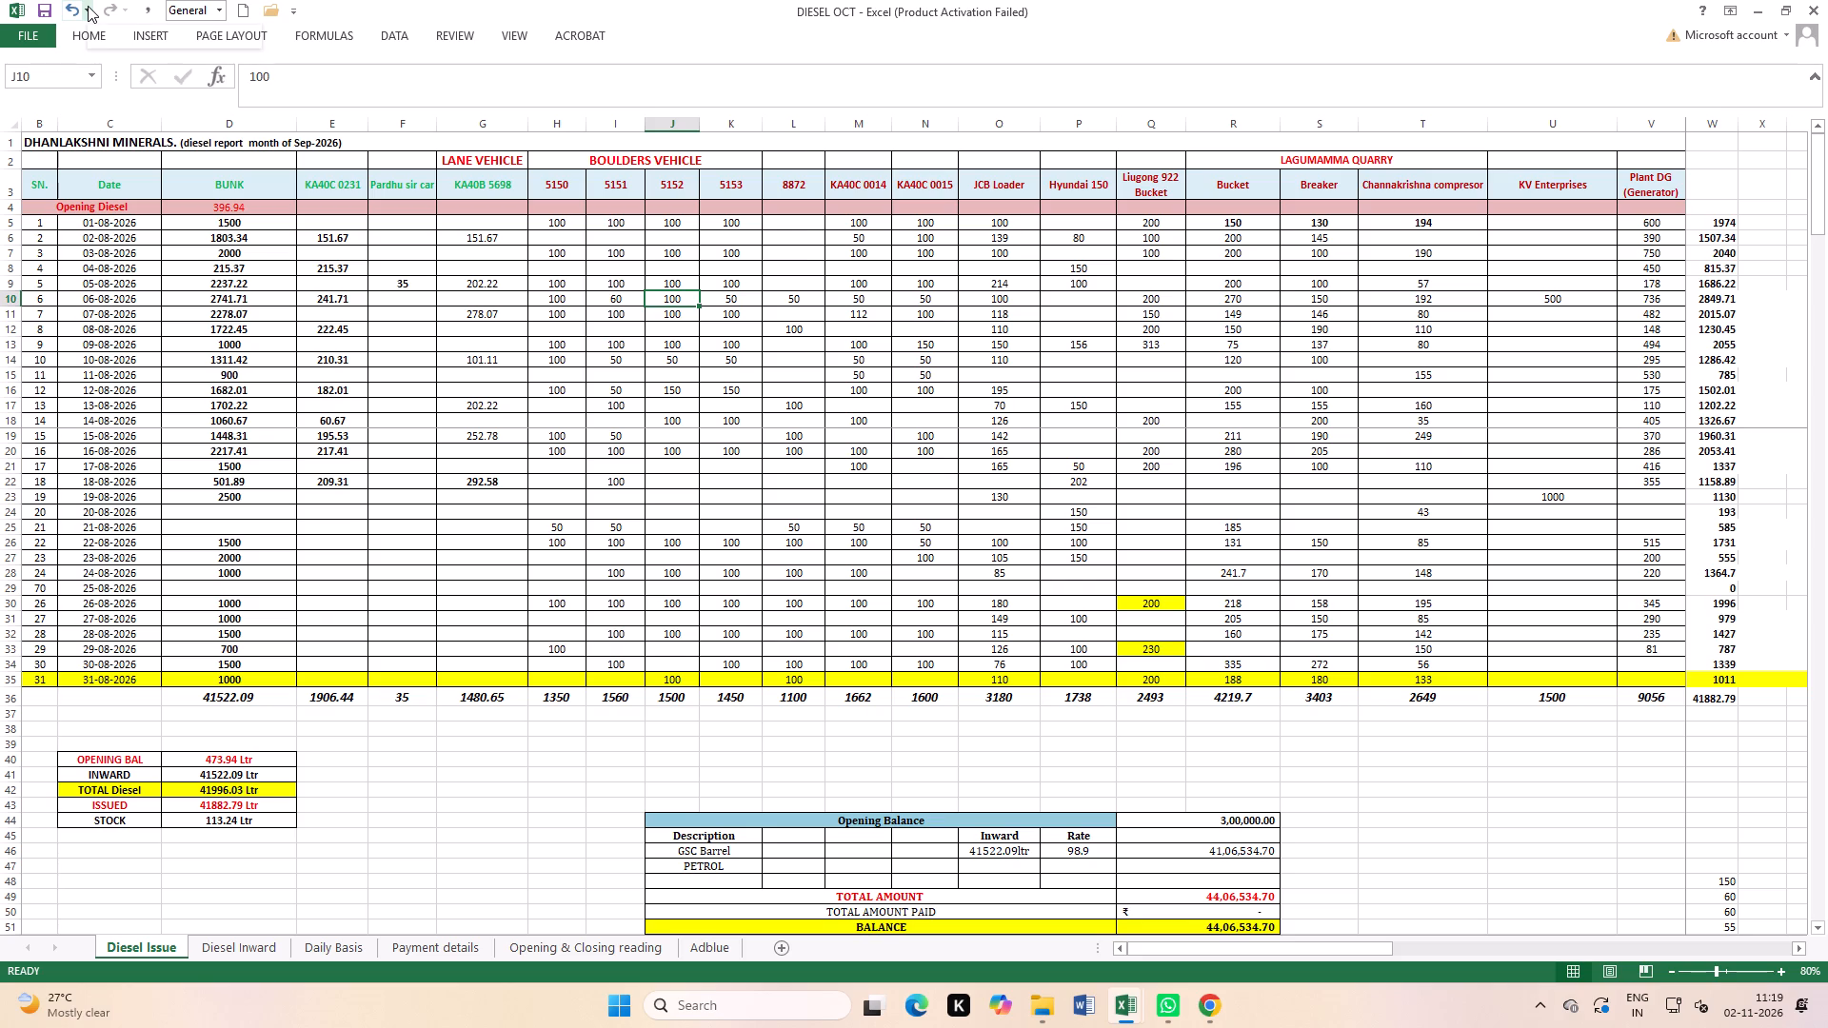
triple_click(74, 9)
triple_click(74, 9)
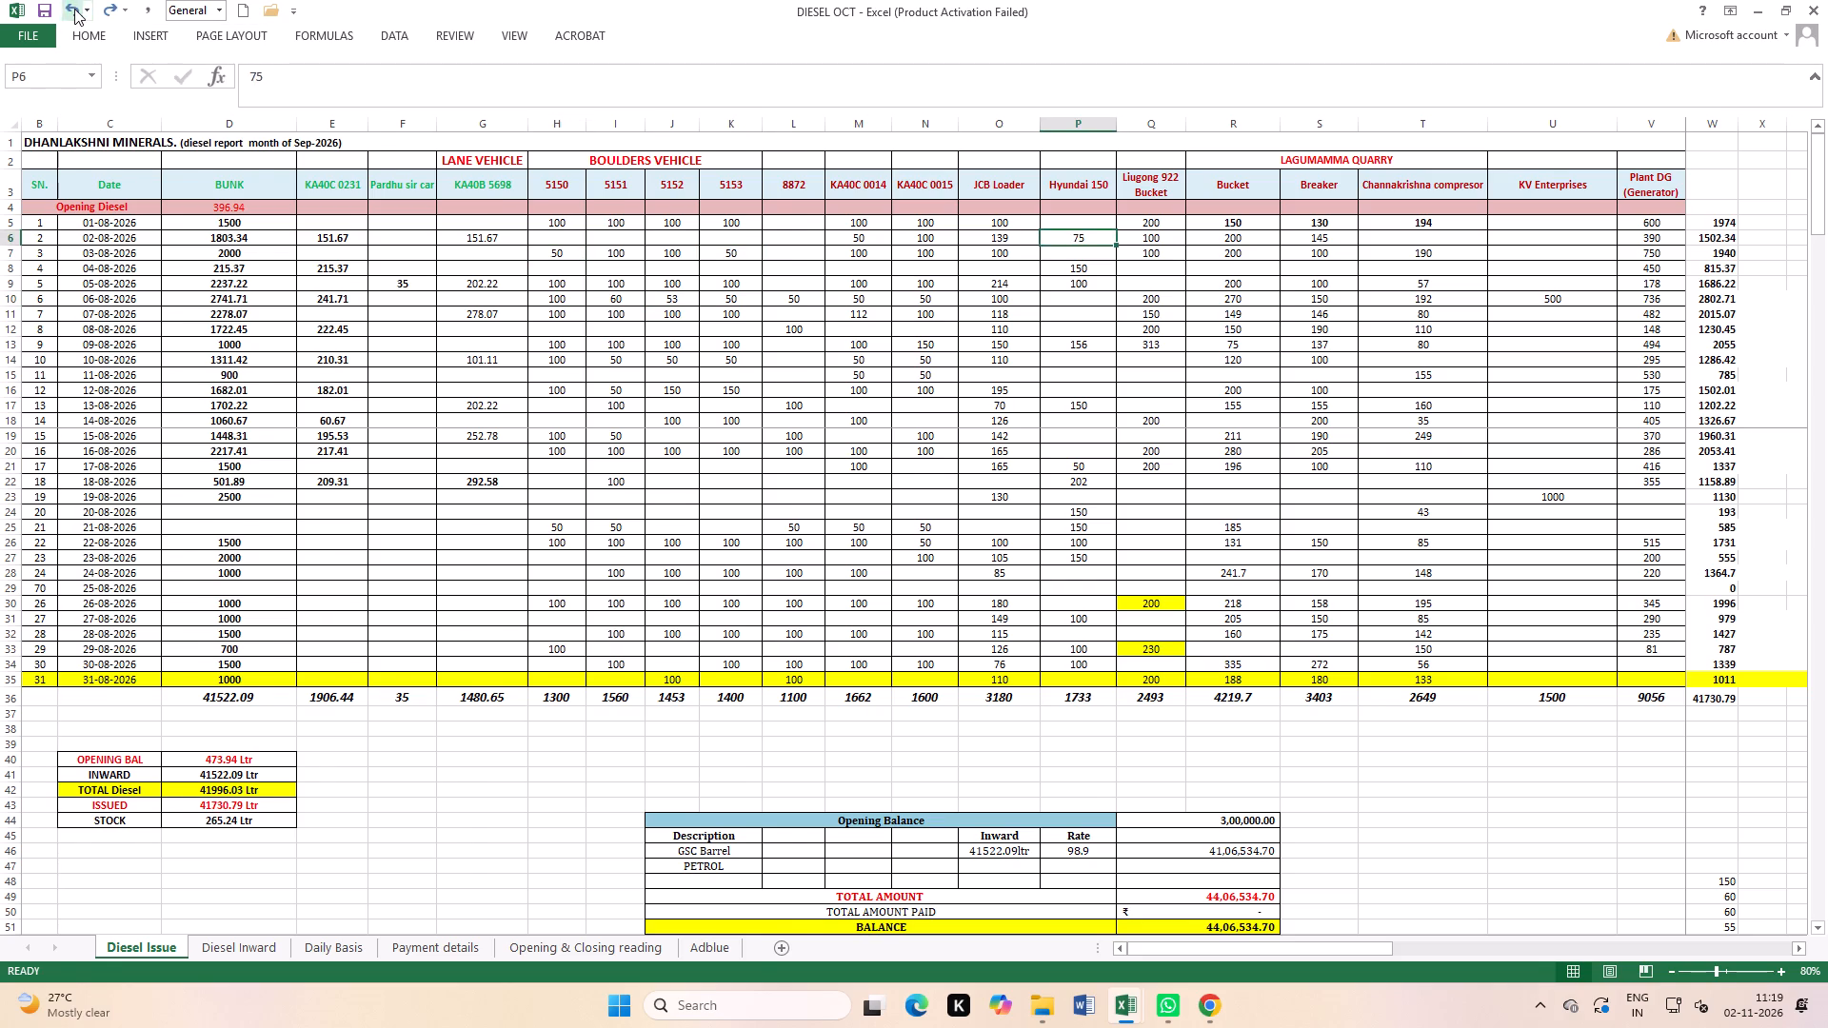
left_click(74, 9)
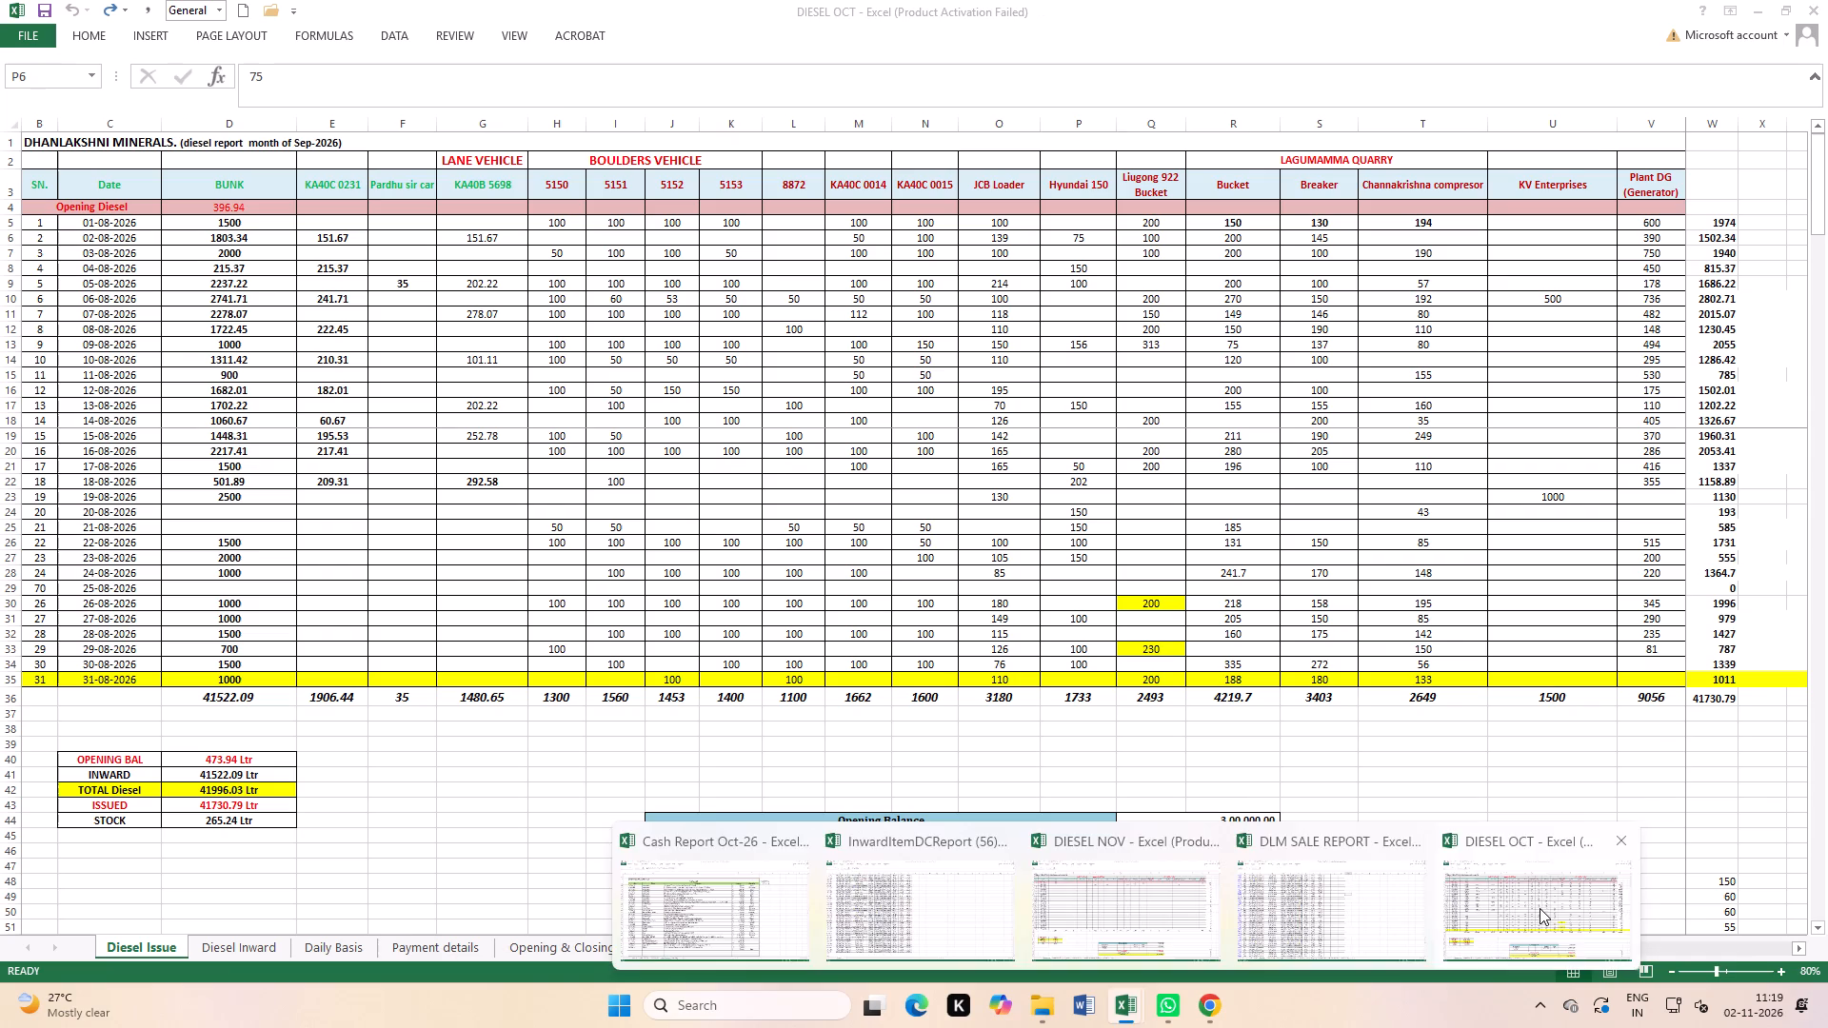
Close the DIESEL OCT workbook without saving its changes.
left_click(1540, 908)
left_click(1827, 0)
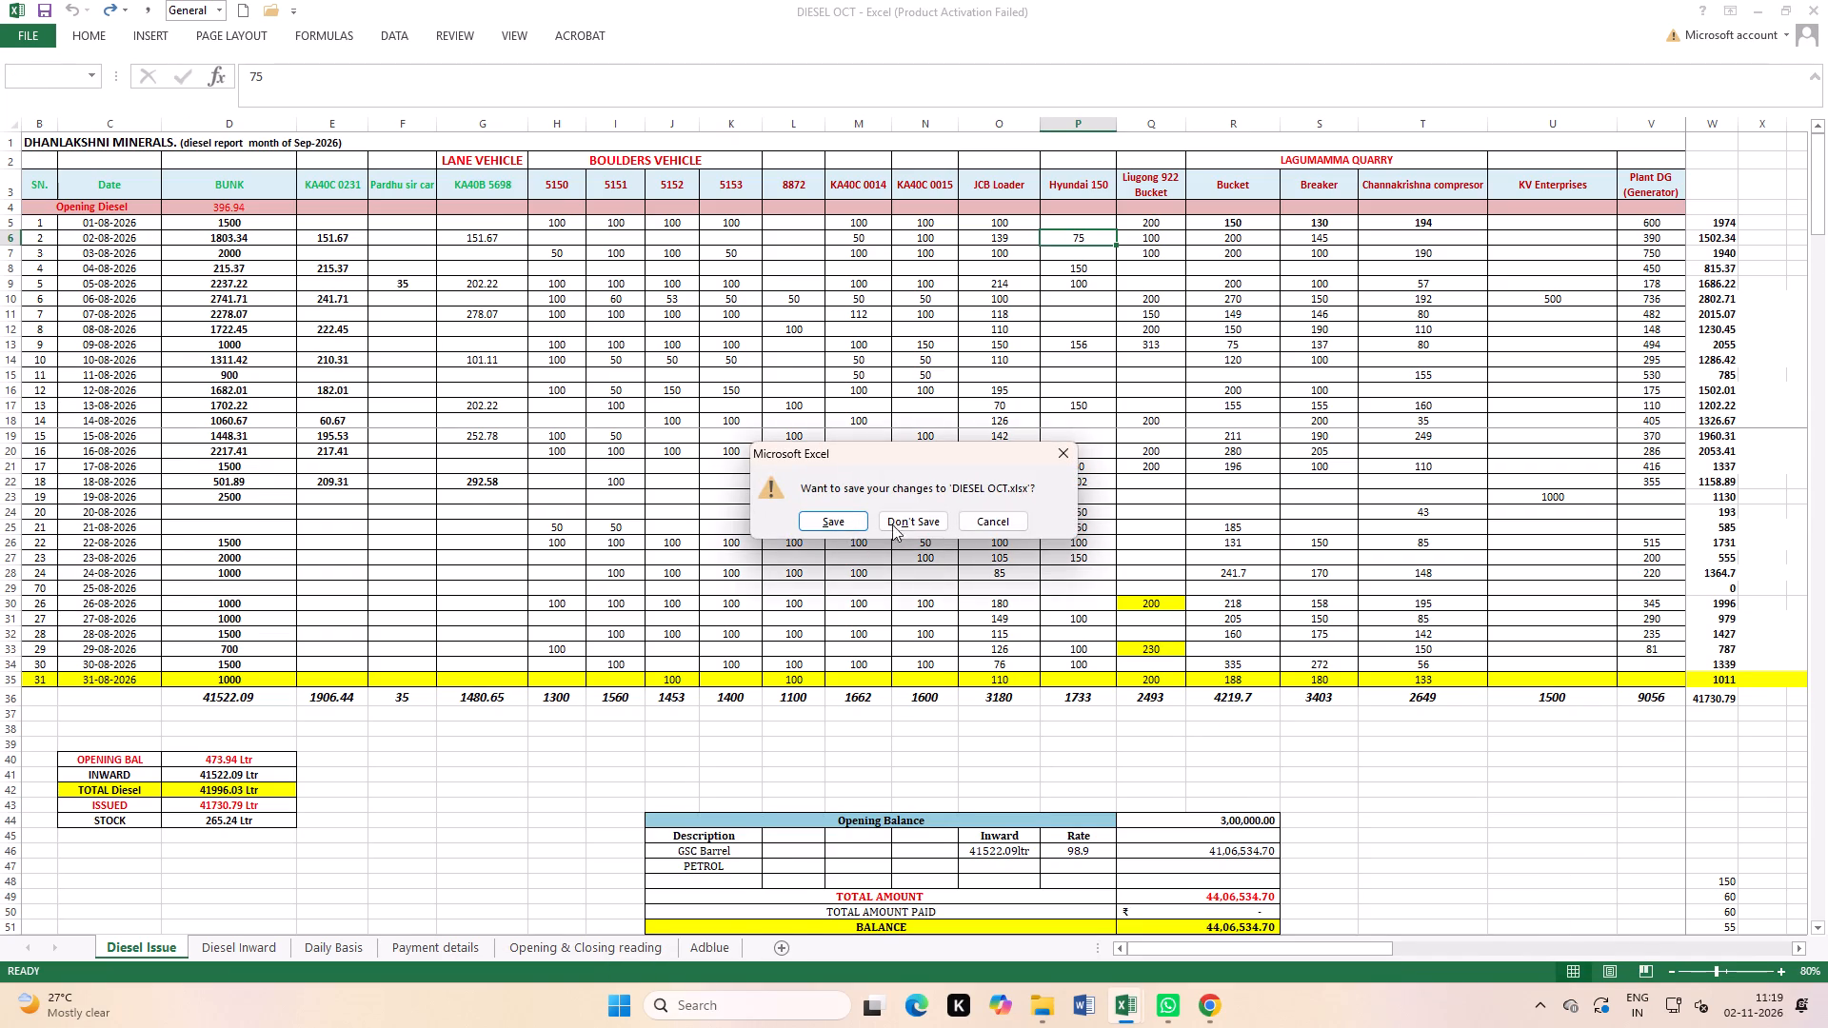
left_click(911, 524)
Close the DLM SALE REPORT and DIESEL NOV workbooks, saving their changes.
left_click(1827, 0)
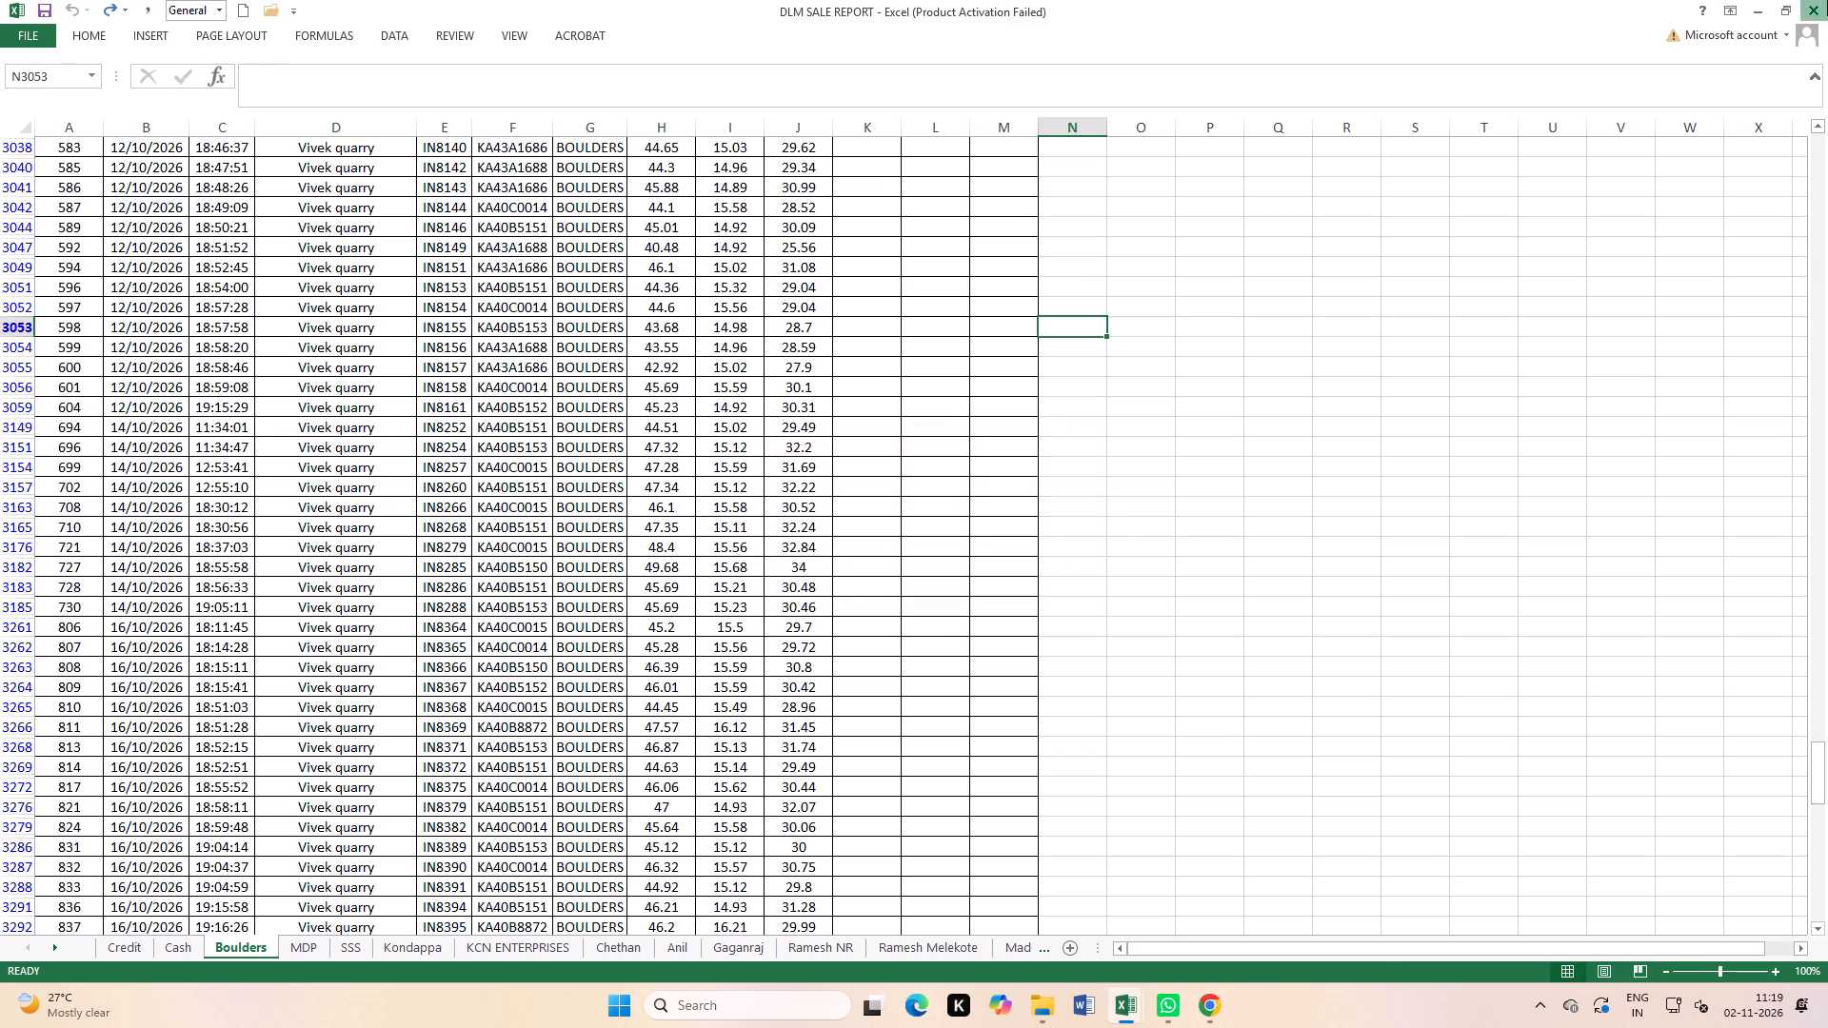
left_click(855, 531)
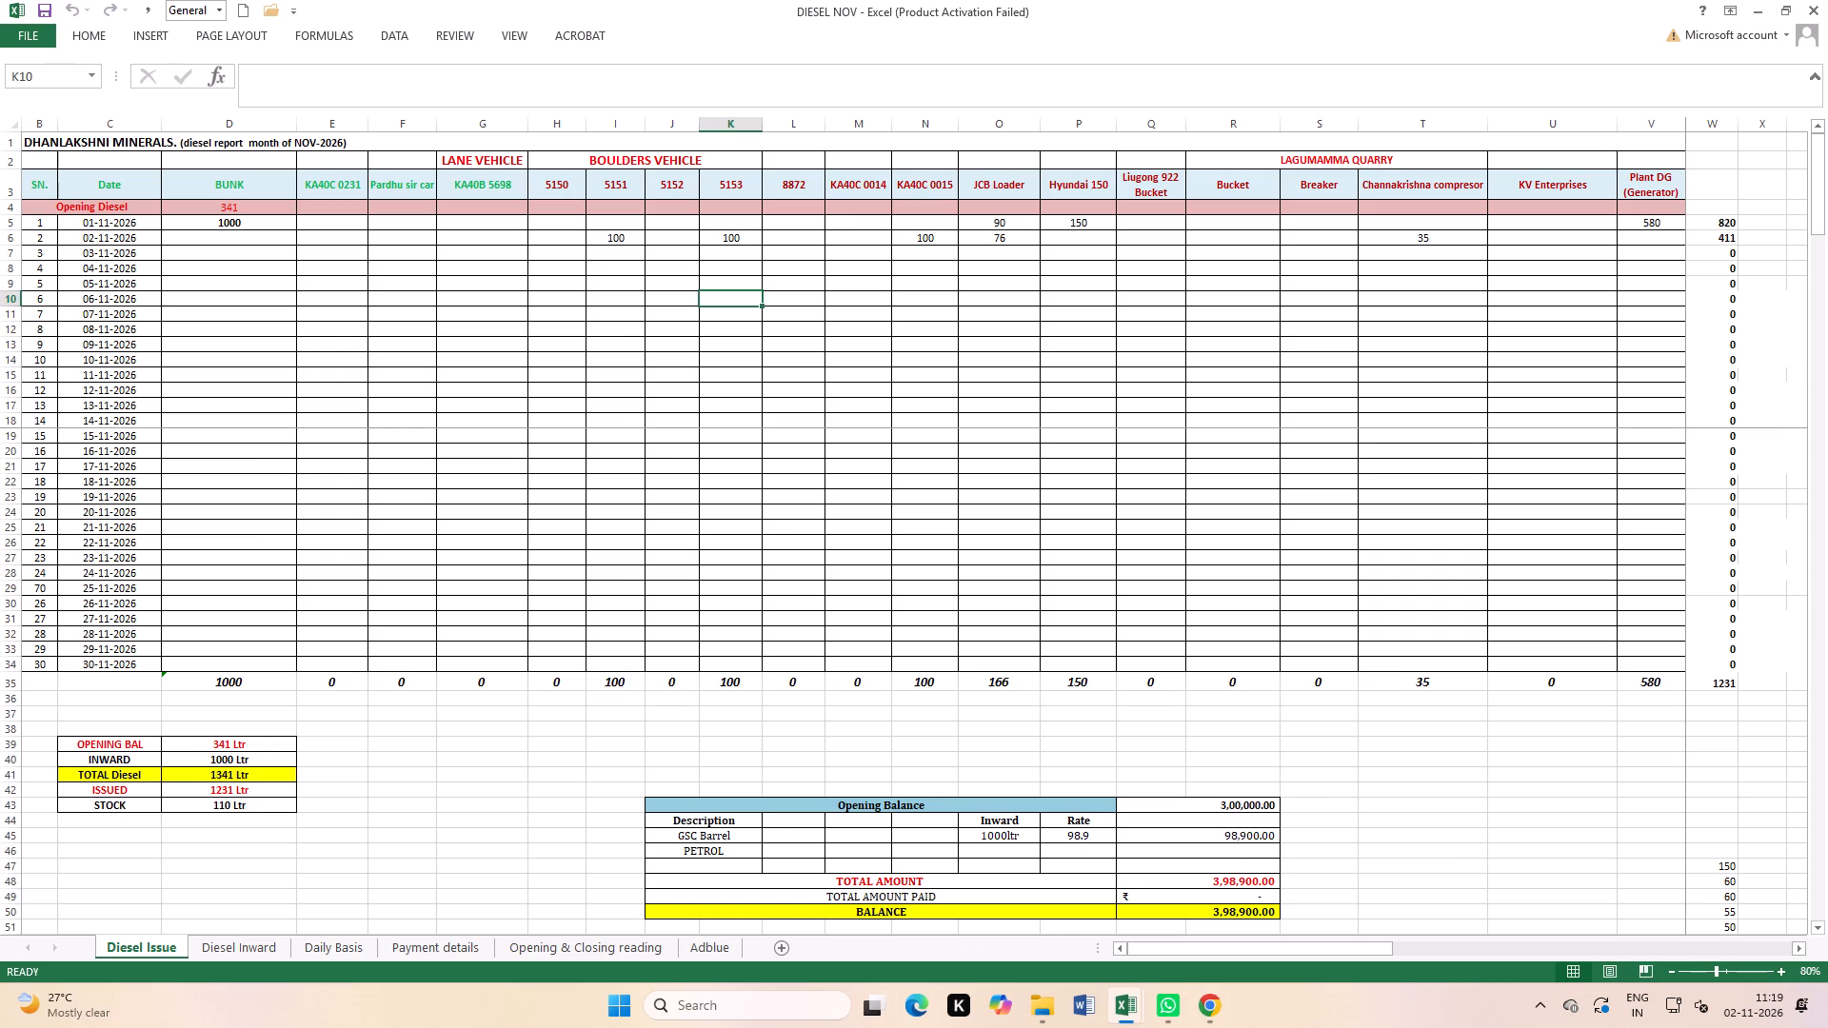
left_click(1827, 0)
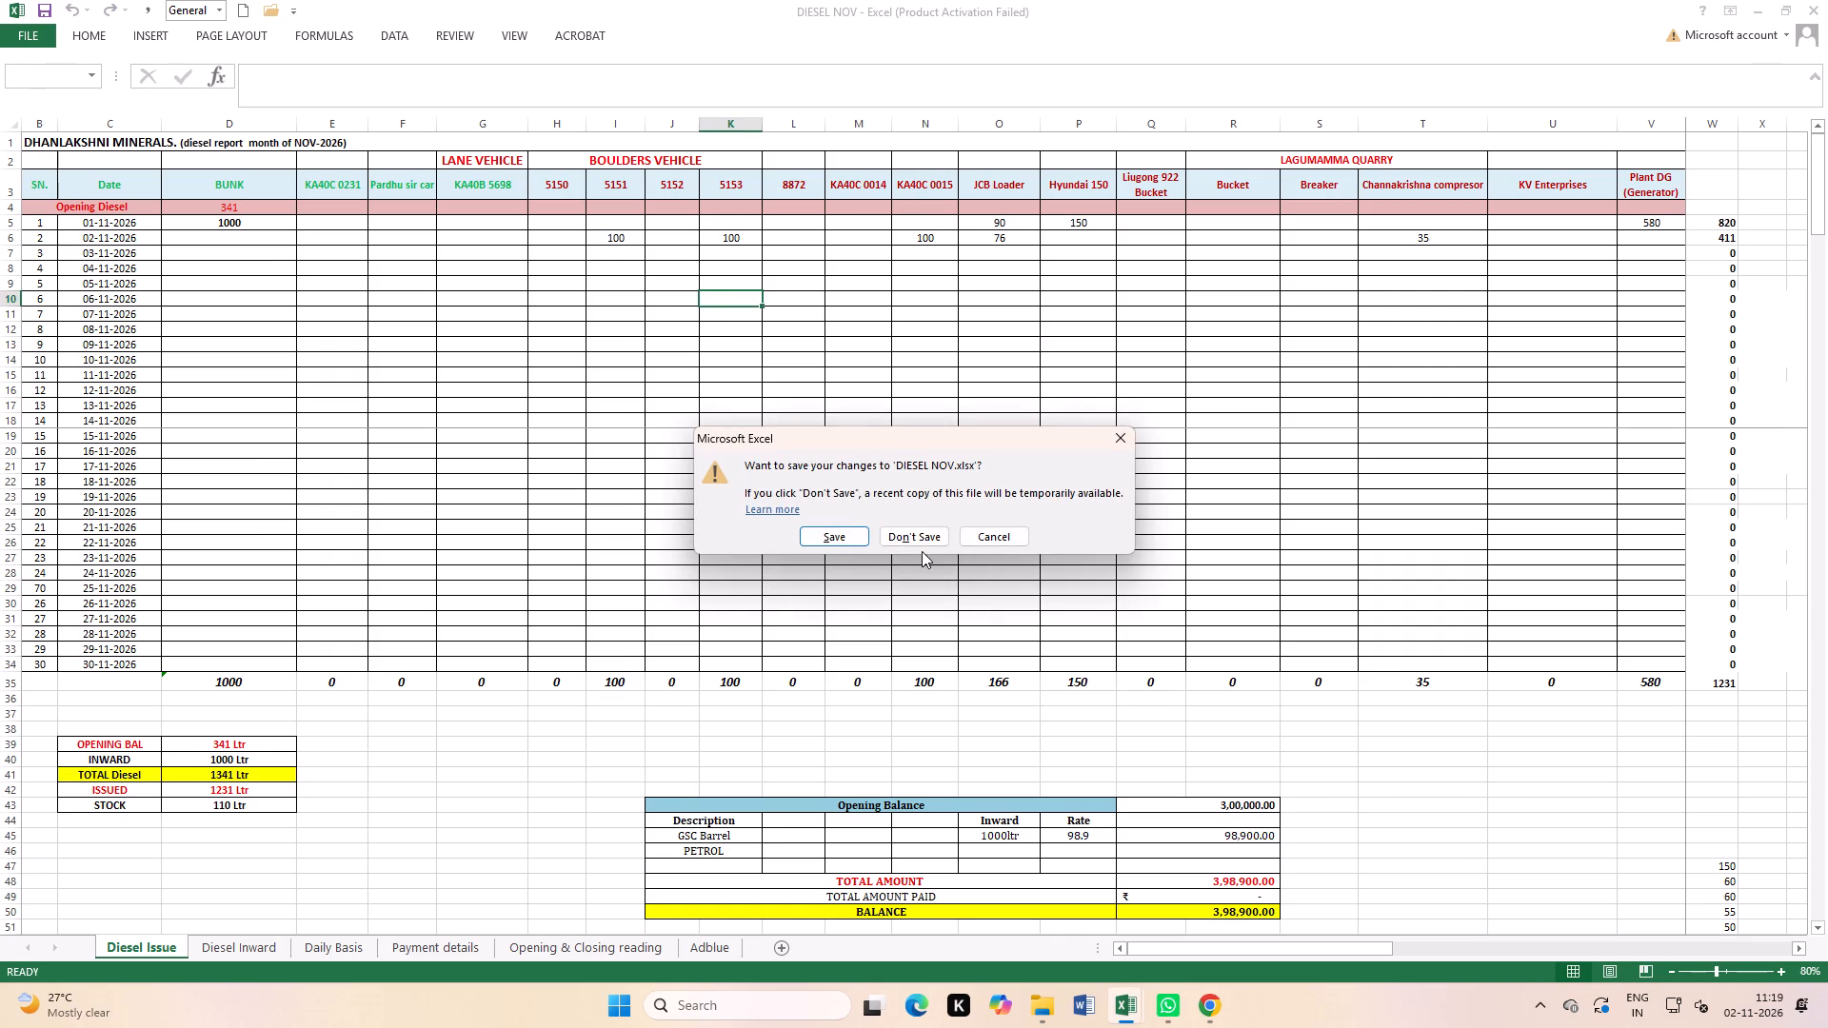
left_click(862, 532)
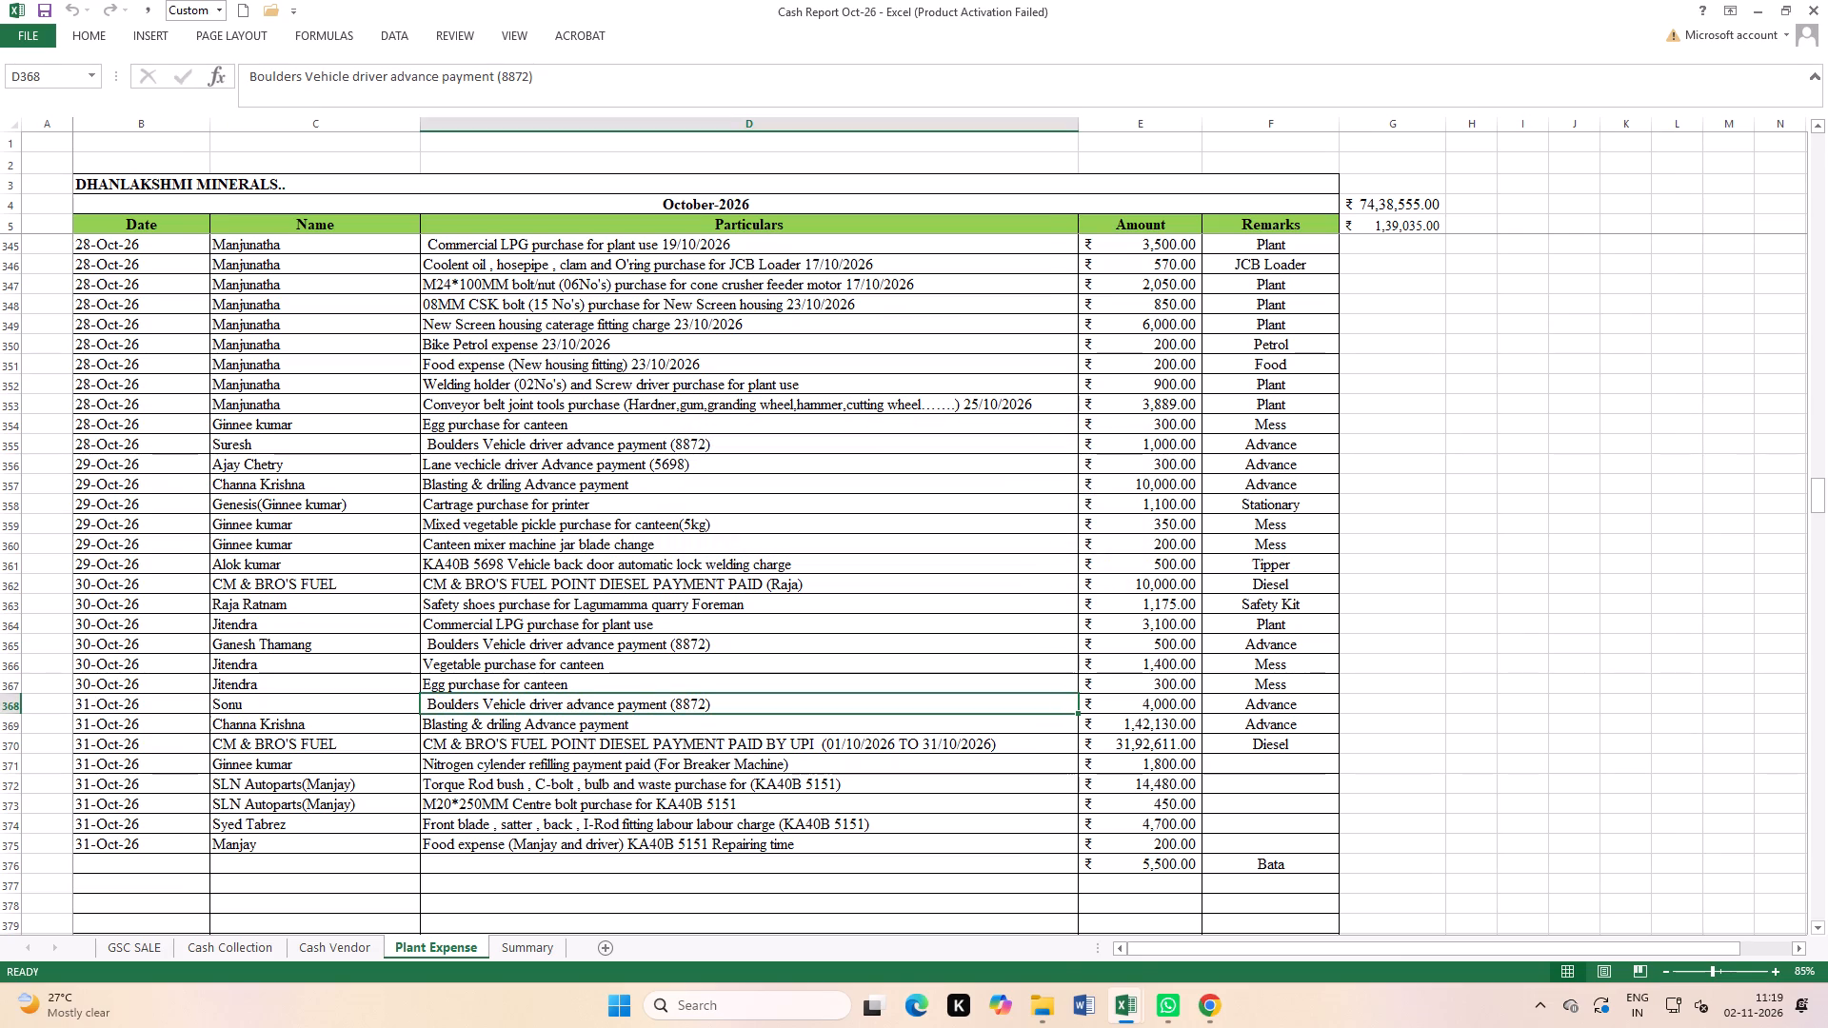
Switch to File Explorer and reopen the DIESEL OCT workbook from the Oct-2026 folder without updating its external links.
left_click(1031, 913)
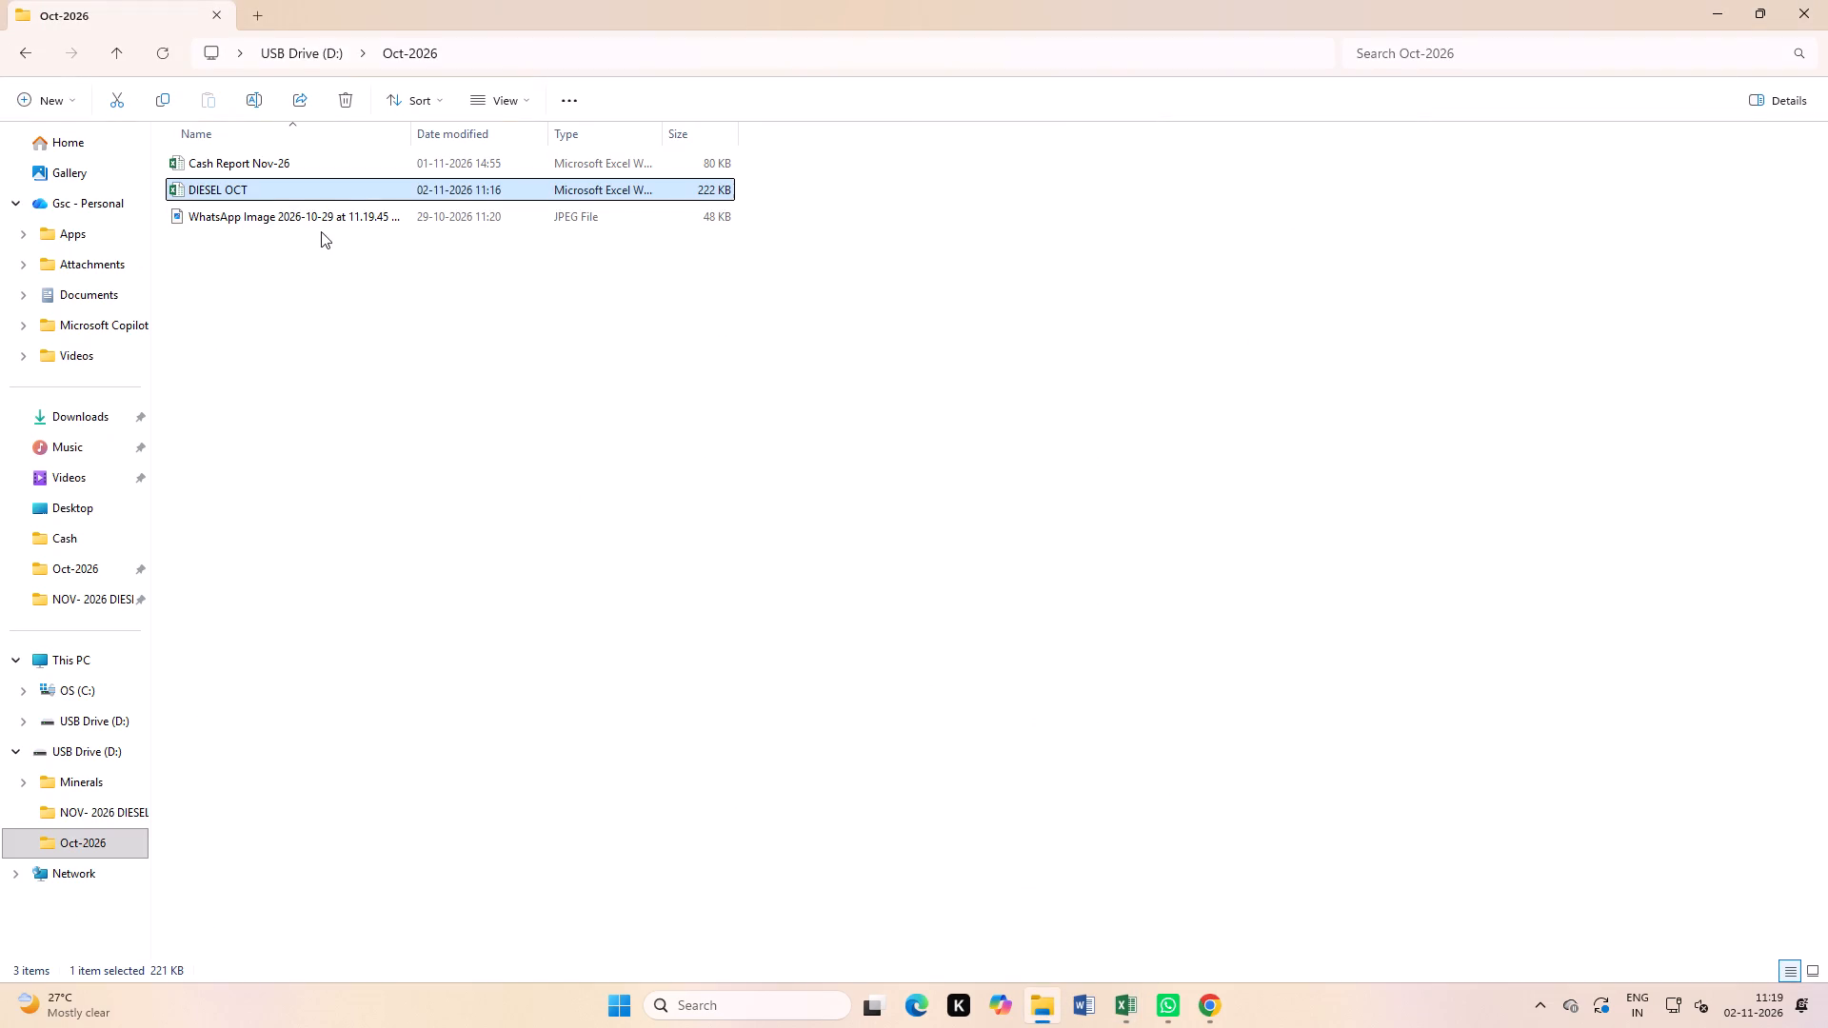
double_click(300, 189)
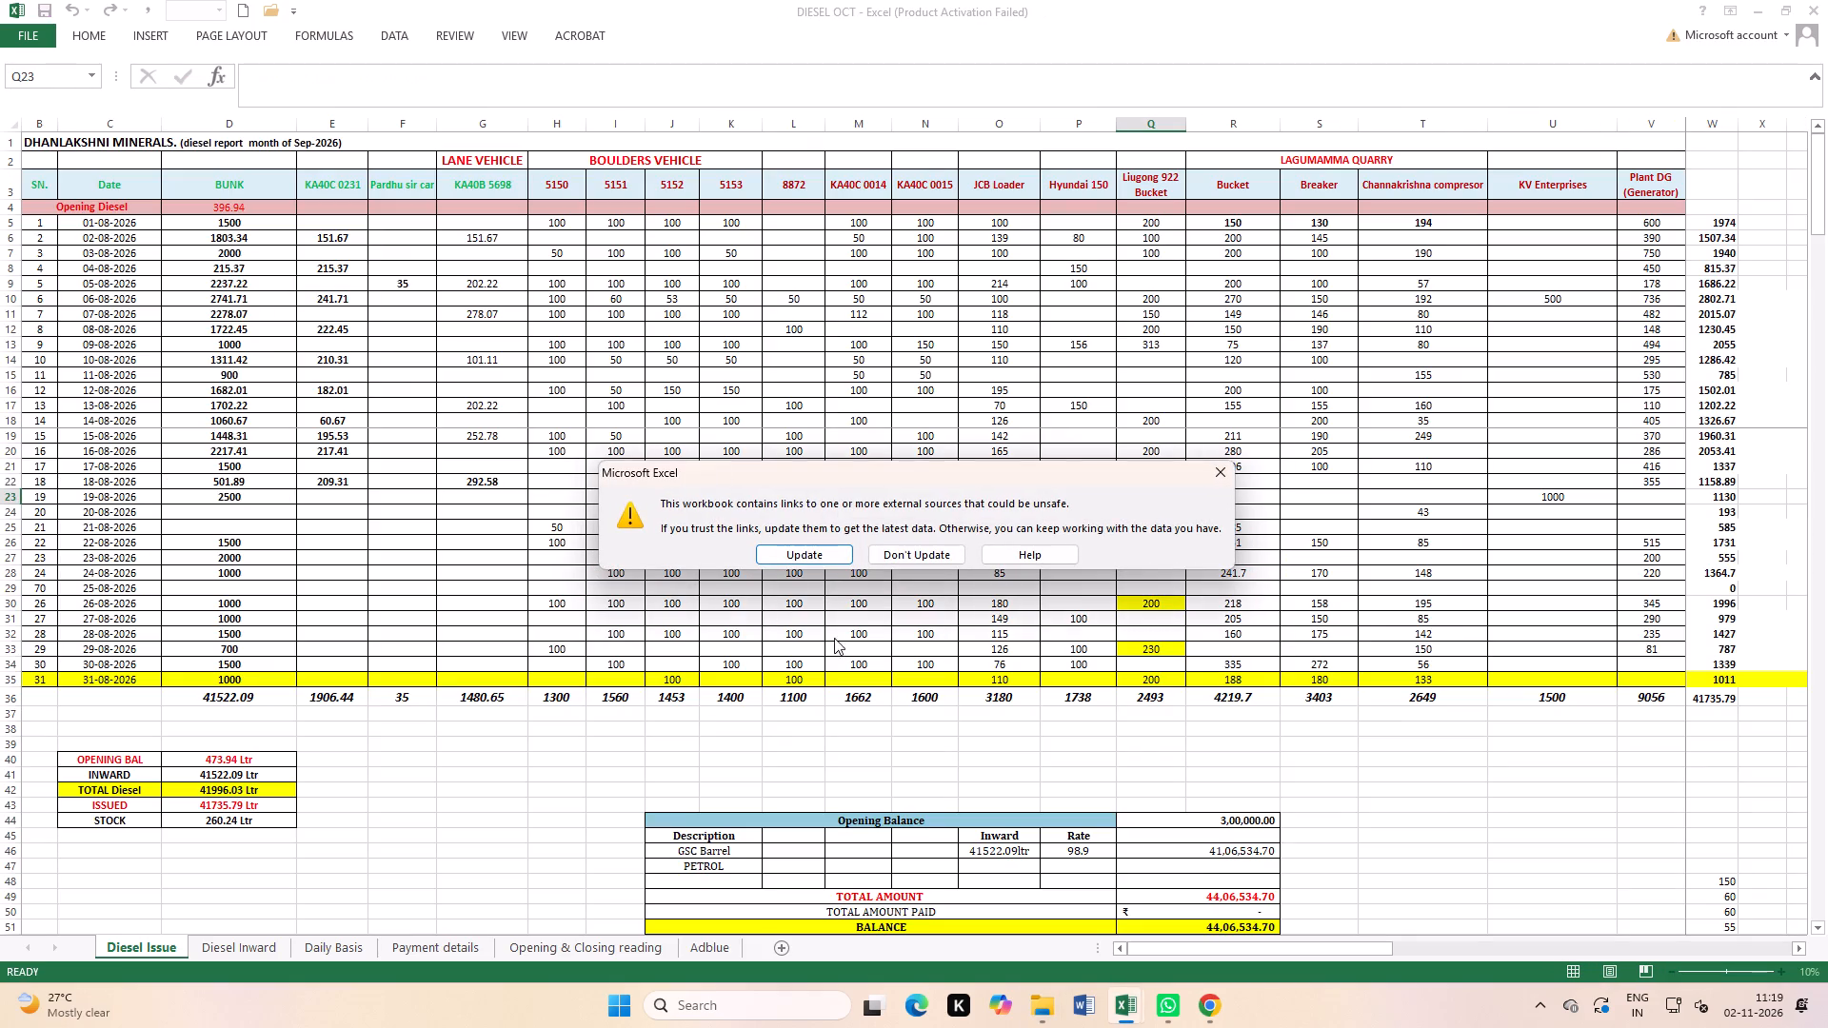
left_click(1219, 472)
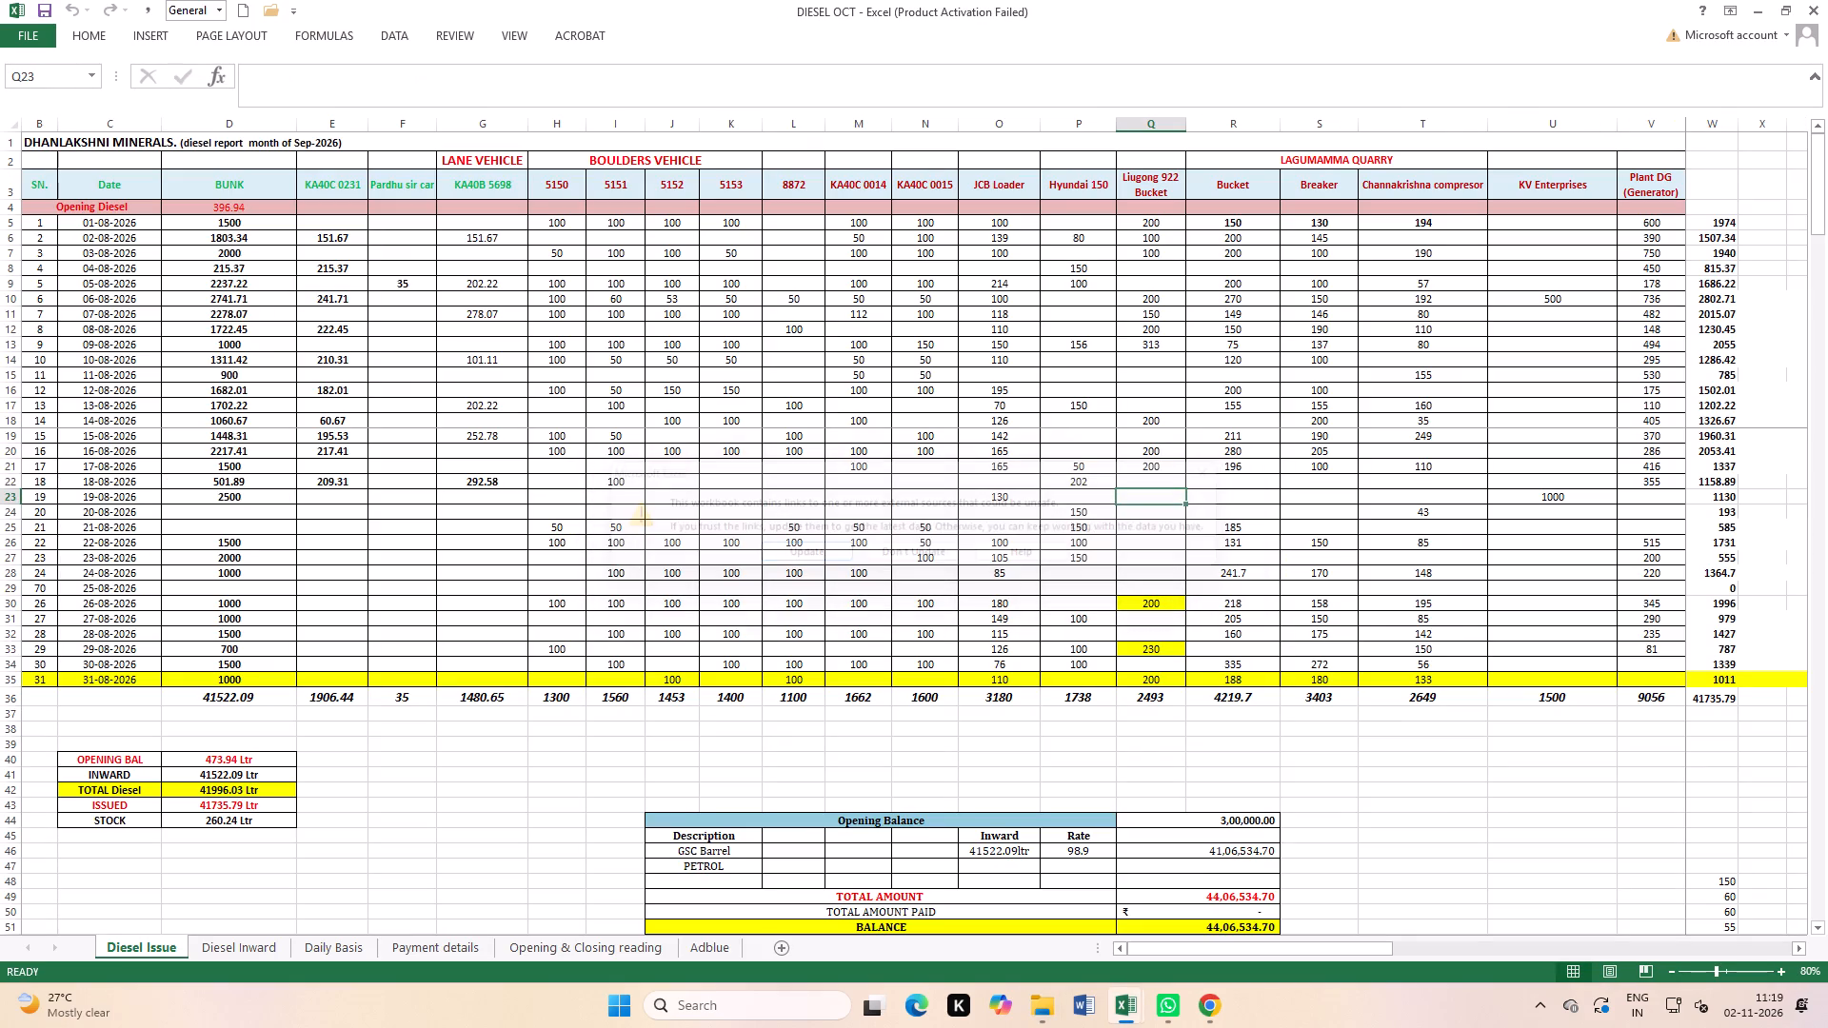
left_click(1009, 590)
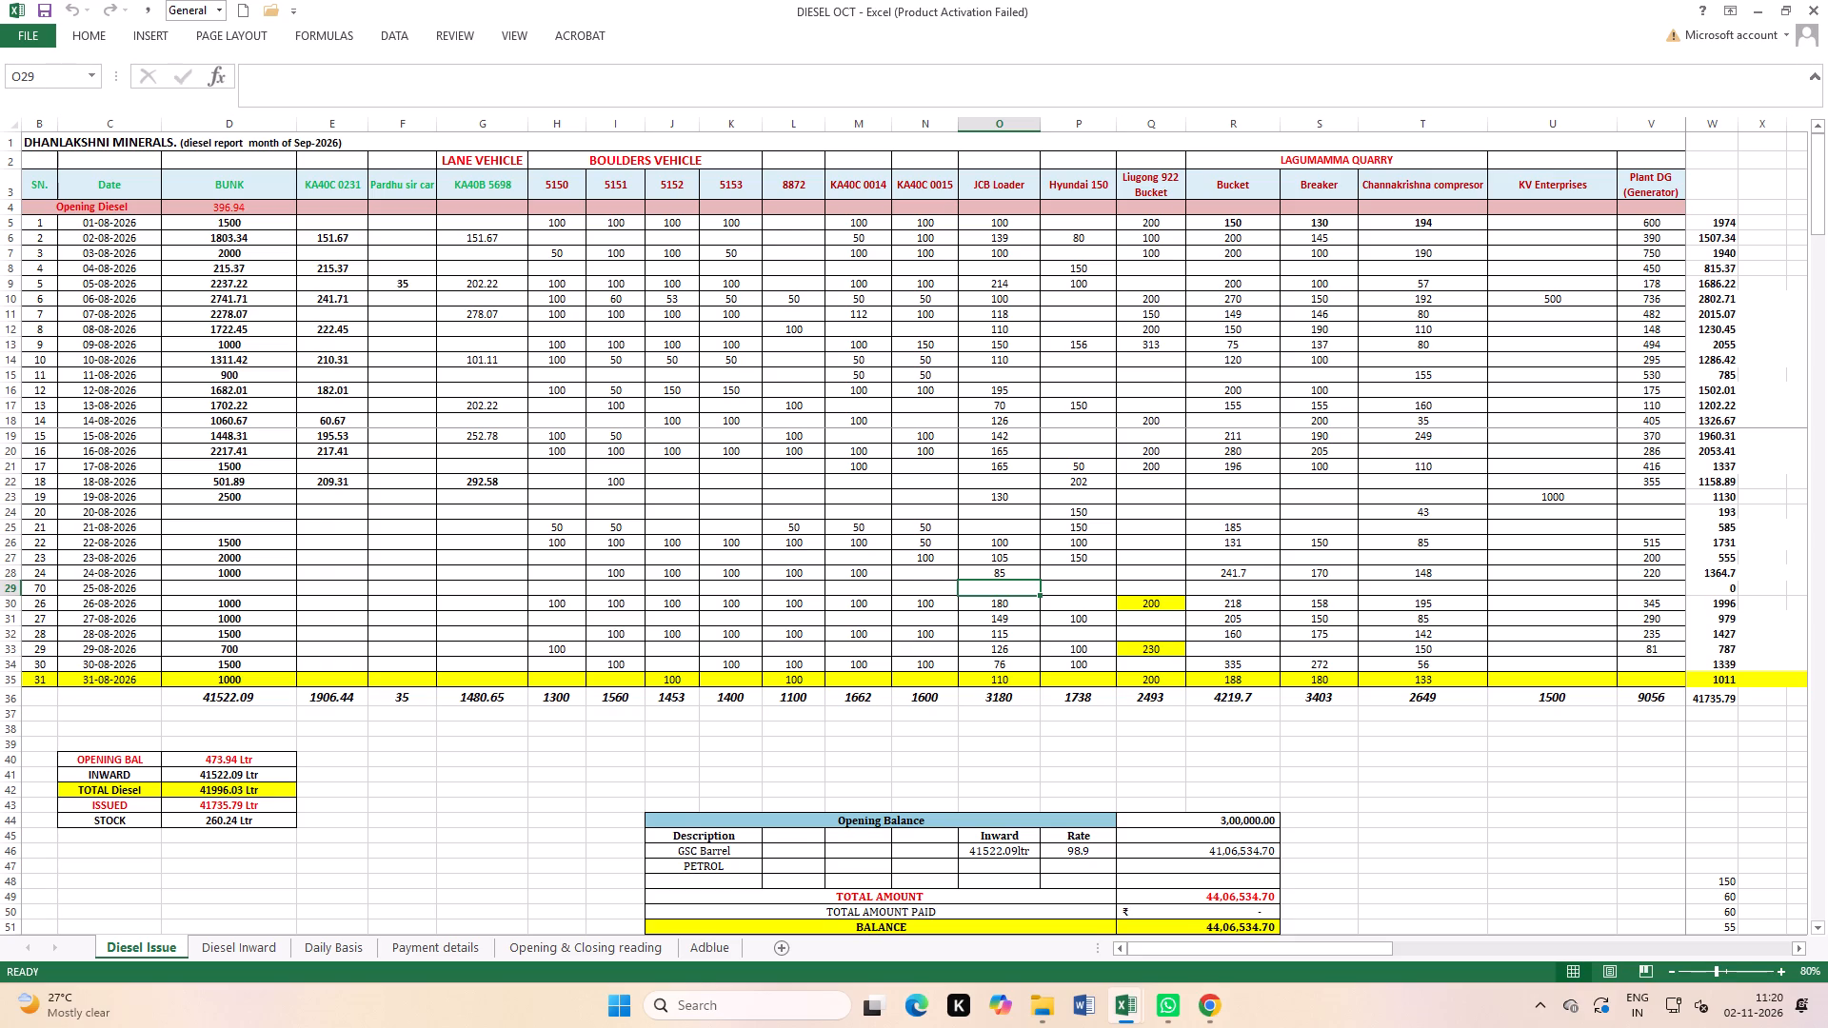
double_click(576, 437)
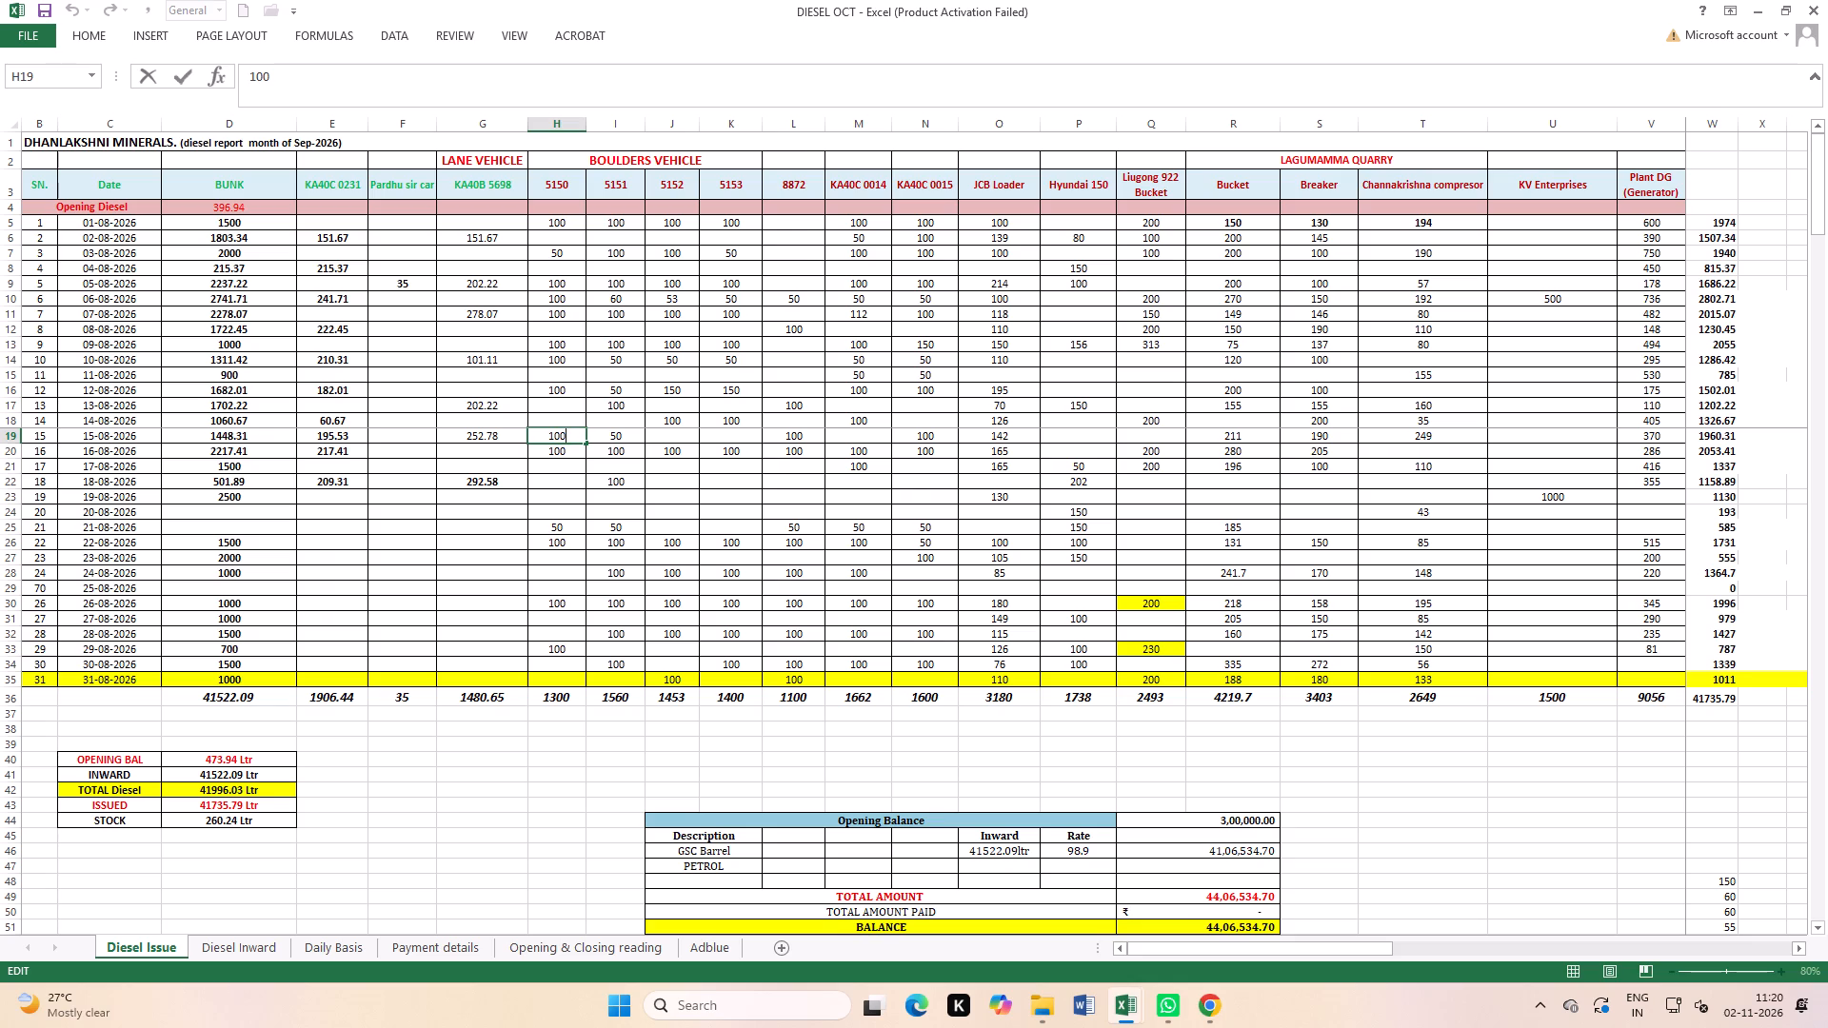
Set the Hyundai 150 diesel issue entry for 02-08-2026 to 26.
left_click(1083, 229)
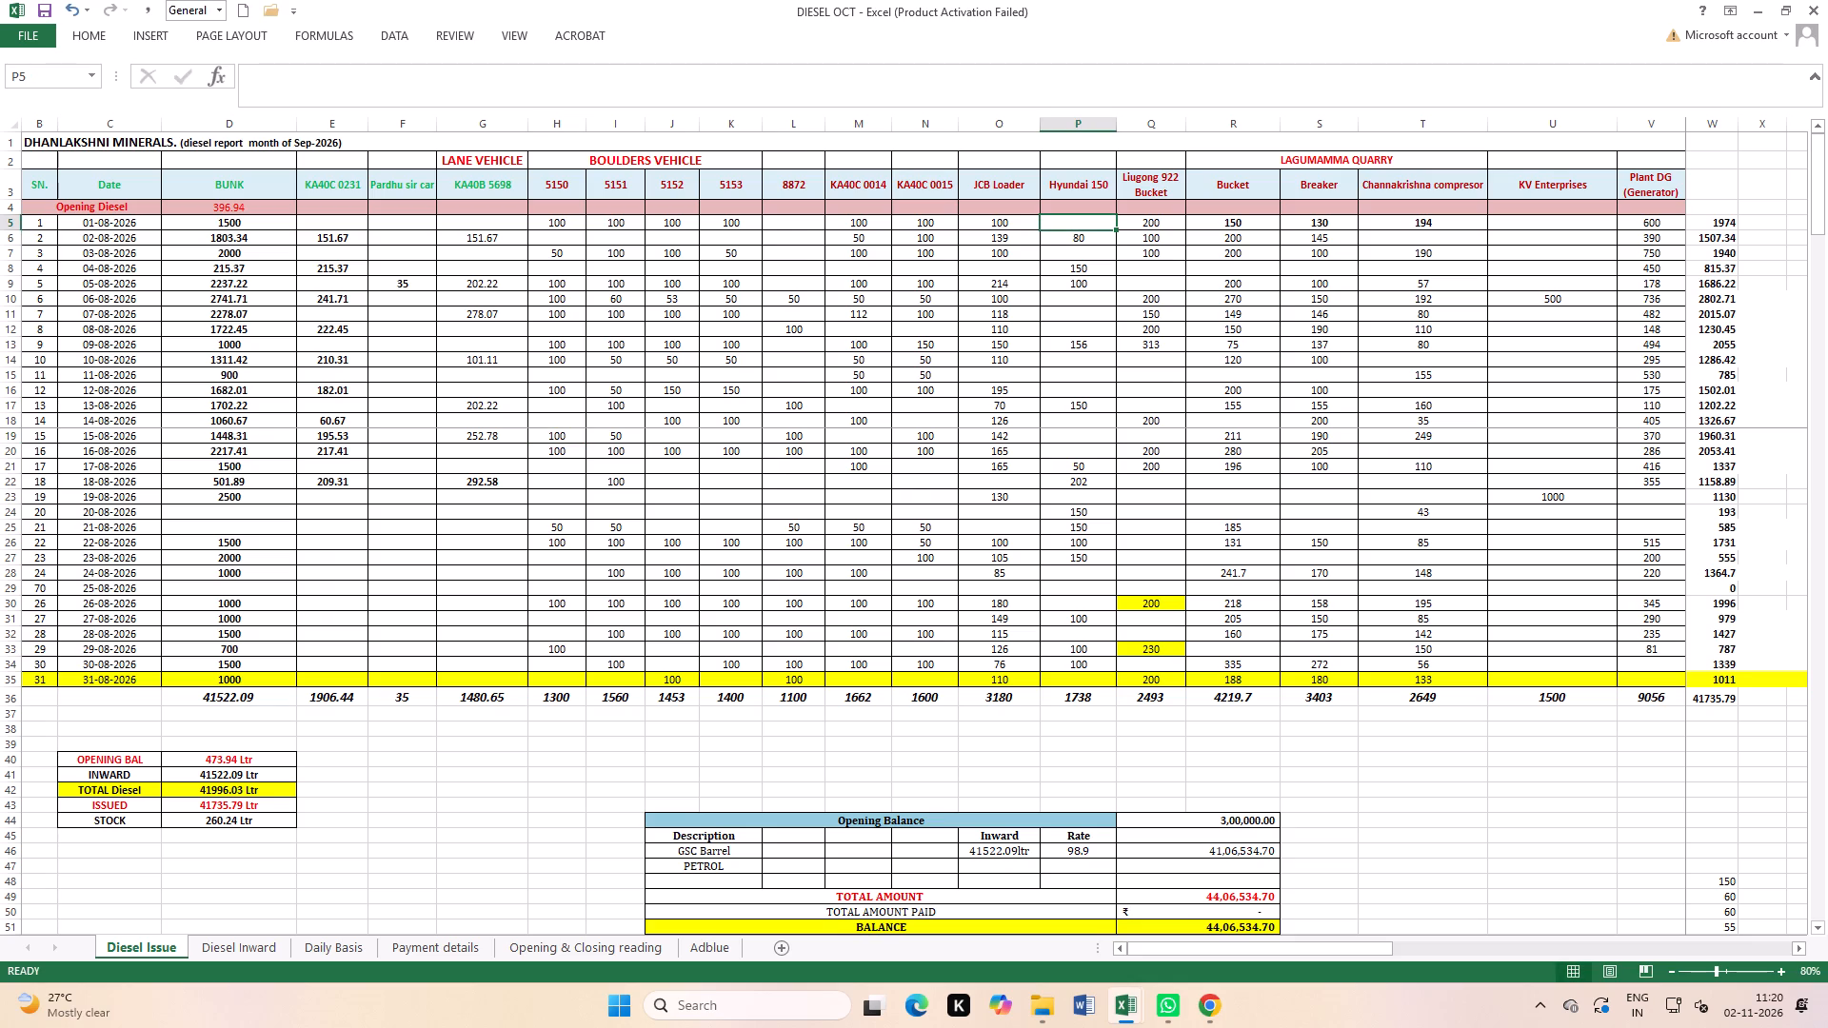
left_click(1083, 232)
left_click(1085, 238)
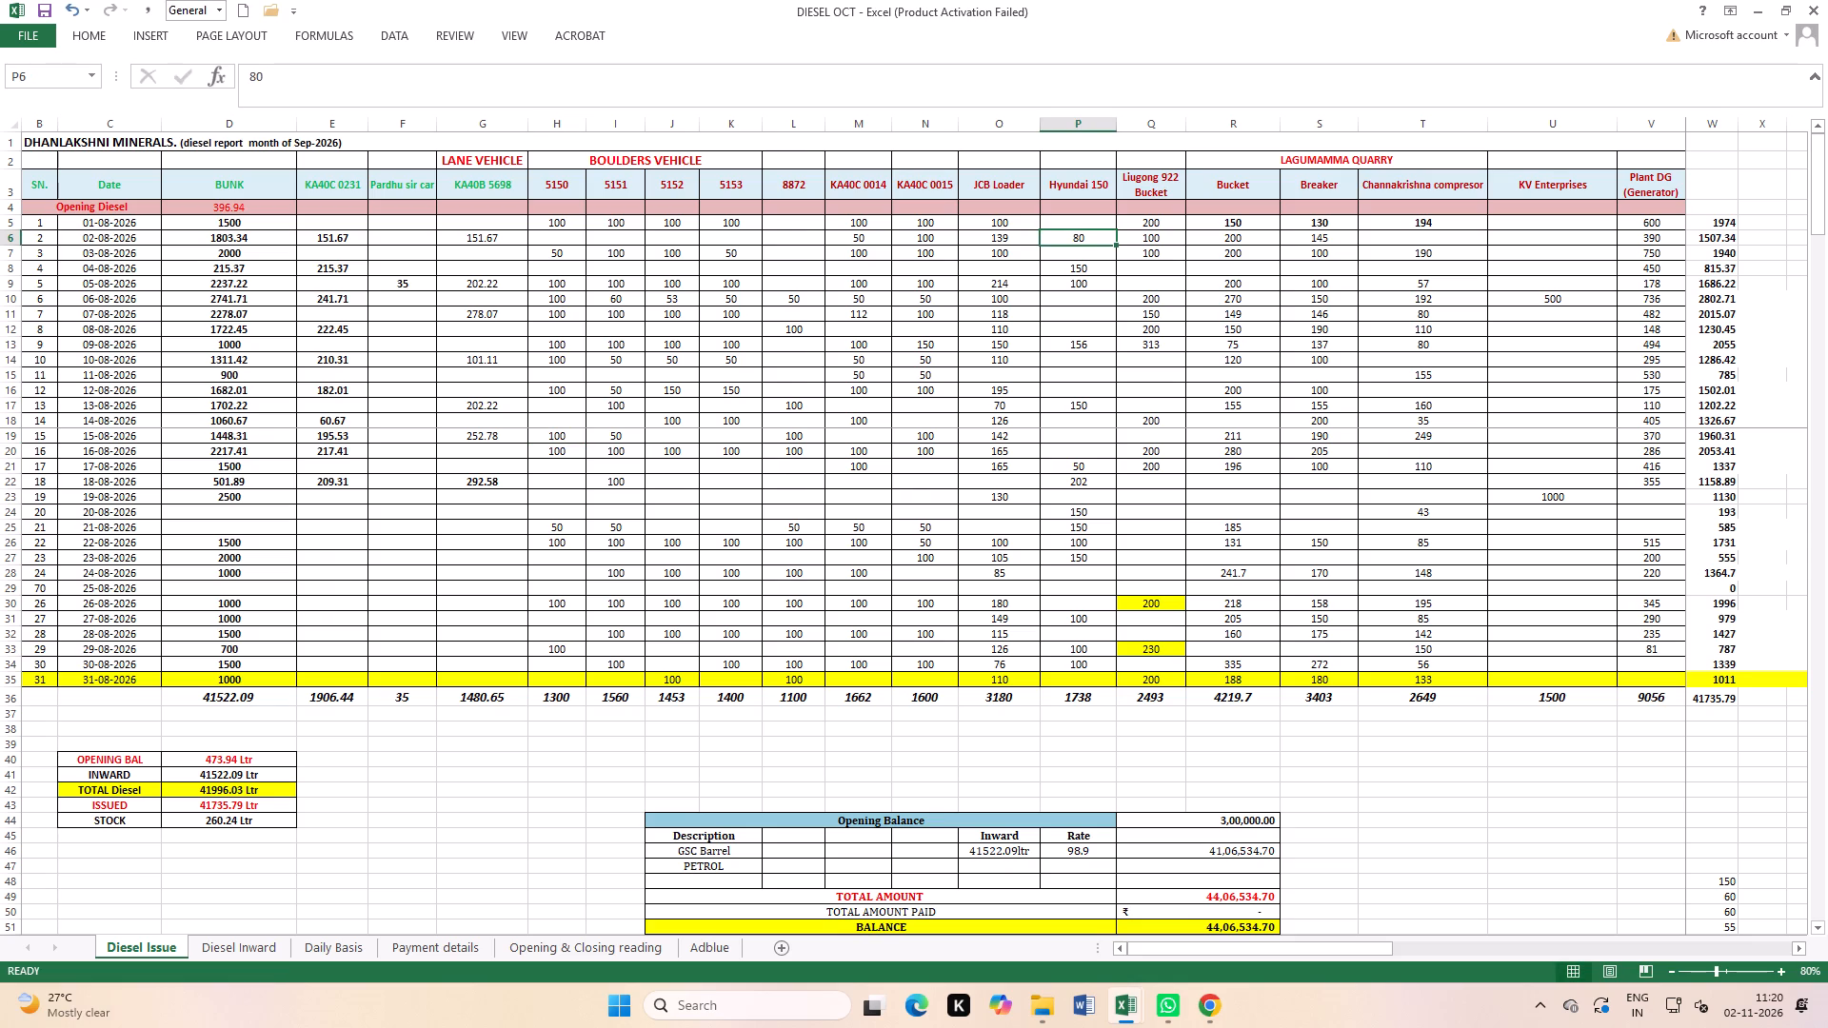
type("26")
left_click(1129, 370)
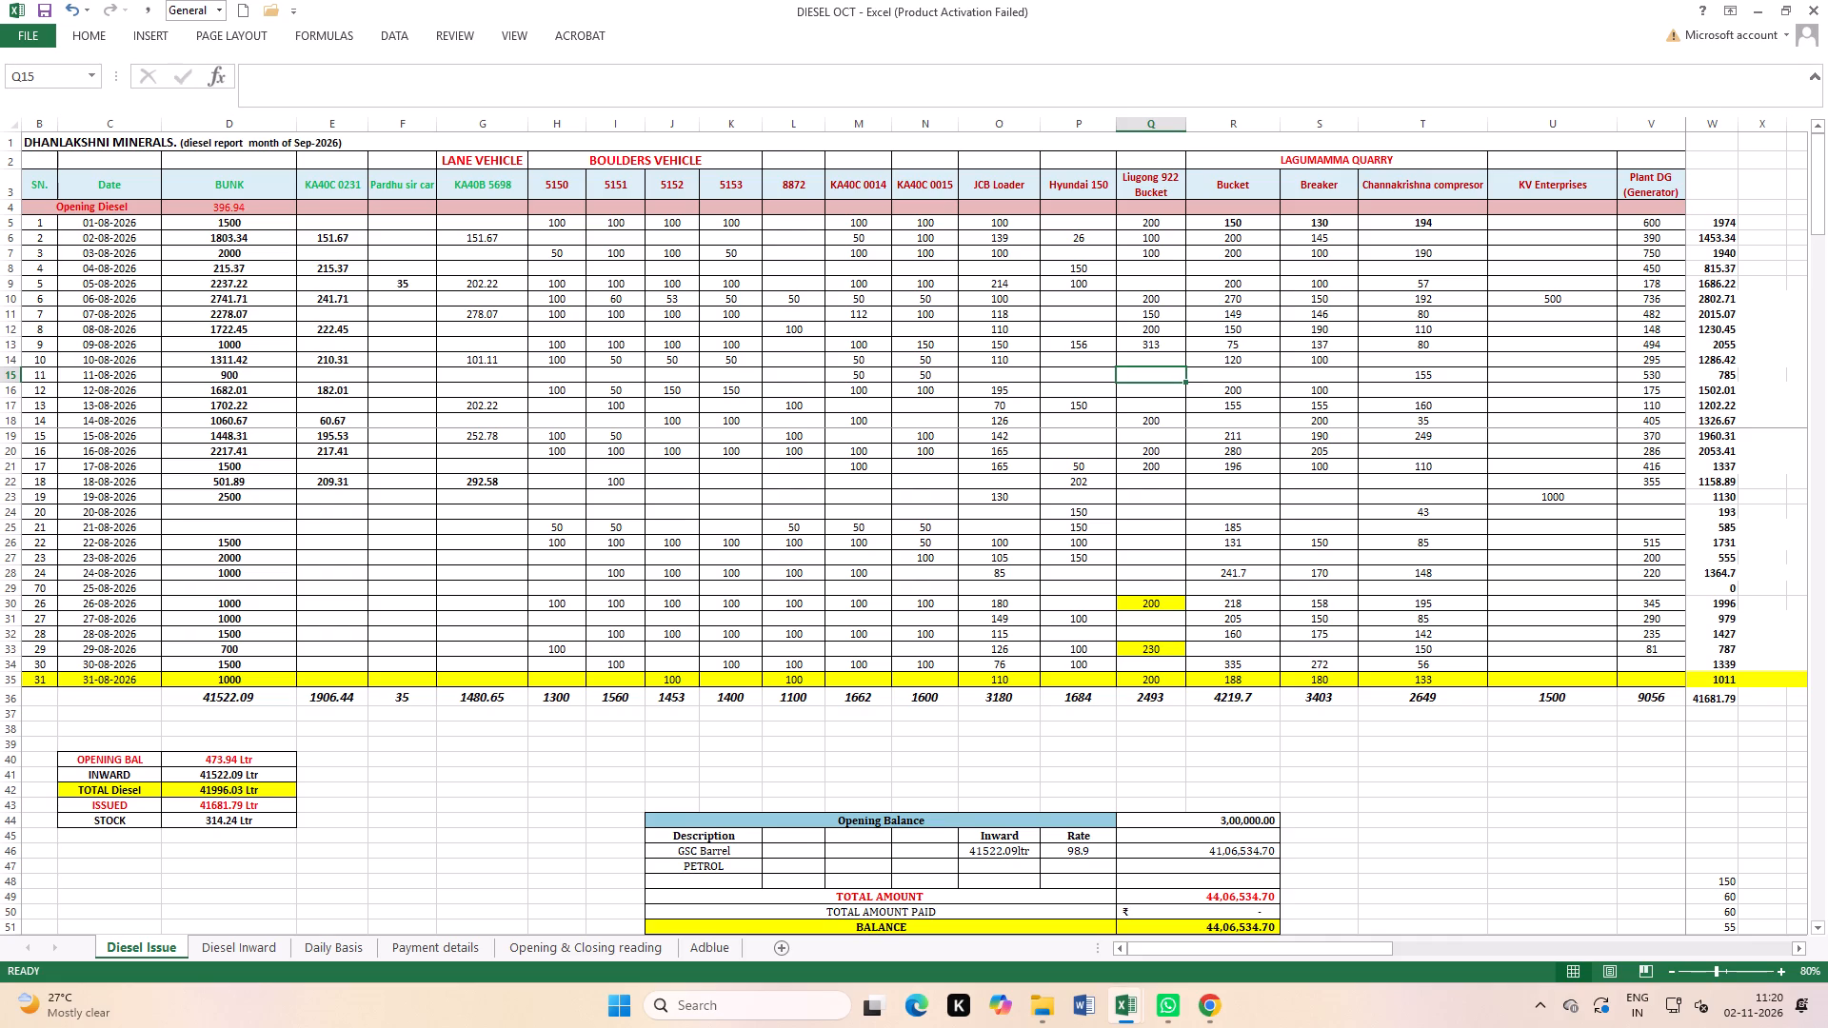
Change the JCB Loader diesel issue formula for 28-08-2026 to =50+66.
double_click(1022, 636)
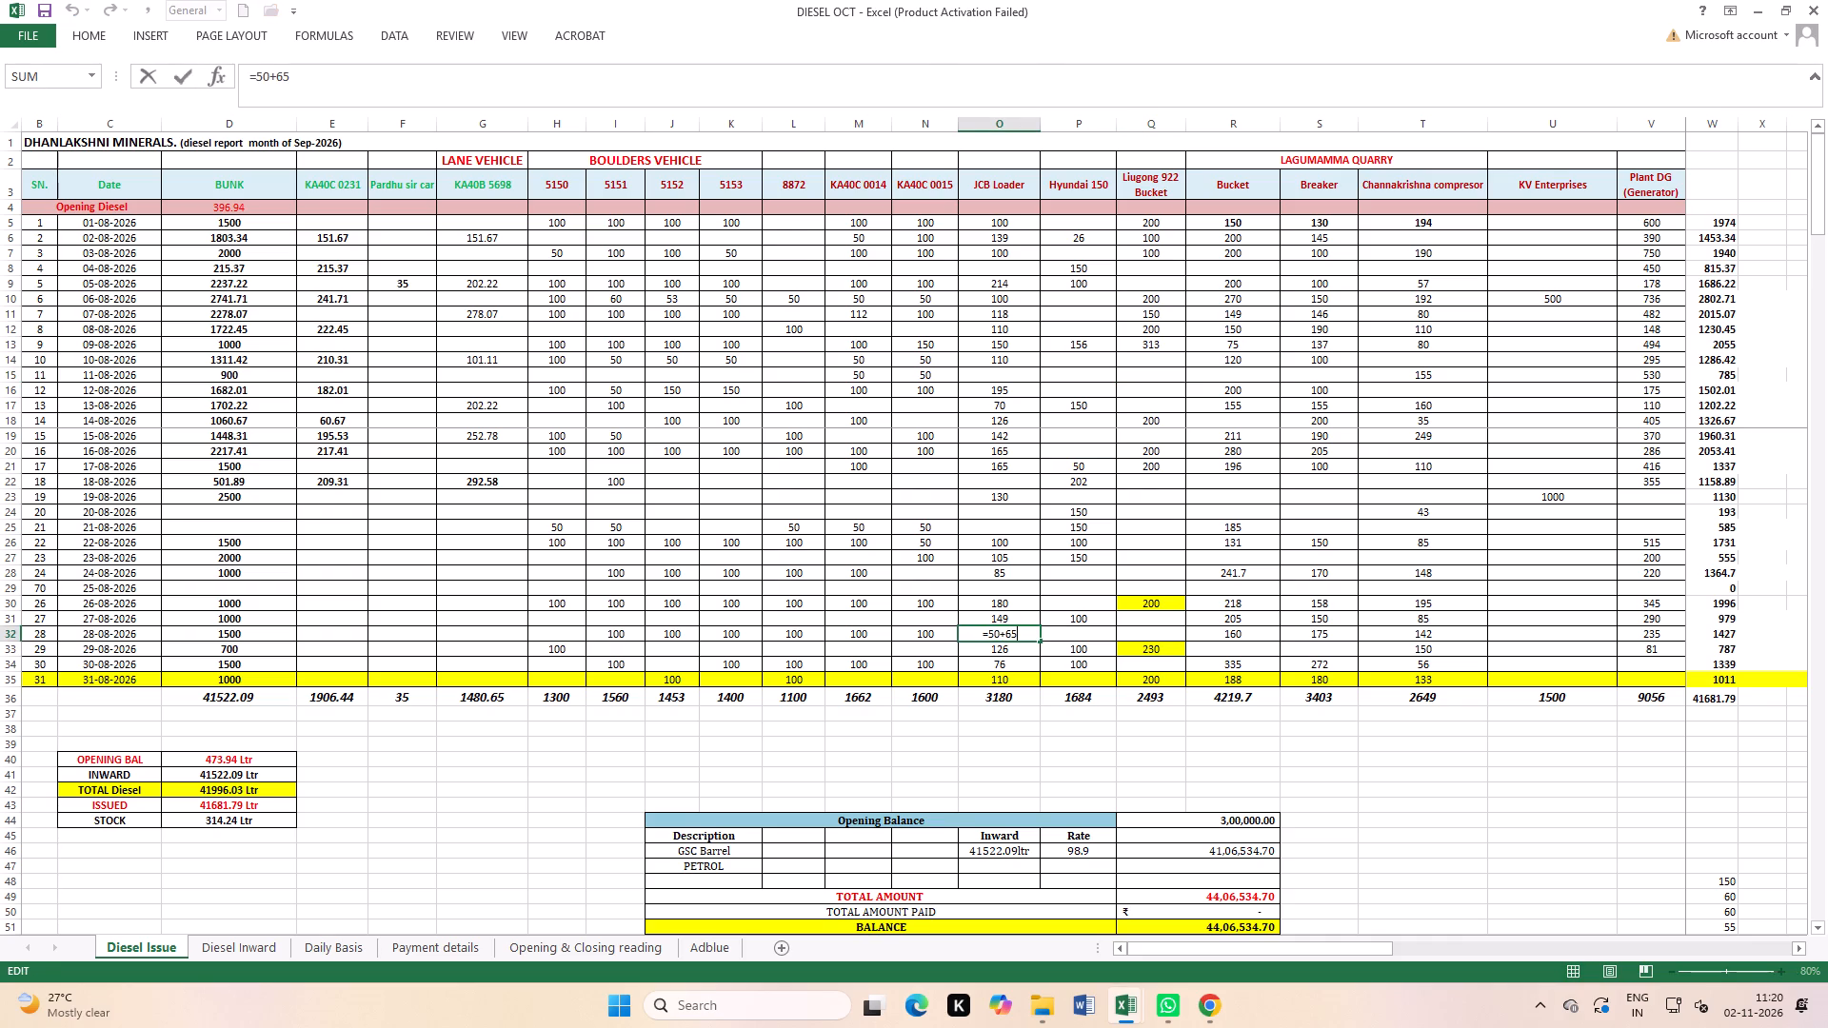
key("BackSpace")
key("6")
key("Return")
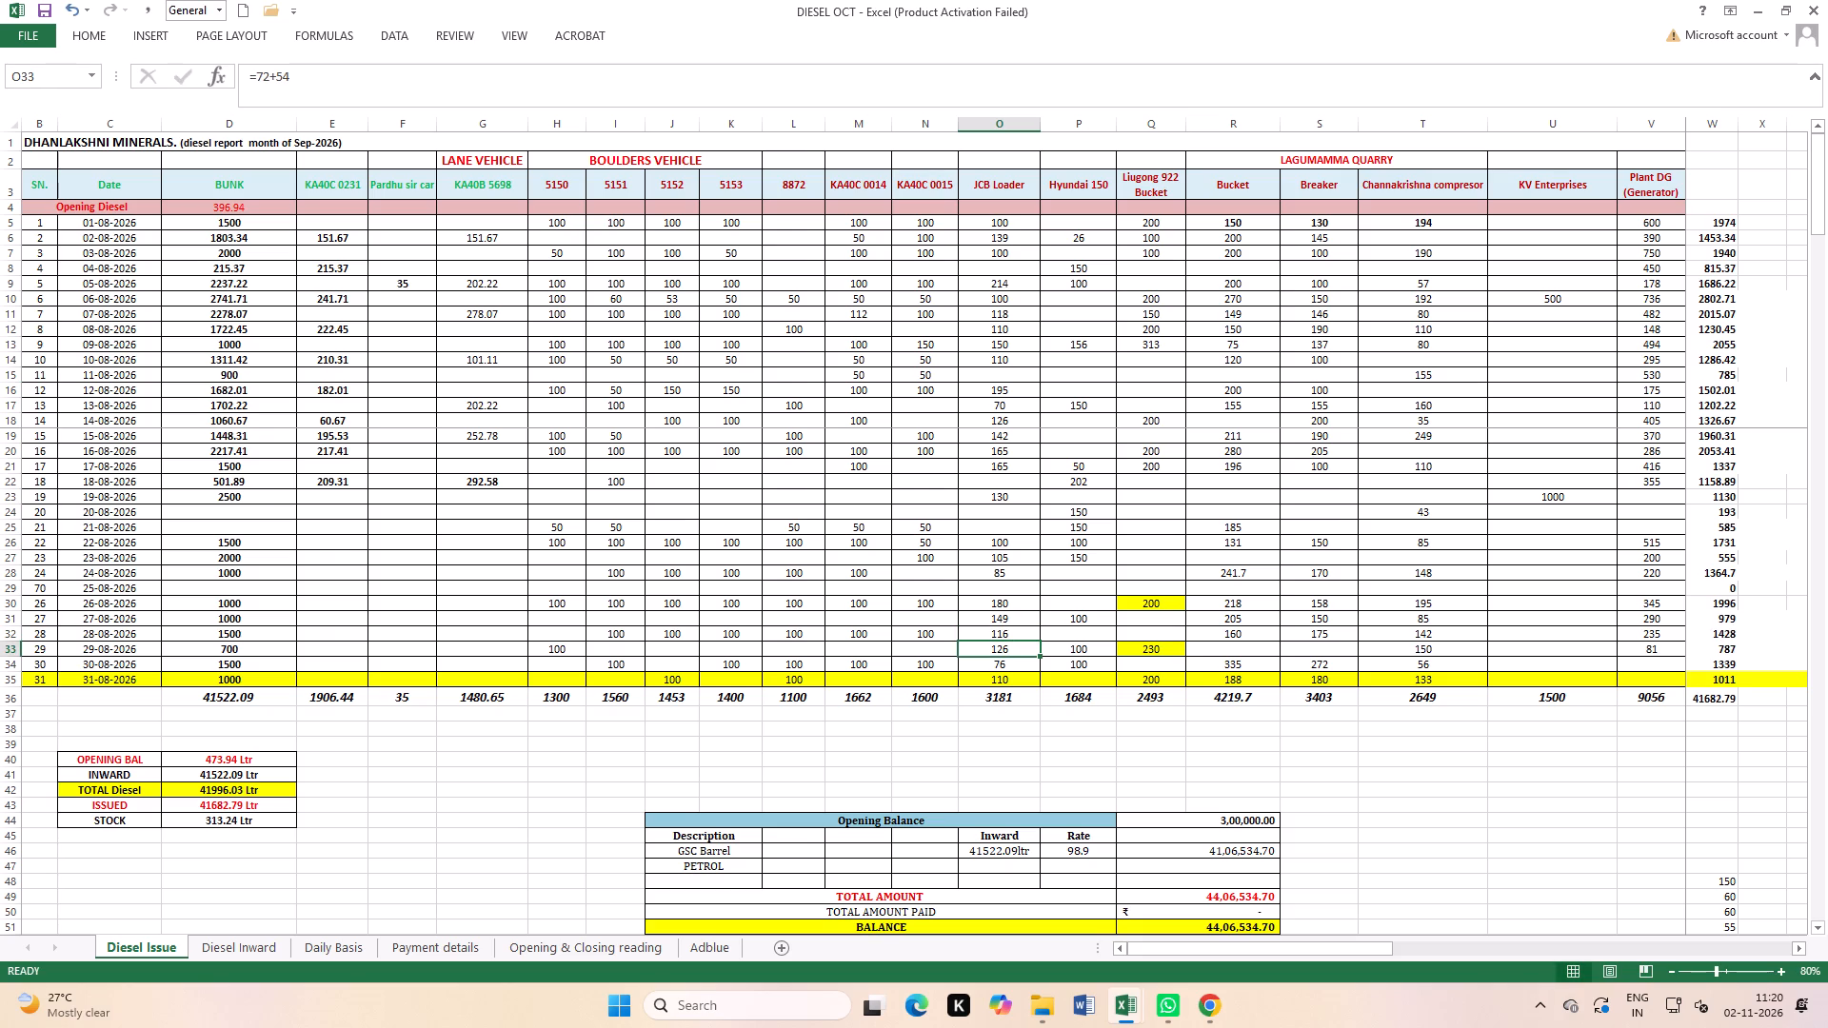
Change the JCB Loader diesel issue formula for 26-08-2026 to =121+60.
left_click(1033, 623)
double_click(1019, 606)
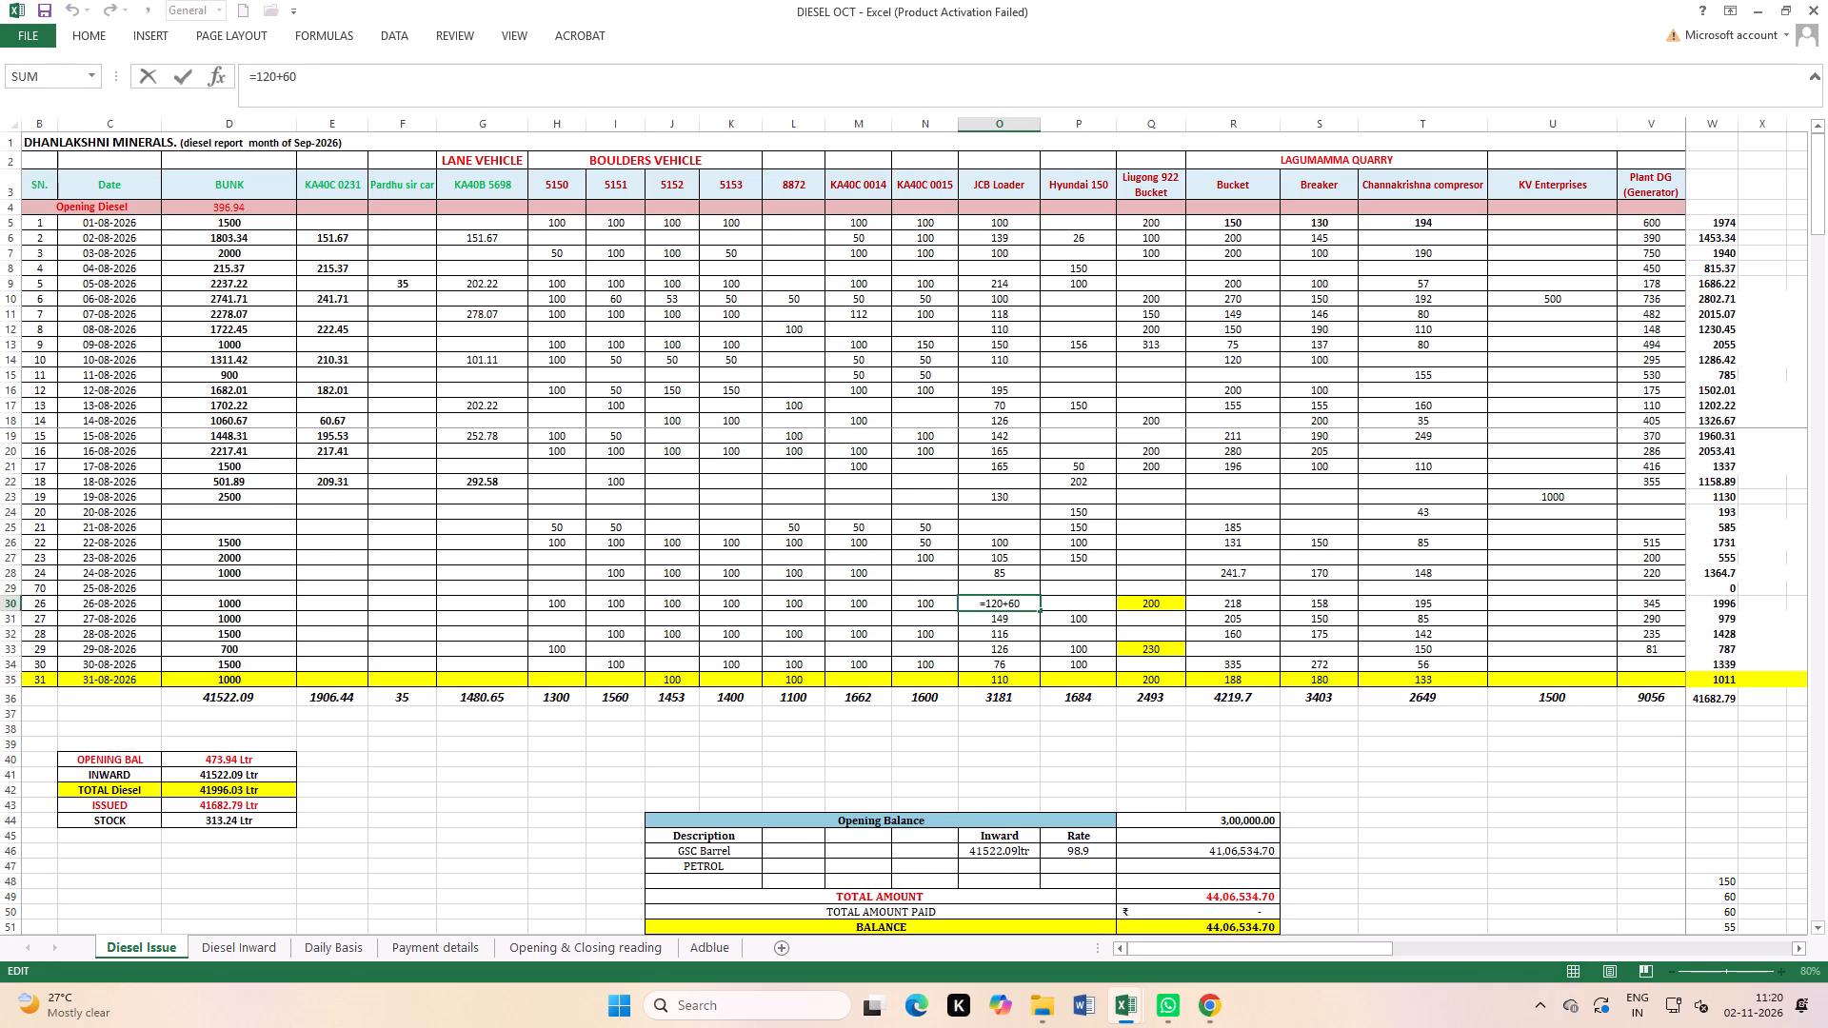
left_click(1002, 604)
key("BackSpace")
key("1")
key("Return")
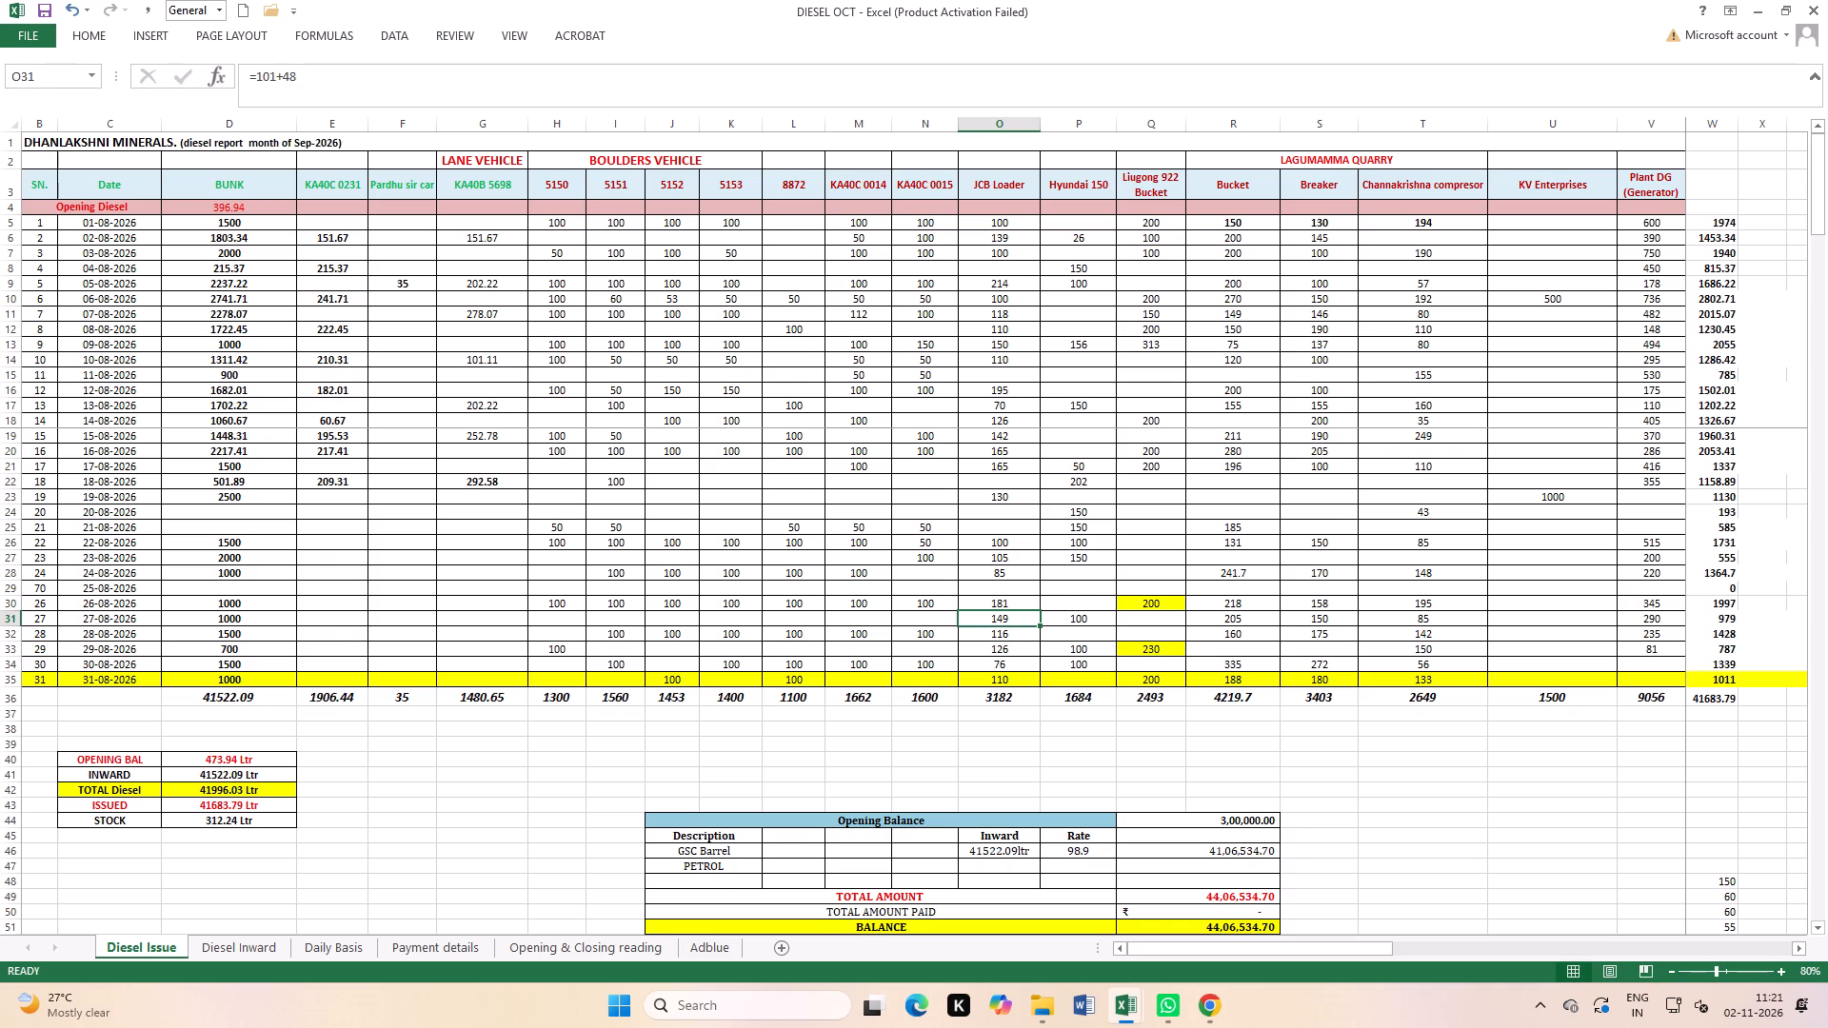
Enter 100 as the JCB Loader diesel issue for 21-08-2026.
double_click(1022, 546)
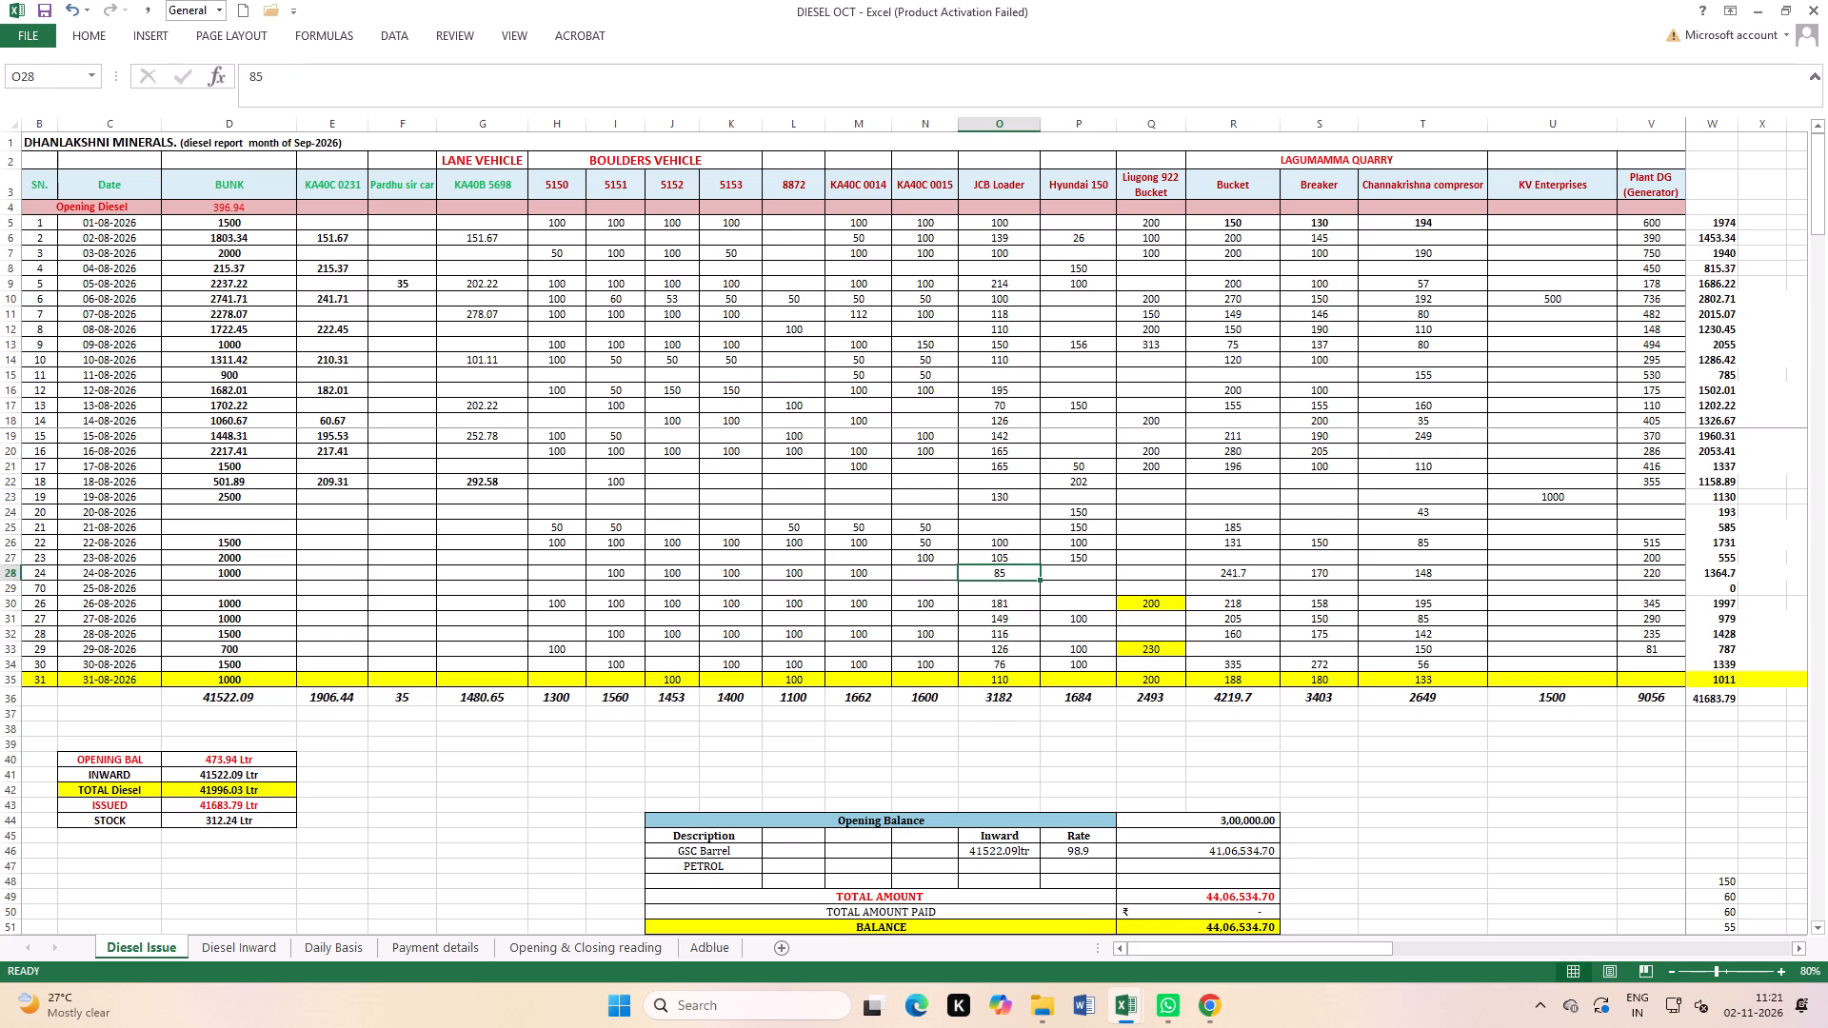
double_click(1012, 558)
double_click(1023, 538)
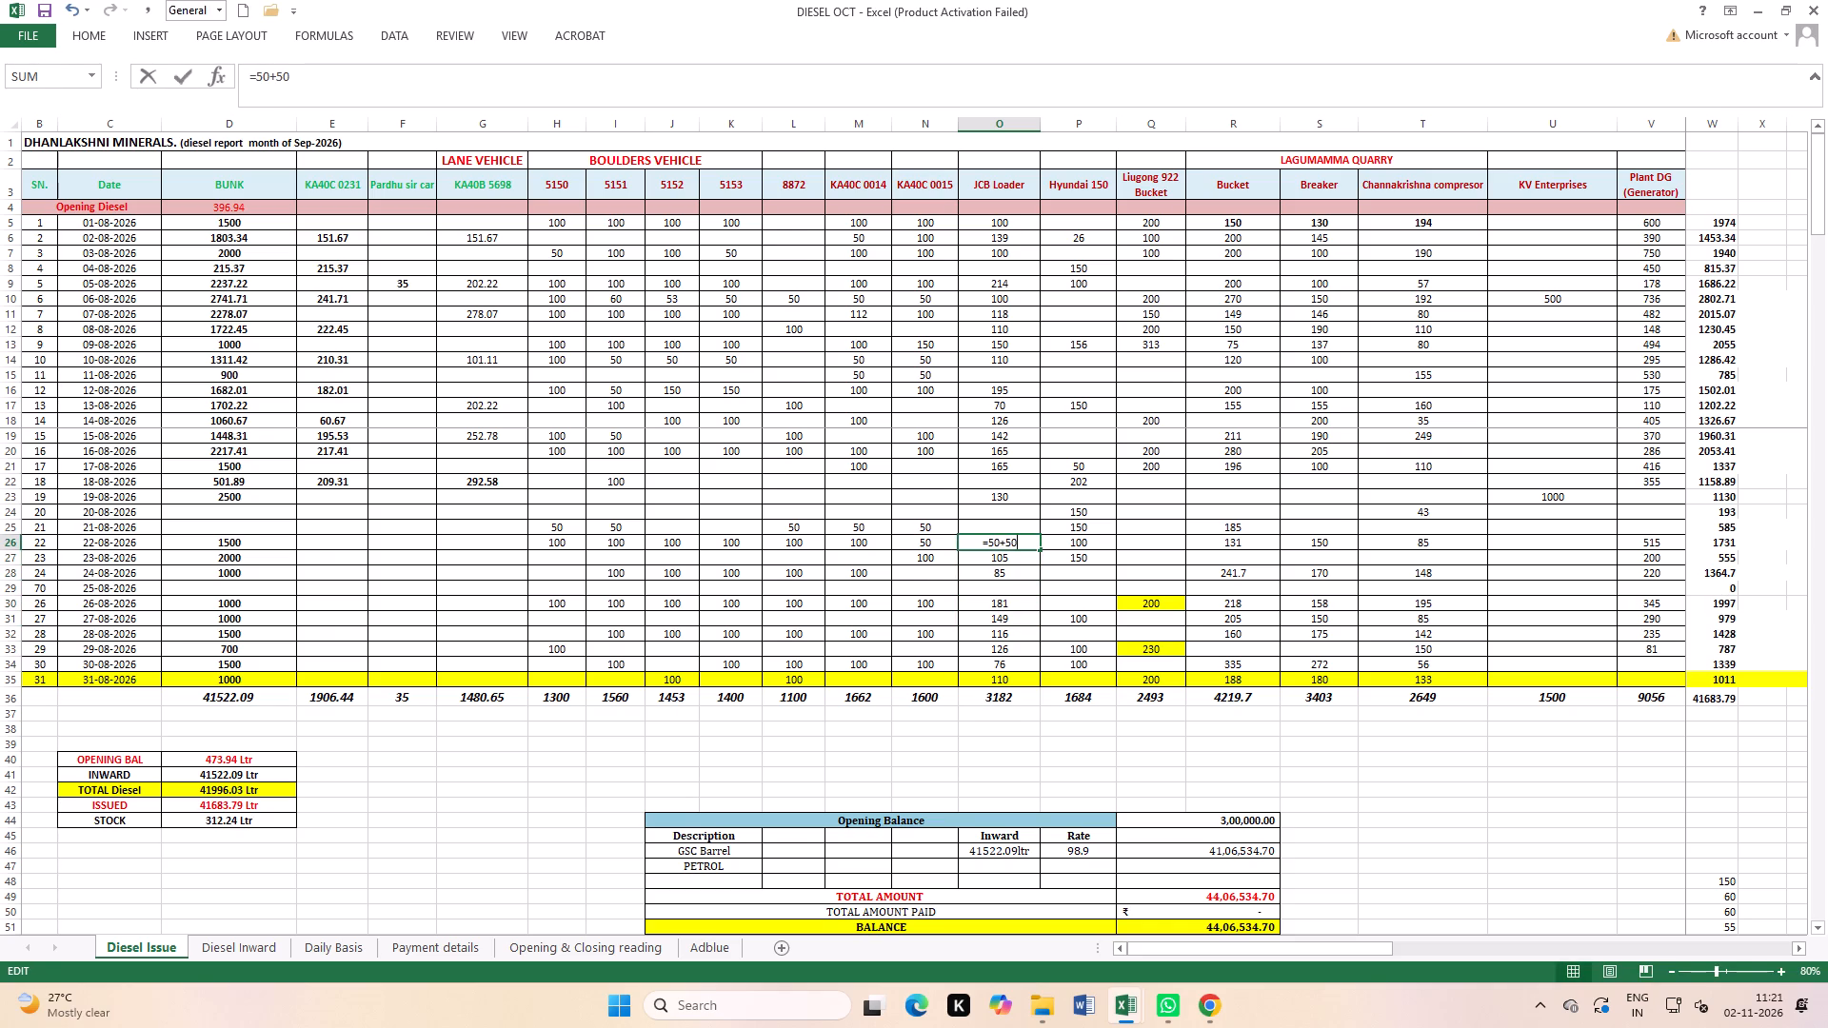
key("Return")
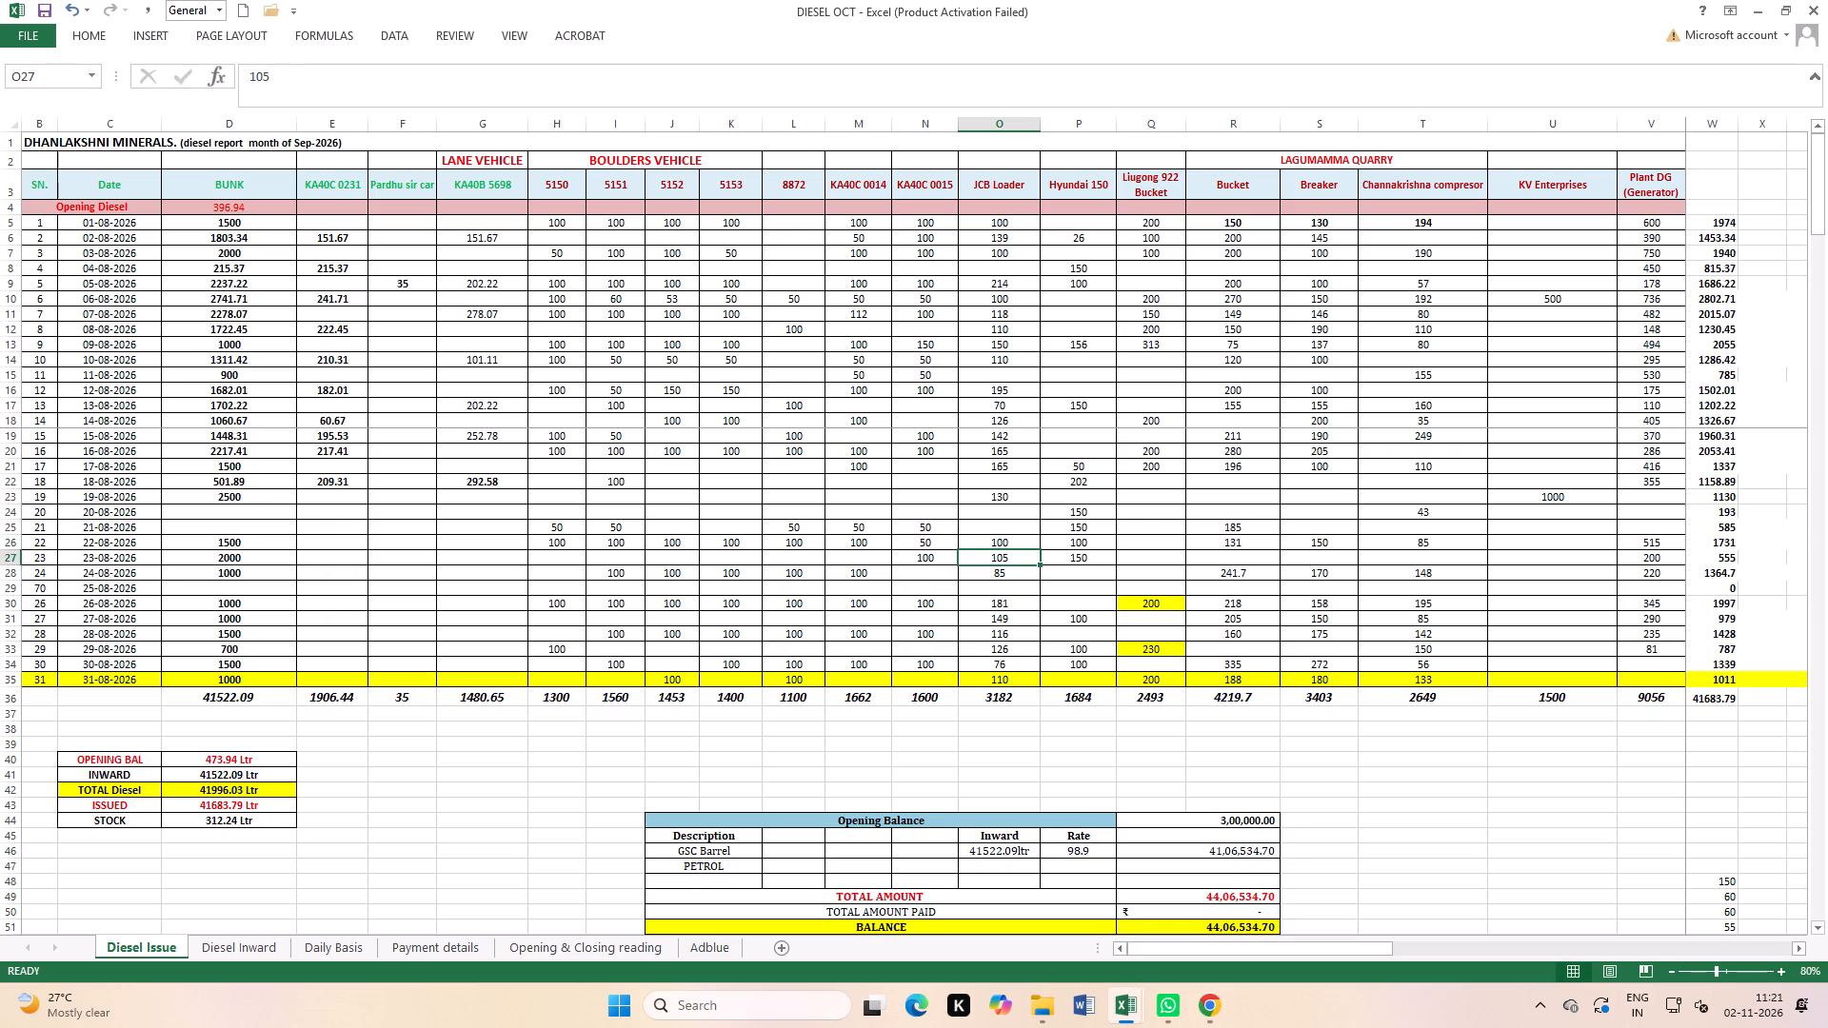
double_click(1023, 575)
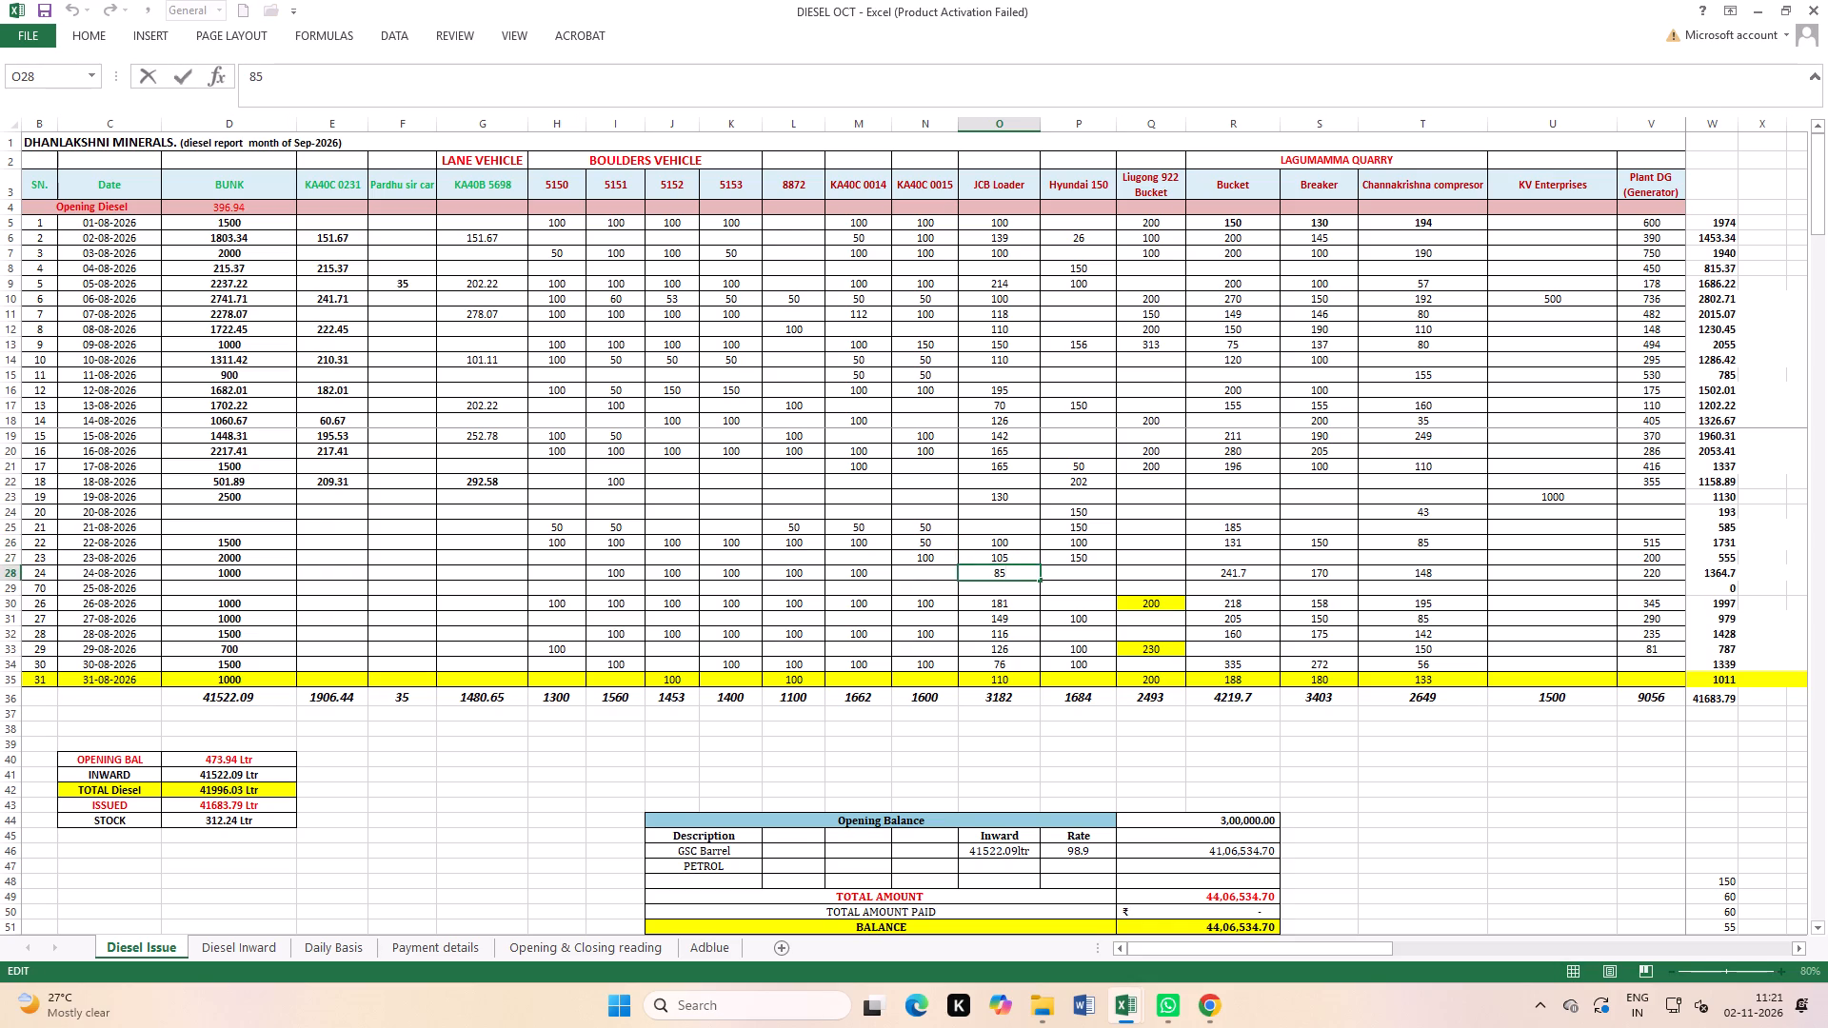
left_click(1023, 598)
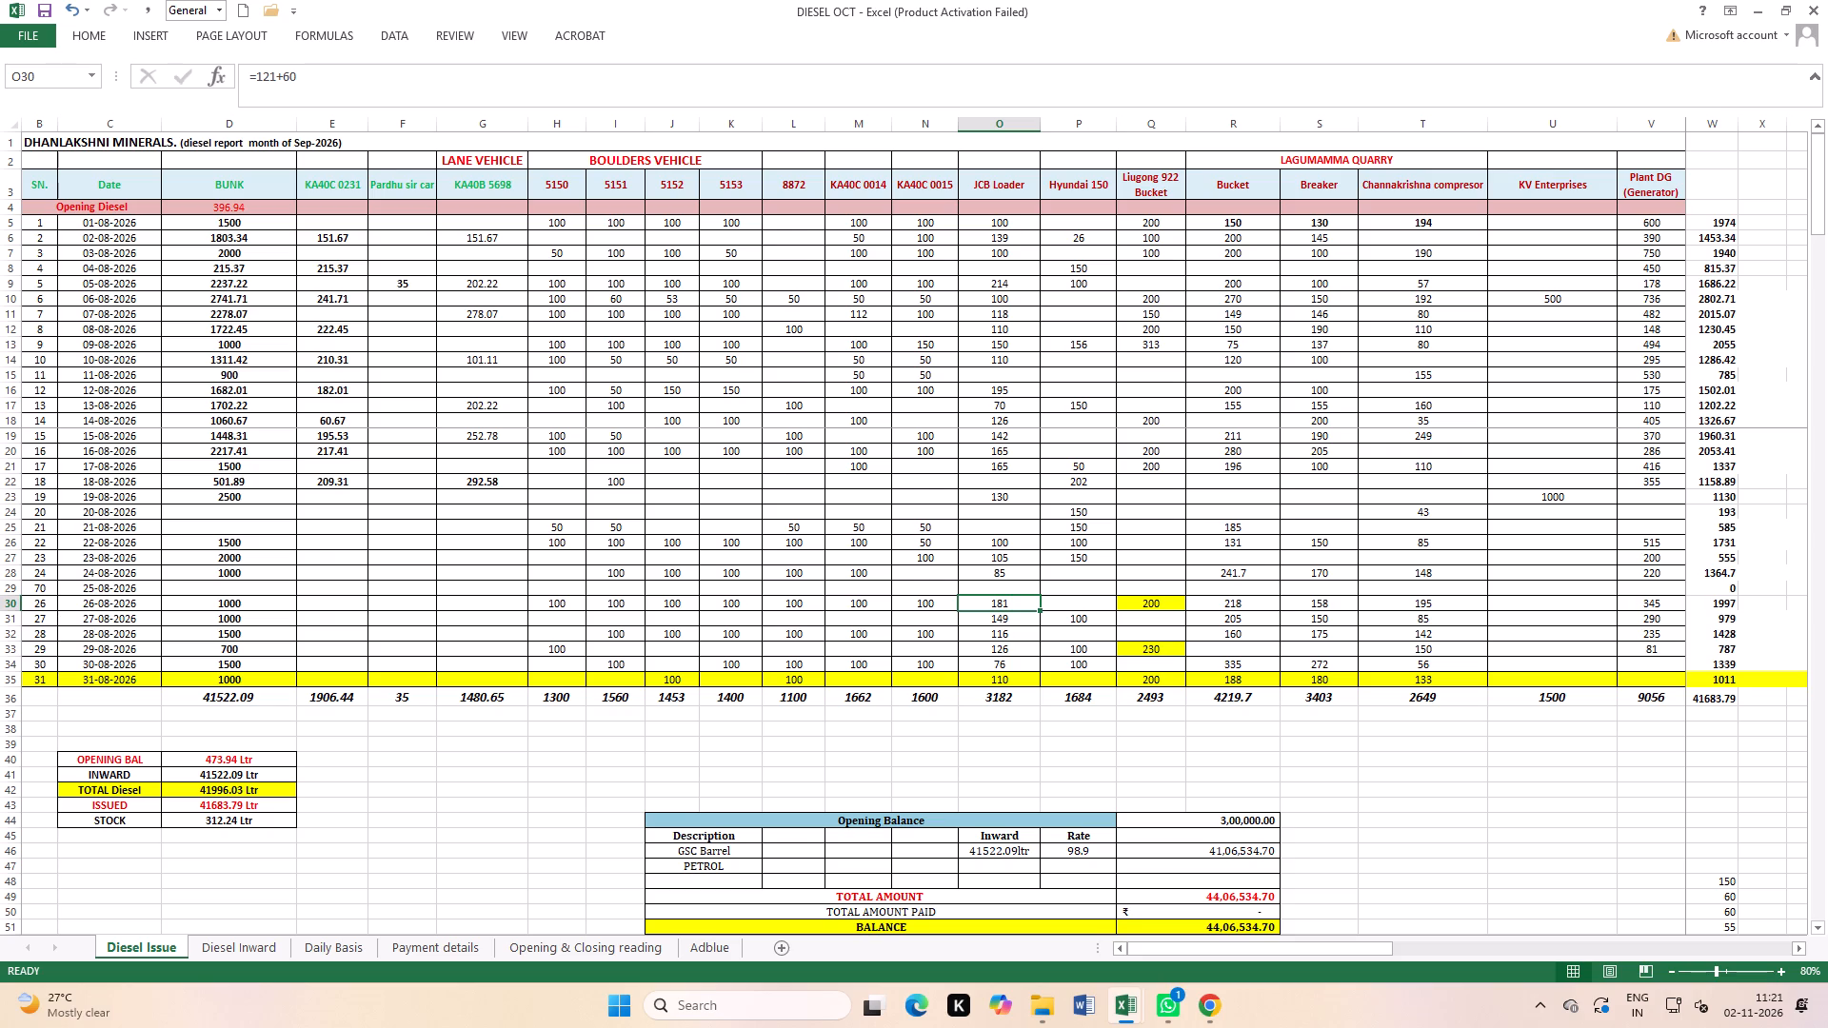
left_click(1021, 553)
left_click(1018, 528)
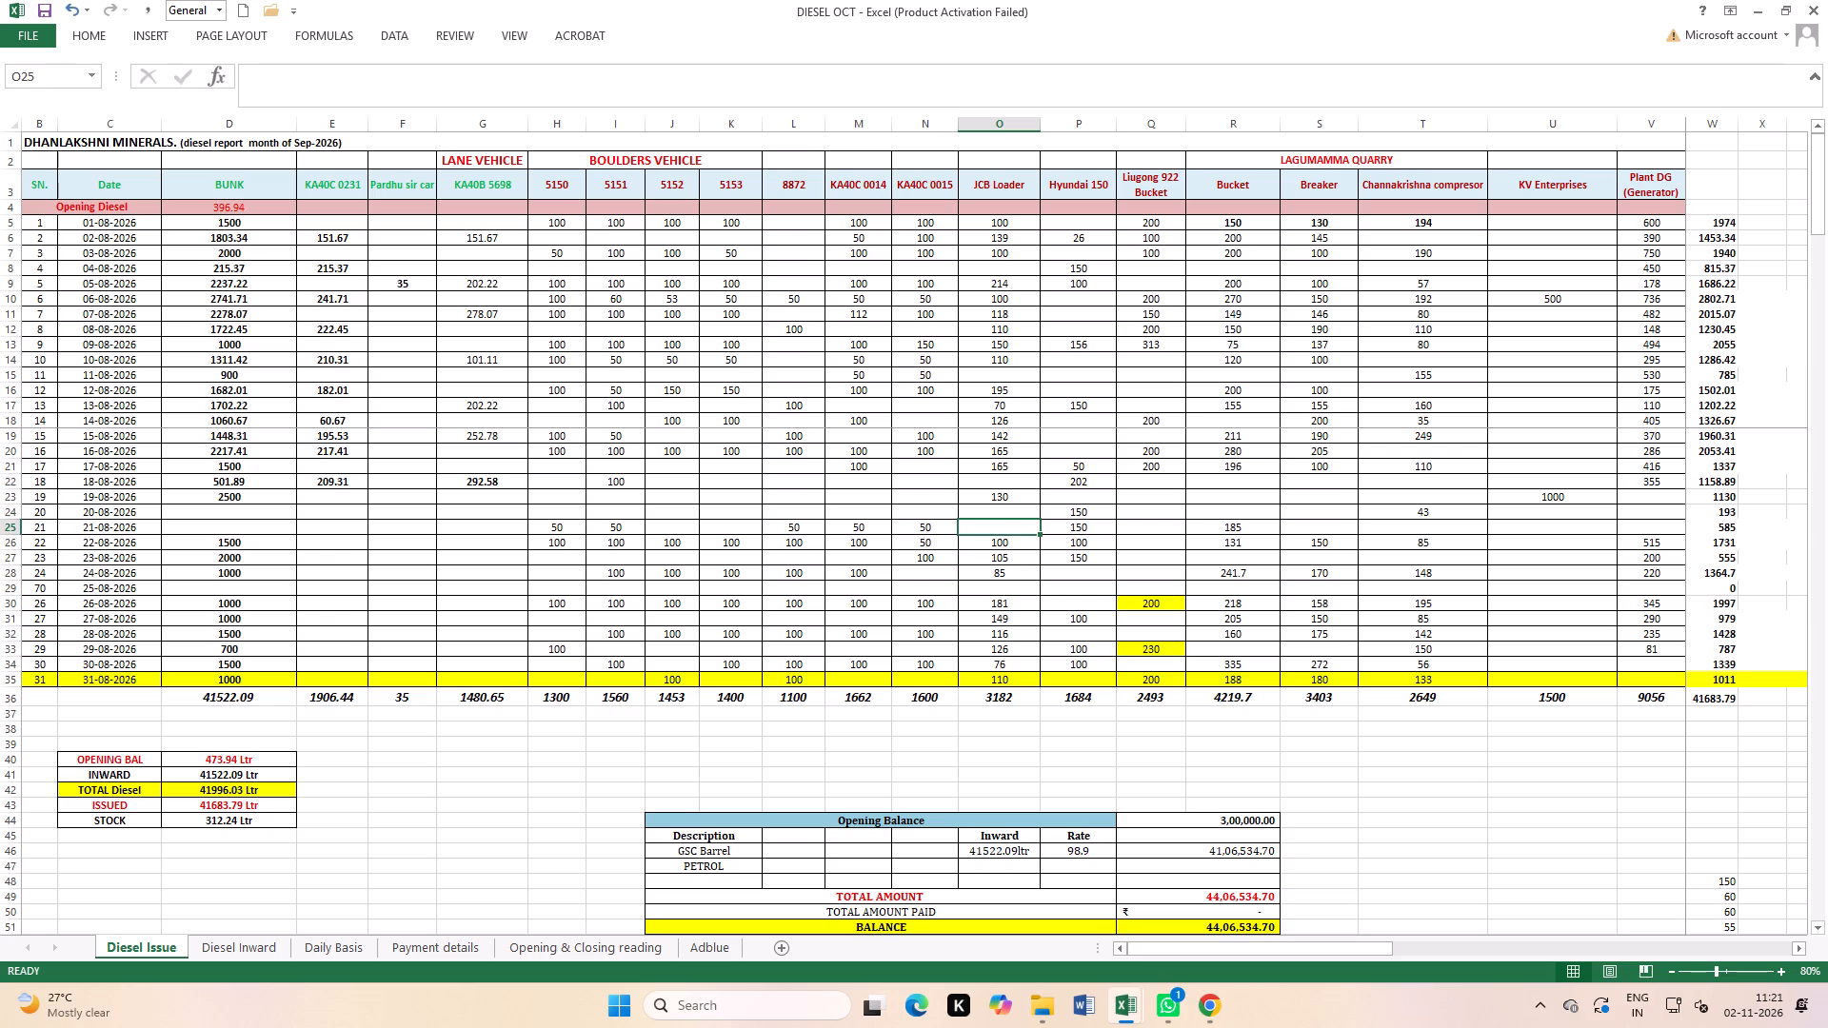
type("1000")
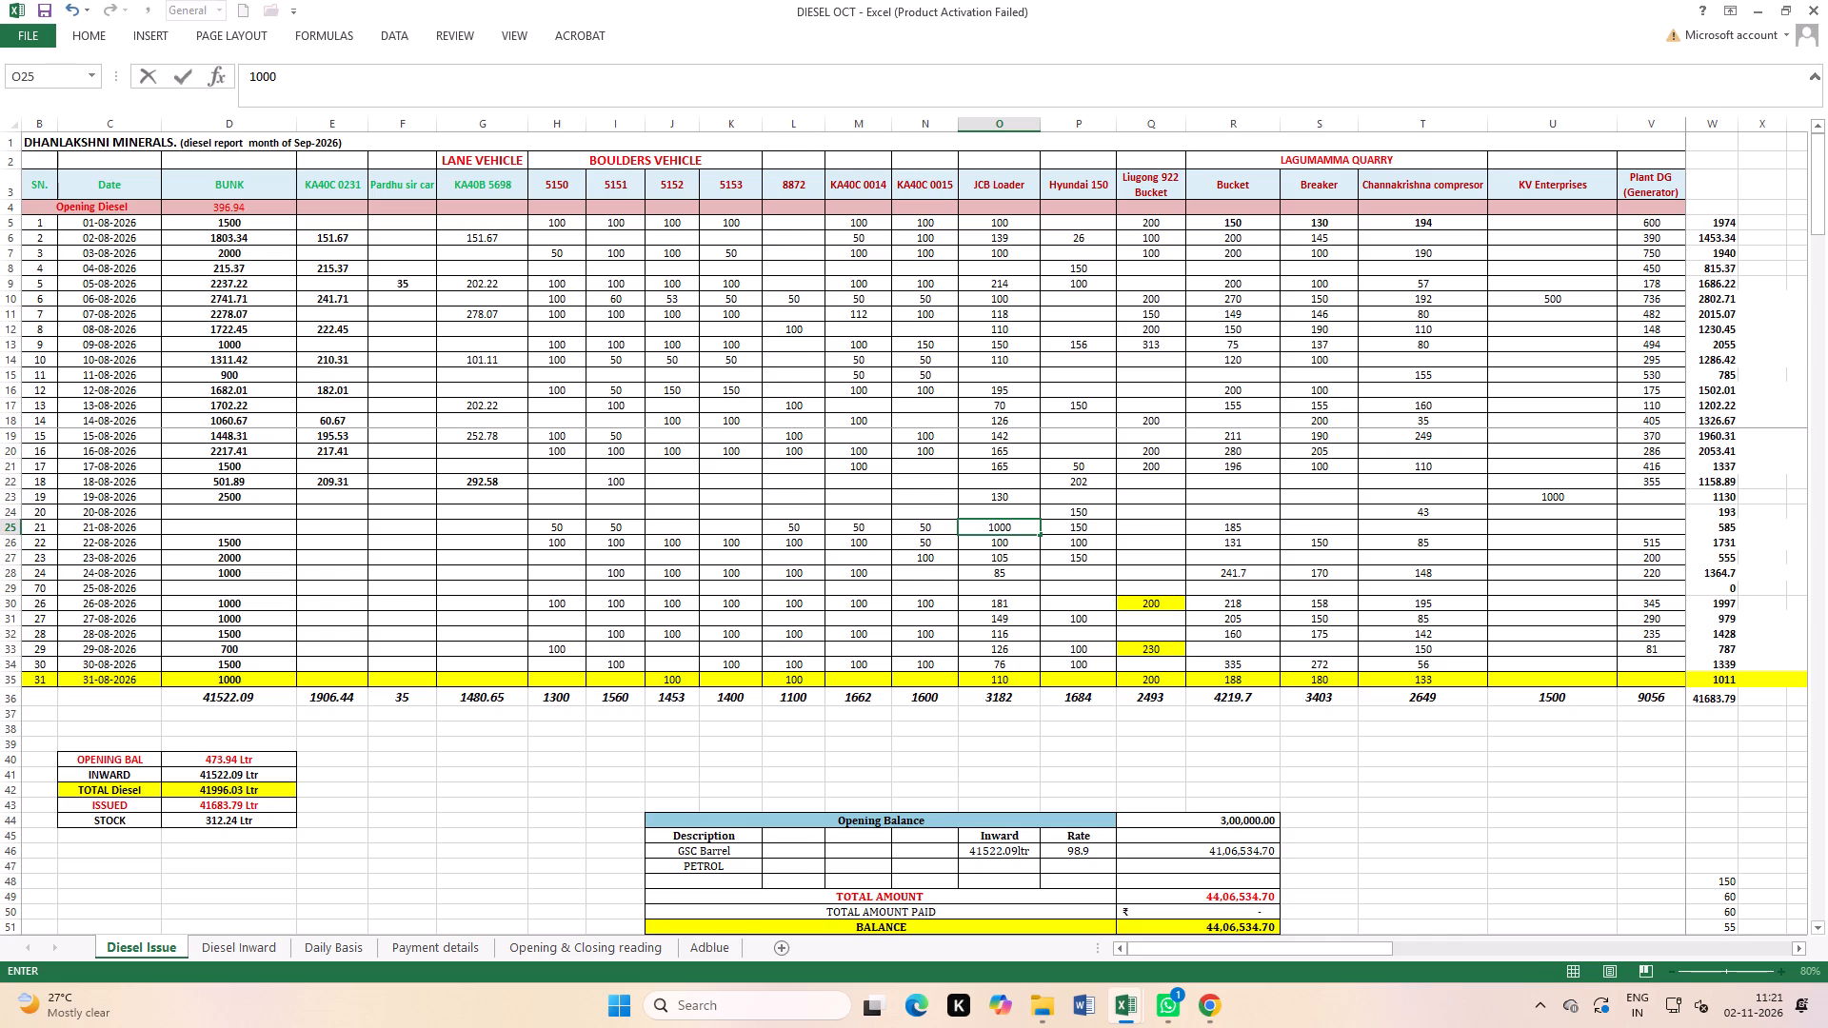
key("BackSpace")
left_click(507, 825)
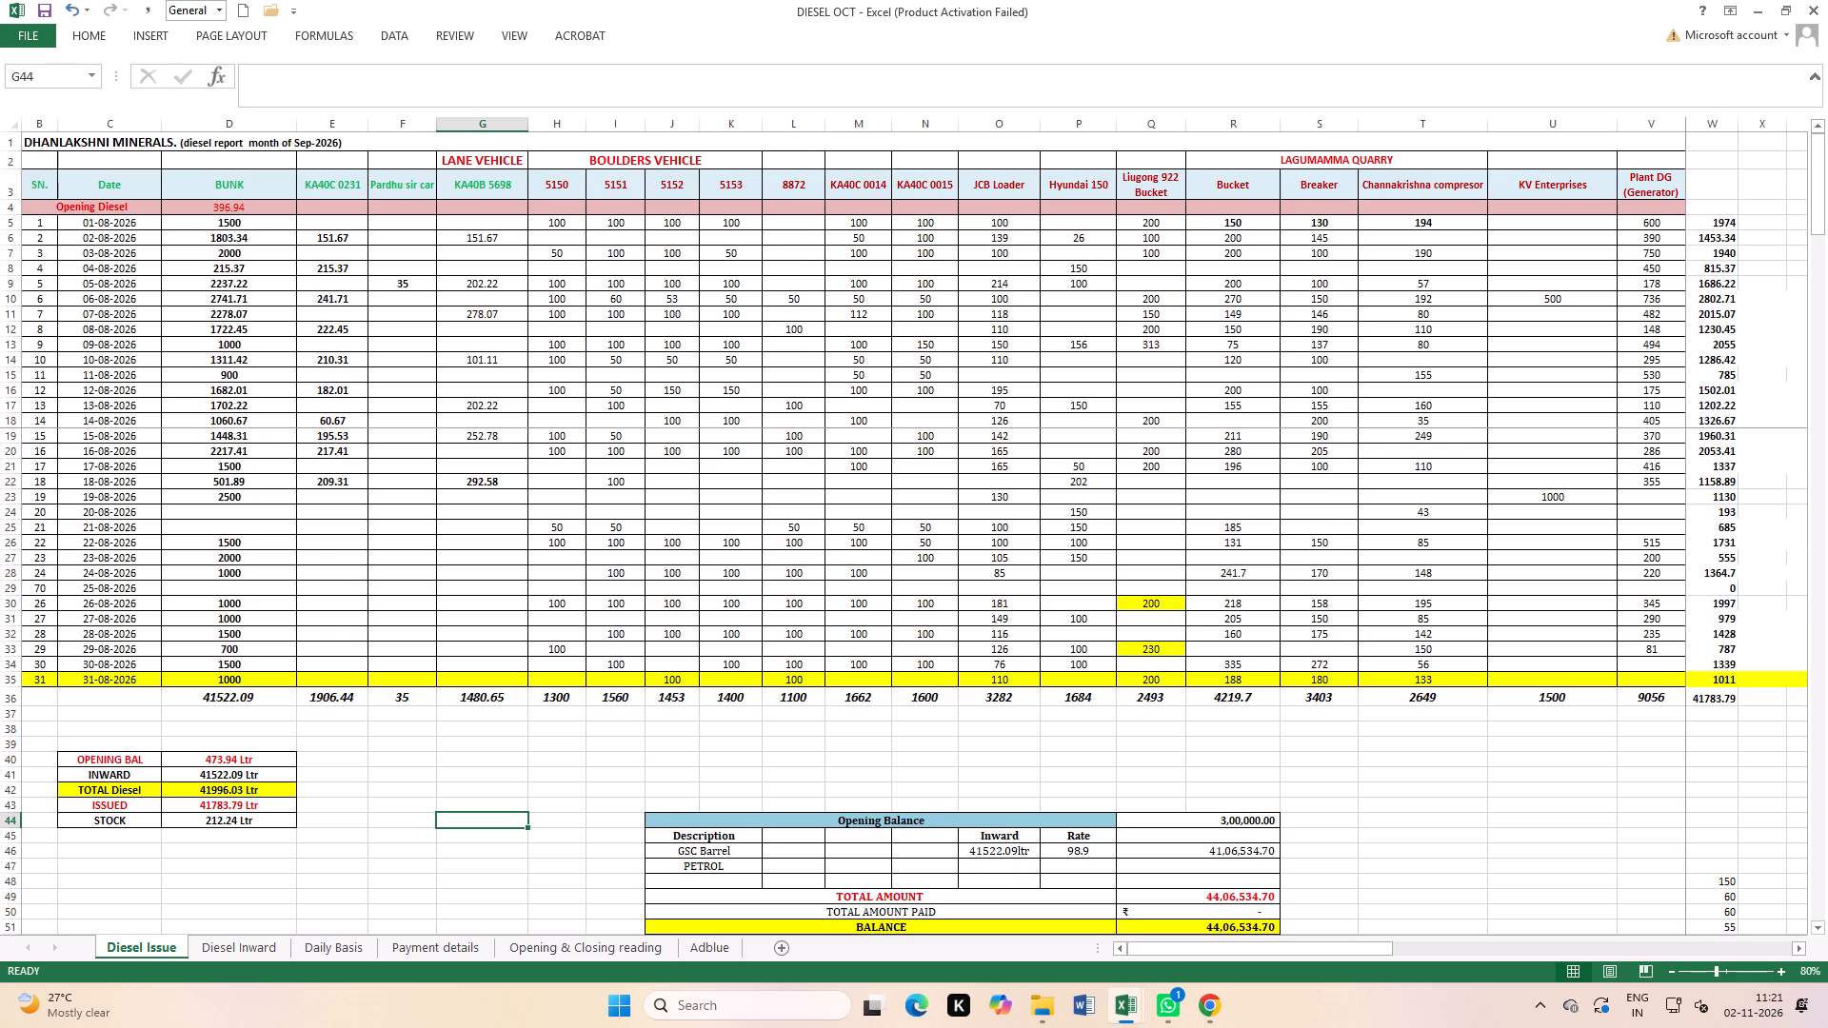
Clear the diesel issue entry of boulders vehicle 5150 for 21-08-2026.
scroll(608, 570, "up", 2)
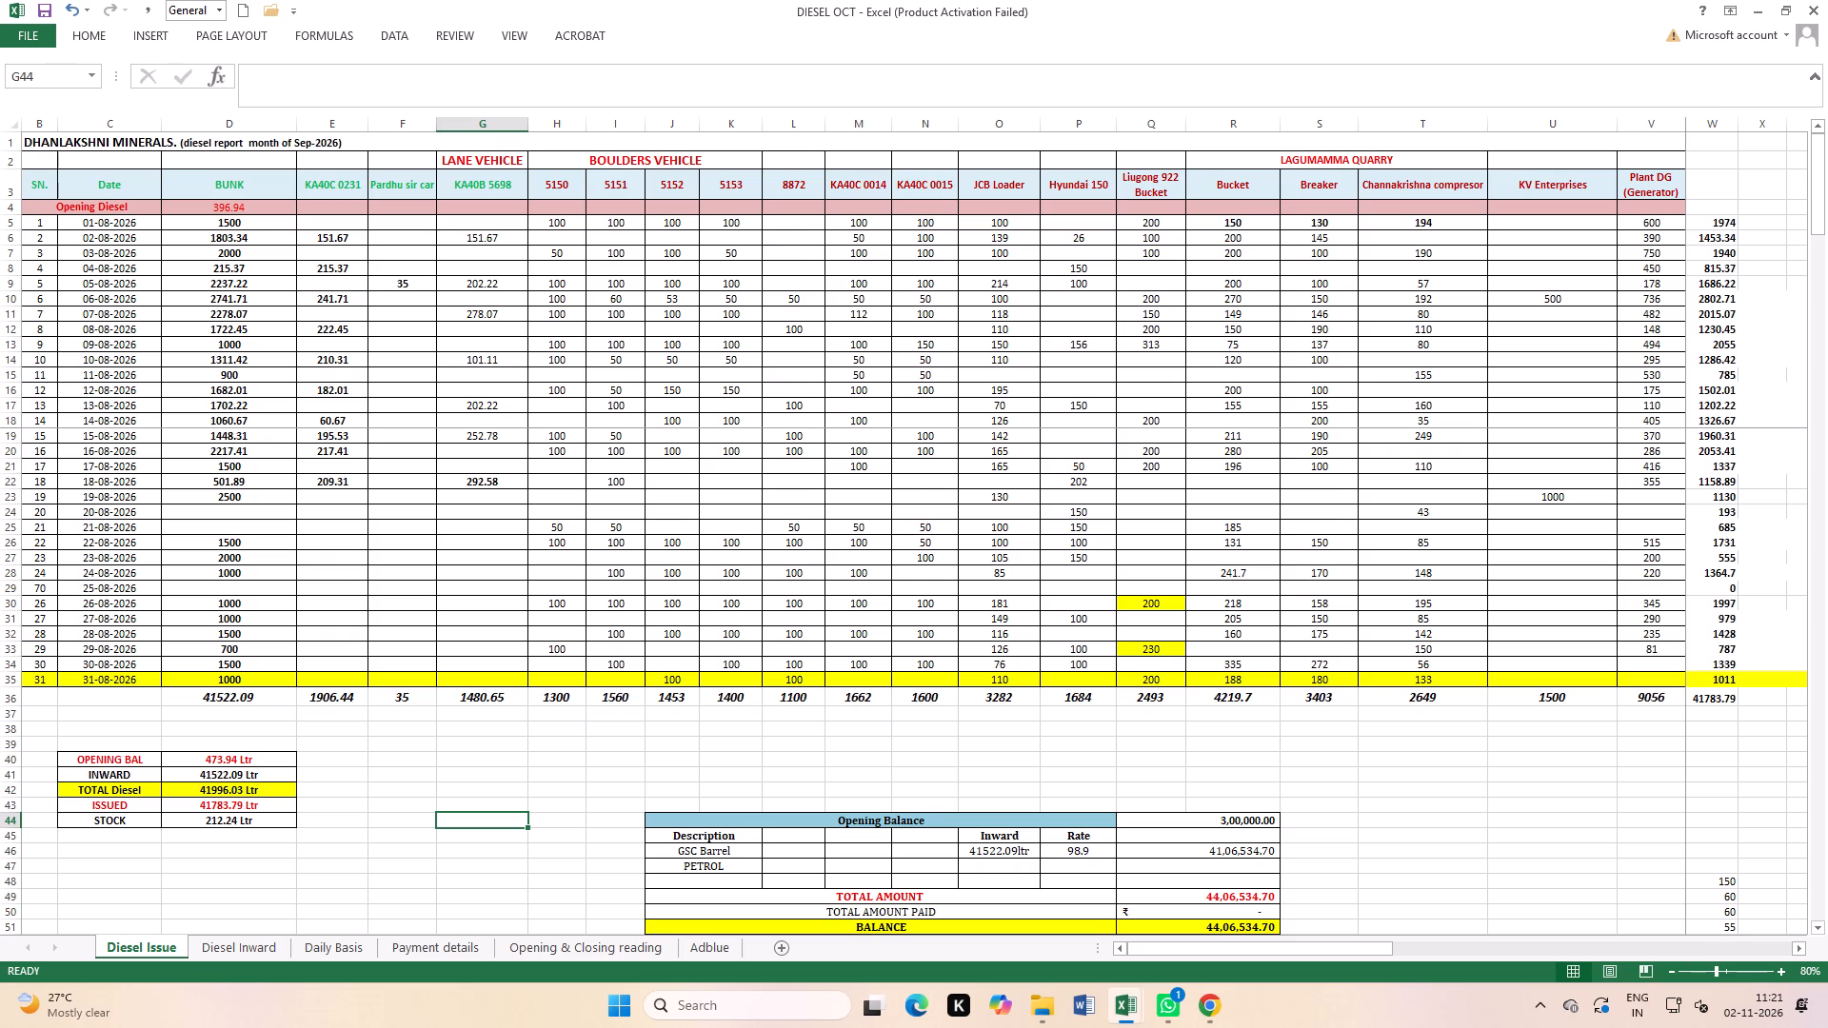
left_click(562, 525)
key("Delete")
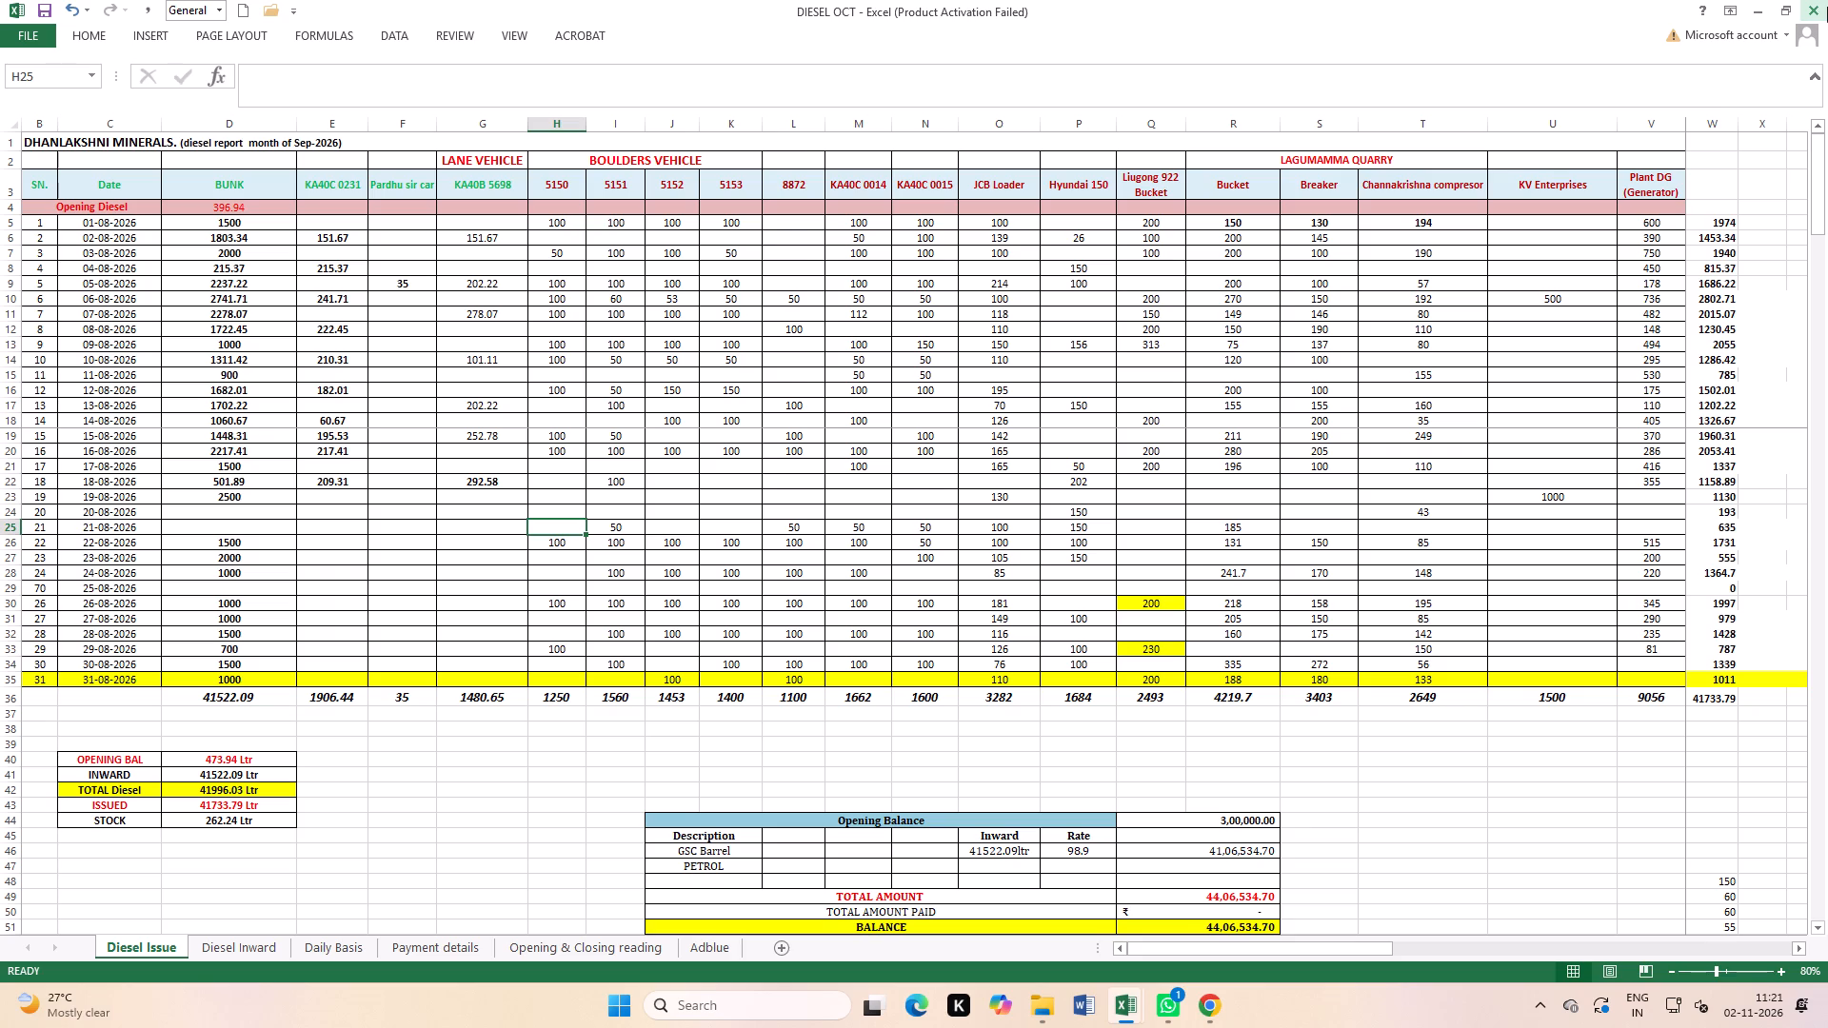
Close the DIESEL OCT workbook without saving its changes.
left_click(1827, 7)
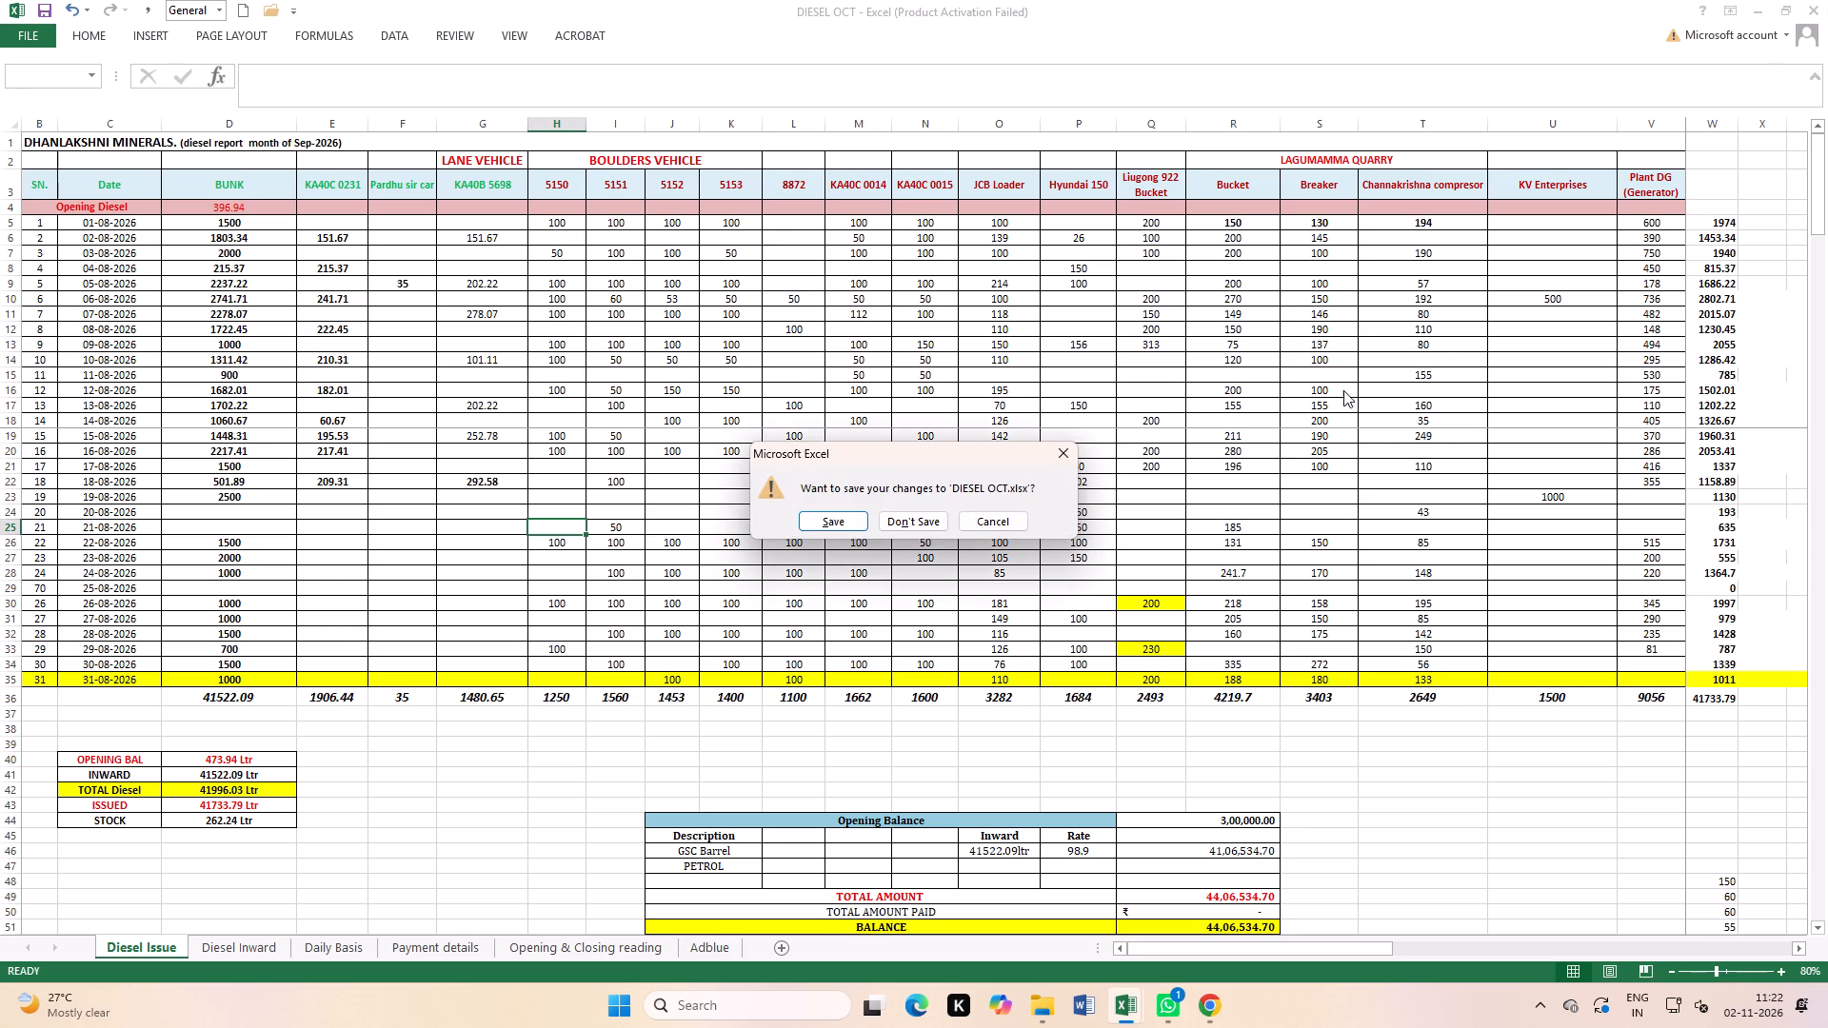
left_click(927, 519)
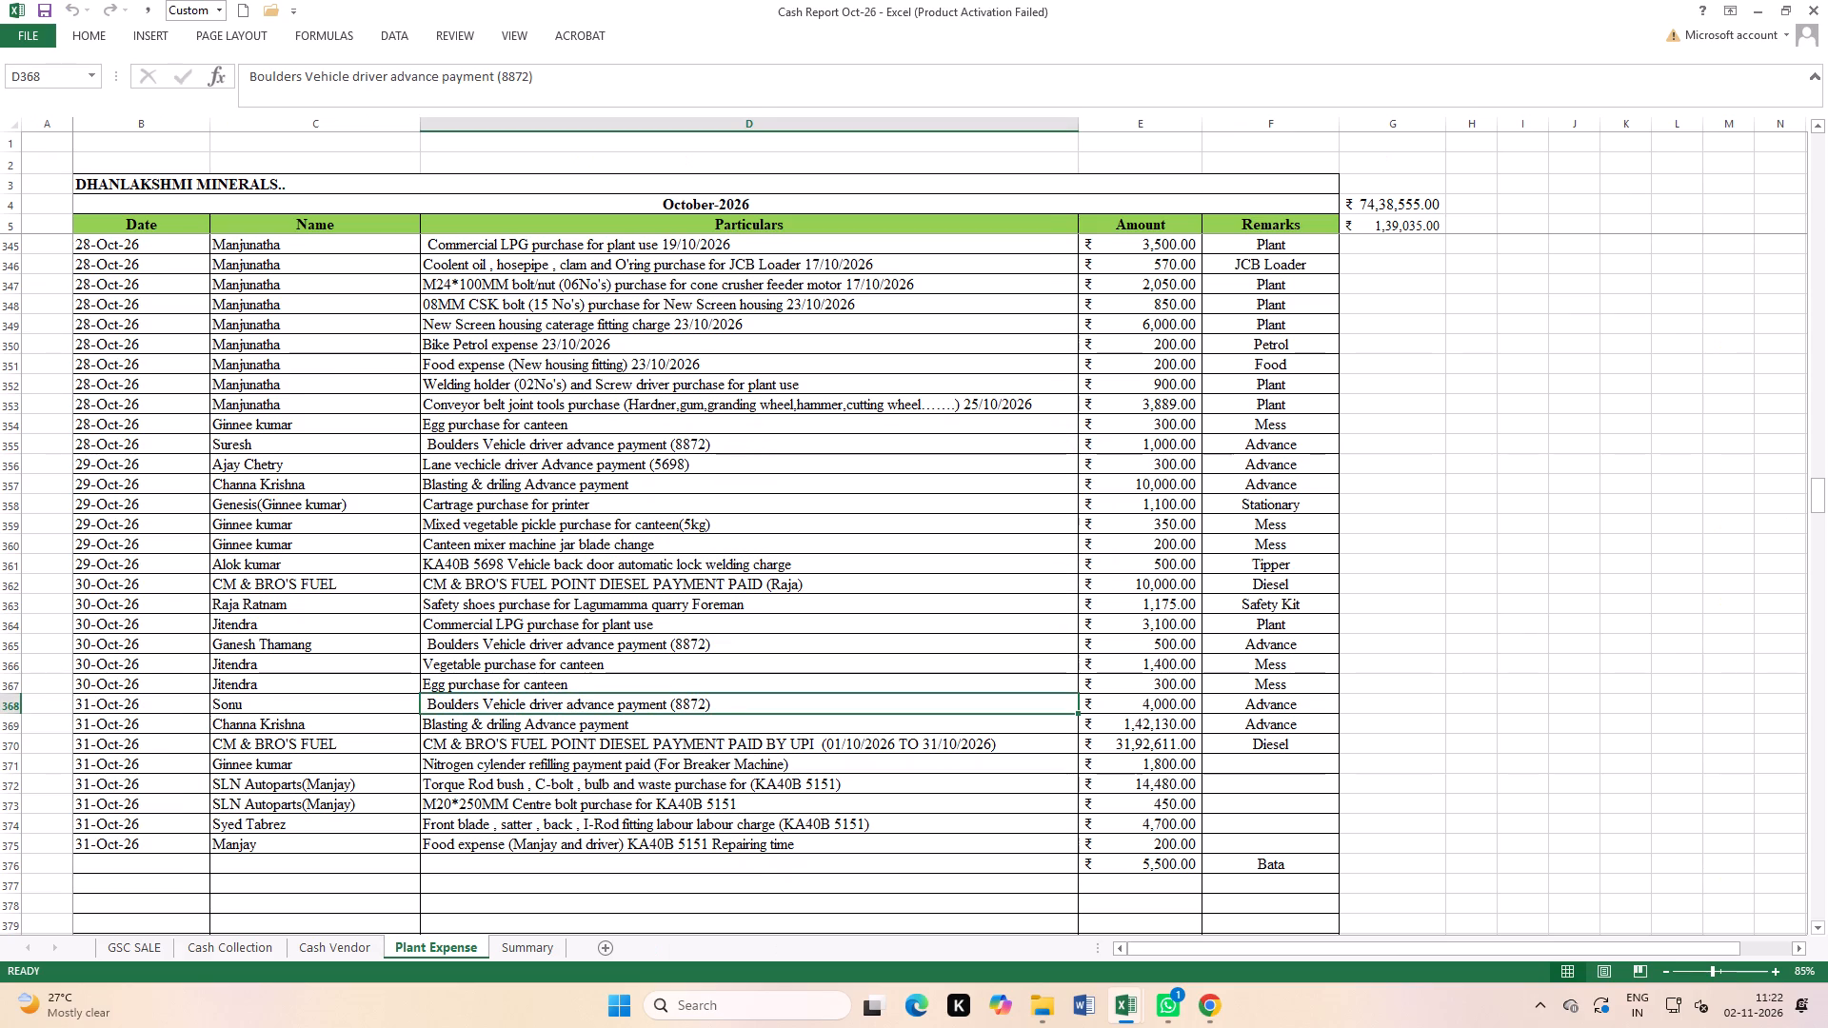
Switch to File Explorer and reopen the DIESEL OCT workbook from the Oct-2026 folder without updating its external links.
left_click(1039, 1011)
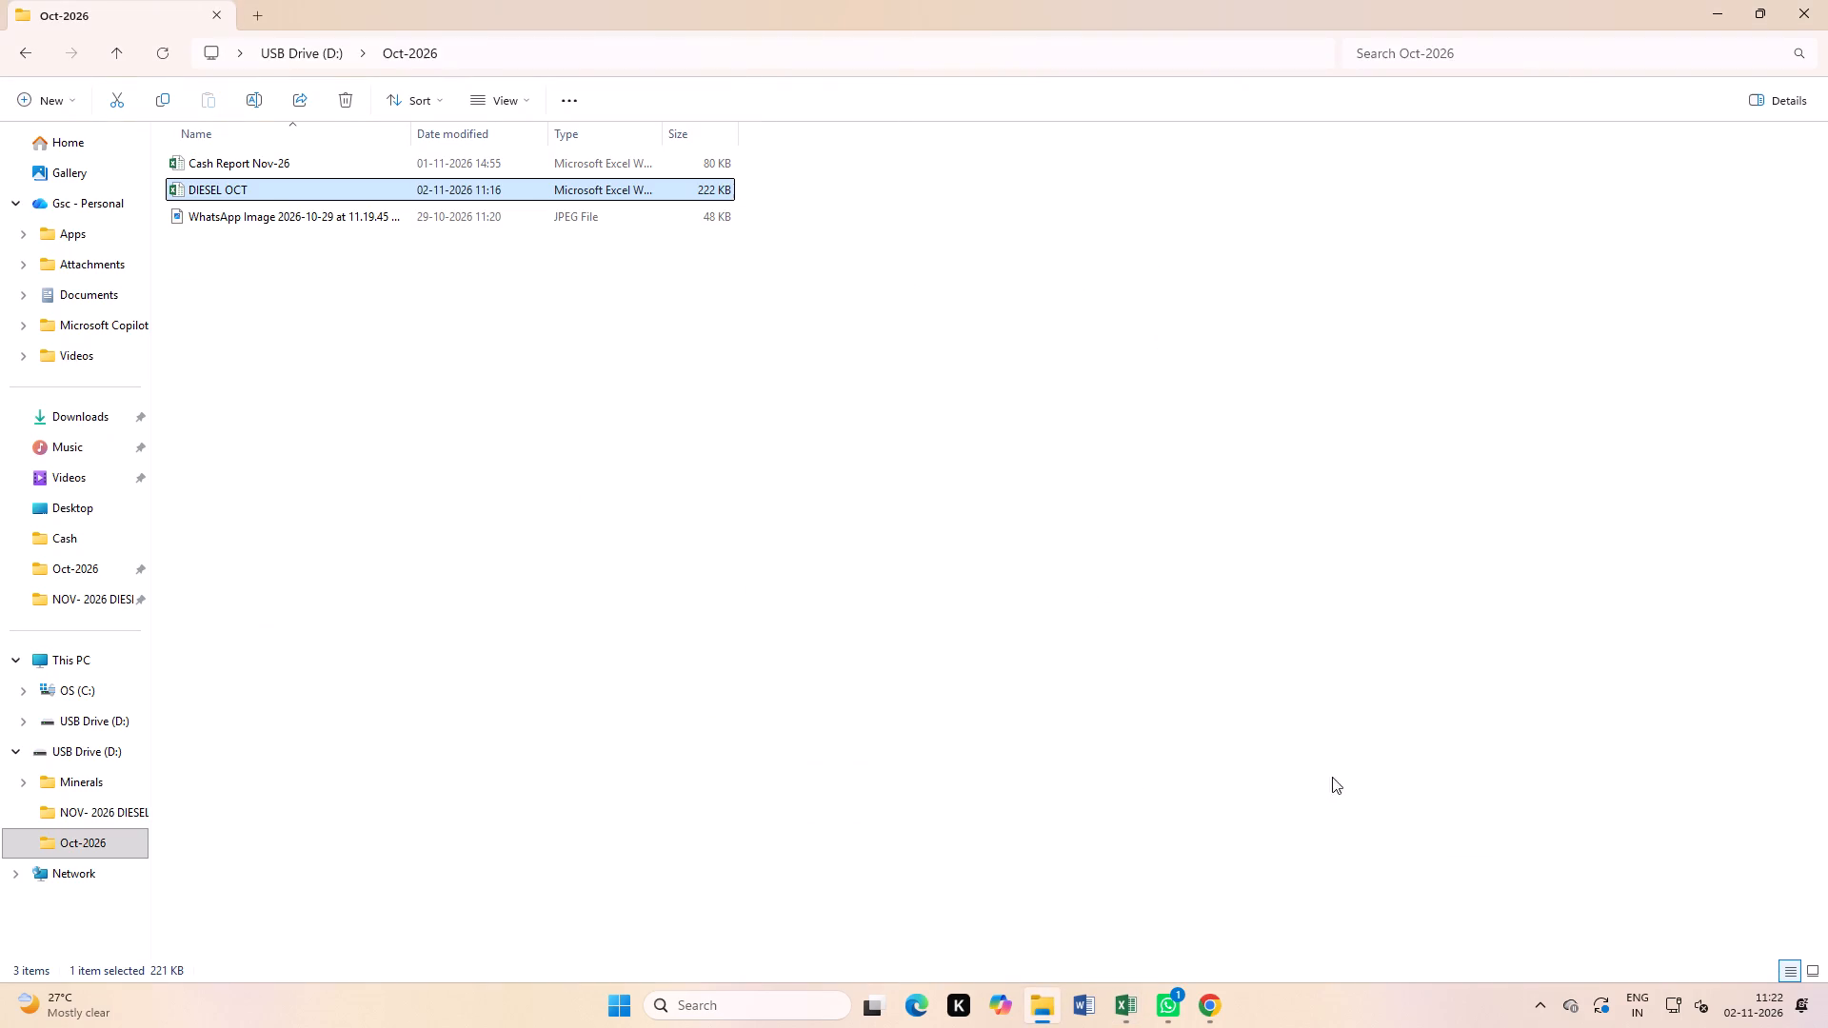
left_click(286, 211)
double_click(270, 188)
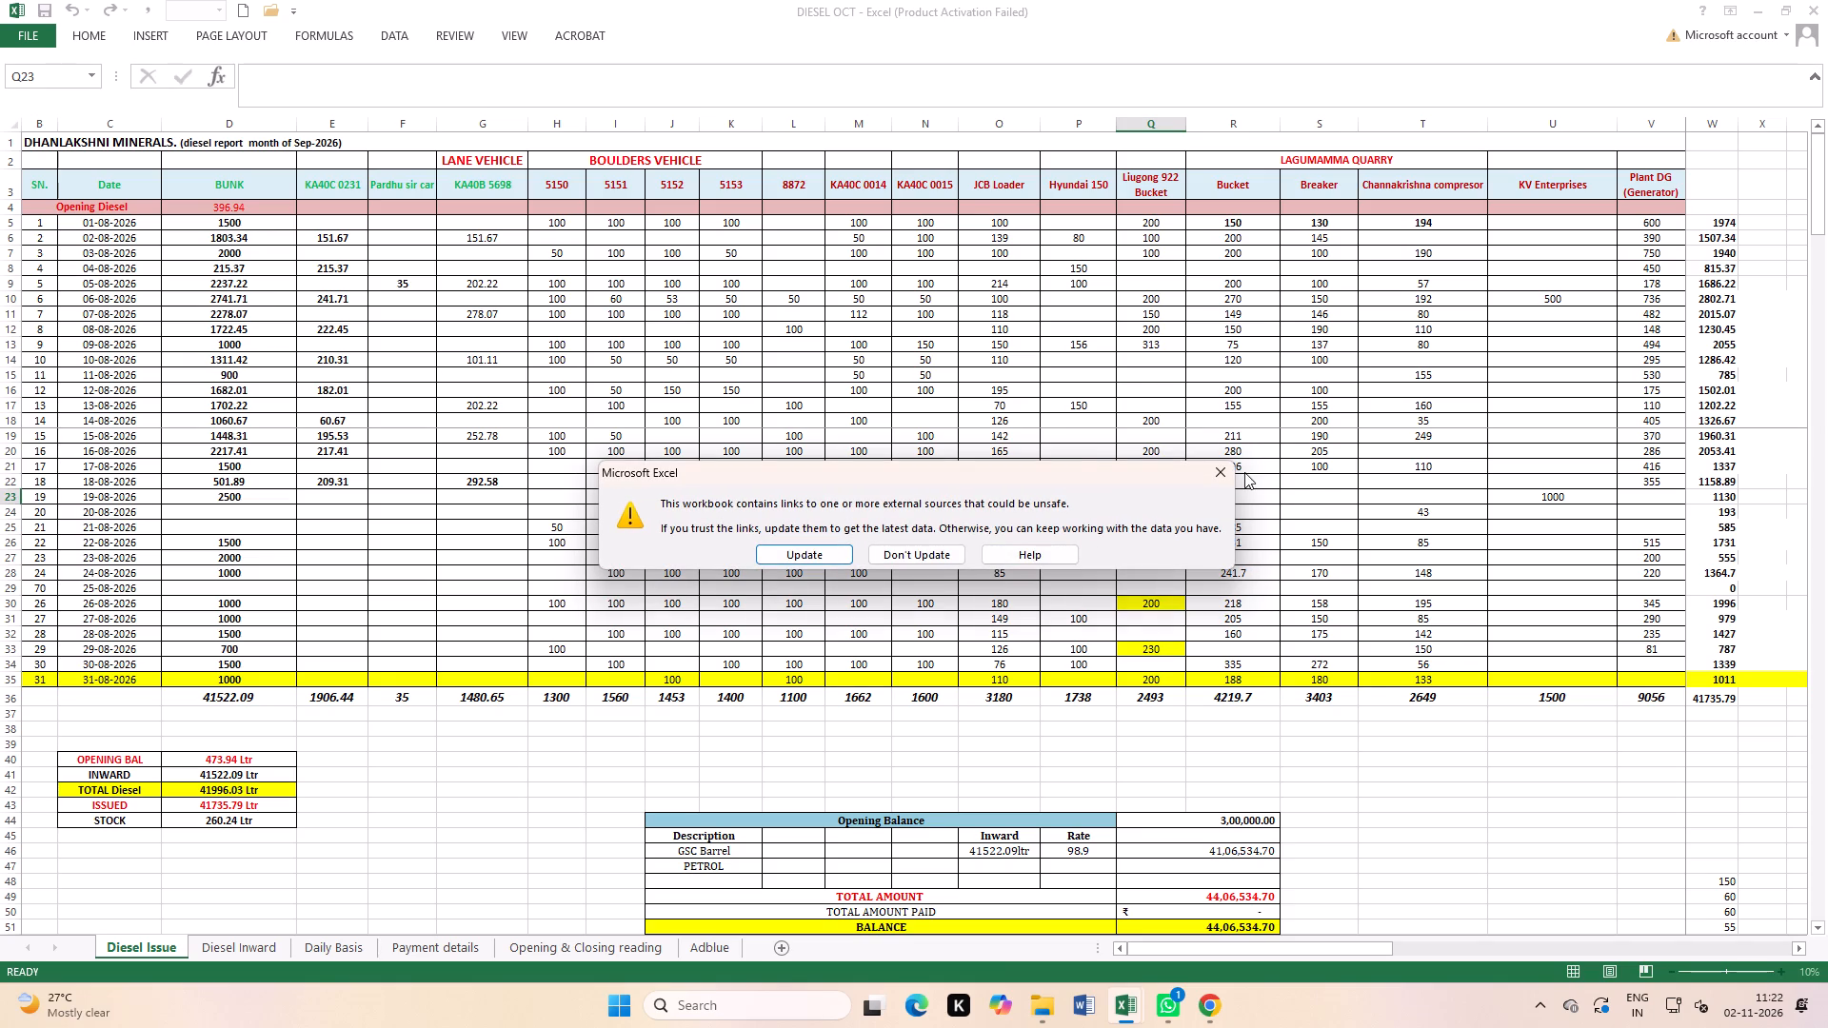
left_click(1227, 471)
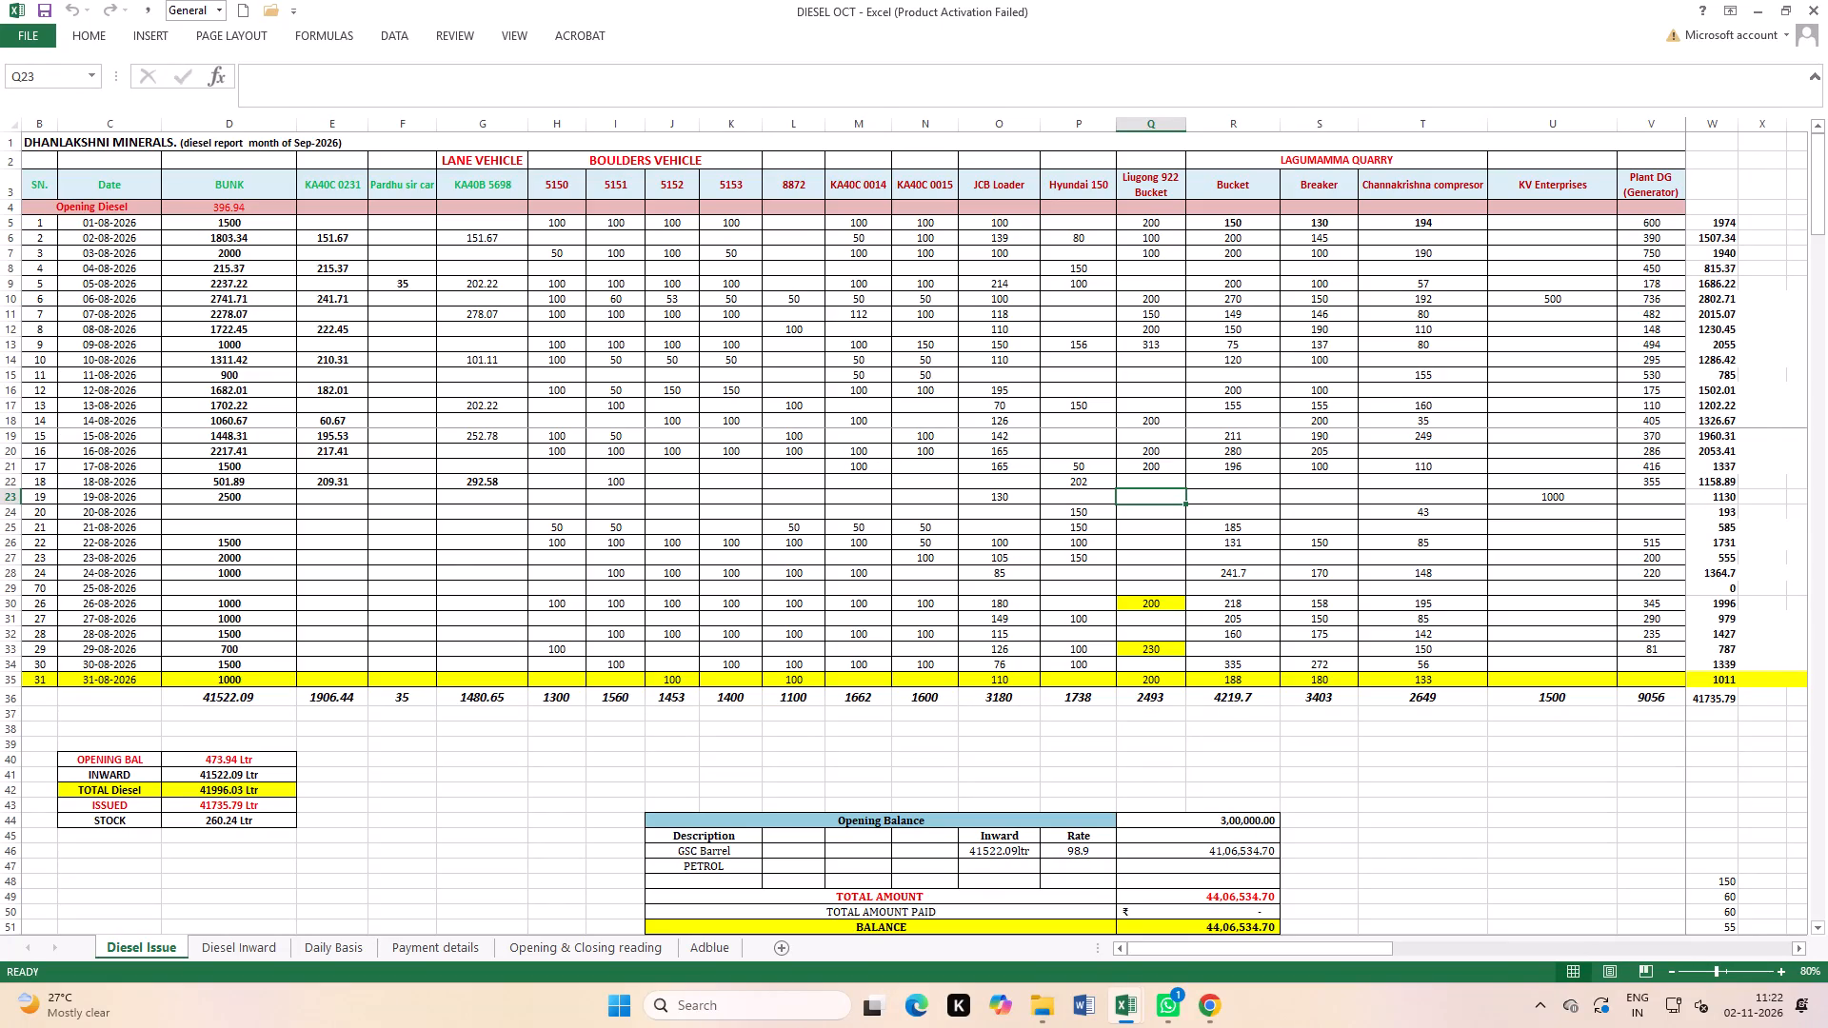
Change the JCB Loader diesel issue formula for 26-08-2026 to =120.
double_click(1029, 605)
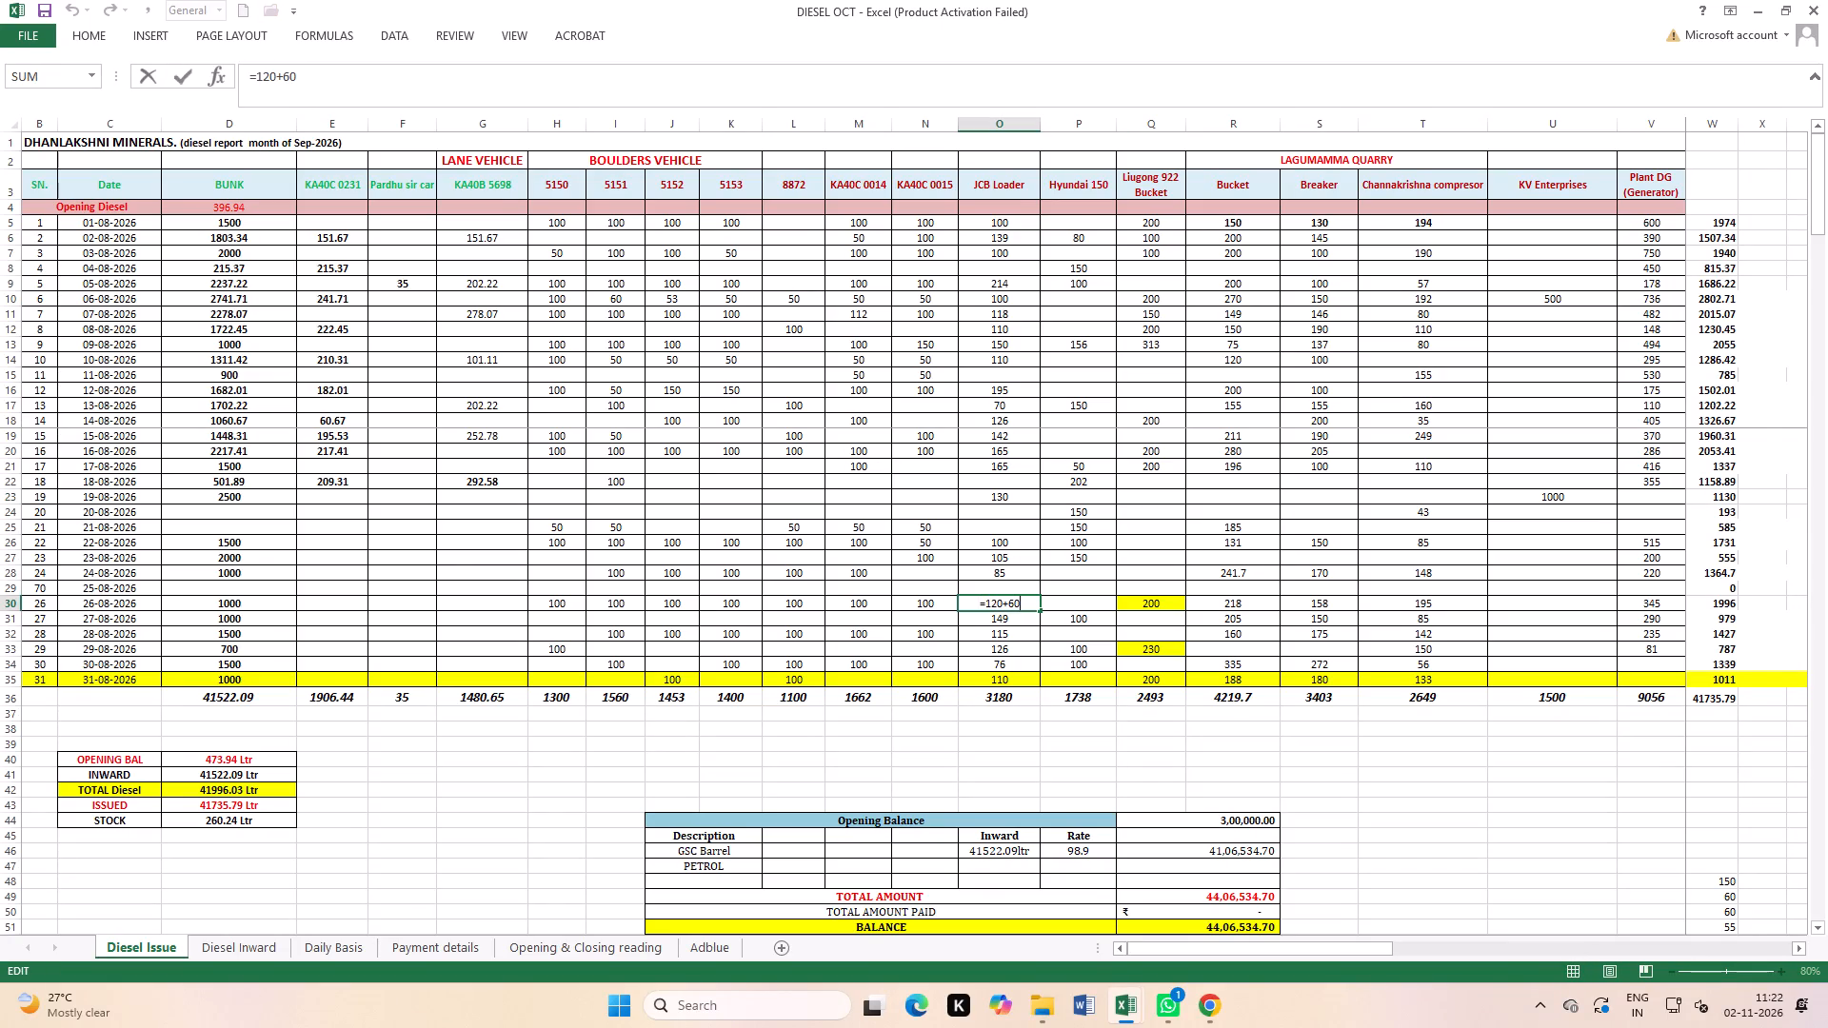
key("BackSpace")
key("BackSpace")
key("BackSpace")
key("Return")
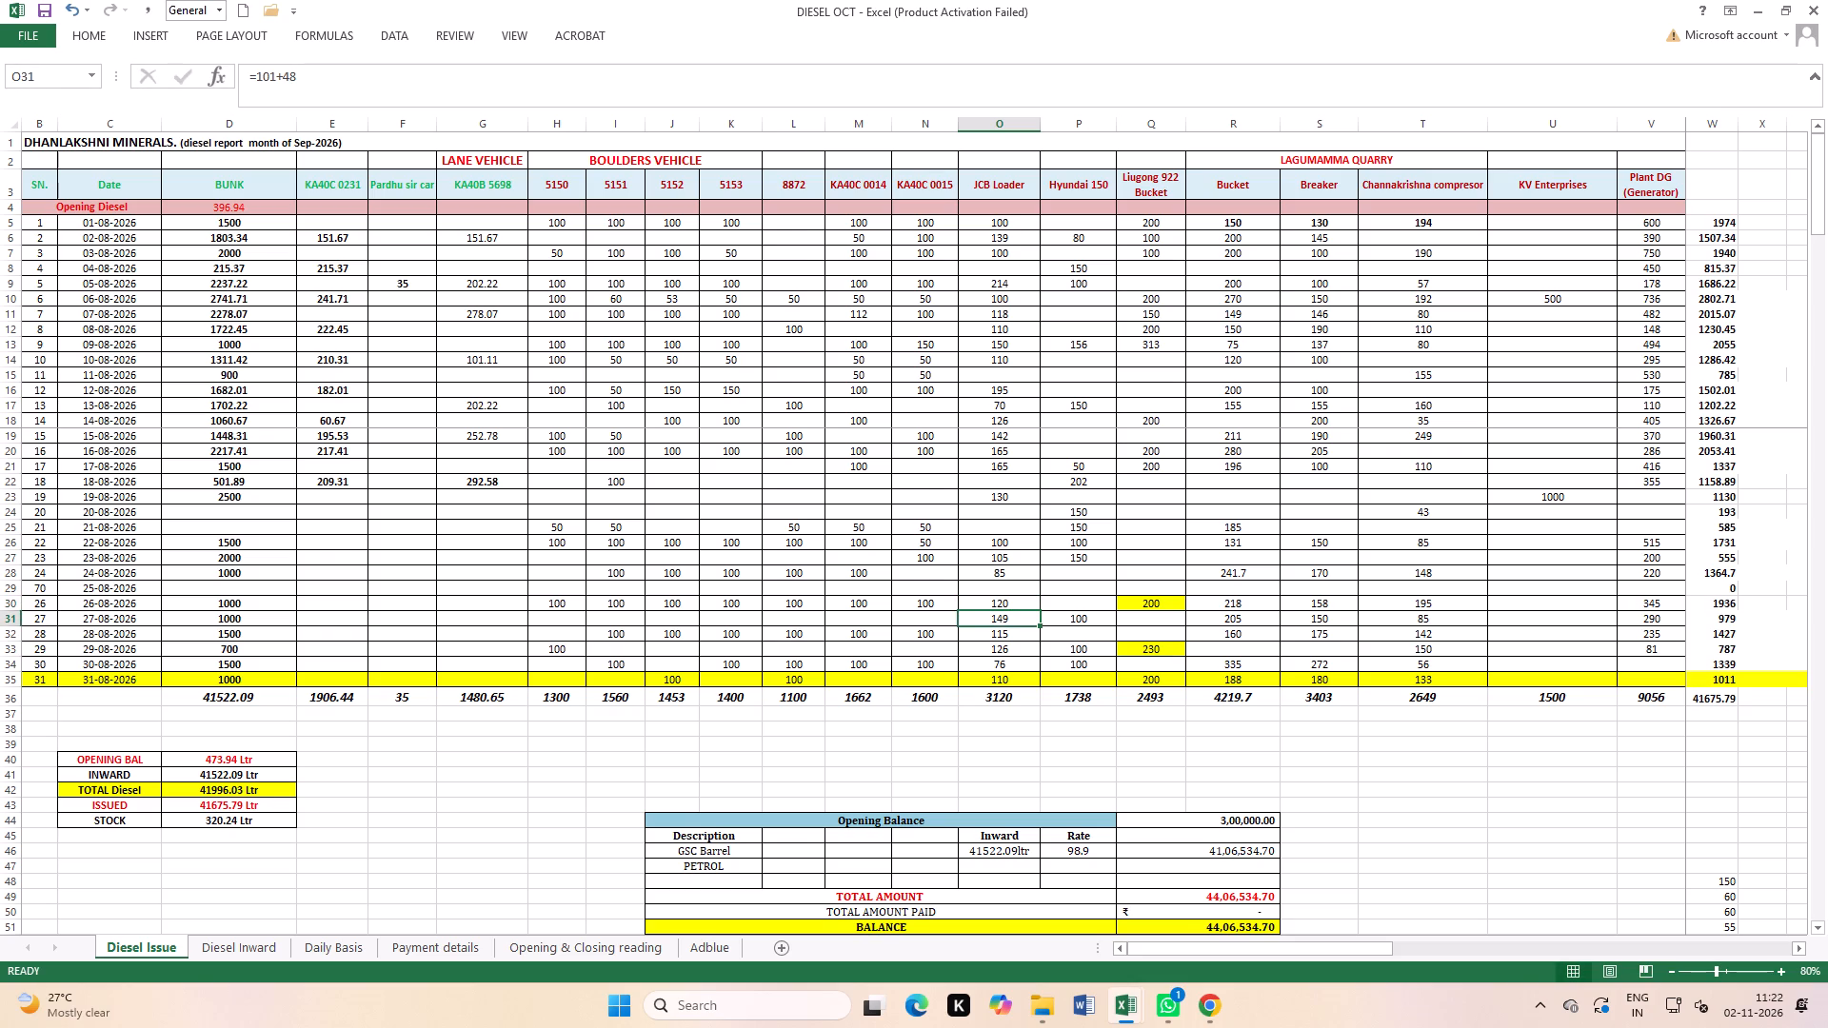
Clear the JCB Loader diesel issue entry for 30-08-2026.
double_click(1020, 647)
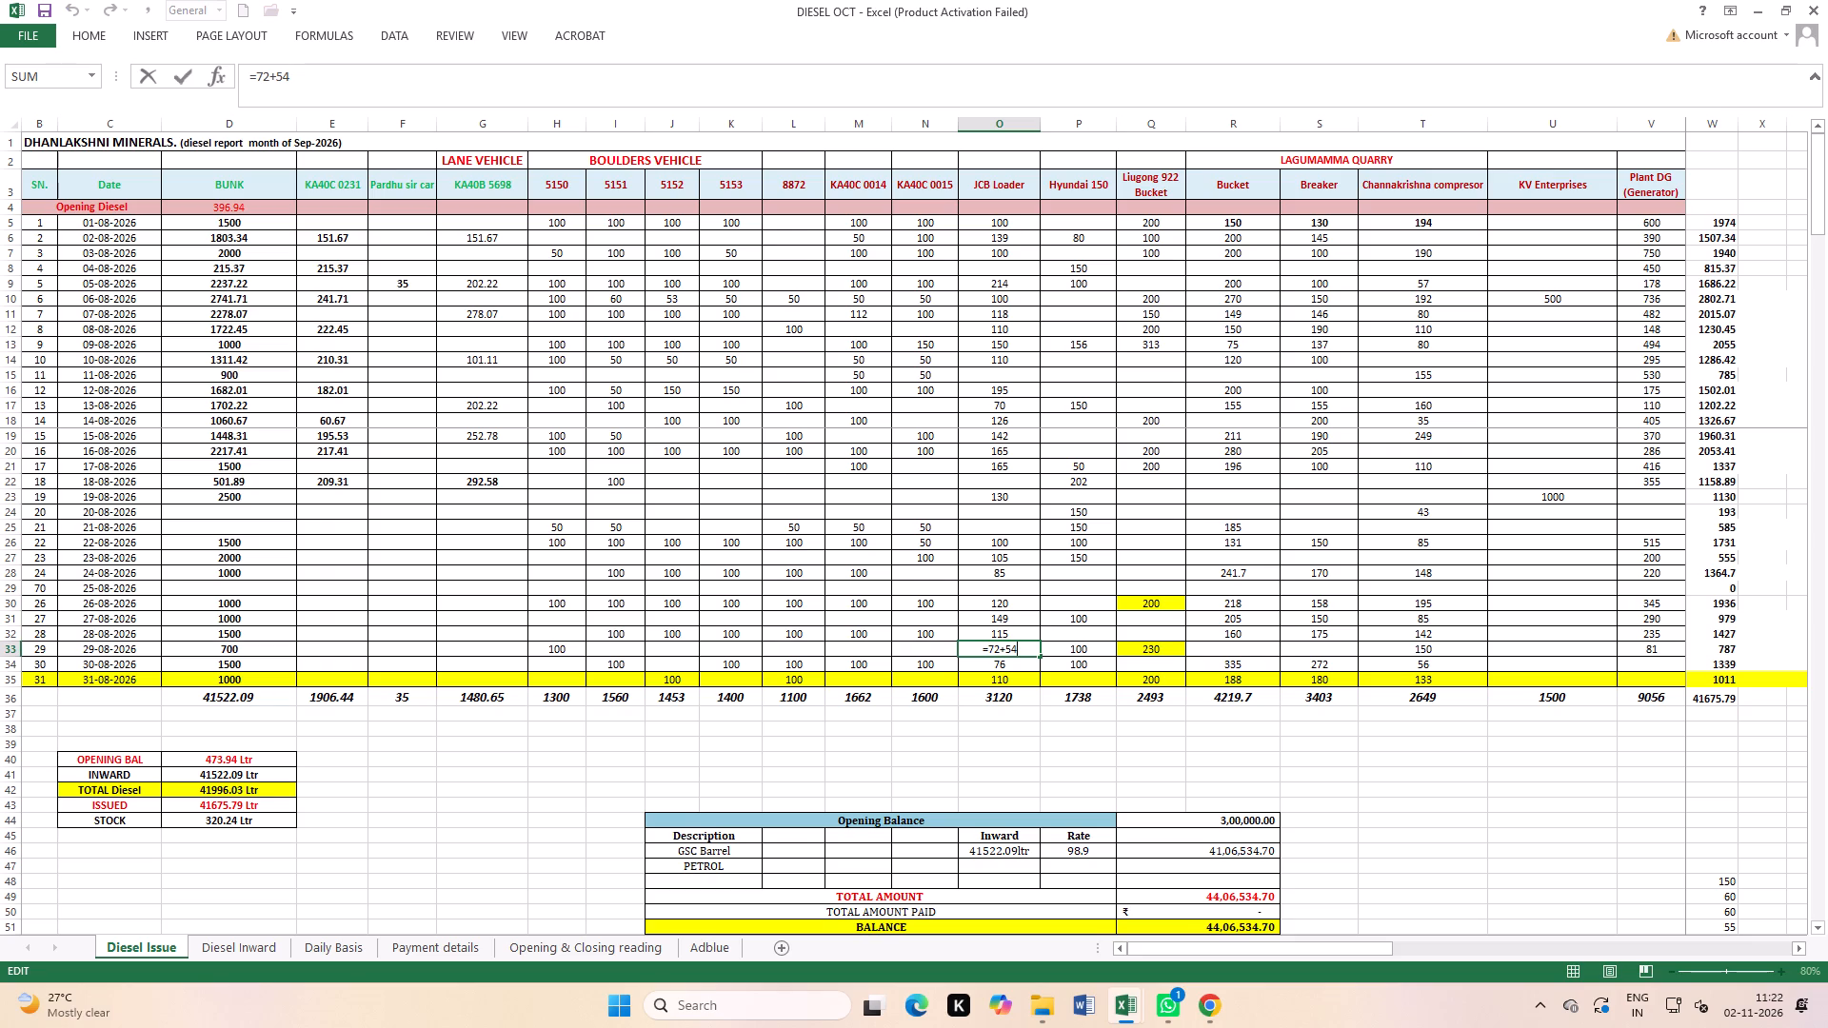
key("Return")
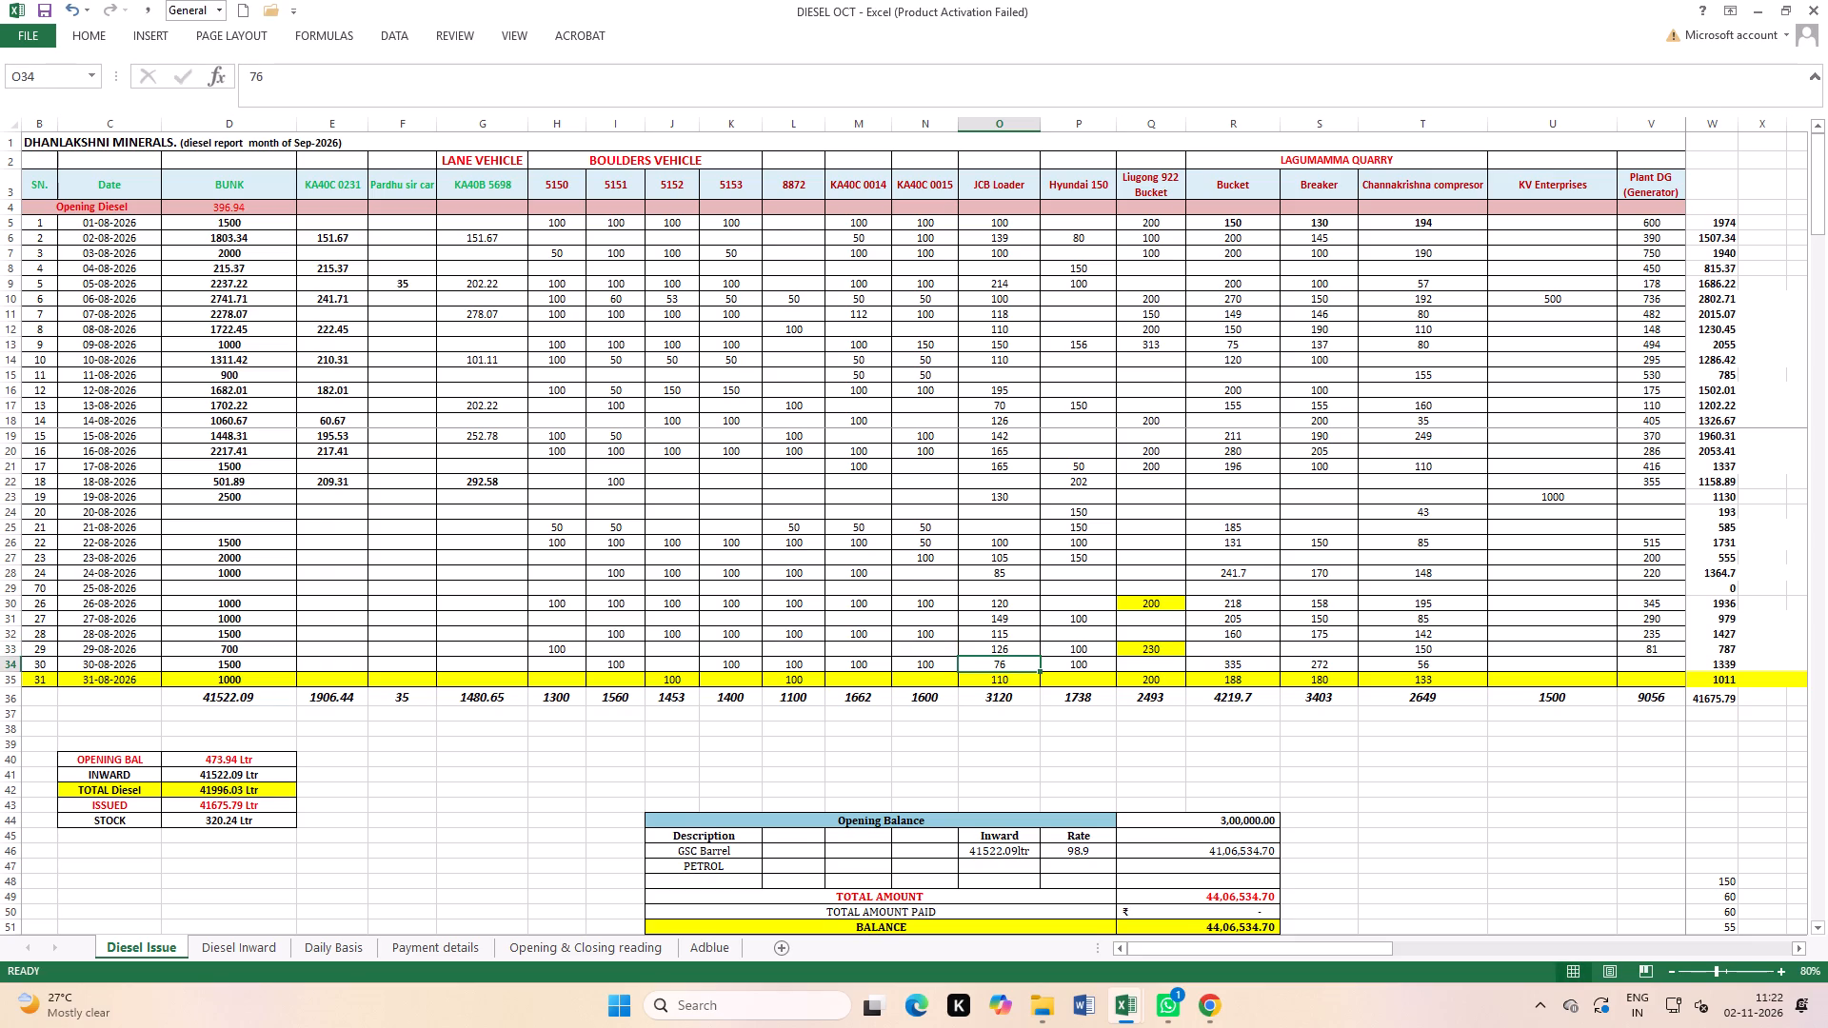
key("Delete")
left_click(984, 741)
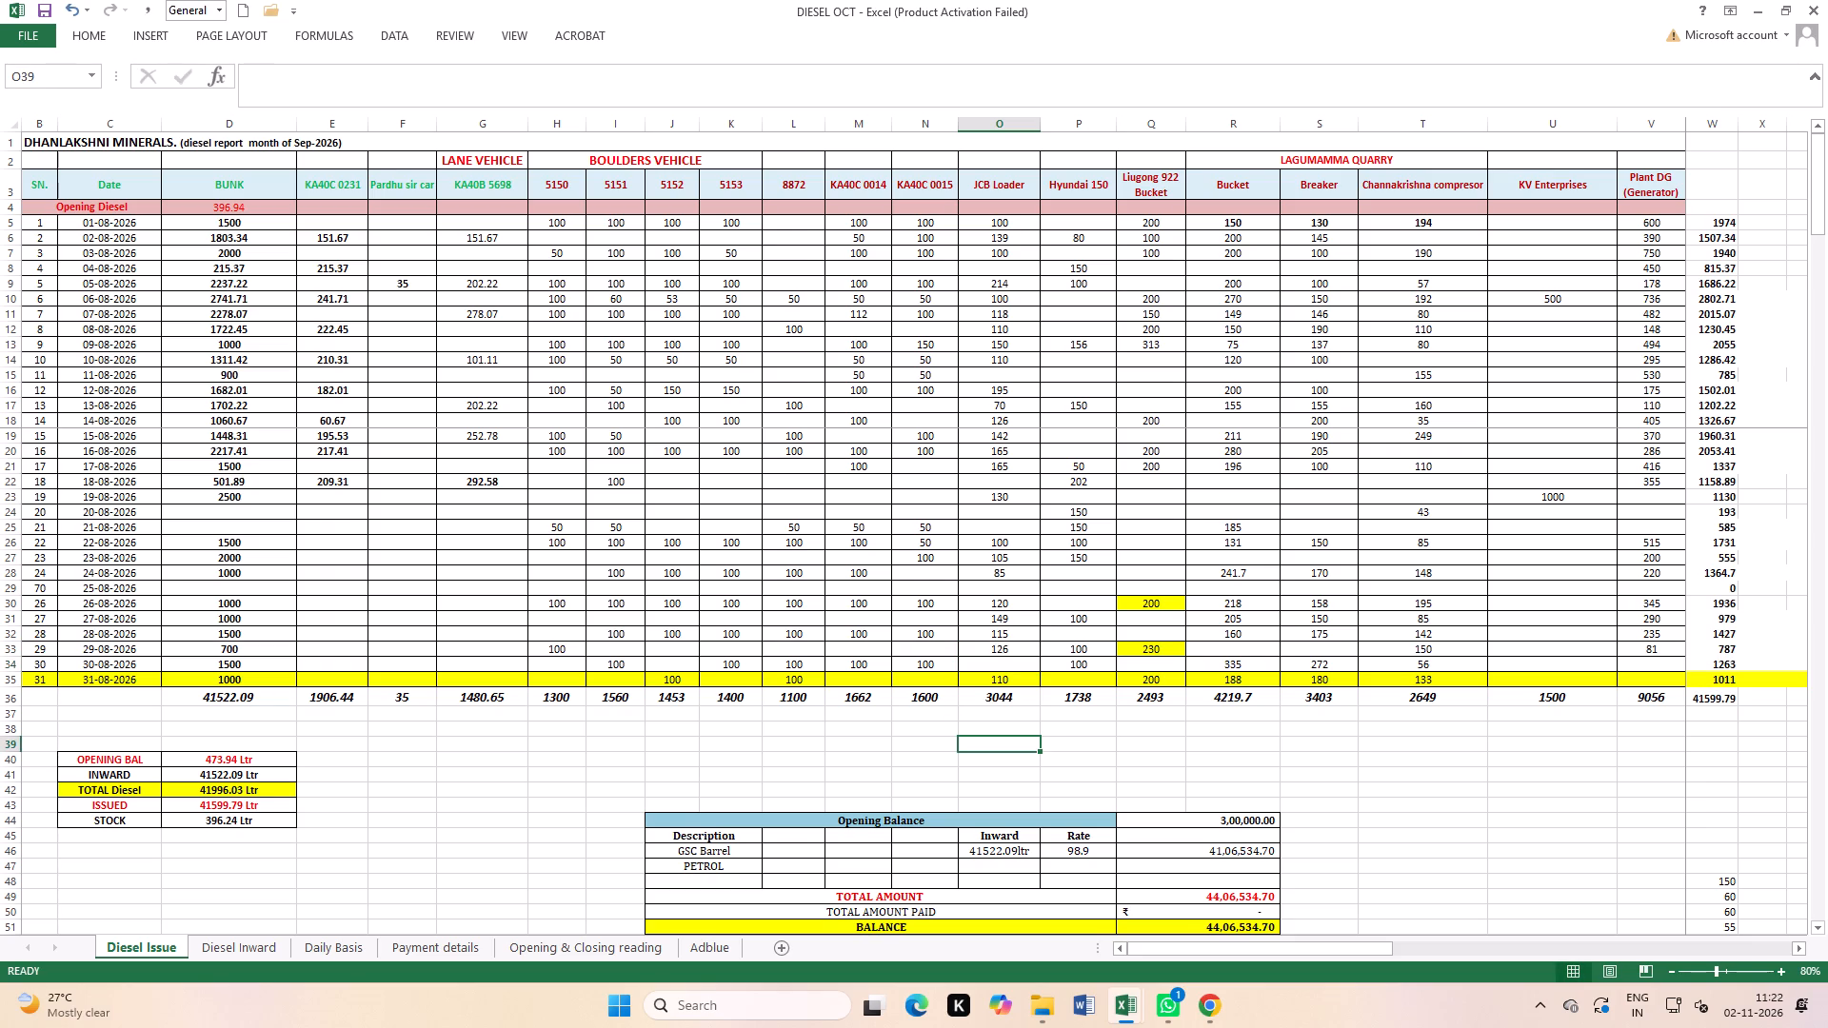
Save the DIESEL OCT workbook.
double_click(43, 10)
Set the Lagumamma Quarry Bucket diesel issue entry for 13-08-2026 to 200.
double_click(1267, 403)
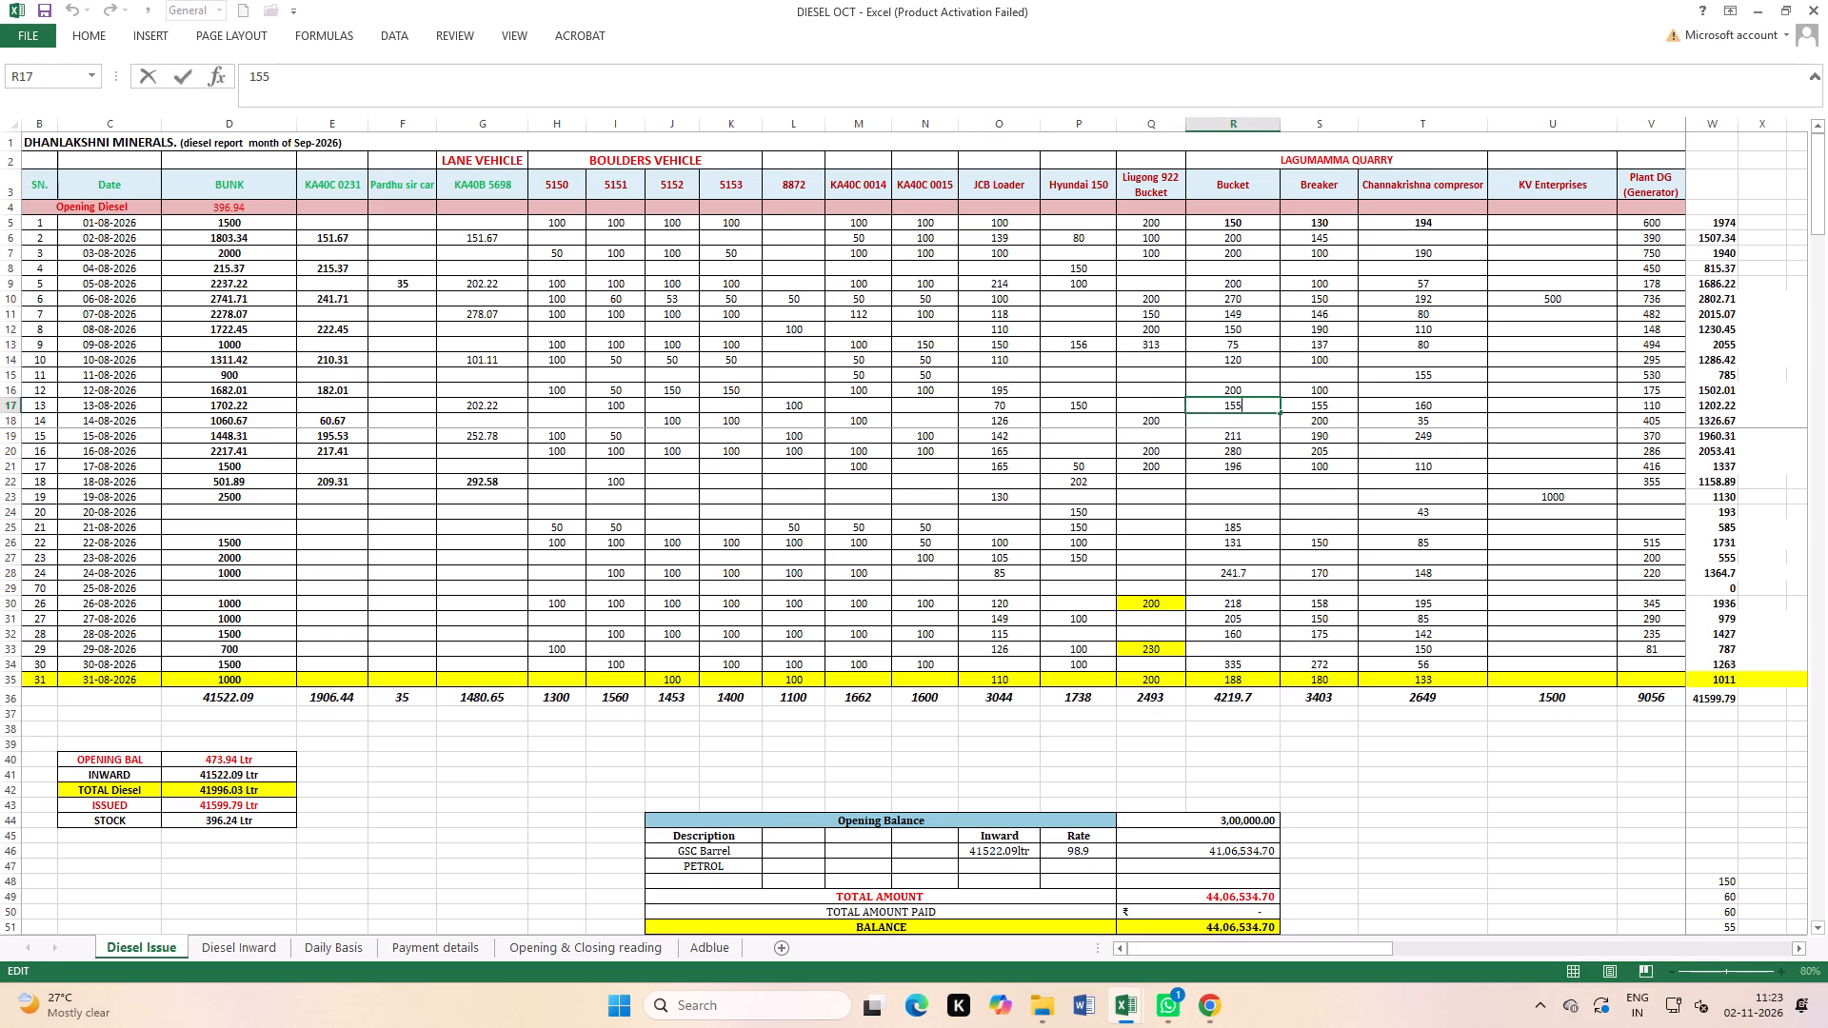
key("BackSpace")
key("BackSpace")
key("BackSpace")
type("200")
key("Return")
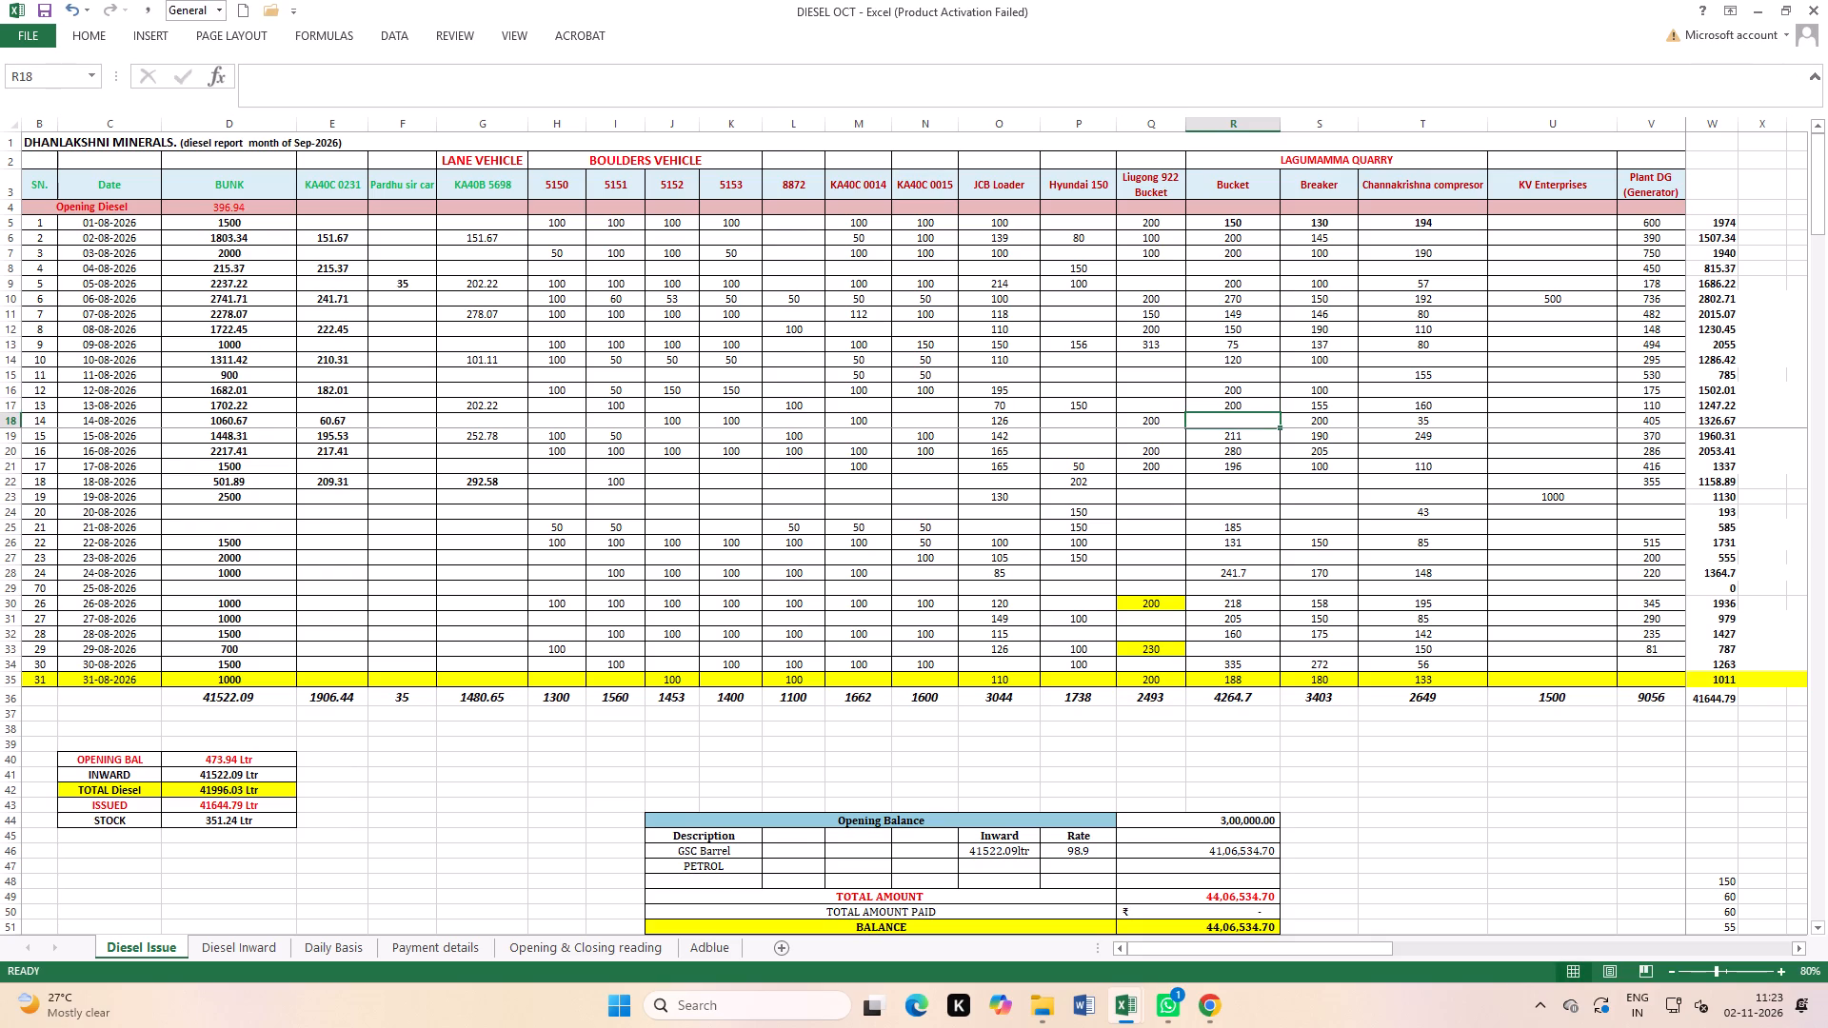
left_click(1320, 758)
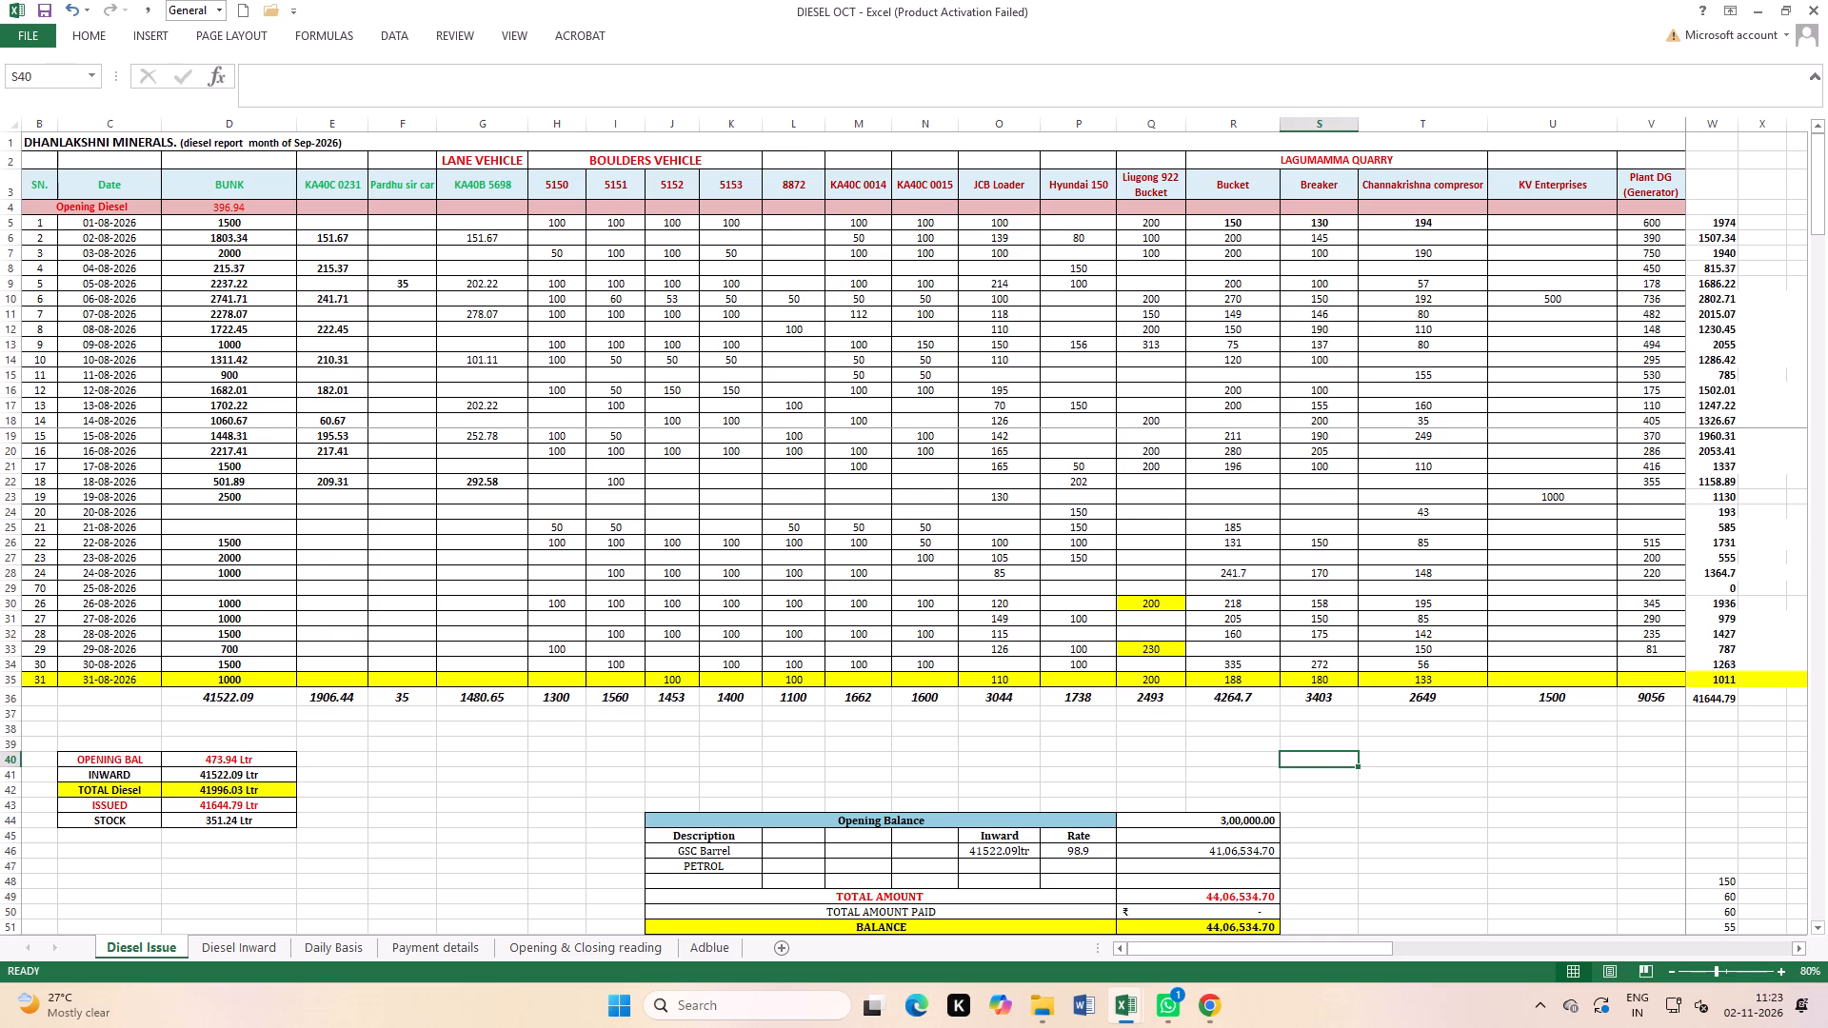
Set the Lagumamma Quarry Breaker diesel issue entry for 09-08-2026 to 147.
double_click(1333, 343)
key("BackSpace")
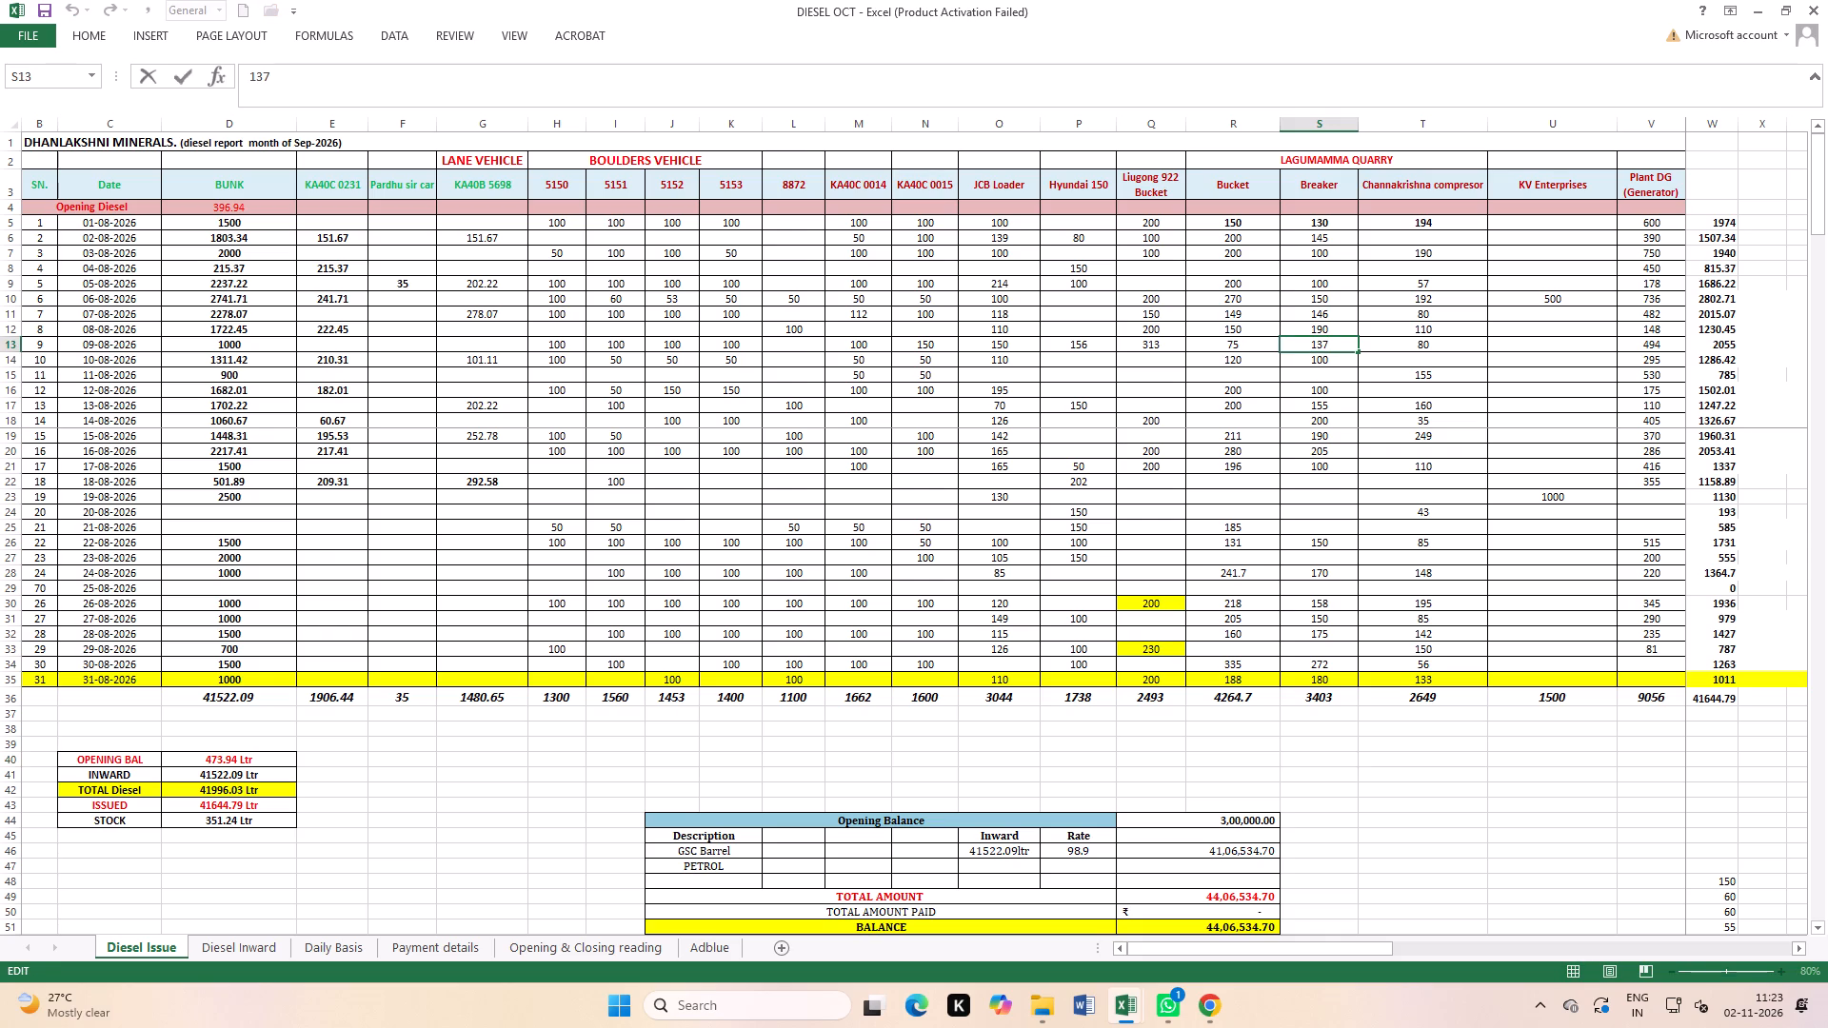
key("BackSpace")
type("47")
key("Return")
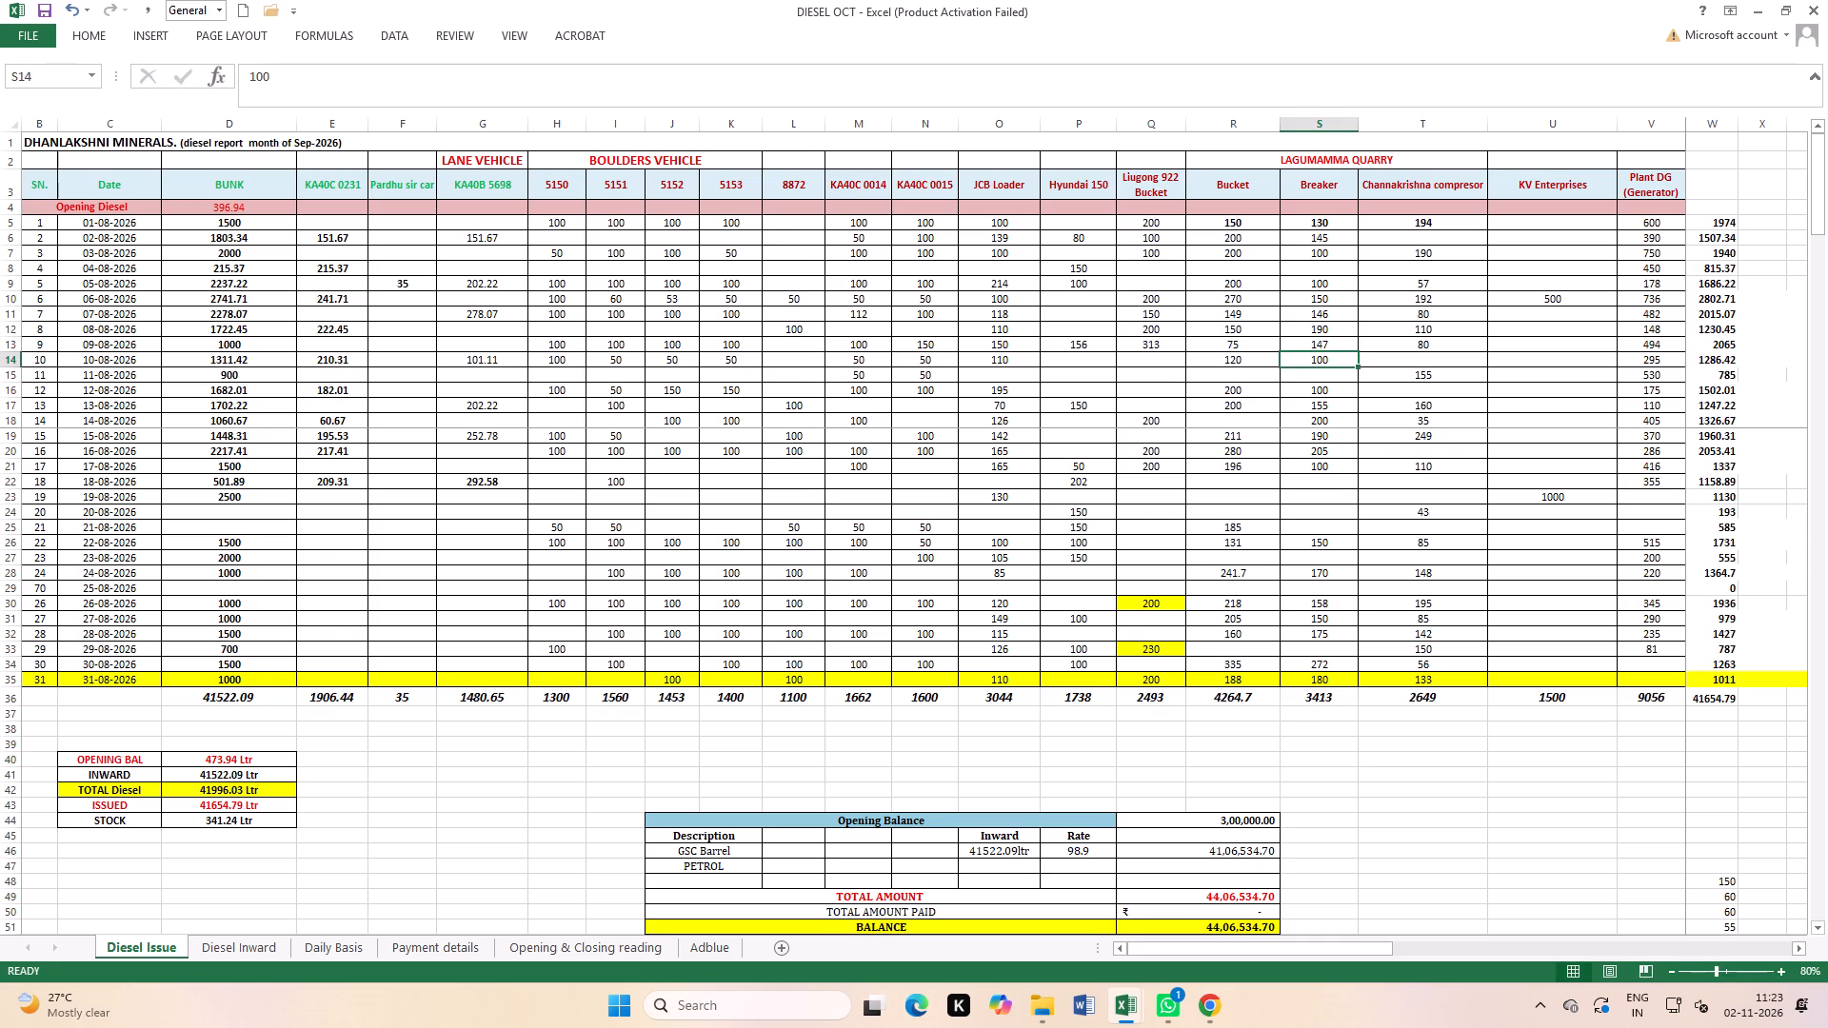
left_click(1438, 741)
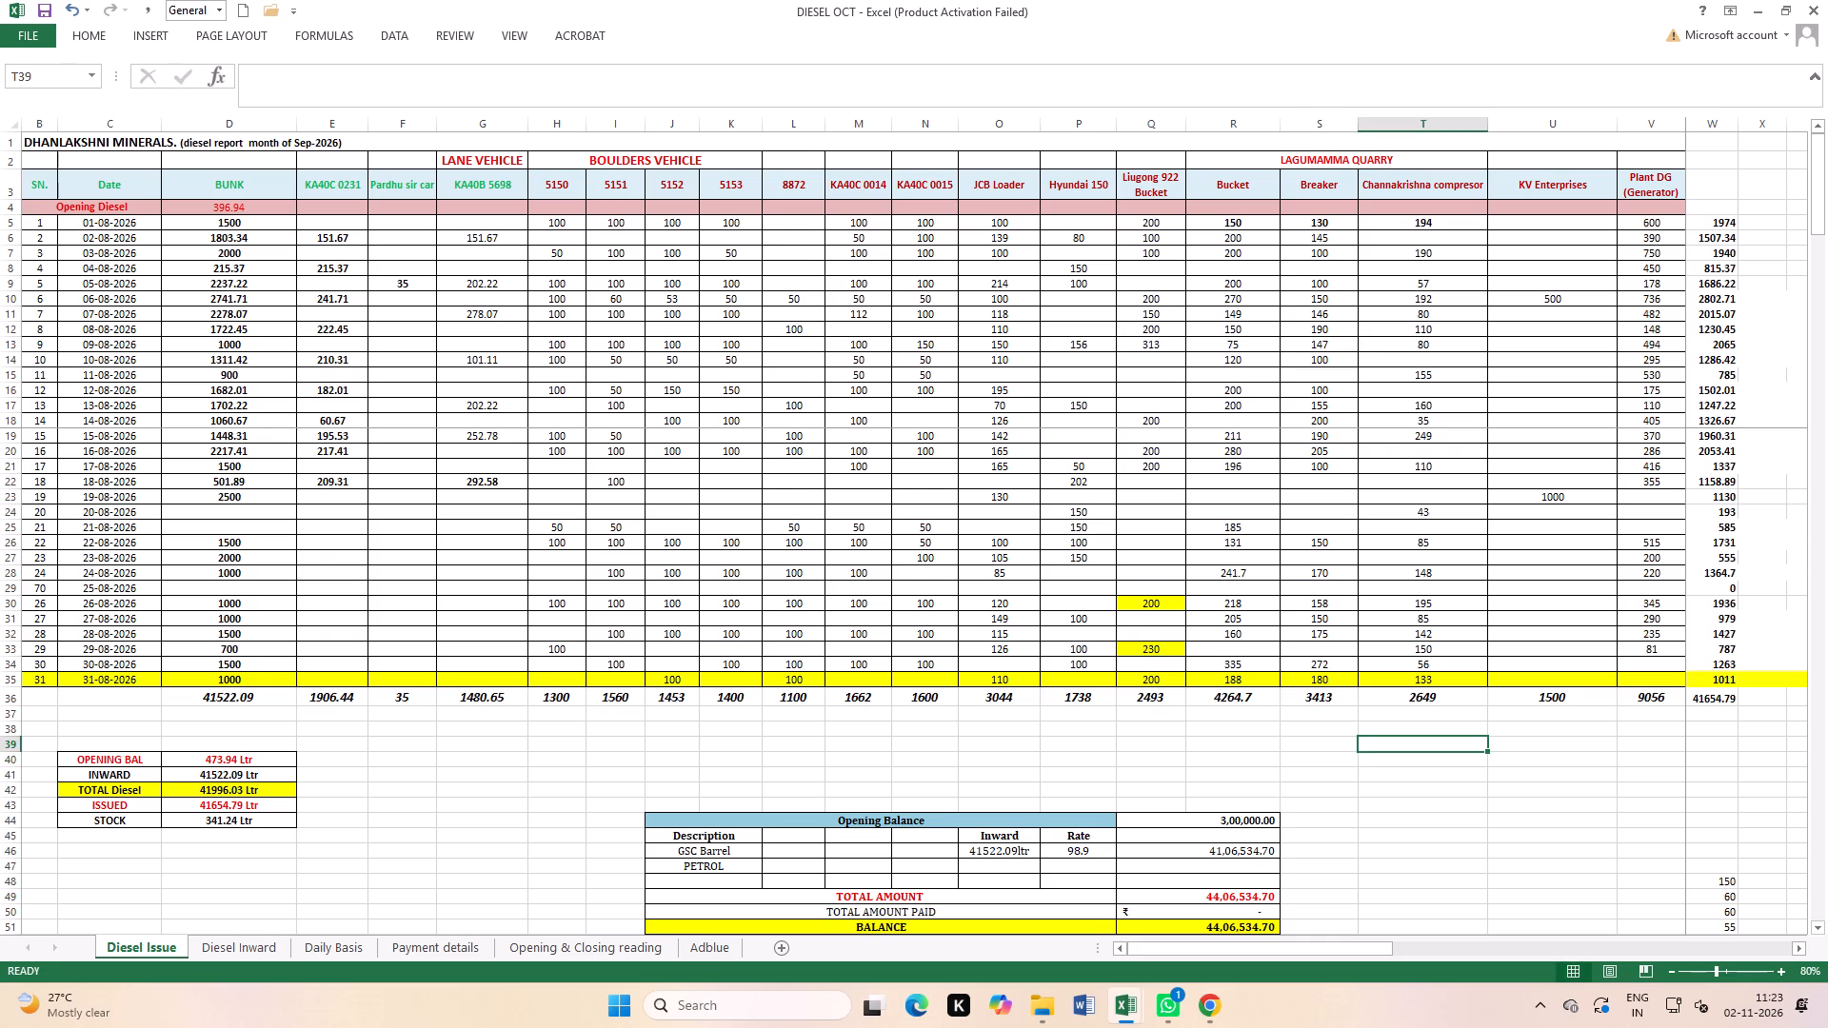
Save the DIESEL OCT workbook with the edited Bucket and Breaker entries.
double_click(49, 6)
triple_click(44, 9)
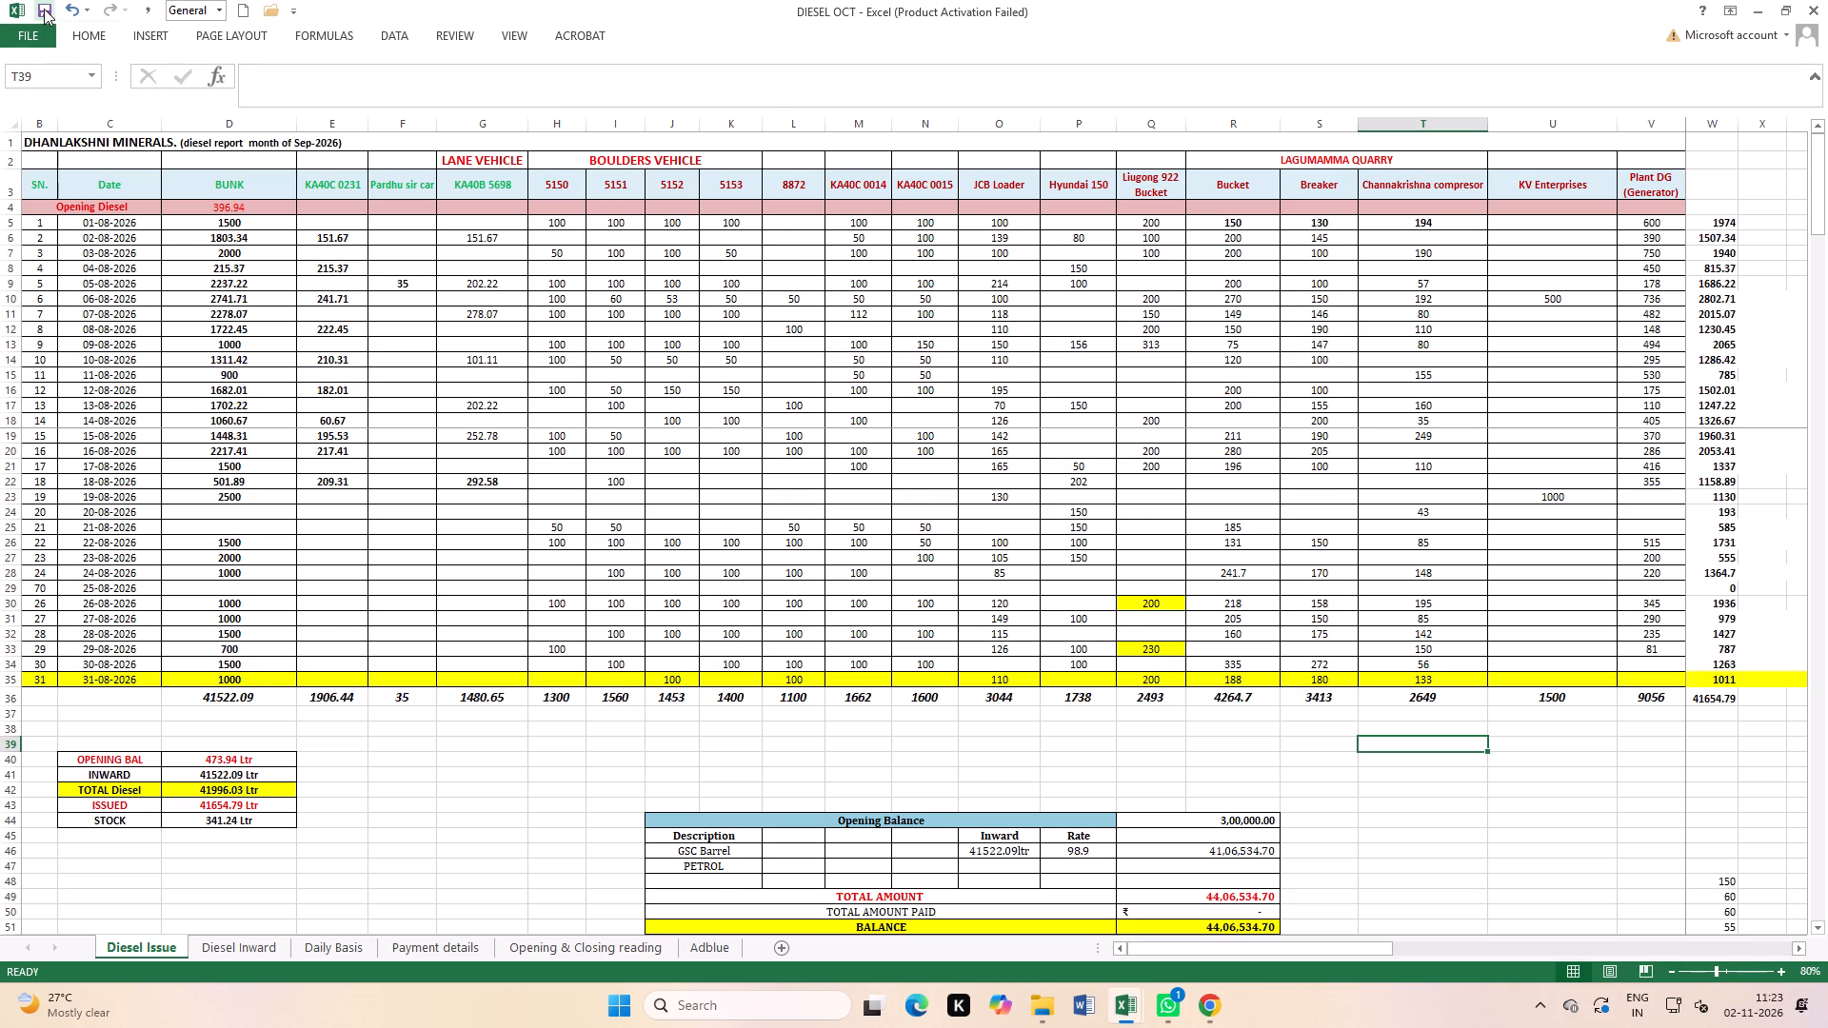
left_click(44, 9)
Look over the vehicle readings on the Opening & Closing reading sheet and return to the Diesel Issue sheet.
left_click(563, 944)
scroll(576, 791, "up", 4)
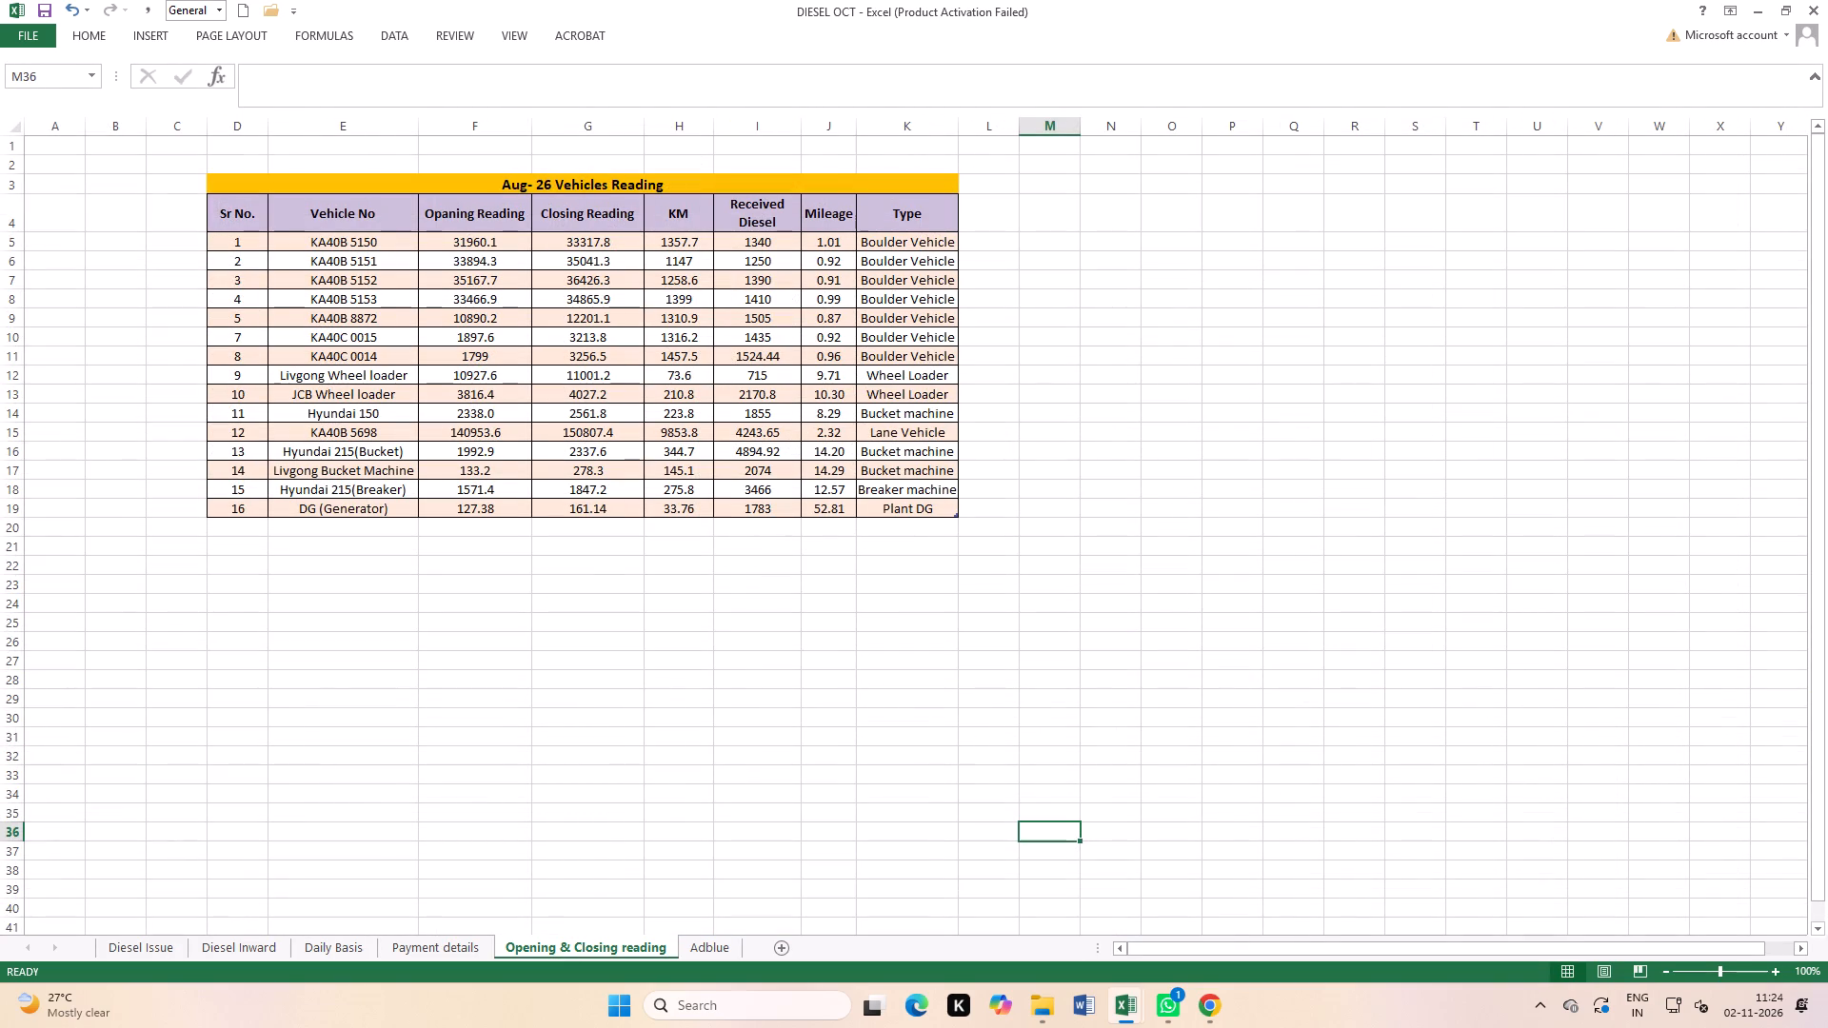
left_click(164, 943)
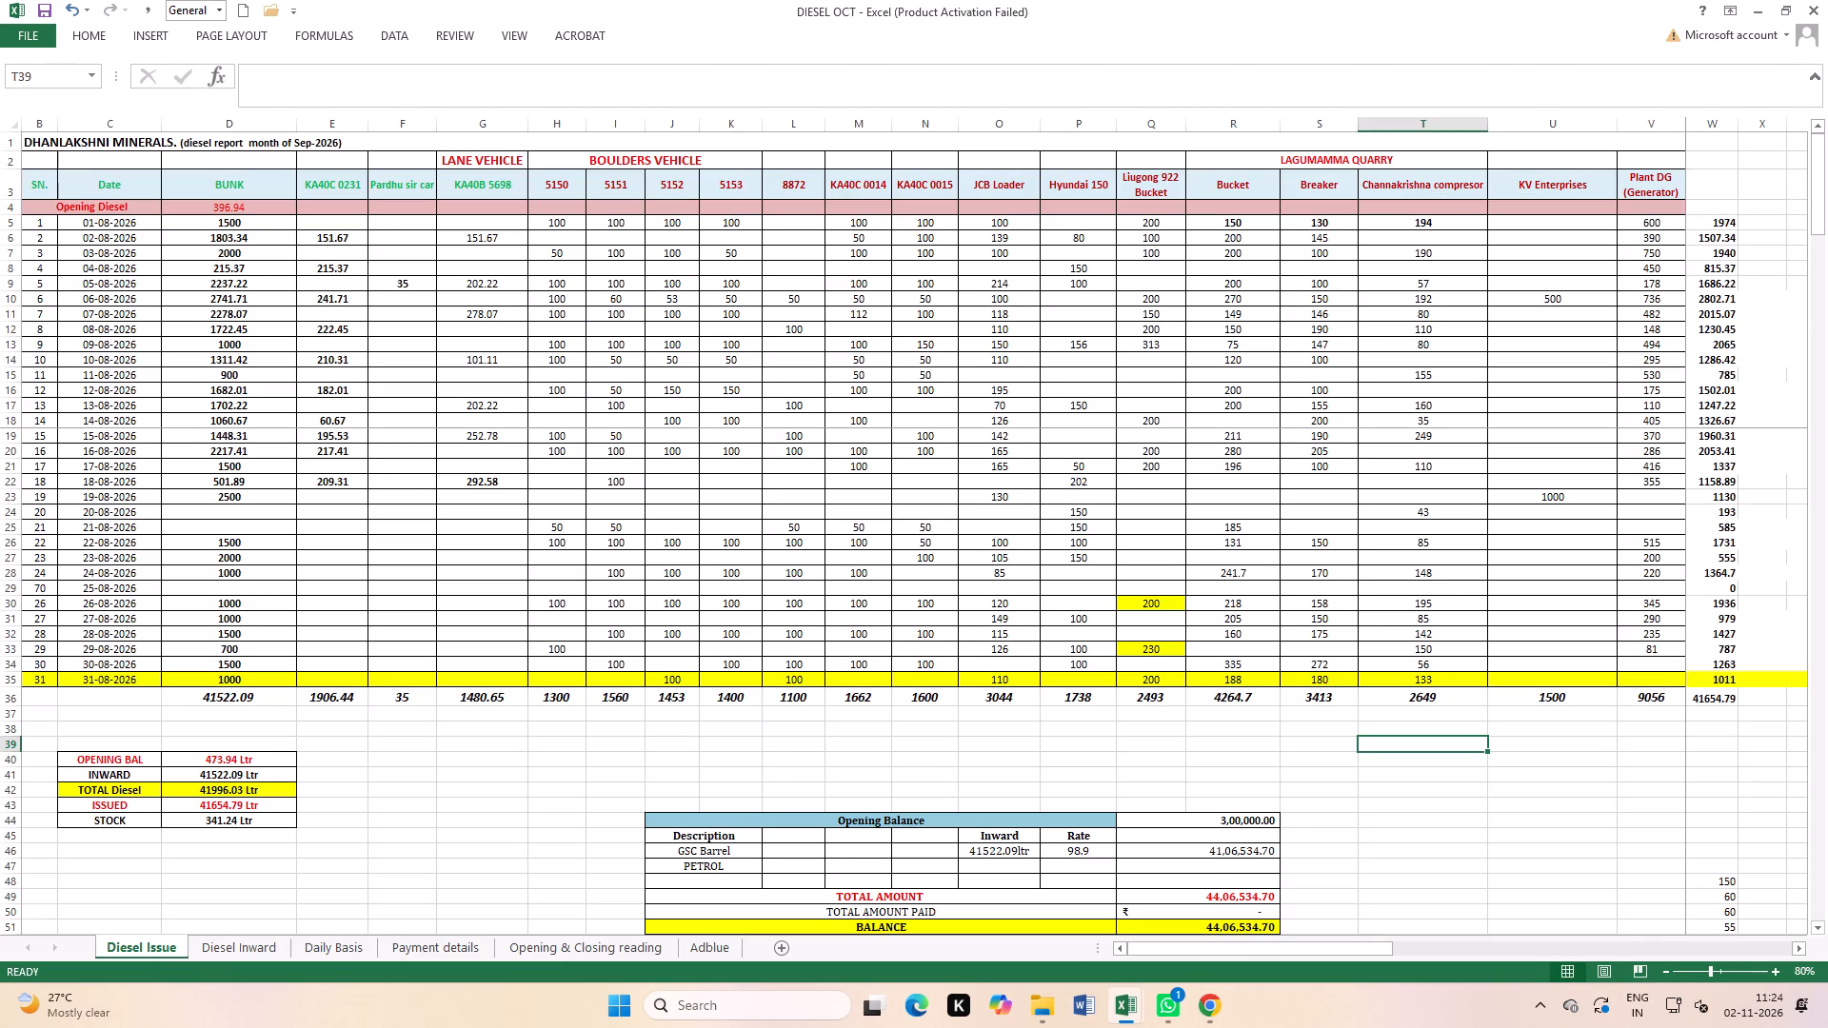
left_click(567, 812)
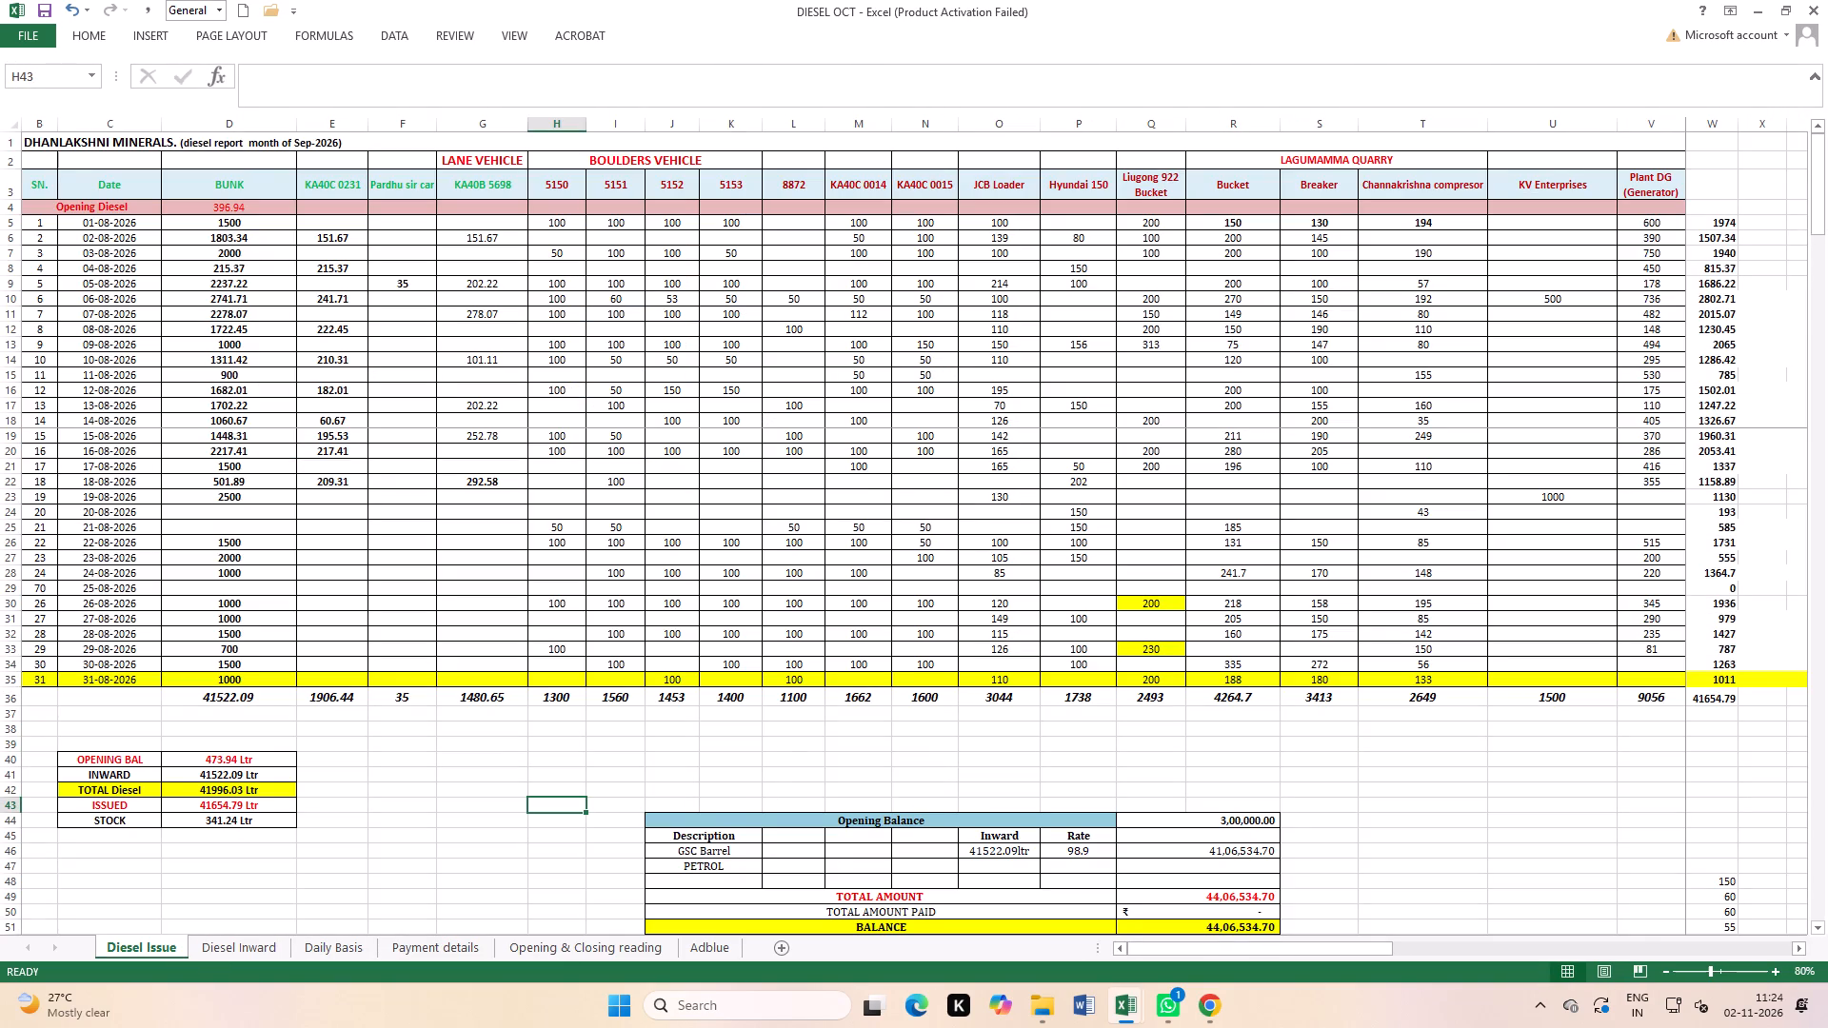
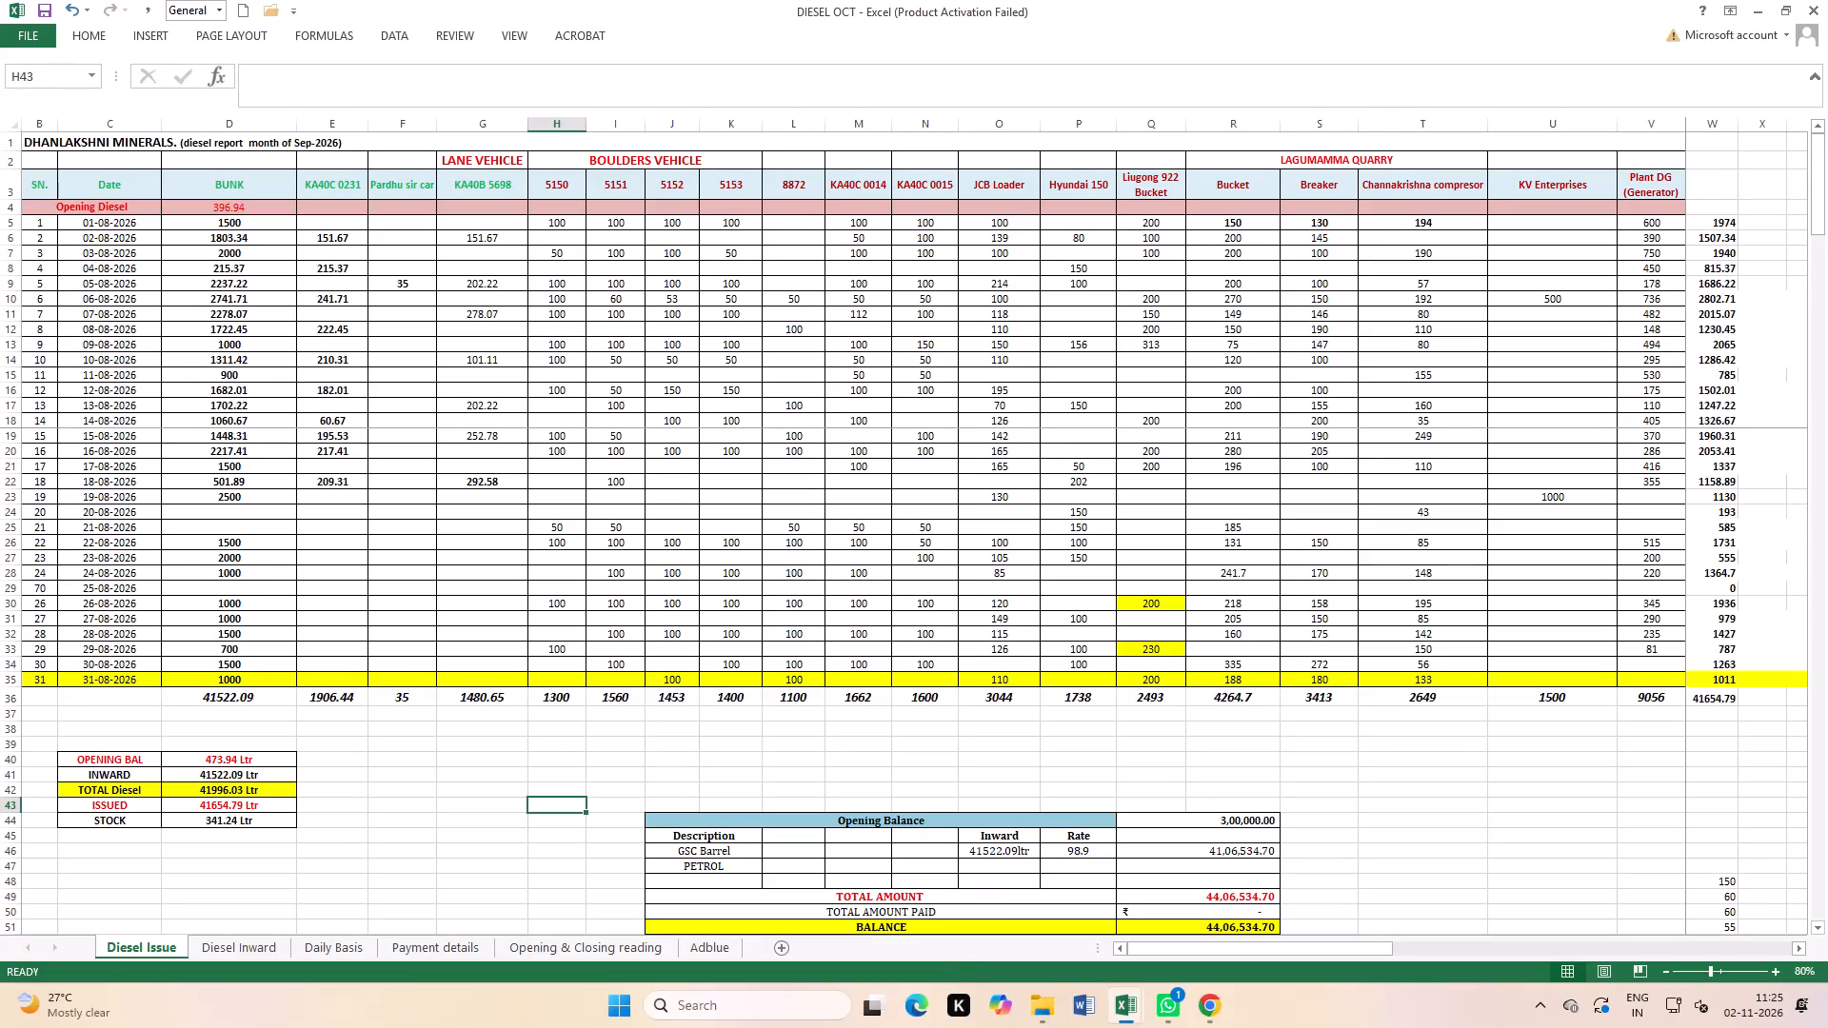
Check the formula behind the JCB Loader column's total in the Diesel Issue sheet.
left_click(1023, 695)
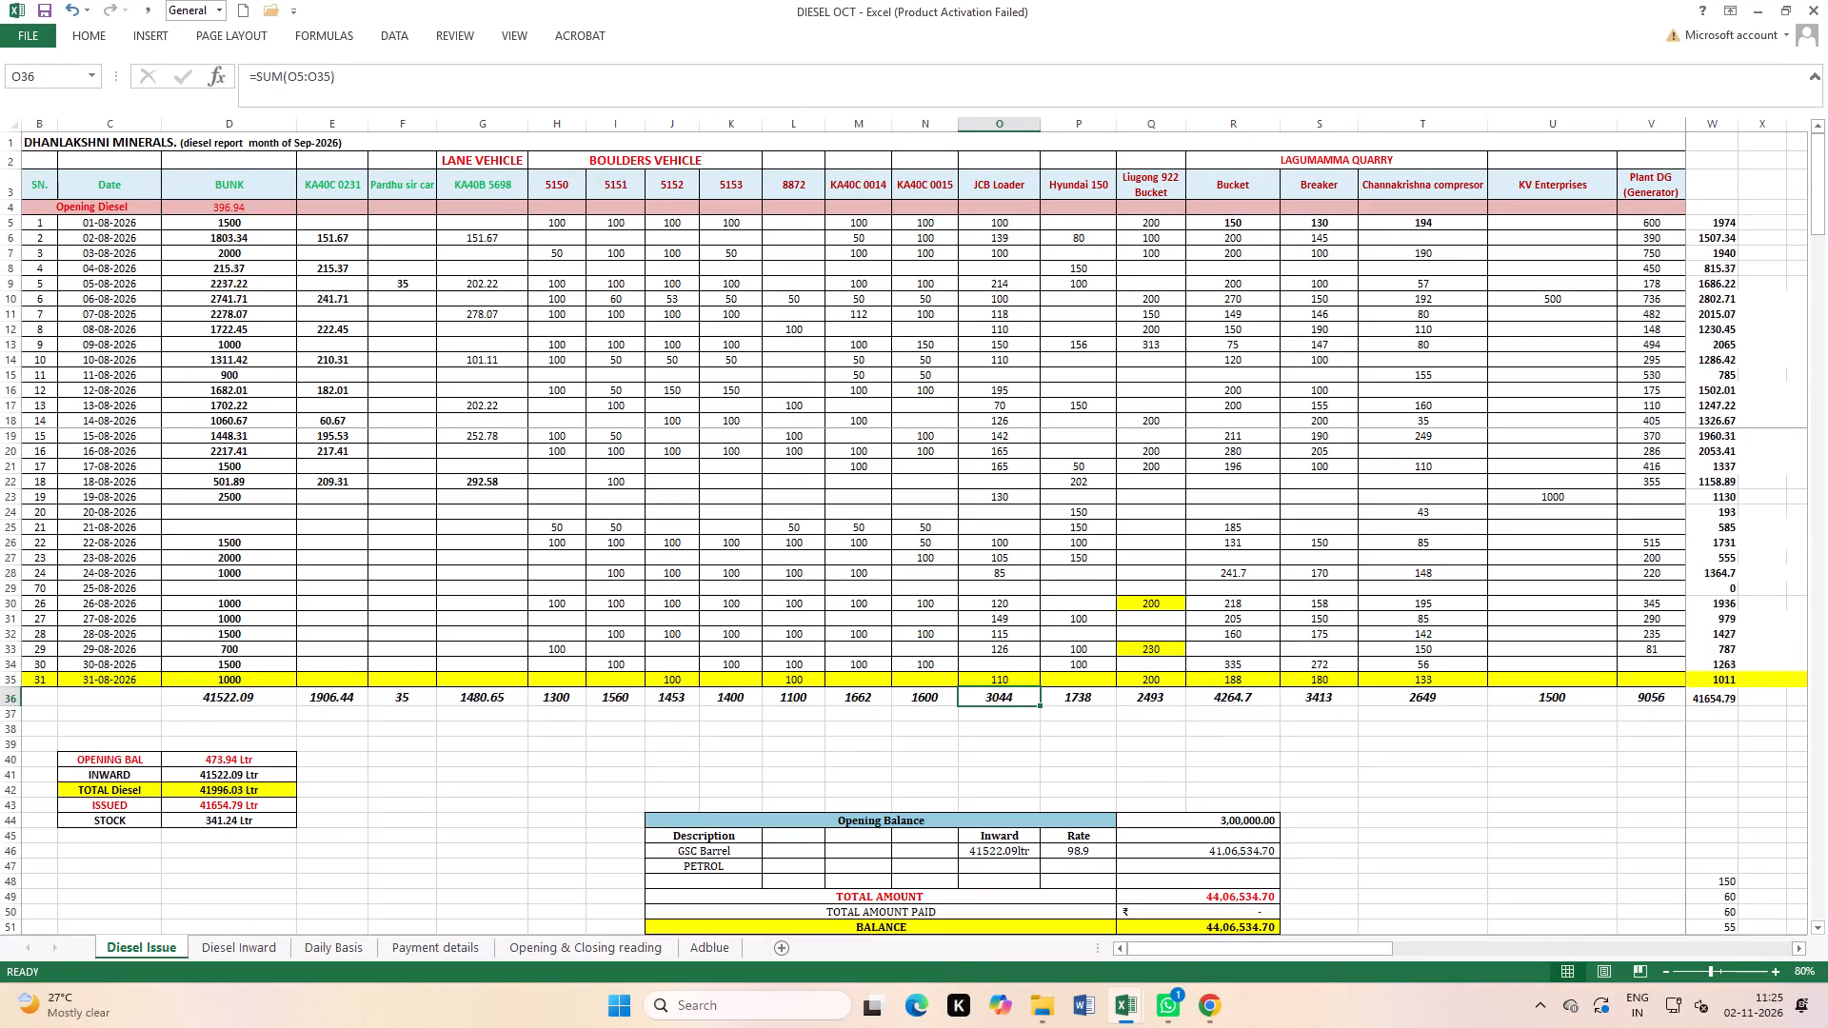
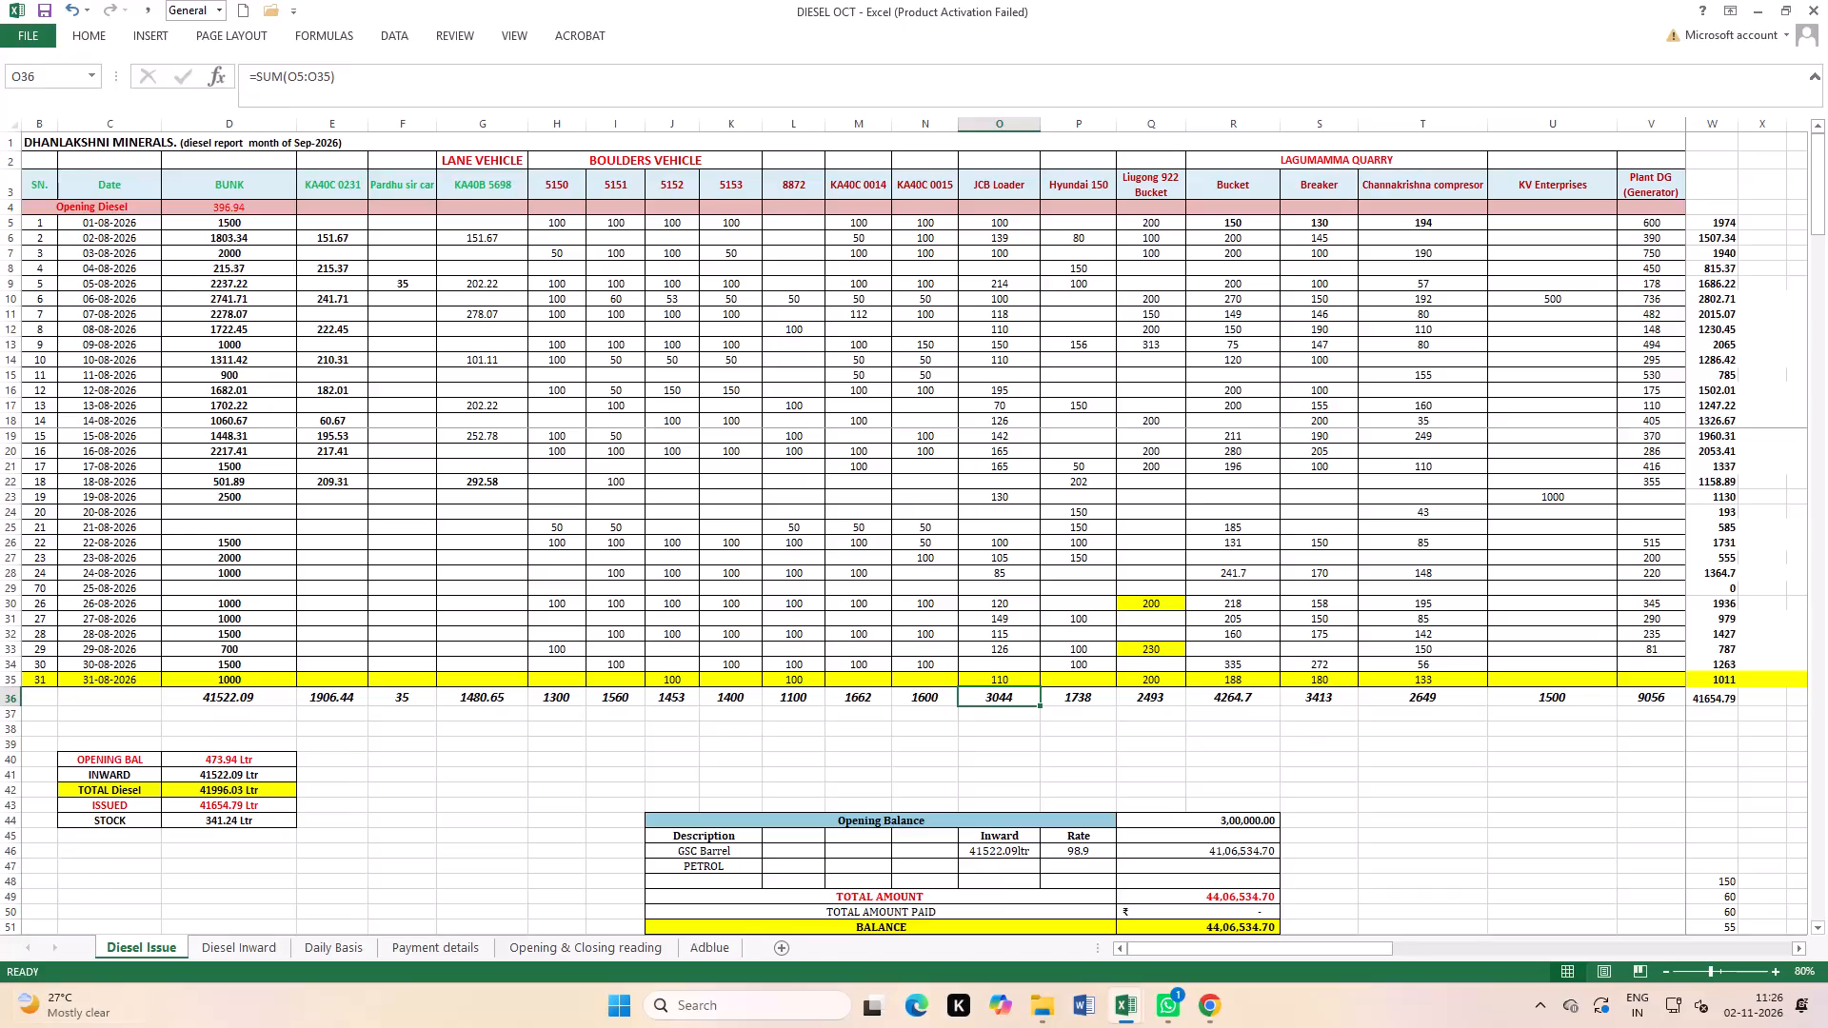
Review the opening readings of the Aug- 26 Vehicles Reading table in the Opening & Closing reading sheet.
scroll(1096, 742, "up", 3)
left_click(591, 943)
scroll(584, 671, "up", 7)
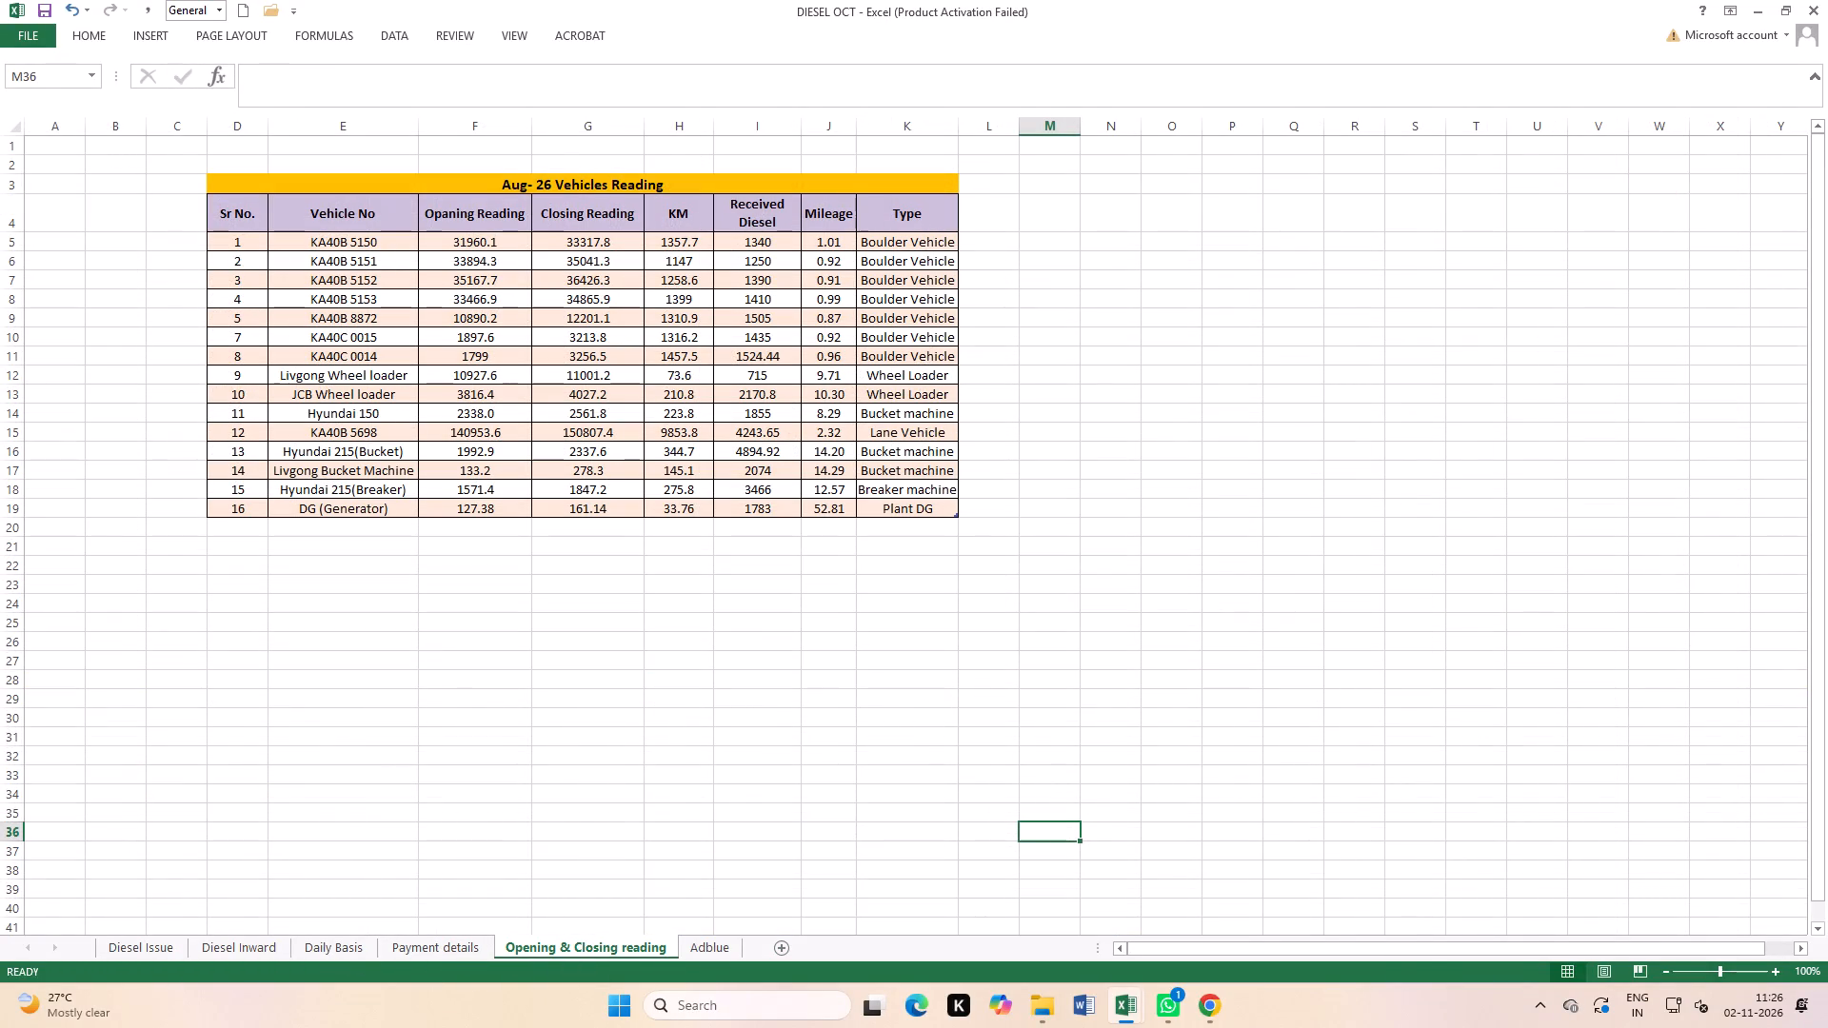
left_click_drag(505, 239, 510, 503)
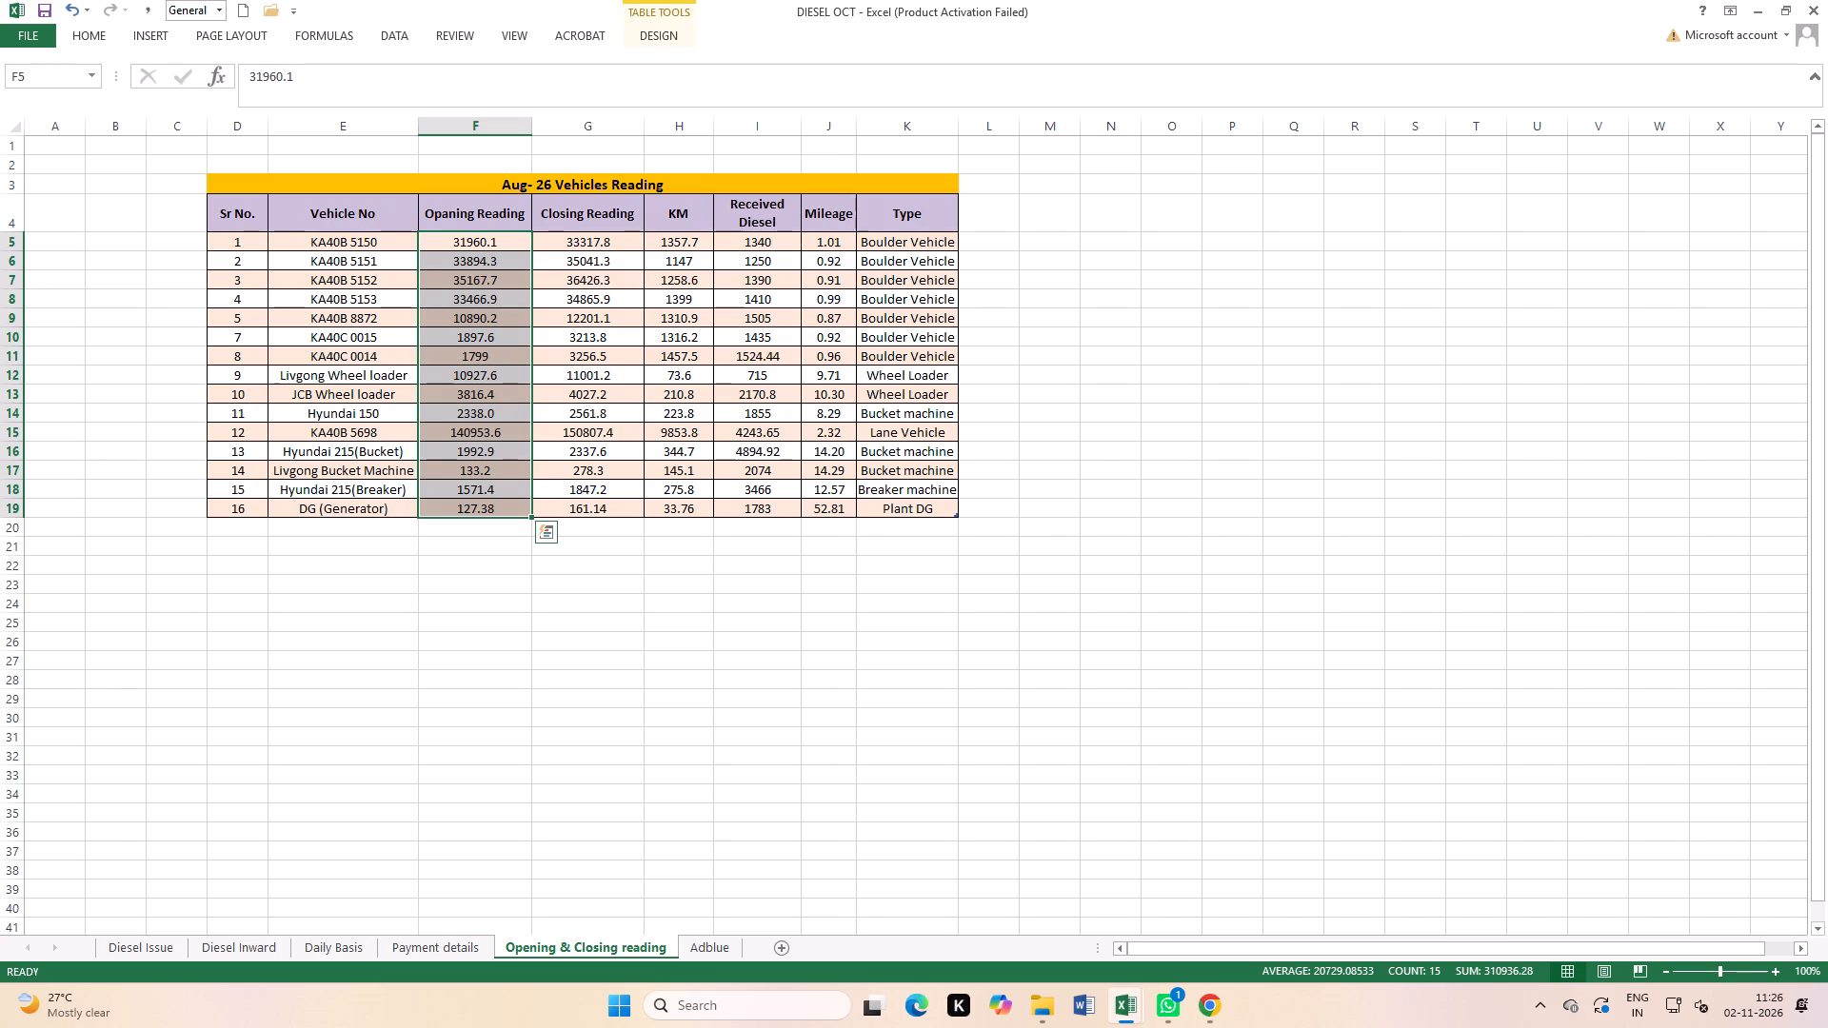
left_click(800, 650)
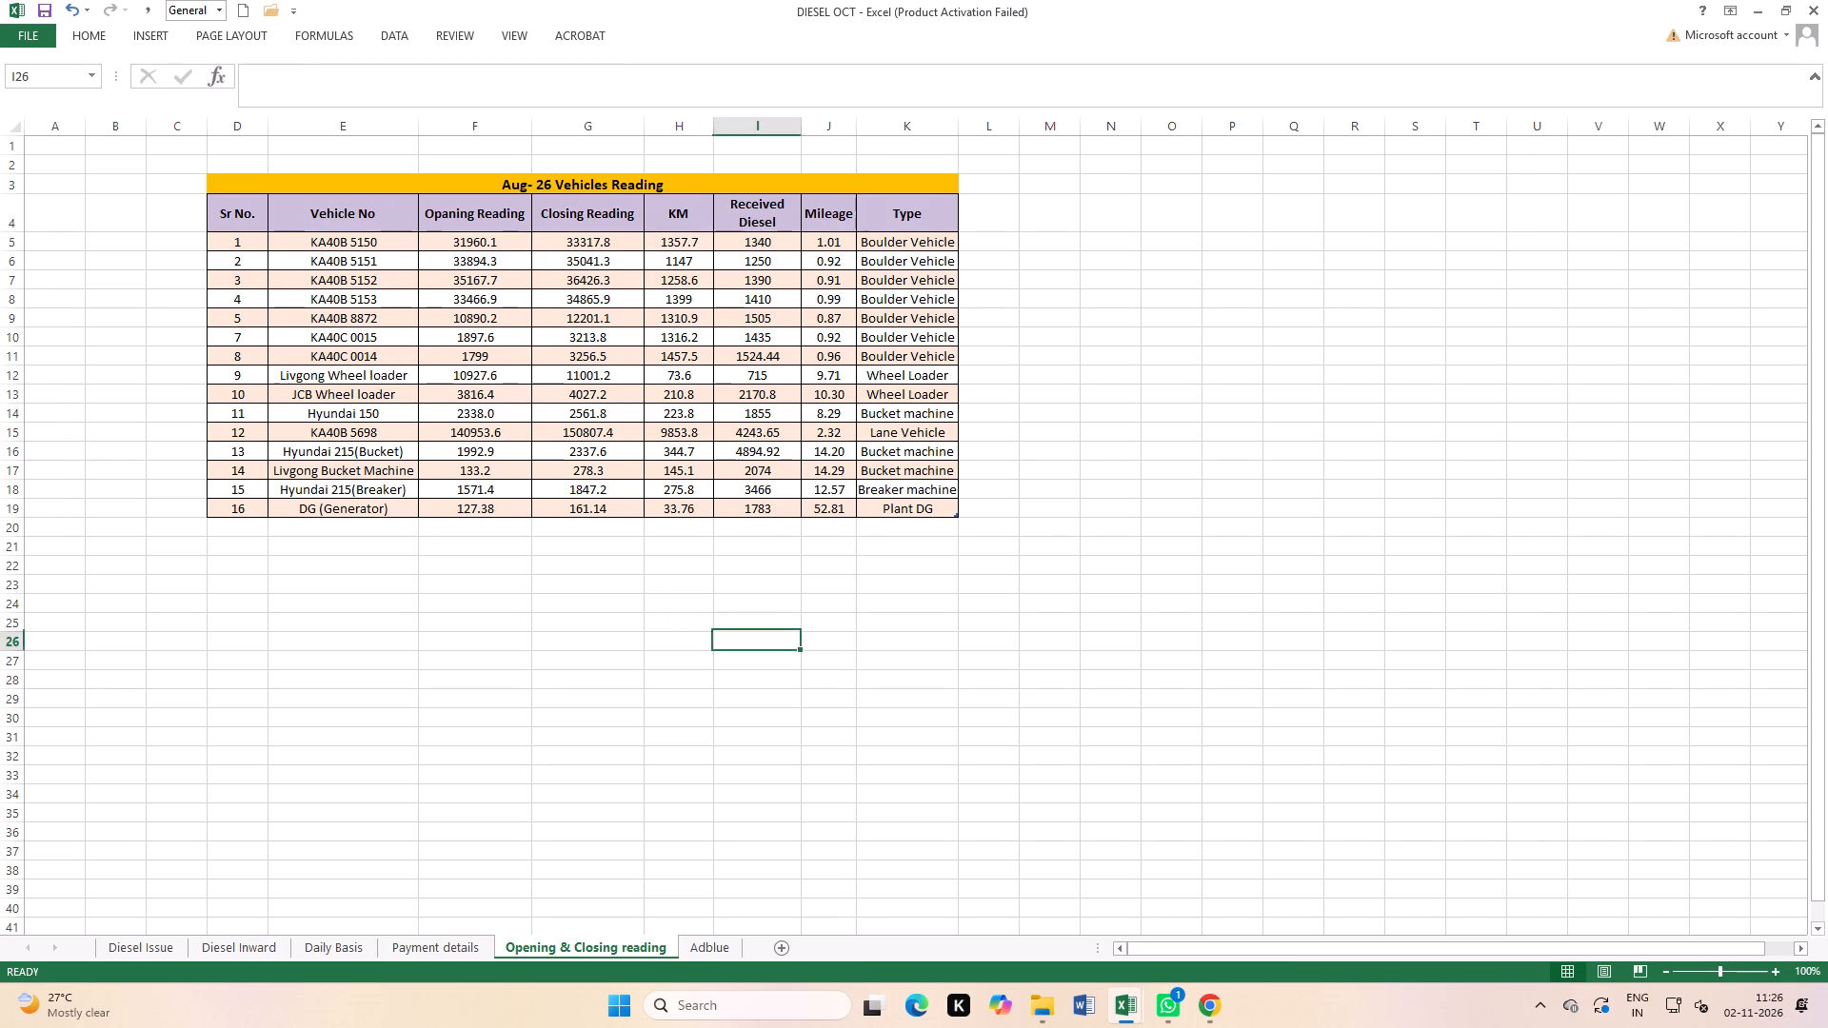
Save the DIESEL OCT workbook.
double_click(45, 14)
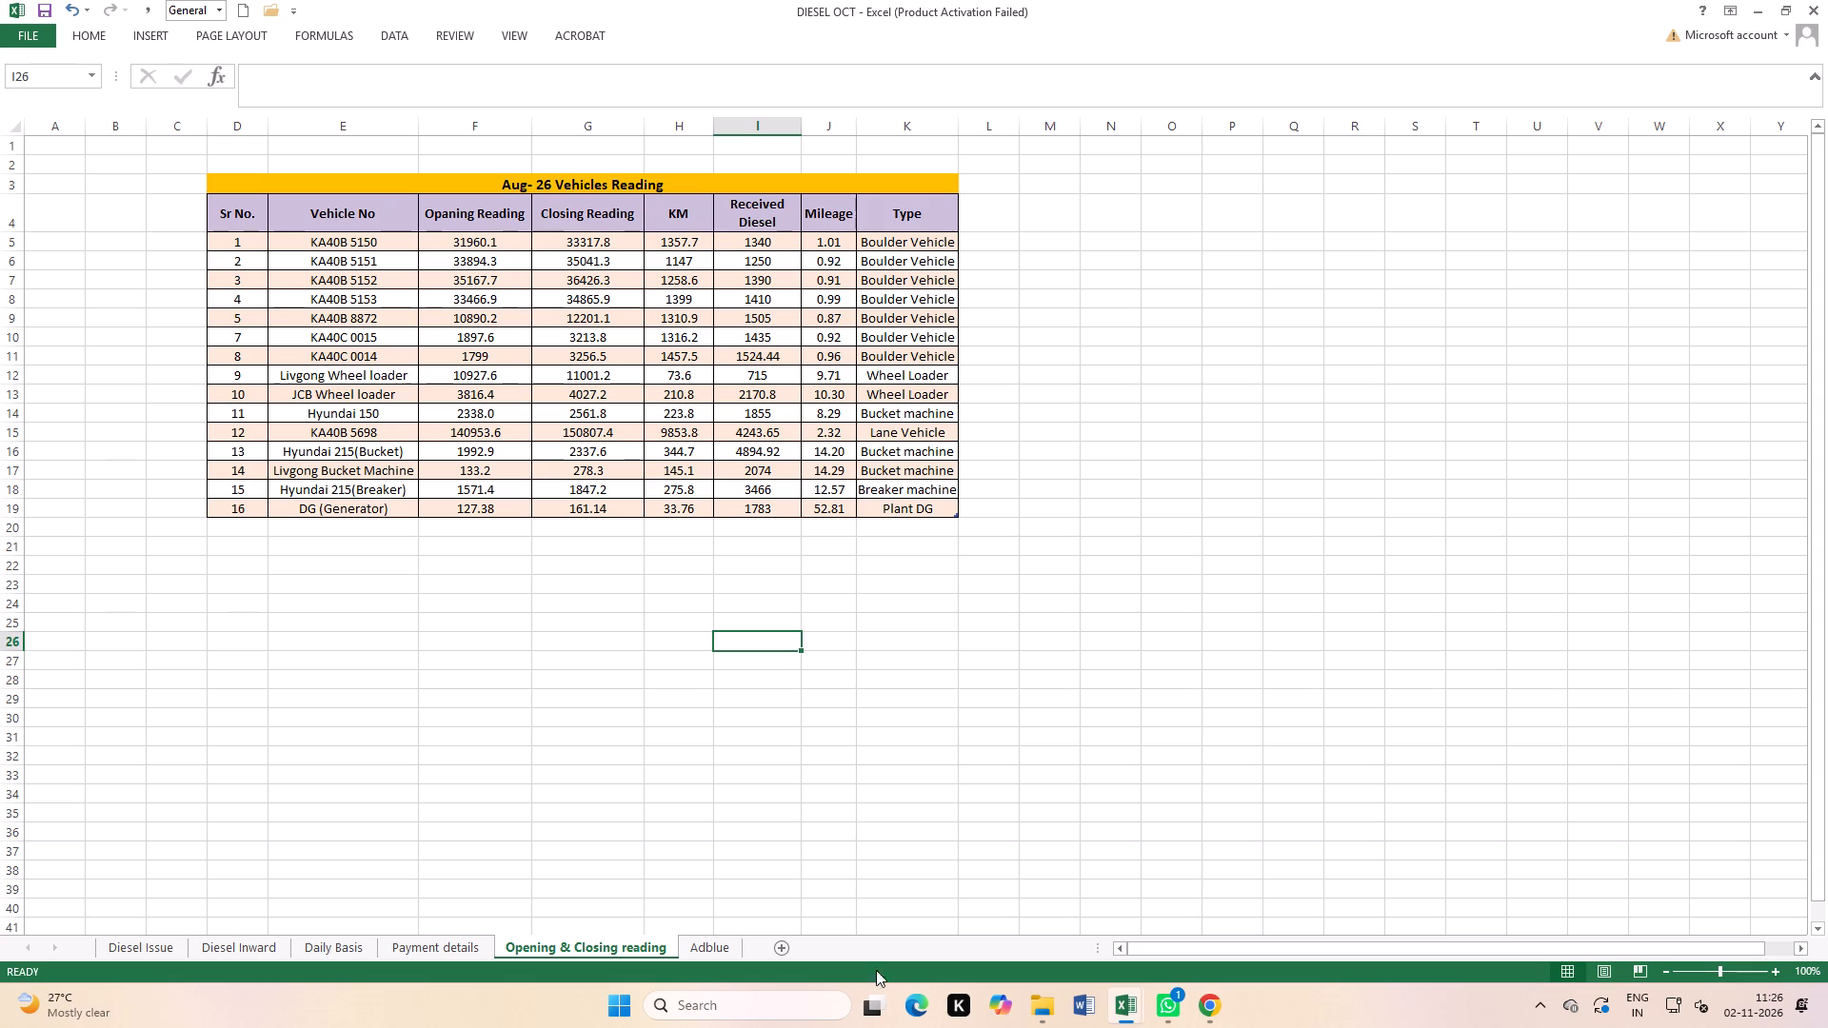
Open the Diesel sep-26 workbook from the Minerals Diesel folder, enable its content and show its Opening & Closing reading sheet.
left_click(1037, 1008)
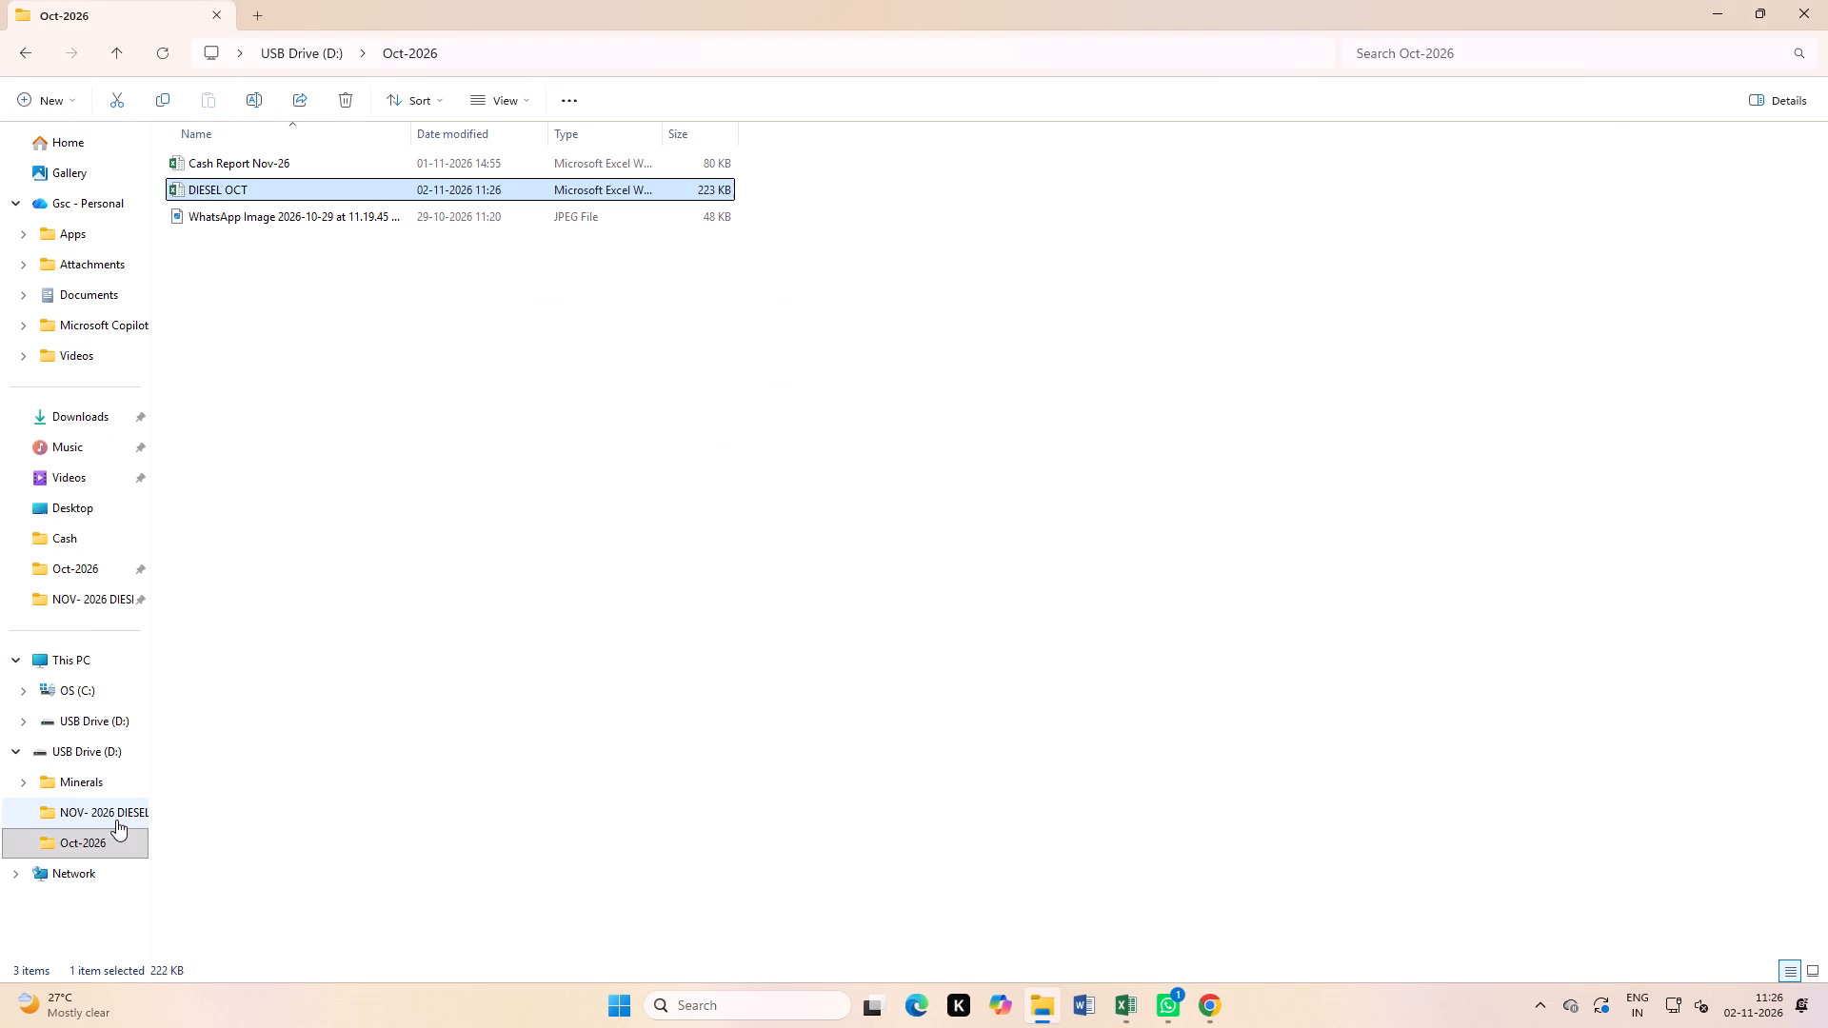
left_click(116, 820)
left_click(114, 789)
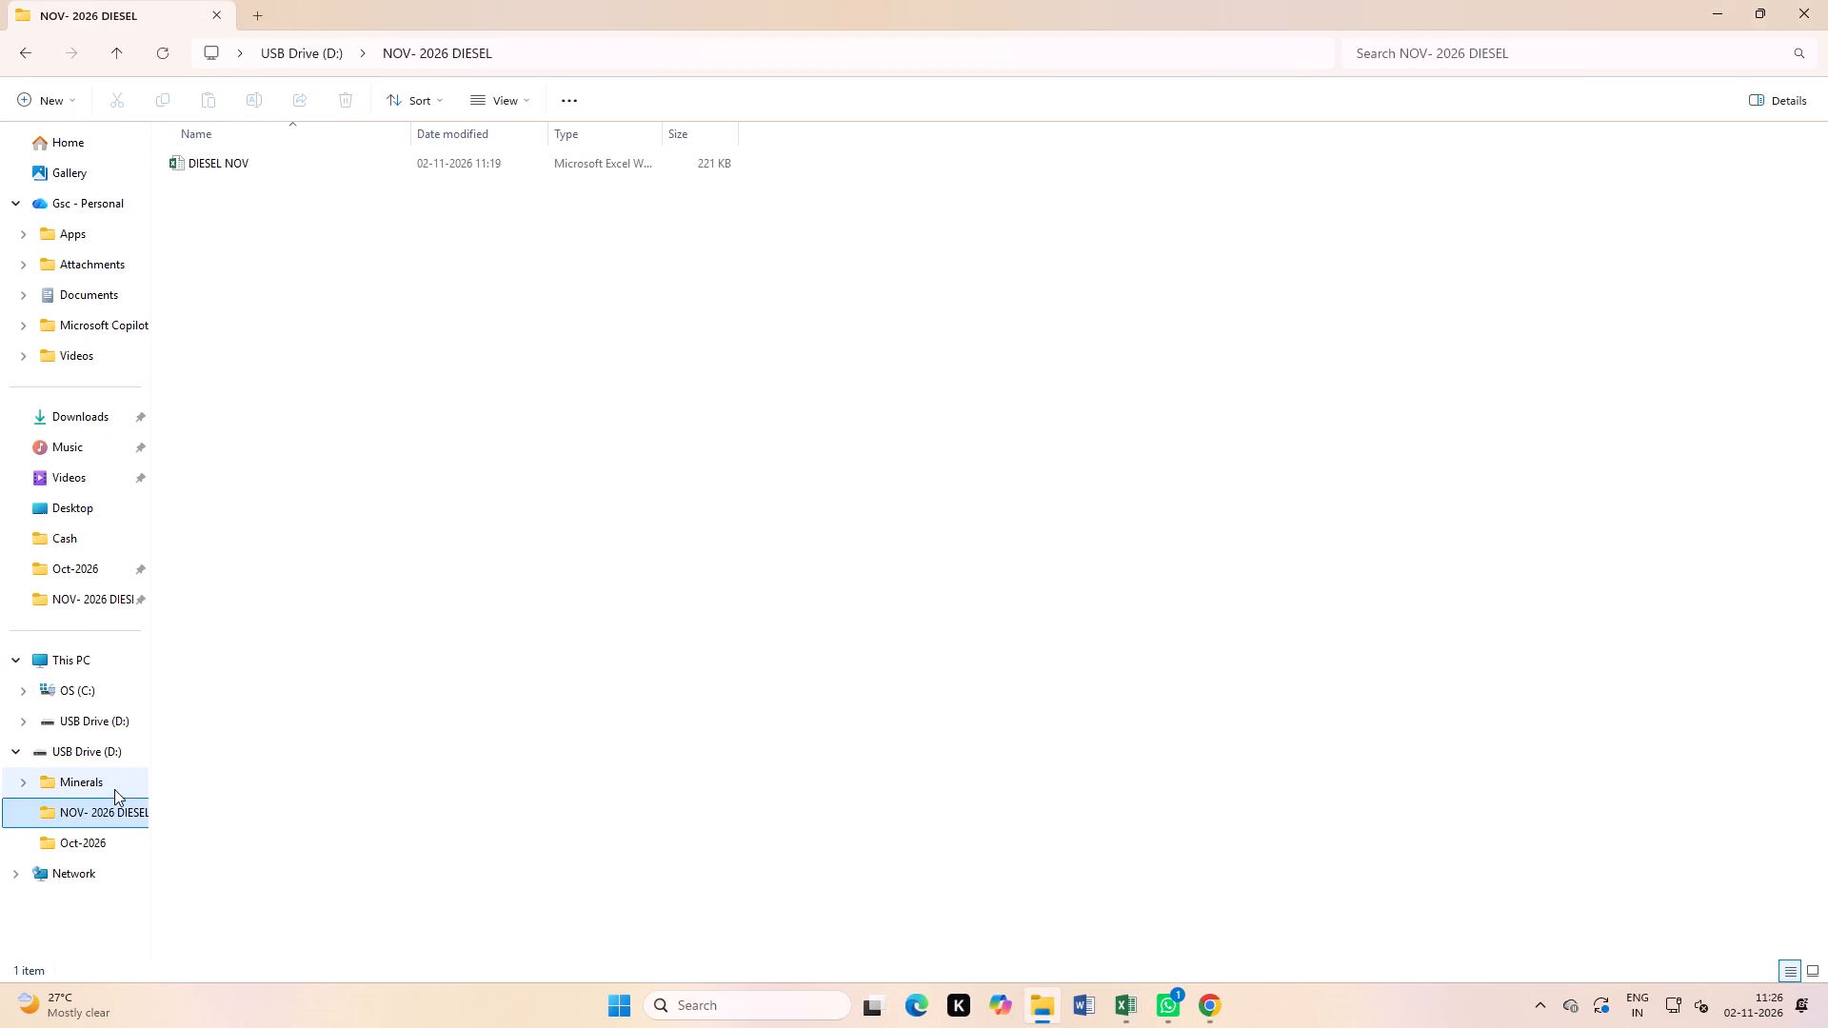
double_click(234, 240)
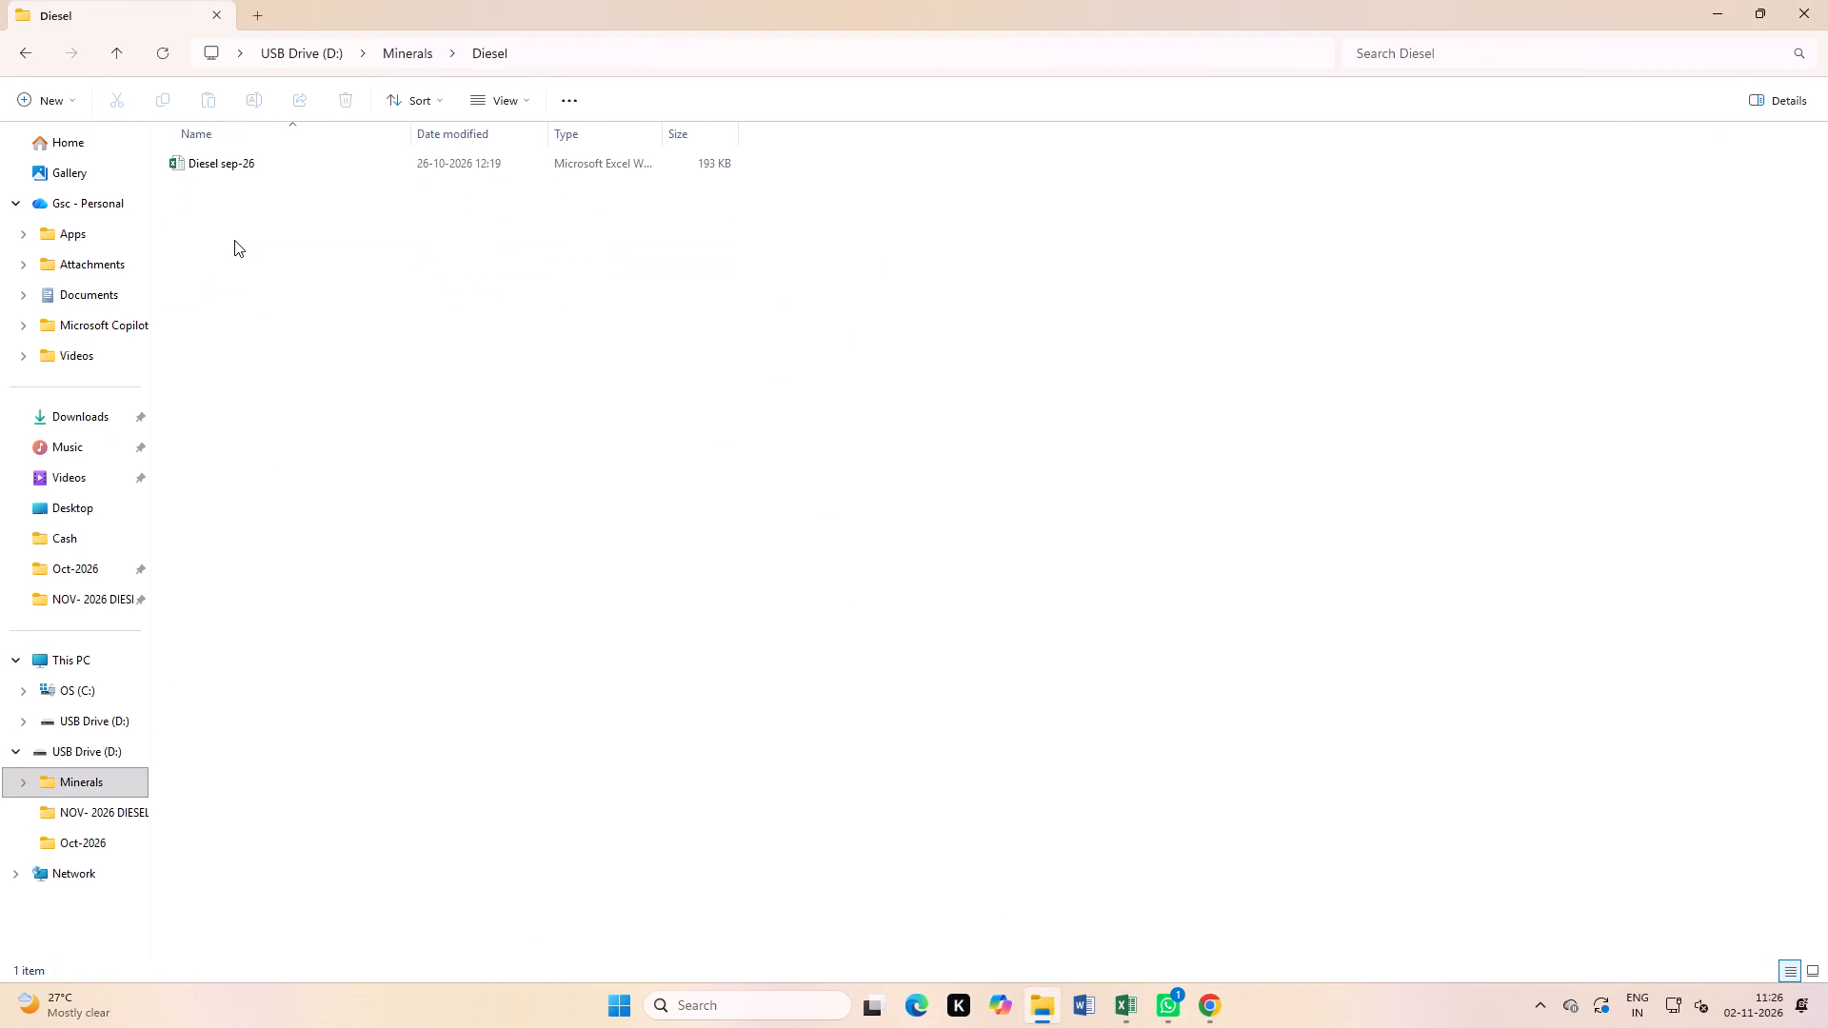
double_click(324, 173)
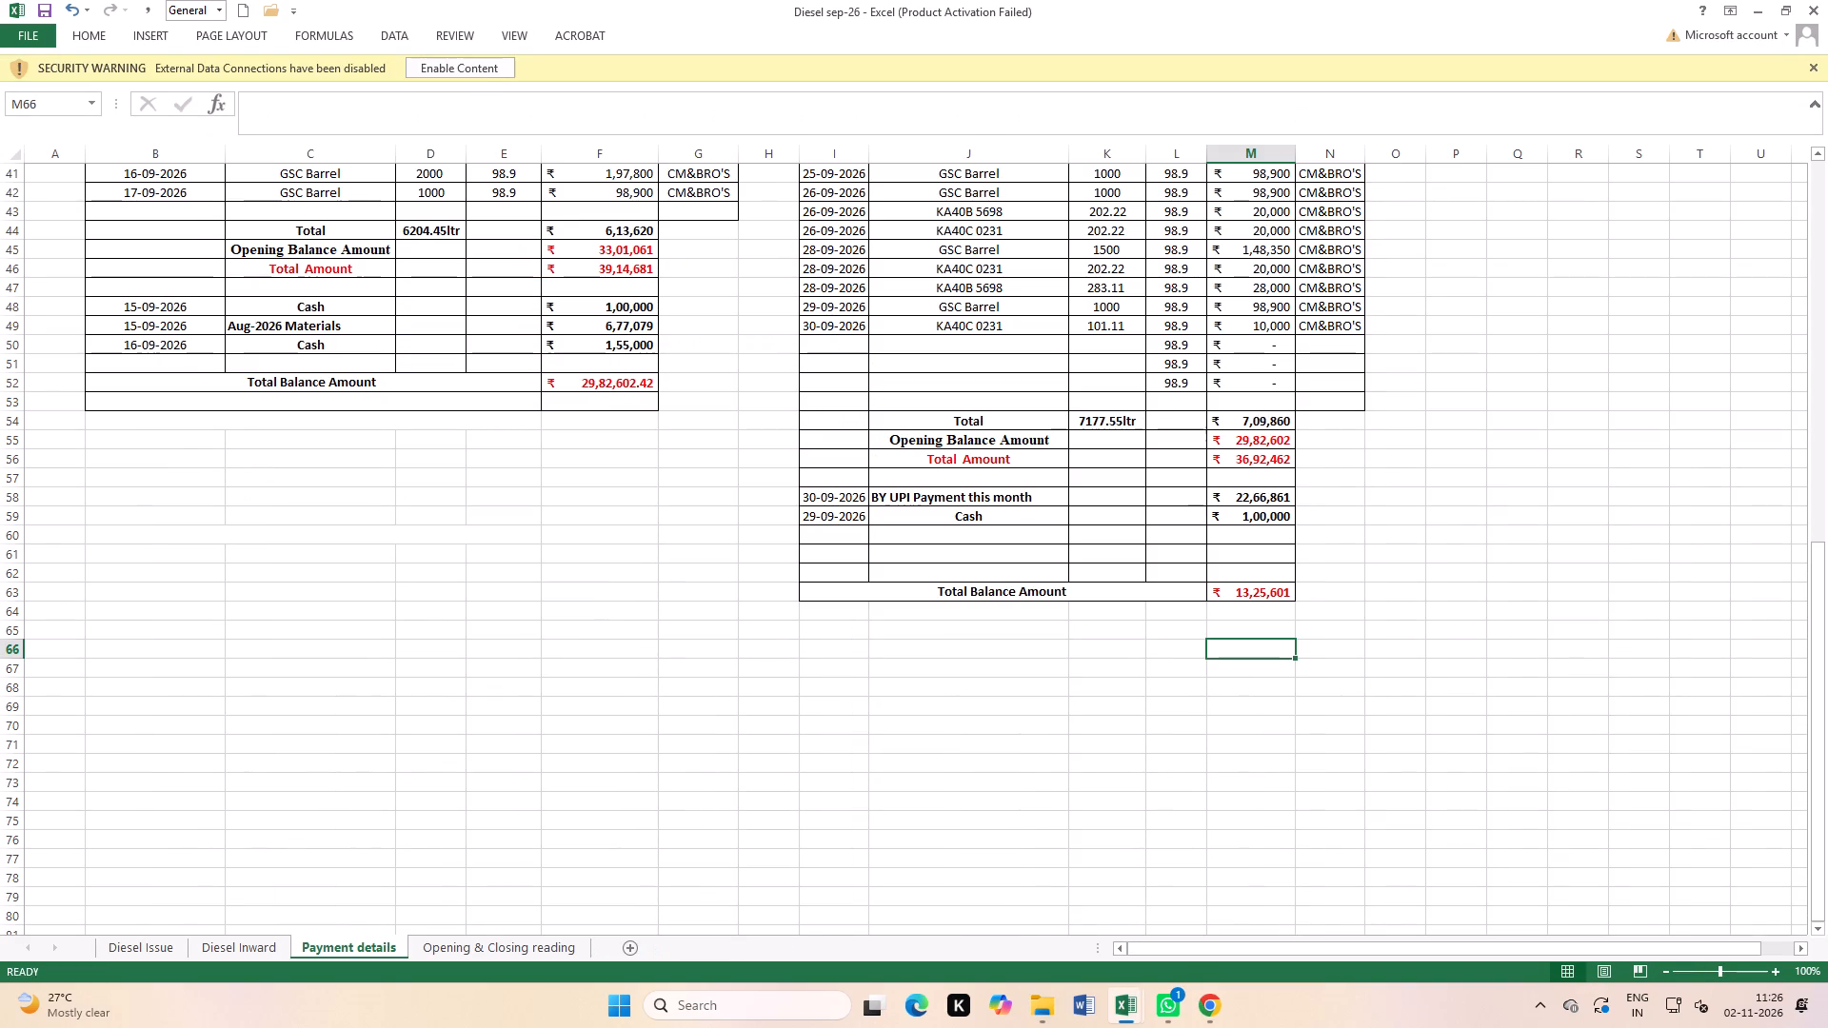
left_click(477, 68)
left_click(464, 951)
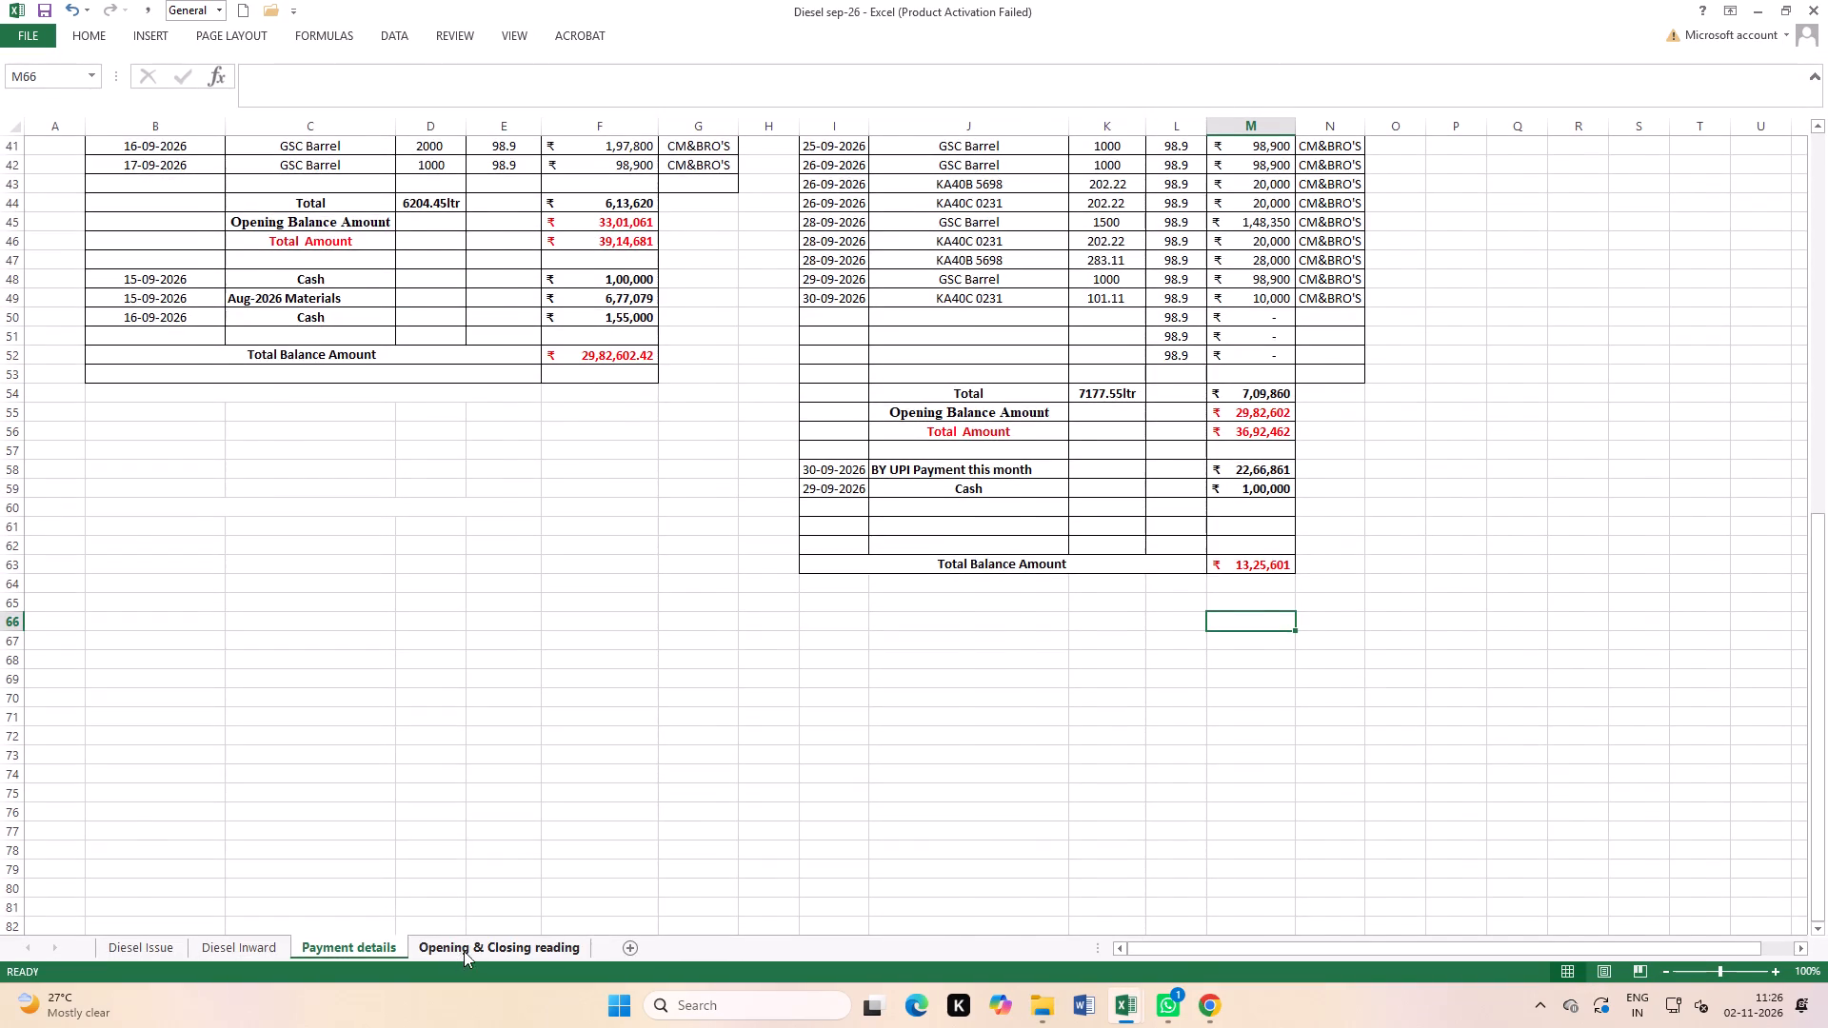
Copy the whole Sep -26 Vehicles Reading table into DIESEL OCT's Opening & Closing reading sheet, starting at cell N4.
scroll(496, 578, "up", 5)
left_click_drag(1052, 445, 1053, 454)
left_click_drag(341, 187, 539, 306)
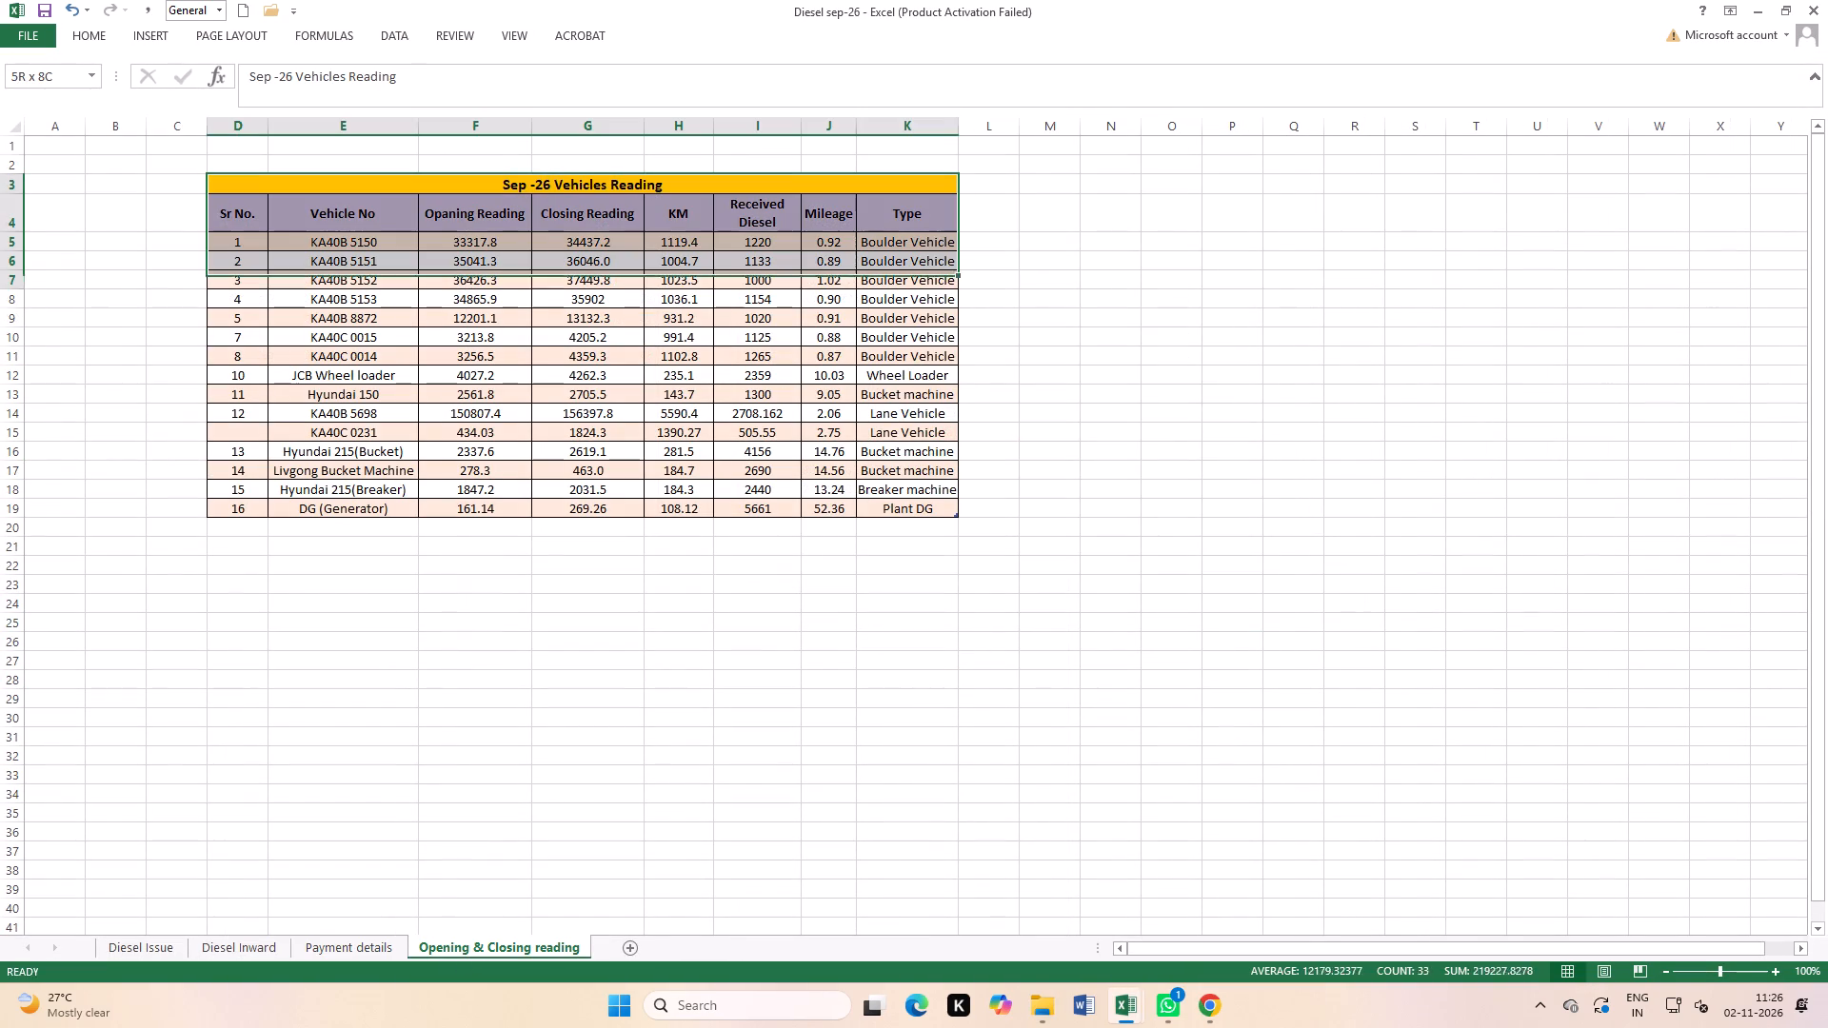
left_click_drag(539, 306, 670, 513)
right_click(676, 446)
left_click(775, 489)
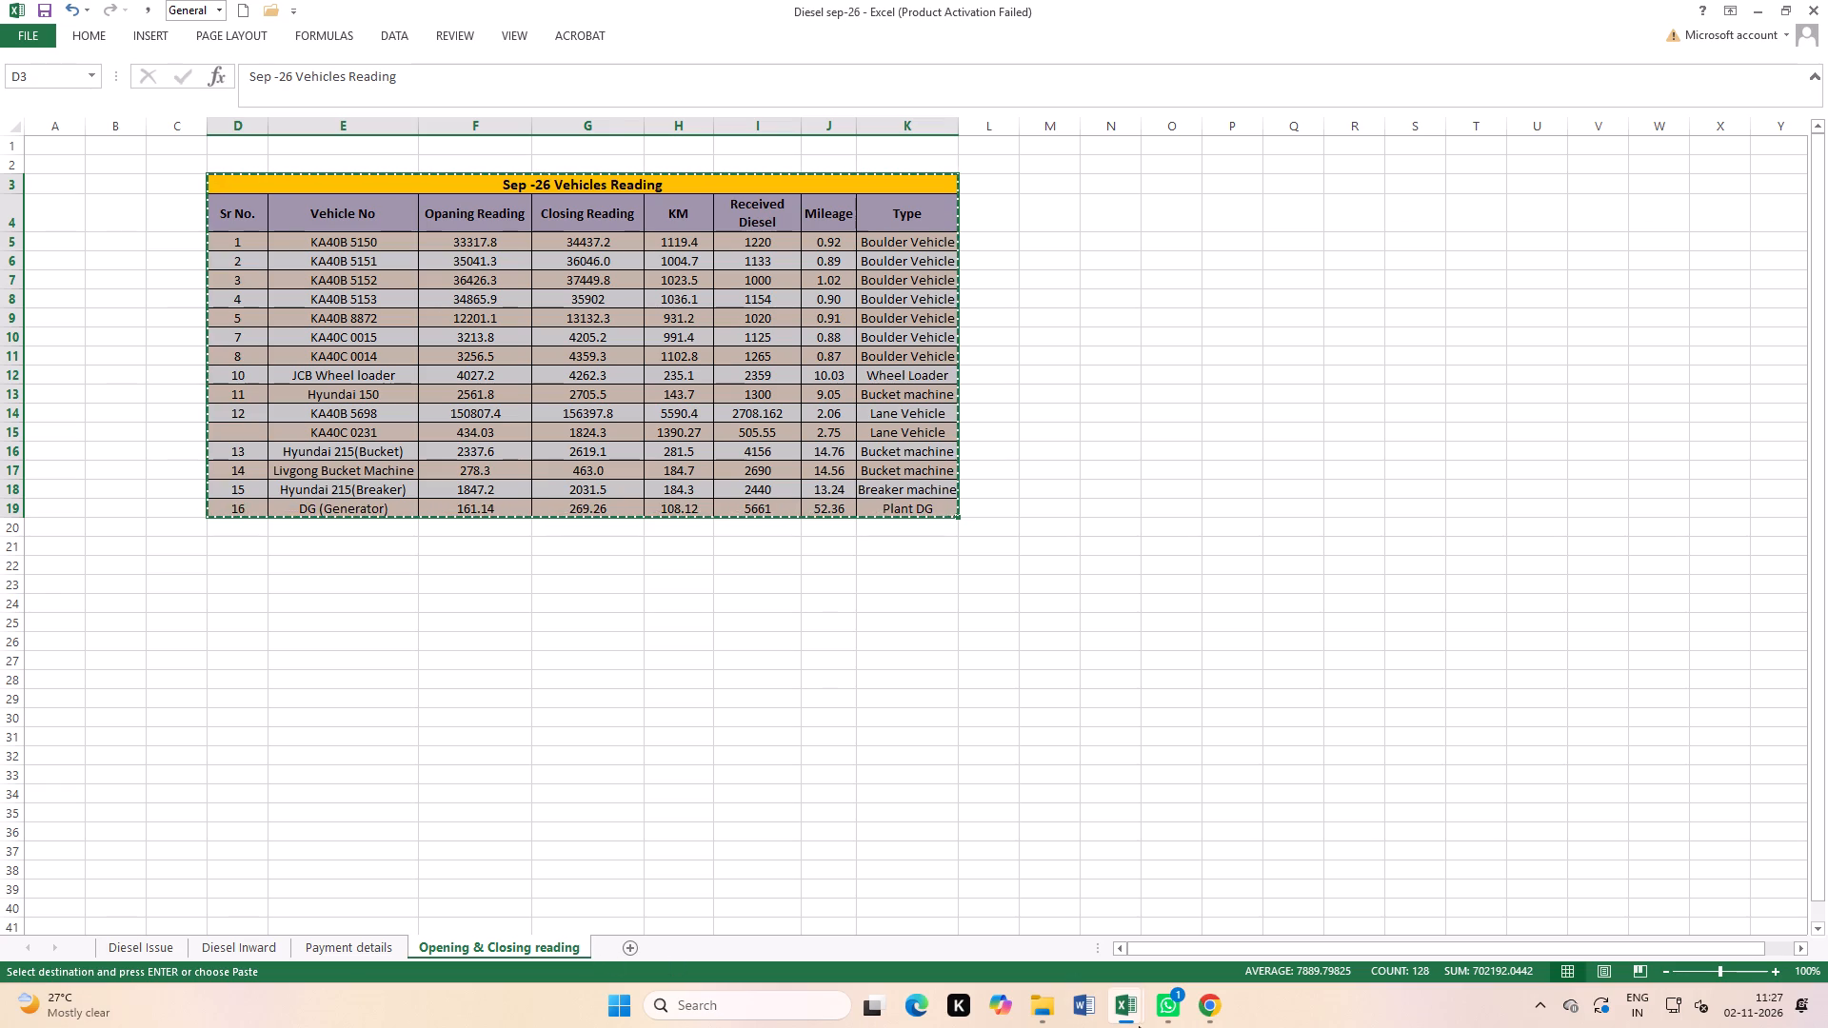
left_click(1230, 928)
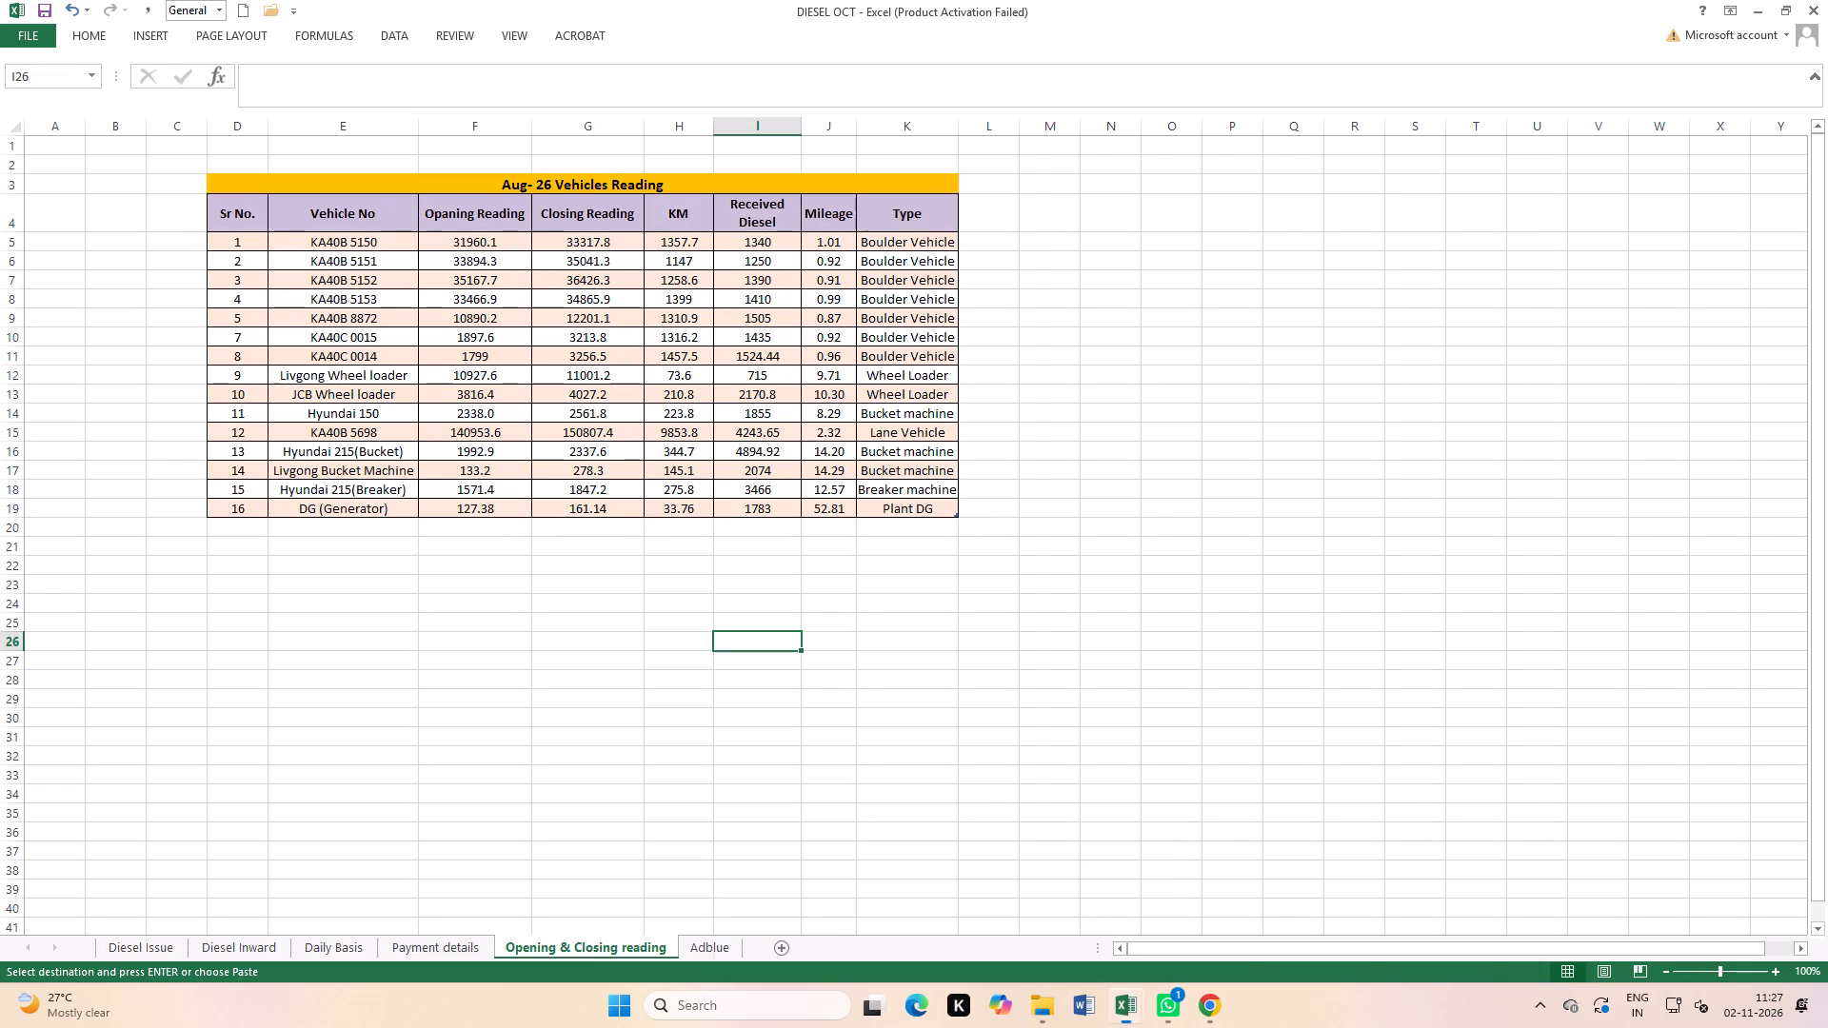
left_click(1126, 215)
right_click(1124, 215)
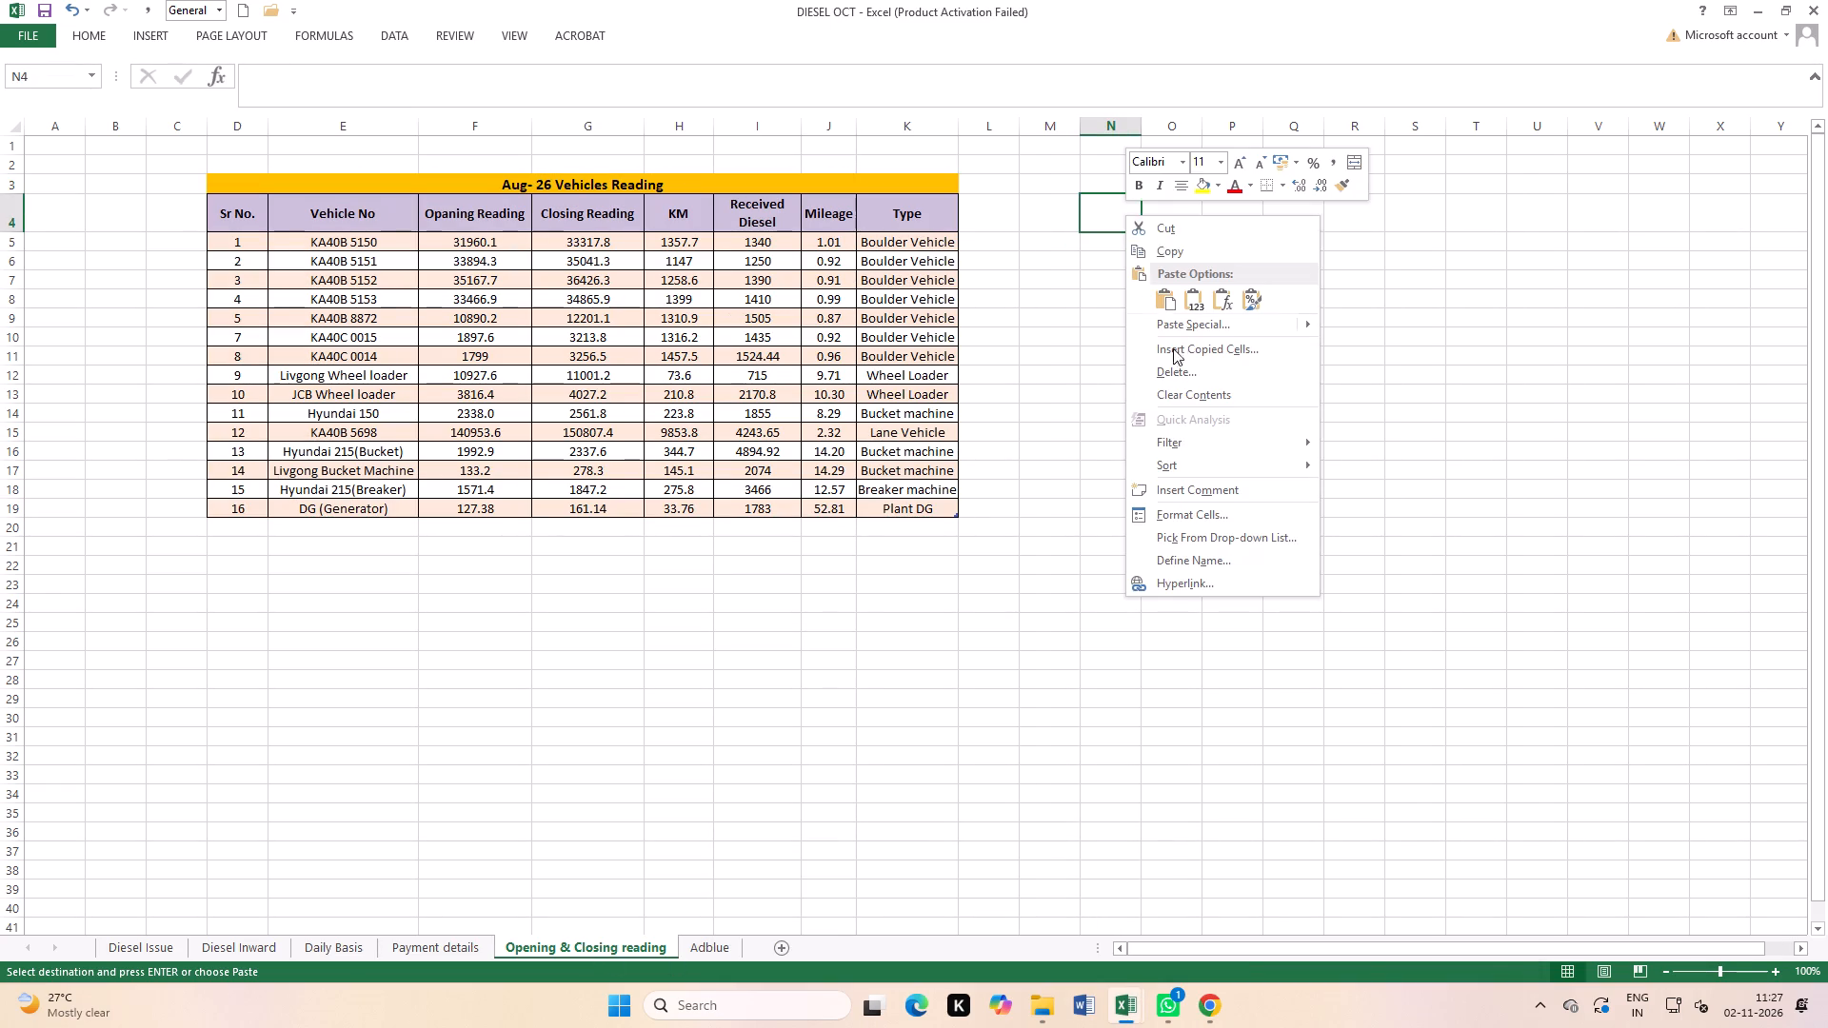
left_click(1164, 295)
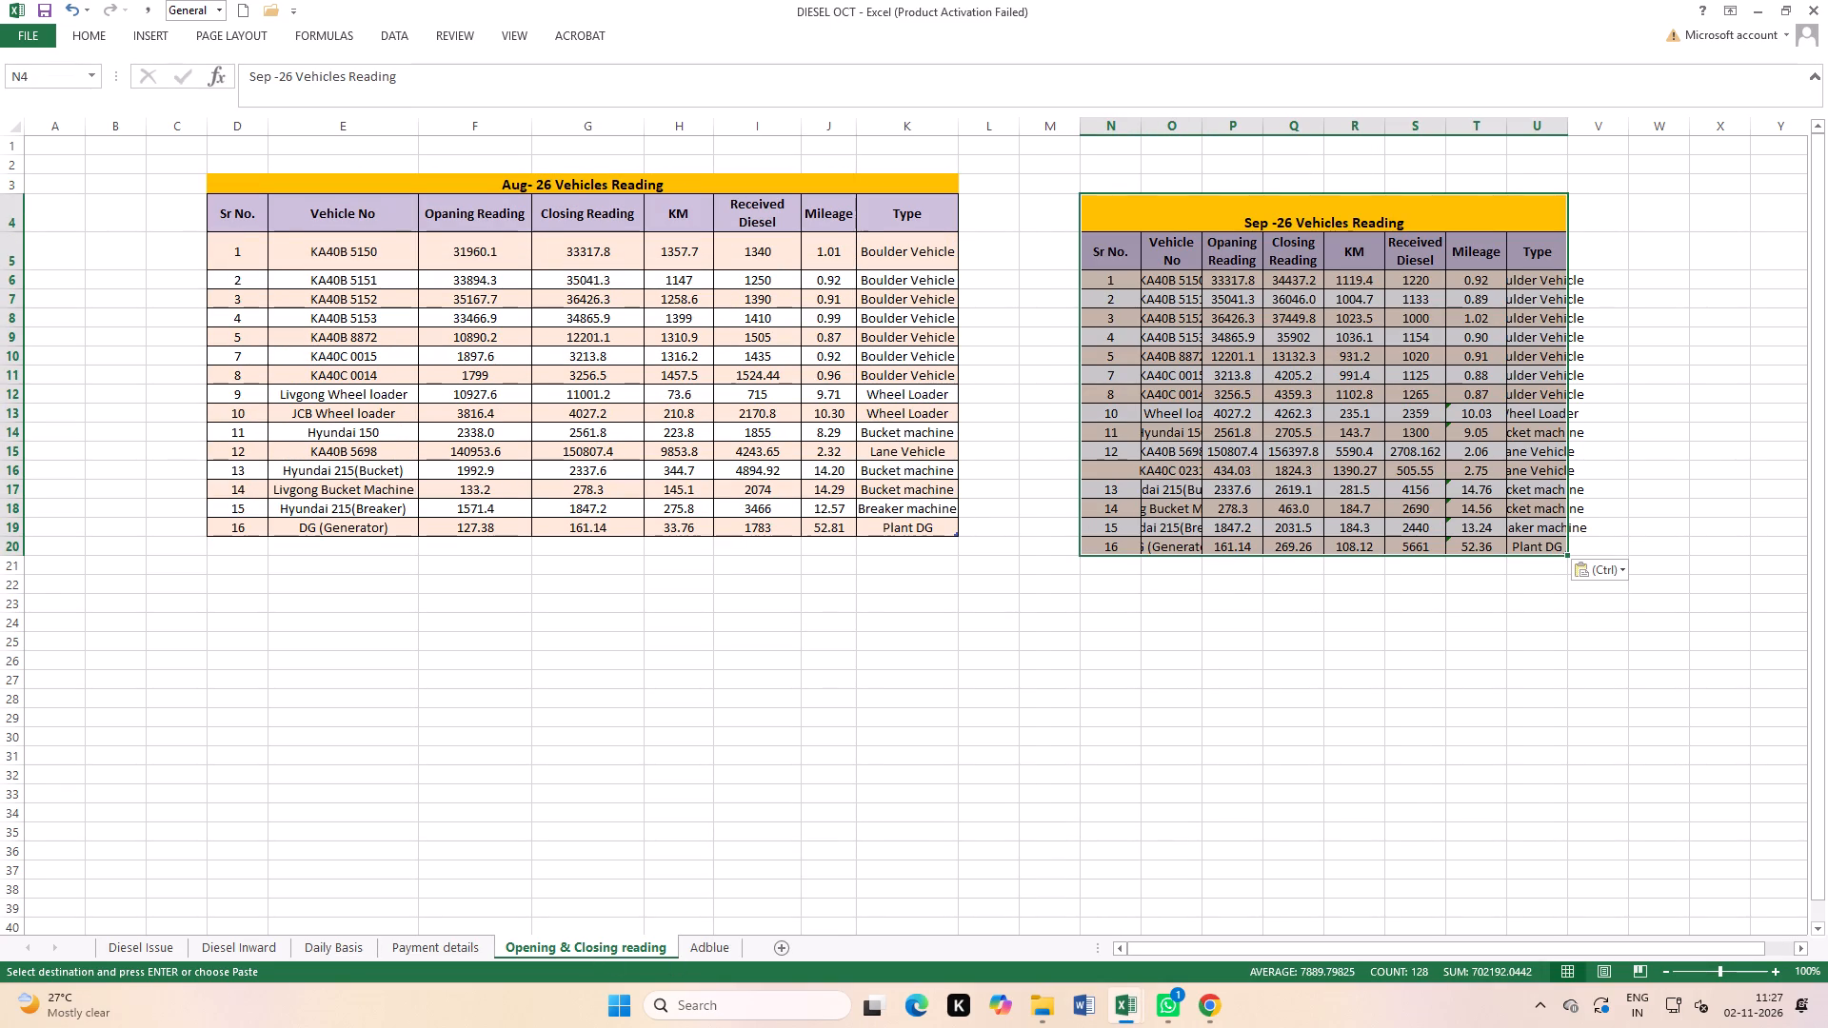
Delete columns A to L, which hold the old Aug- 26 Vehicles Reading table.
left_click_drag(70, 125, 957, 312)
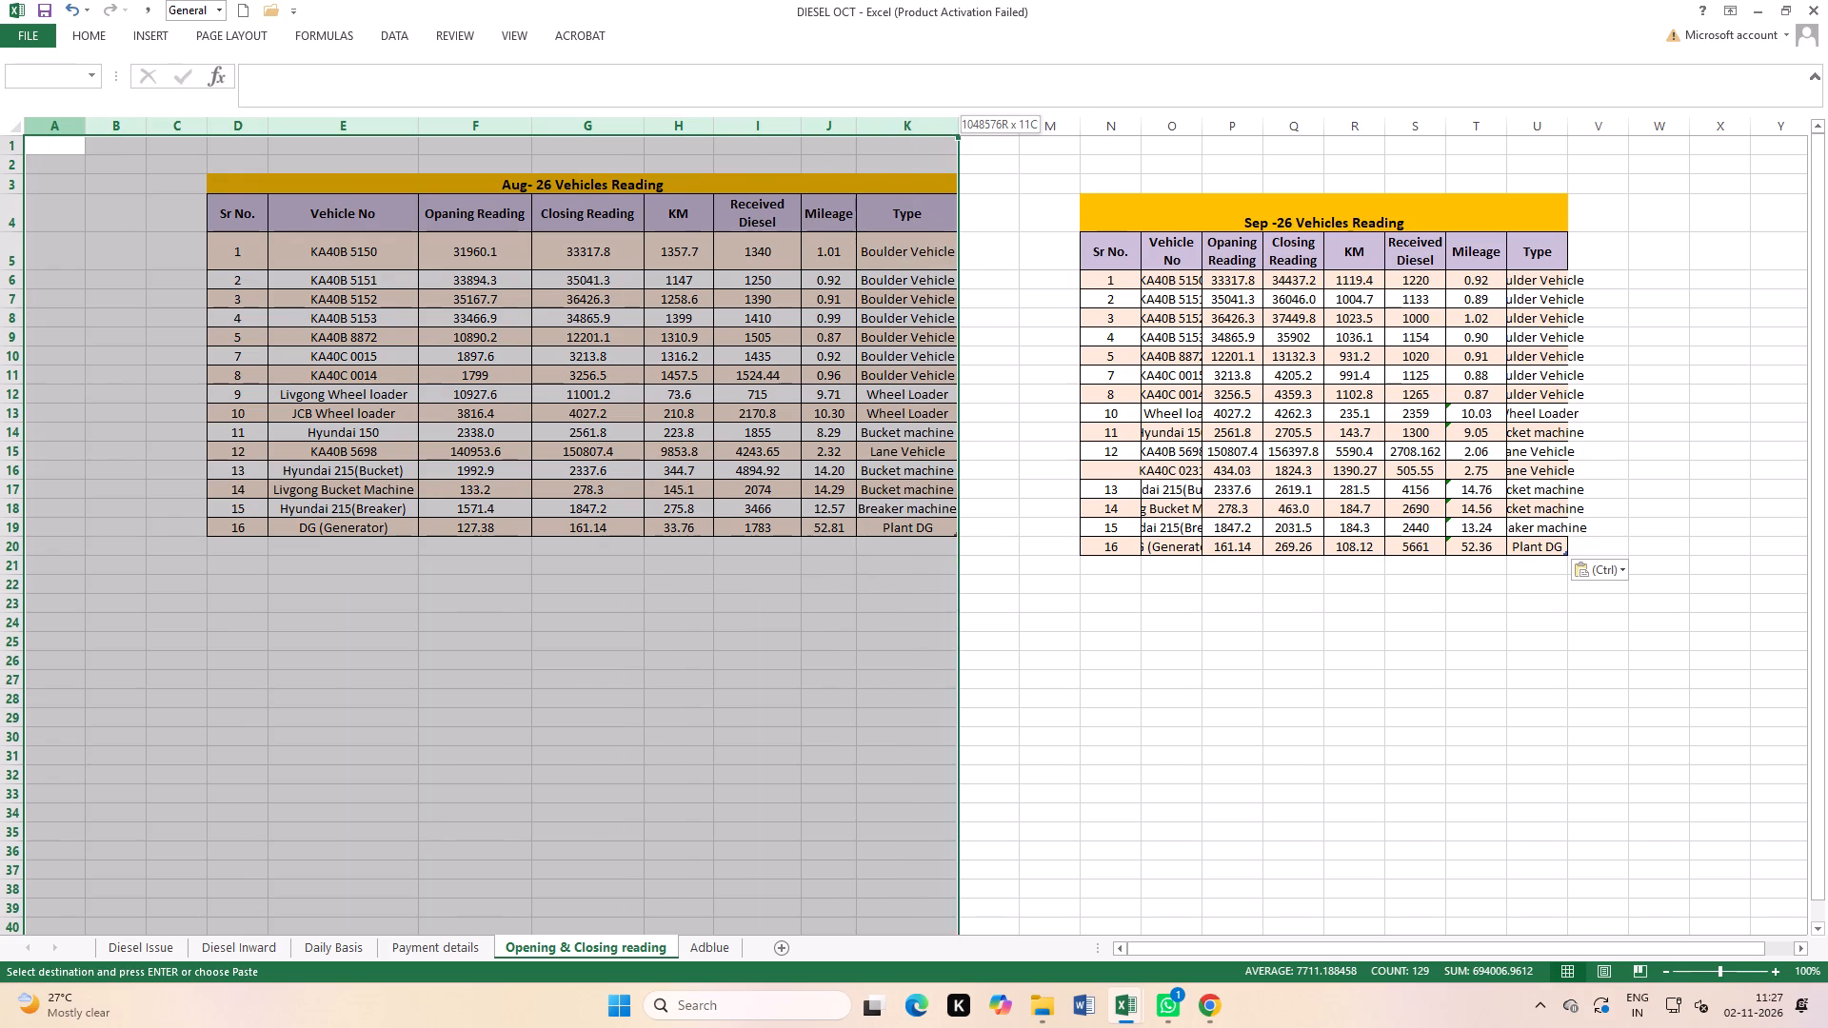
left_click_drag(957, 312, 960, 313)
right_click(859, 300)
left_click(930, 458)
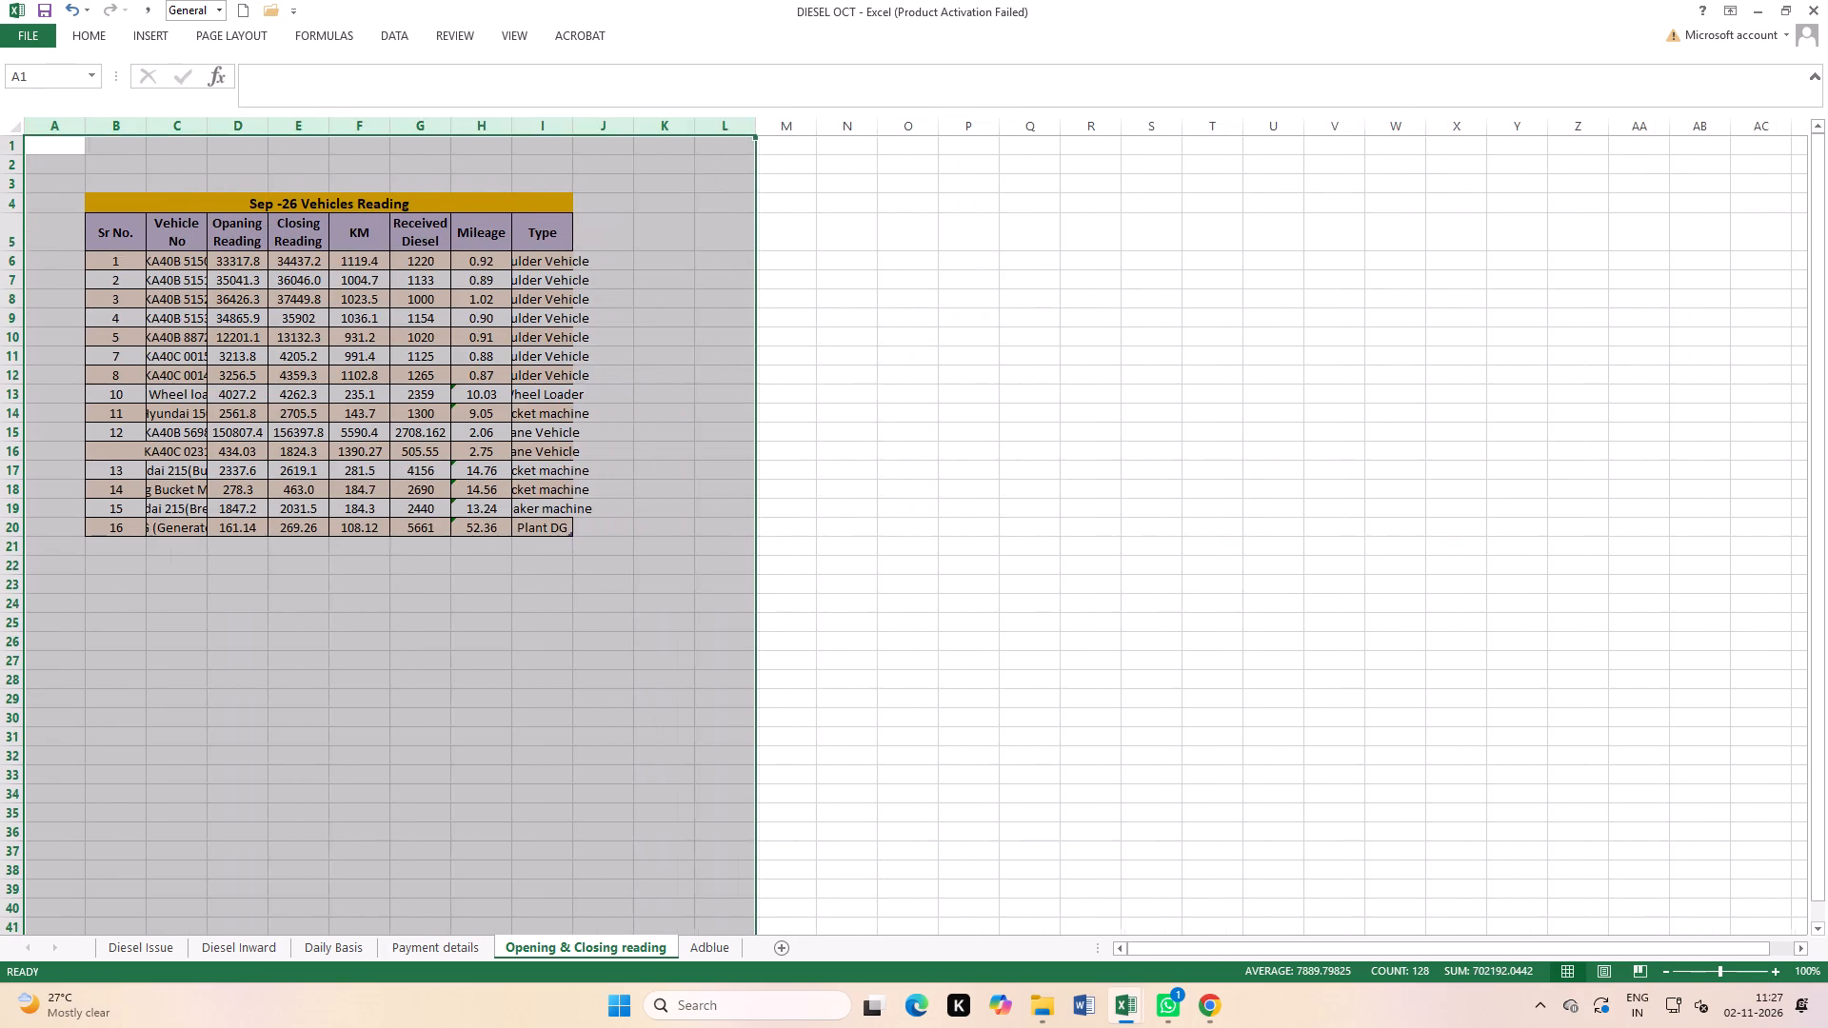
left_click(1376, 531)
Autofit the widths of the Vehicle No, Opaning Reading and Type columns in the pasted table.
double_click(207, 128)
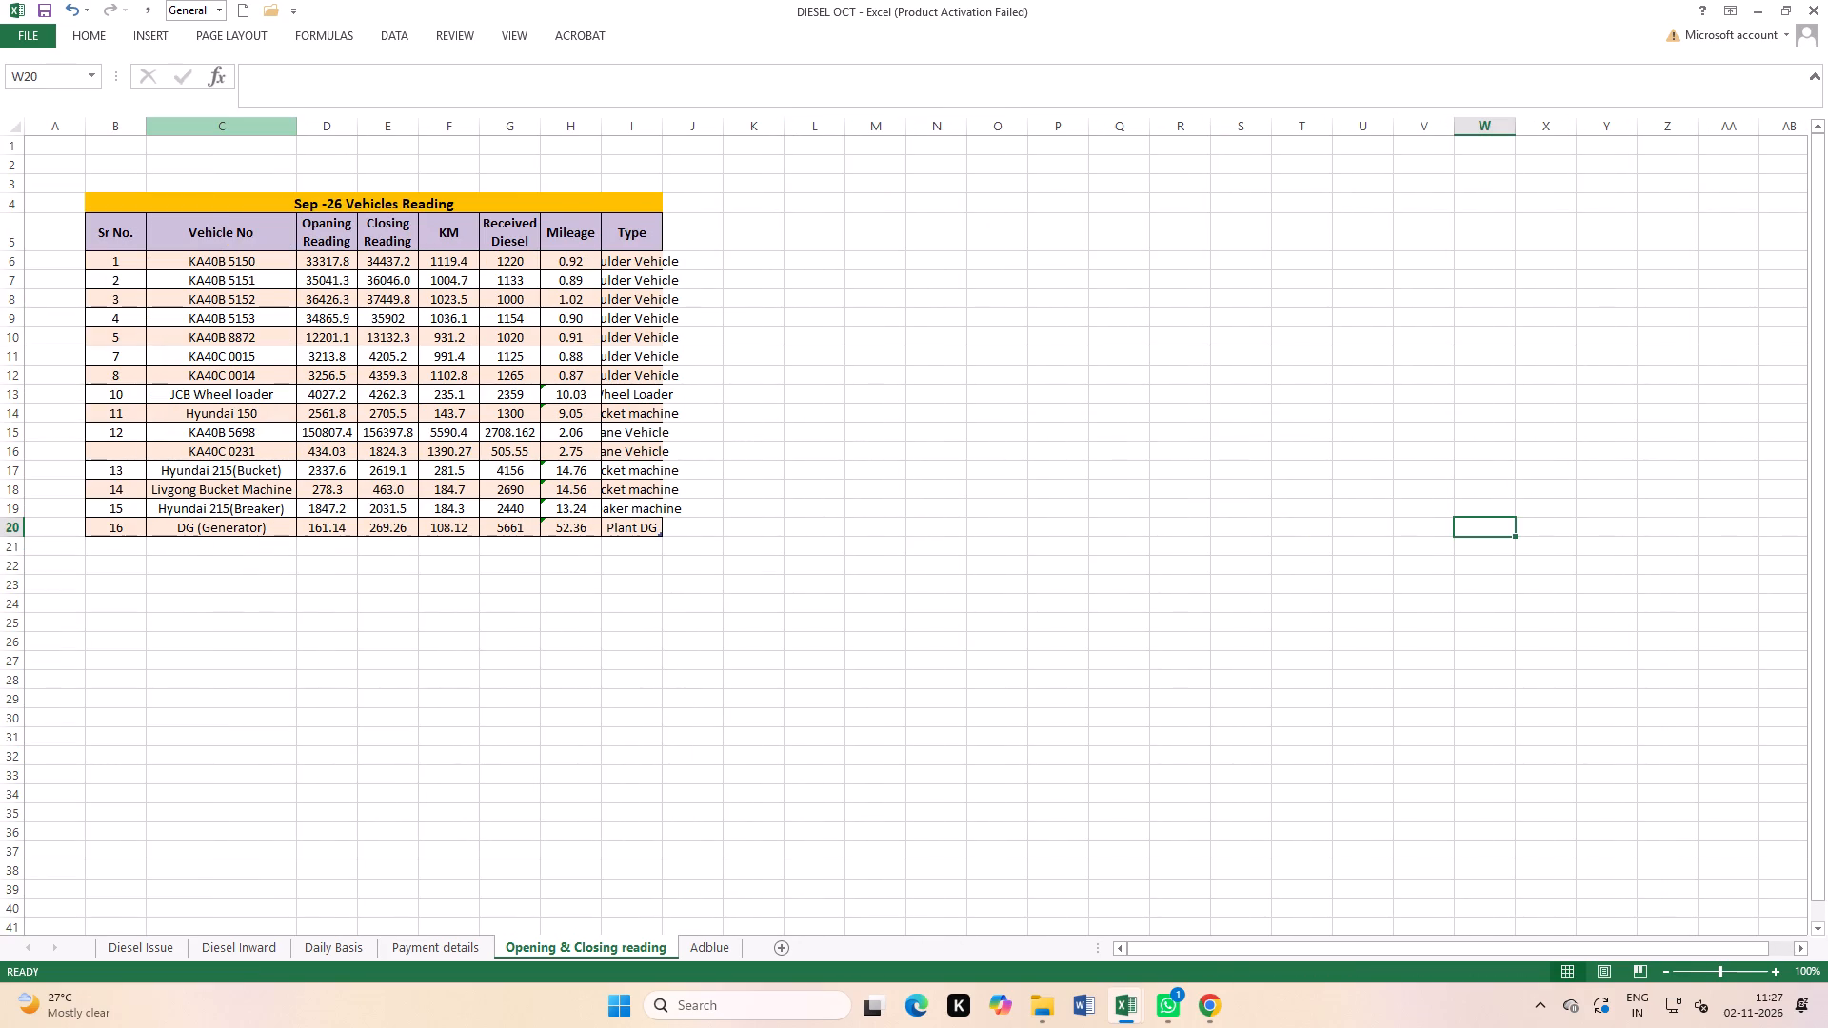
double_click(363, 127)
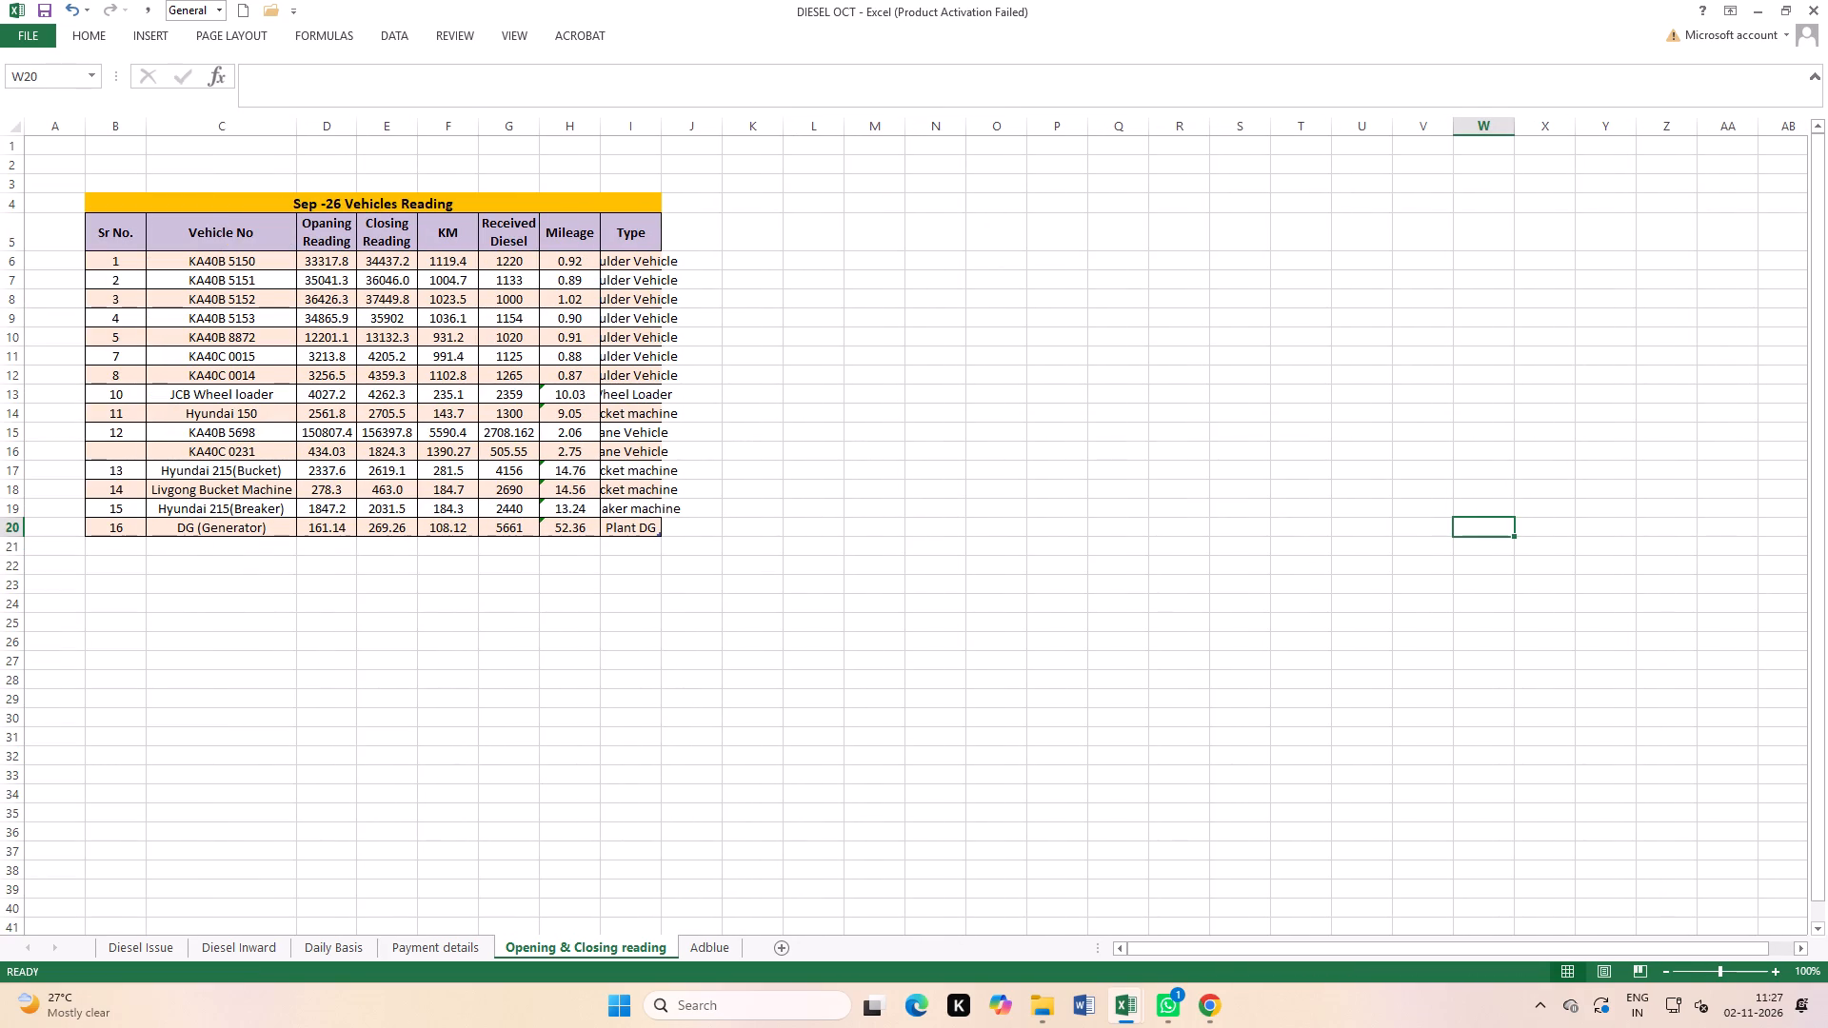
double_click(666, 130)
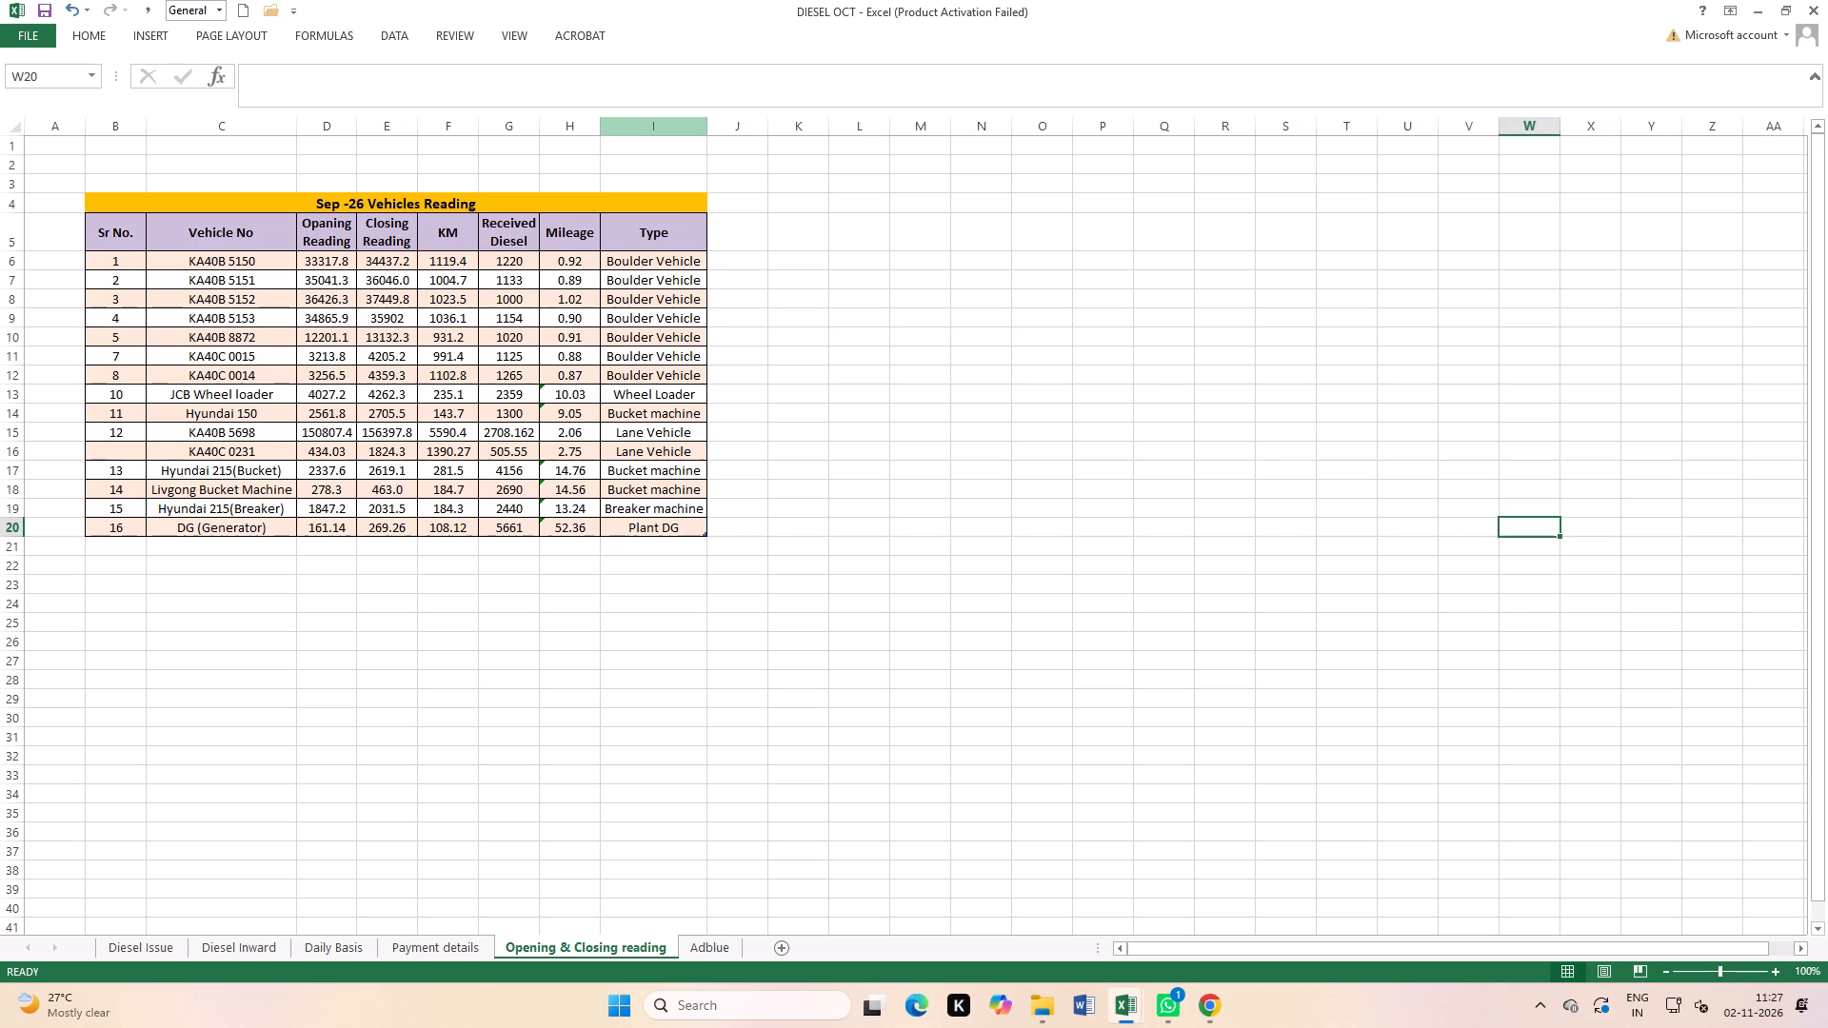
Change the table's title to "Oct -26 Vehicles Reading".
double_click(344, 203)
left_click(335, 205)
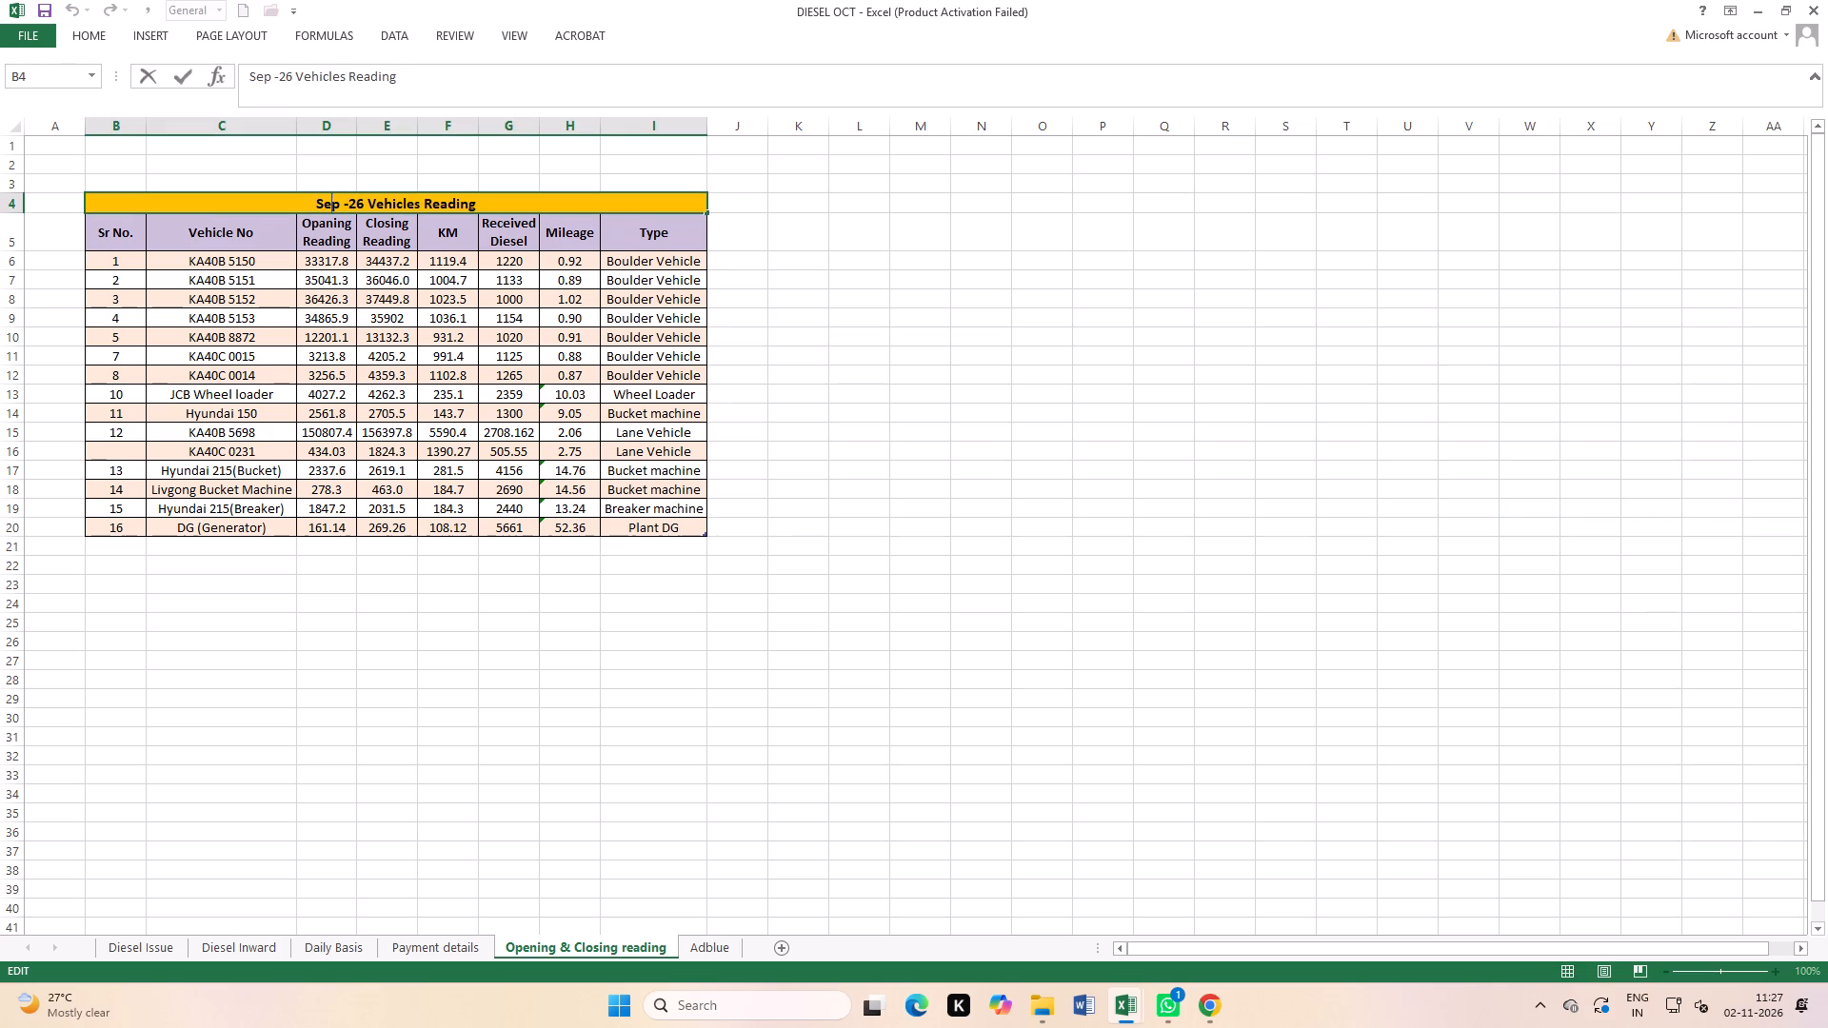
key("Right")
key("BackSpace")
key("BackSpace")
key("BackSpace")
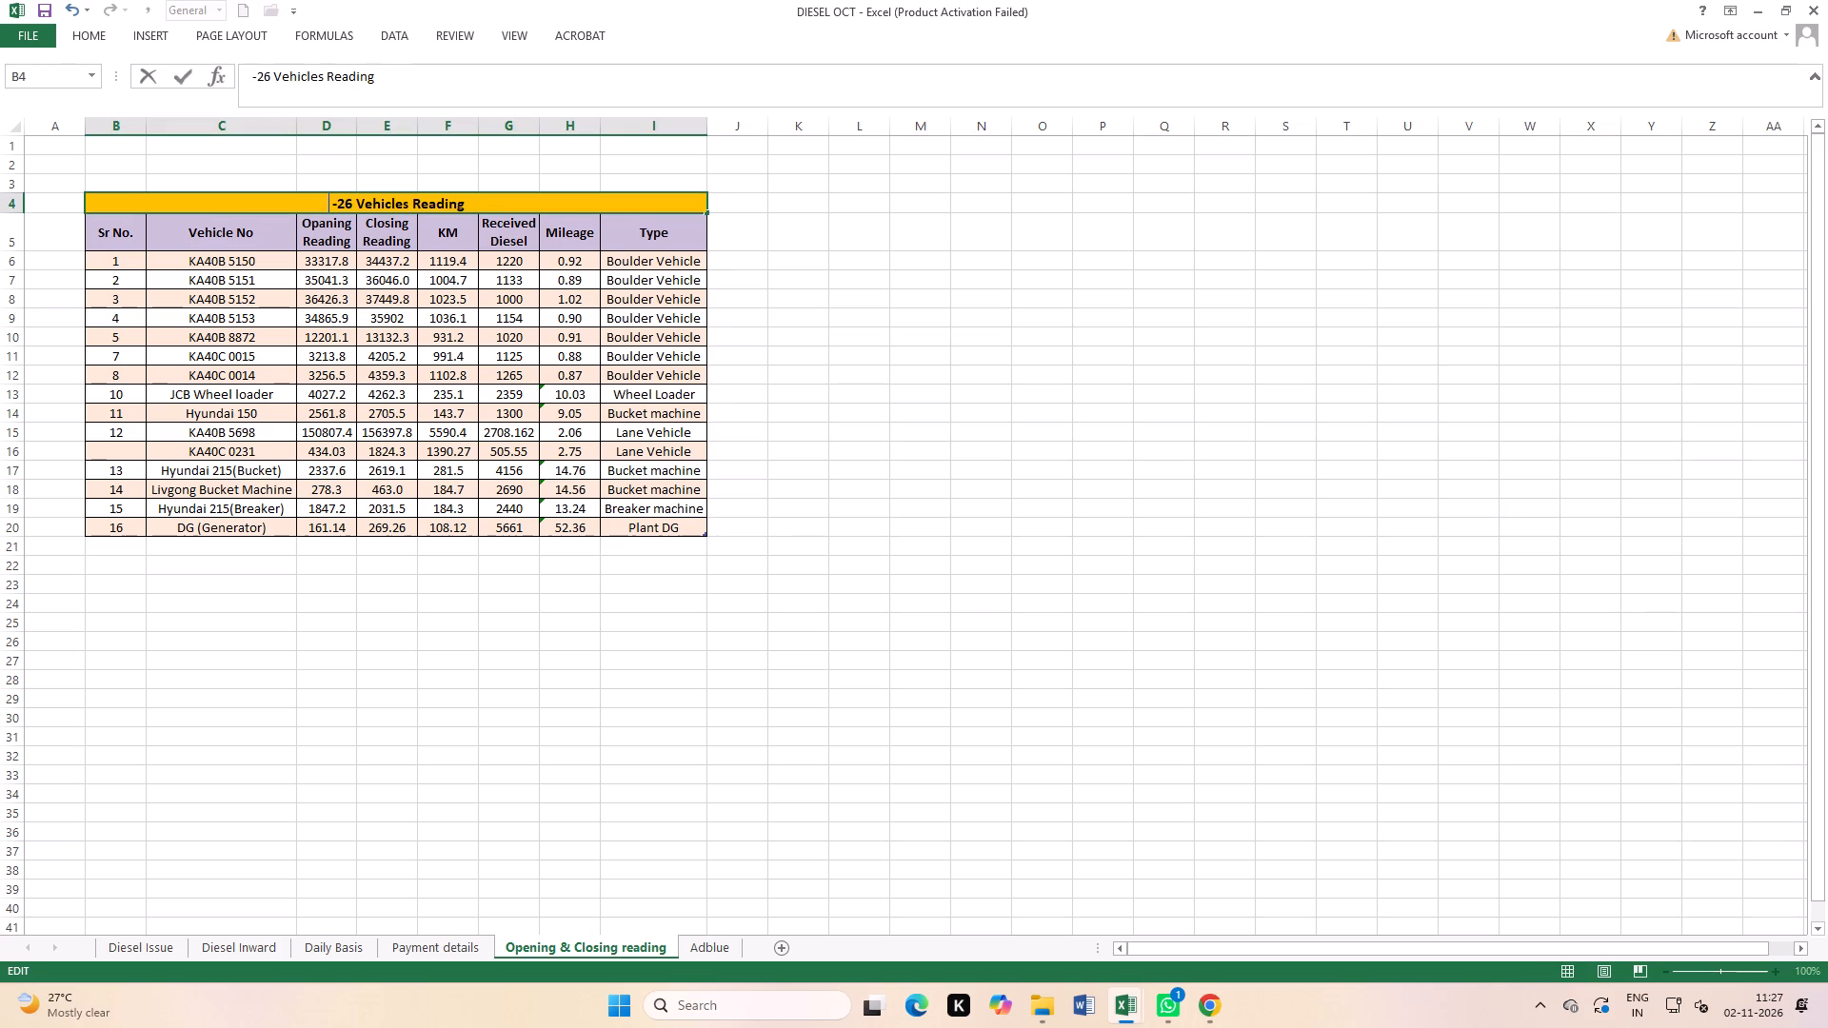
type("CT")
key("BackSpace")
key("BackSpace")
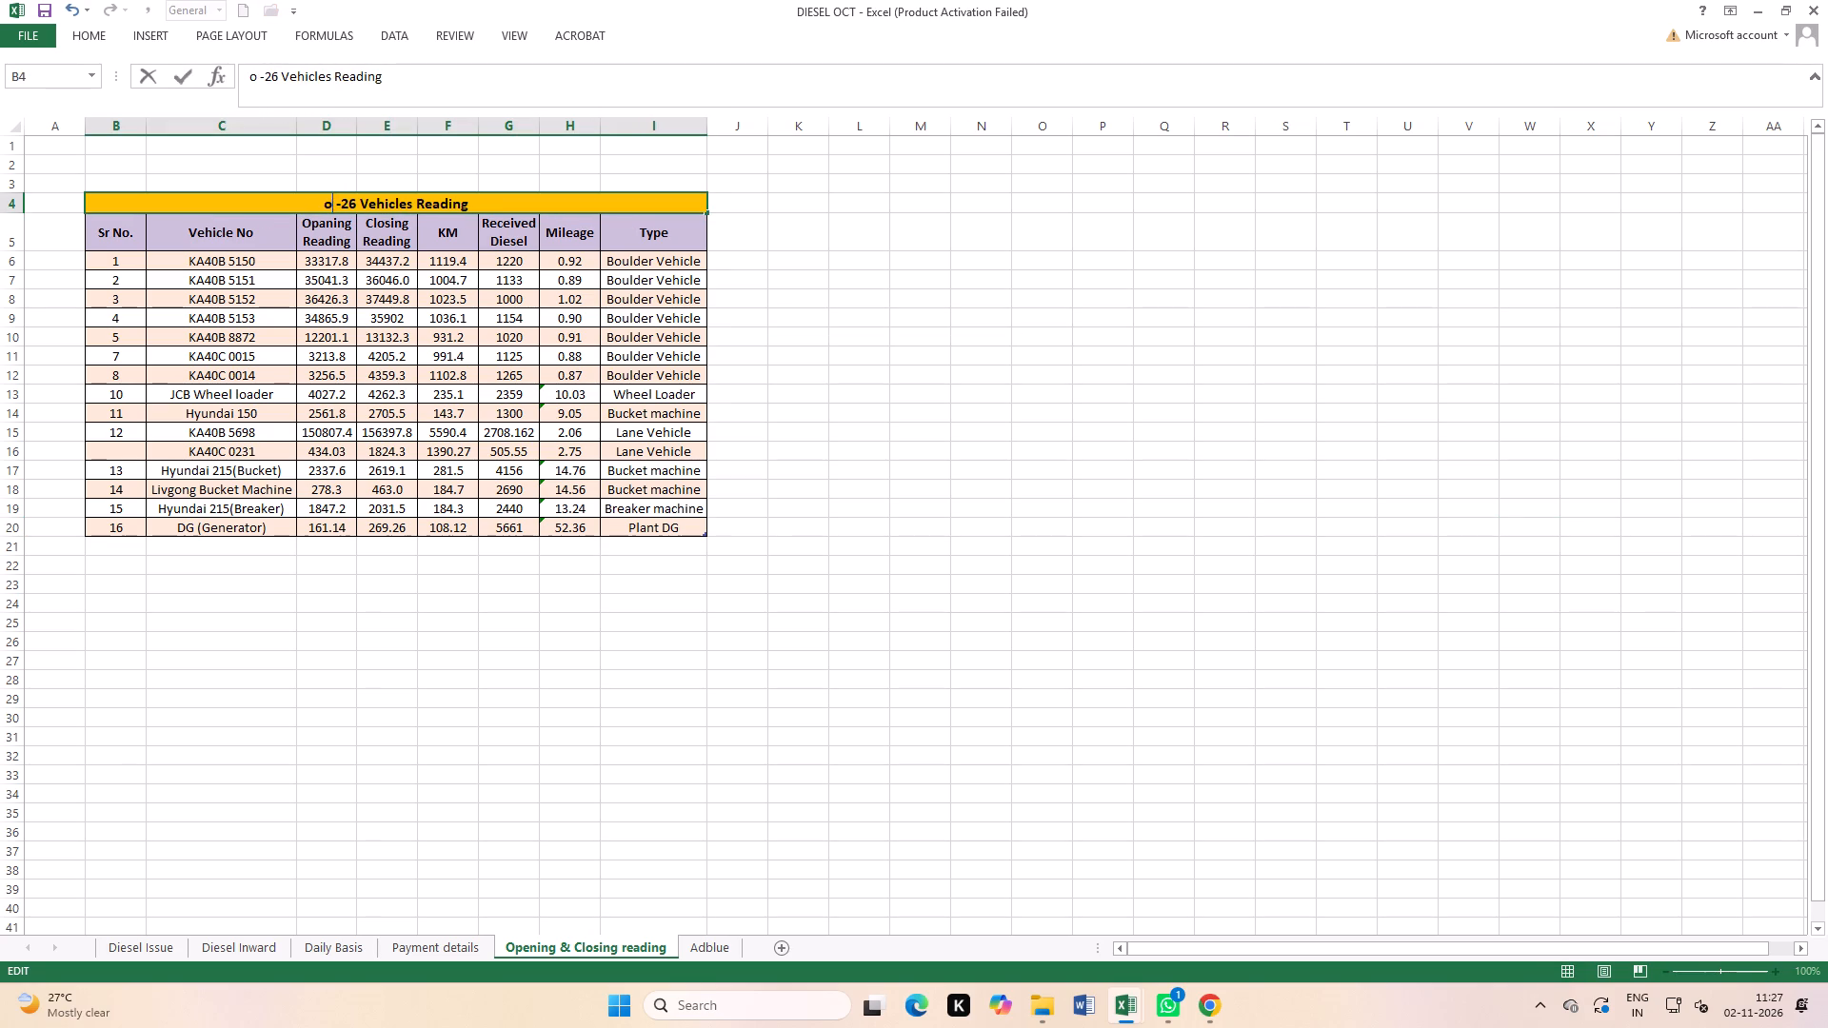
key("BackSpace")
key("o")
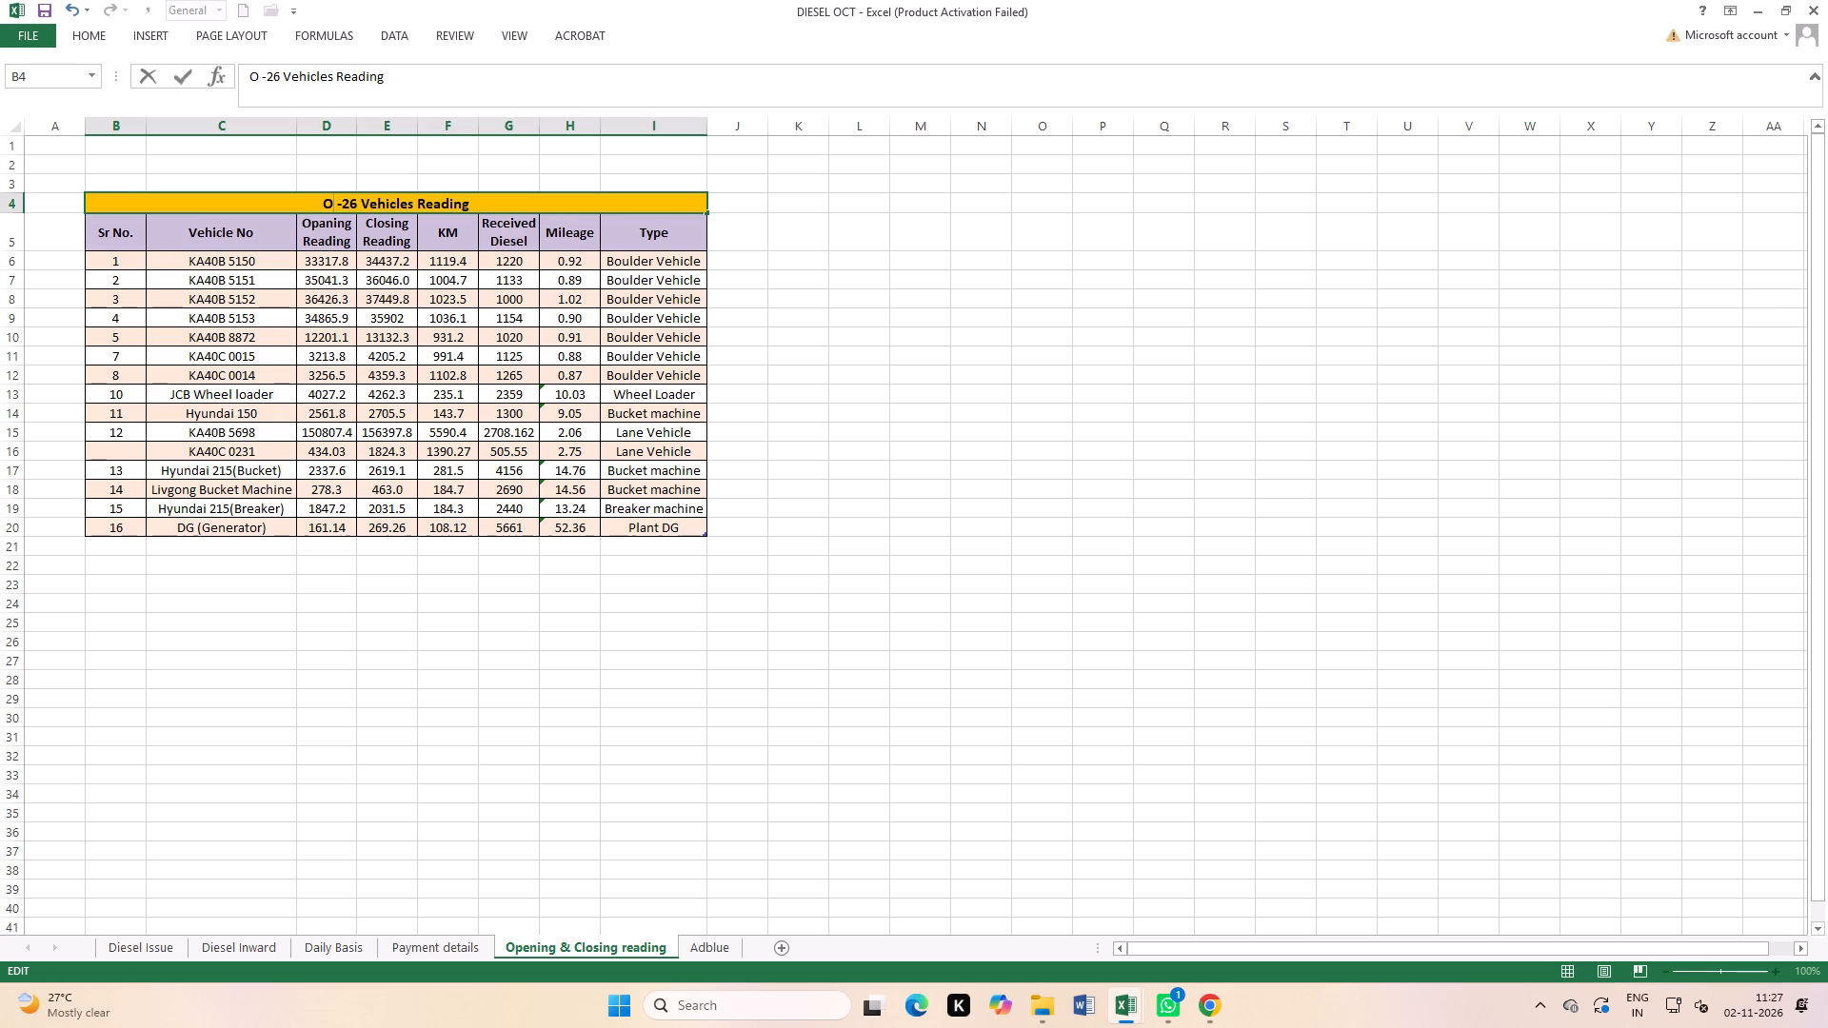
type("ct")
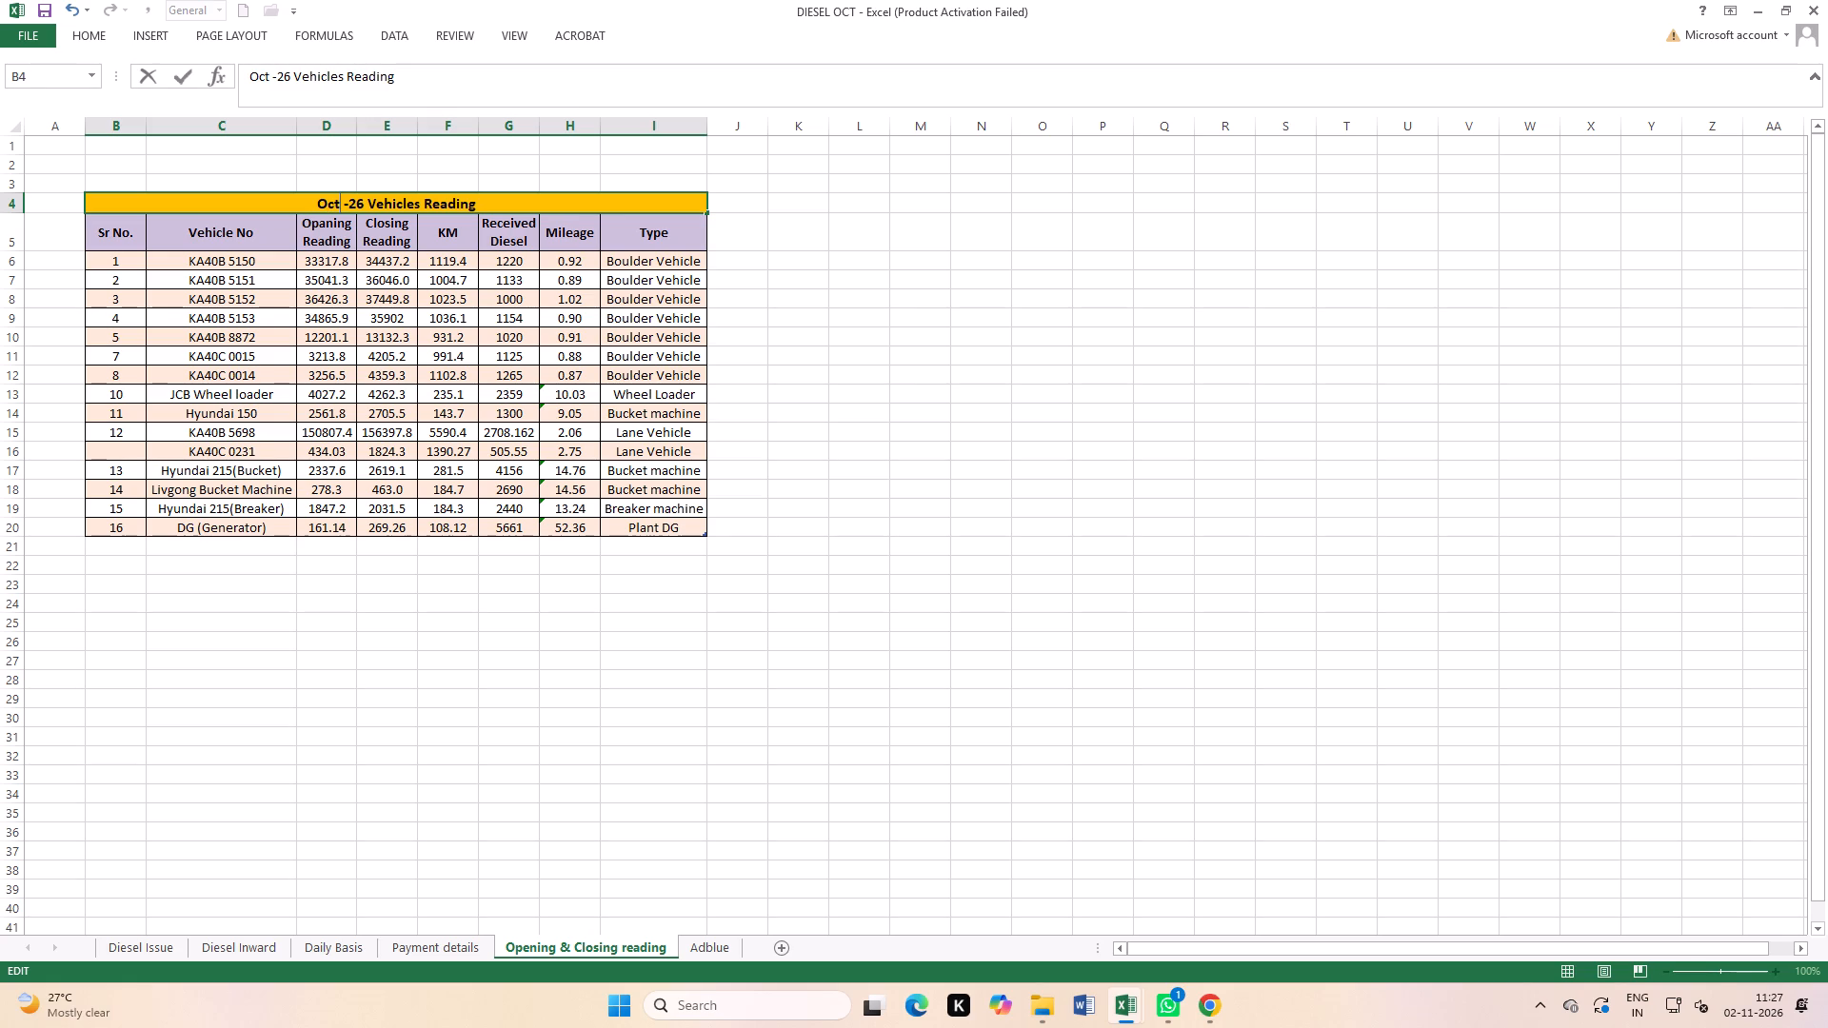
left_click(533, 399)
left_click(837, 482)
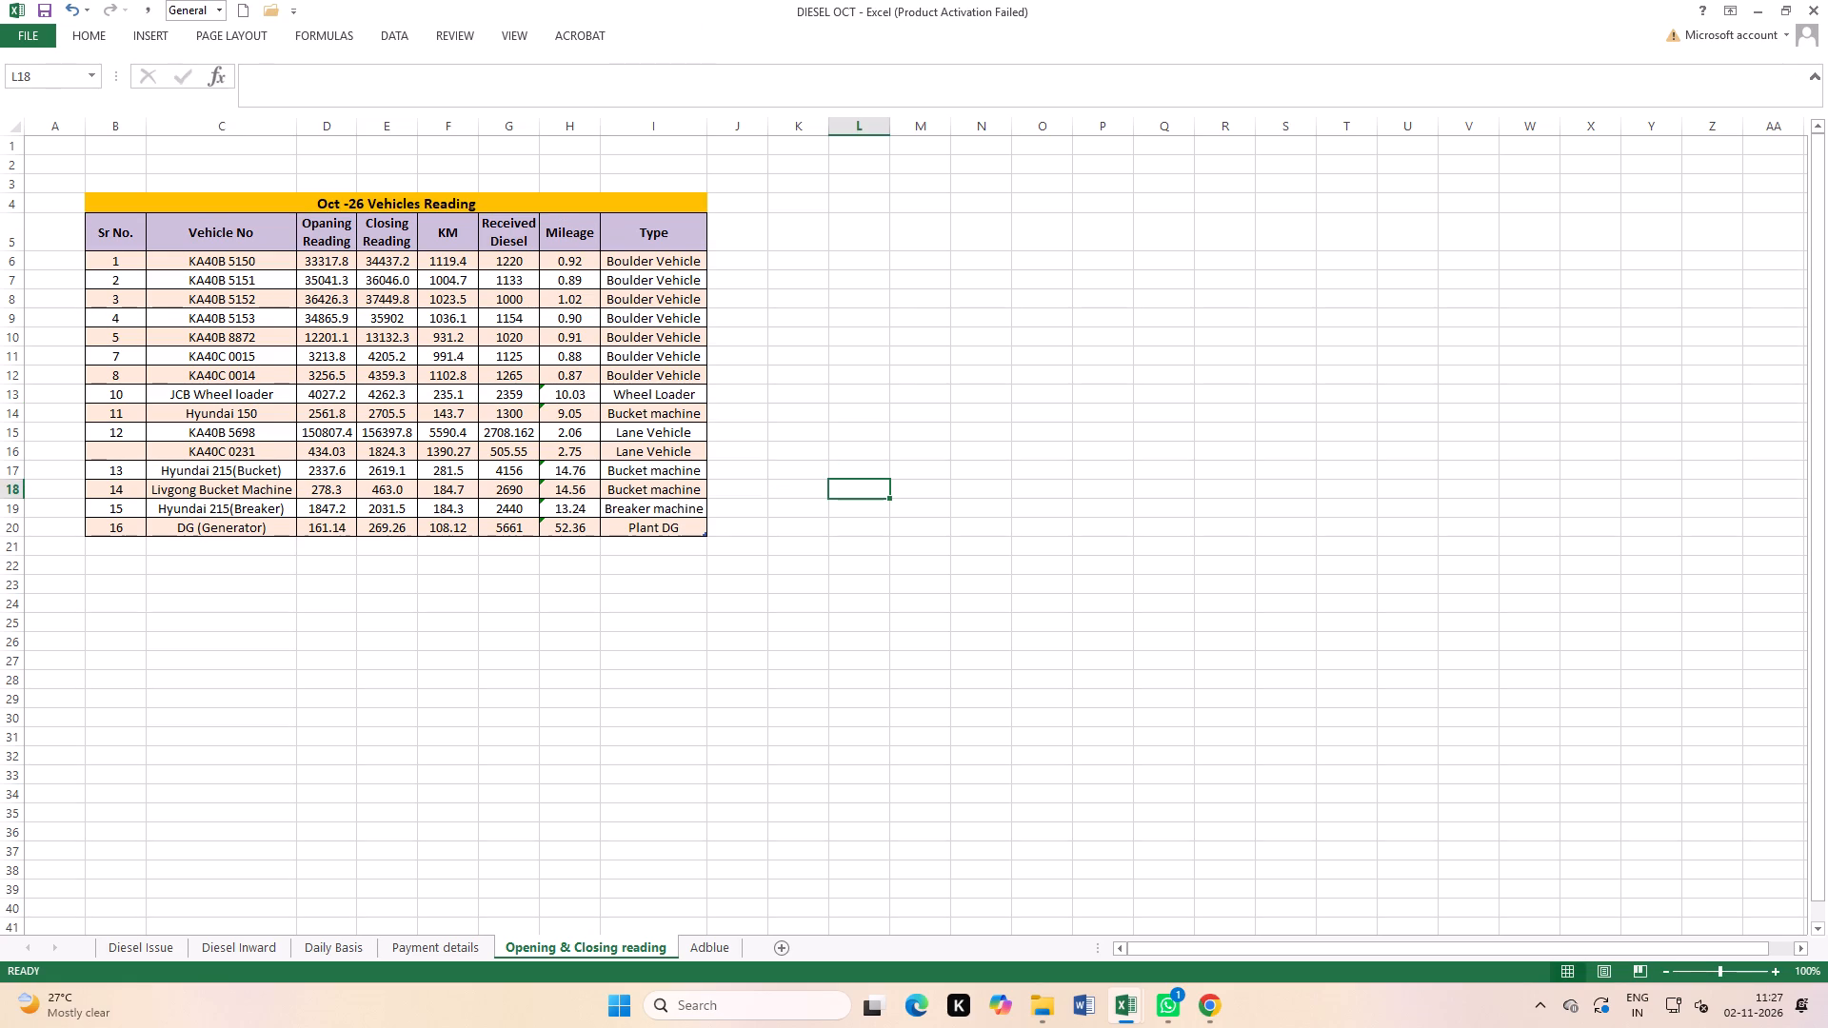
Widen the Opaning Reading column slightly.
left_click_drag(358, 126, 379, 152)
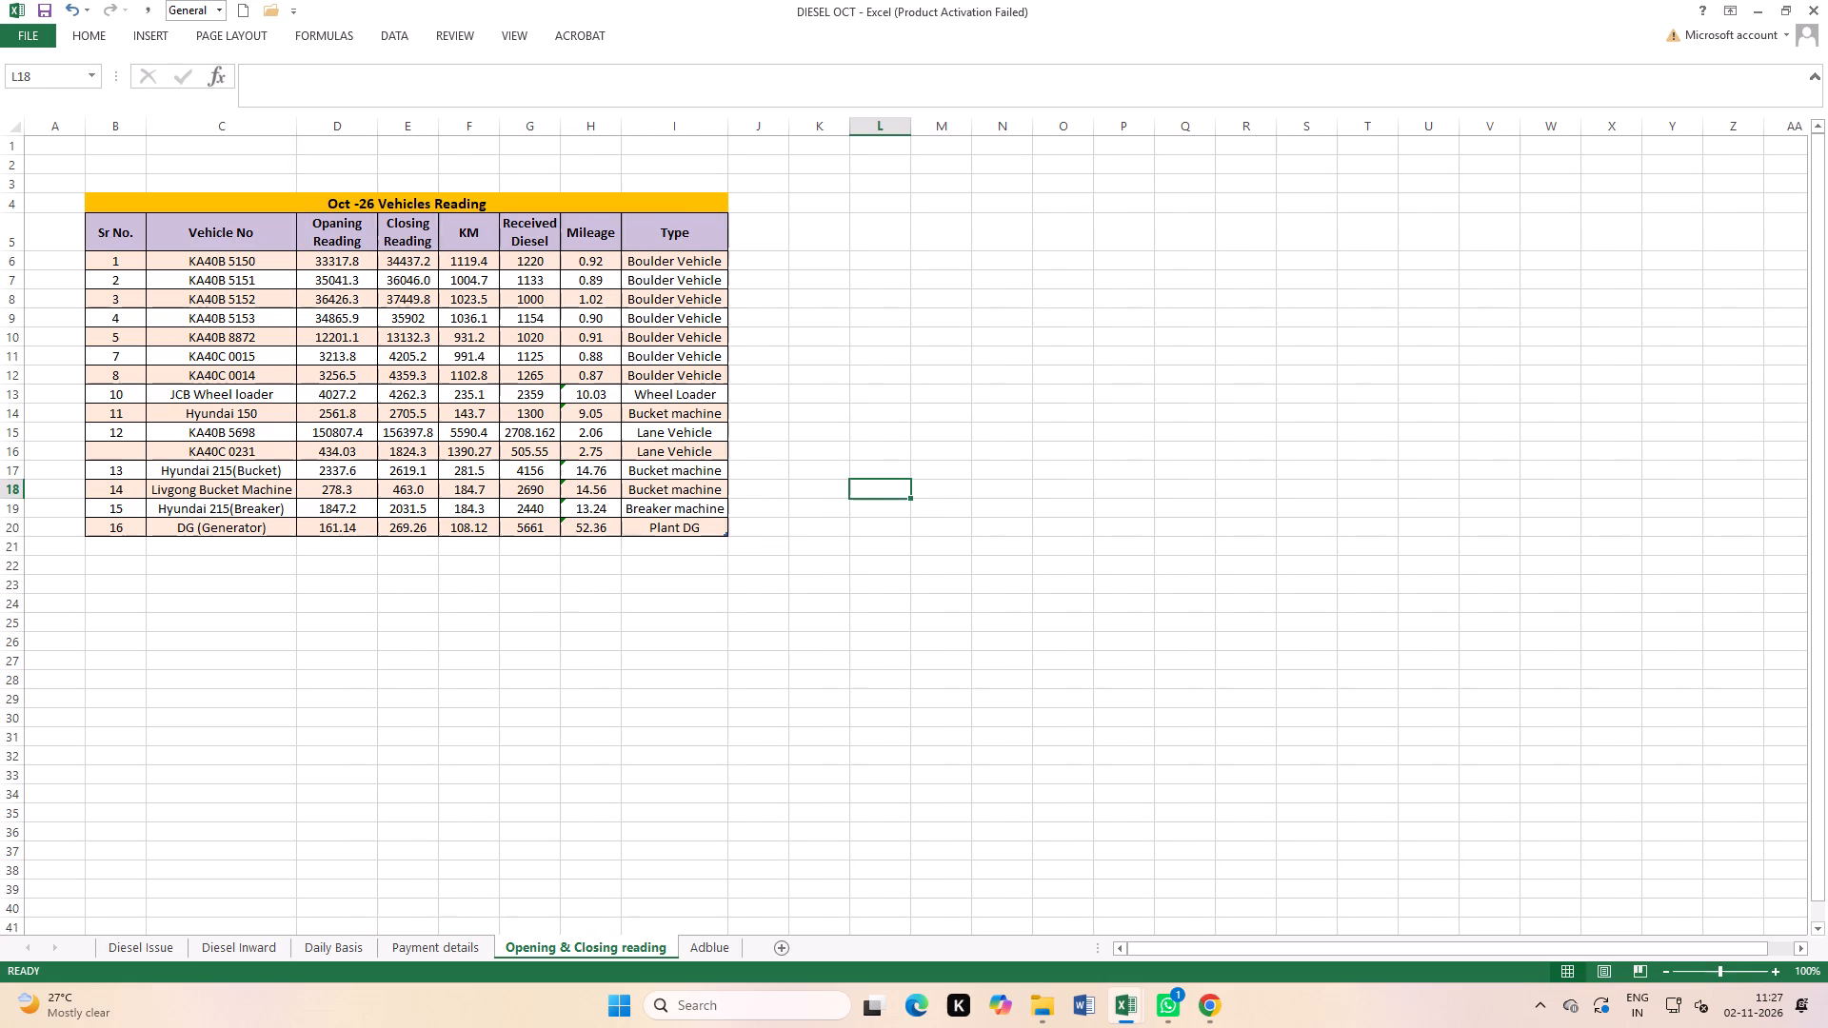
Copy all the Closing Reading values, E6 to E20, over the Opaning Reading values starting at D6.
left_click_drag(415, 259, 427, 527)
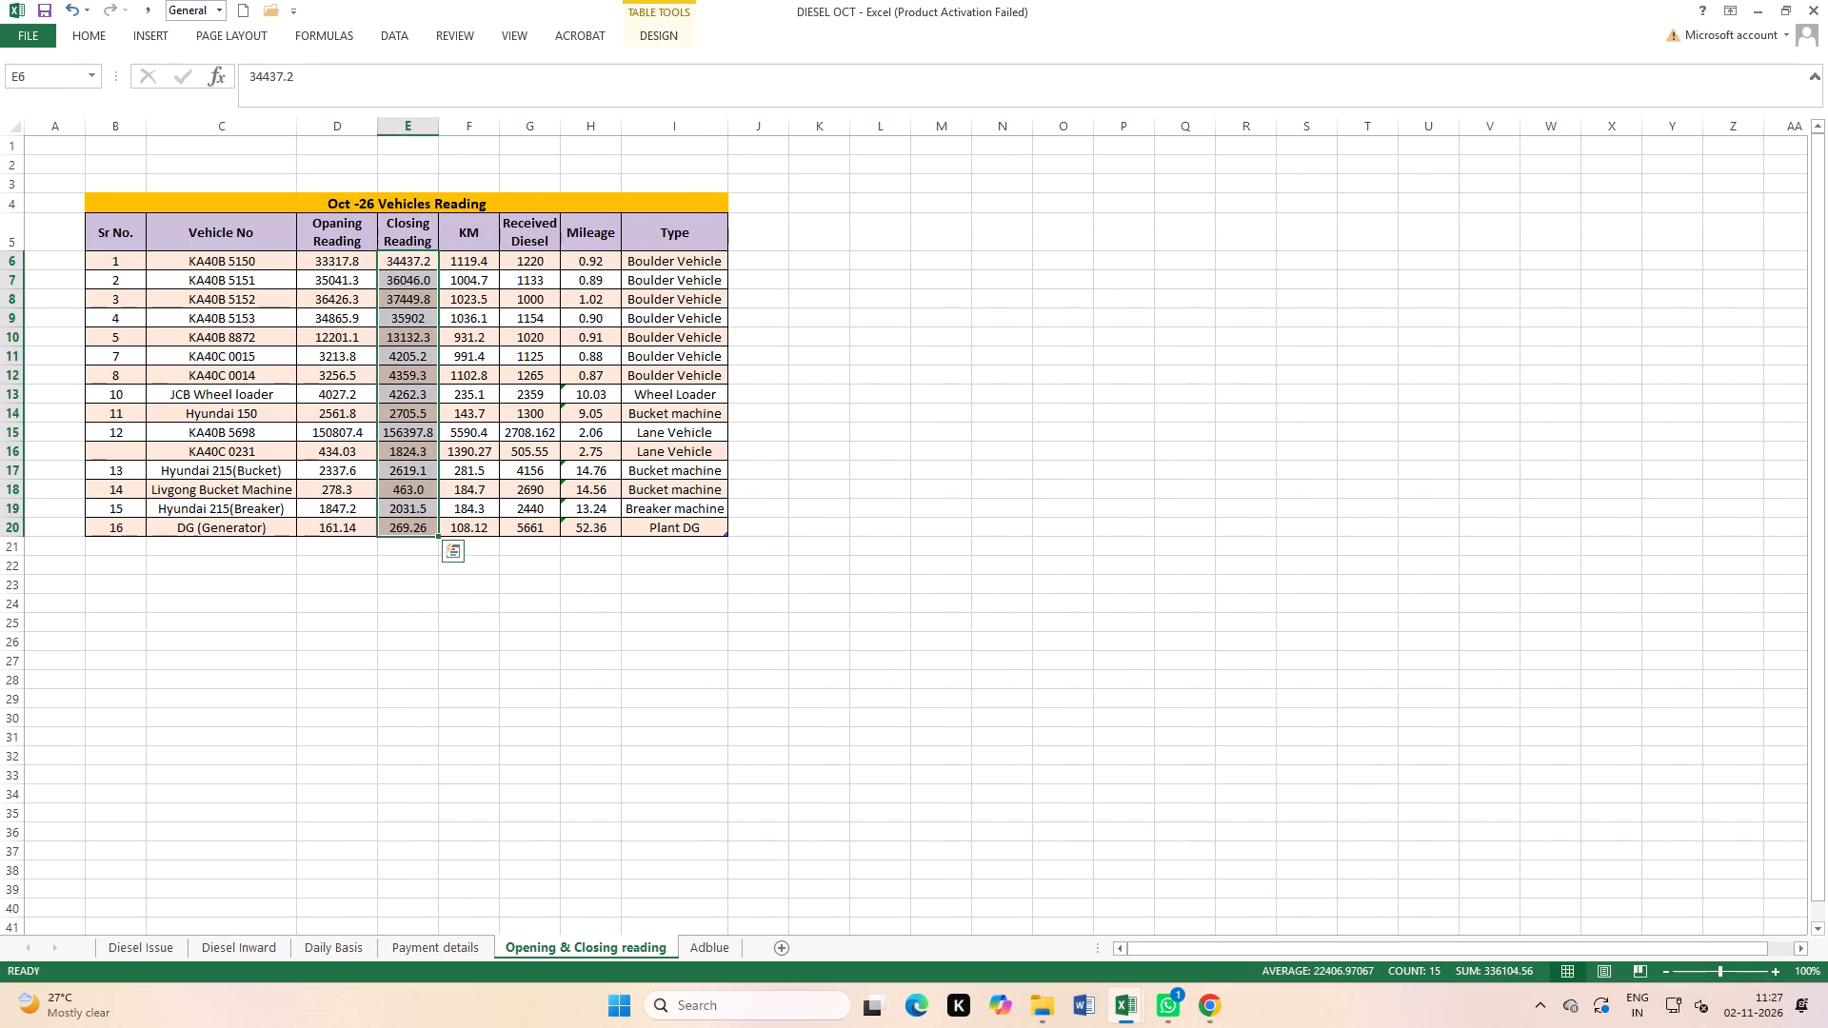
key("ctrl+c")
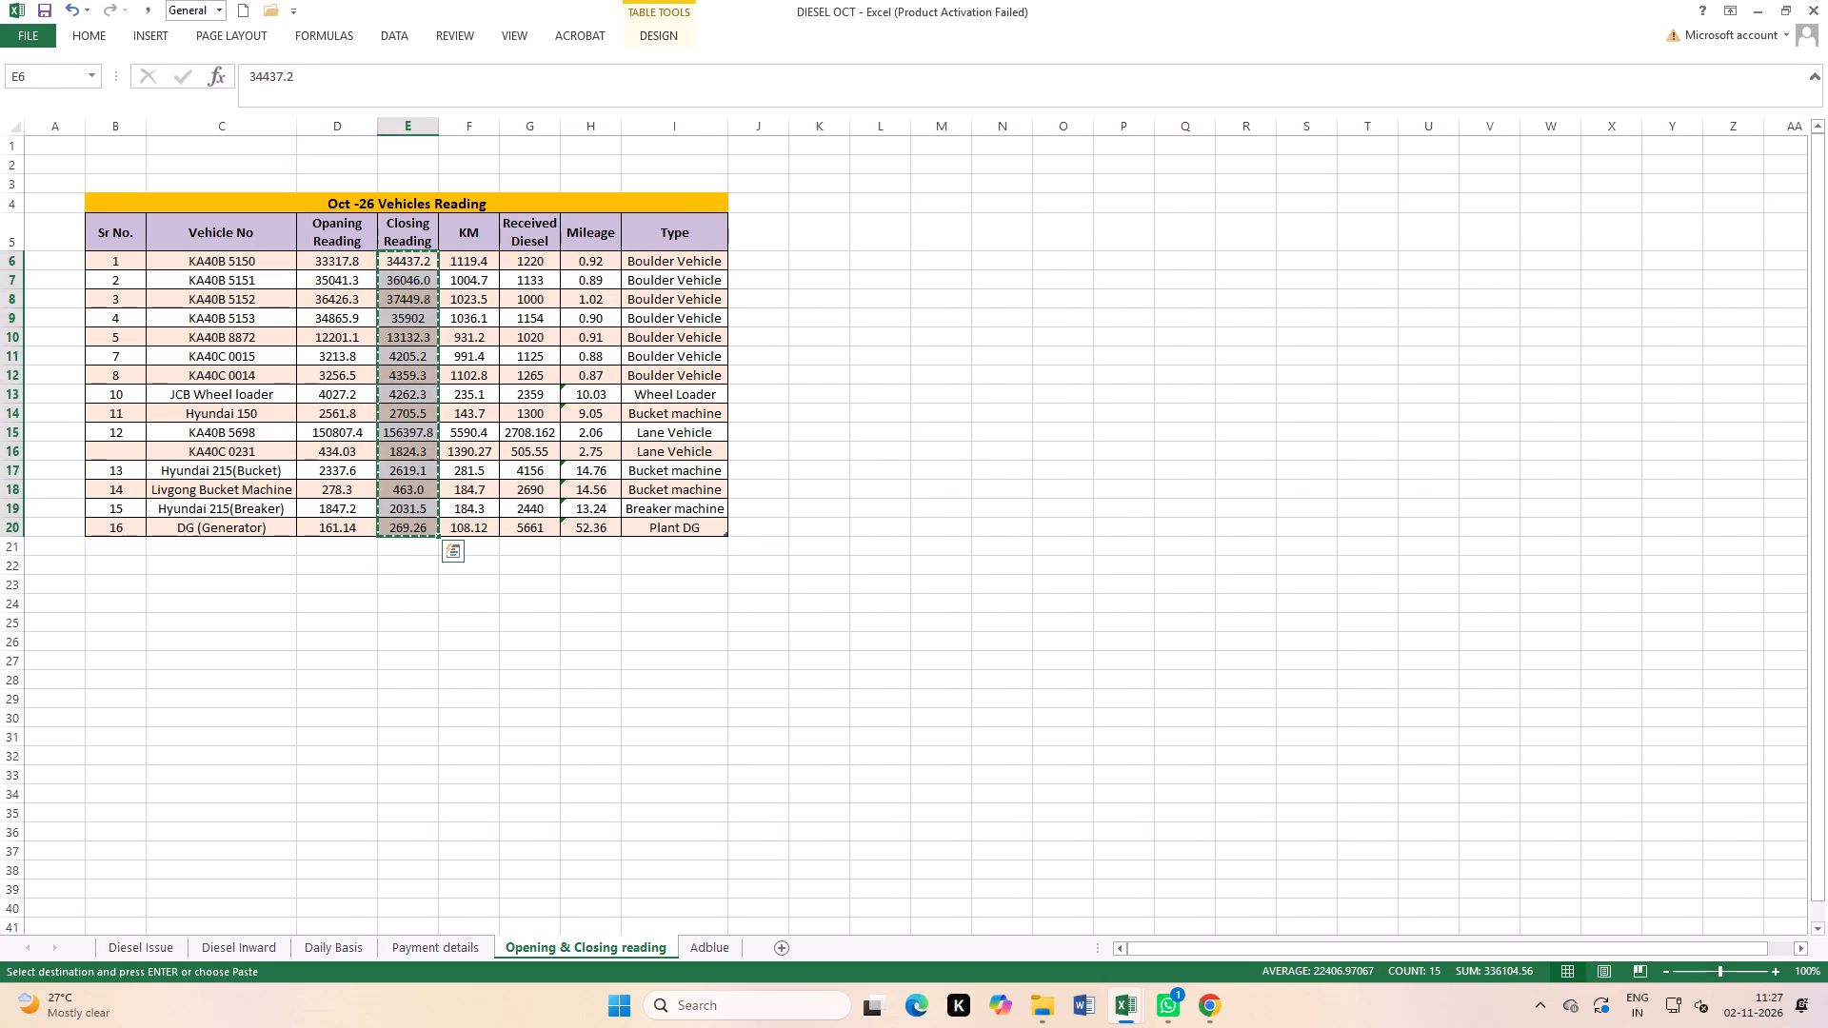
left_click(343, 264)
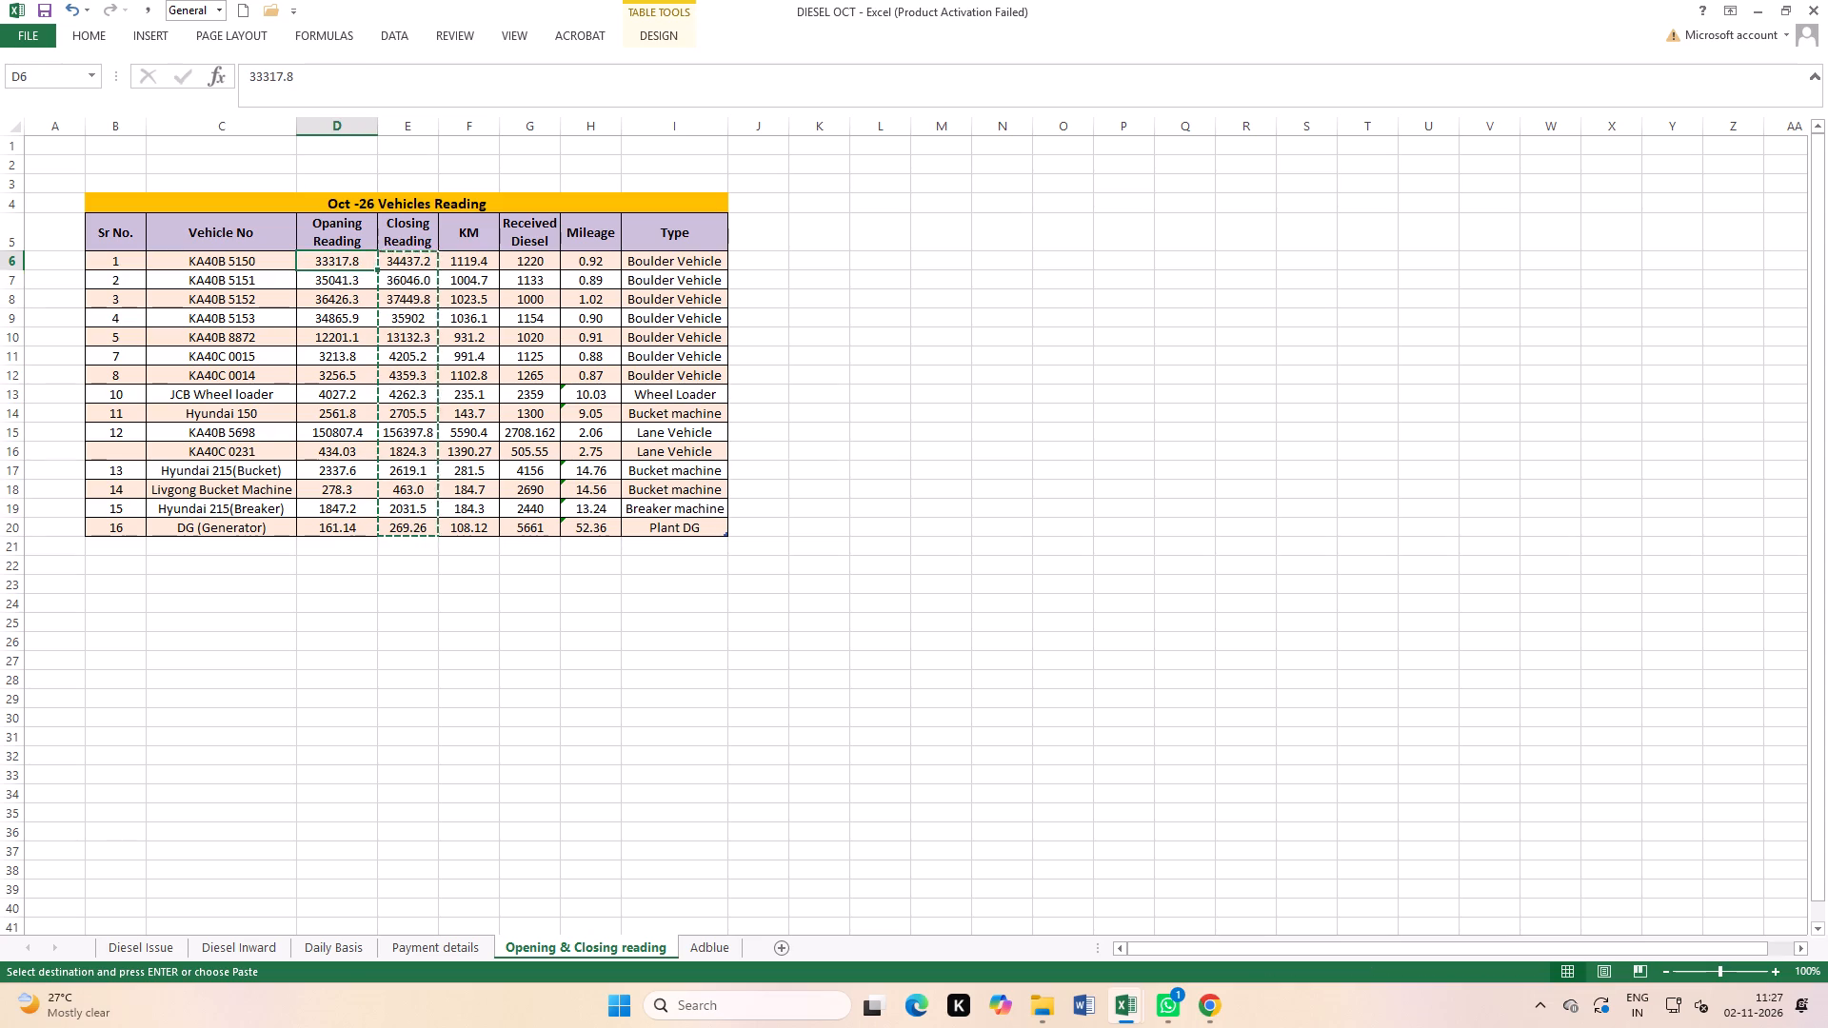
key("ctrl+v")
left_click(509, 335)
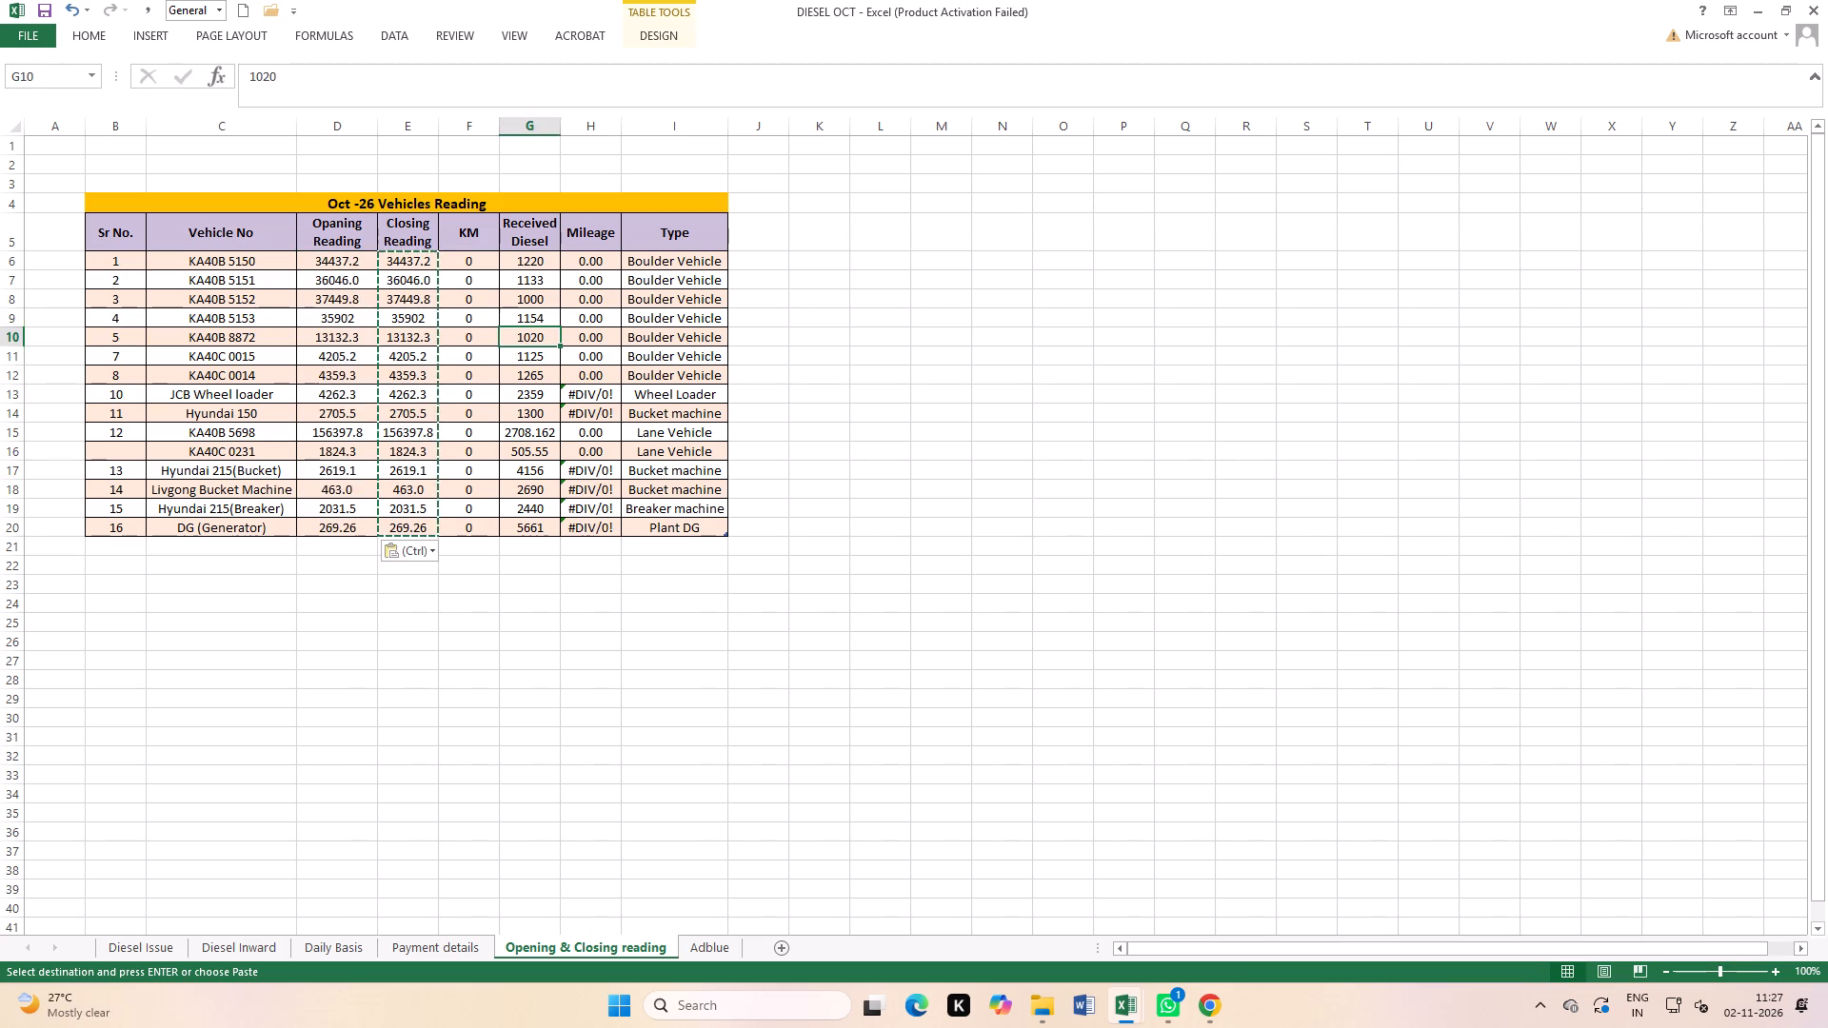
Clear all the Closing Reading values for the Oct -26 table, from E6 to E20.
left_click_drag(414, 257, 432, 524)
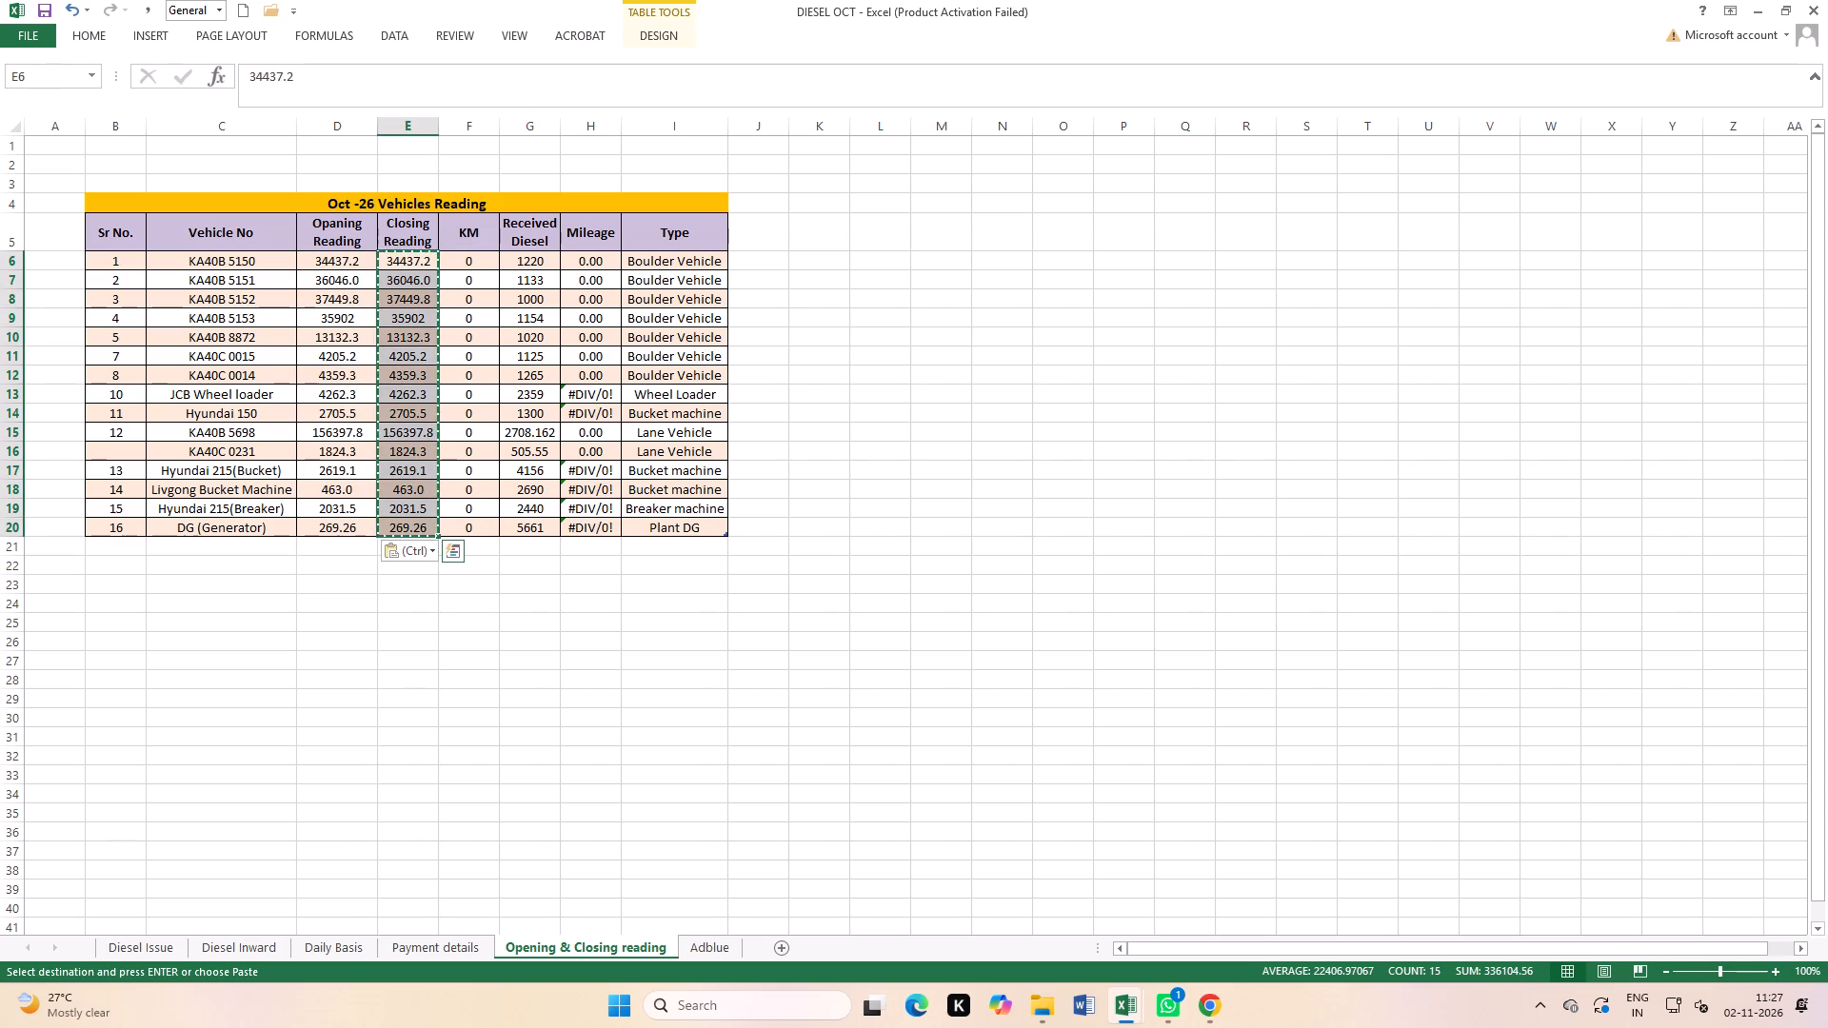
key("Delete")
left_click(964, 410)
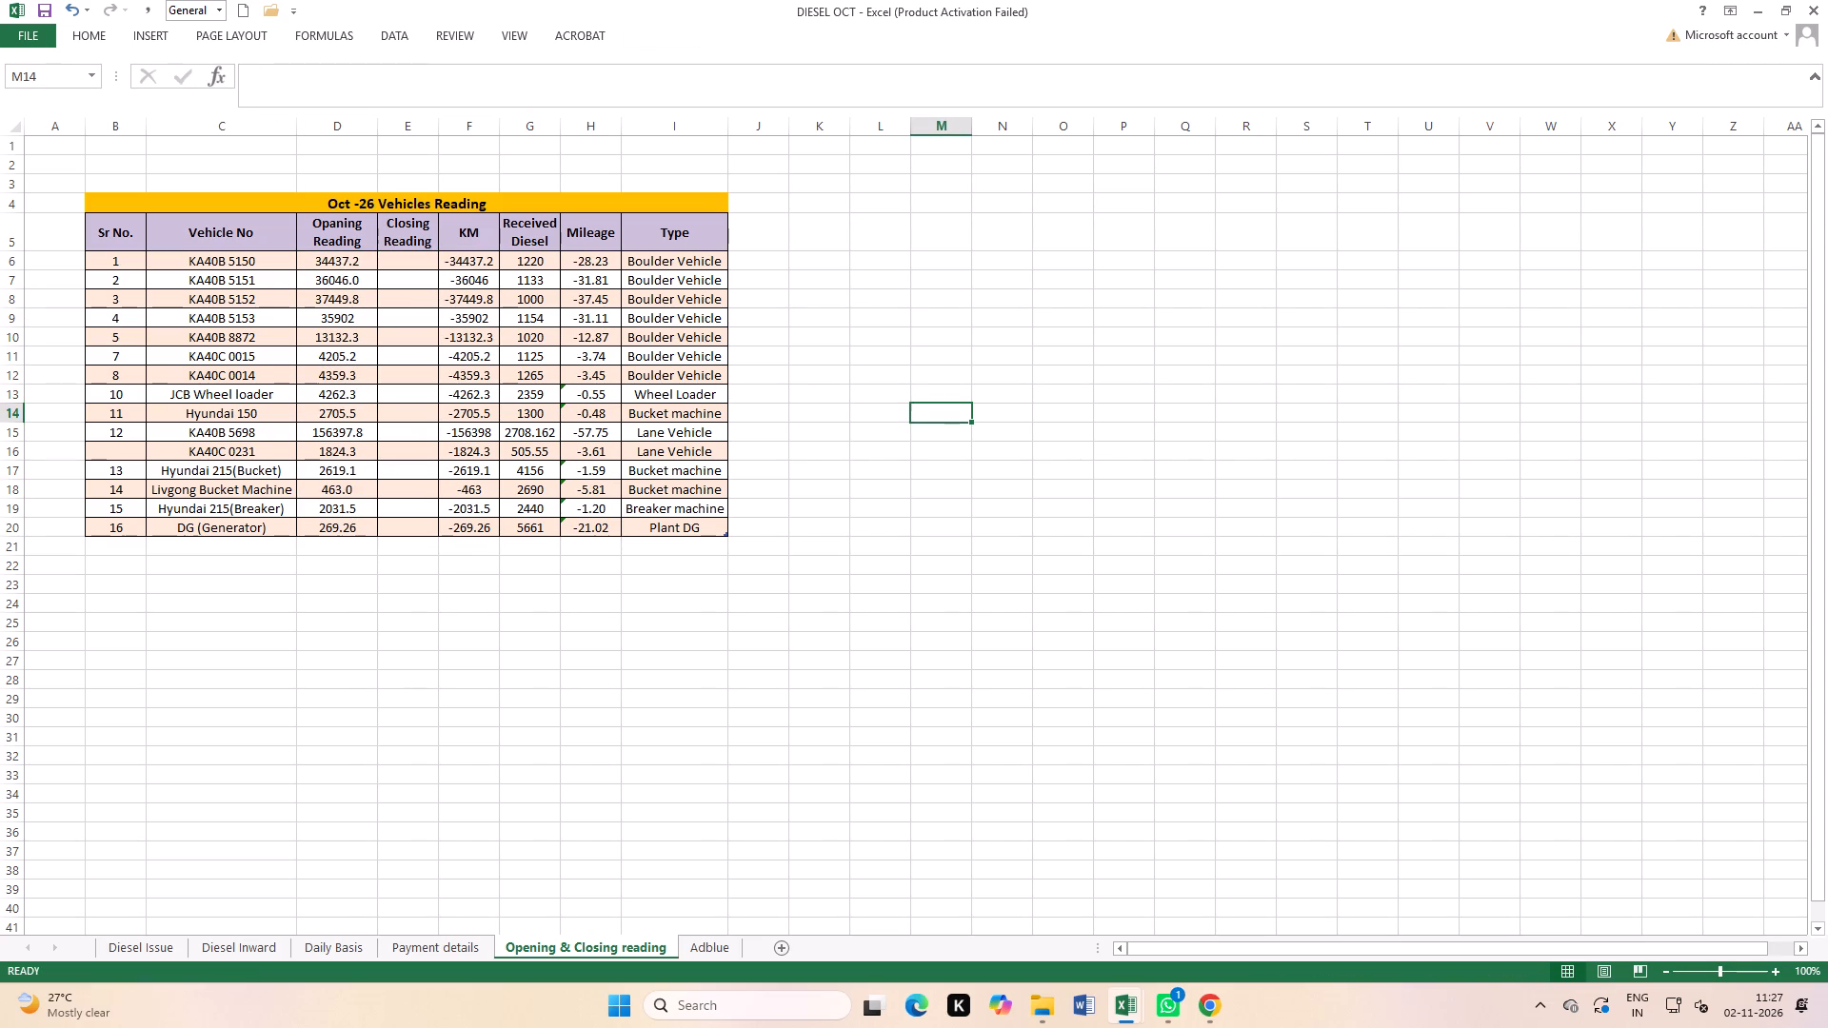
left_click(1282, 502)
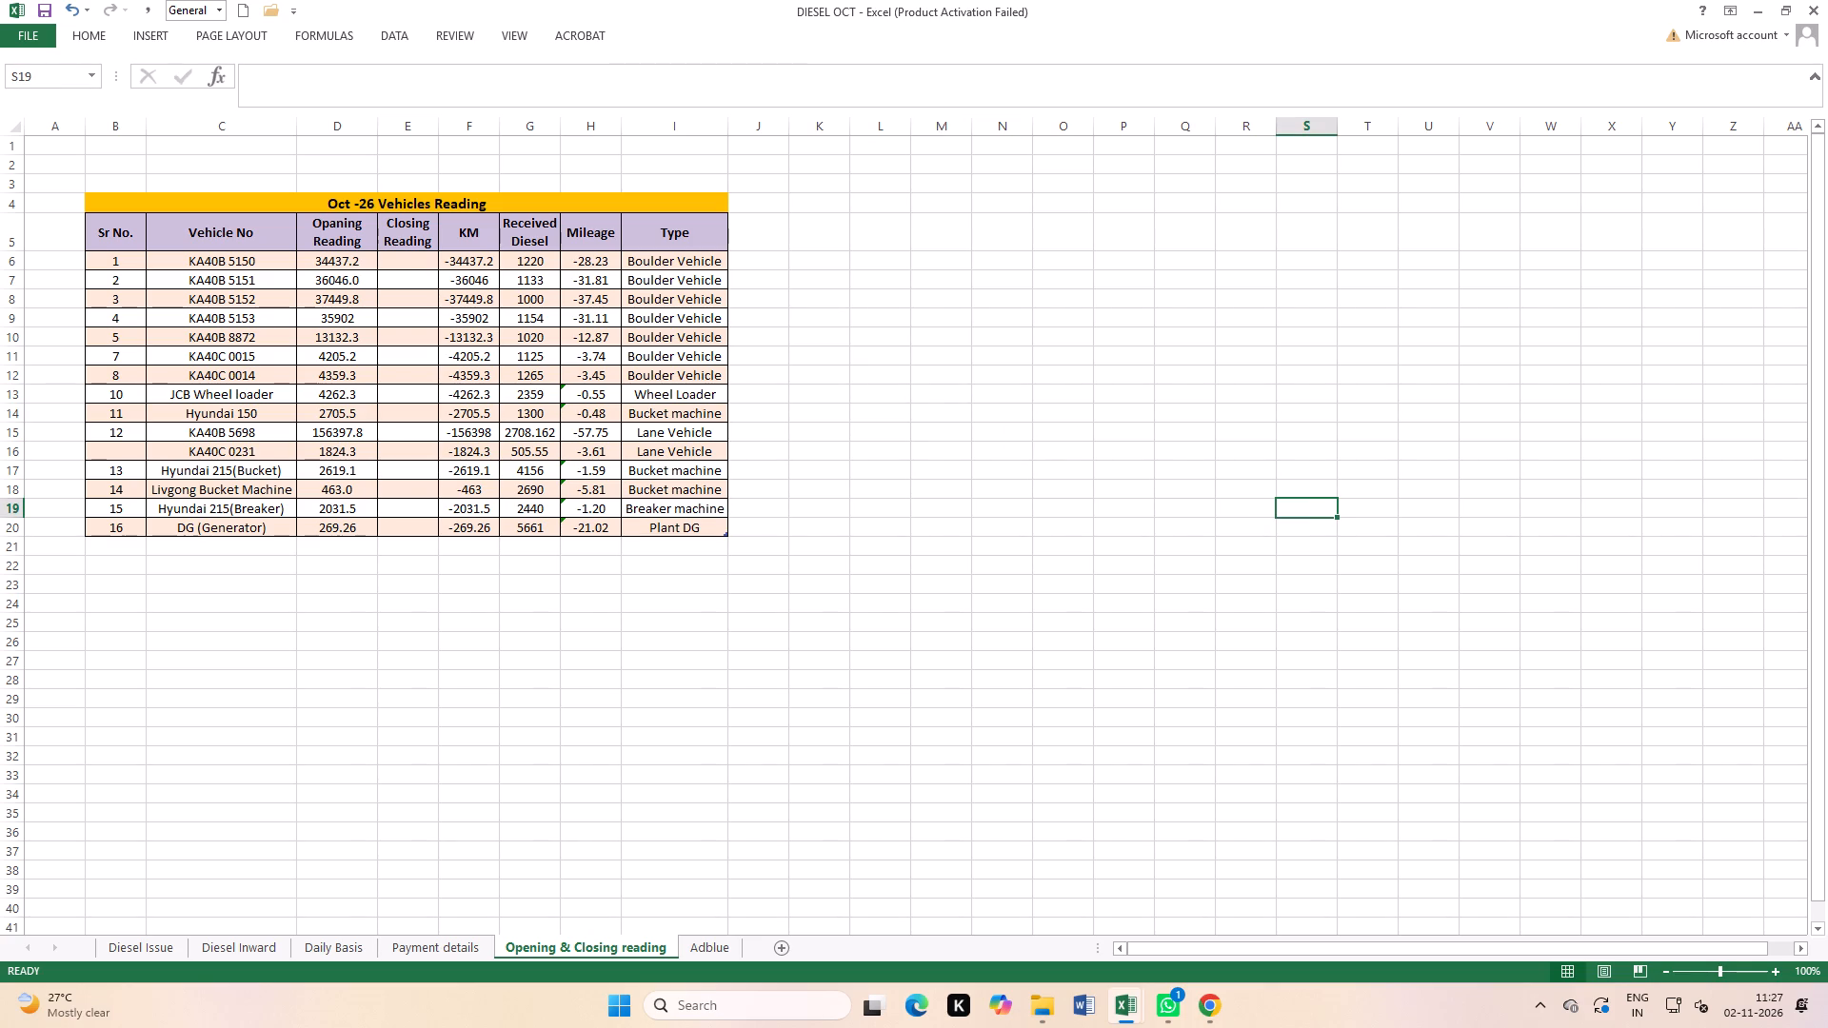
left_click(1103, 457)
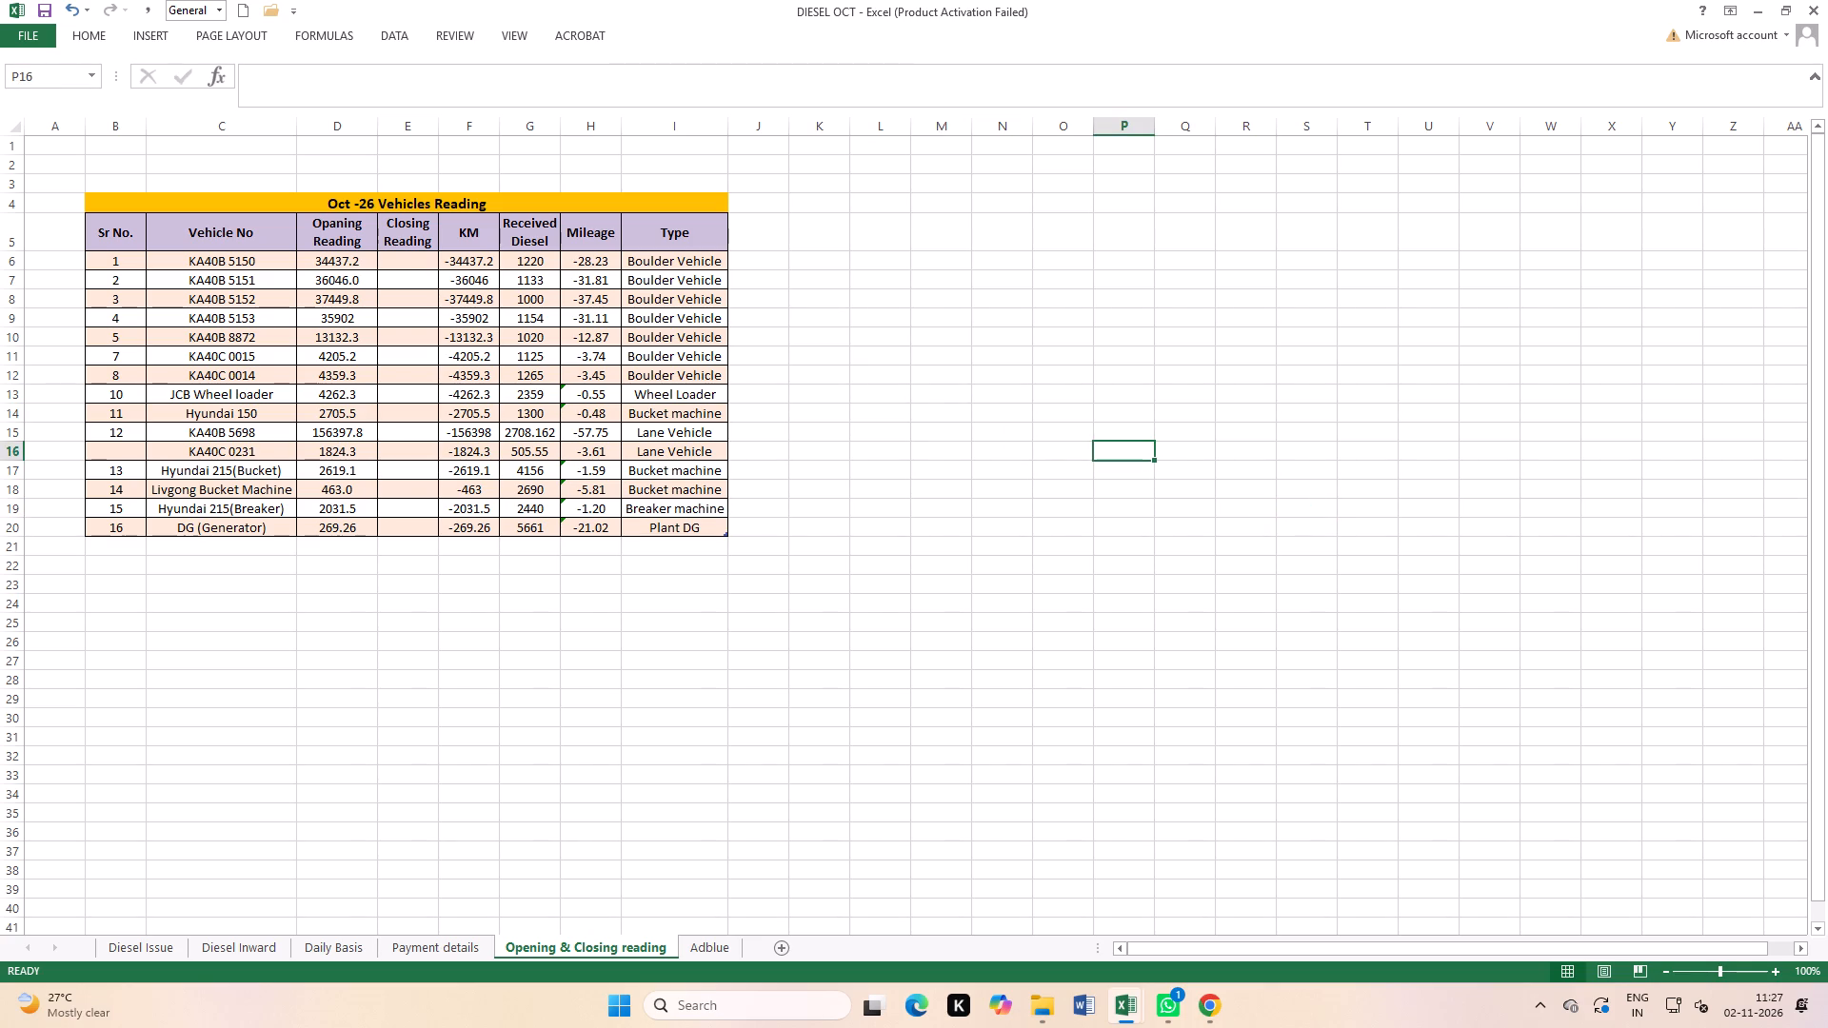
Clear all the Received Diesel values in the Oct -26 table, from G6 to G20.
left_click(402, 261)
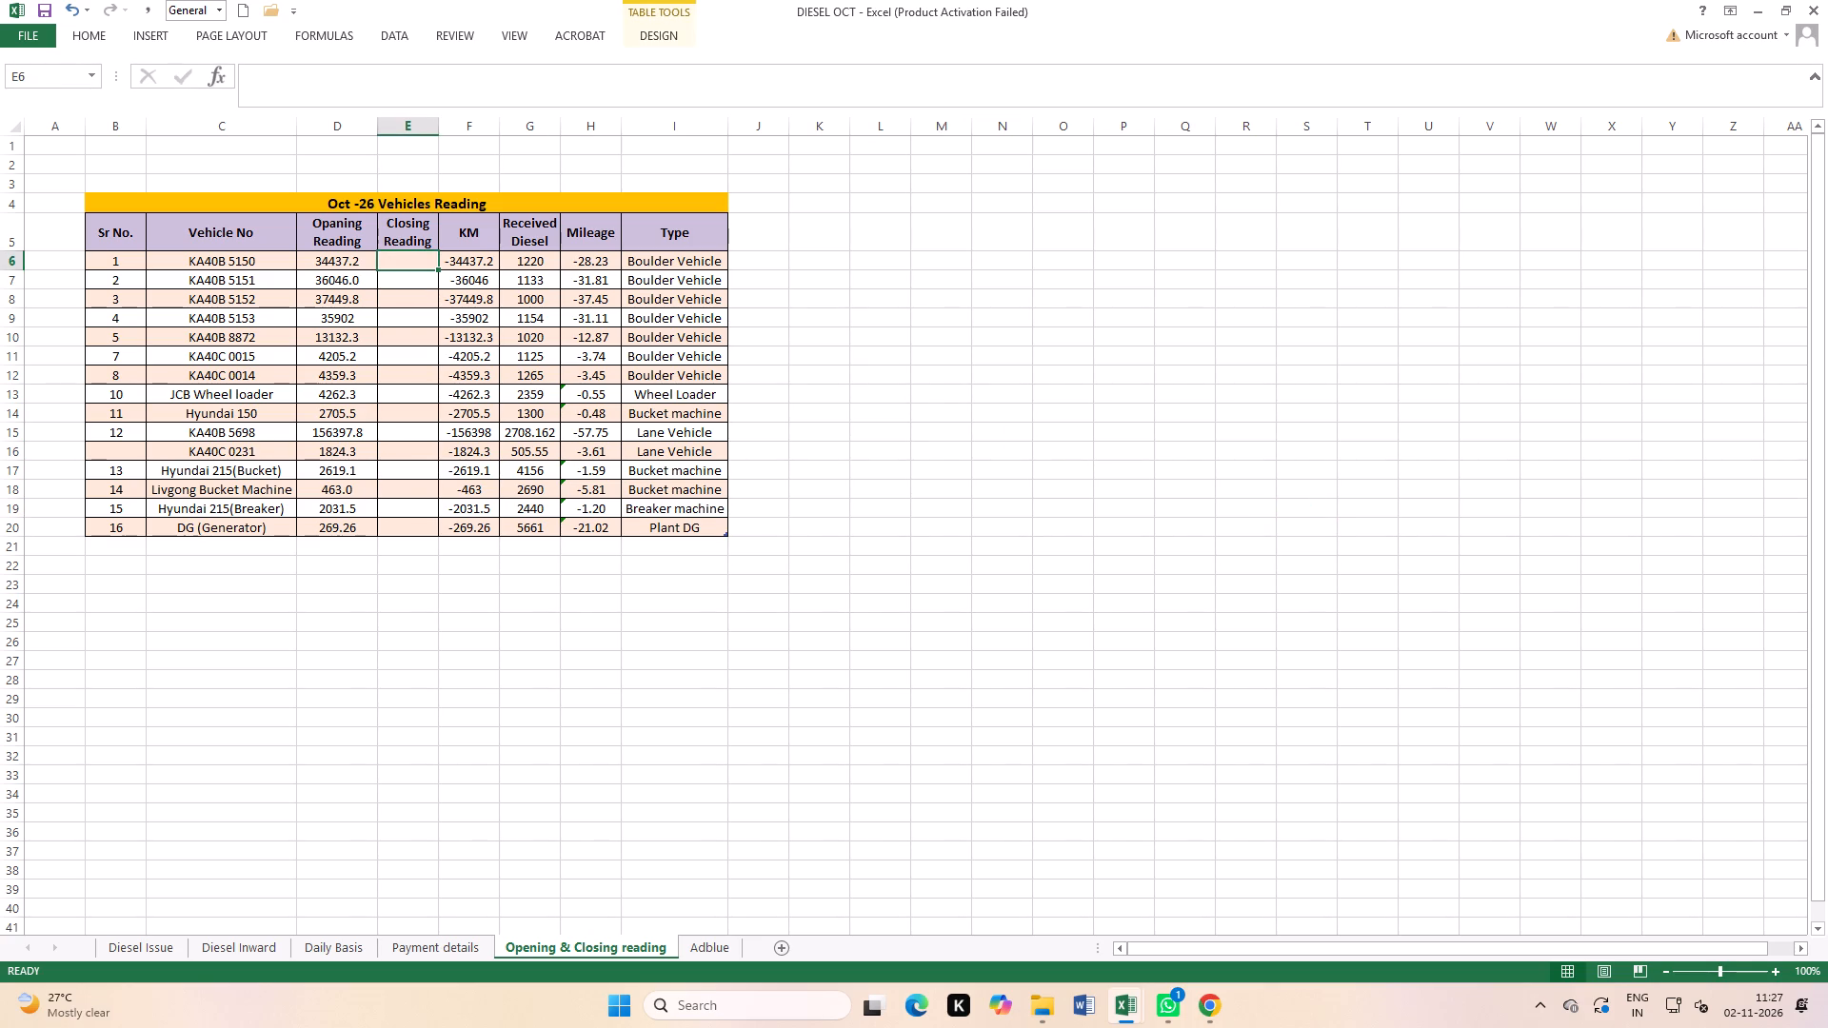
left_click_drag(535, 260, 527, 525)
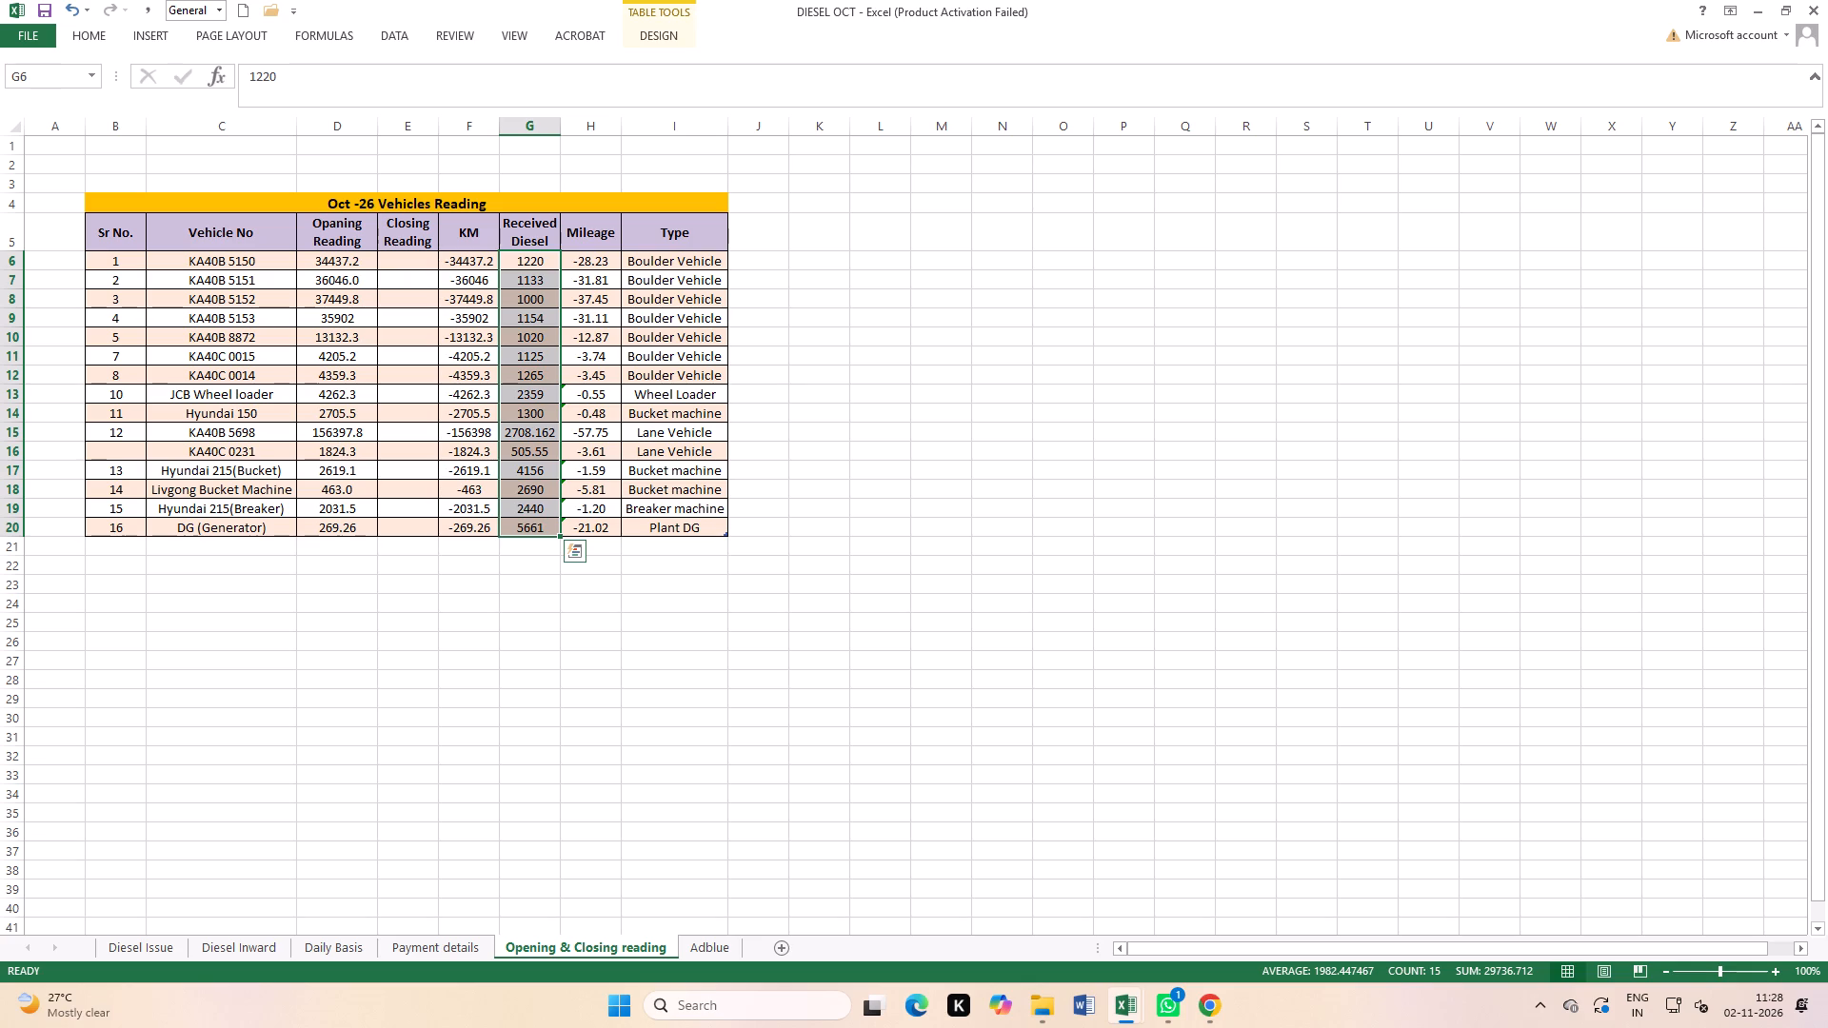
key("Delete")
left_click_drag(1018, 496, 1015, 511)
Enter the Closing Reading values 35577.4, 37421.7 and 38765.0 for the first three boulder vehicles, in E6 to E8.
left_click(421, 267)
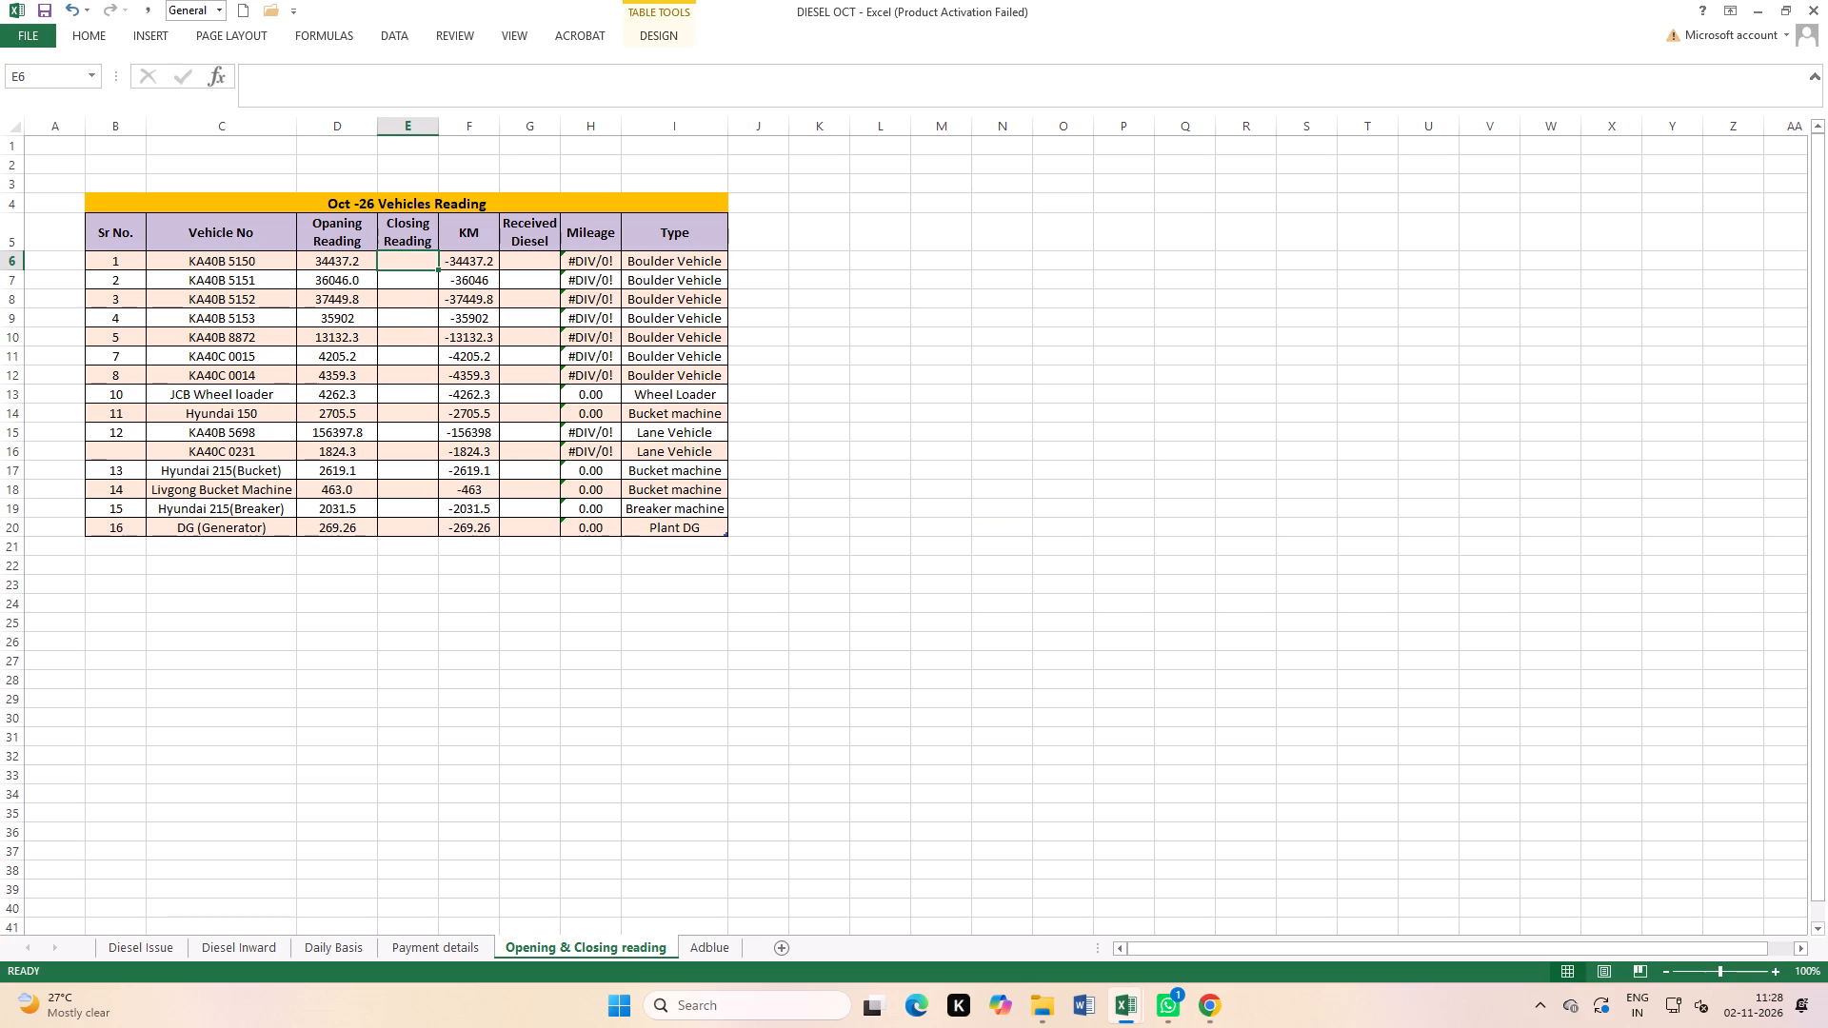
type("3557")
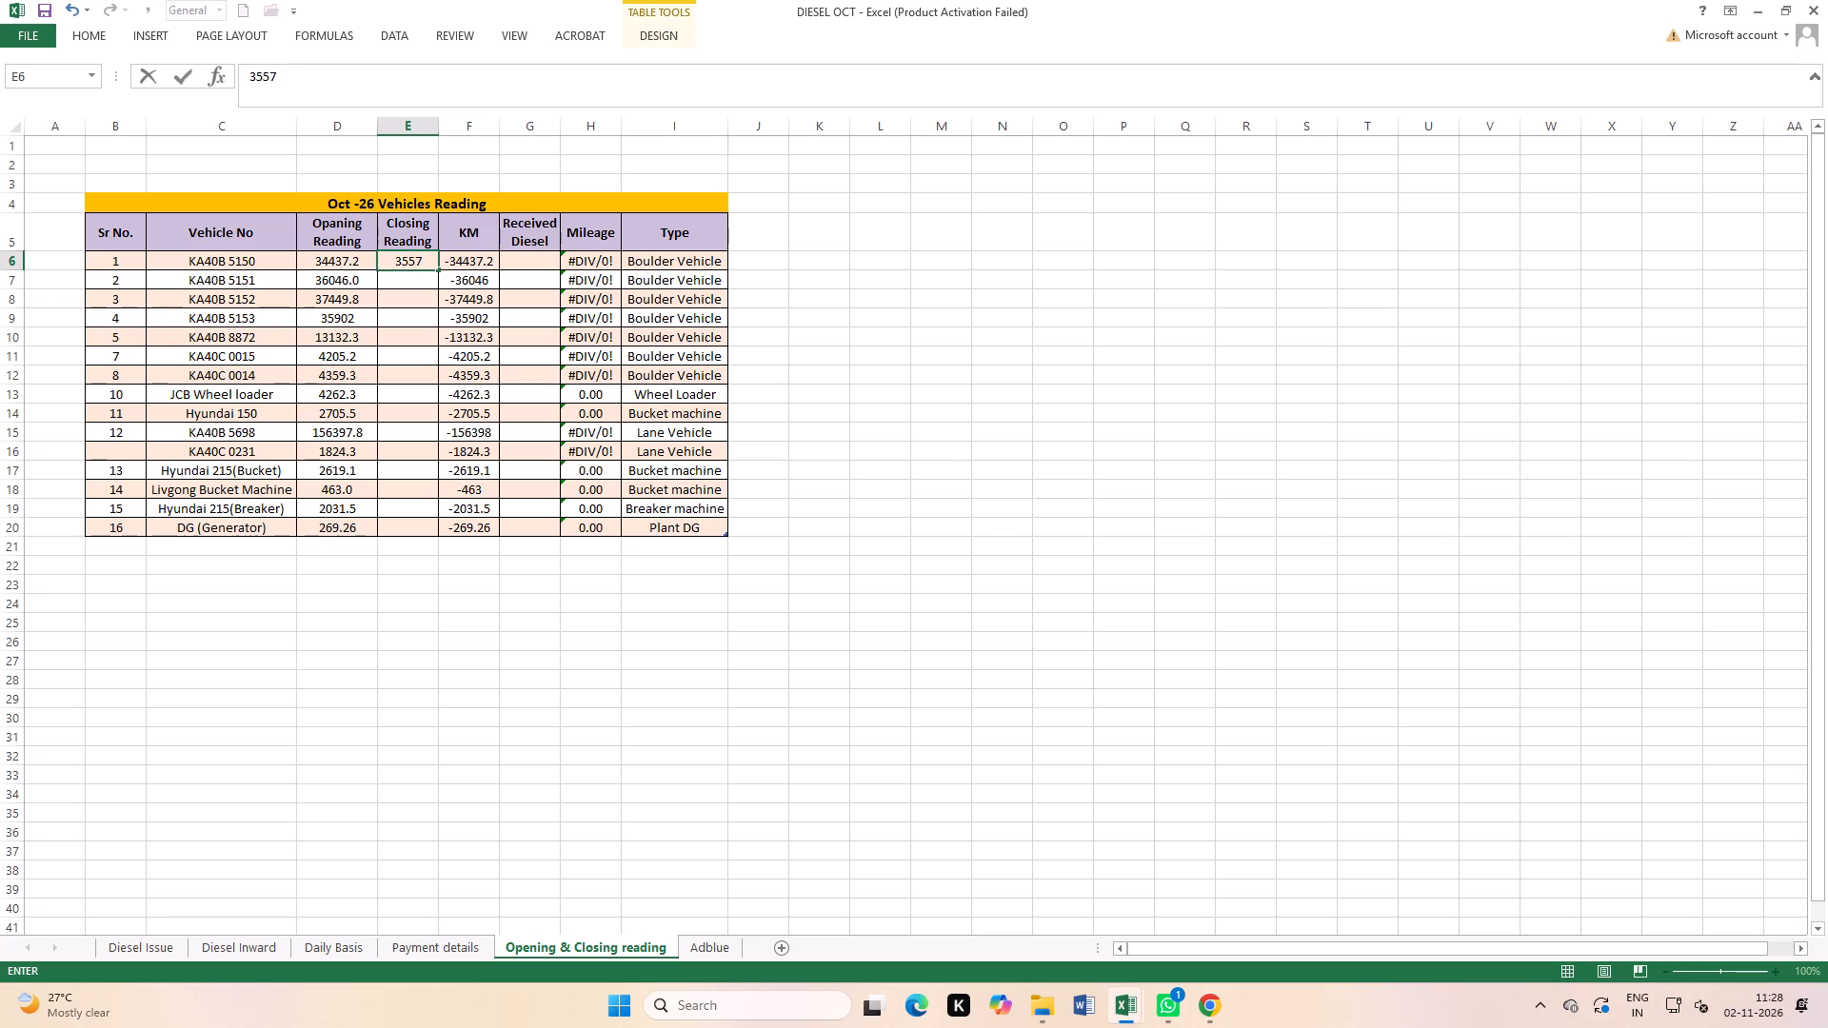
type("7.4")
key("Return")
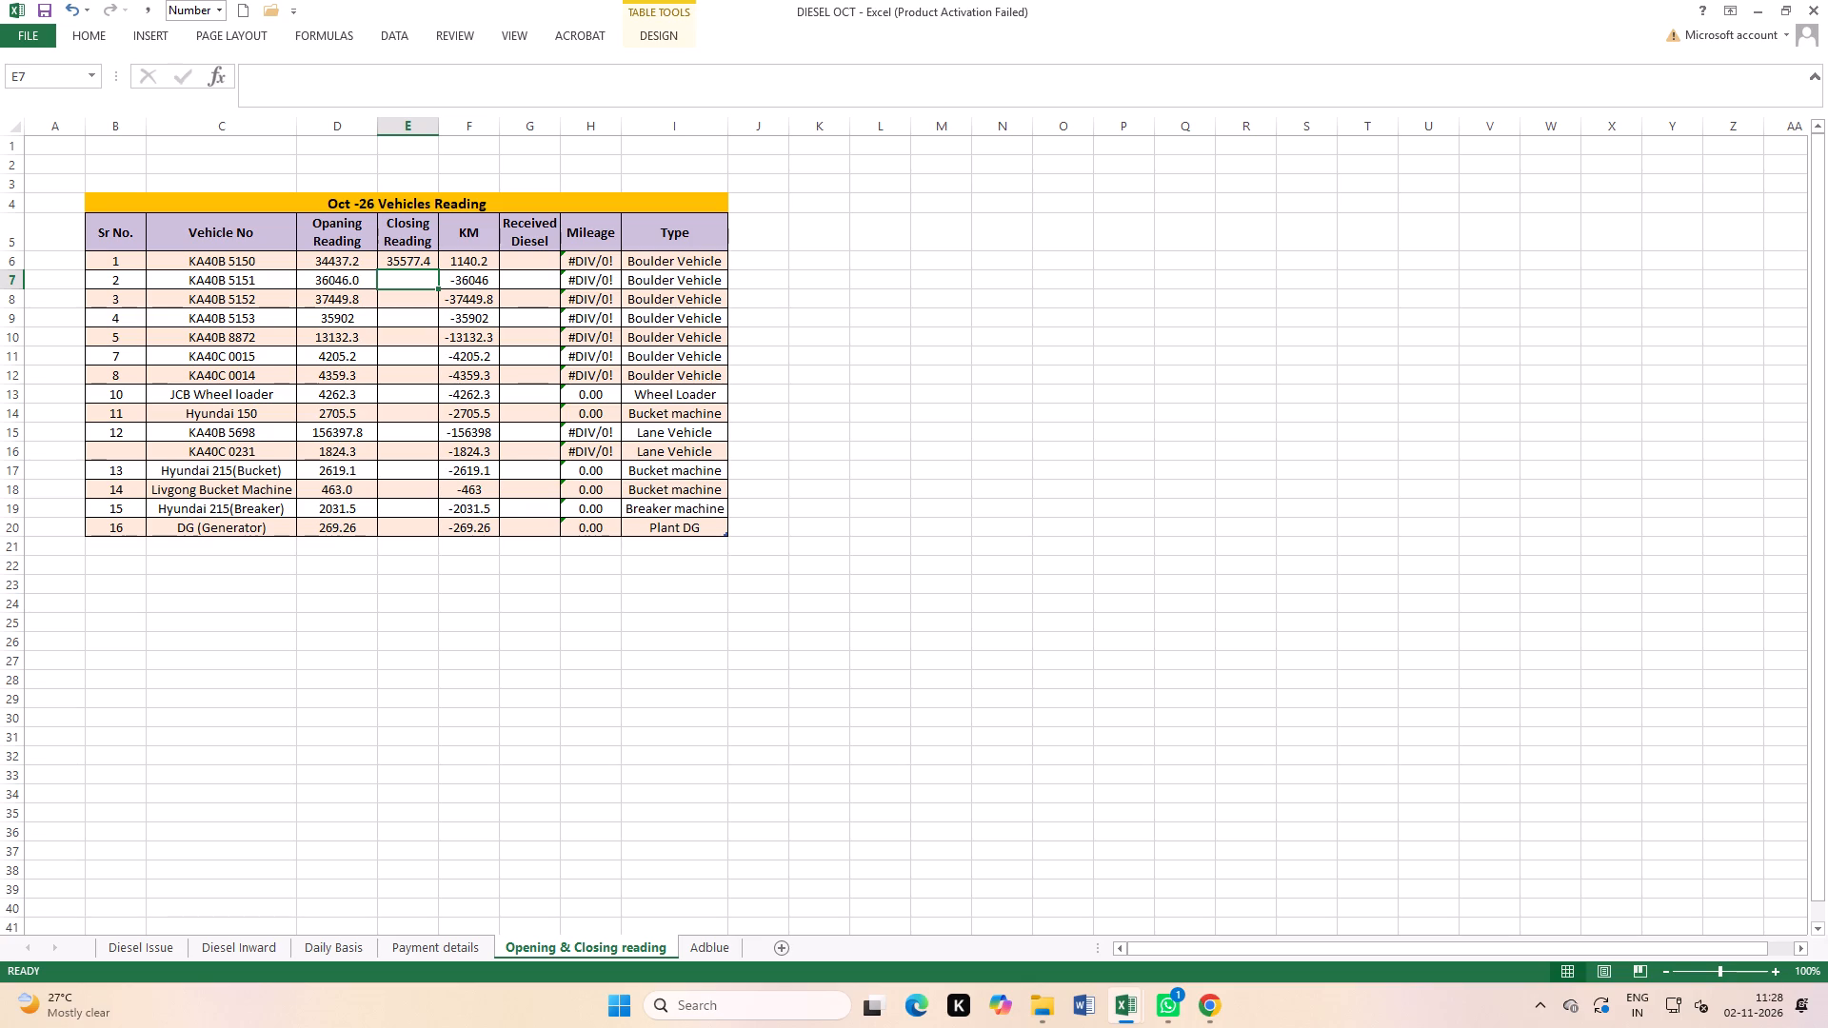
key("3")
type("7421")
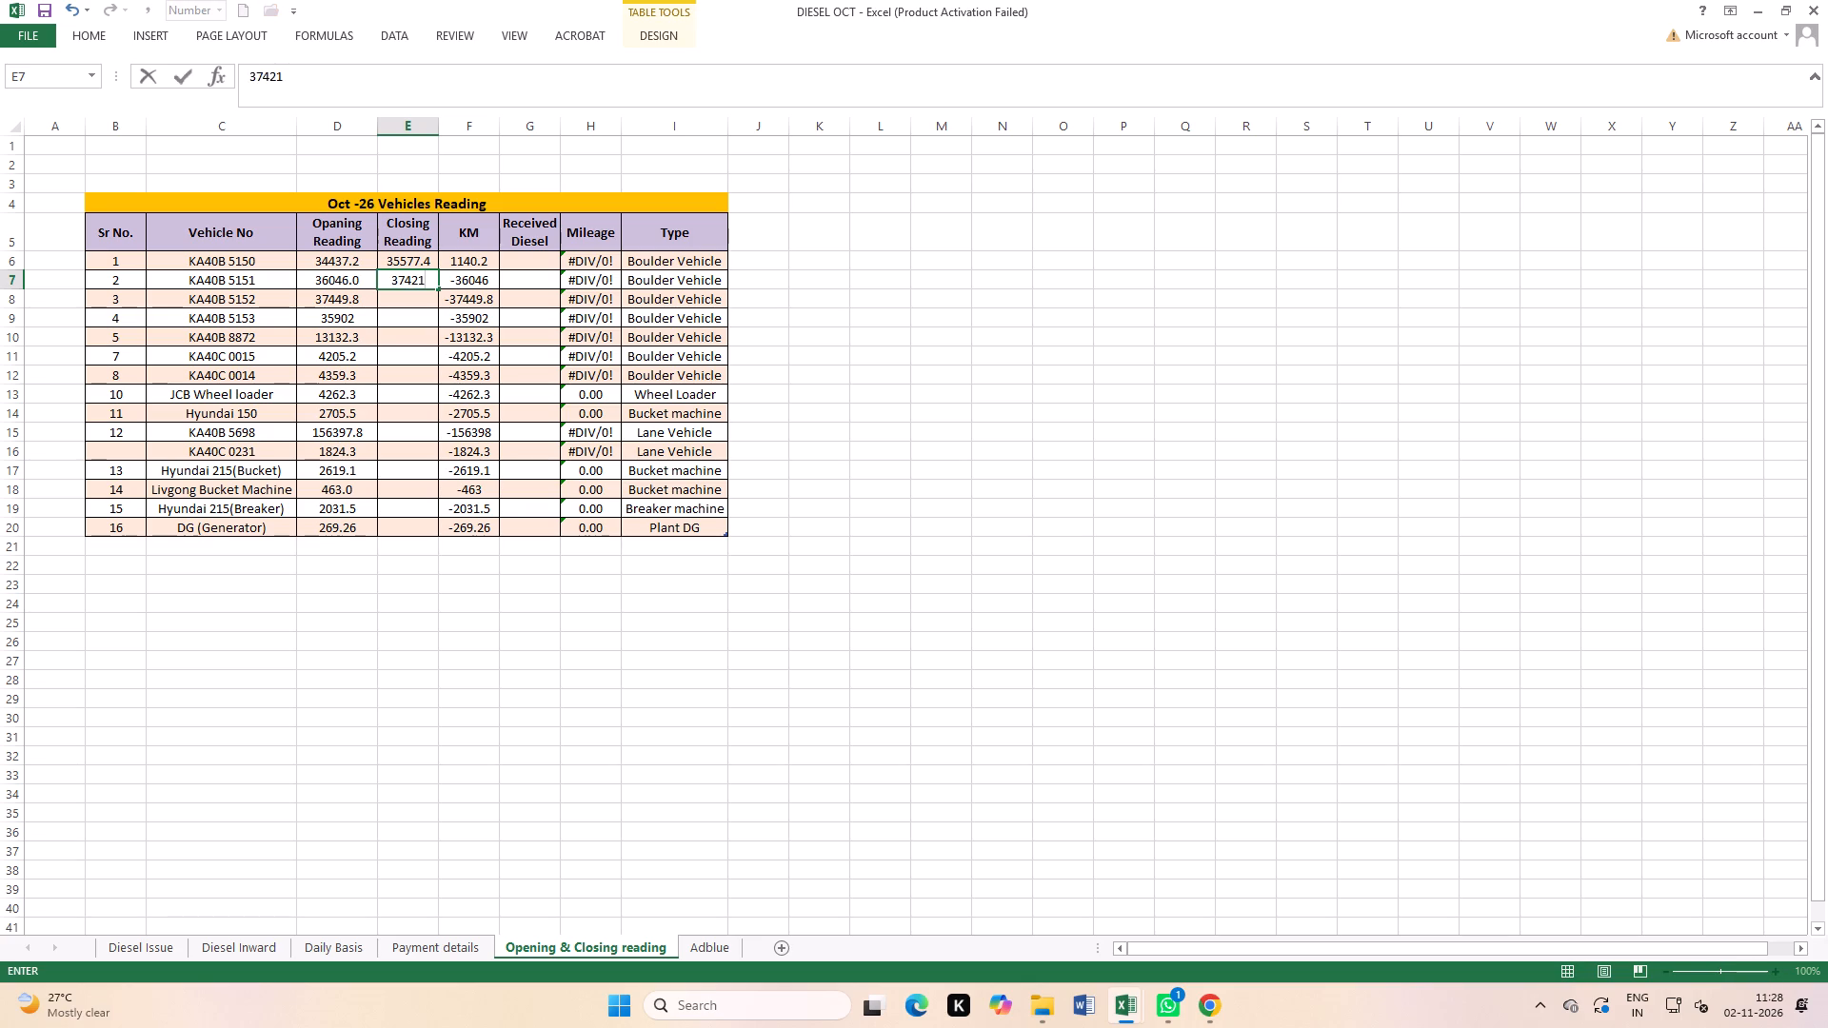
type(".7")
key("Return")
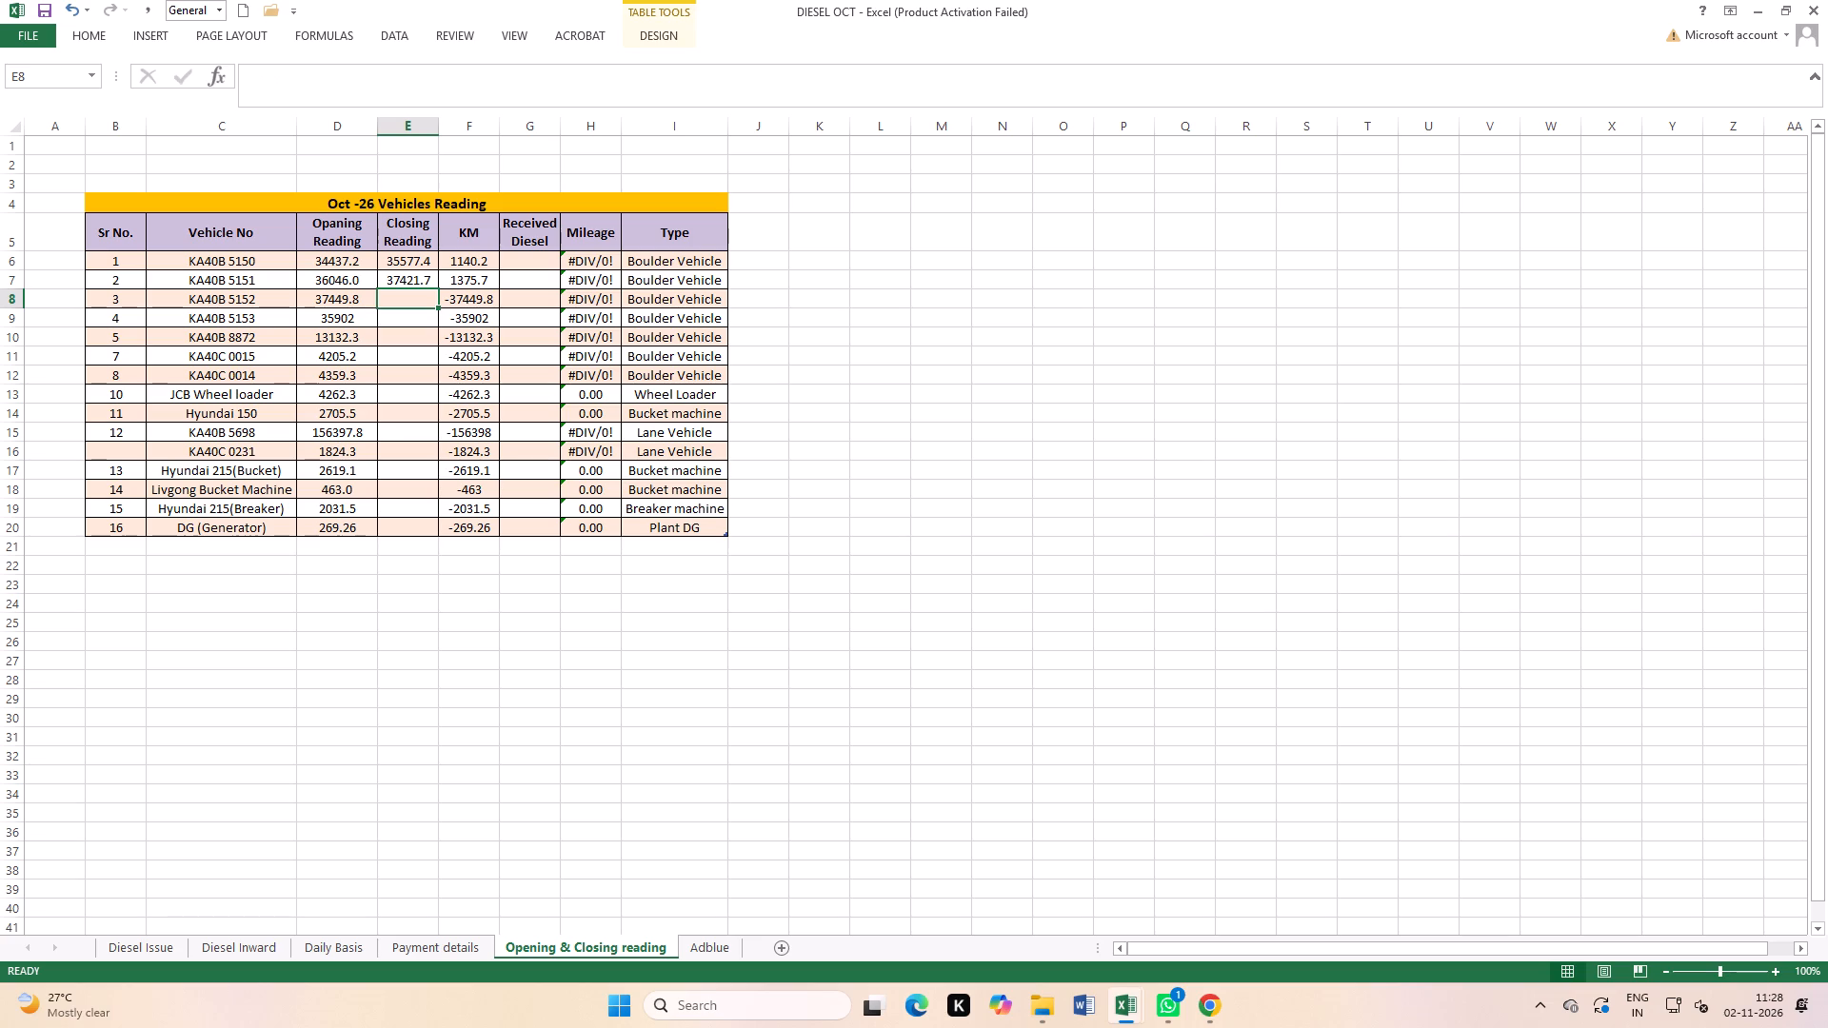
type("38765.0")
key("Return")
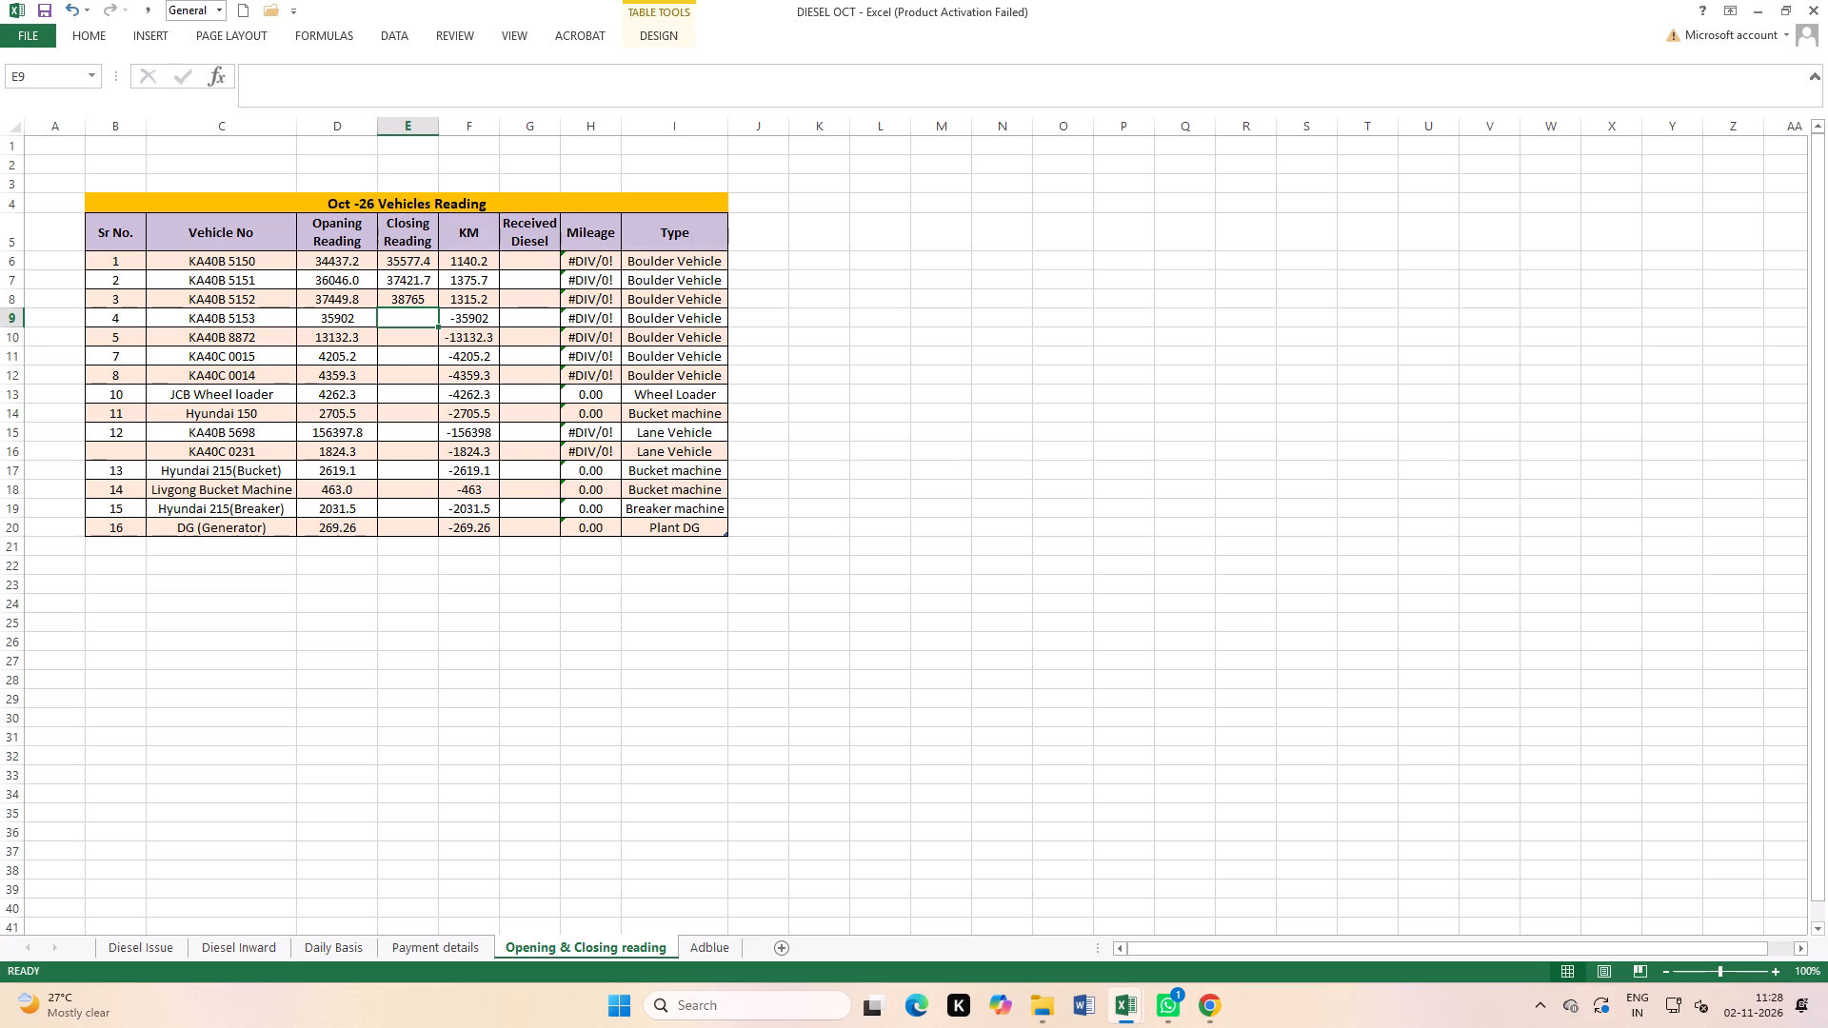
key("3")
key("7")
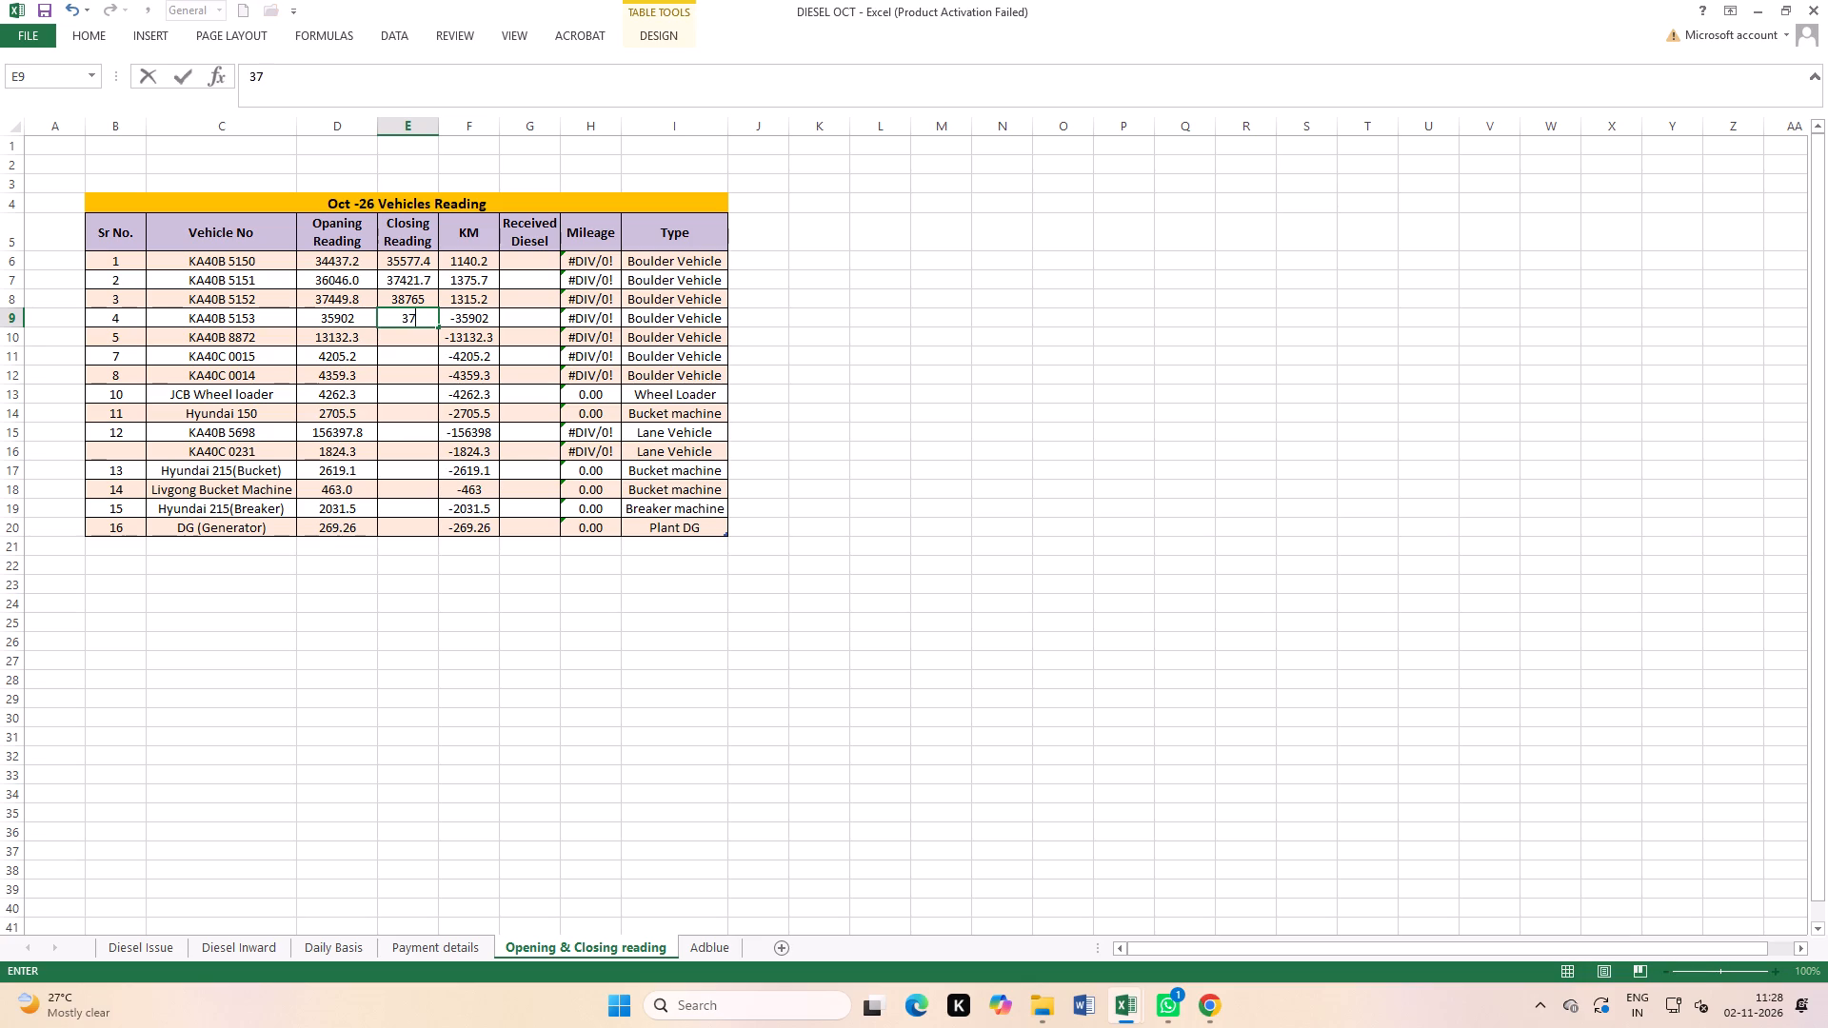
key("2")
type("32.8")
key("Return")
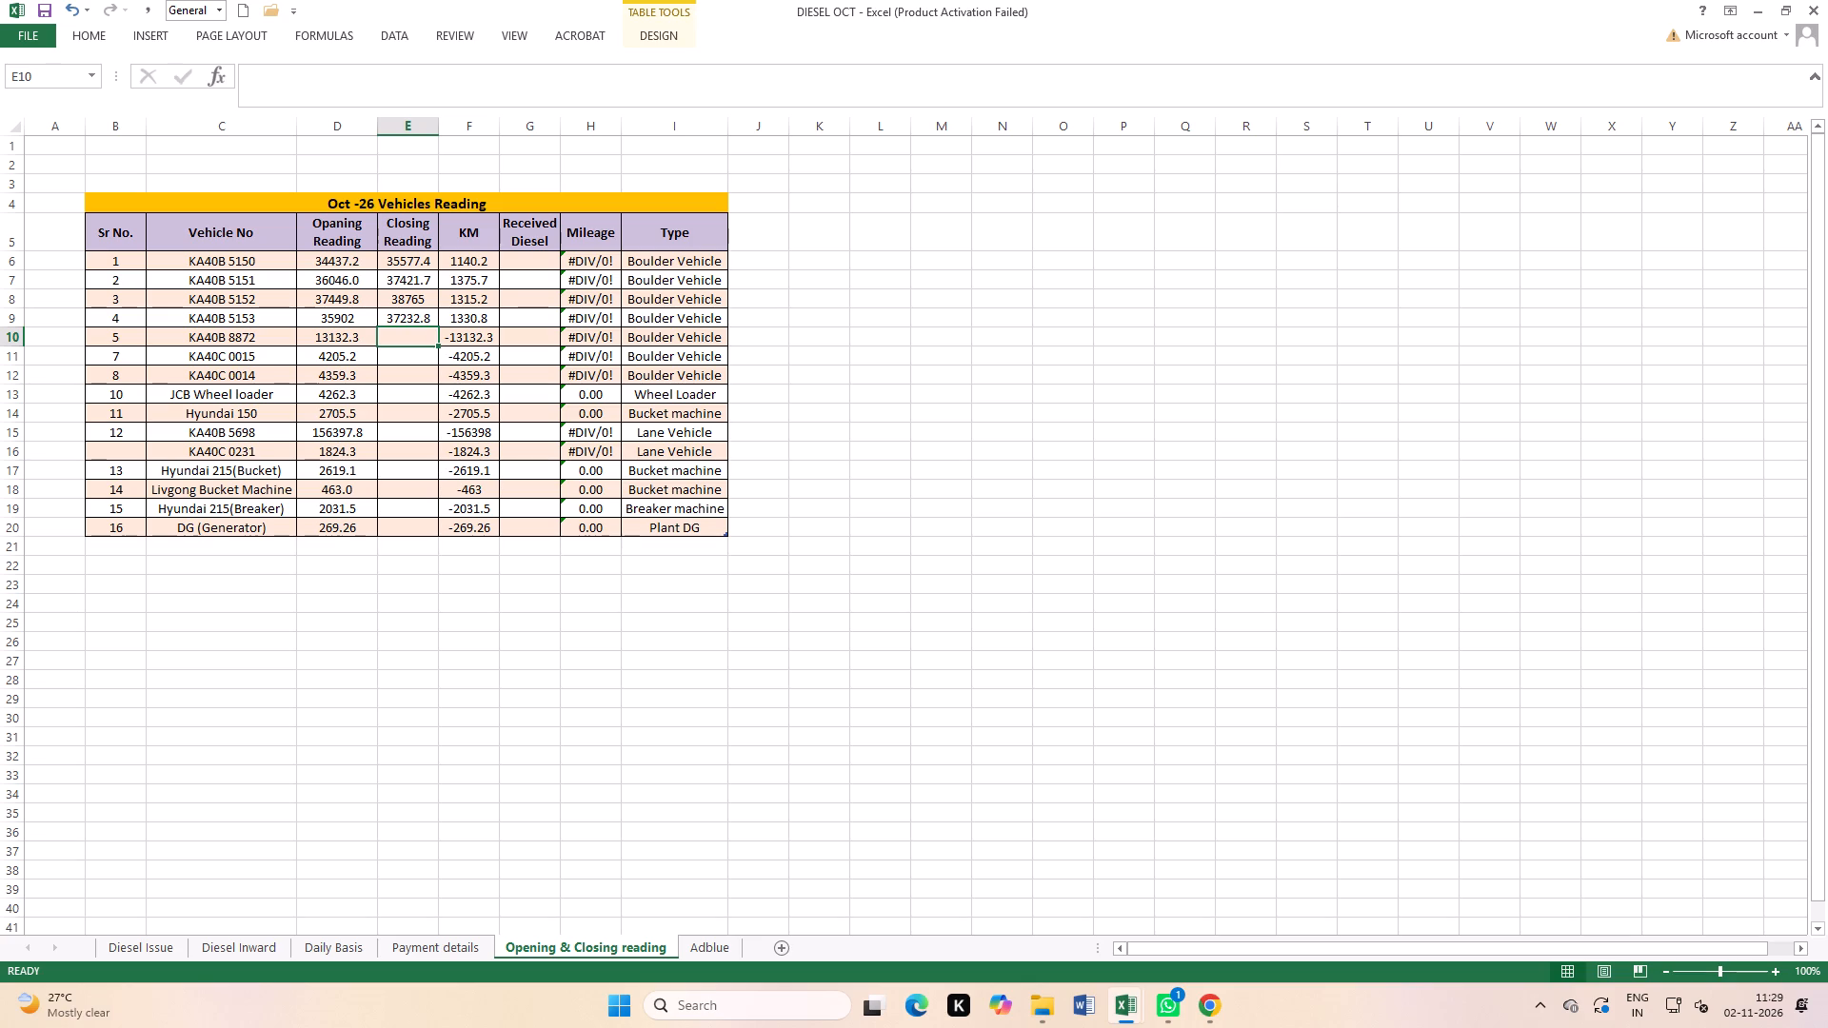
key("1")
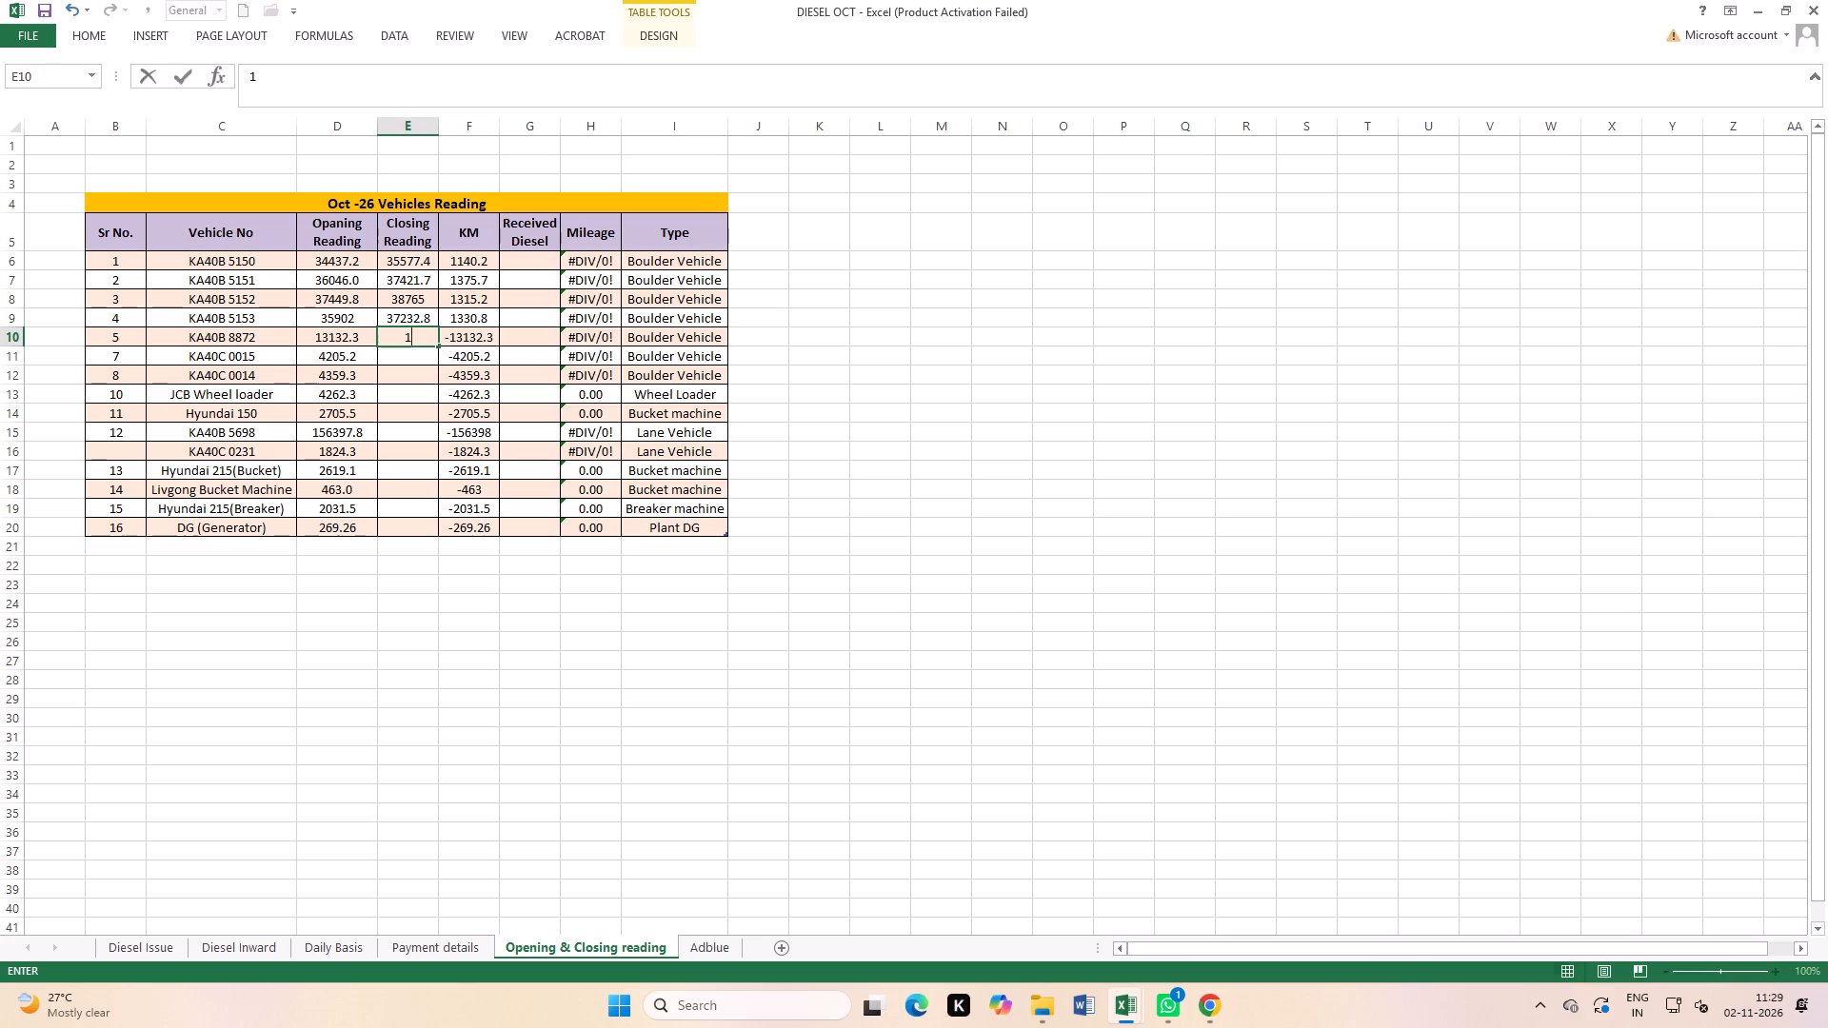
key("3")
key("9")
type("47.1")
key("Return")
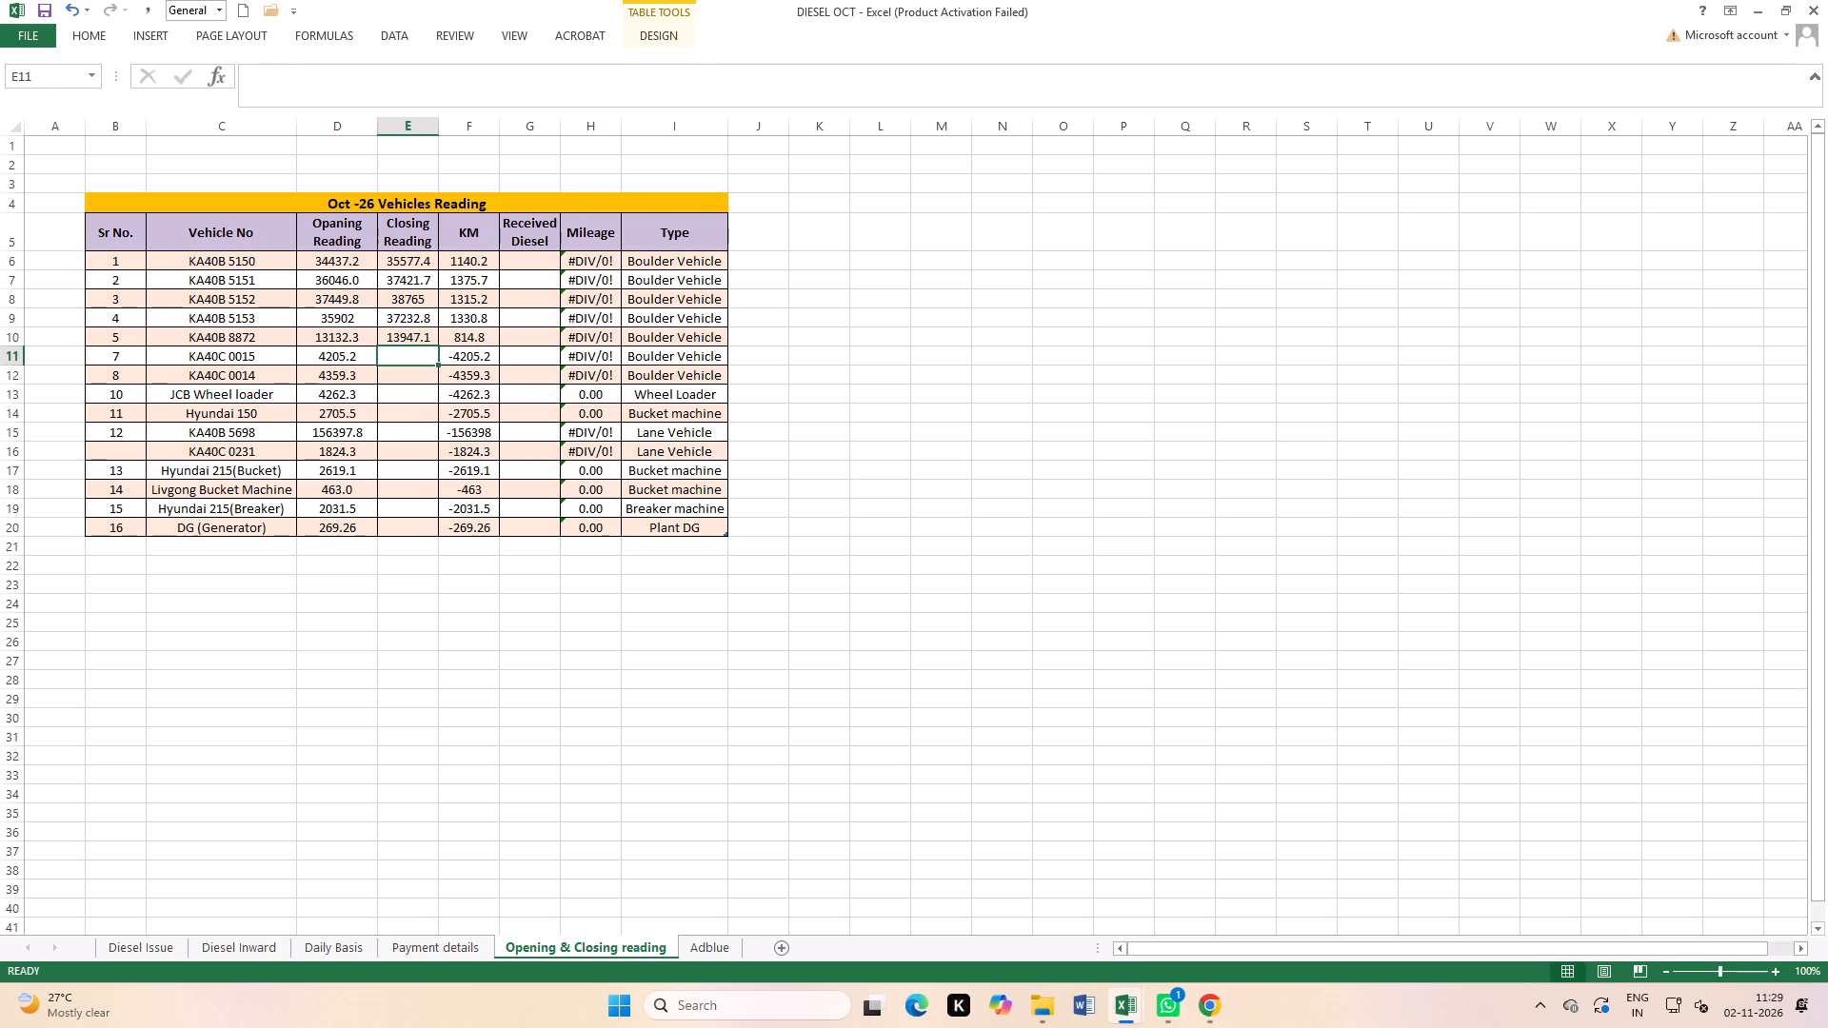
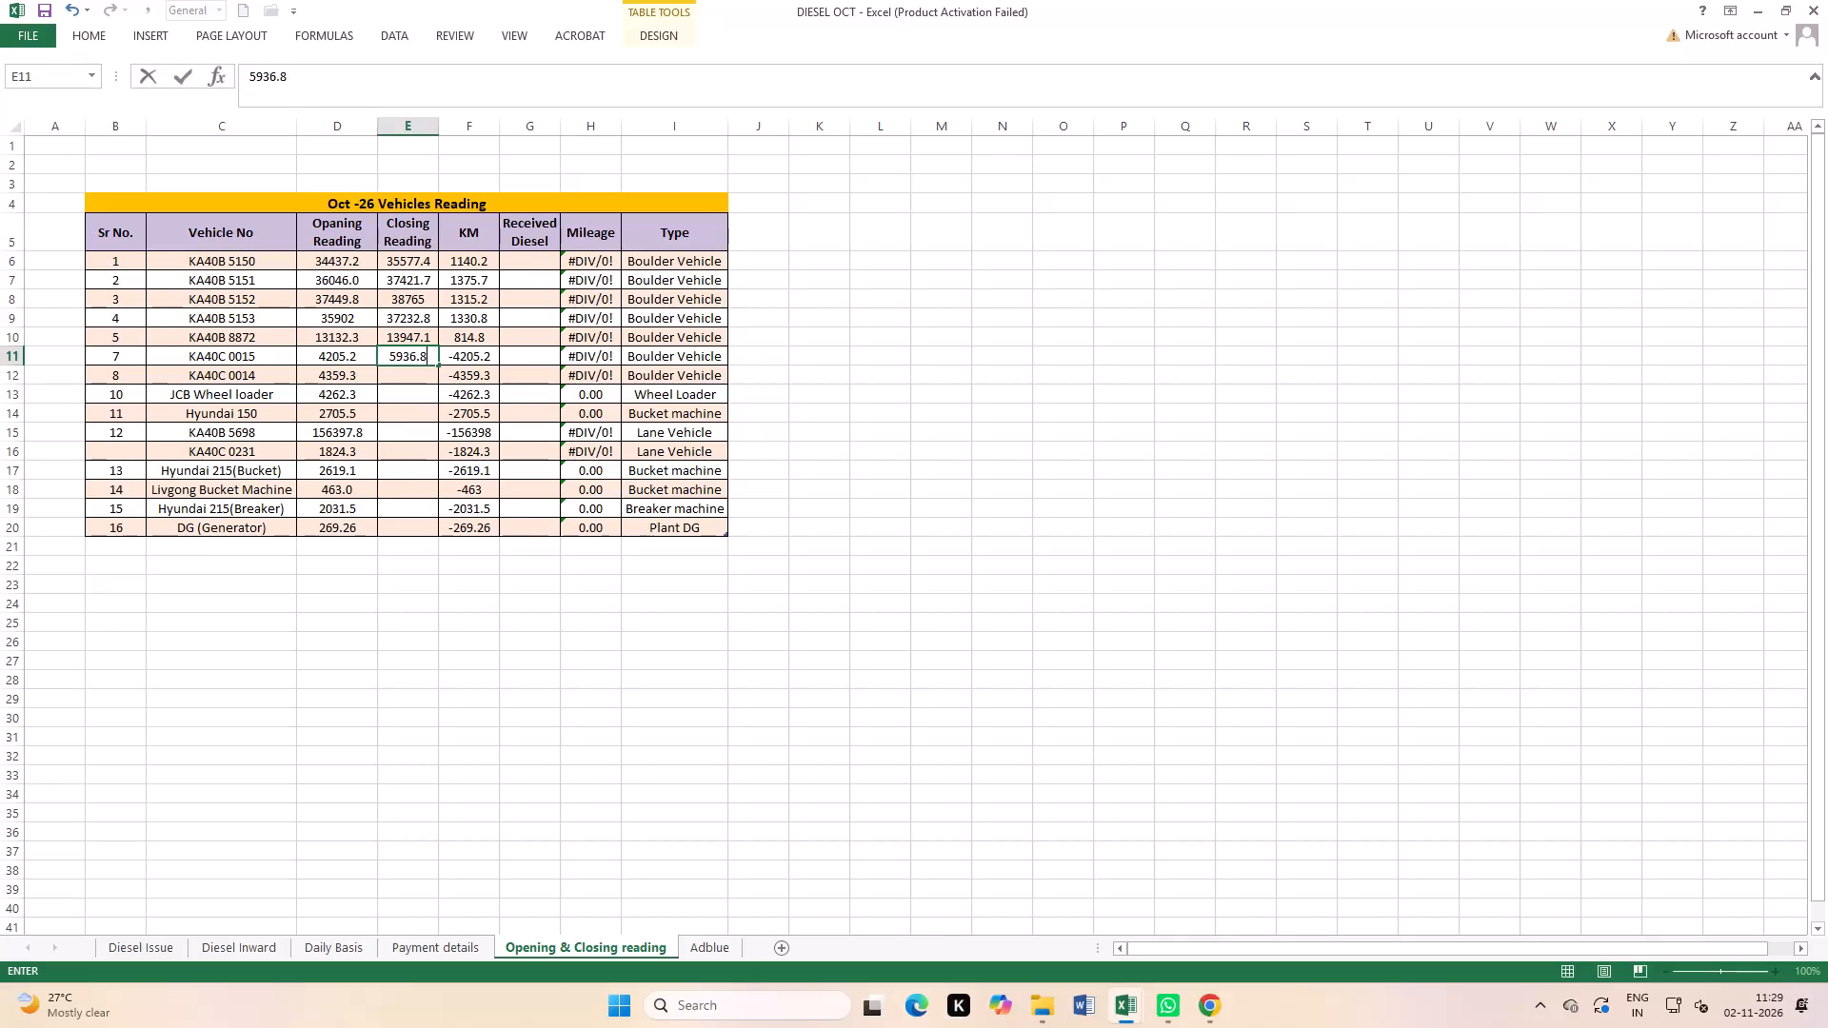
key("Return")
key("Up")
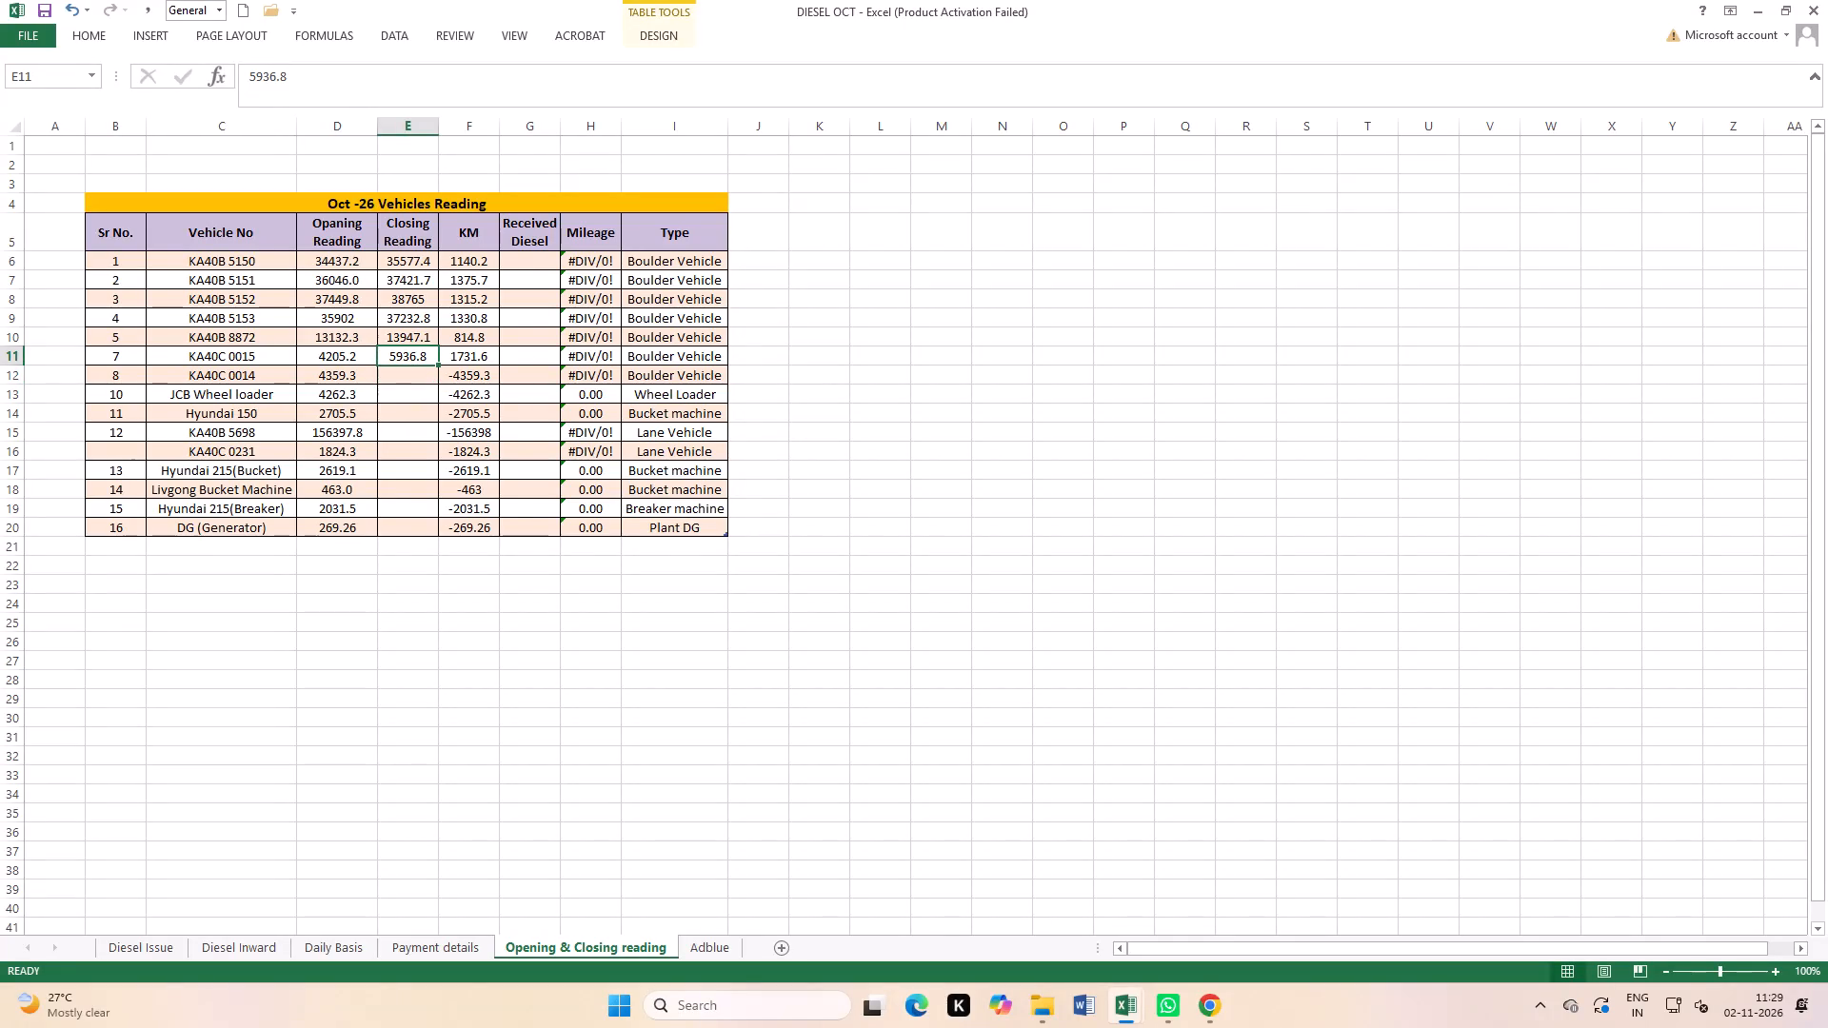
key("Delete")
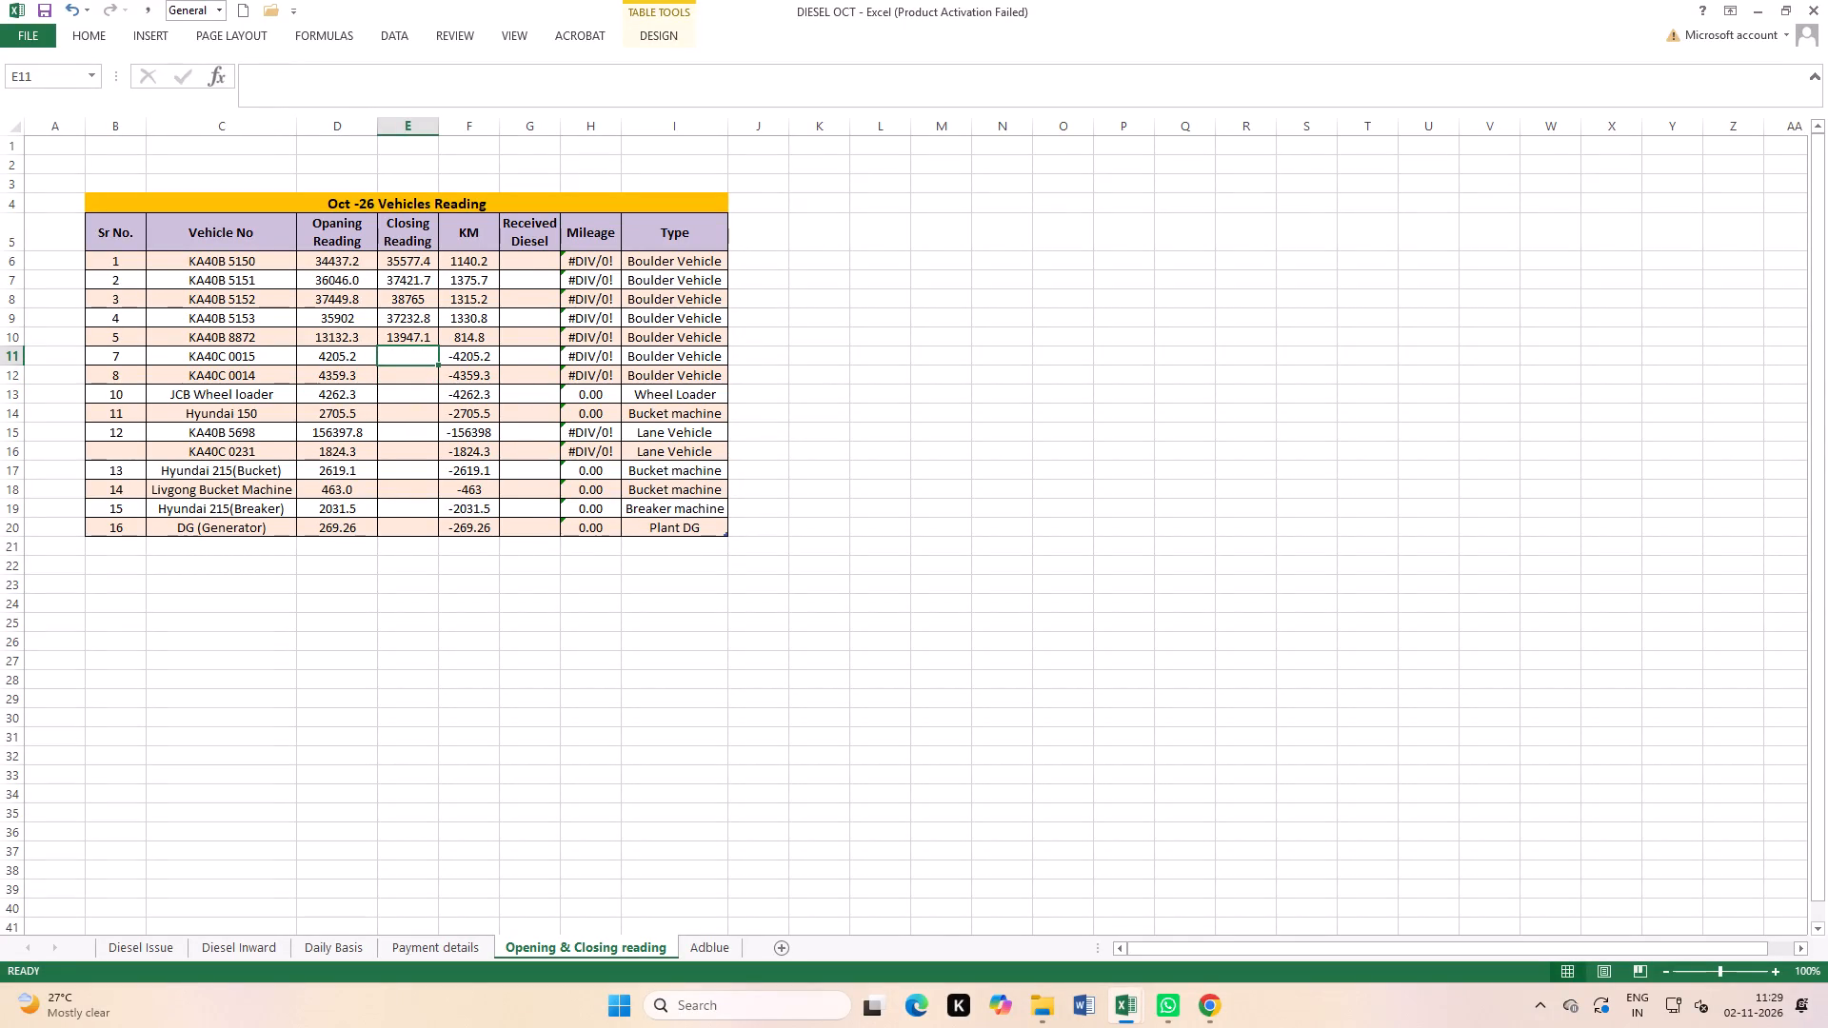
key("Down")
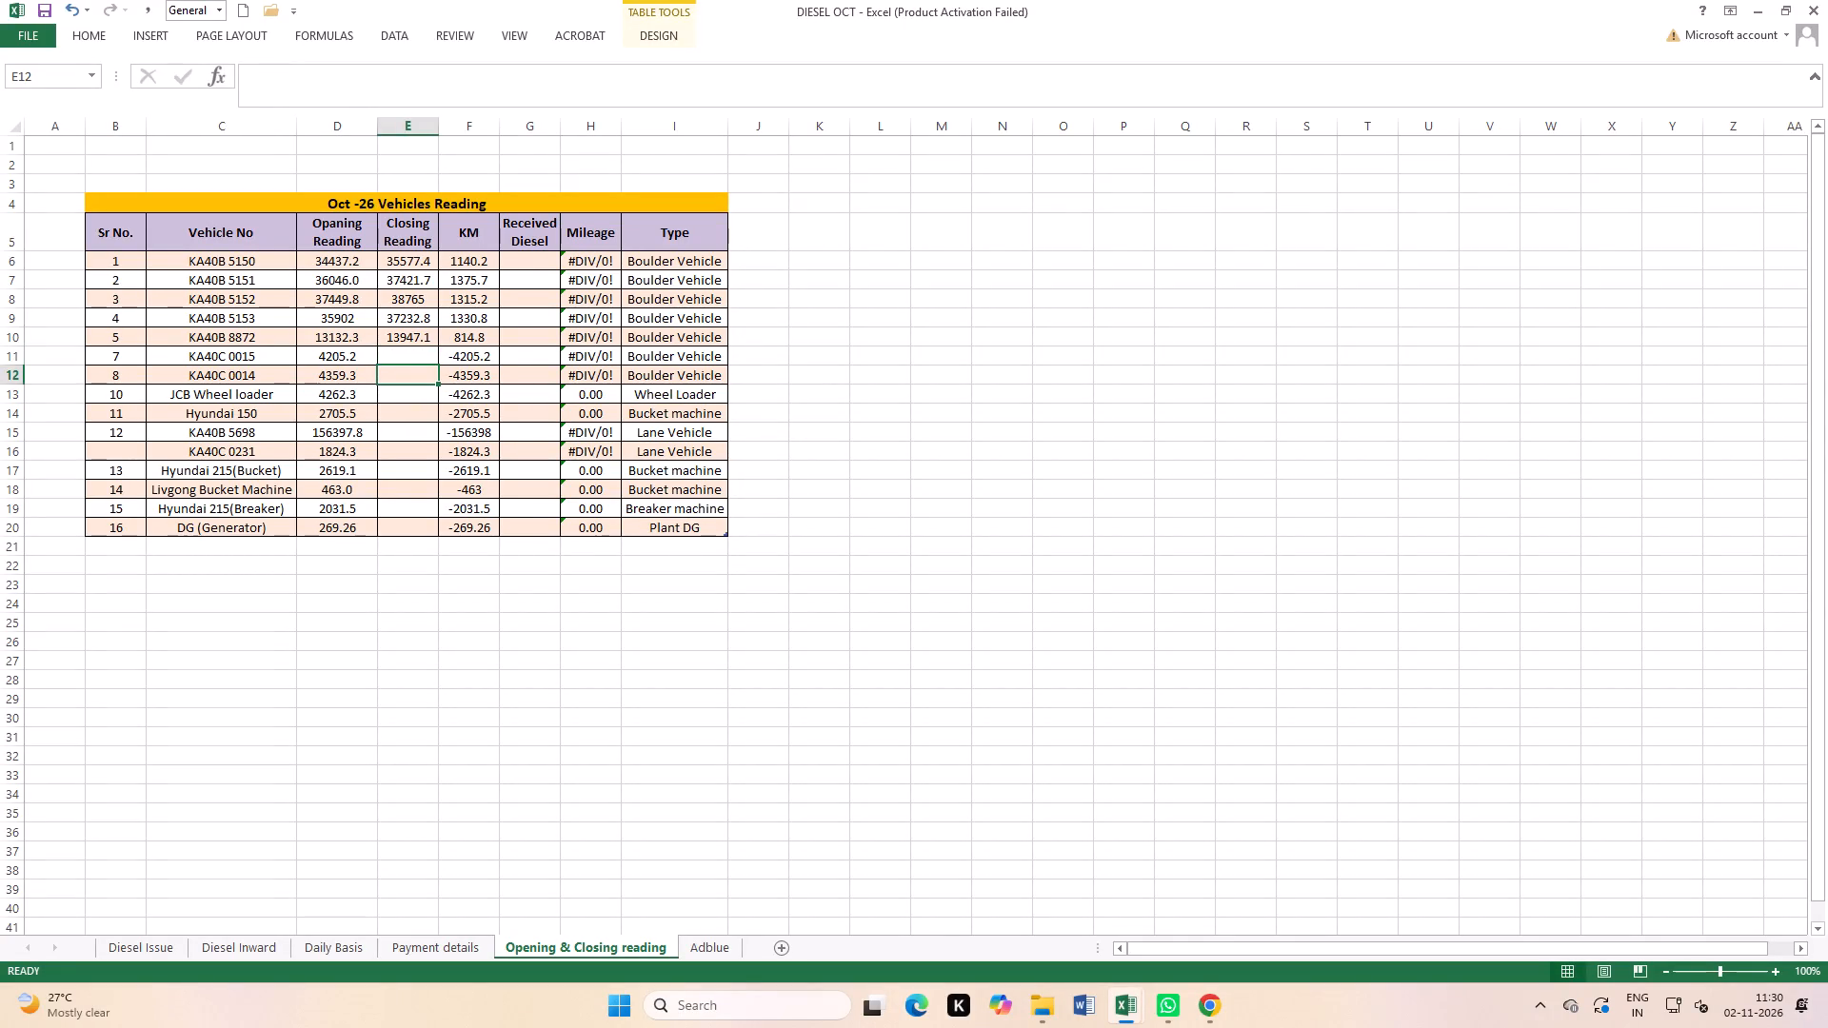
type("5936.8")
key("Return")
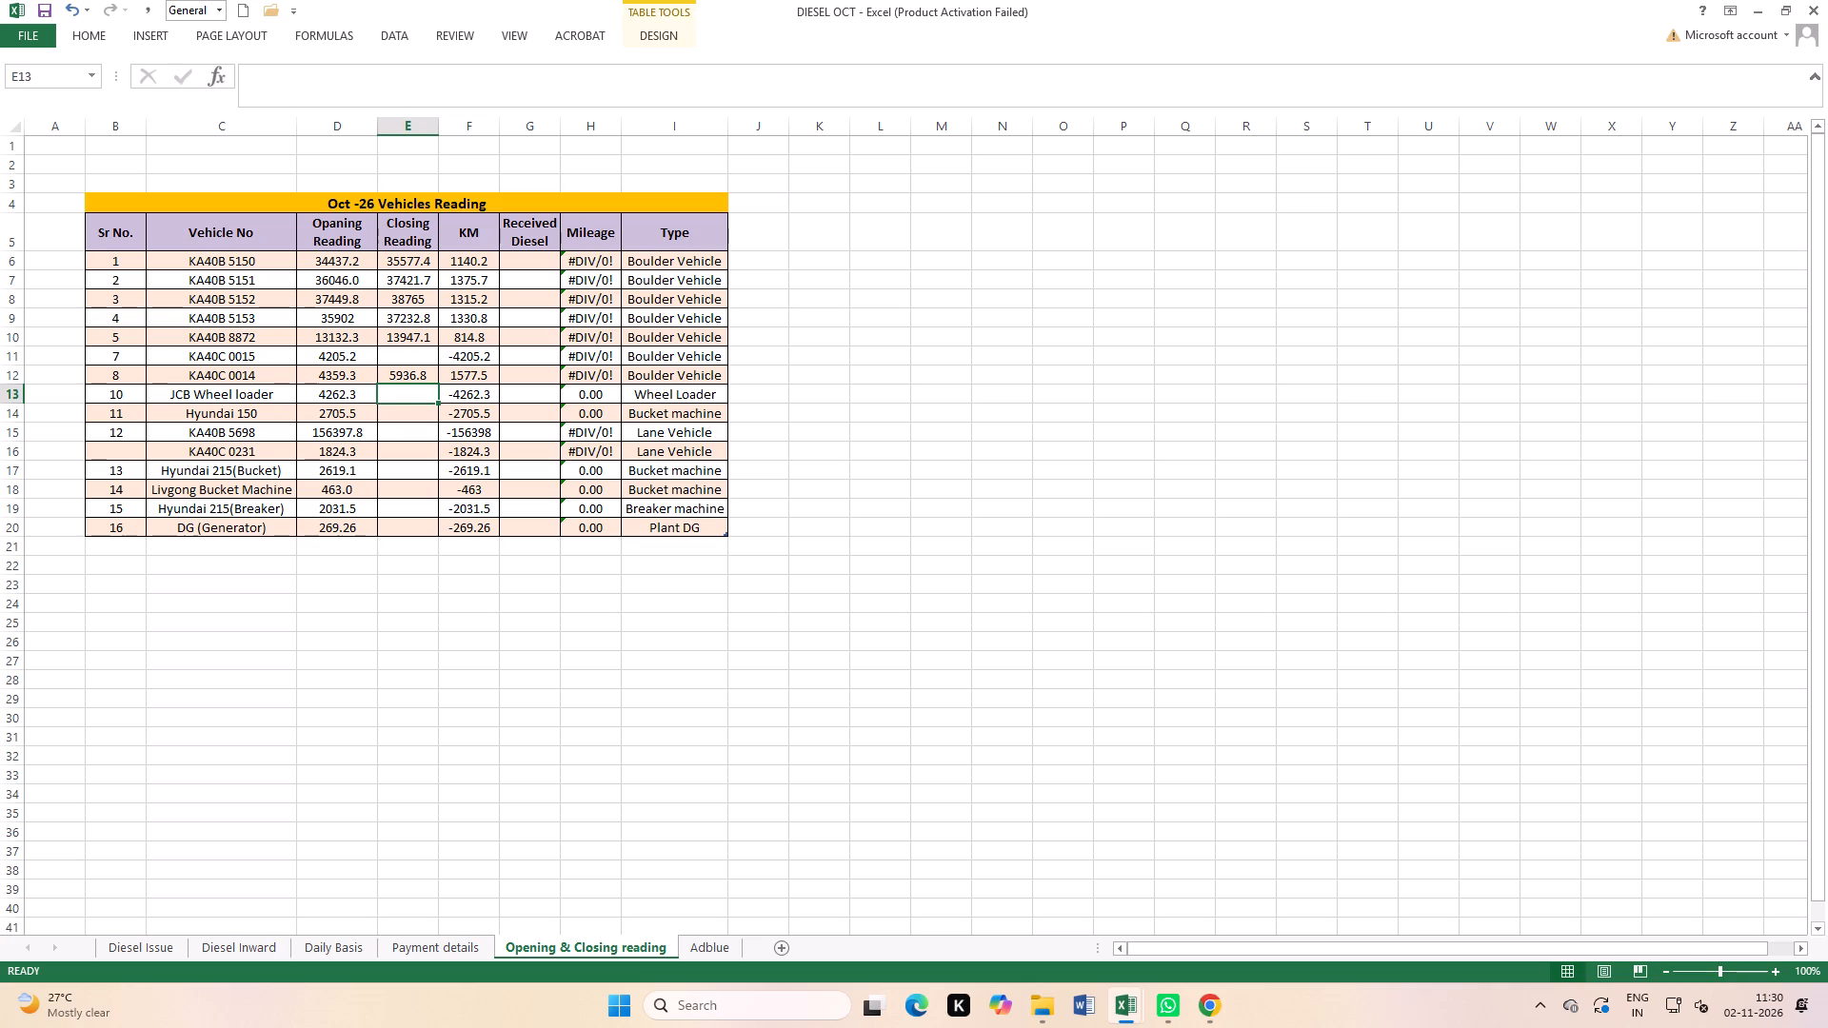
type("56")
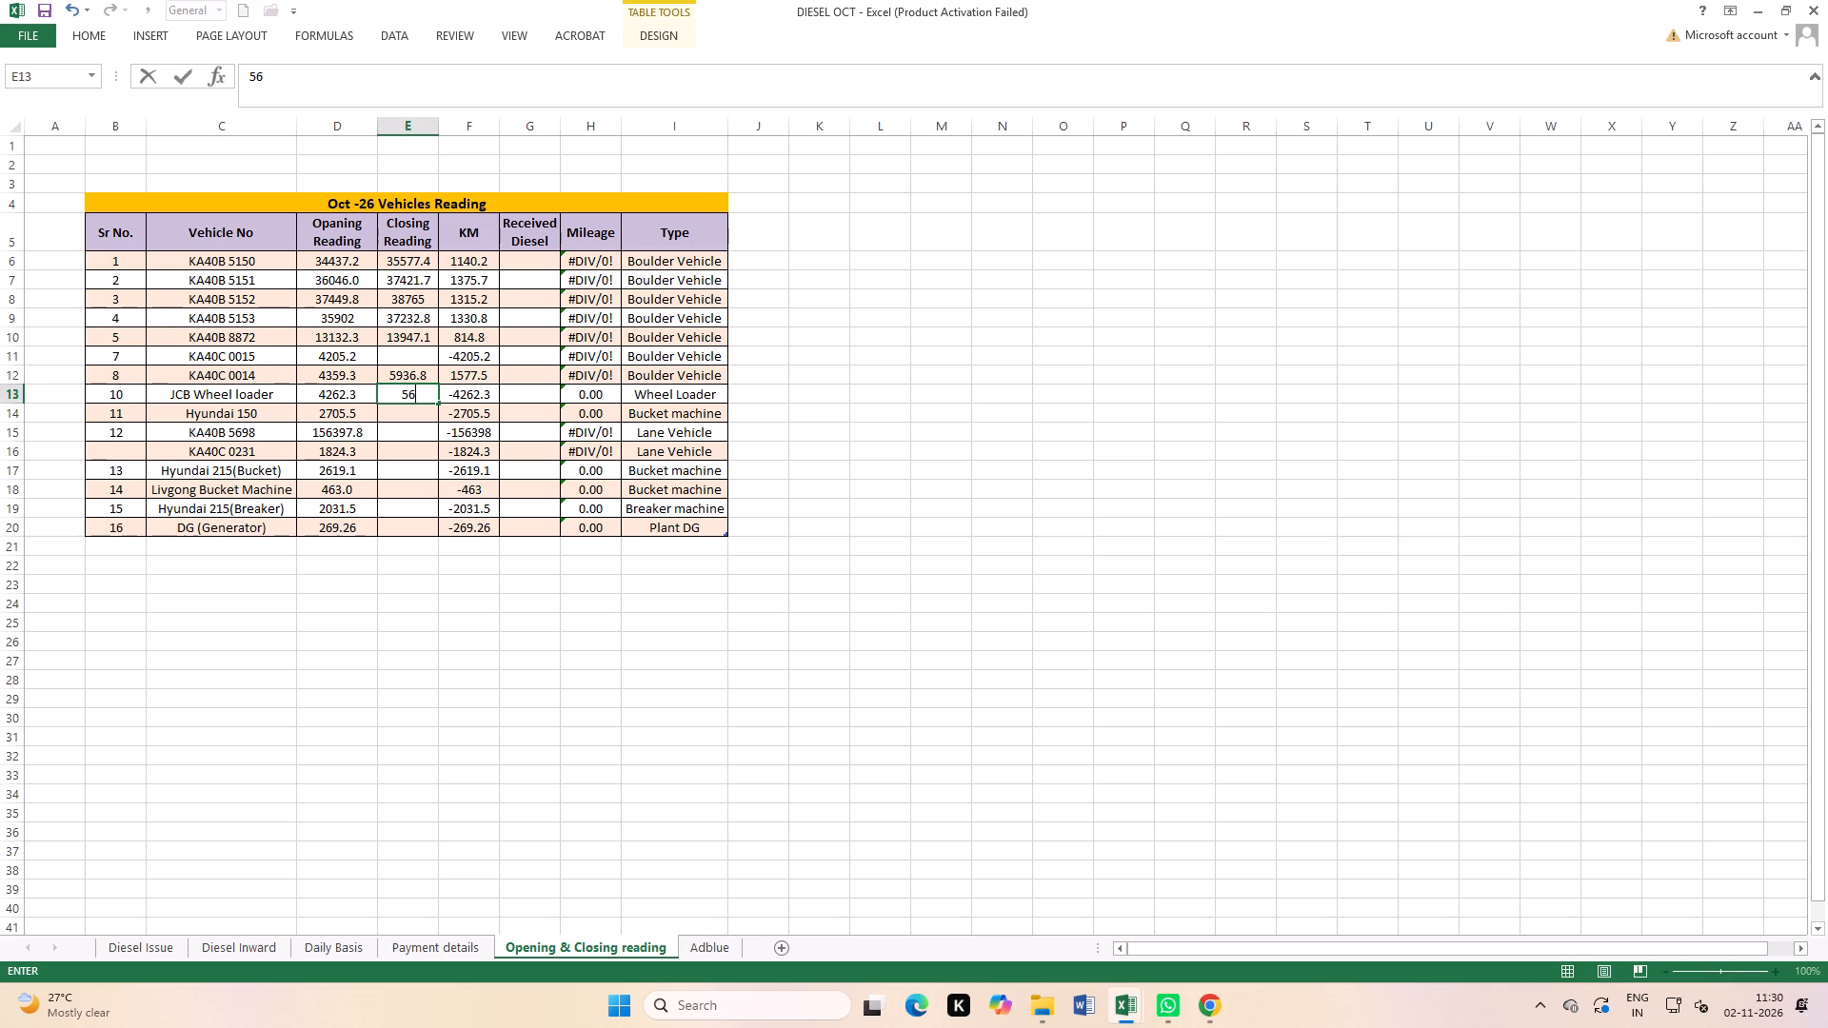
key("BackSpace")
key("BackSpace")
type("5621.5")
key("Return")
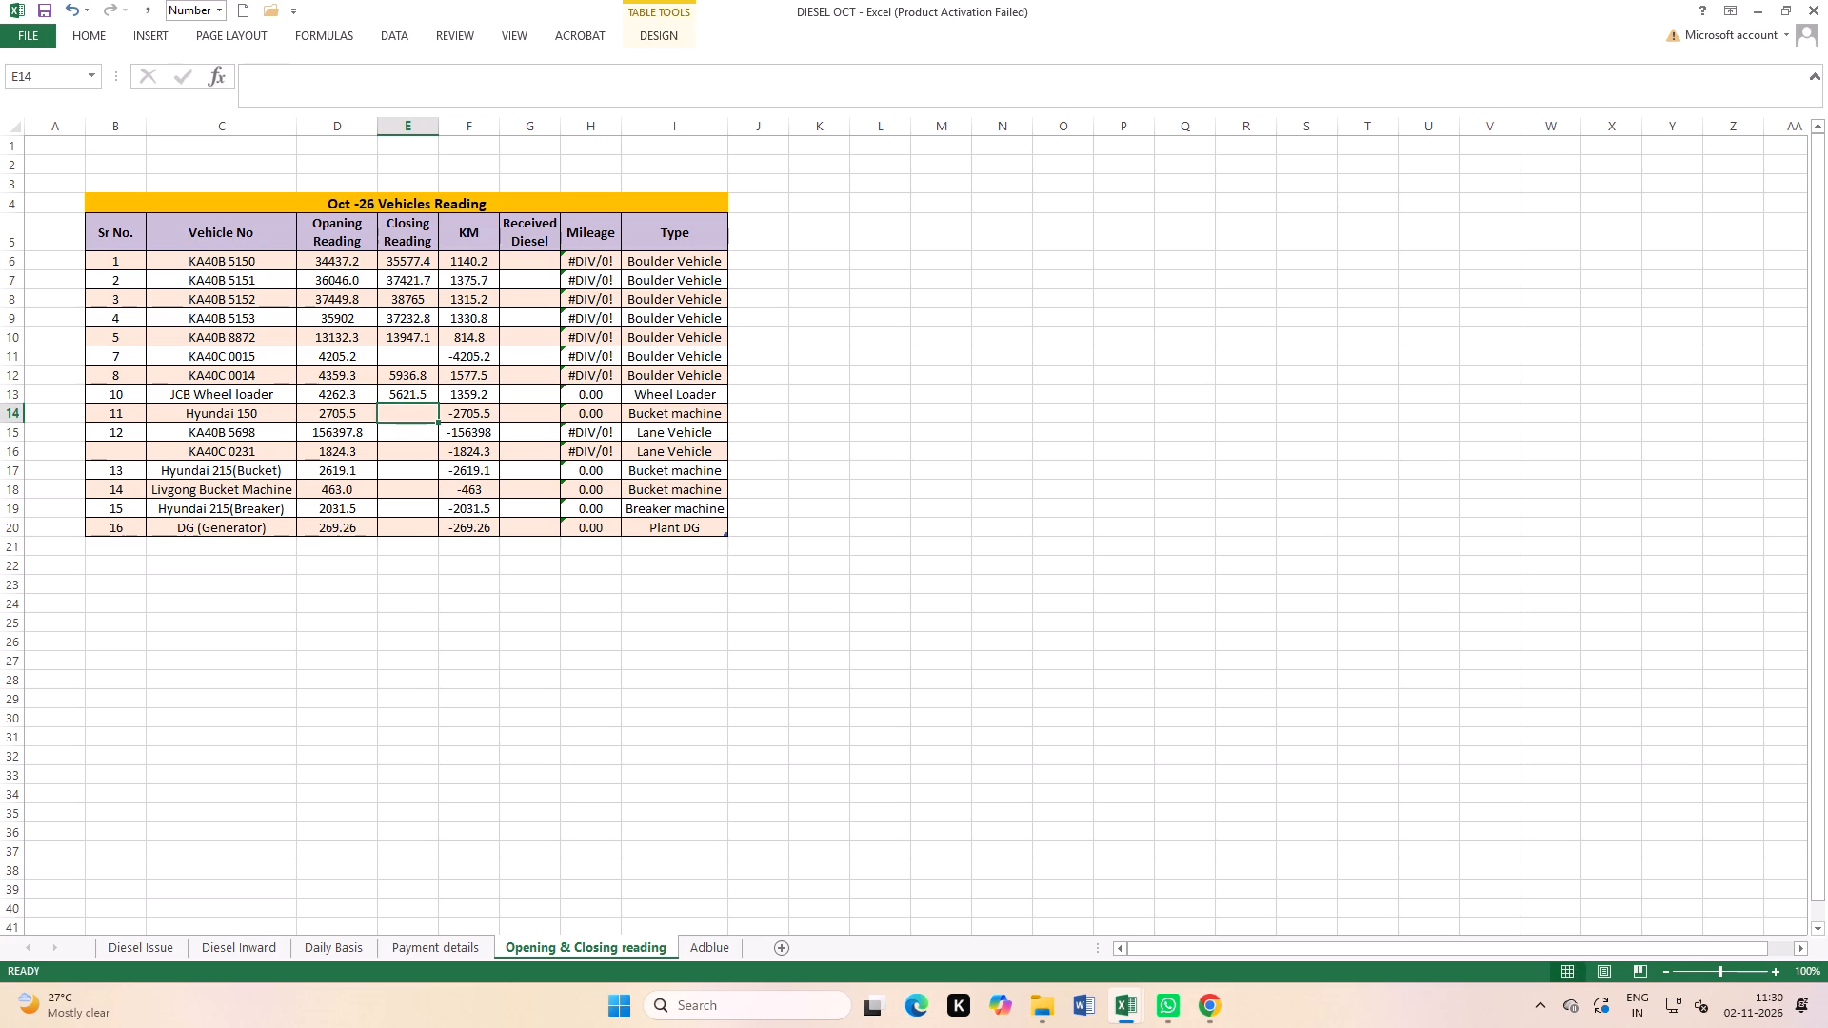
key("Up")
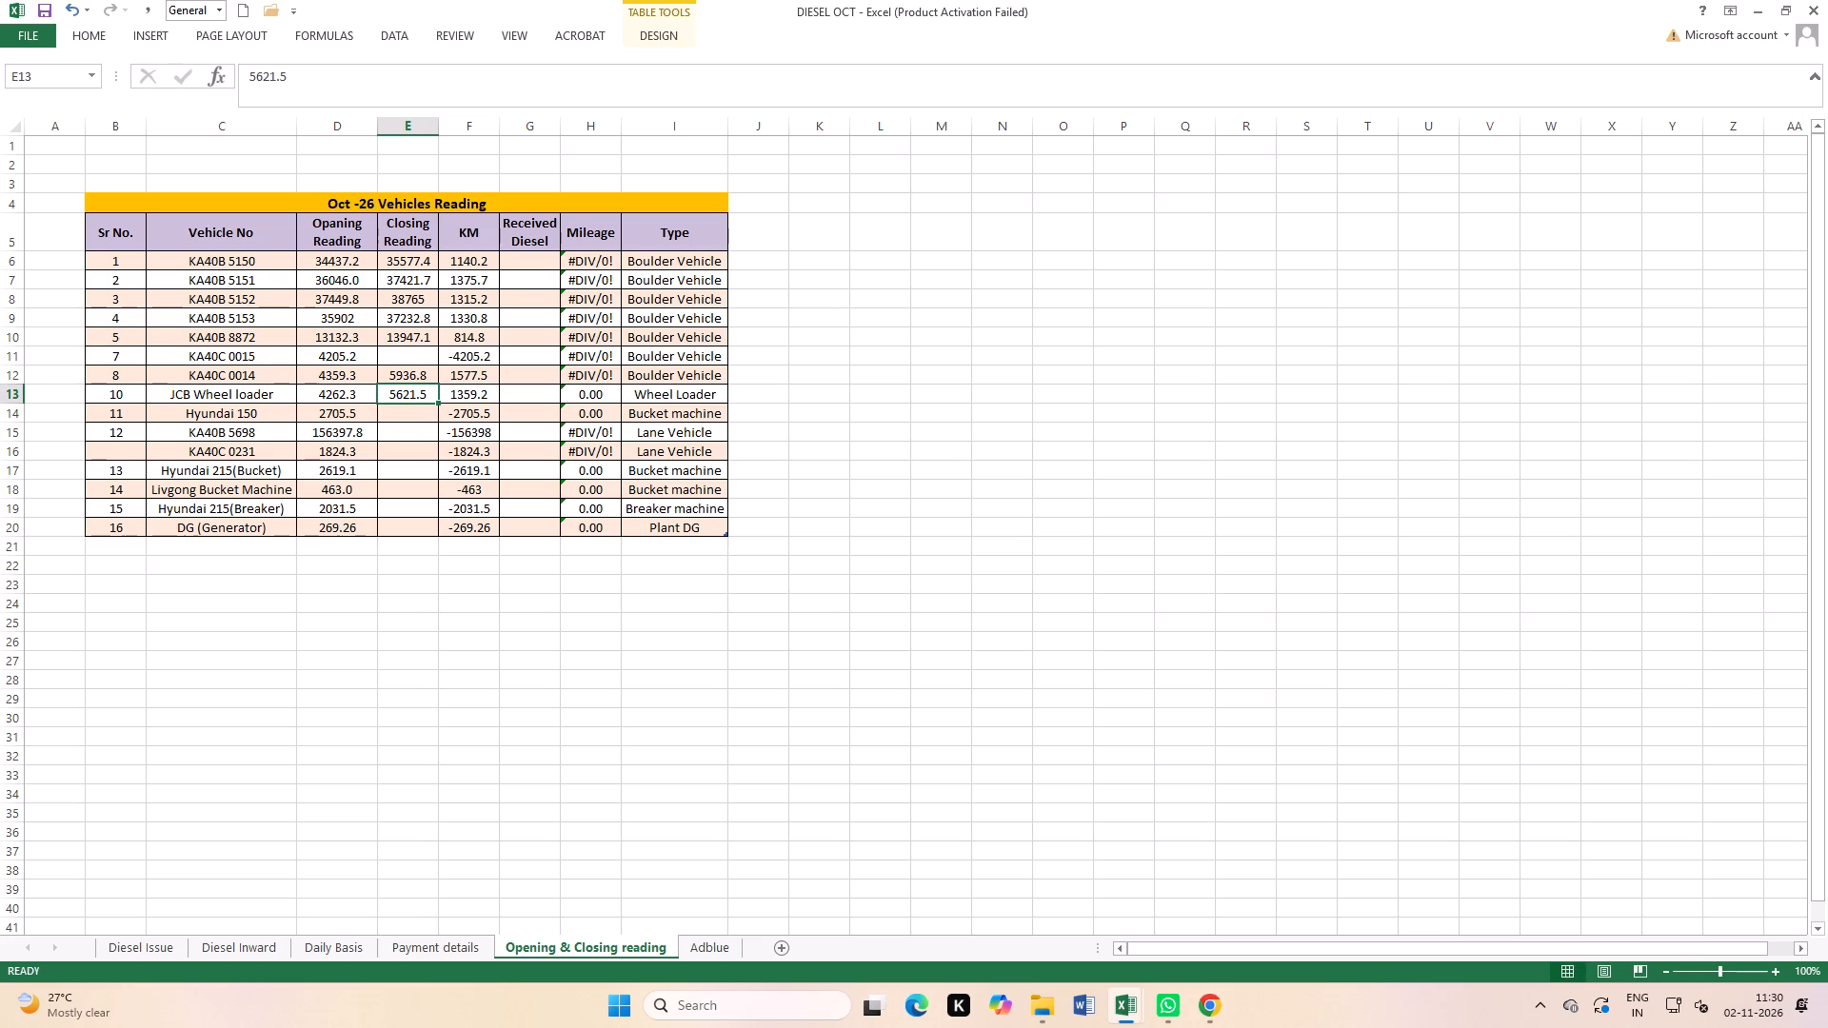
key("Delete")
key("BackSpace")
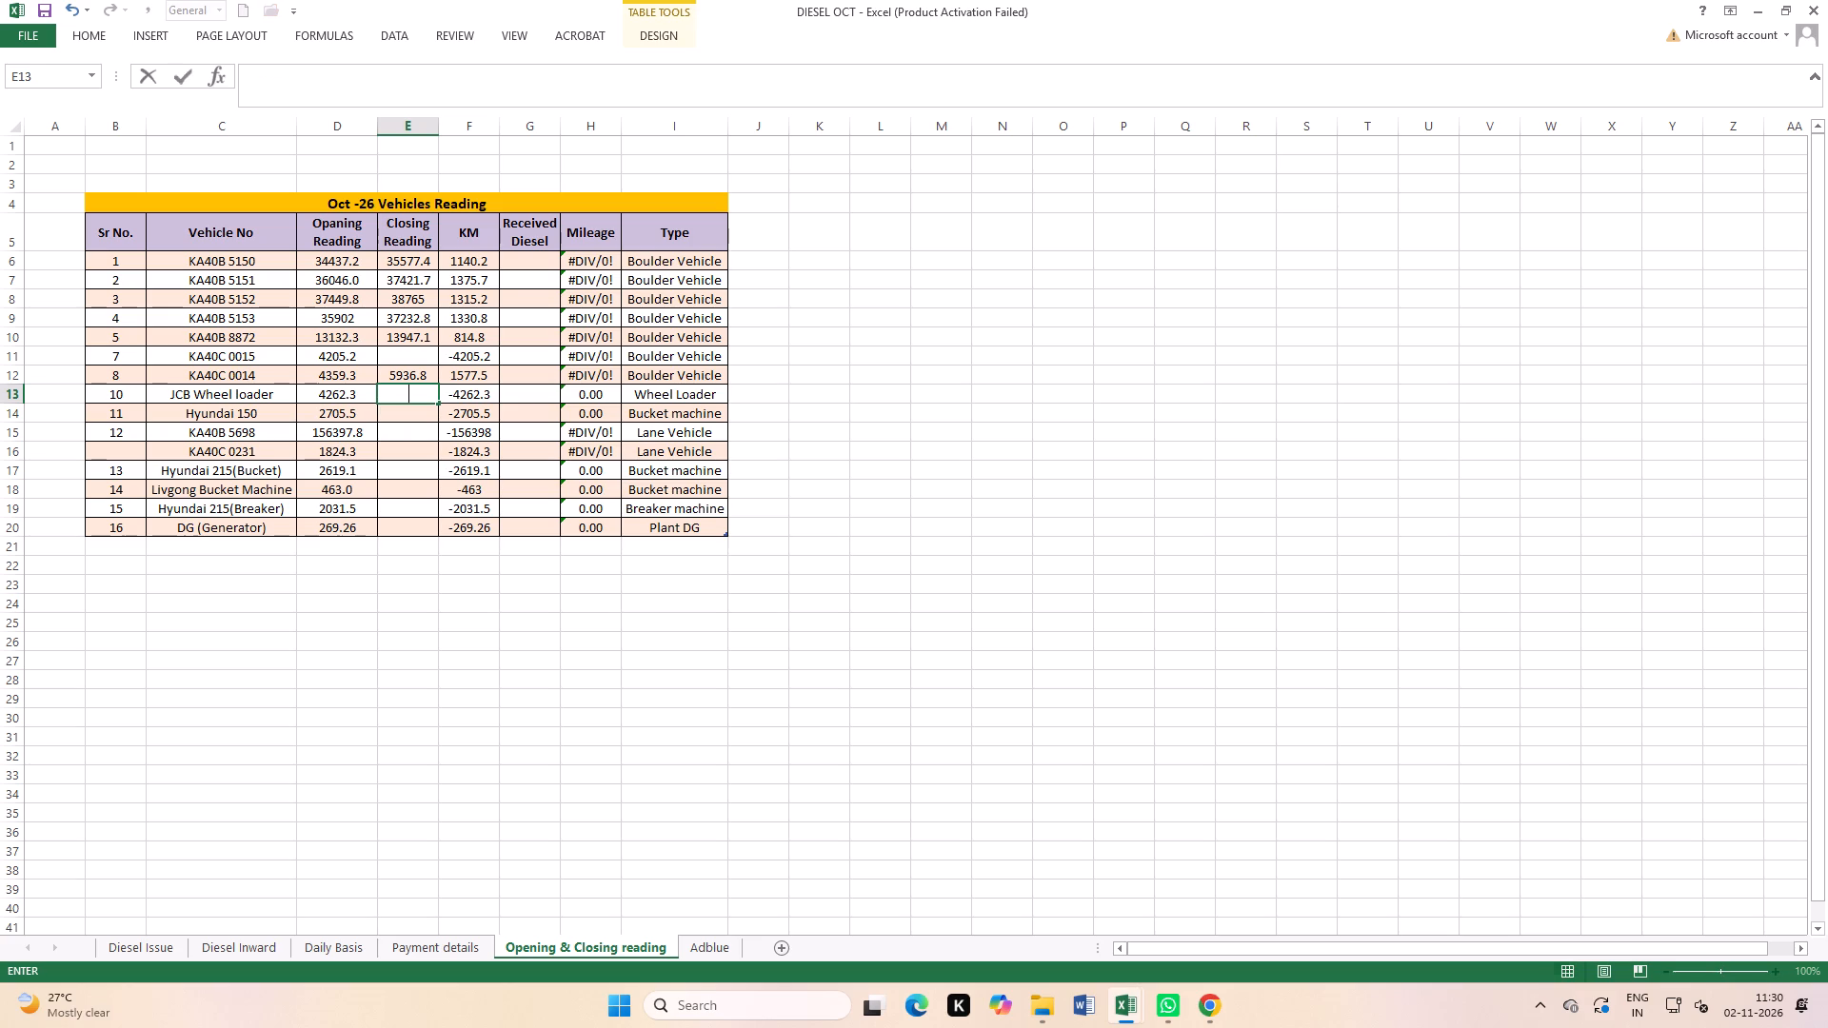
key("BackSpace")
key("Up")
key("Up")
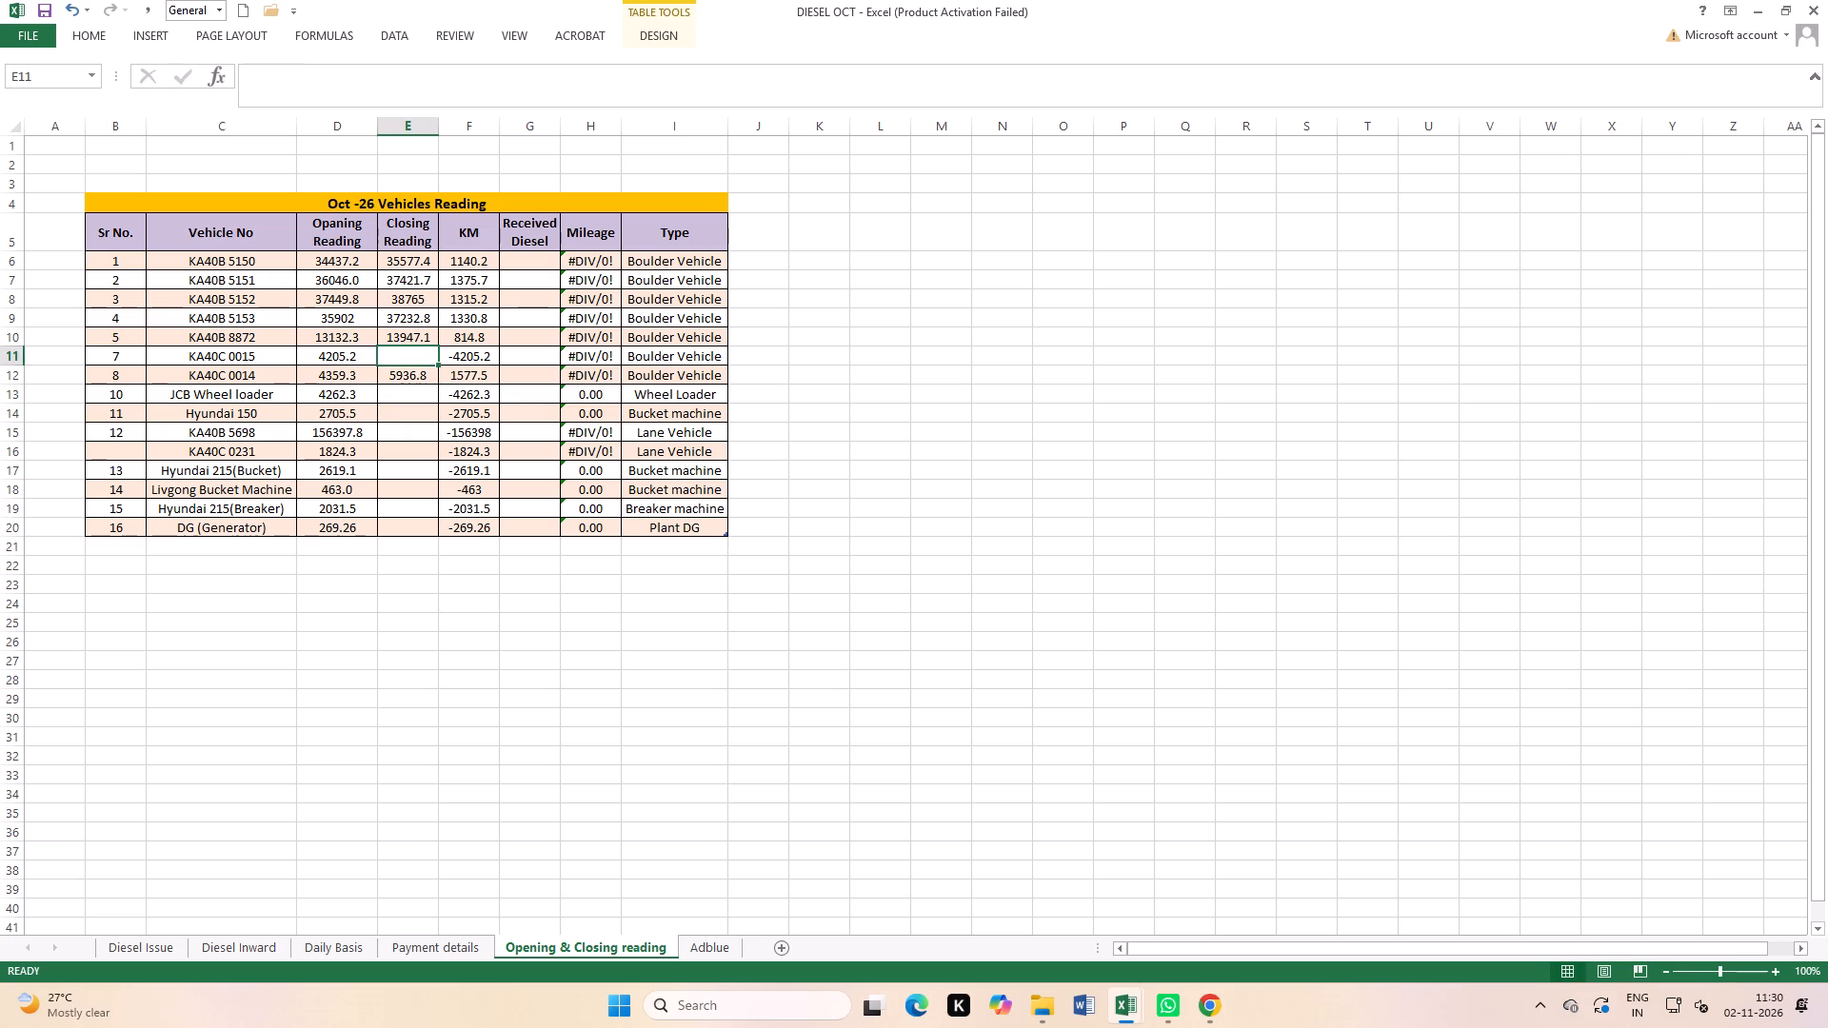
type("5621.5")
key("Return")
key("Return")
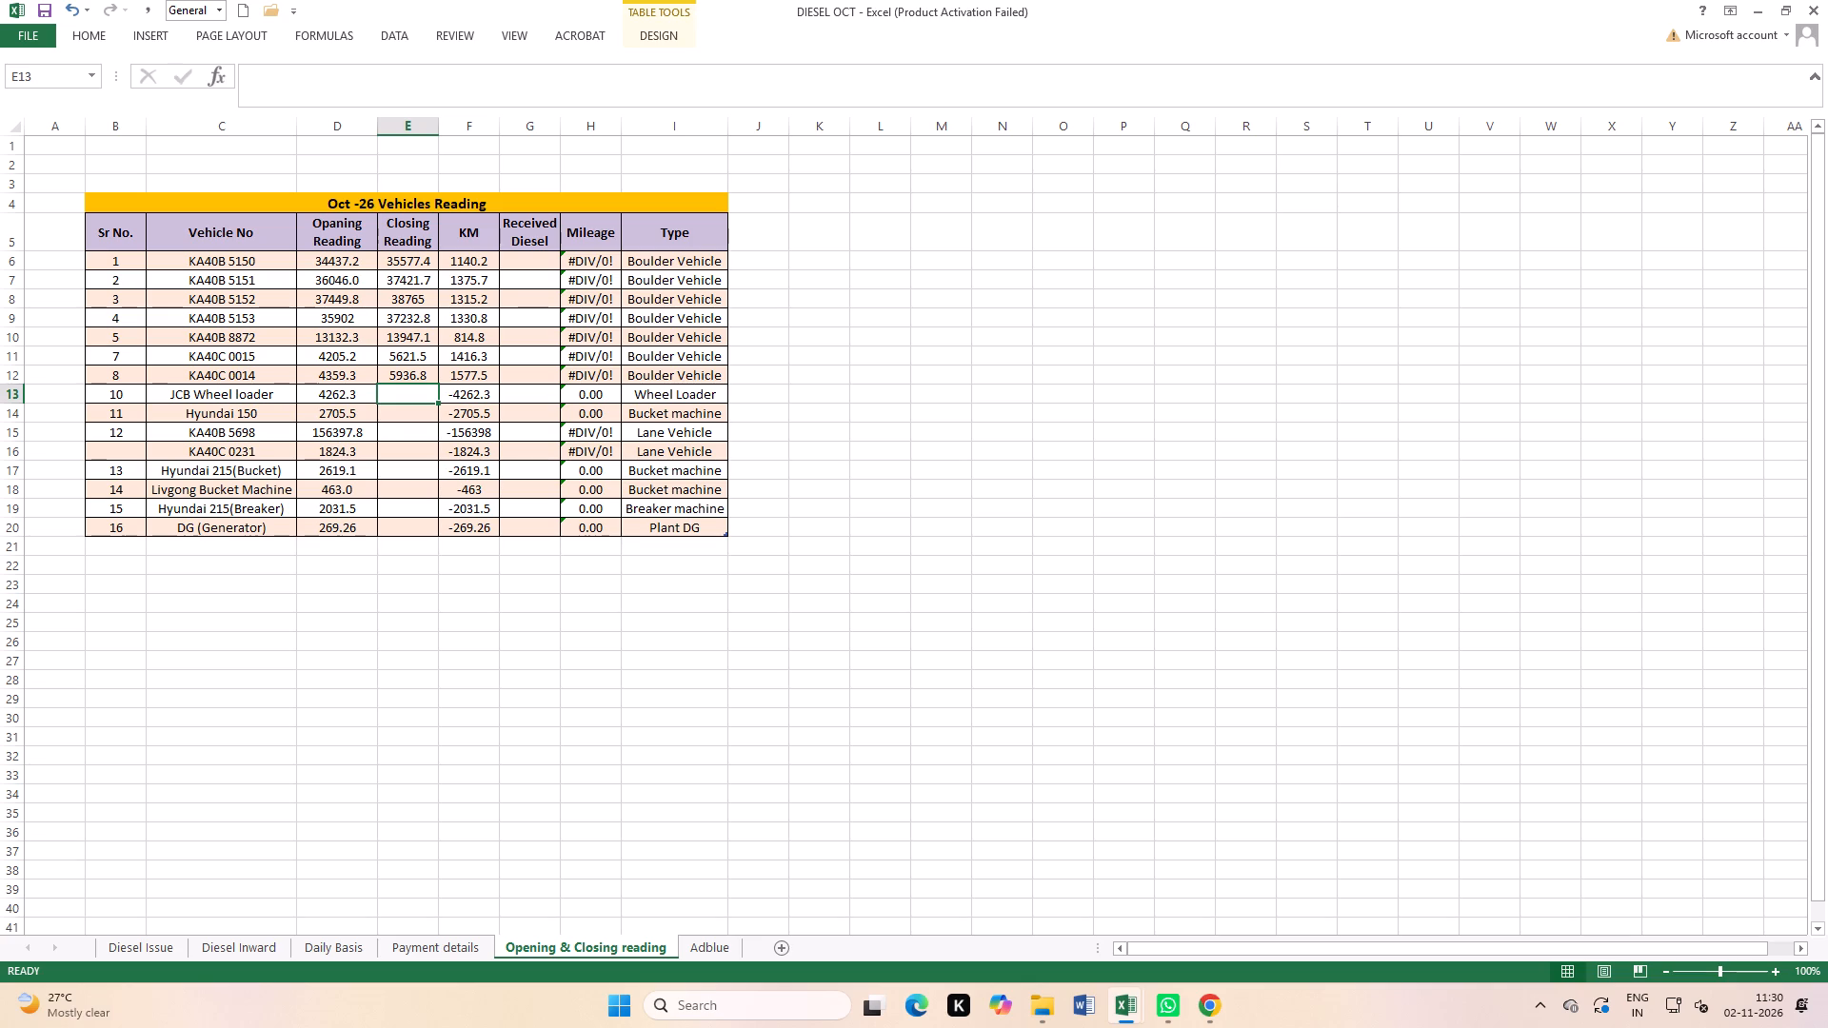
Enter the Closing Reading values 4553.8 for the JCB Wheel loader in E13 and 2894.1 for Hyundai 150 in E14.
type("4553.8")
key("Return")
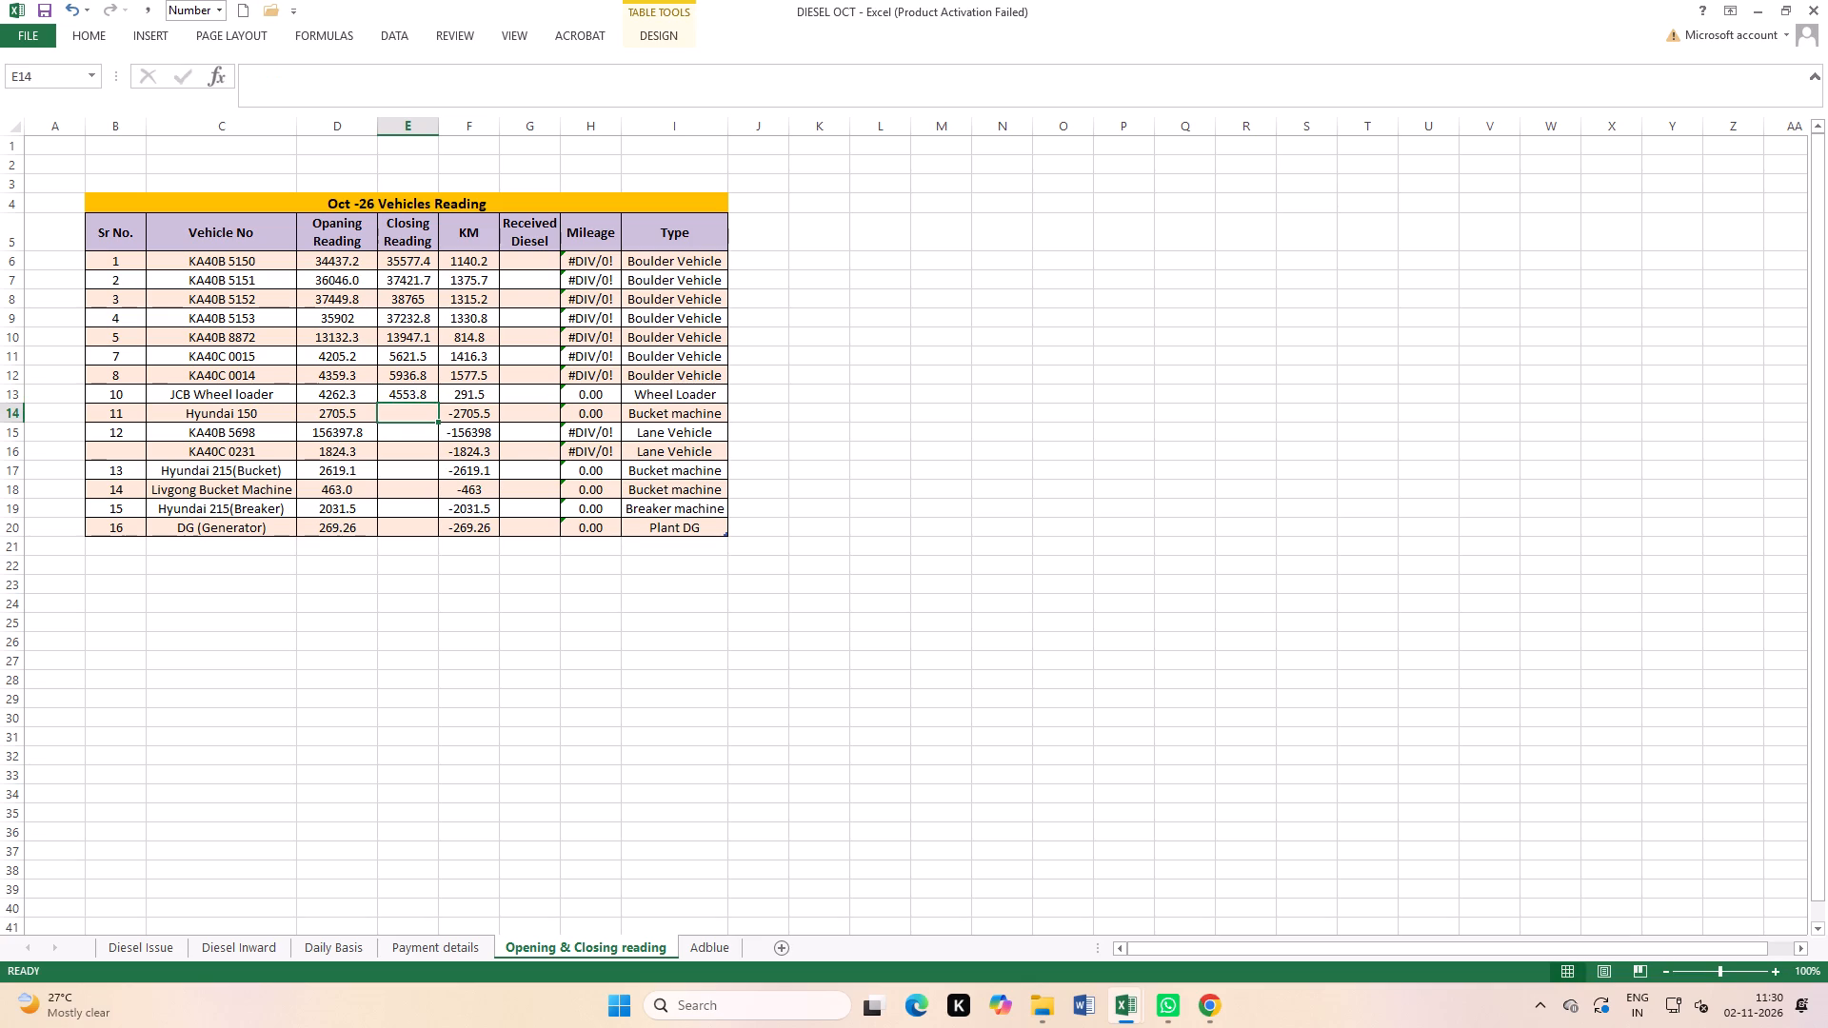
type("2894.1")
key("Return")
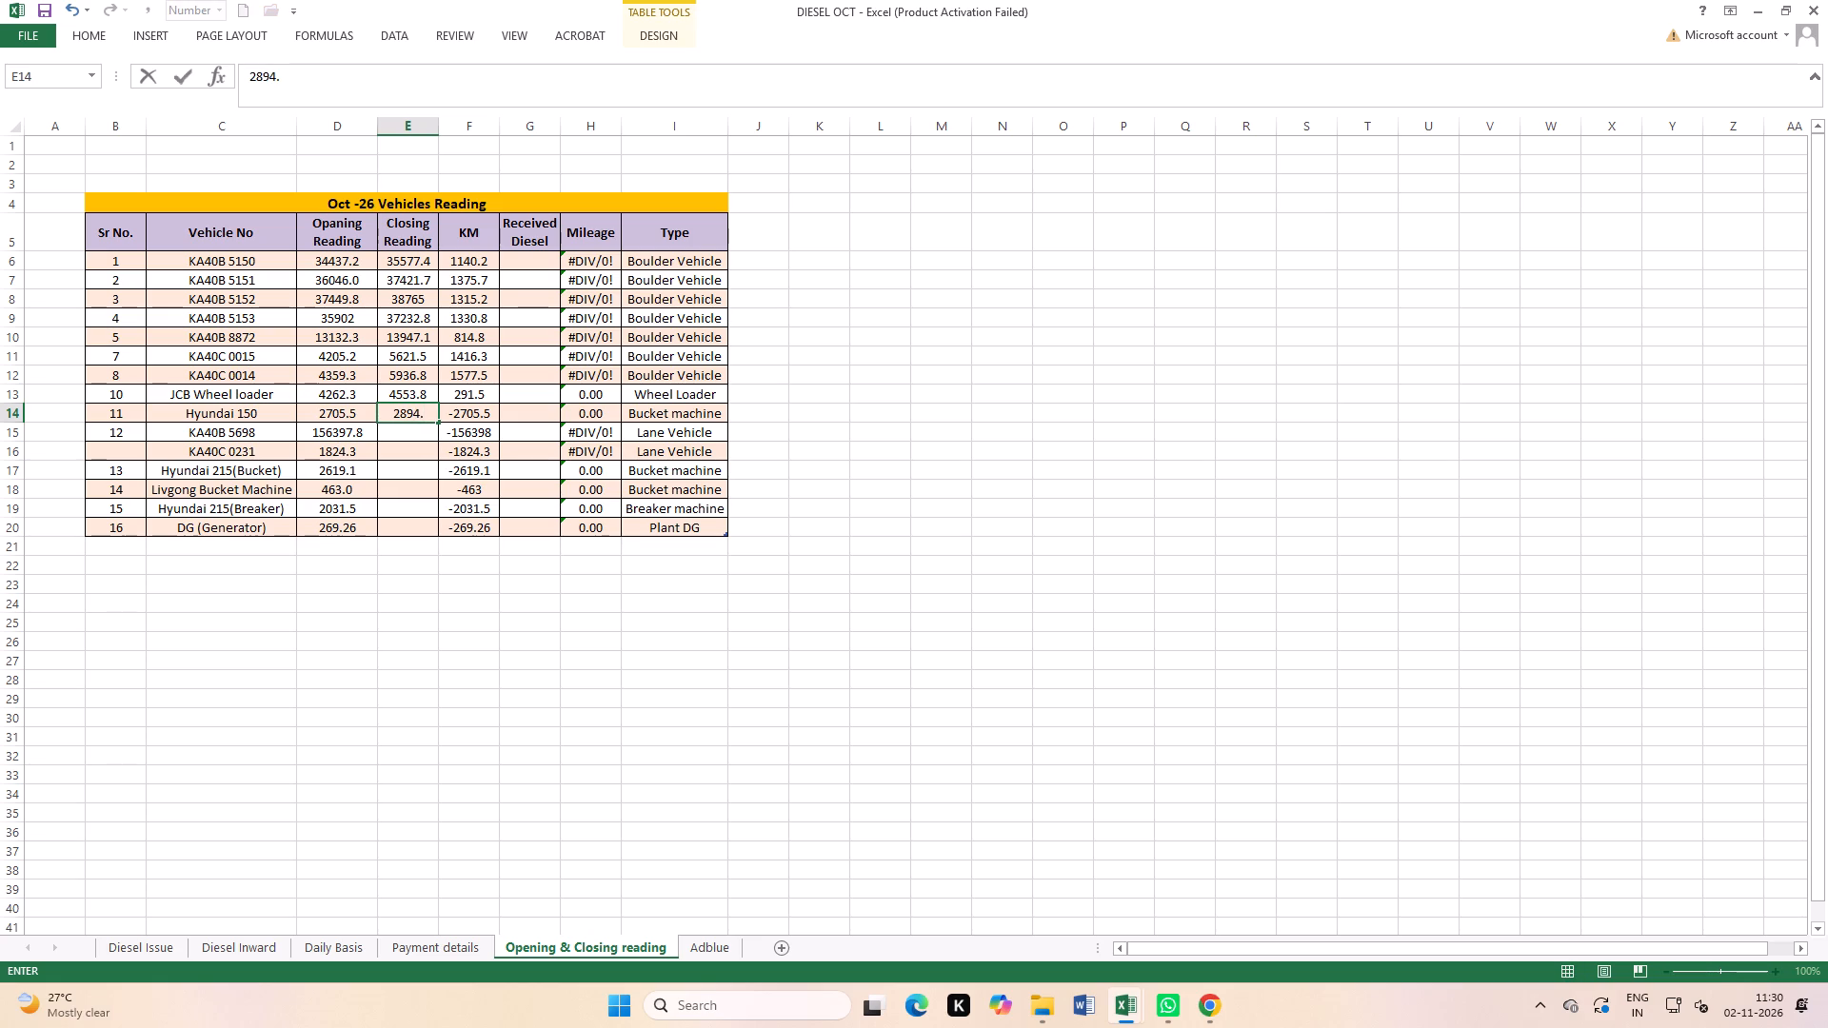
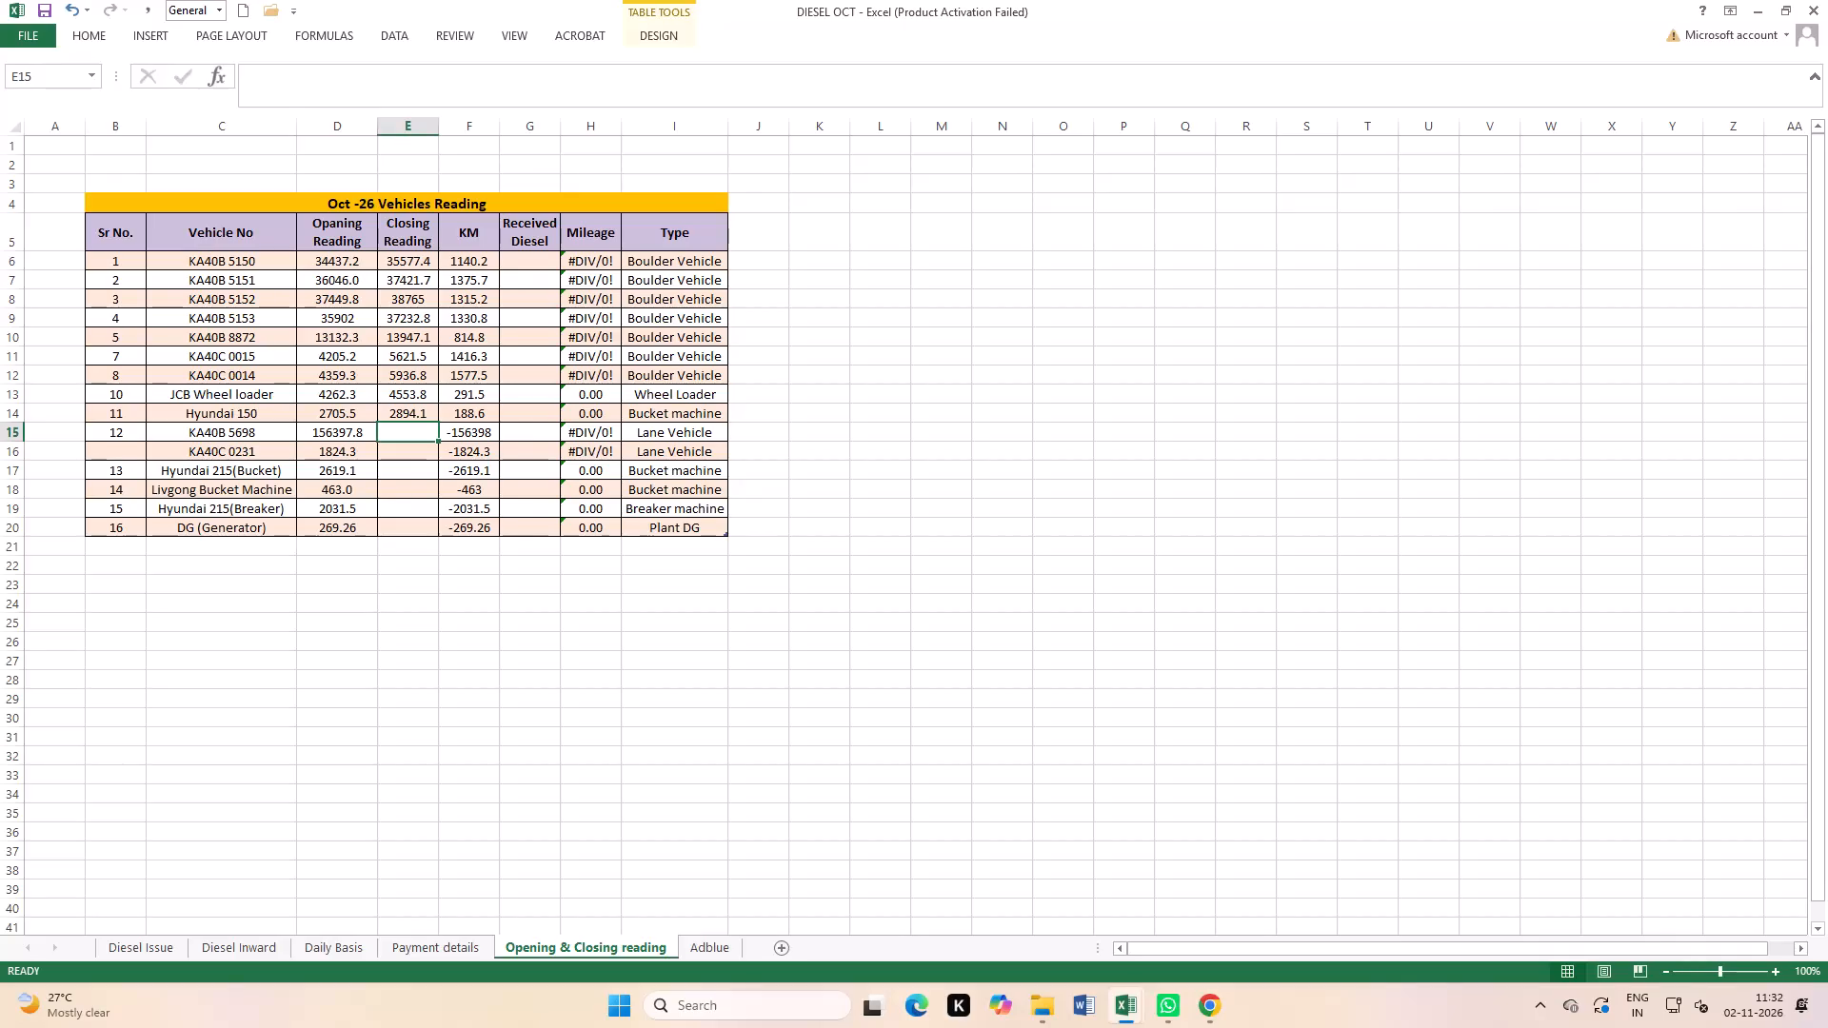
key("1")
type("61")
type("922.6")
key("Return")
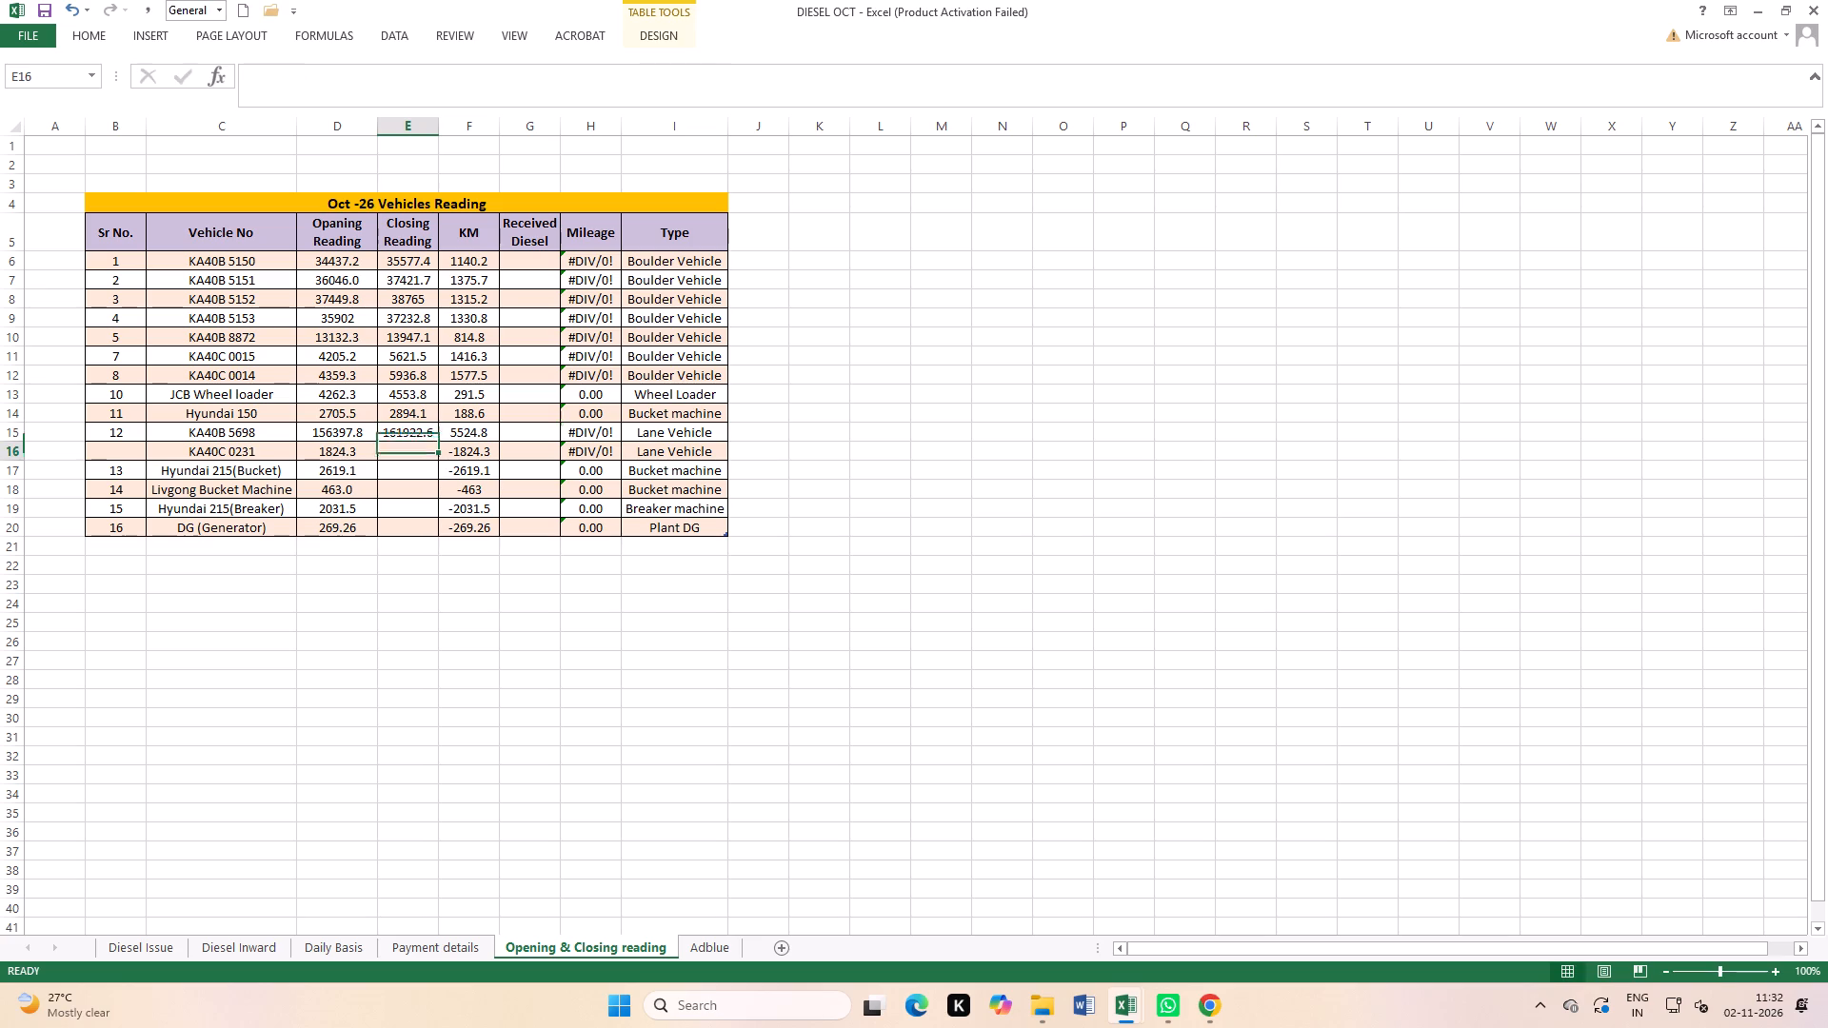
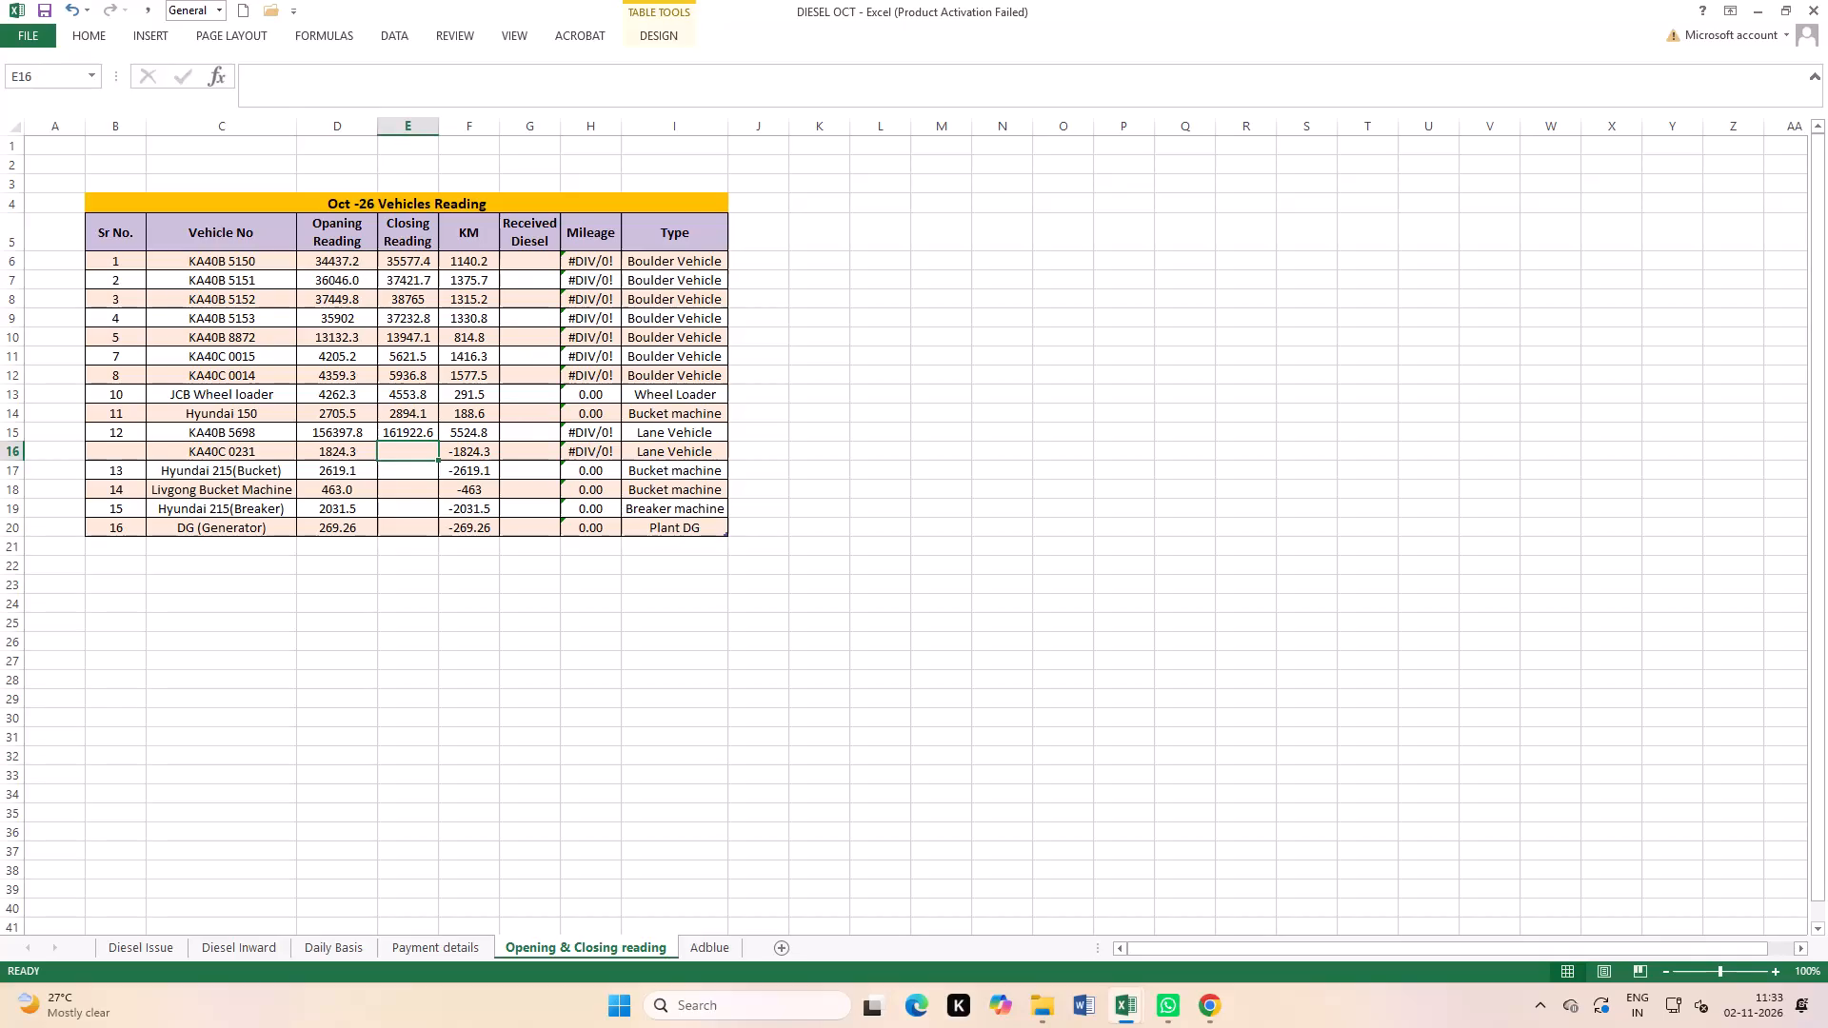
type("9625.1")
key("Return")
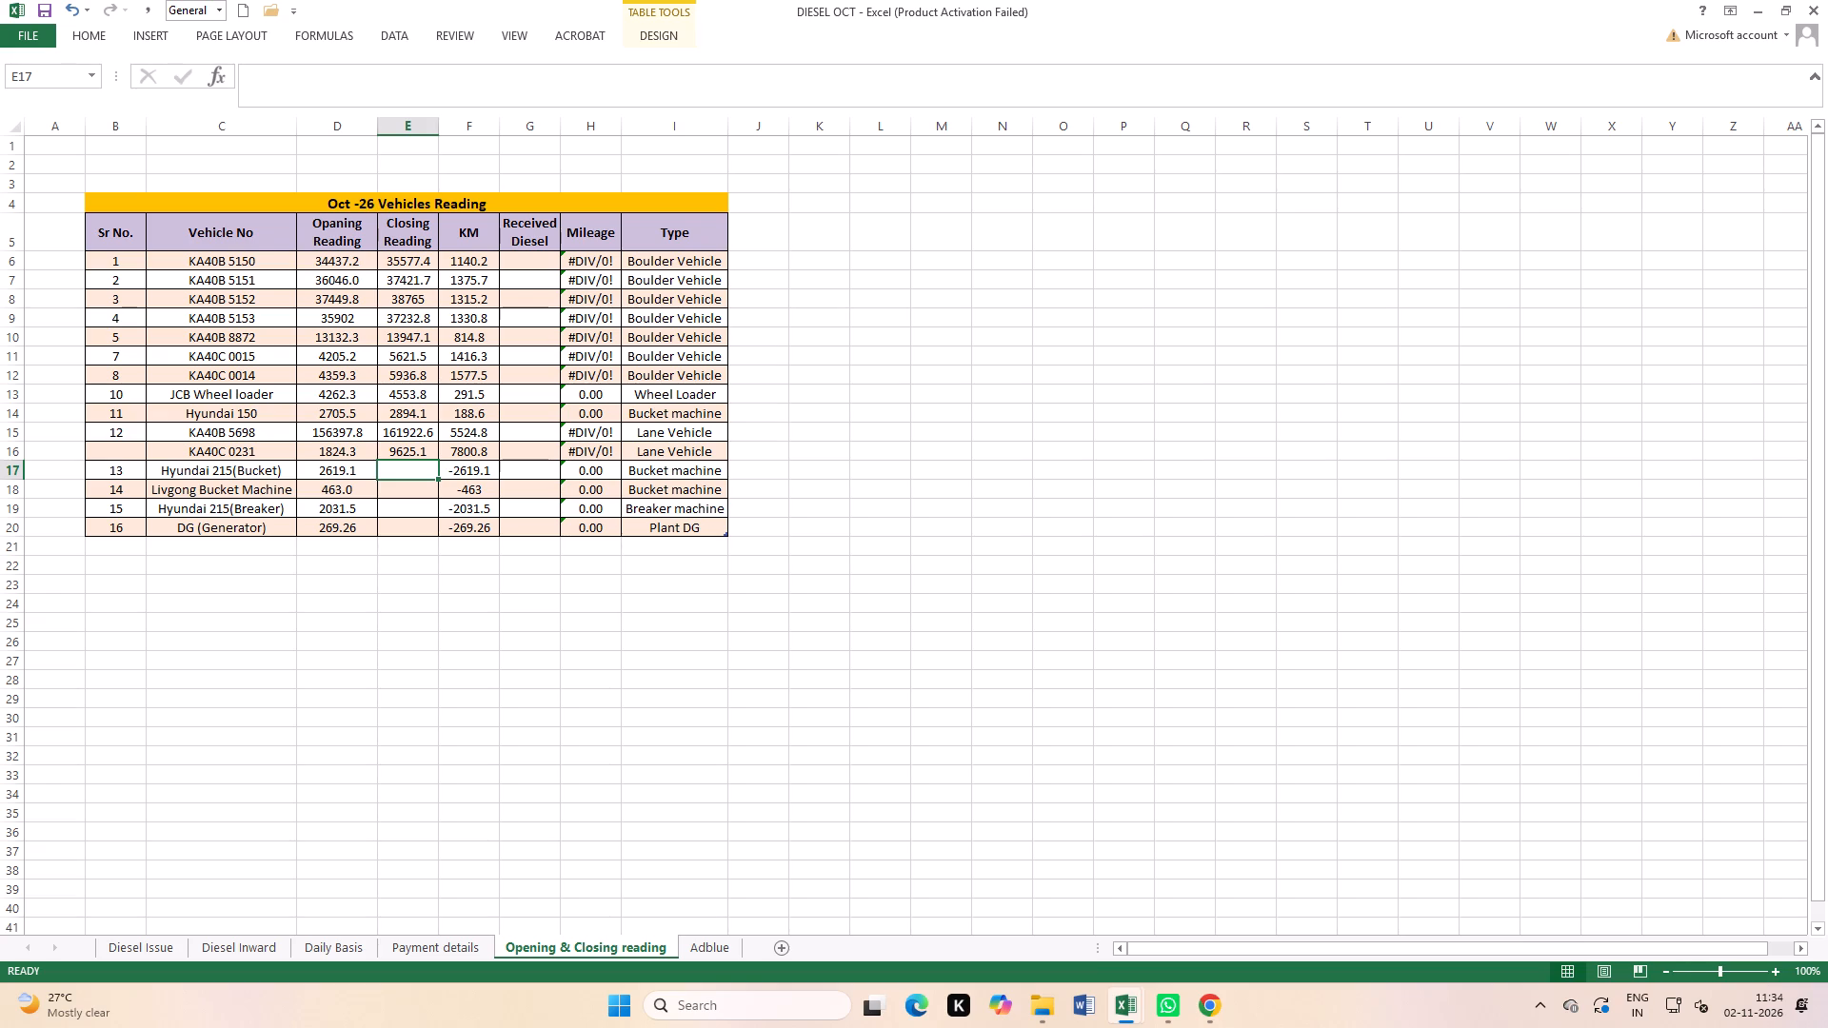
key("2")
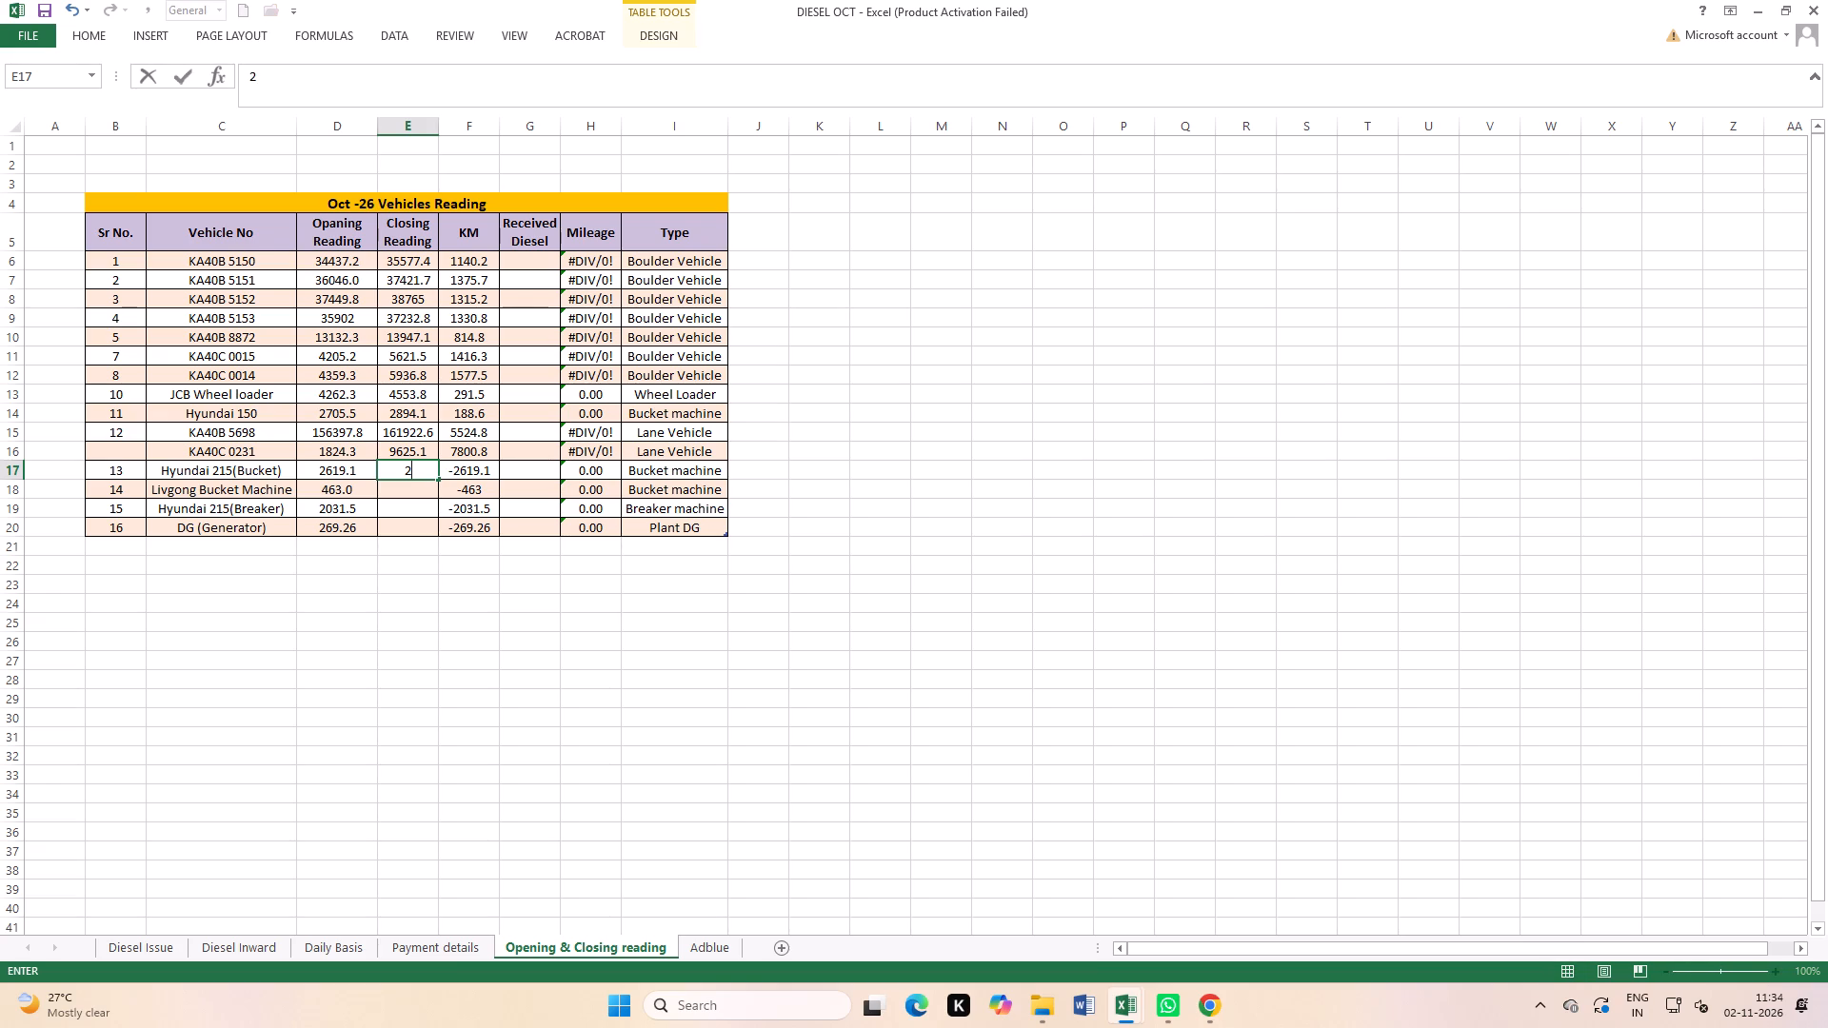
type("895")
key("Return")
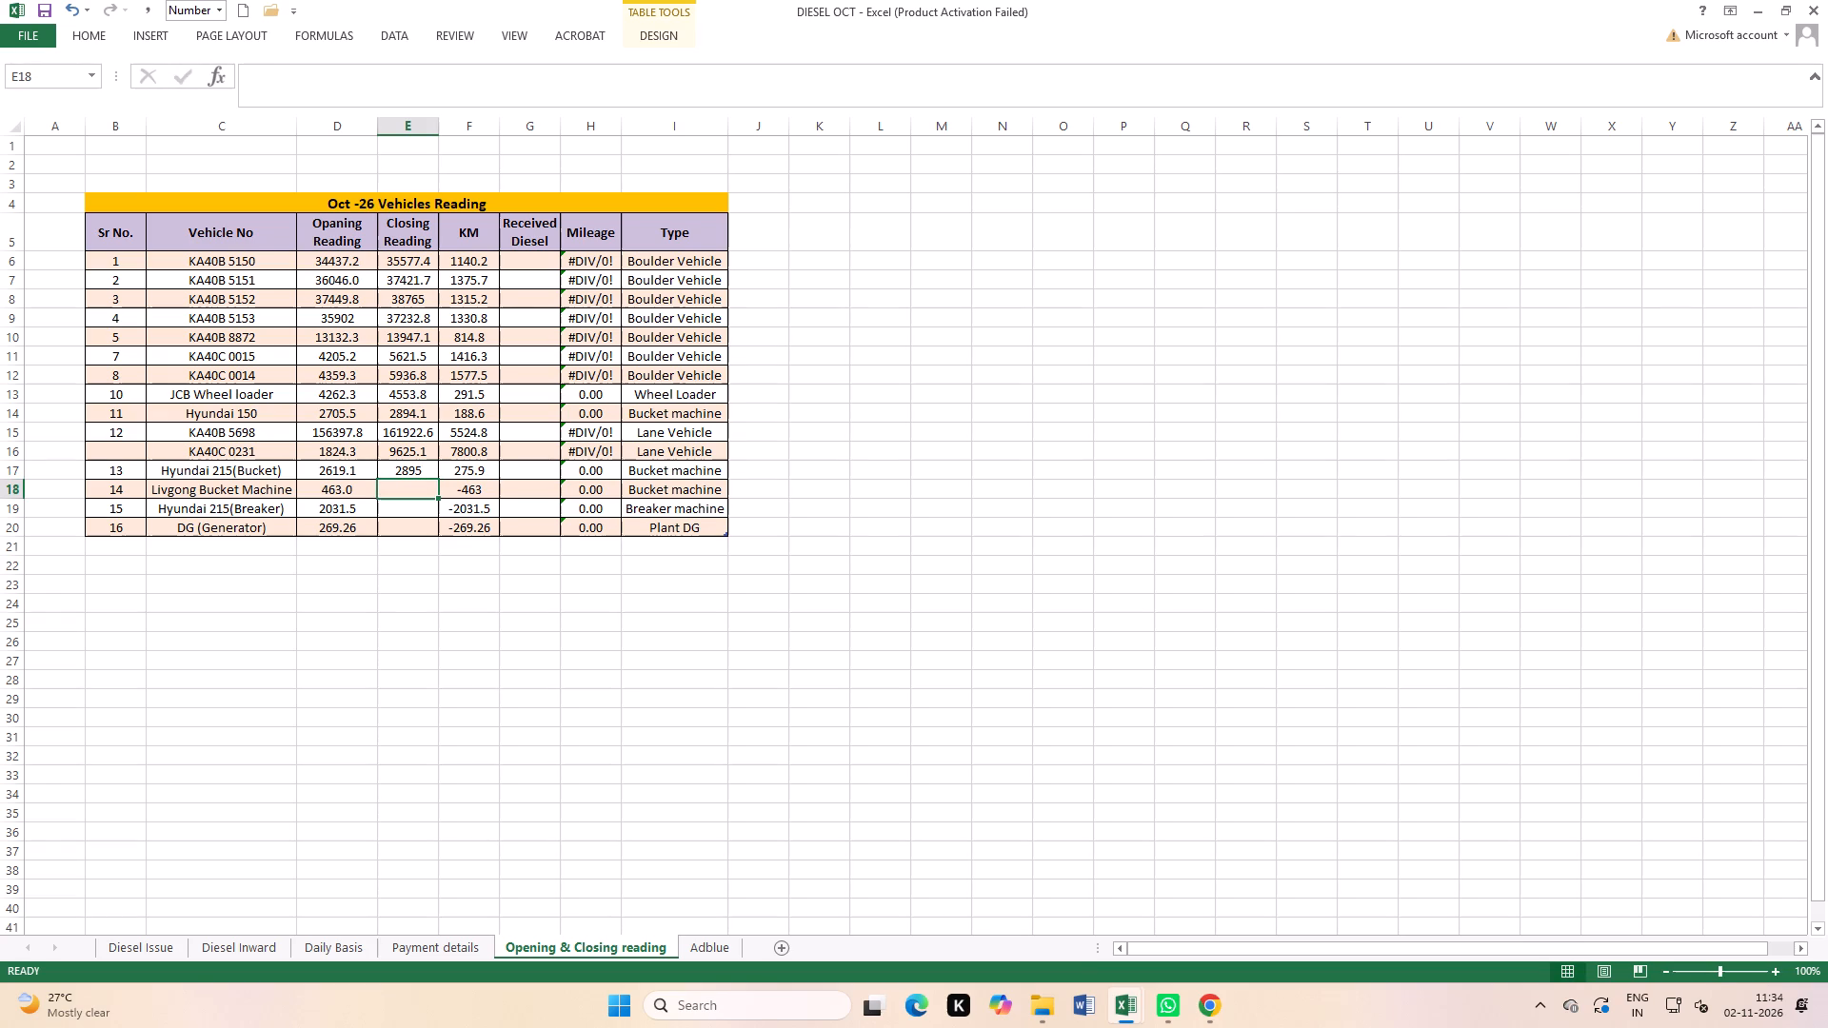
type("631.9")
key("Return")
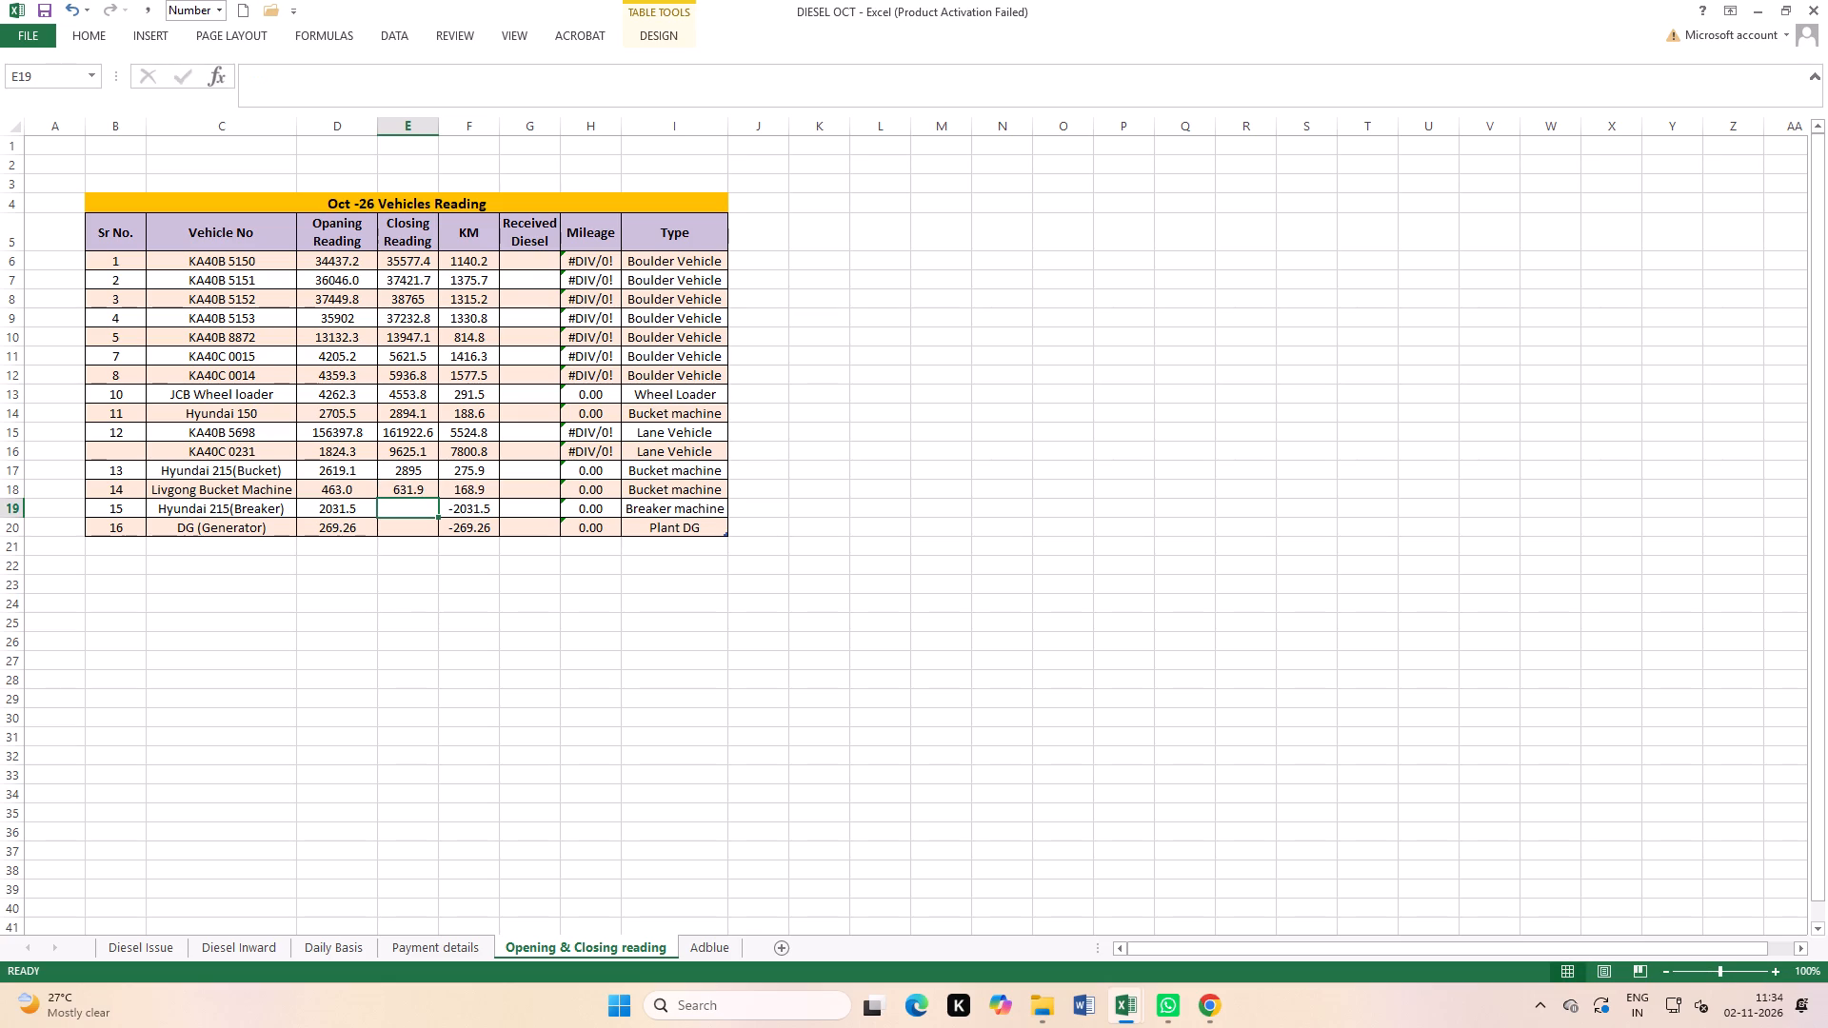
type("231")
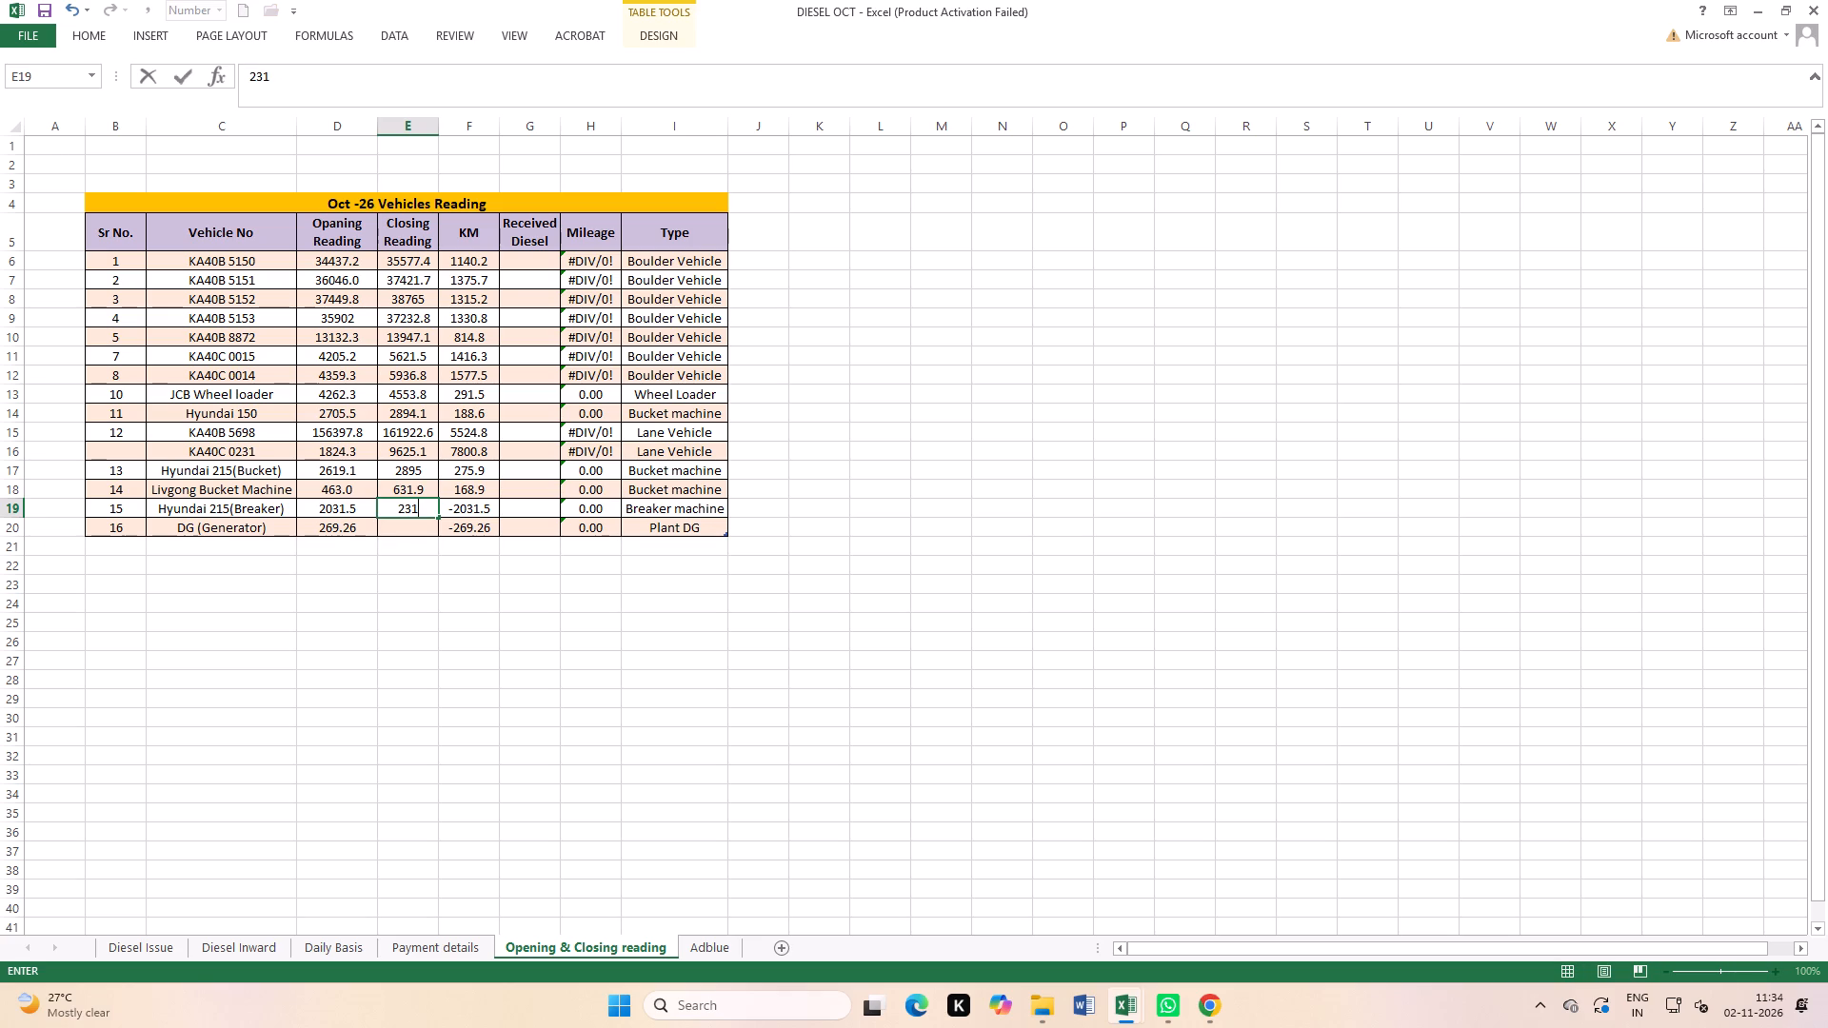
key("8")
key("Return")
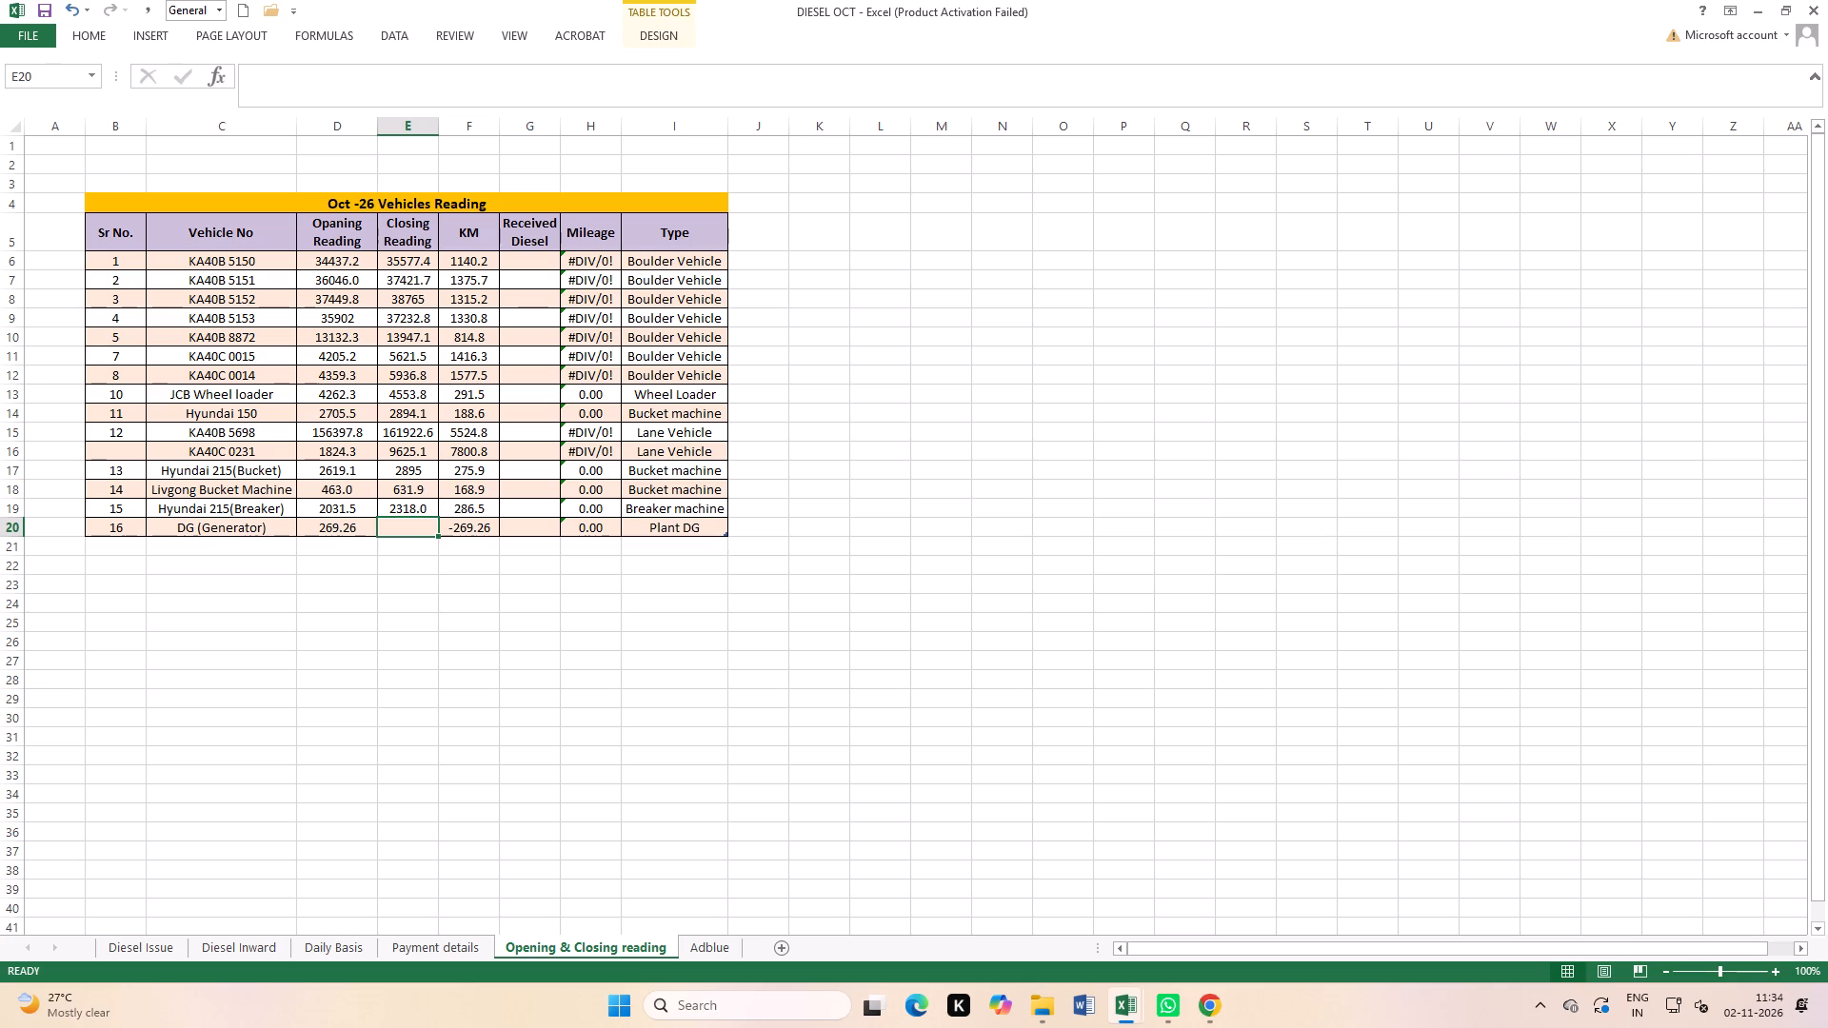
left_click(705, 642)
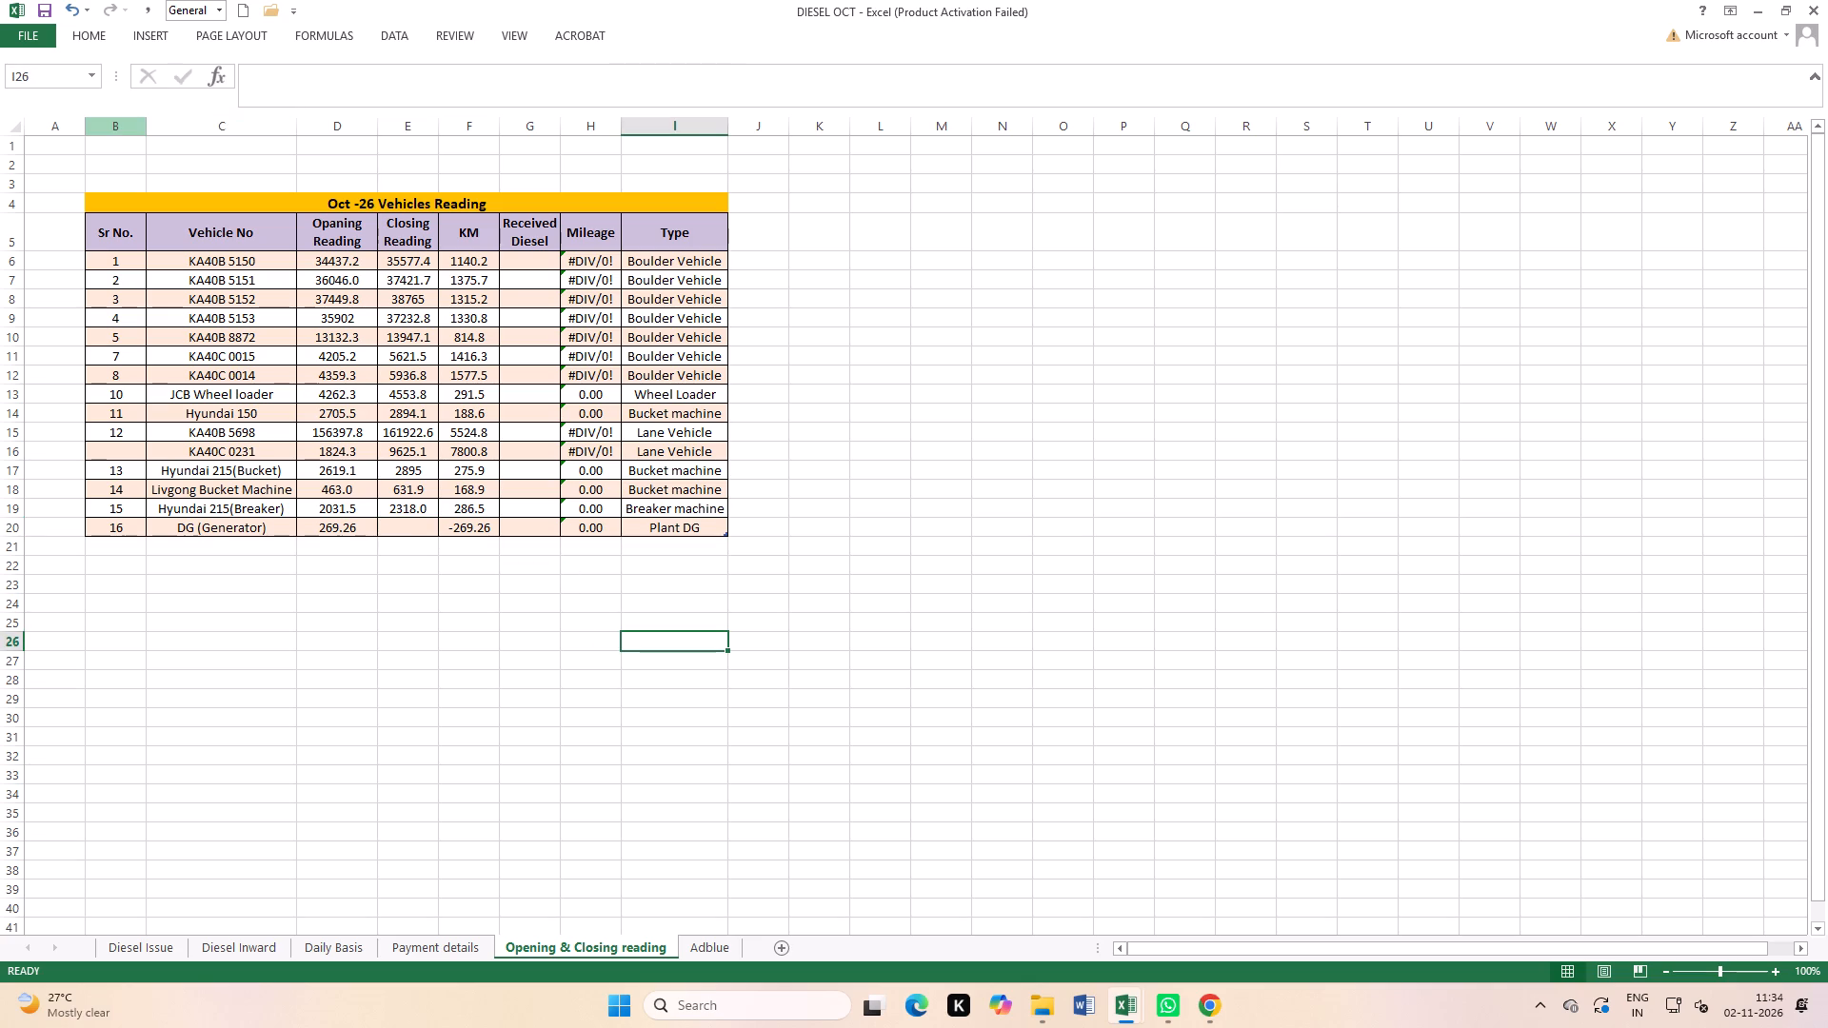
left_click(511, 261)
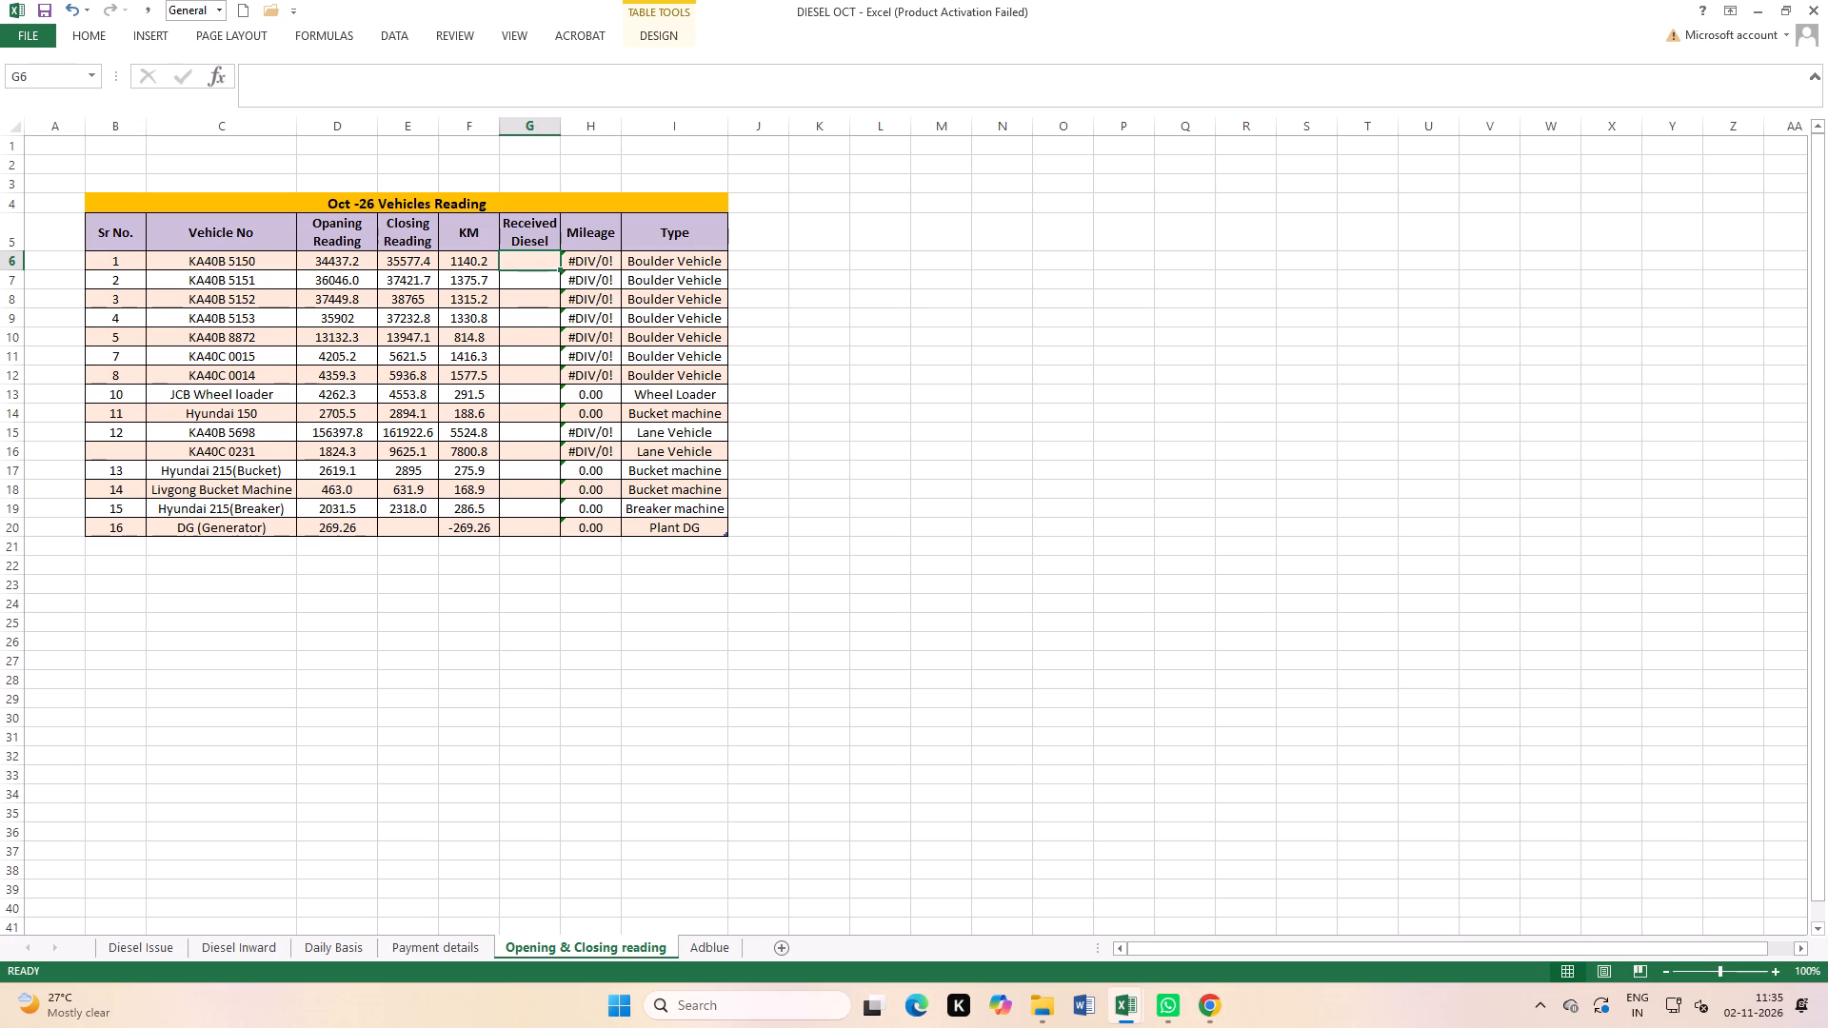
type("1300")
key("Return")
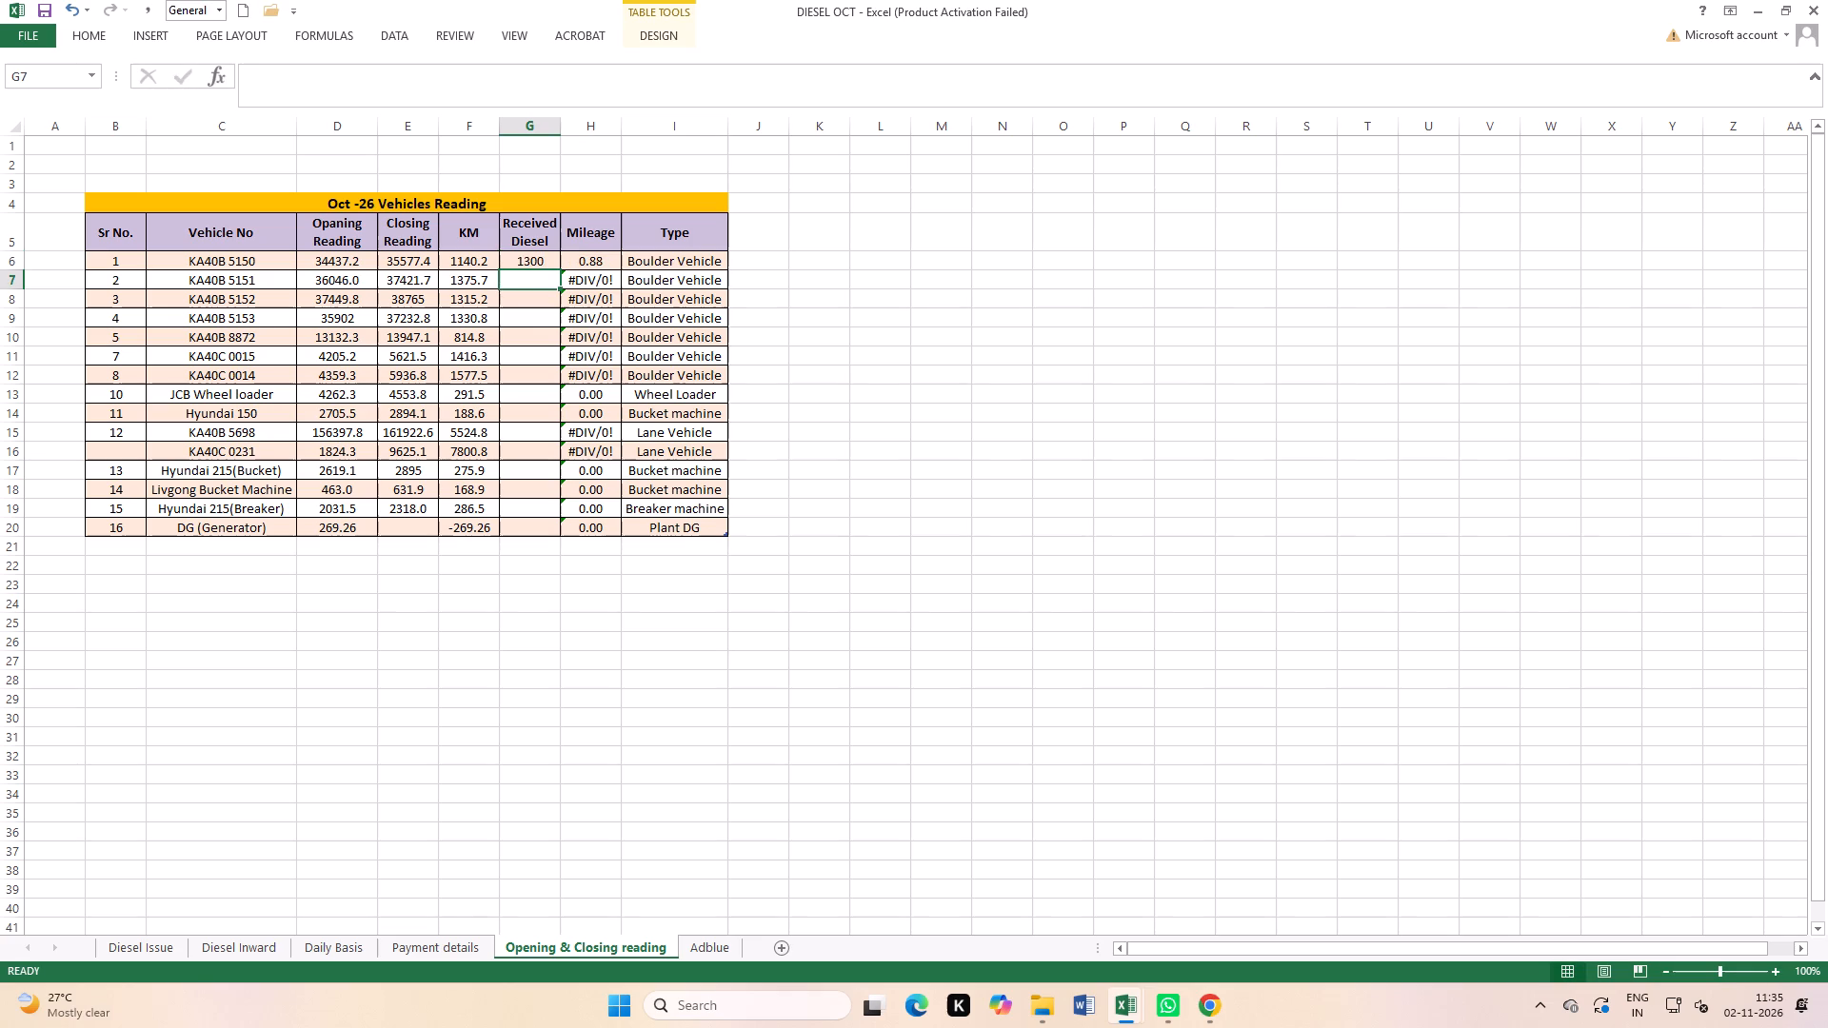
key("1")
type("560")
key("Return")
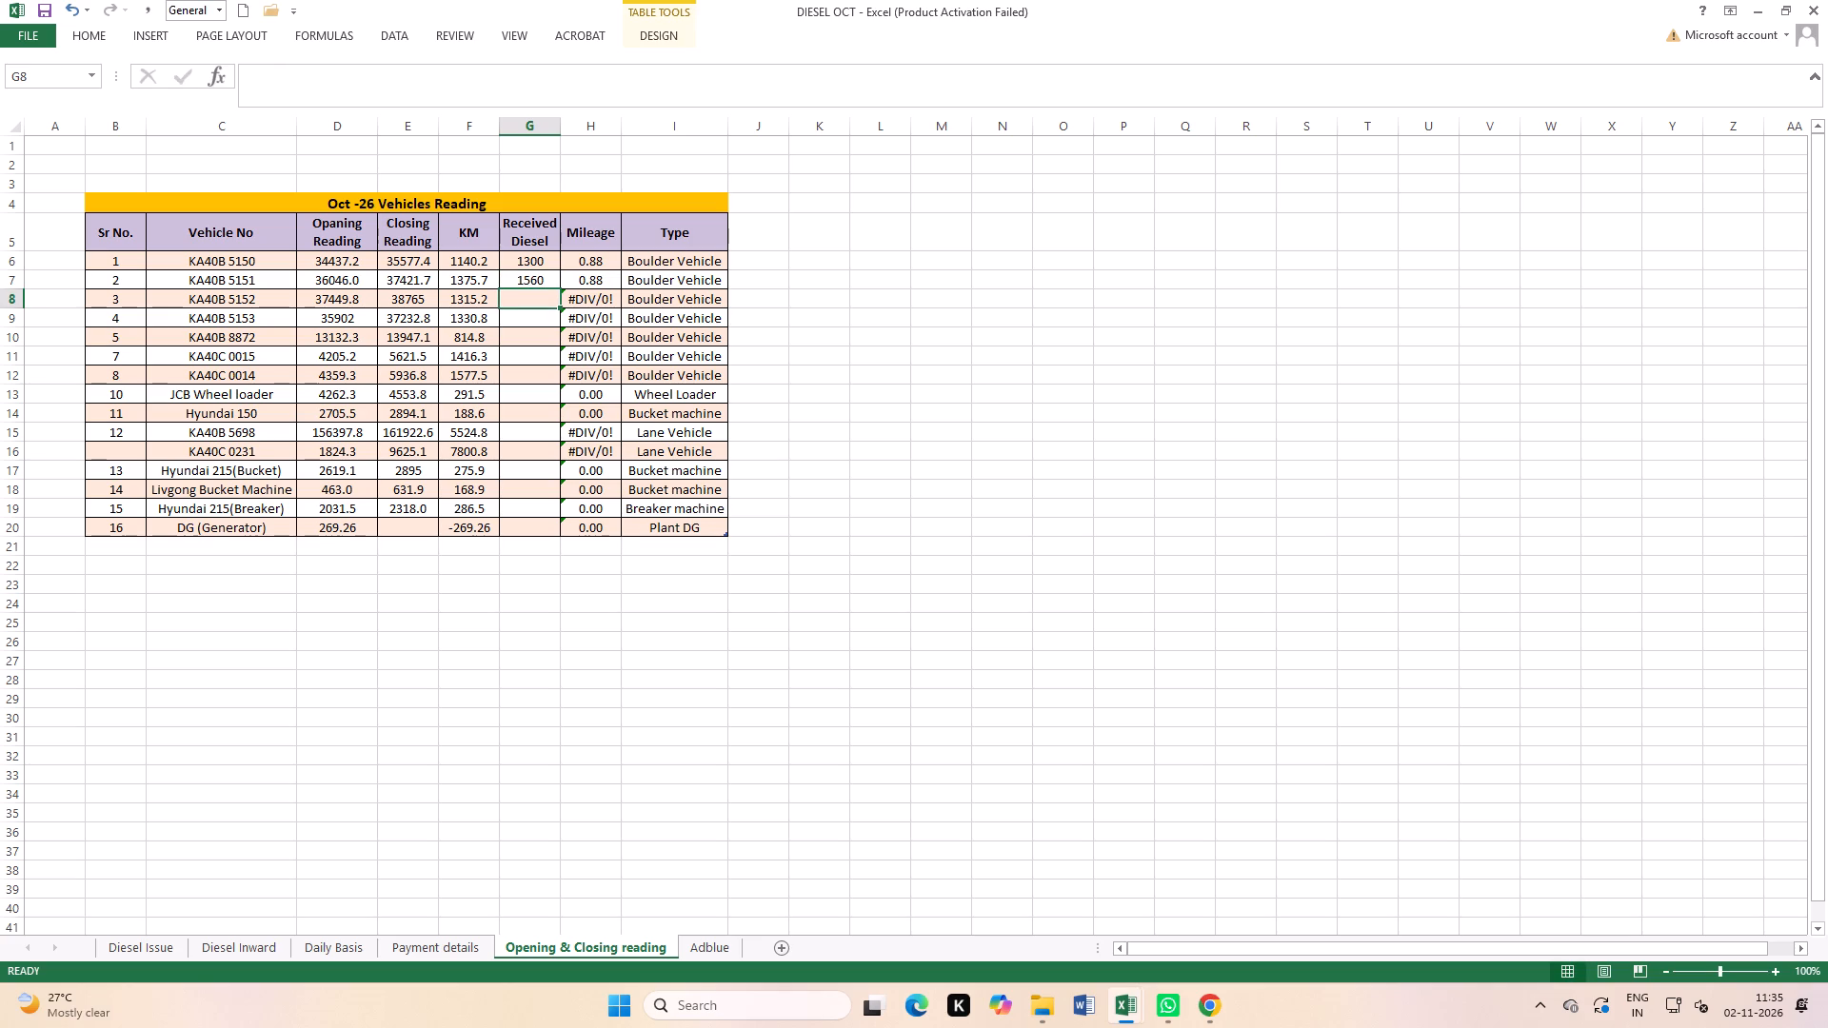
type("1453")
key("Return")
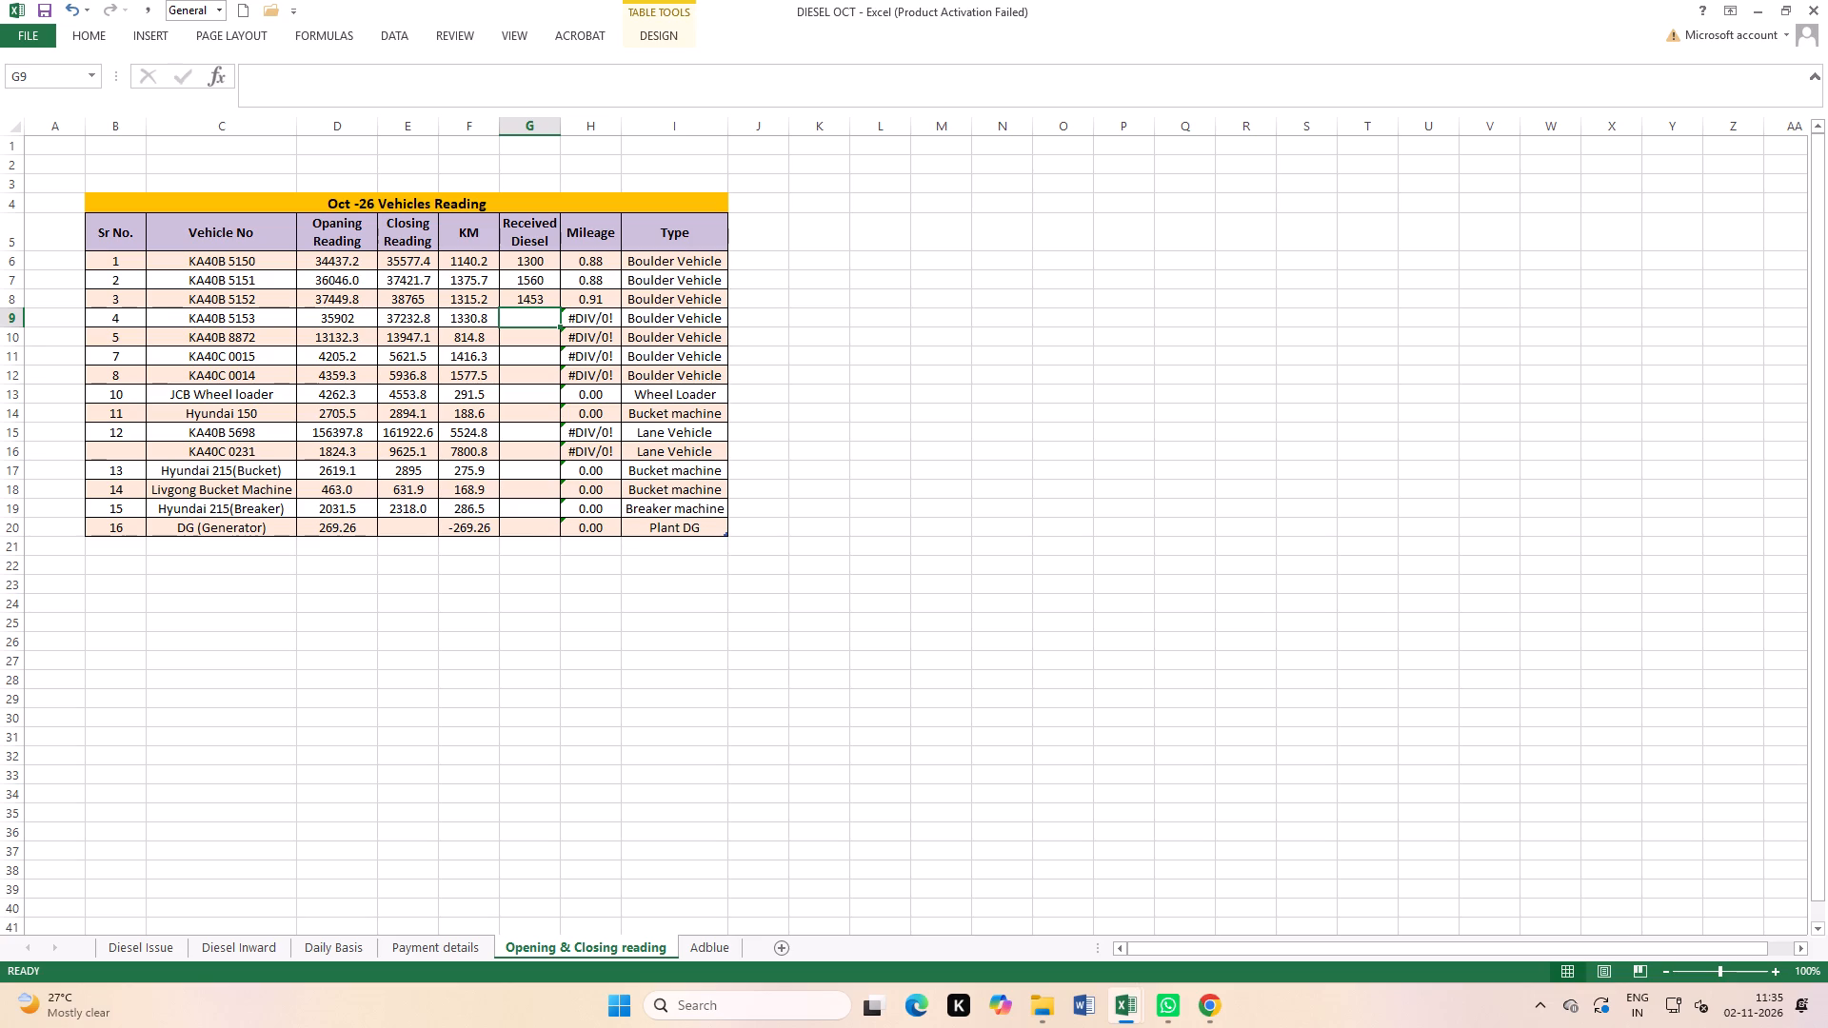
type("1400")
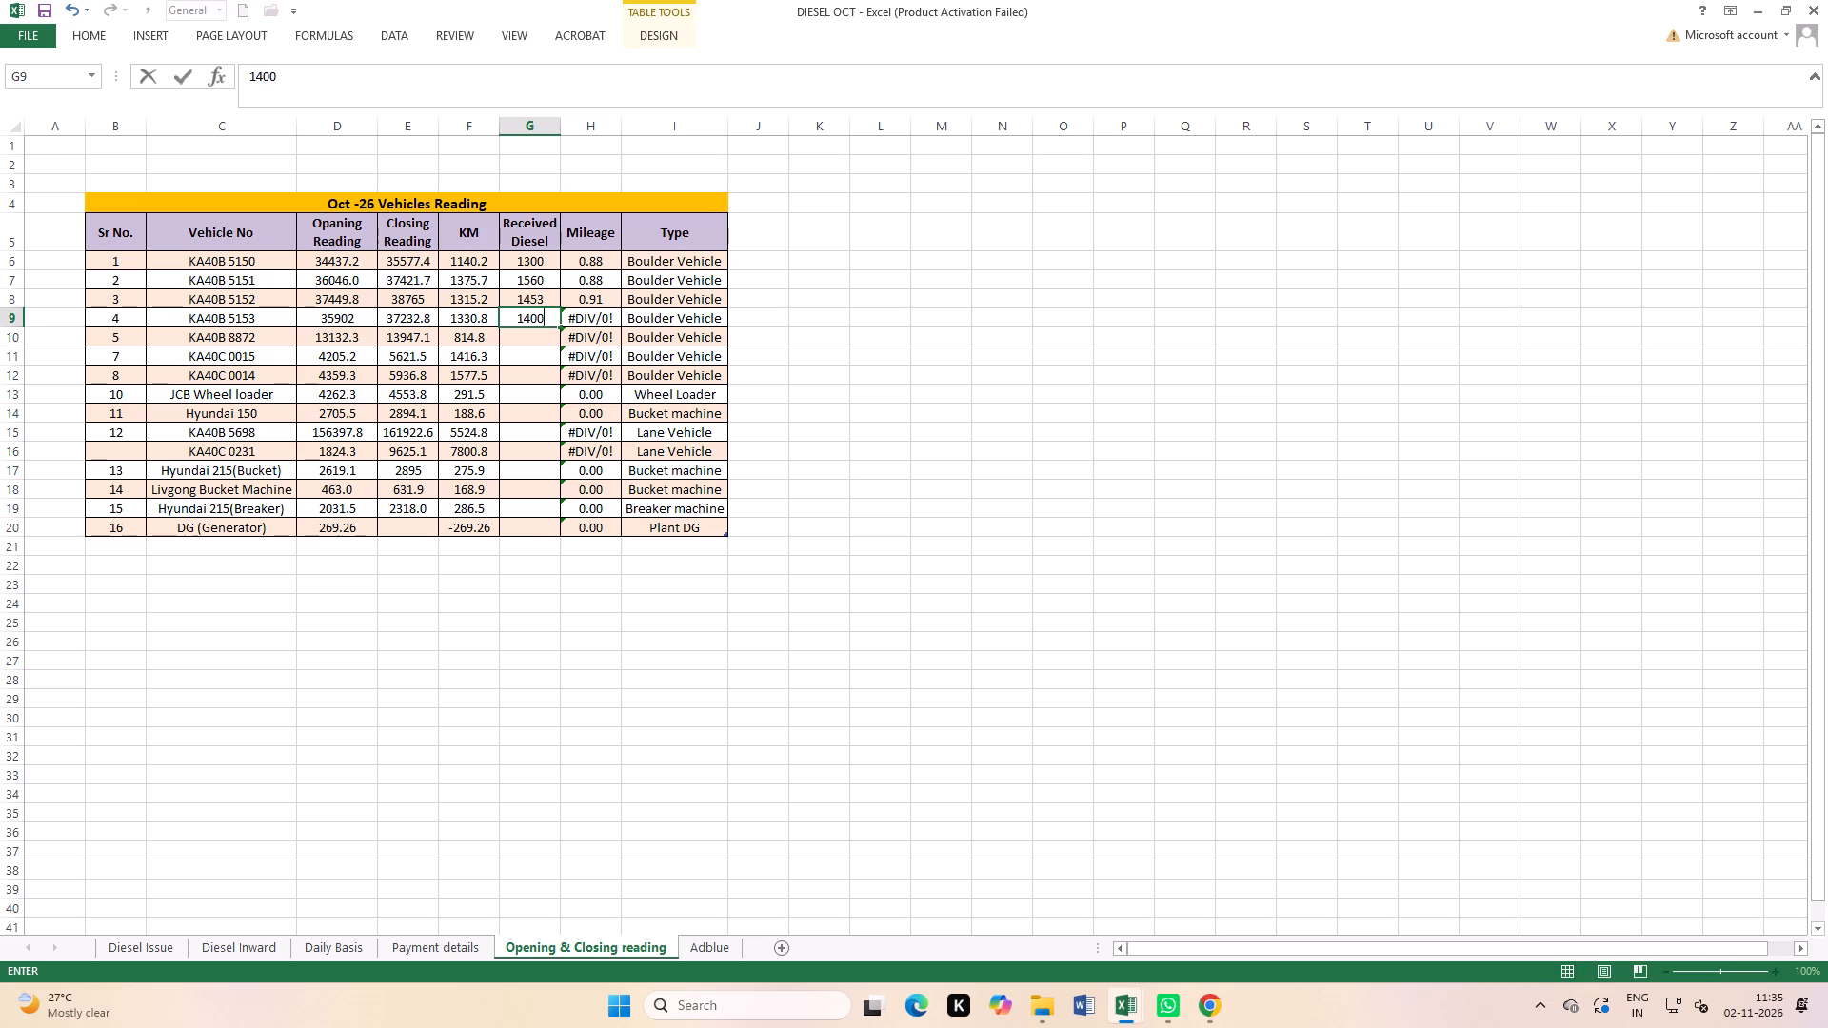
key("Return")
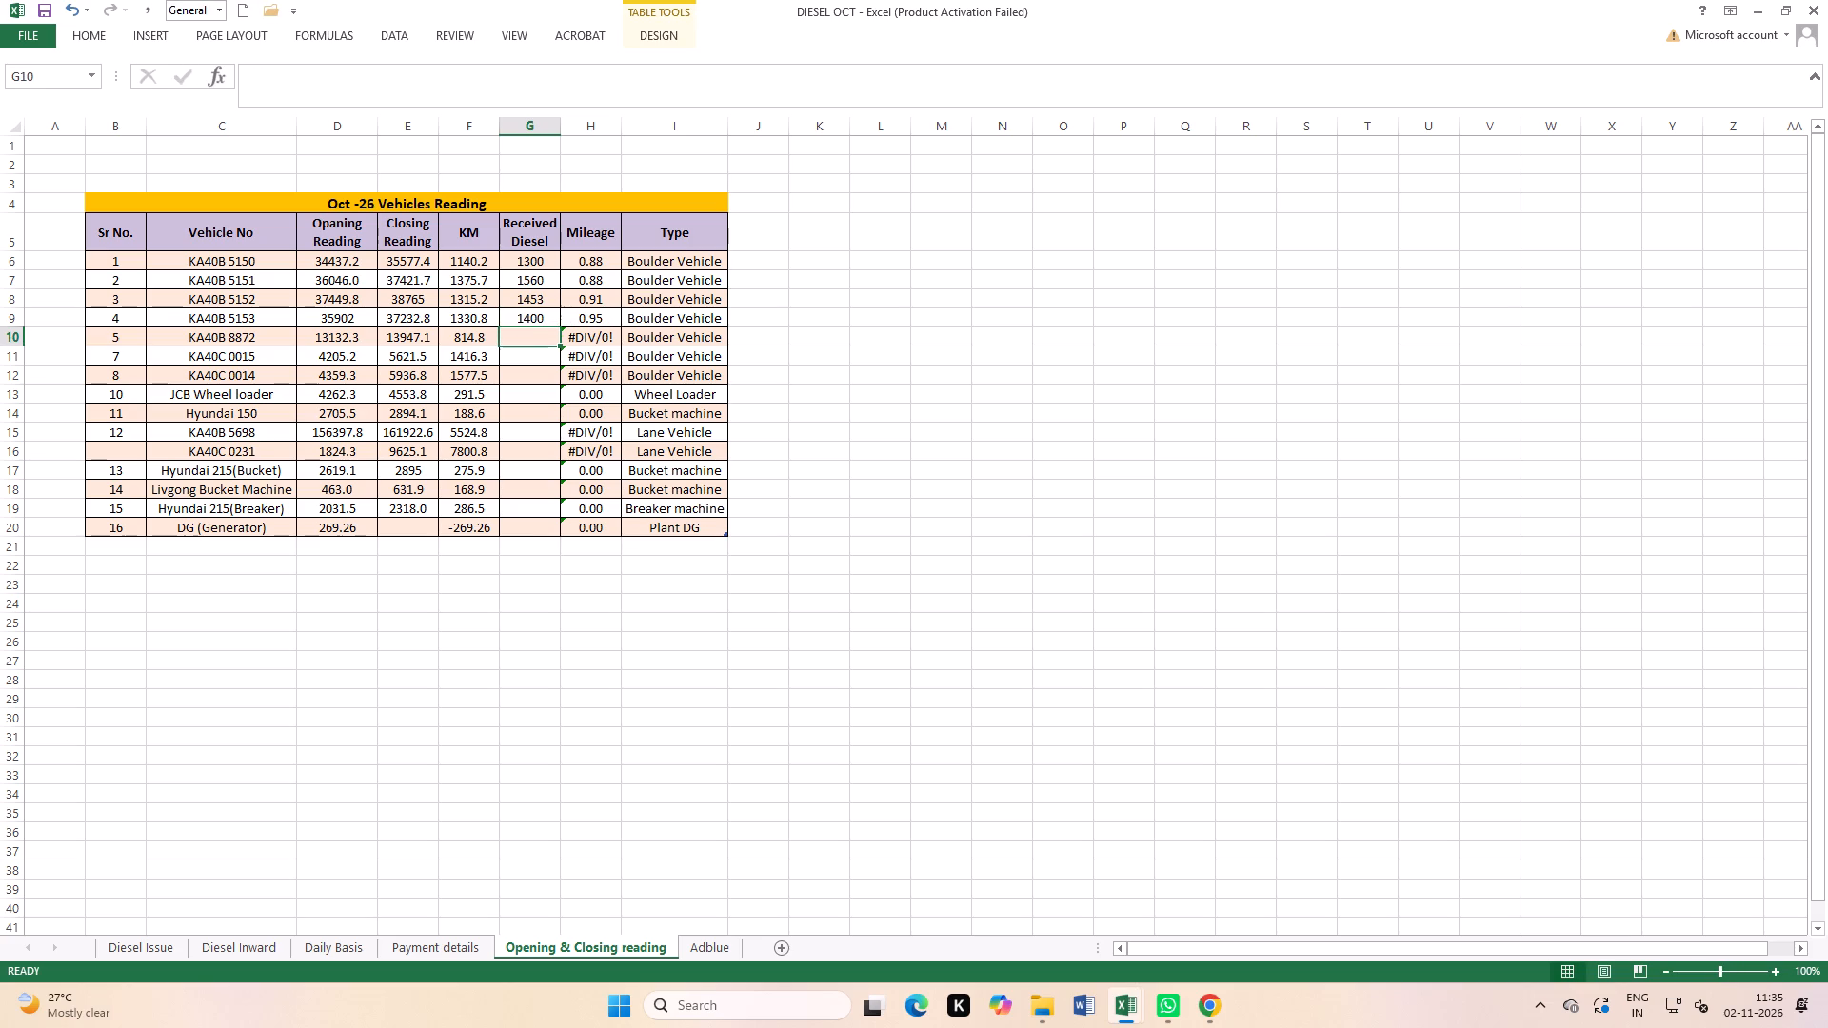
type("1100")
key("Return")
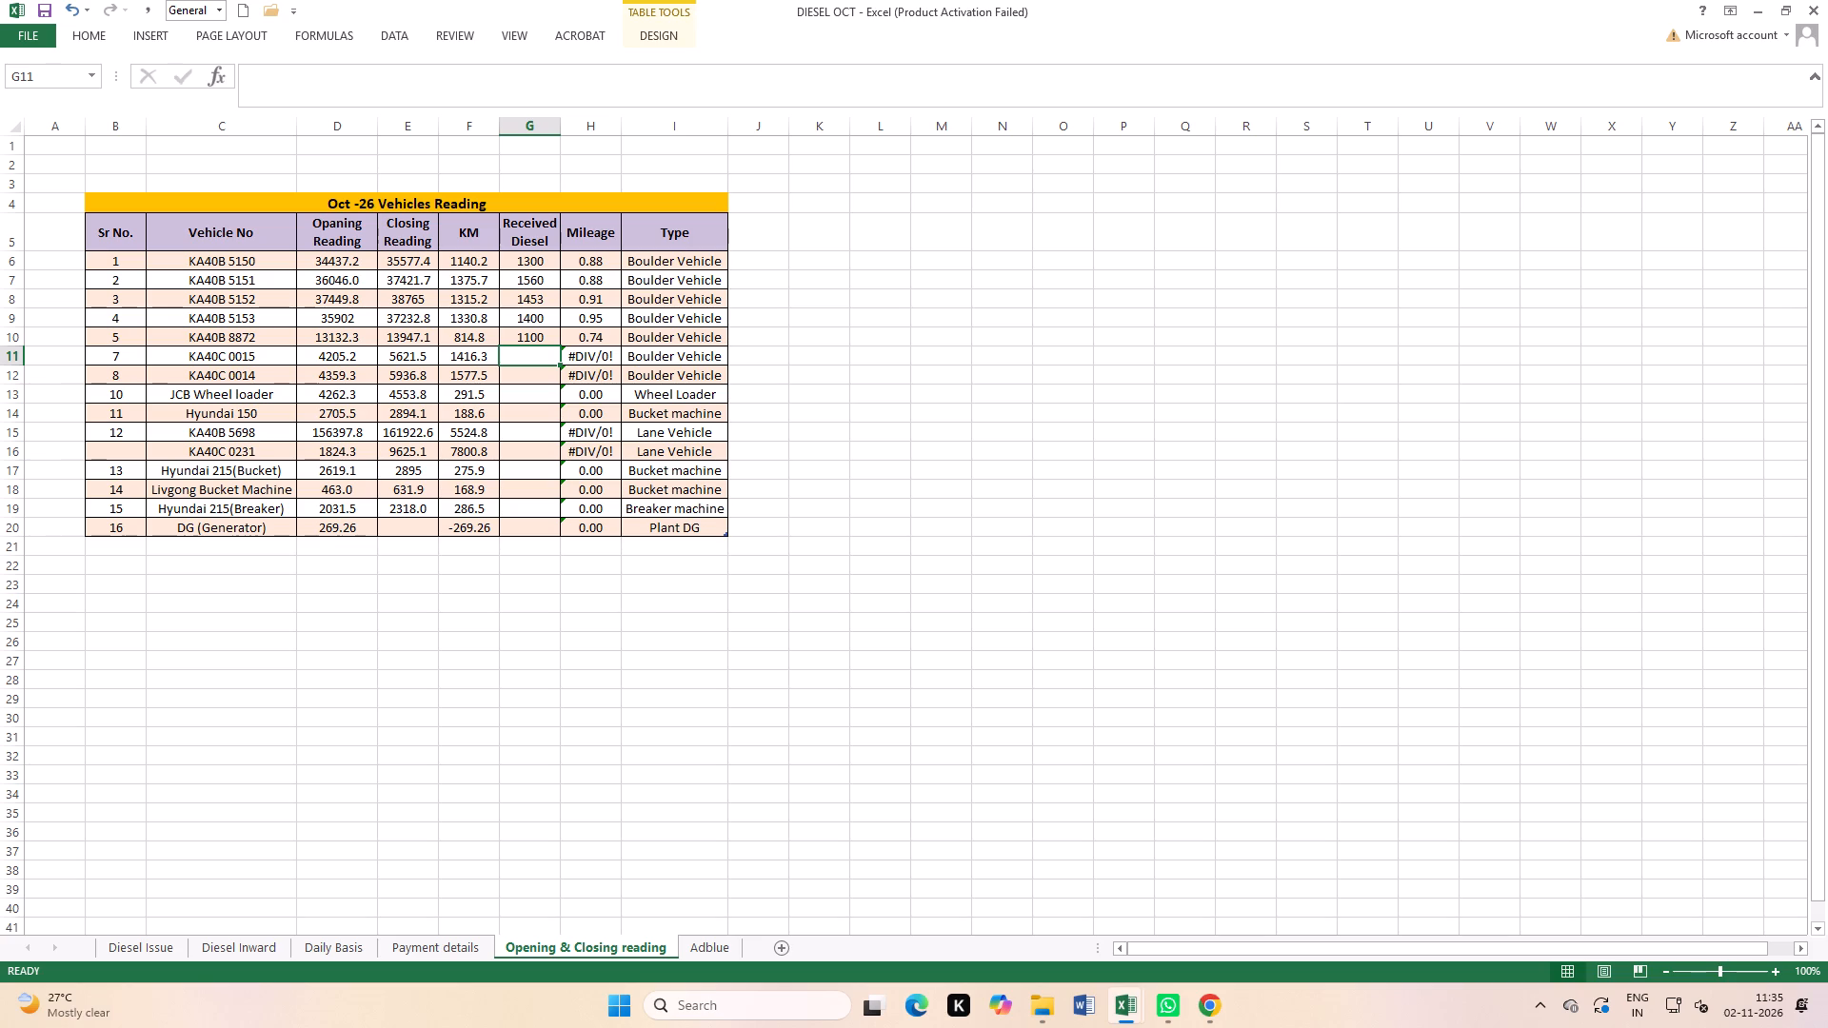
type("1600")
key("Return")
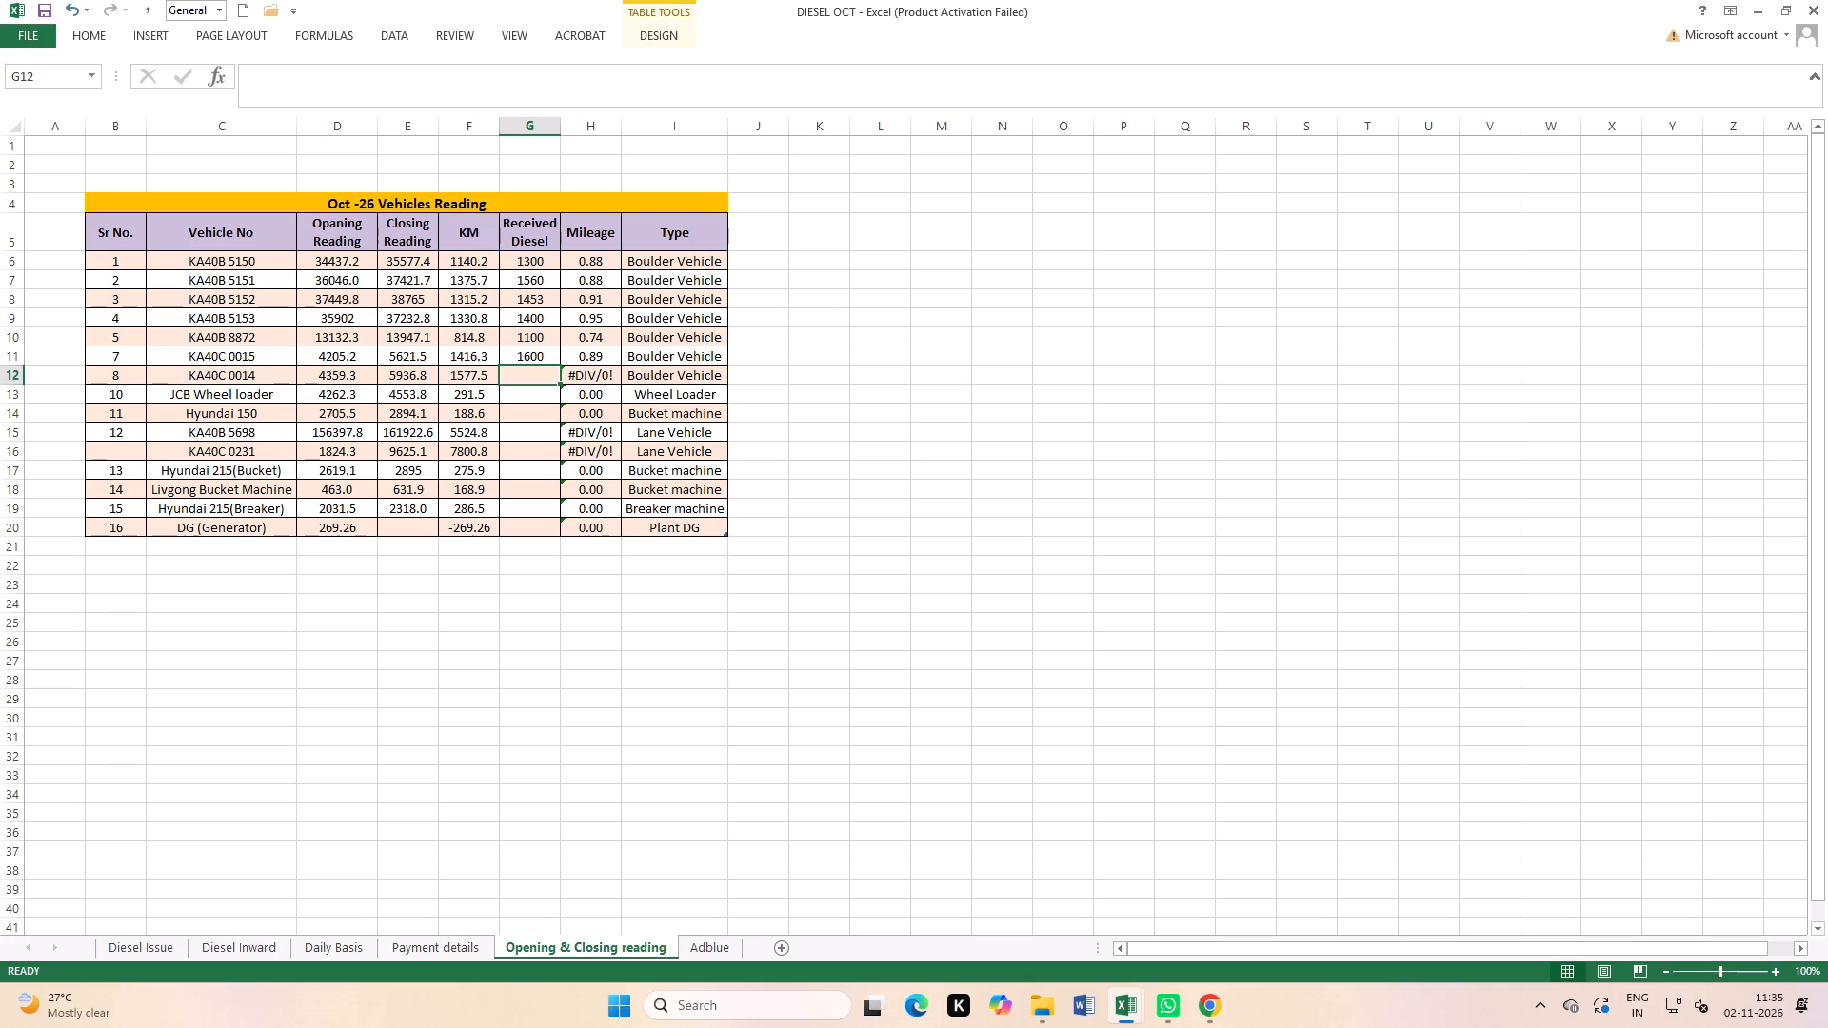
type("1662")
key("Return")
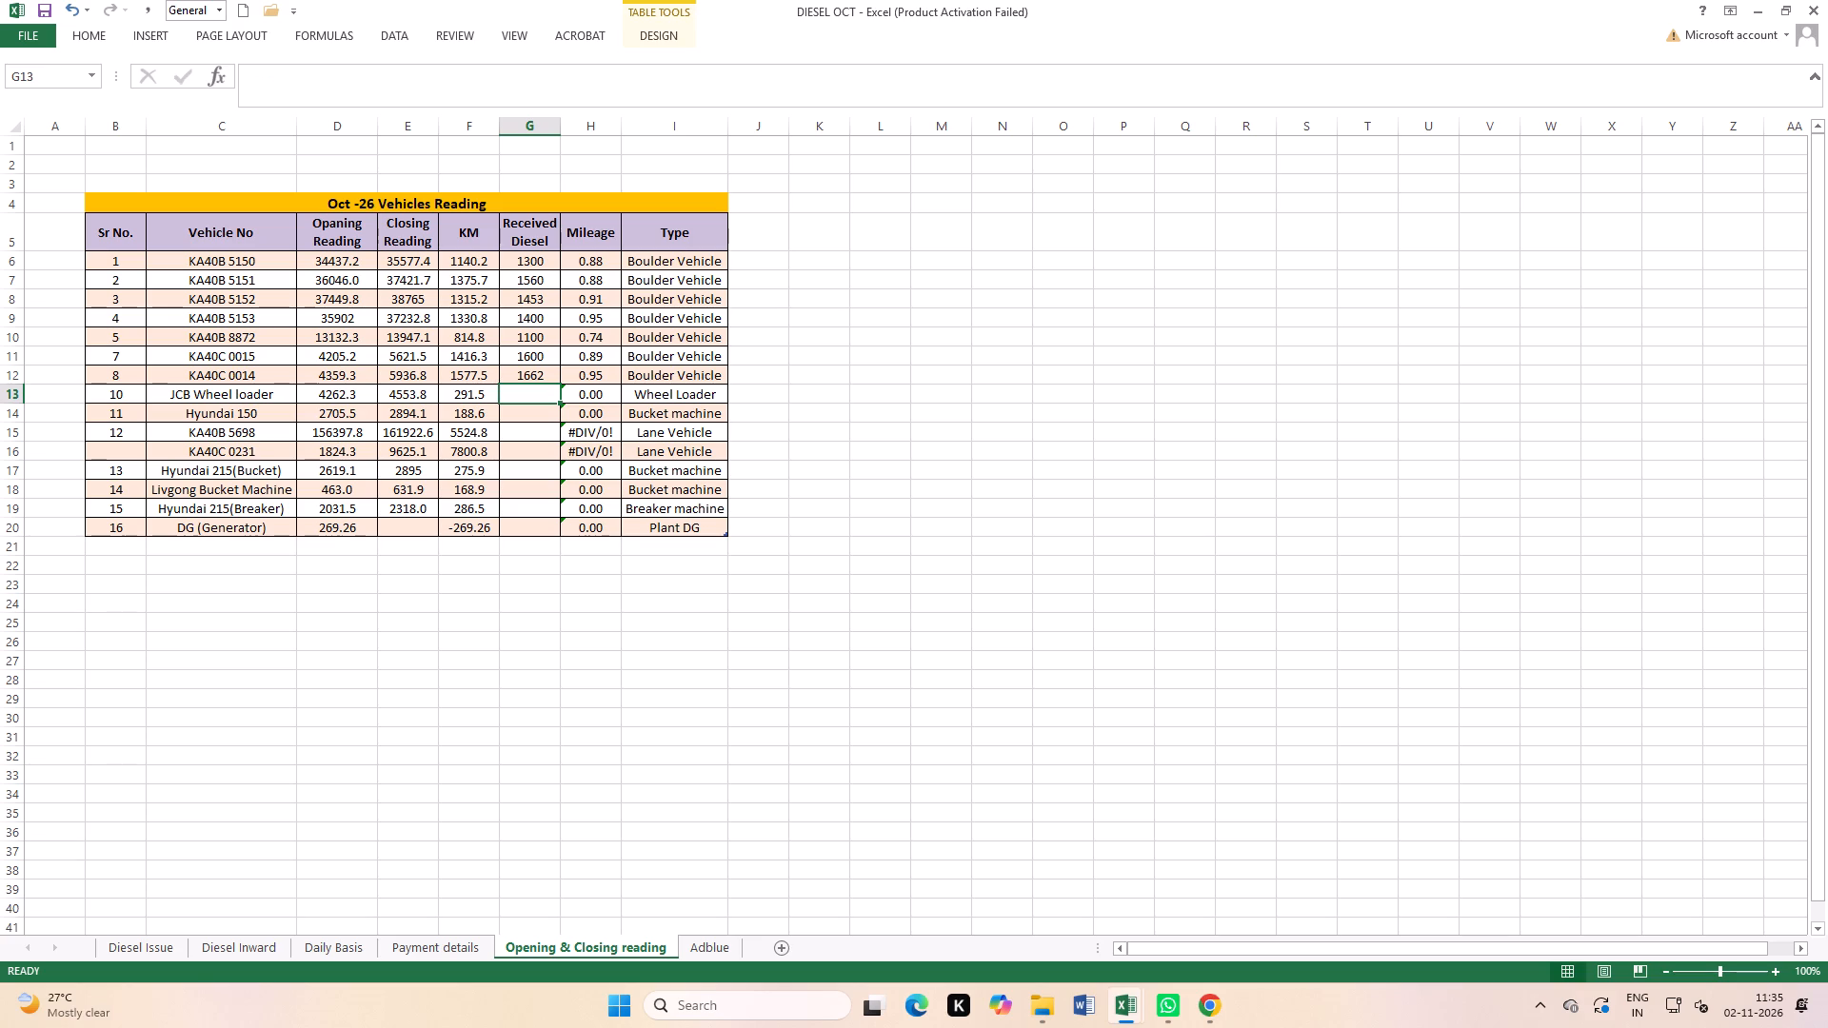
Enter Received Diesel values 3044 for the JCB Wheel loader in G13, 1738 for Hyundai 150 in G14 and 4264.7 for Hyundai 215(Bucket) in G17.
type("3044")
key("Return")
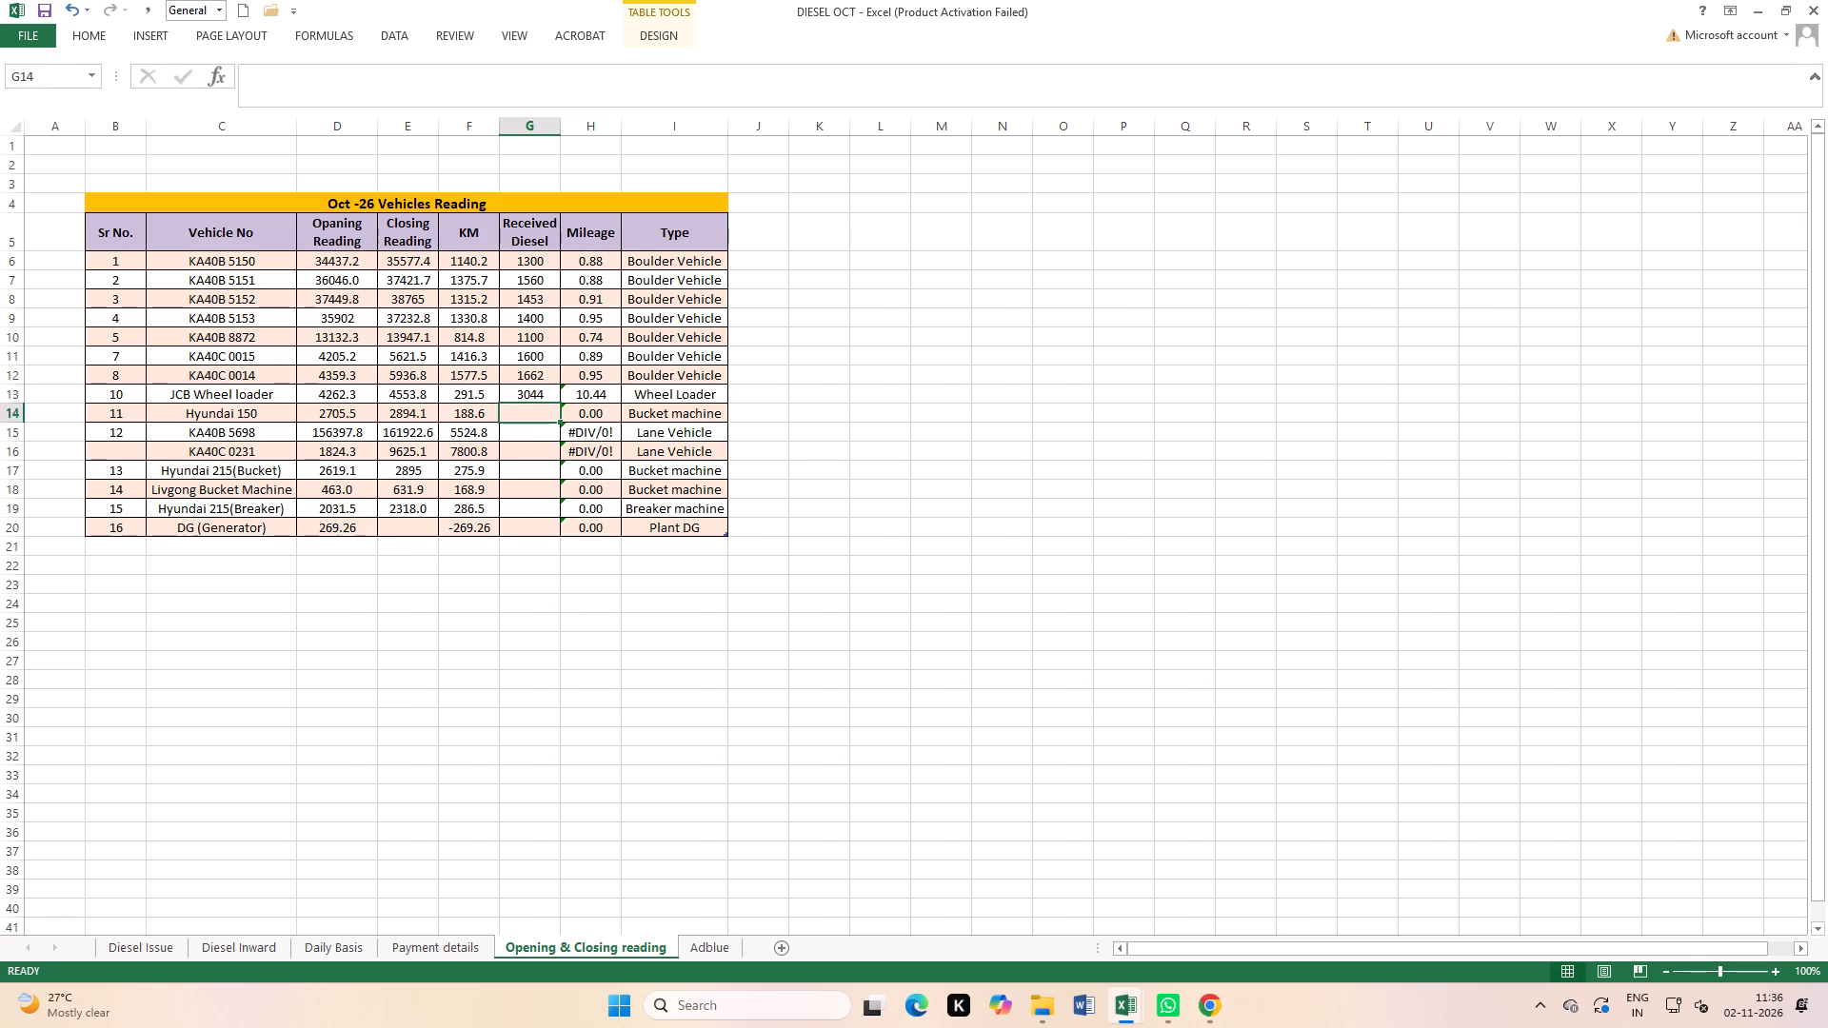
type("1738")
key("Return")
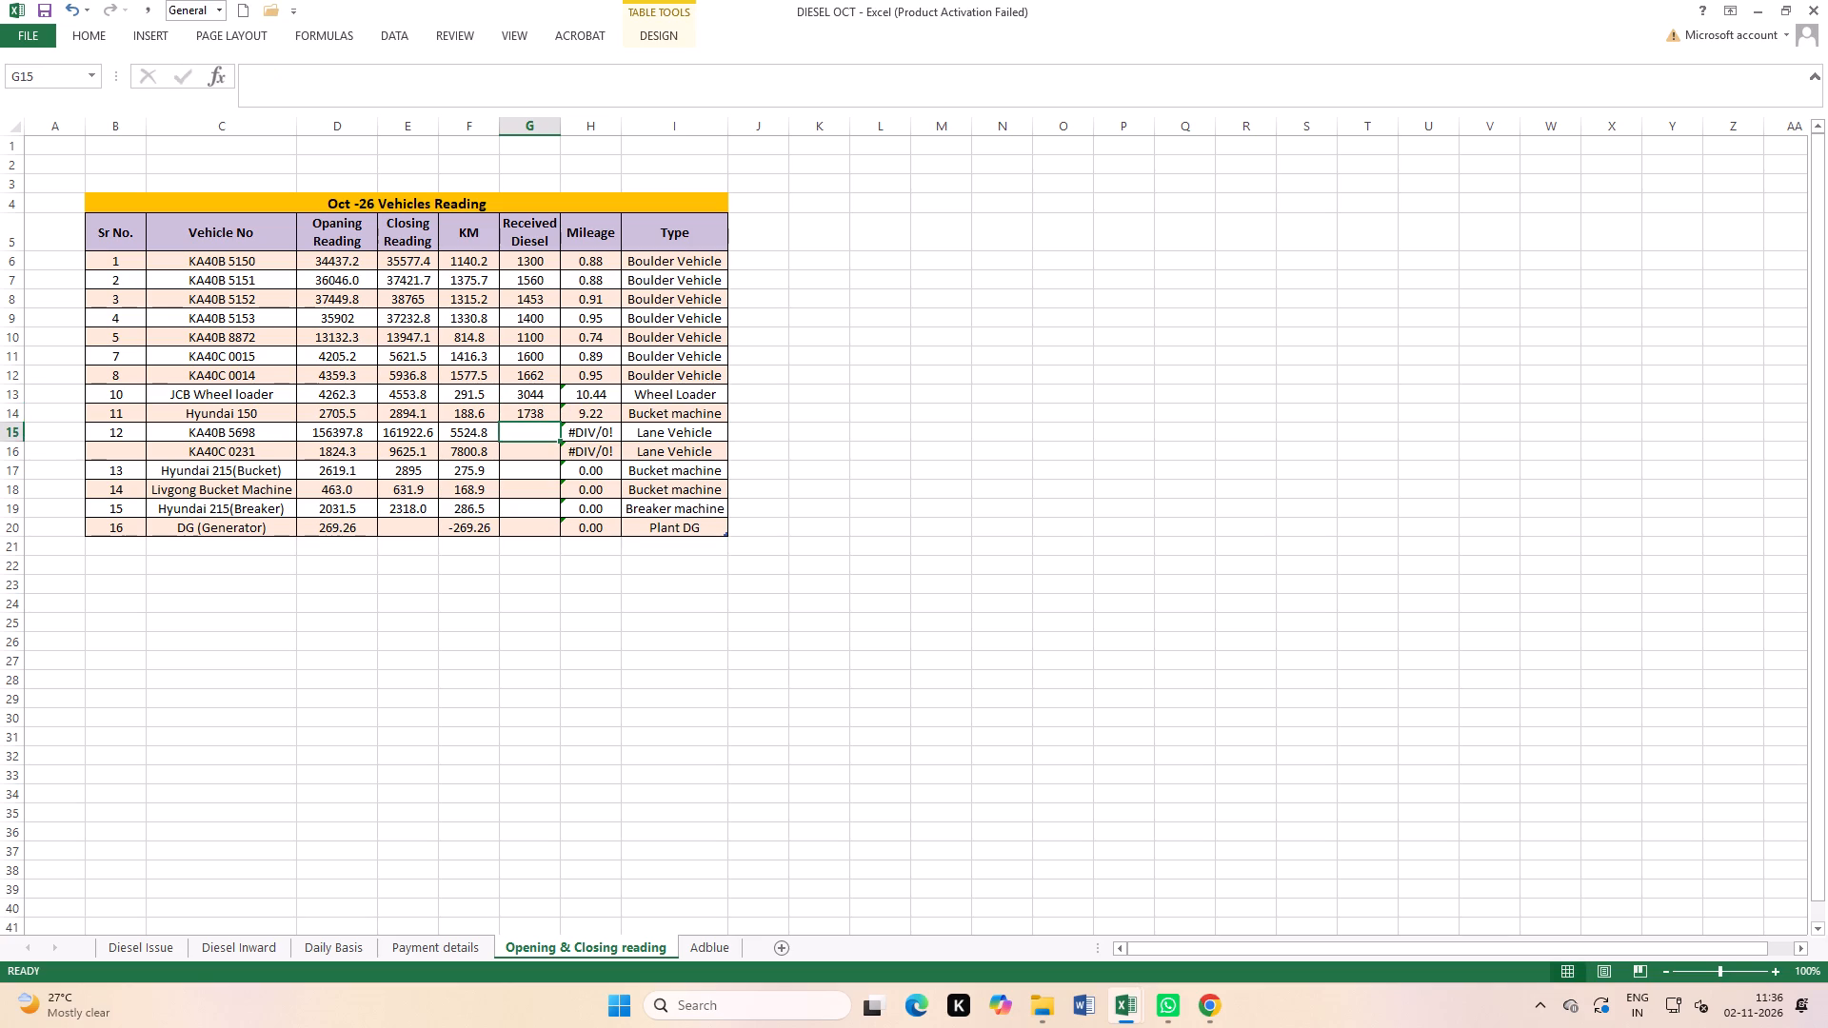
key("Return")
key("Return")
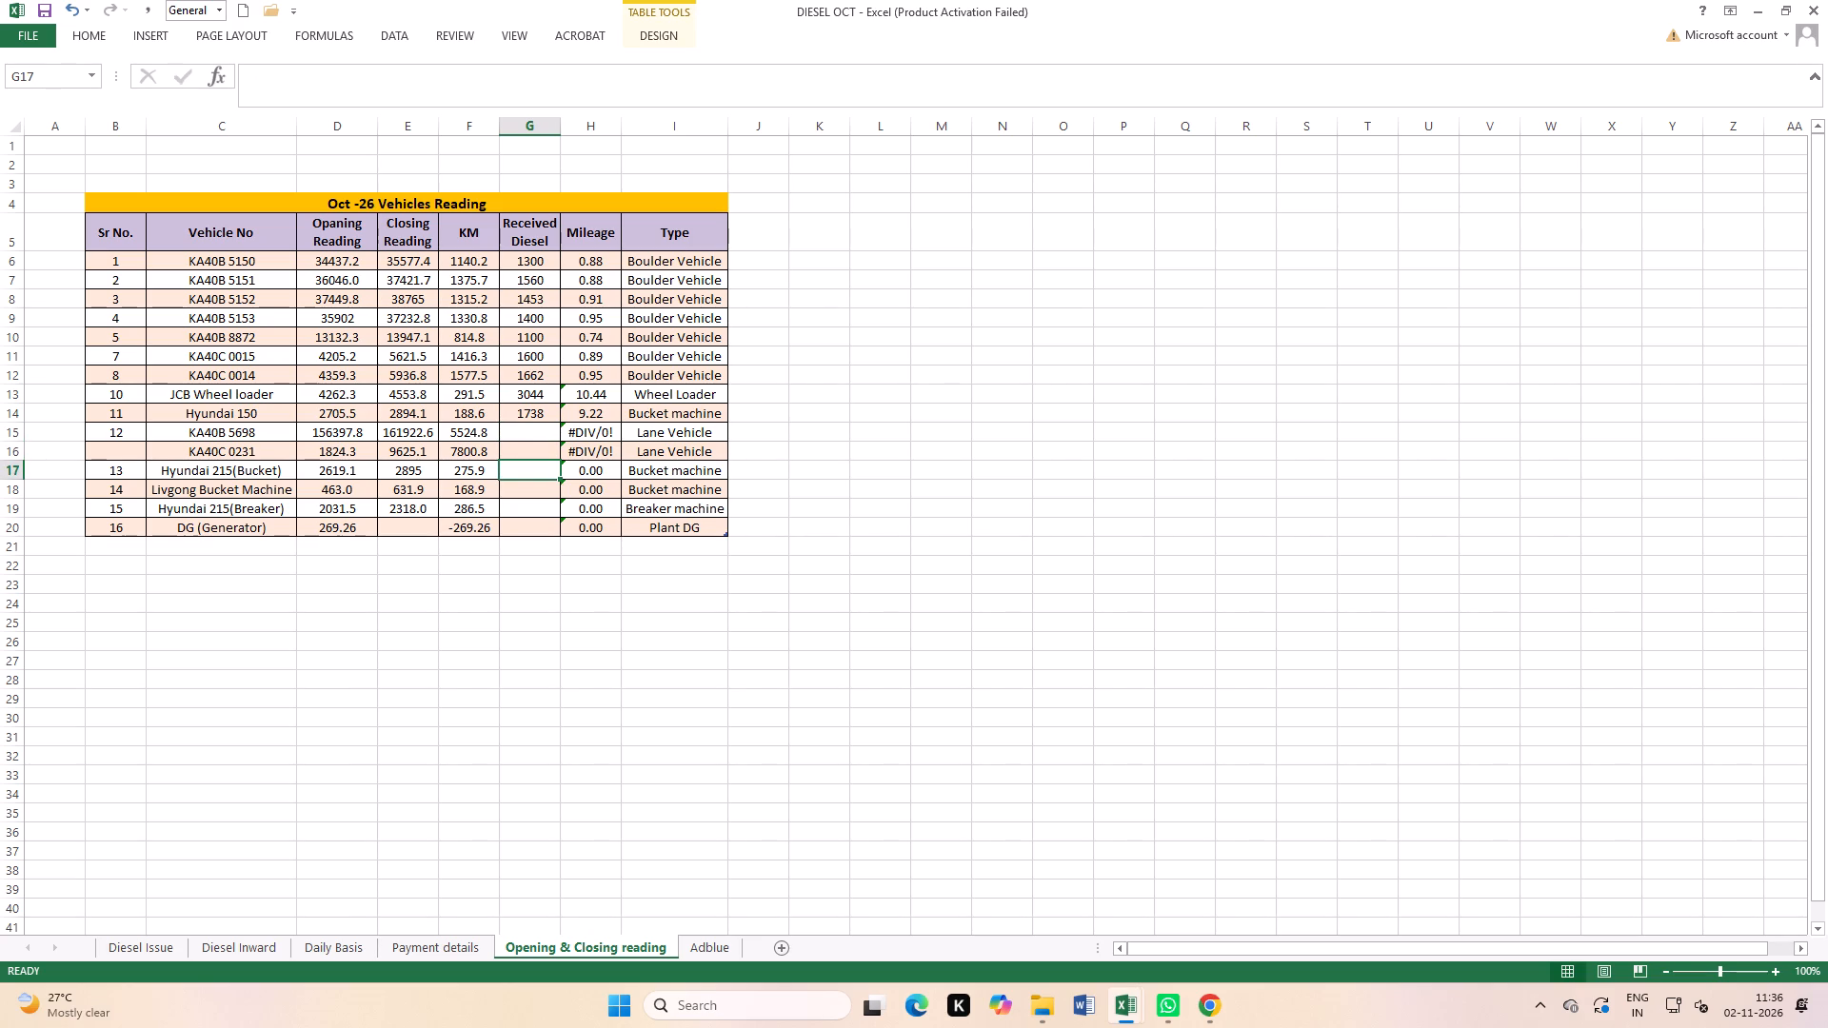
type("4264.7")
key("Return")
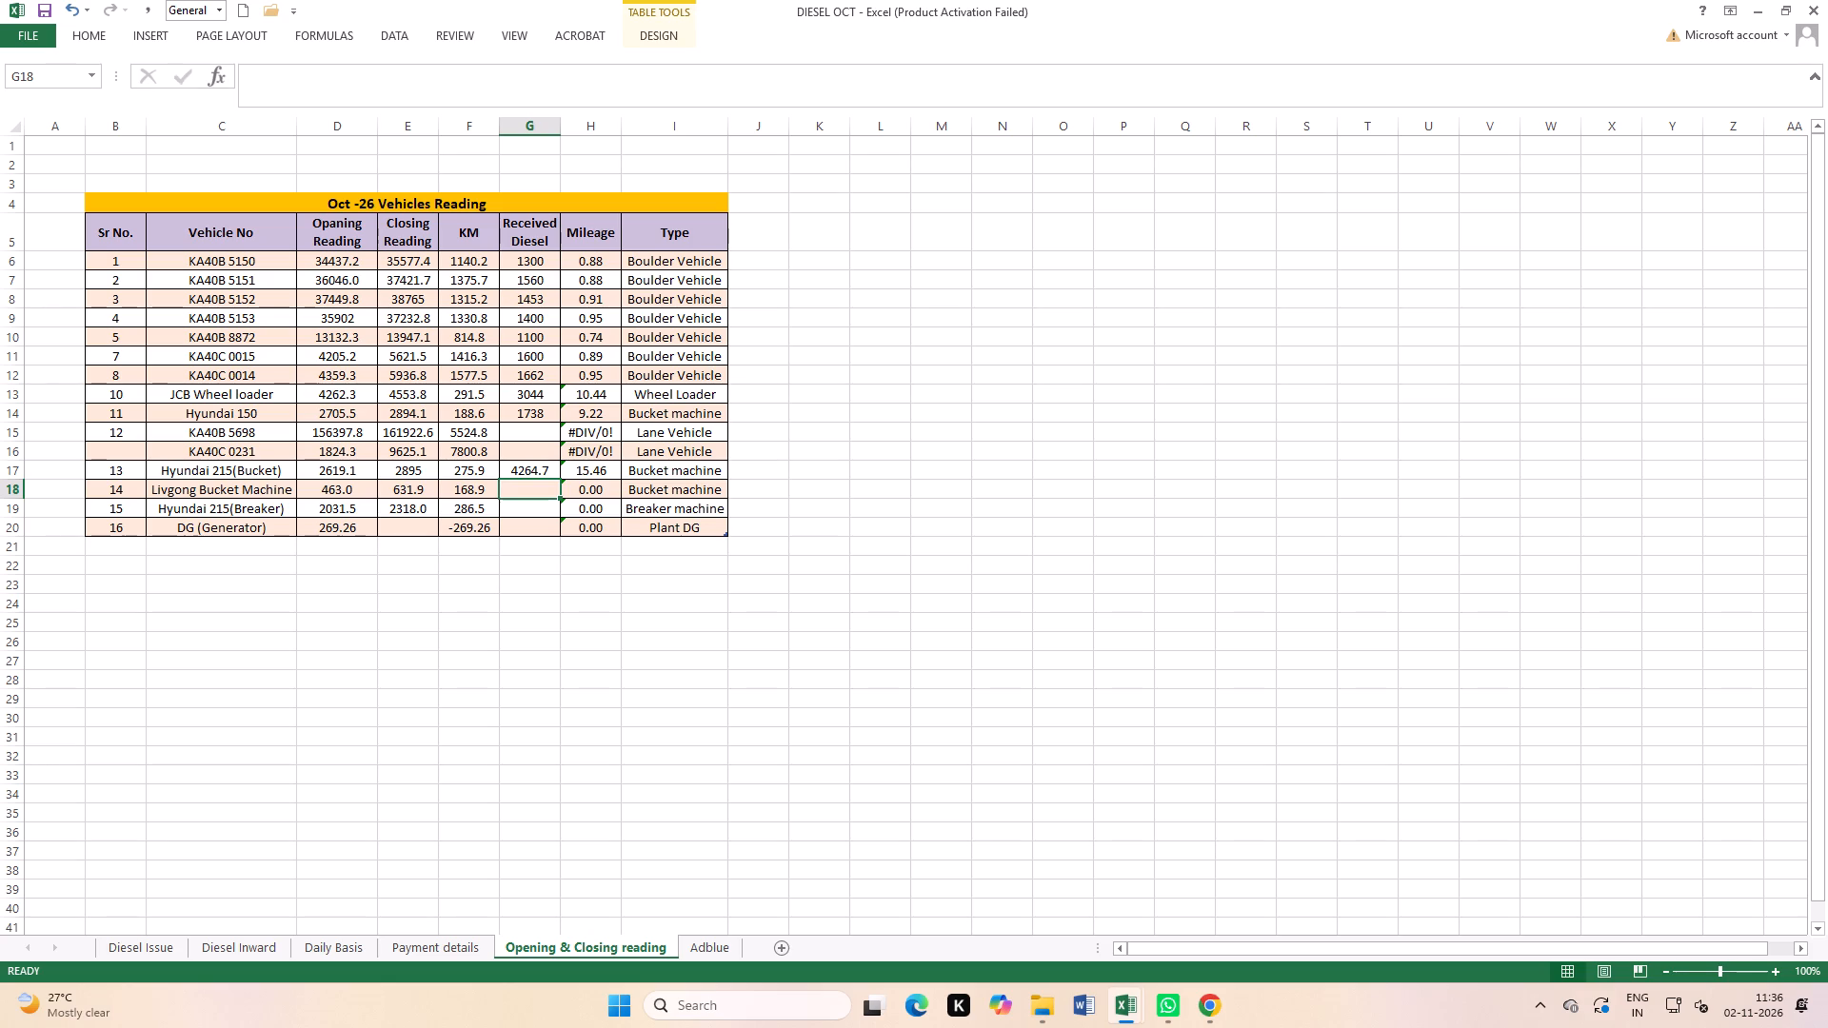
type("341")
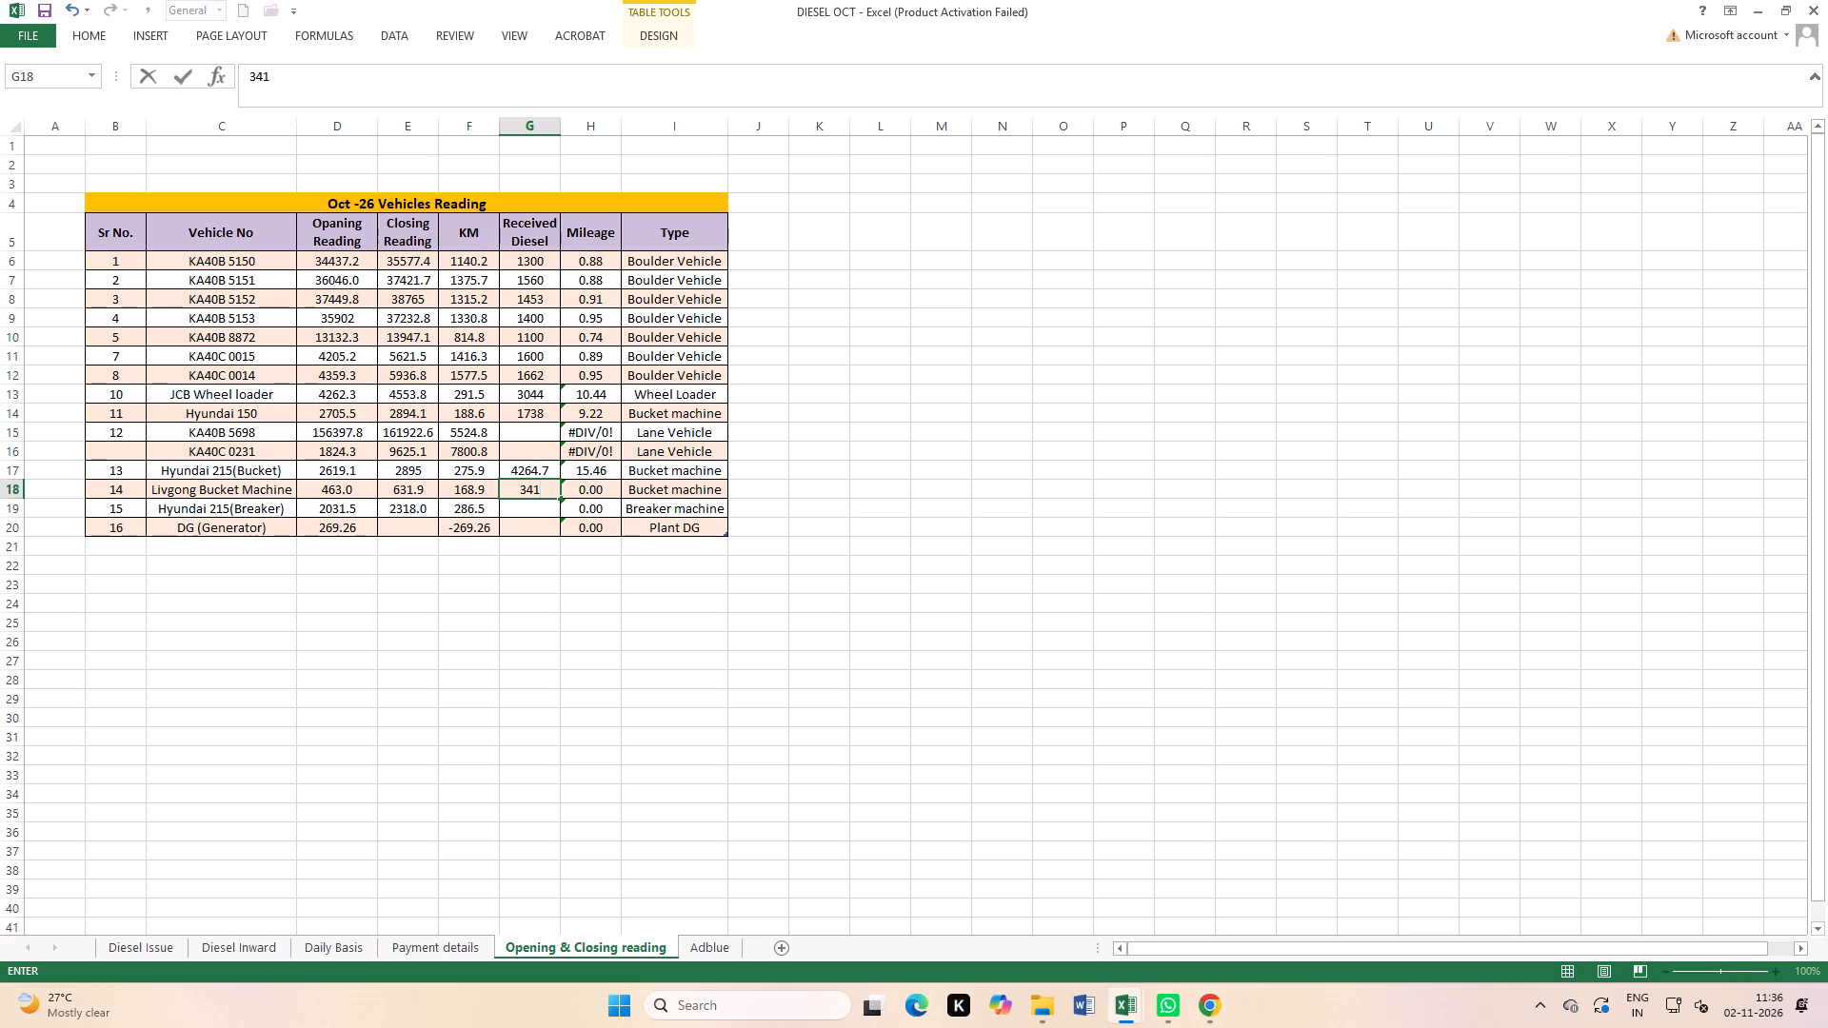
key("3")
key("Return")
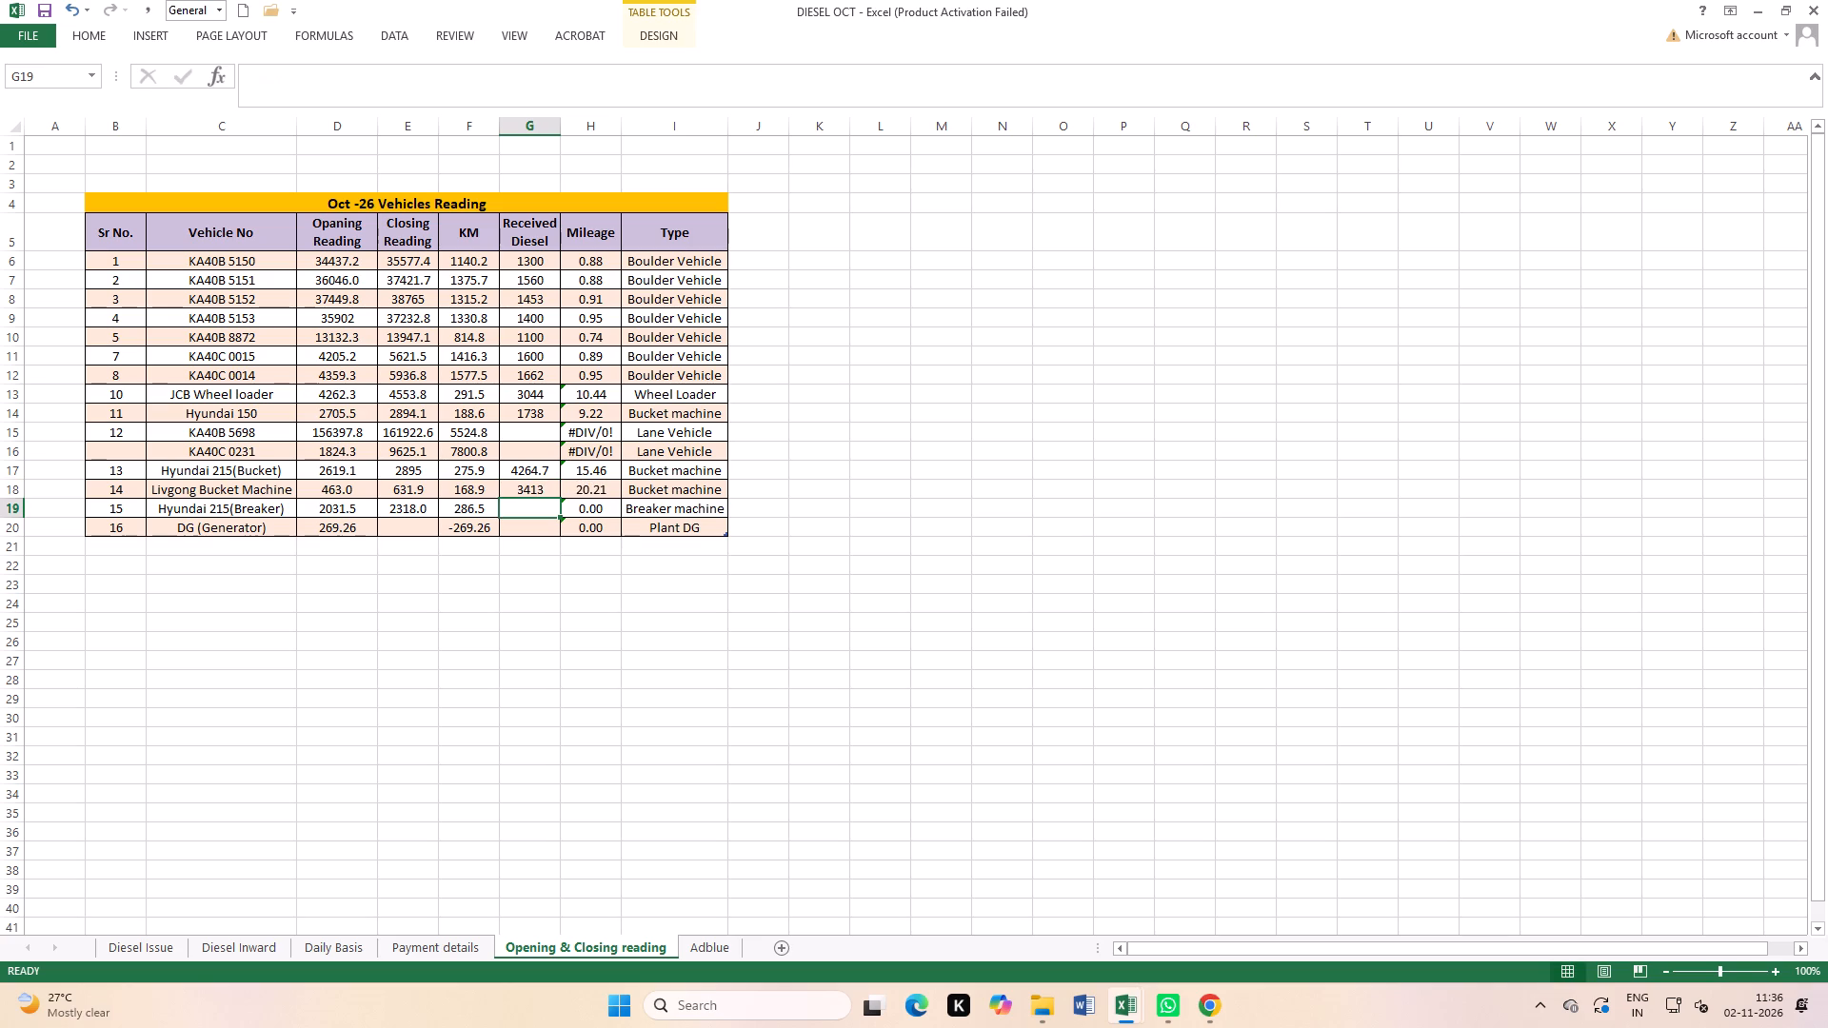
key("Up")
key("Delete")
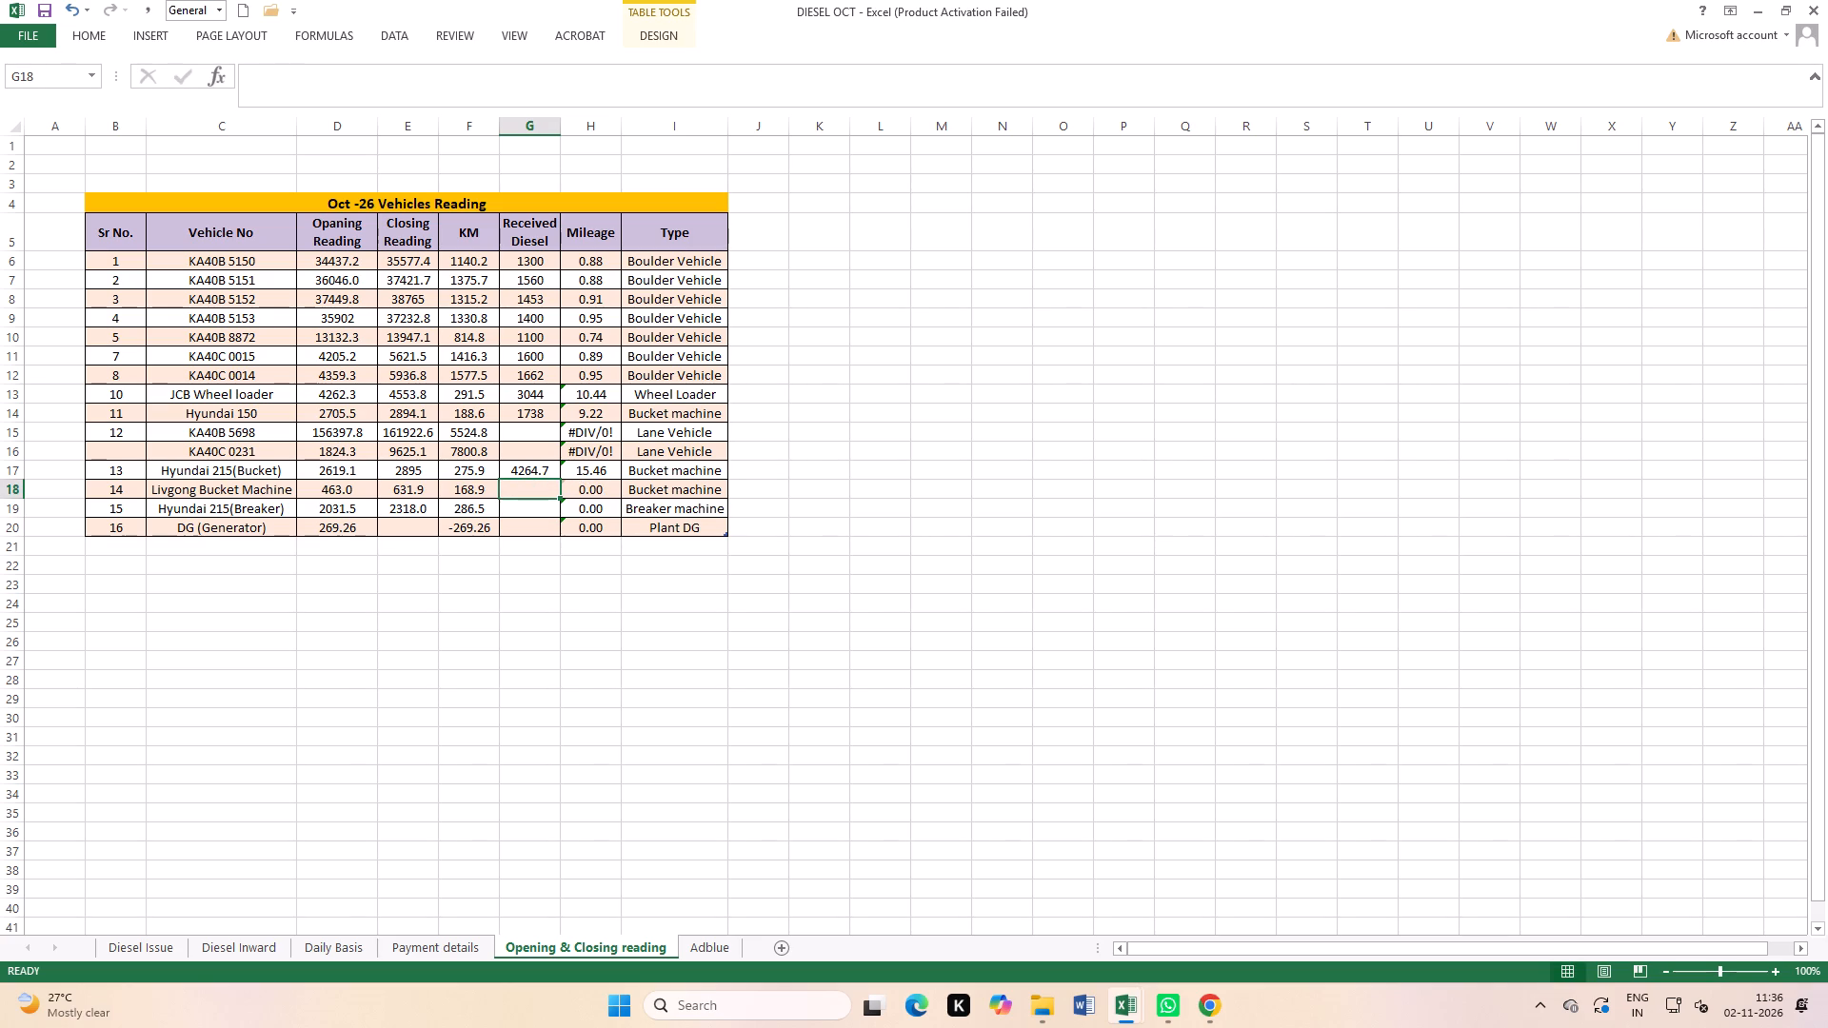
Enter the Received Diesel values 3413 for Hyundai 215(Breaker) in G19 and 2493 for the Livgong Bucket Machine in G18.
key("Down")
key("Down")
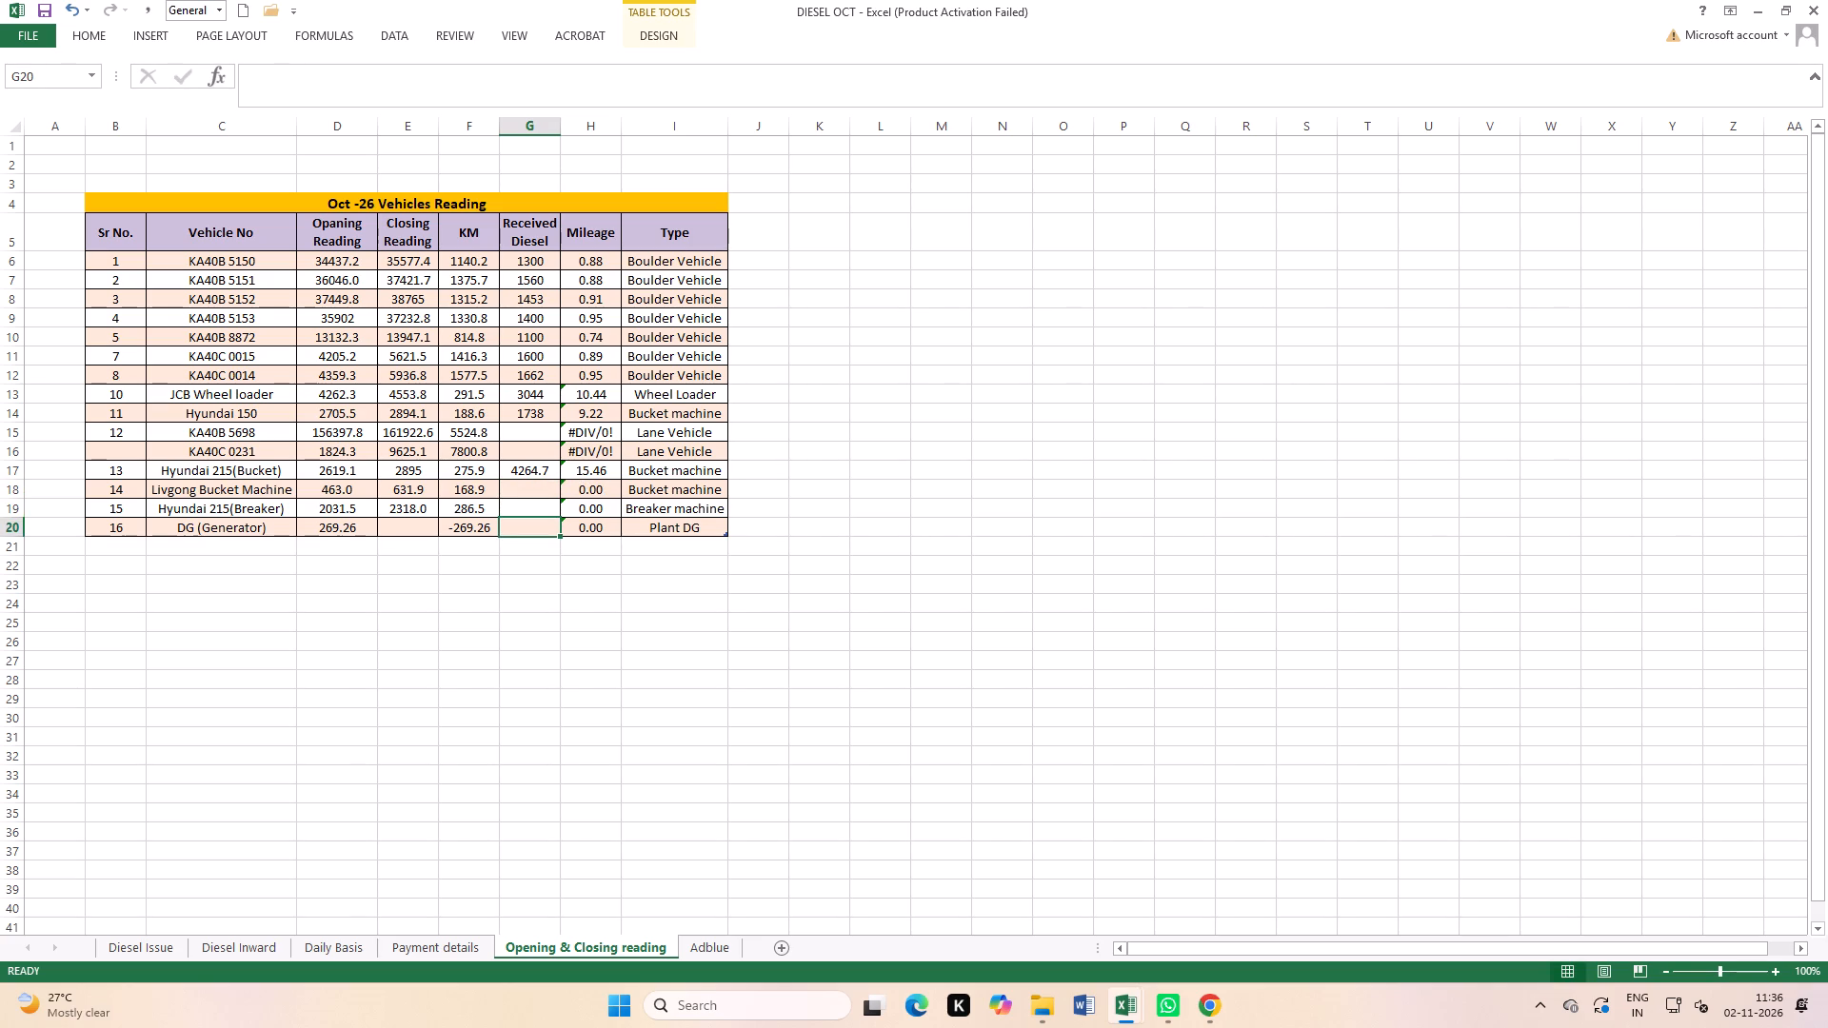
key("Up")
type("3413")
key("Return")
left_click(523, 491)
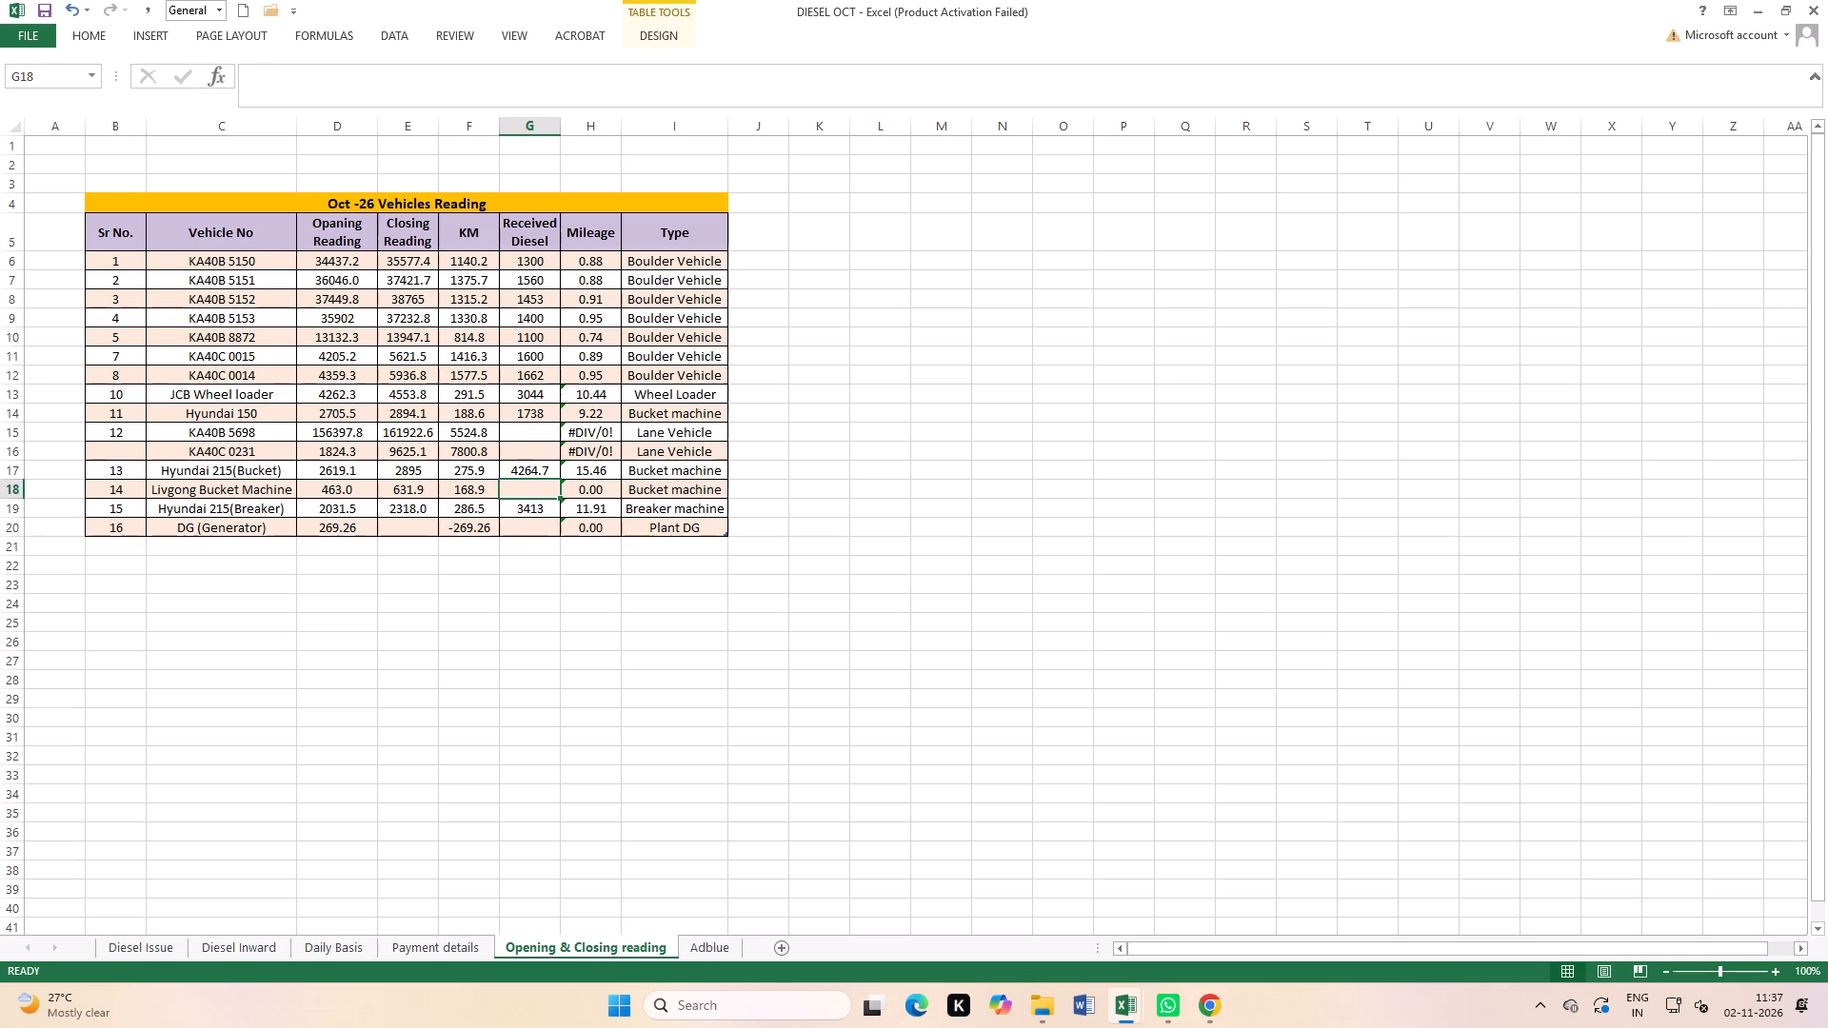
type("2493")
key("Return")
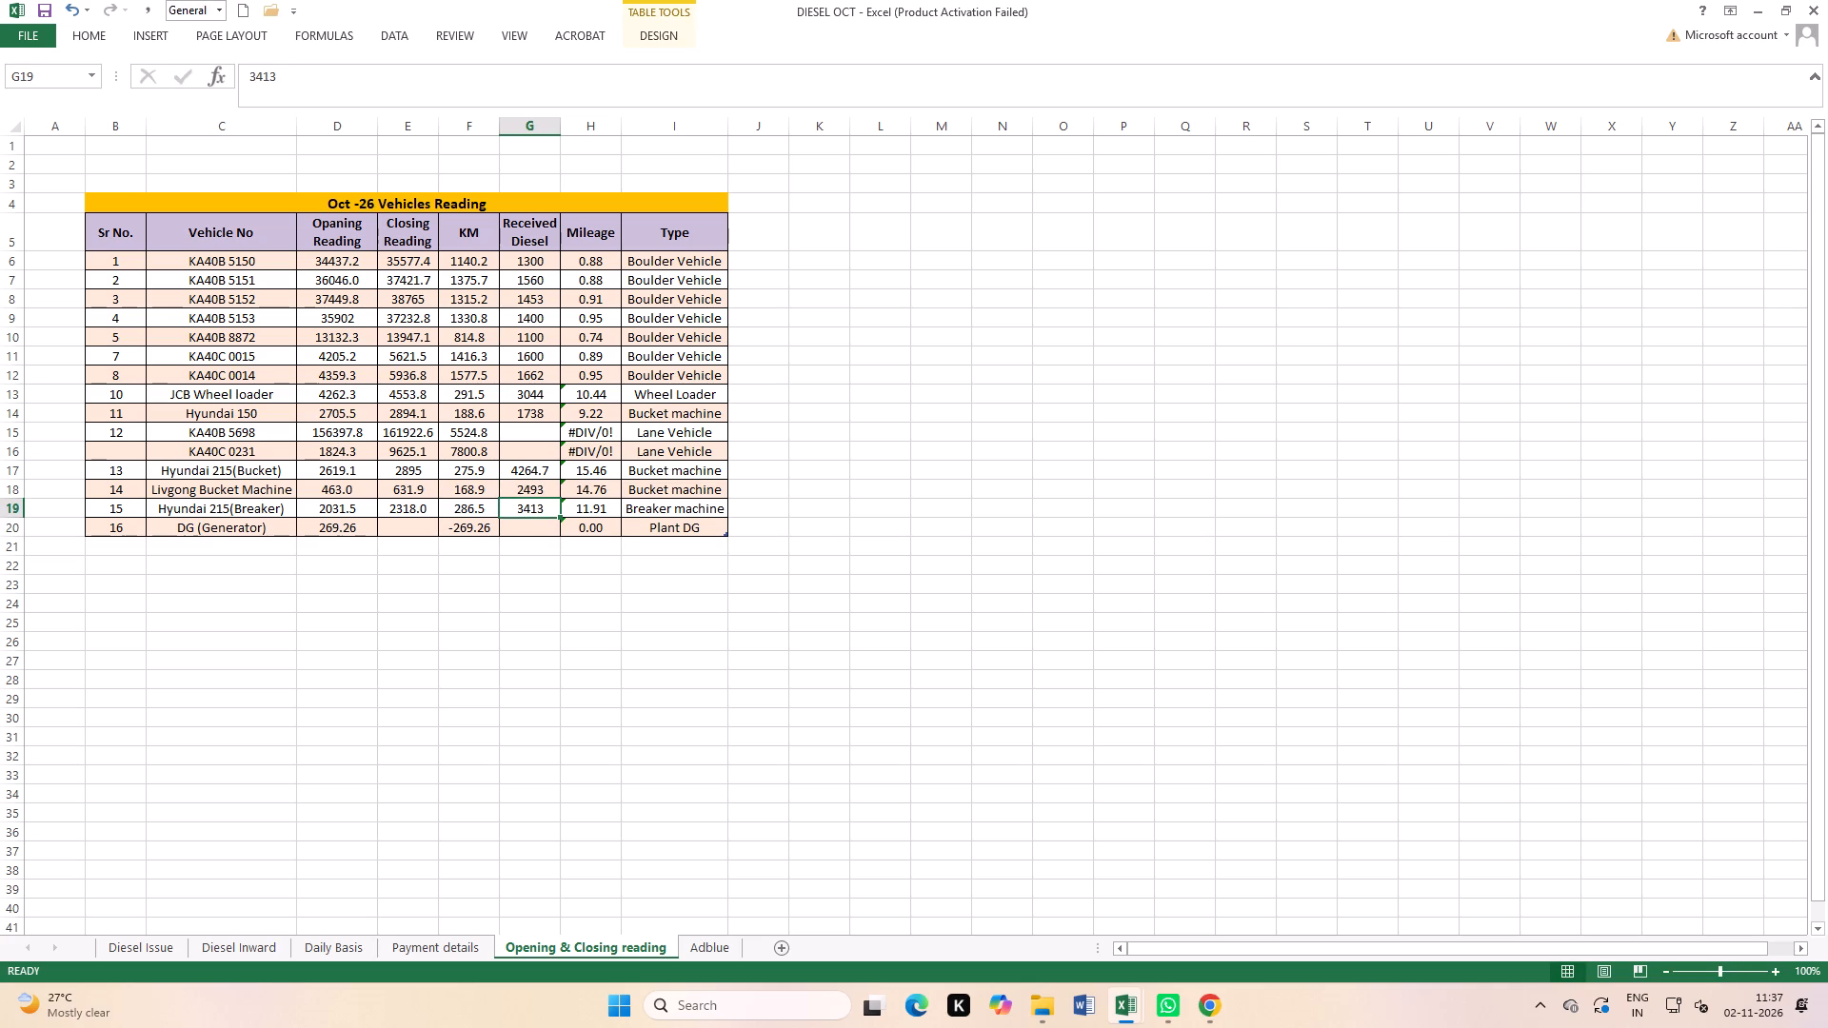
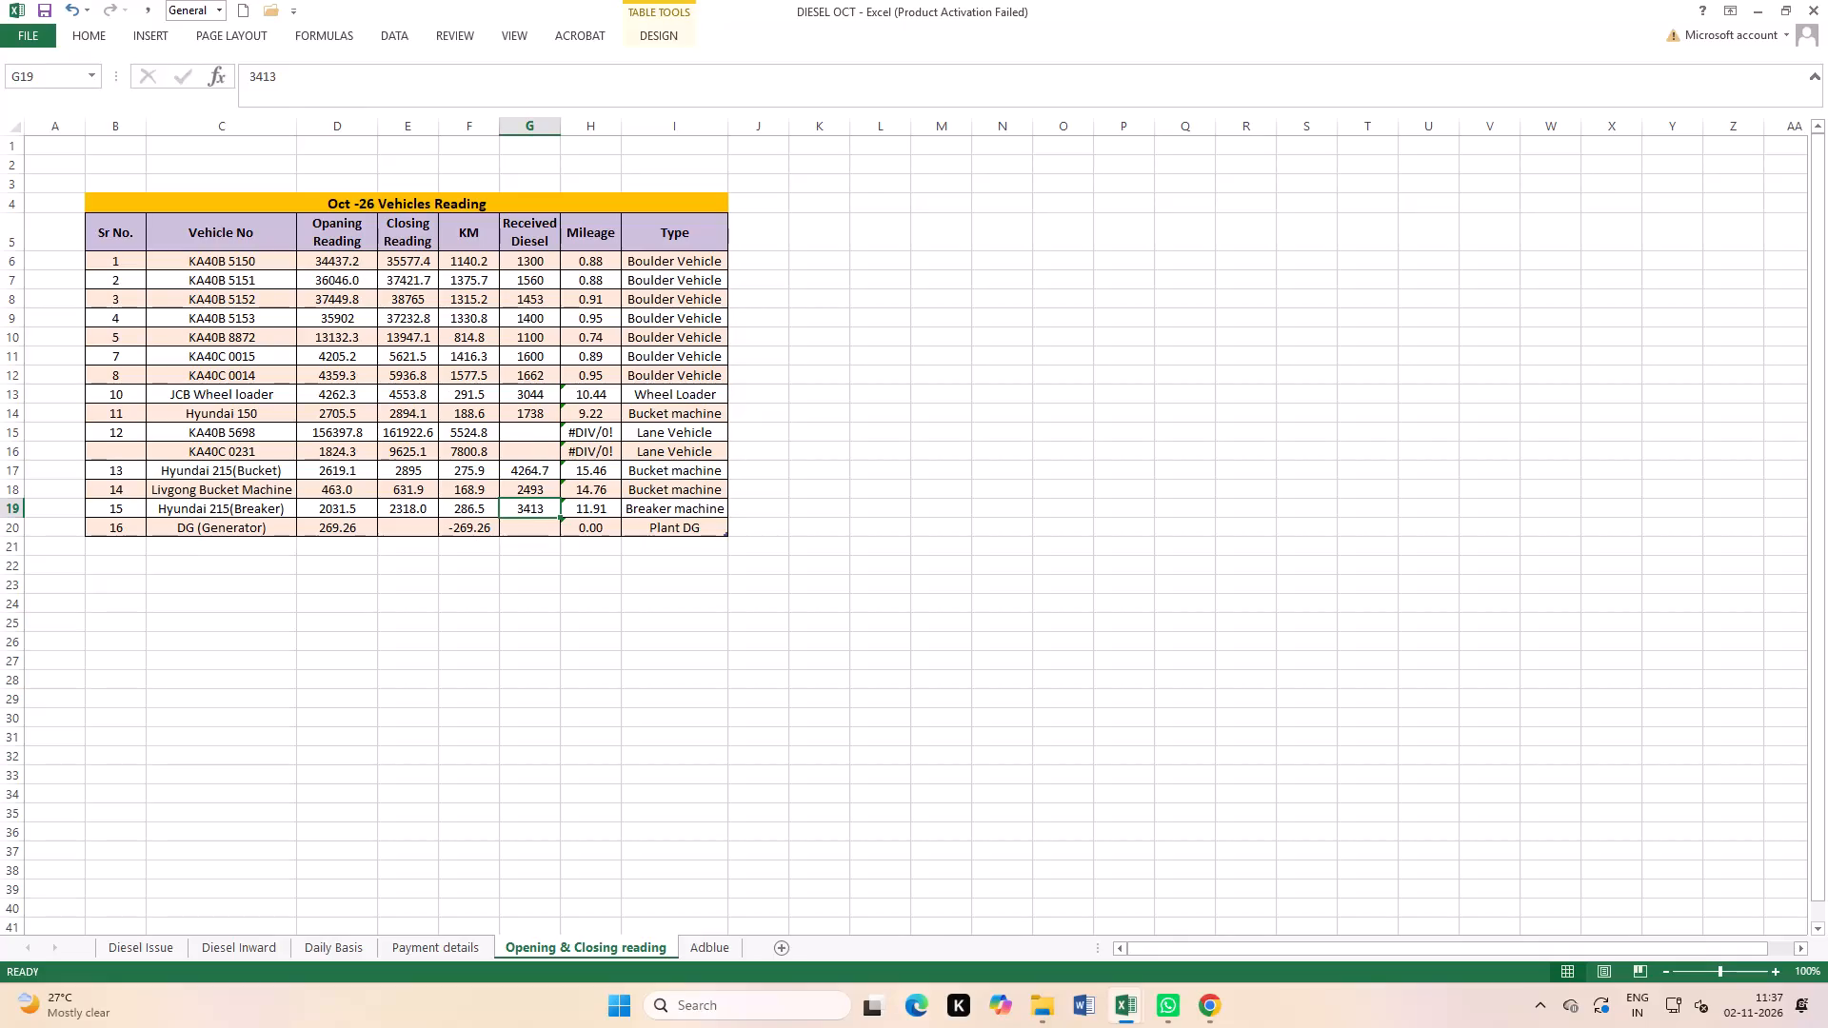
Set the Closing Reading of Hyundai 215(Bucket) in E17 to 2900.1.
left_click(399, 465)
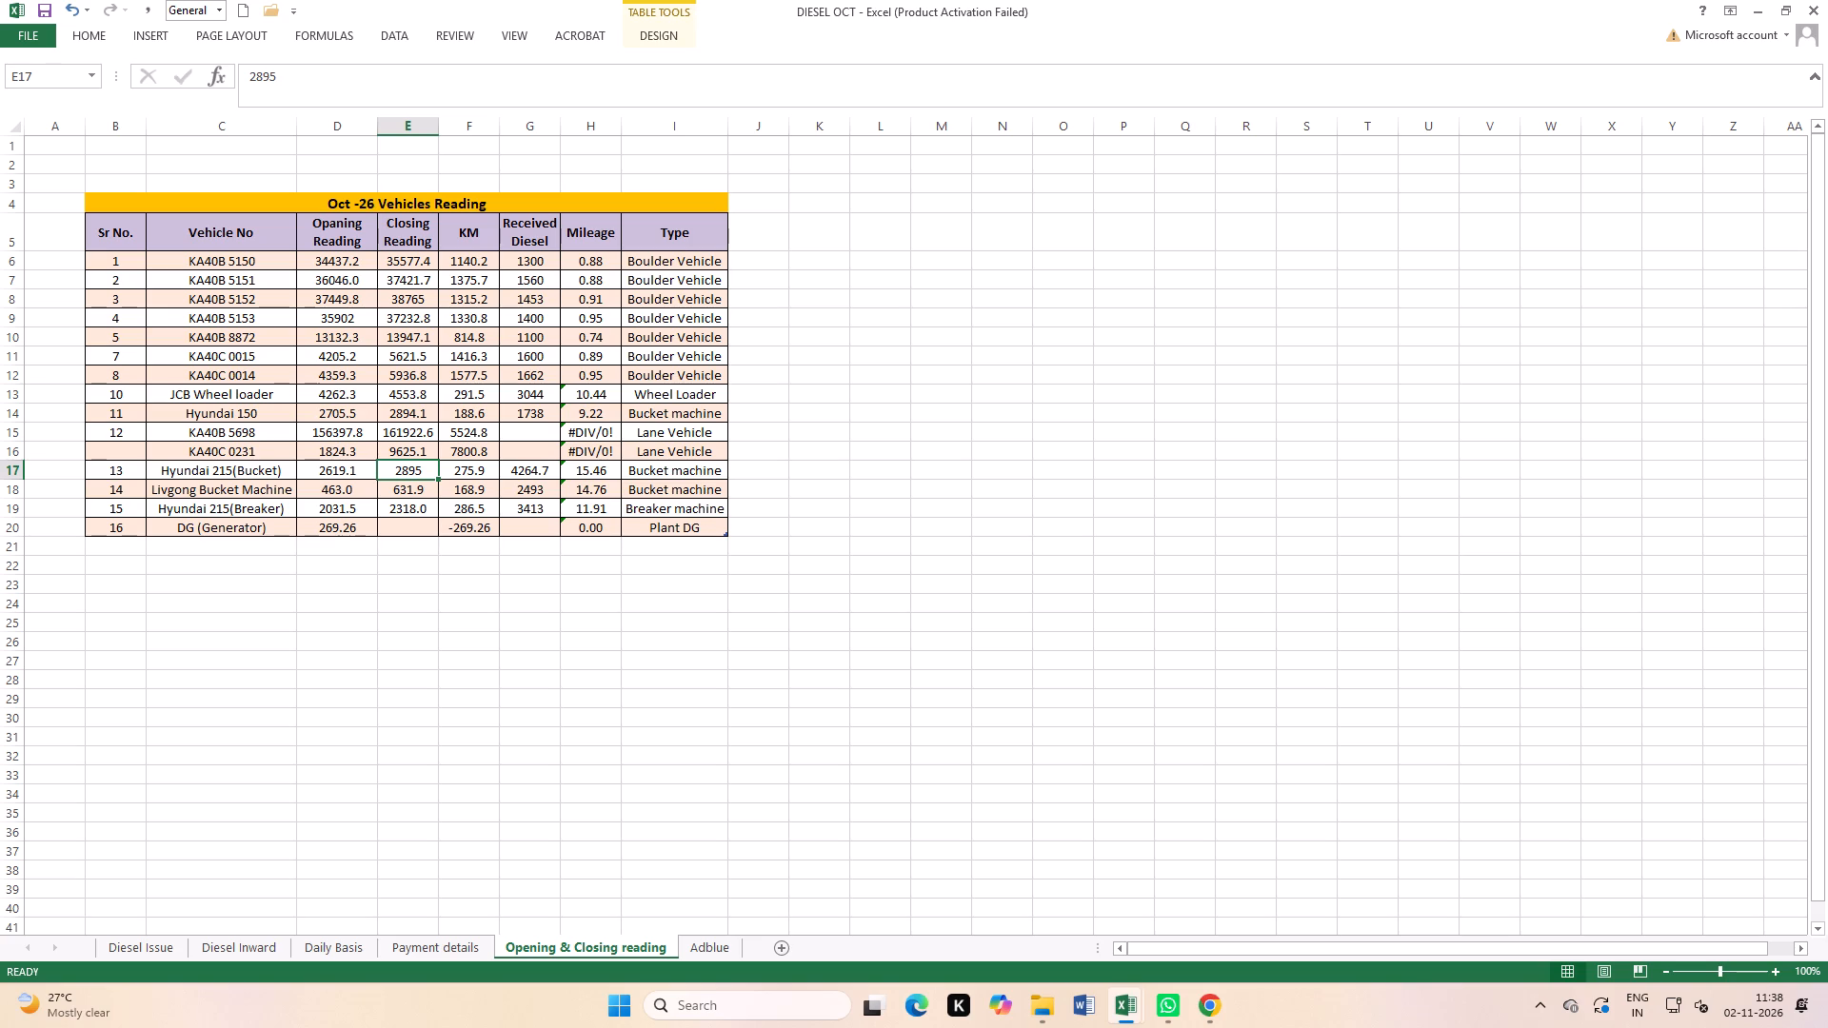
key("9")
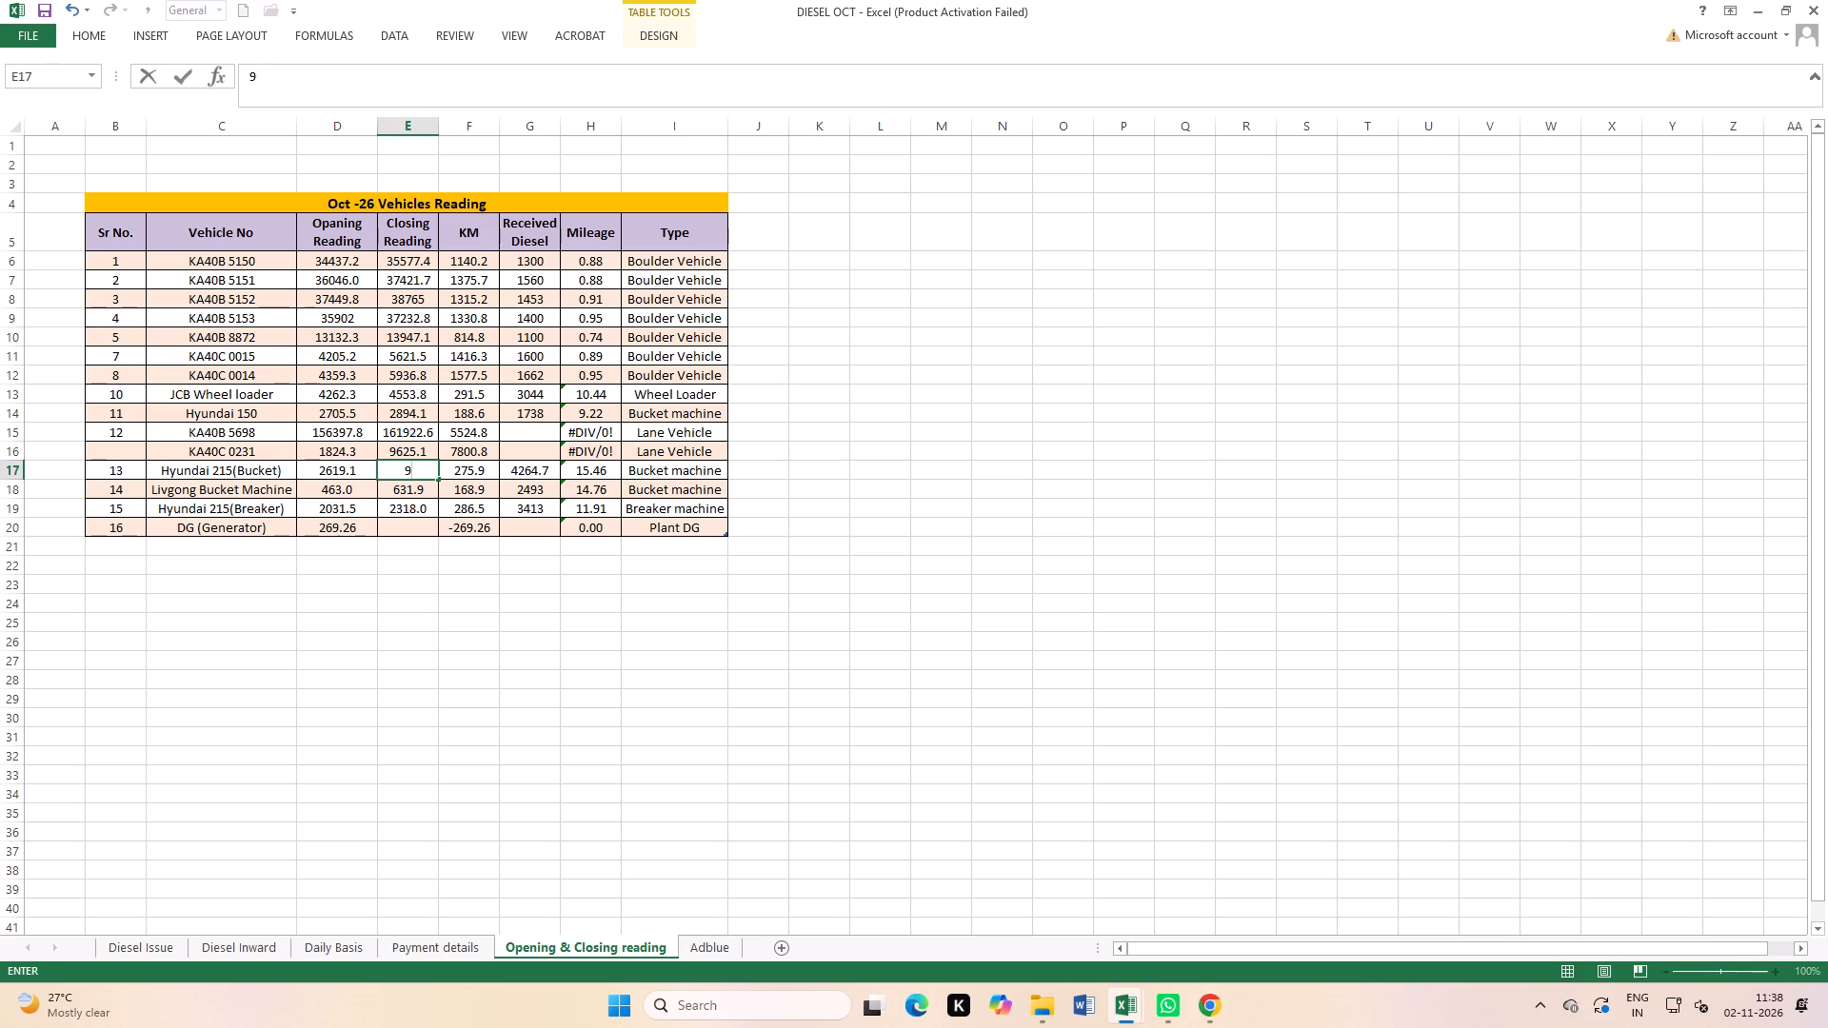
key("BackSpace")
type("2900")
key("1")
key("BackSpace")
type(".1")
key("Return")
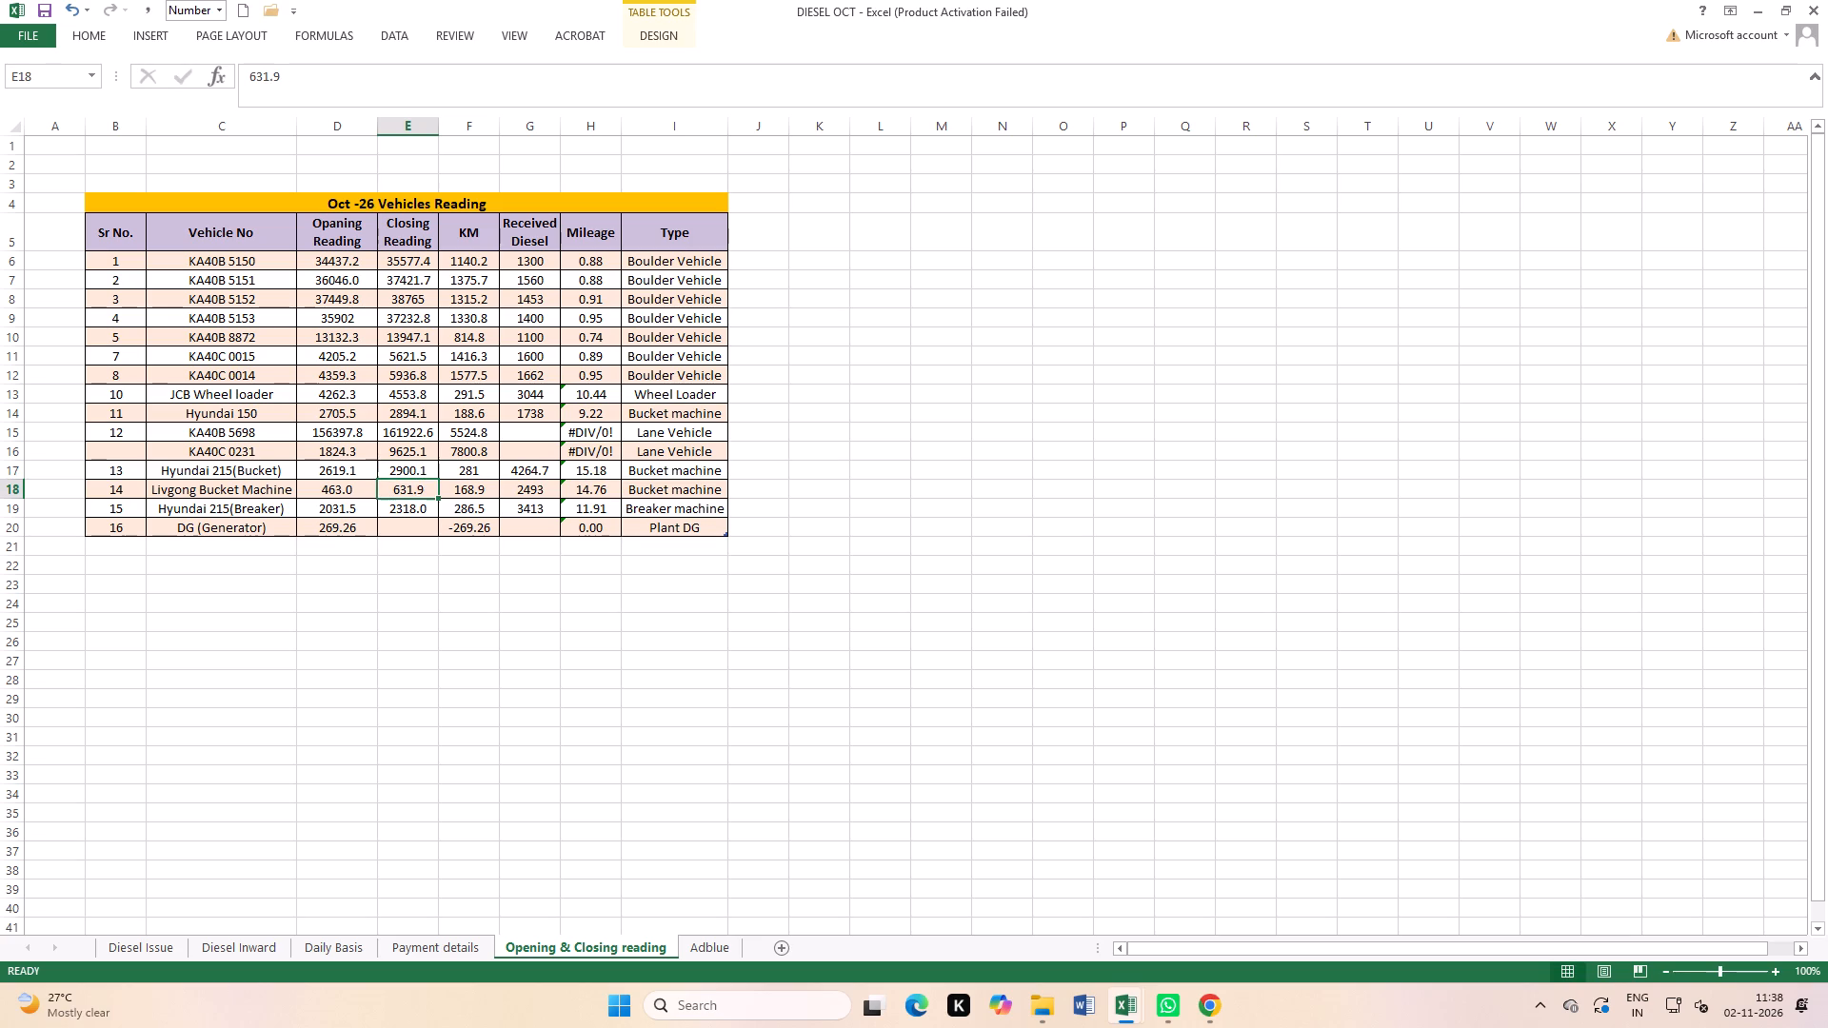
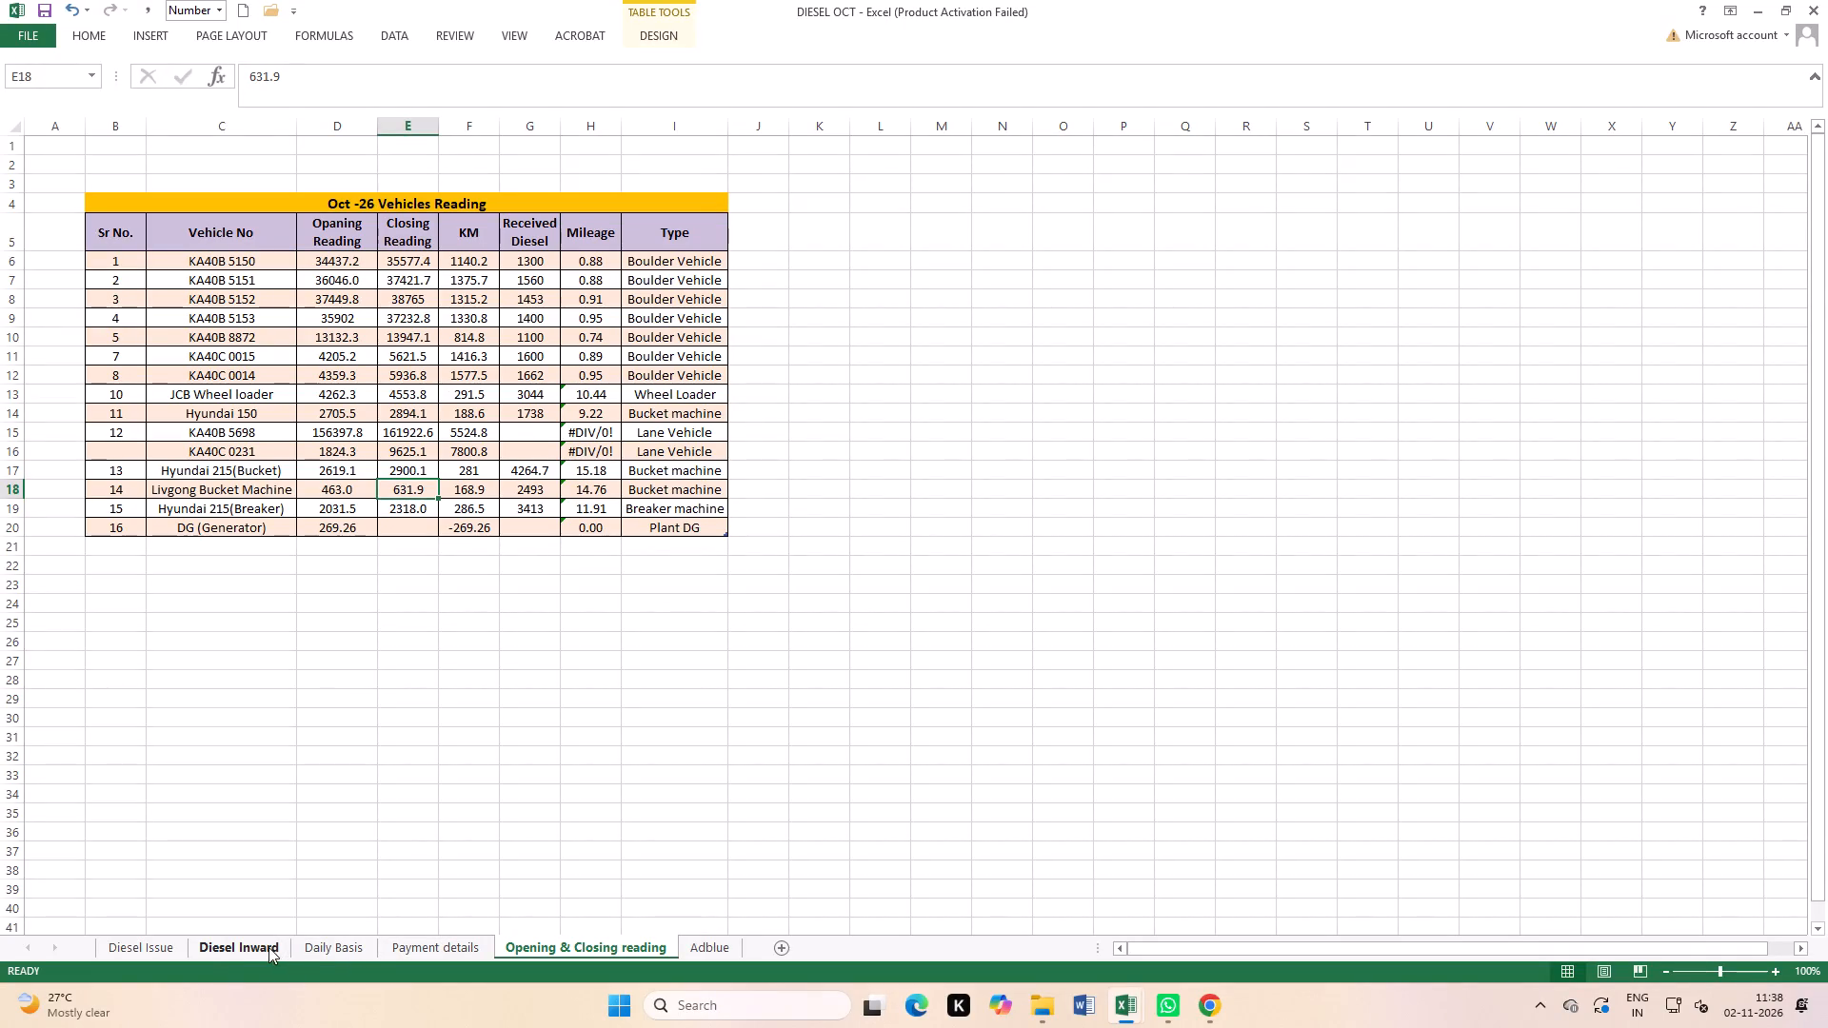
On the Diesel Issue sheet, enter 131 for Breaker on 23-08-2026 (S27) and clear the Bucket entry on 22-08-2026 (R26).
left_click(162, 948)
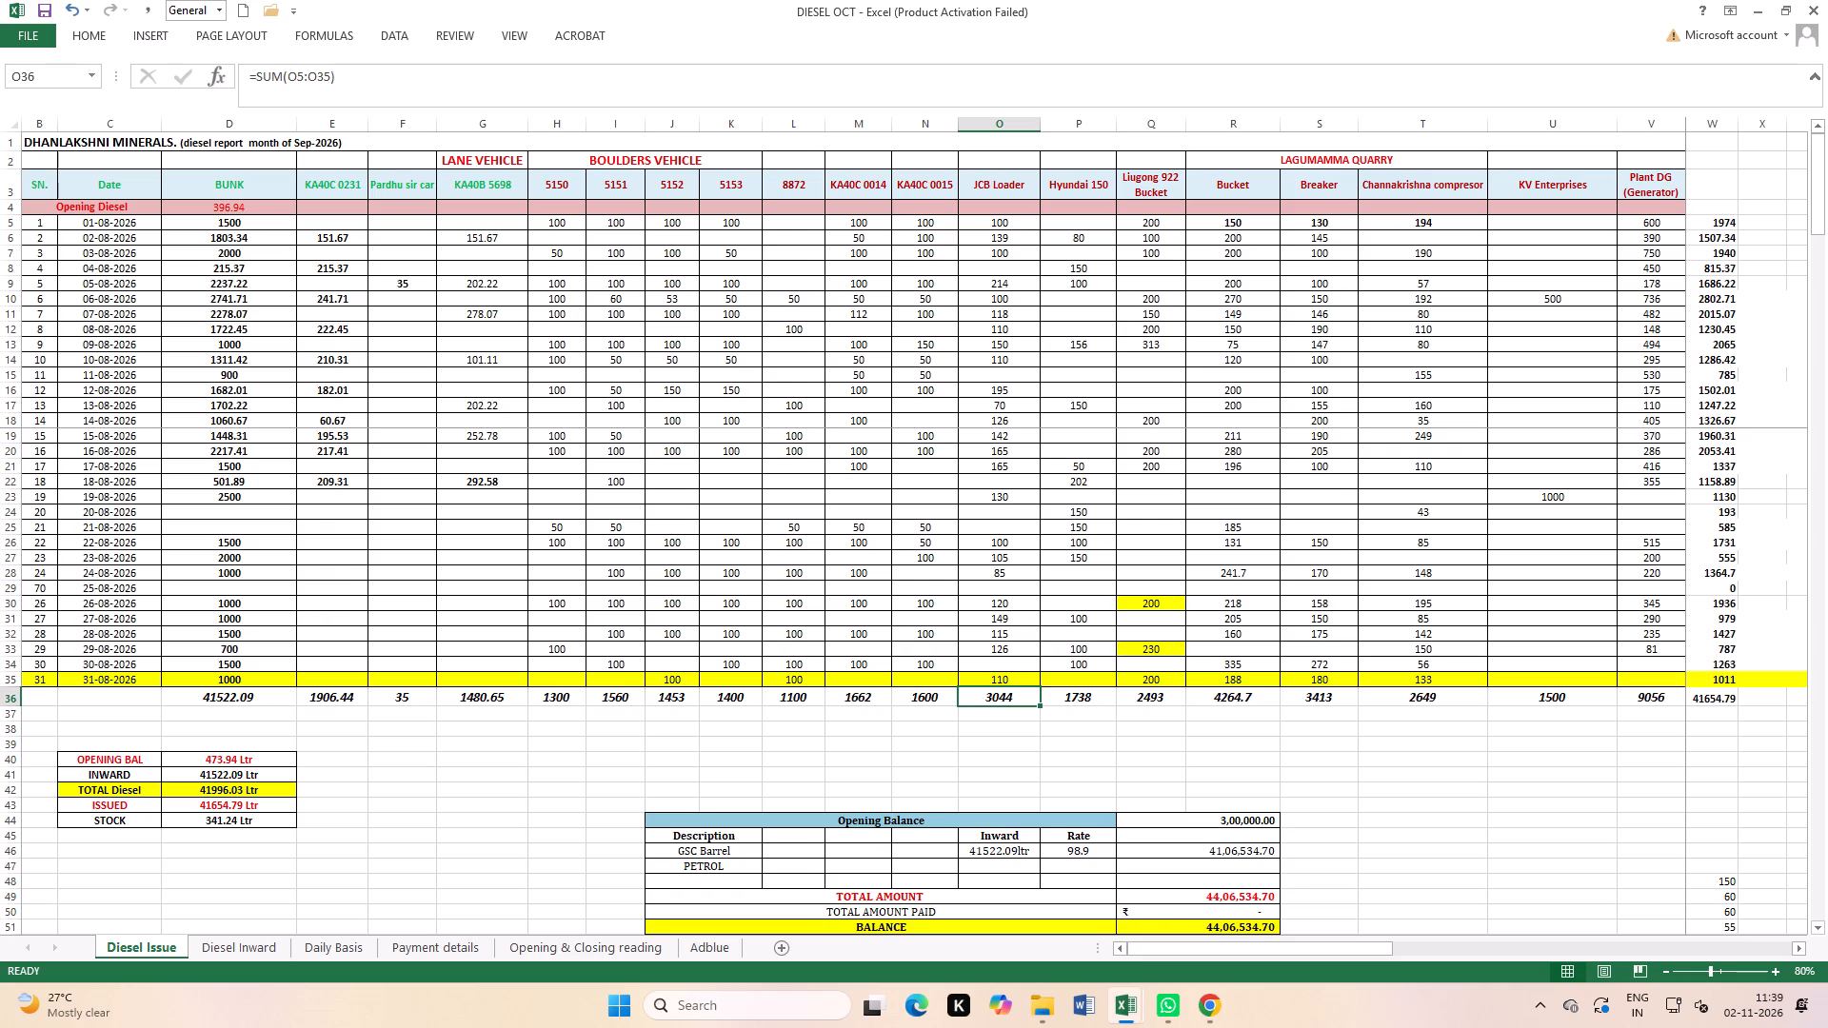
left_click(1331, 563)
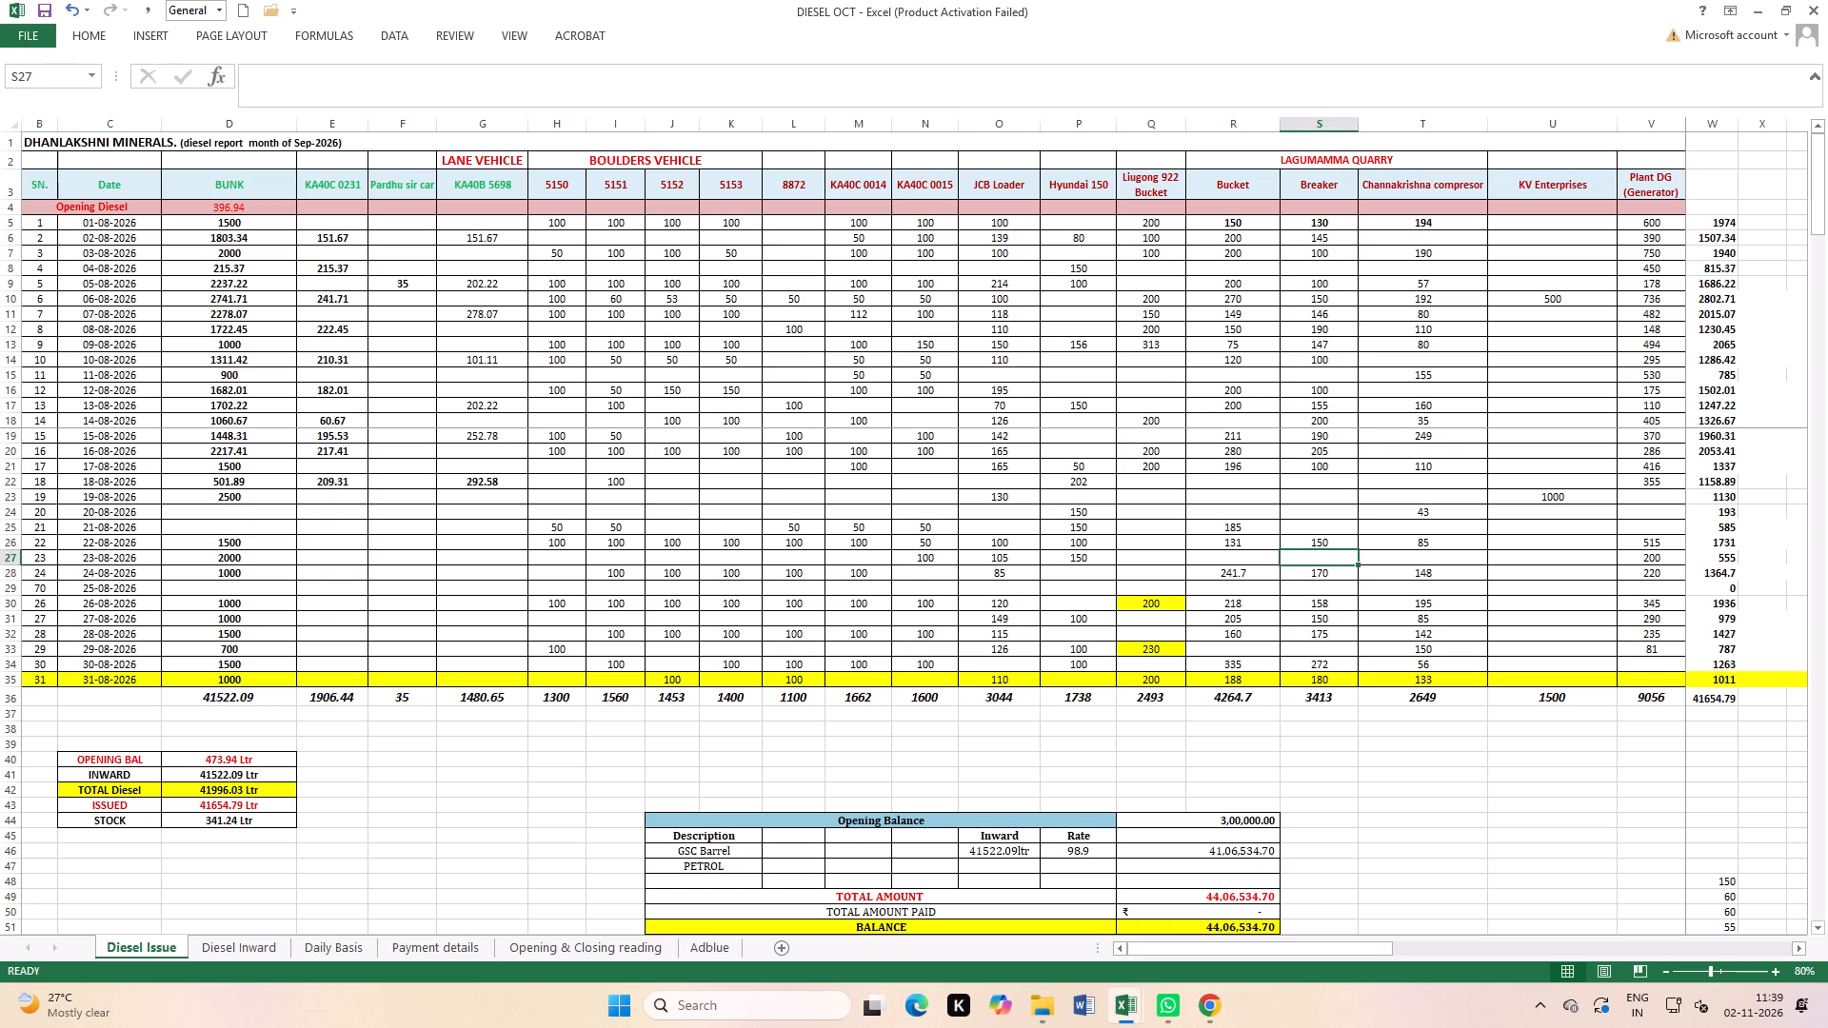
type("131")
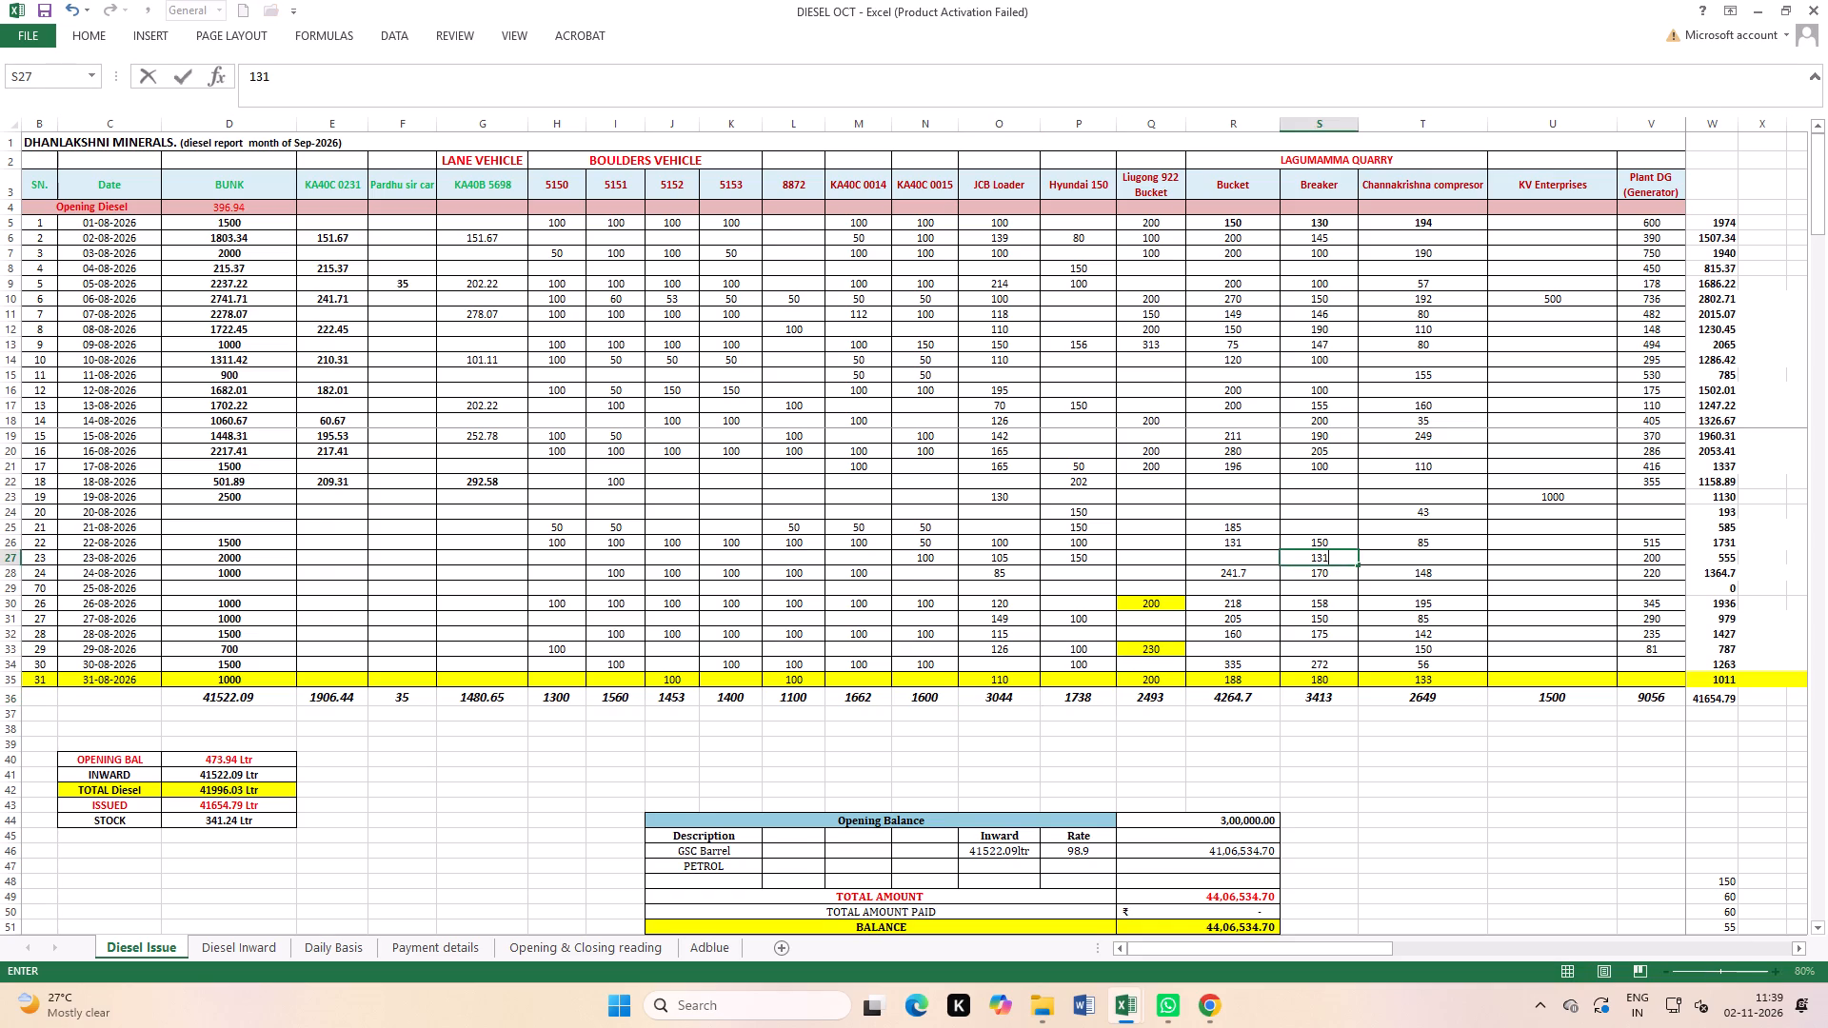
key("Return")
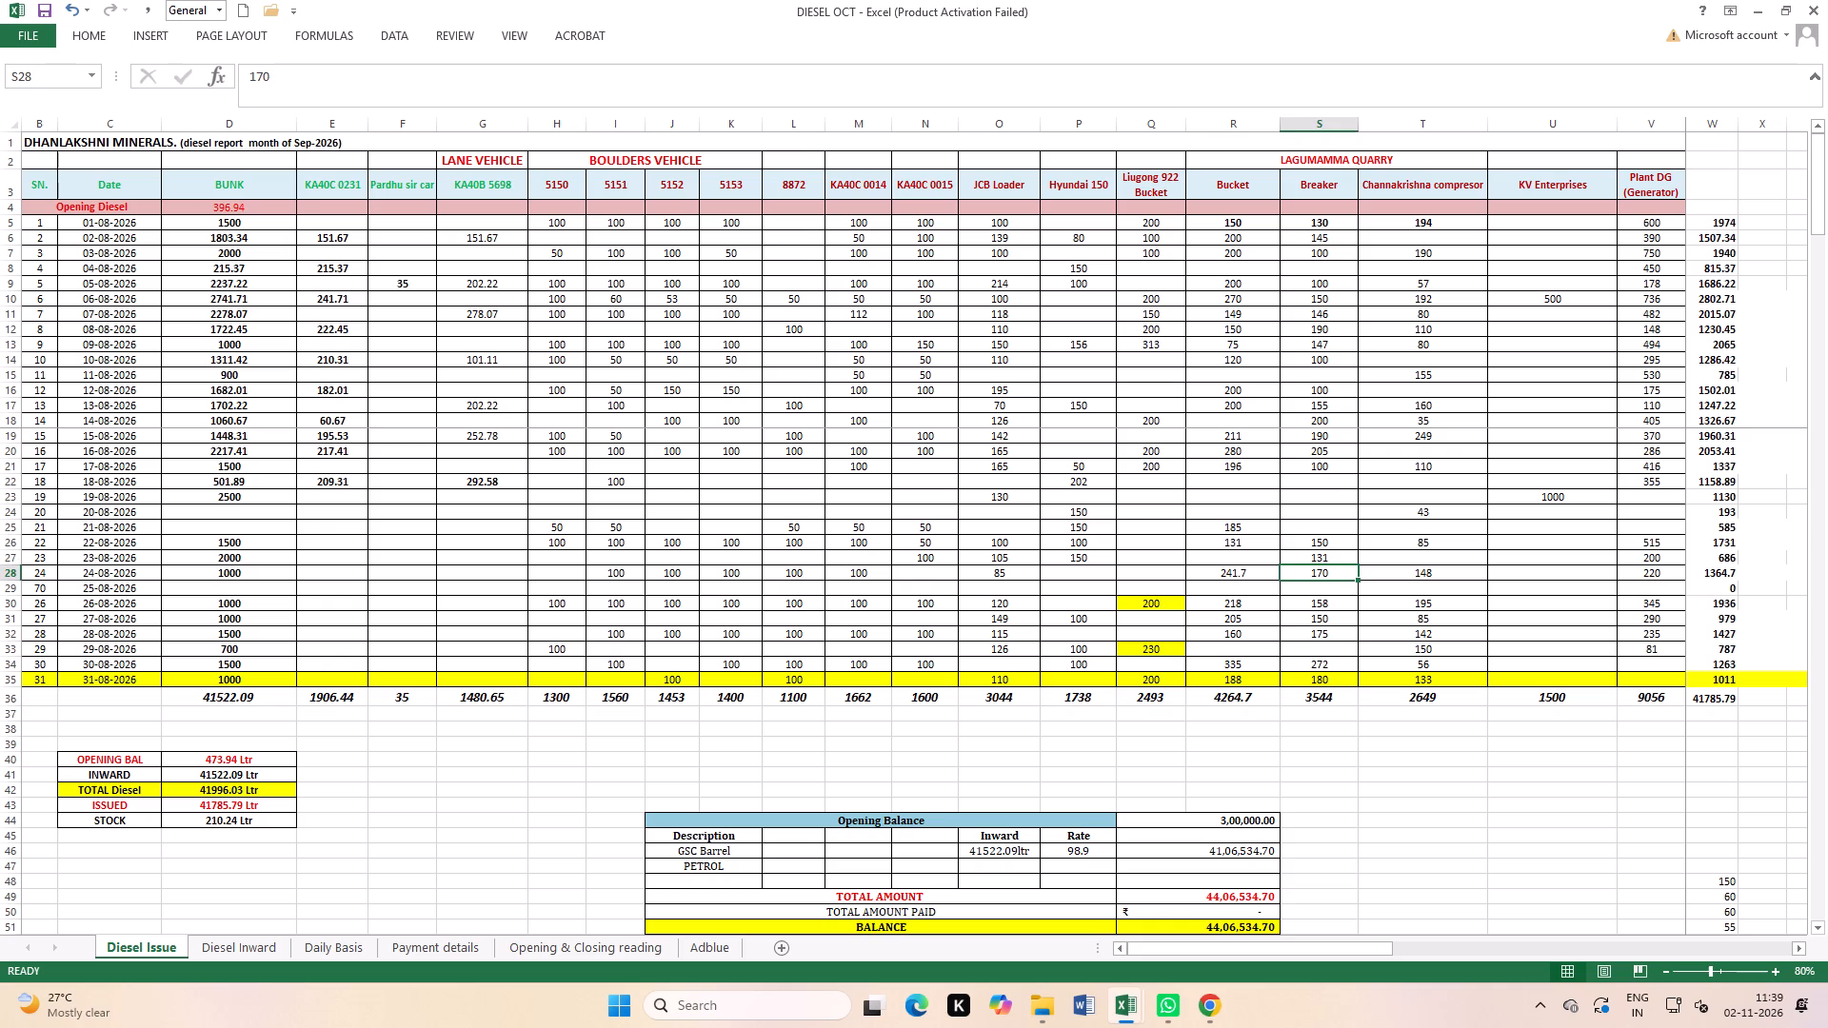
left_click(1241, 536)
key("Delete")
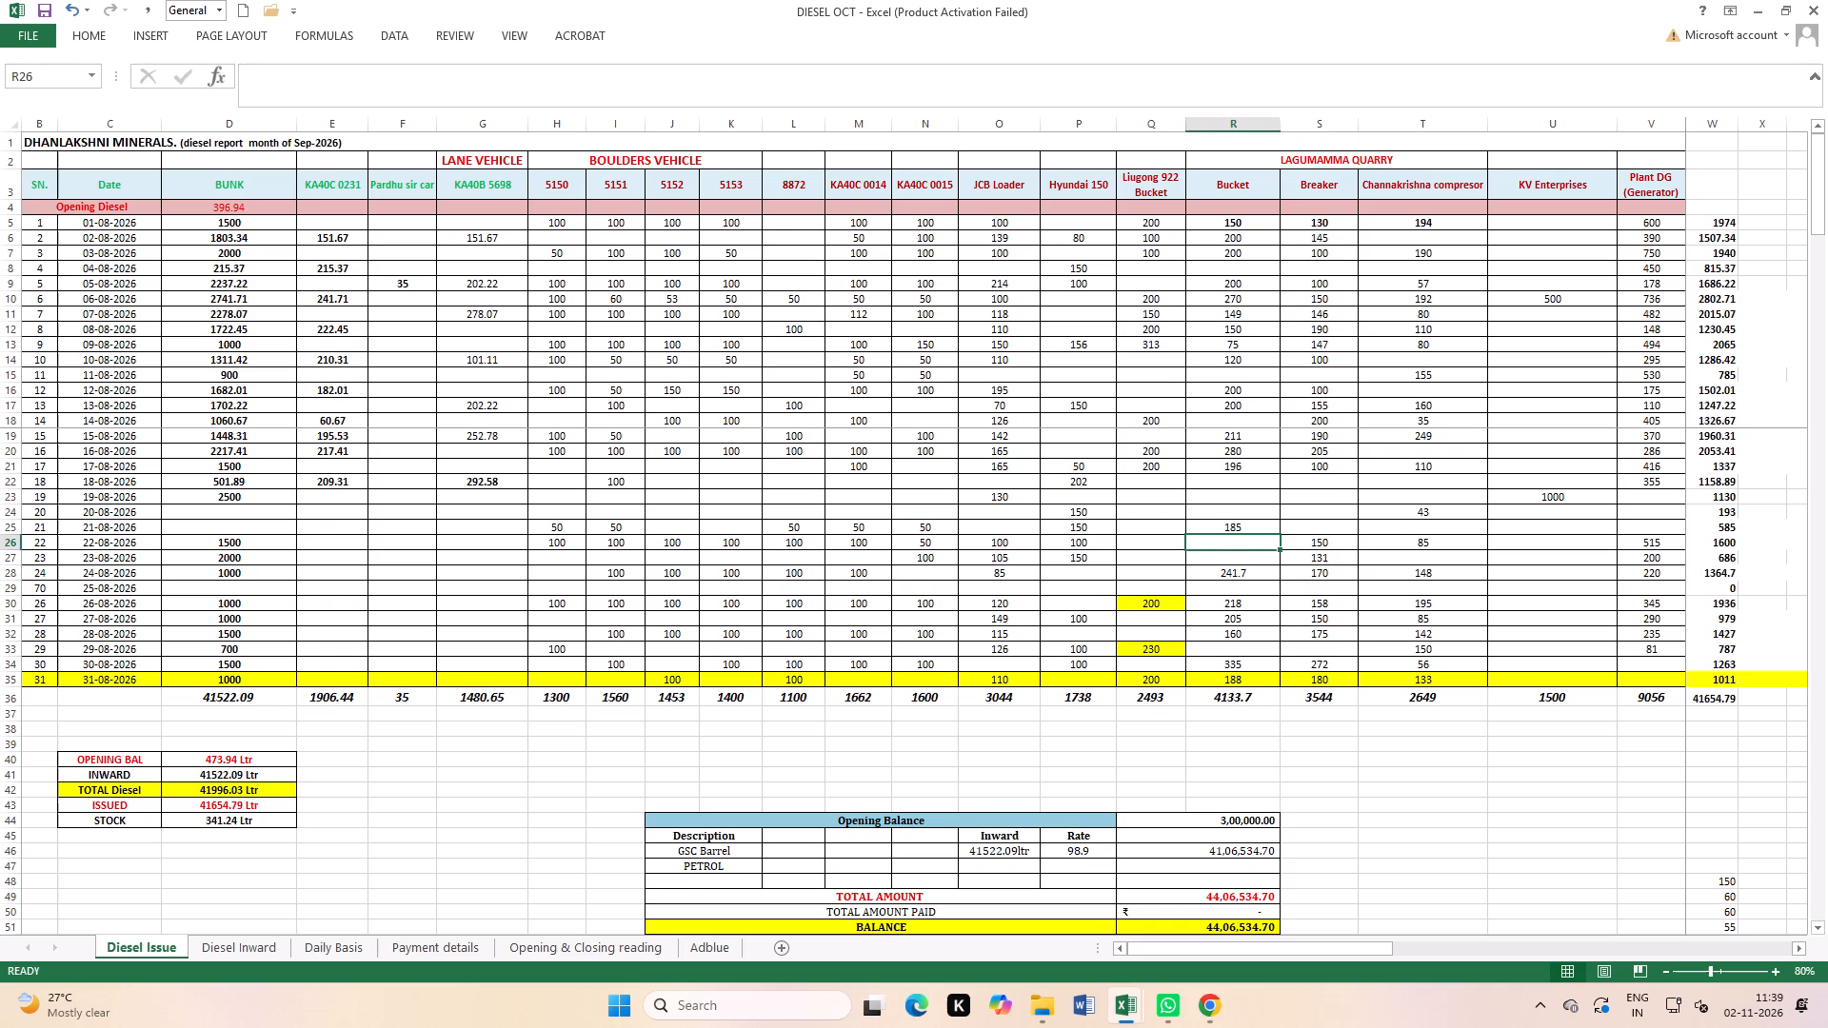
left_click(1346, 538)
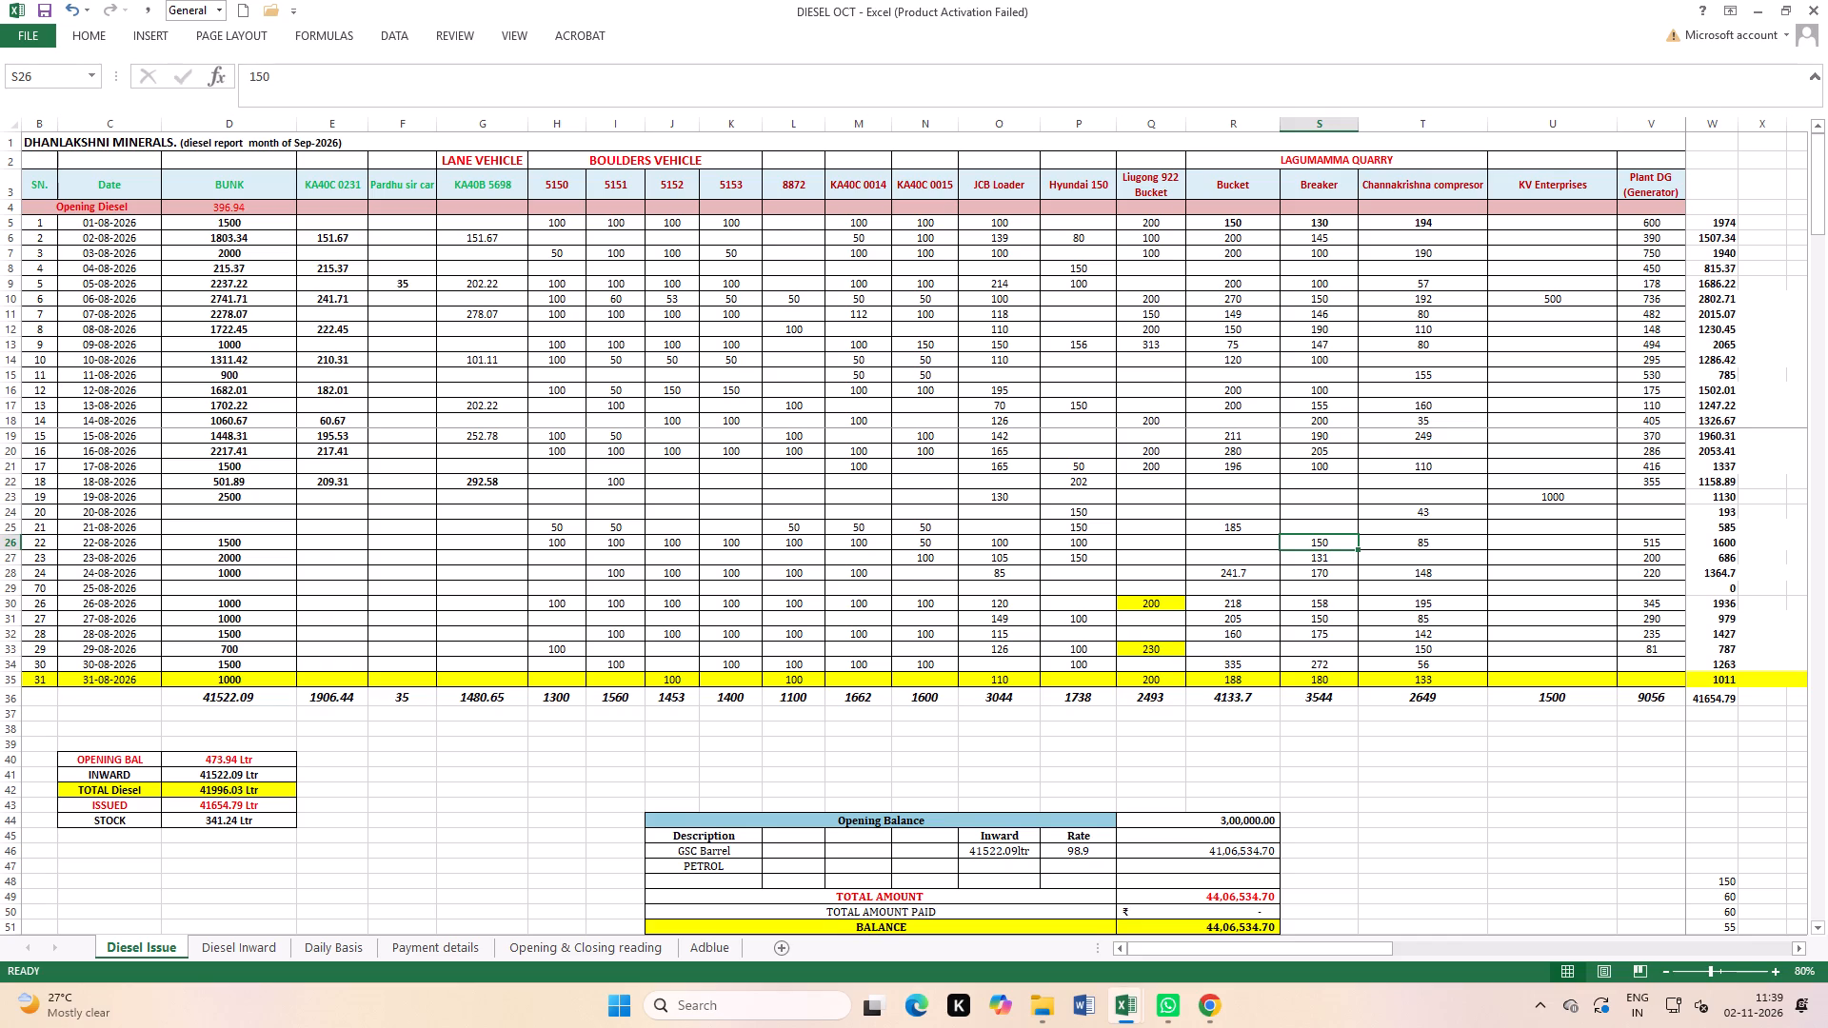
For 10-08-2026, set the Bucket diesel issue in R14 to 70 and the Breaker issue in S14 to 150.
left_click(1261, 363)
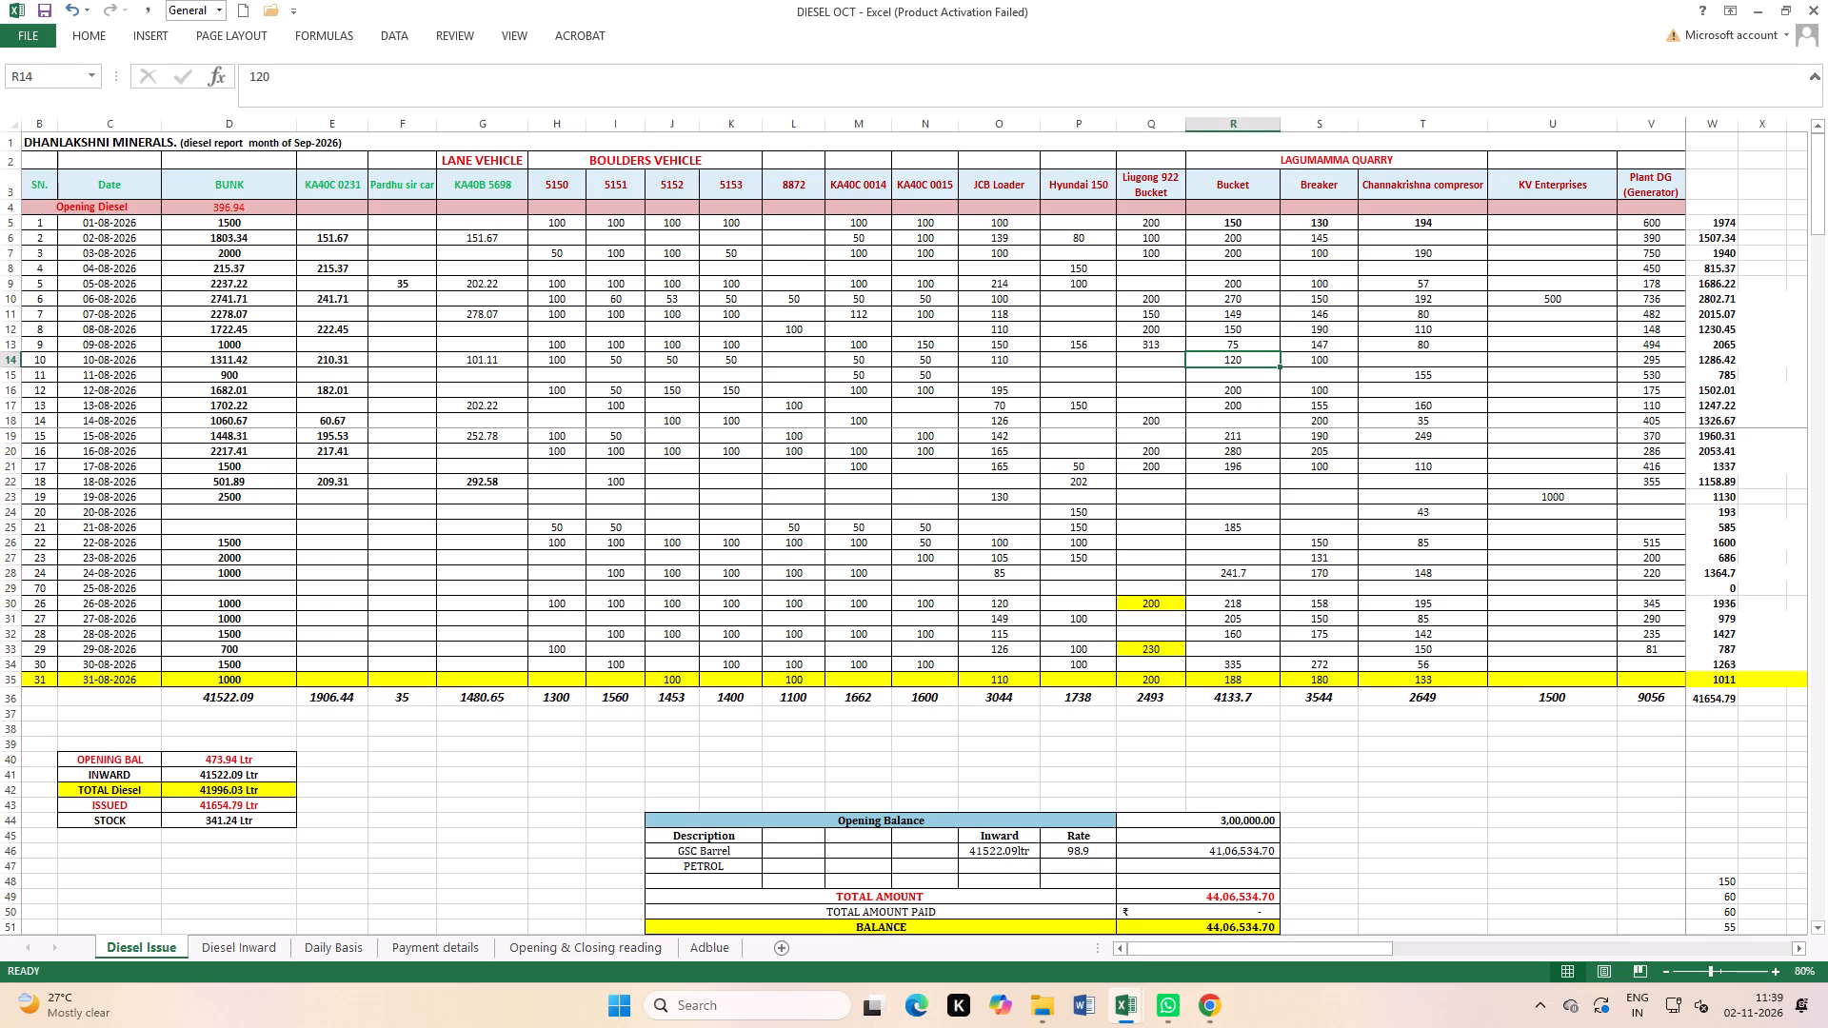
type("70")
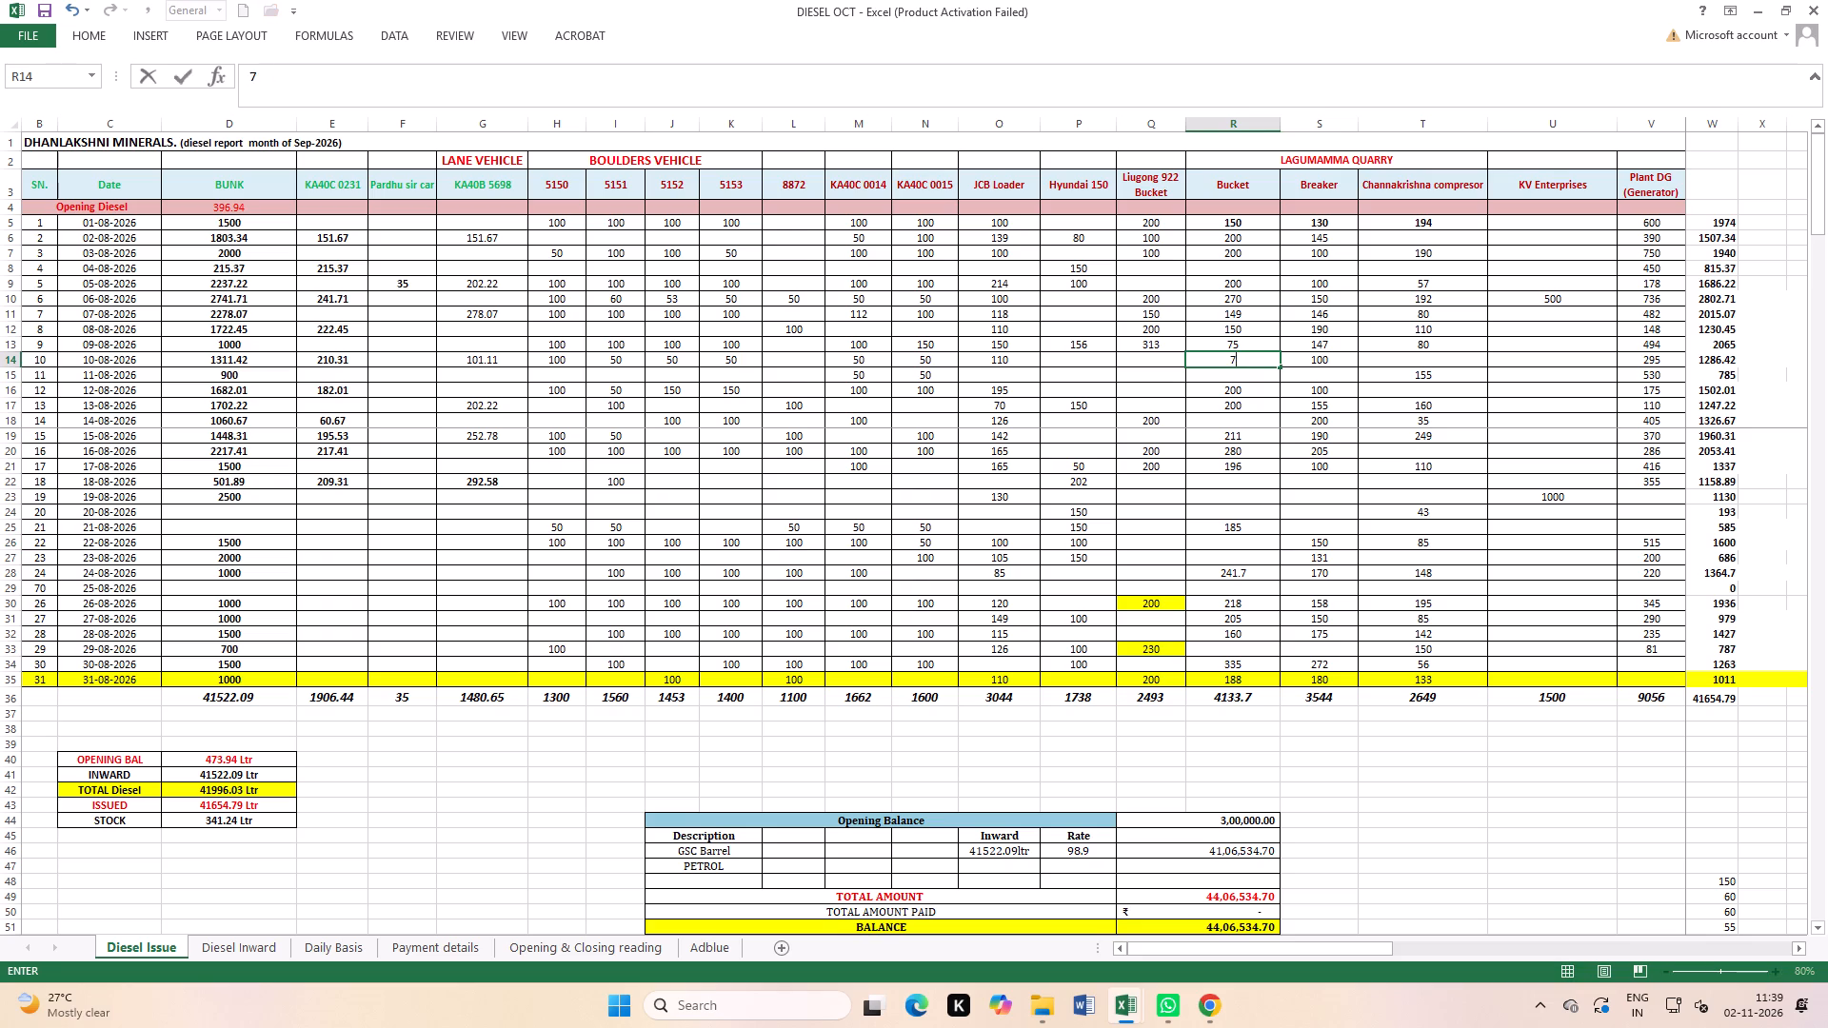
key("Right")
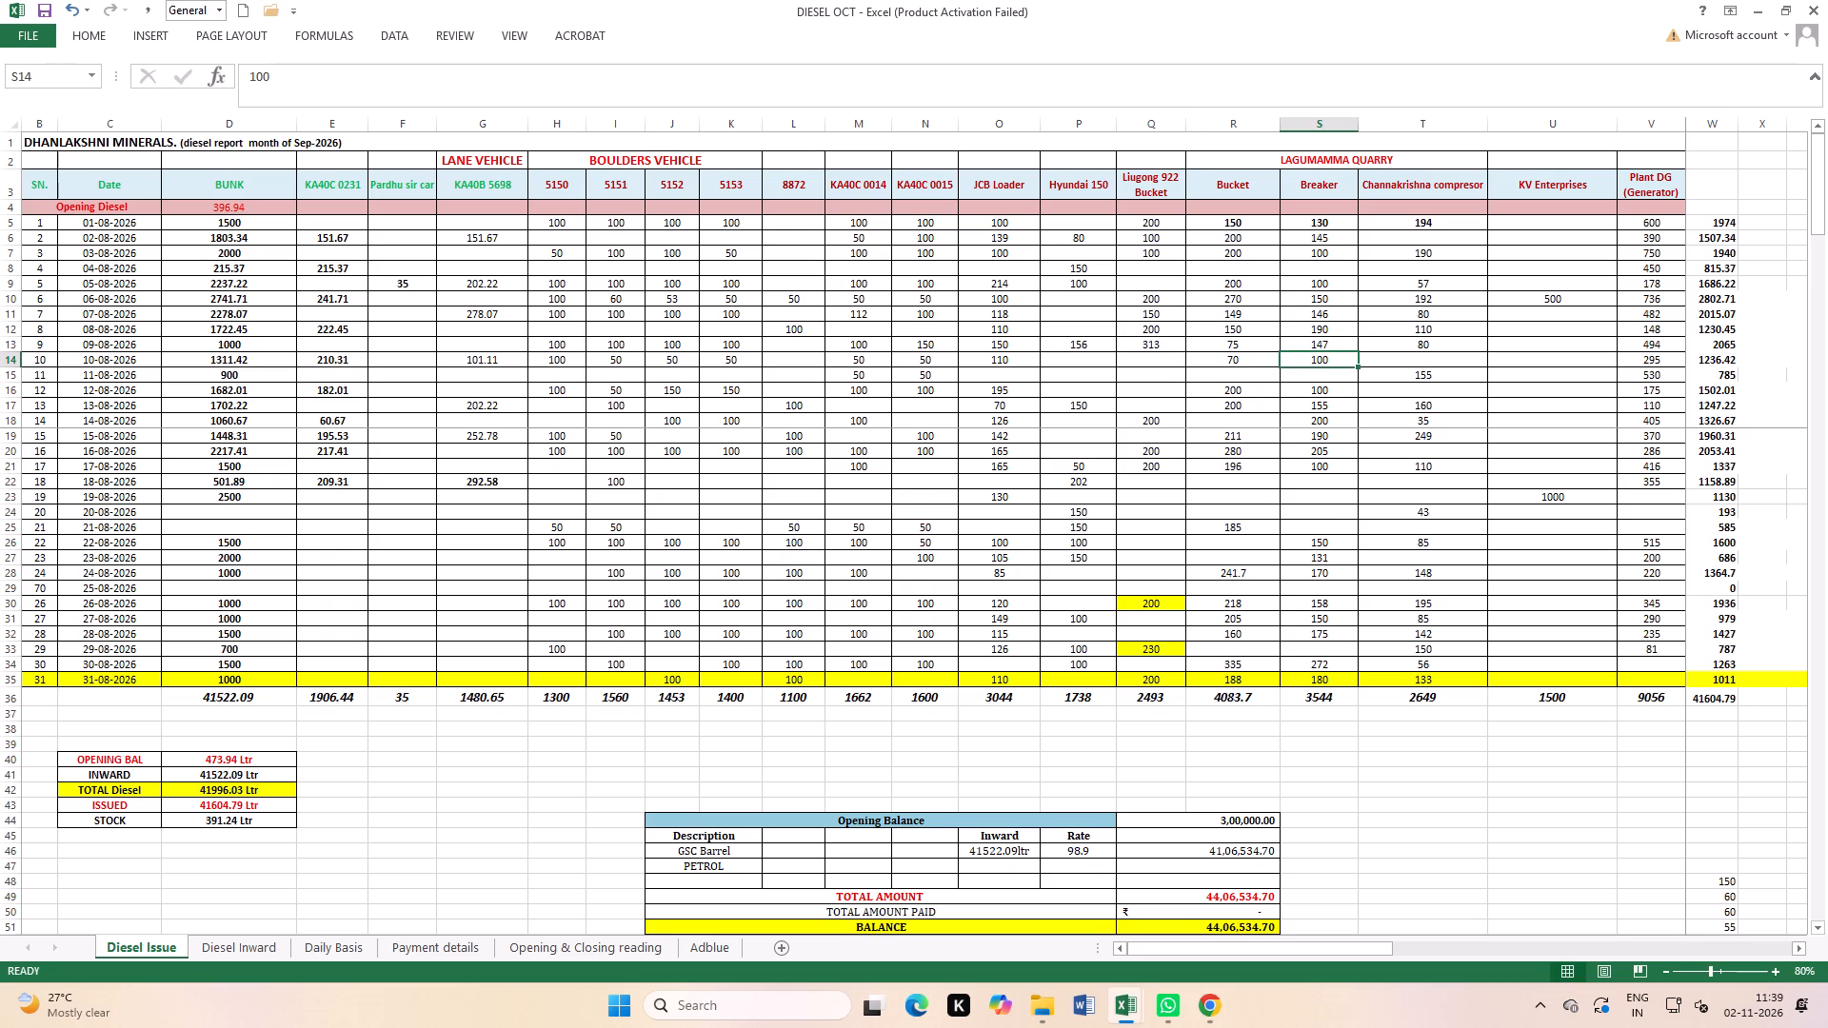
type("150")
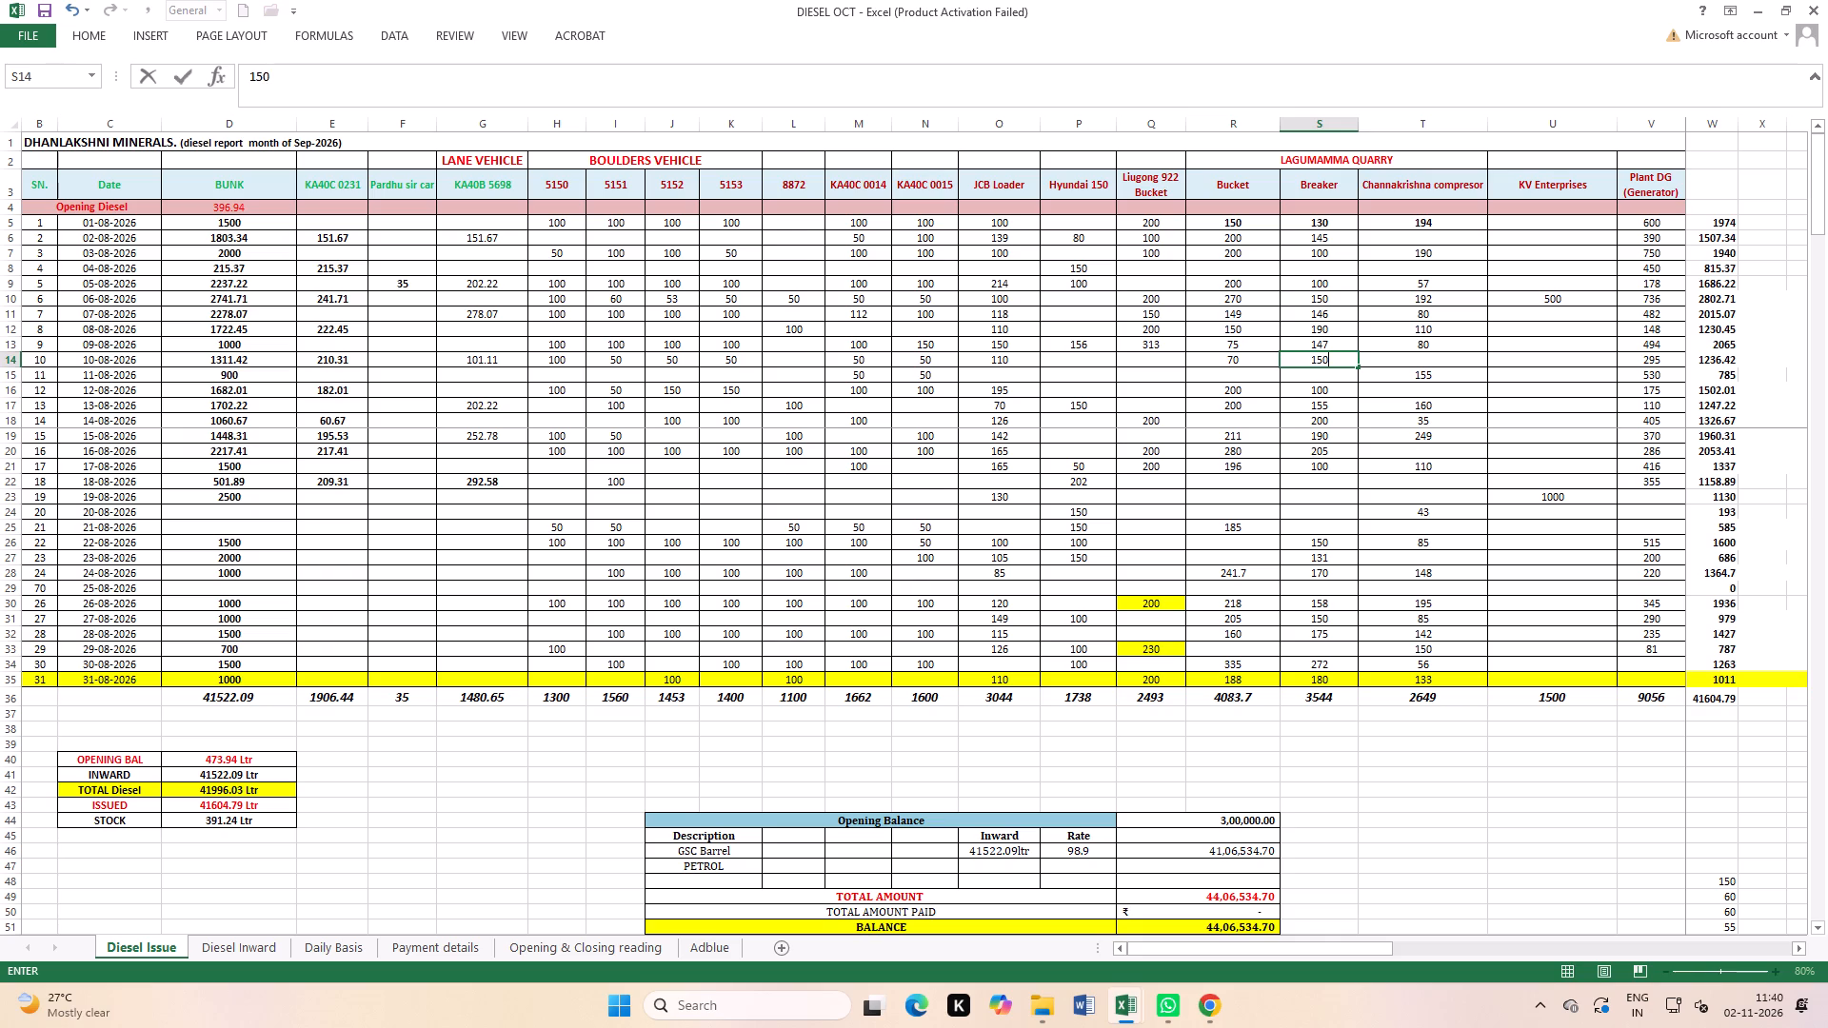
key("Return")
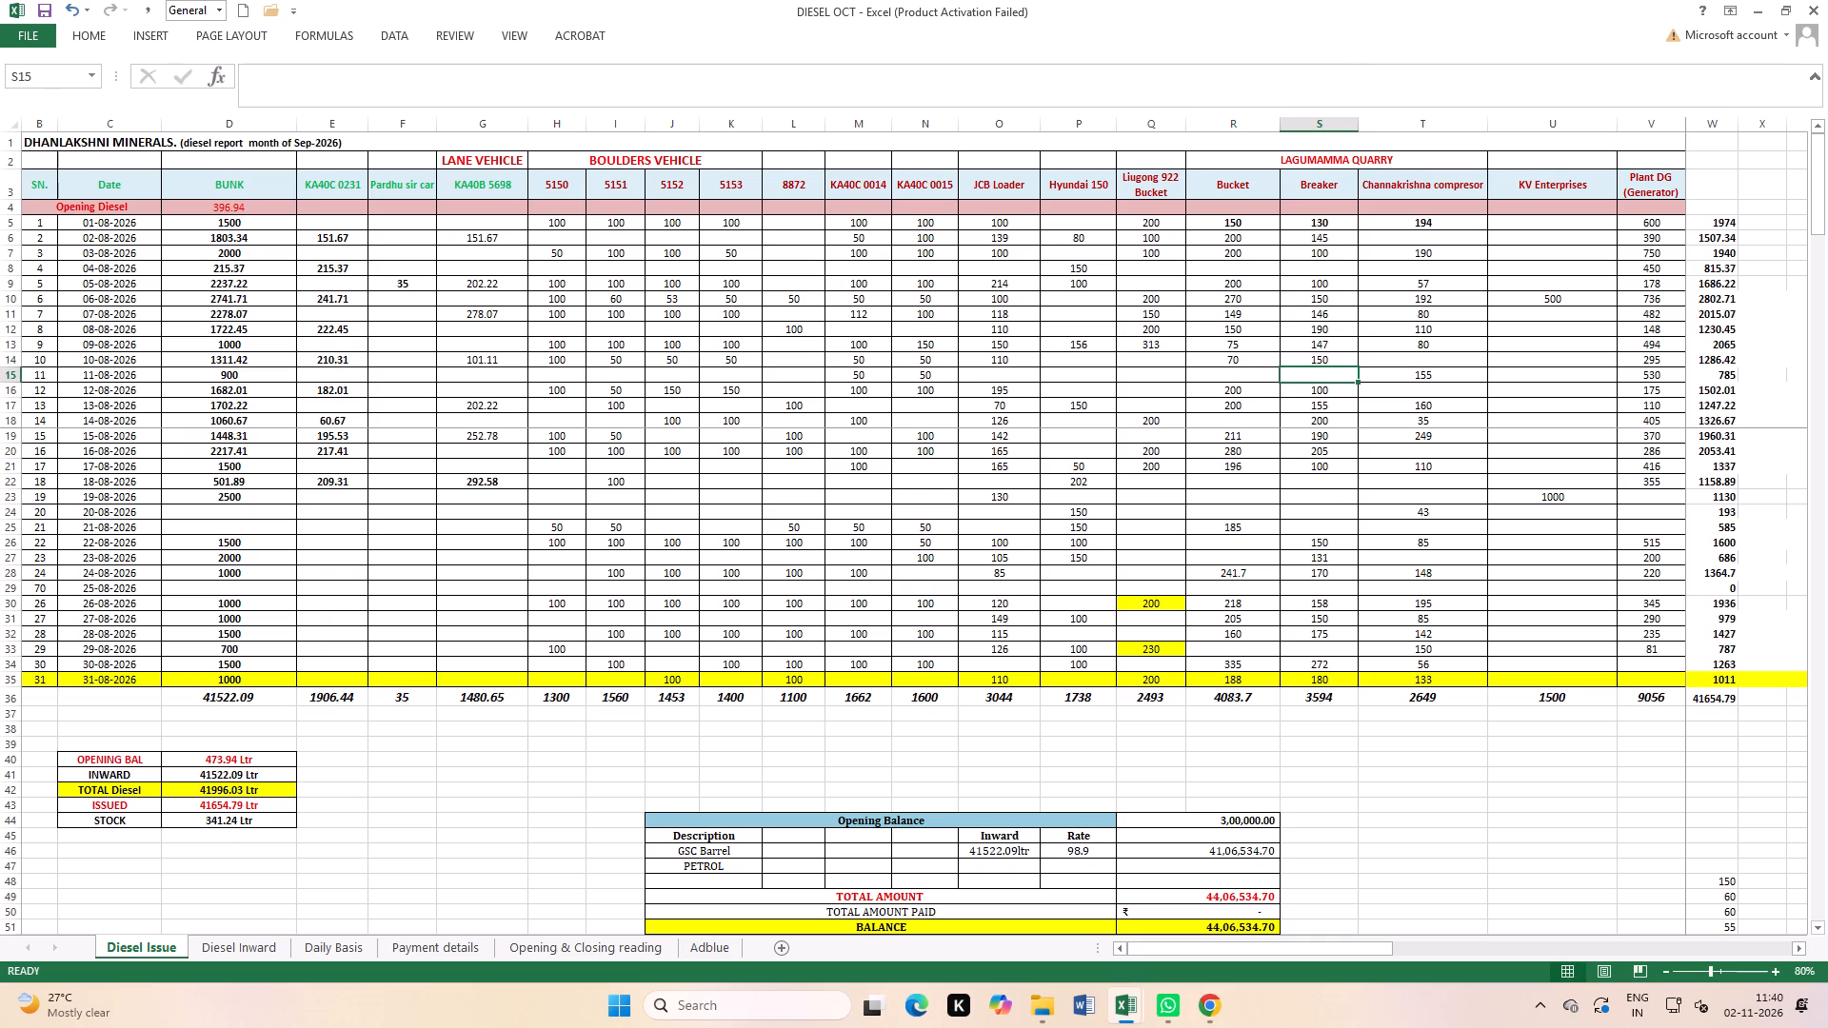
Save the workbook.
left_click(602, 738)
double_click(41, 8)
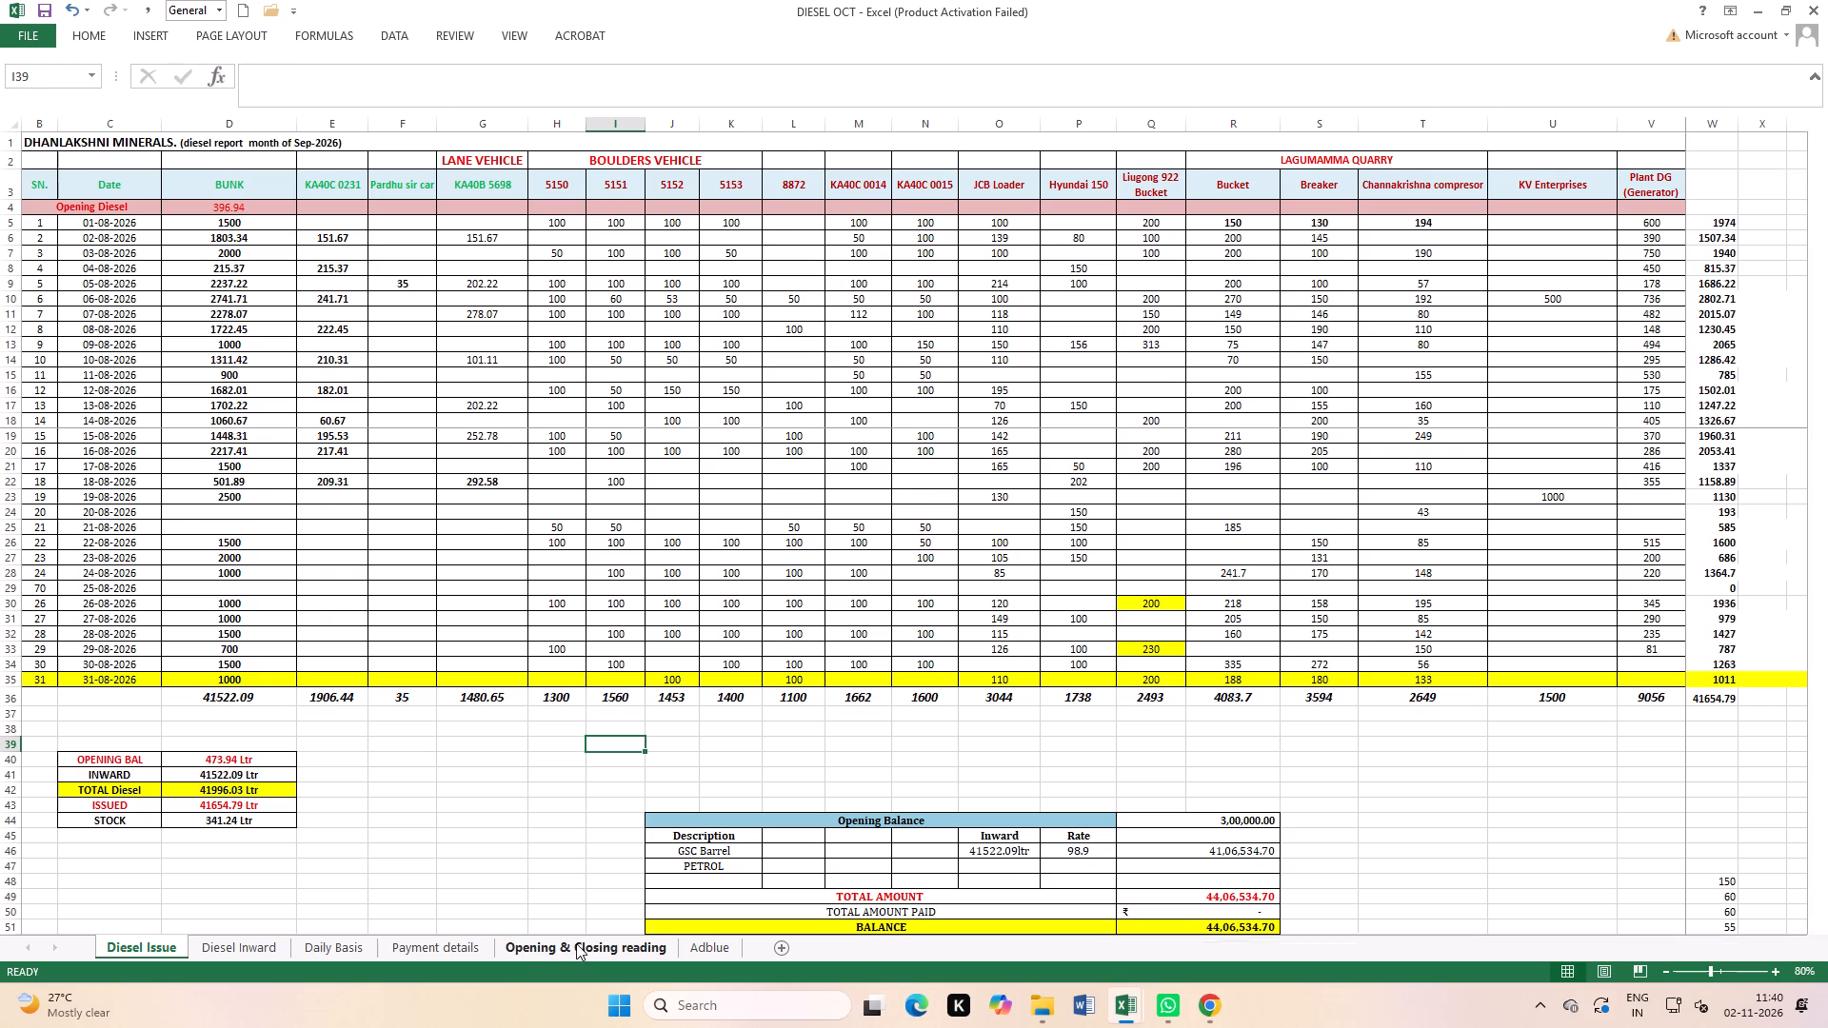
On the Opening & Closing reading sheet, set Received Diesel to 4083.7 for Hyundai 215(Bucket) and 3594 for Hyundai 215(Breaker).
left_click(576, 943)
left_click(451, 587)
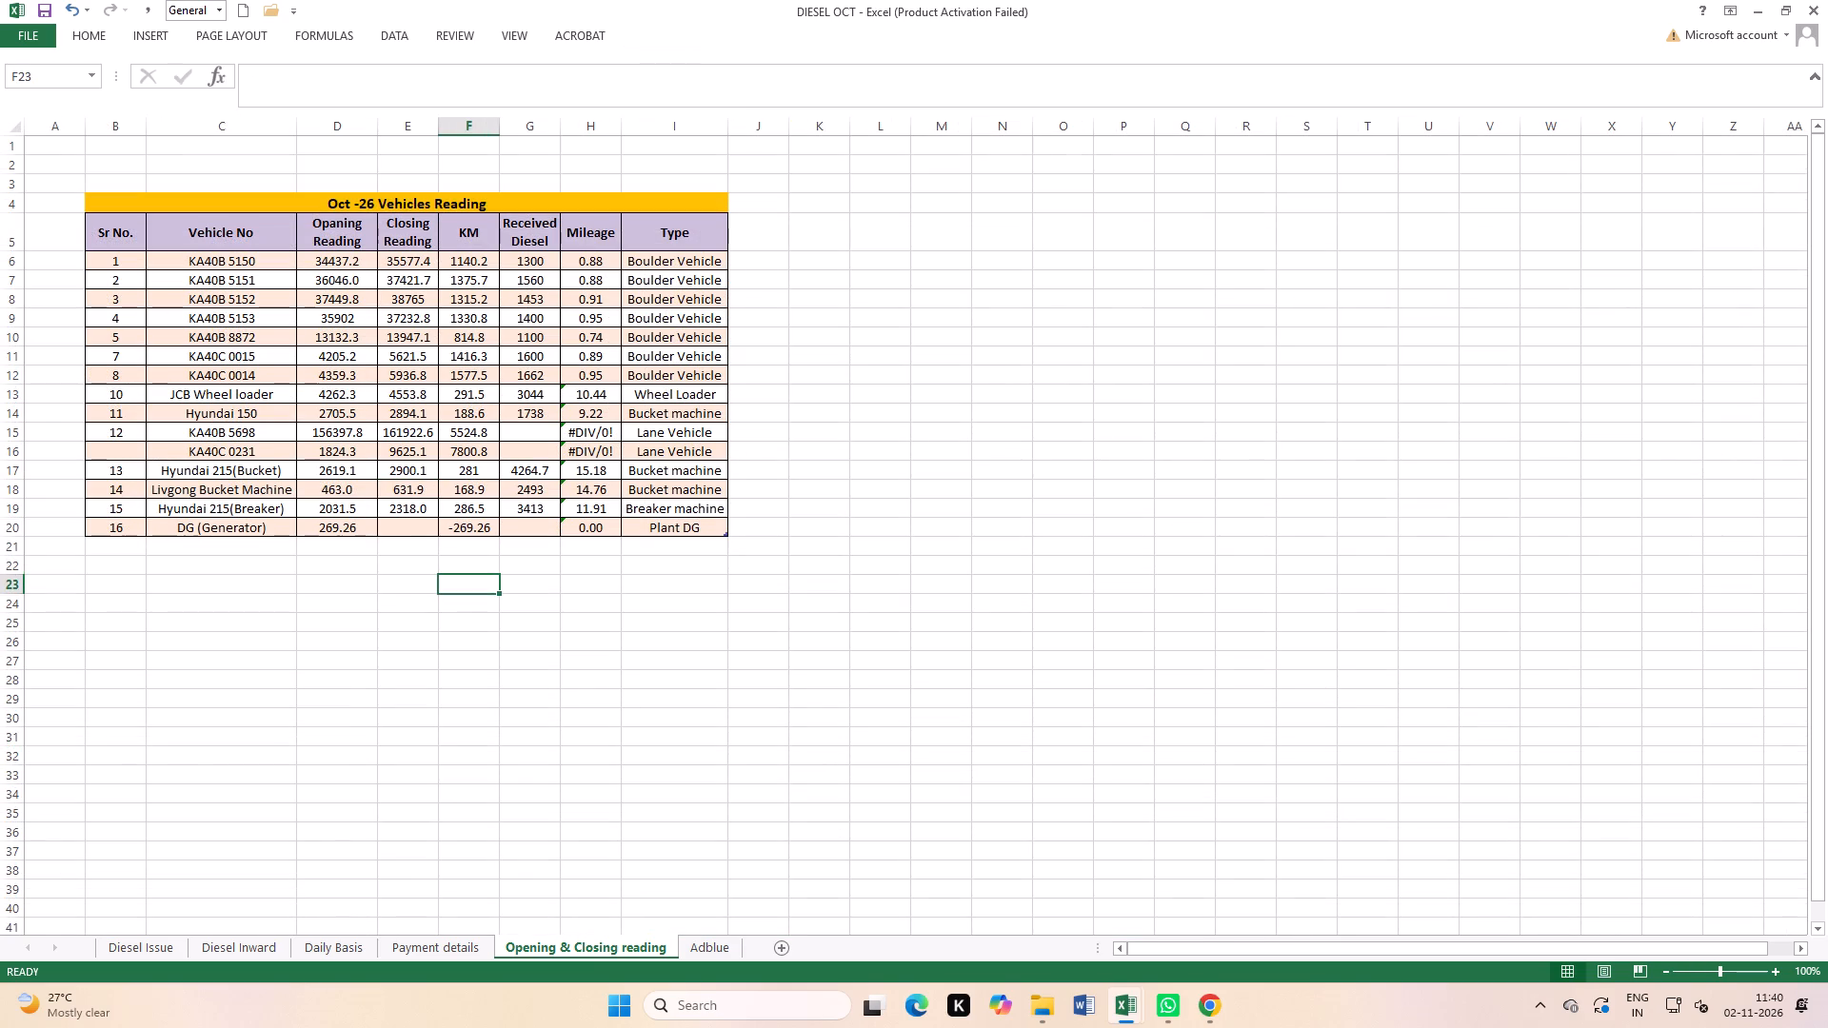
left_click(532, 467)
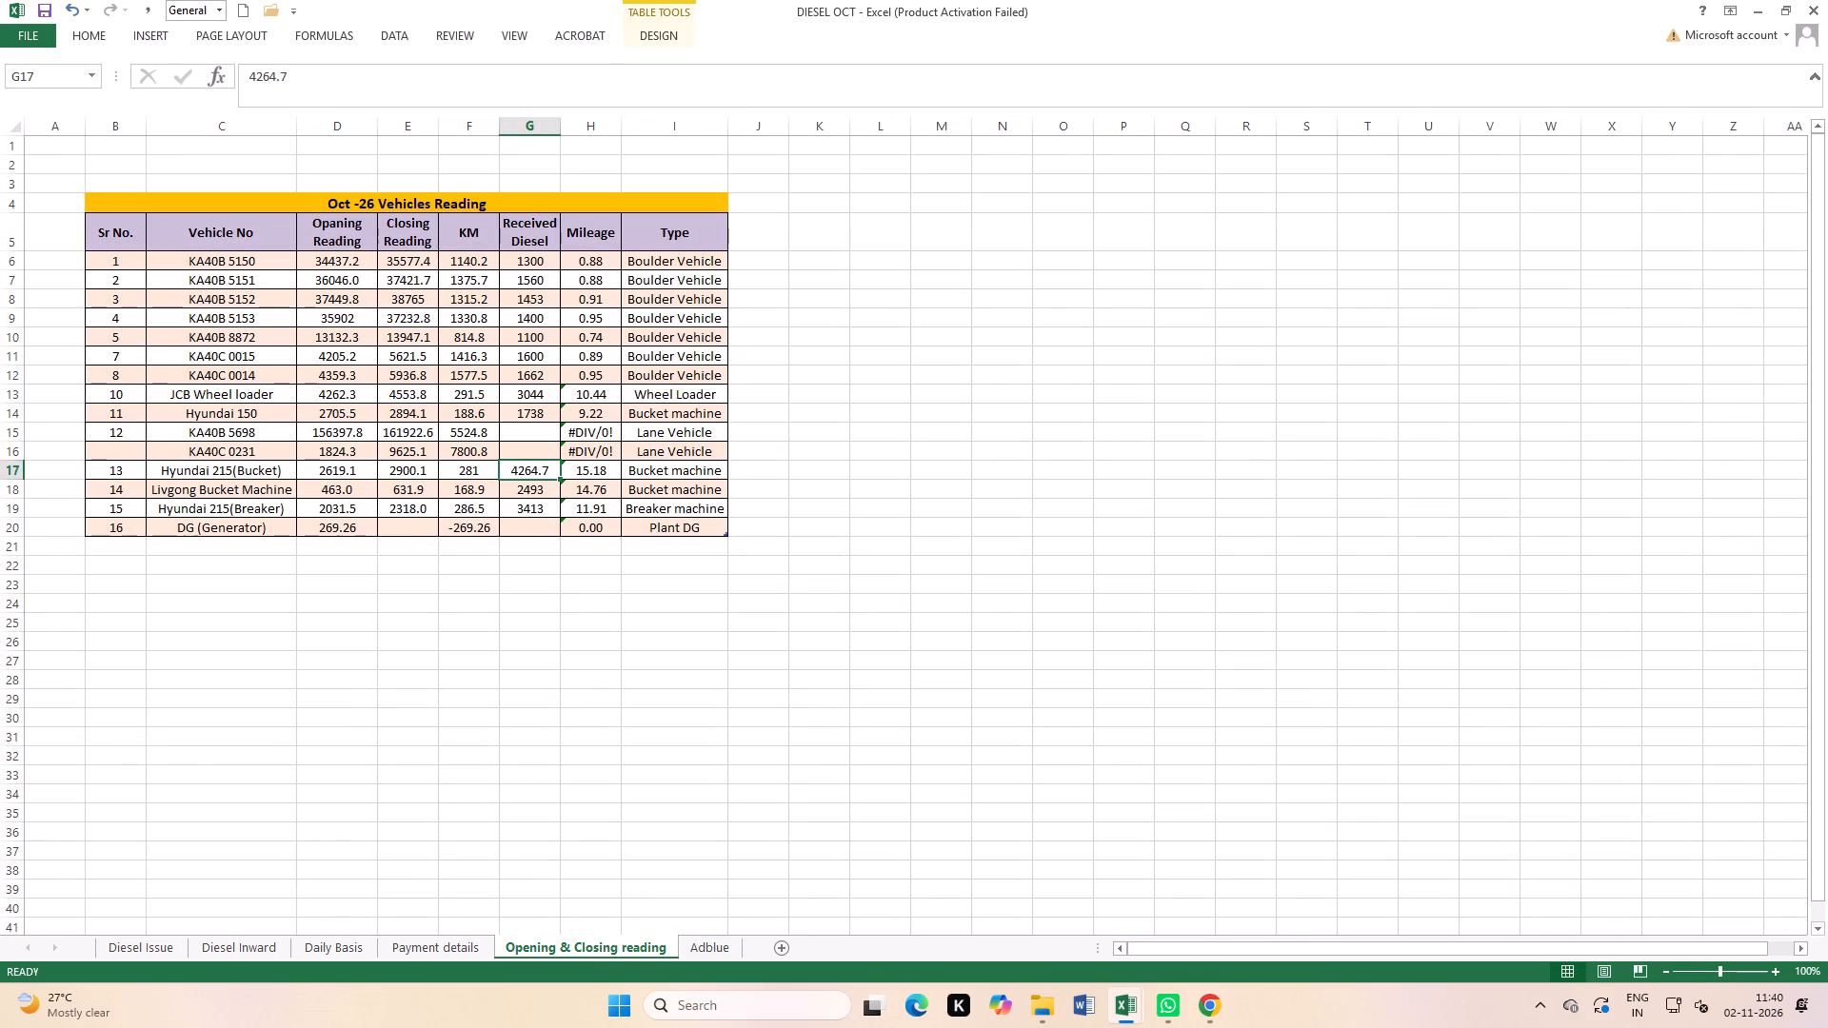
type("4083.7")
key("Return")
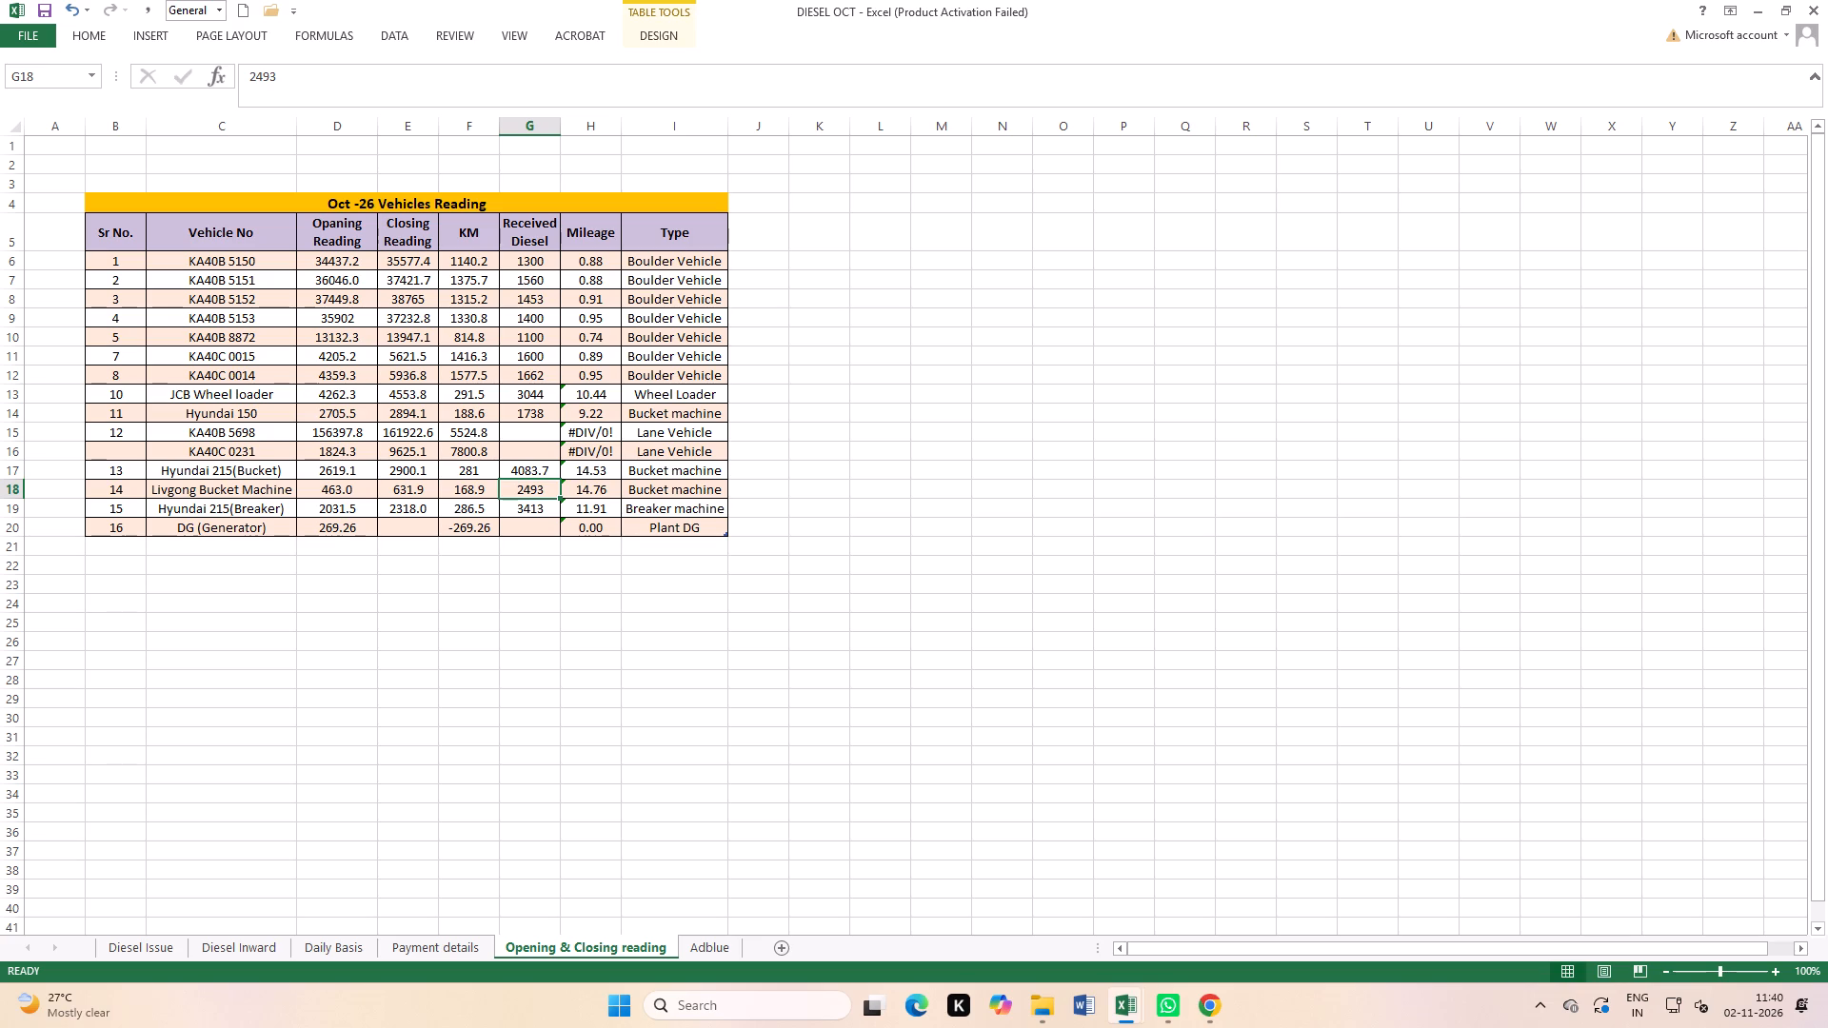
key("Down")
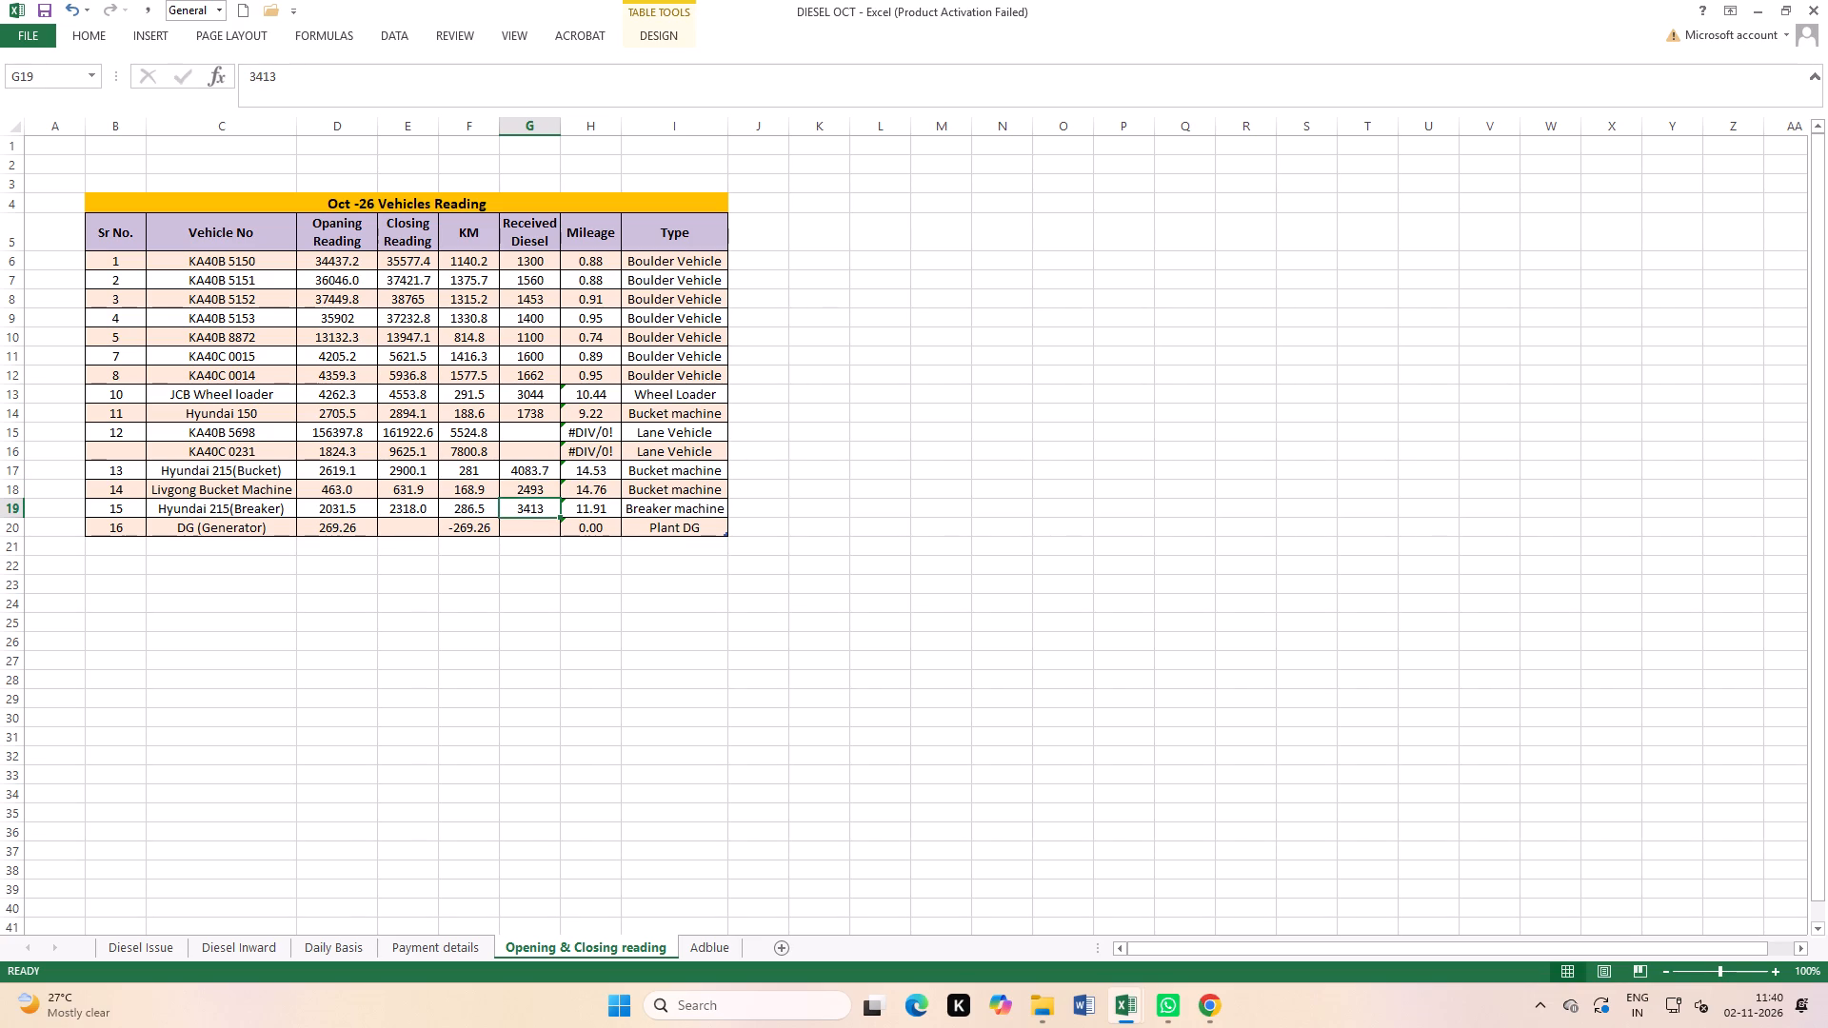
type("3594")
key("Return")
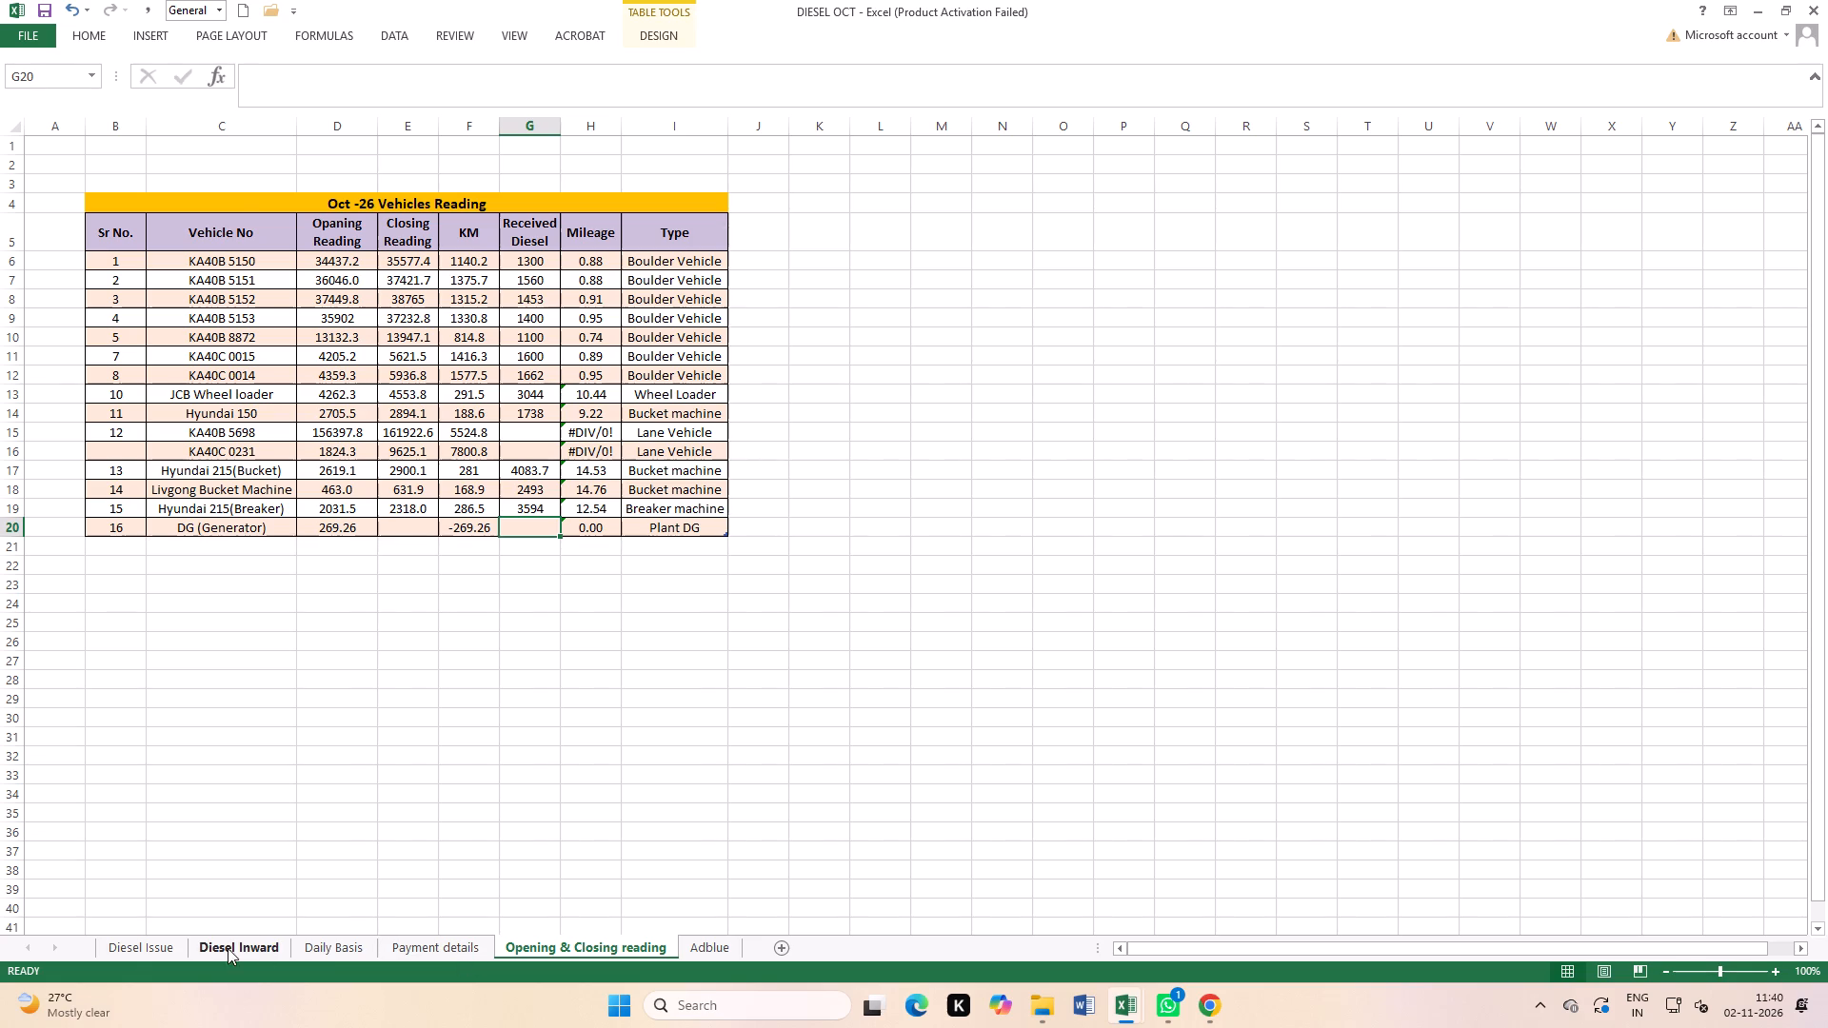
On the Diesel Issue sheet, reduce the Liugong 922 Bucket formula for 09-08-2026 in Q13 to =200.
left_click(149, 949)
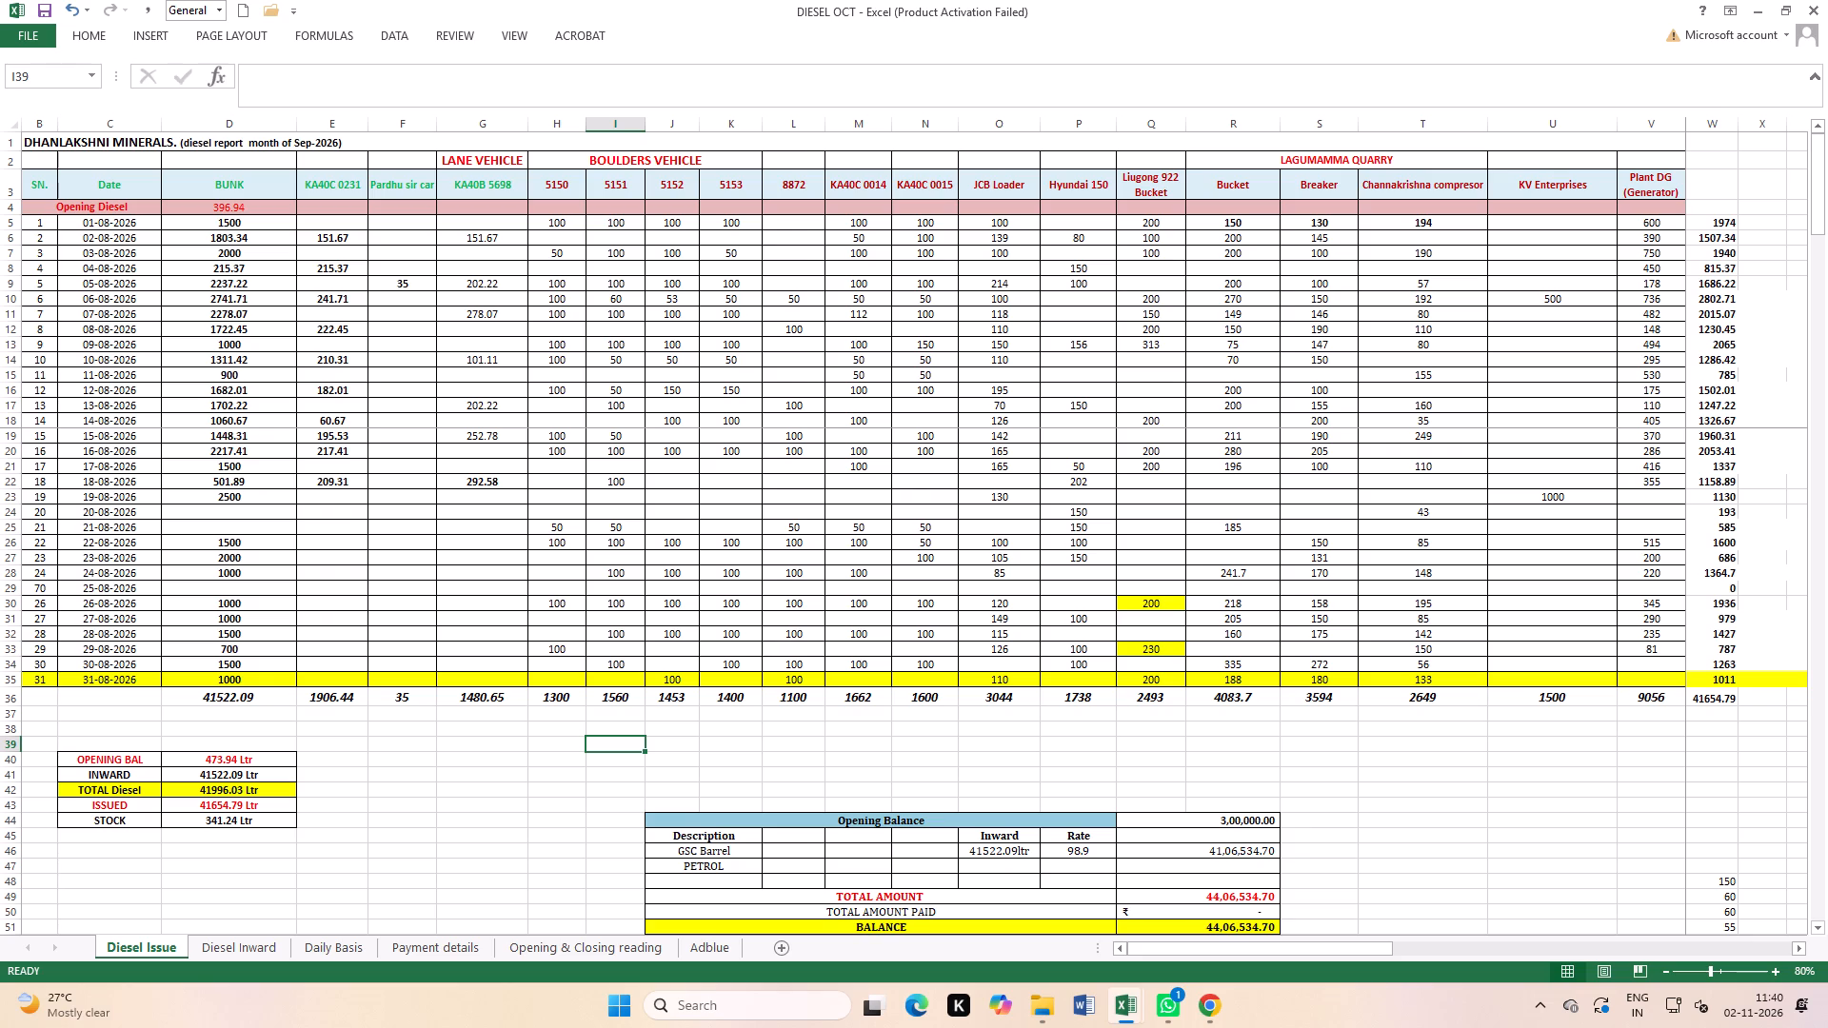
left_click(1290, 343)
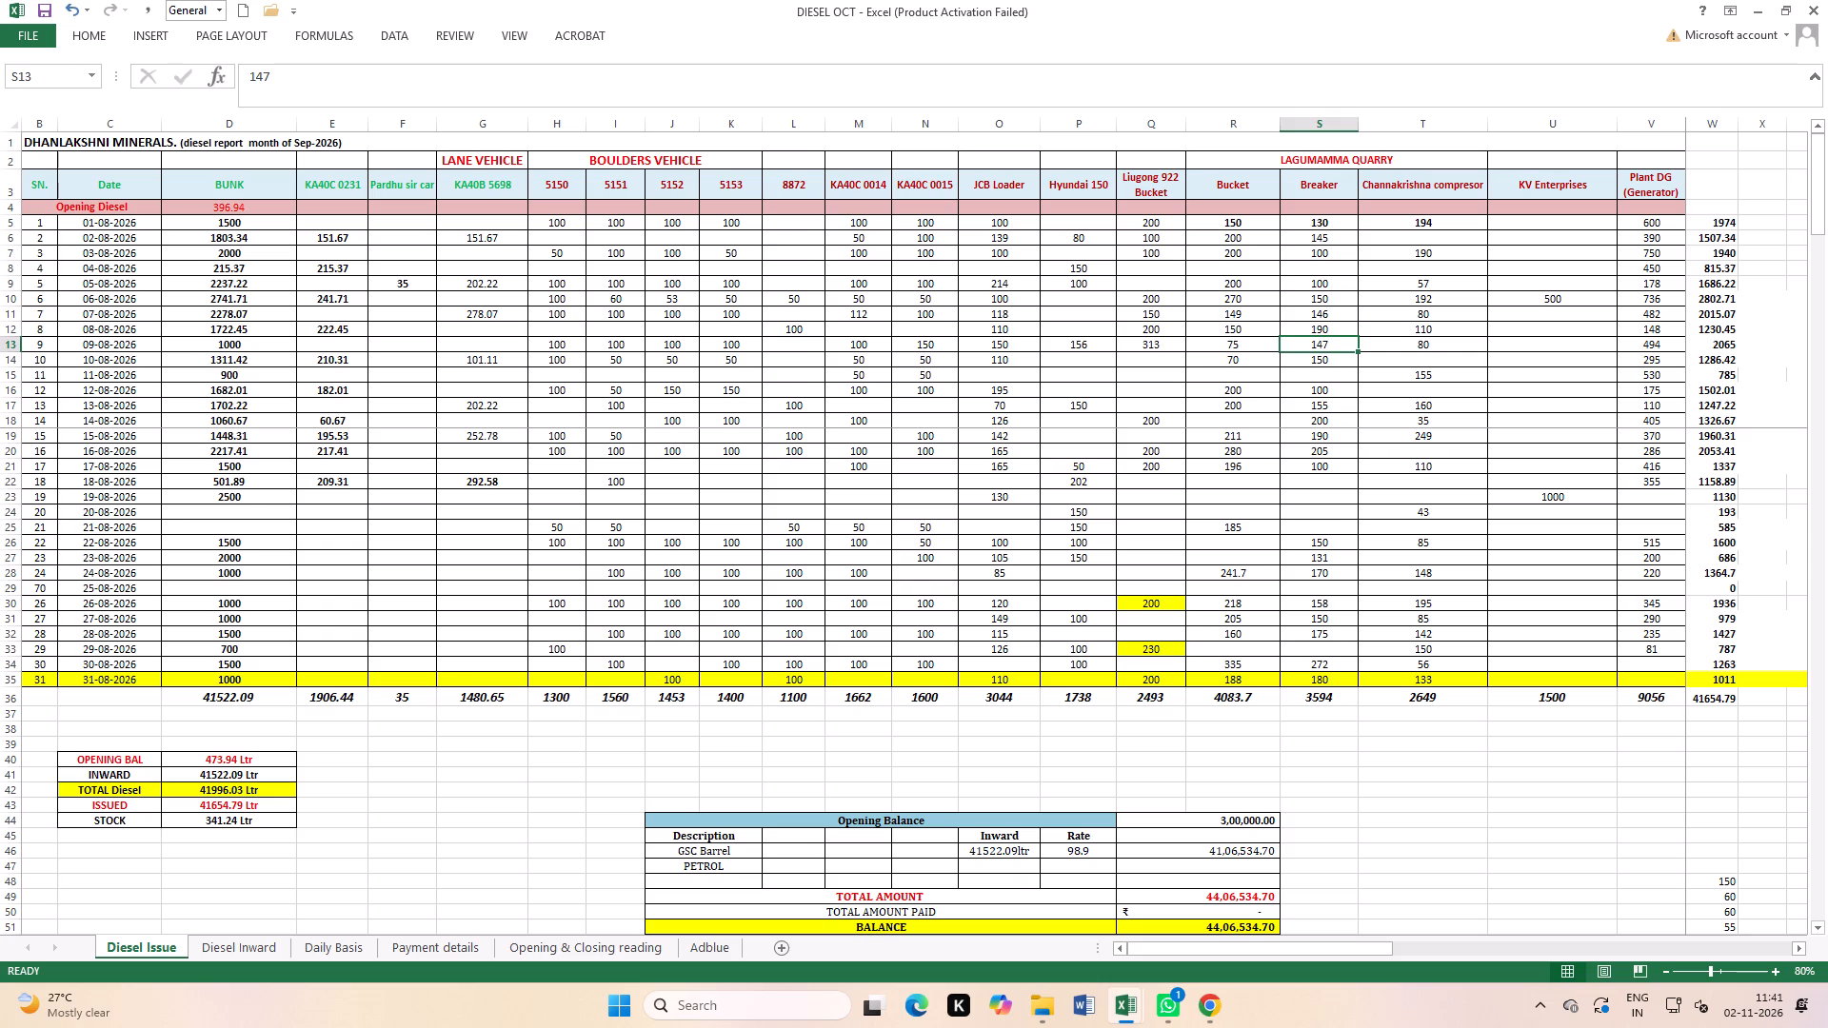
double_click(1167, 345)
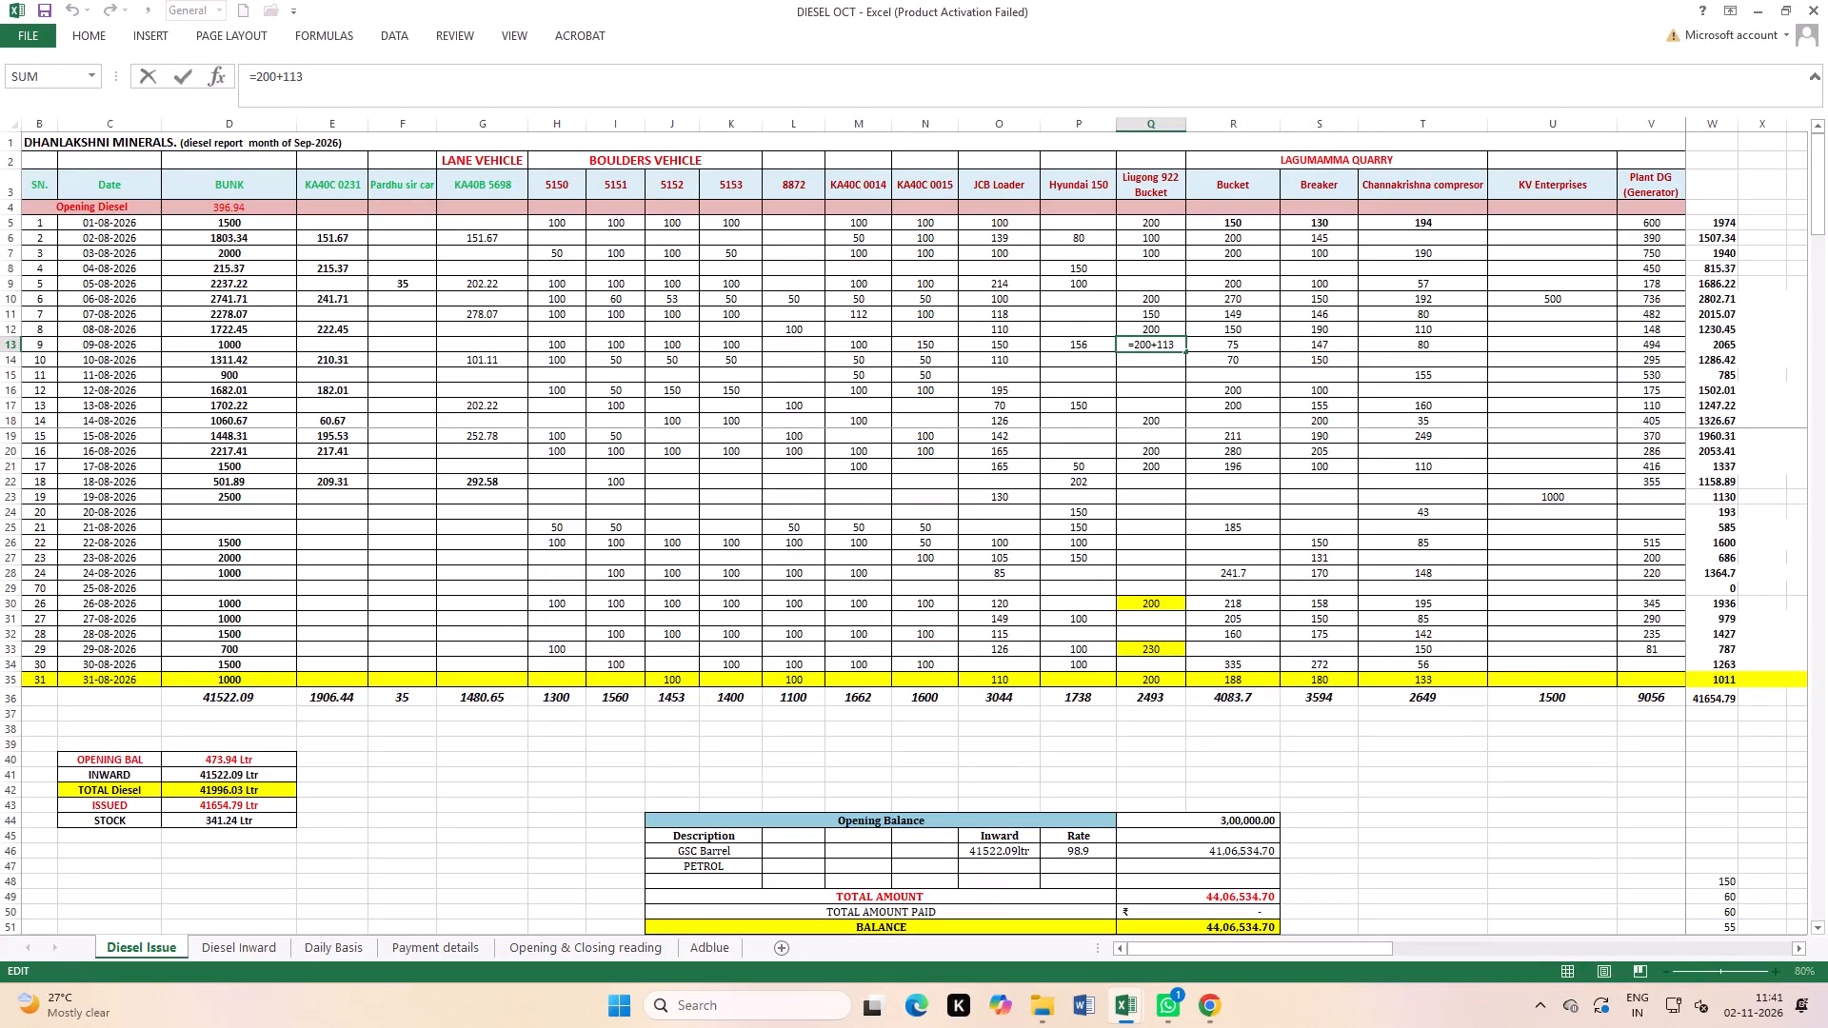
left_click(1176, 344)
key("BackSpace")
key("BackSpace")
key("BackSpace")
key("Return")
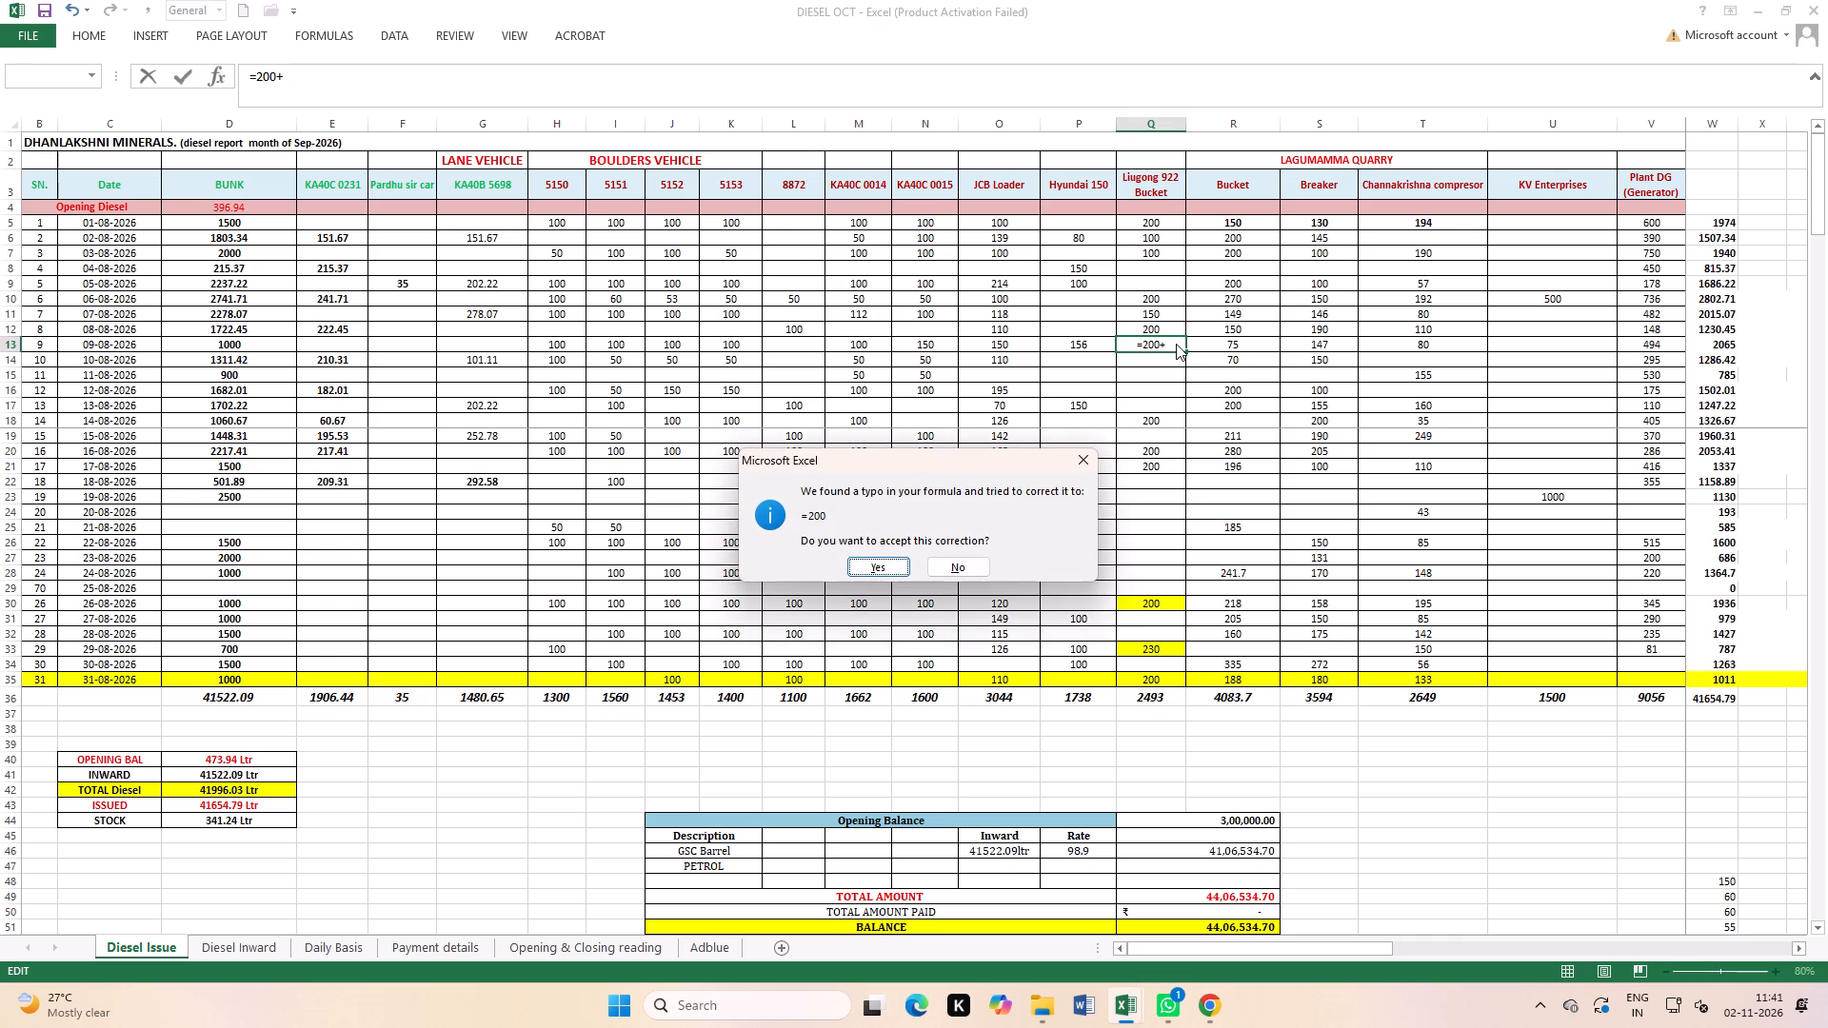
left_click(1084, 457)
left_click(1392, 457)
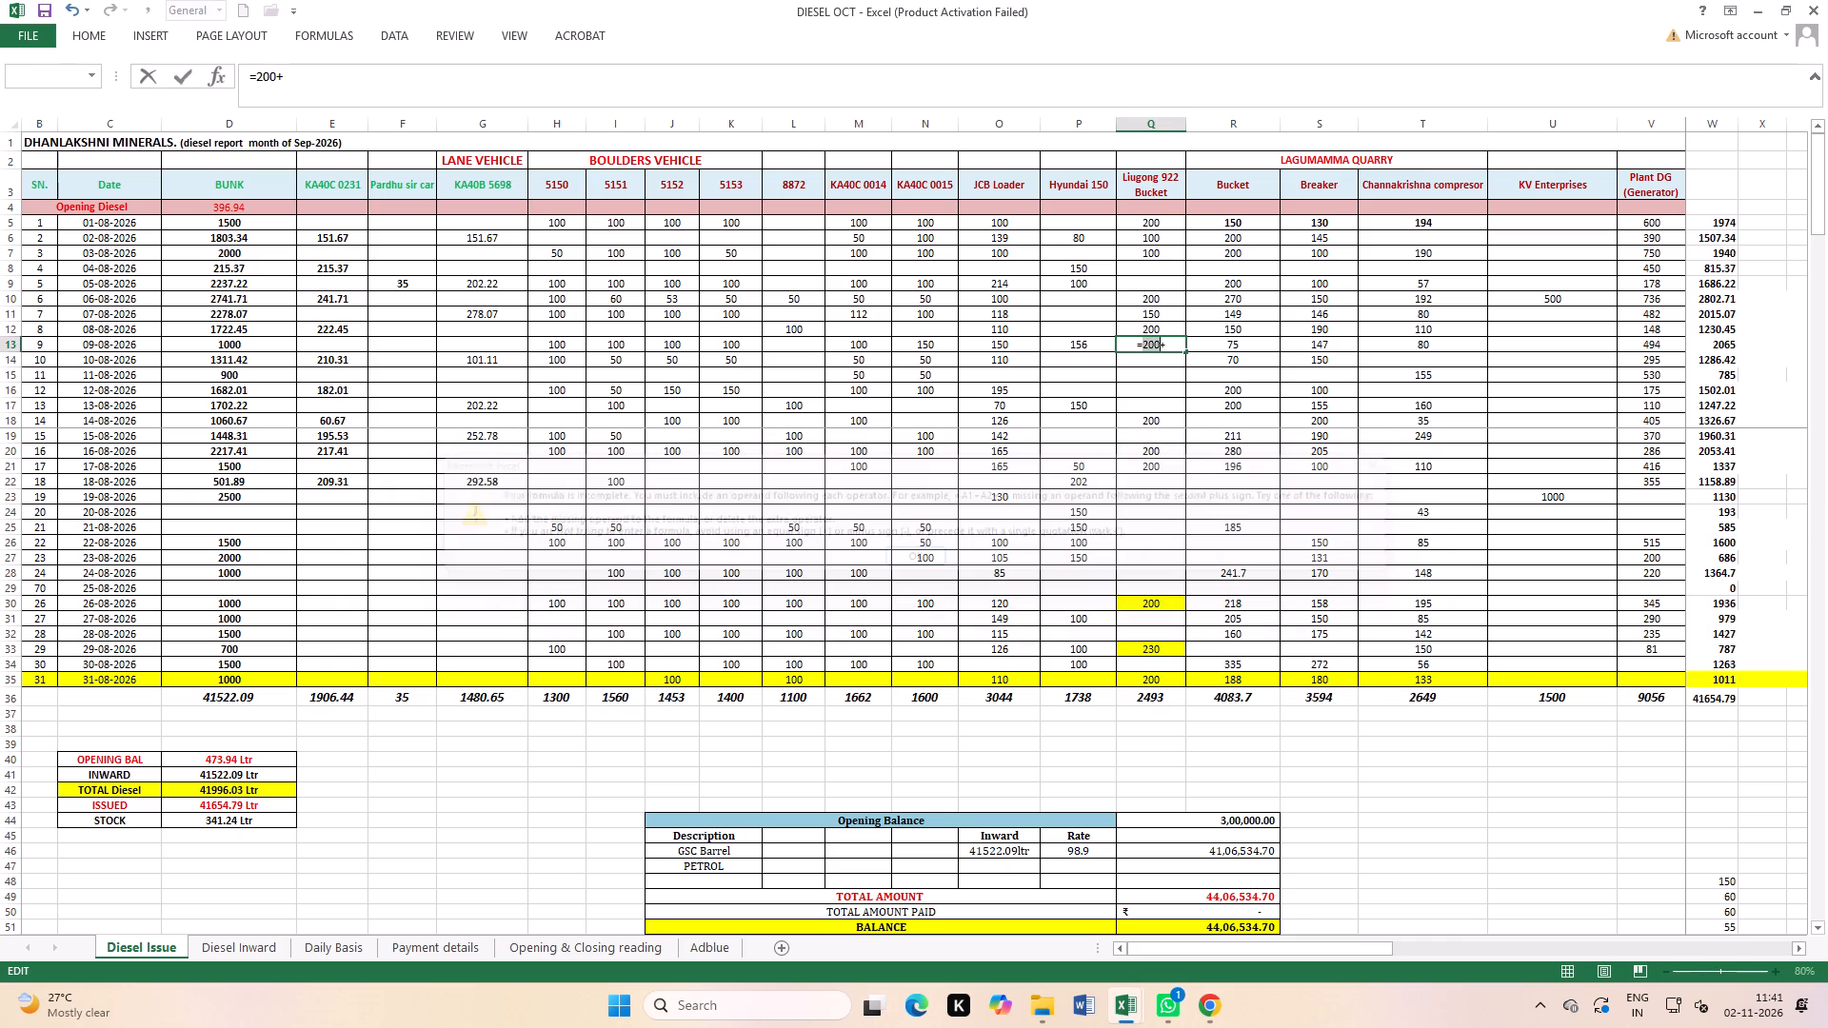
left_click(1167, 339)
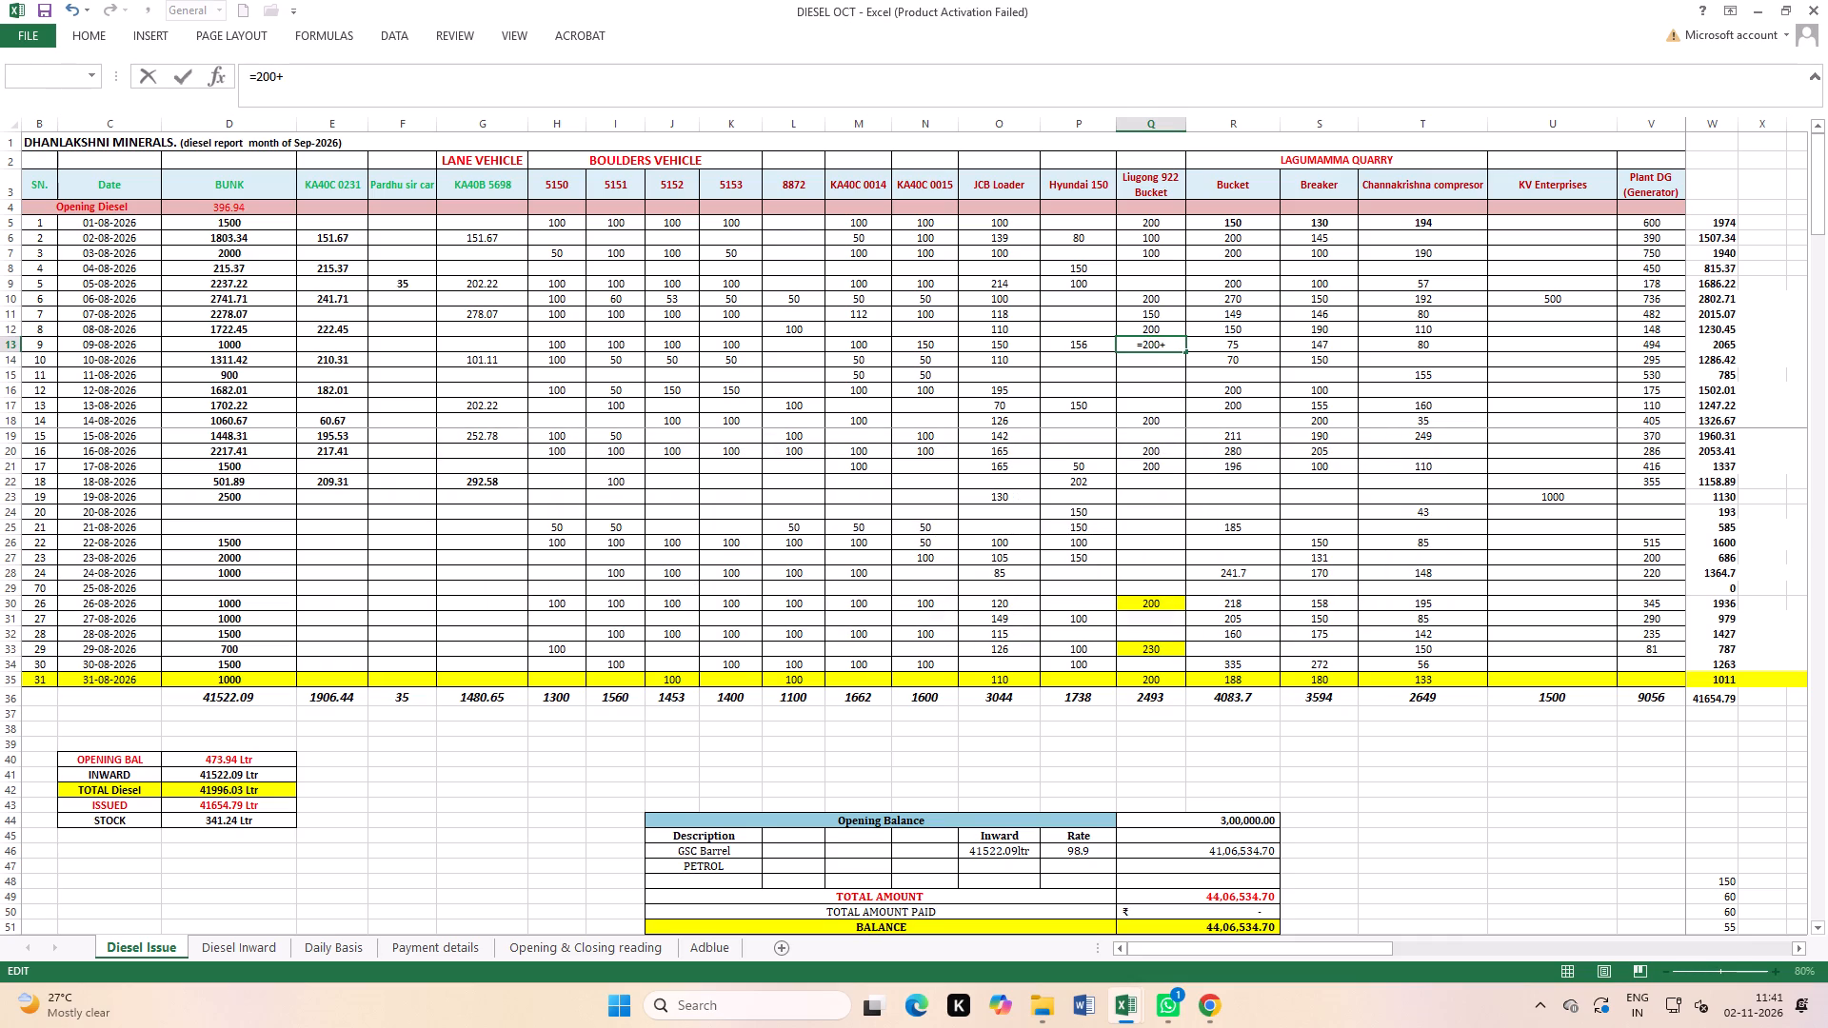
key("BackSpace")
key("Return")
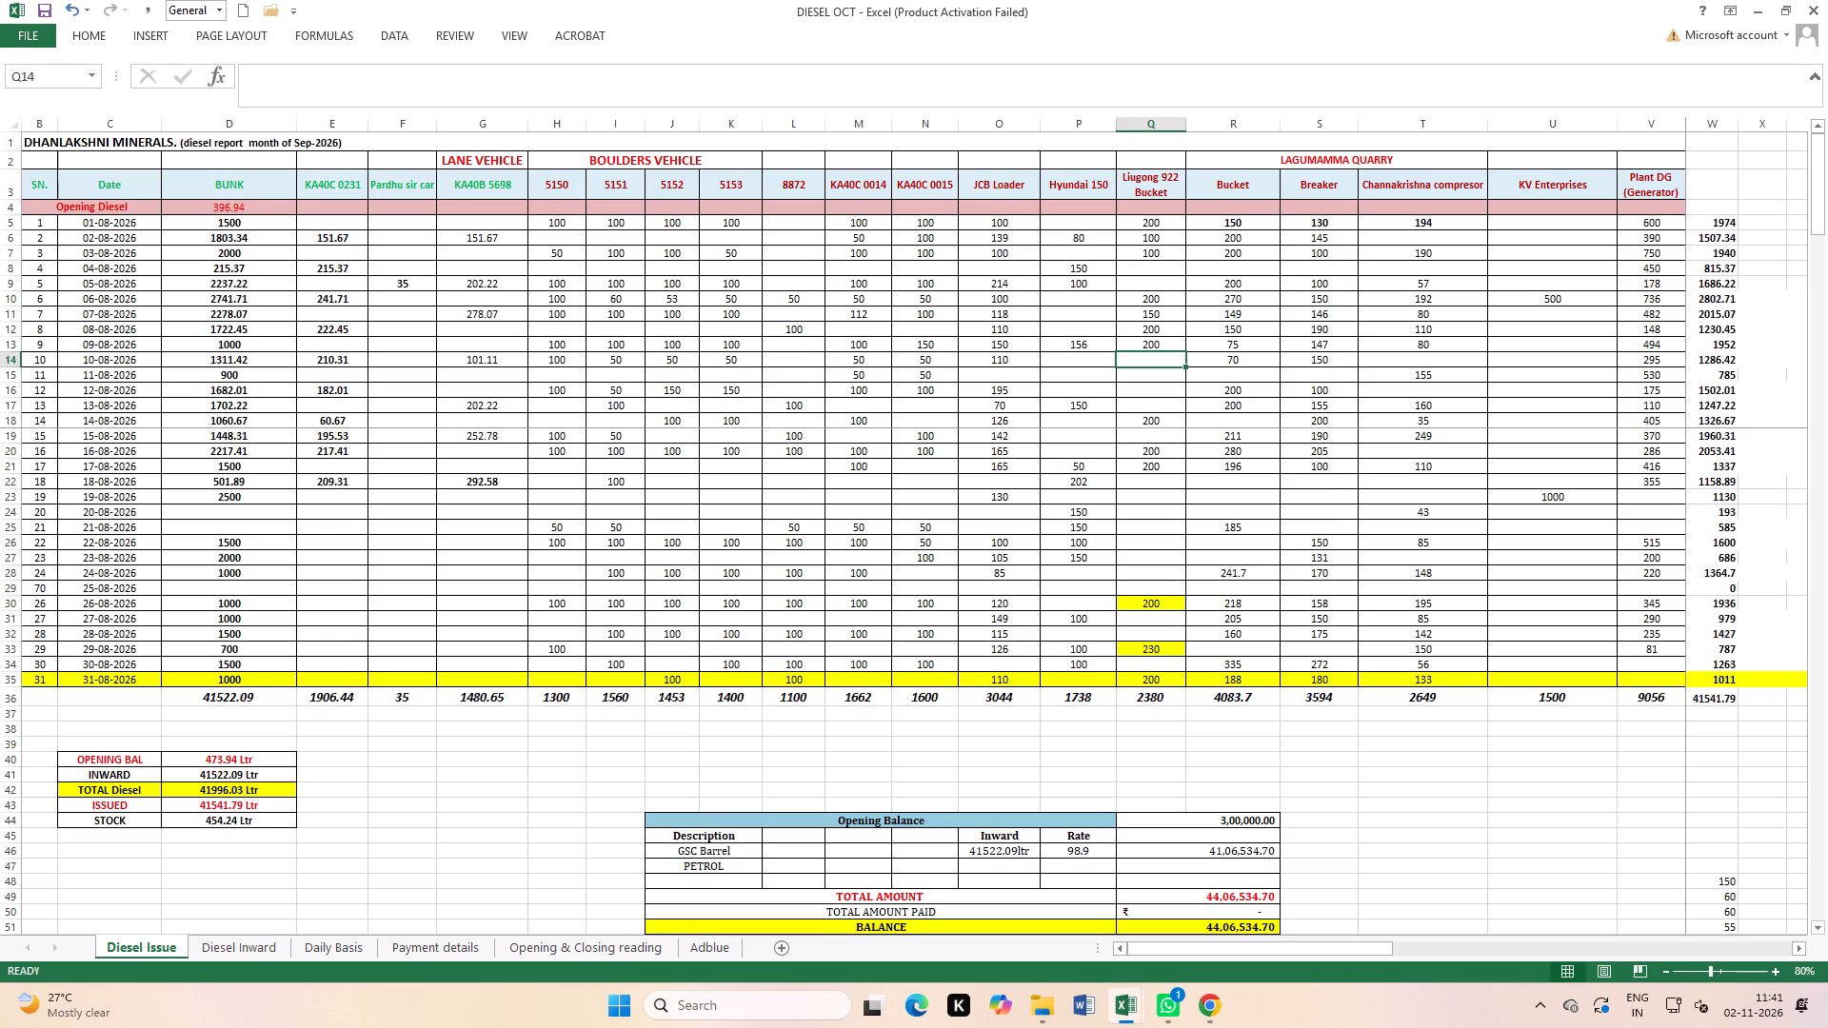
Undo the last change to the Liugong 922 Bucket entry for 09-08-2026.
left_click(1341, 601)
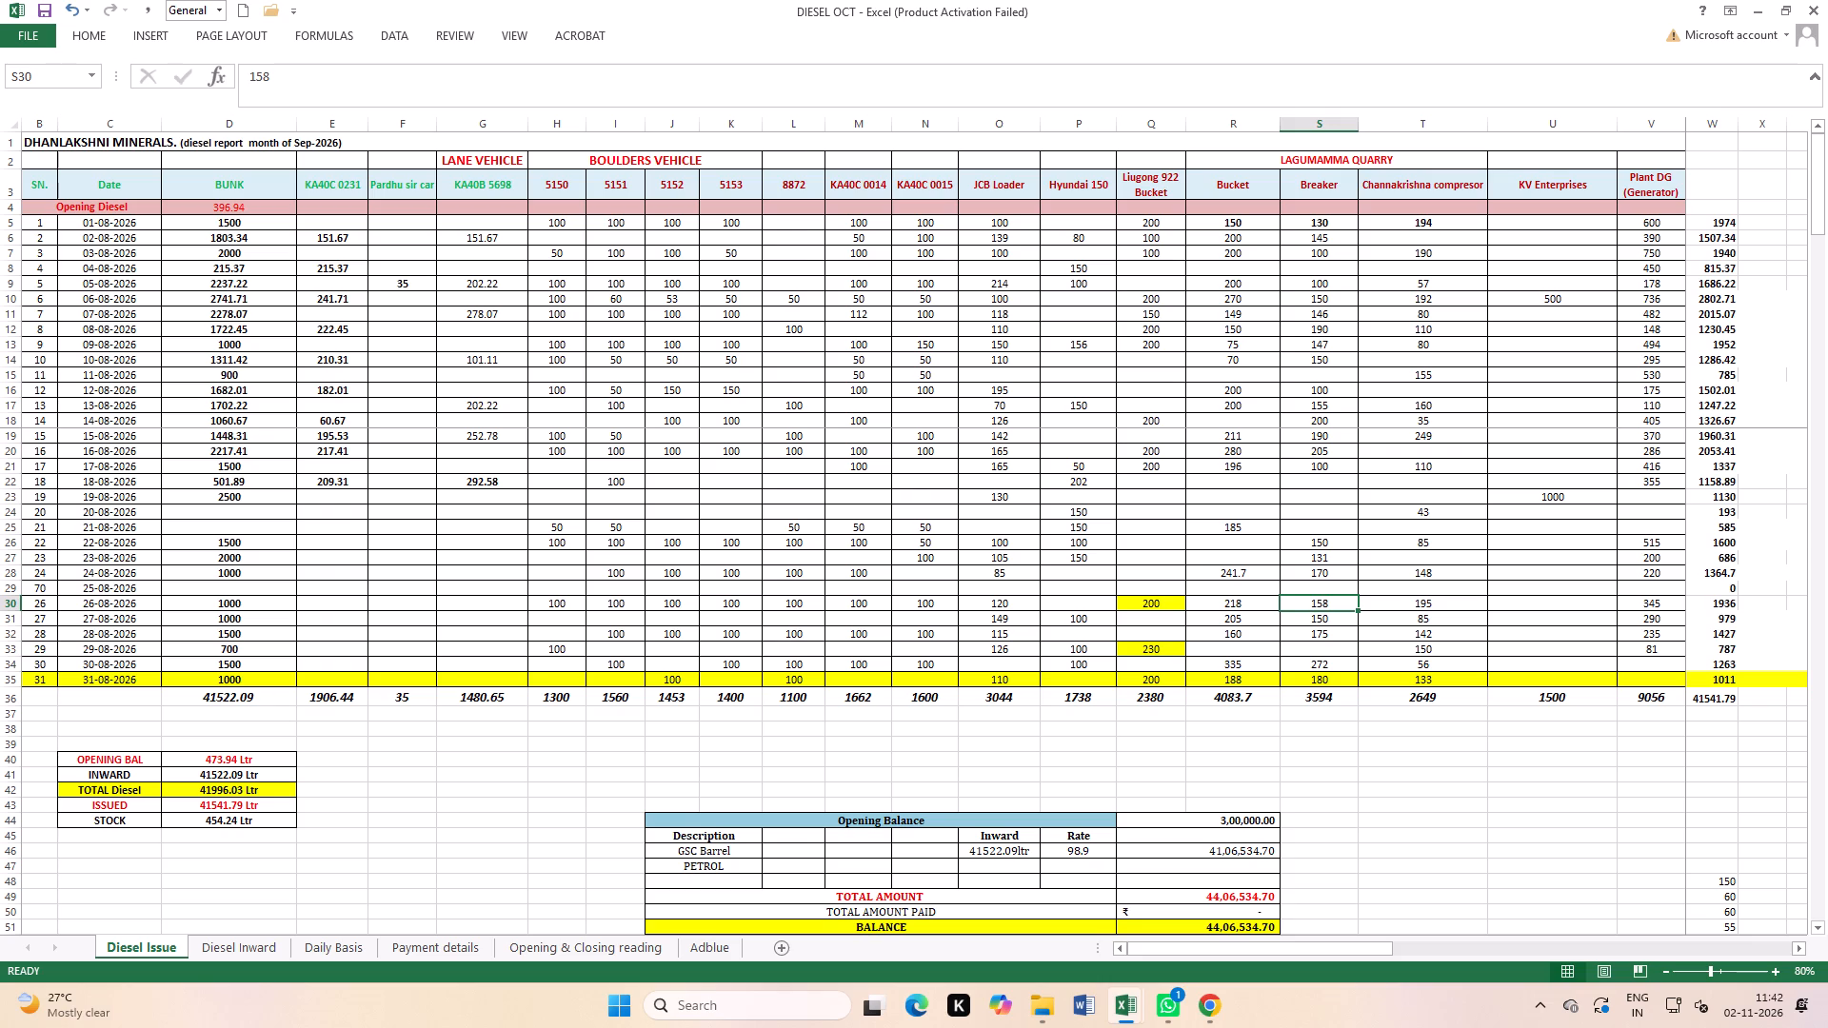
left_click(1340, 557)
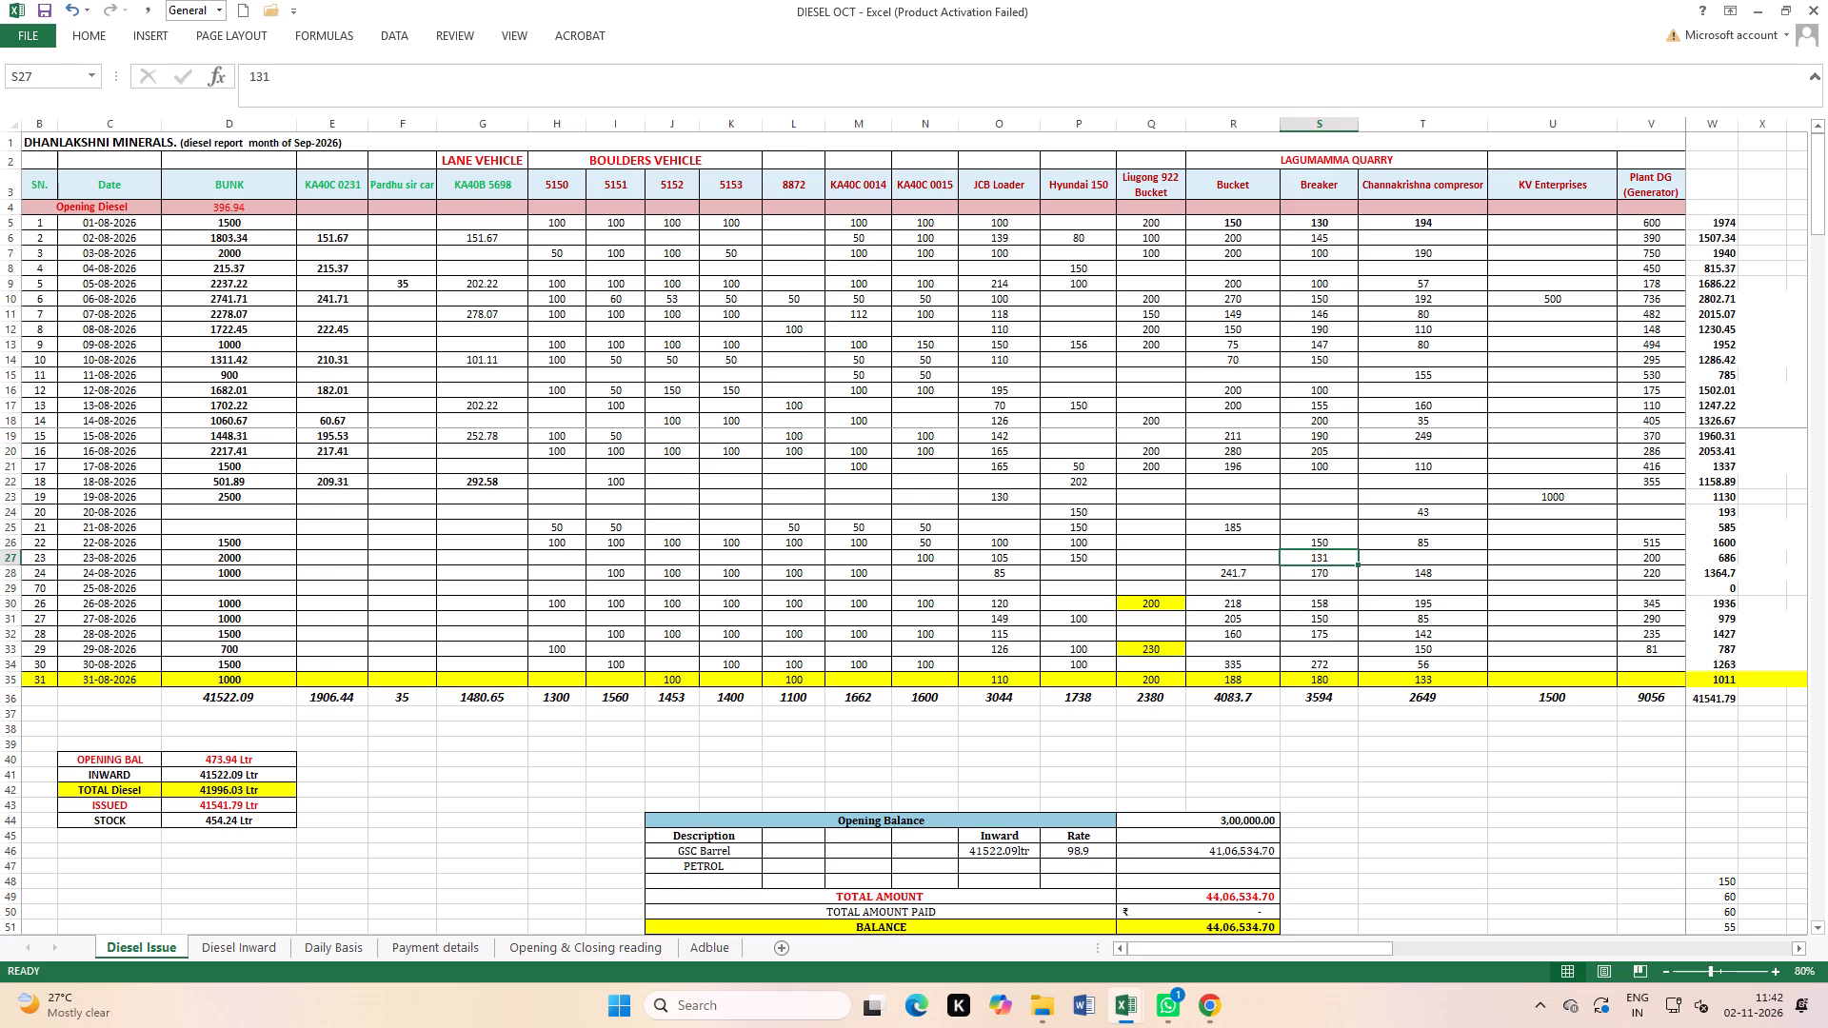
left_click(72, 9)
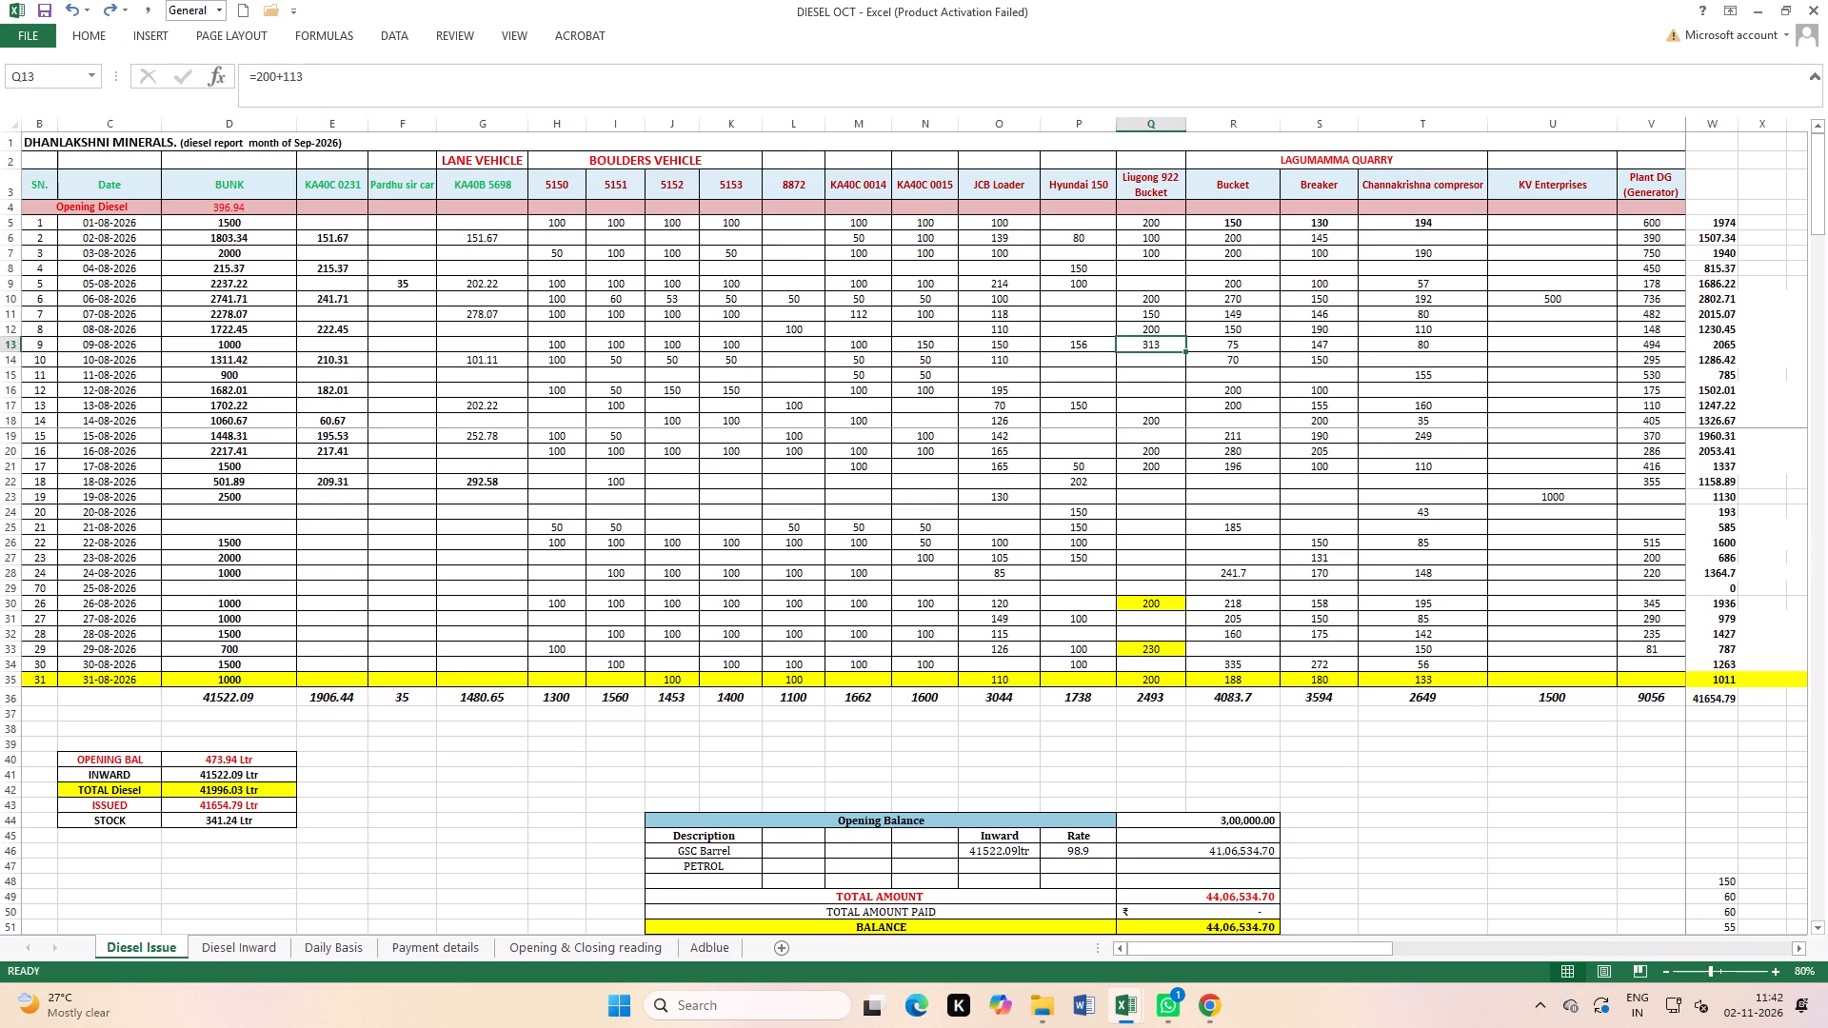
On the Diesel Issue sheet, set the Liugong 922 Bucket entry for 09-08-2026 in Q13 to =250.
left_click(1169, 430)
double_click(1169, 345)
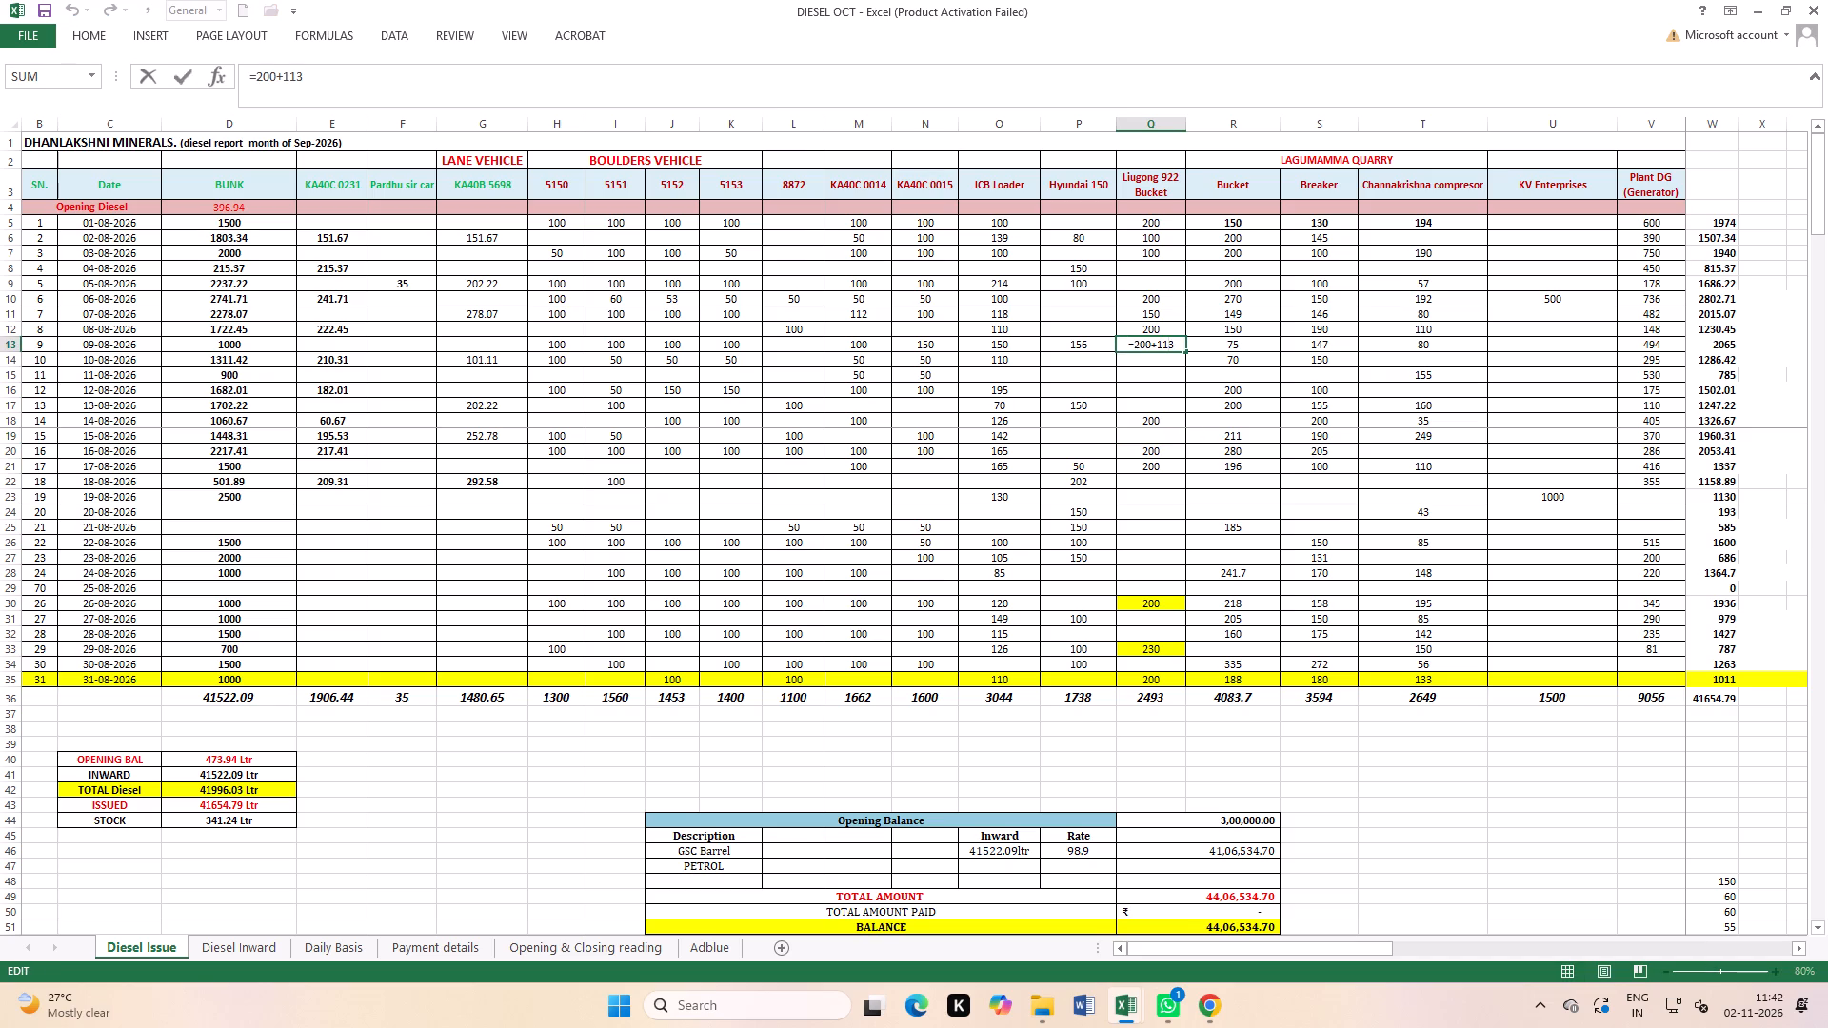
key("Right")
key("BackSpace")
key("BackSpace")
key("BackSpace")
key("BackSpace")
key("BackSpace")
key("BackSpace")
type("50")
key("Return")
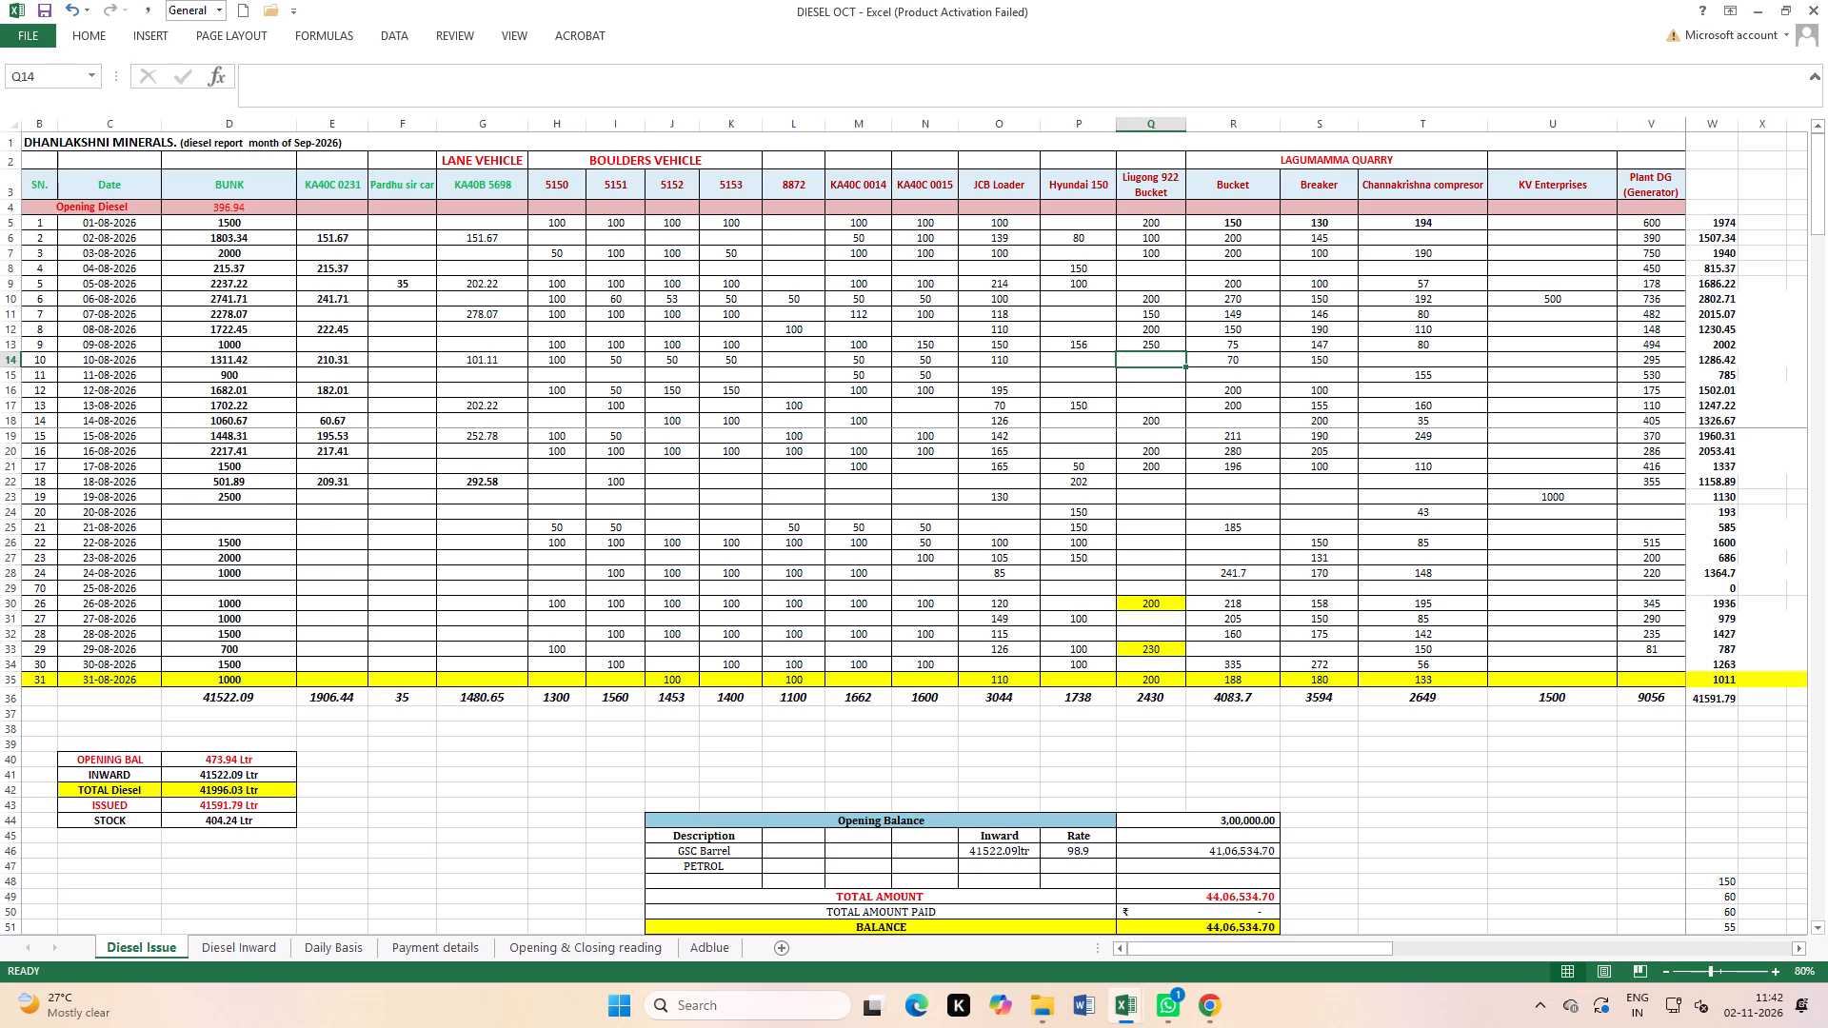
On the Diesel Issue sheet, change the Lagumamma Quarry Breaker entry for 09-08-2026 in S13 to =147+63 and save the workbook.
left_click(1335, 338)
double_click(1332, 340)
type("+63")
key("Left")
key("Left")
key("Left")
key("Left")
key("Left")
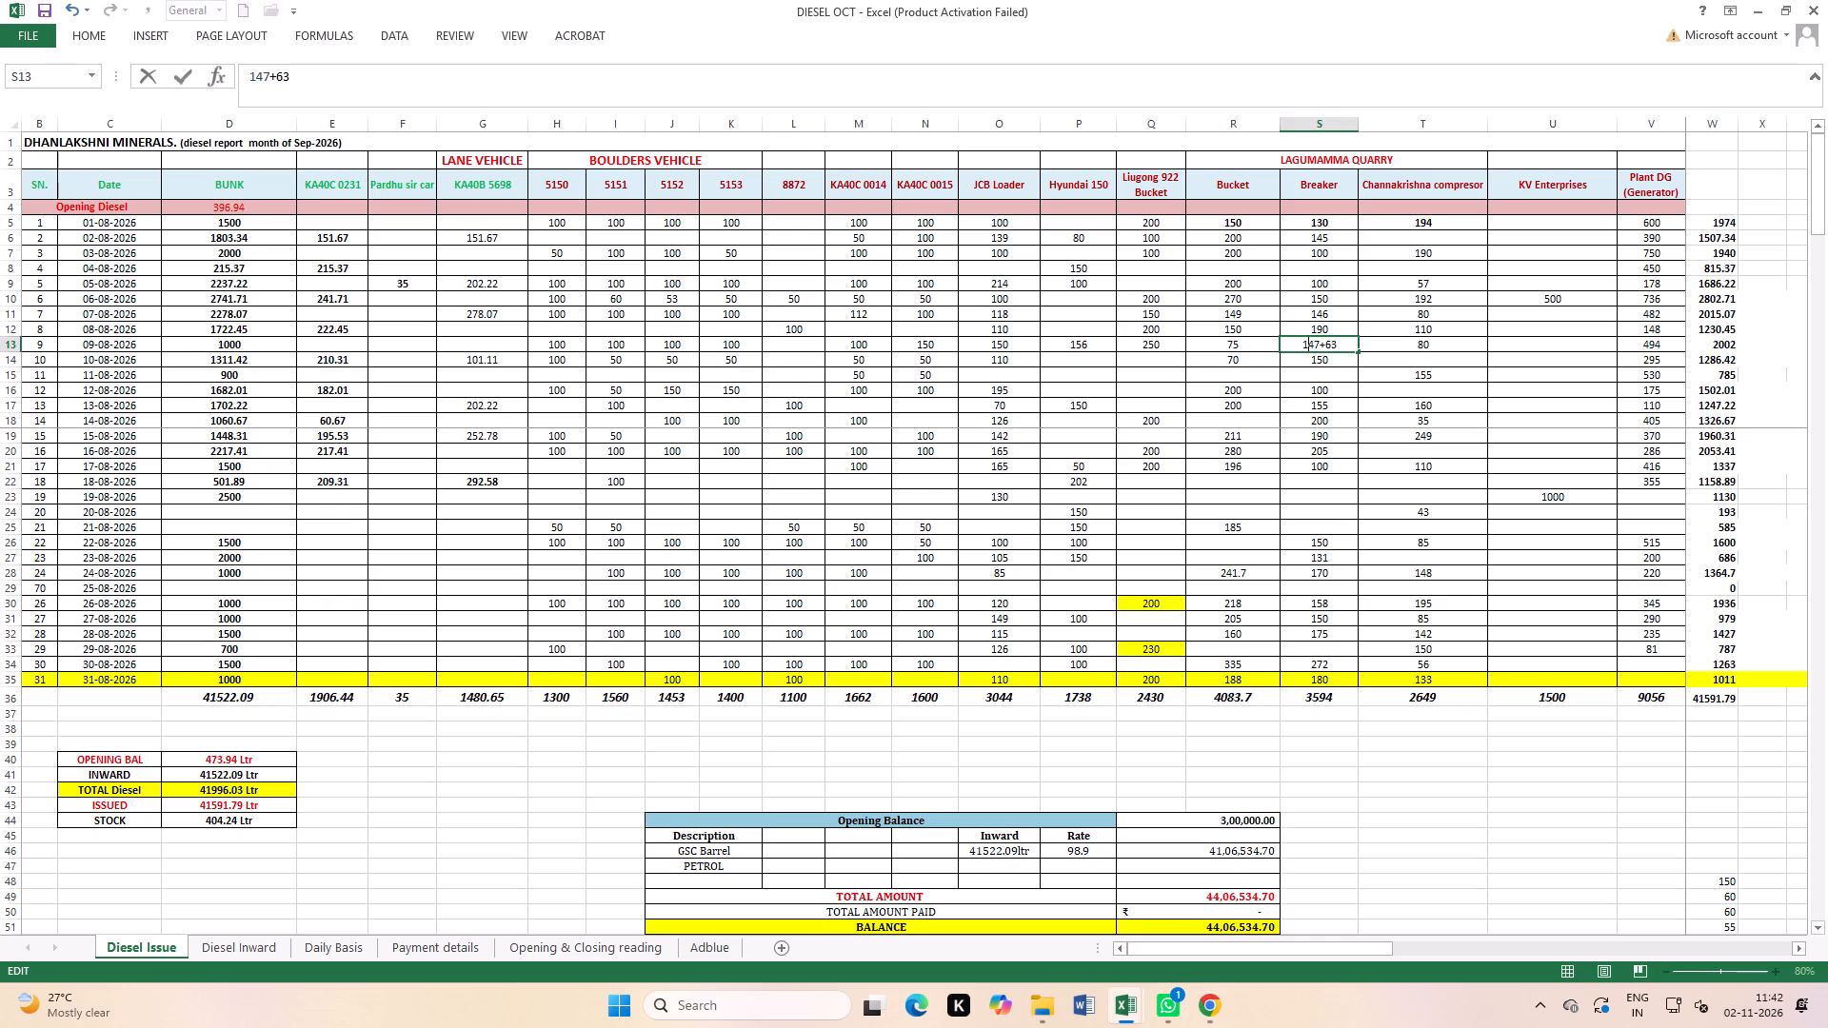
key("Left")
key("equal")
key("Return")
left_click(1329, 720)
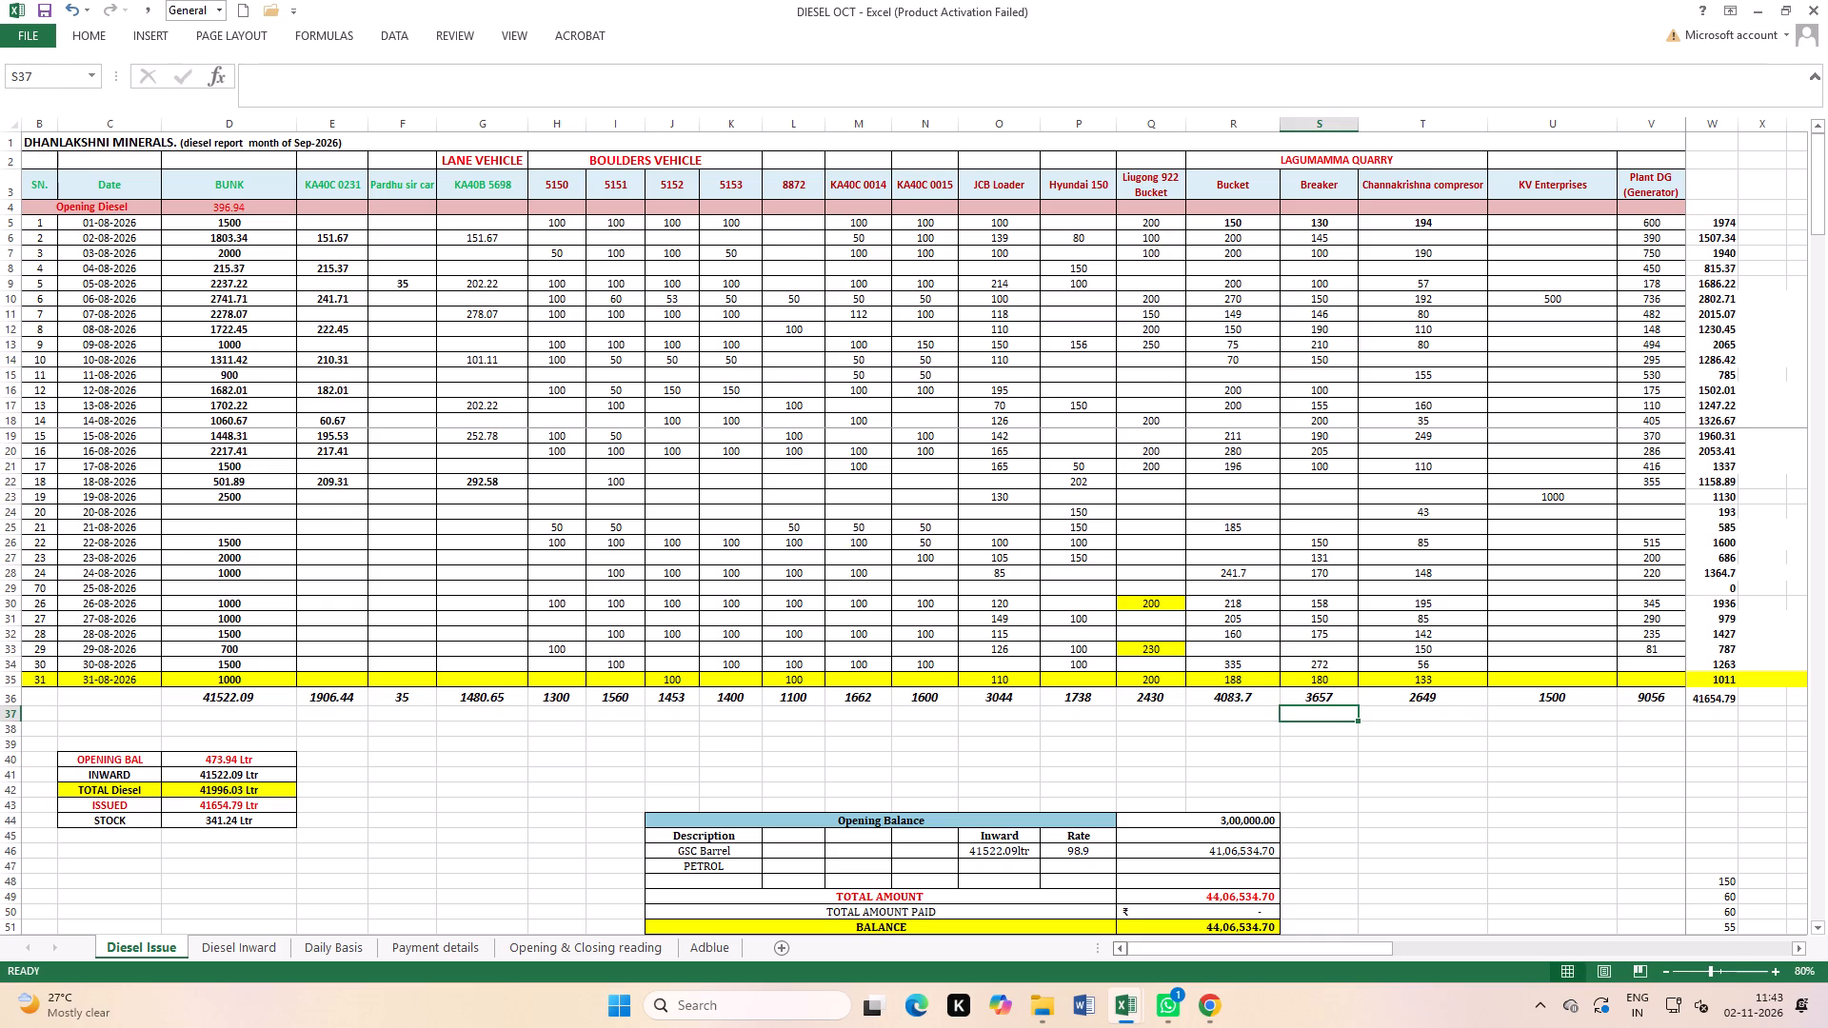
double_click(42, 6)
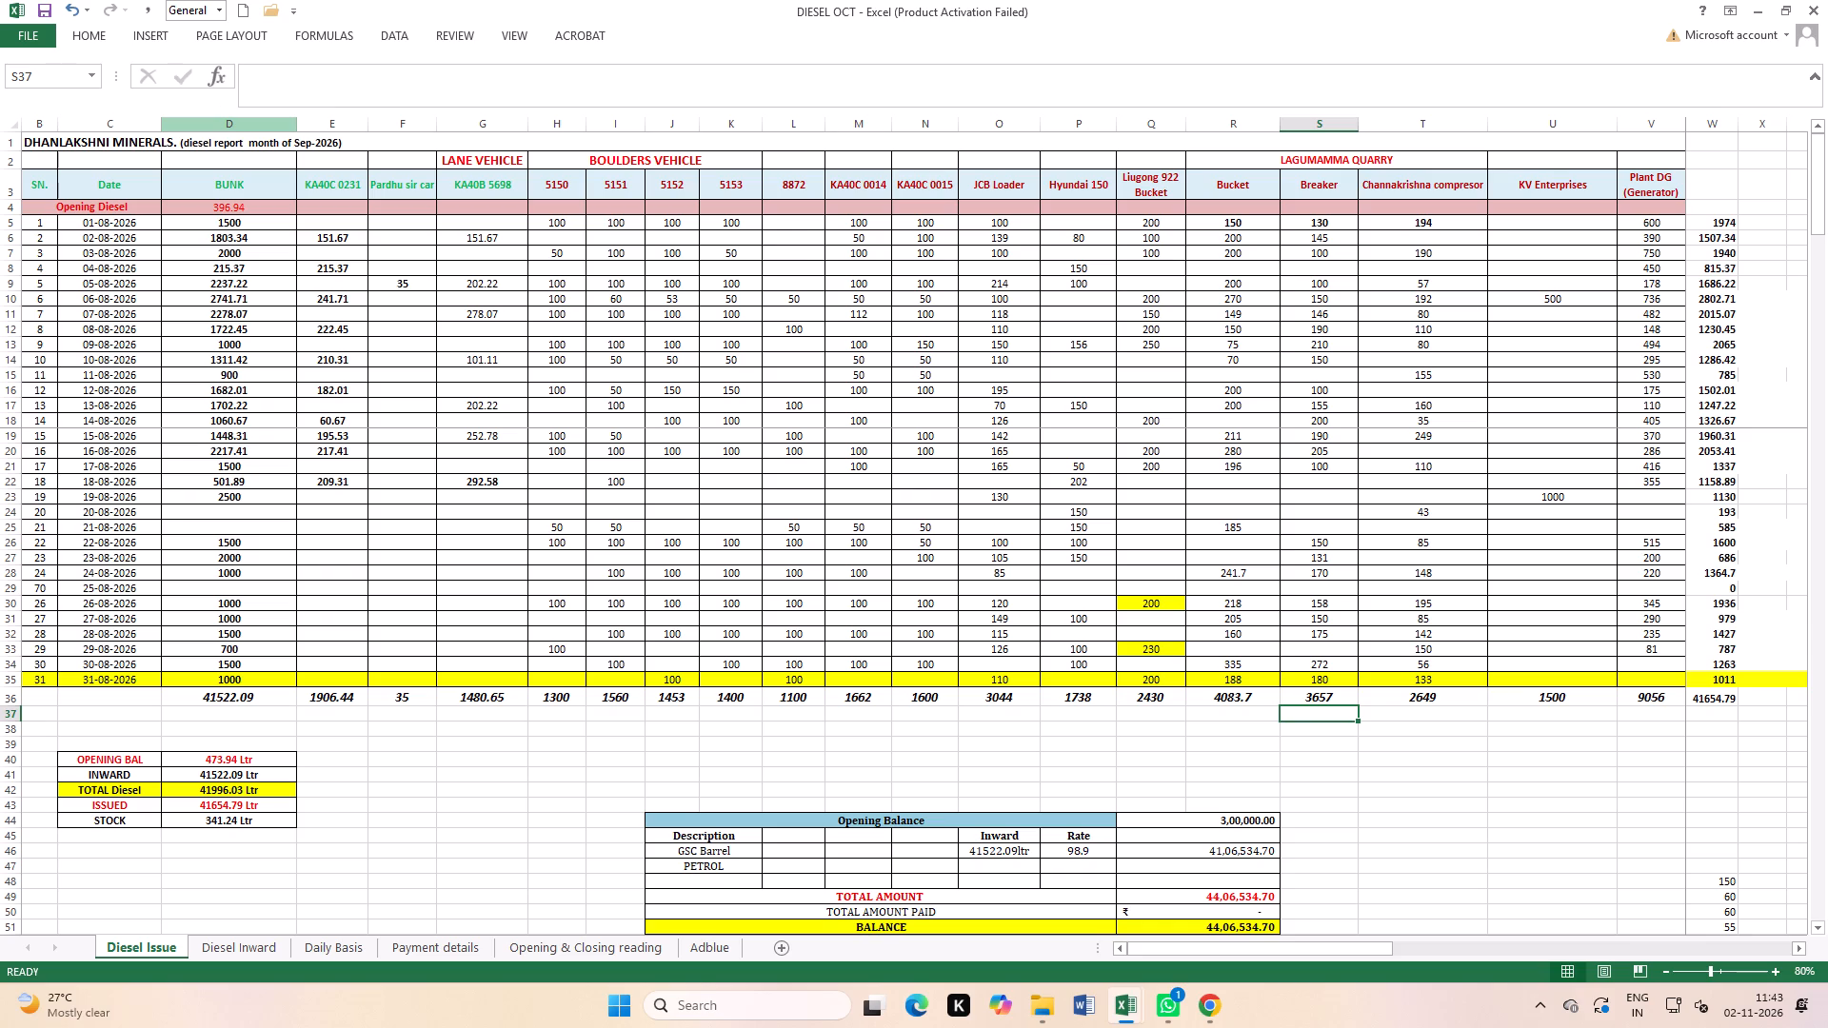
On the Opening & Closing reading sheet, set Received Diesel for Hyundai 215(Breaker) to 3657.
left_click(631, 956)
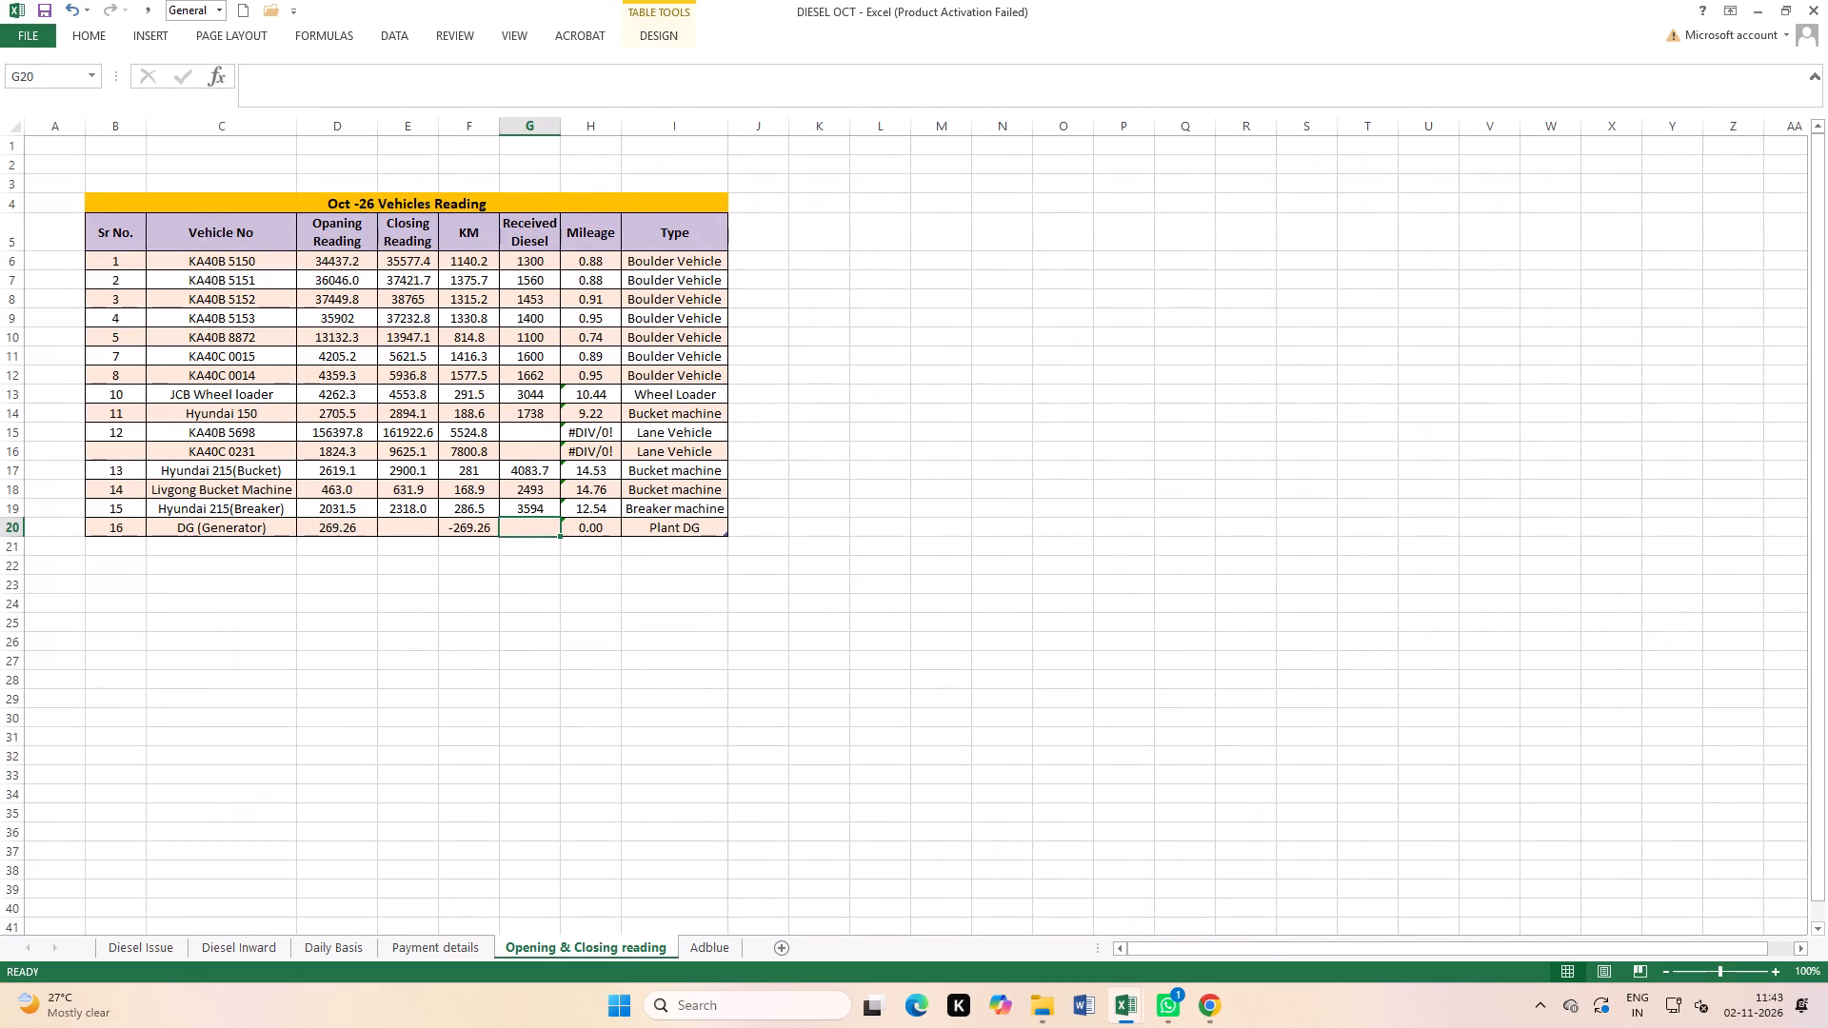
left_click(635, 595)
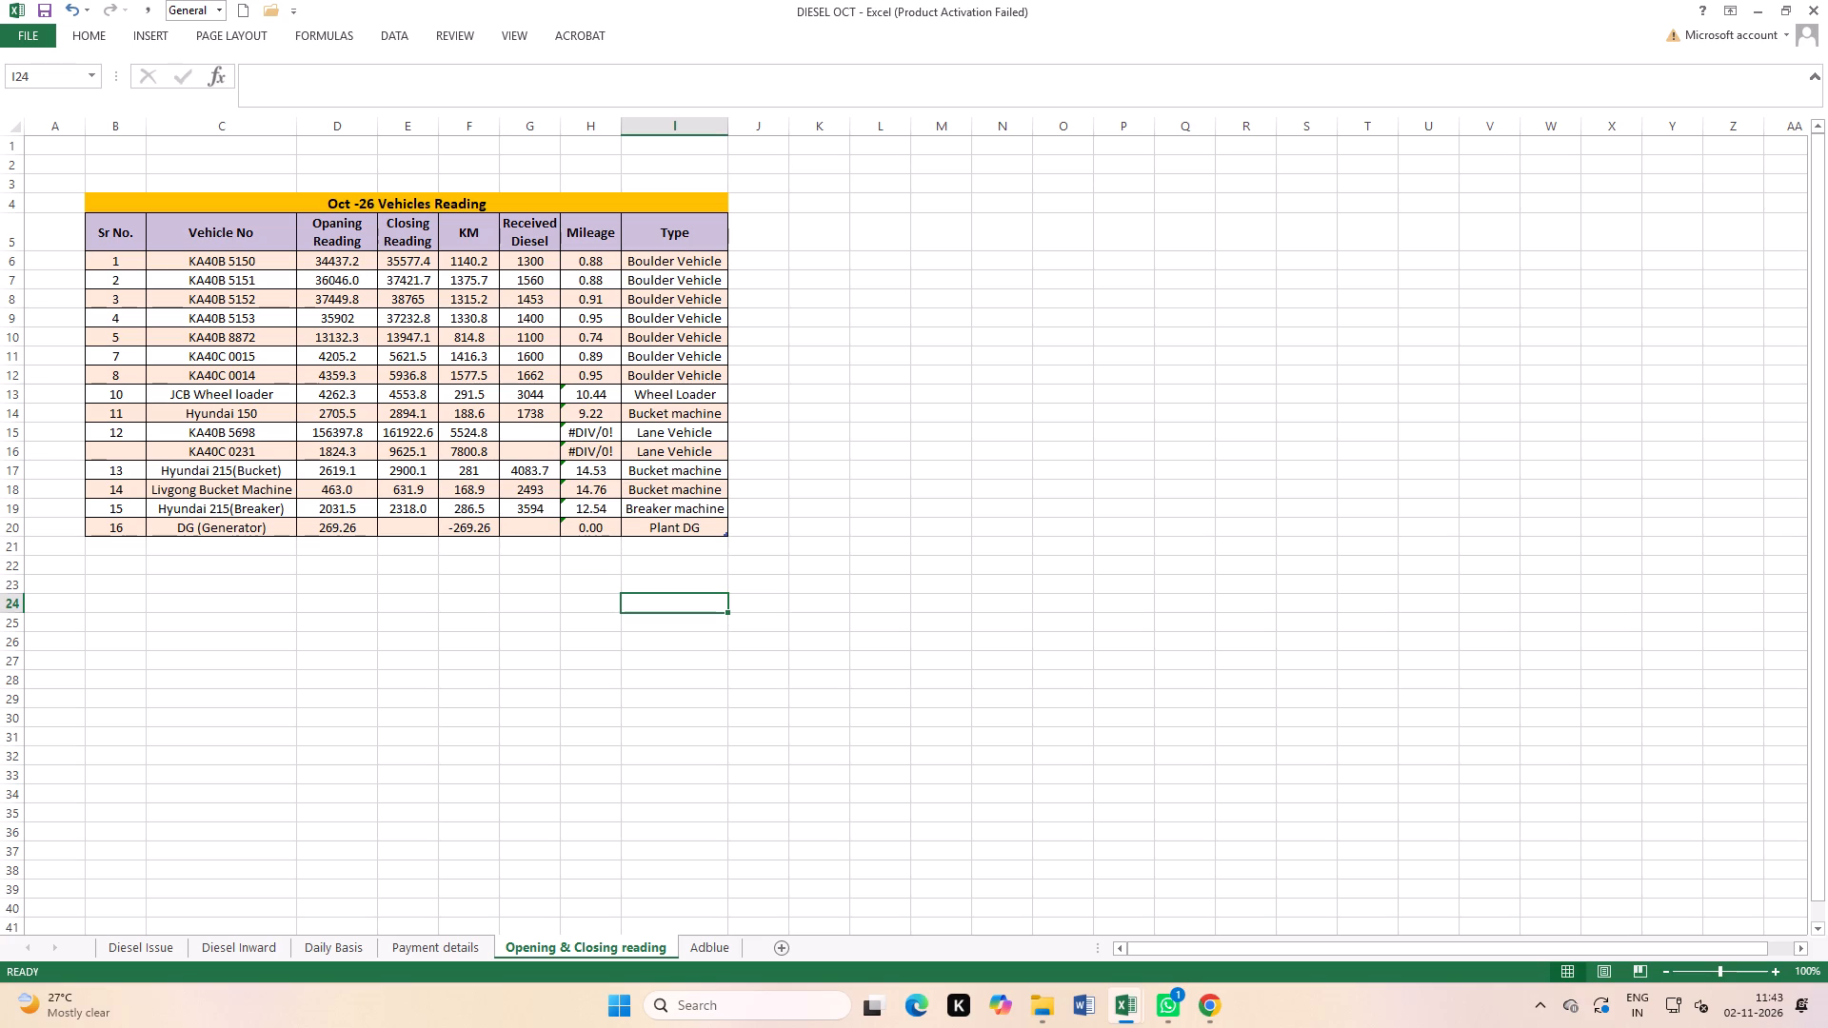
left_click(530, 510)
type("3657")
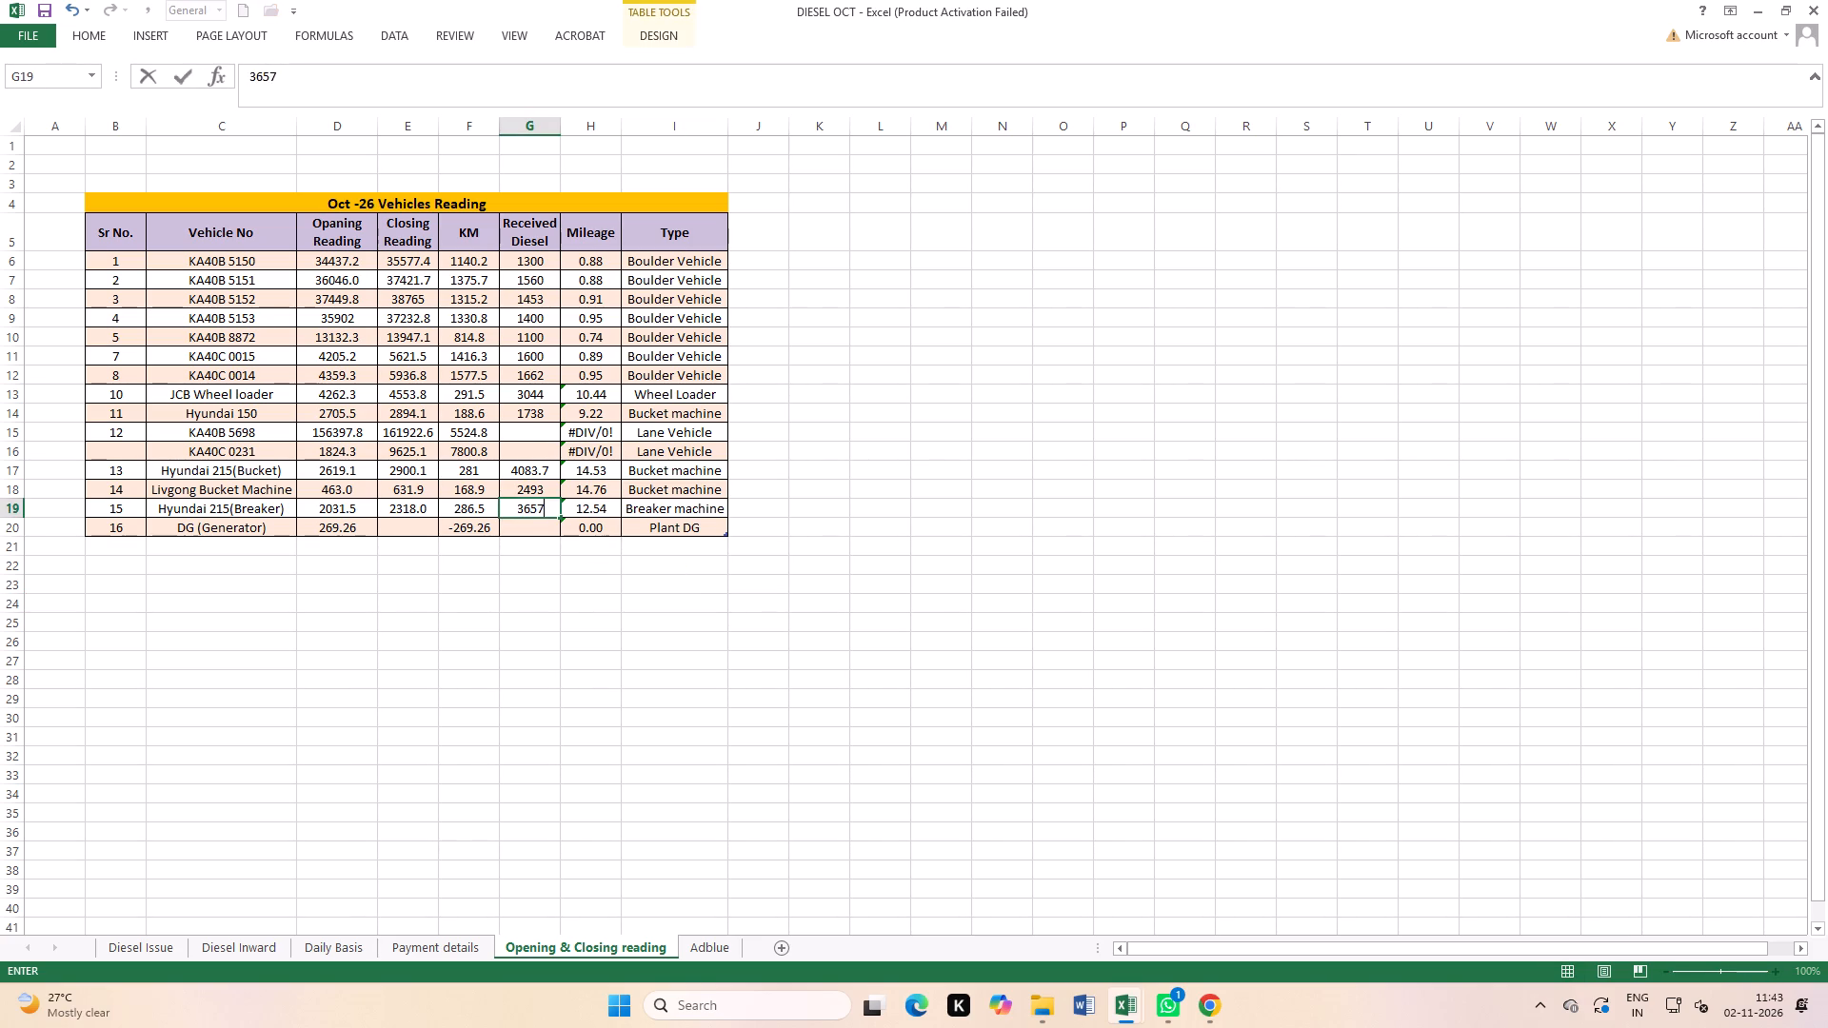
key("Return")
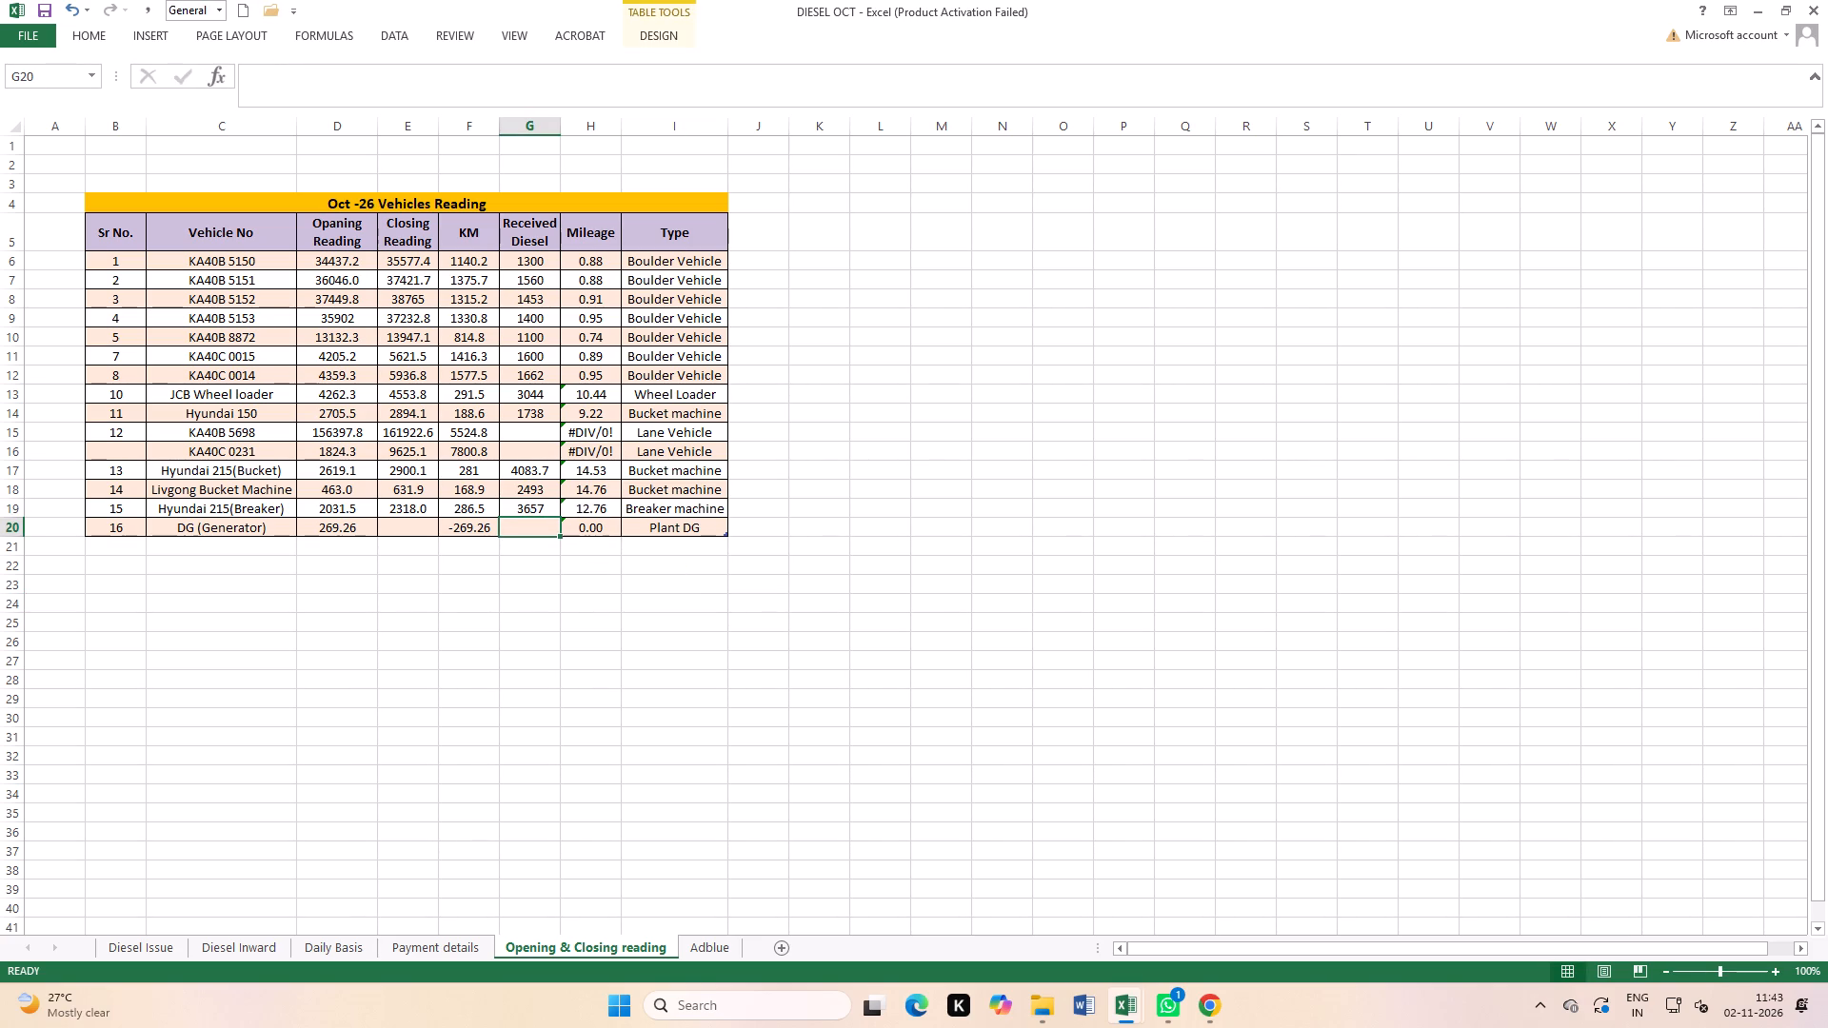
Recheck the Diesel Issue totals, set Received Diesel for Livgong Bucket Machine to 2430 on the Opening & Closing reading sheet, and save.
left_click(154, 944)
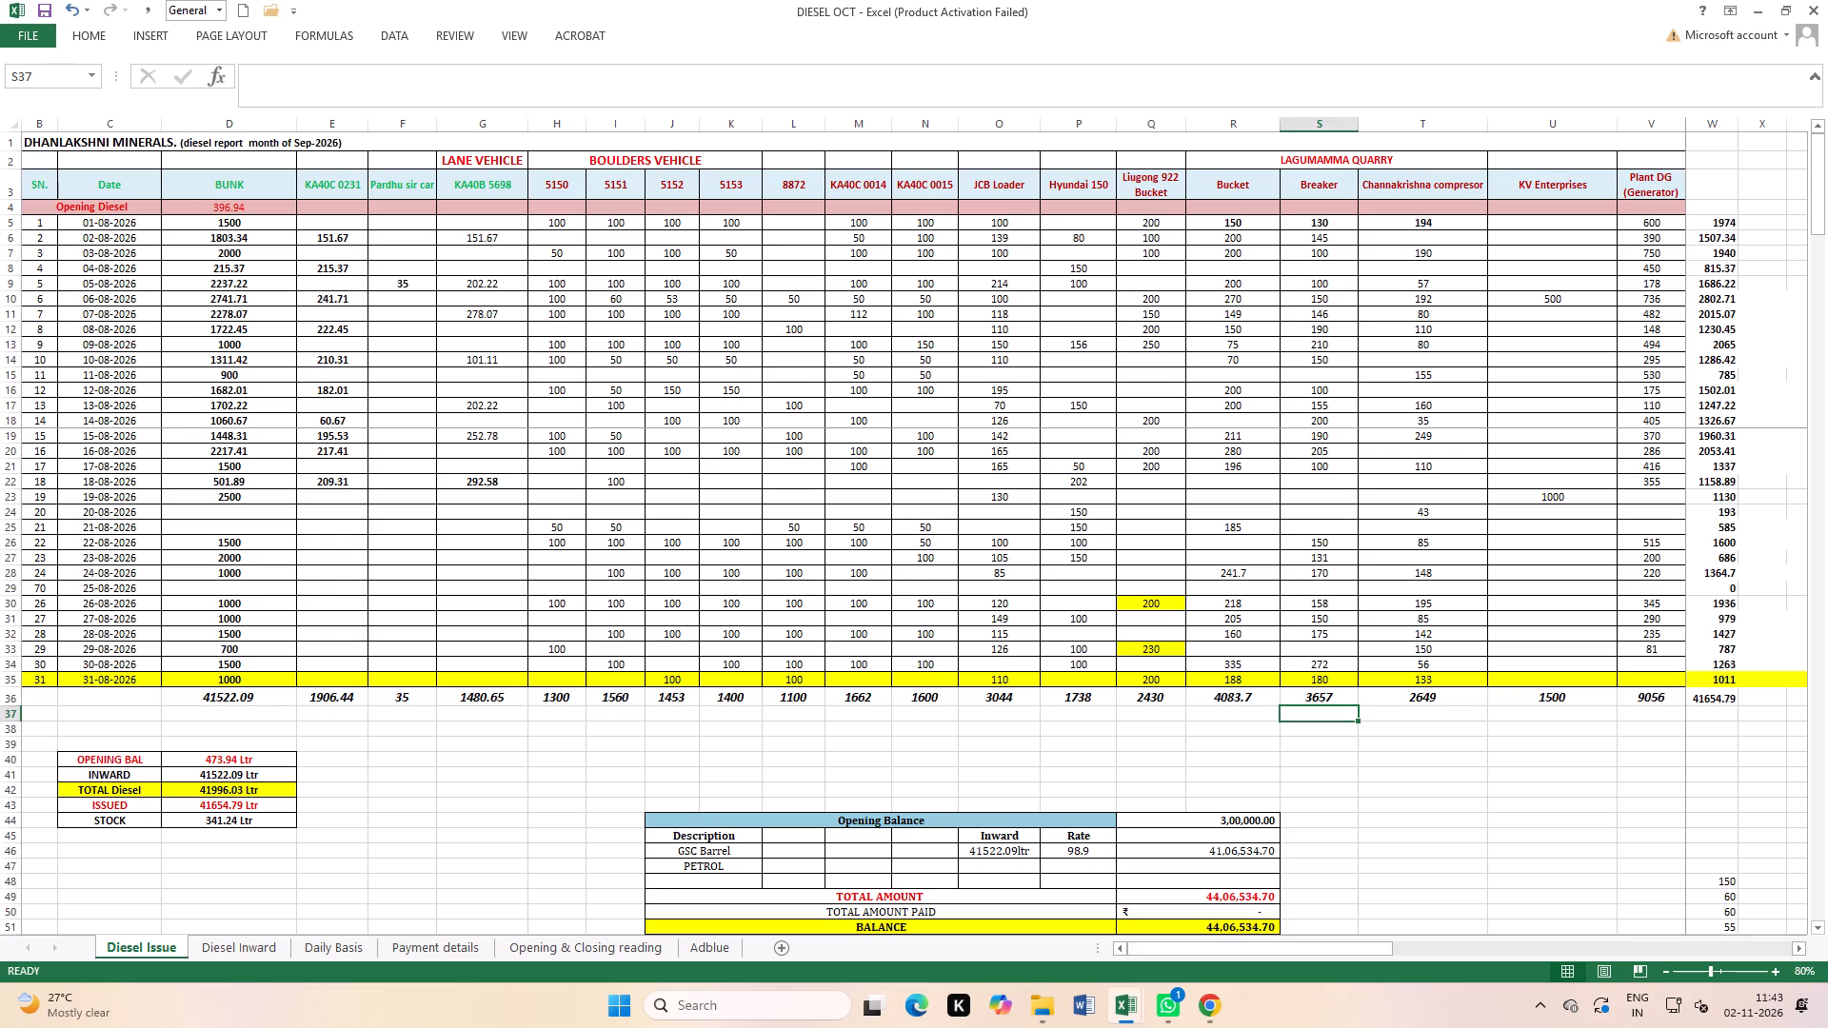
left_click(596, 954)
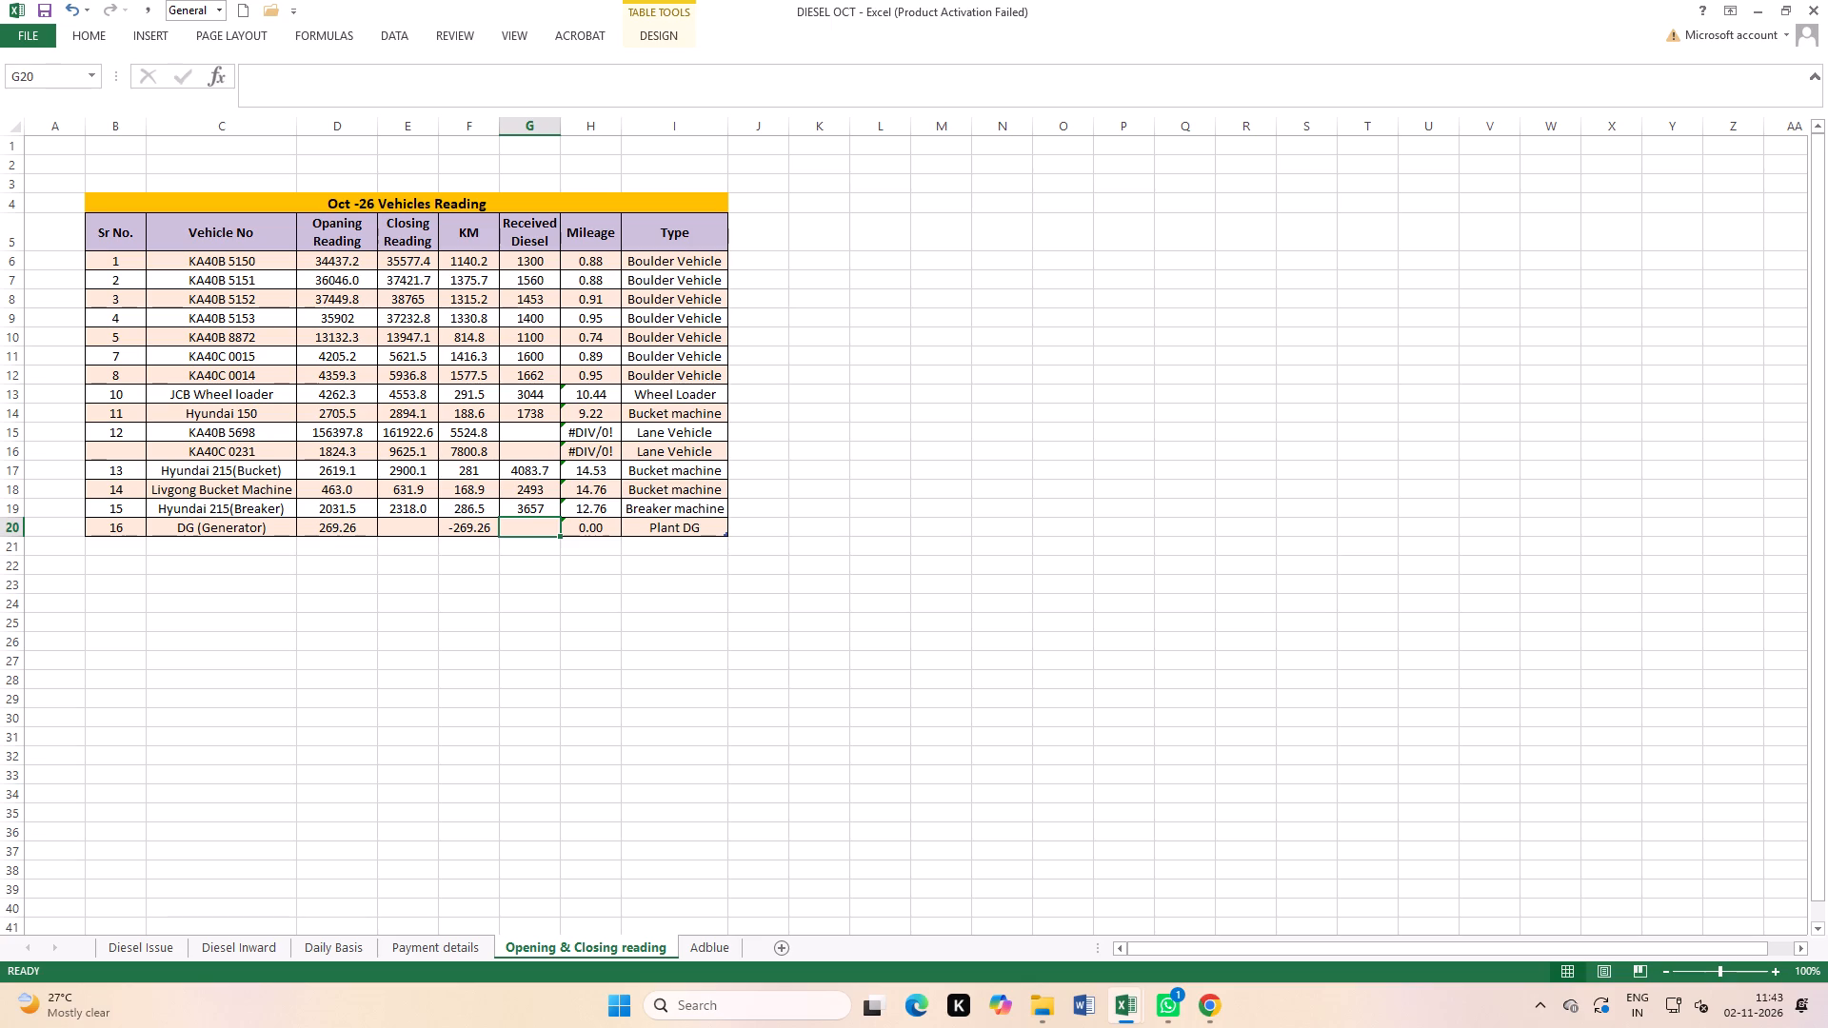
left_click(599, 668)
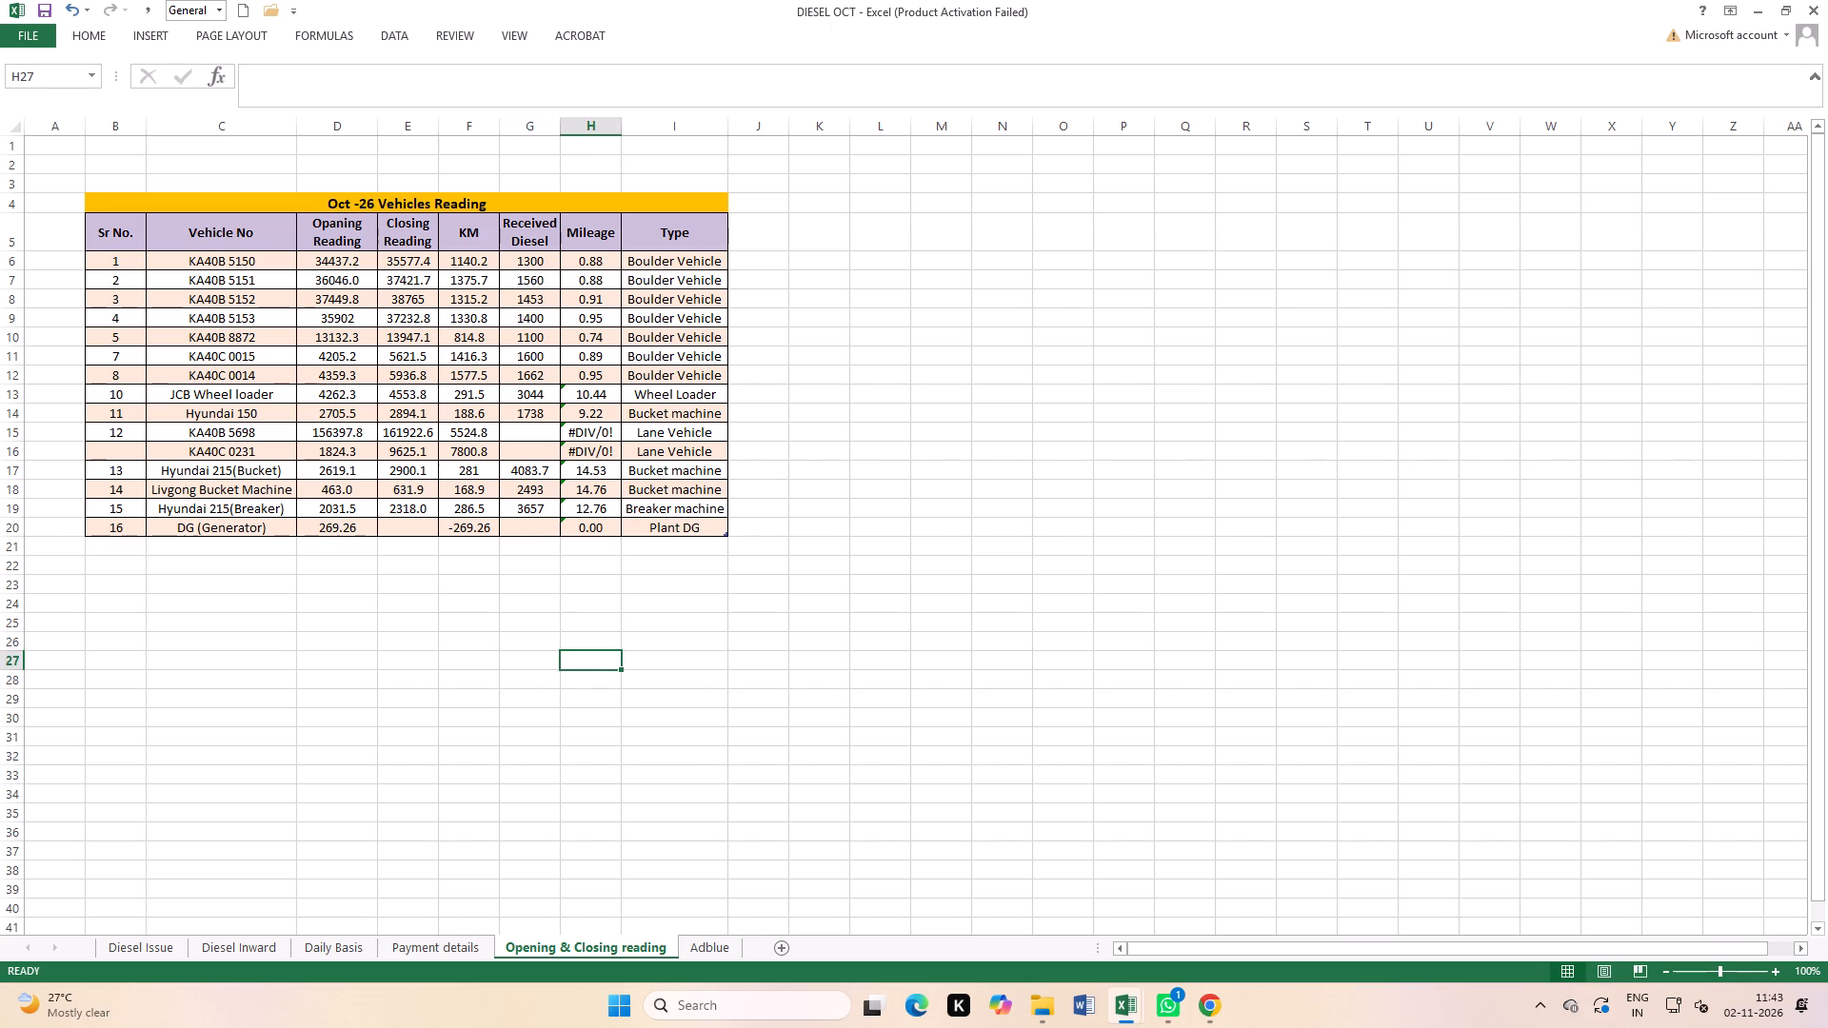
left_click(520, 489)
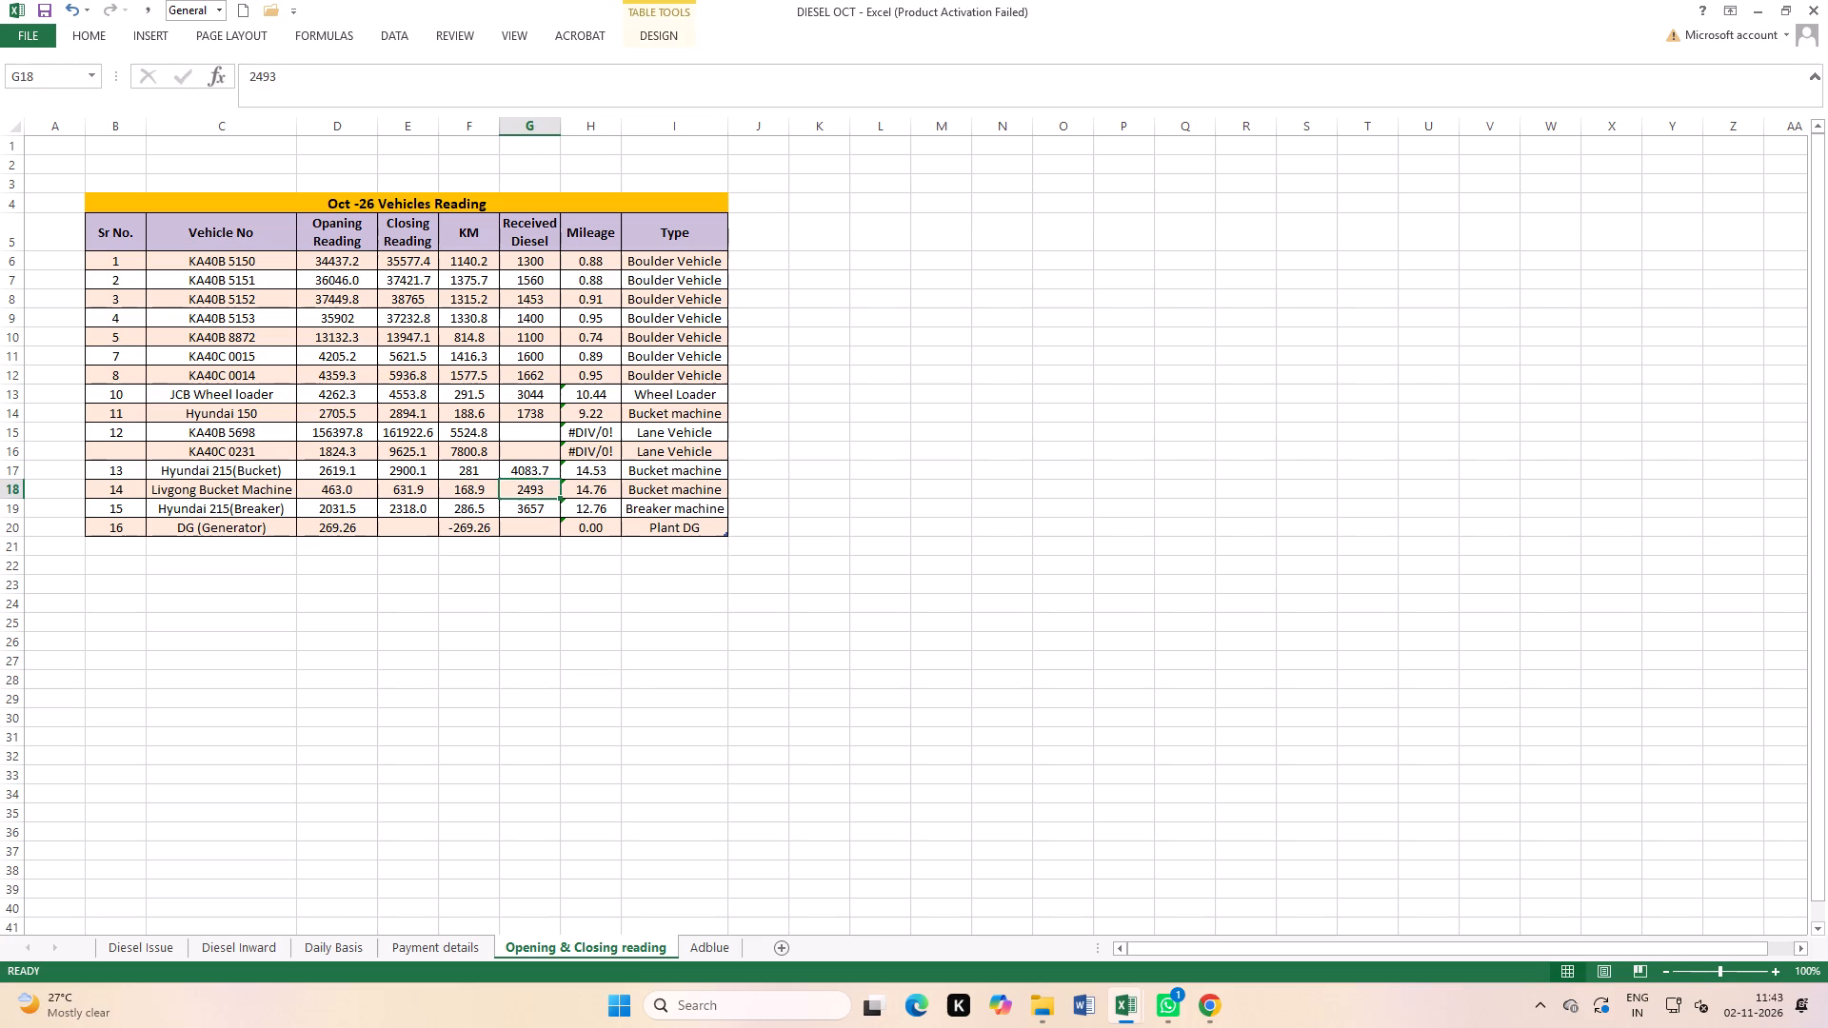
type("2430")
key("Return")
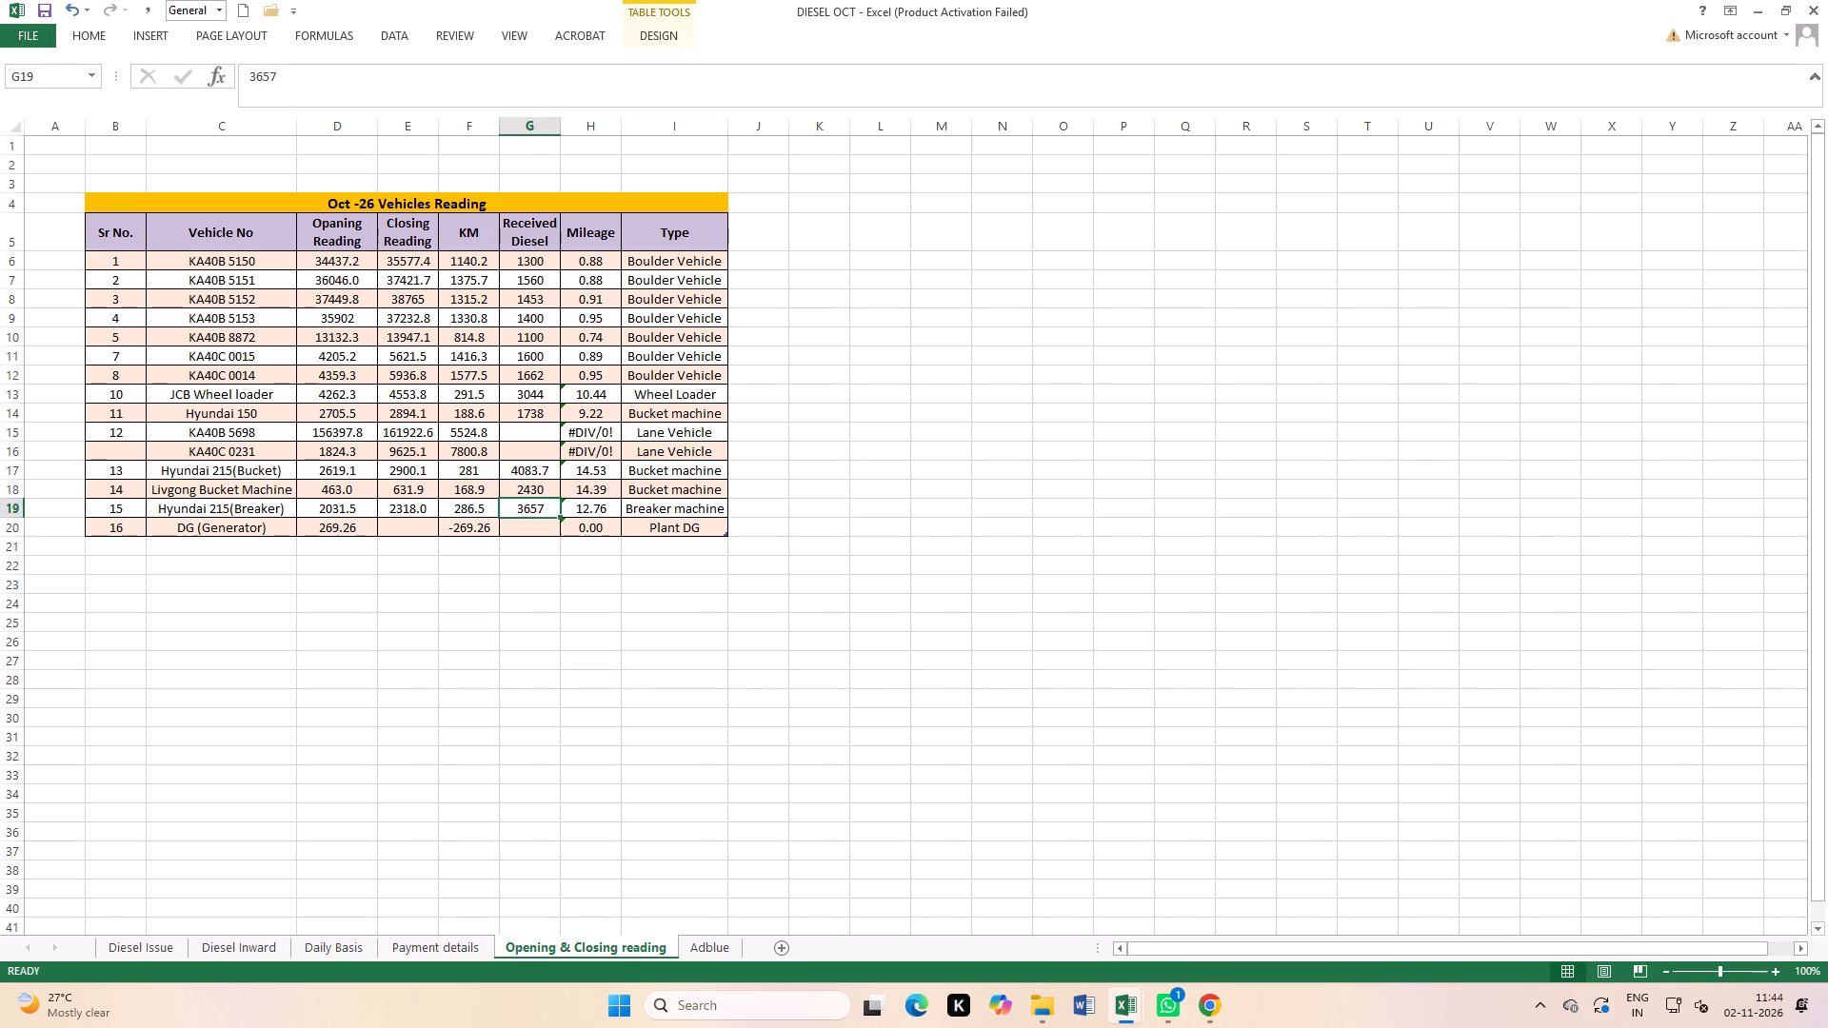
left_click(685, 721)
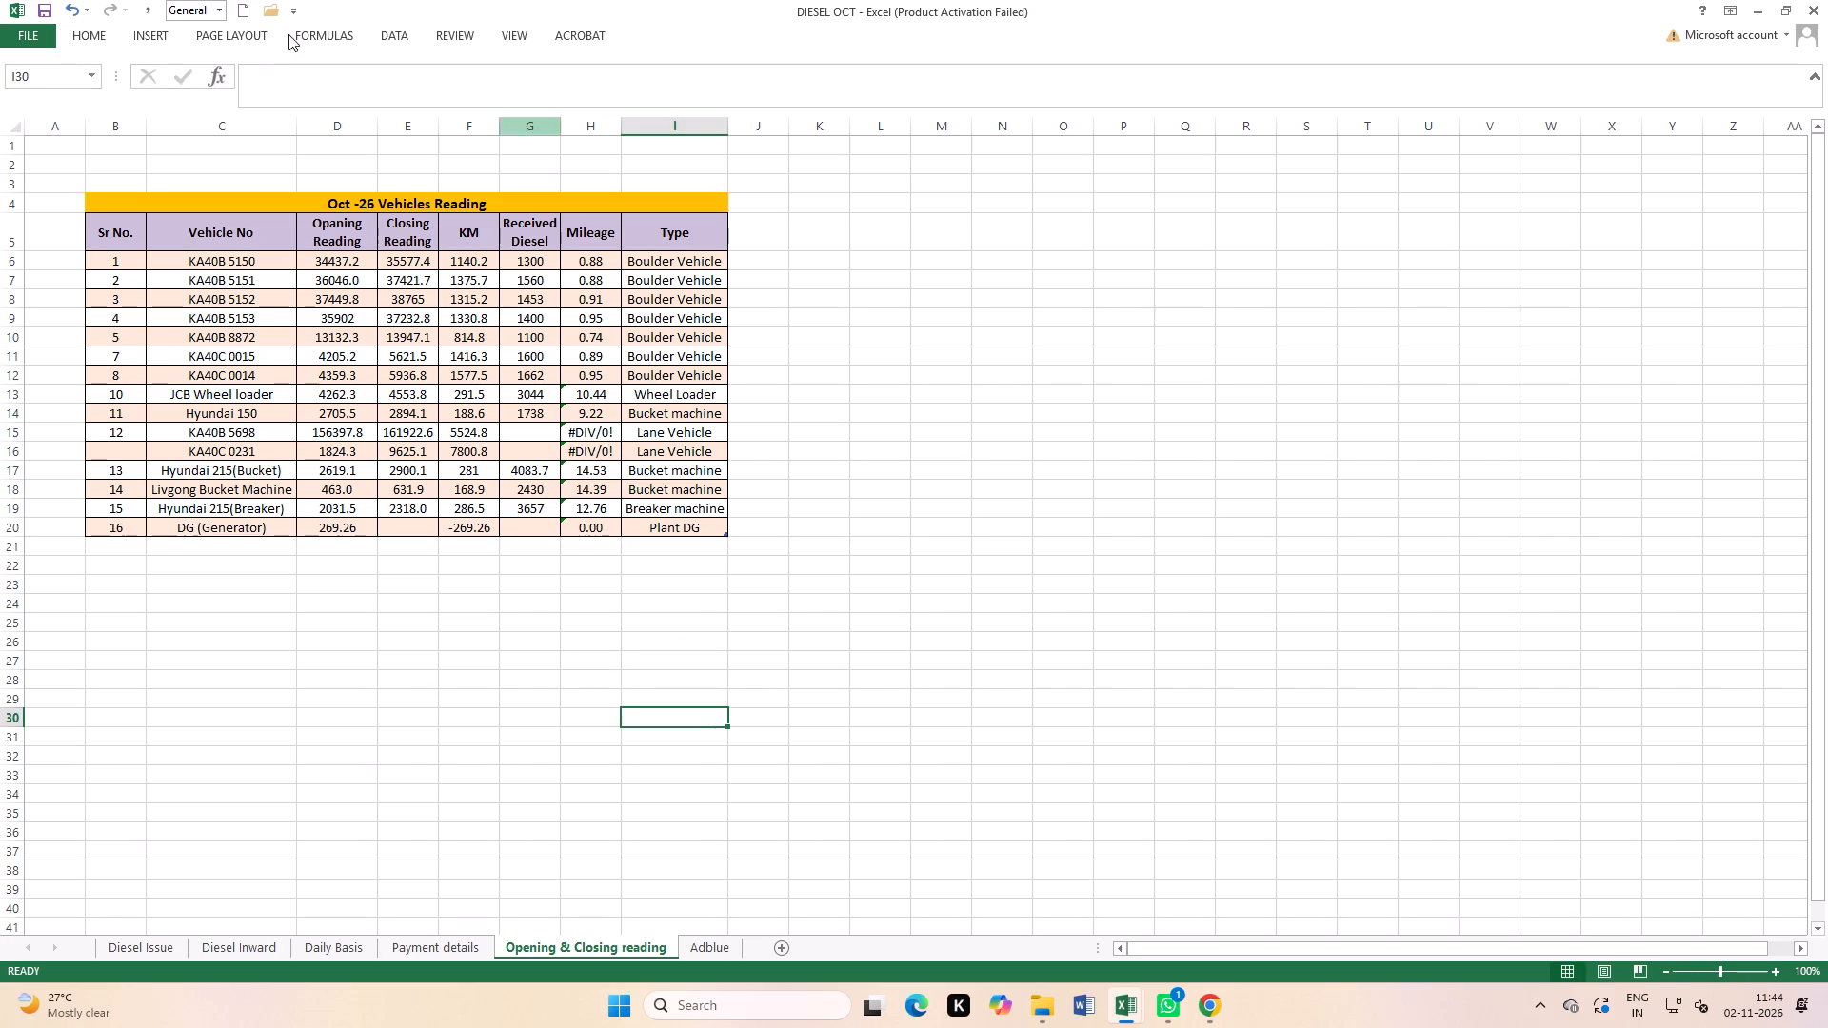
double_click(38, 10)
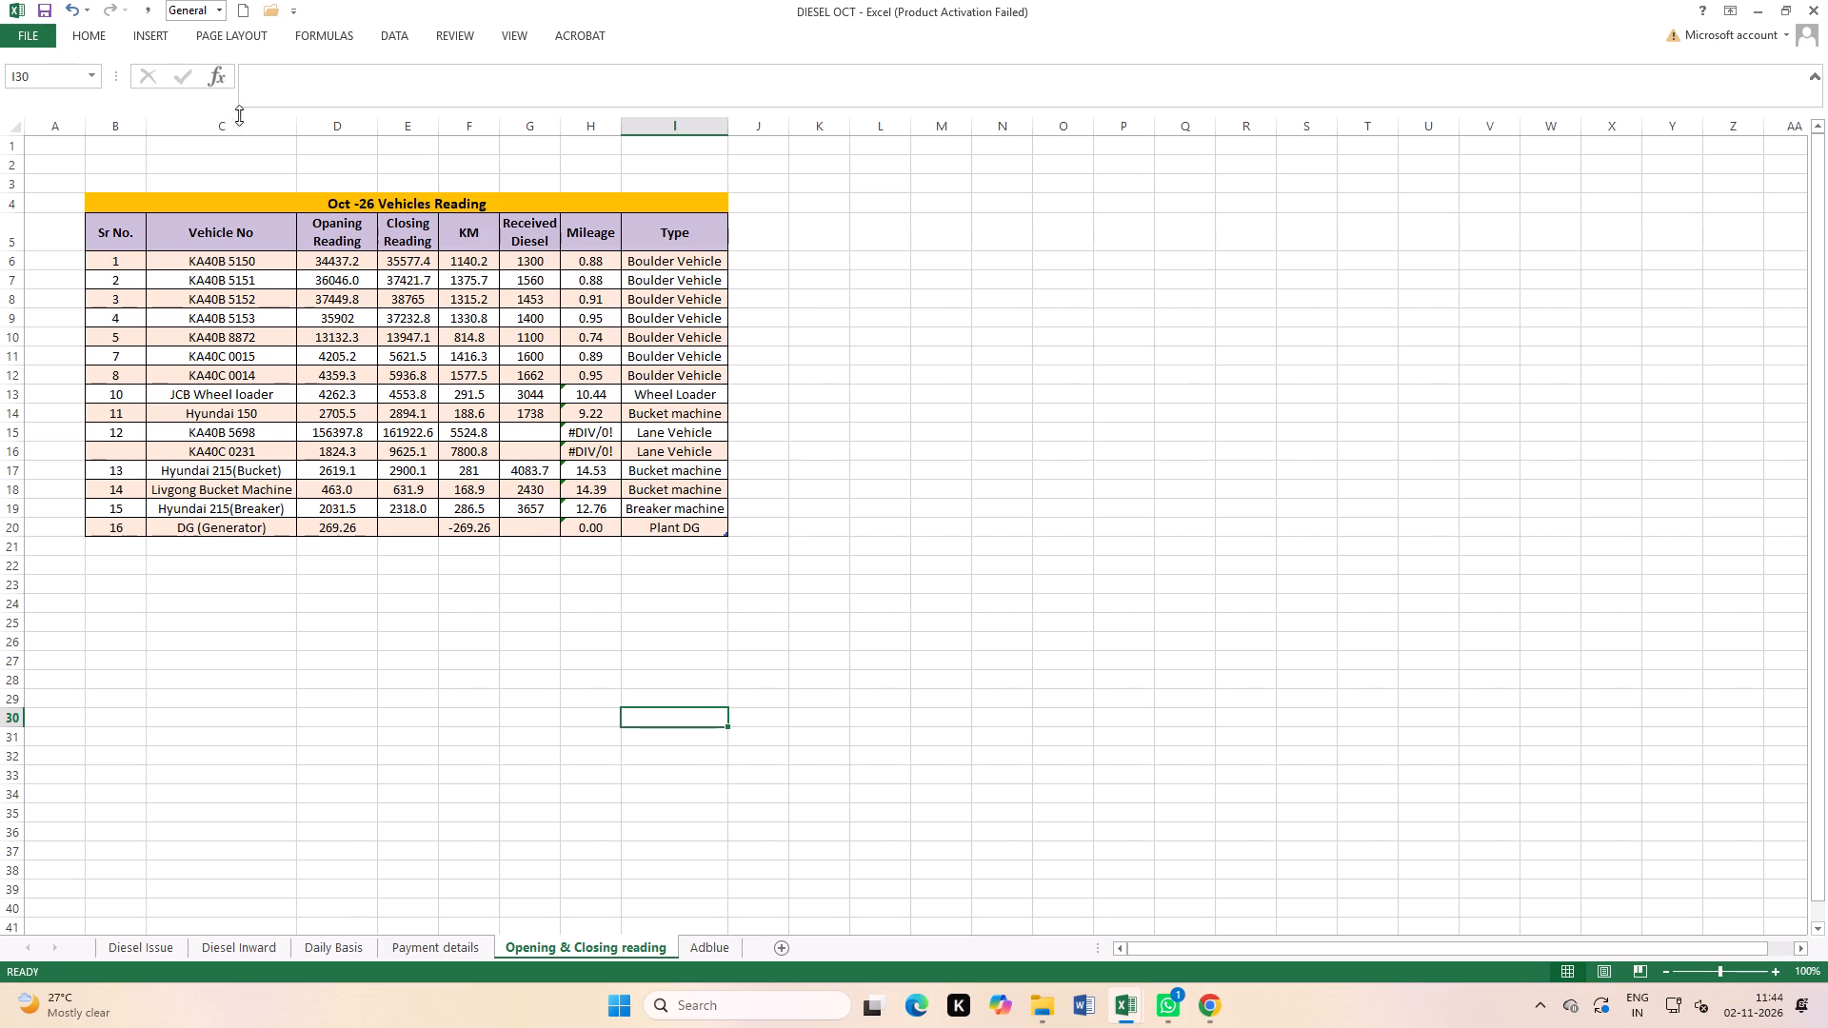
For the DG (Generator) Received Diesel entry, look up the Plant DG (Generator) total on the Diesel Issue sheet.
left_click(545, 526)
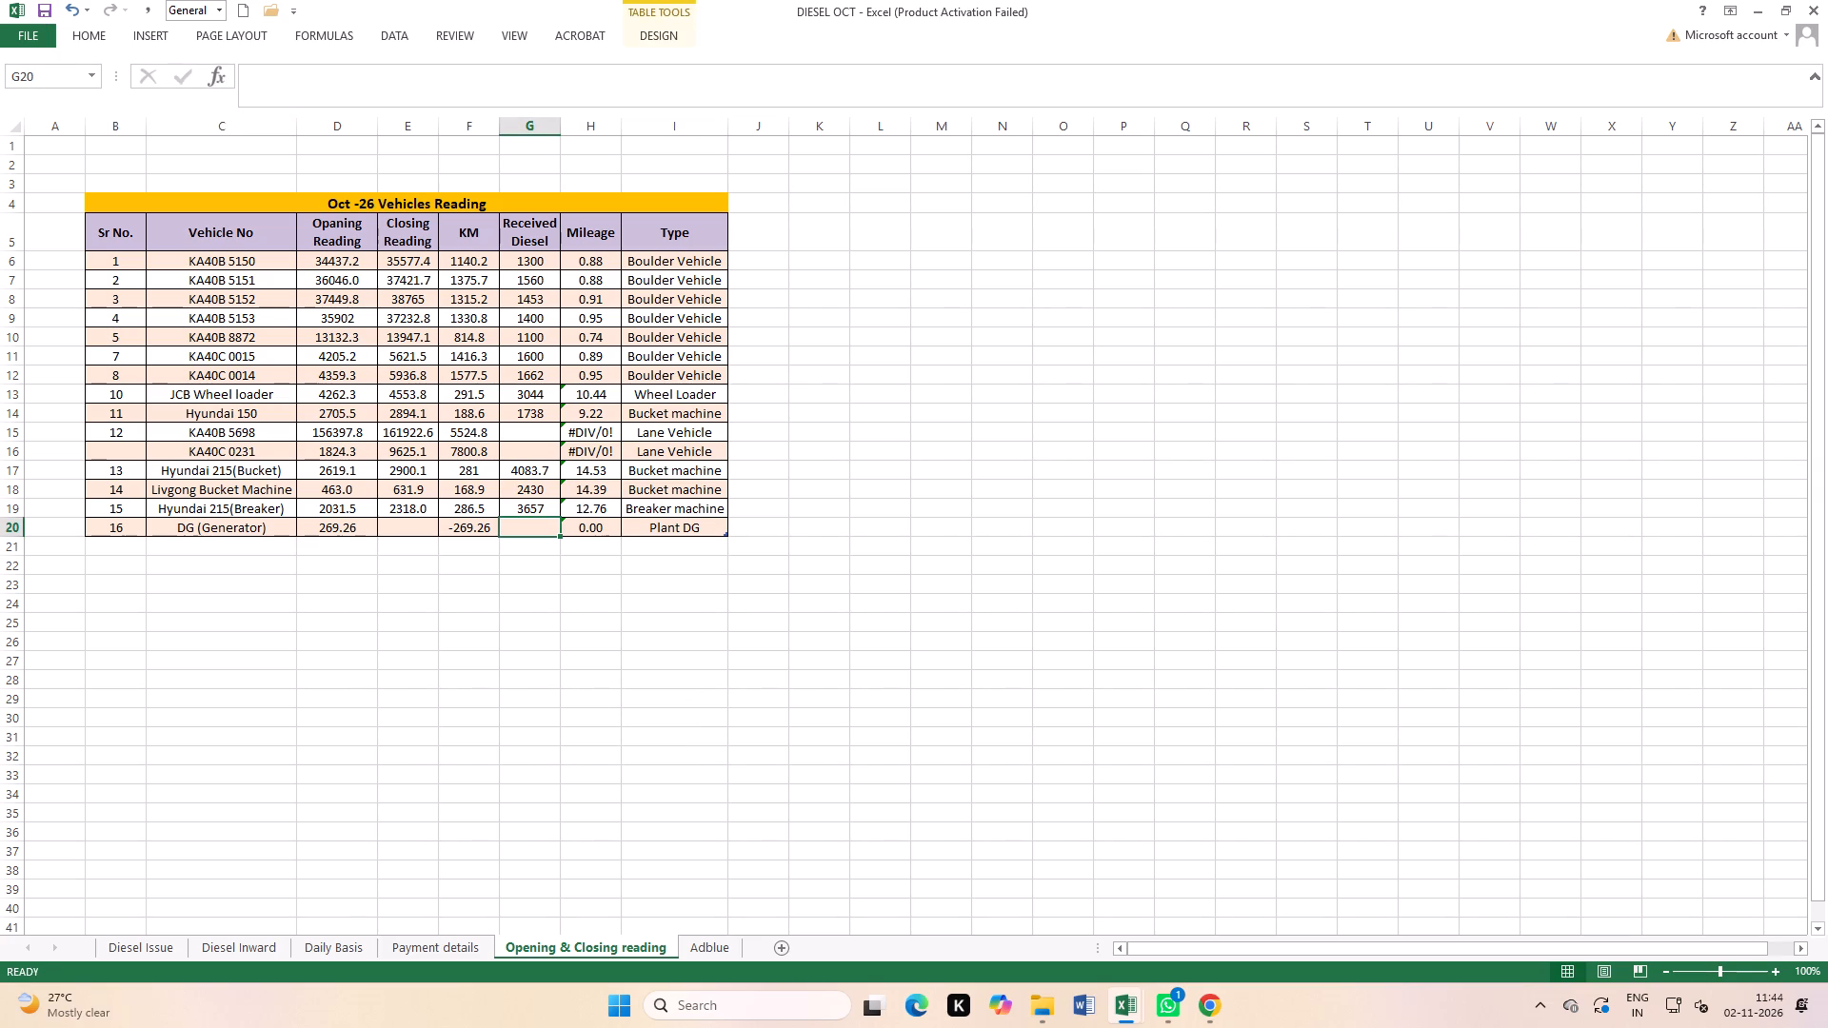
left_click(153, 941)
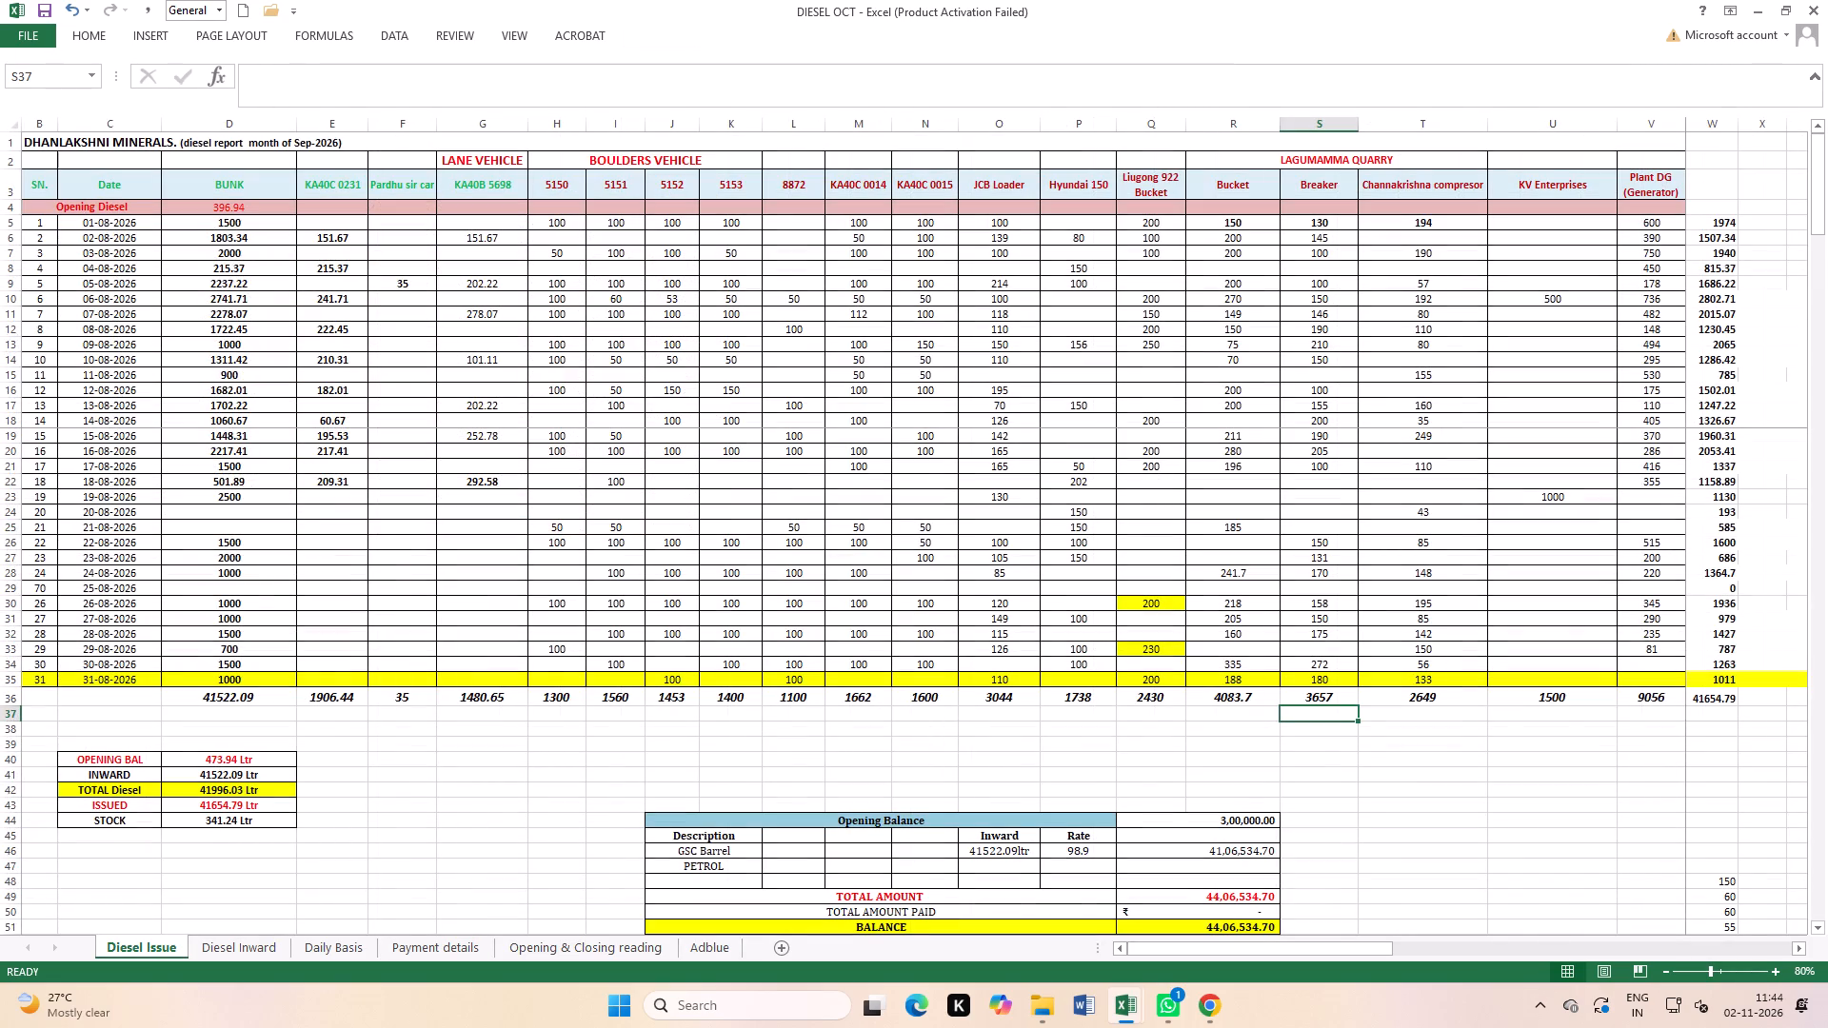
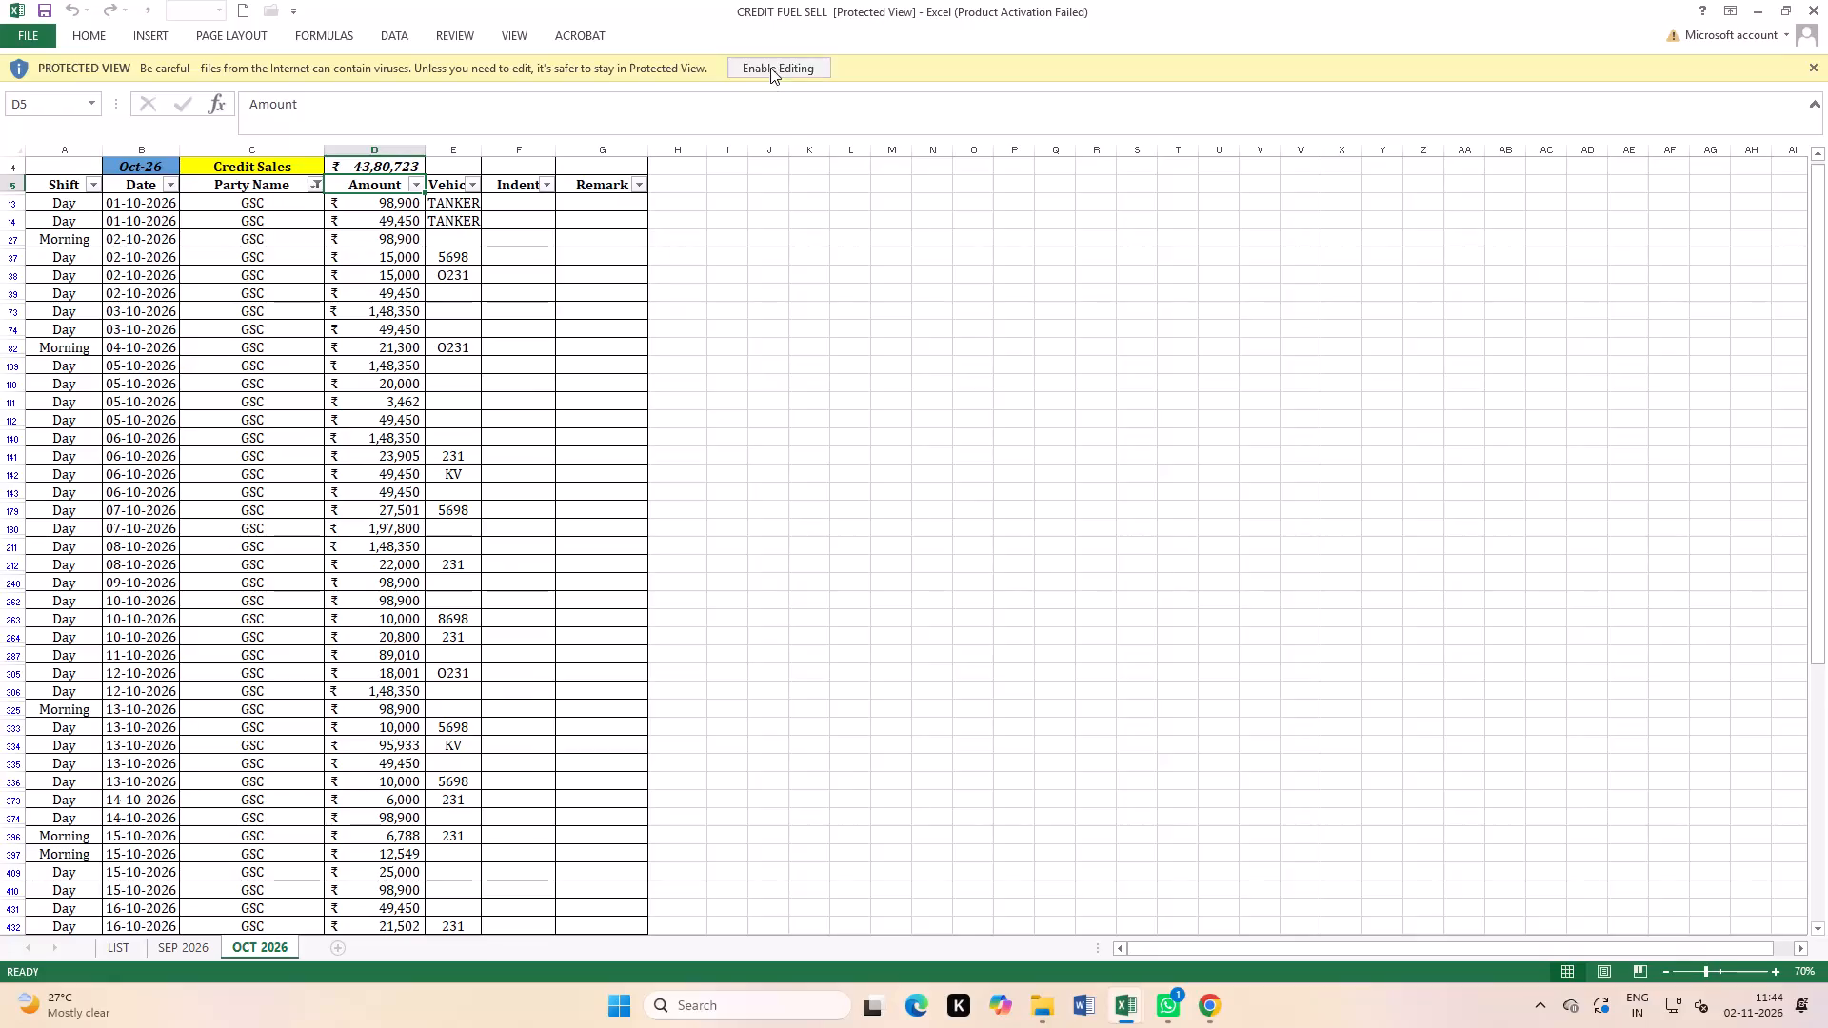
Enable editing in the CREDIT FUEL SELL workbook and remove the filter from the Oct-26 Credit Sales table on the OCT 2026 sheet.
left_click(770, 68)
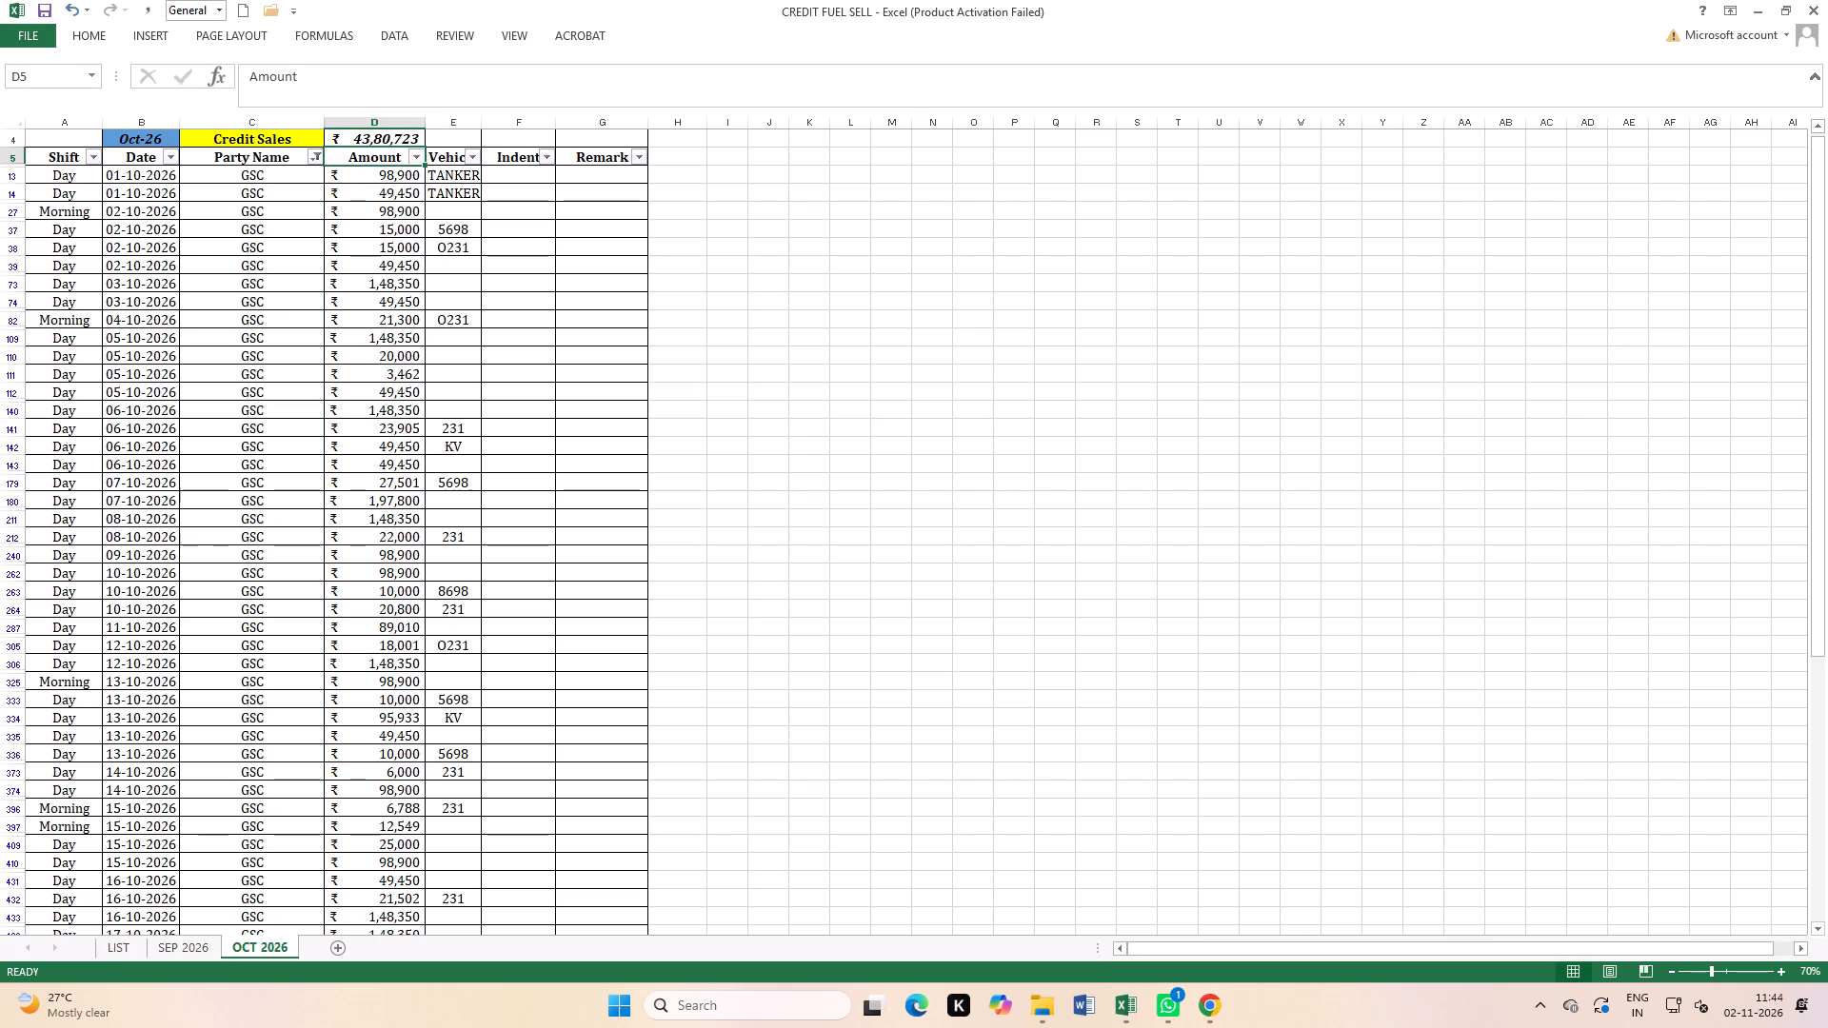
left_click(805, 412)
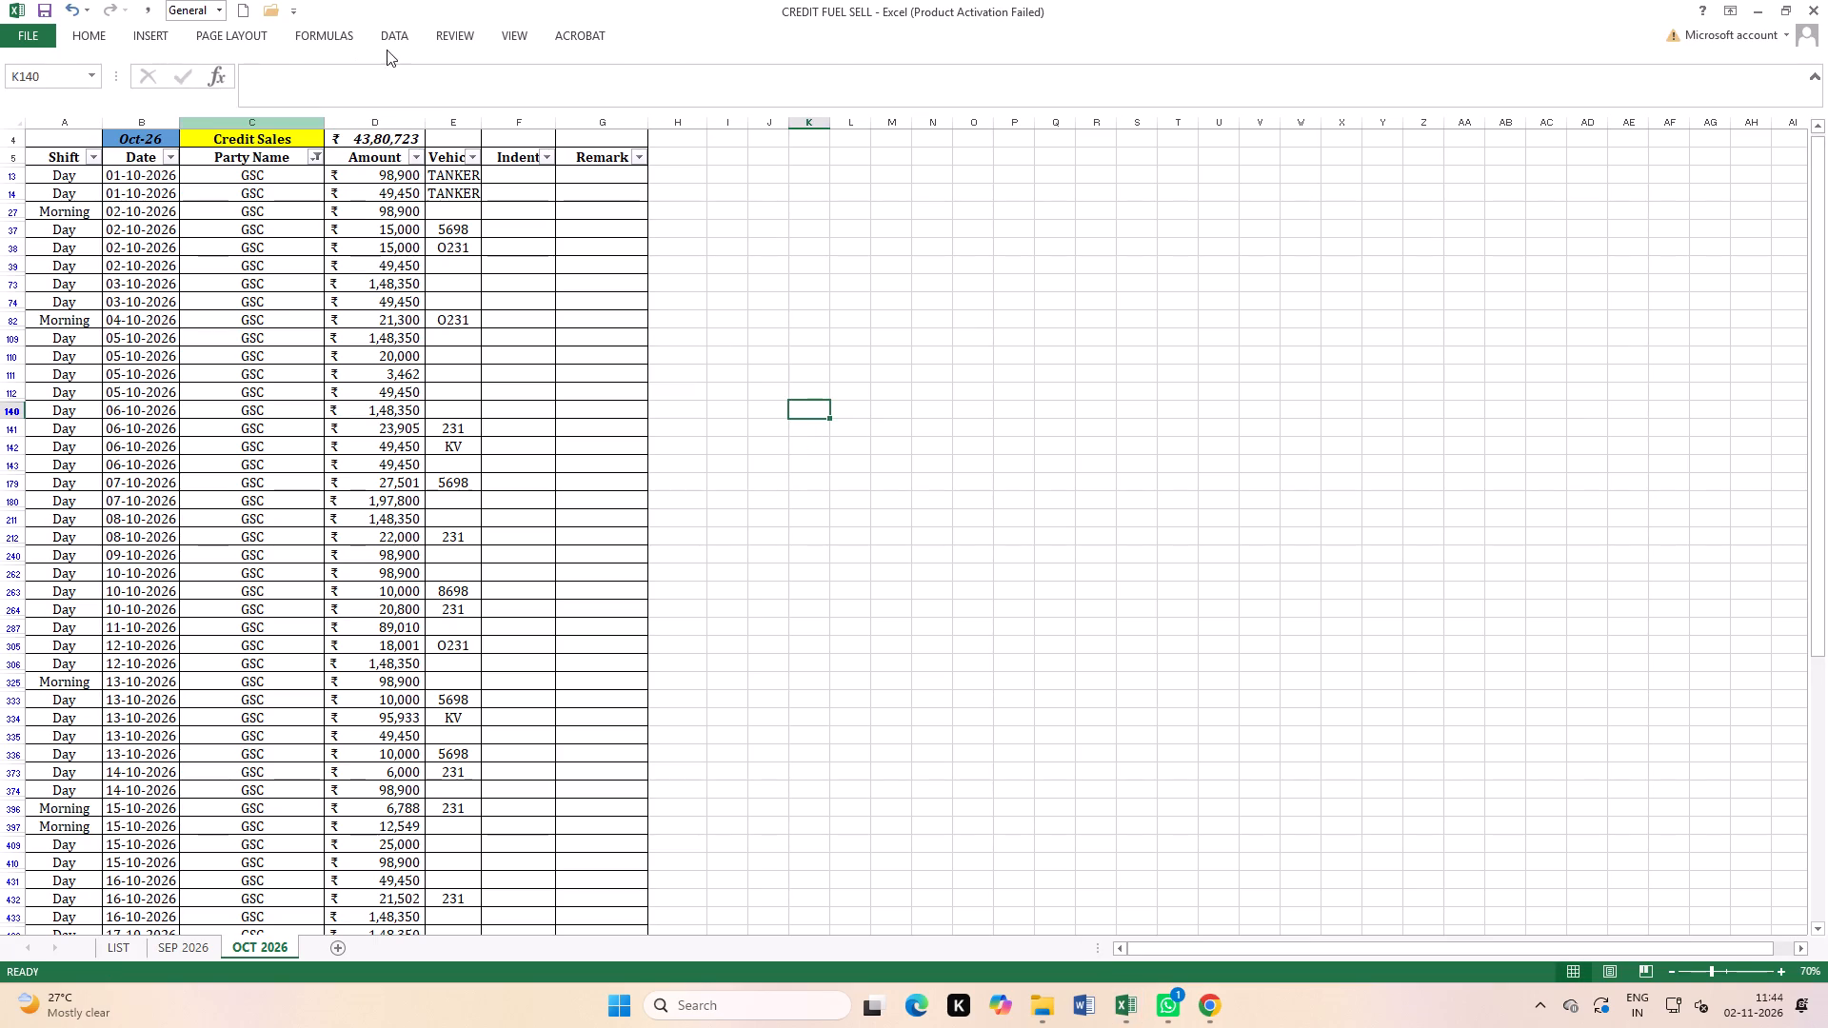
left_click(389, 33)
left_click(494, 84)
left_click(470, 342)
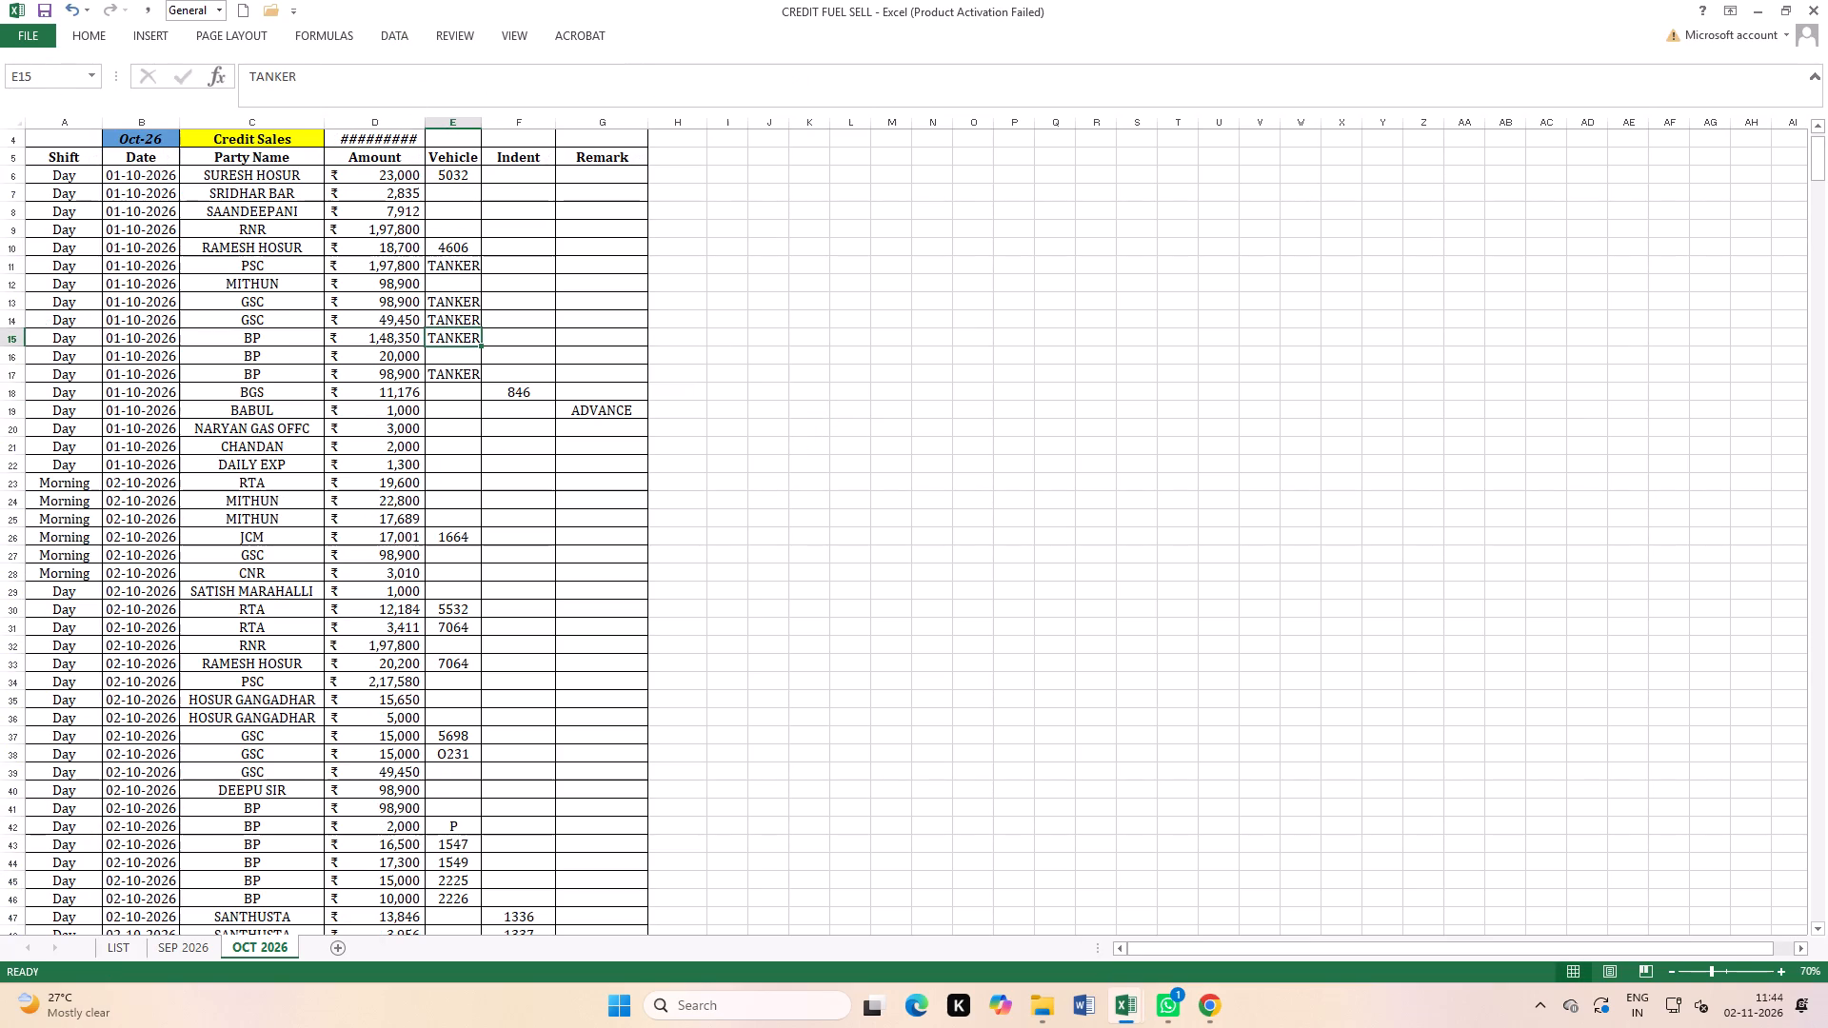
Autofit the Amount column on the OCT 2026 sheet so the Credit Sales total displays fully.
double_click(427, 120)
left_click(608, 304)
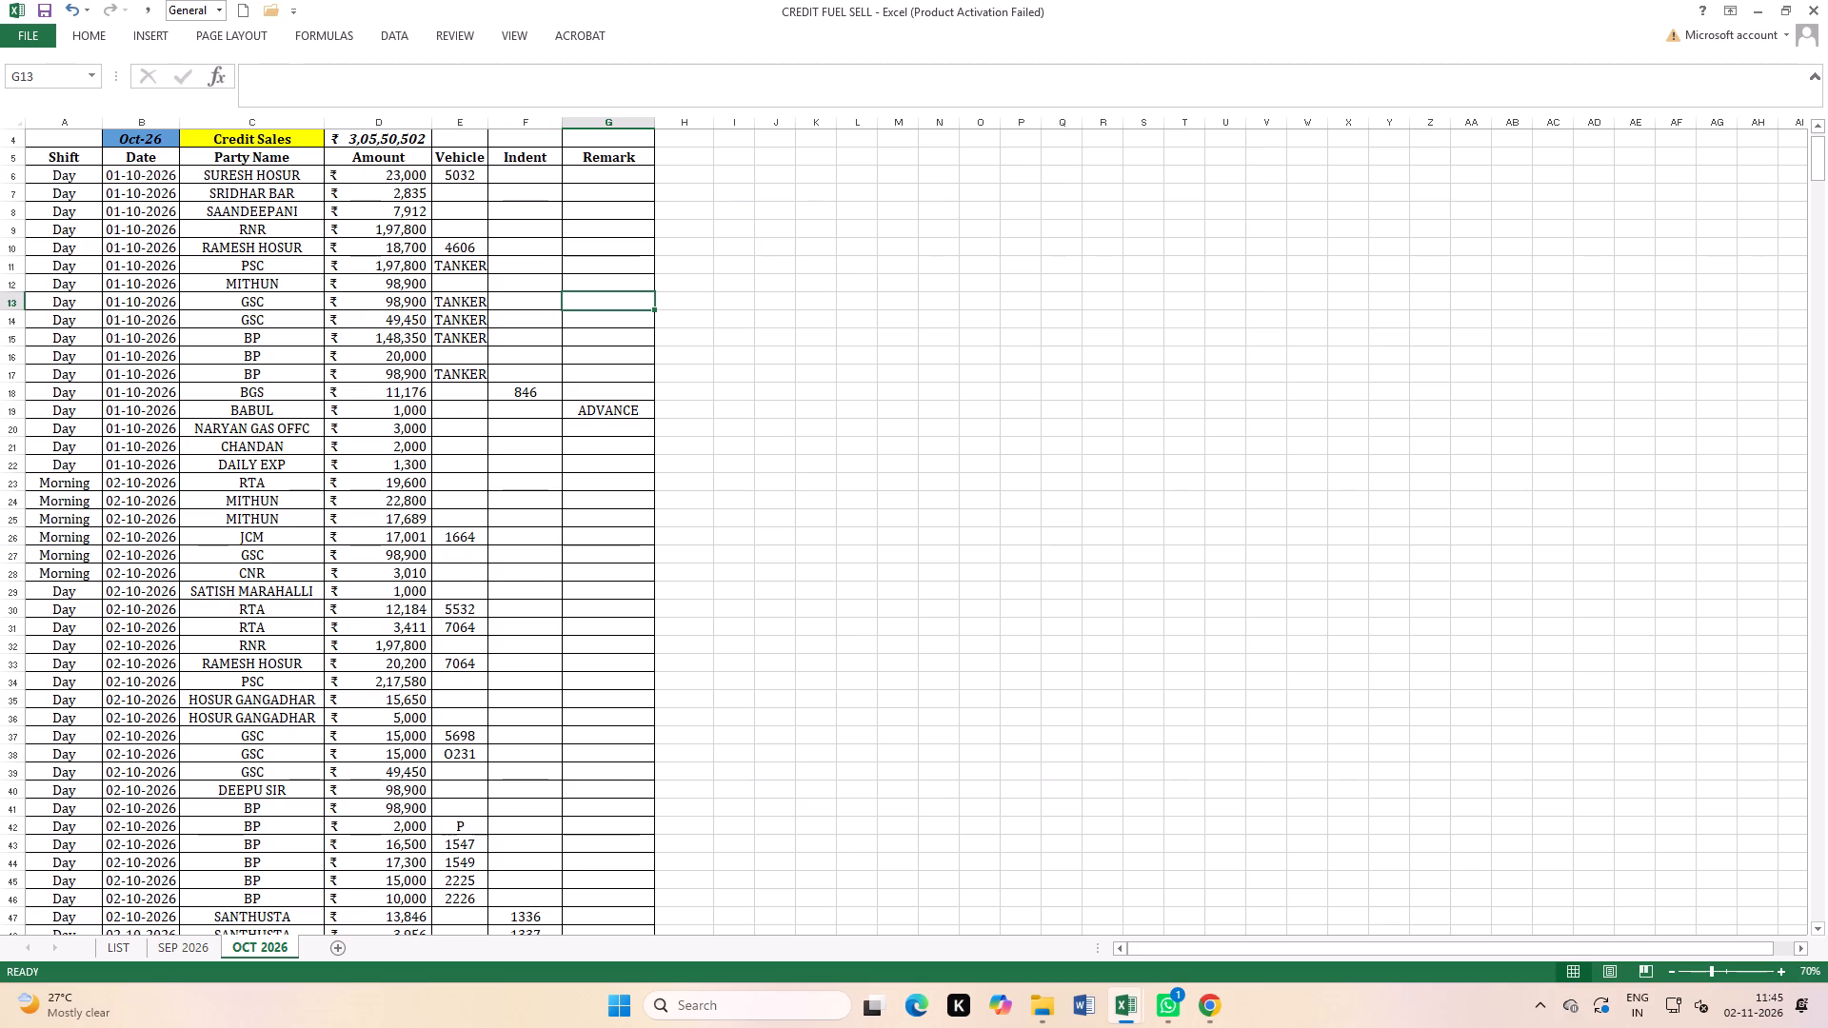
Look through the October credit sales entries on the OCT 2026 sheet, from 01-10-2026 to late October.
scroll(402, 484, "down", 20)
scroll(402, 484, "down", 11)
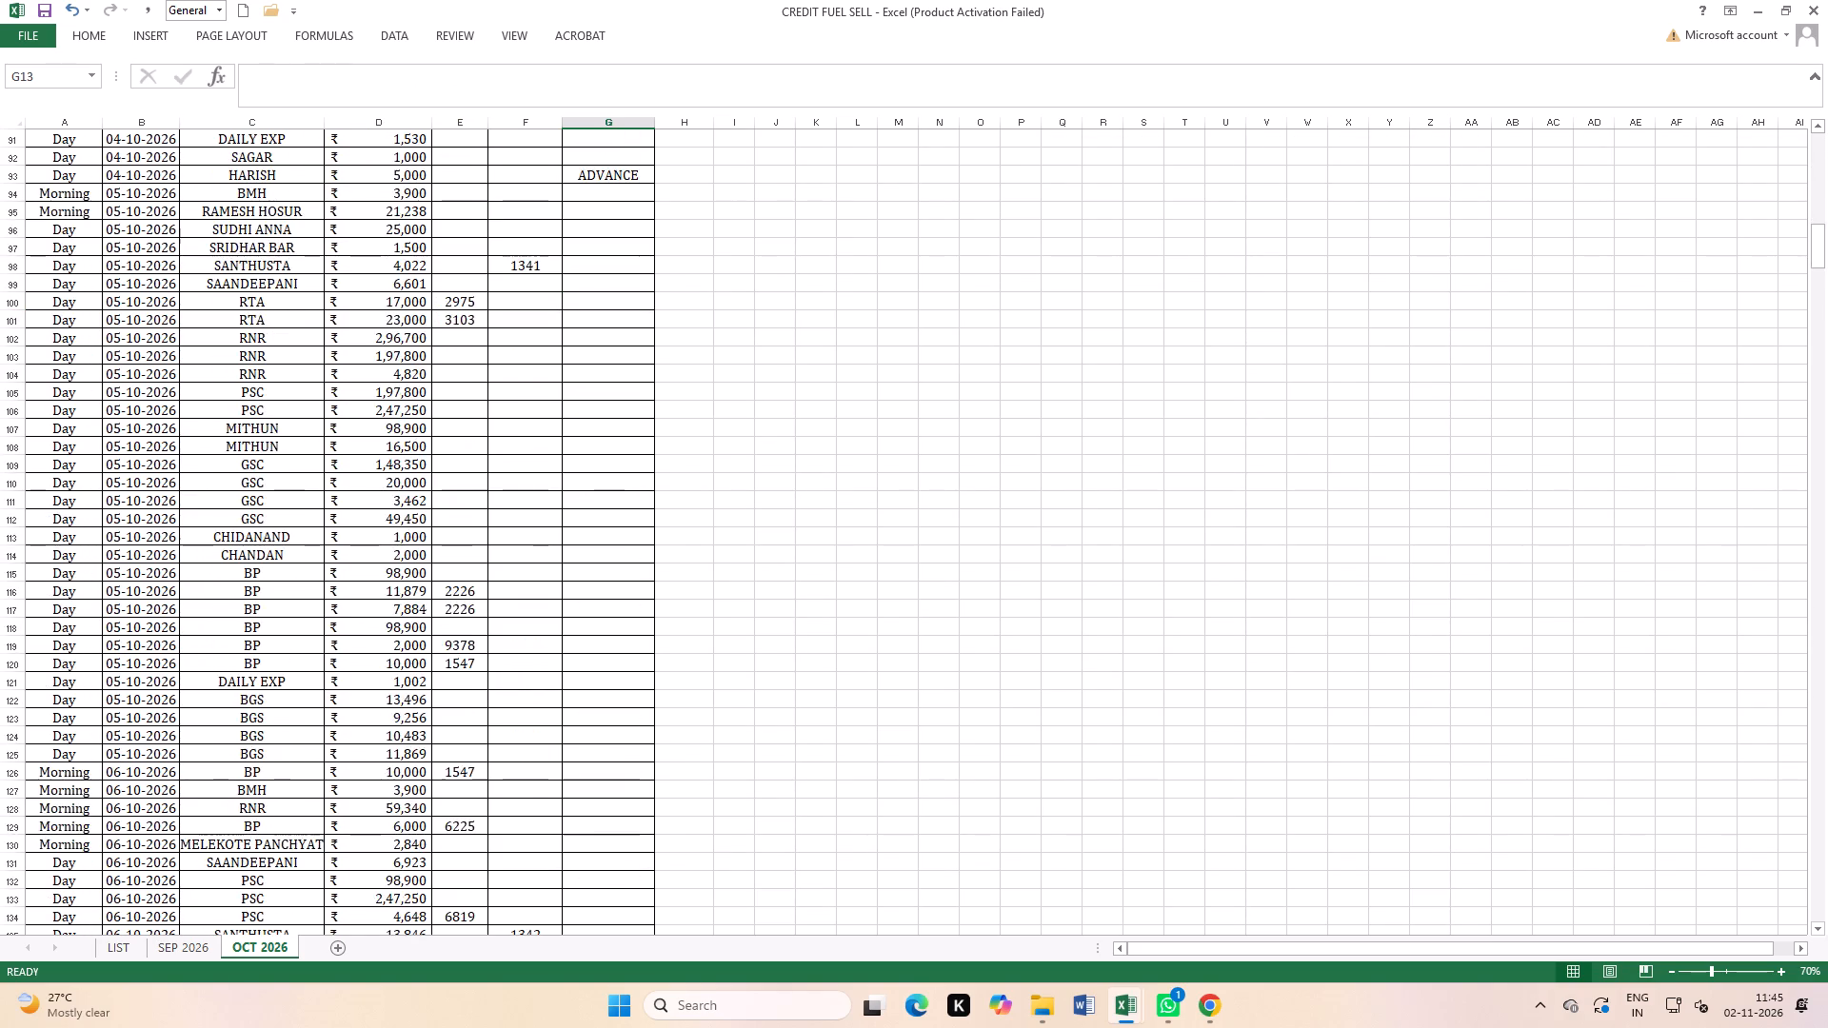
scroll(402, 484, "down", 20)
scroll(402, 484, "down", 17)
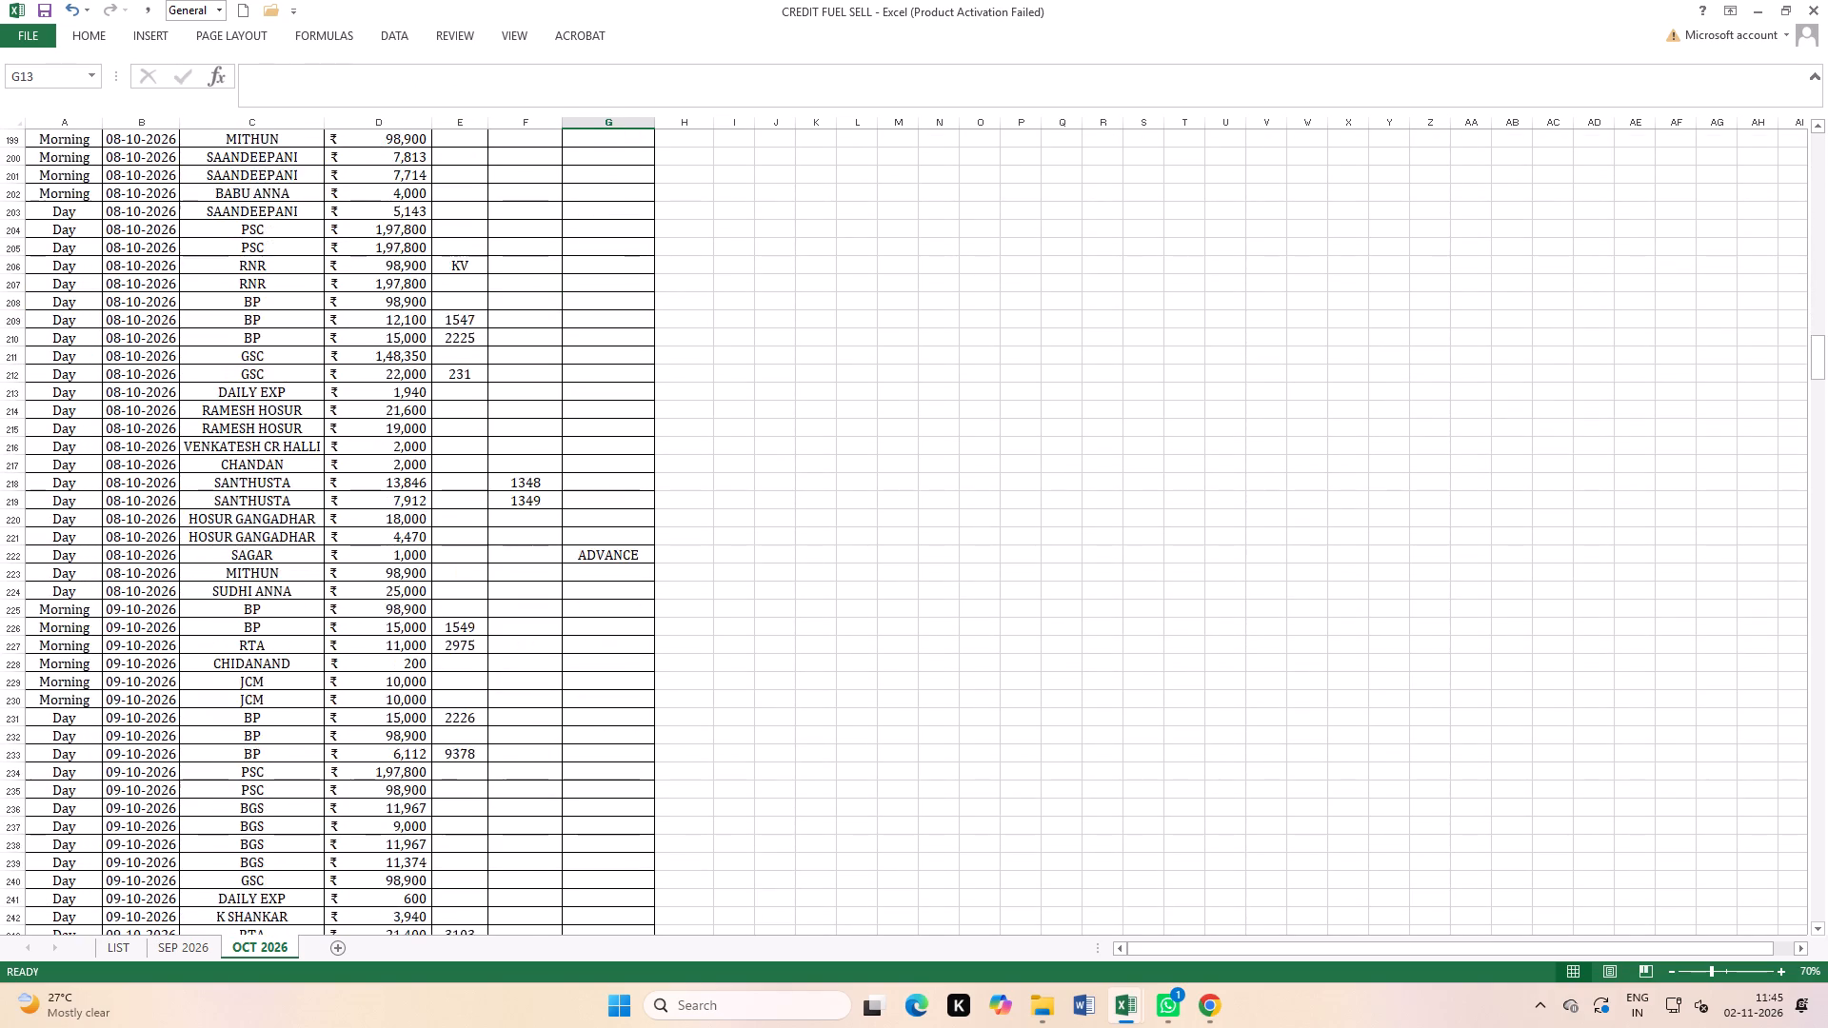
scroll(402, 484, "down", 20)
scroll(402, 484, "down", 17)
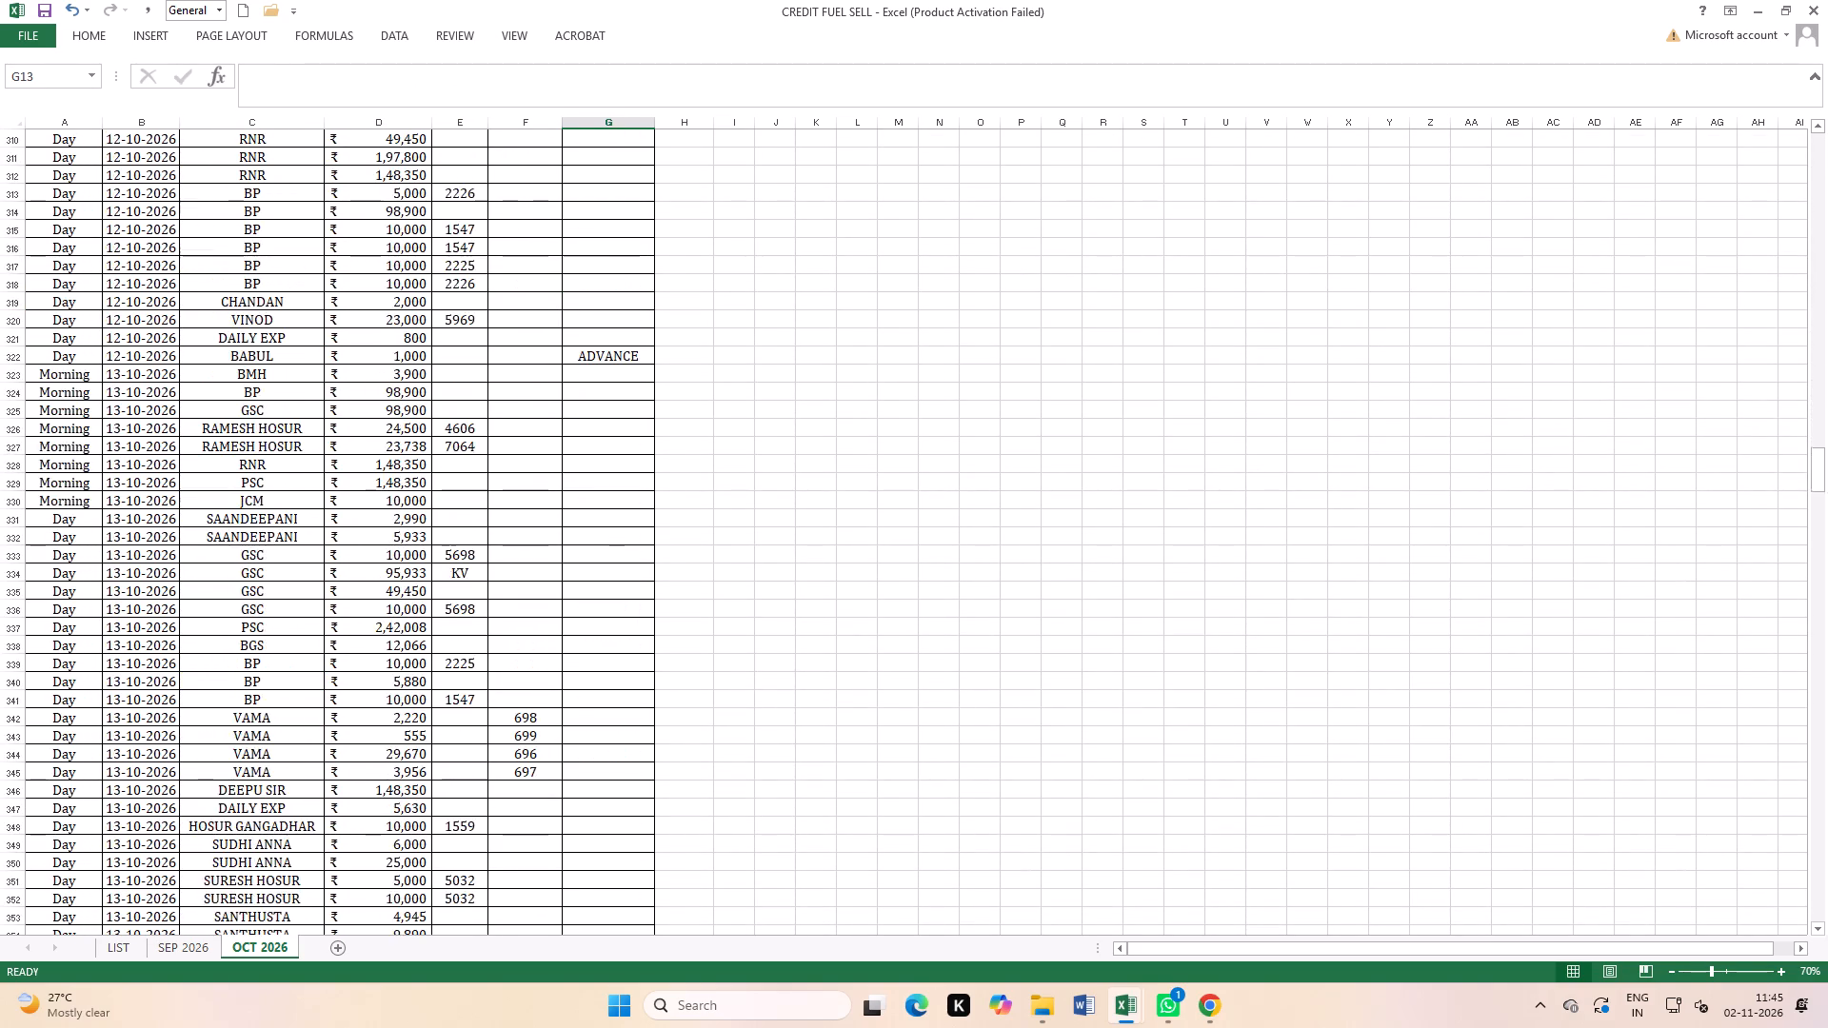
scroll(404, 488, "down", 16)
scroll(402, 514, "down", 17)
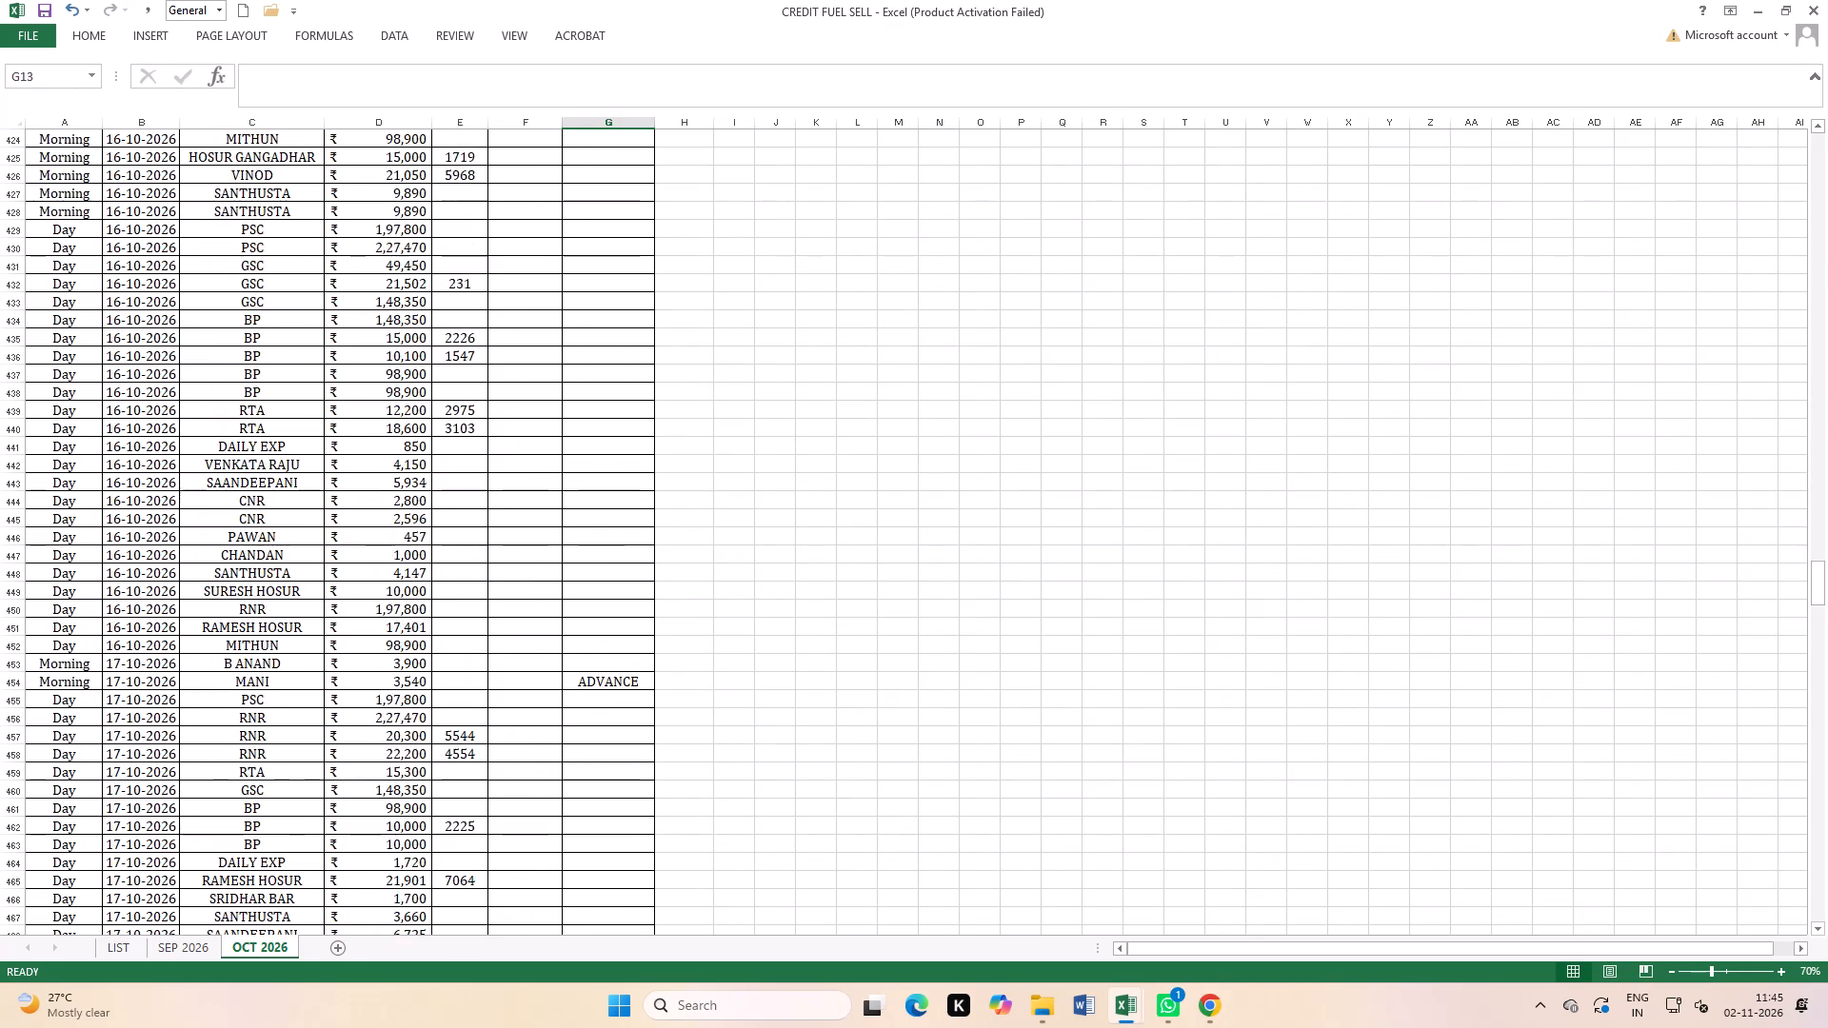
scroll(388, 528, "down", 20)
scroll(388, 528, "down", 18)
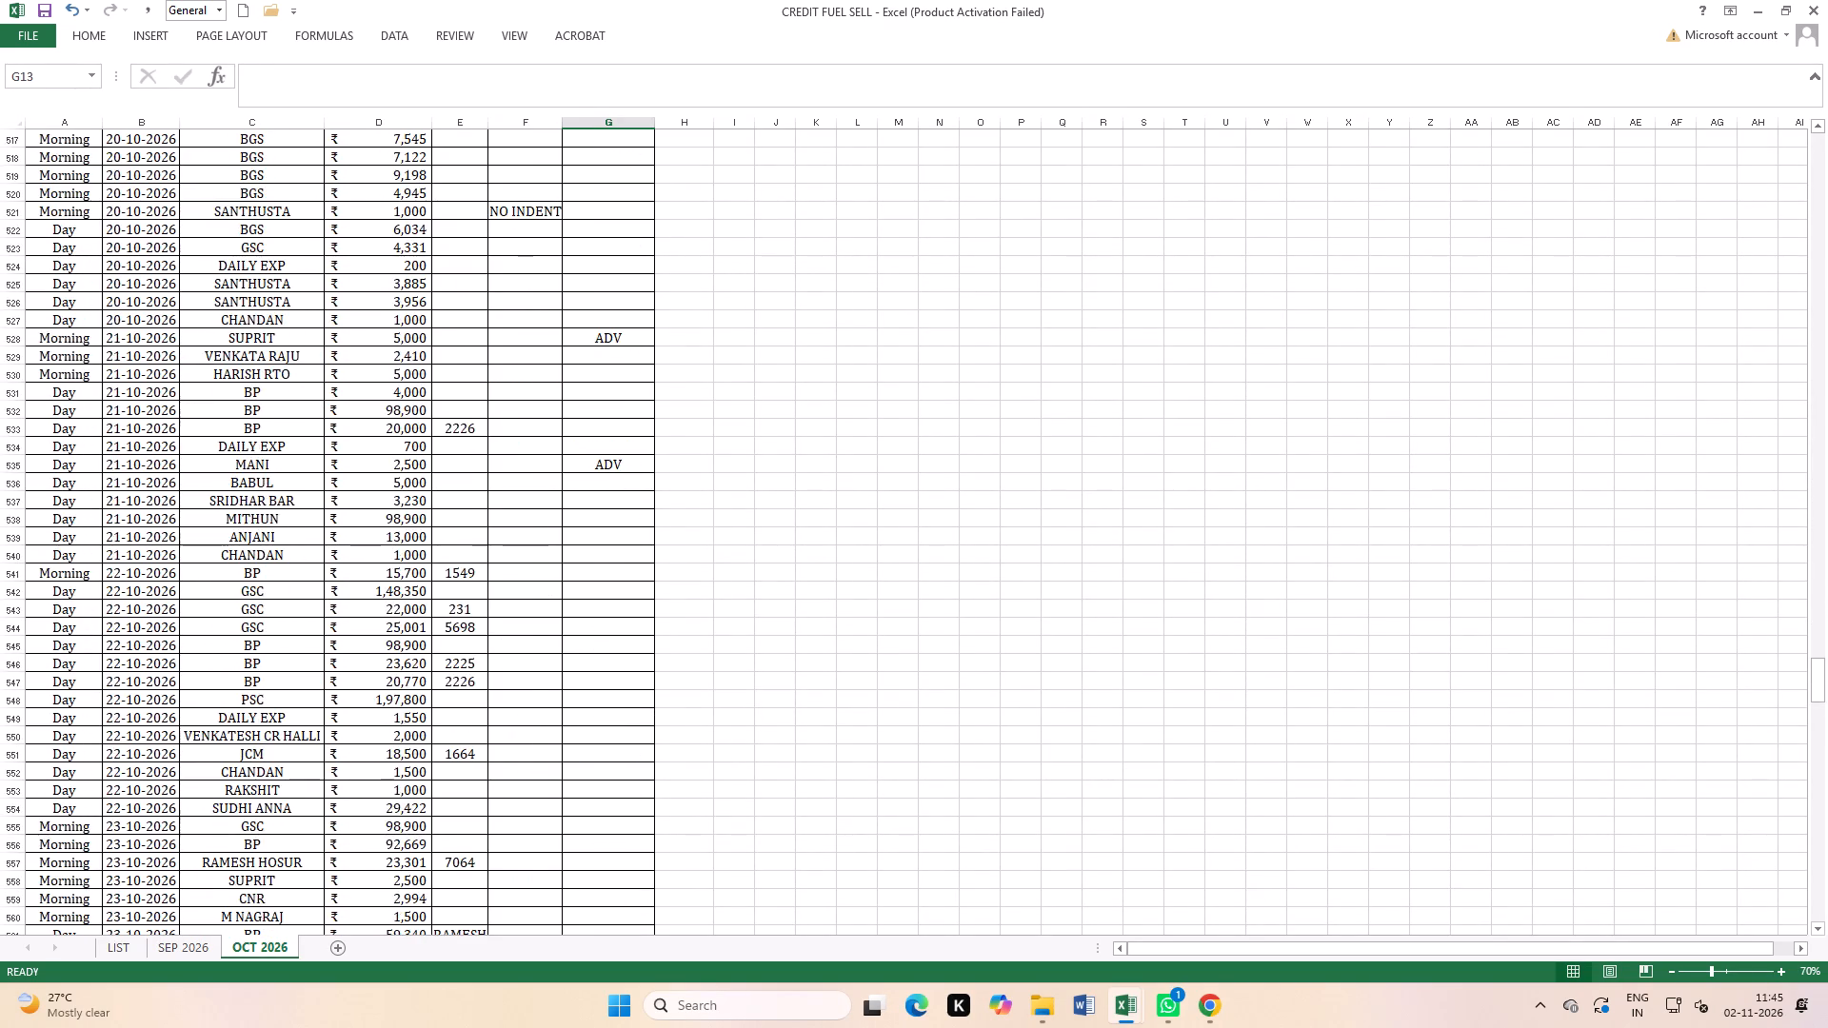
scroll(371, 554, "down", 13)
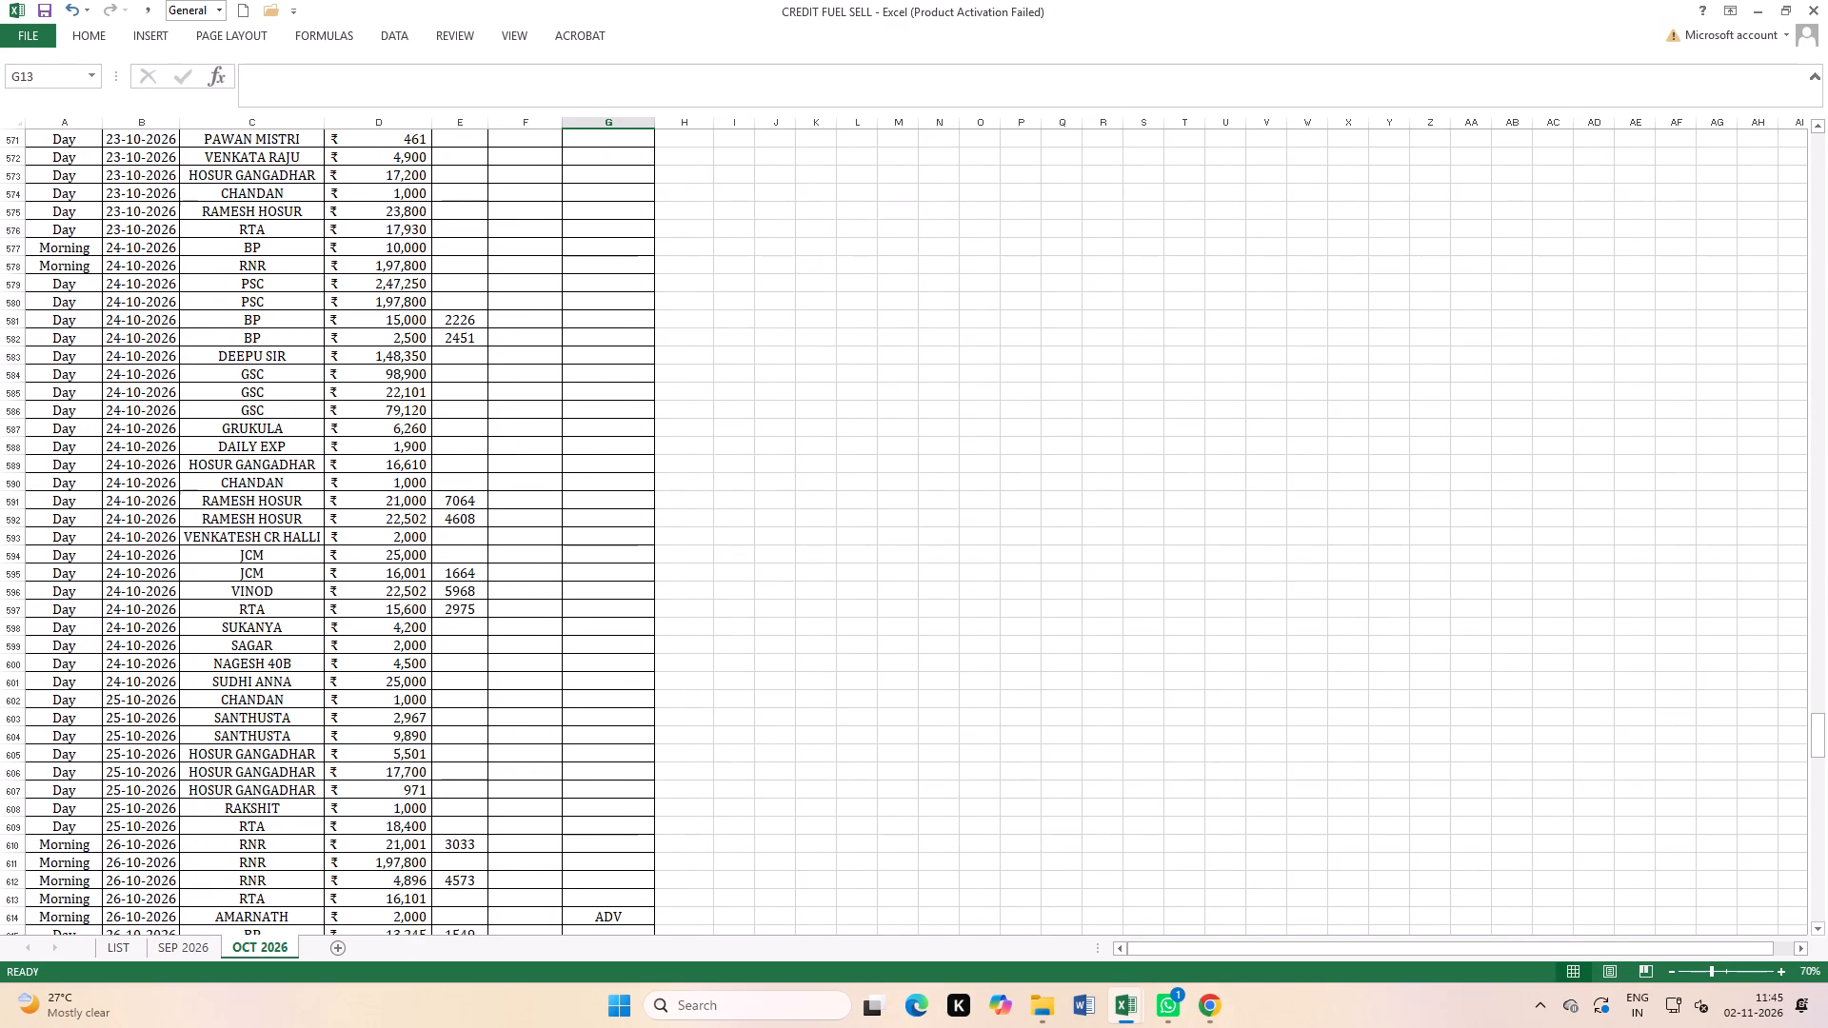
scroll(373, 546, "down", 6)
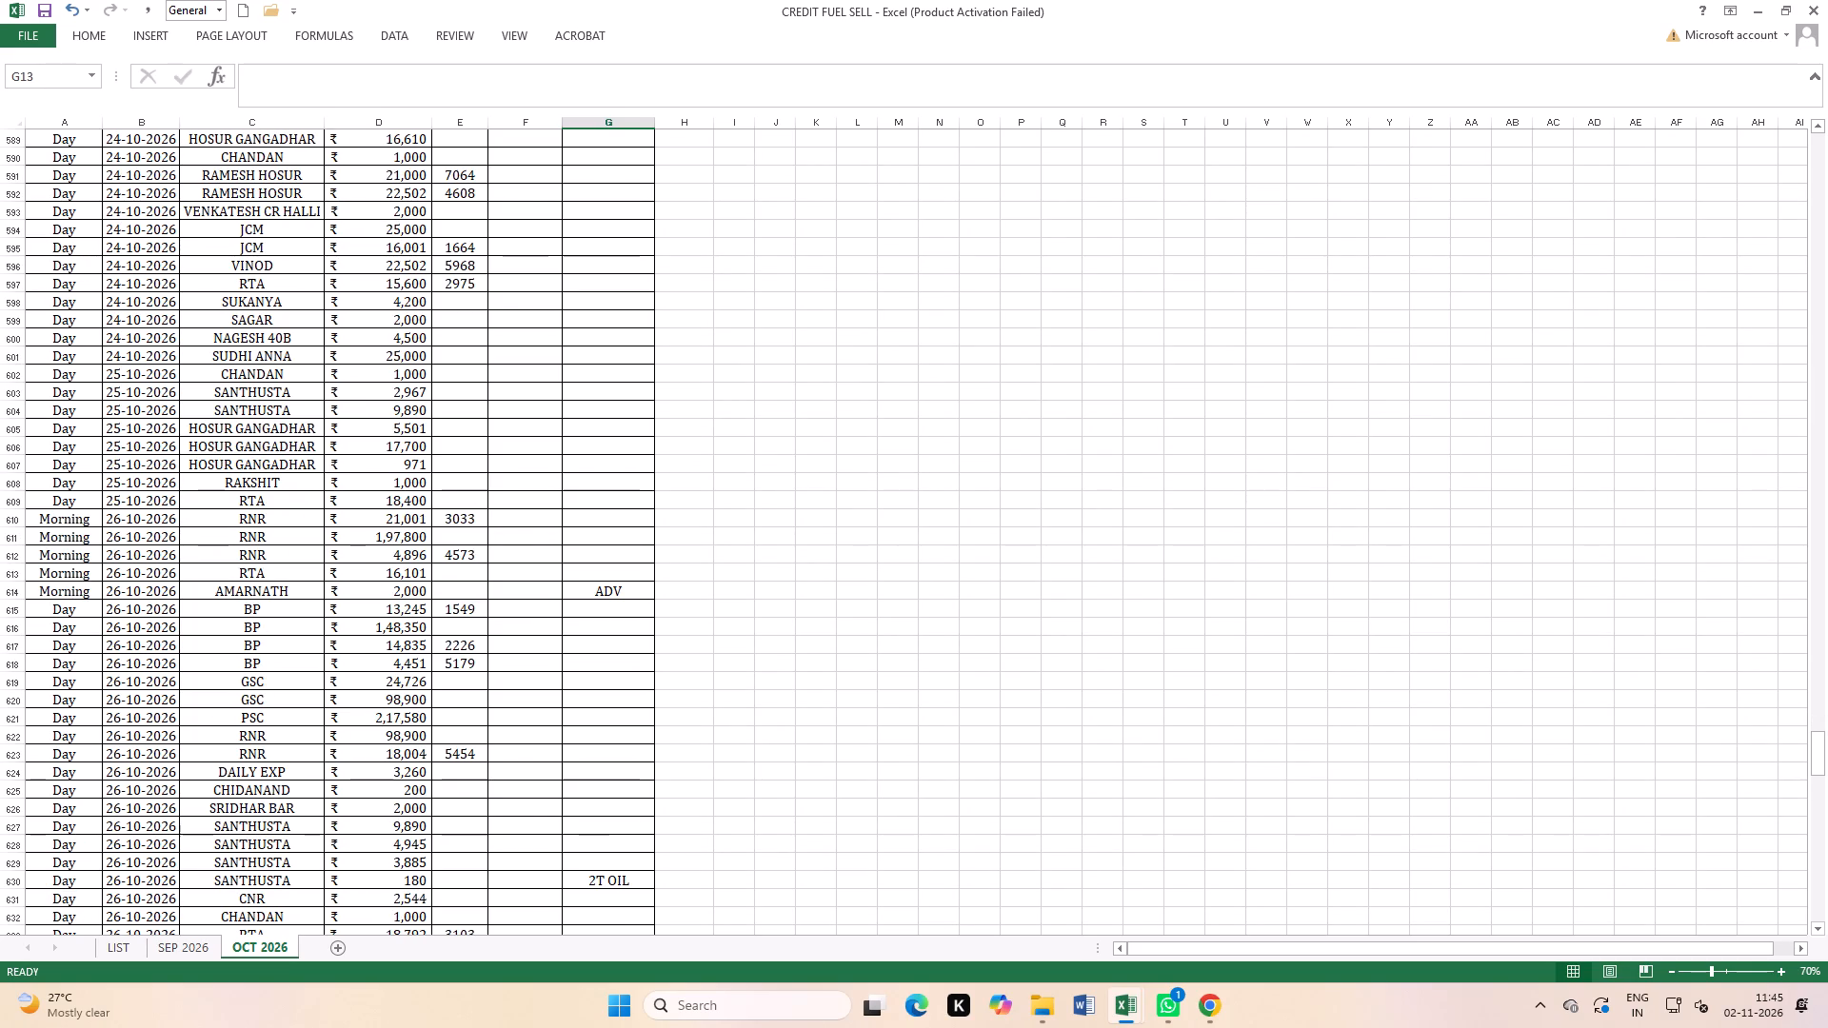
left_click_drag(1822, 741, 1827, 366)
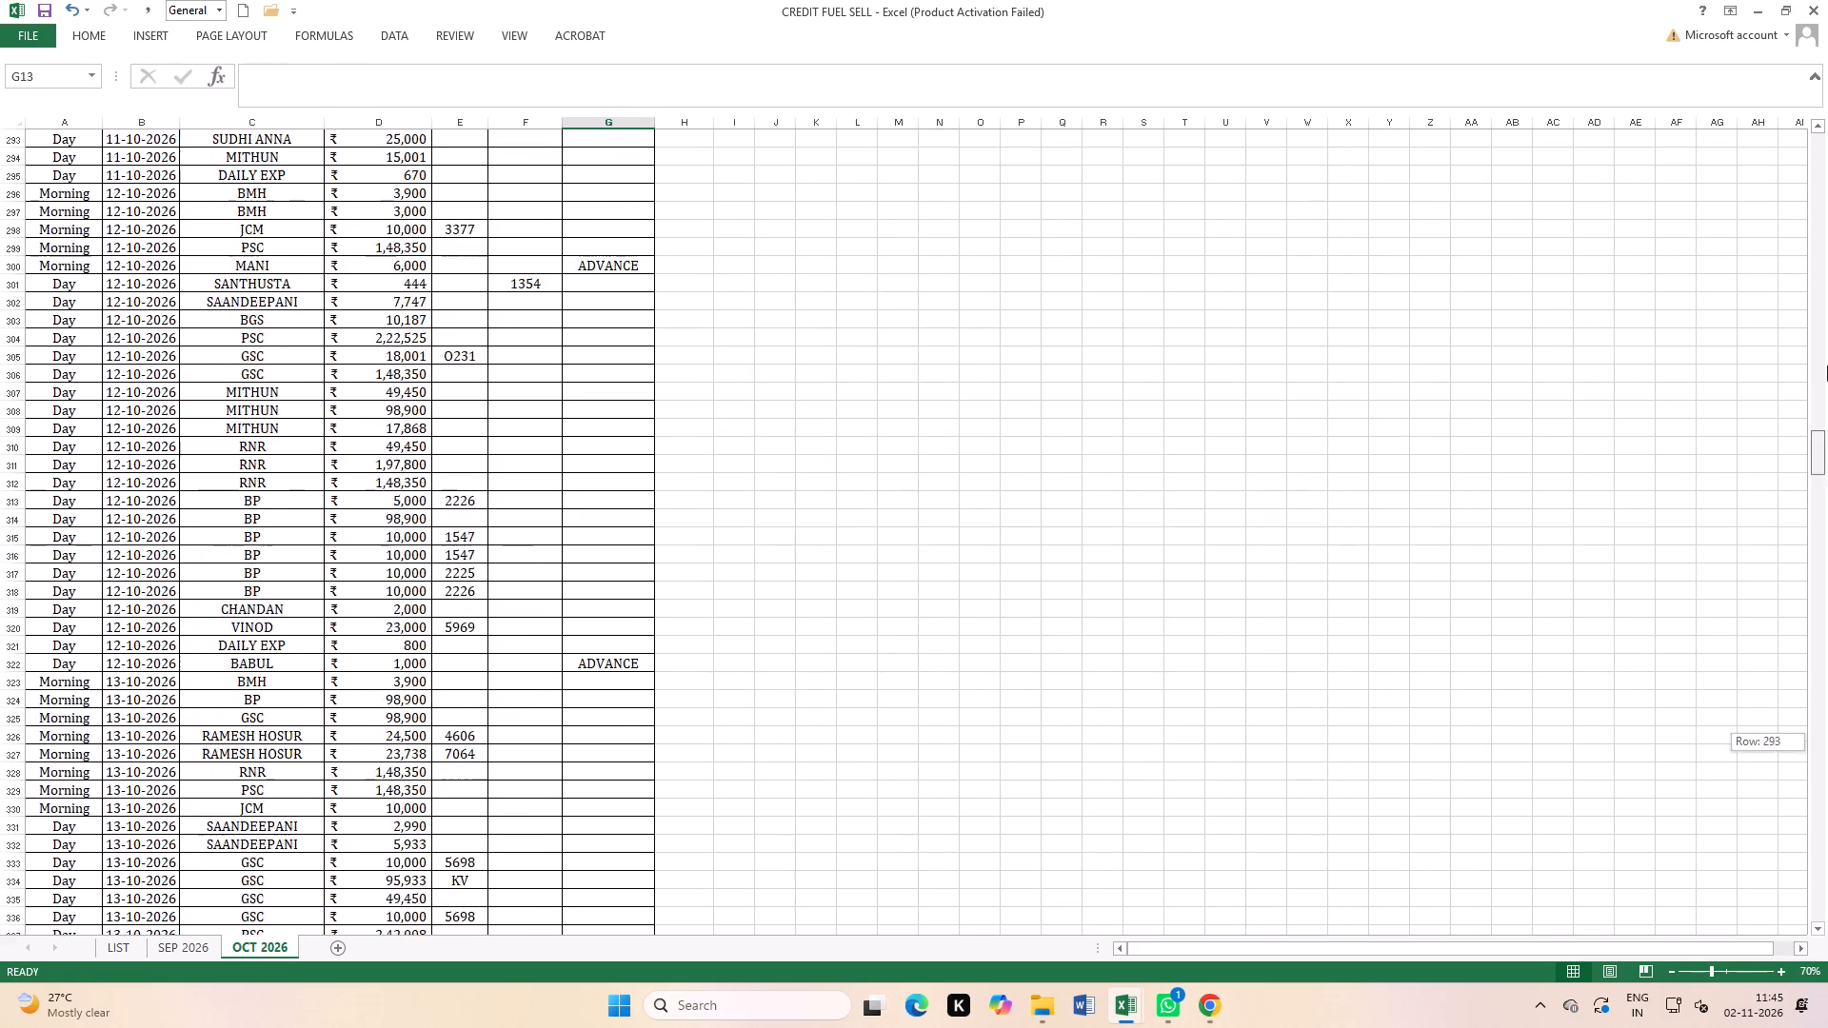
left_click_drag(1827, 366, 1817, 81)
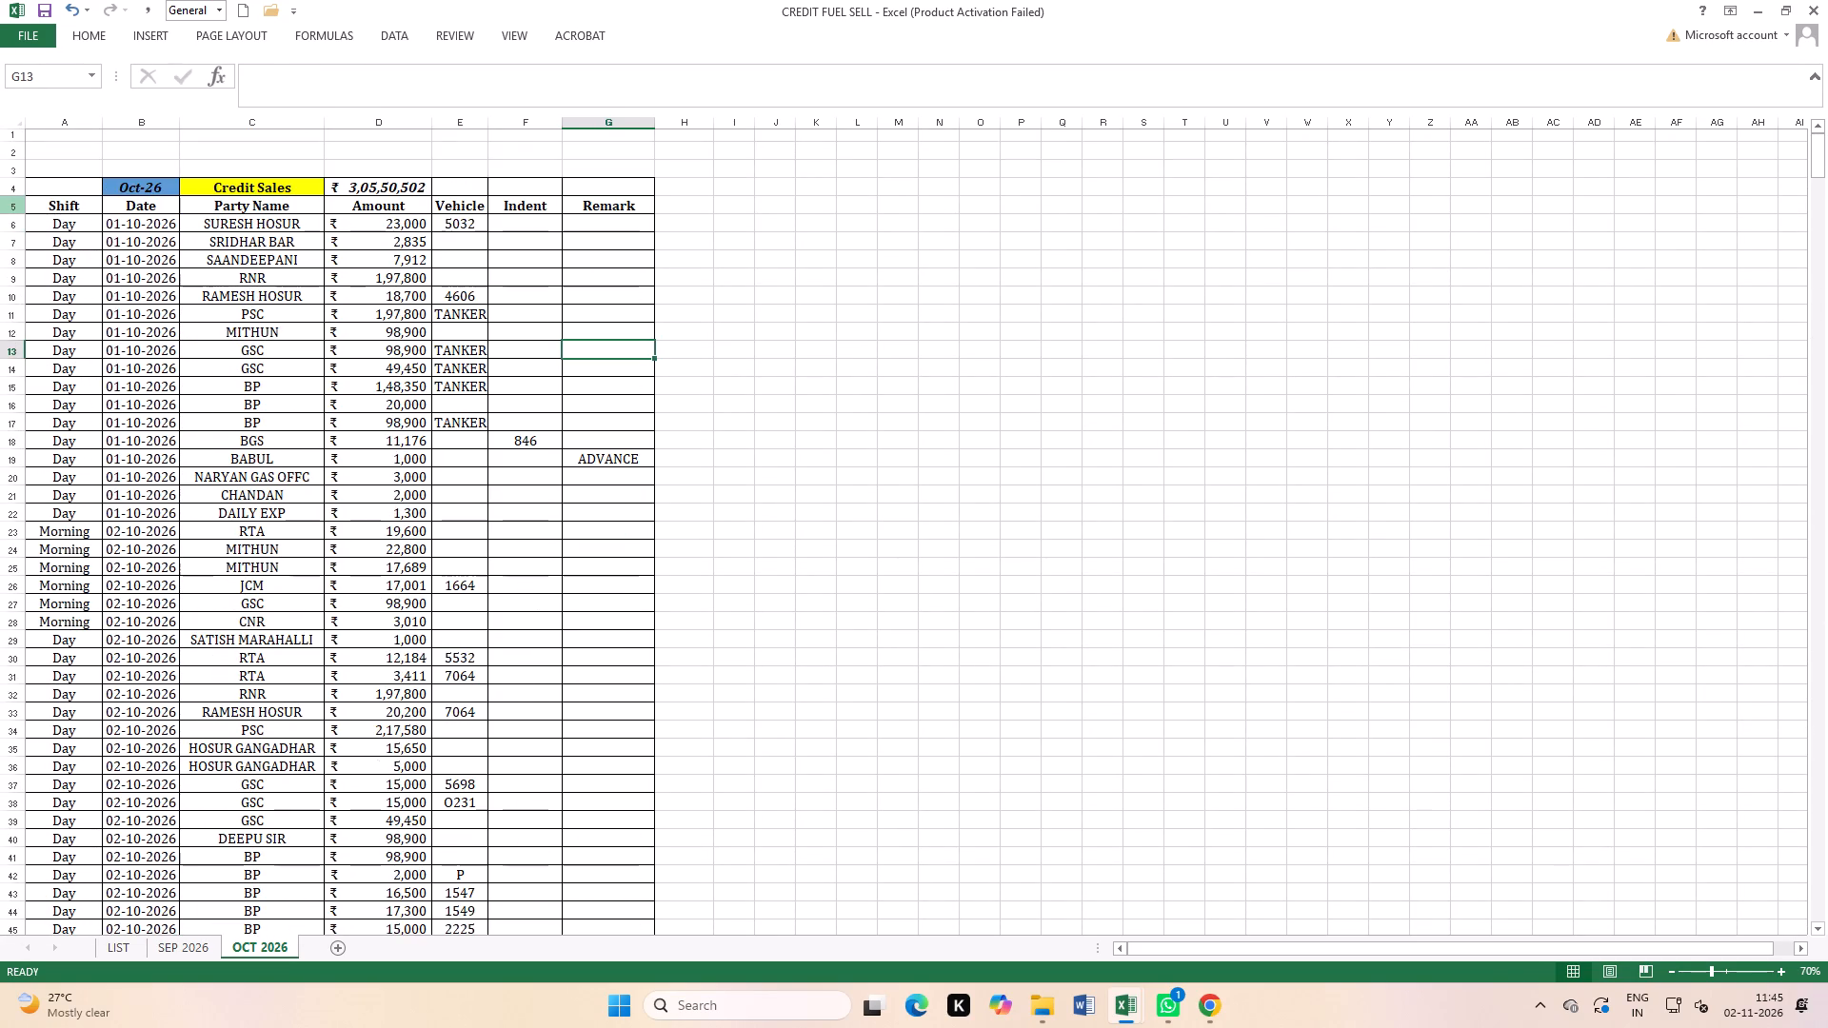
Add filters to the header row in row 5 and filter Party Name to GSC by searching for gsc.
left_click(2, 204)
left_click(417, 28)
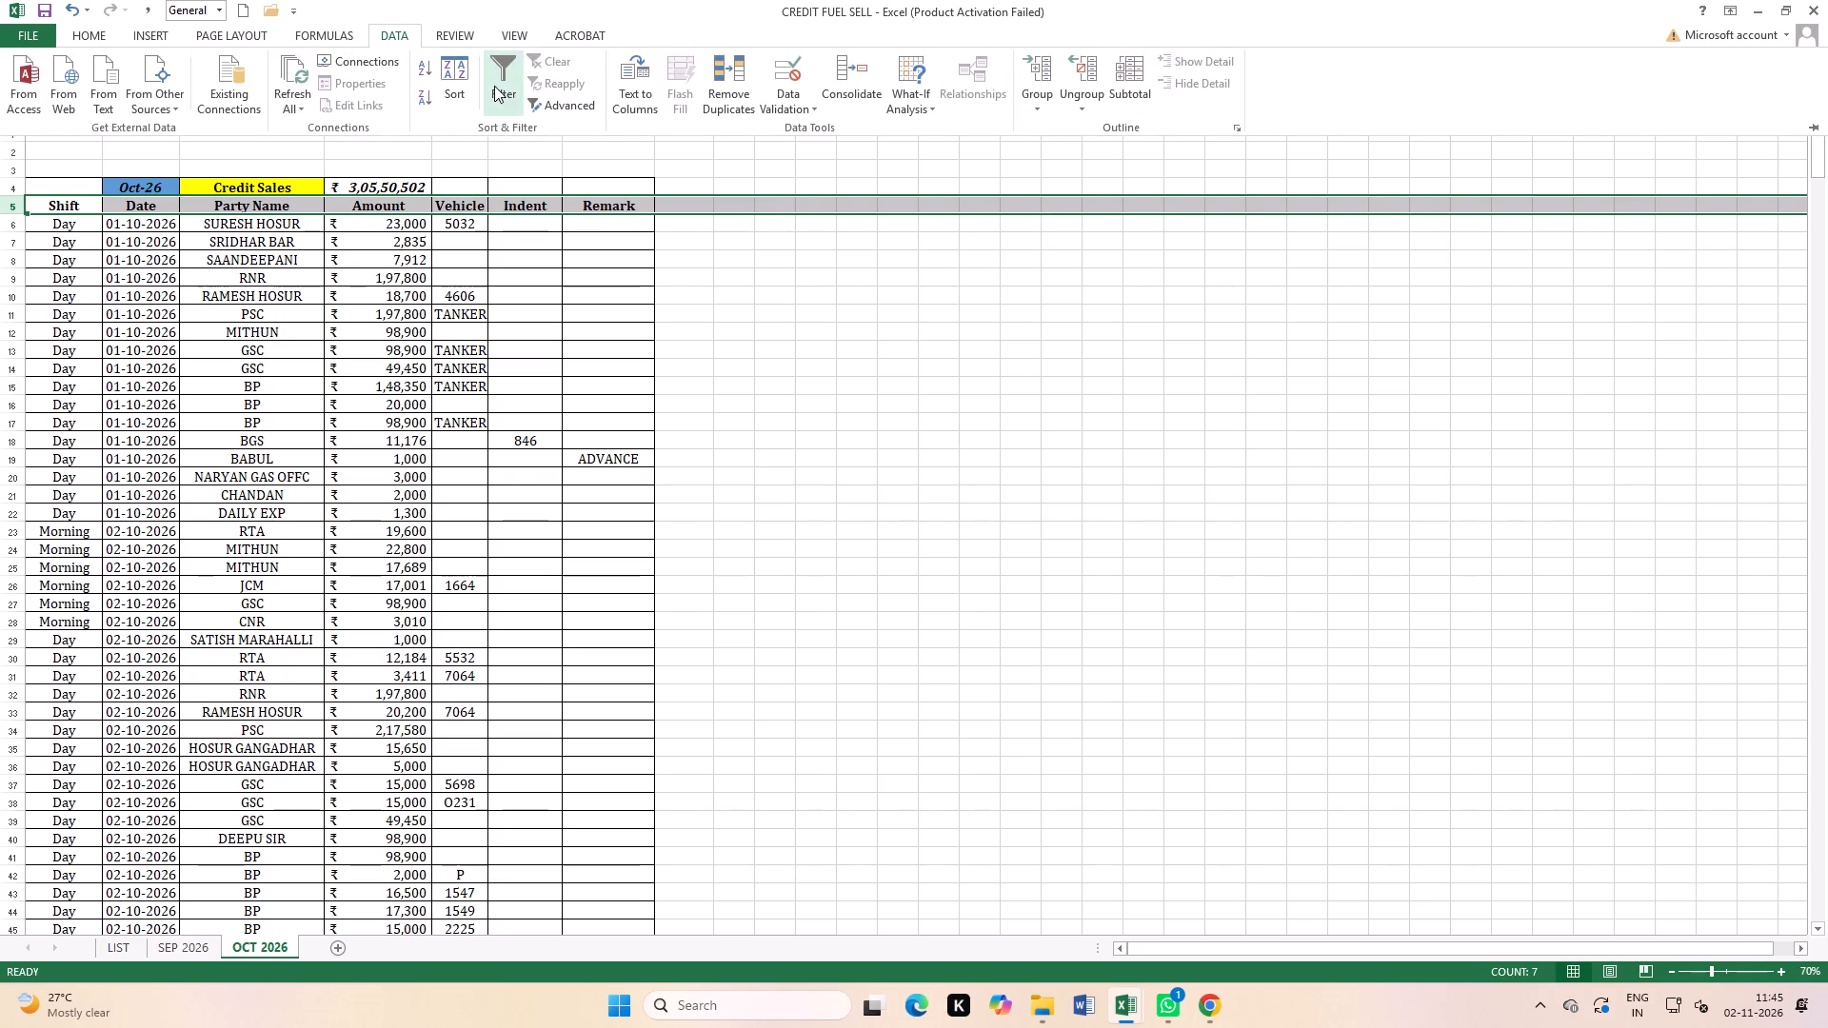
left_click(495, 85)
left_click(380, 425)
left_click(313, 209)
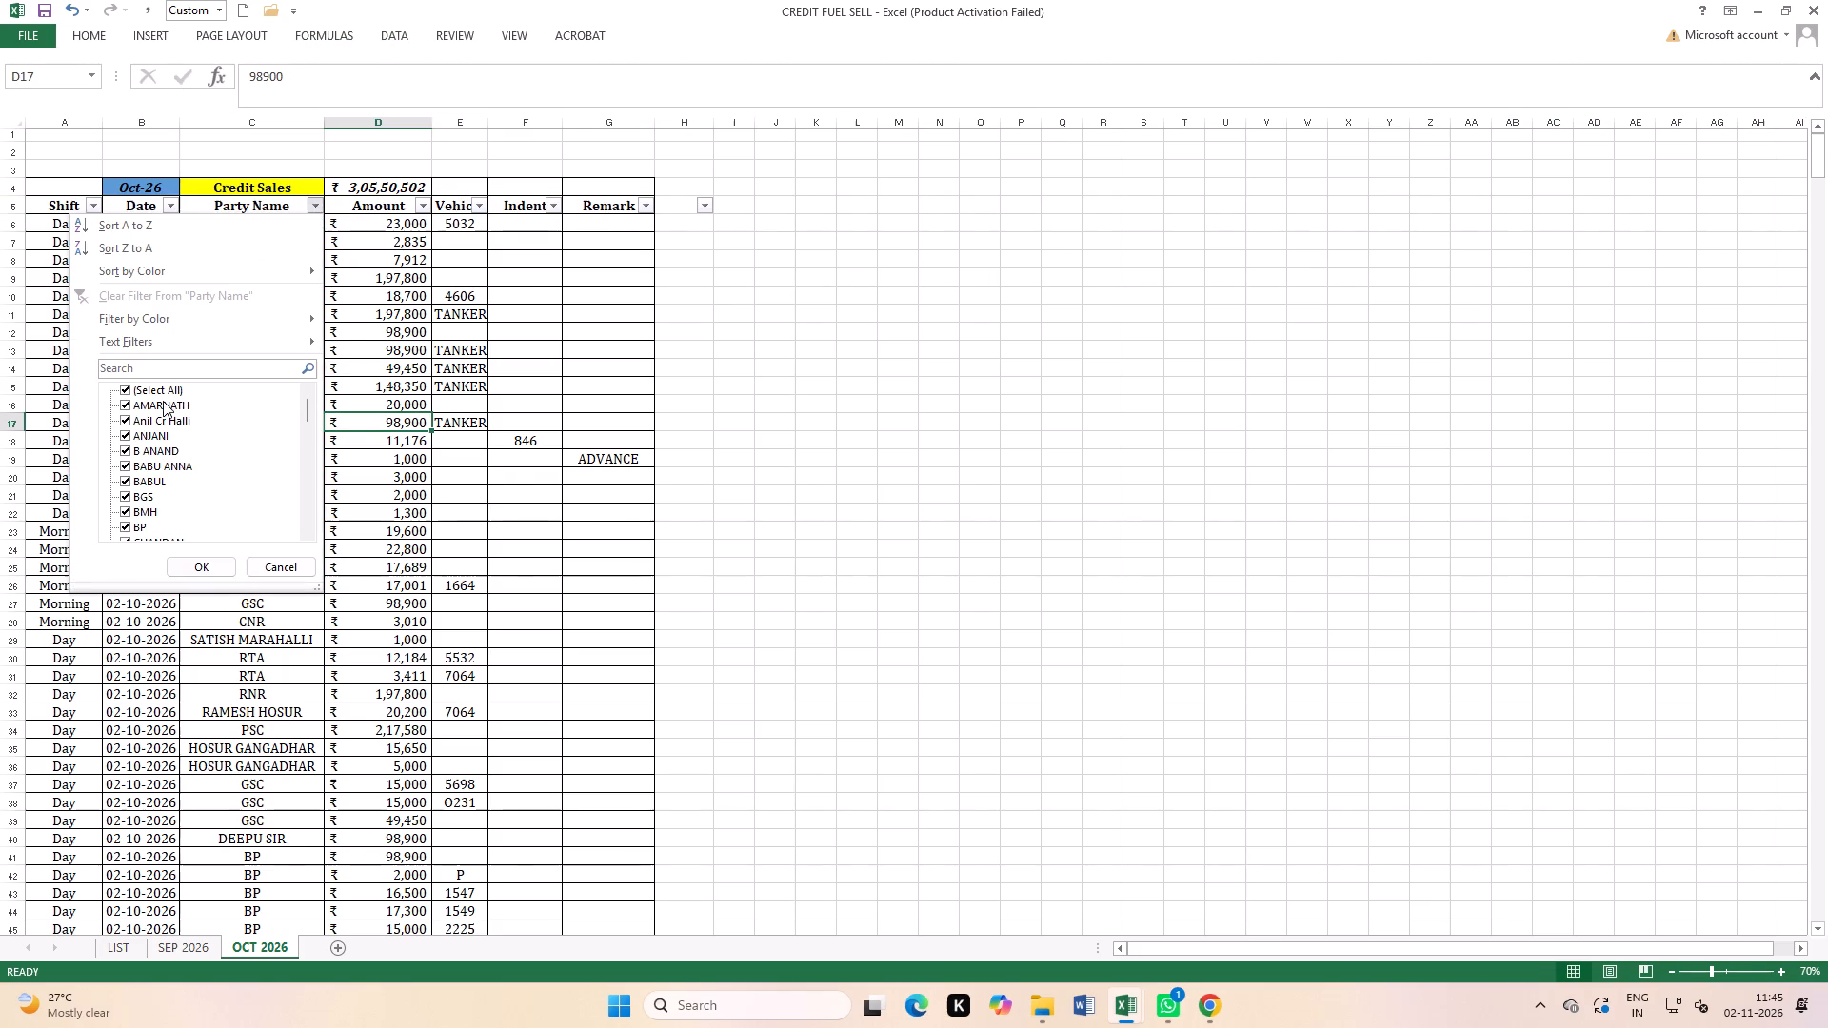
left_click(159, 387)
left_click(176, 378)
left_click(182, 371)
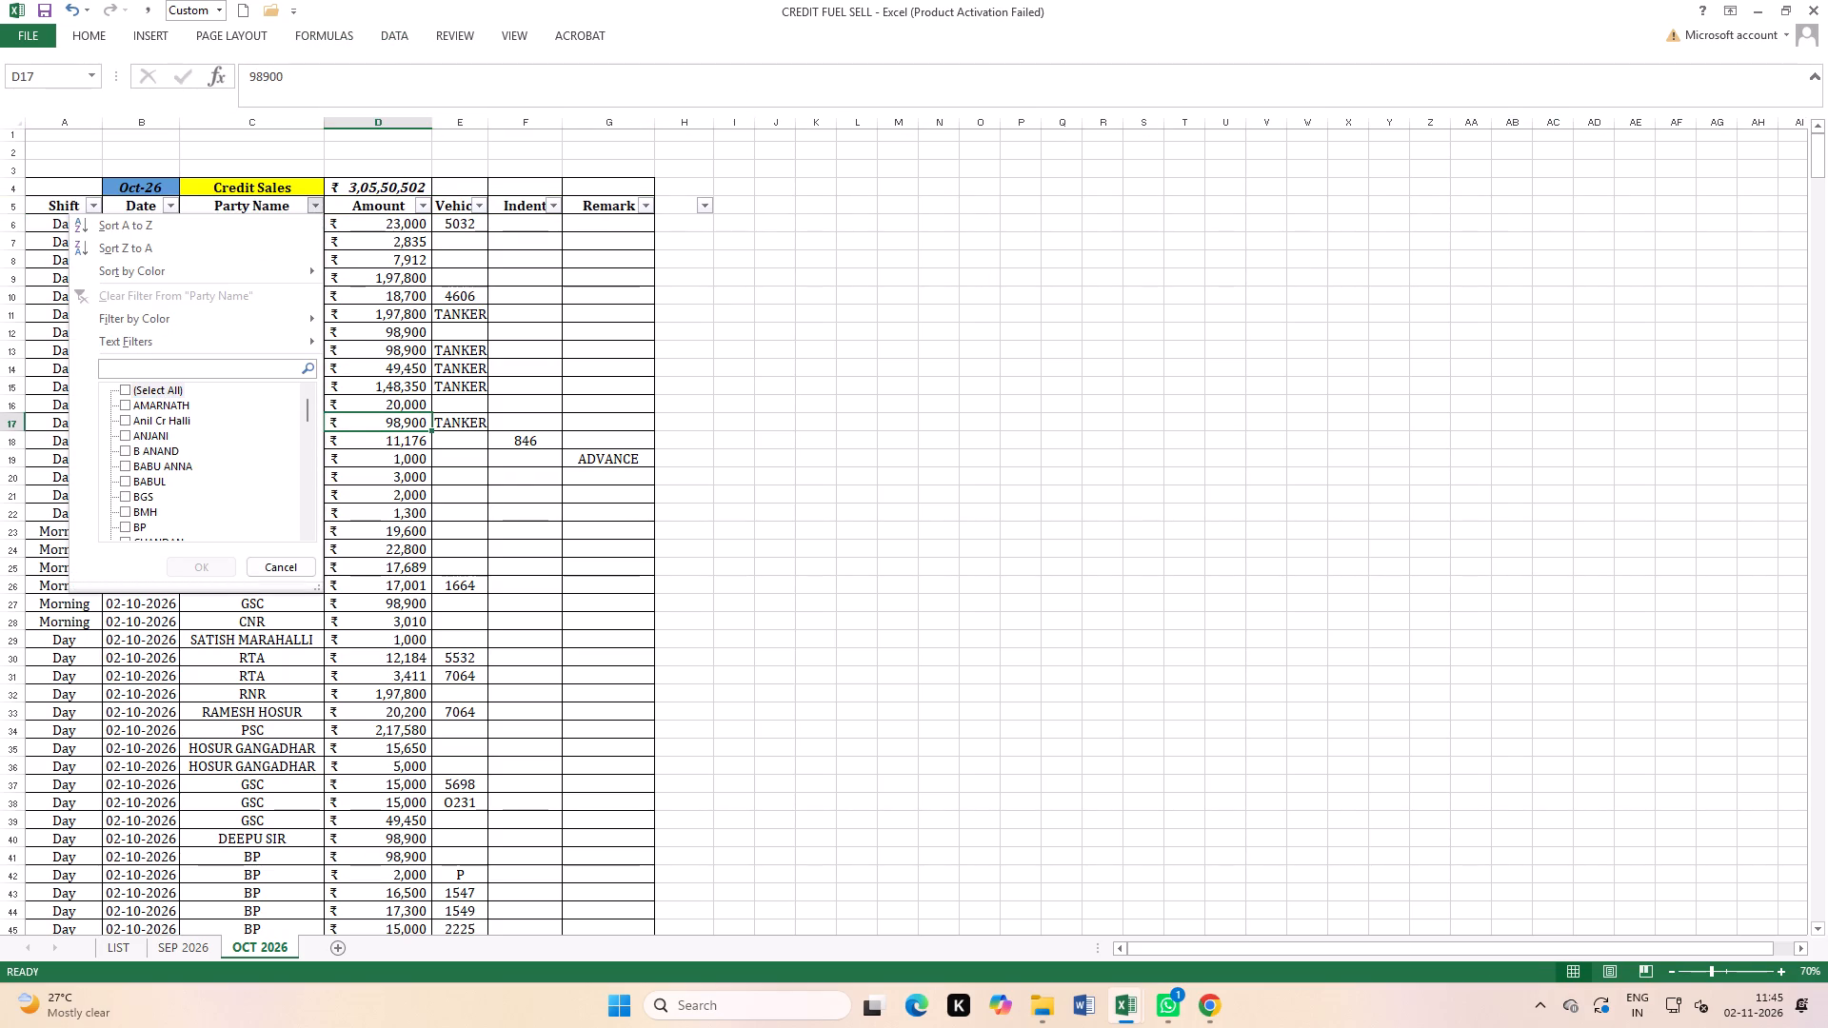
type("gsc")
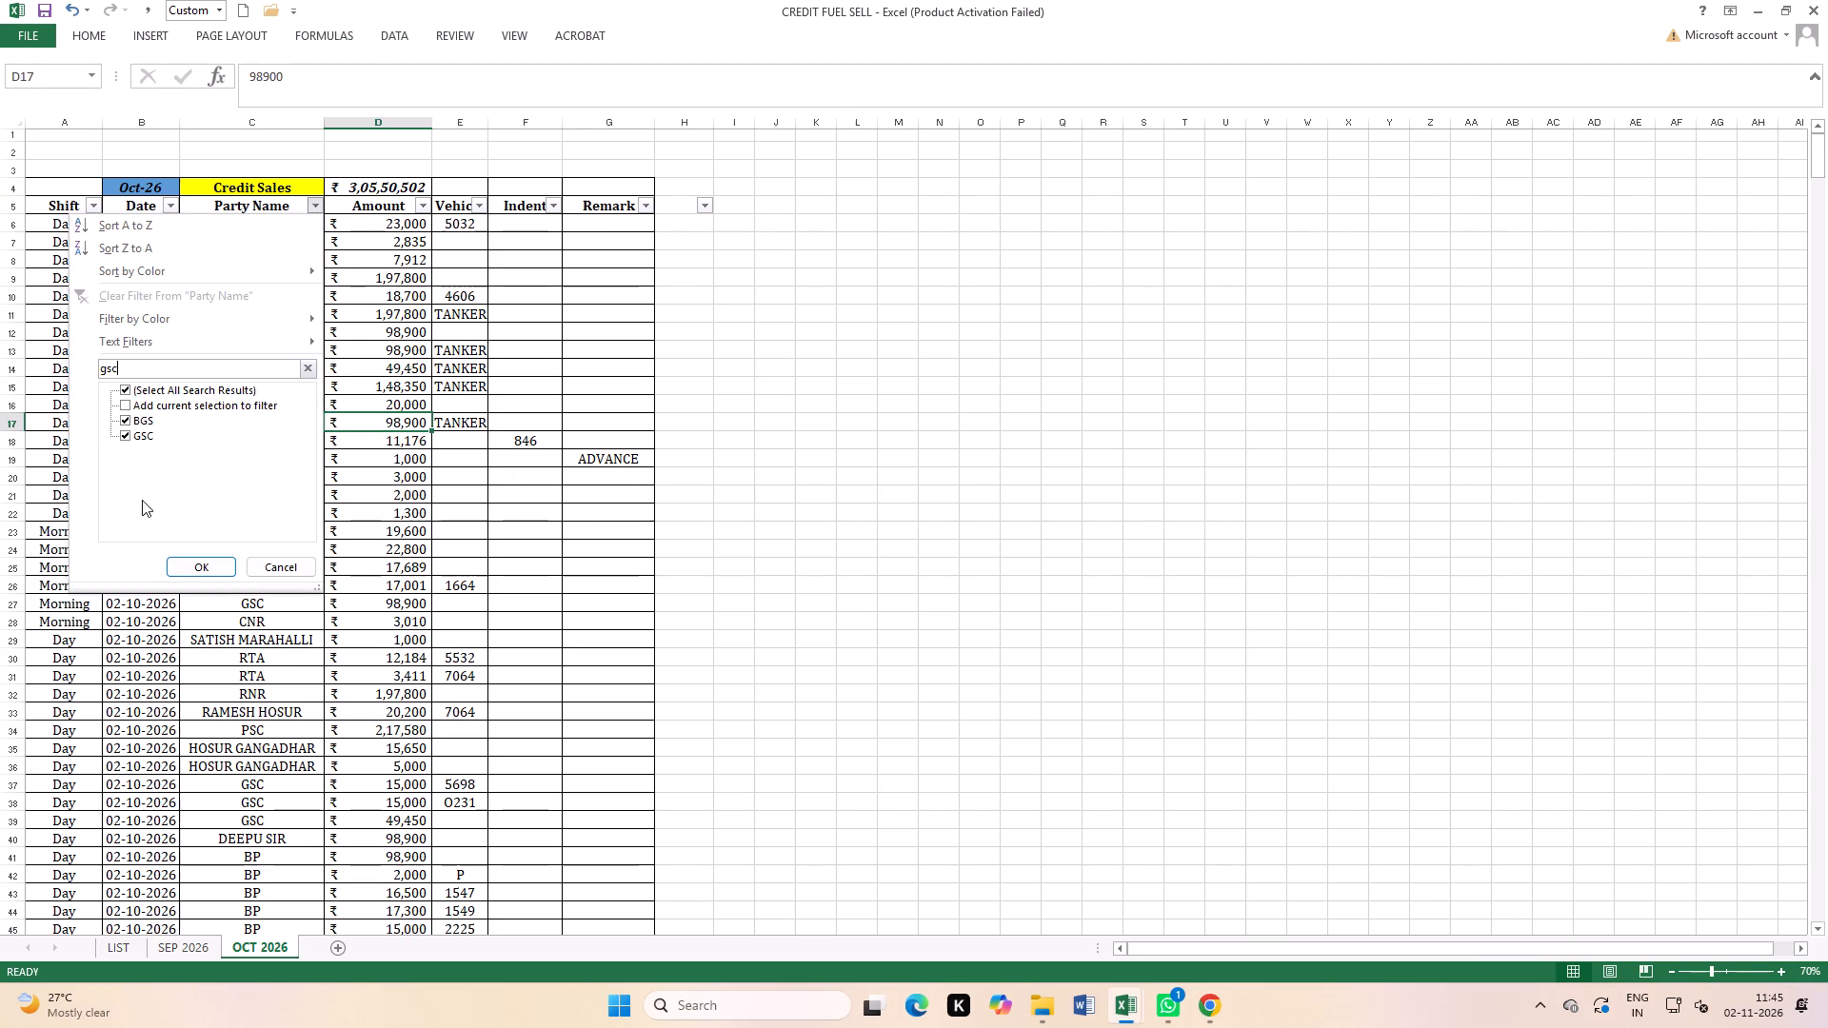
left_click(189, 561)
Review the filtered GSC credit sales down to 31-10-2026, examining the late October amounts and vehicle numbers.
scroll(458, 603, "down", 5)
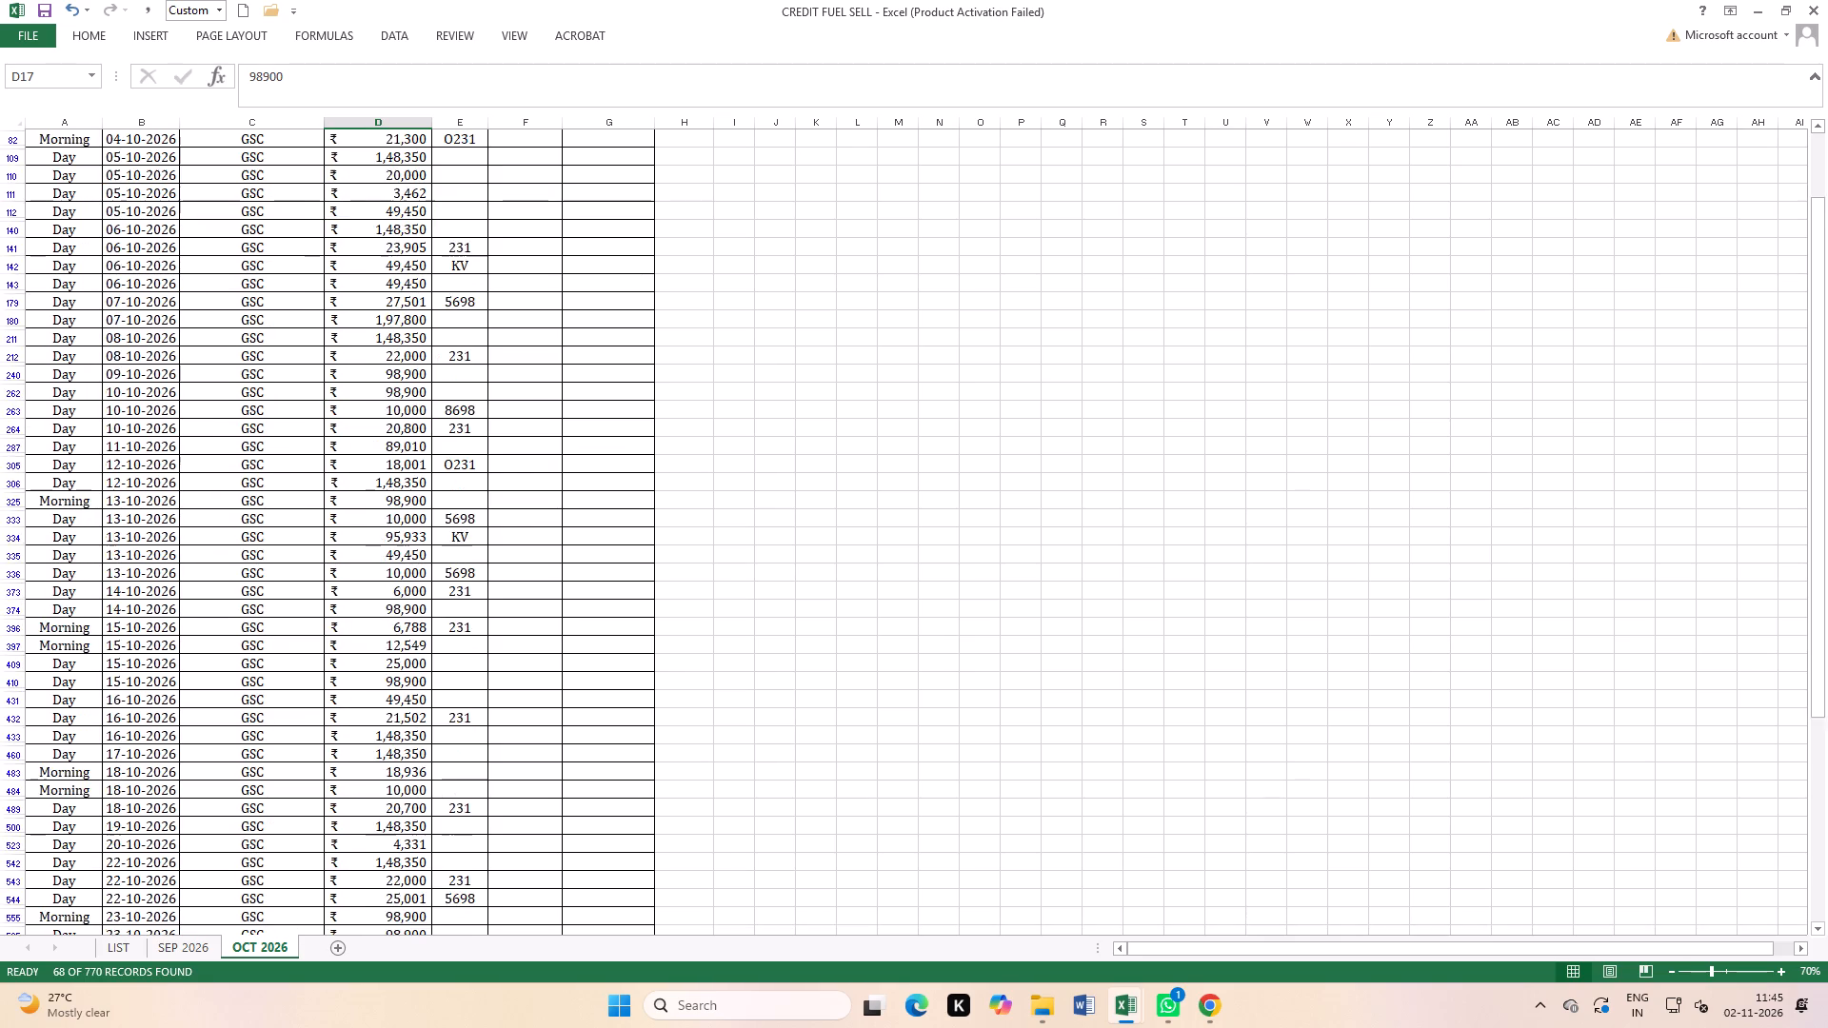
scroll(458, 603, "down", 20)
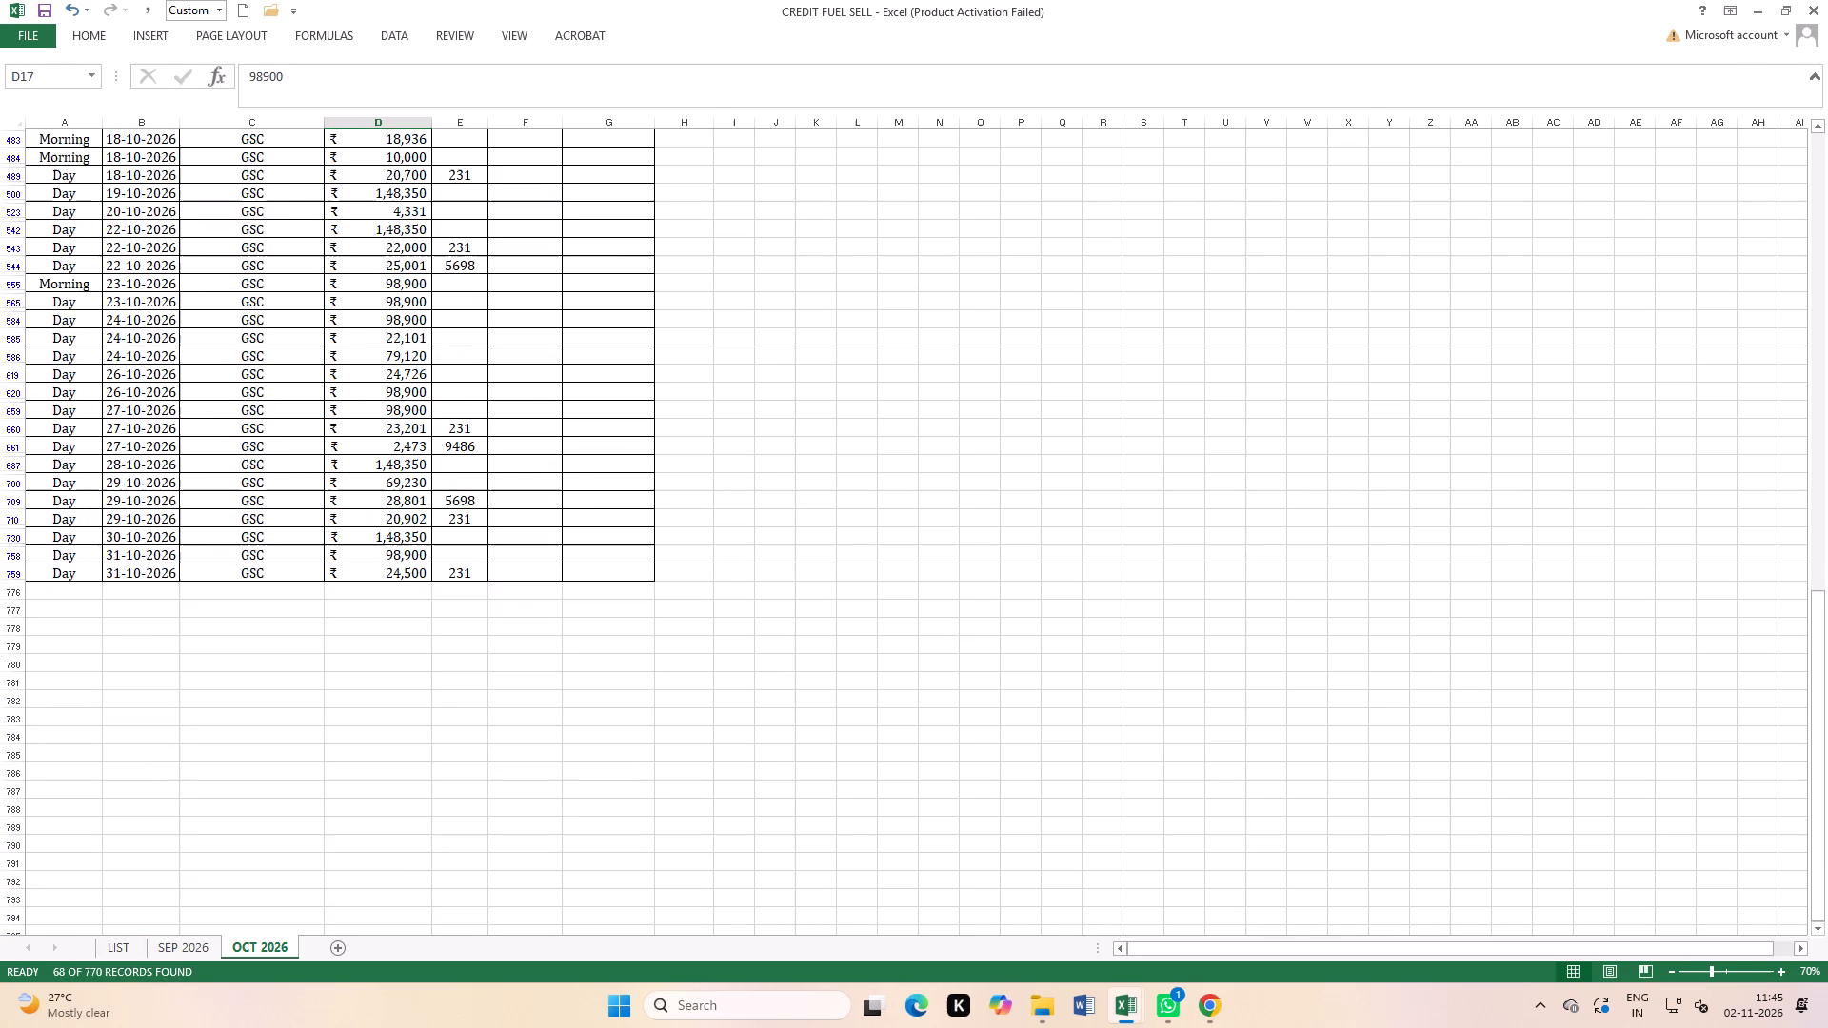
left_click(5, 429)
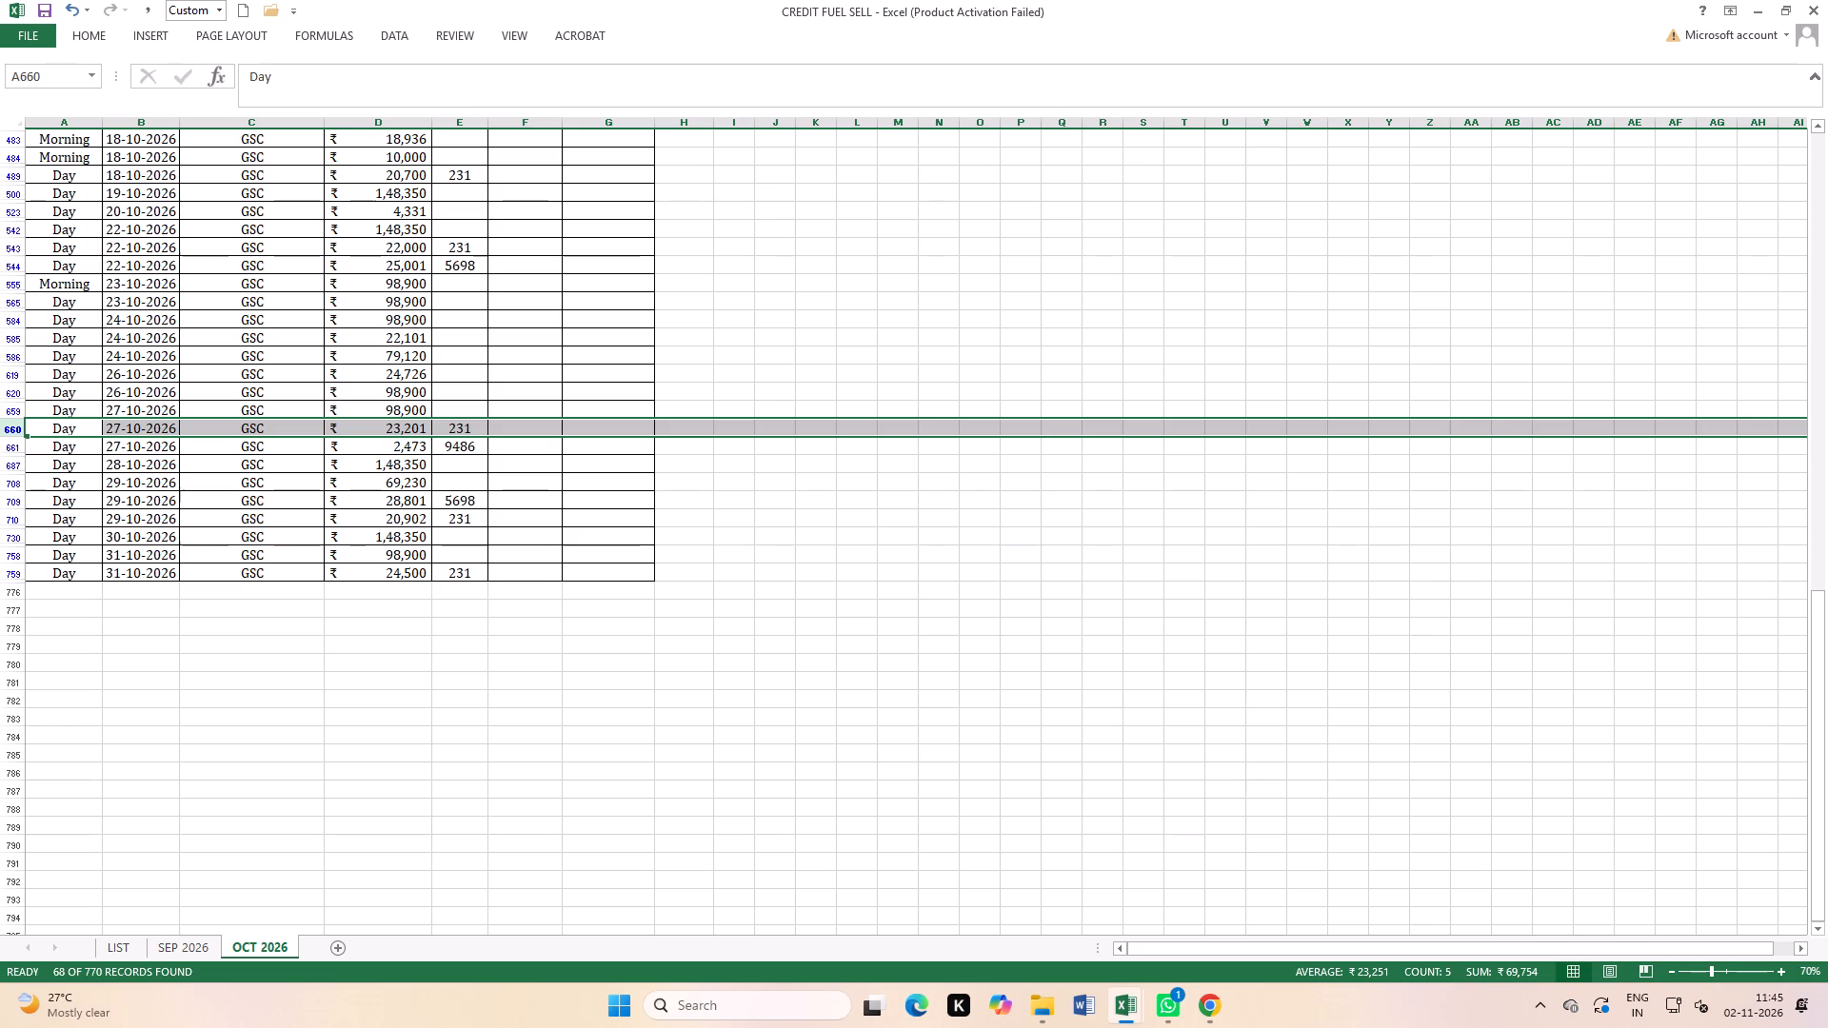
left_click_drag(60, 375, 502, 535)
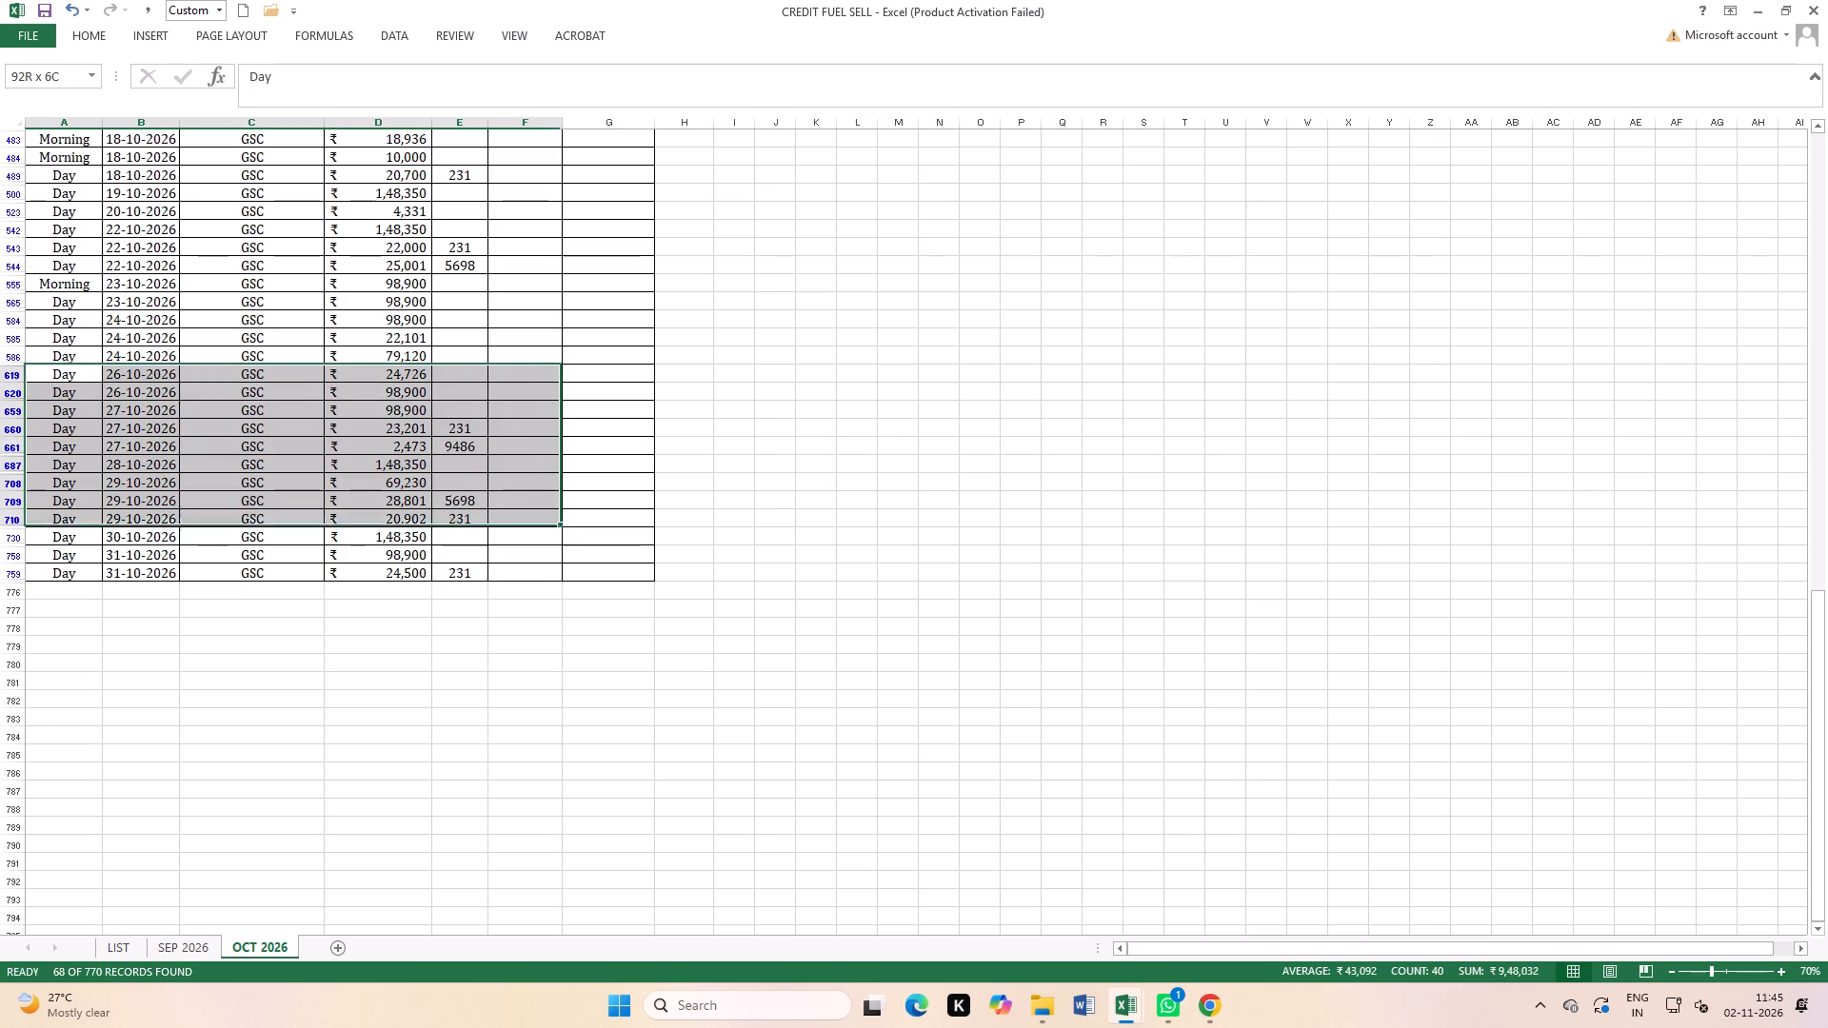
left_click_drag(502, 535, 526, 575)
scroll(1034, 513, "up", 2)
left_click(801, 493)
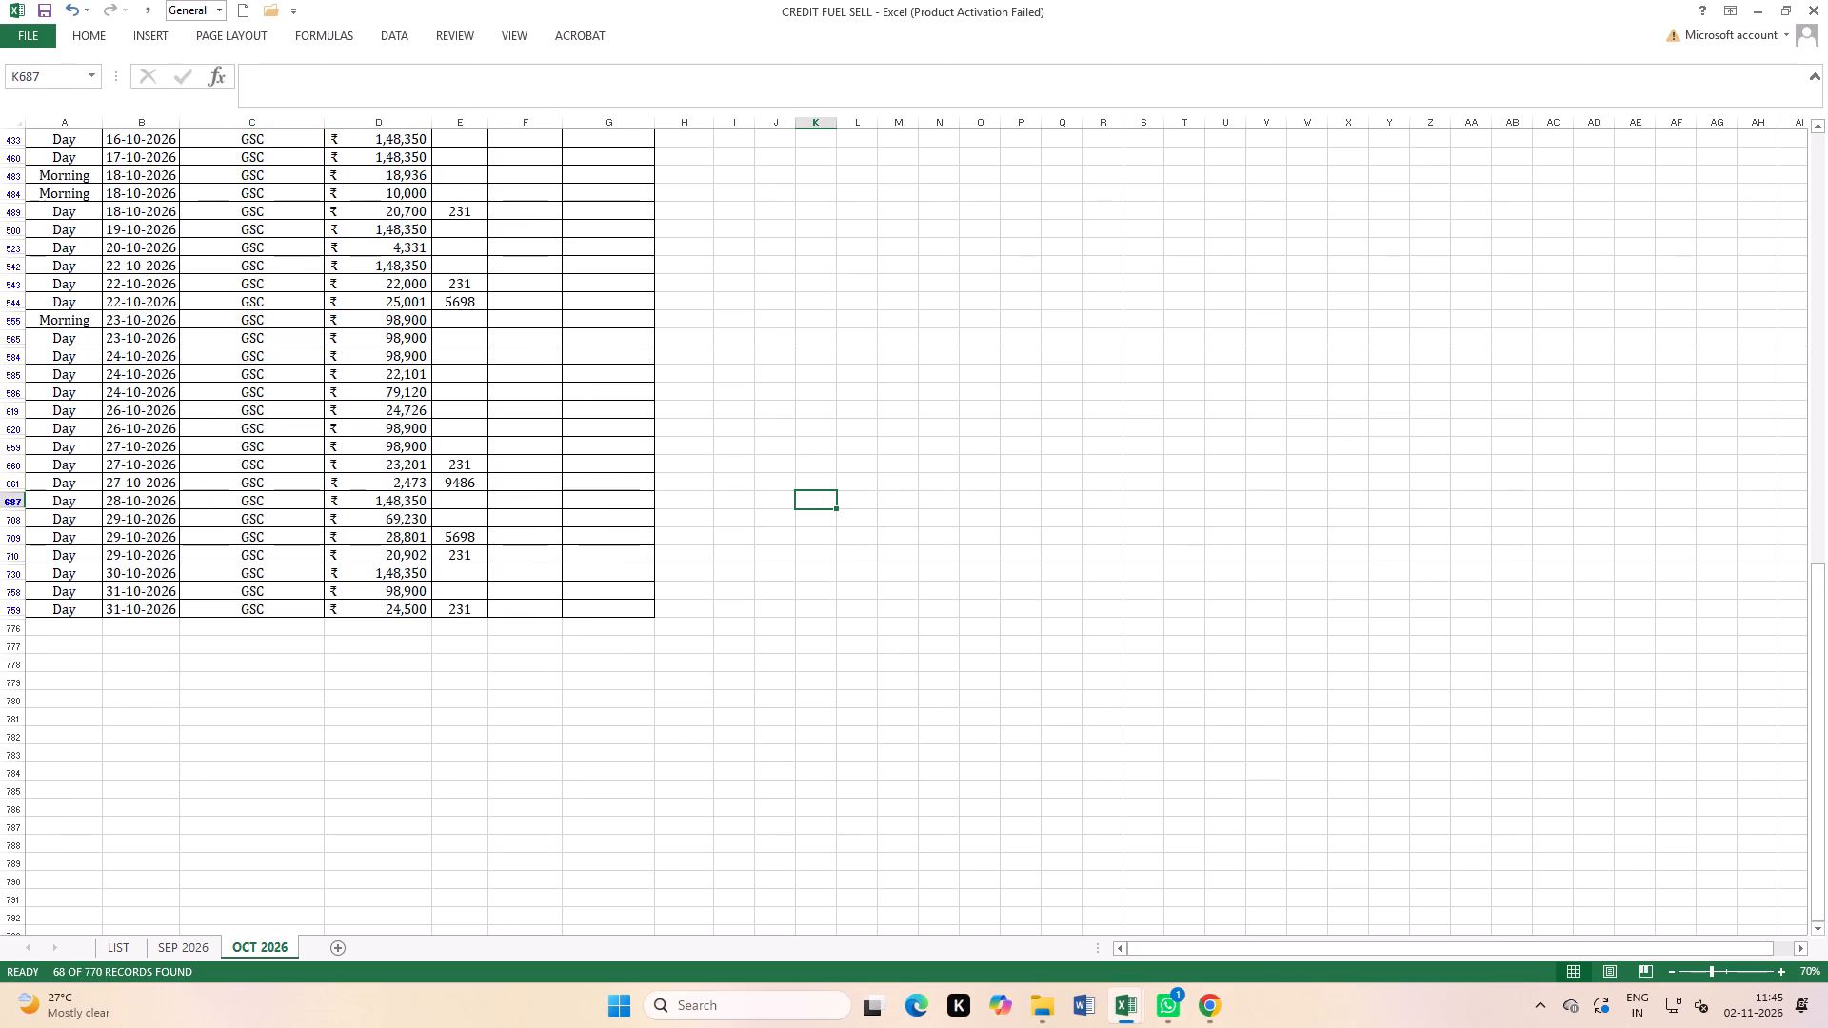
Select the filtered GSC table from the Credit Sales heading row through the last 31-10-2026 entry and set printing to Print Selection.
left_click_drag(1820, 613, 1827, 69)
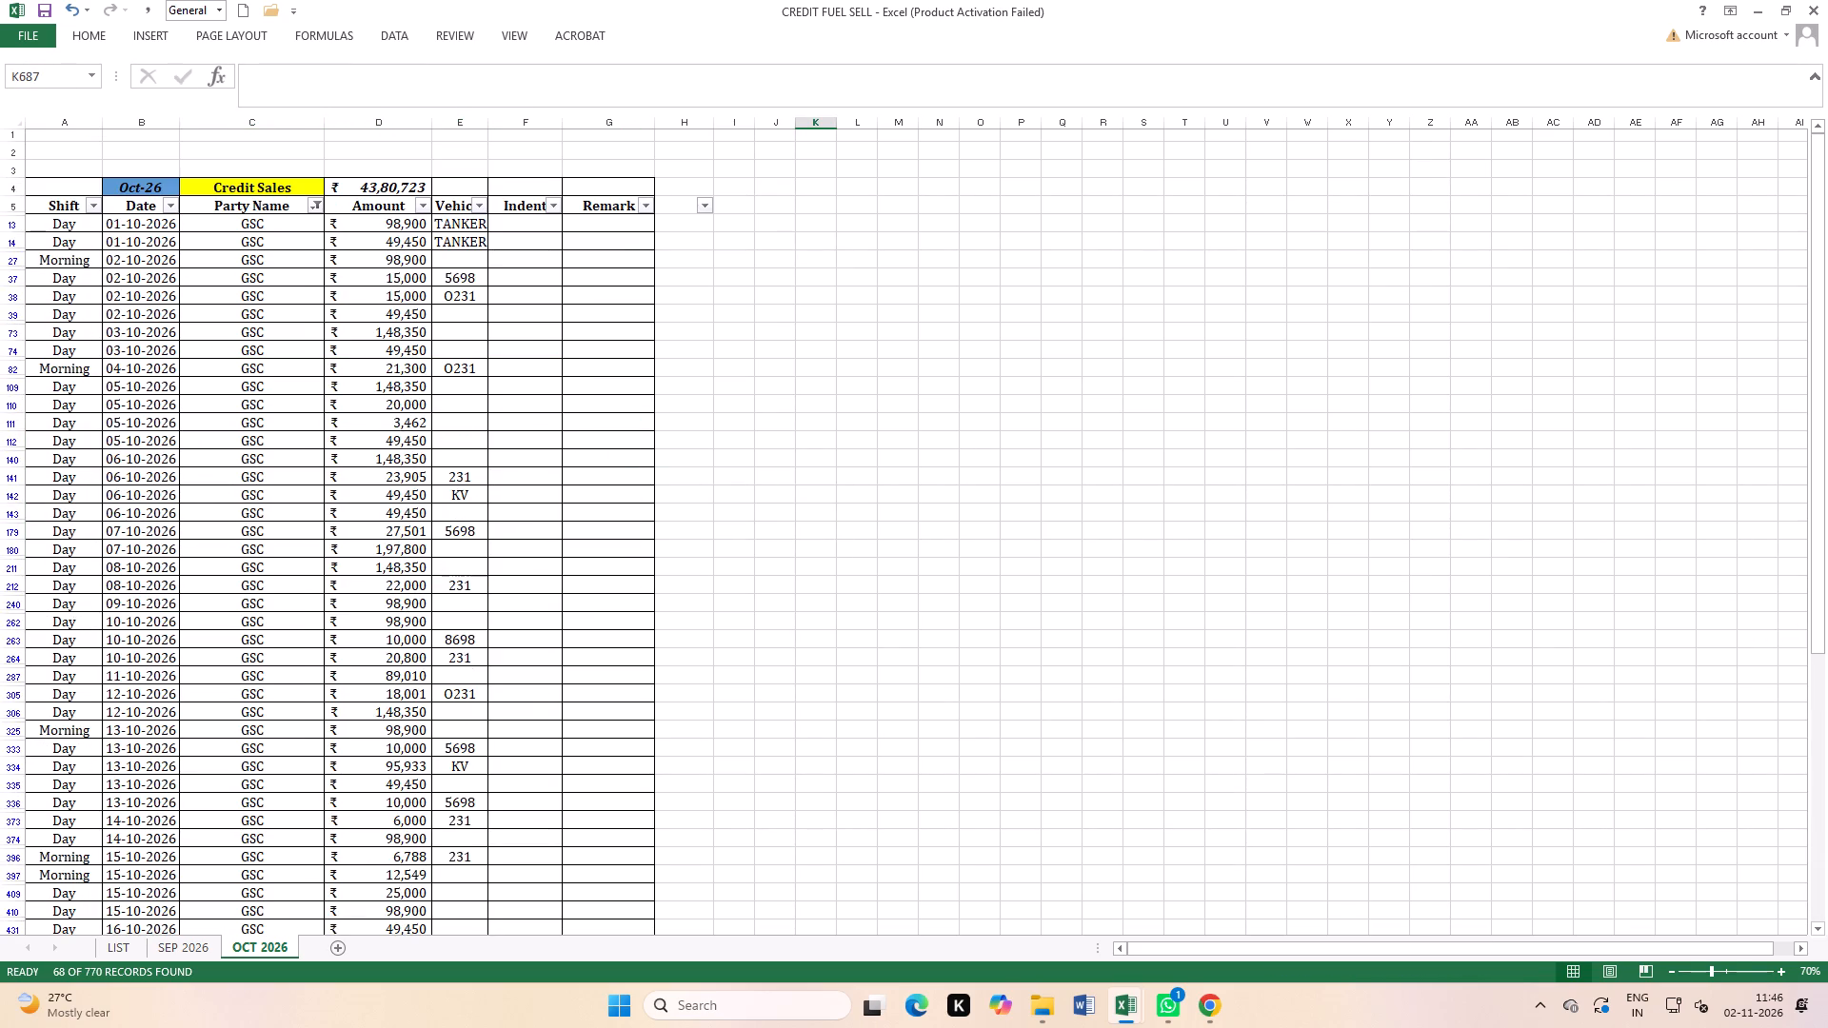
left_click(306, 304)
left_click_drag(68, 195, 610, 900)
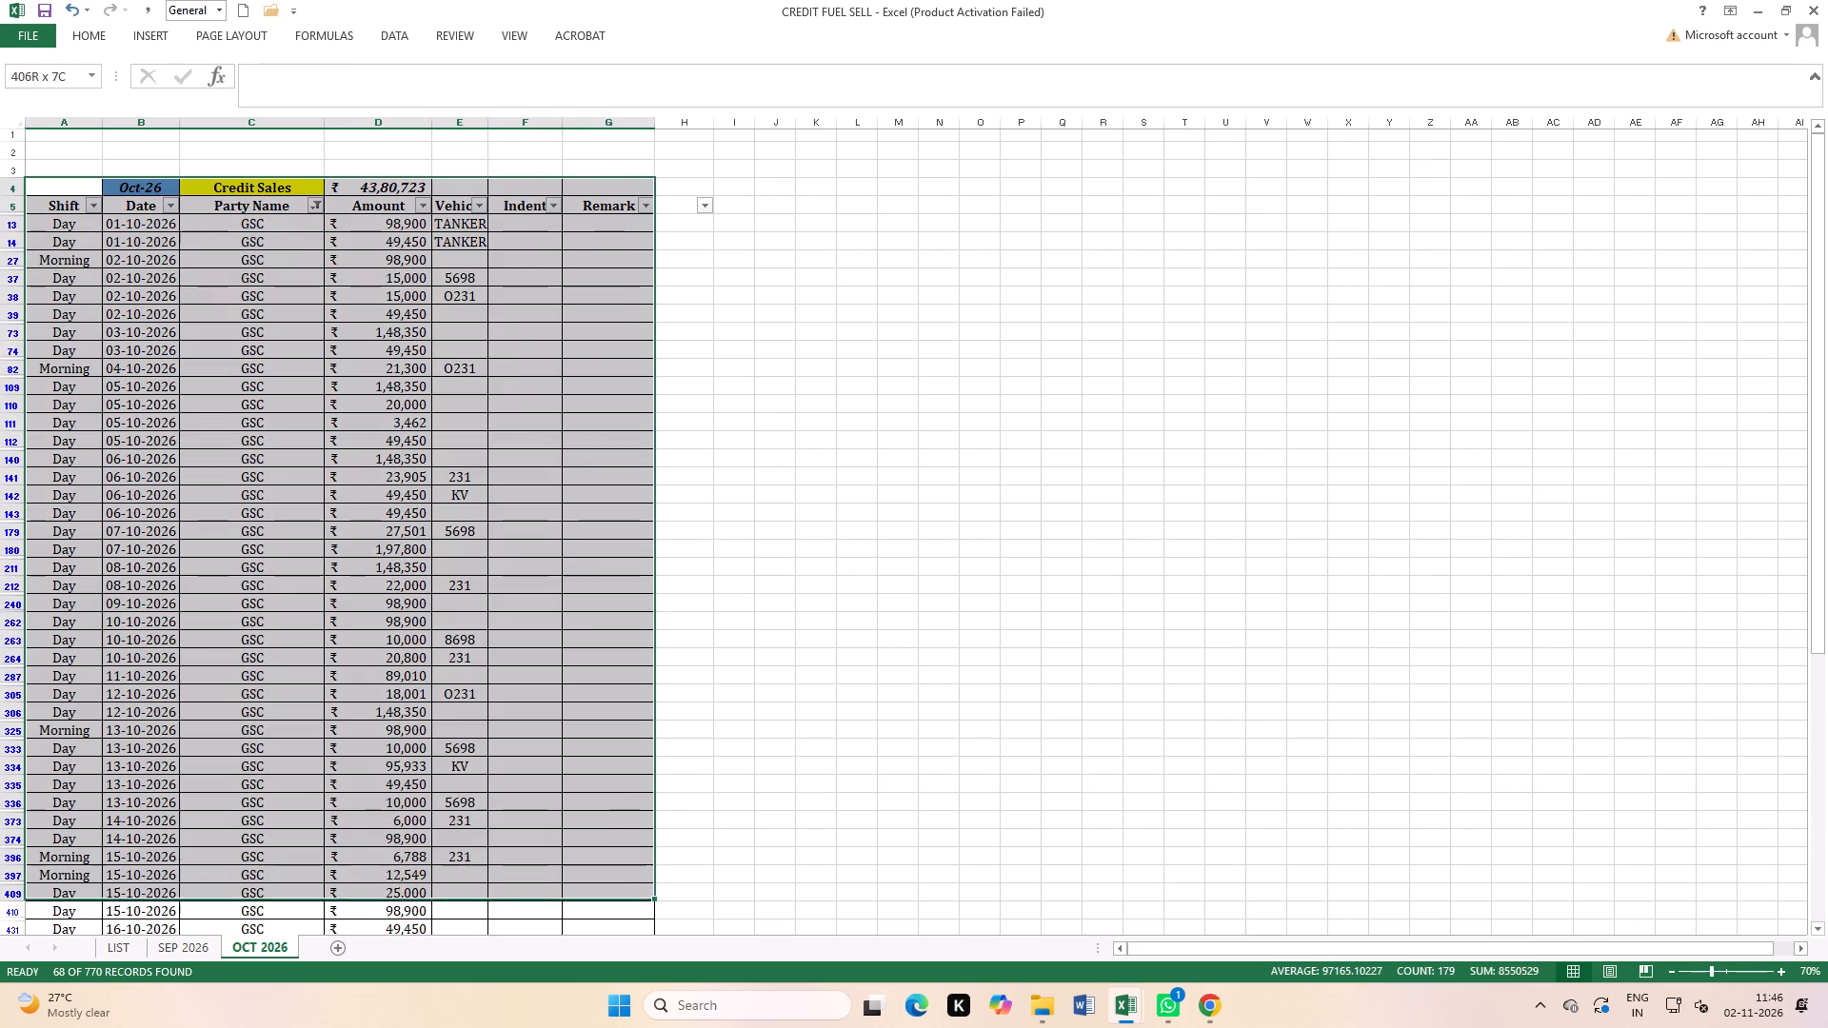
left_click_drag(610, 900, 630, 970)
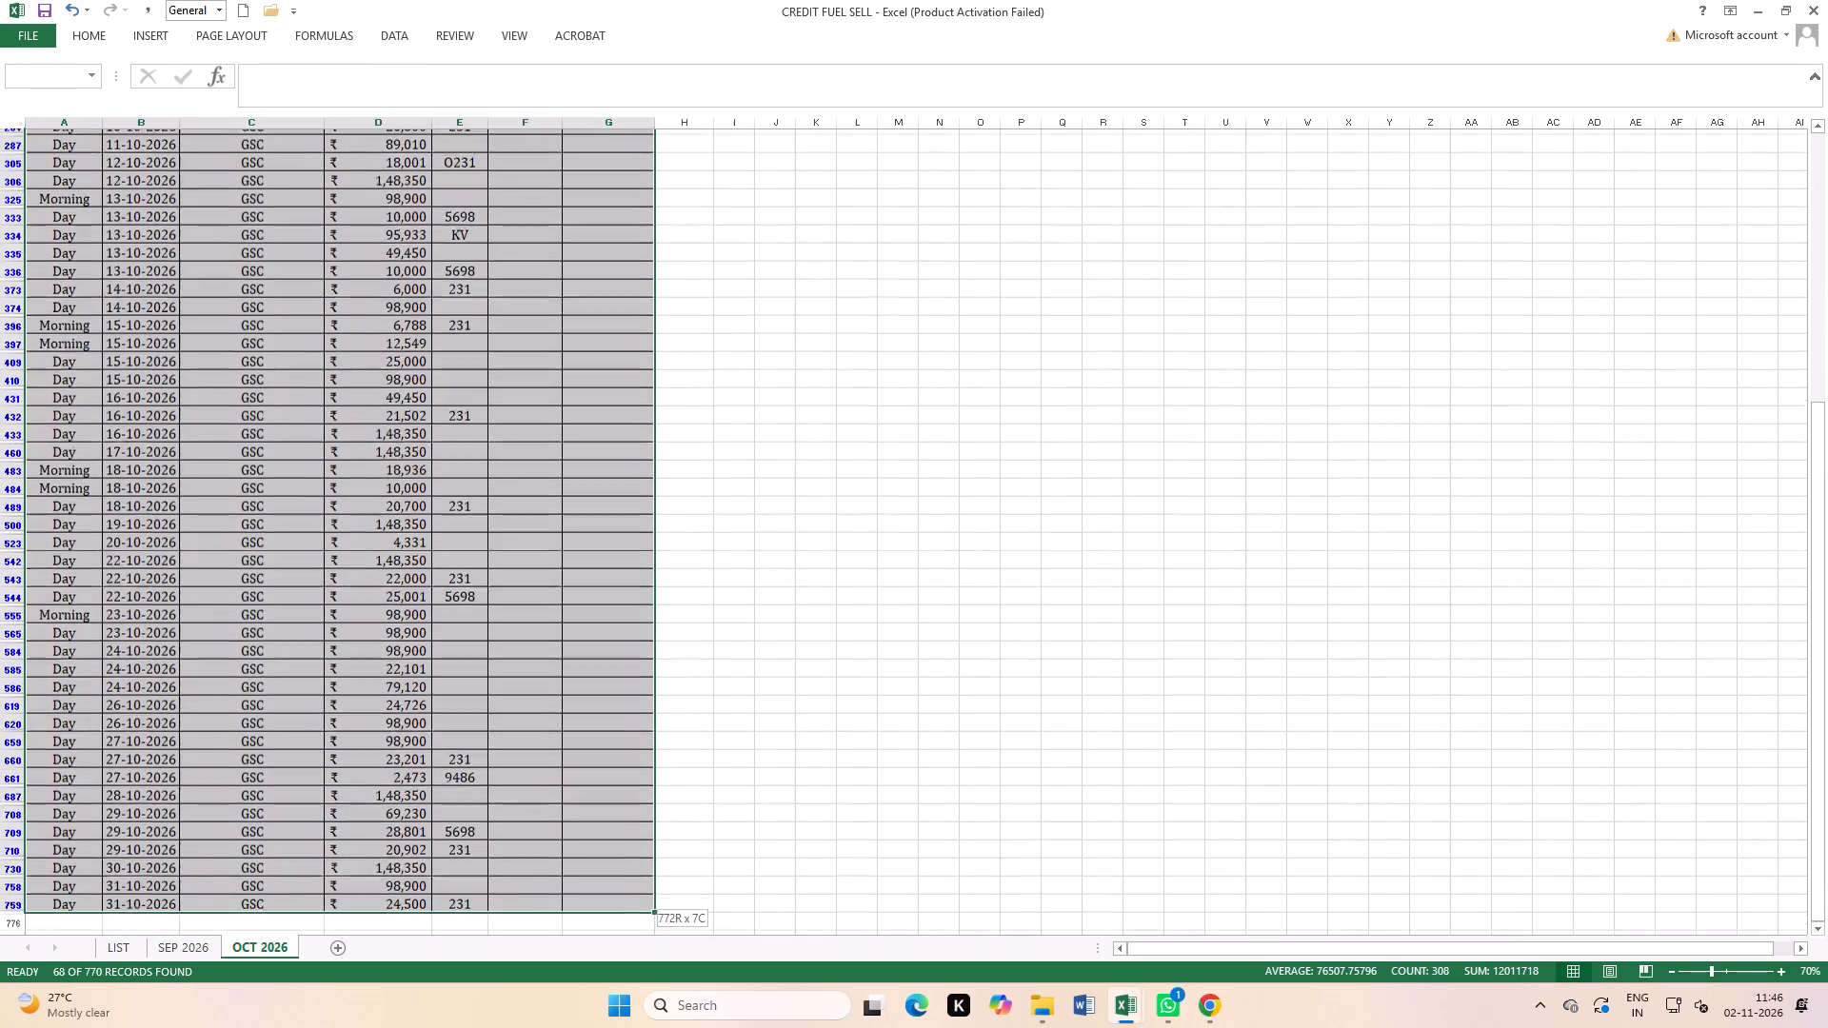
left_click_drag(630, 970, 626, 857)
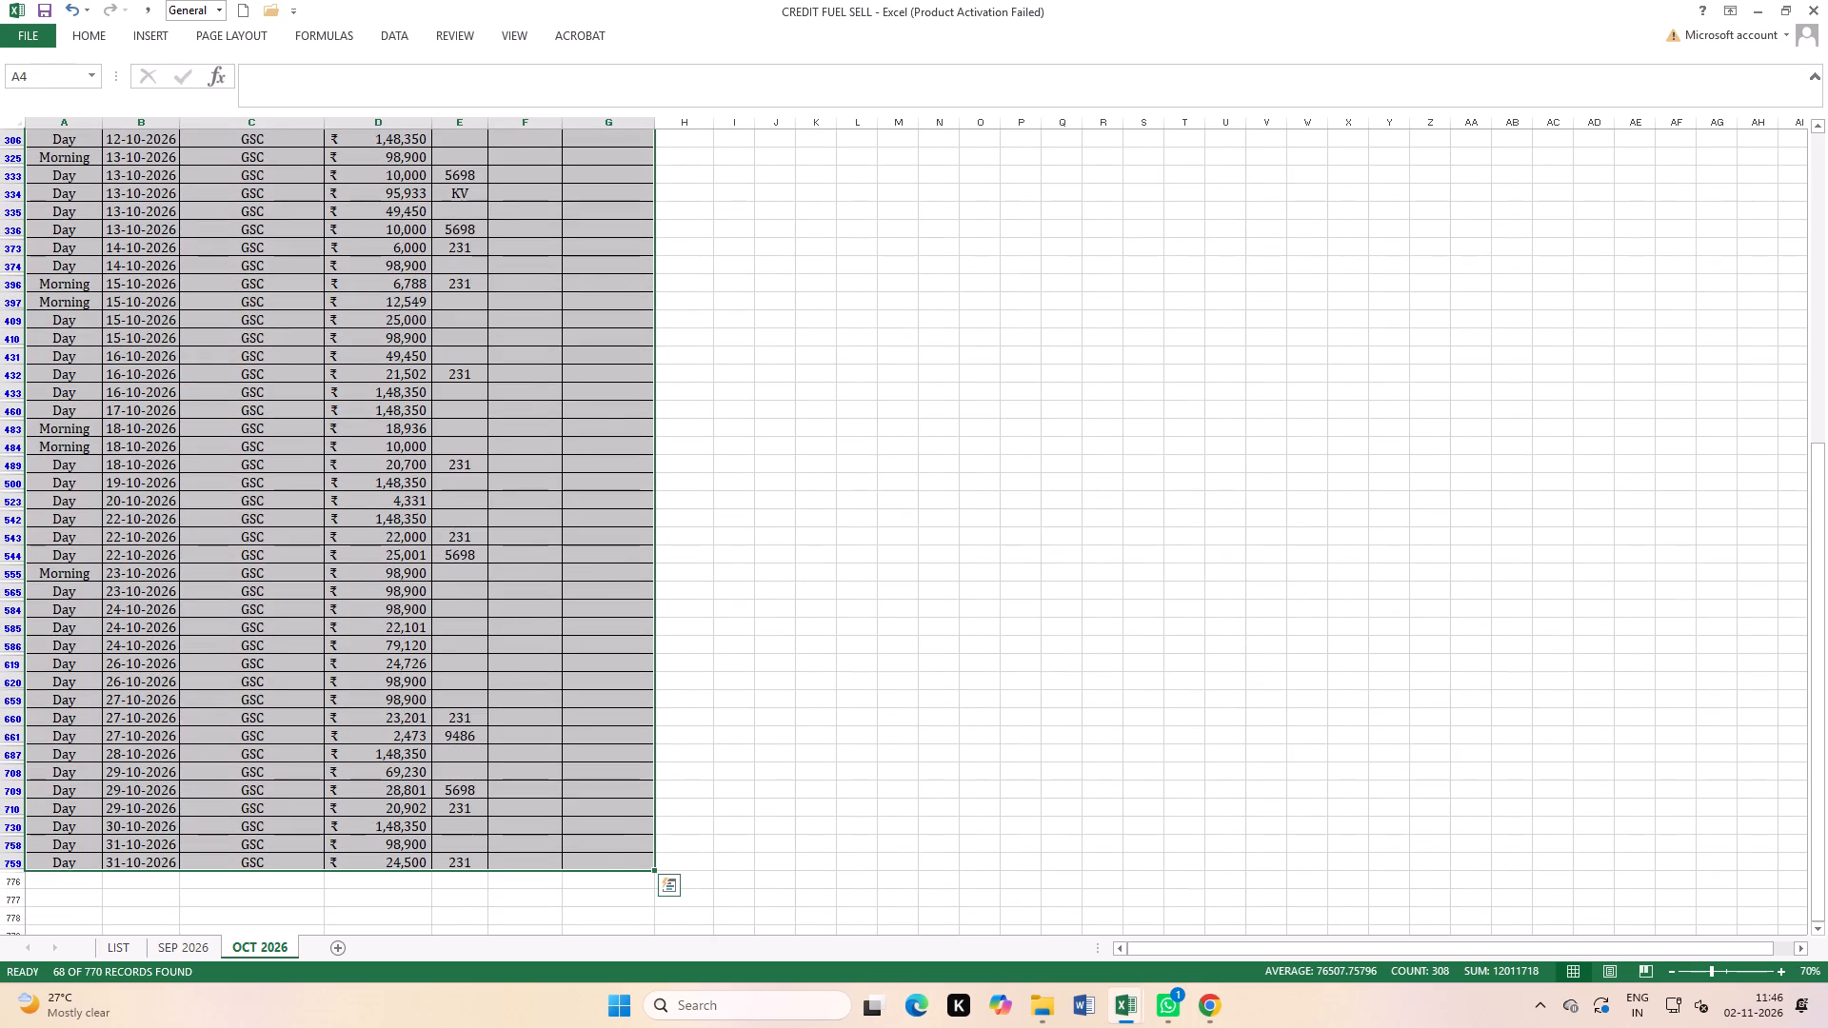
key("ctrl+p")
scroll(903, 761, "down", 3)
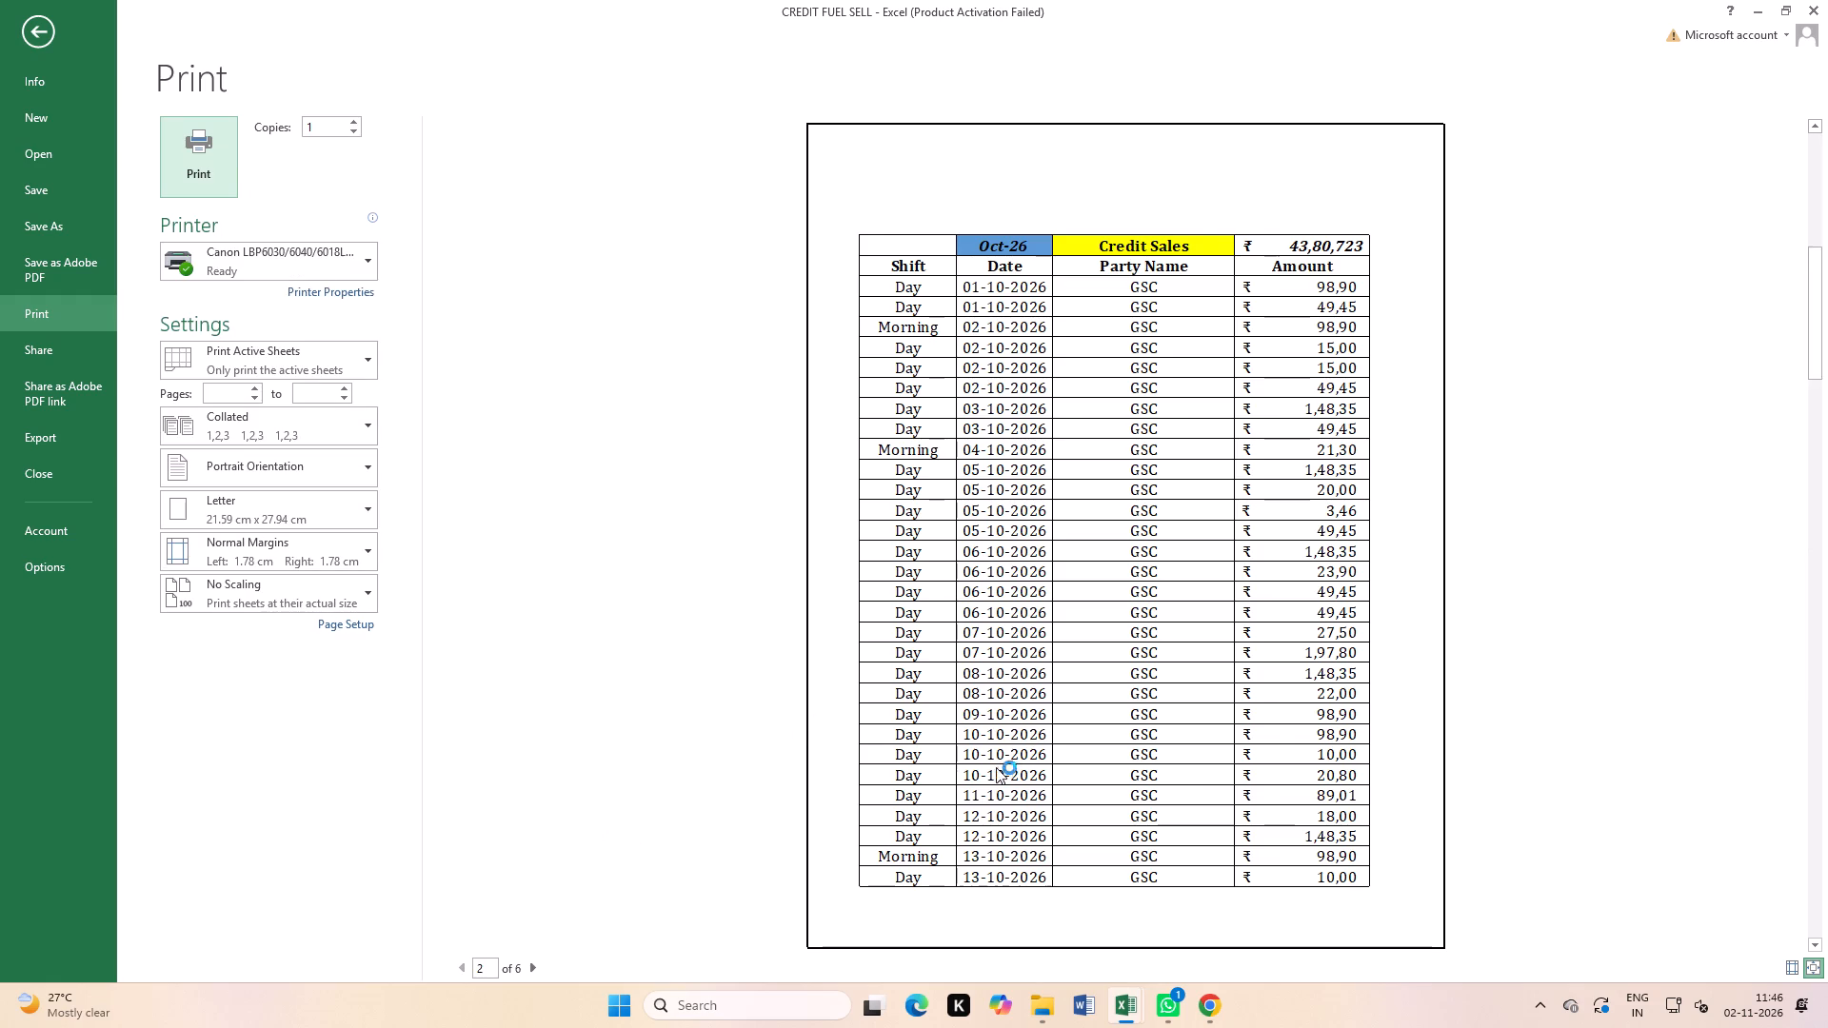
scroll(996, 767, "down", 12)
scroll(1038, 757, "up", 5)
left_click(291, 264)
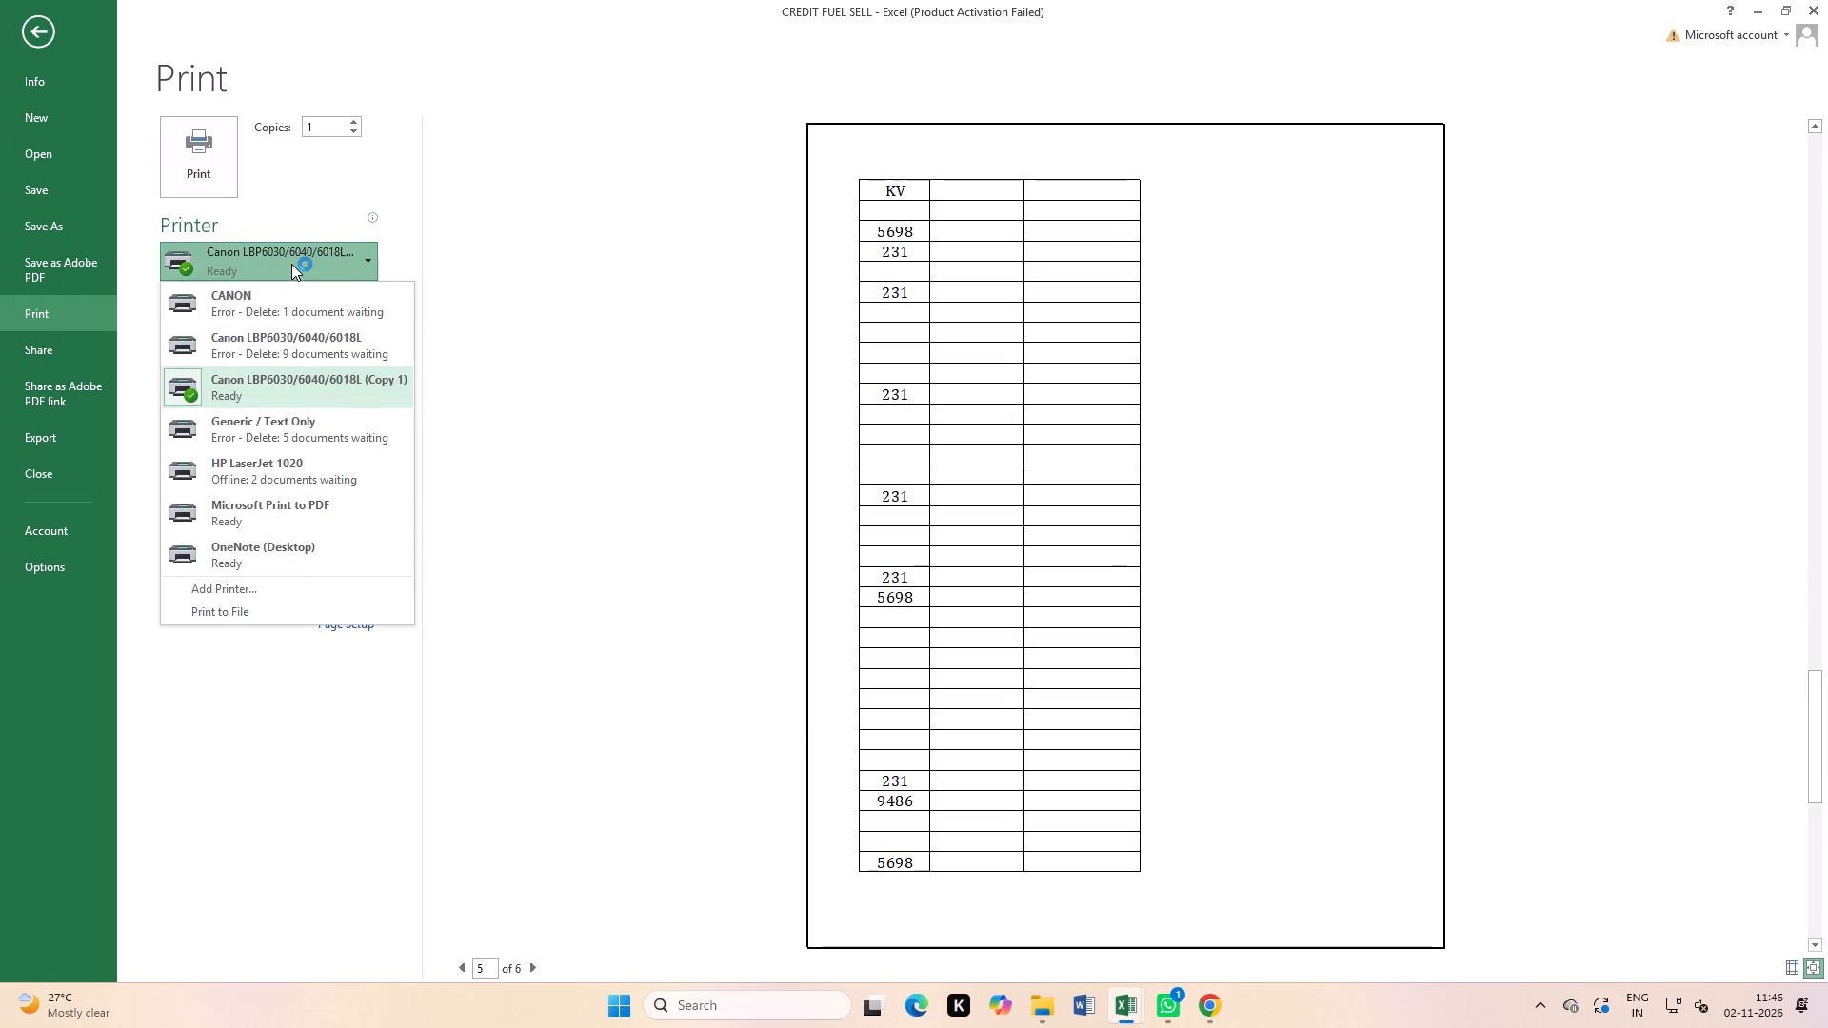
left_click(281, 268)
left_click(271, 360)
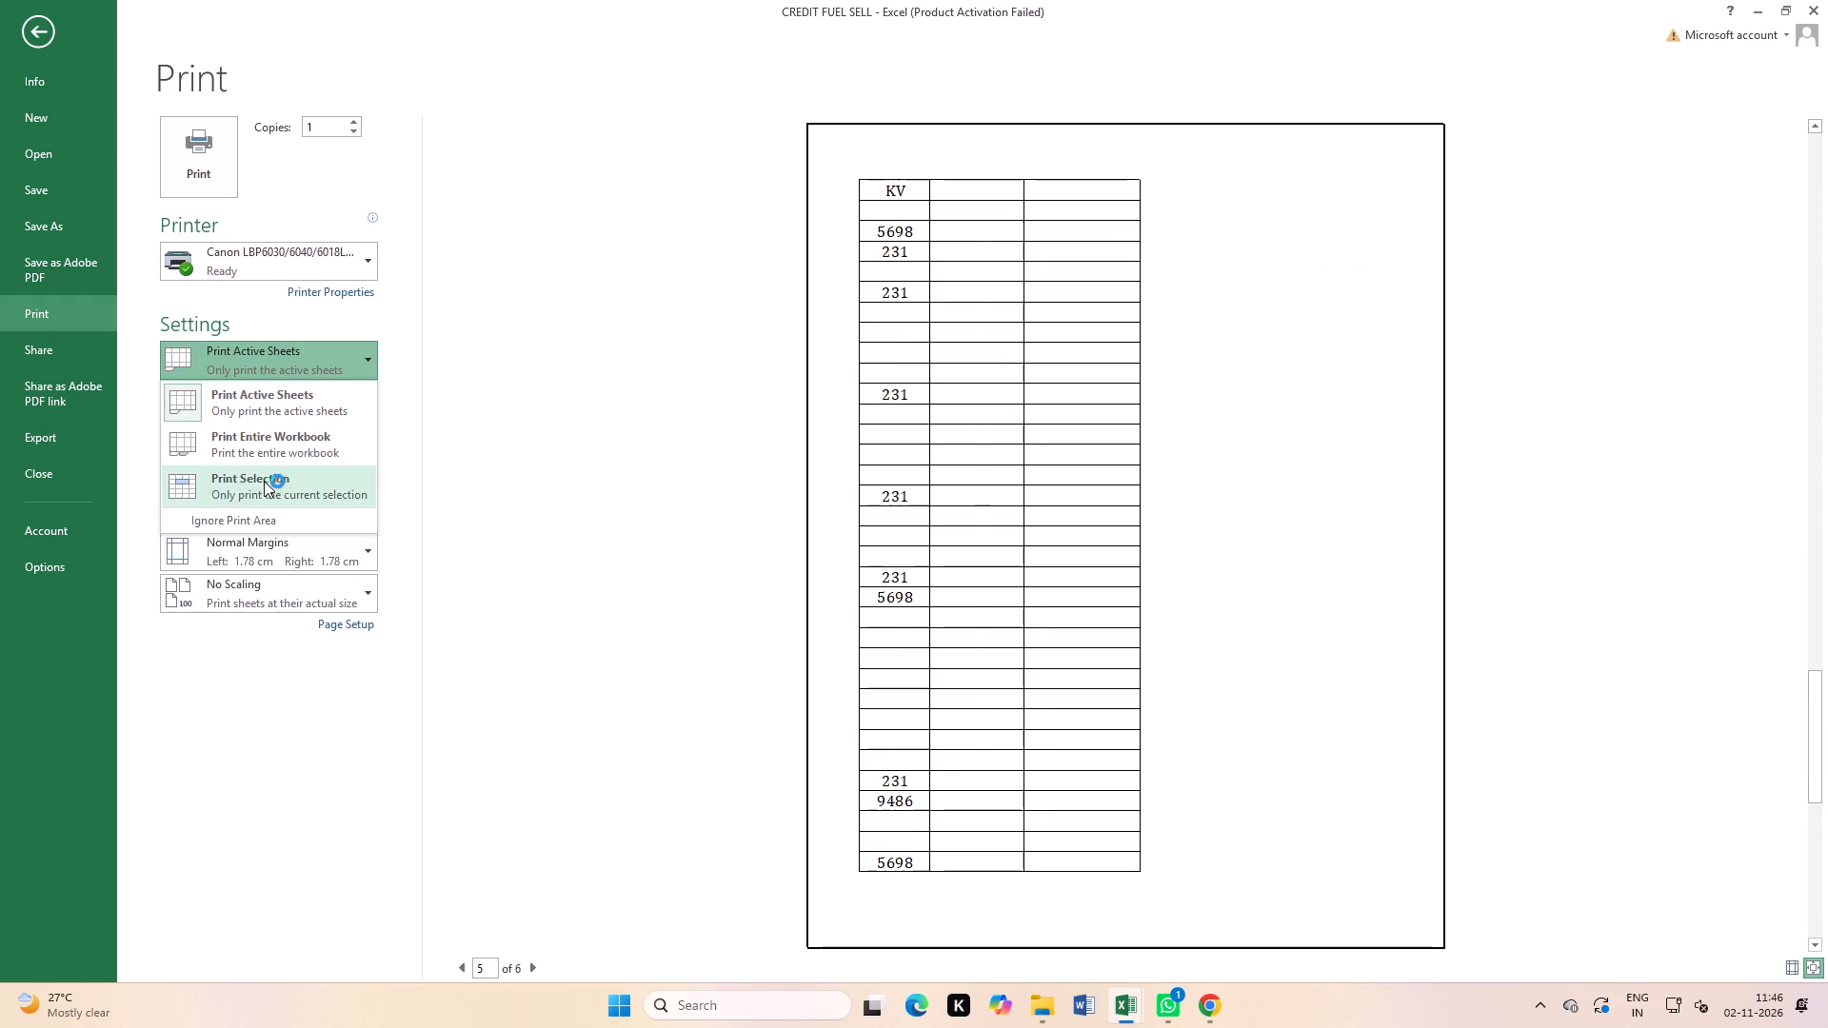
left_click(264, 481)
scroll(1162, 689, "down", 15)
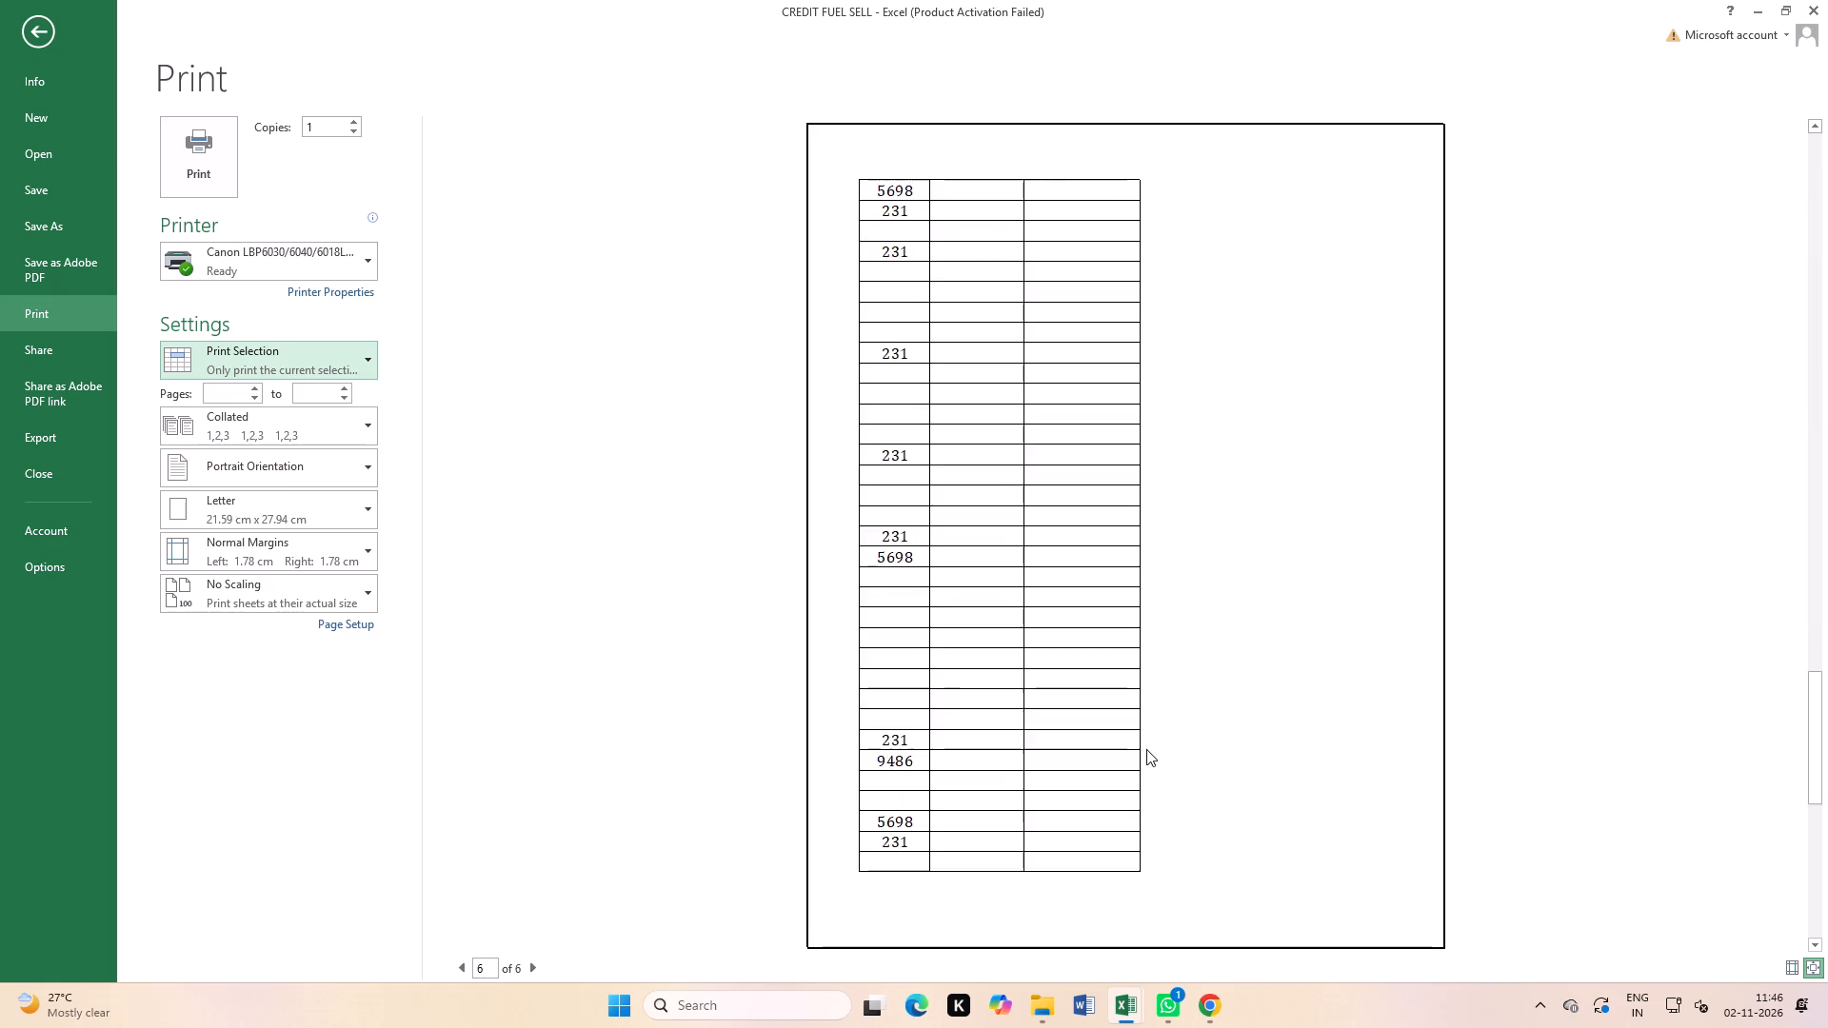
scroll(1146, 749, "down", 6)
Set scaling to Fit Sheet on One Page and print one copy of the GSC selection on the Canon LBP6030/6040/6018L (Copy 1).
left_click(308, 601)
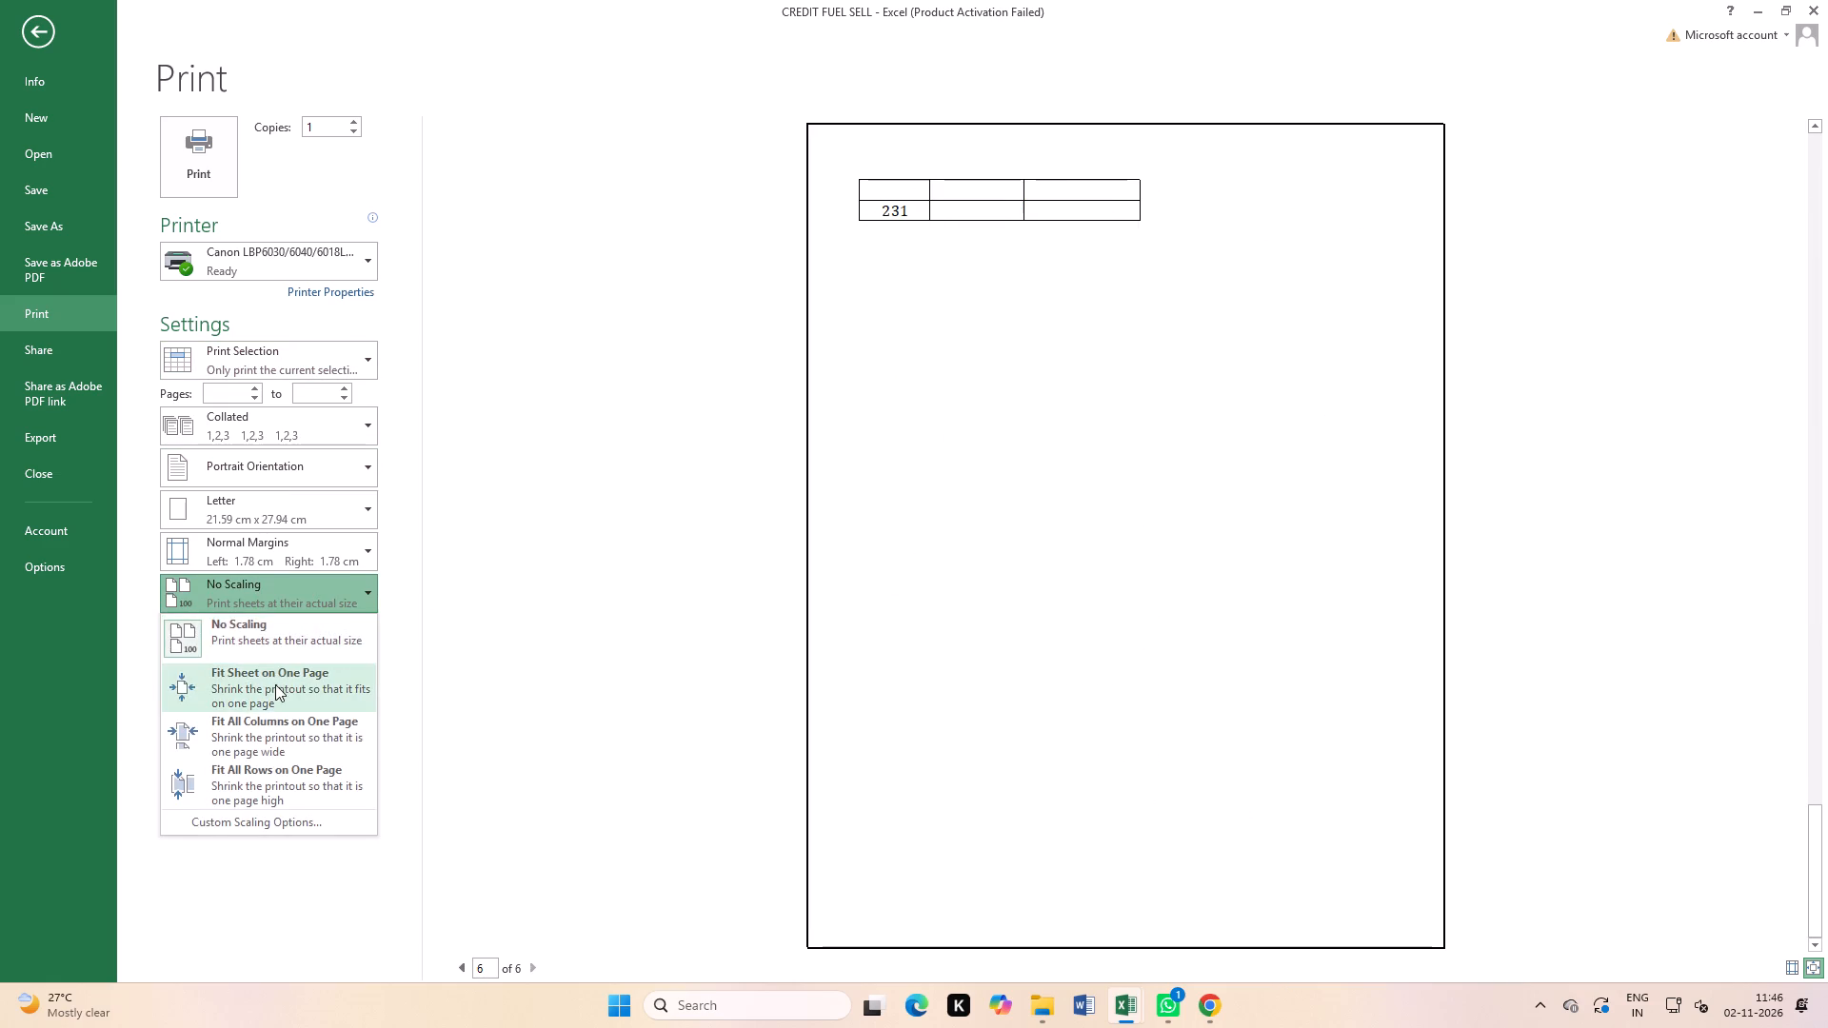
left_click(275, 684)
scroll(1013, 621, "down", 11)
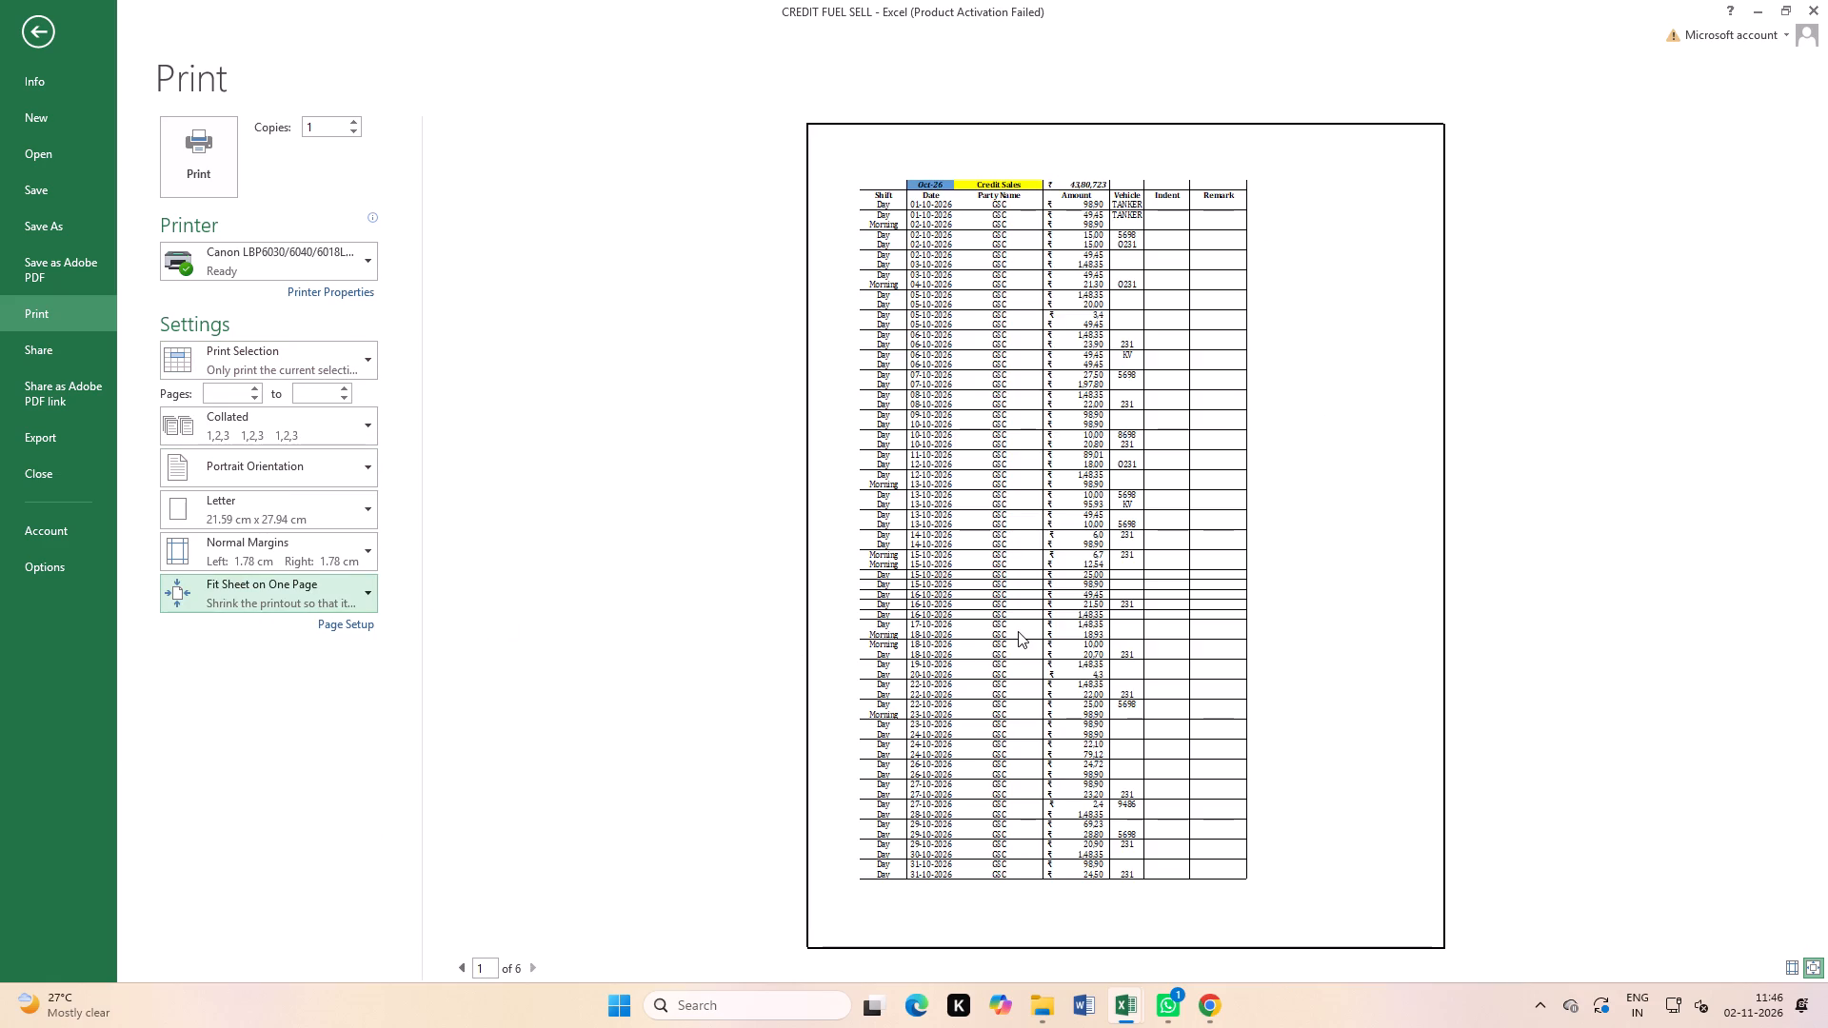
scroll(1018, 631, "up", 4)
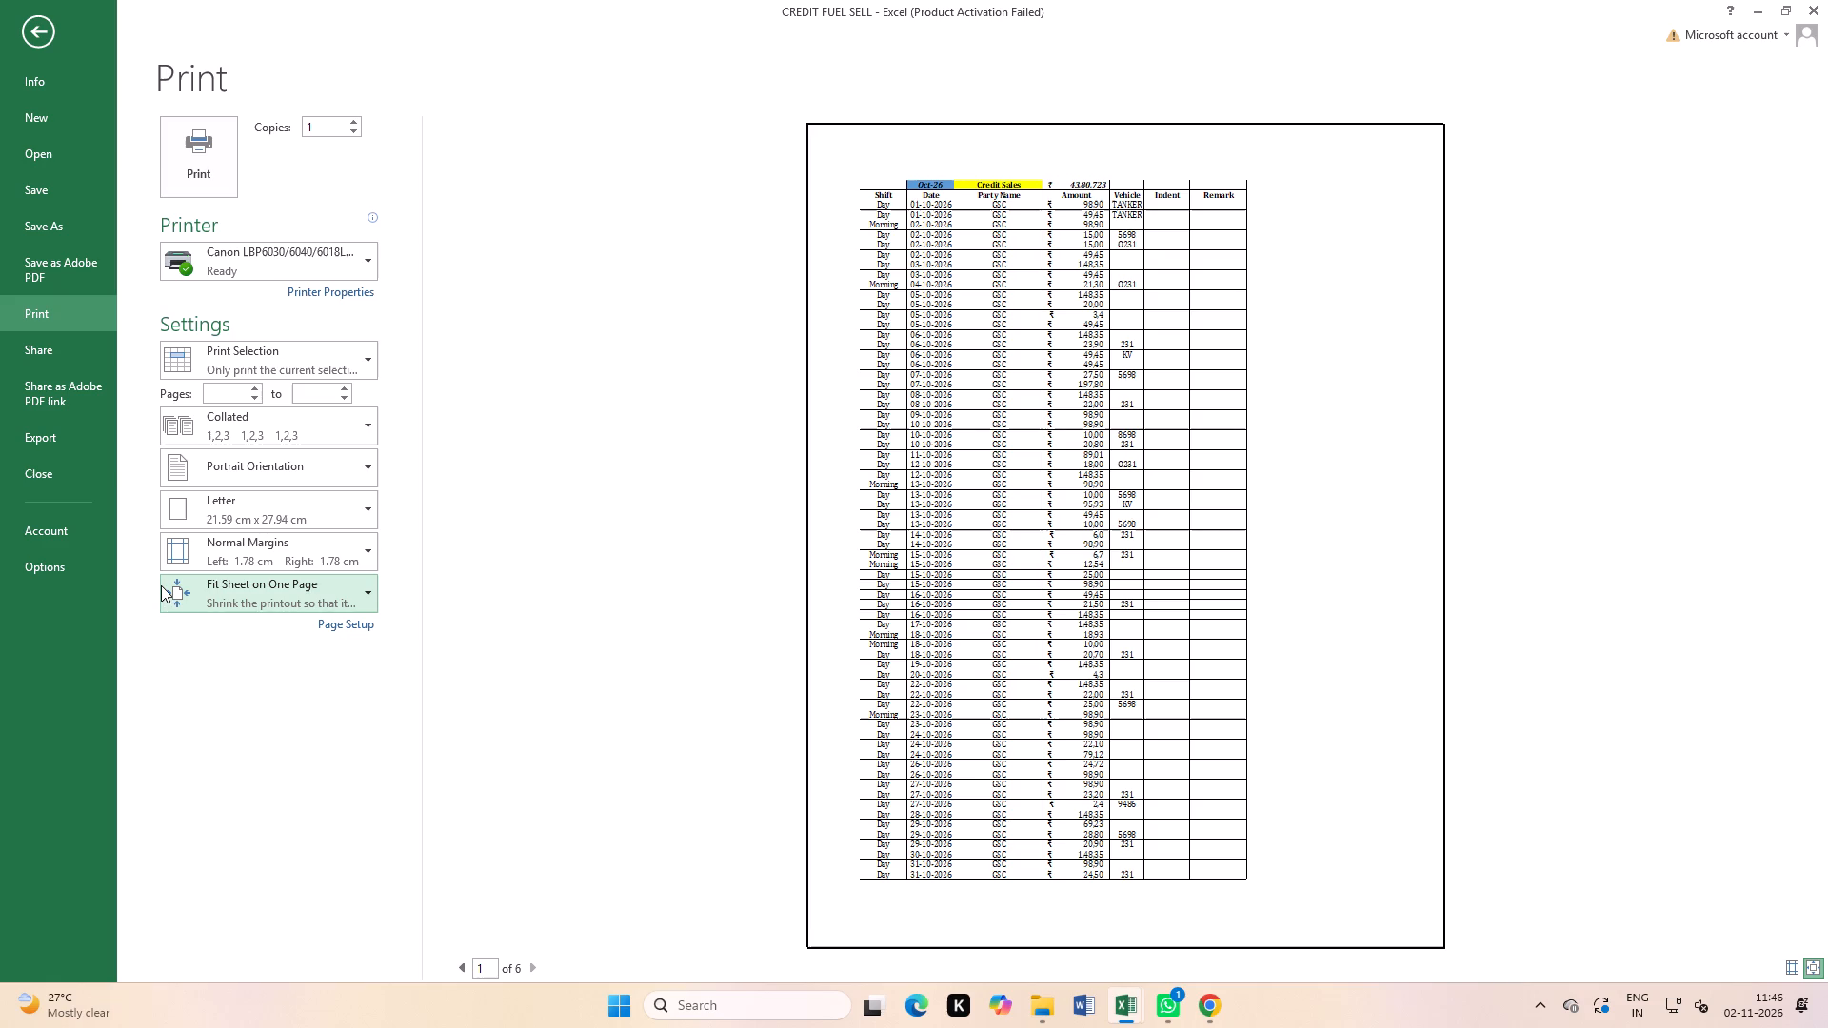
left_click(188, 177)
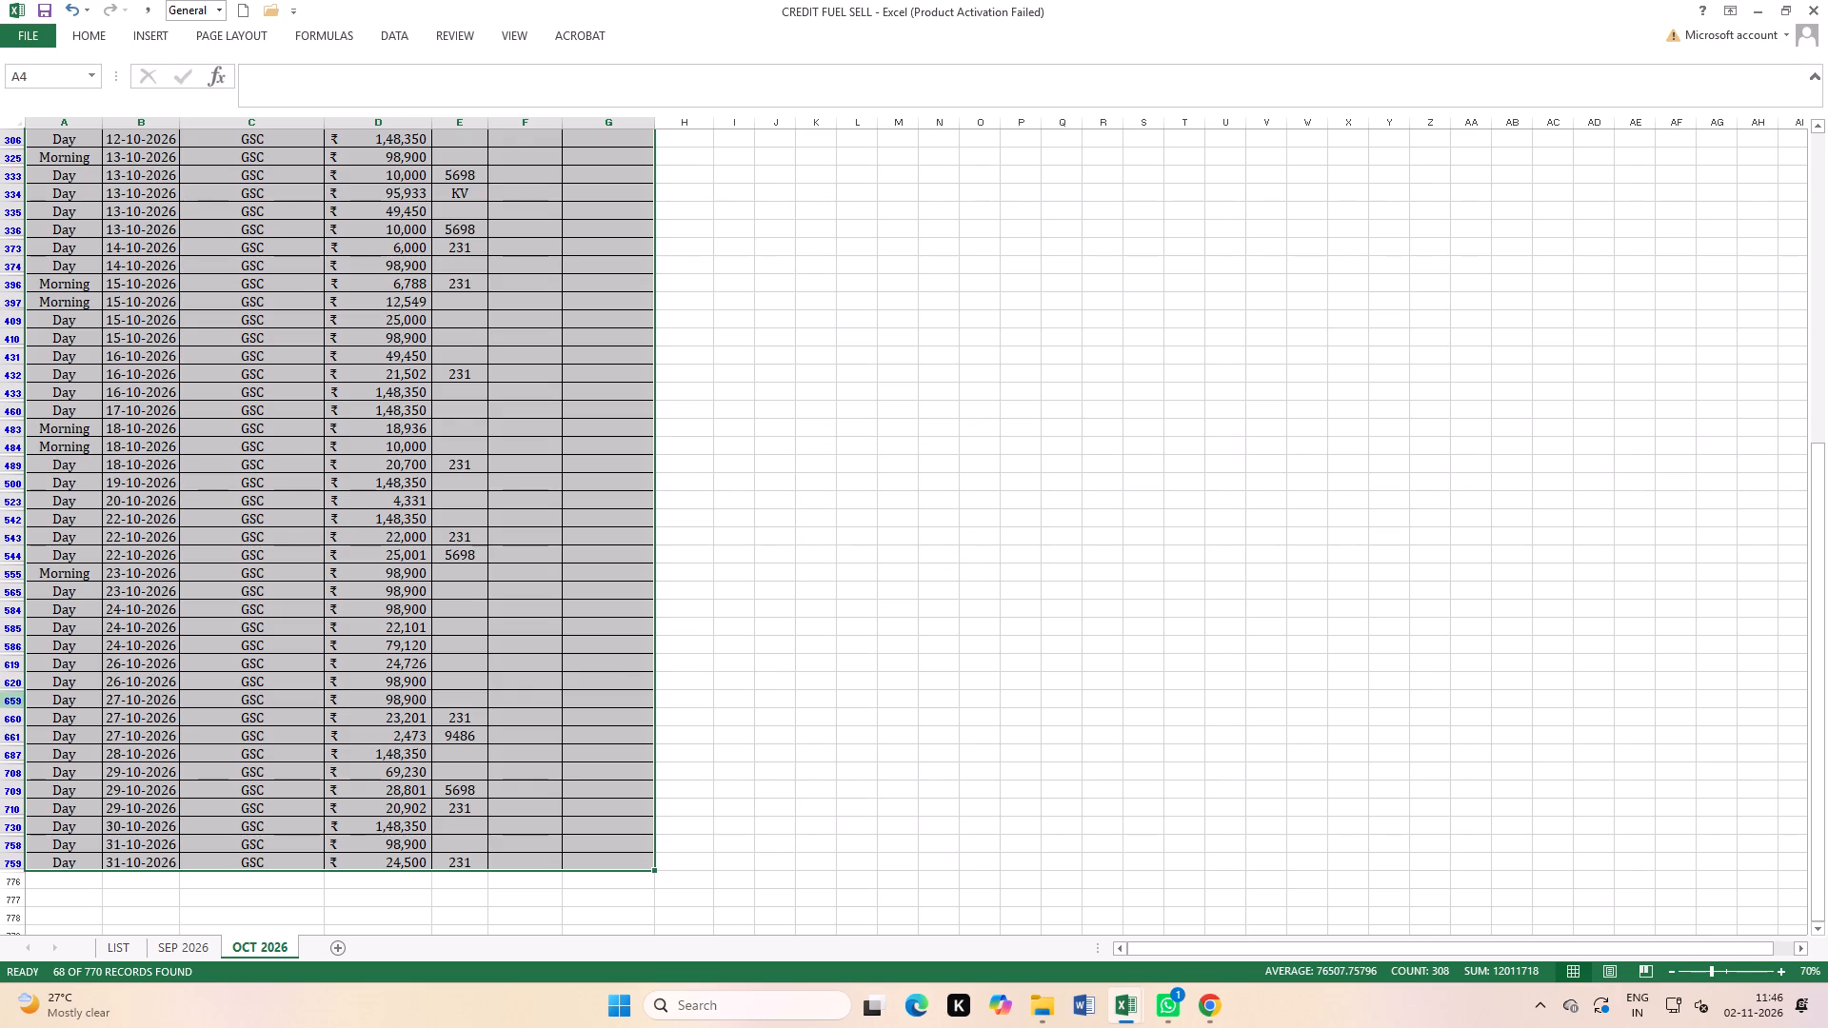
Close the CREDIT FUEL SELL workbook without saving its changes.
scroll(623, 457, "up", 3)
left_click(799, 651)
left_click(1827, 0)
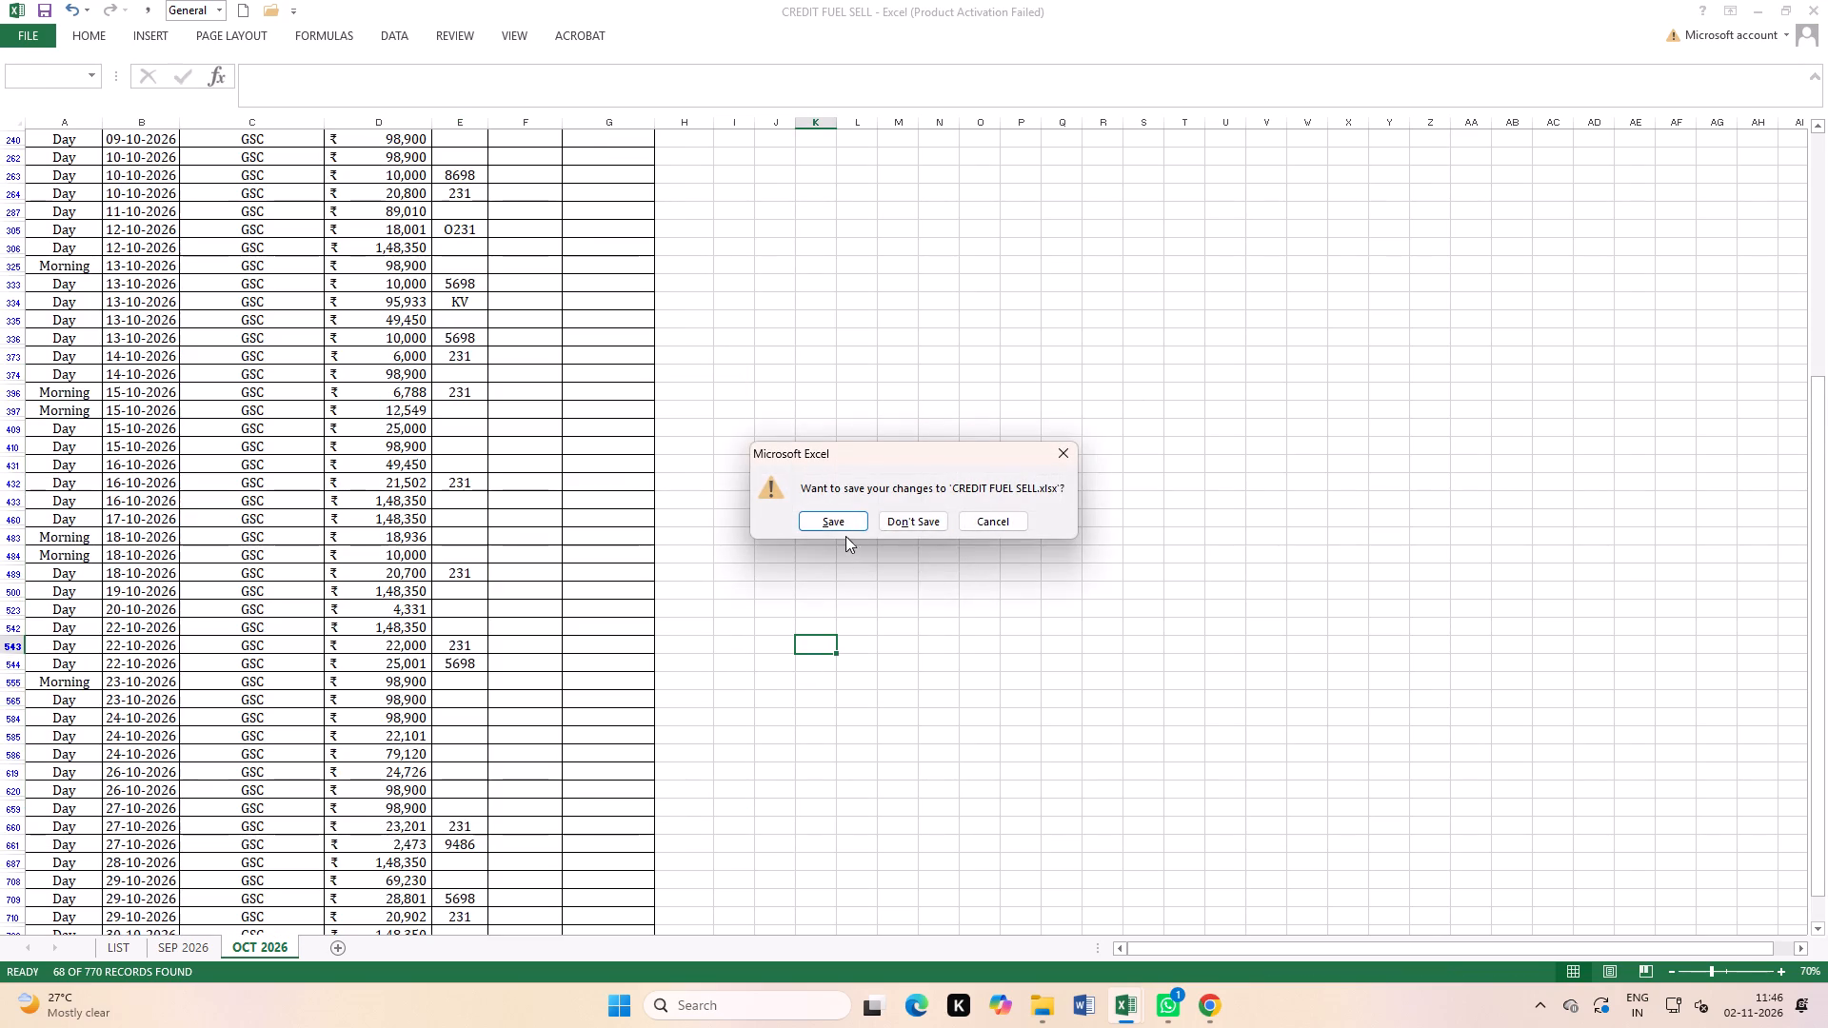
left_click(892, 523)
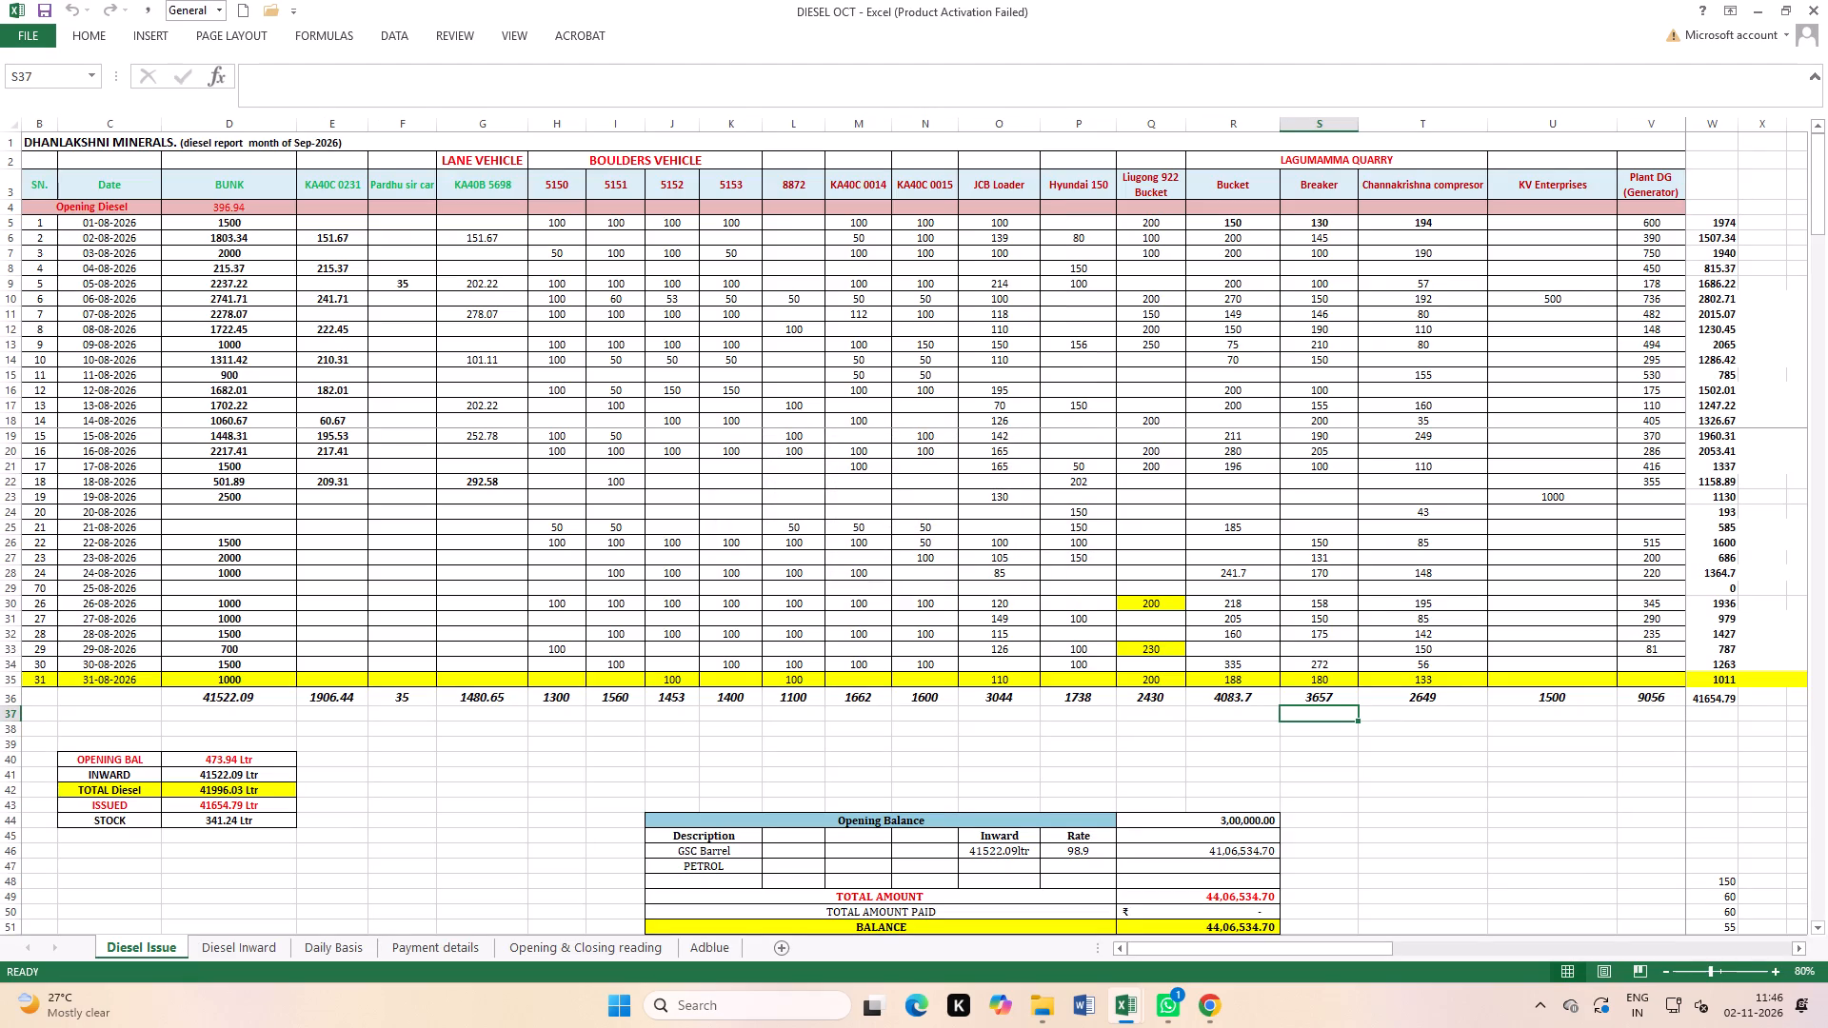
Examine the late October entries on the Diesel Inward sheet, checking the dates, vehicles and fuel quantities from 26-10-2026 to 28-10-2026.
left_click(246, 932)
left_click(248, 940)
scroll(452, 613, "down", 17)
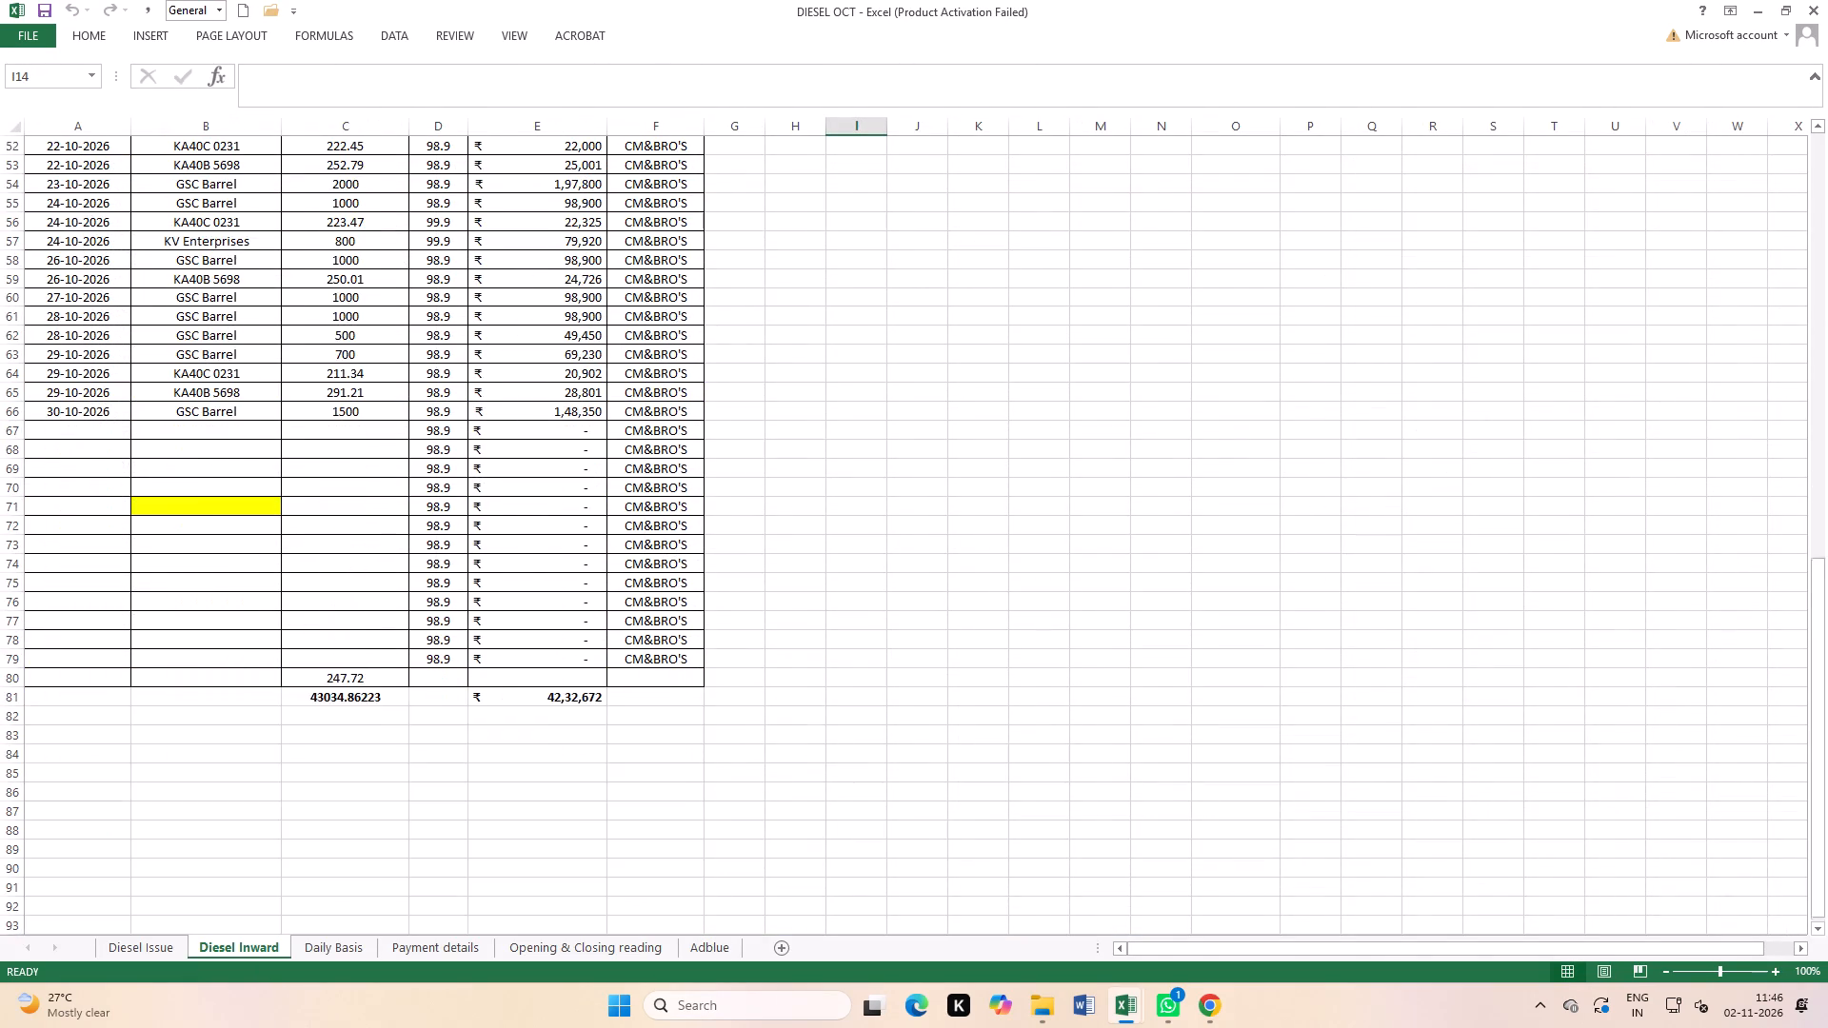
scroll(365, 587, "up", 2)
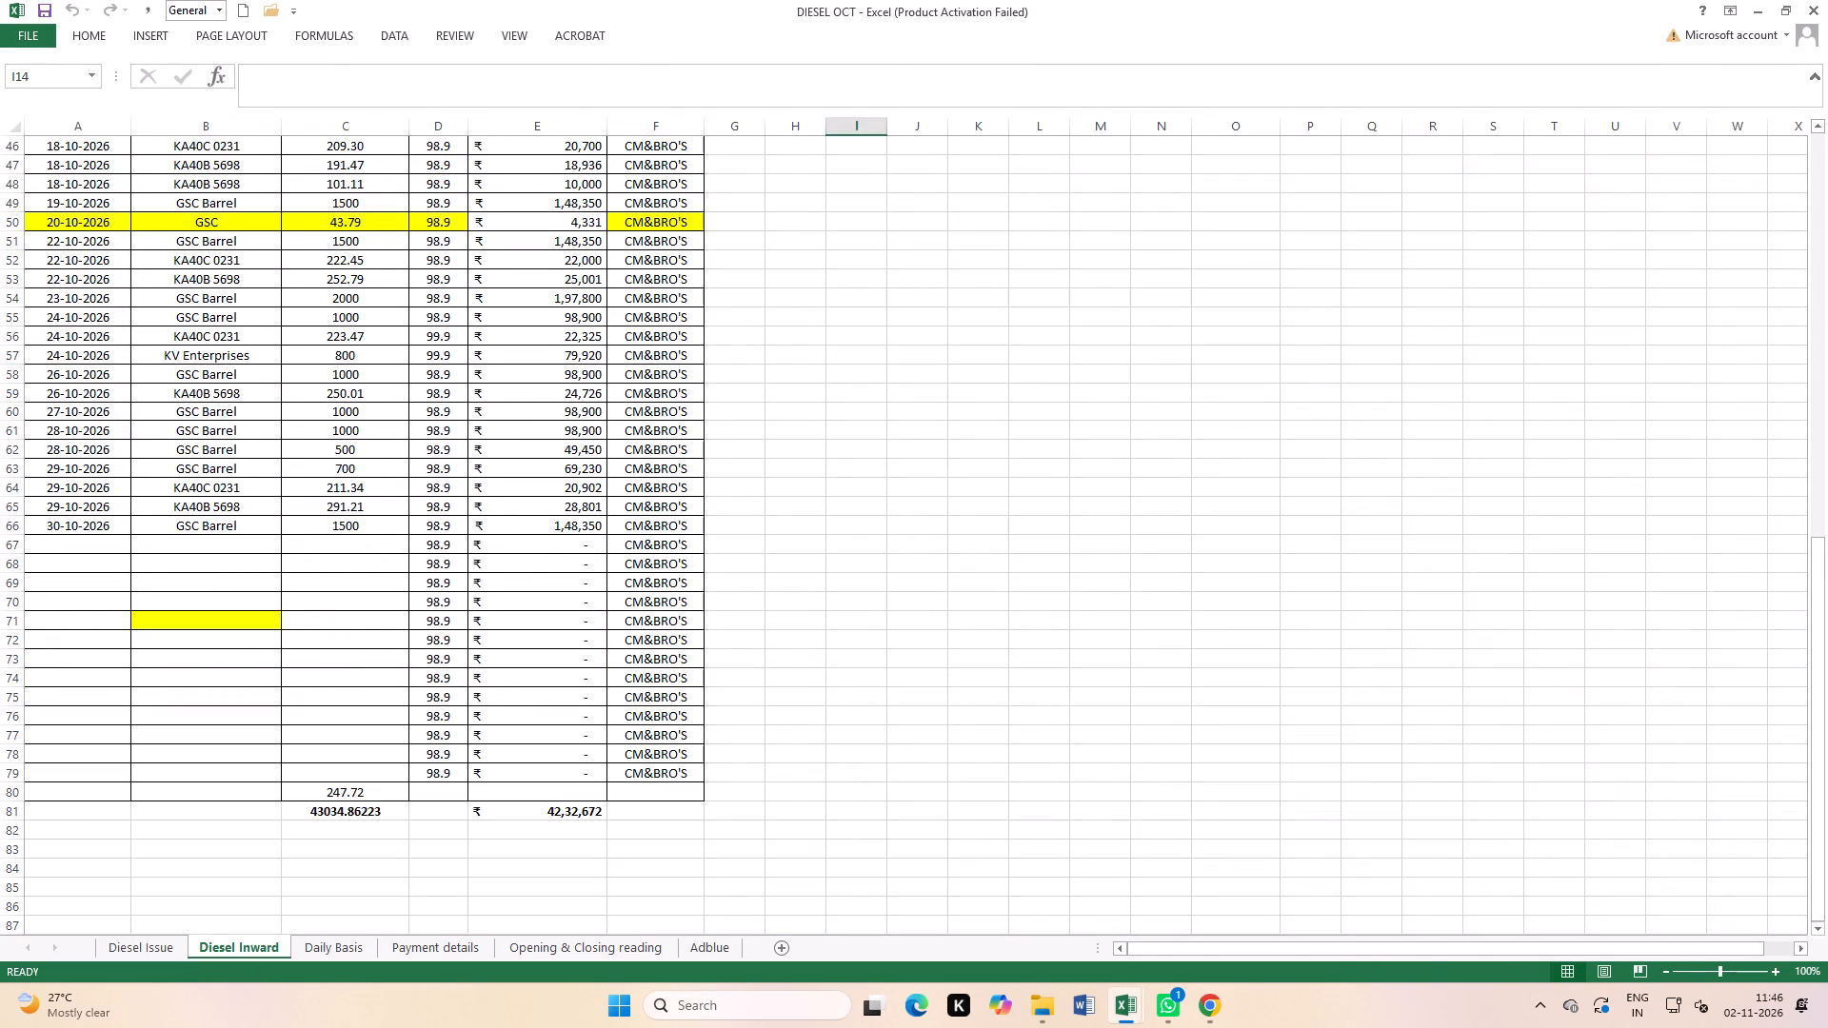
left_click(2, 378)
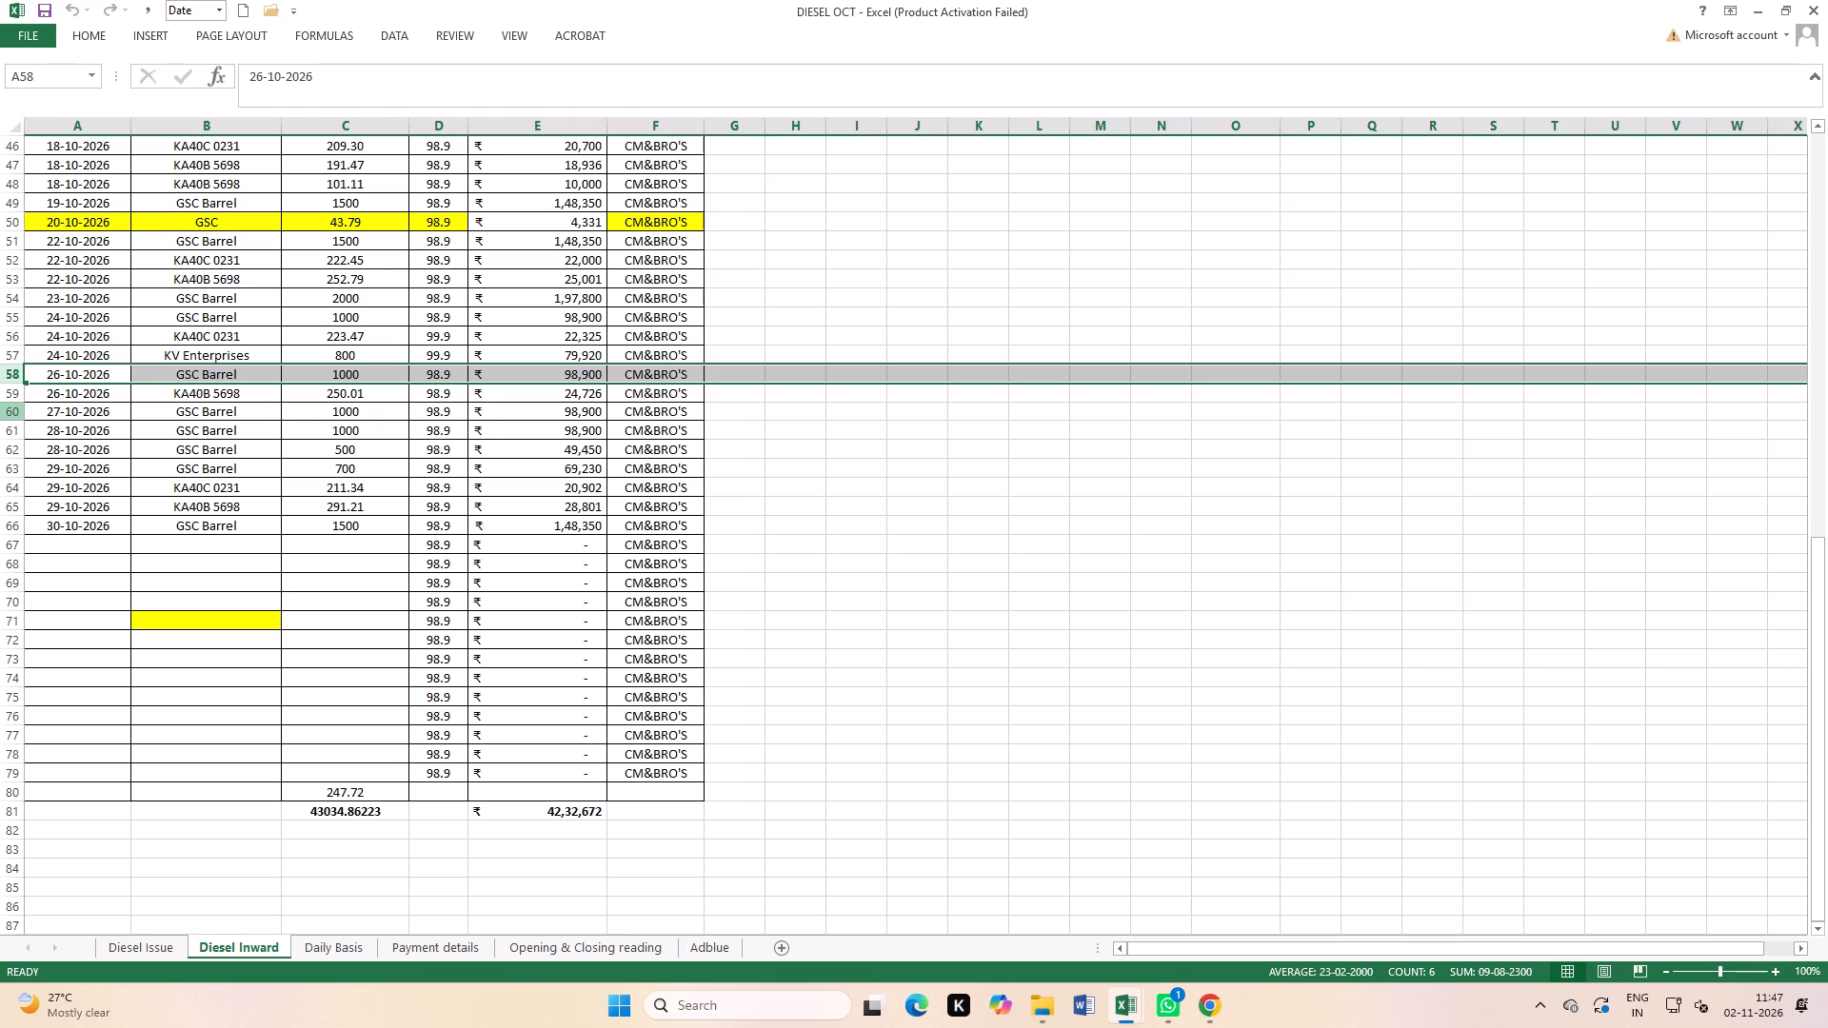
left_click_drag(71, 372, 344, 463)
left_click(323, 448)
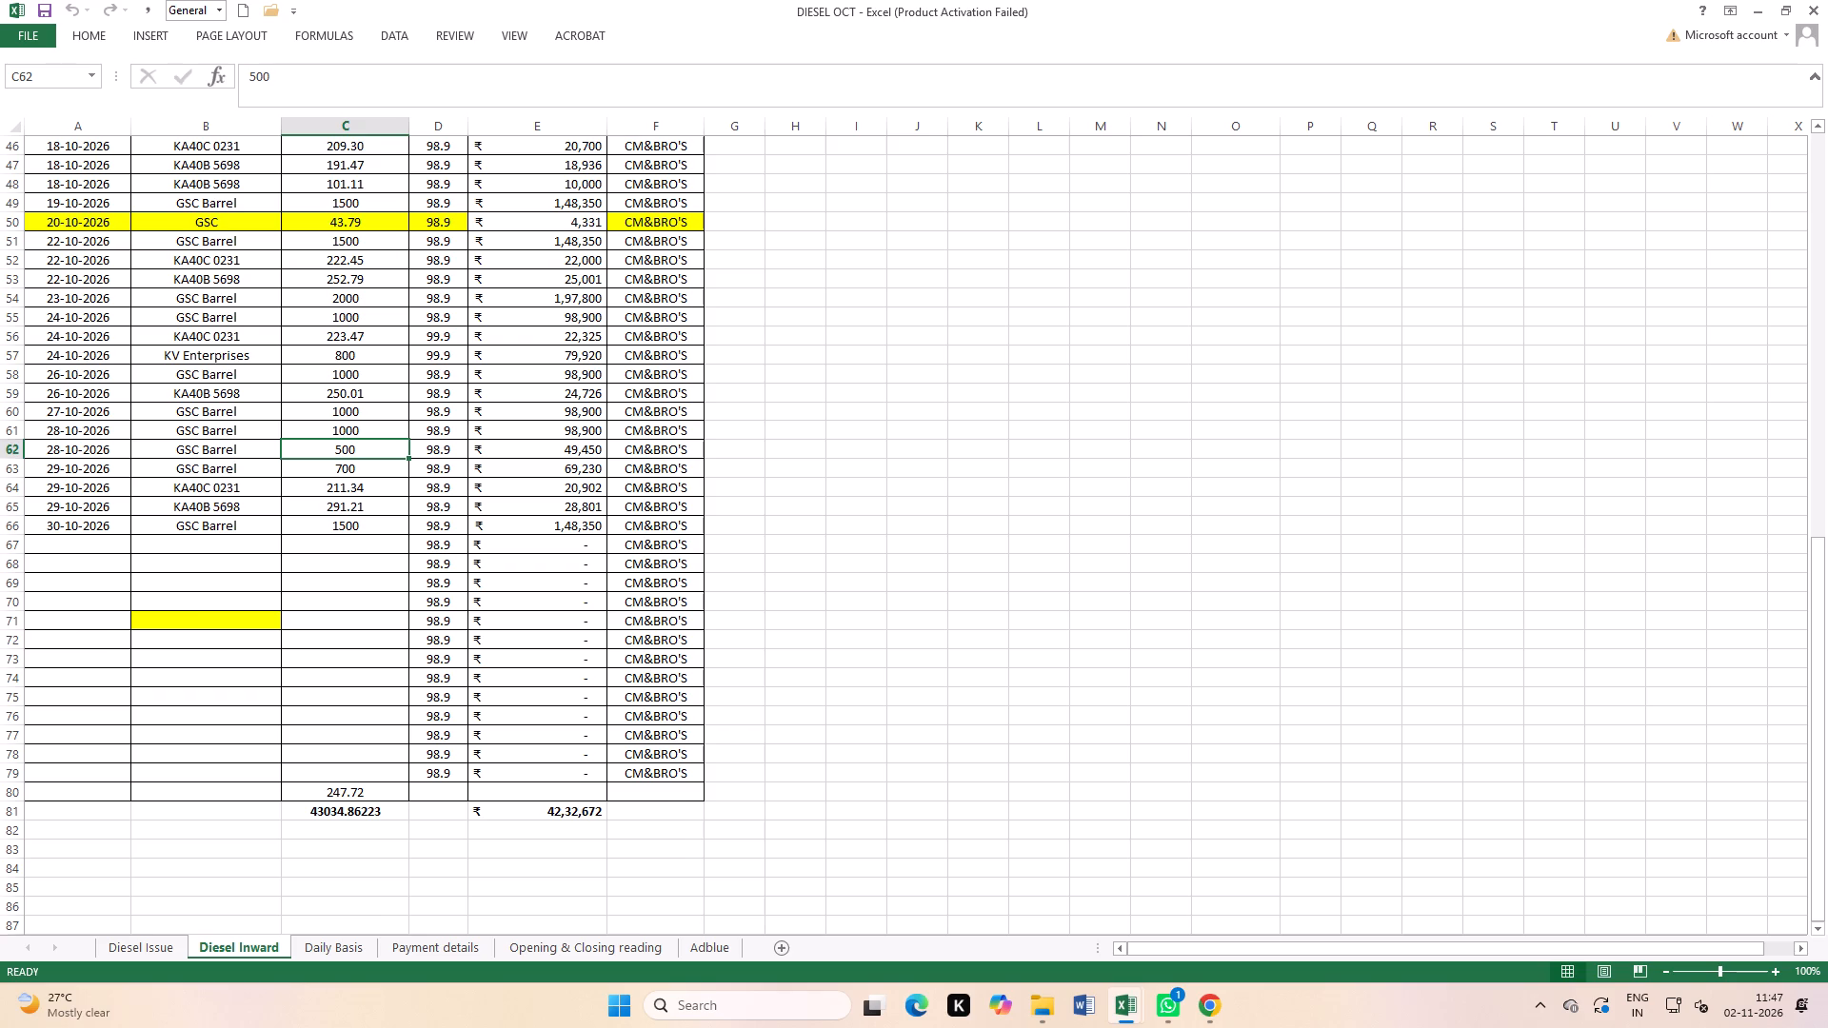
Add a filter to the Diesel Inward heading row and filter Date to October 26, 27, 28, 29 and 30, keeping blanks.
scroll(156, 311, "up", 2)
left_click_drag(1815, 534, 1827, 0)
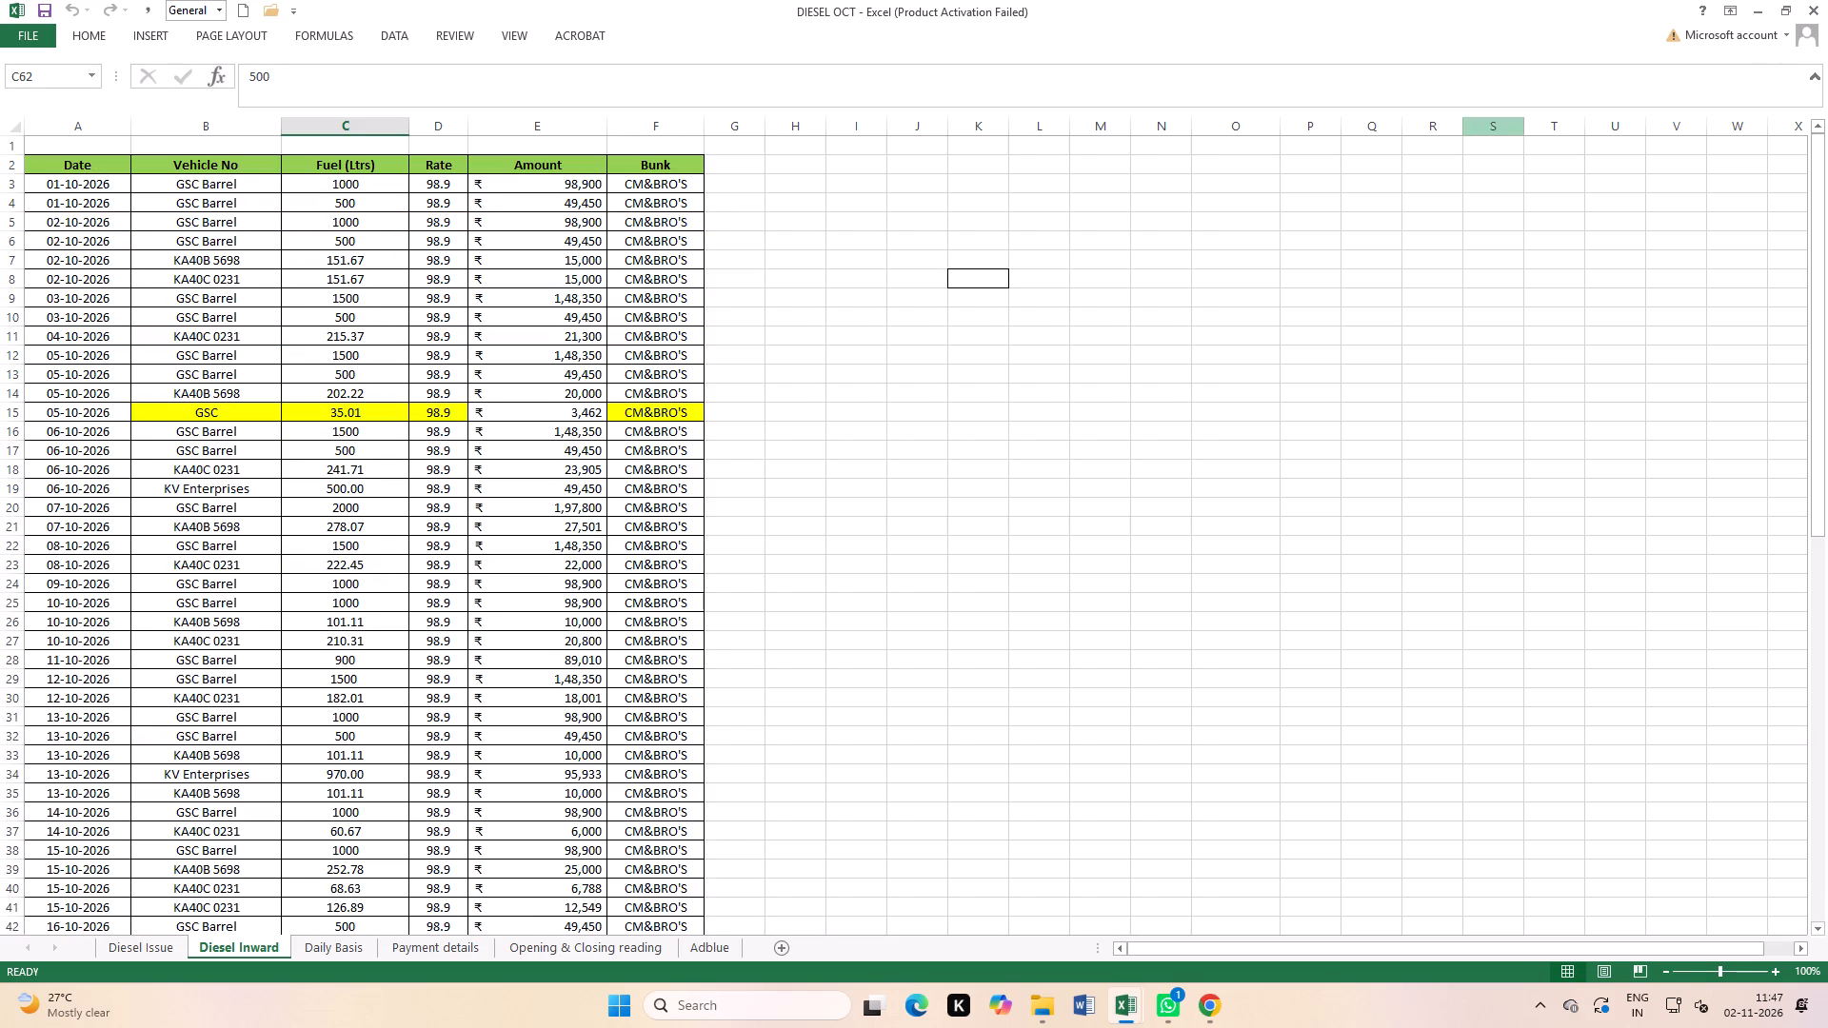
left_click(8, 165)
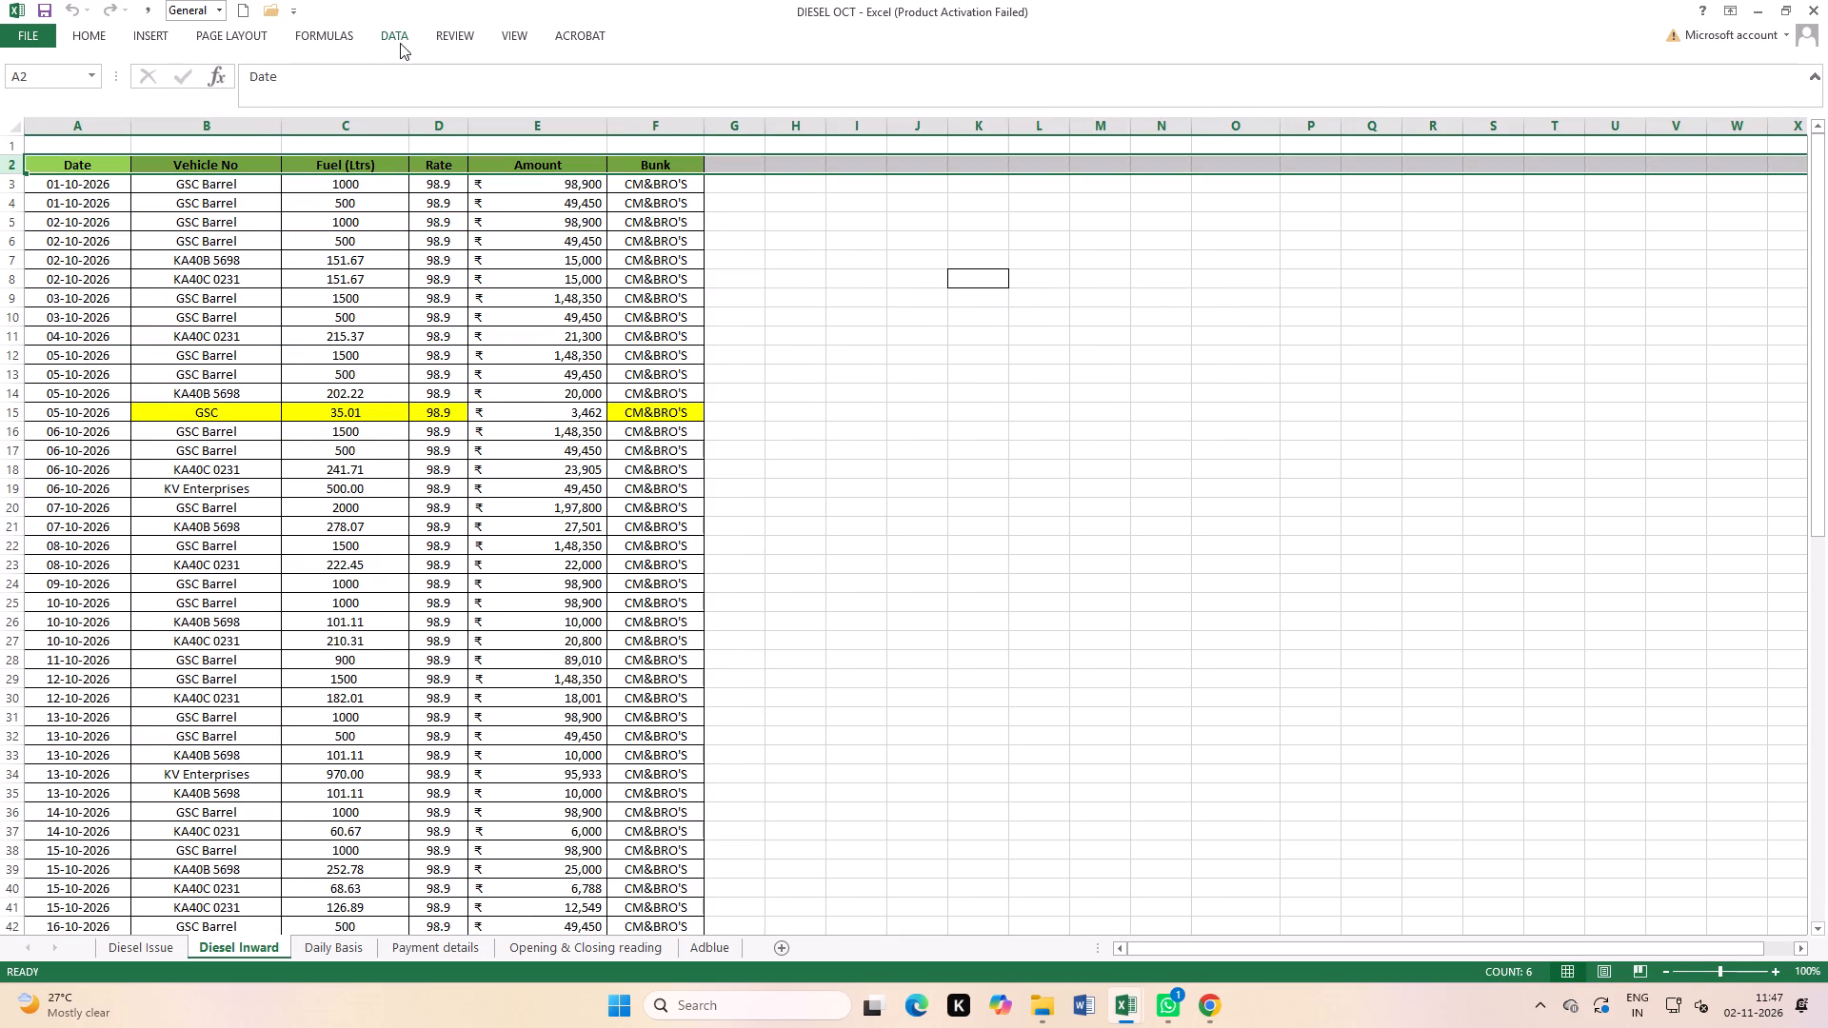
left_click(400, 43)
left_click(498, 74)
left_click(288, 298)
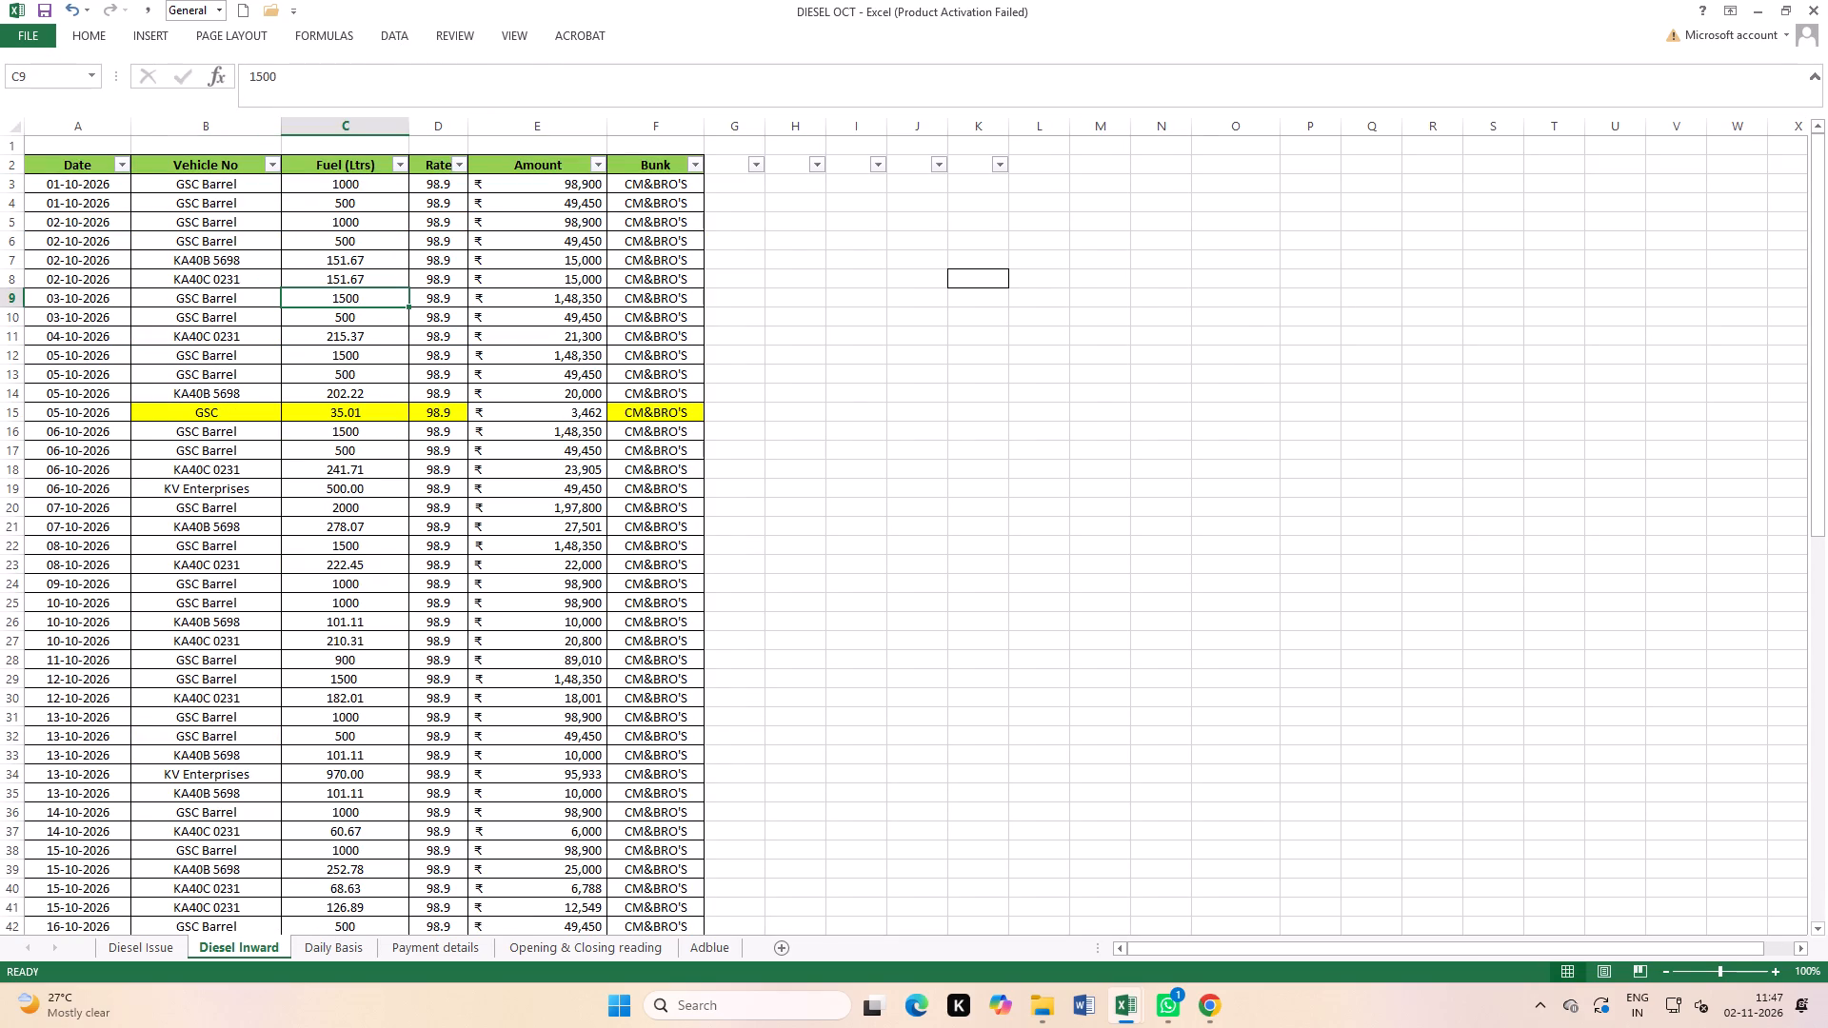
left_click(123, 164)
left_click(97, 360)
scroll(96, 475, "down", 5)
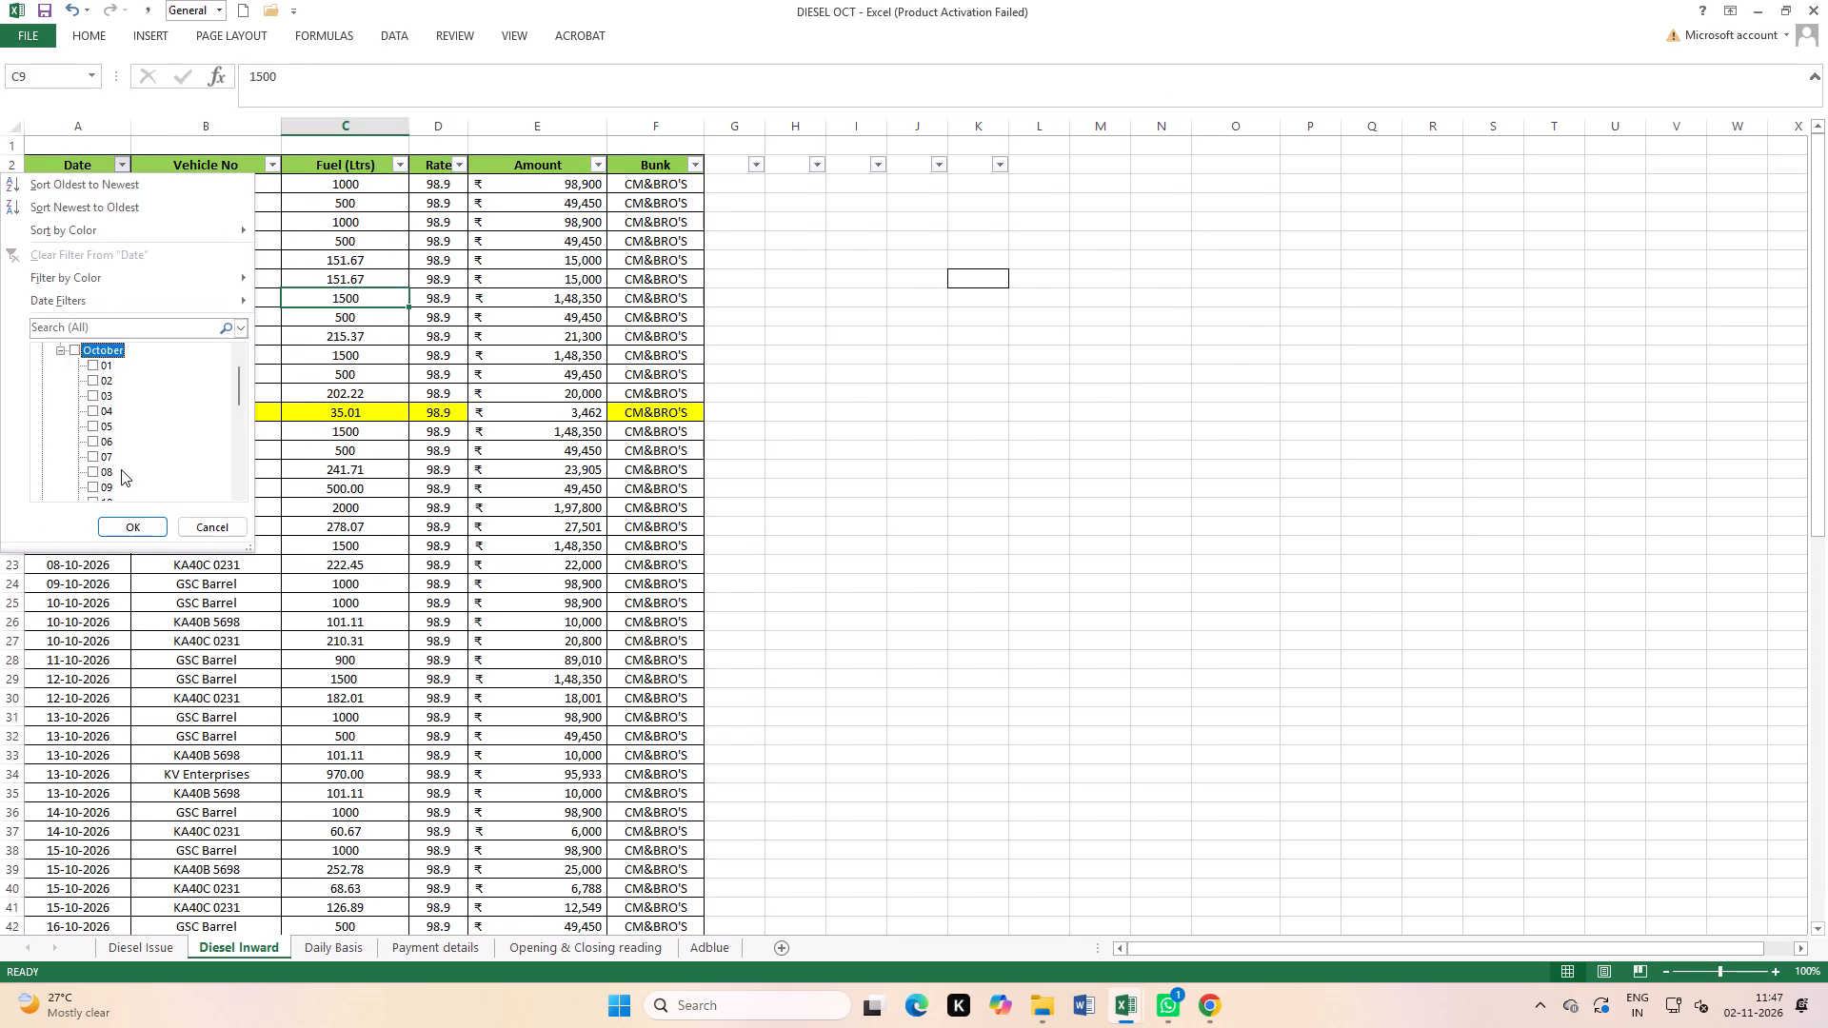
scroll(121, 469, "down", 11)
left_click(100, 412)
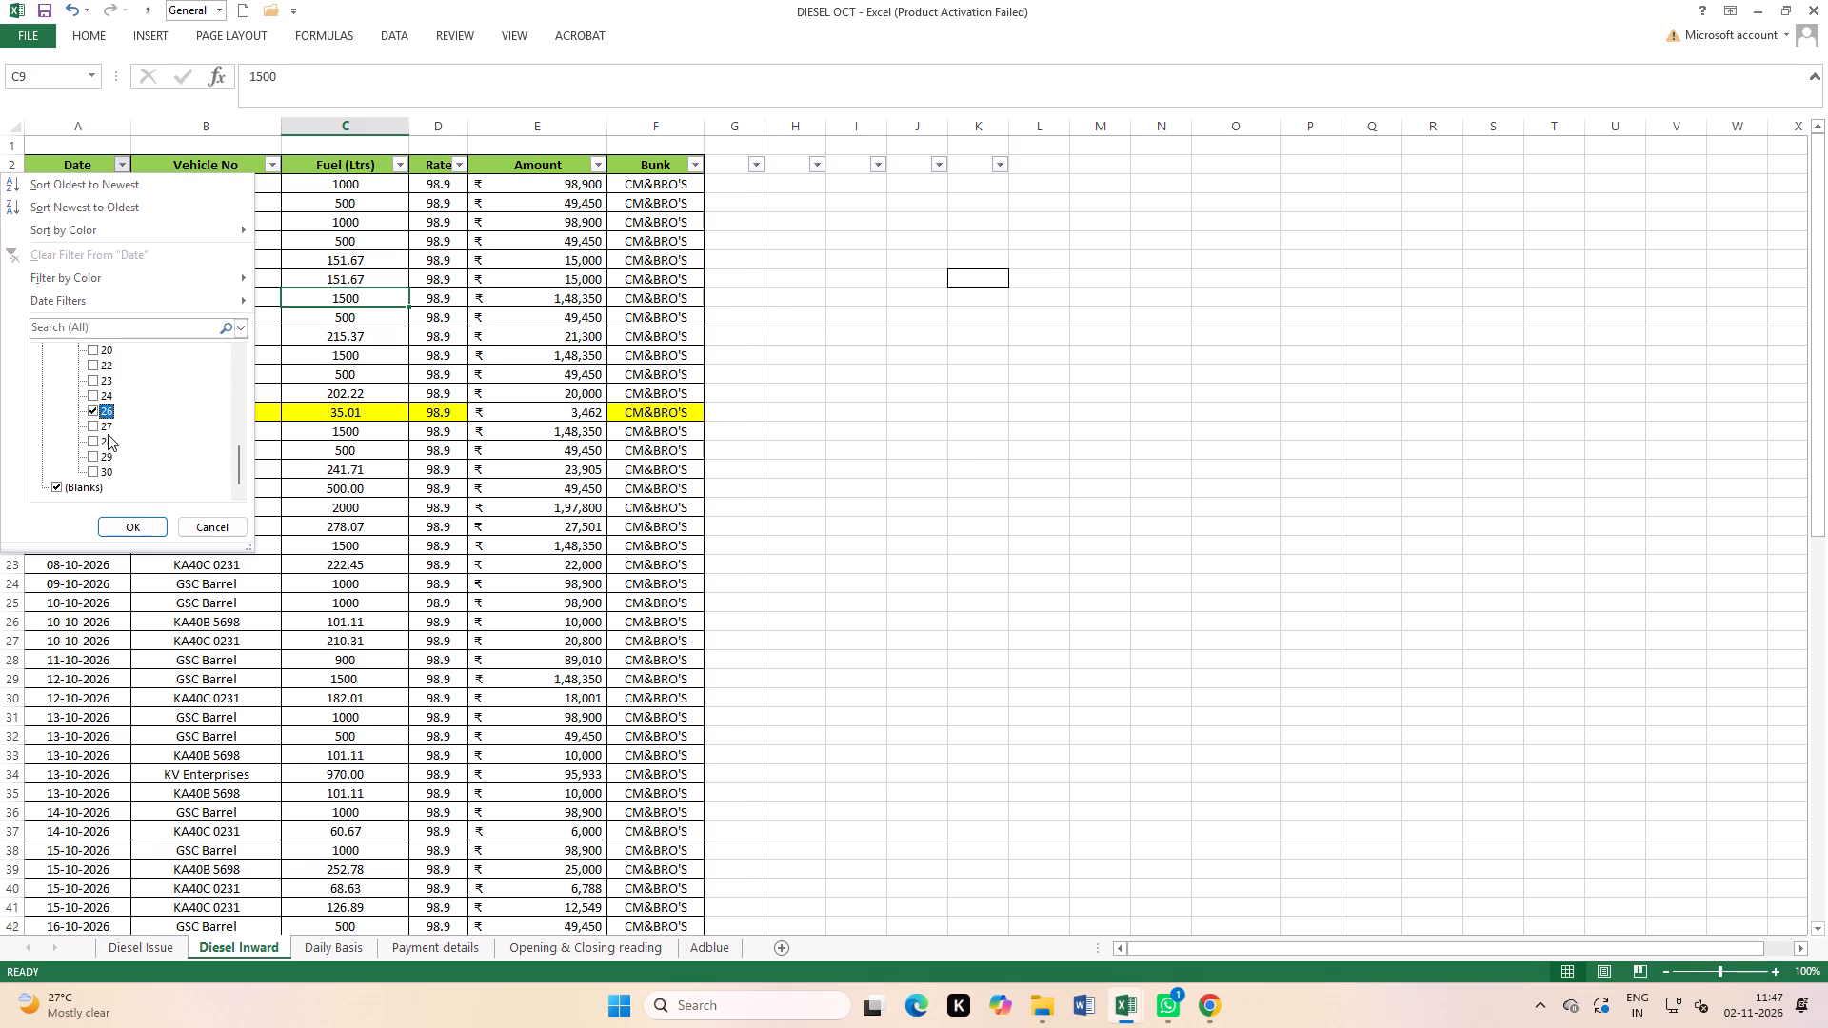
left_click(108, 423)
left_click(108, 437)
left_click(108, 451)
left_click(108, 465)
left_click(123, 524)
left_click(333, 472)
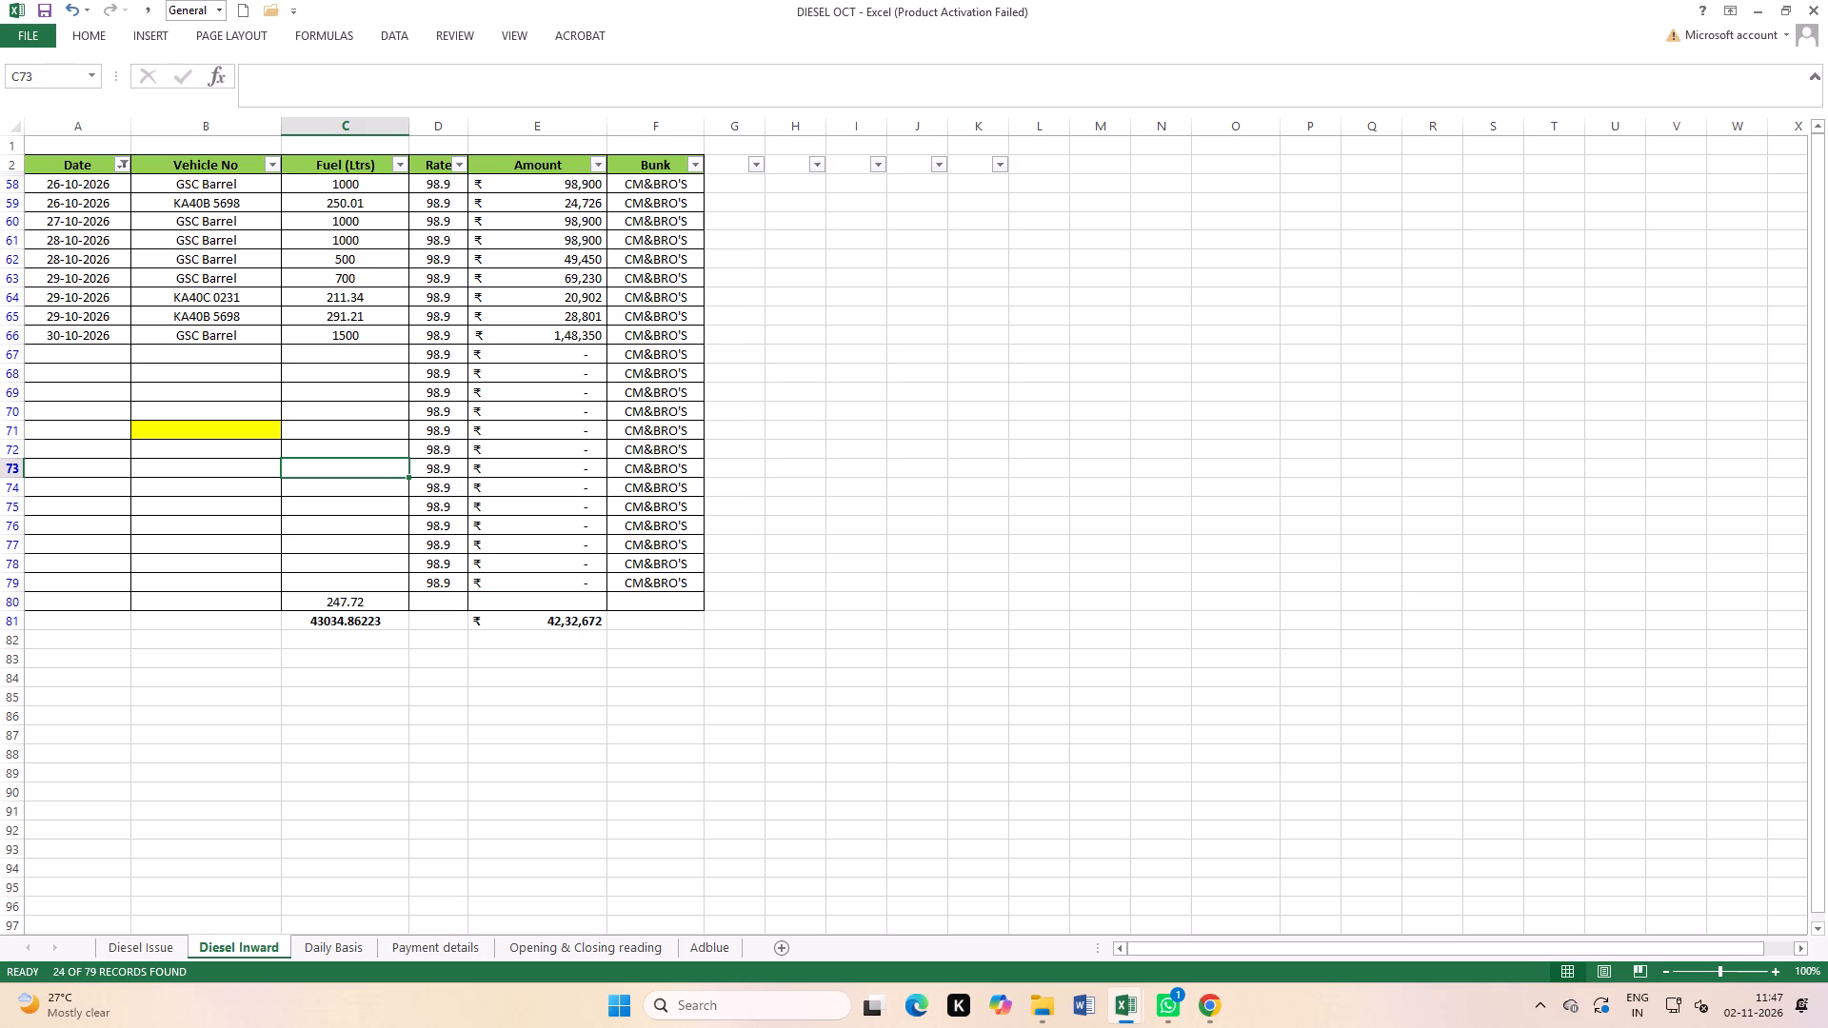
Highlight the Date through Amount cells of both 26-10-2026 entries and the 27-10-2026 entry in yellow.
left_click_drag(92, 187, 556, 201)
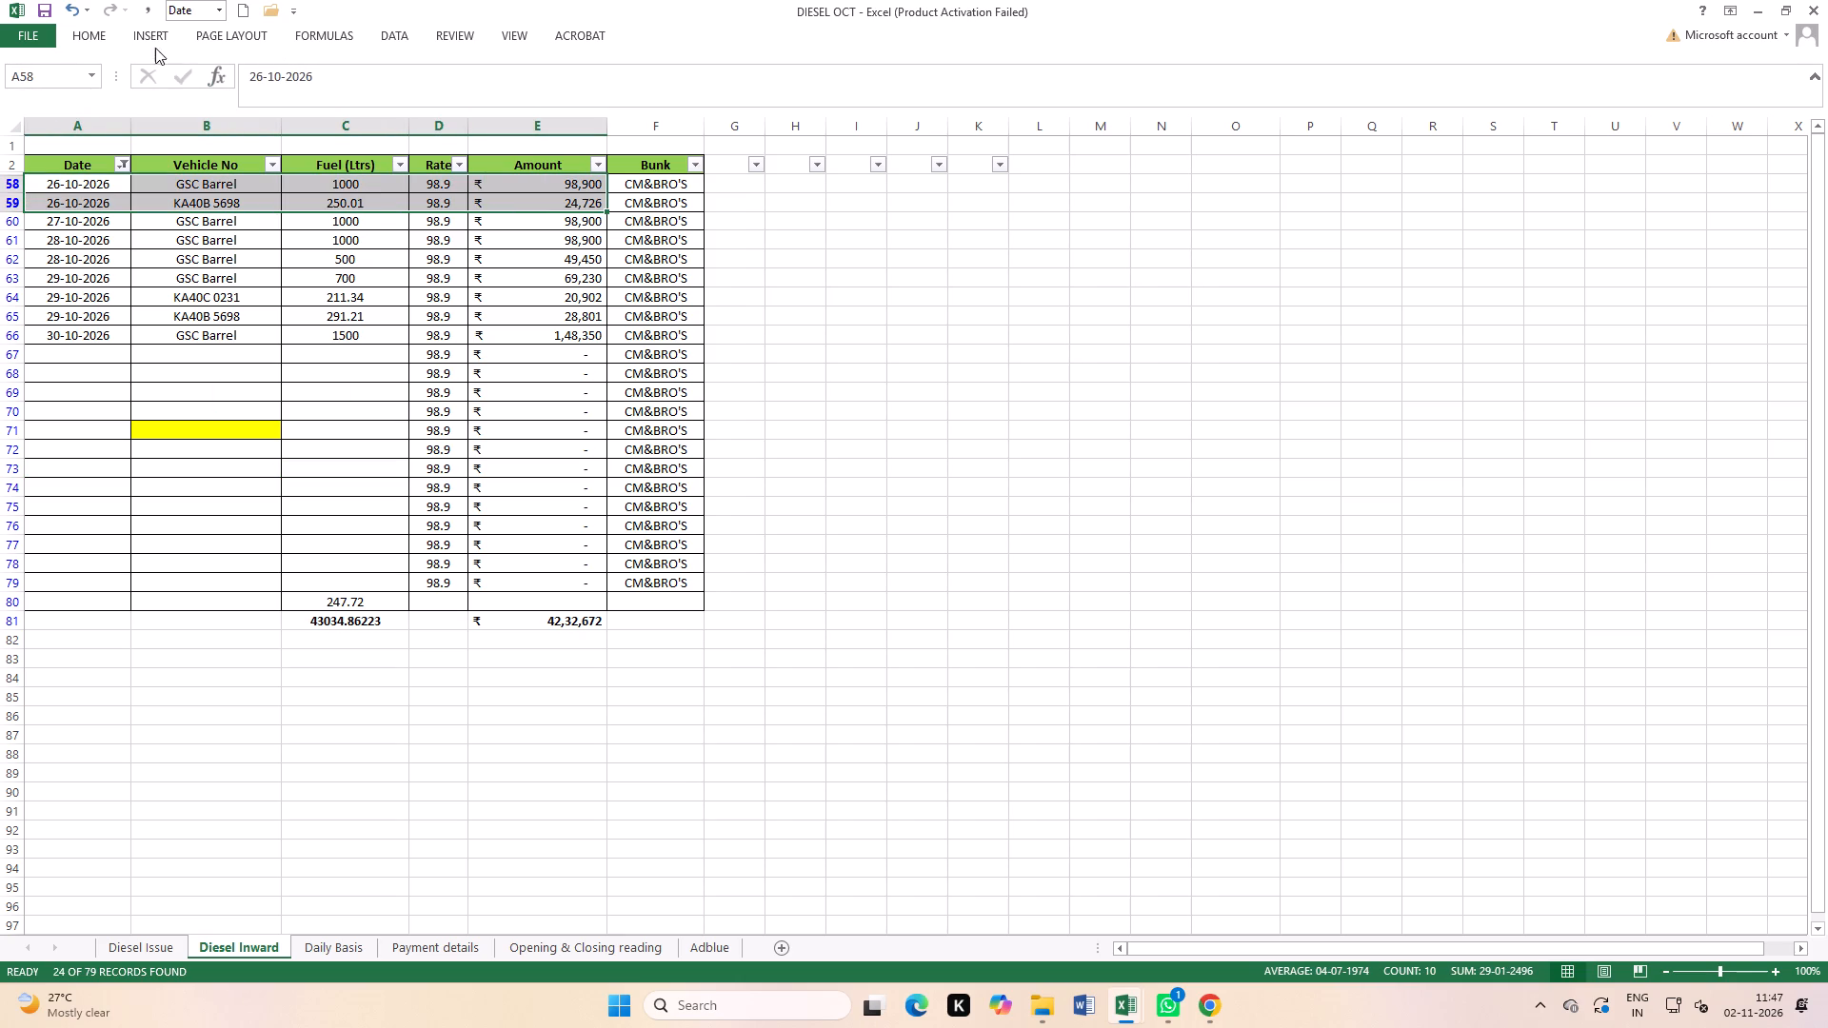
left_click(101, 37)
left_click(282, 90)
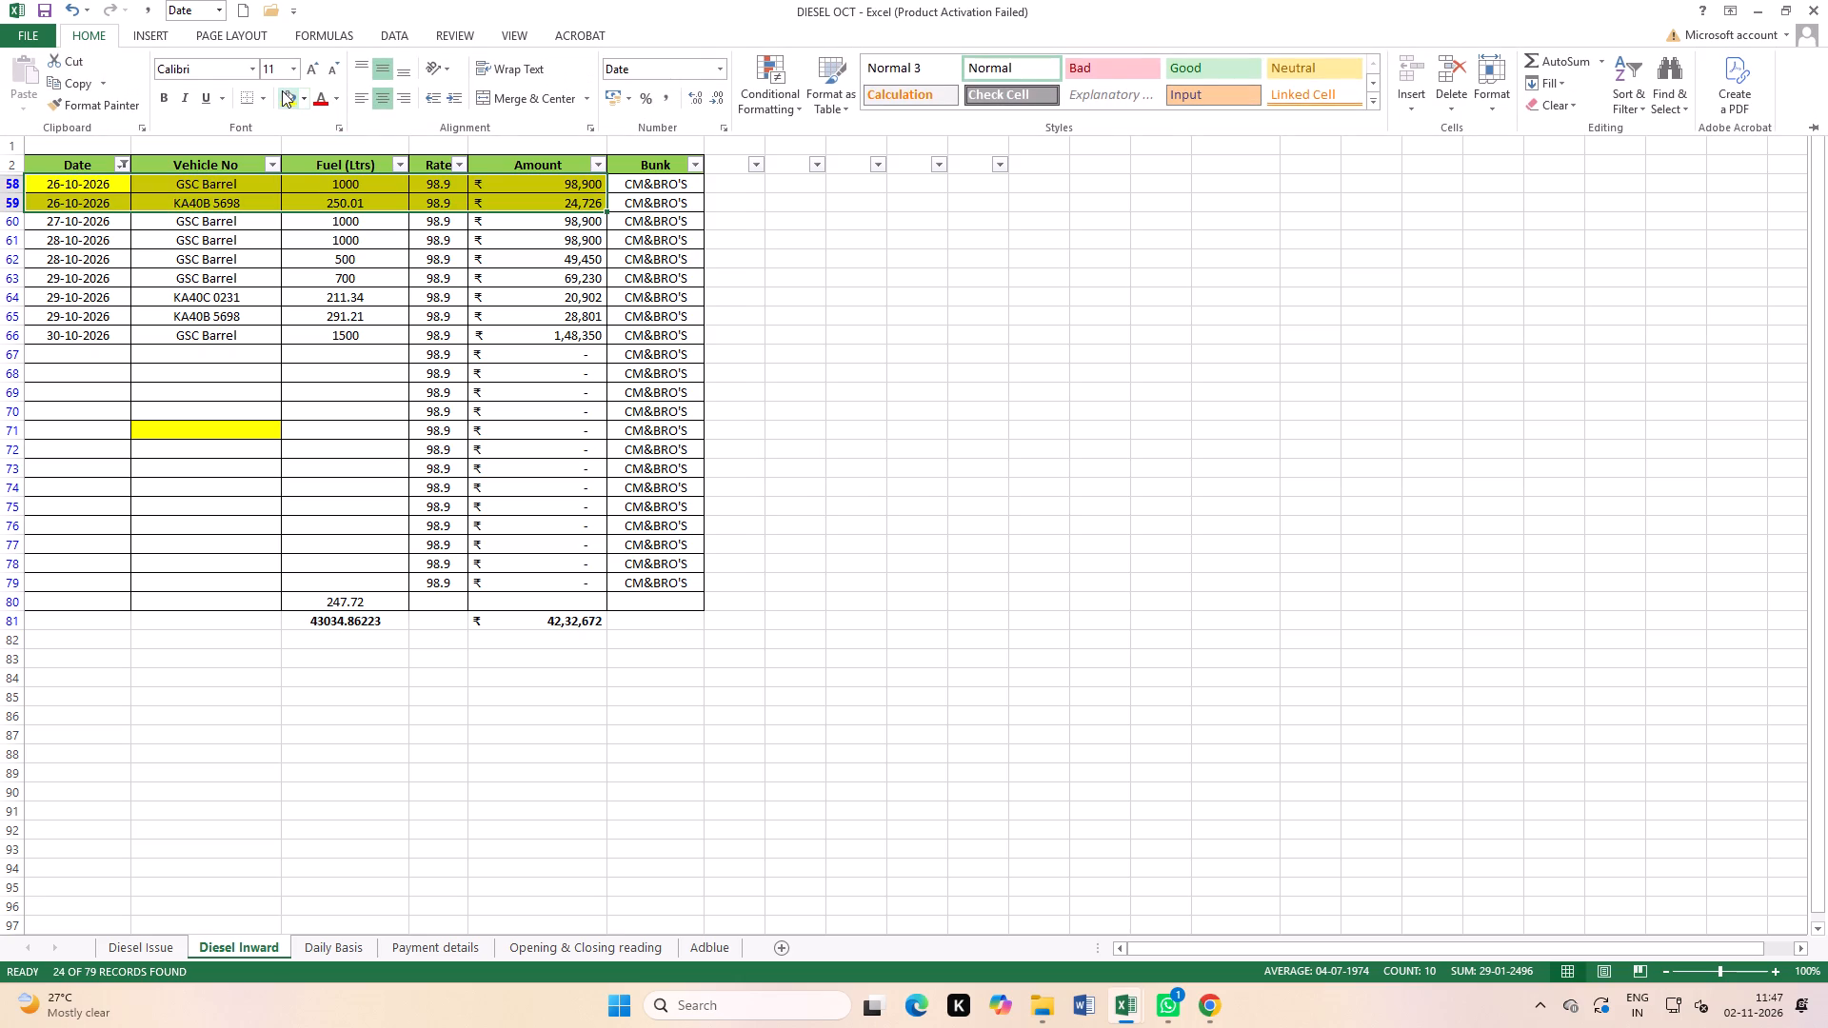
left_click(166, 285)
left_click(81, 267)
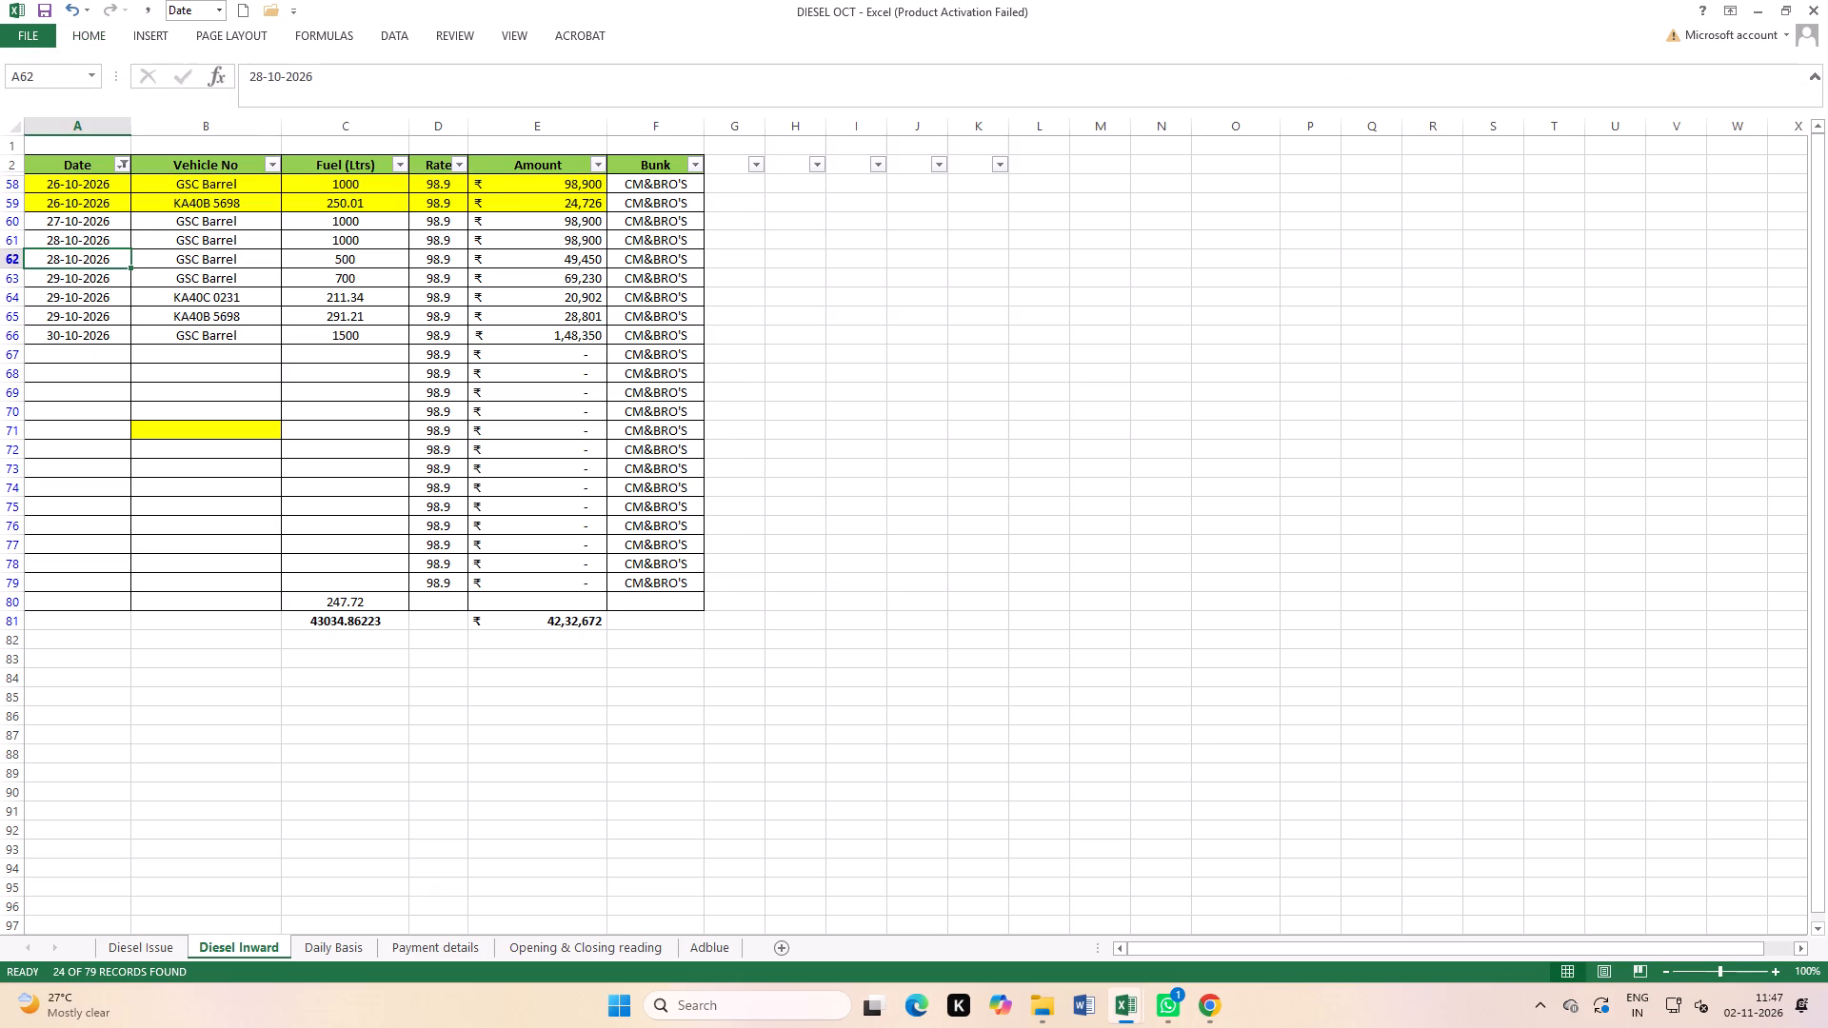
left_click(533, 225)
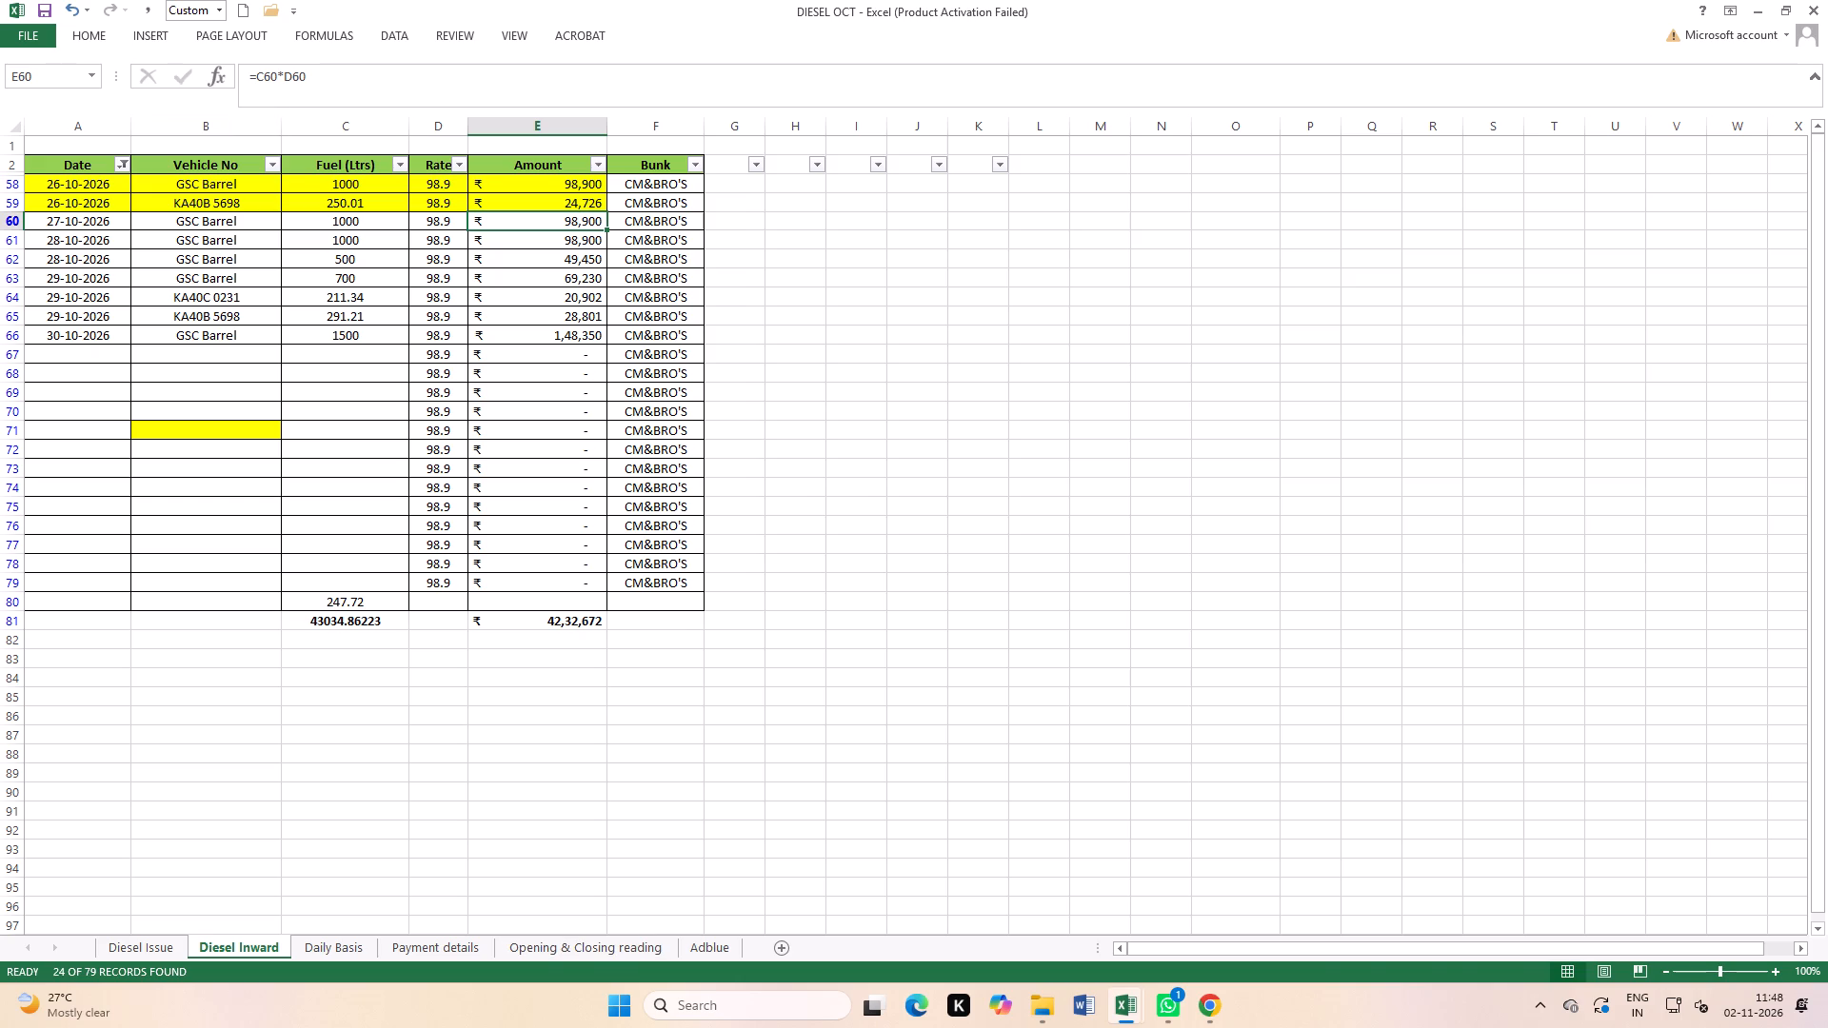
left_click_drag(51, 223, 599, 224)
left_click(96, 39)
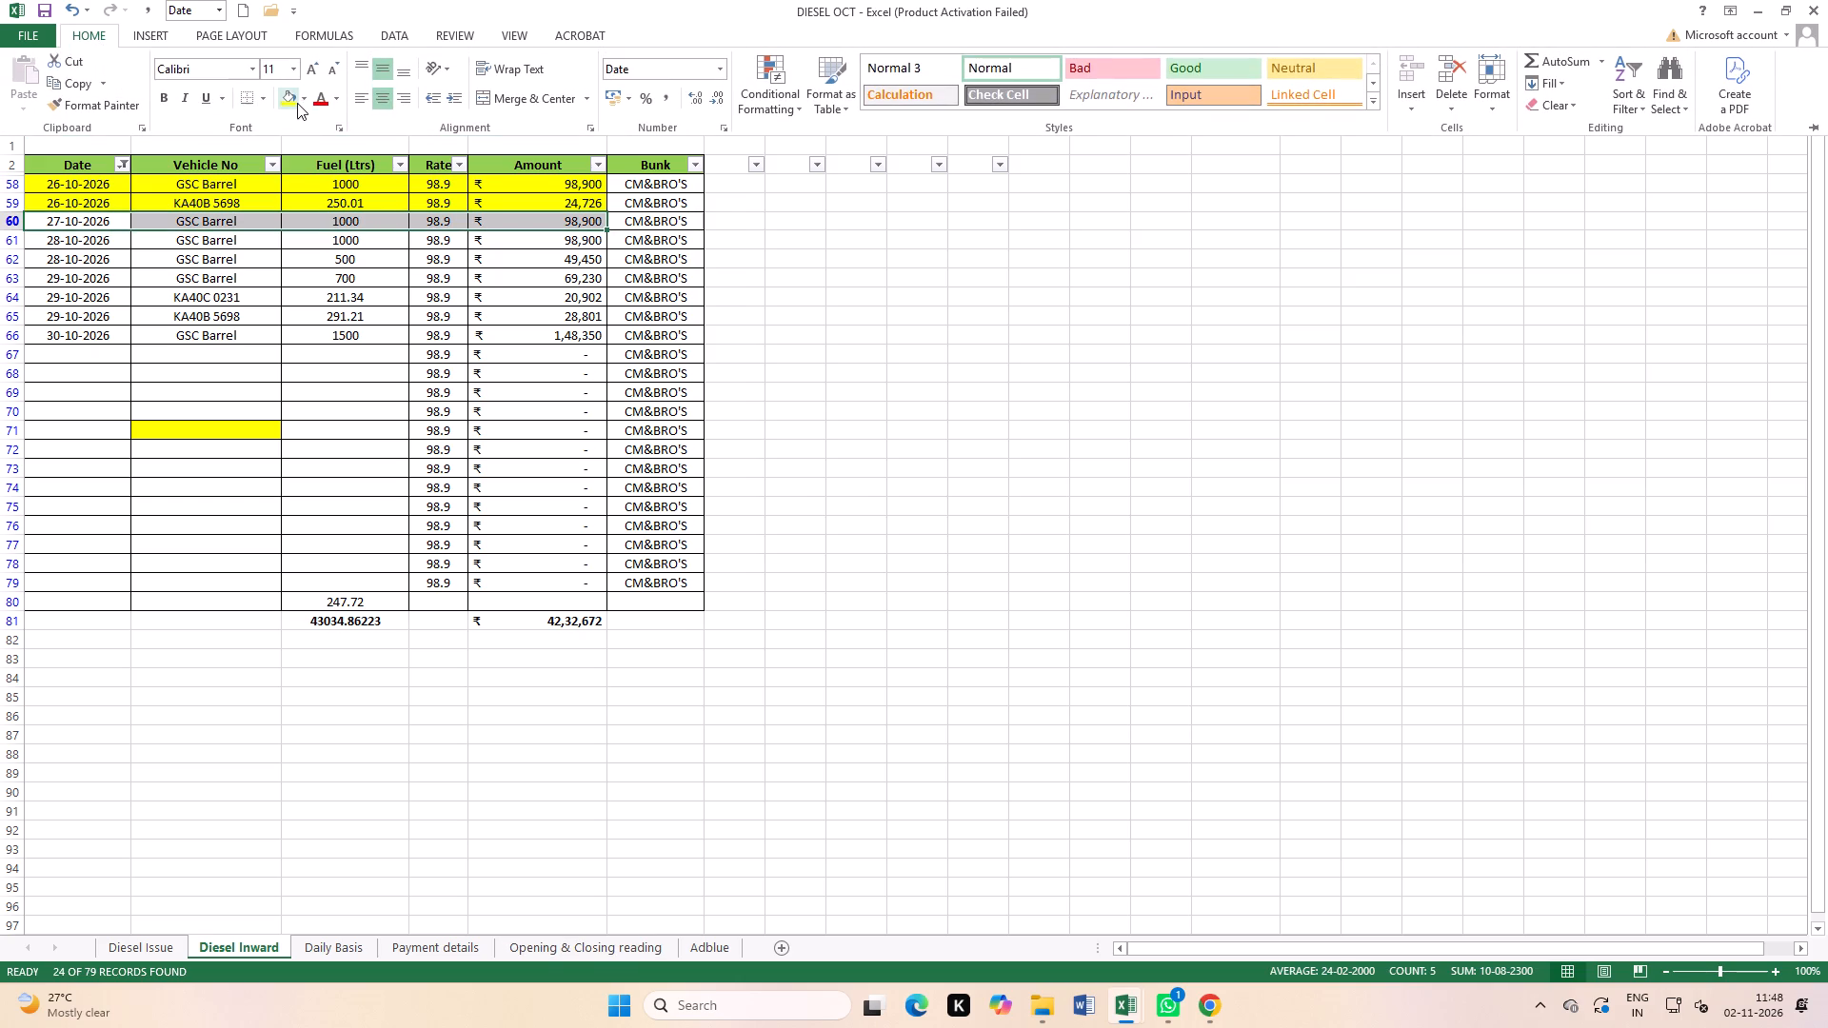
left_click(297, 102)
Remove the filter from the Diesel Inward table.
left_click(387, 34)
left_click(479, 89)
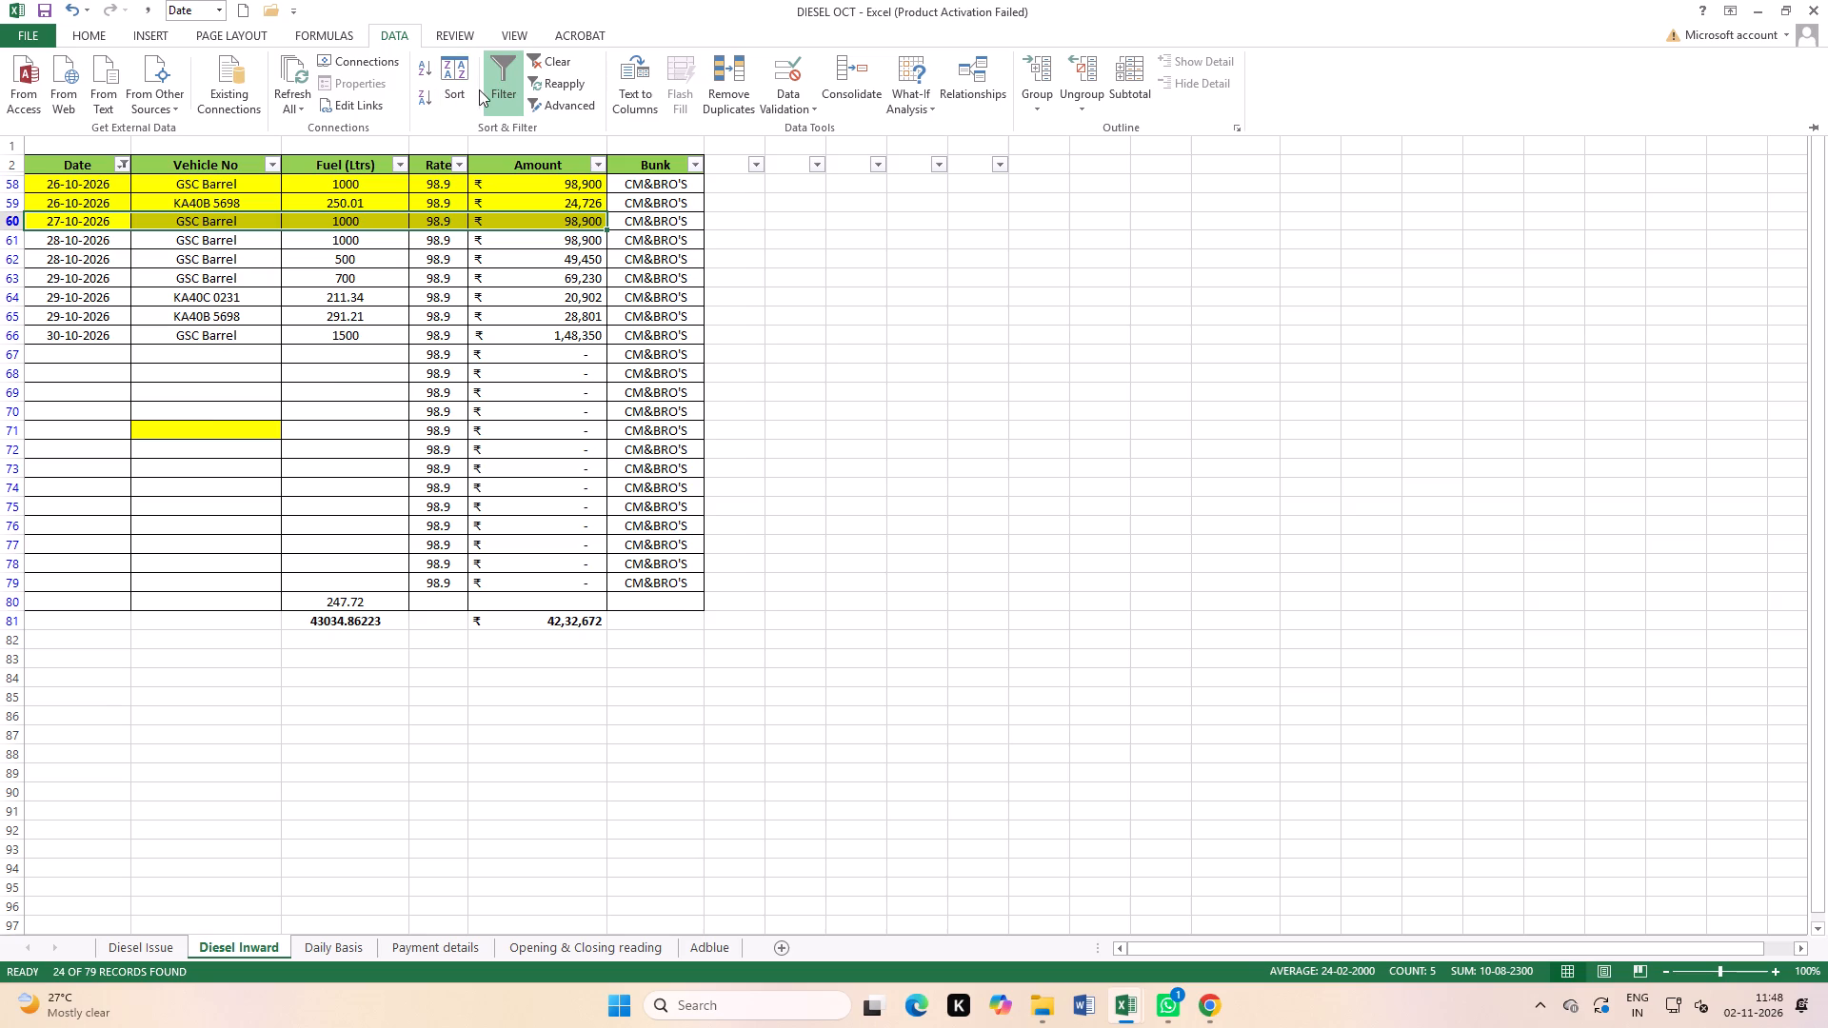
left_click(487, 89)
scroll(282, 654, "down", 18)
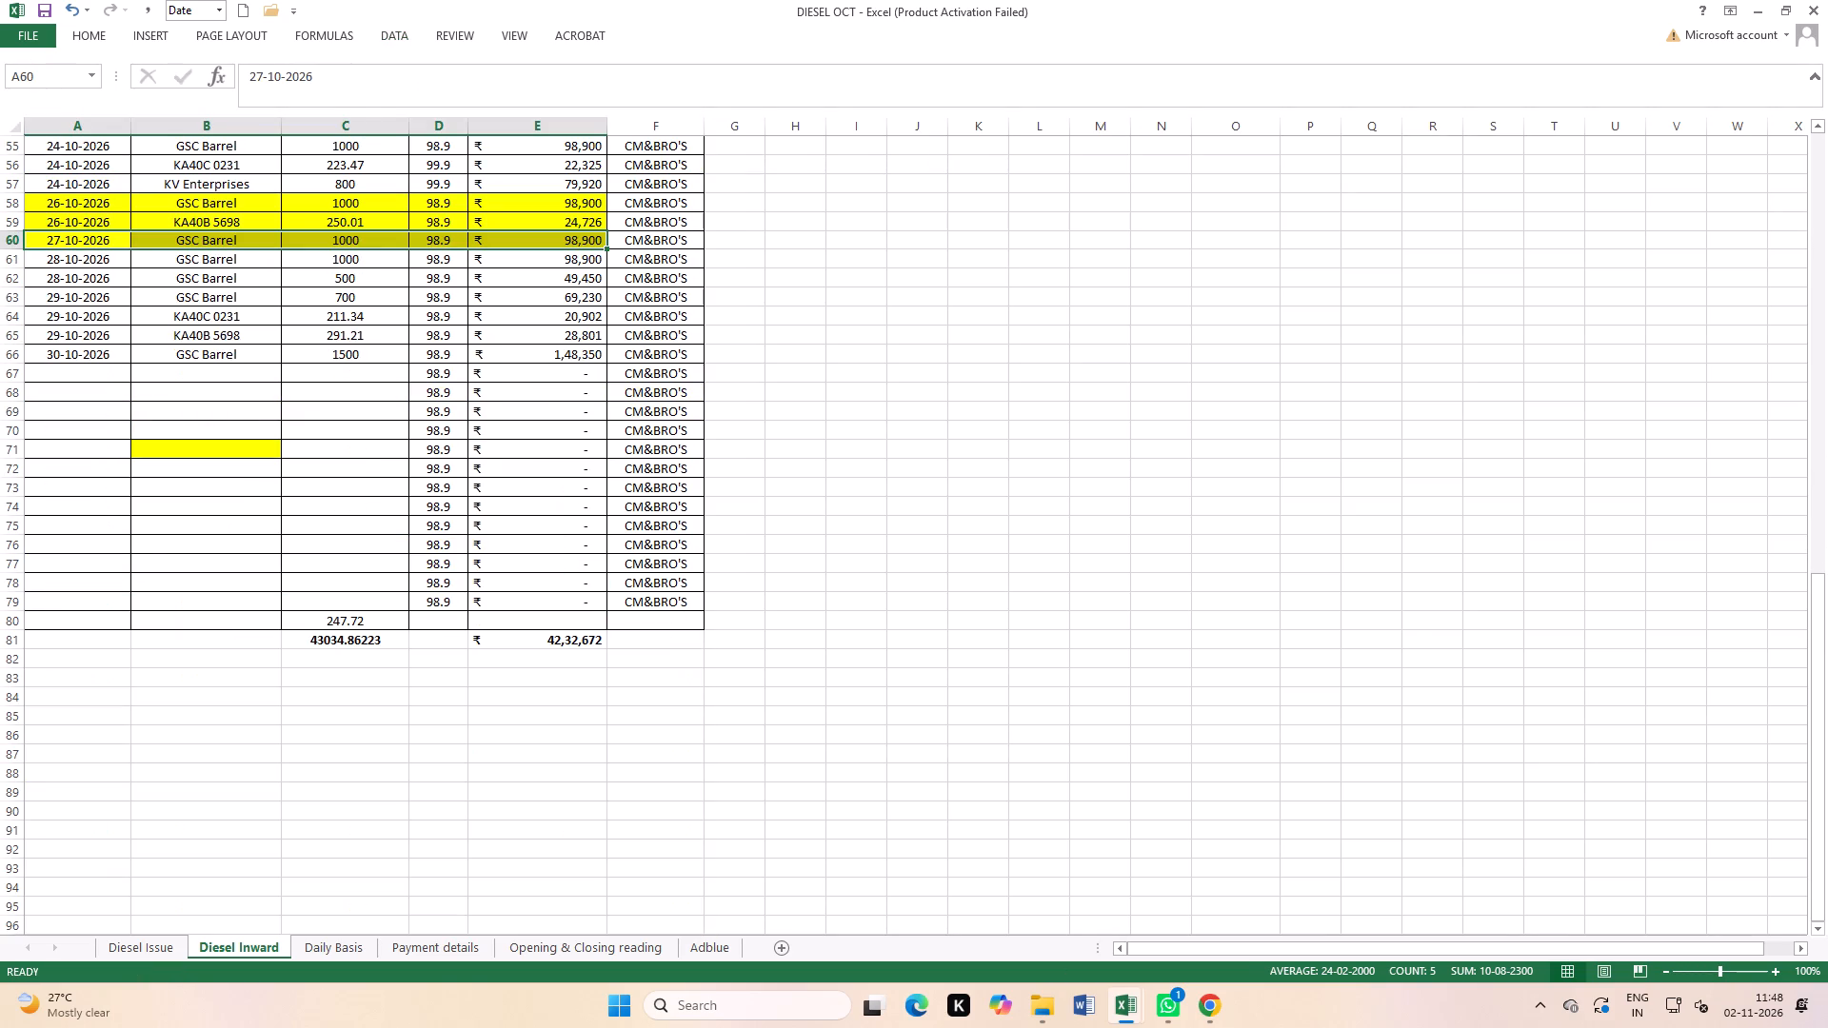
Insert two blank rows between the 27-10-2026 entry and the first 28-10-2026 entry.
left_click(213, 530)
left_click(0, 255)
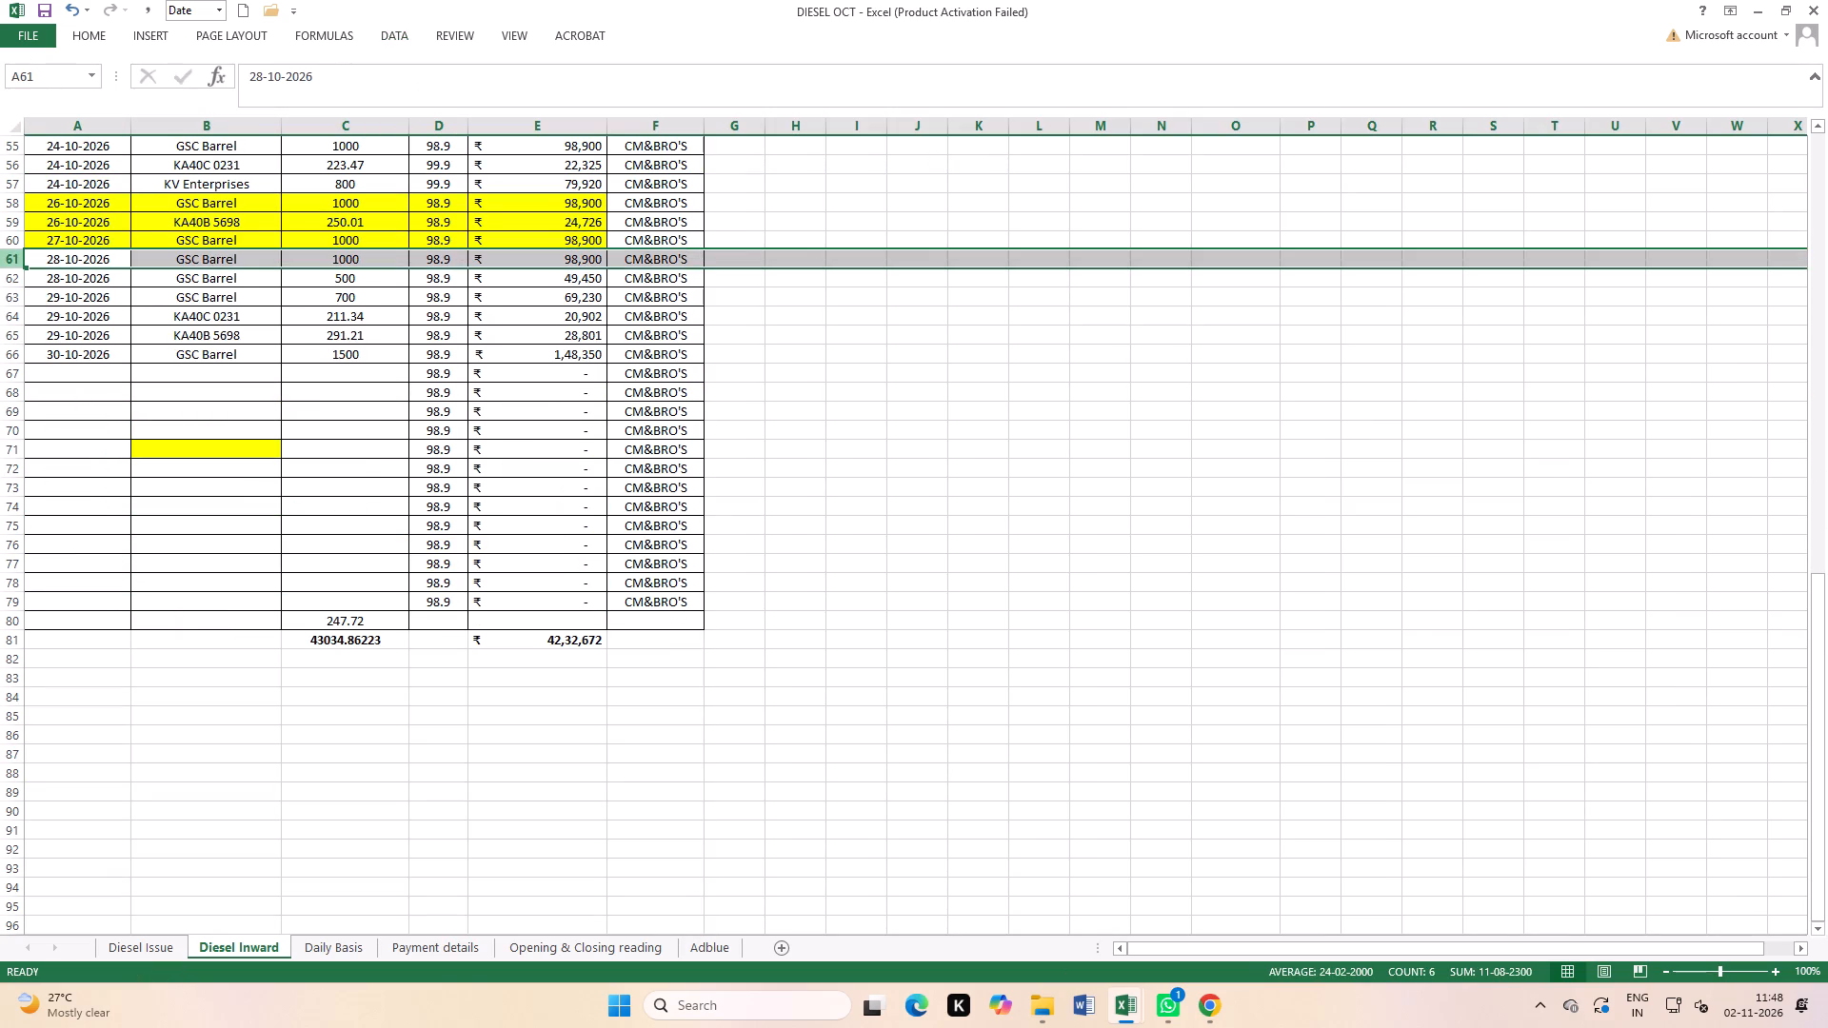
key("ctrl+plus")
key("ctrl+plus")
key("ctrl+plus")
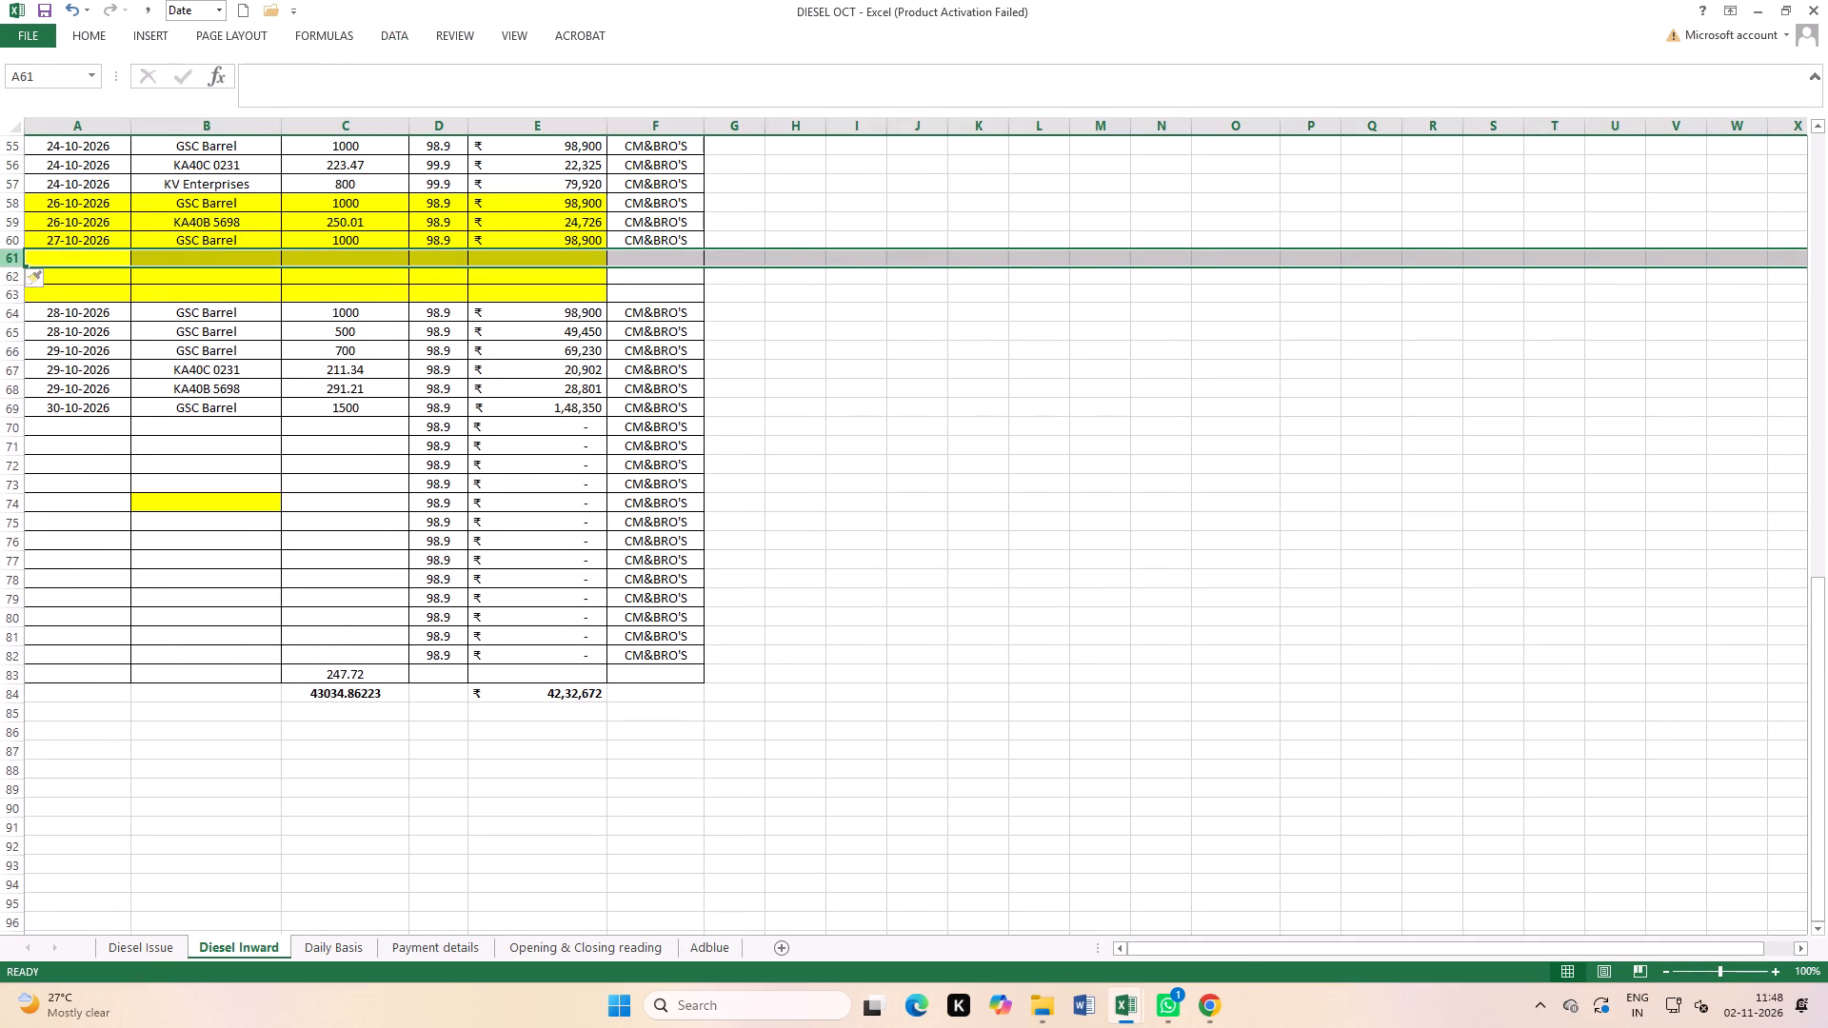
left_click(163, 405)
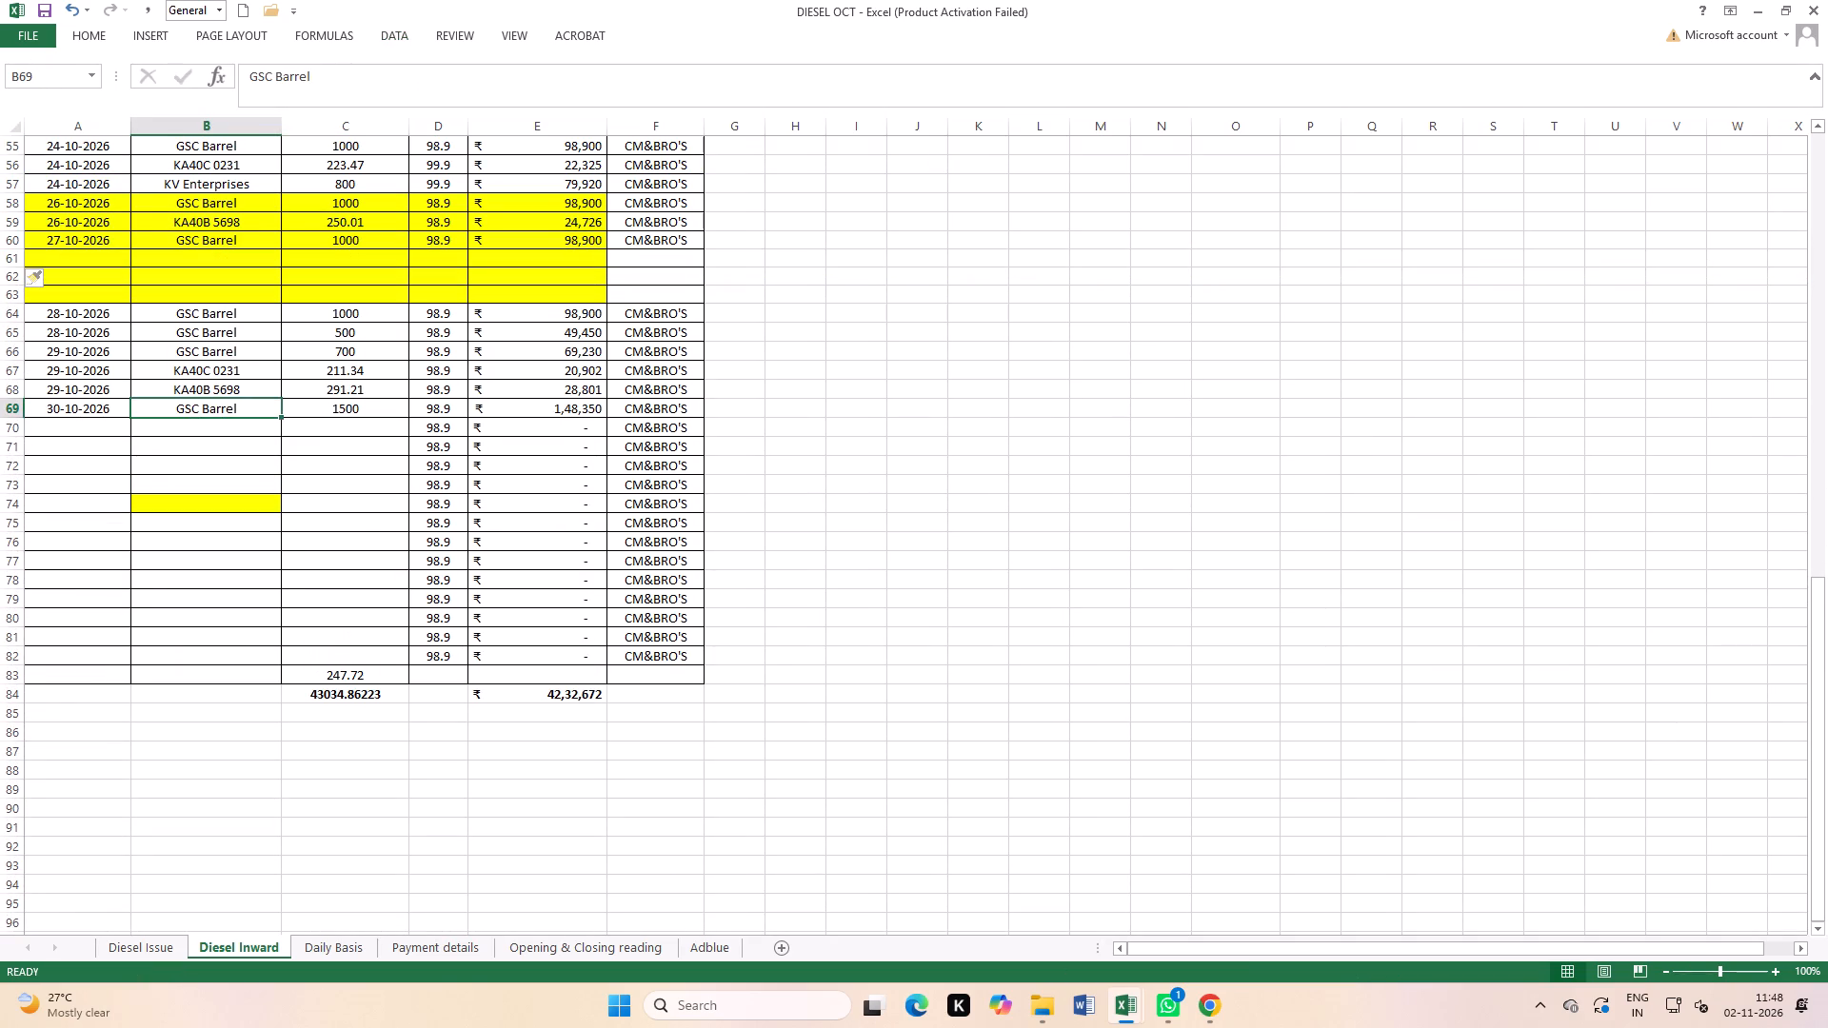
left_click(1, 294)
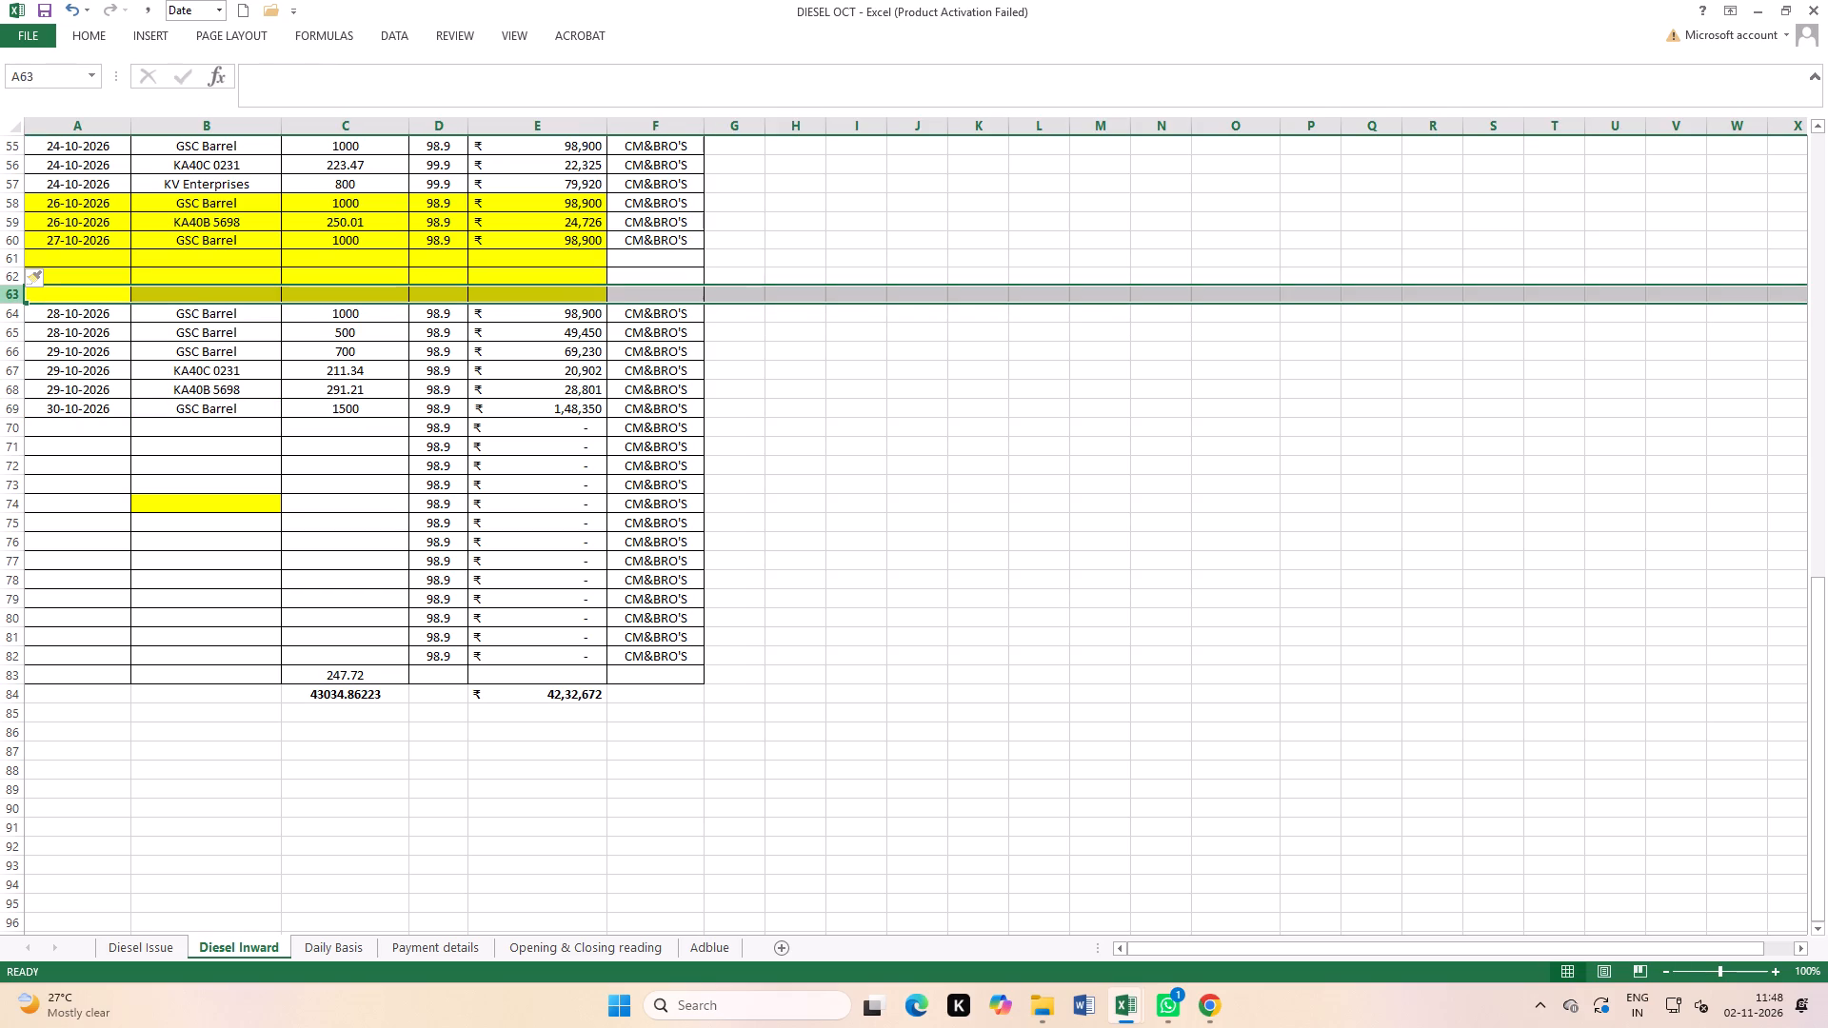
key("ctrl+minus")
left_click(88, 442)
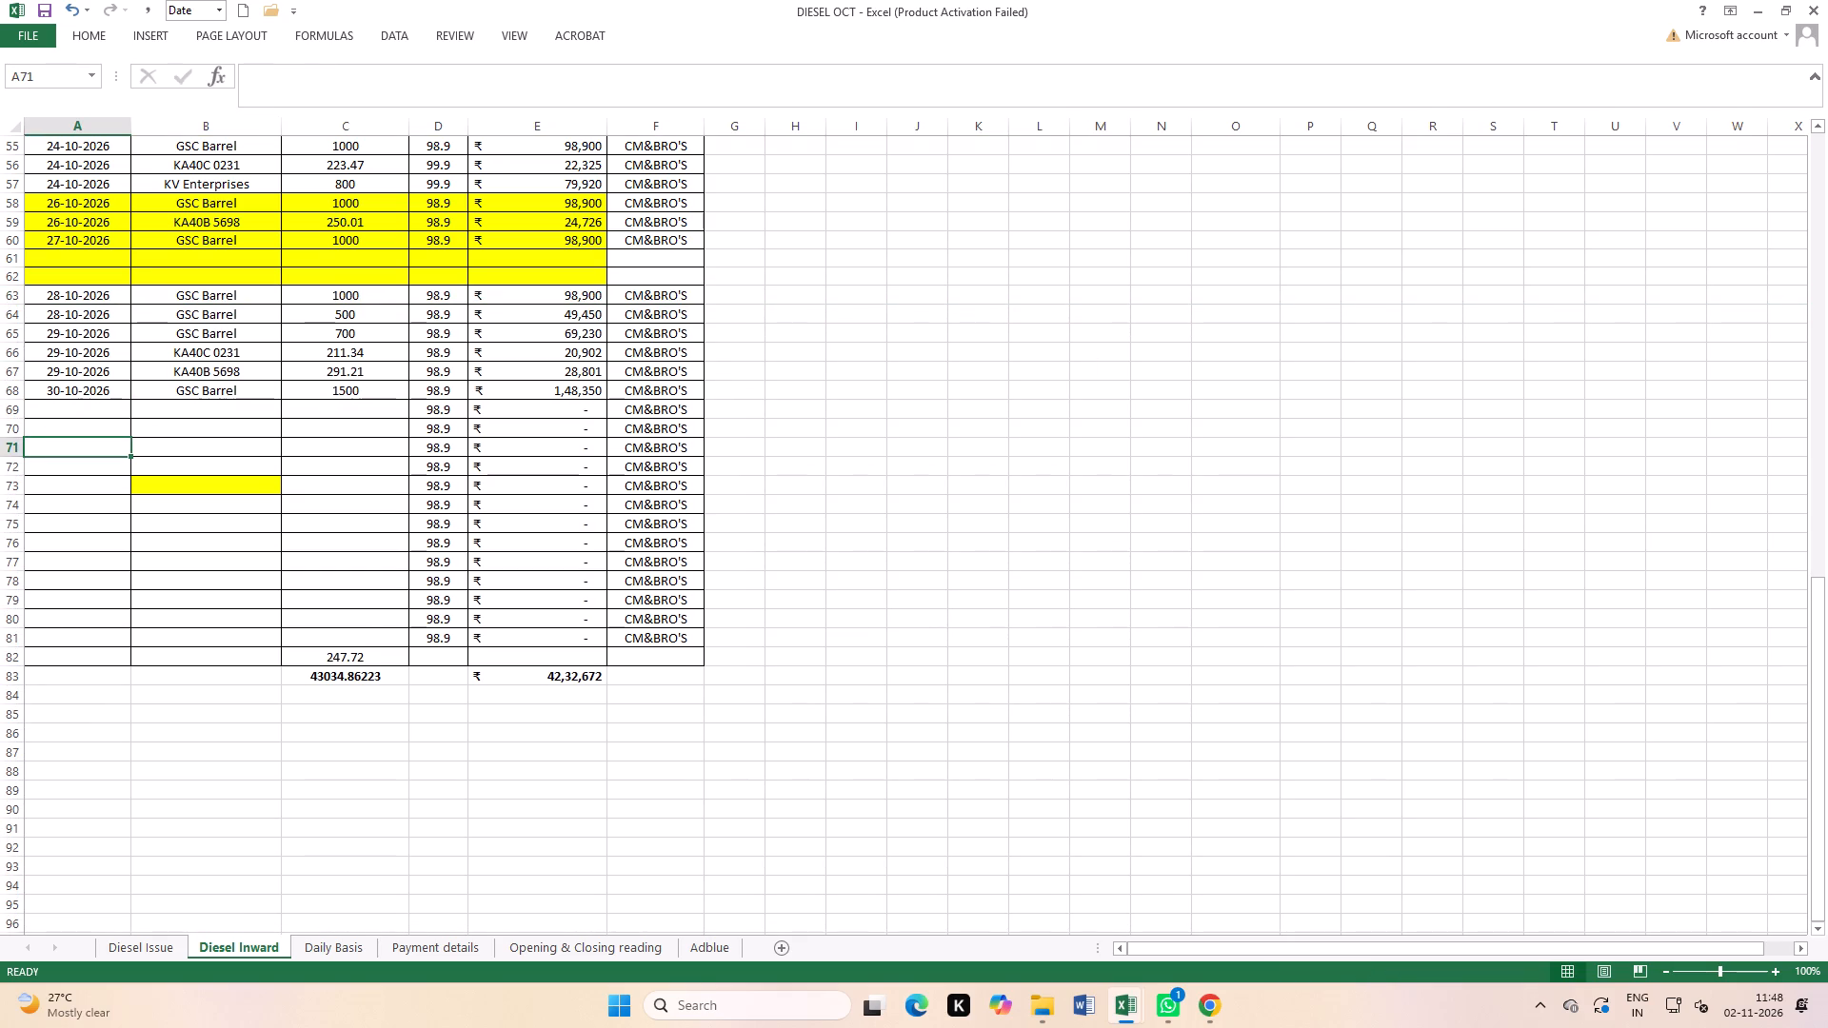
left_click_drag(95, 241, 94, 276)
key("ctrl+d")
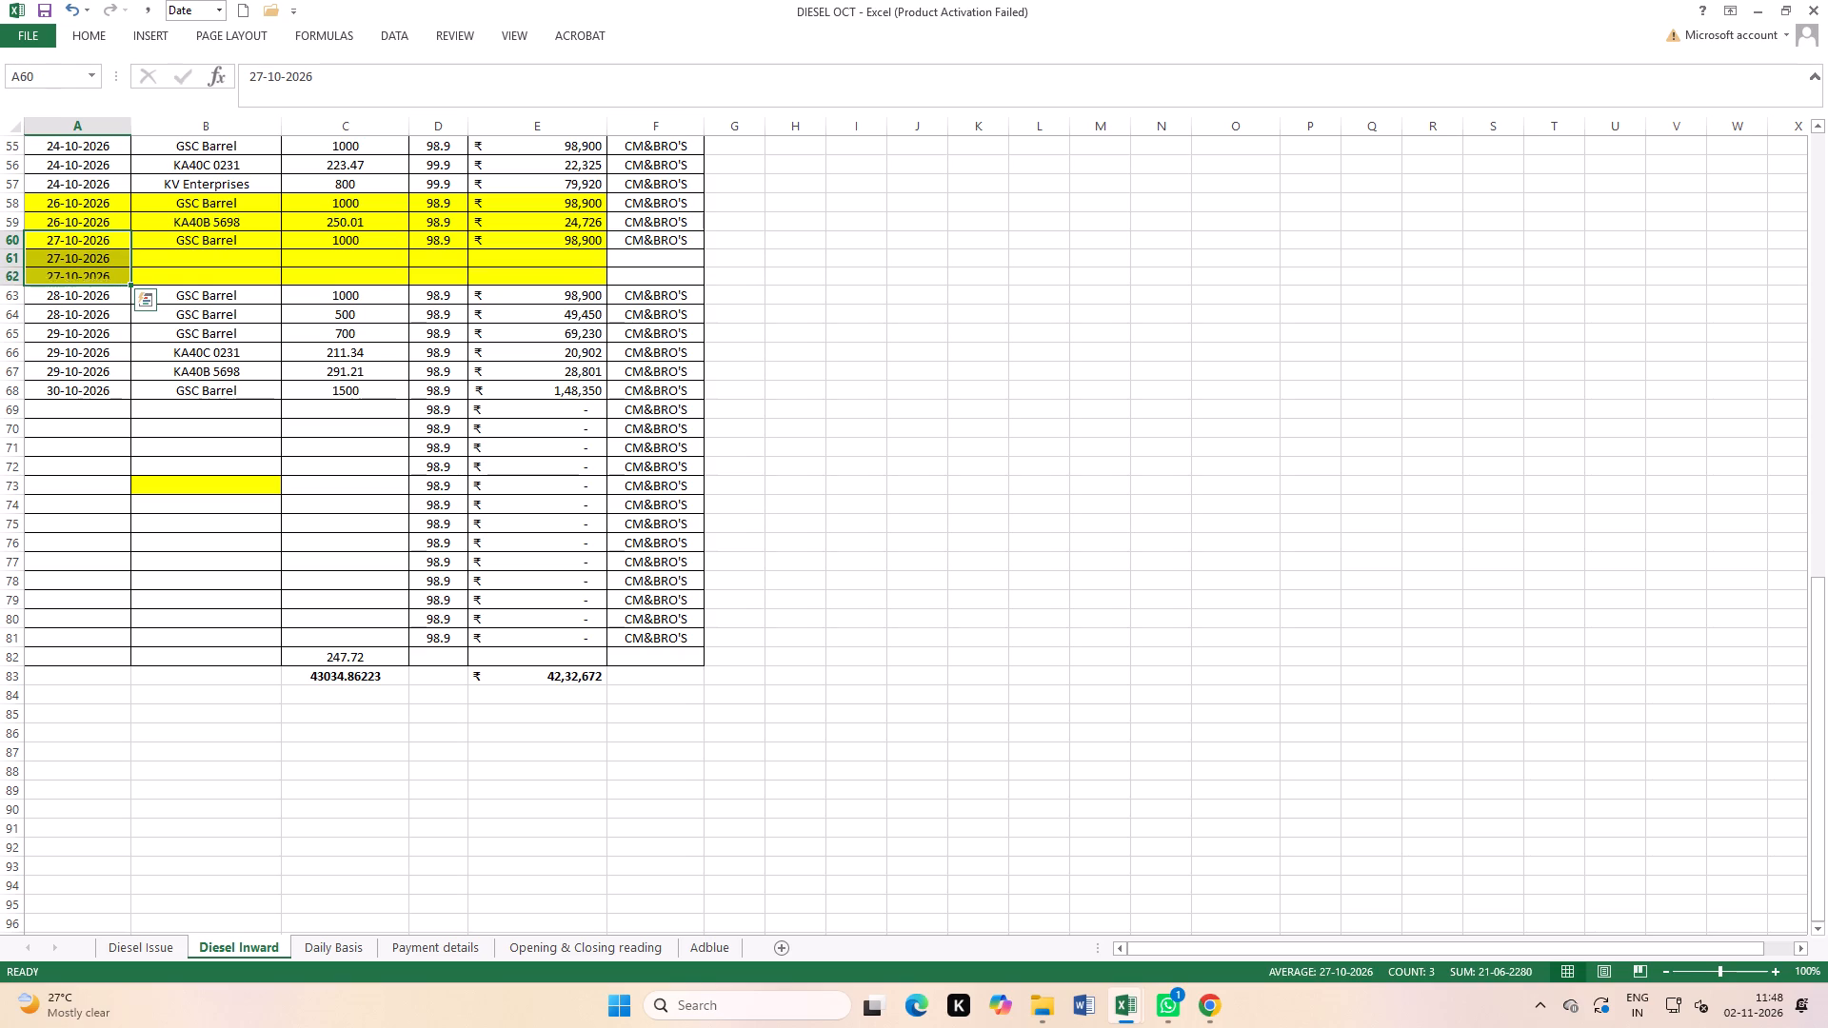
left_click(204, 226)
key("ctrl+c")
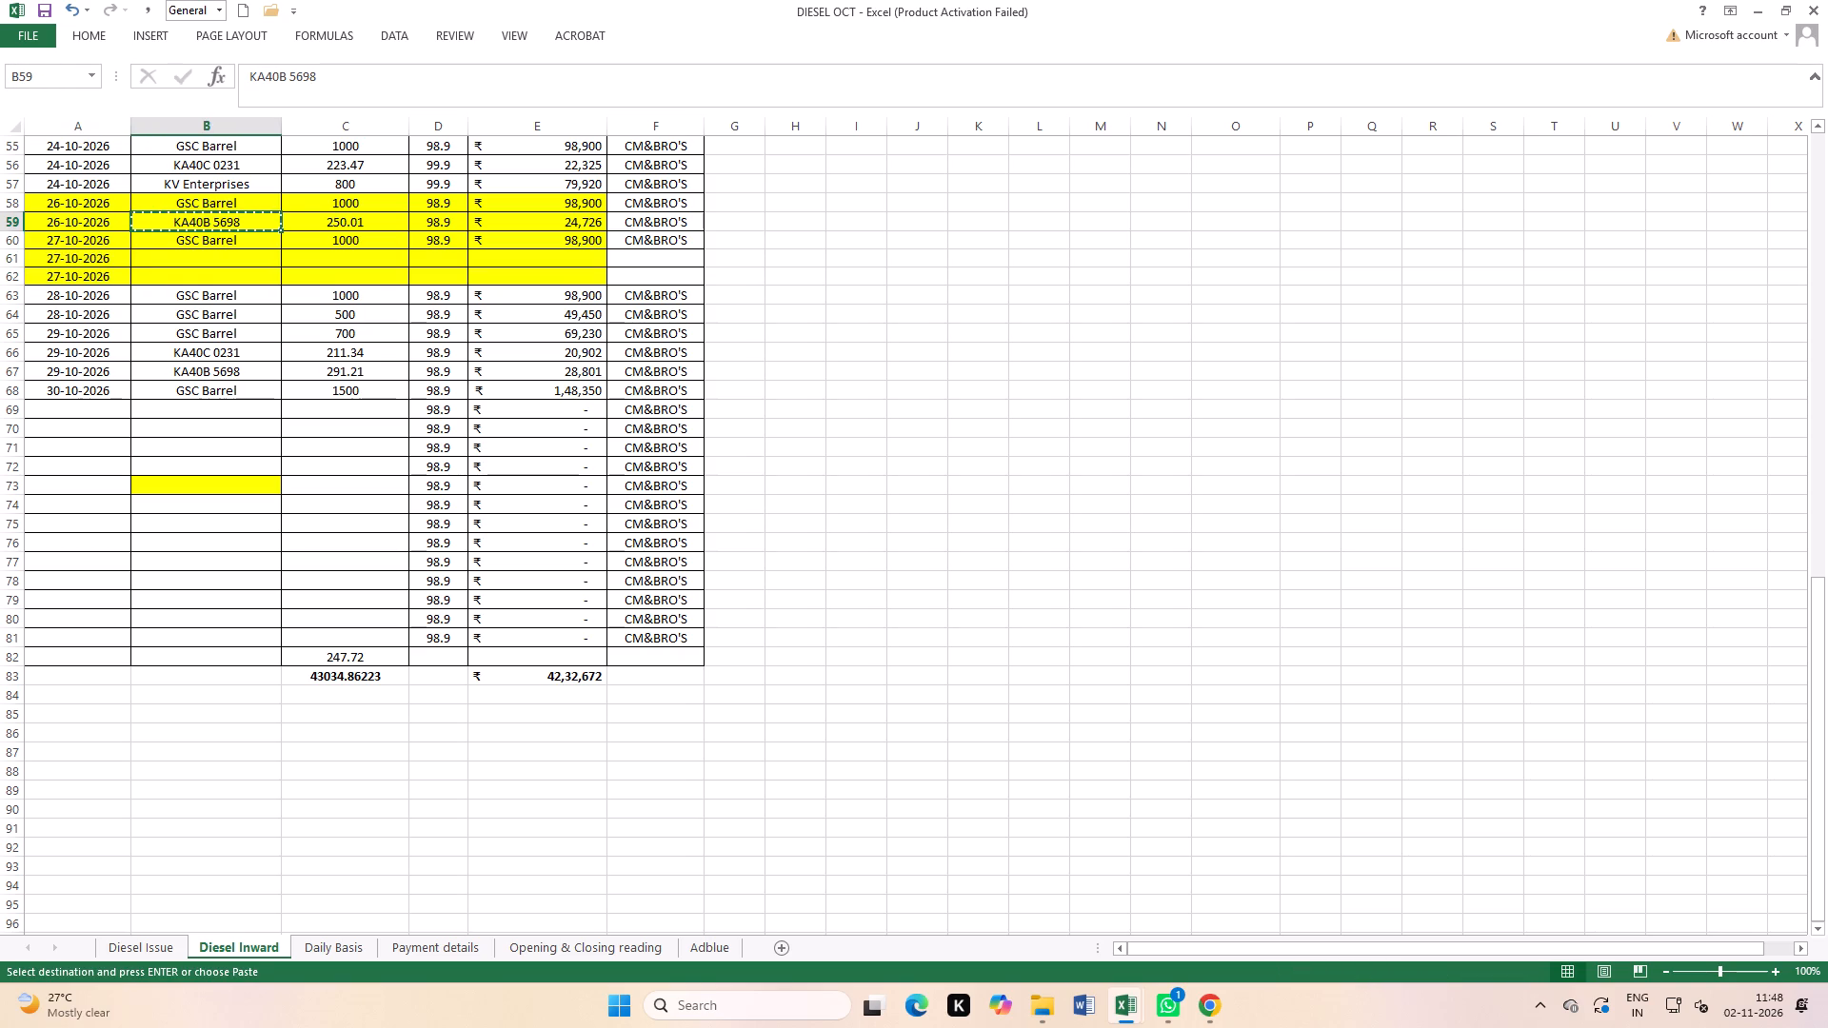
left_click(203, 254)
key("ctrl+v")
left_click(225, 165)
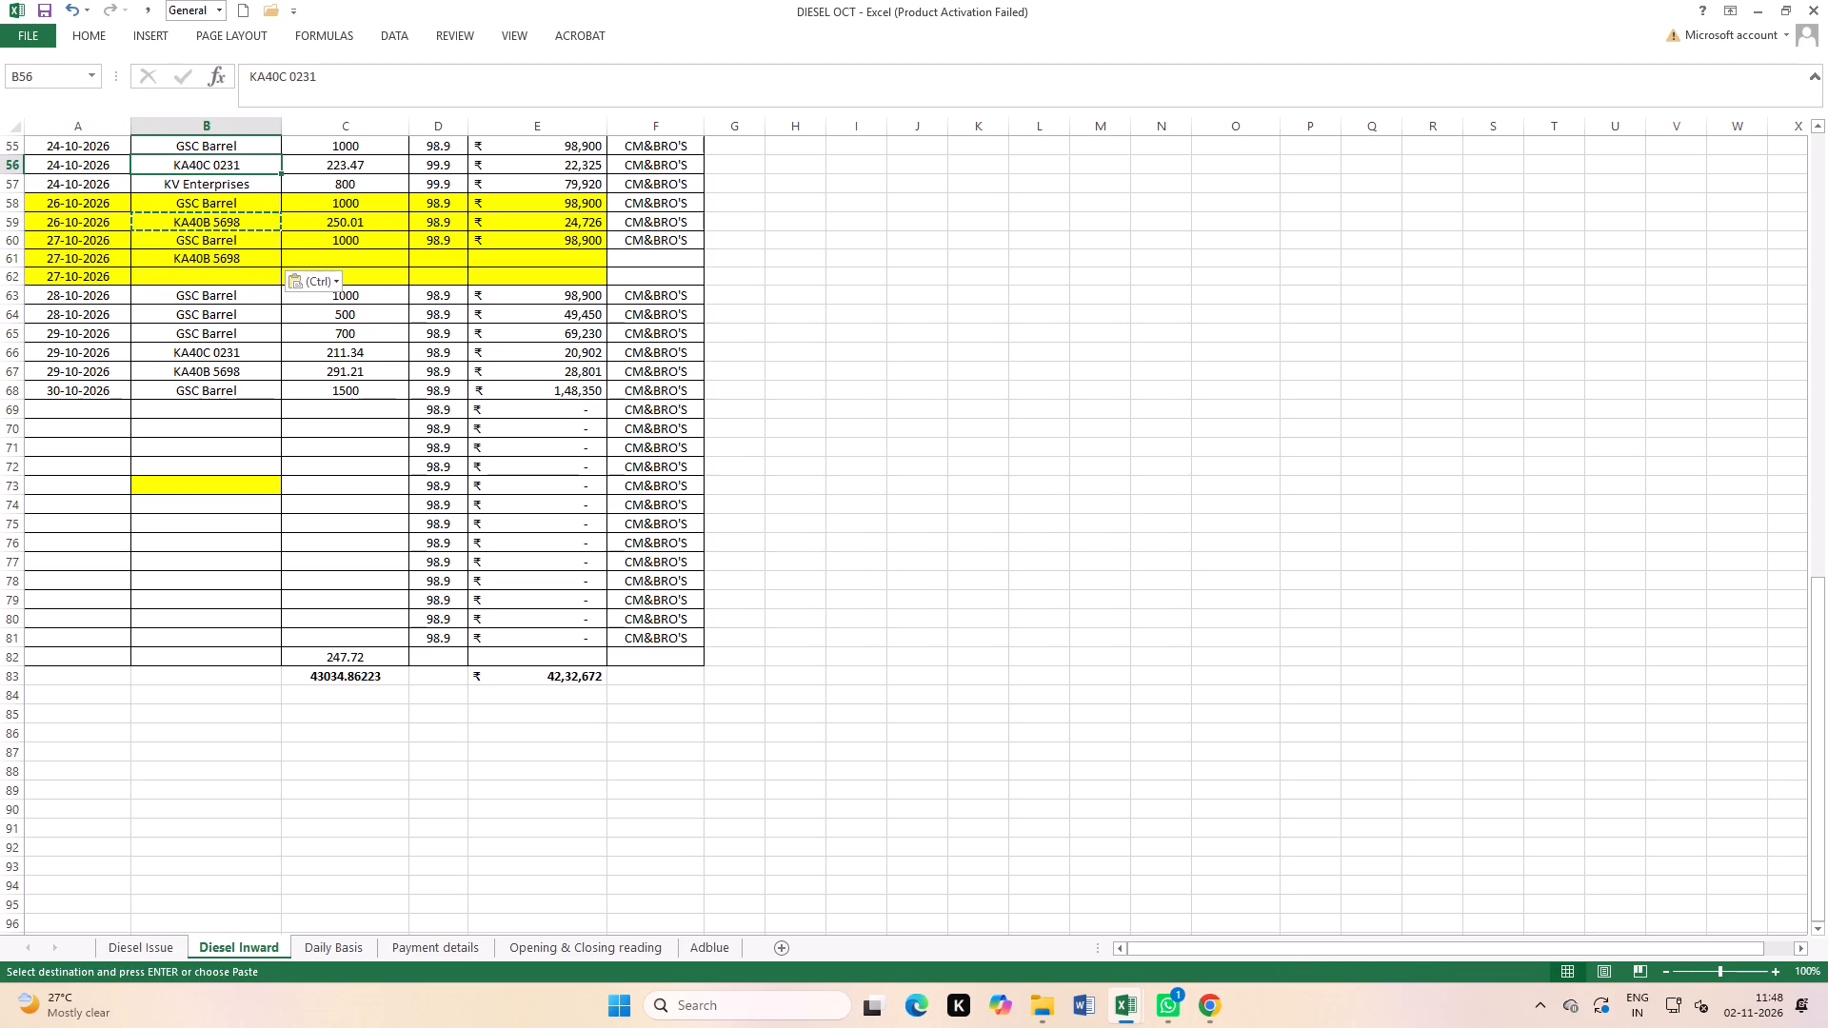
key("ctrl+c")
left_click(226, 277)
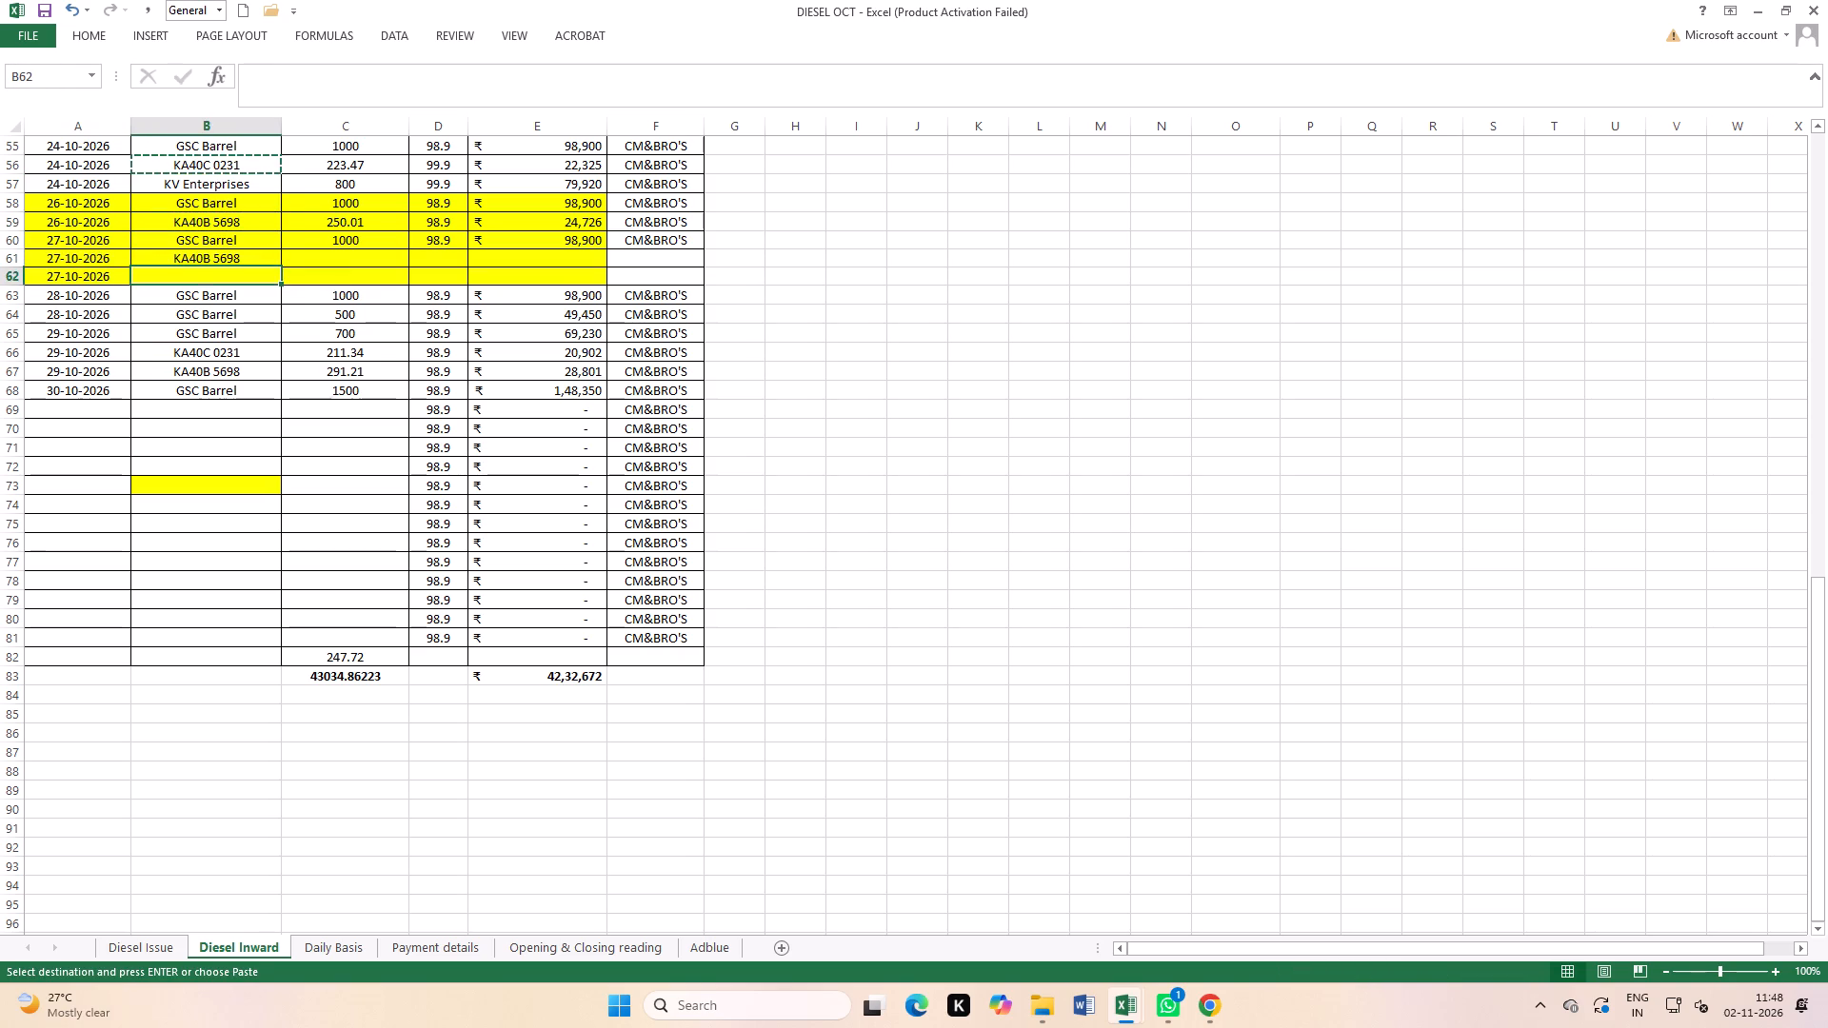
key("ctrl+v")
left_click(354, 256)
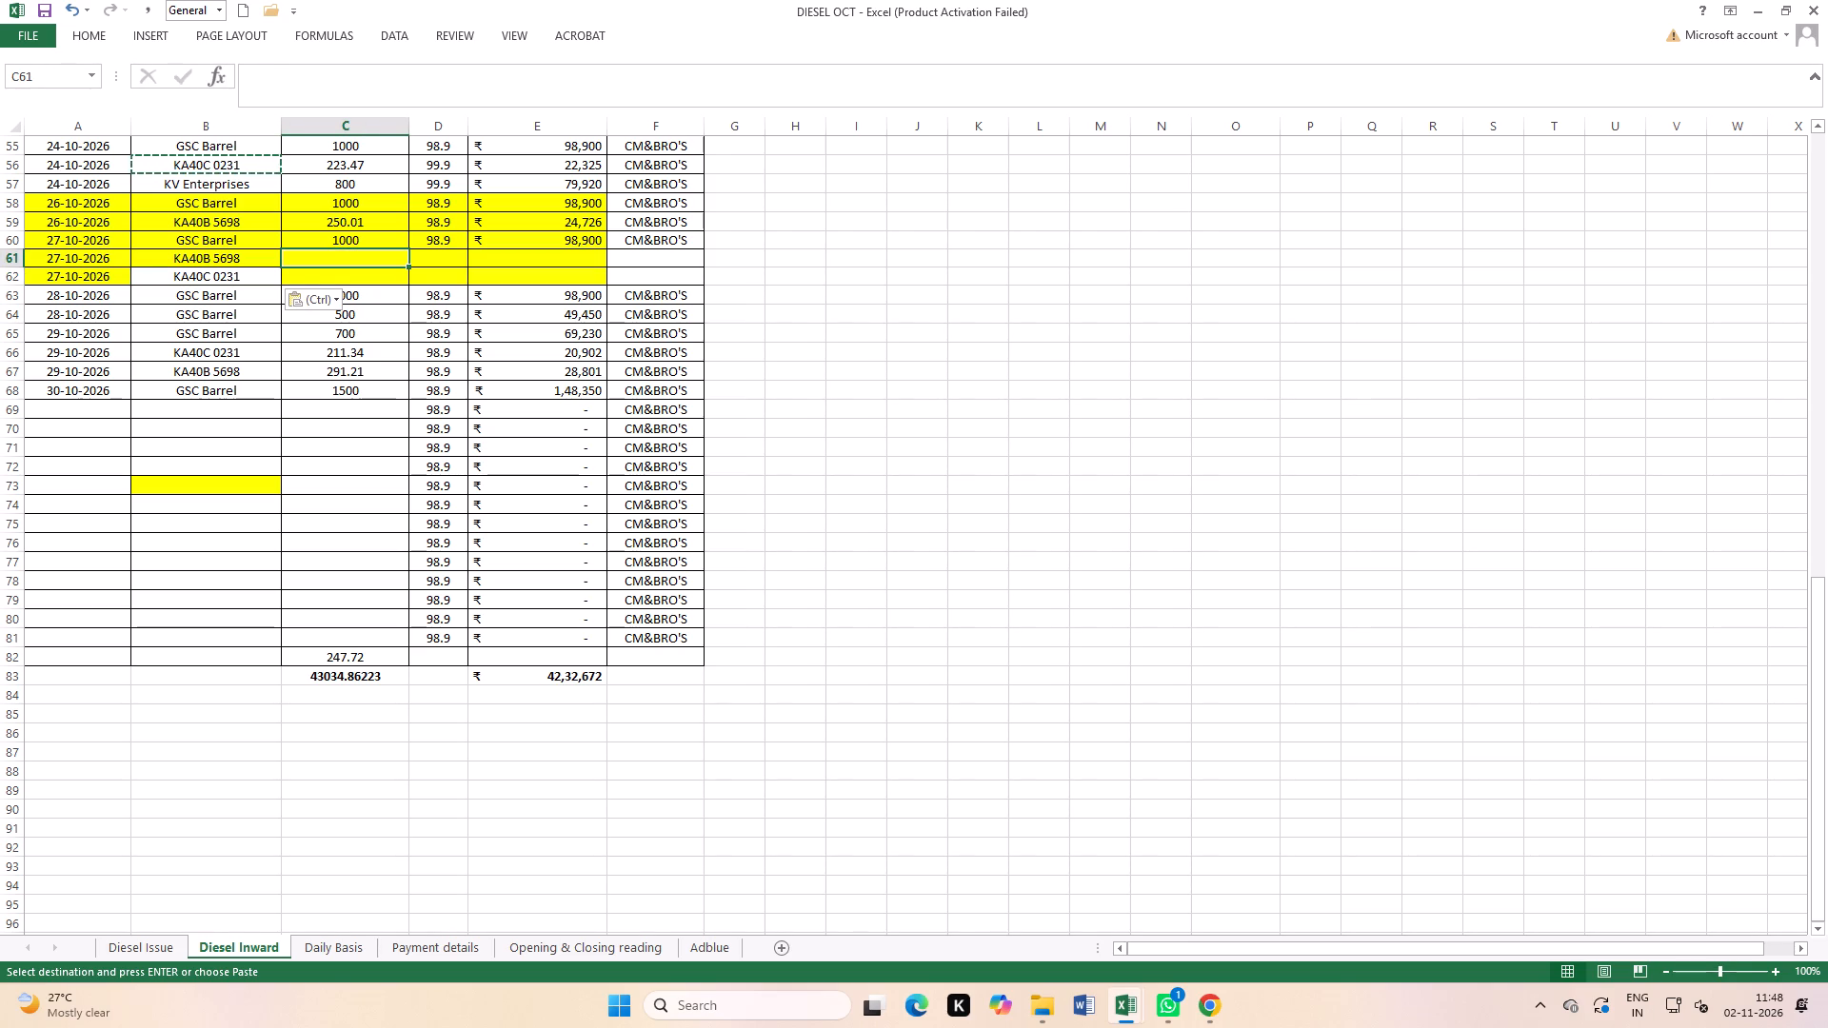
Enter par as the vehicle number in the second new 27-10-2026 row.
left_click(246, 282)
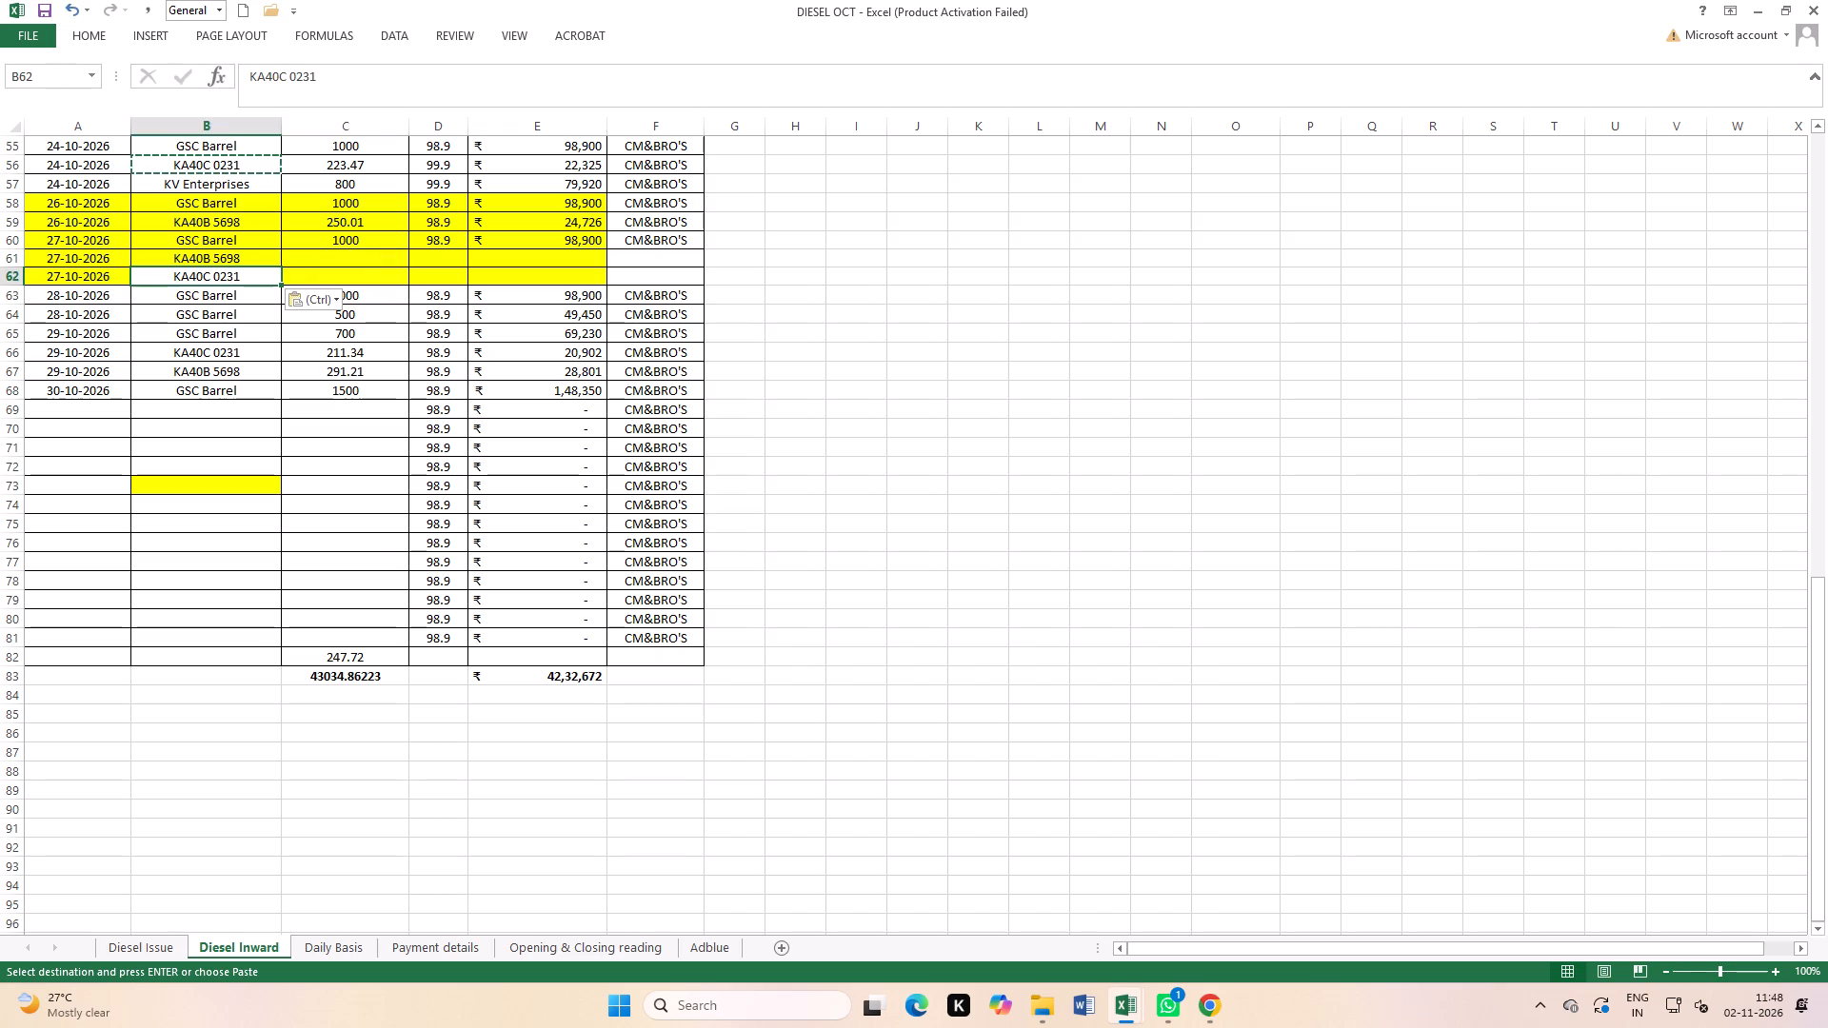
key("p")
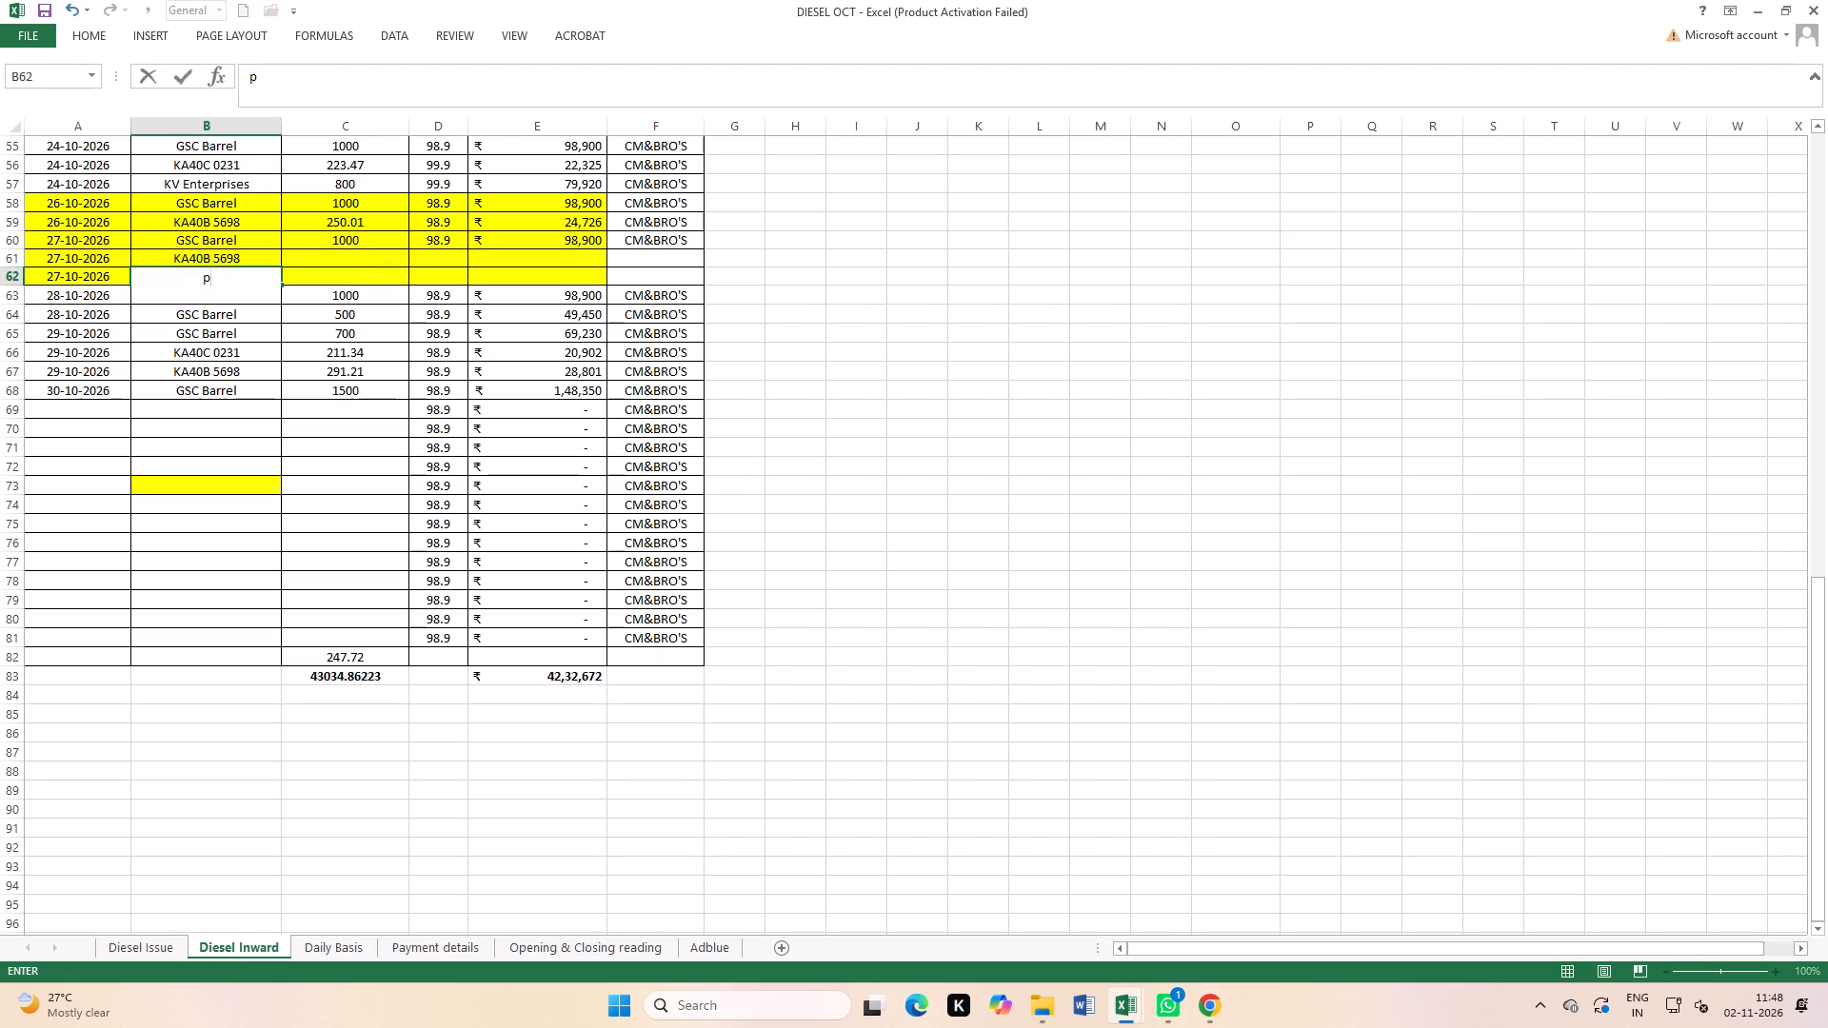
key("a")
key("r")
left_click(325, 350)
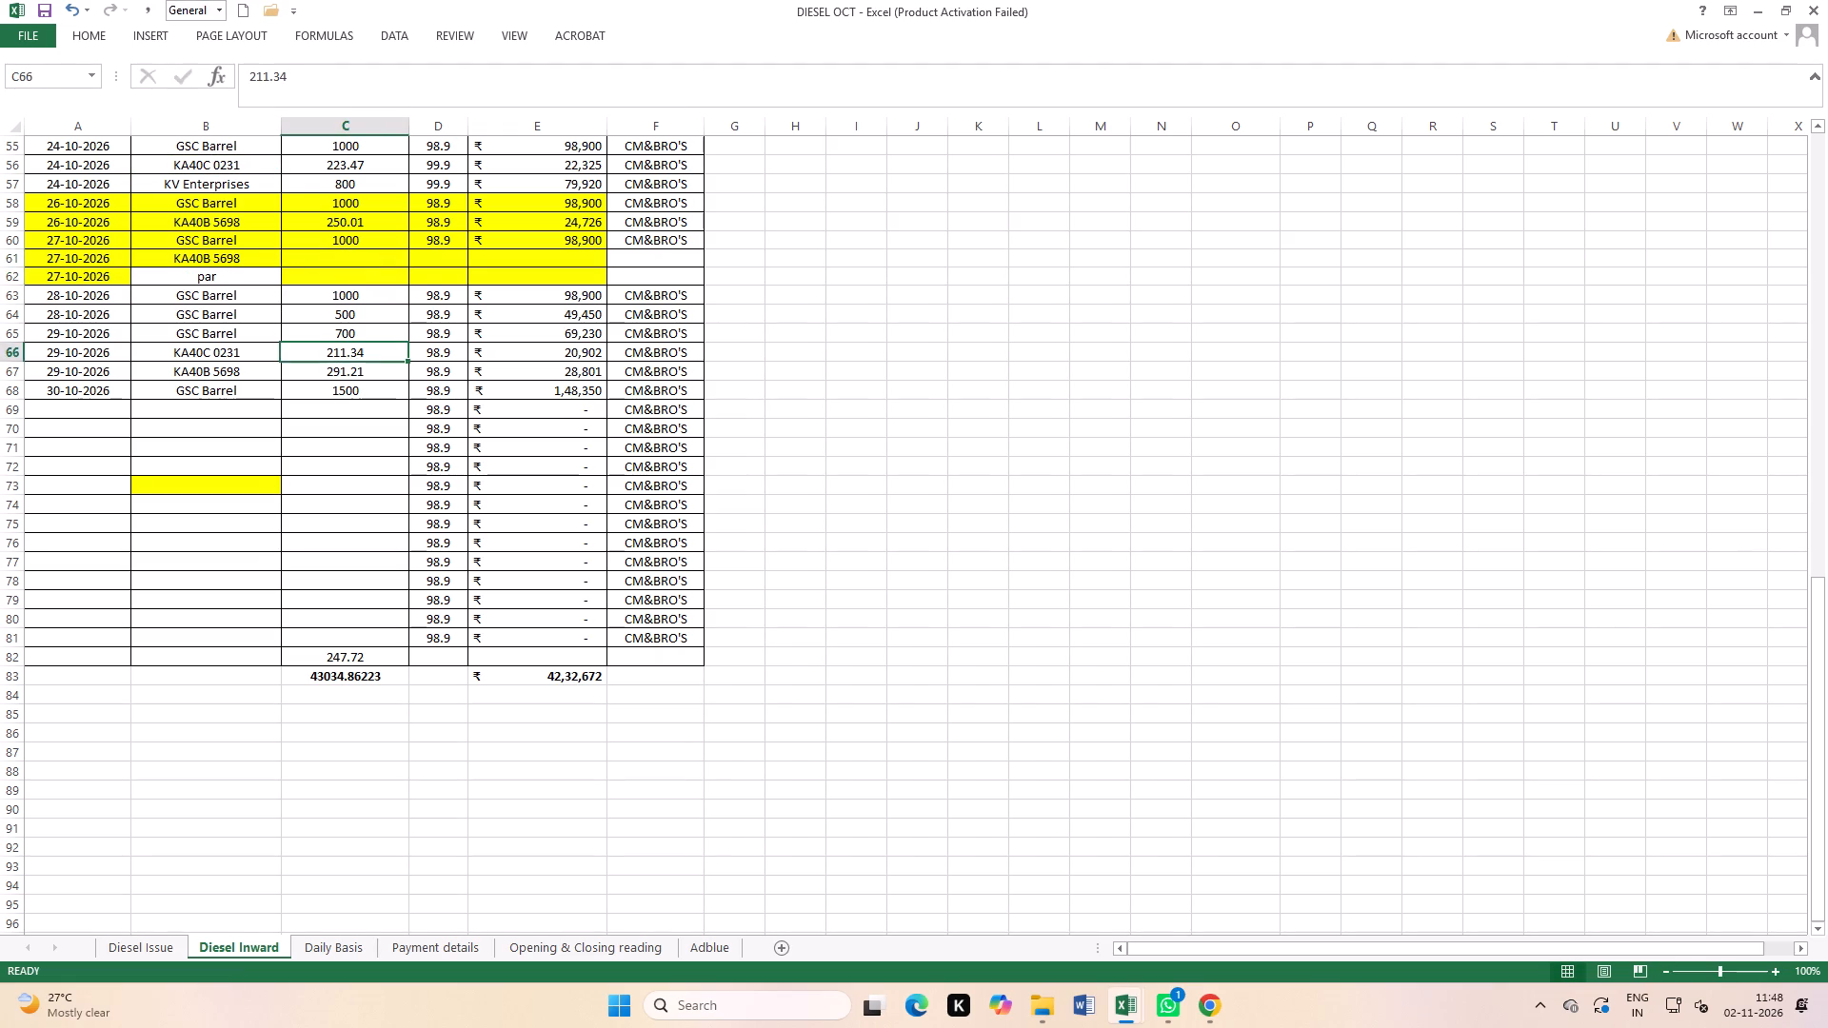
Replace GSC with Pardhu sir as the Vehicle No of the yellow-highlighted 05-10-2026 entry.
scroll(238, 247, "up", 6)
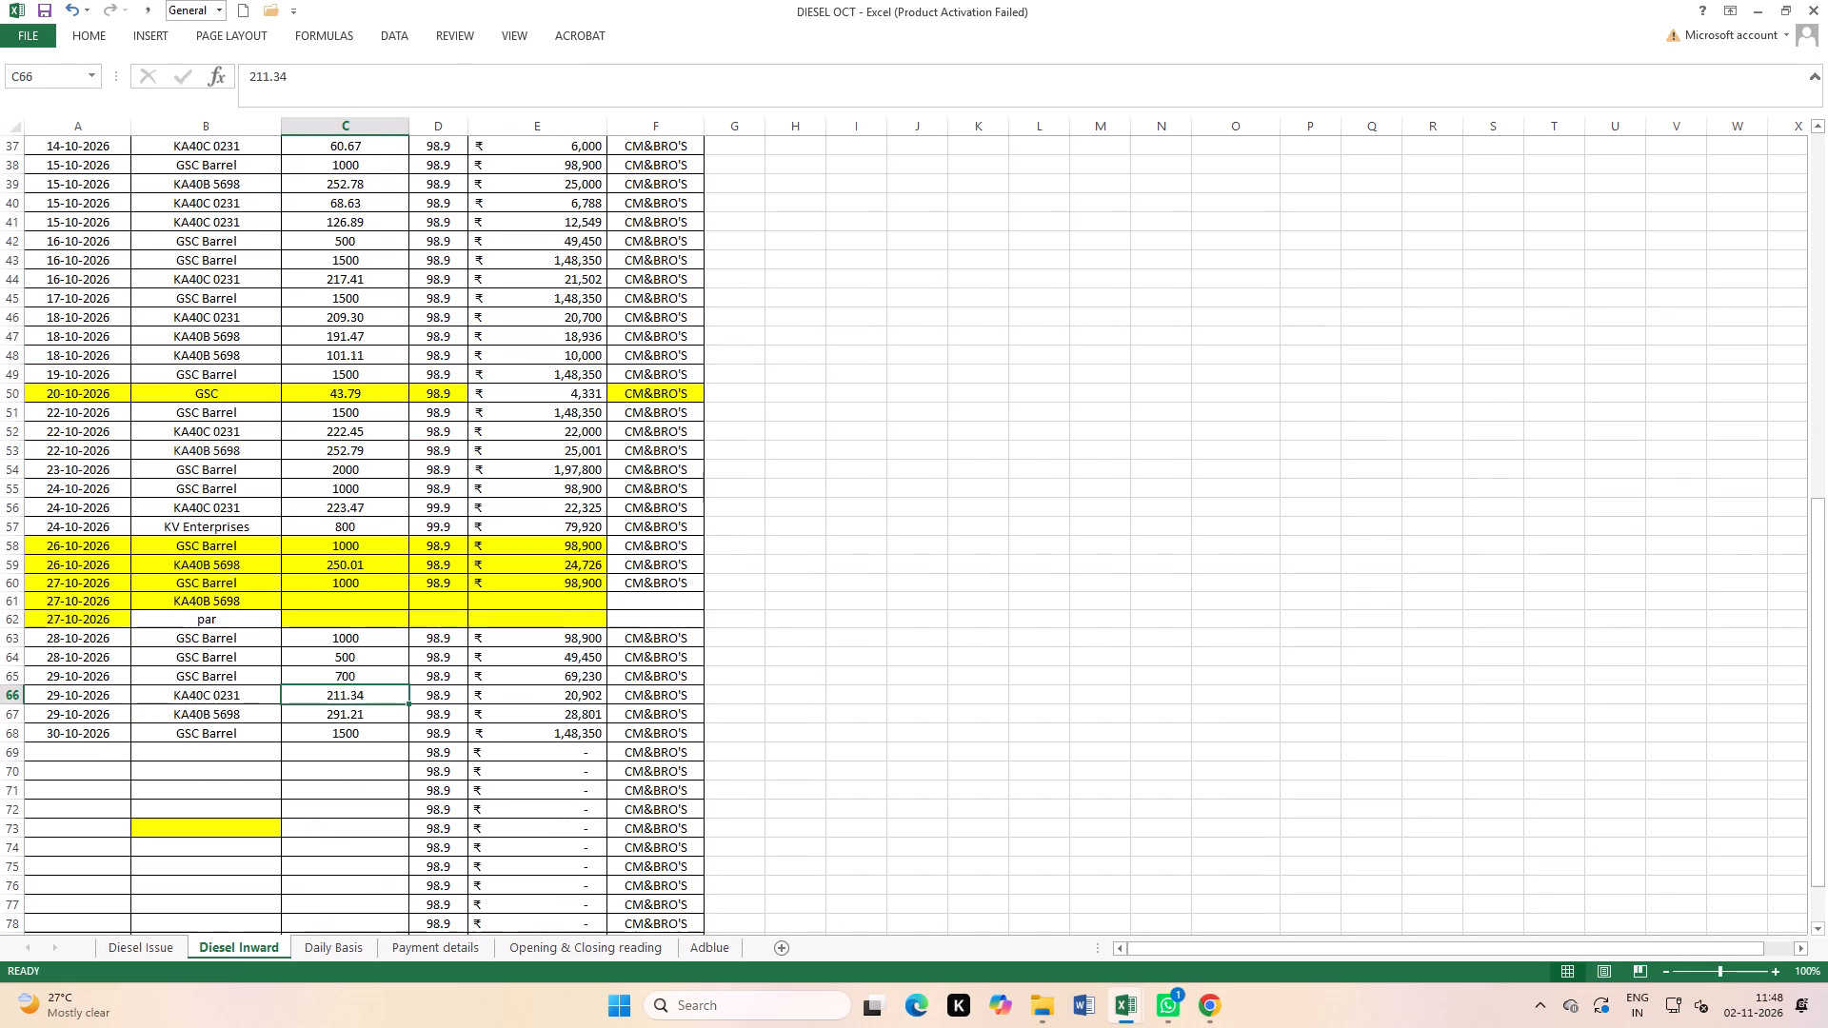
scroll(229, 231, "up", 7)
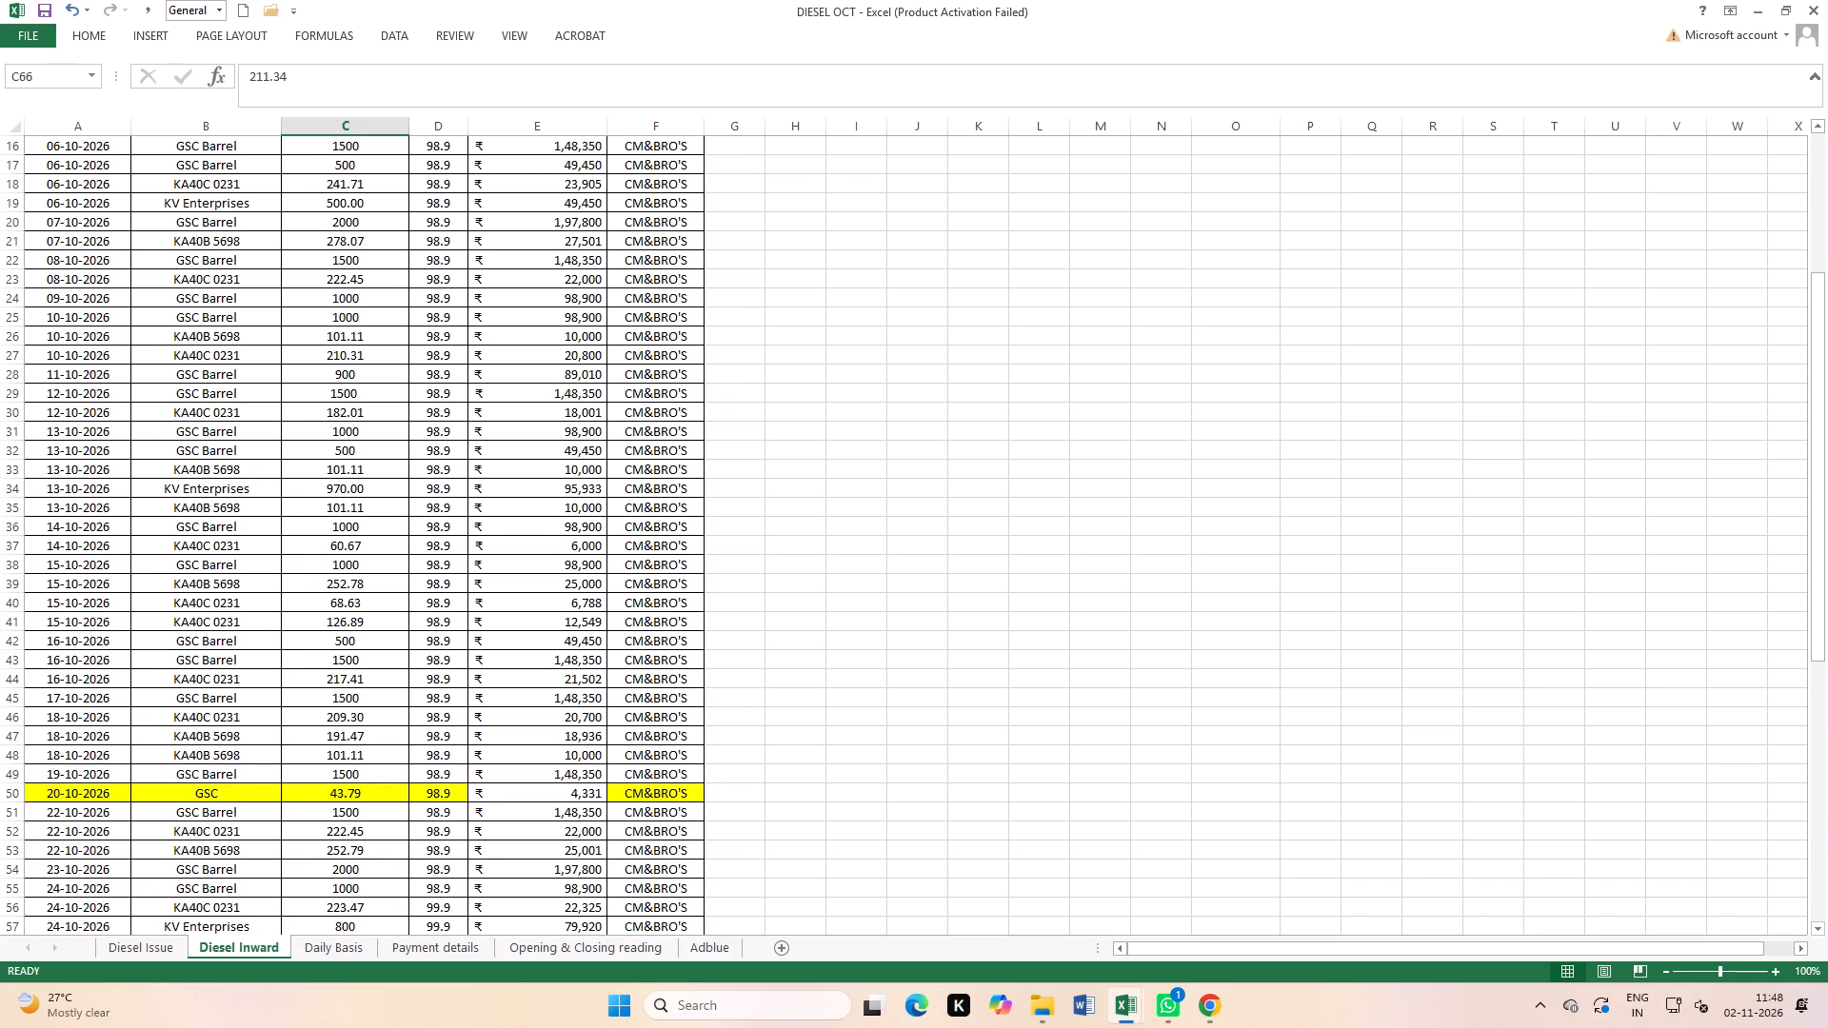
scroll(226, 198, "up", 4)
scroll(207, 366, "up", 3)
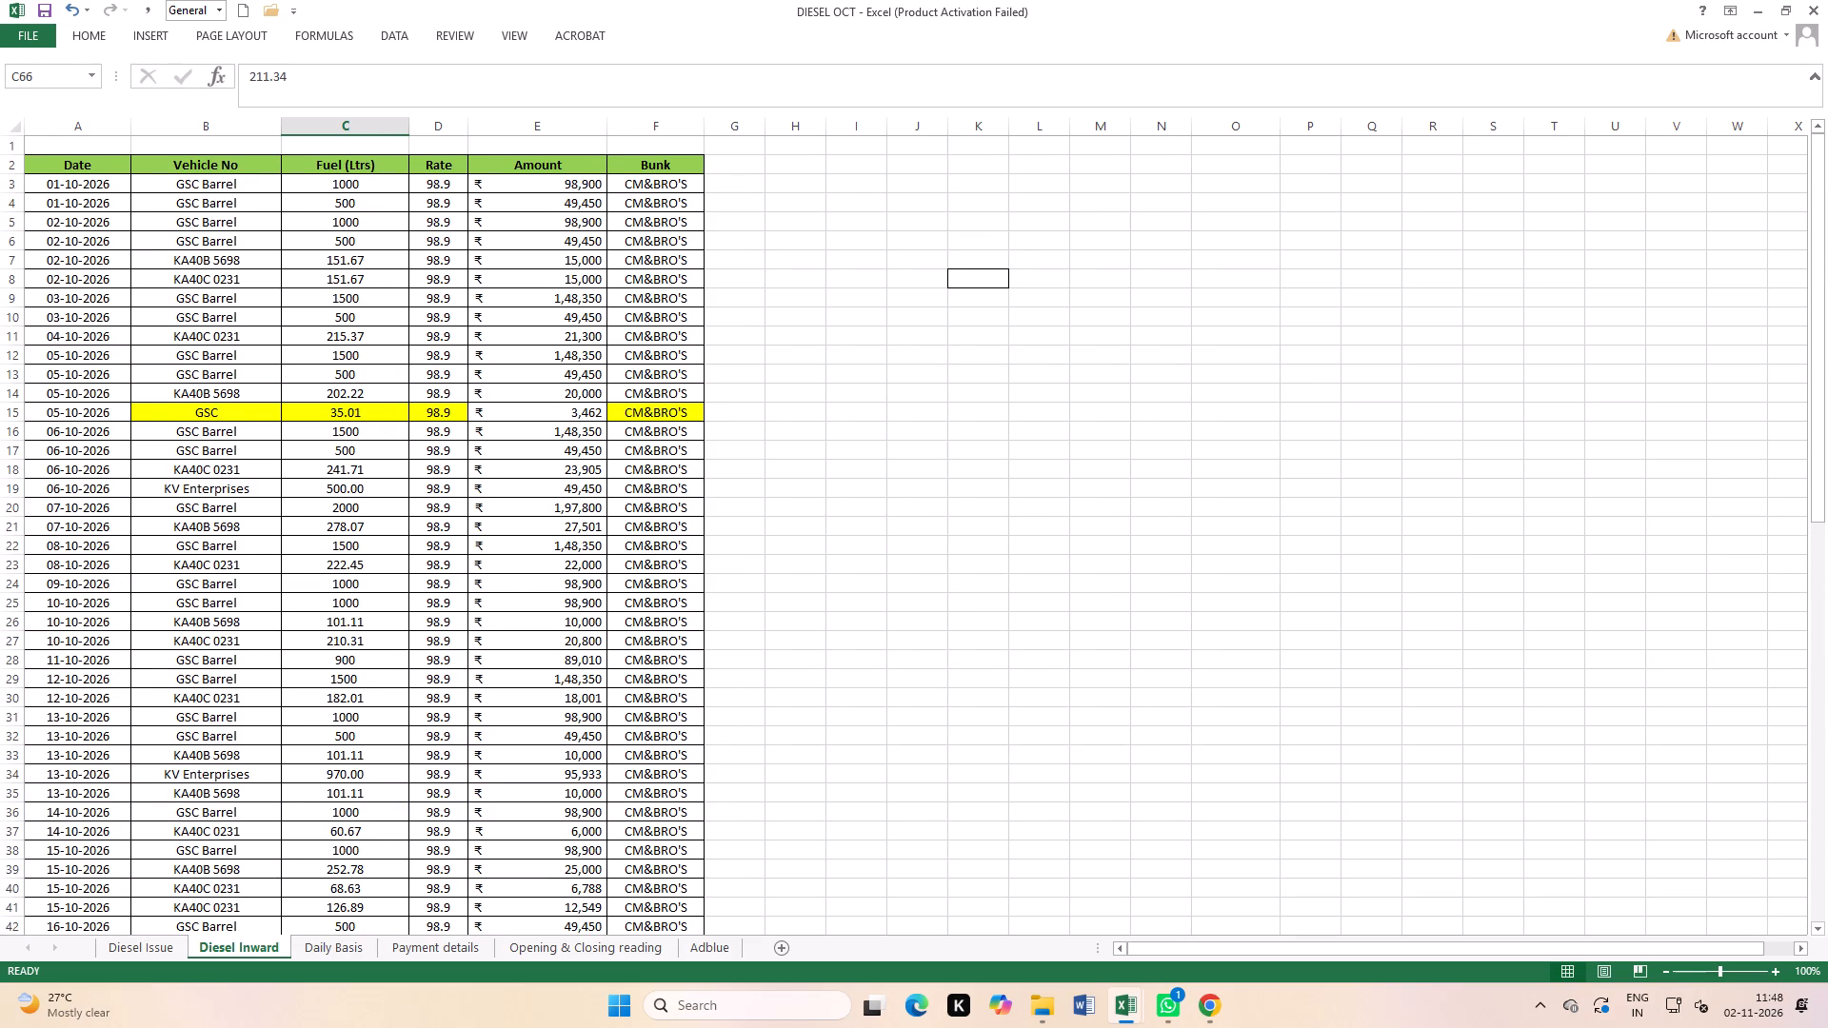
left_click(218, 409)
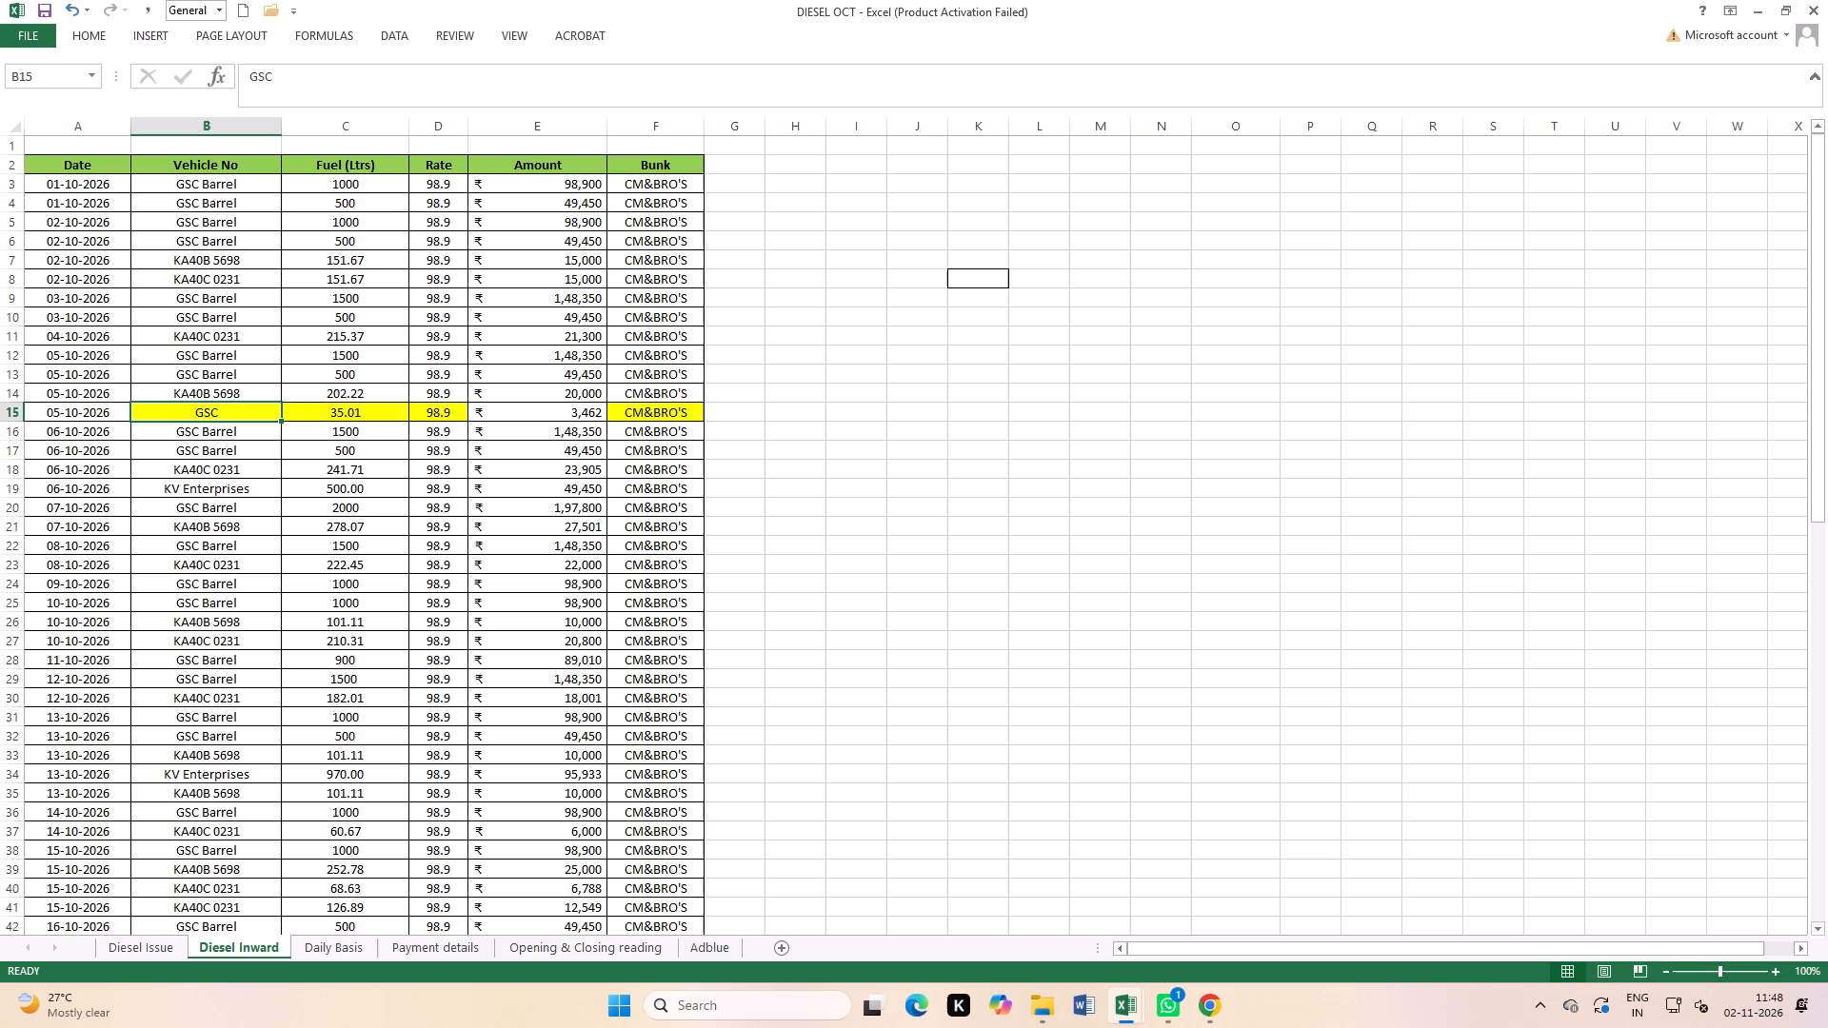
key("Tab")
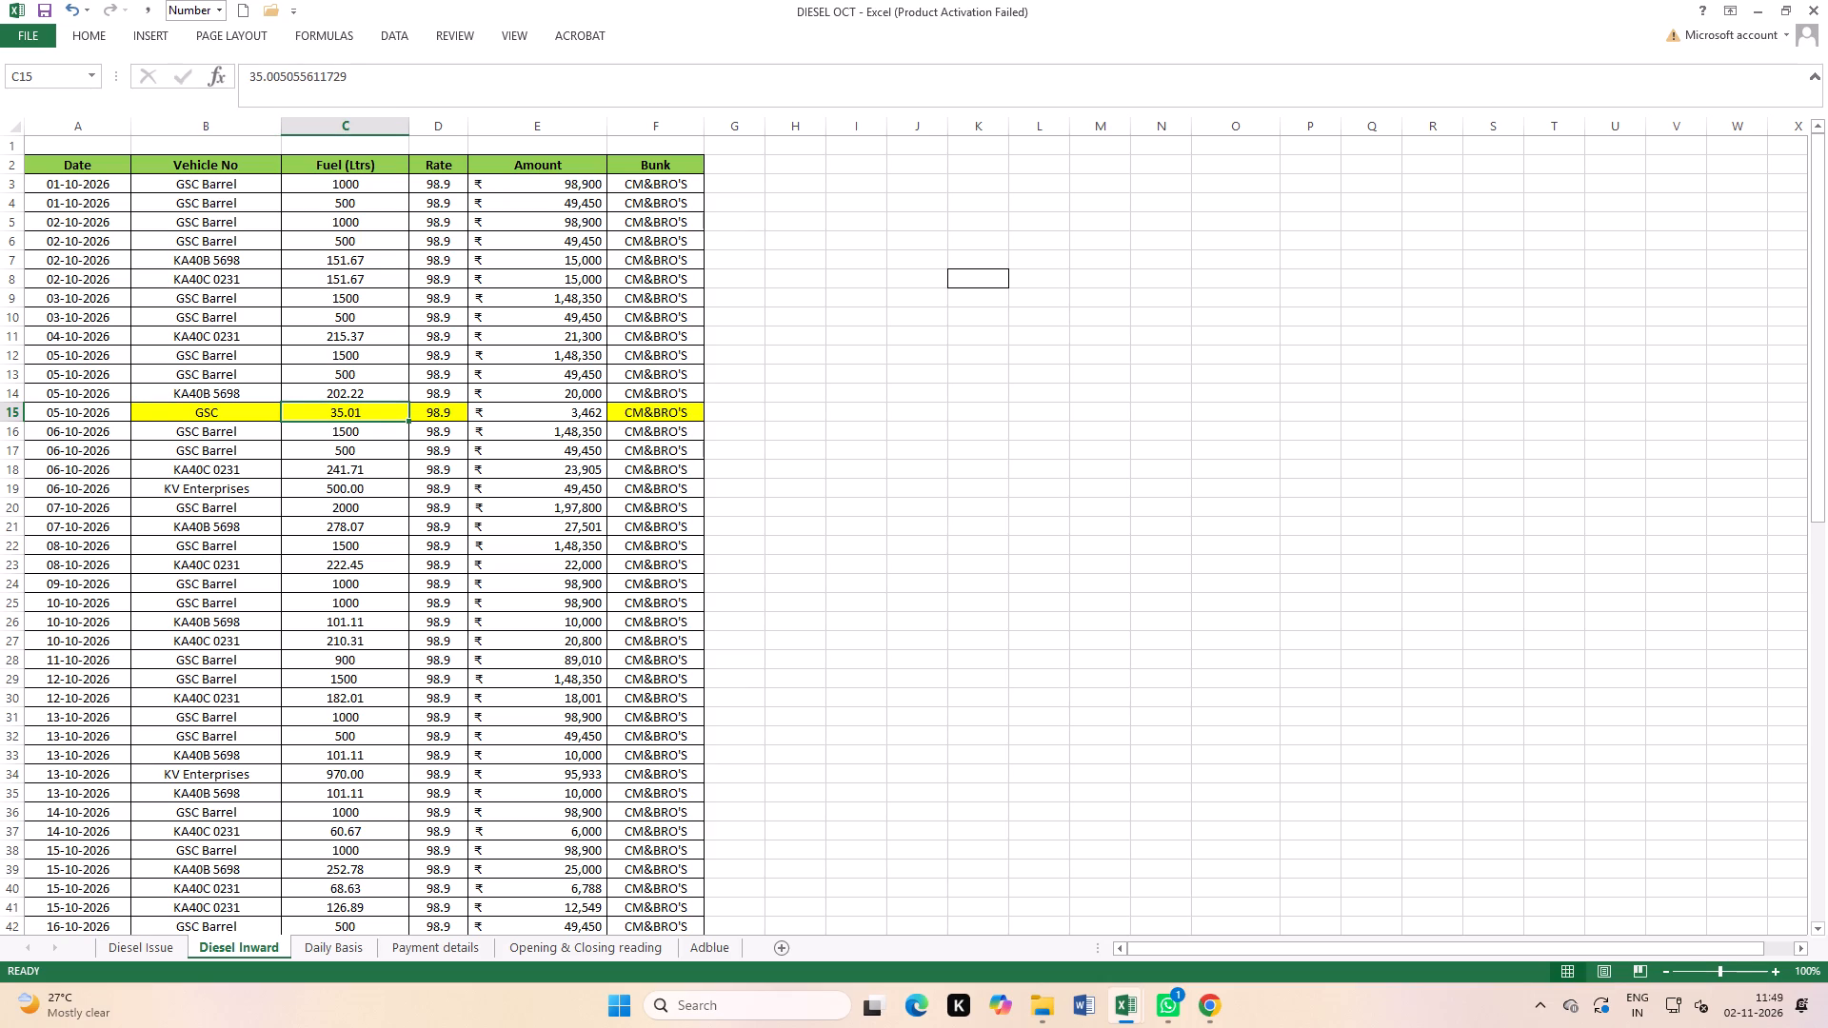
key("Left")
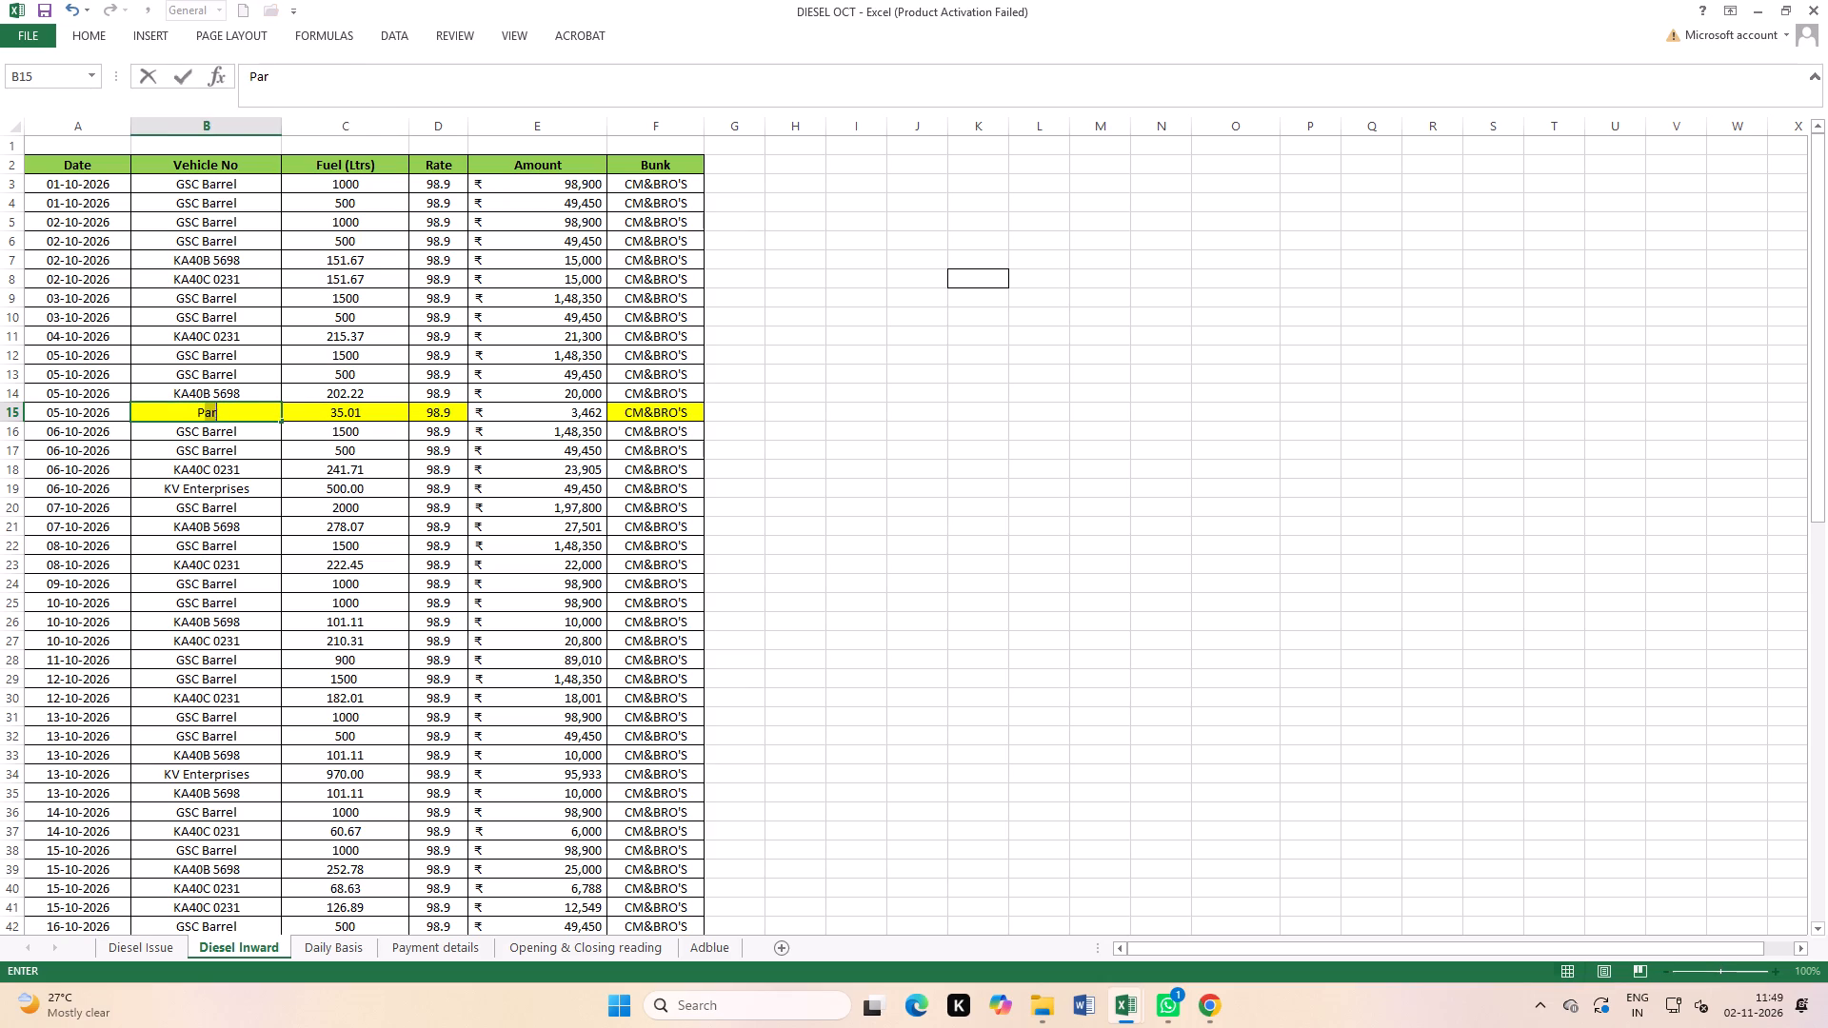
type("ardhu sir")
left_click(281, 535)
Replace GSC with the recipient's name in the Vehicle No cell of the highlighted 20-10-2026 entry.
scroll(349, 544, "down", 7)
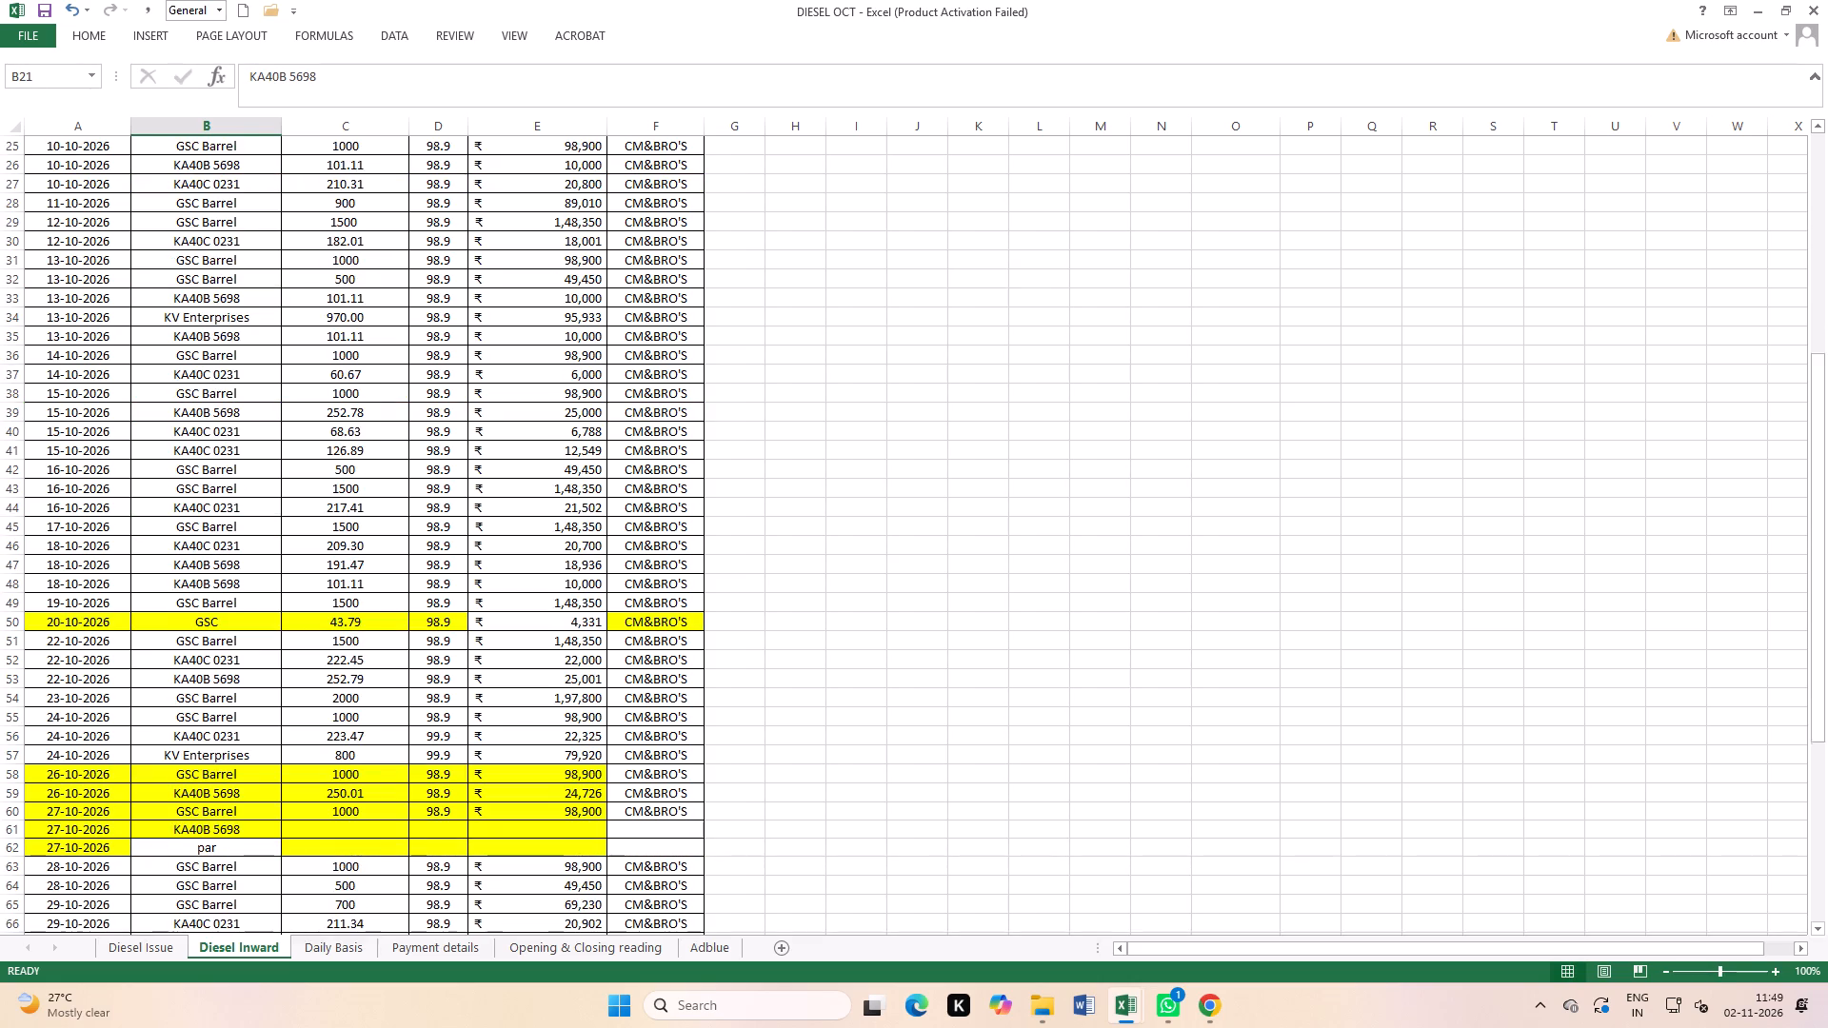
scroll(290, 583, "down", 2)
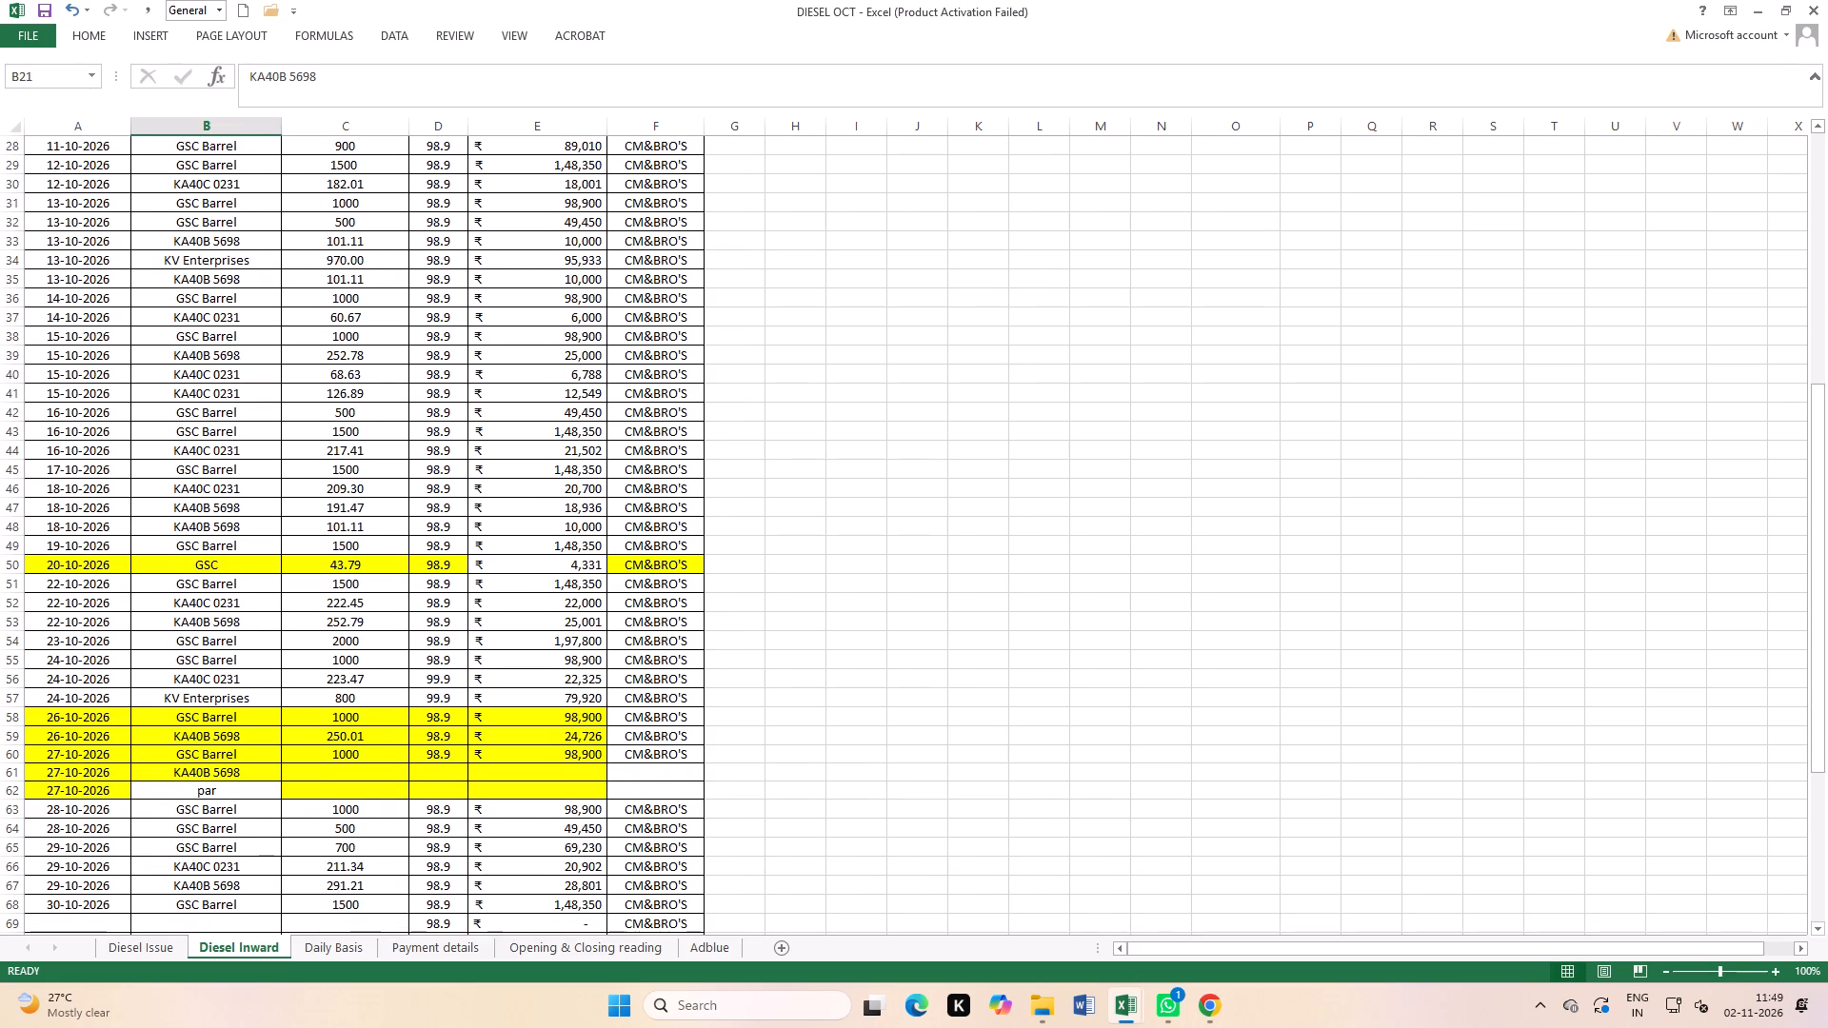
scroll(290, 583, "down", 4)
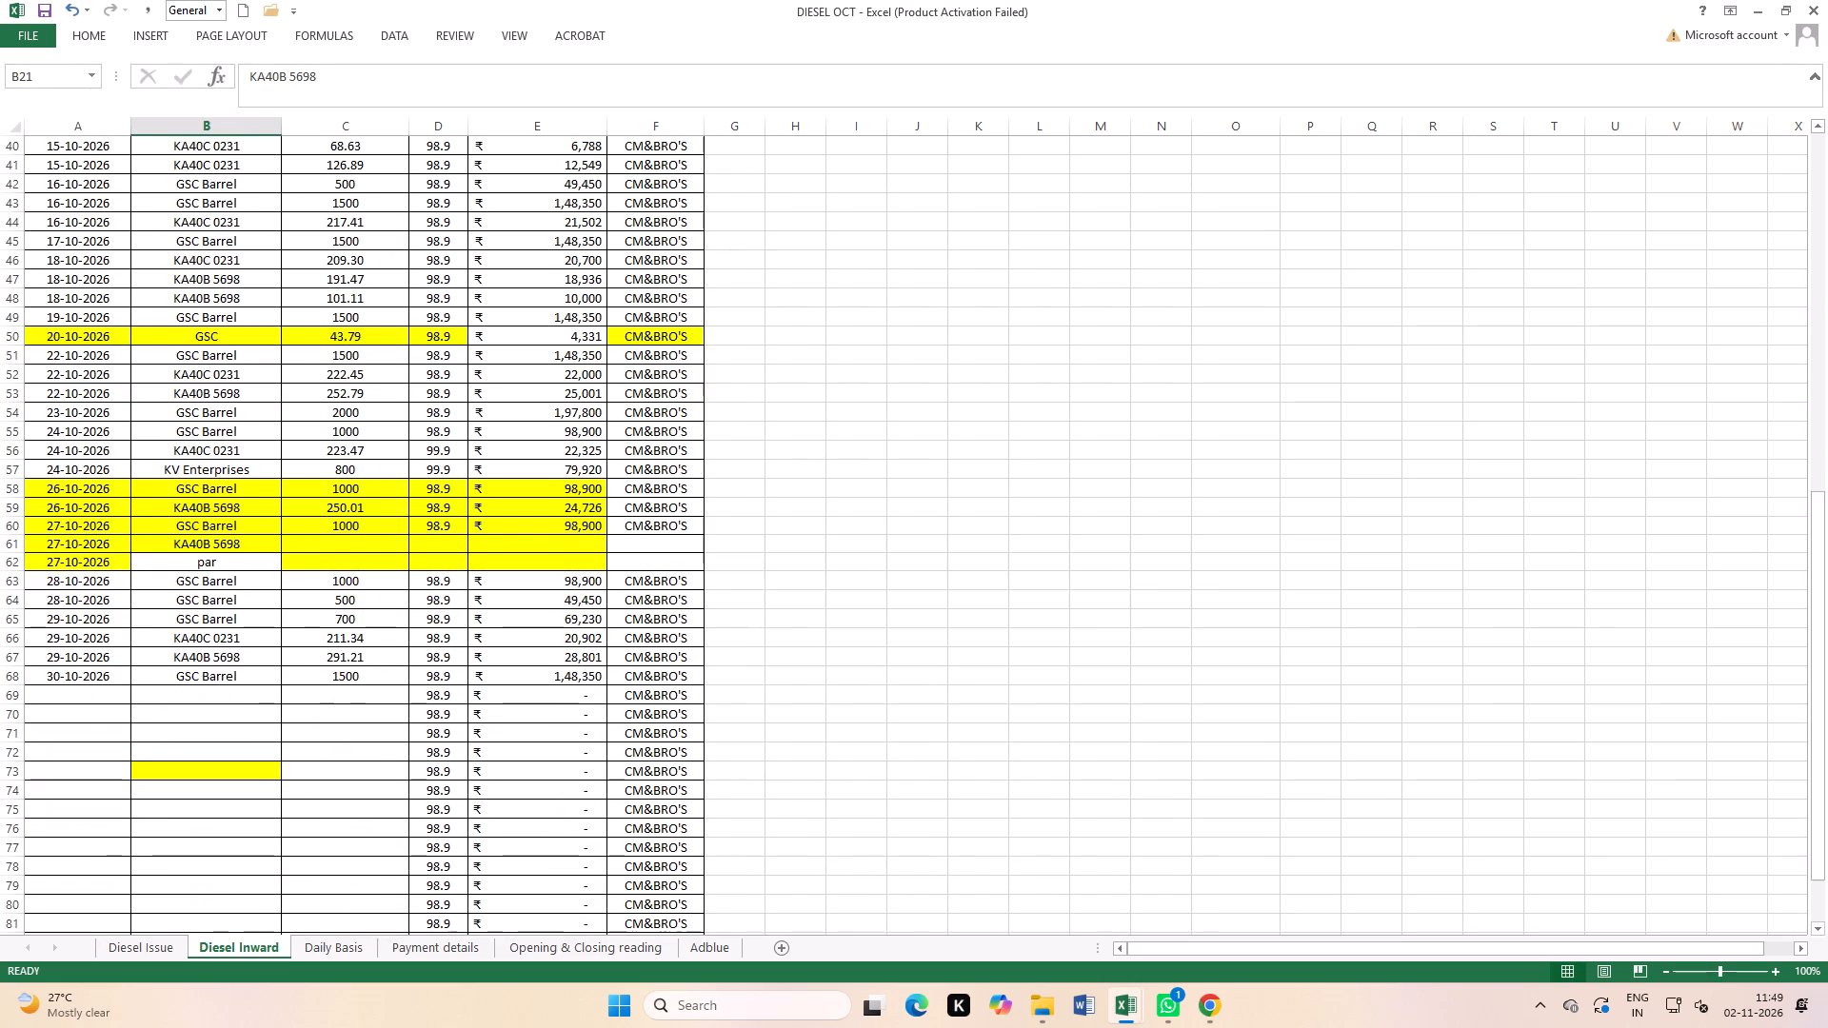
left_click(222, 337)
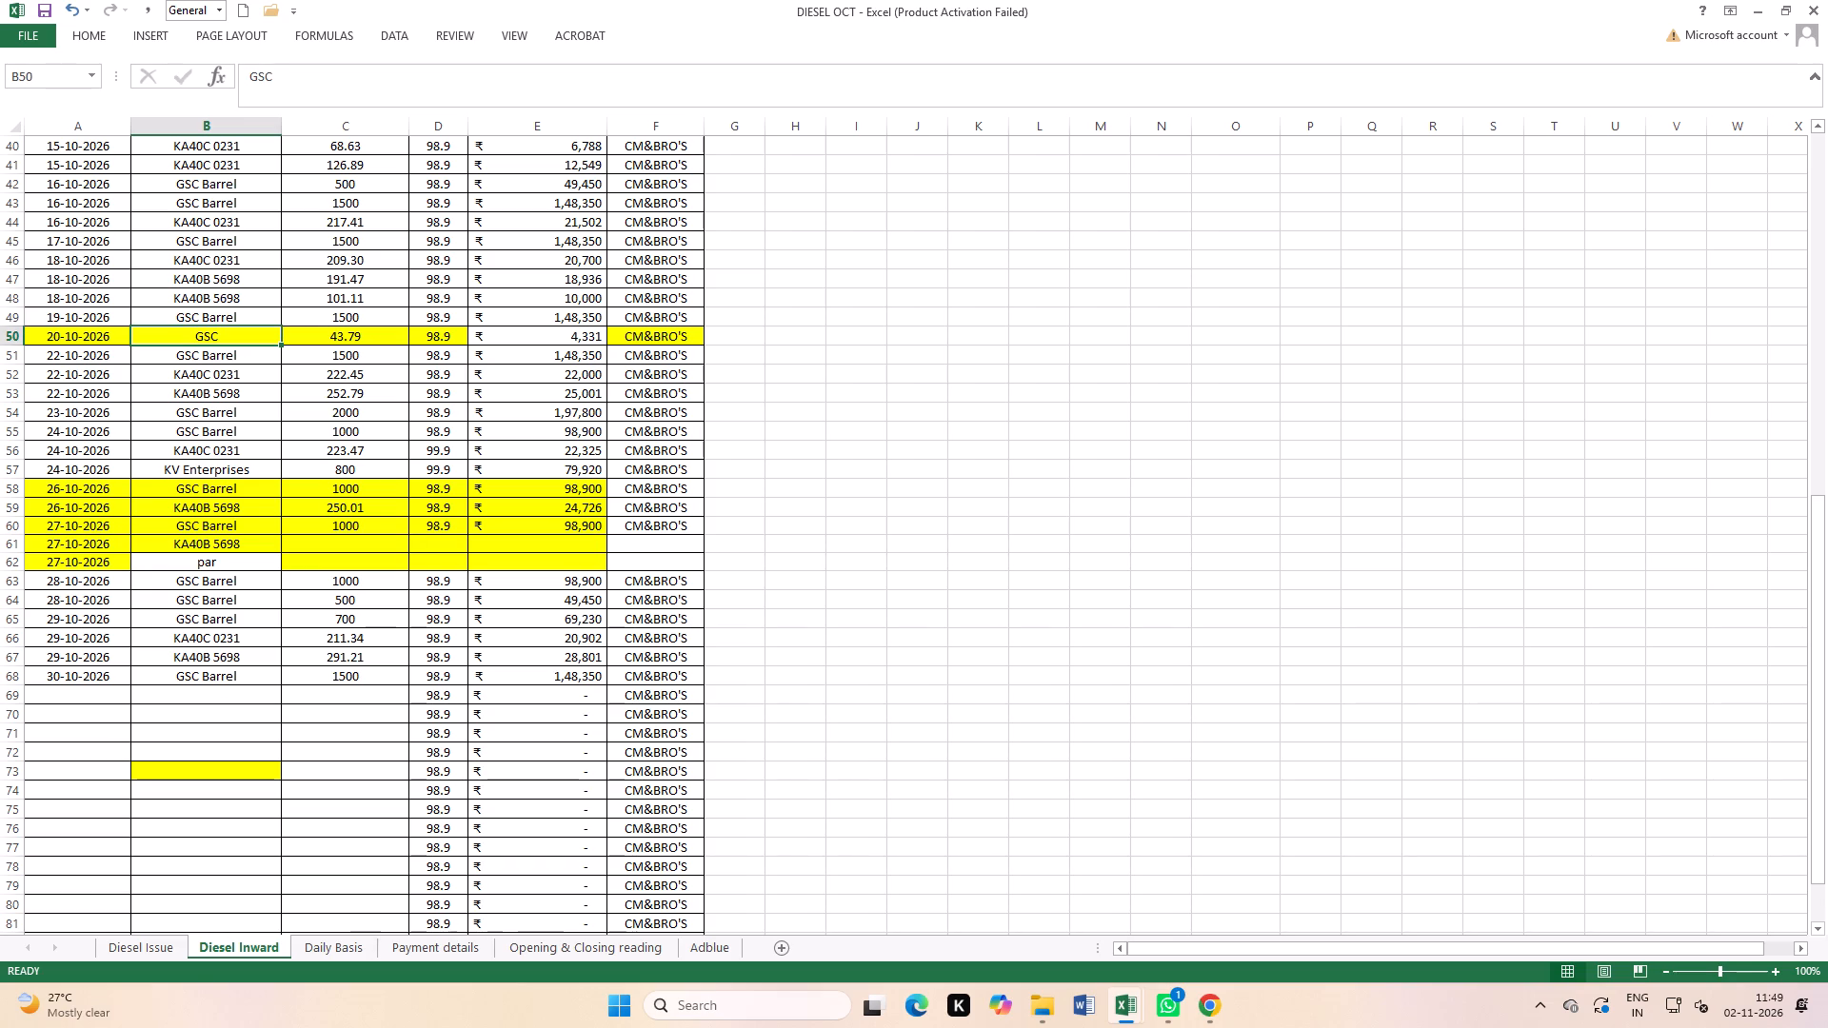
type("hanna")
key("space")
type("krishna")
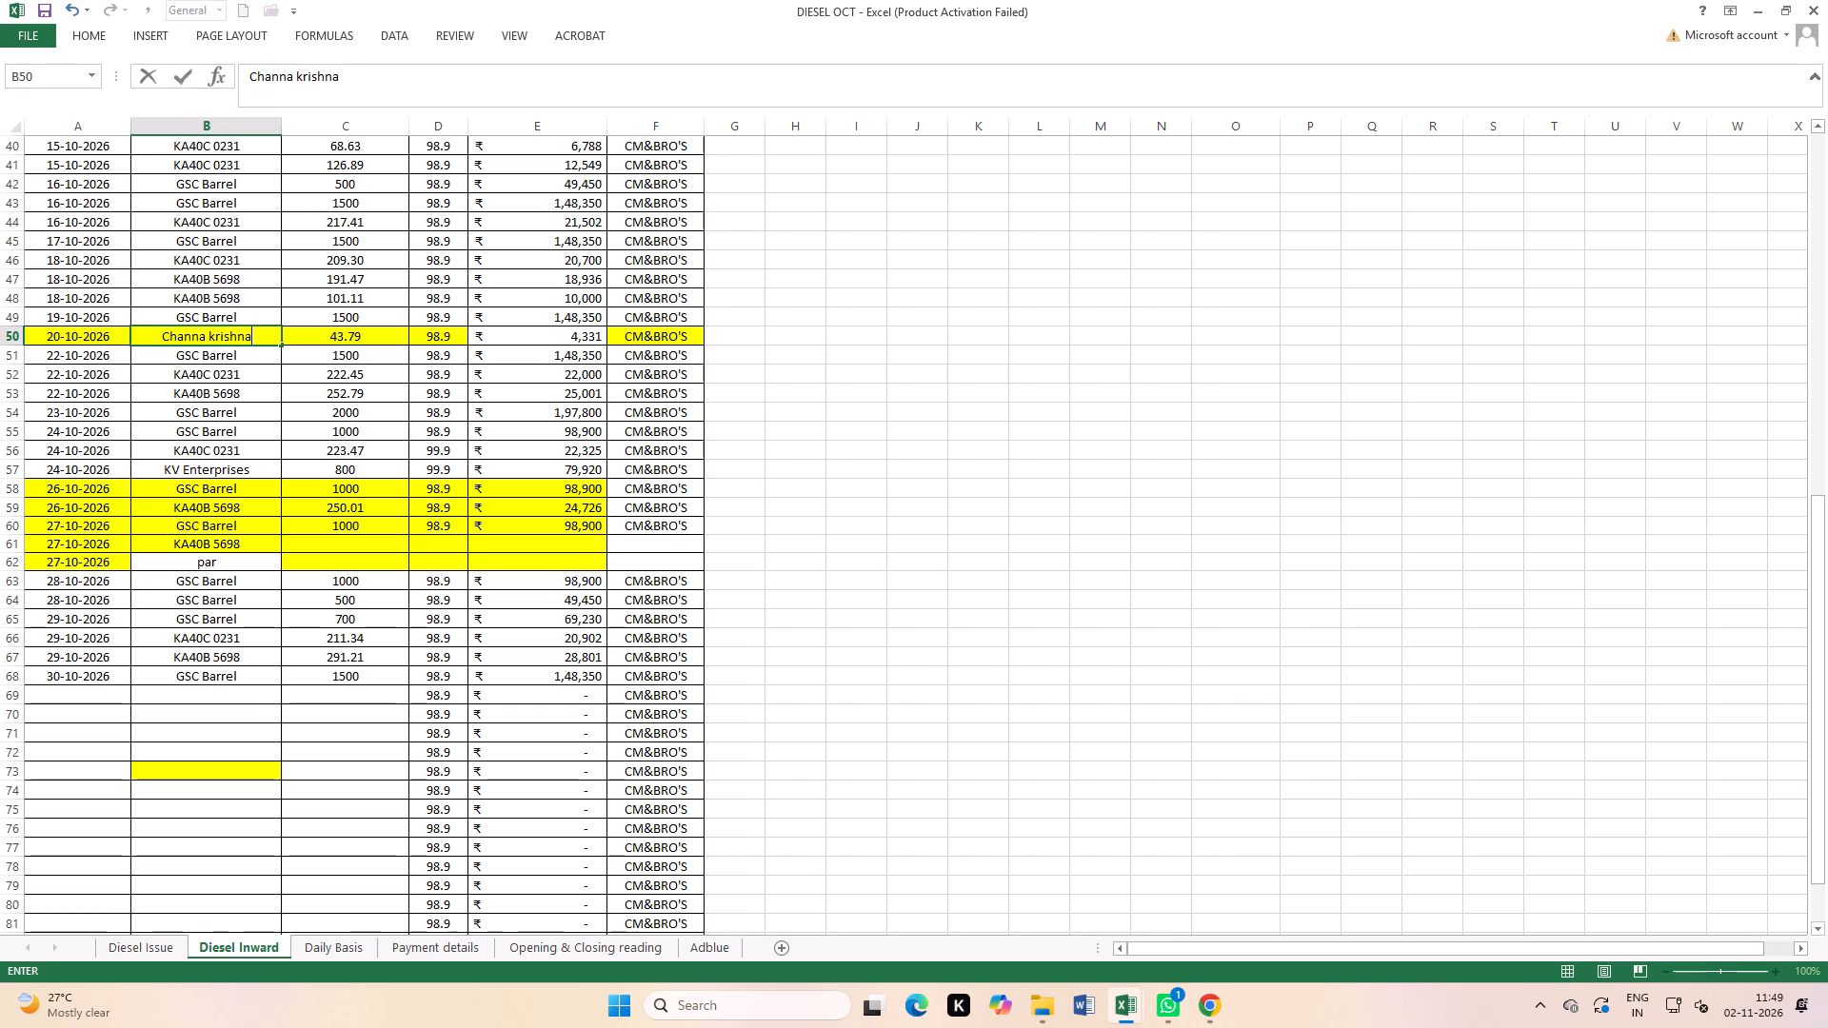
left_click(246, 513)
Complete the Vehicle No par as Pardhu sir in the second new 27-10-2026 row.
left_click(220, 560)
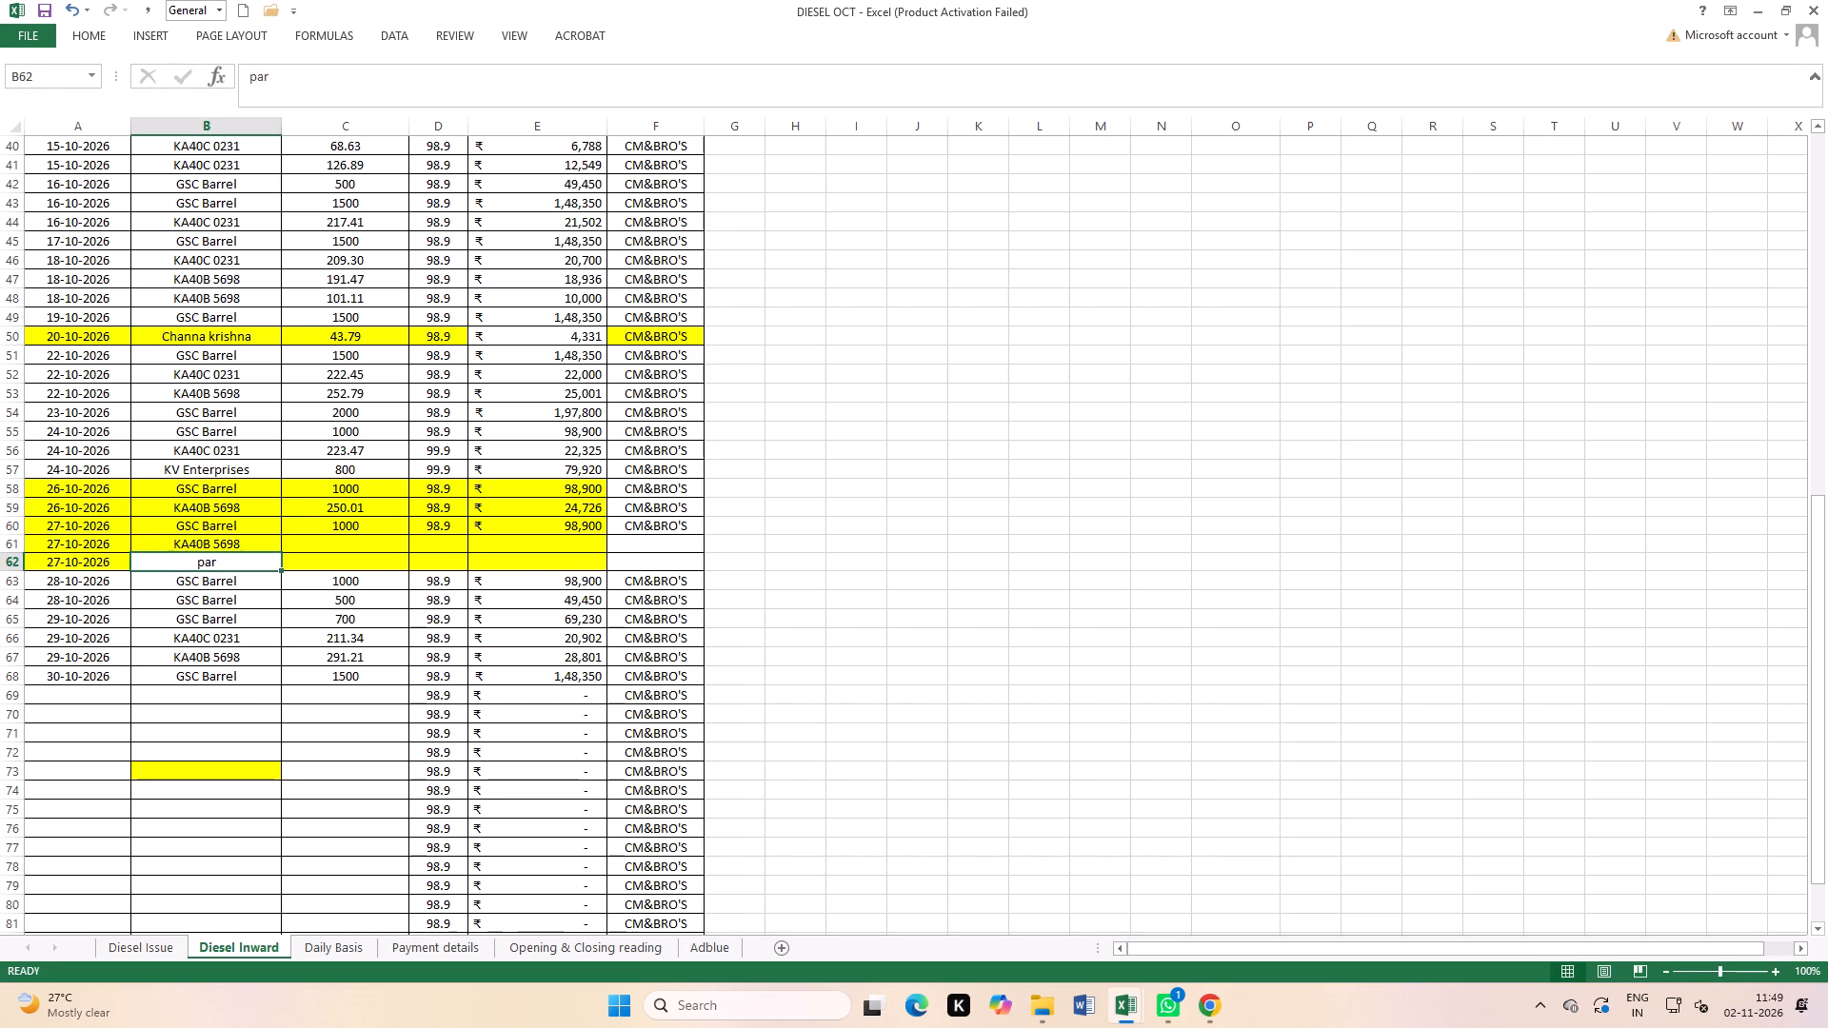
key("p")
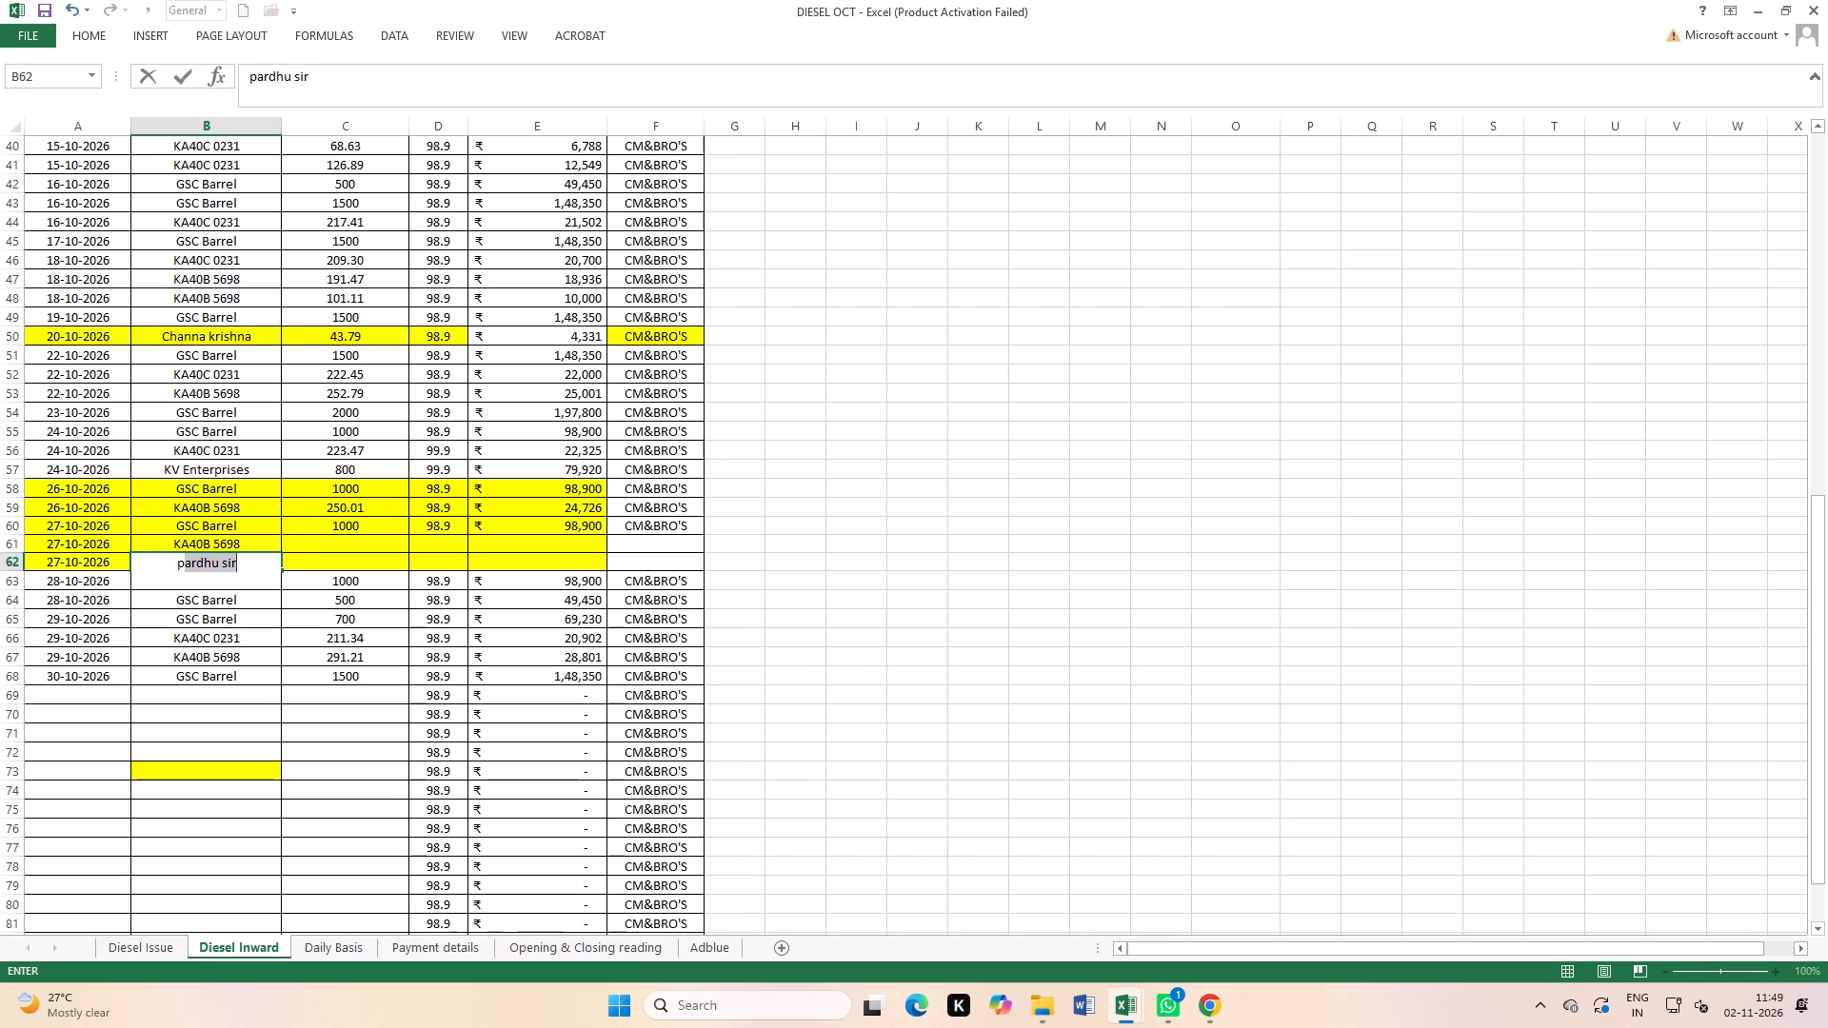
left_click(329, 614)
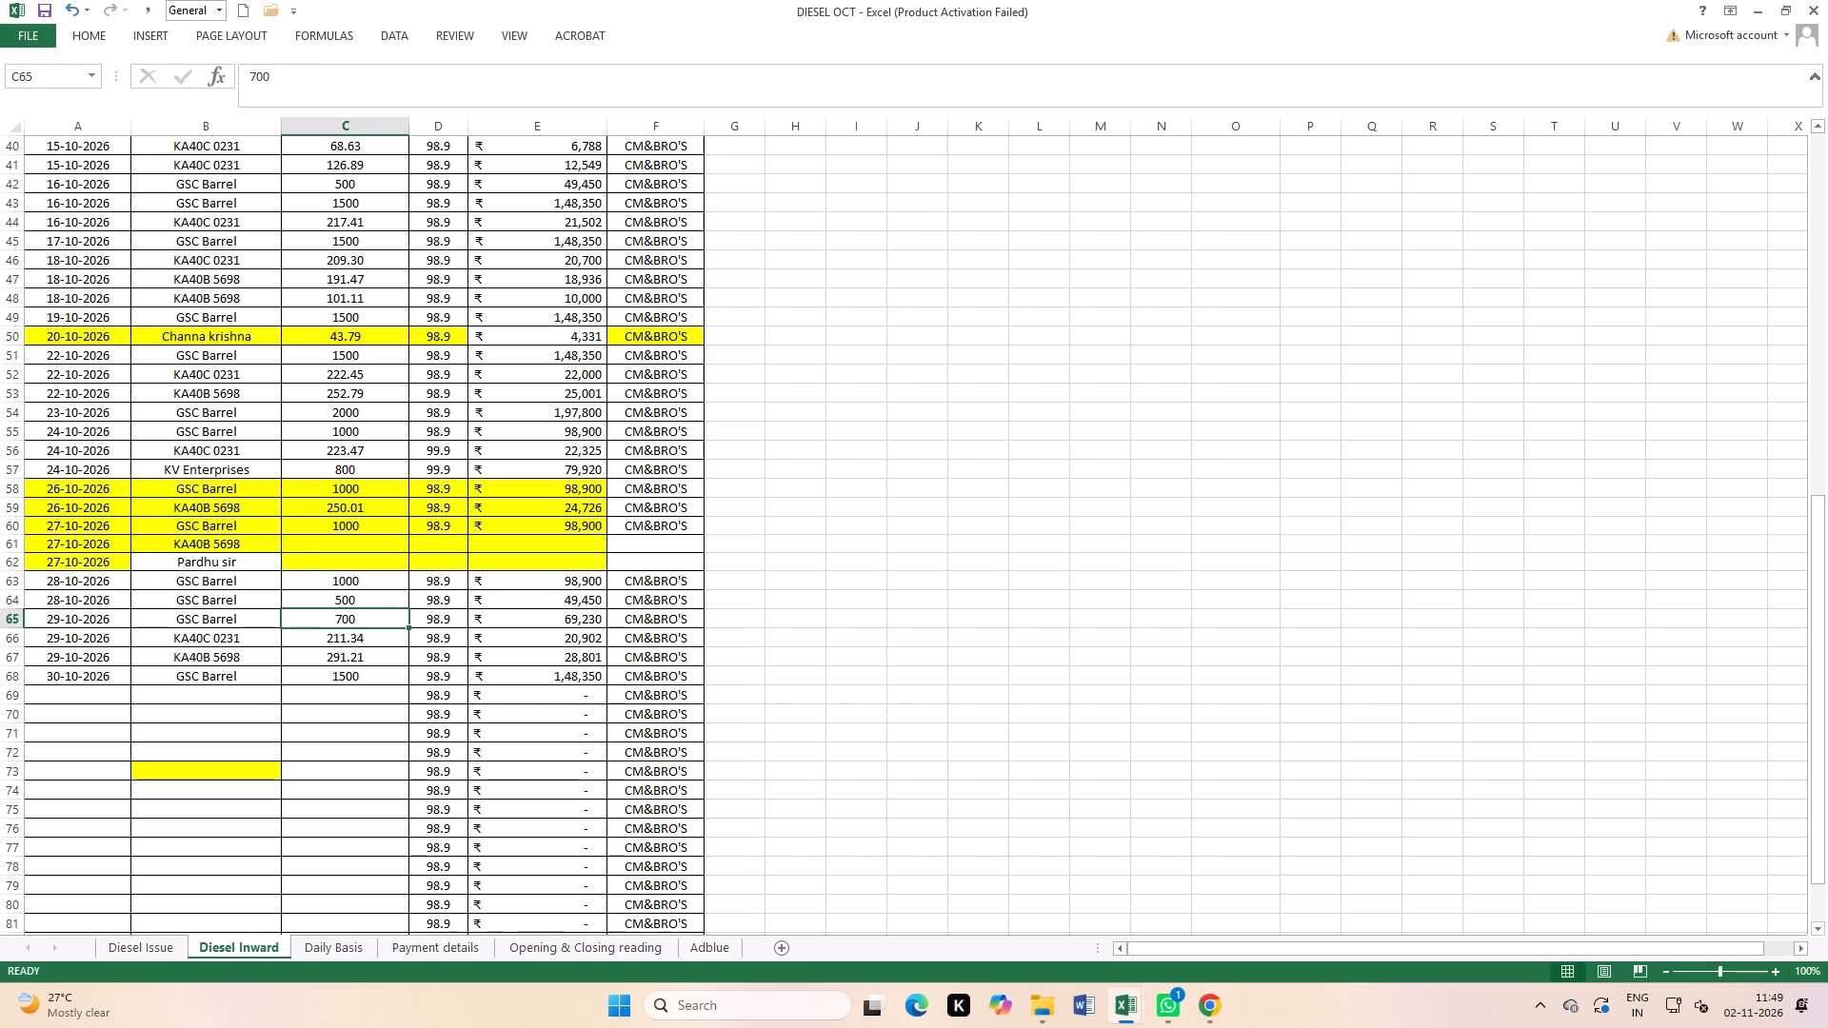
Fill the 98.9 rate and the amount formula from the 27-10-2026 GSC Barrel entry down into both new rows.
left_click(438, 525)
left_click_drag(469, 534, 467, 571)
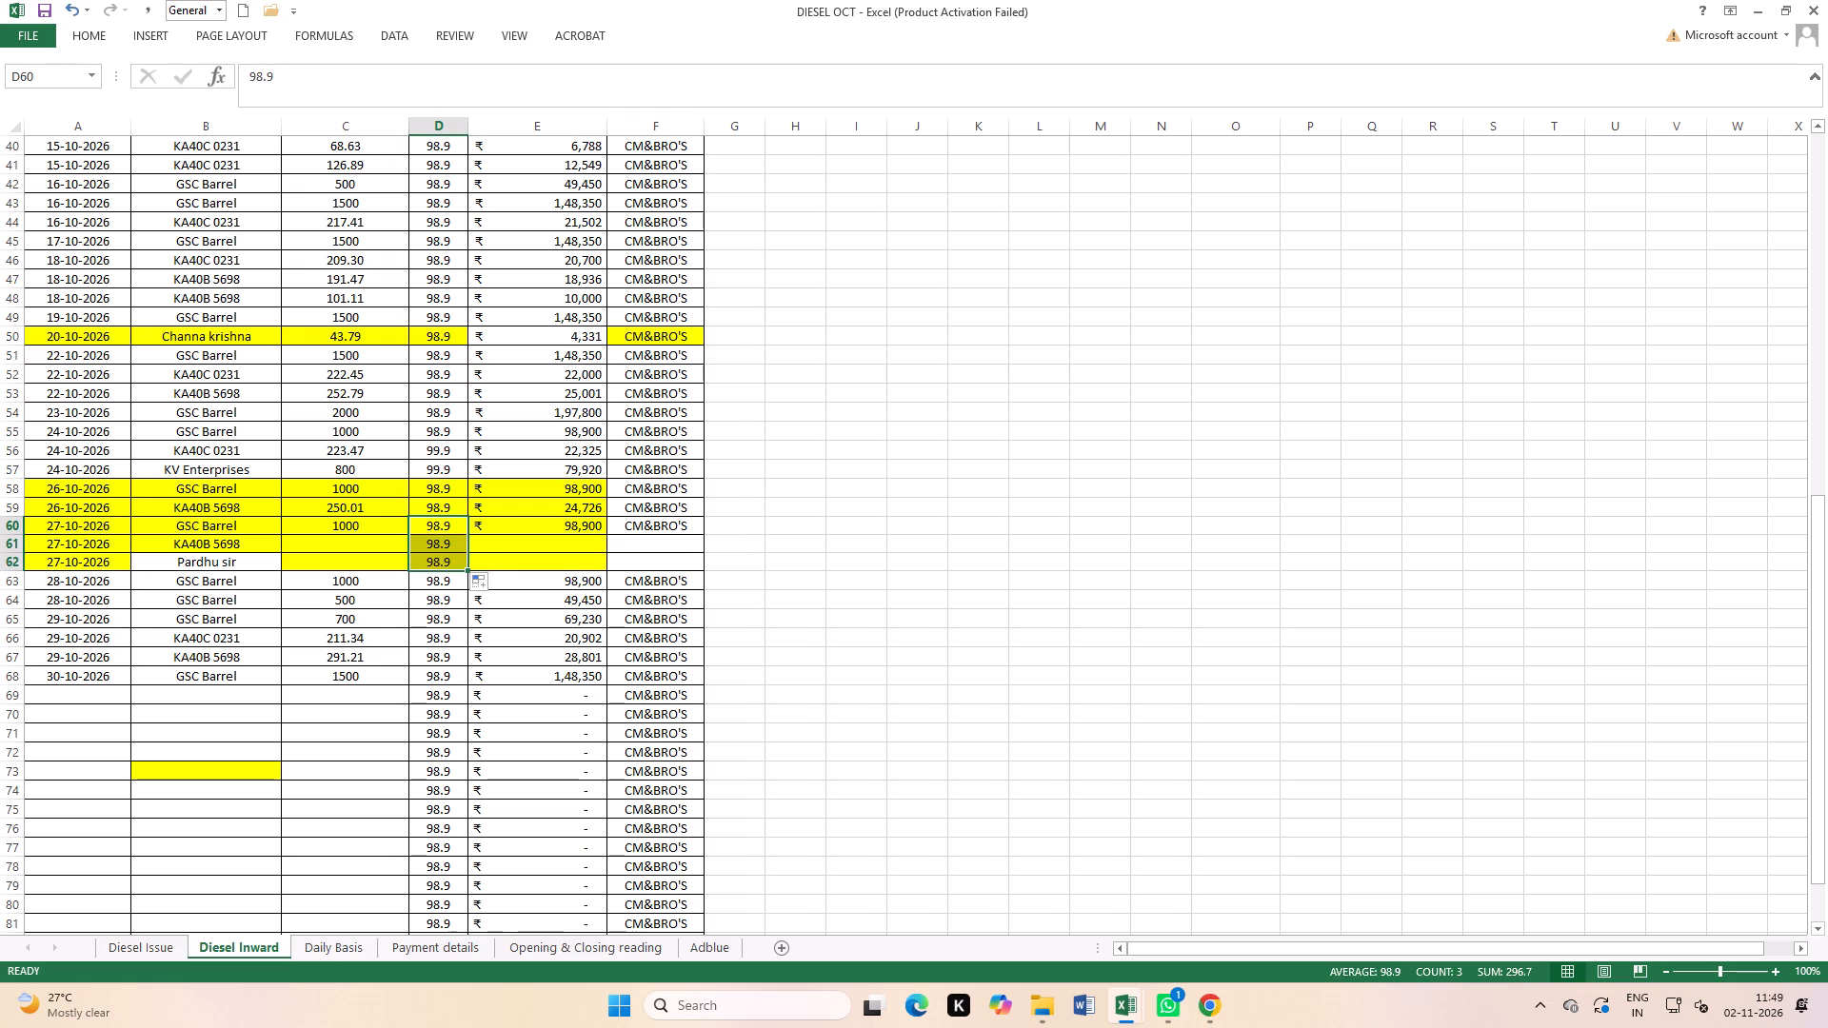
left_click(606, 526)
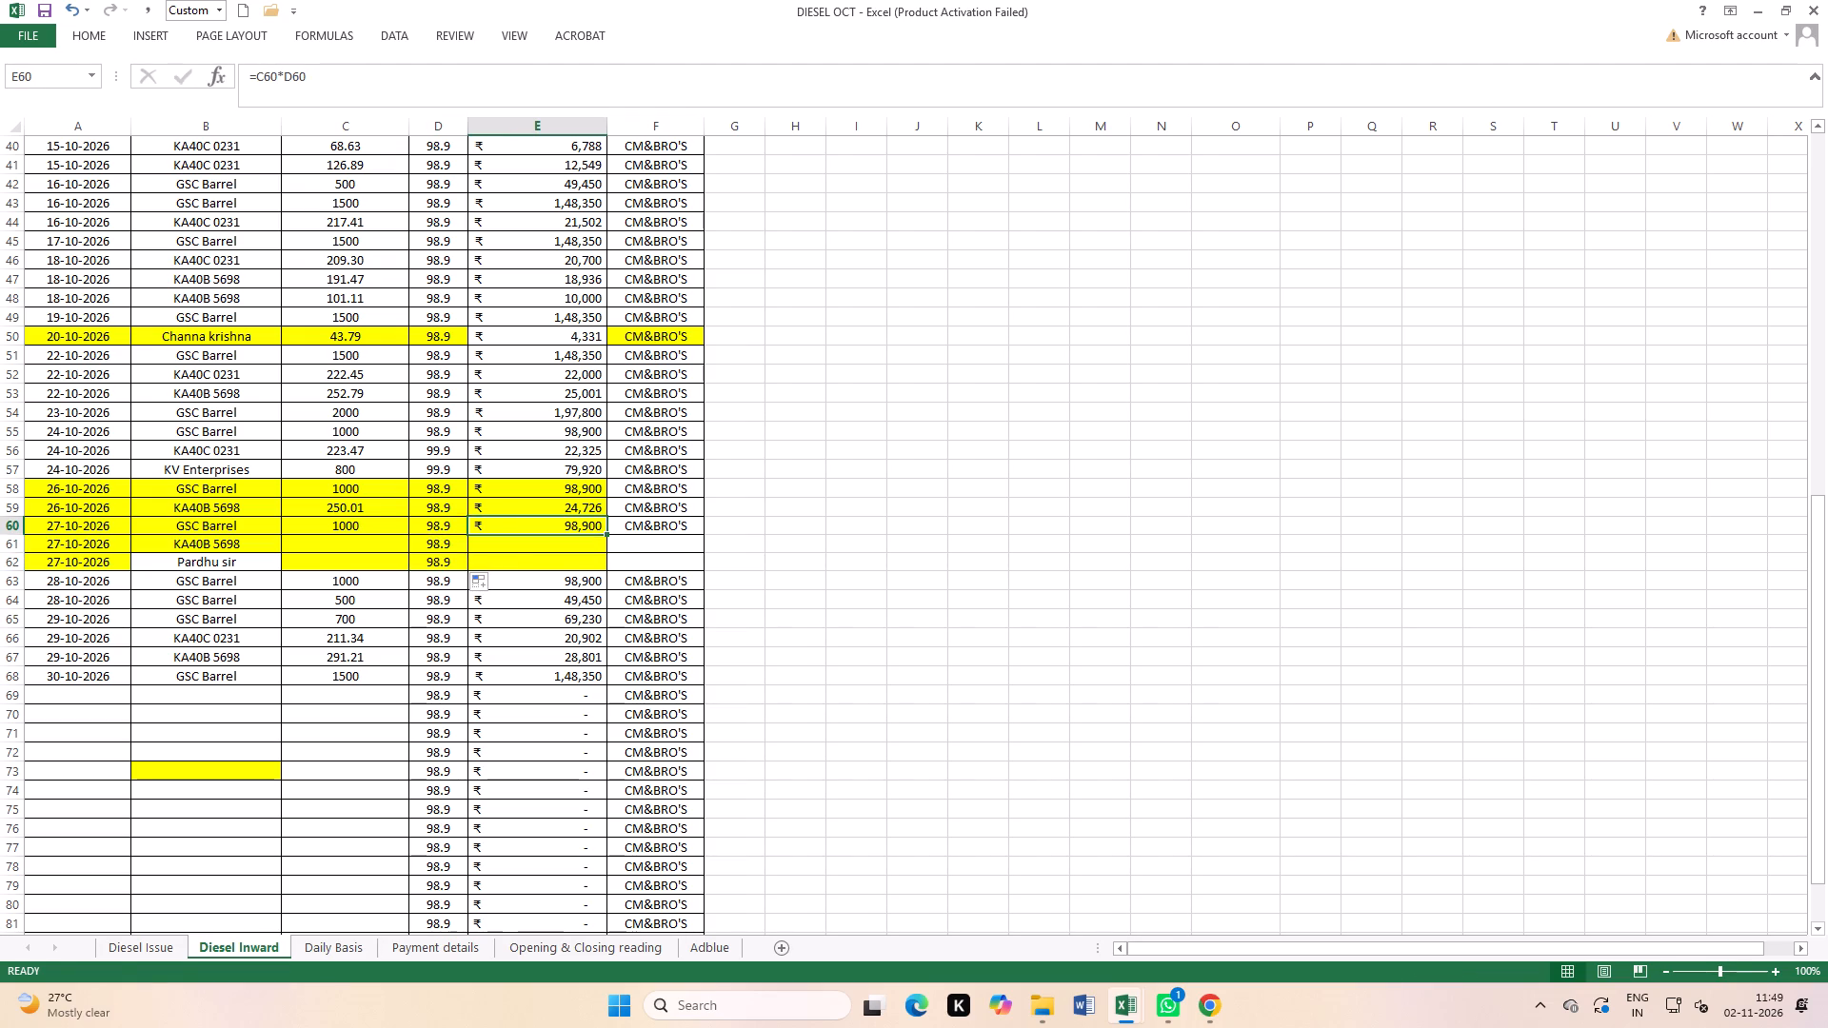
left_click_drag(607, 535, 608, 568)
left_click(377, 541)
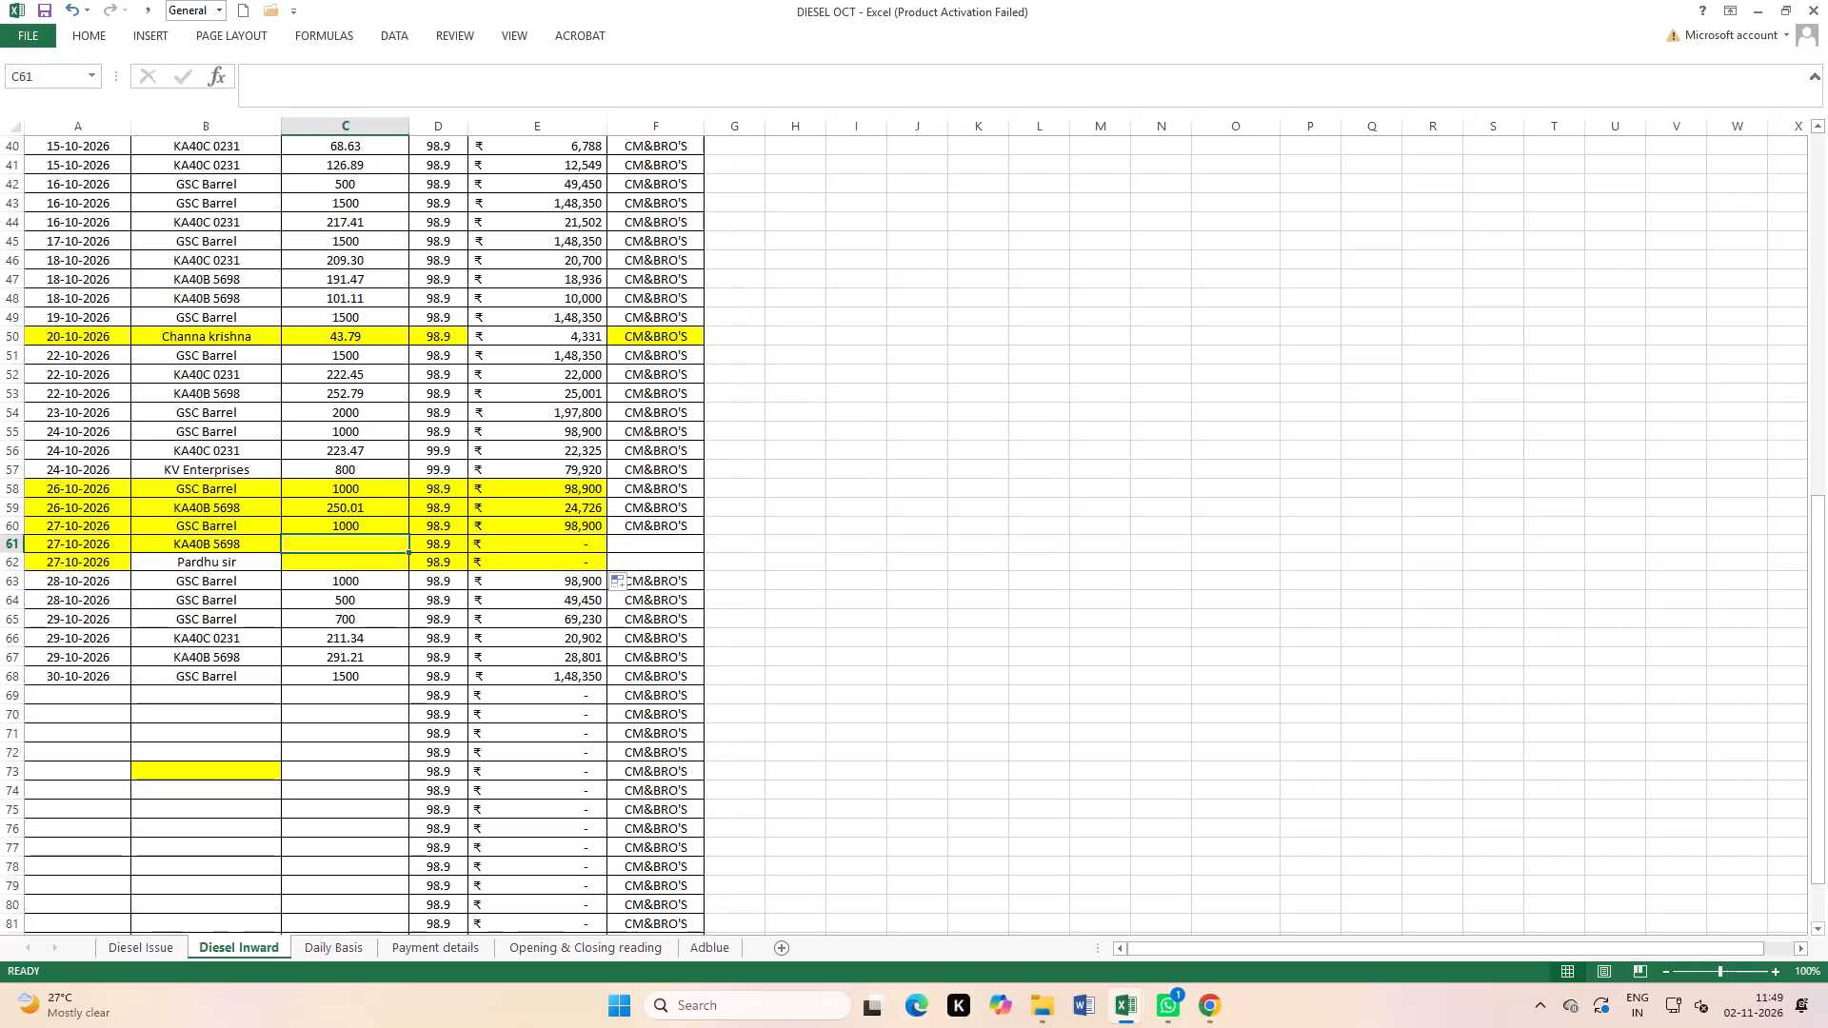
left_click(464, 604)
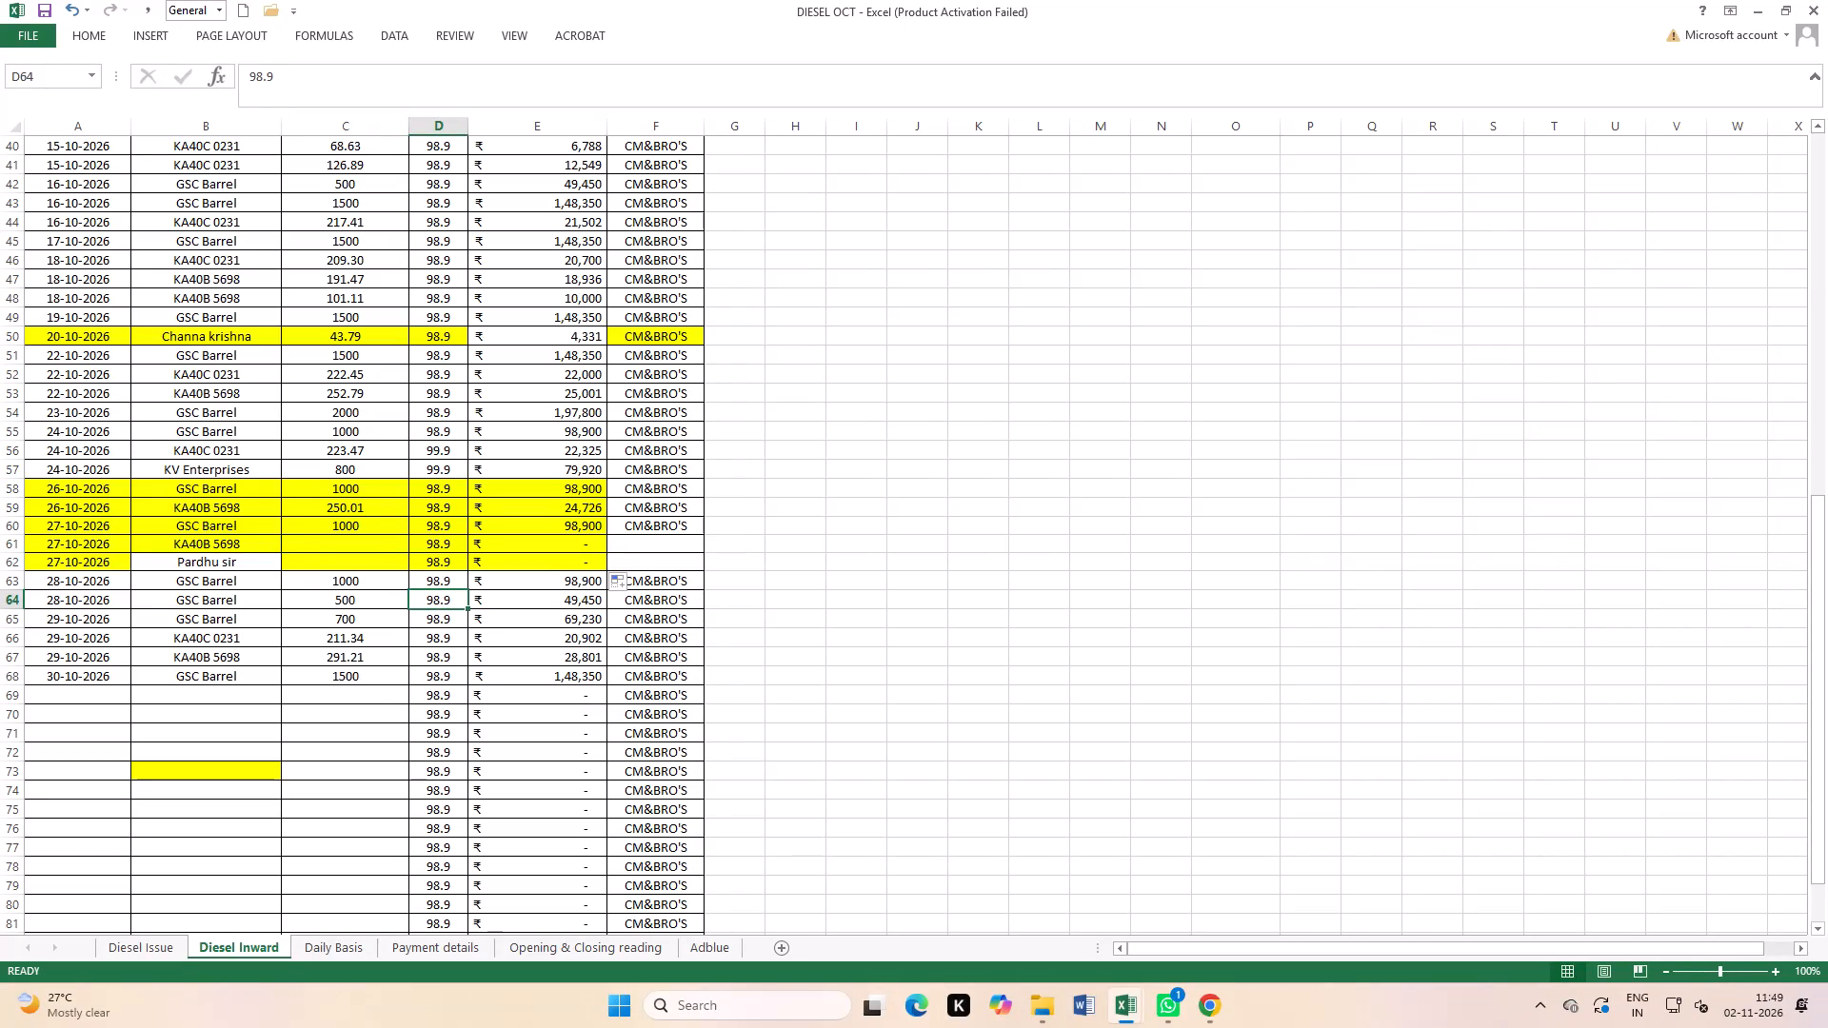
left_click(564, 547)
left_click(376, 544)
type("234.59")
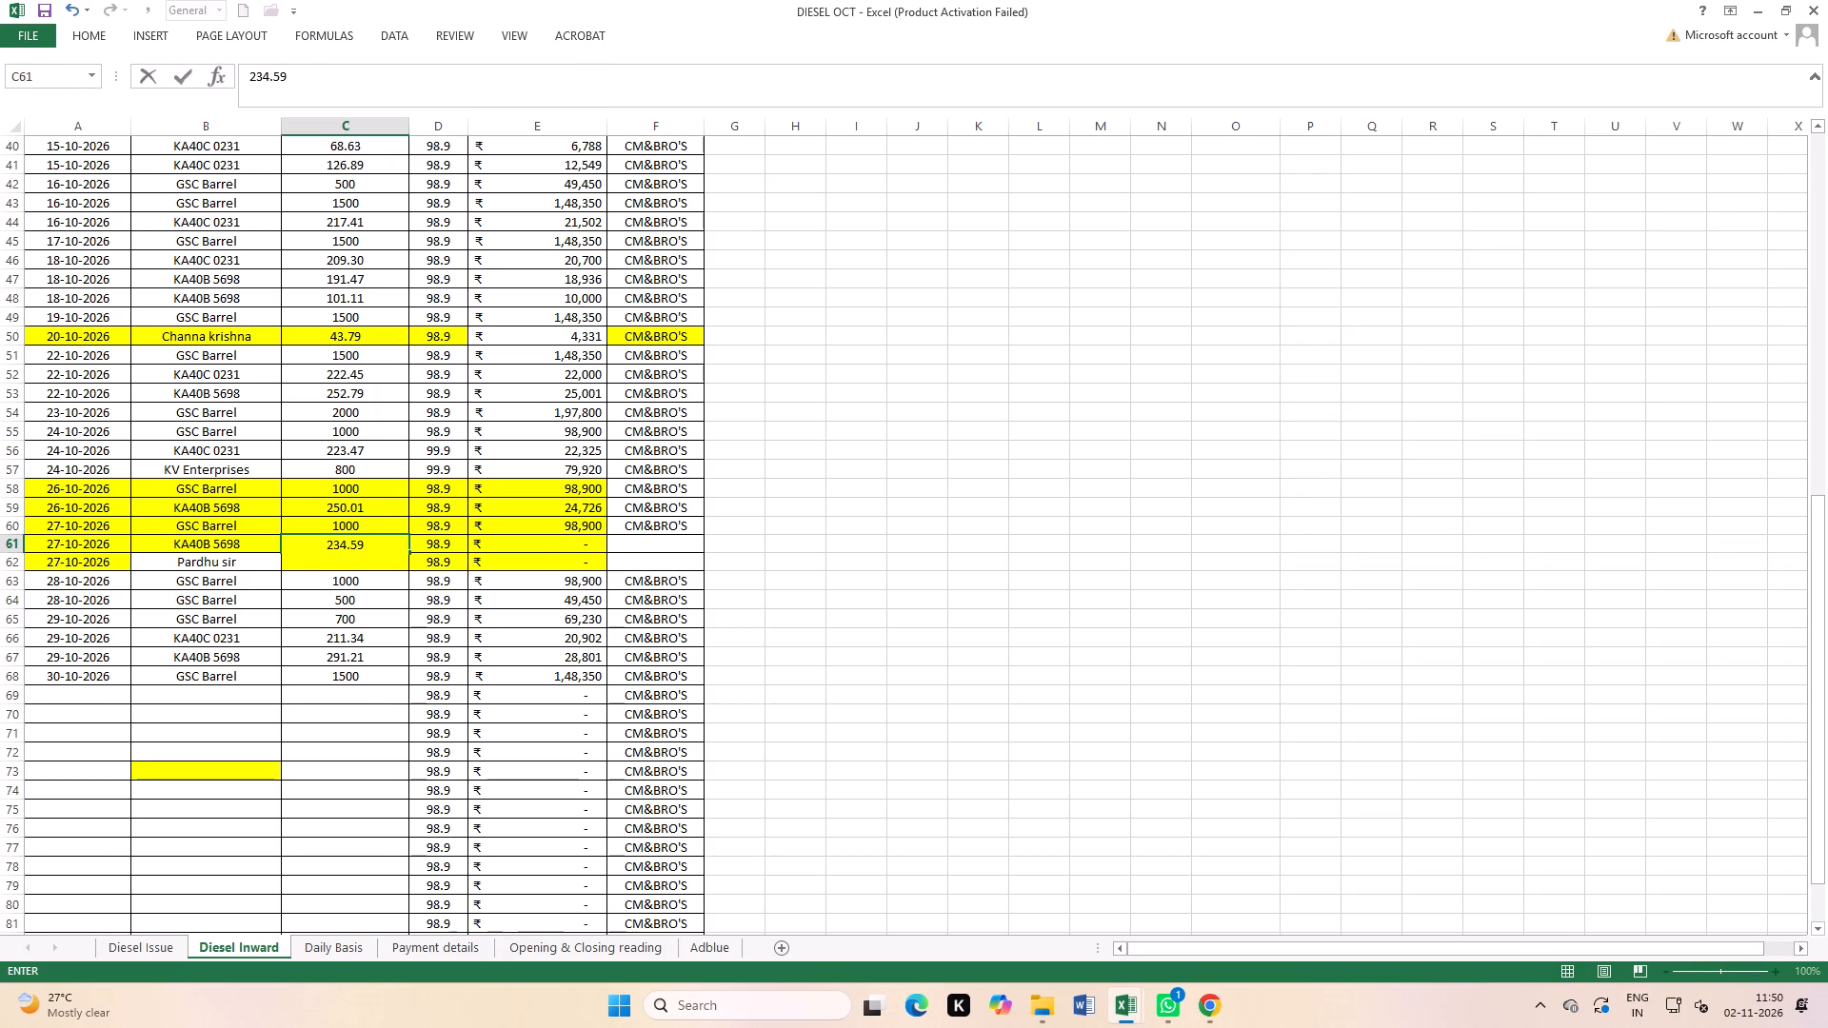
left_click(418, 625)
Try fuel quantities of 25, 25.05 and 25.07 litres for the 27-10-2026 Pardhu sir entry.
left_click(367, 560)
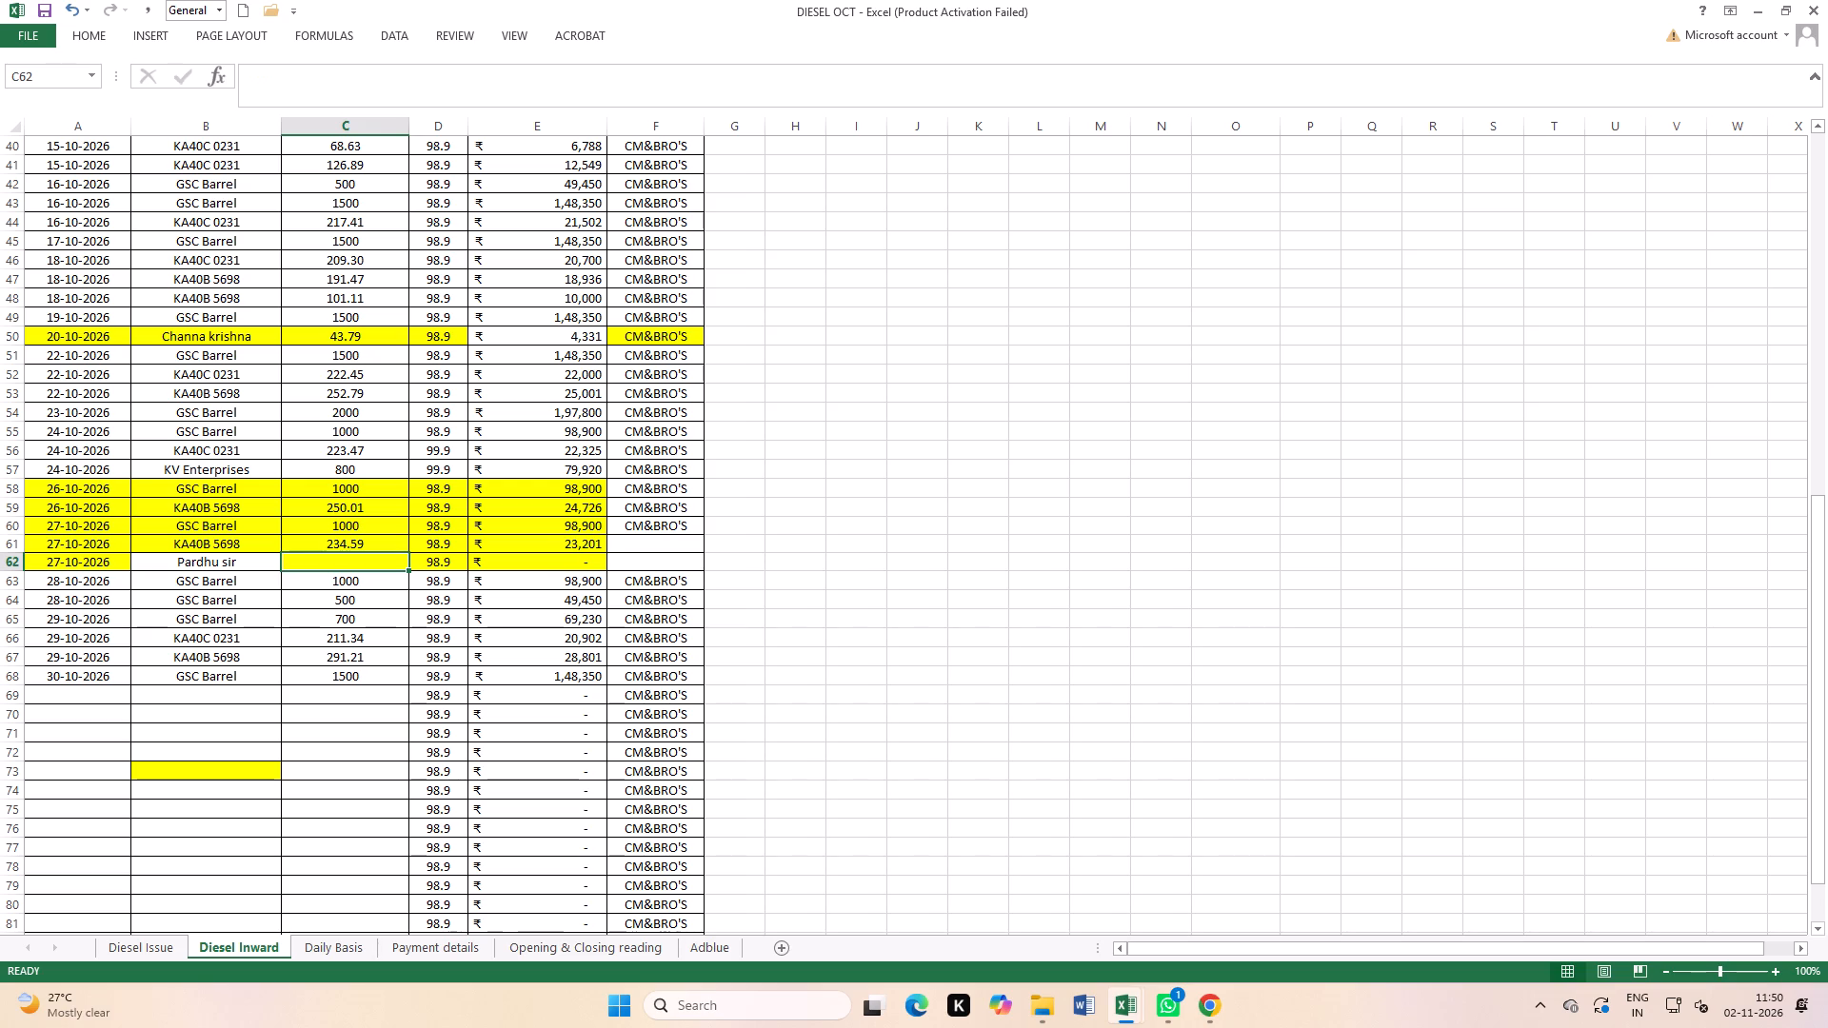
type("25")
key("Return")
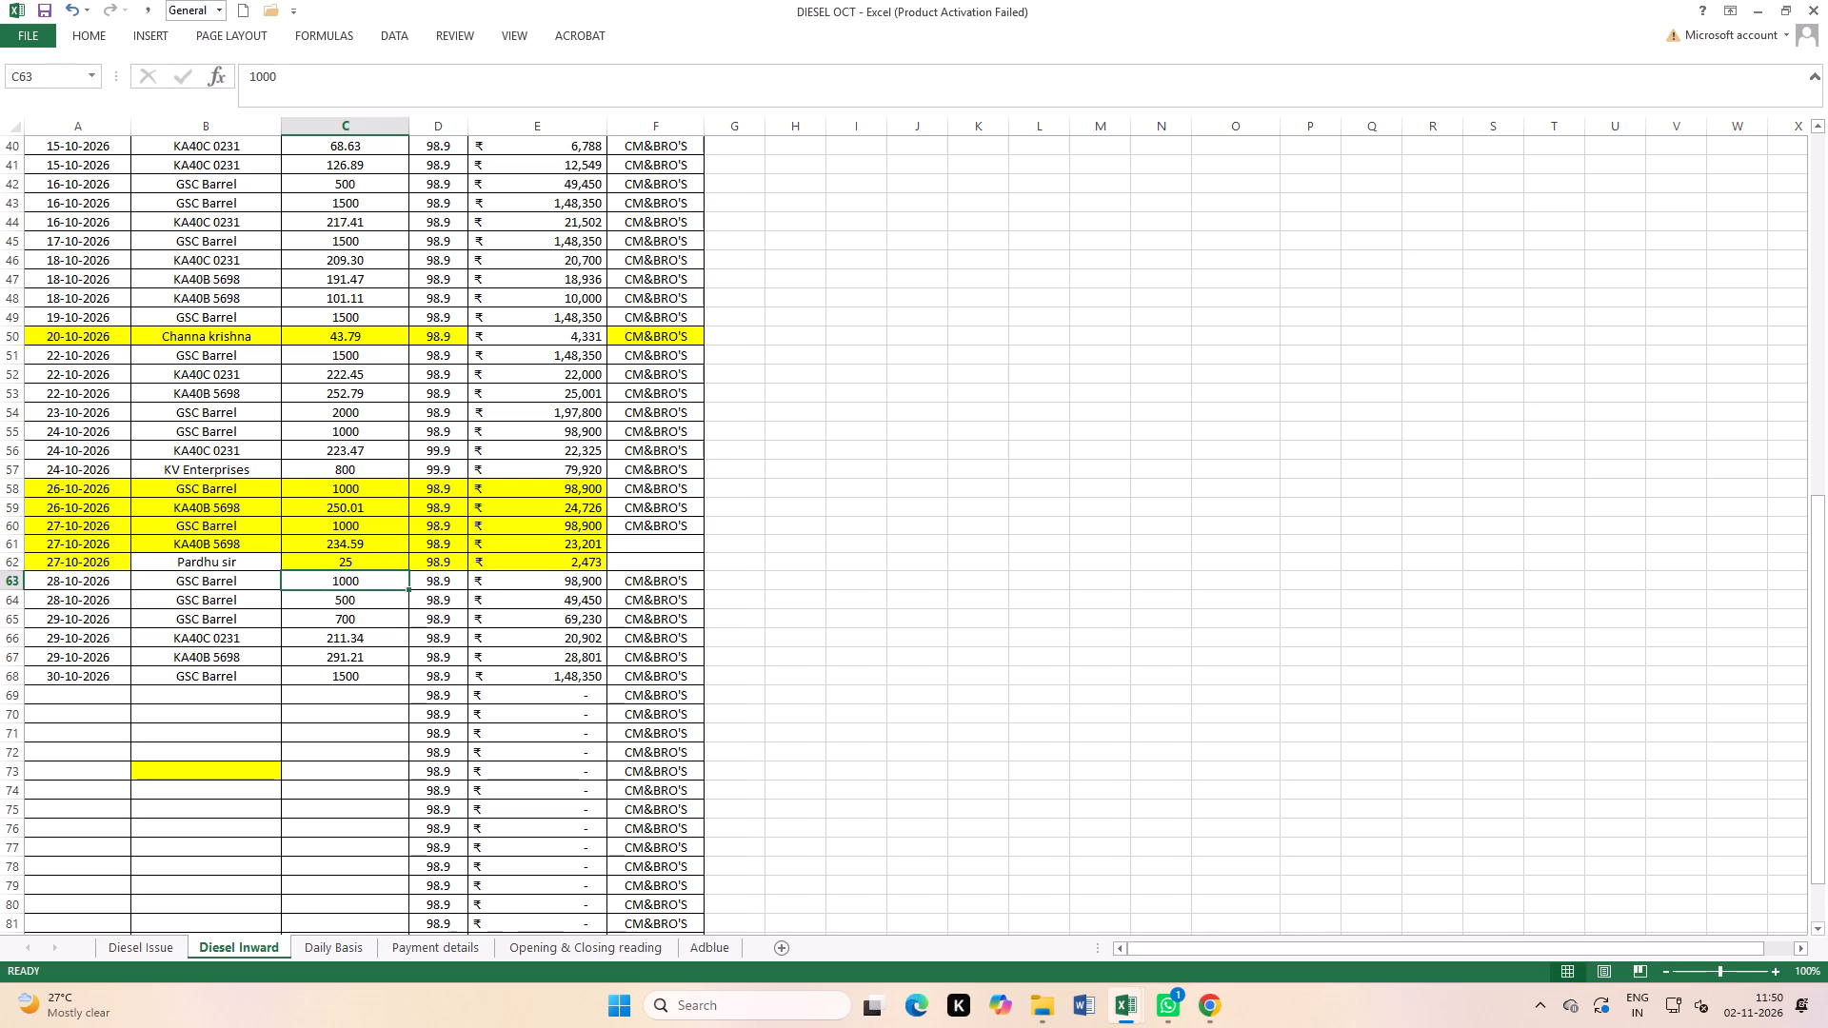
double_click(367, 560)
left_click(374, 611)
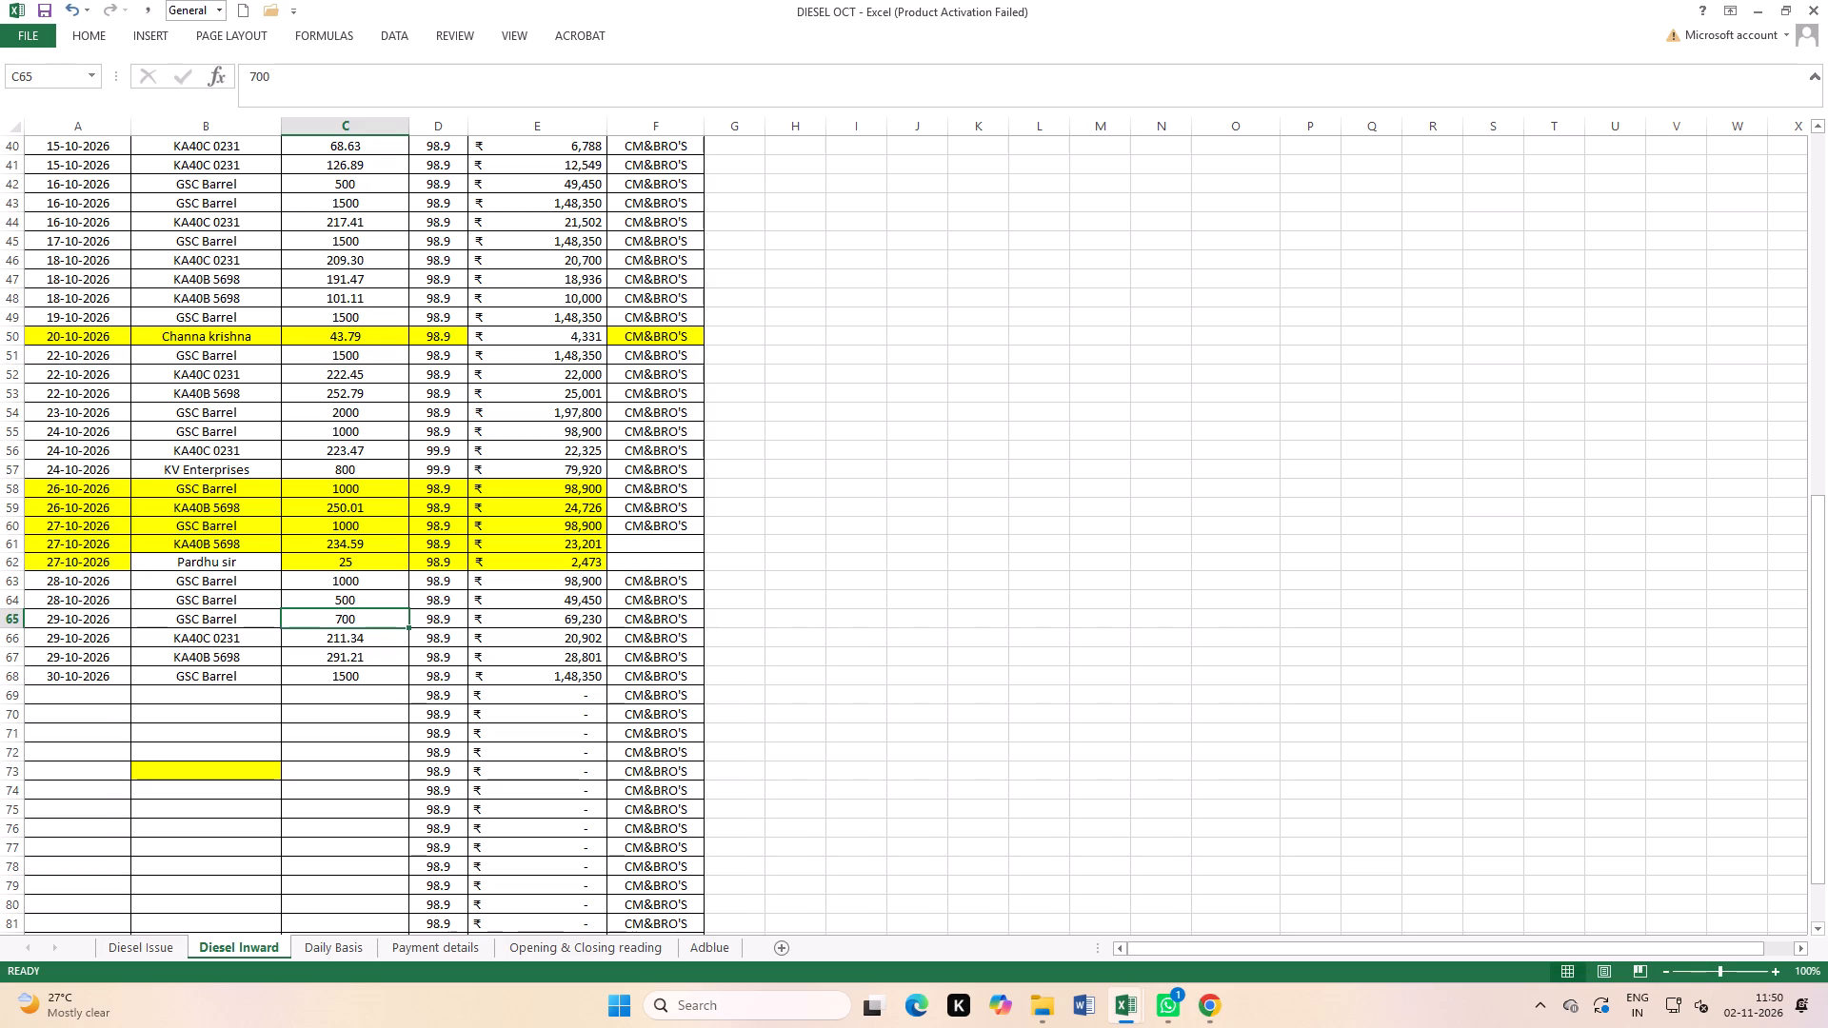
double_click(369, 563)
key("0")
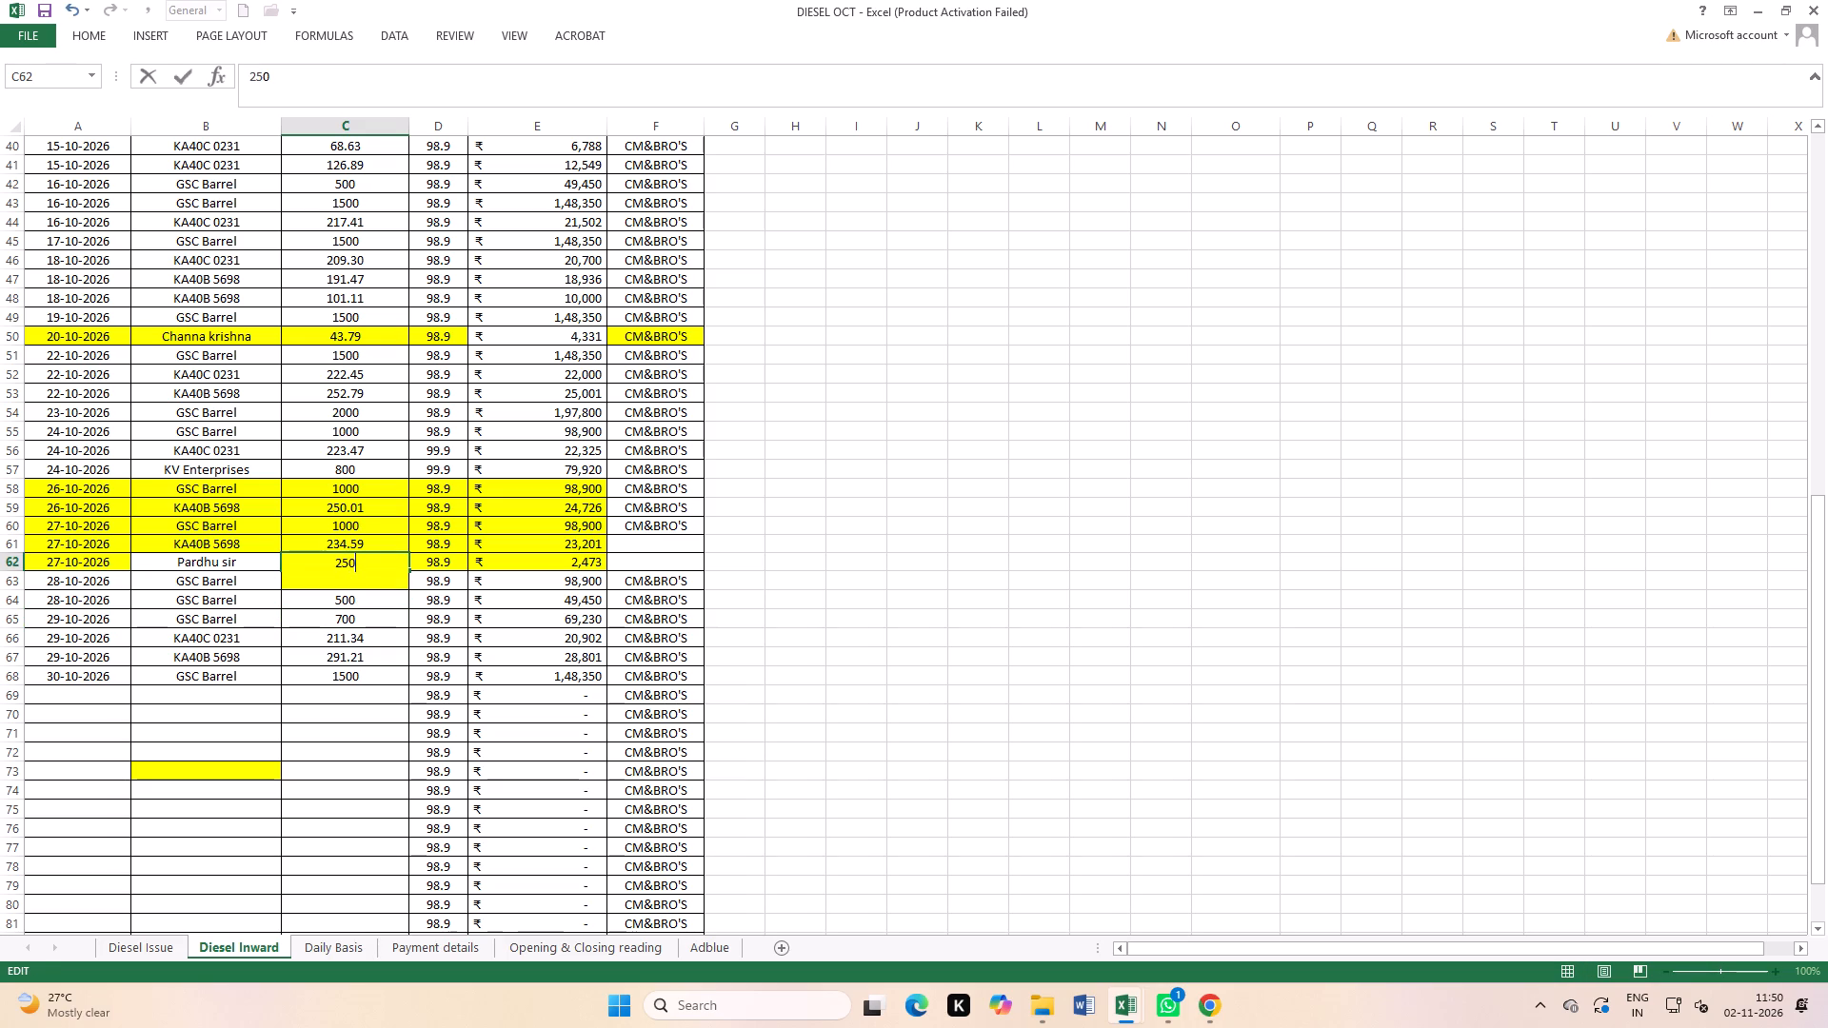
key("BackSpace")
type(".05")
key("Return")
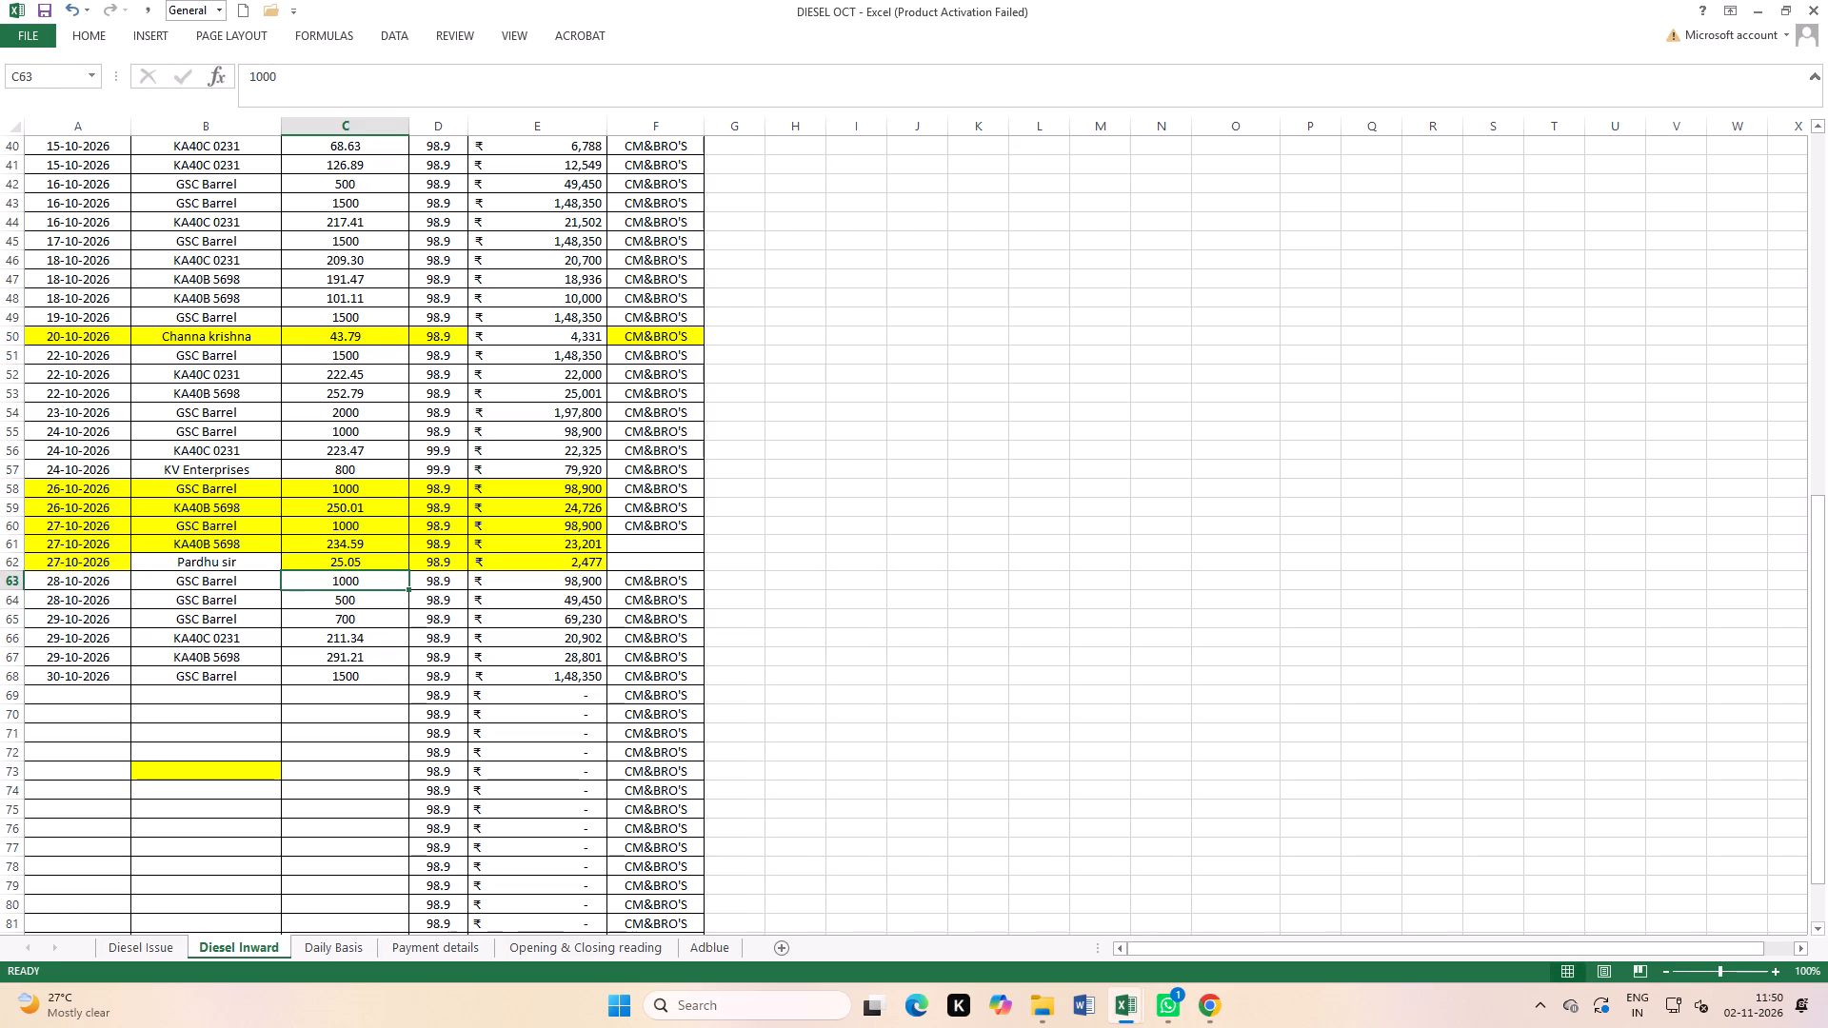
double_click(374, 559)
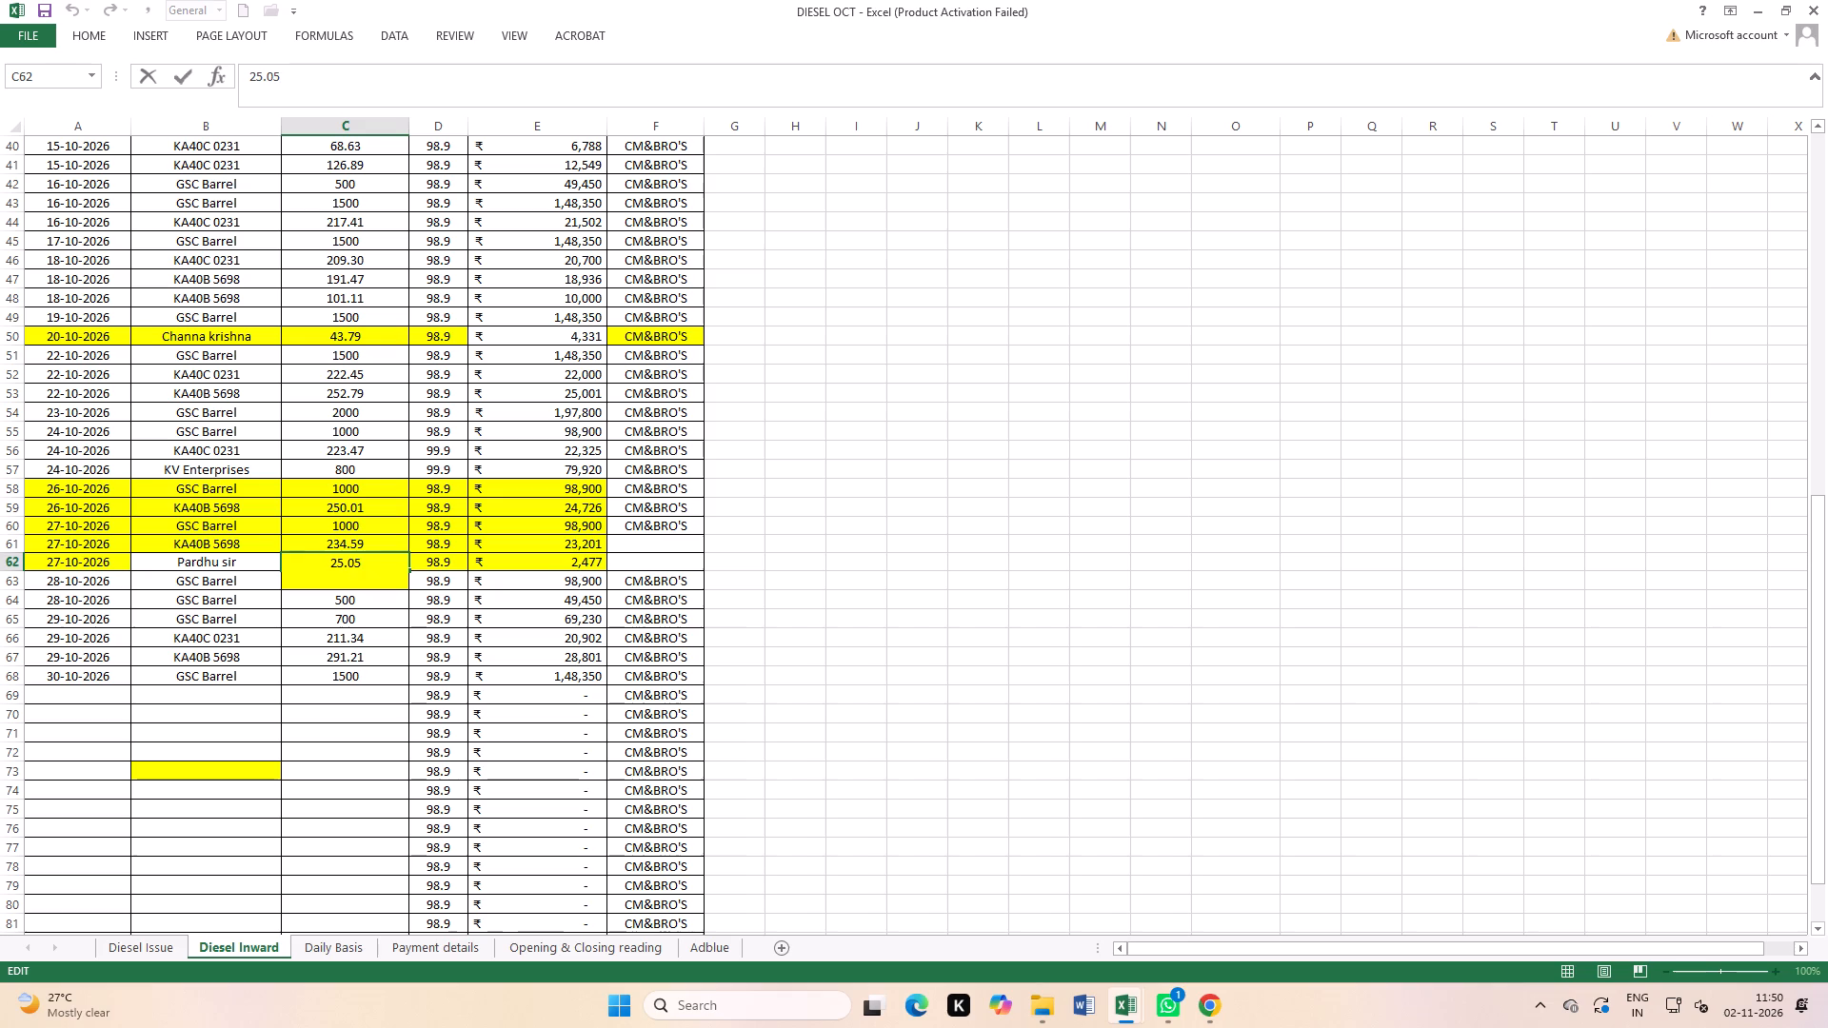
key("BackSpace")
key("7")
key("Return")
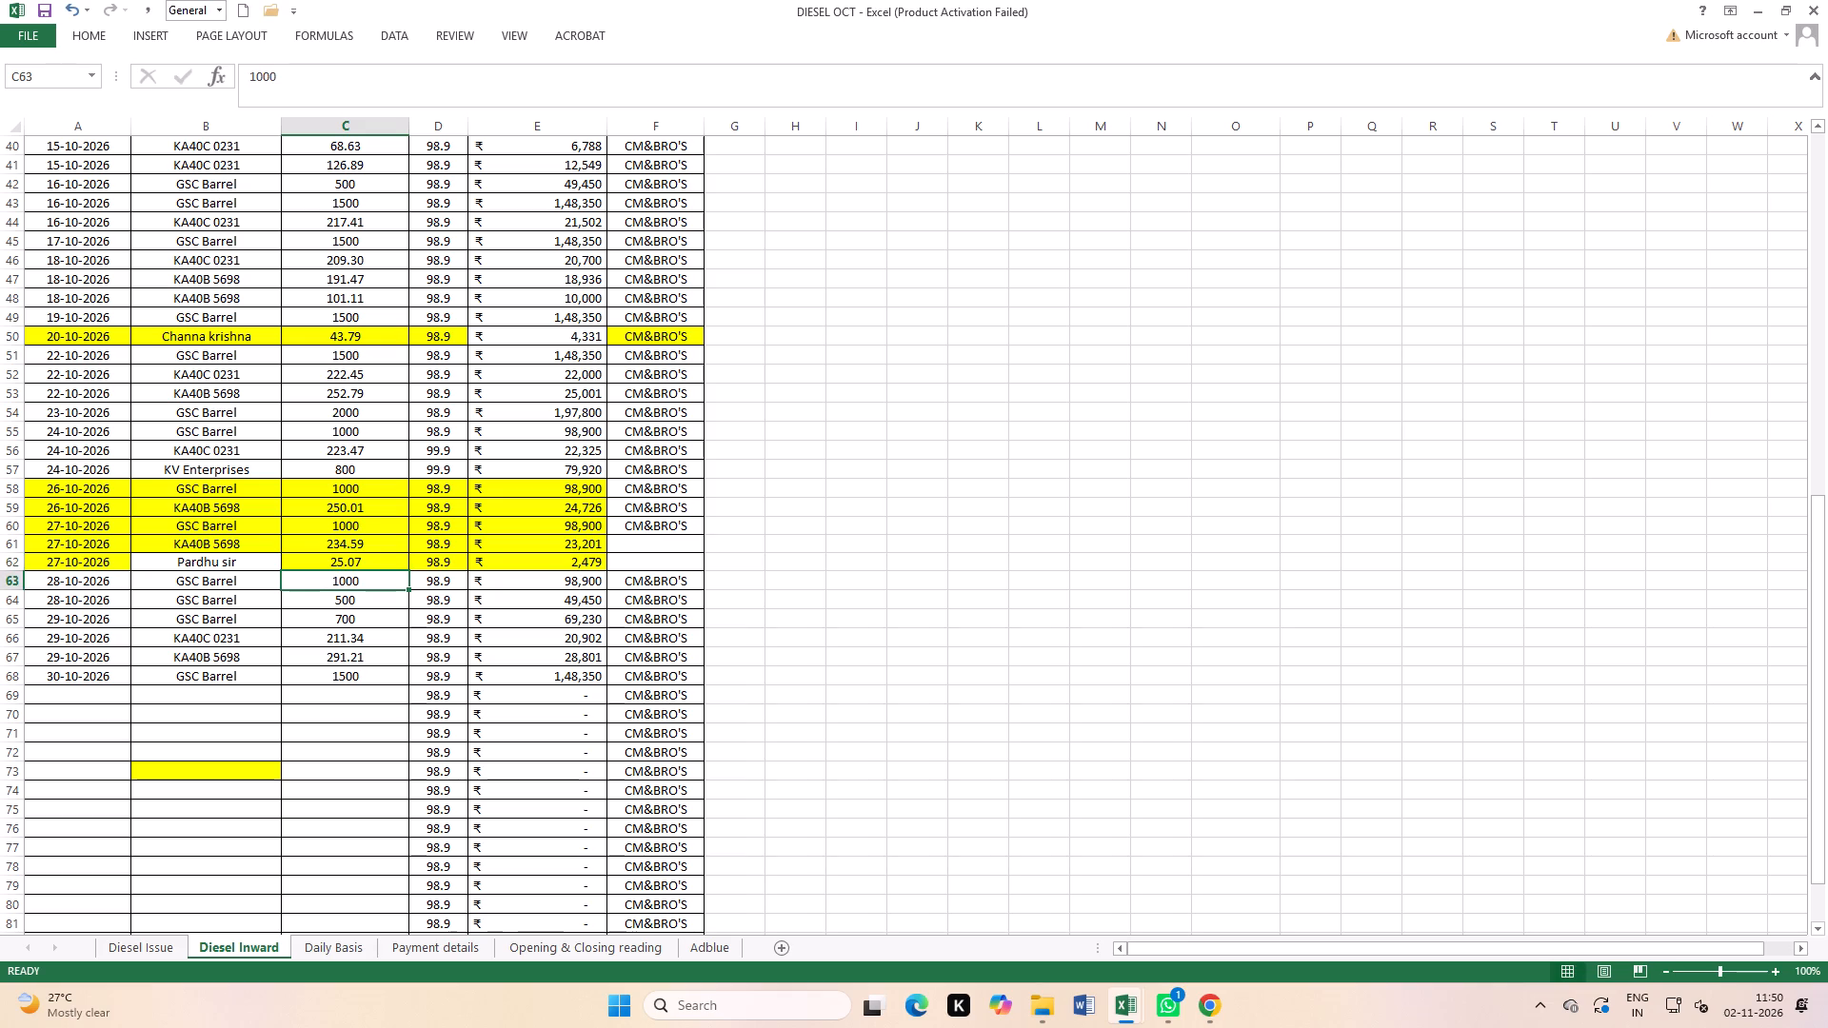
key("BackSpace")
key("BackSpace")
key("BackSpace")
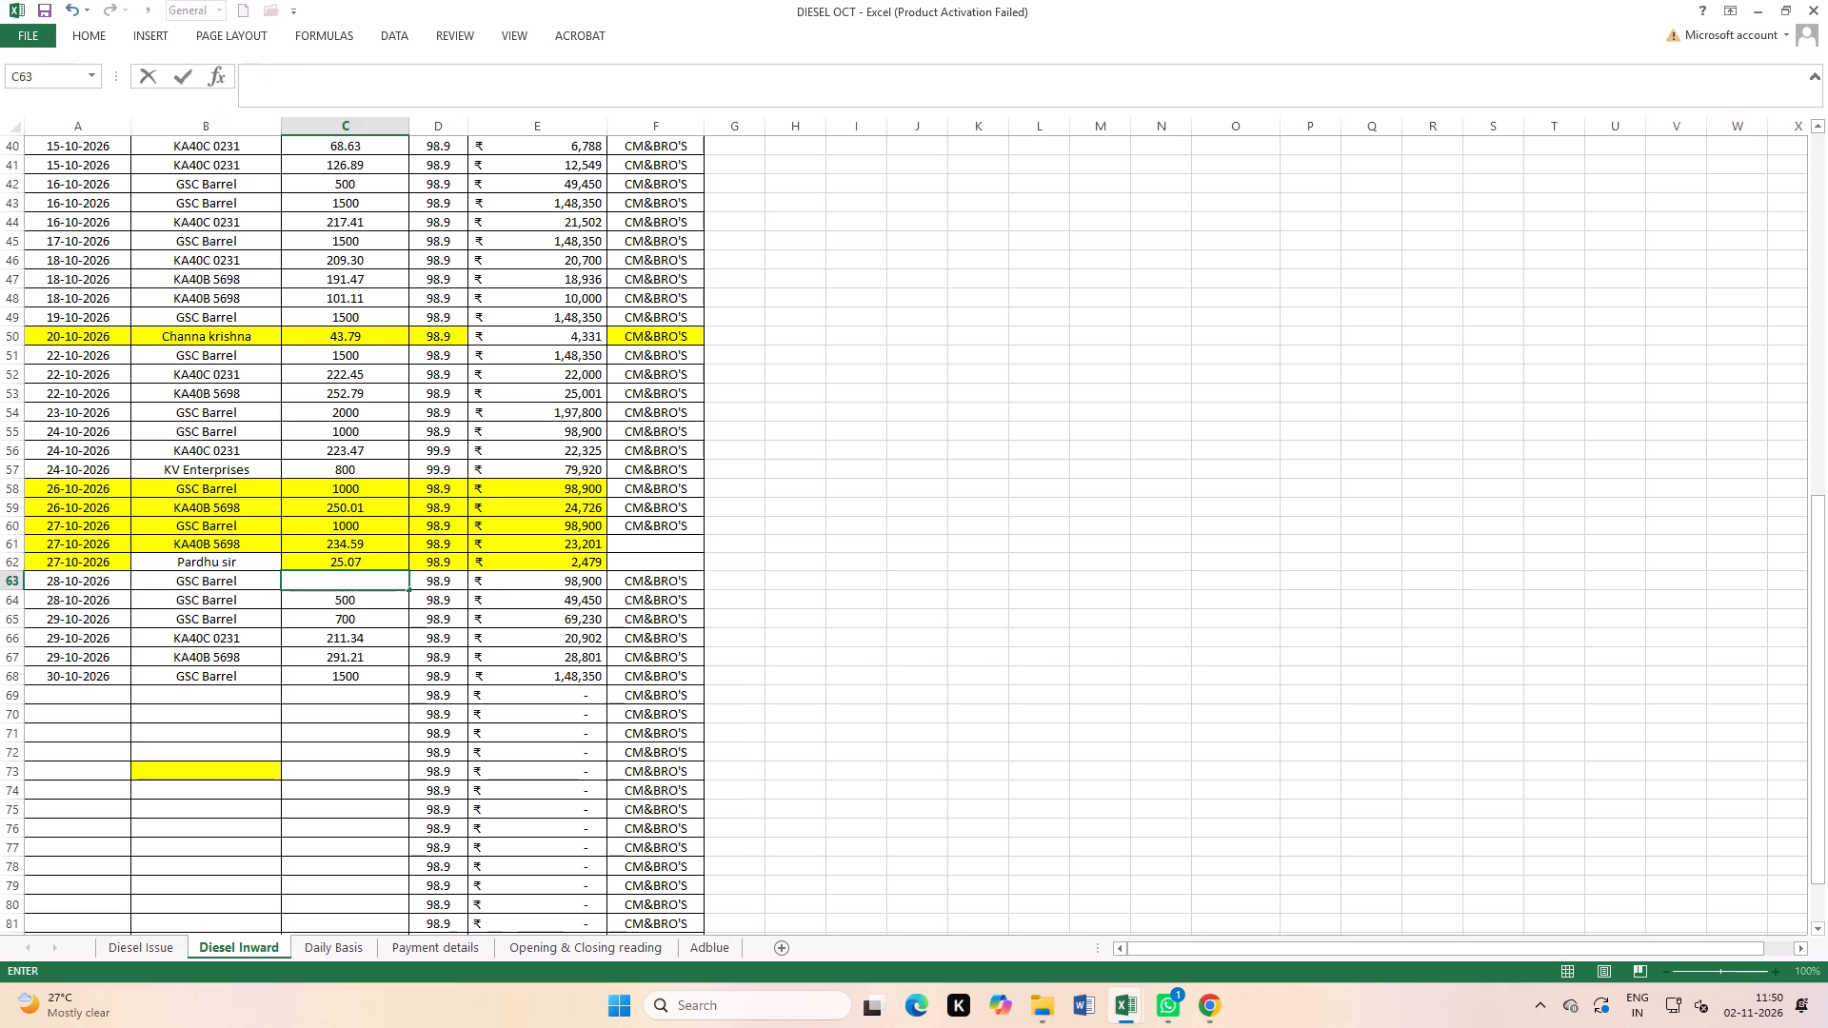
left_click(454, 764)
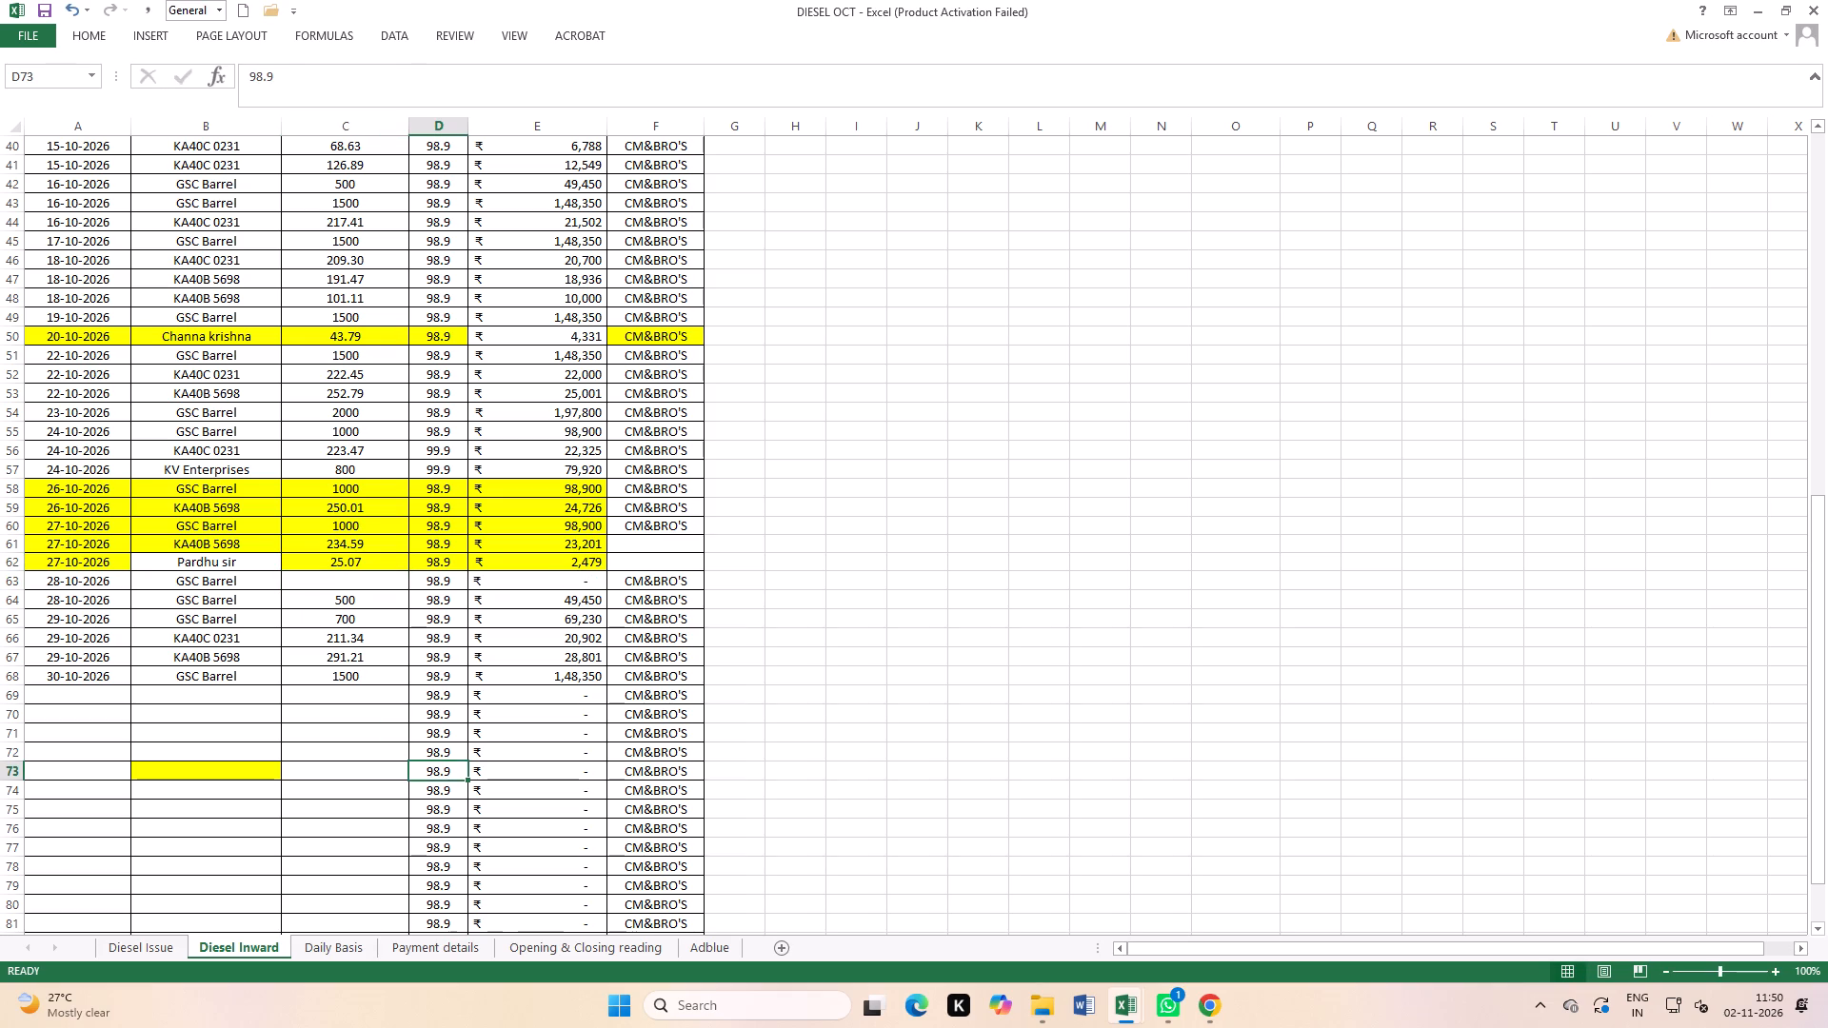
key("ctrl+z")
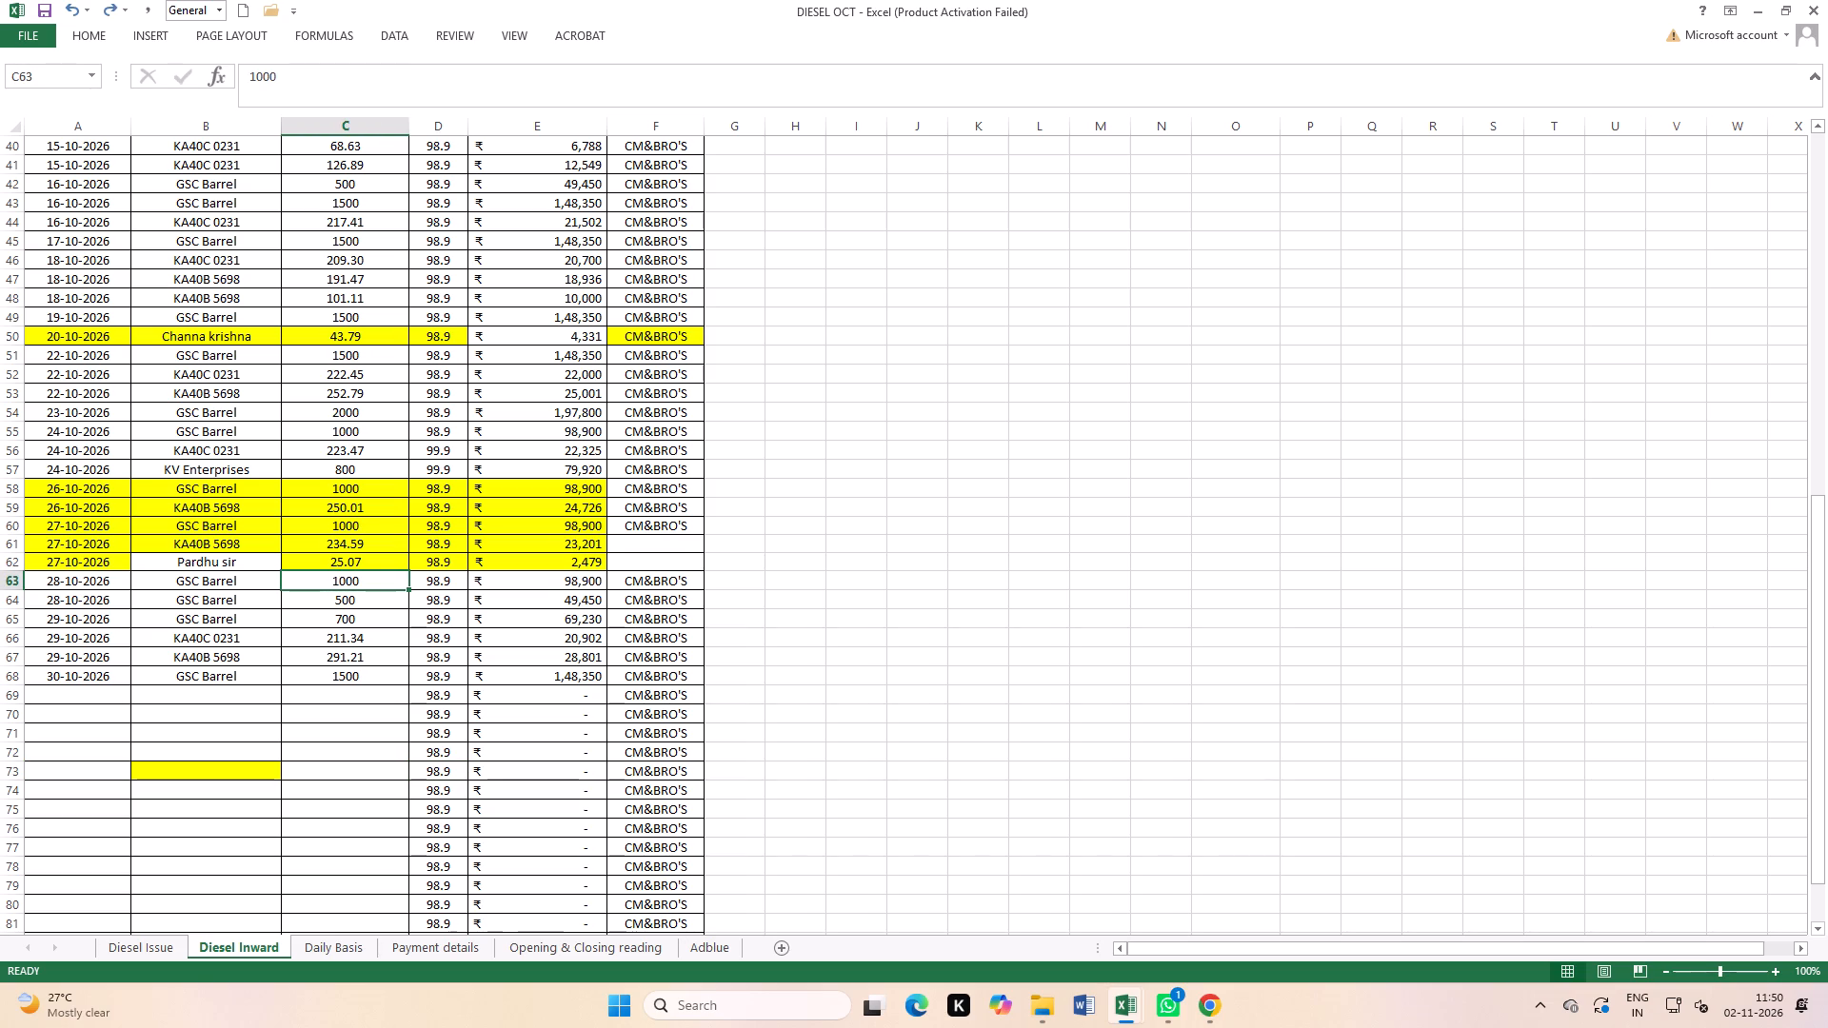
Set the fuel quantity of the 27-10-2026 Pardhu sir entry to 25 litres.
left_click(373, 560)
type("25")
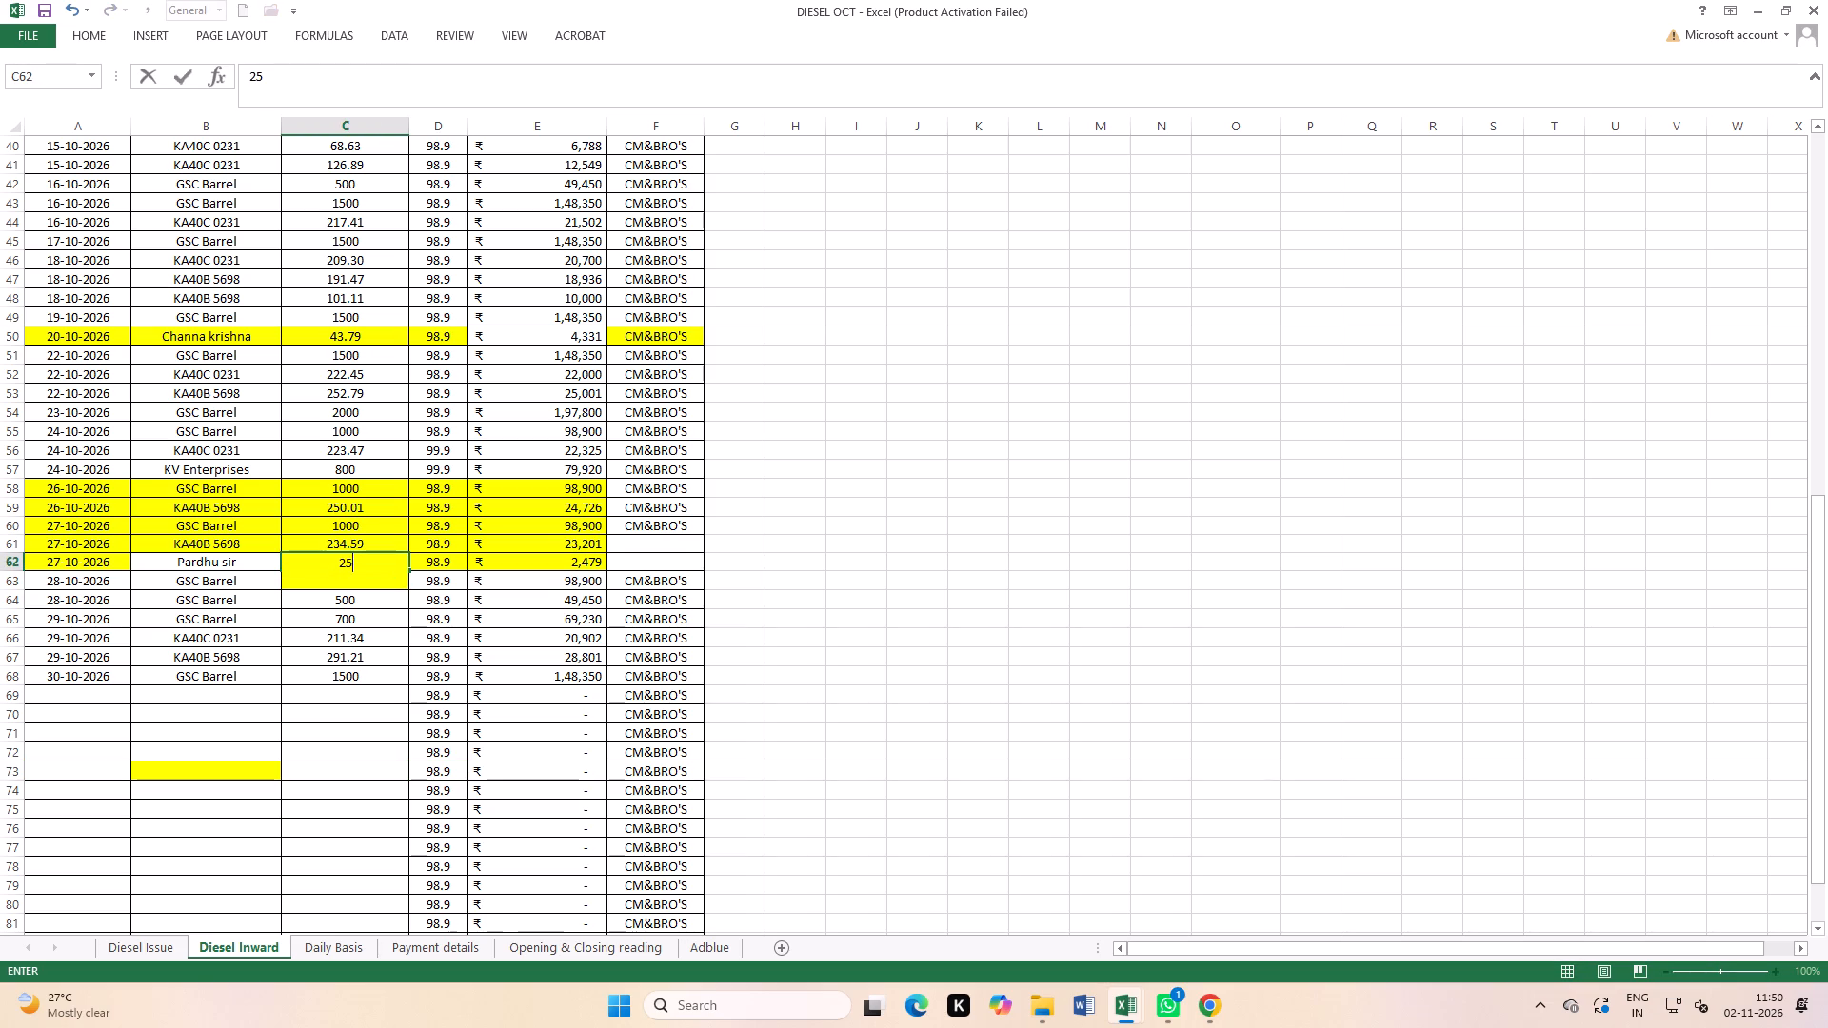
key("Return")
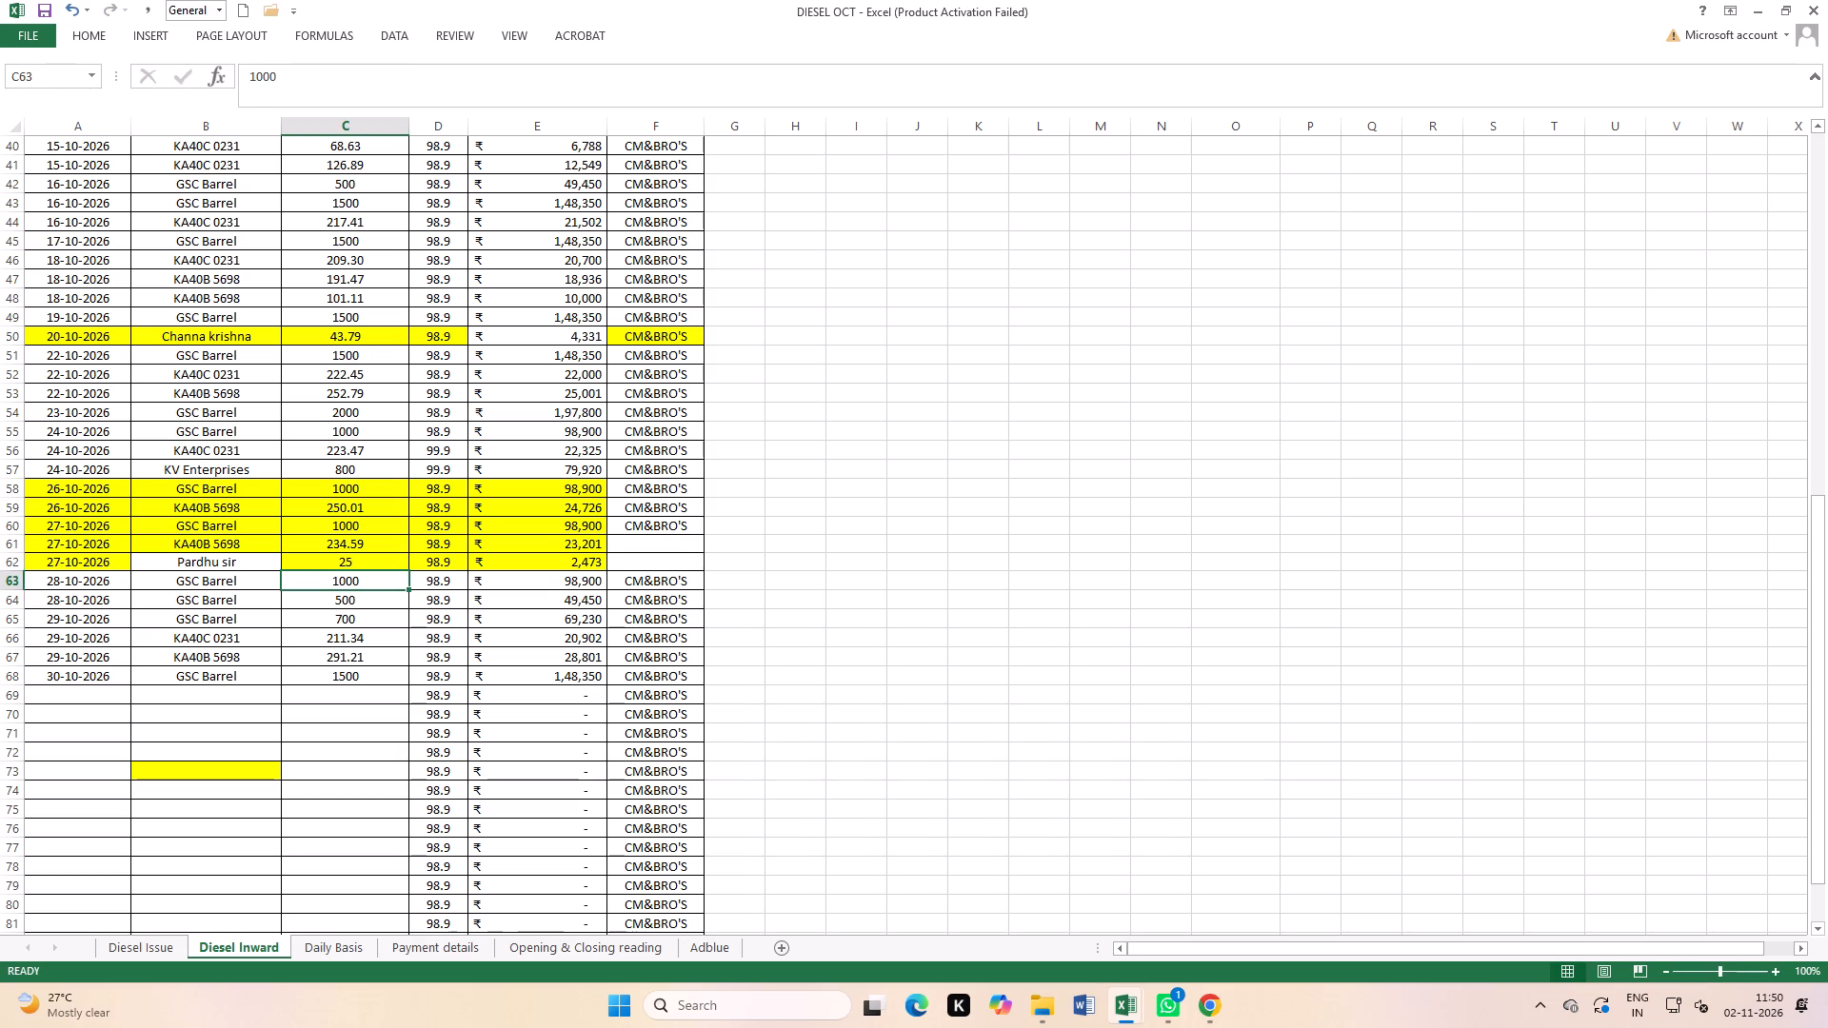
Highlight the 27-10-2026 Pardhu sir entry in yellow from its date through its amount.
left_click_drag(89, 564, 606, 559)
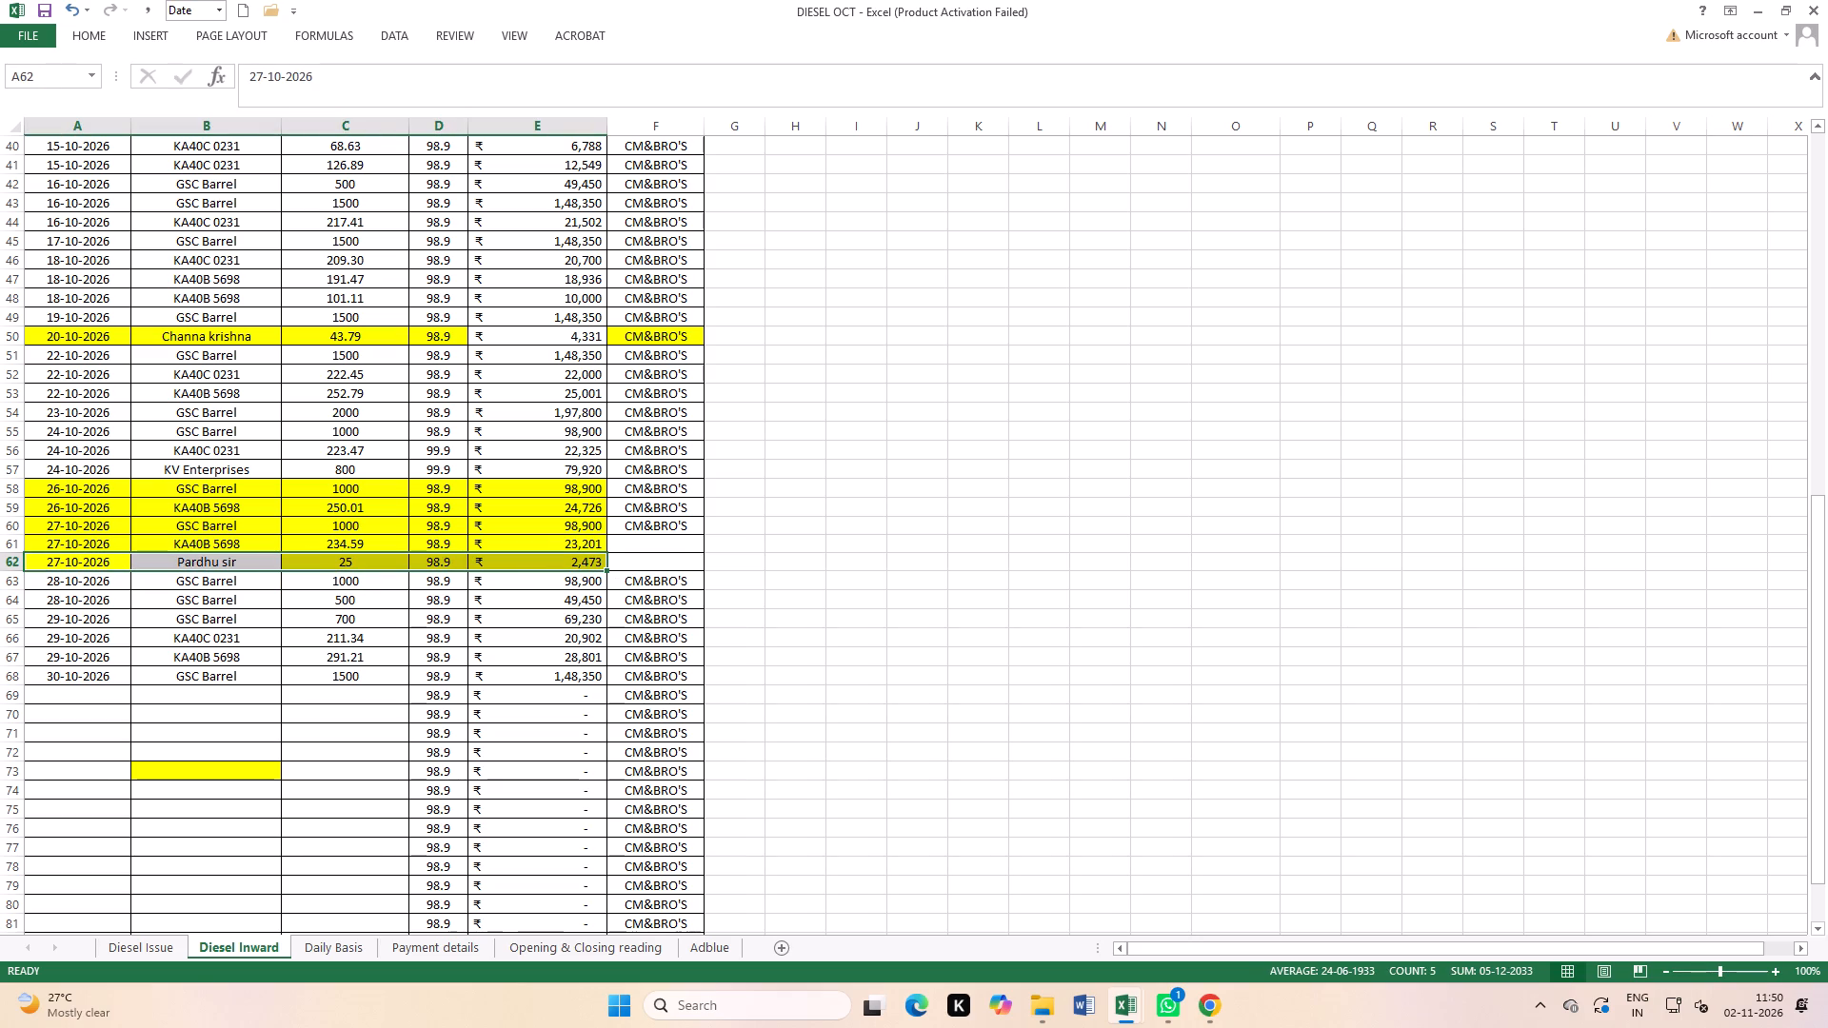
left_click(80, 35)
left_click(288, 103)
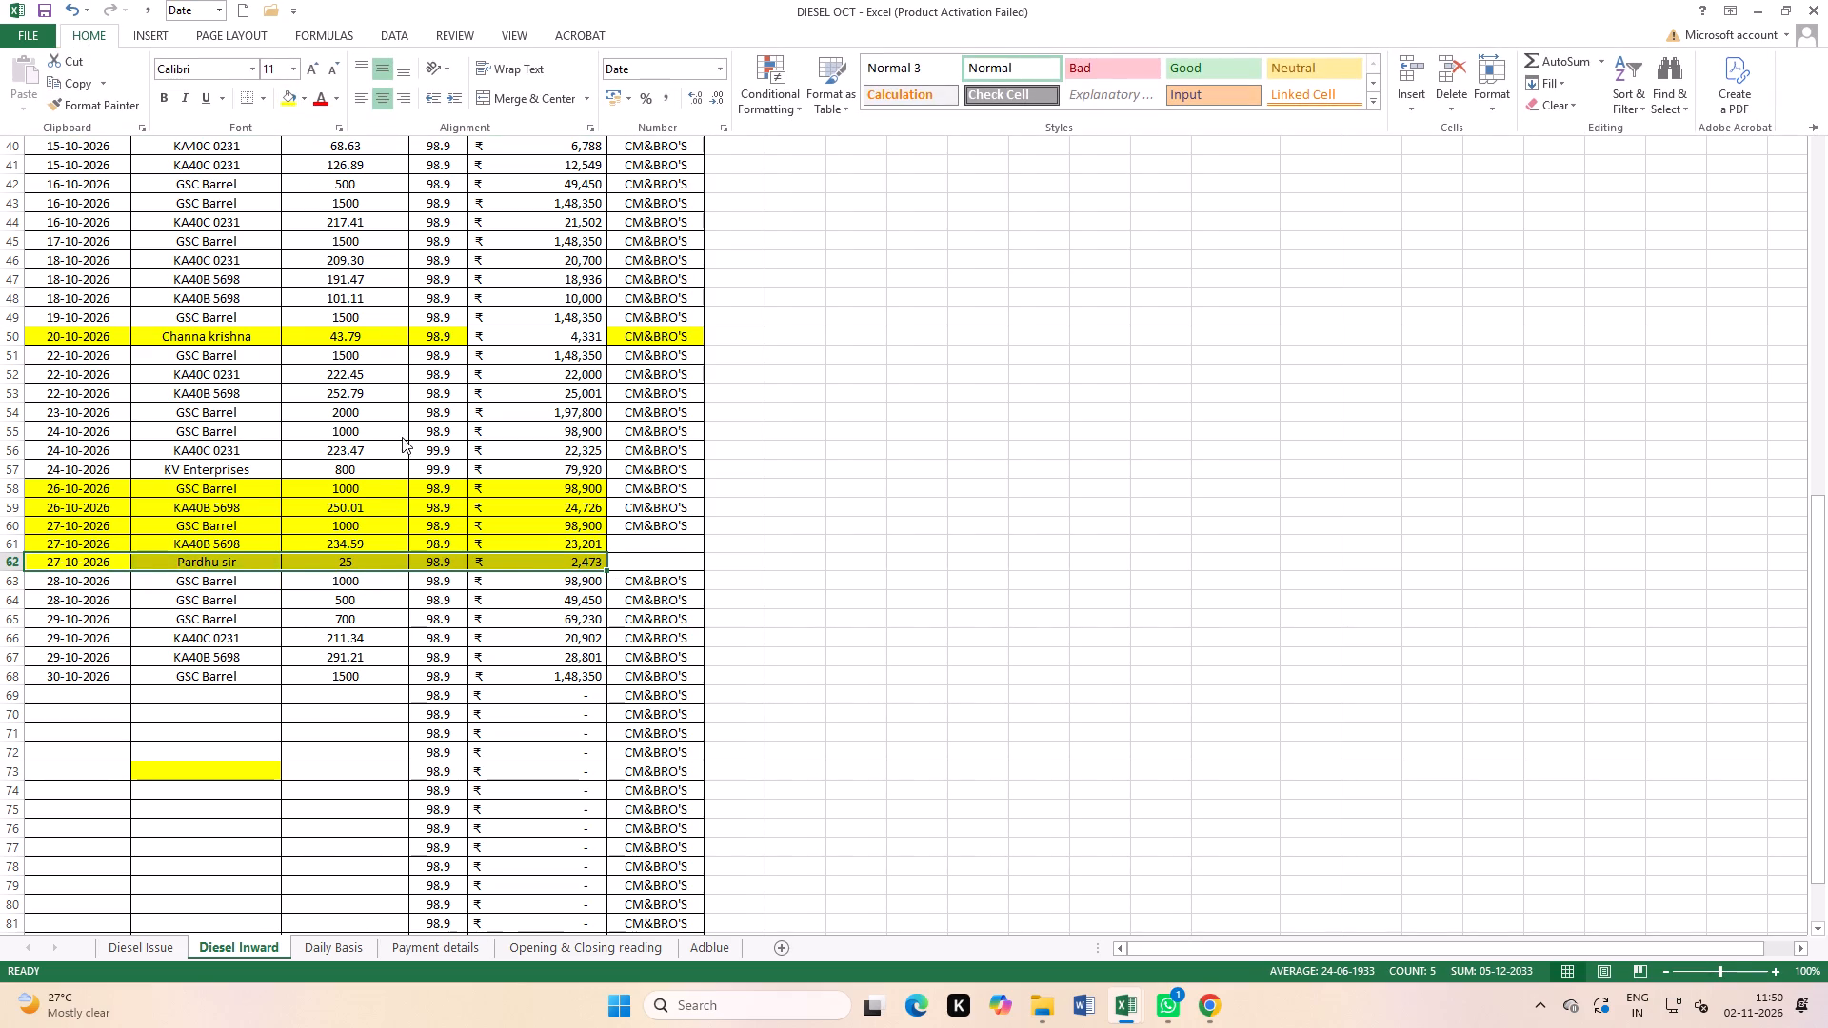
scroll(394, 475, "down", 2)
left_click(340, 576)
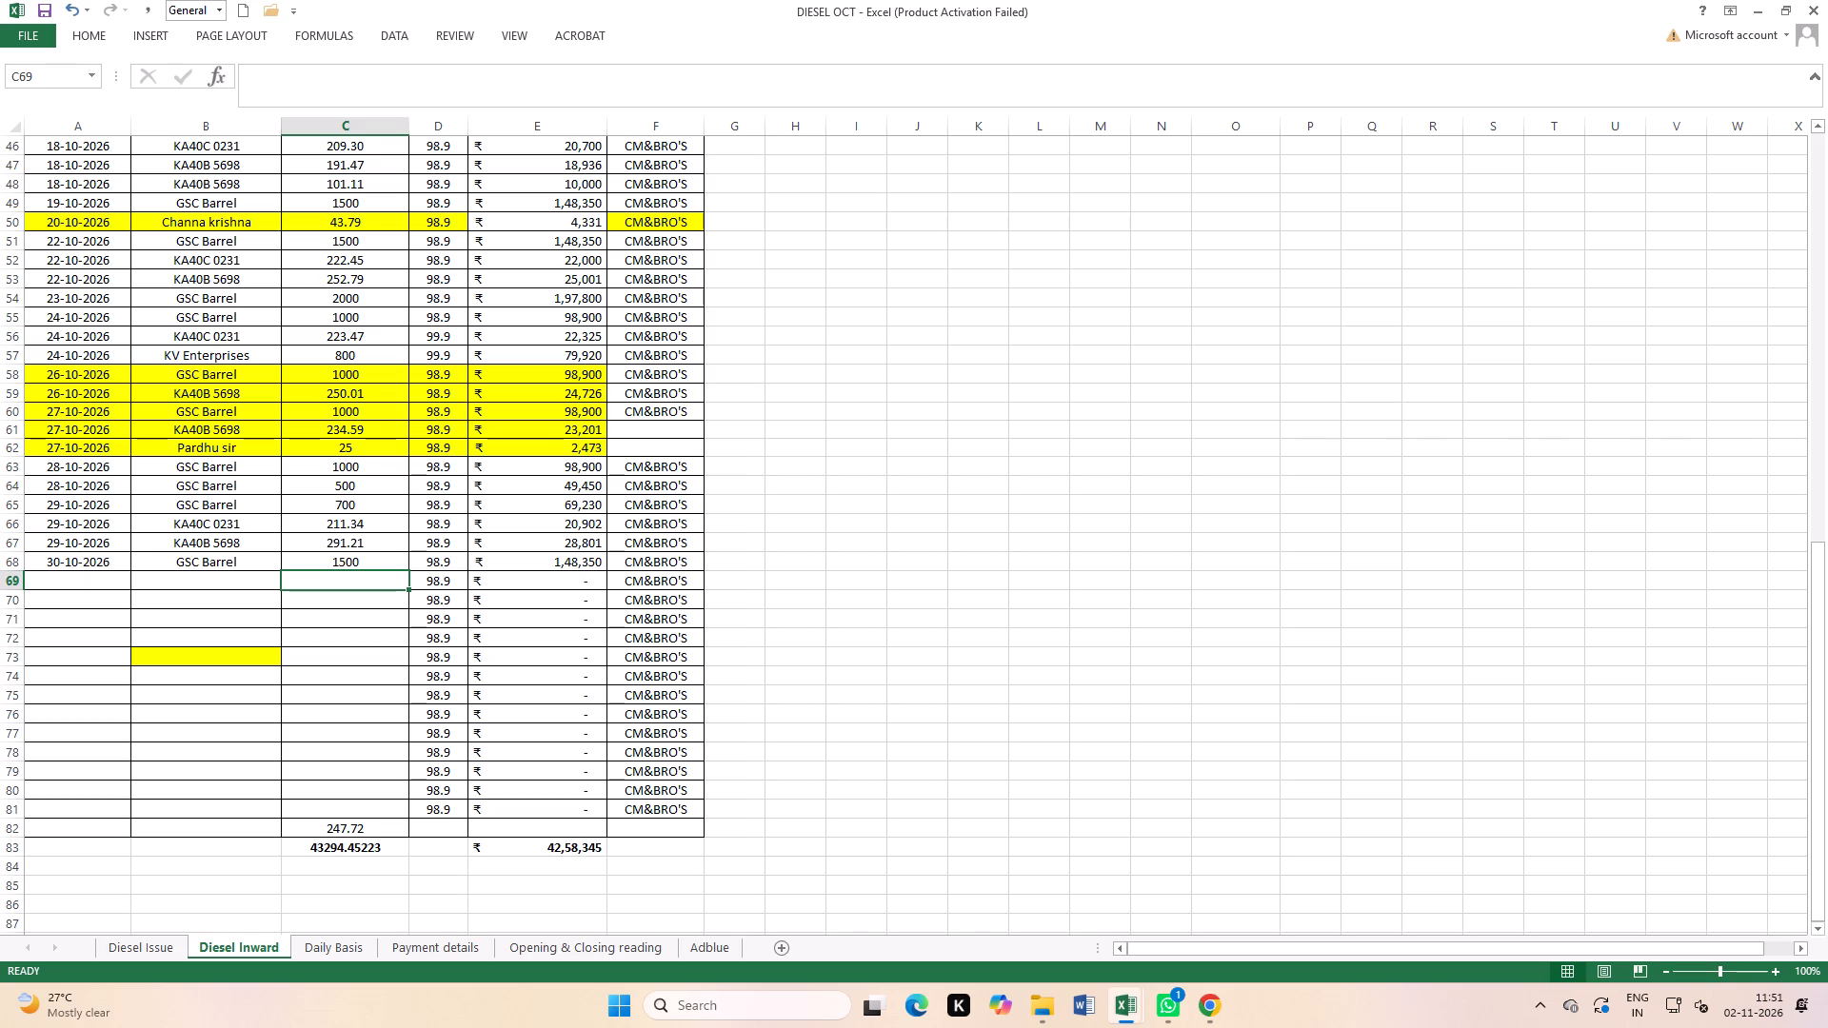
Highlight both 28-10-2026 GSC Barrel entries in yellow from their dates through their amounts.
left_click_drag(85, 471, 407, 487)
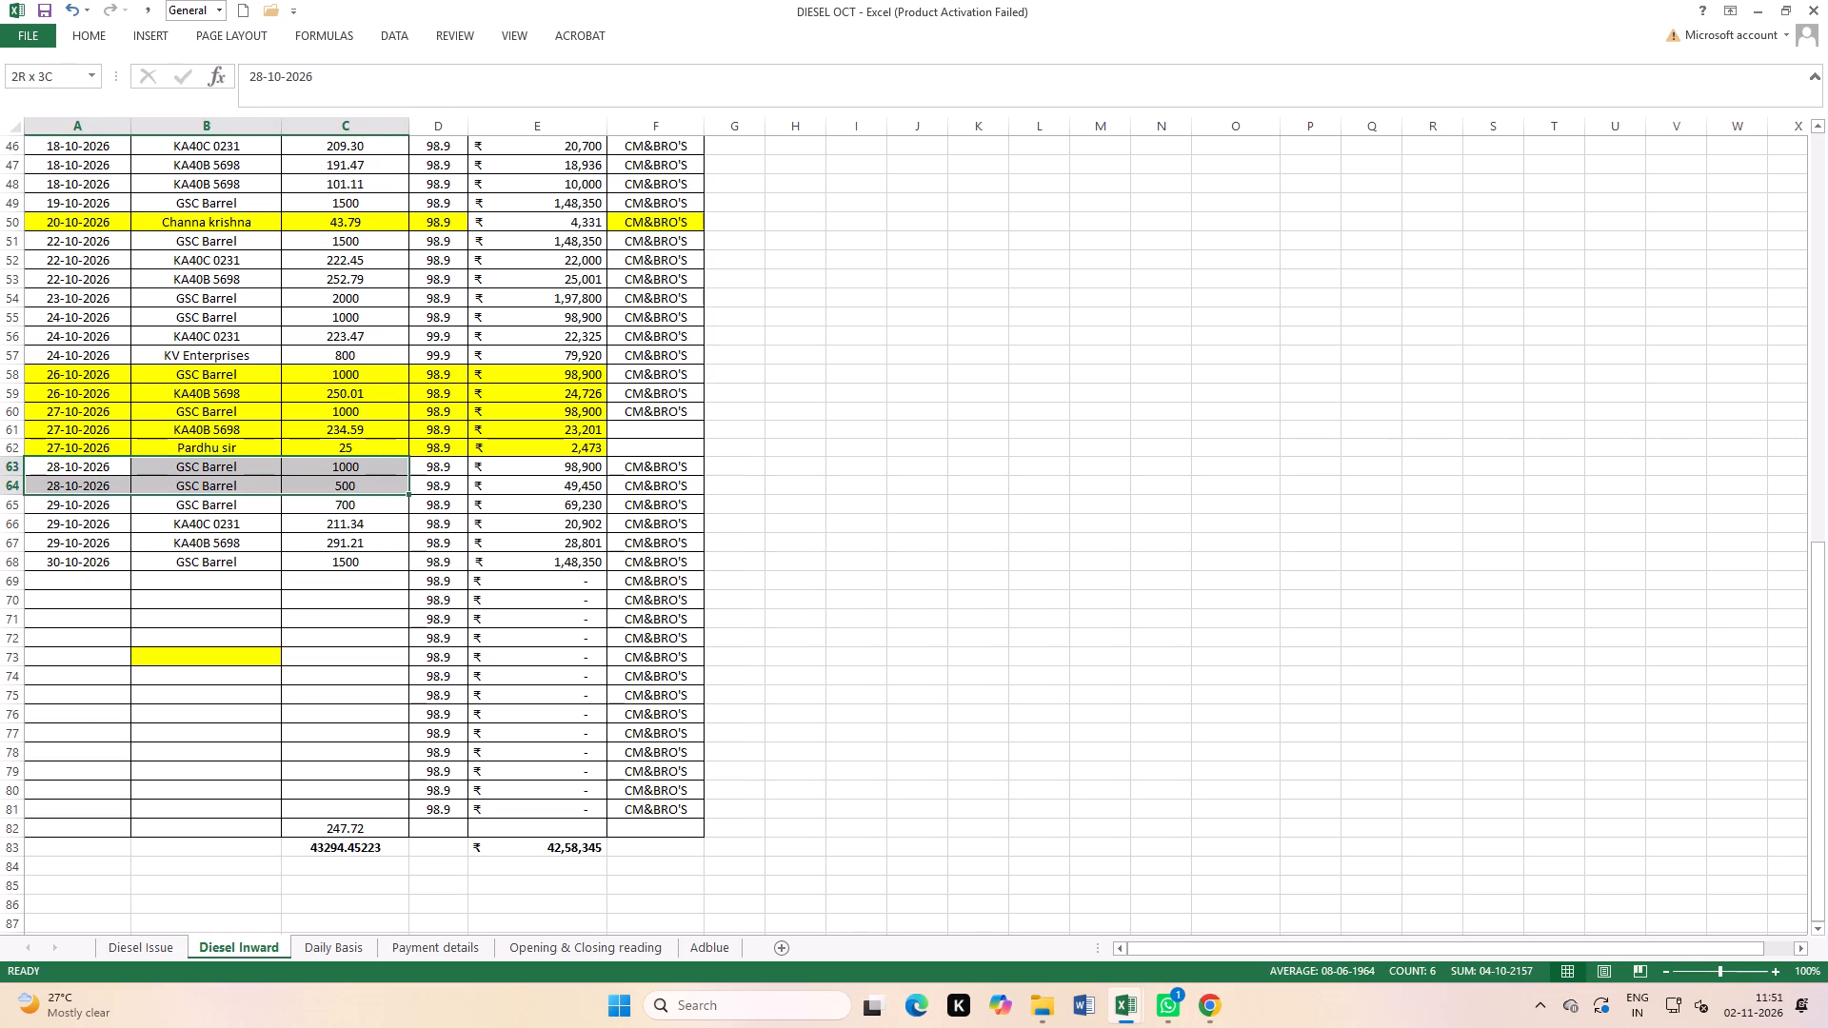
left_click_drag(407, 487, 578, 479)
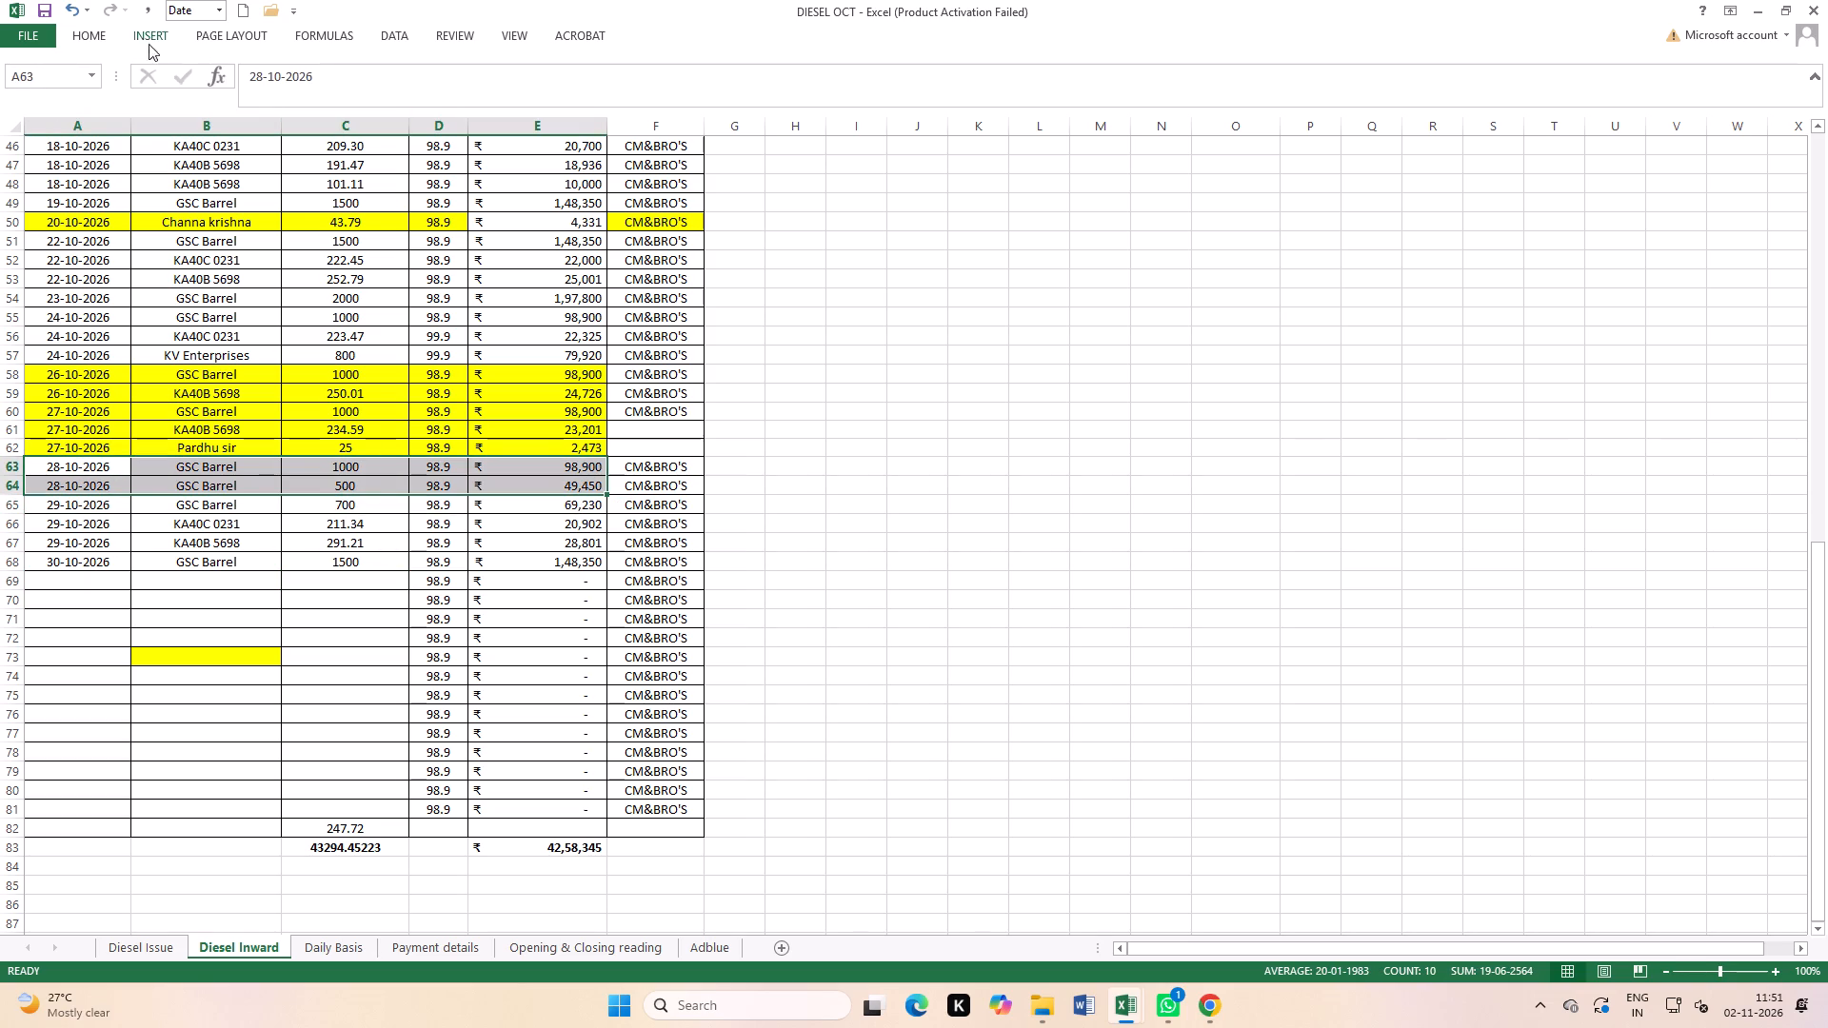
left_click(88, 30)
left_click(288, 98)
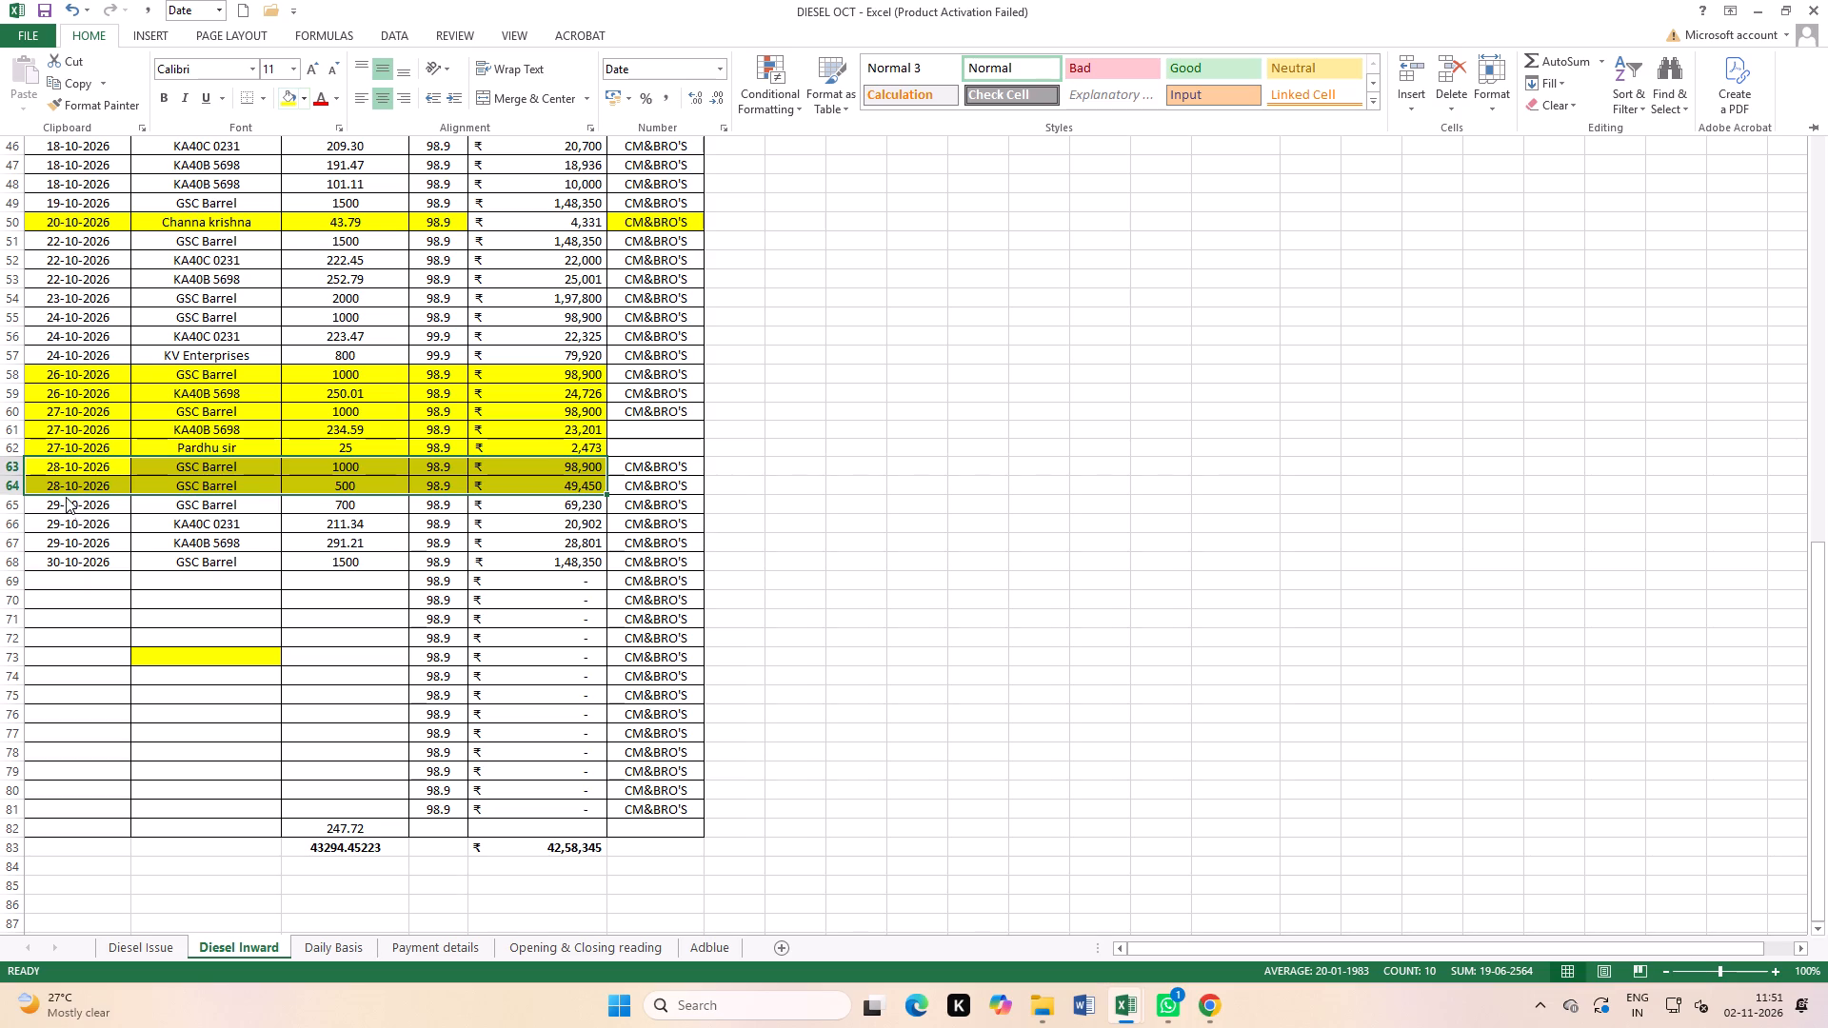
left_click(385, 661)
Highlight the 29-10-2026 GSC Barrel entry in yellow from its date through its amount.
left_click(111, 538)
left_click_drag(71, 503, 527, 504)
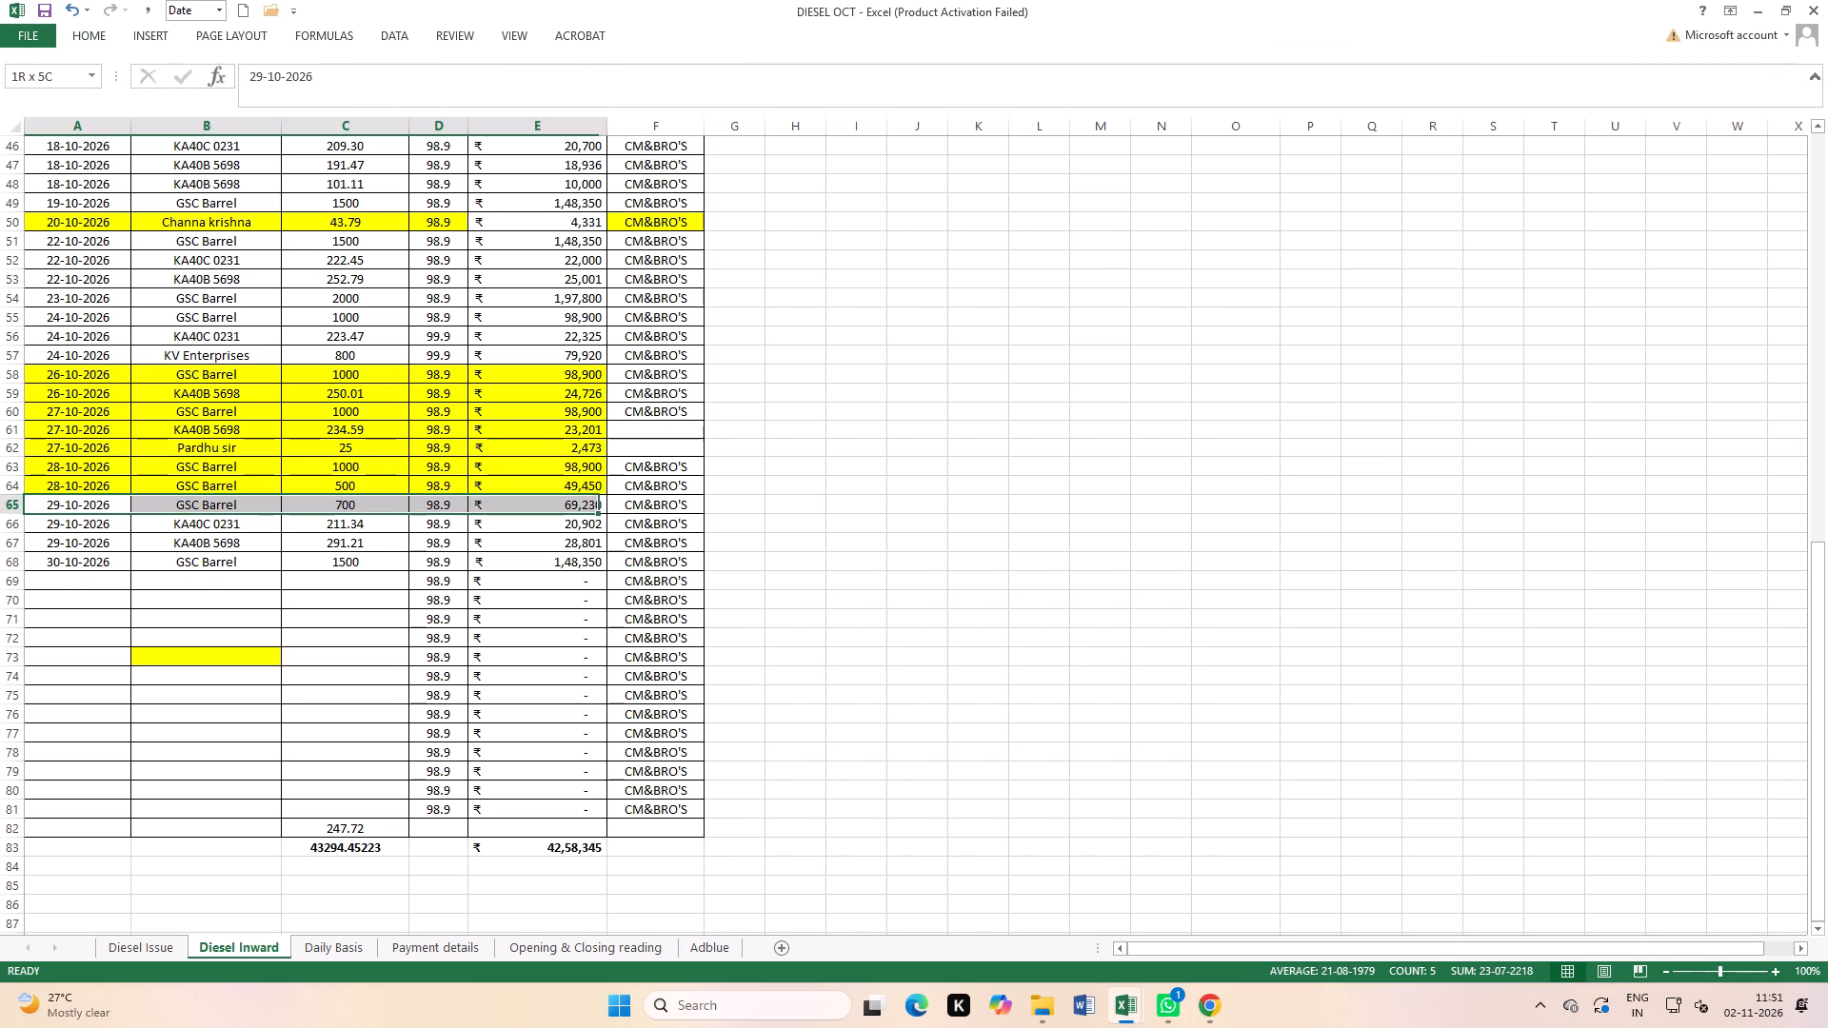
left_click_drag(527, 504, 539, 501)
left_click(84, 29)
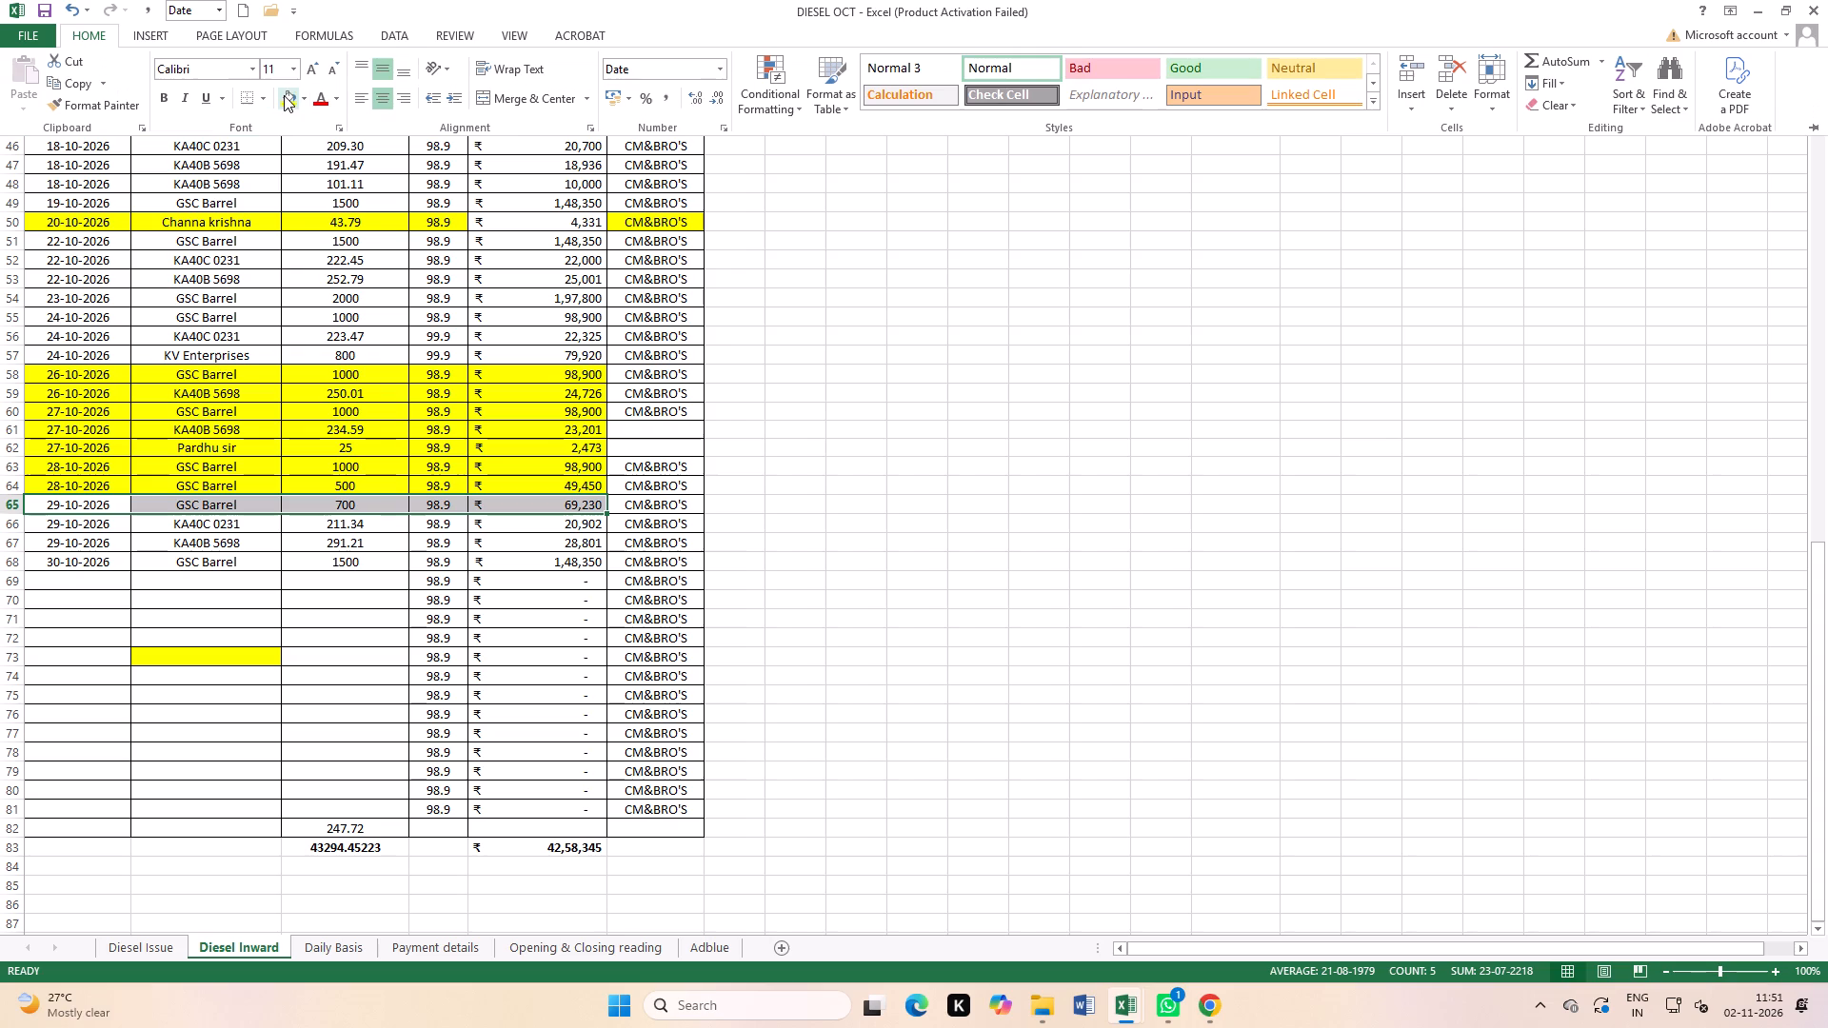
left_click(284, 95)
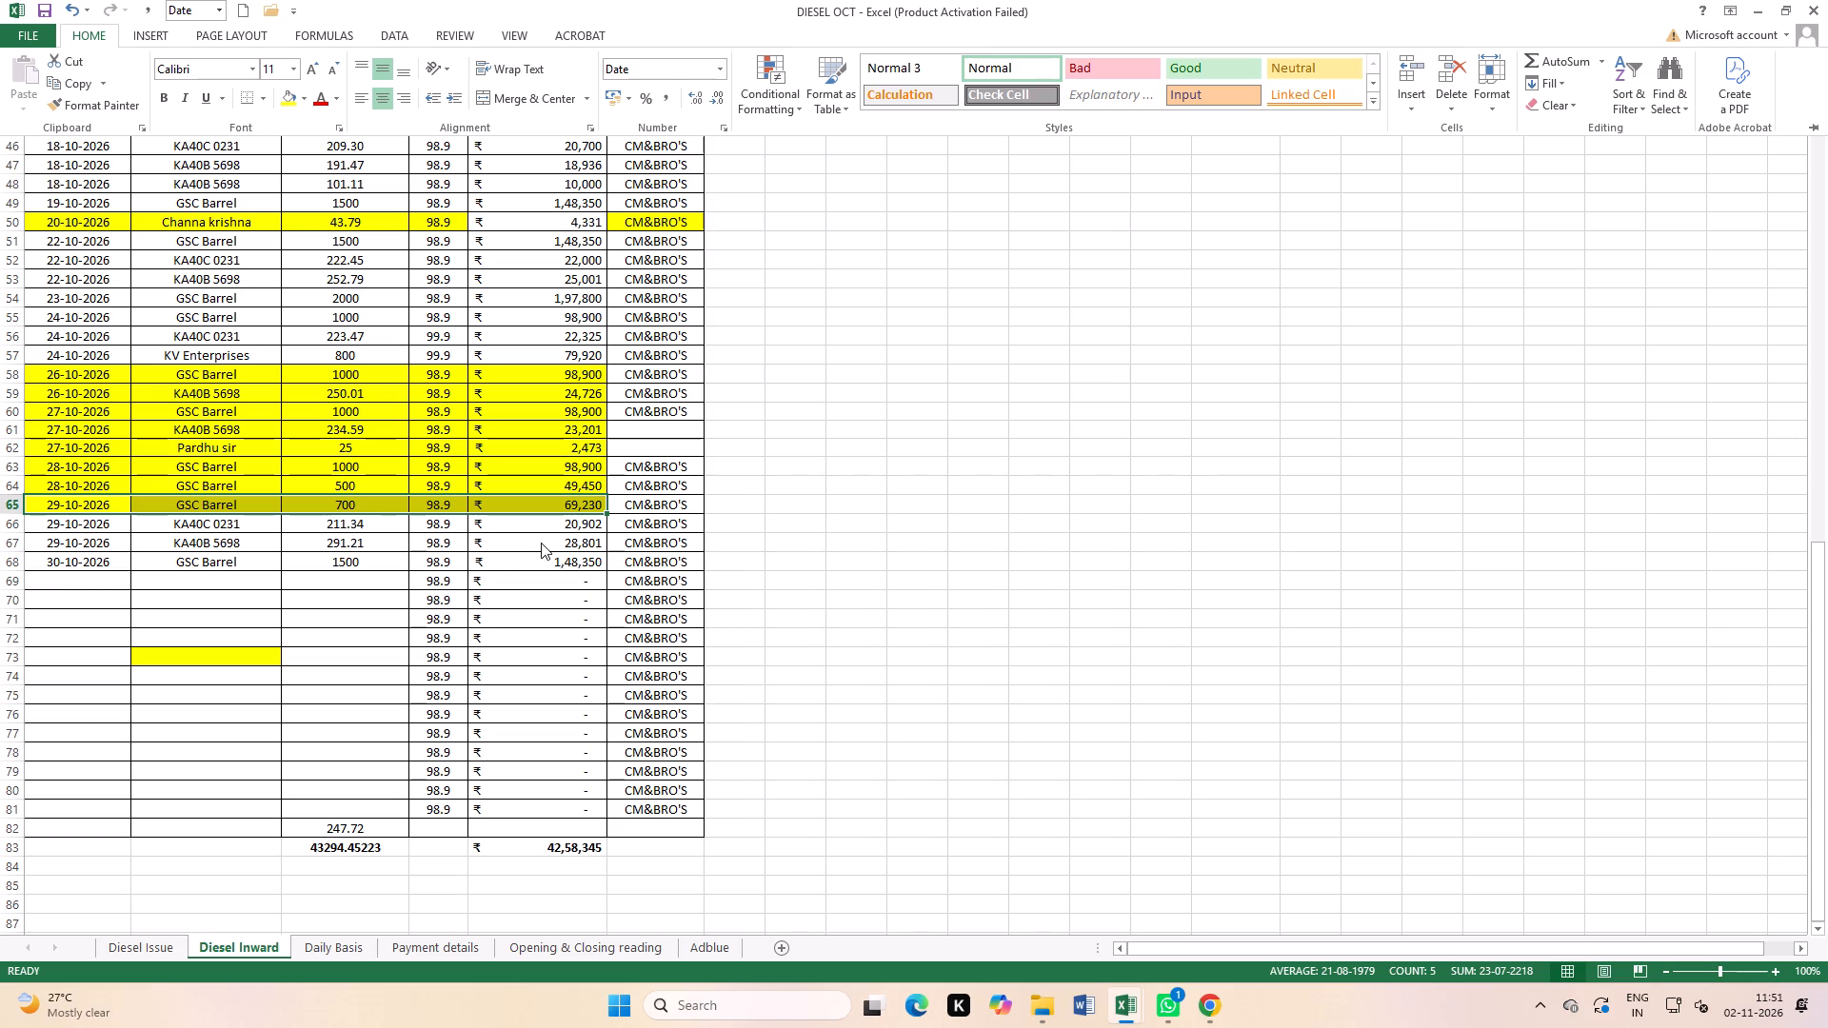
left_click(496, 660)
left_click(554, 569)
left_click_drag(571, 538, 574, 524)
left_click(89, 29)
left_click(285, 100)
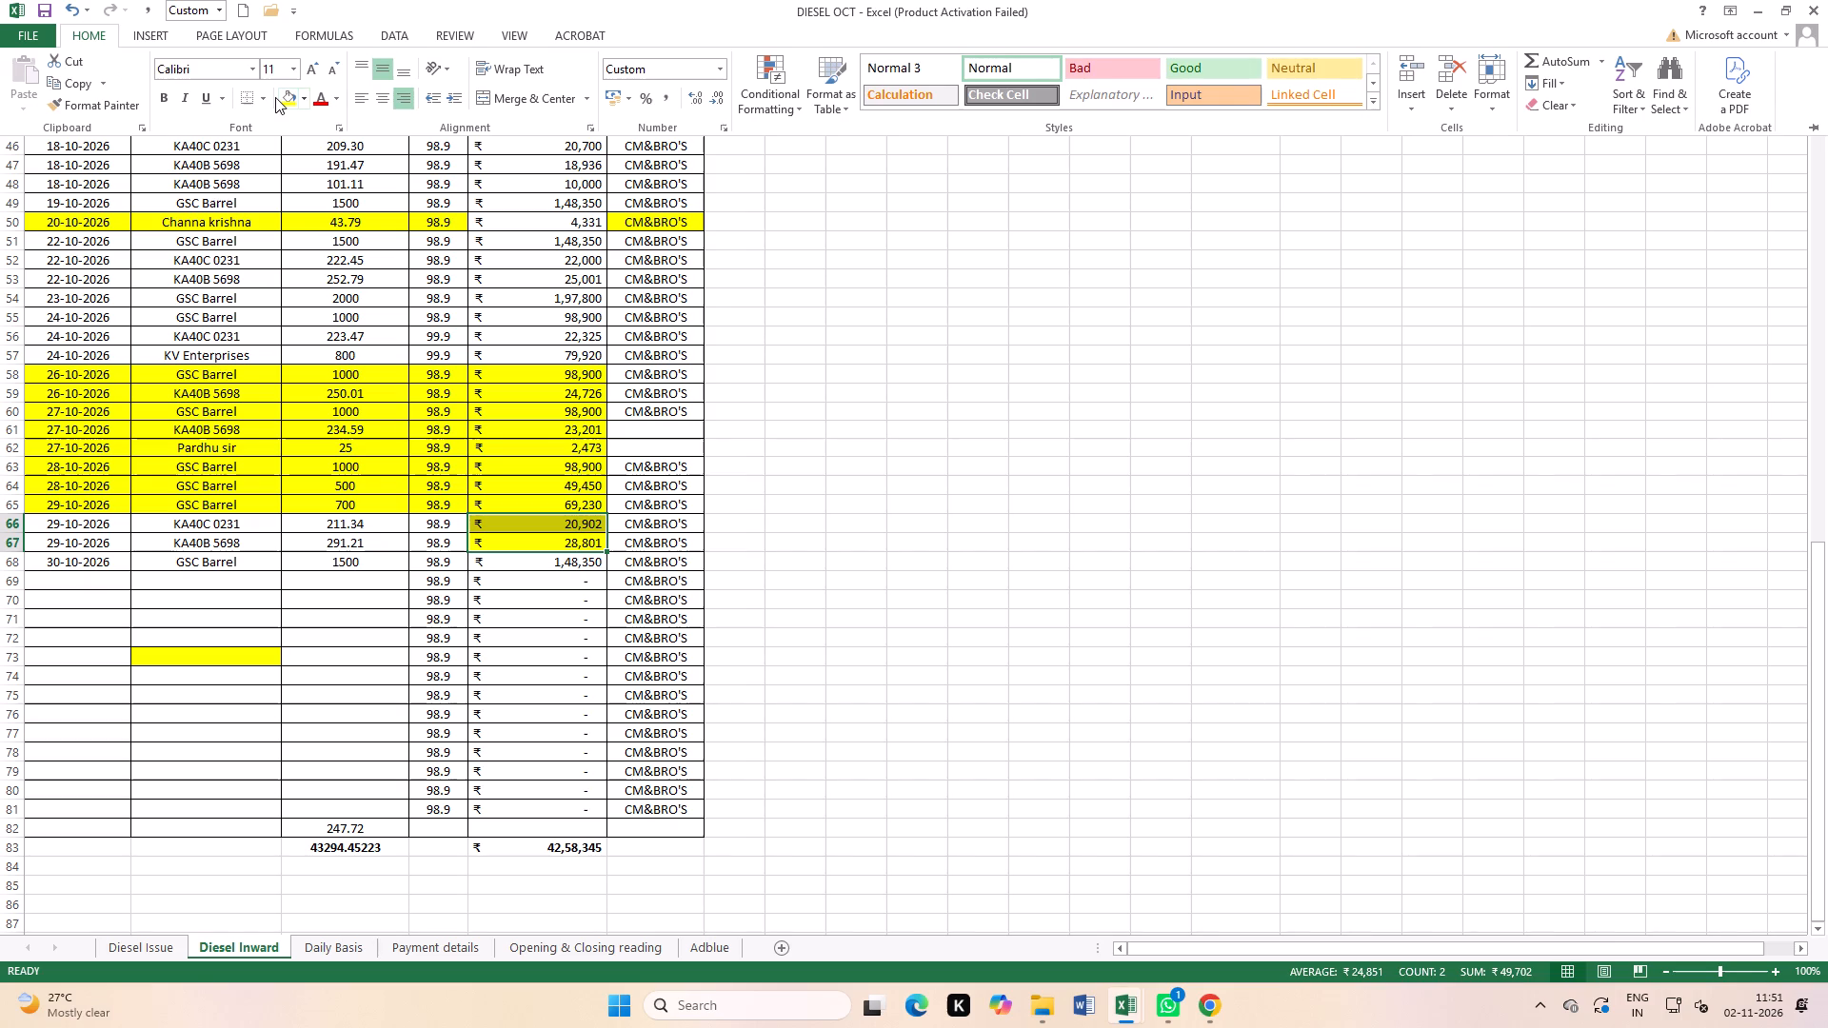
left_click(72, 525)
left_click(157, 583)
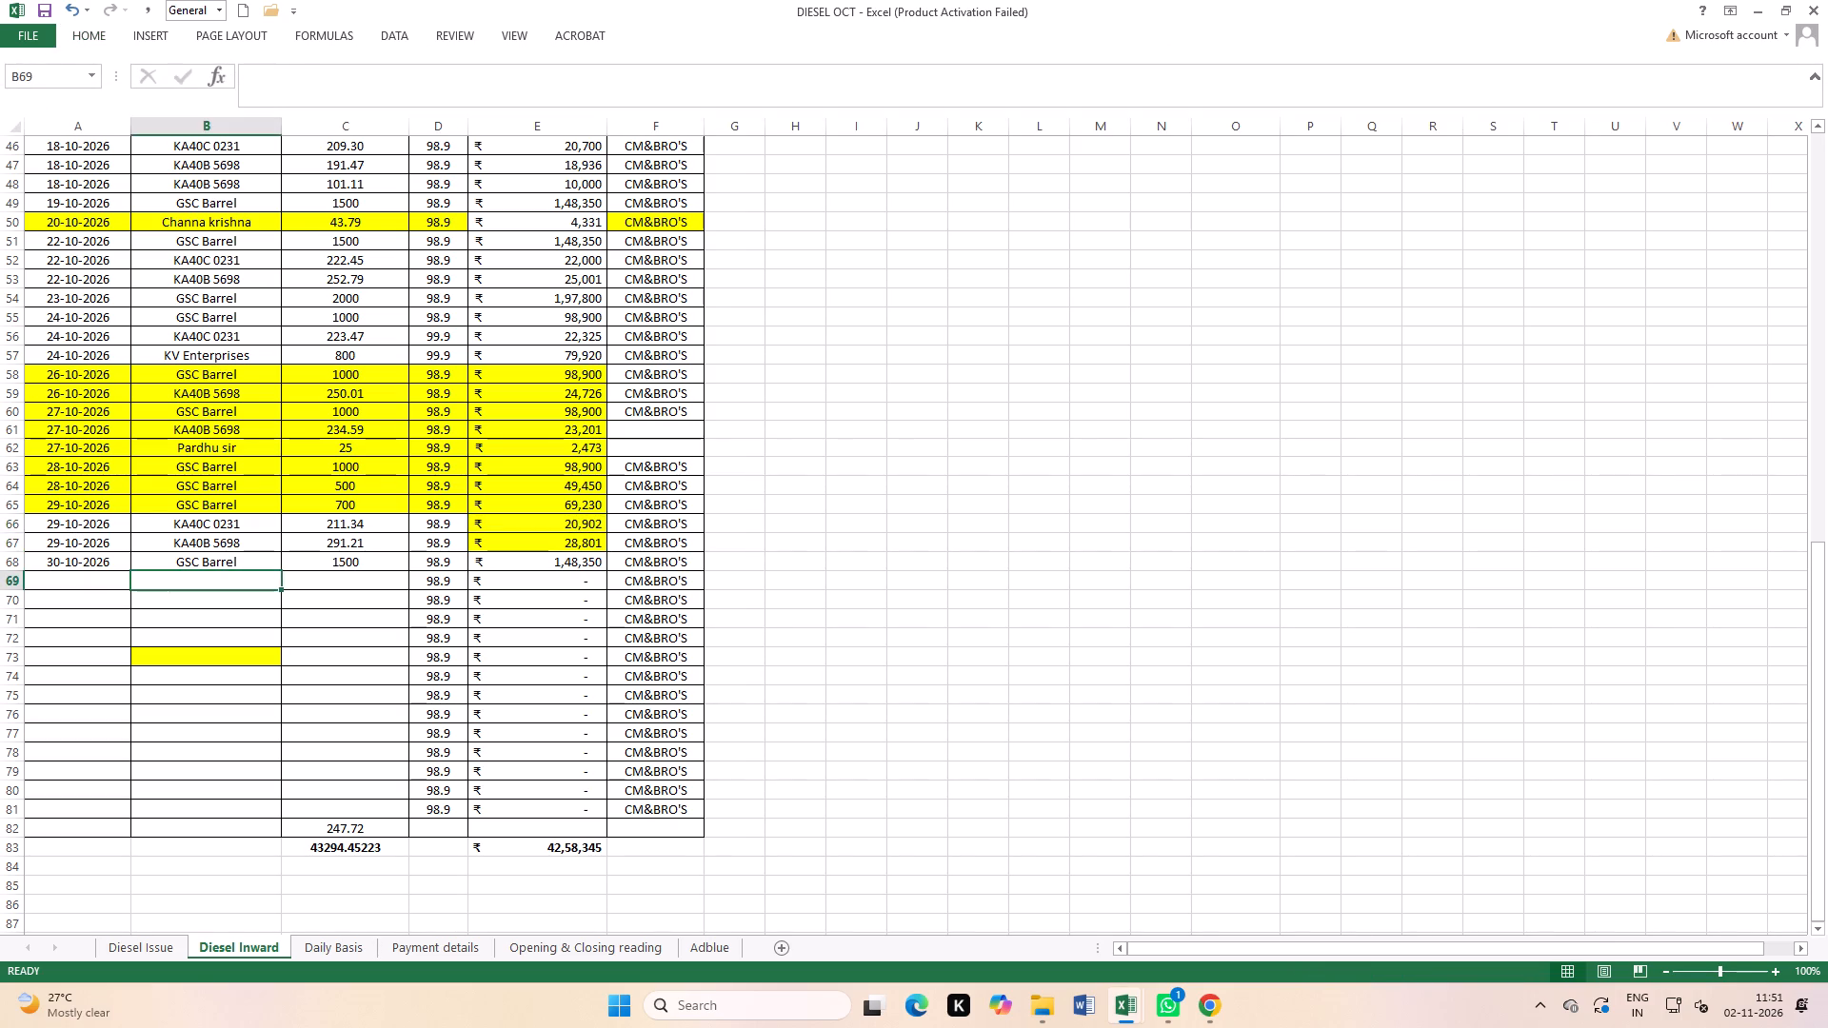
left_click_drag(59, 528, 435, 536)
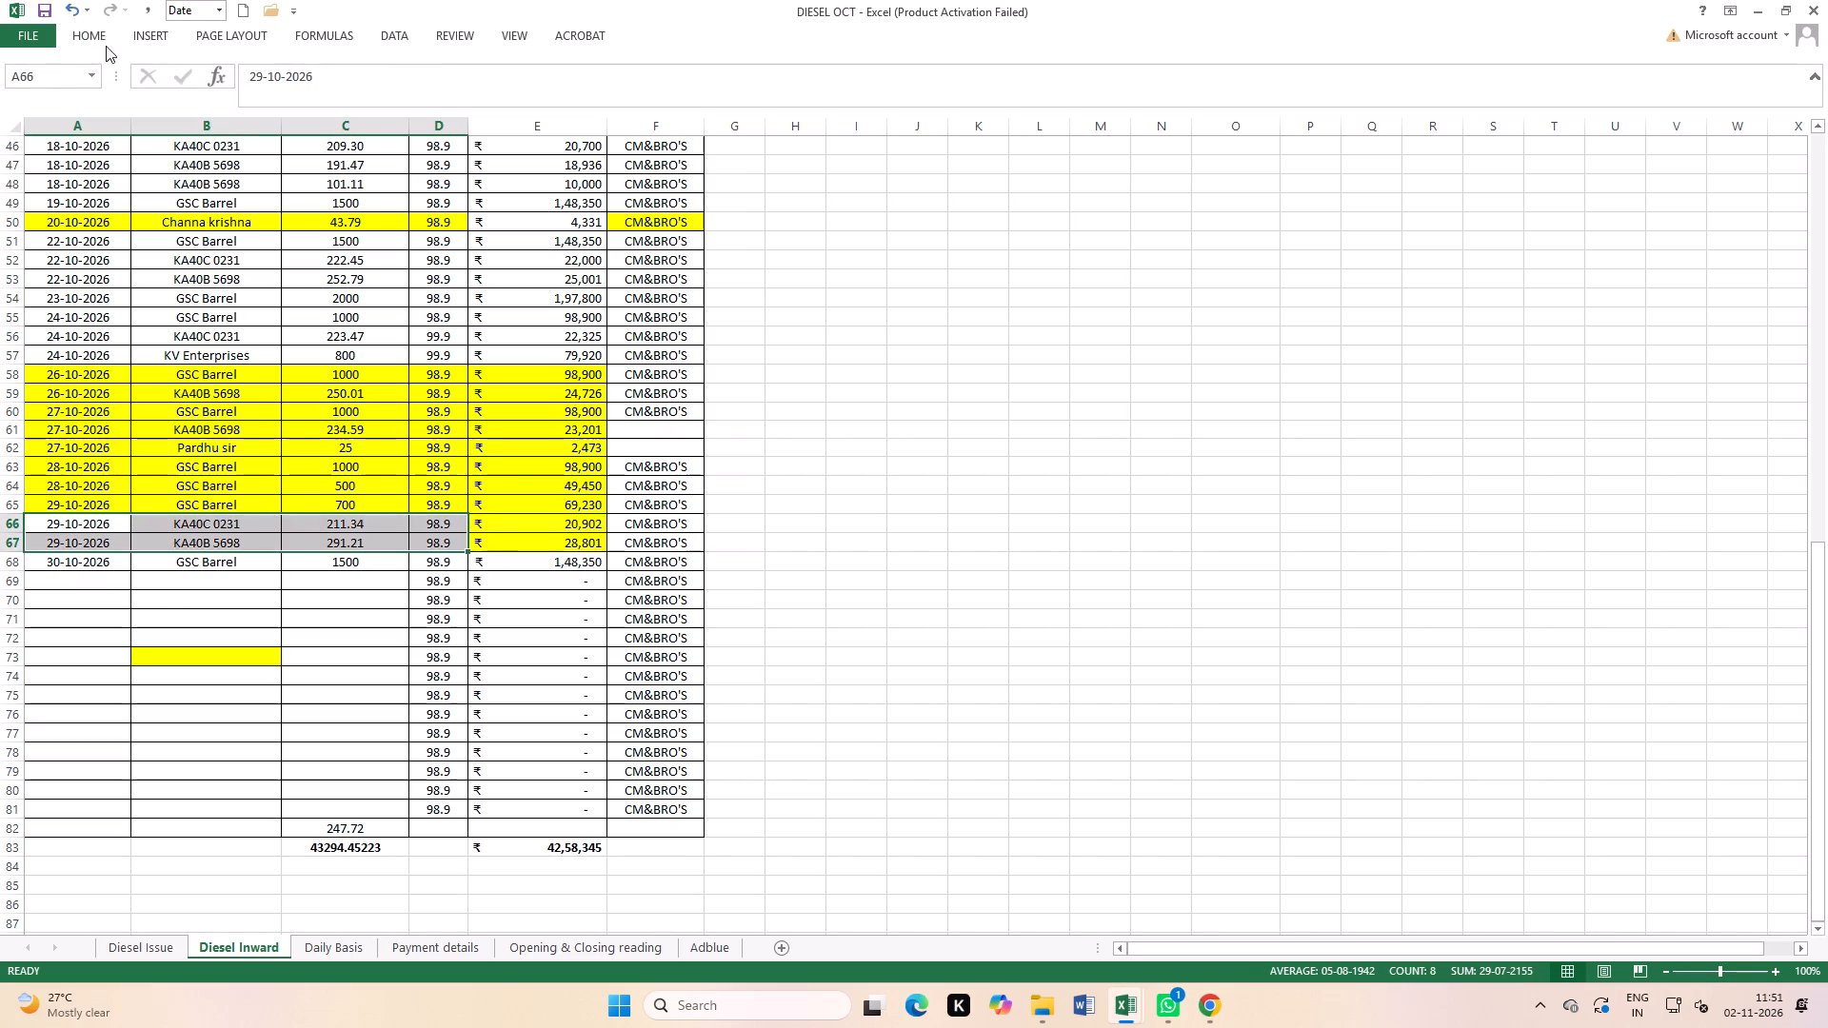
left_click(103, 27)
left_click(288, 100)
scroll(292, 417, "down", 2)
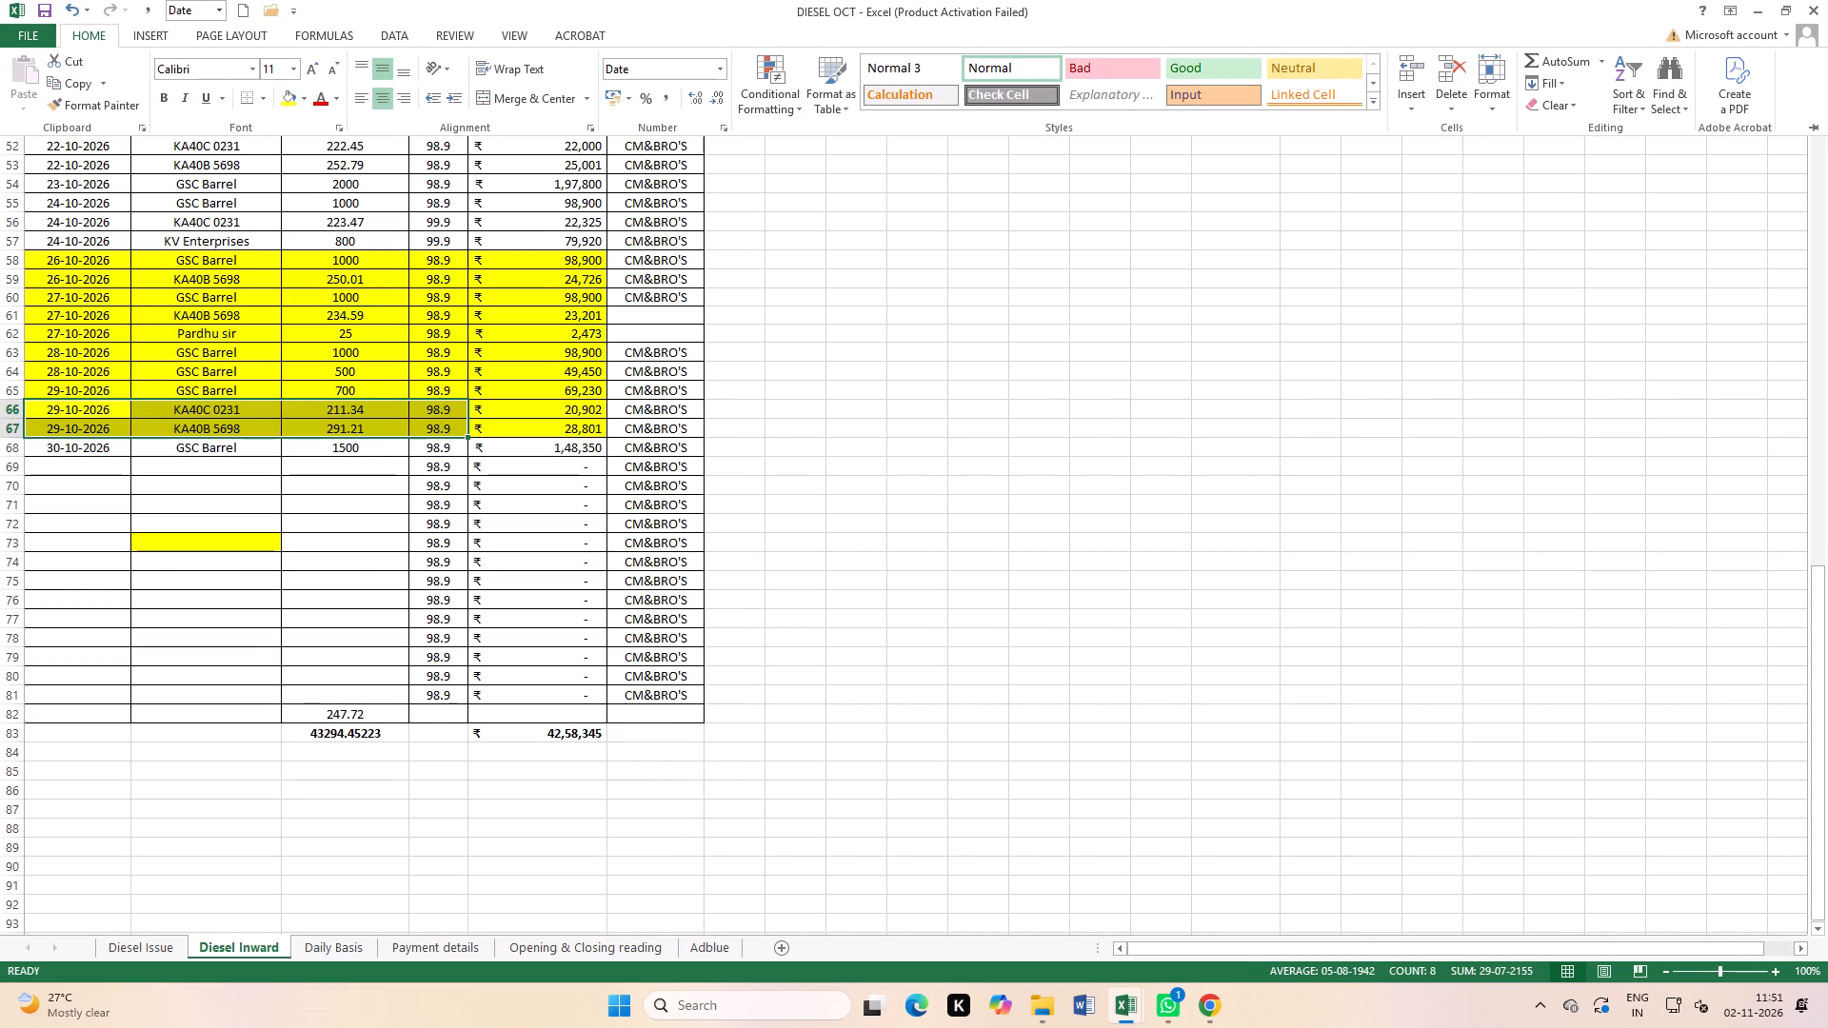
left_click(203, 508)
left_click(150, 506)
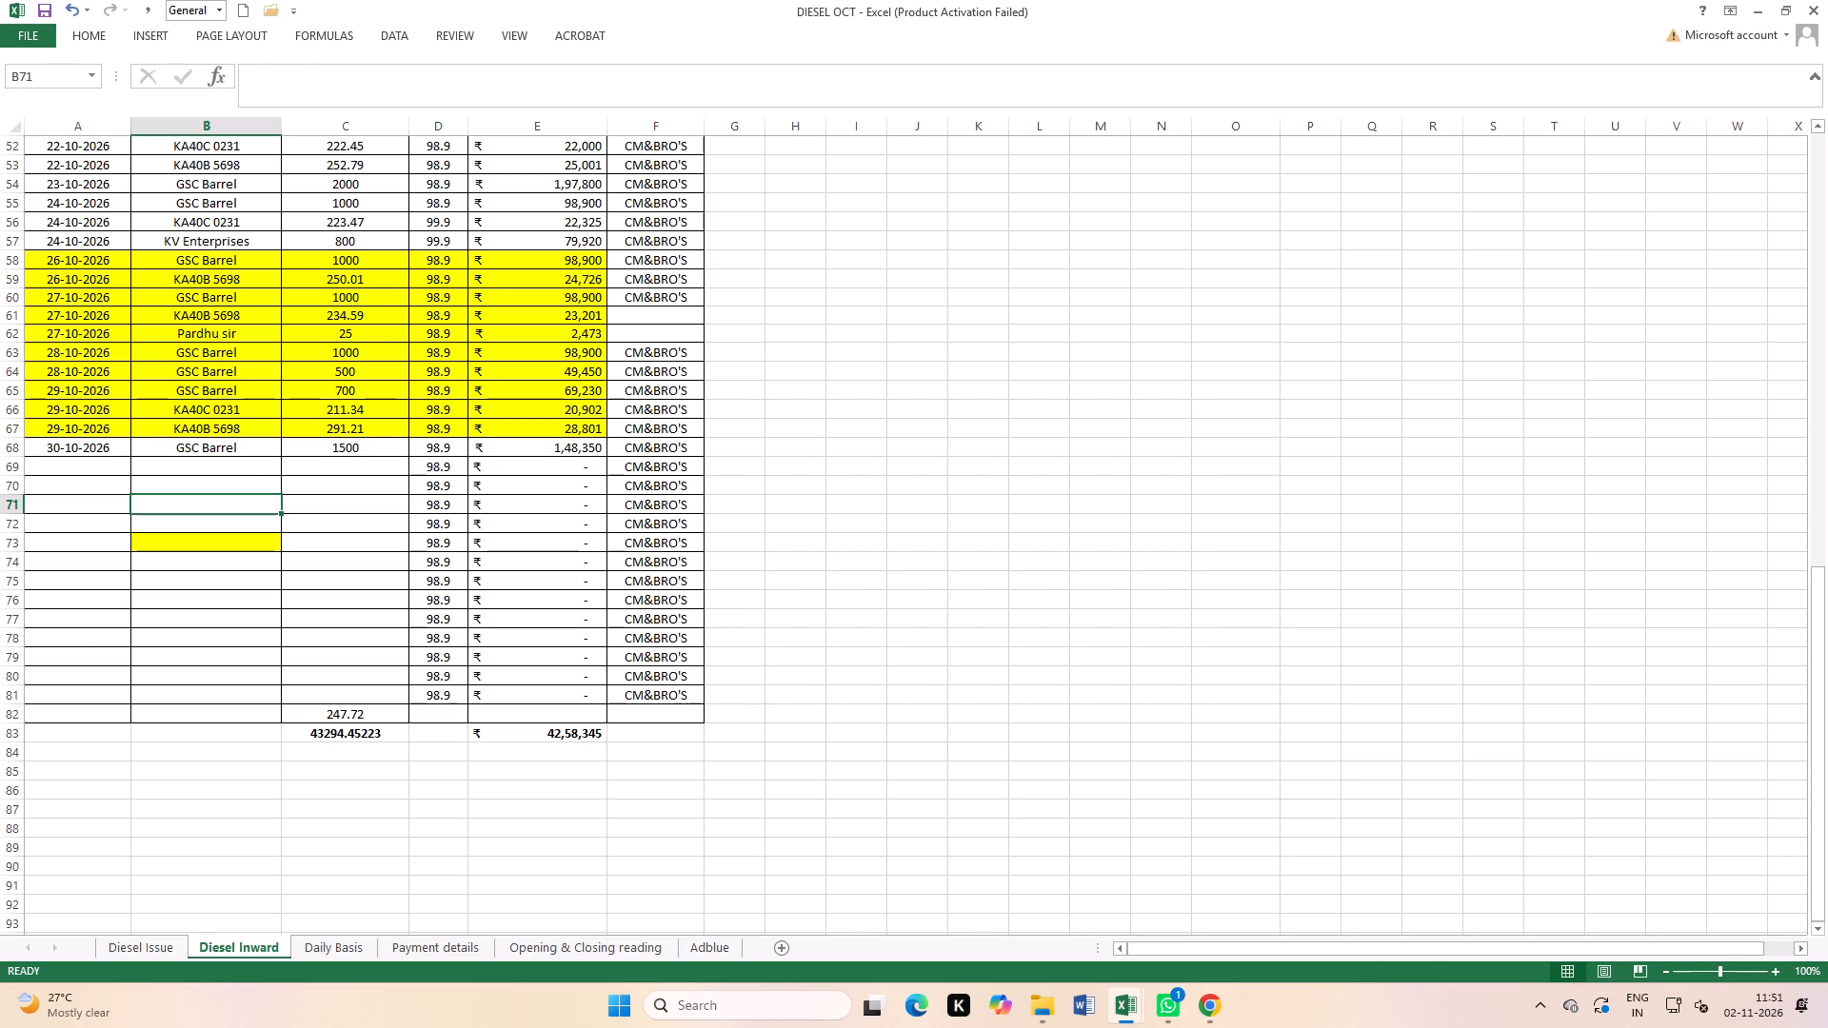
Highlight the 30-10-2026 GSC Barrel entry in yellow from its date through its amount.
left_click_drag(88, 443, 559, 445)
left_click(91, 40)
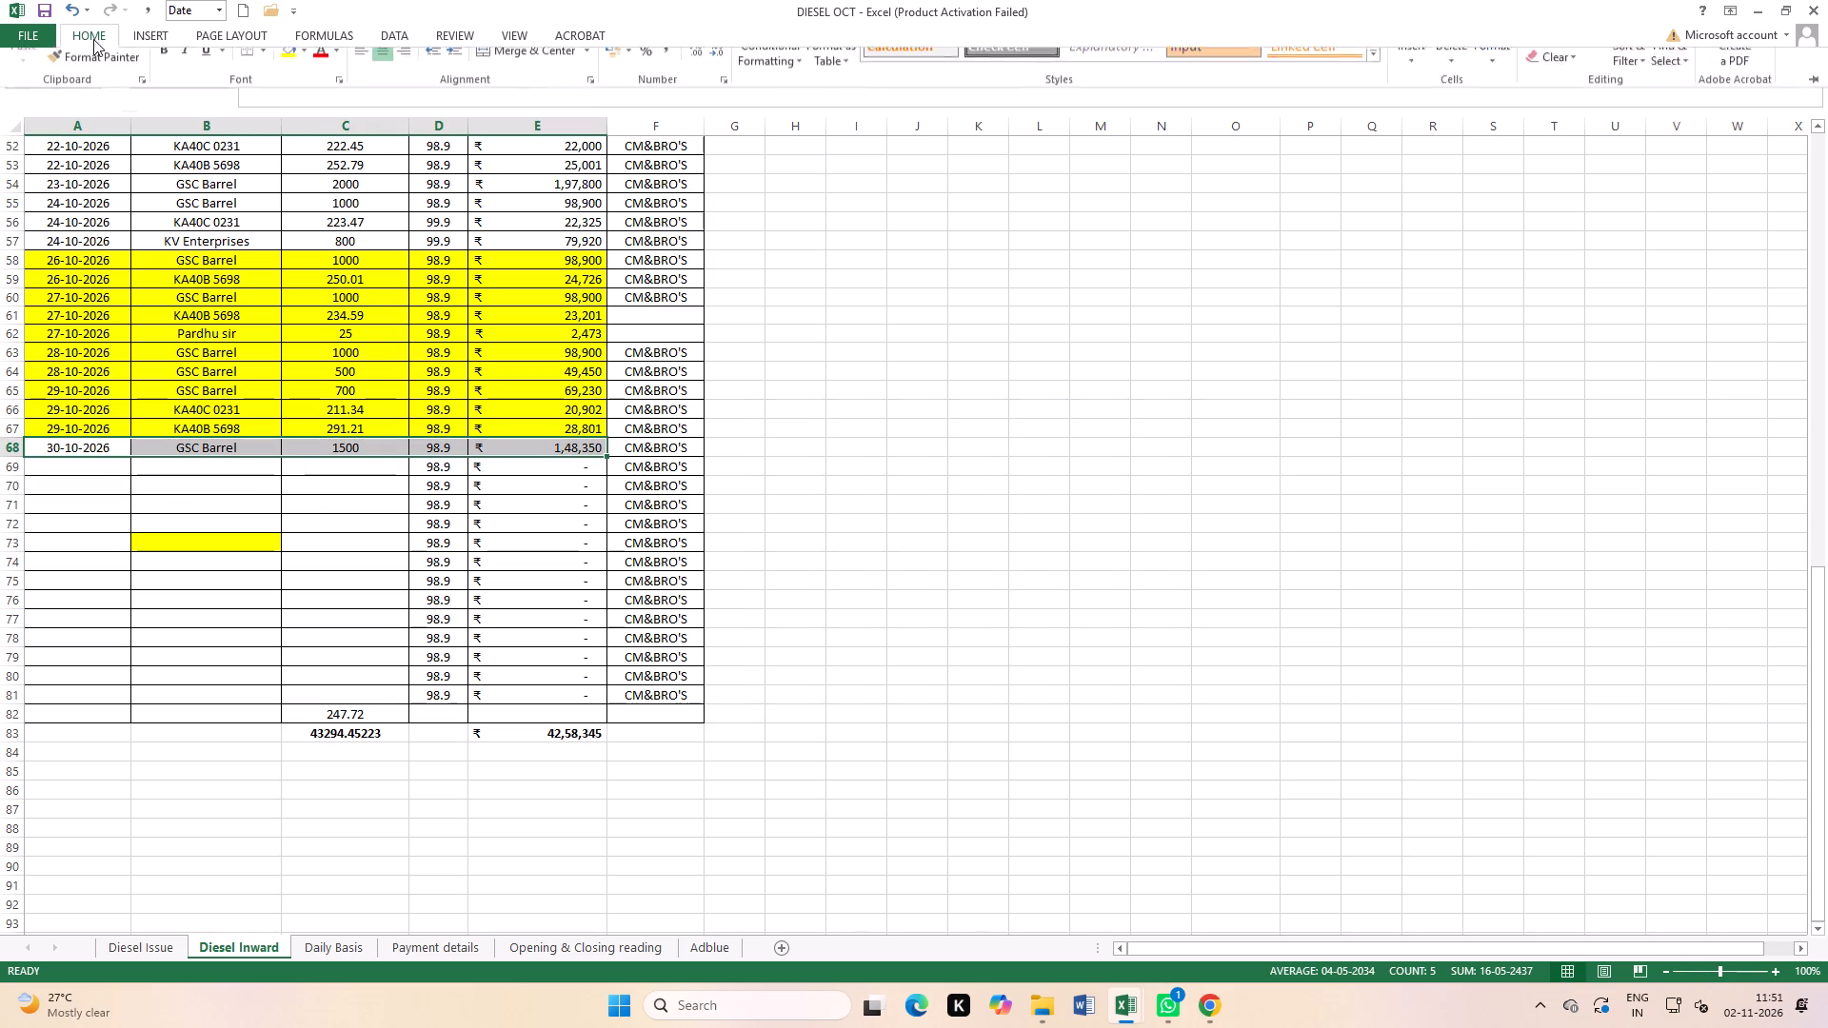
left_click(293, 93)
scroll(236, 502, "down", 1)
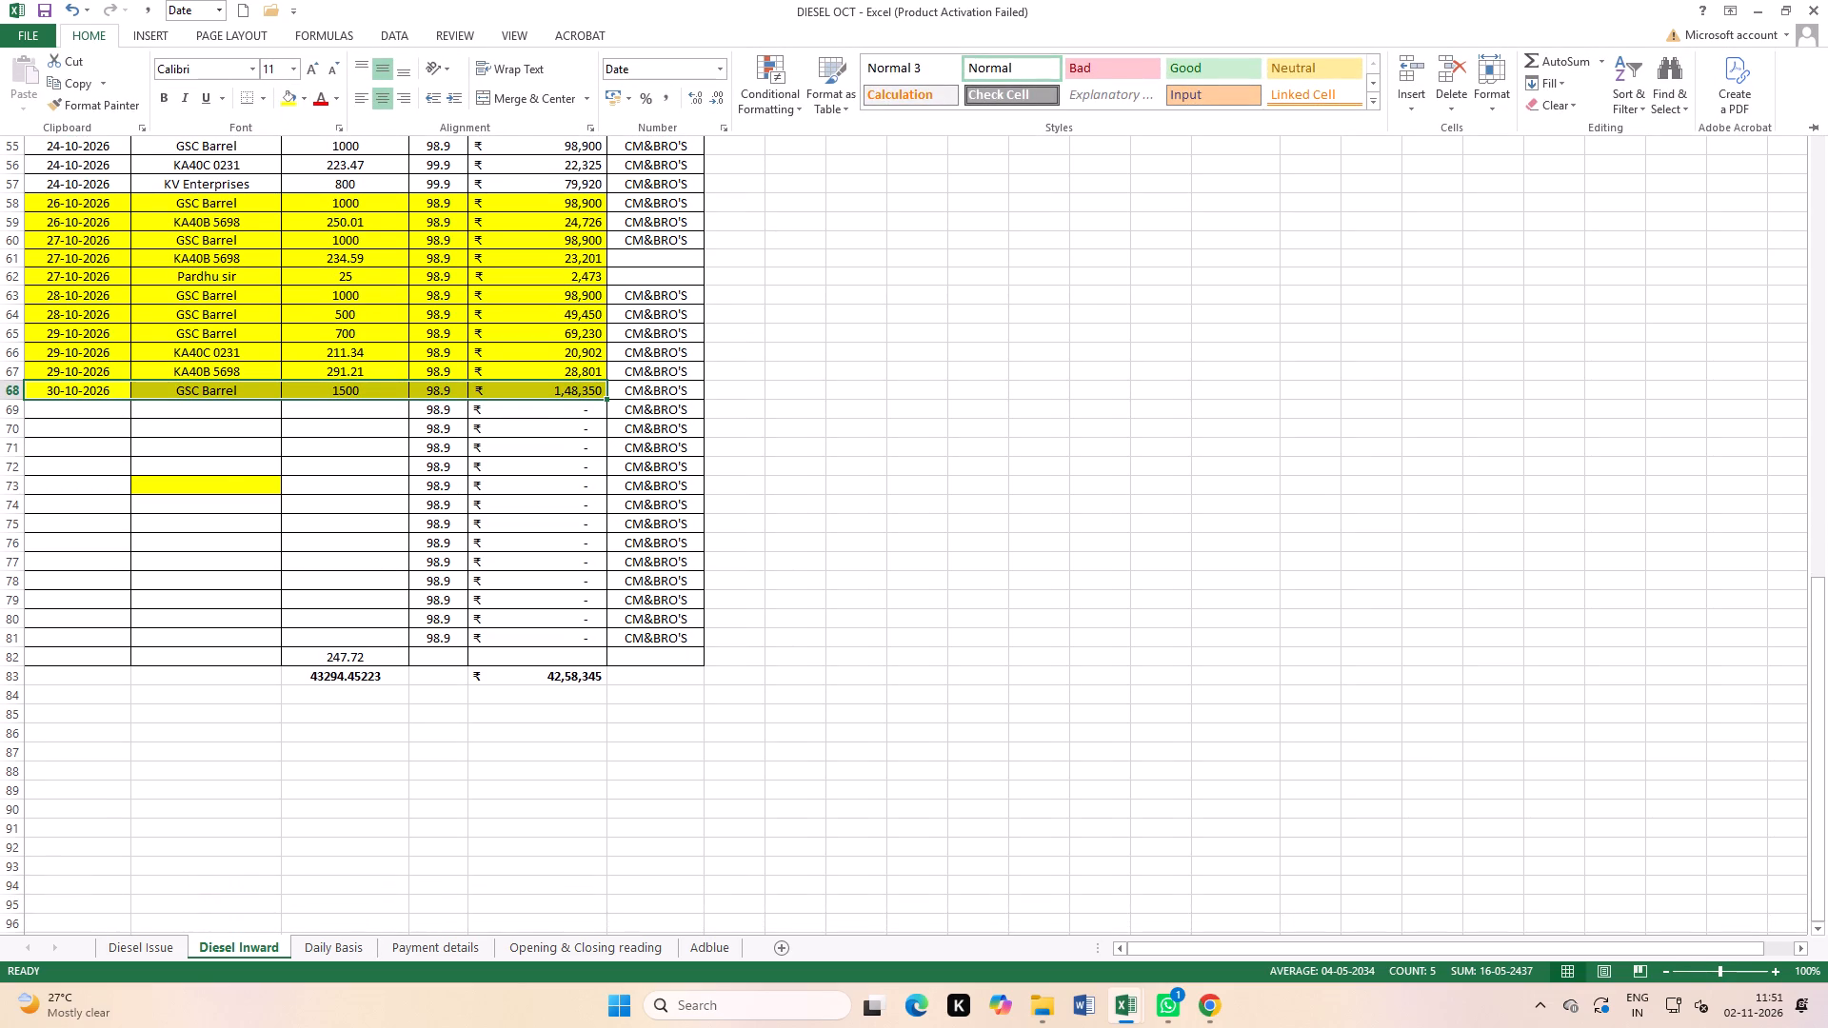
left_click(148, 611)
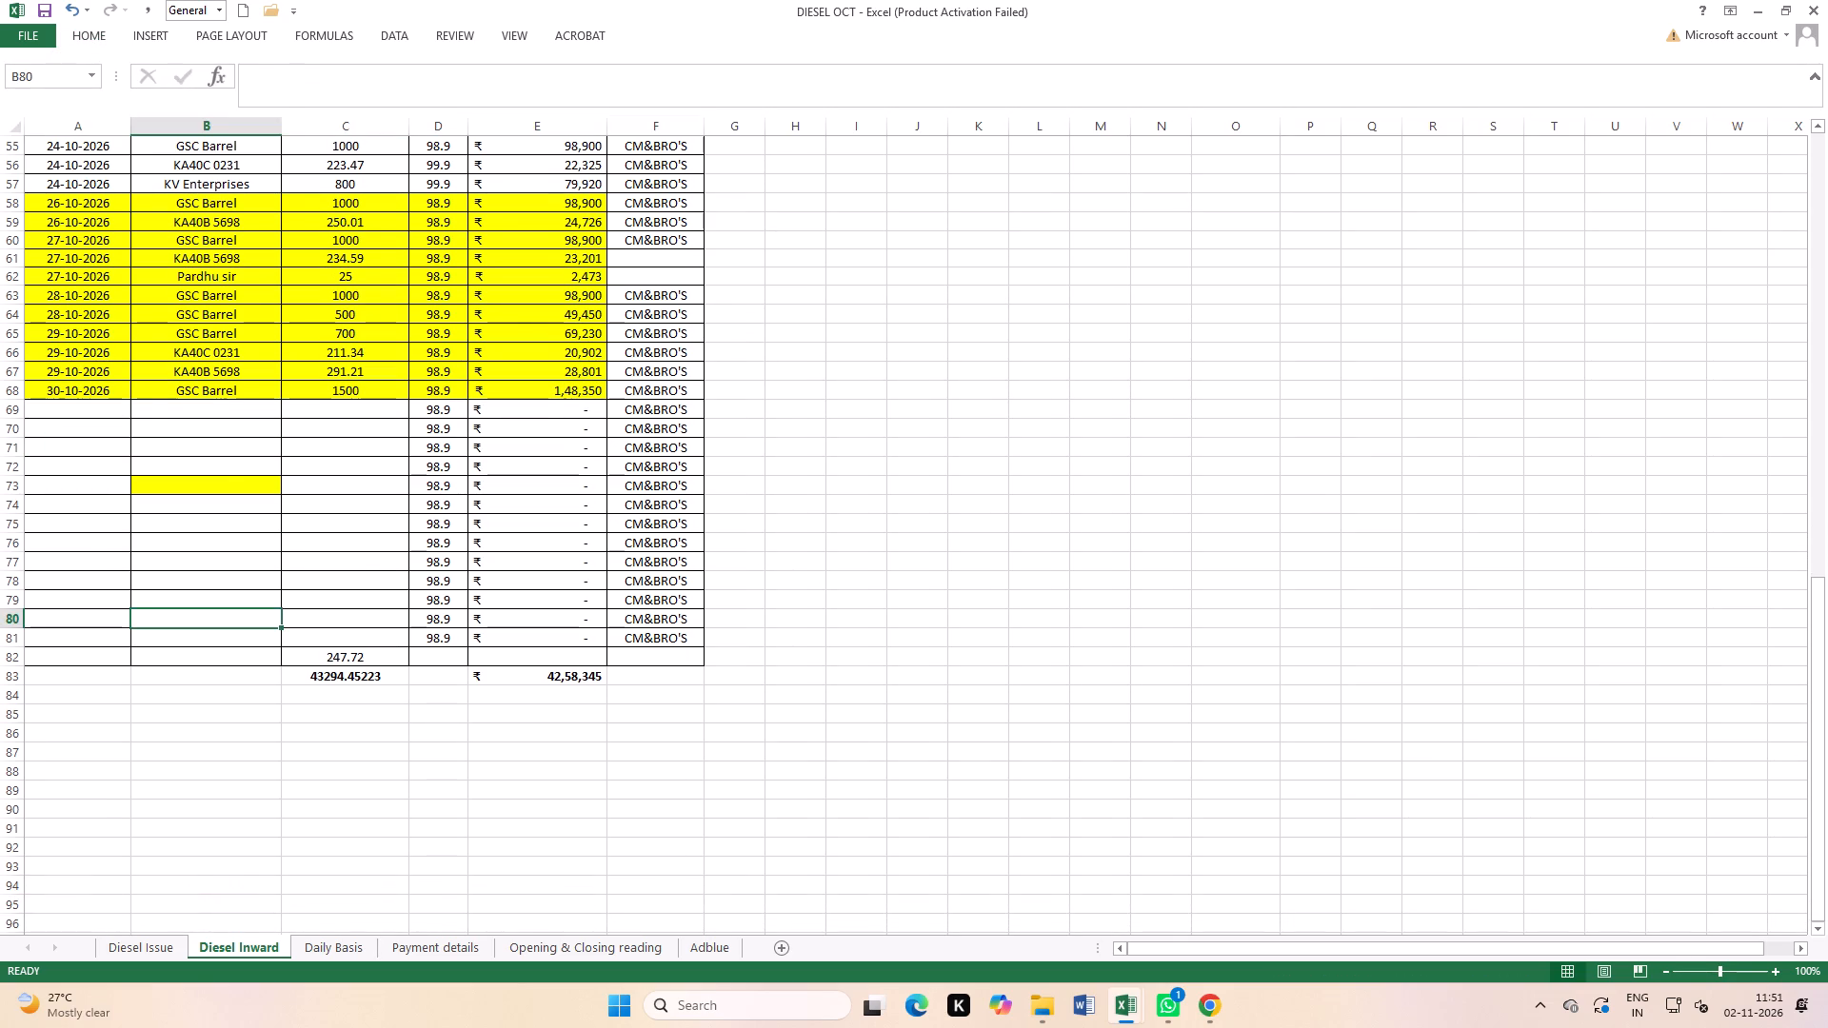
Fill the date 31-10-2026 into the two rows below the 30-10-2026 GSC Barrel entry.
left_click(86, 389)
left_click_drag(129, 396, 129, 416)
left_click(88, 430)
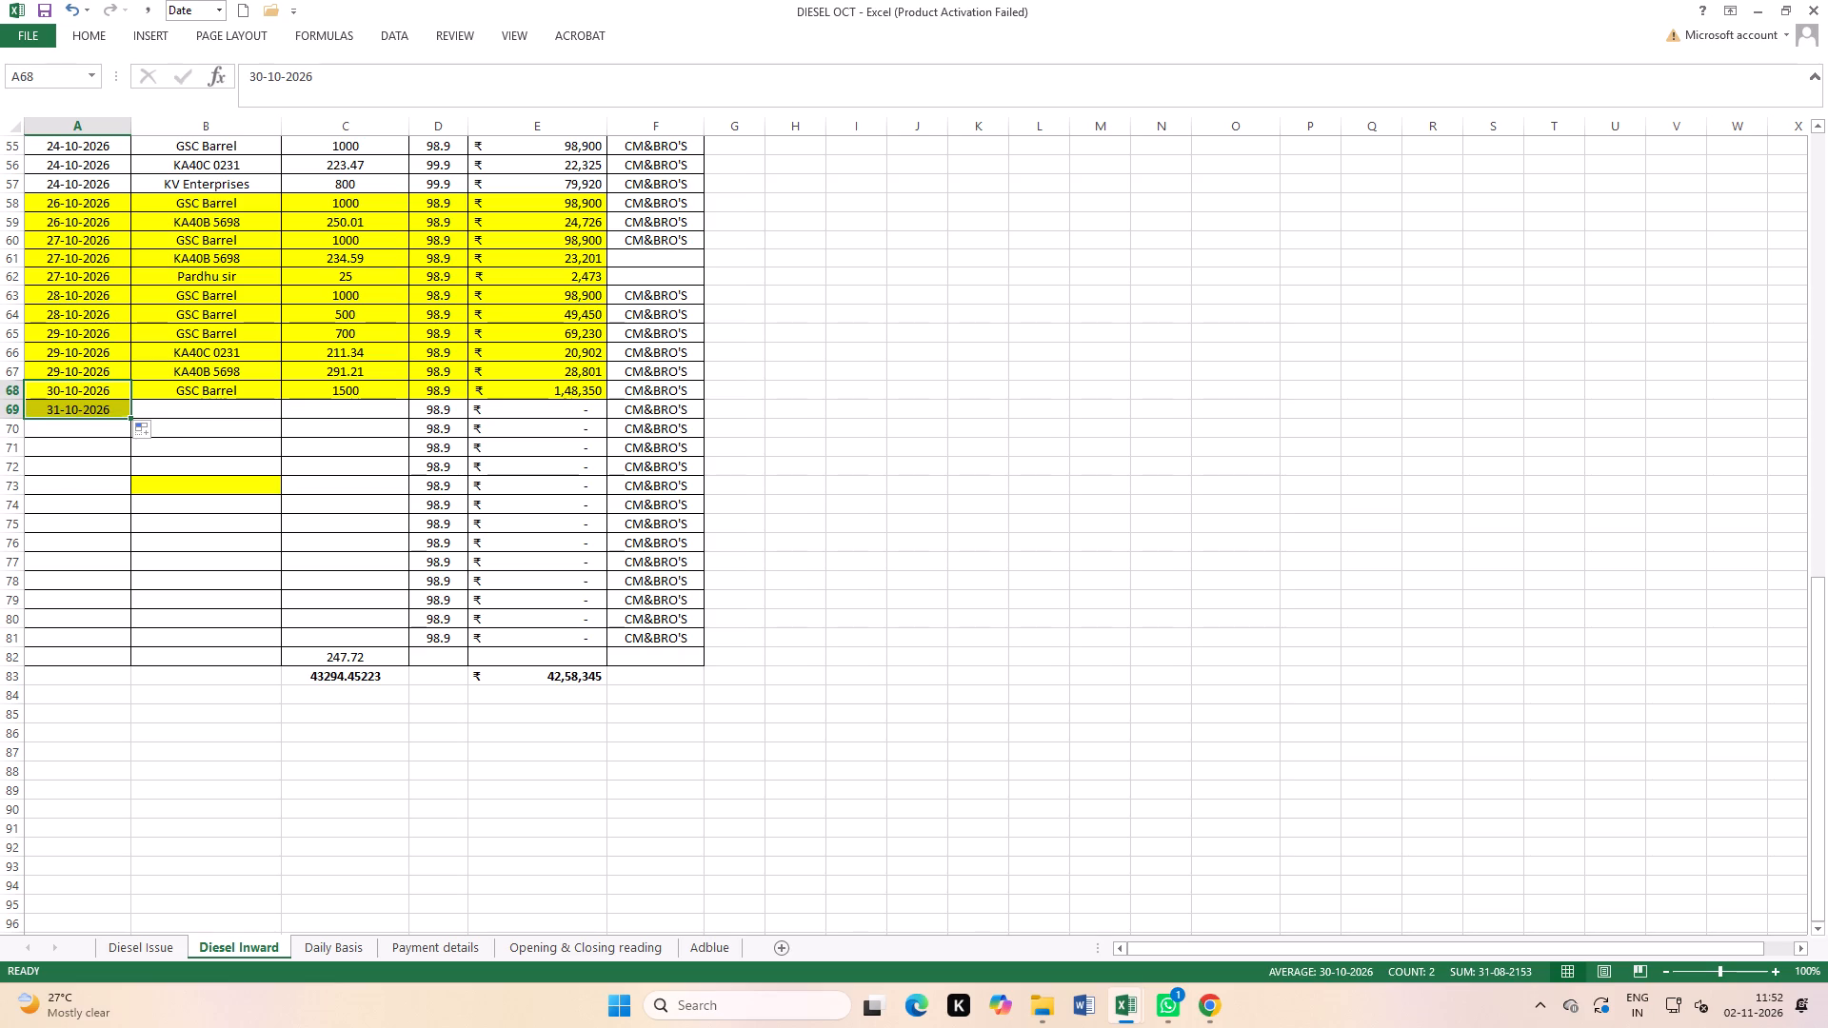
key("ctrl+d")
Complete the first 31-10-2026 entry as GSC Barrel with a quantity of 1000 litres.
left_click(181, 410)
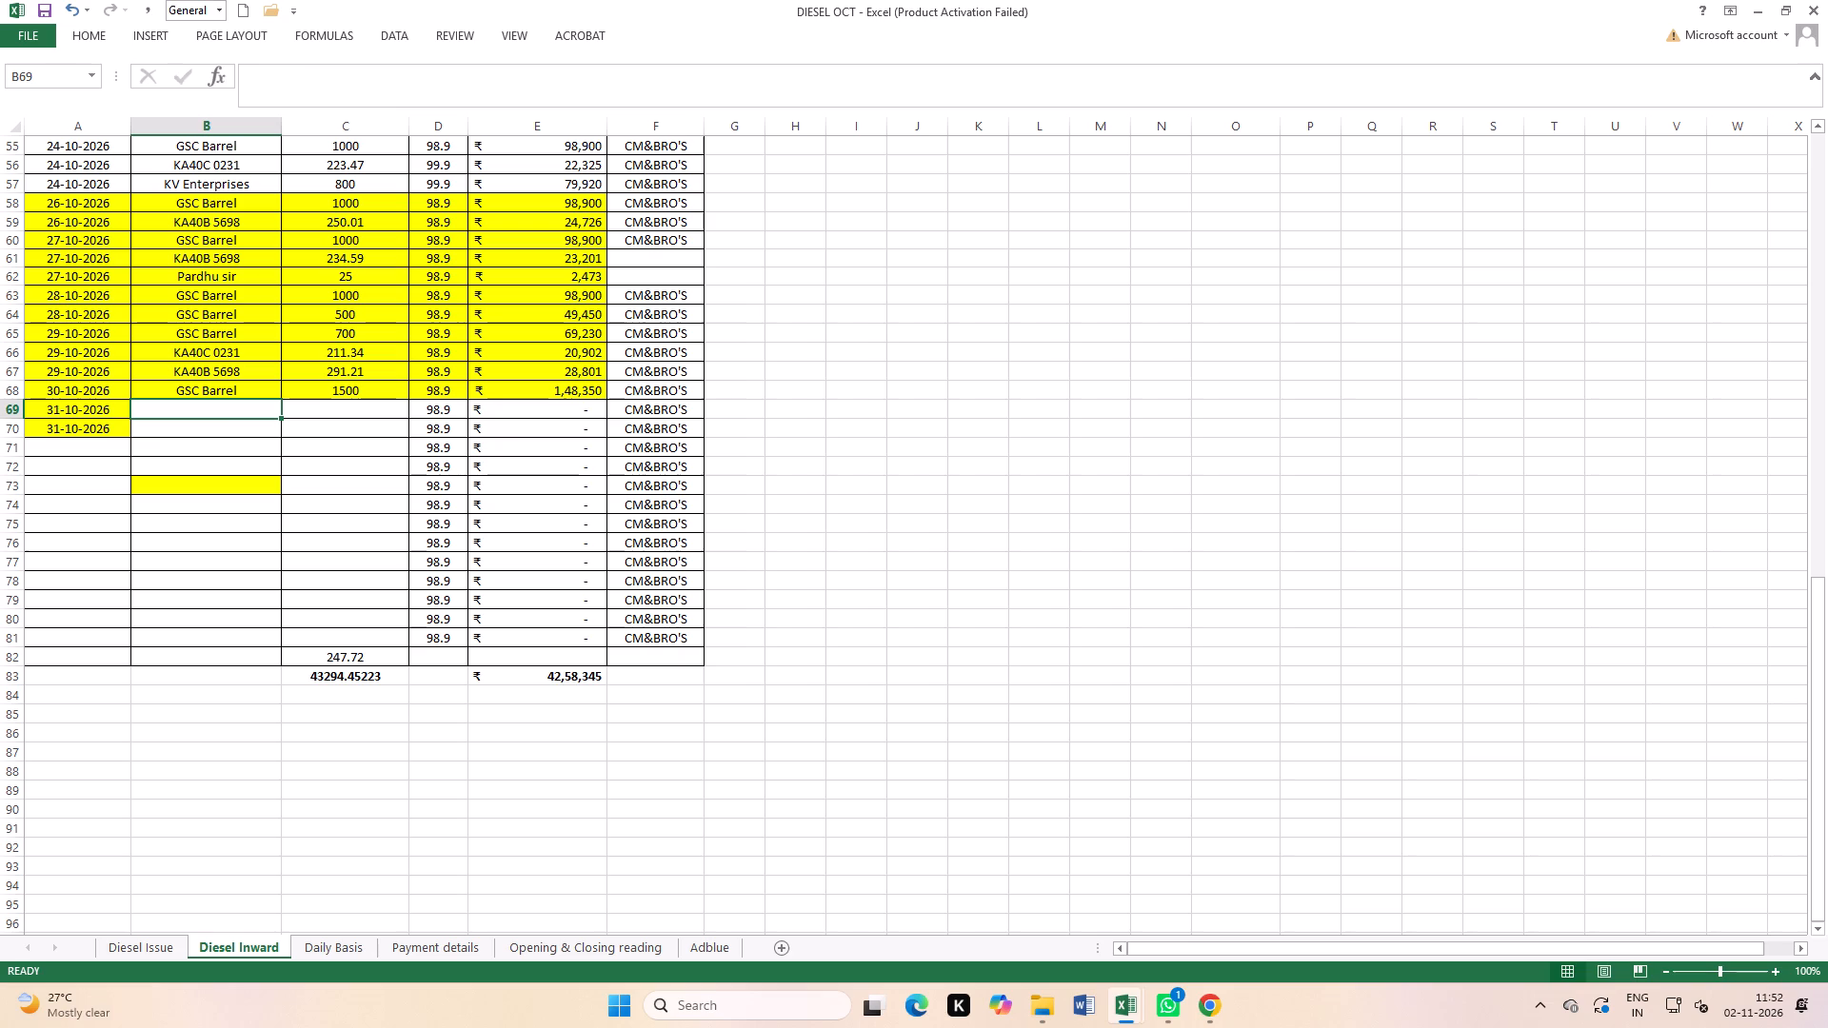
key("g")
key("Right")
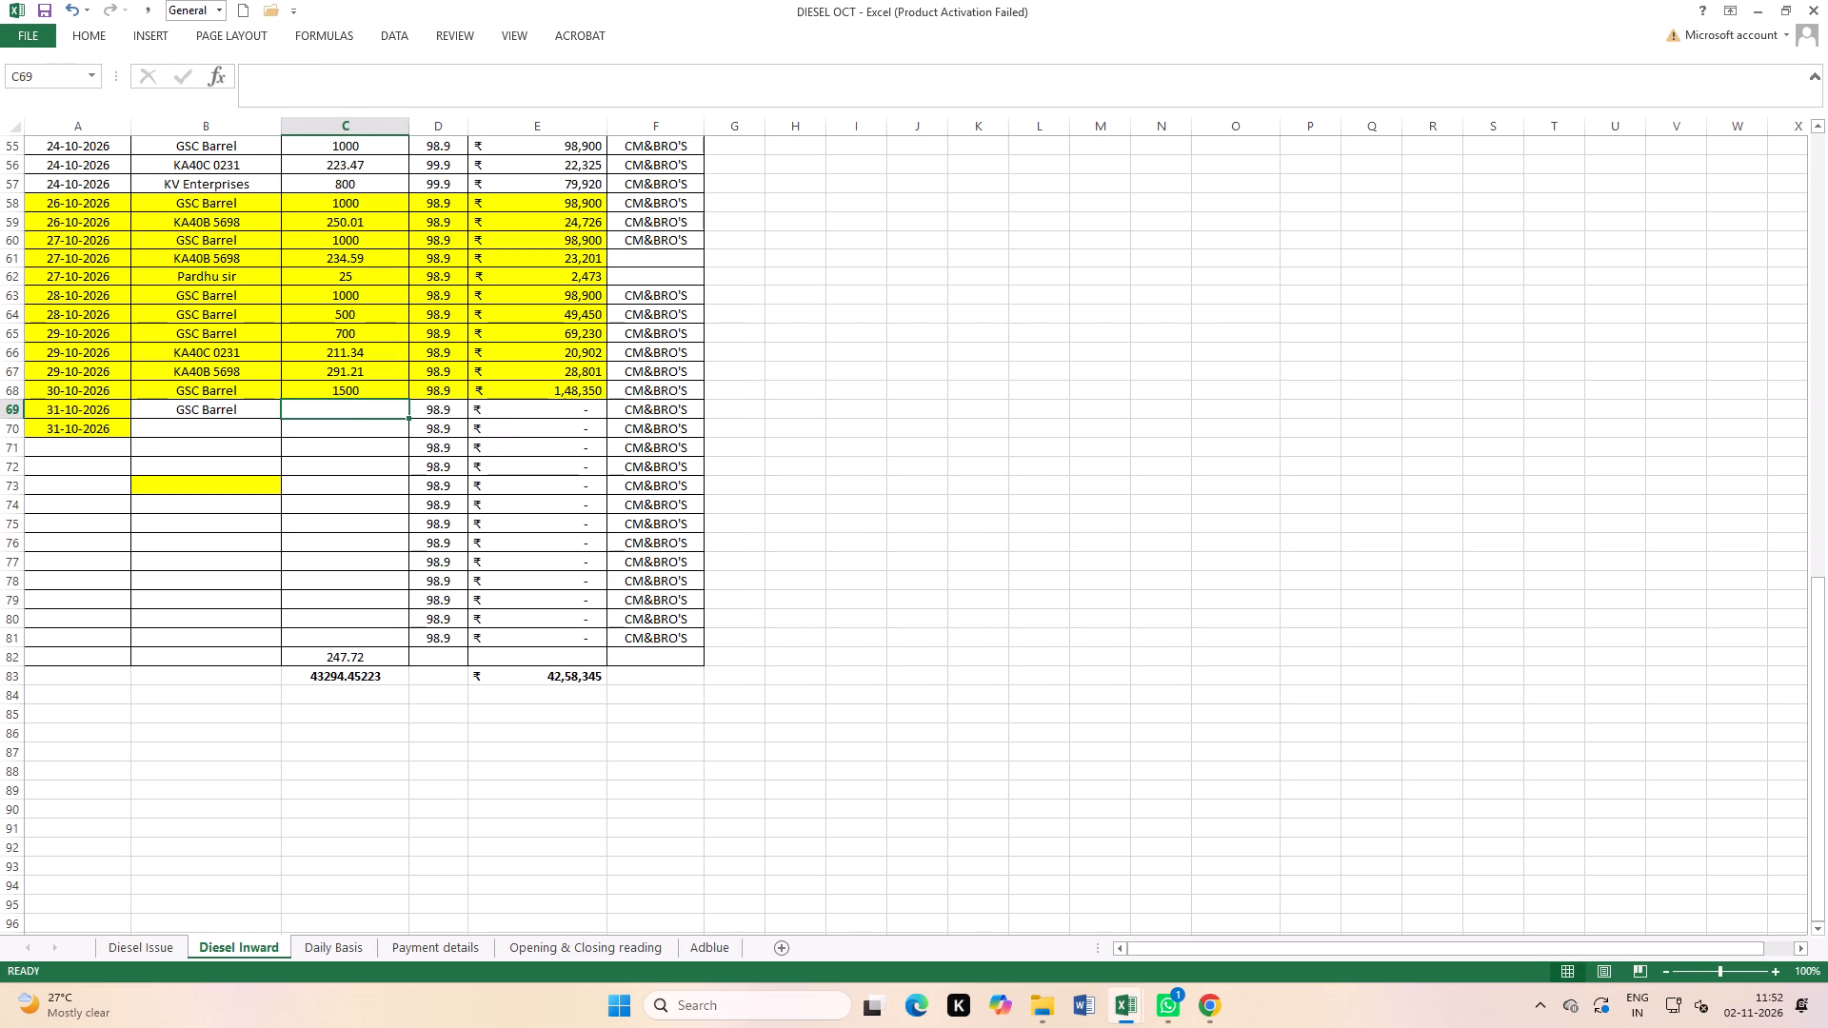
type("1000")
key("Right")
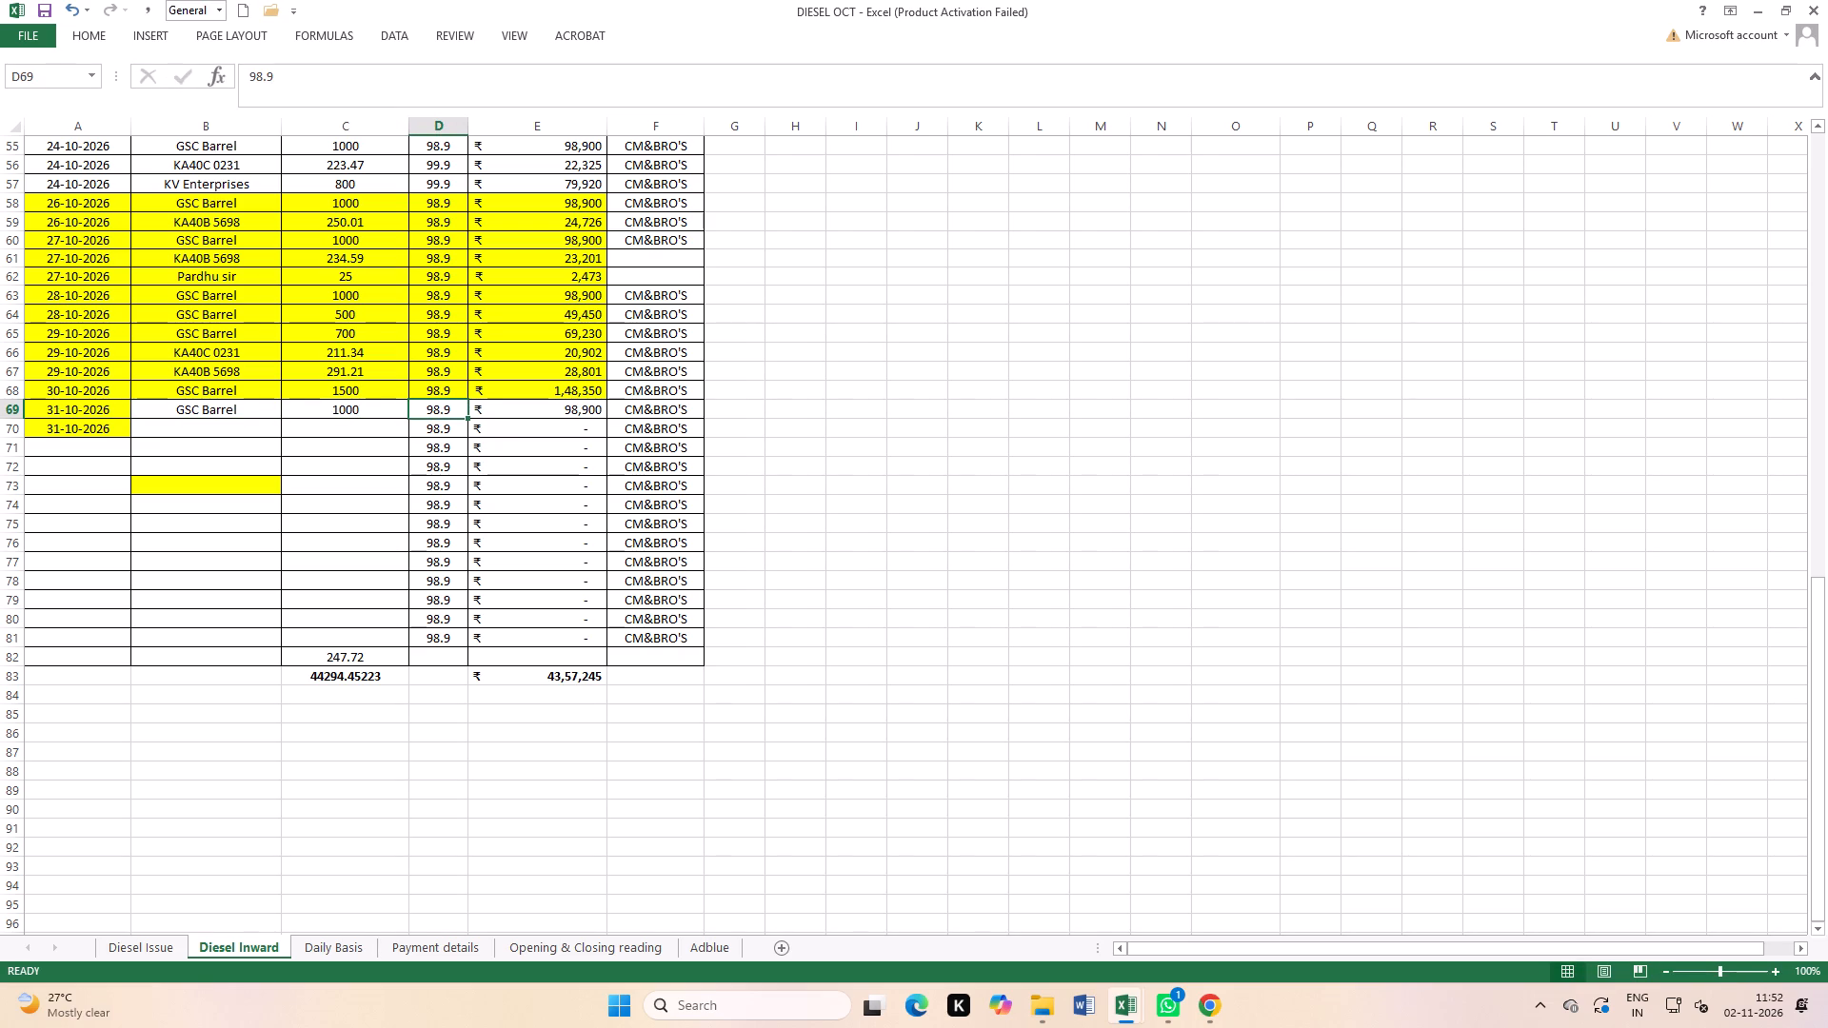
left_click(239, 355)
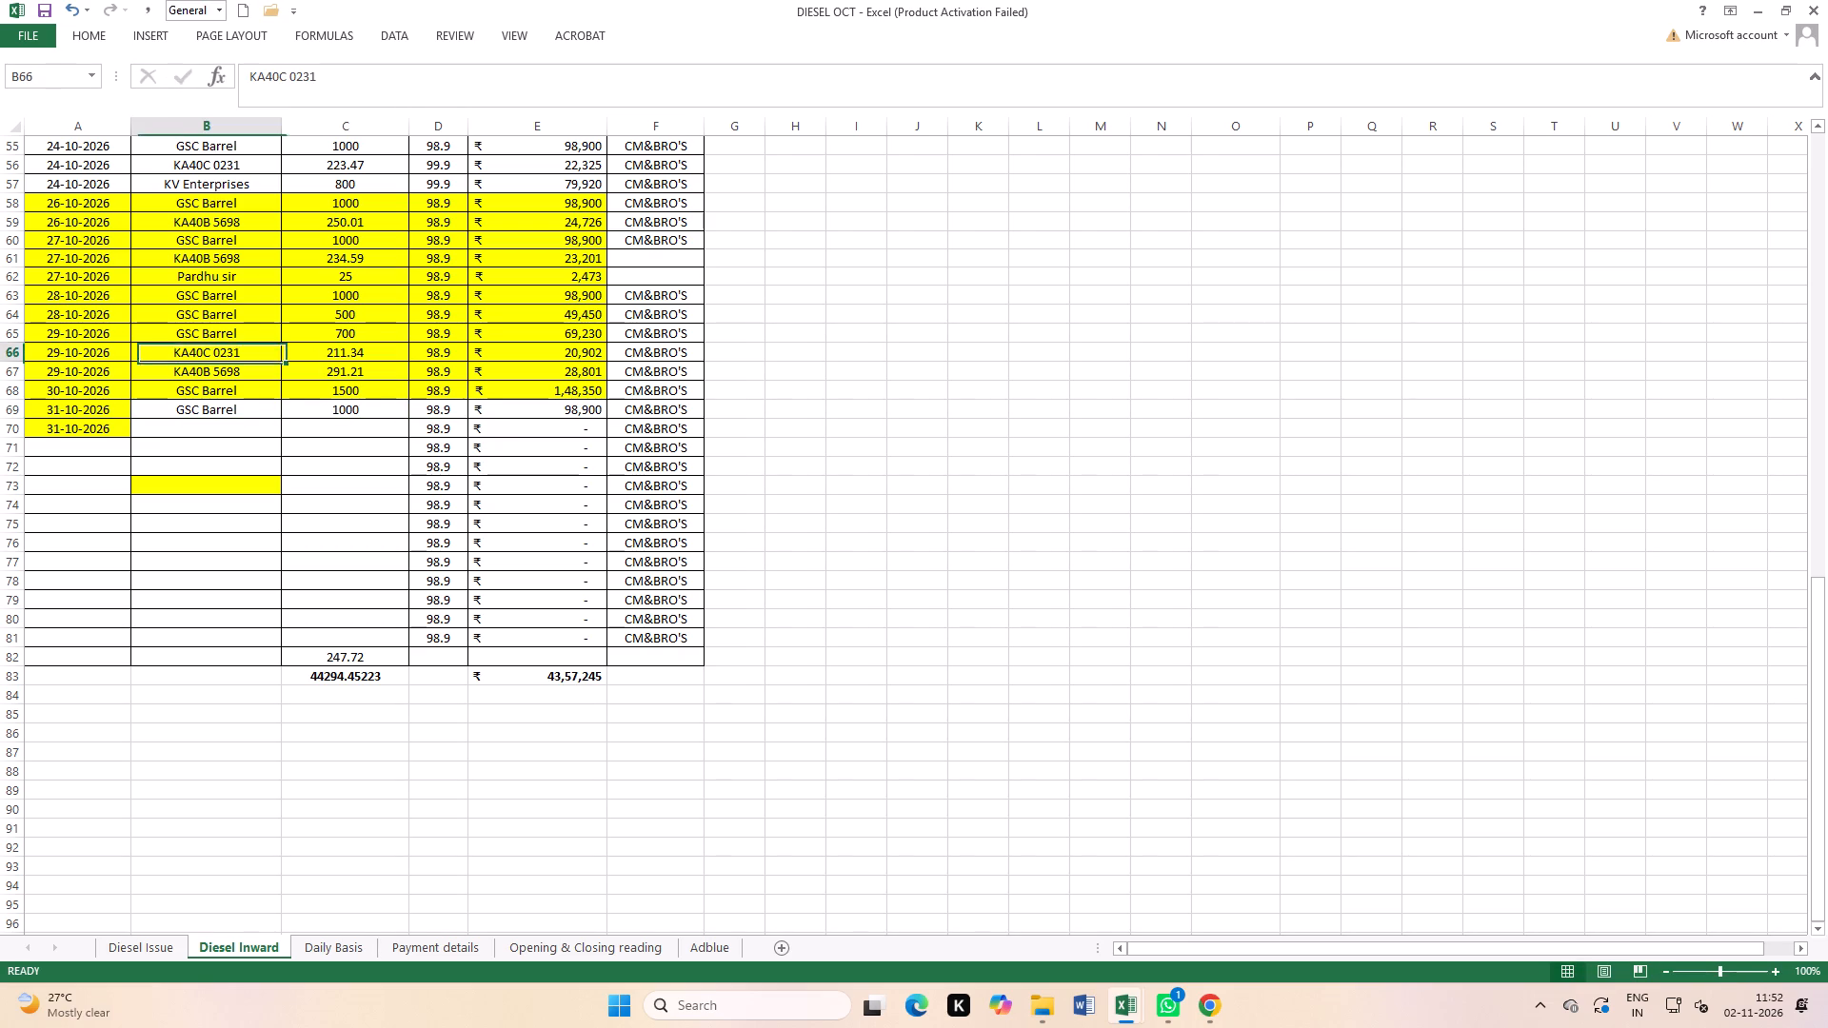
key("ctrl+c")
left_click(227, 426)
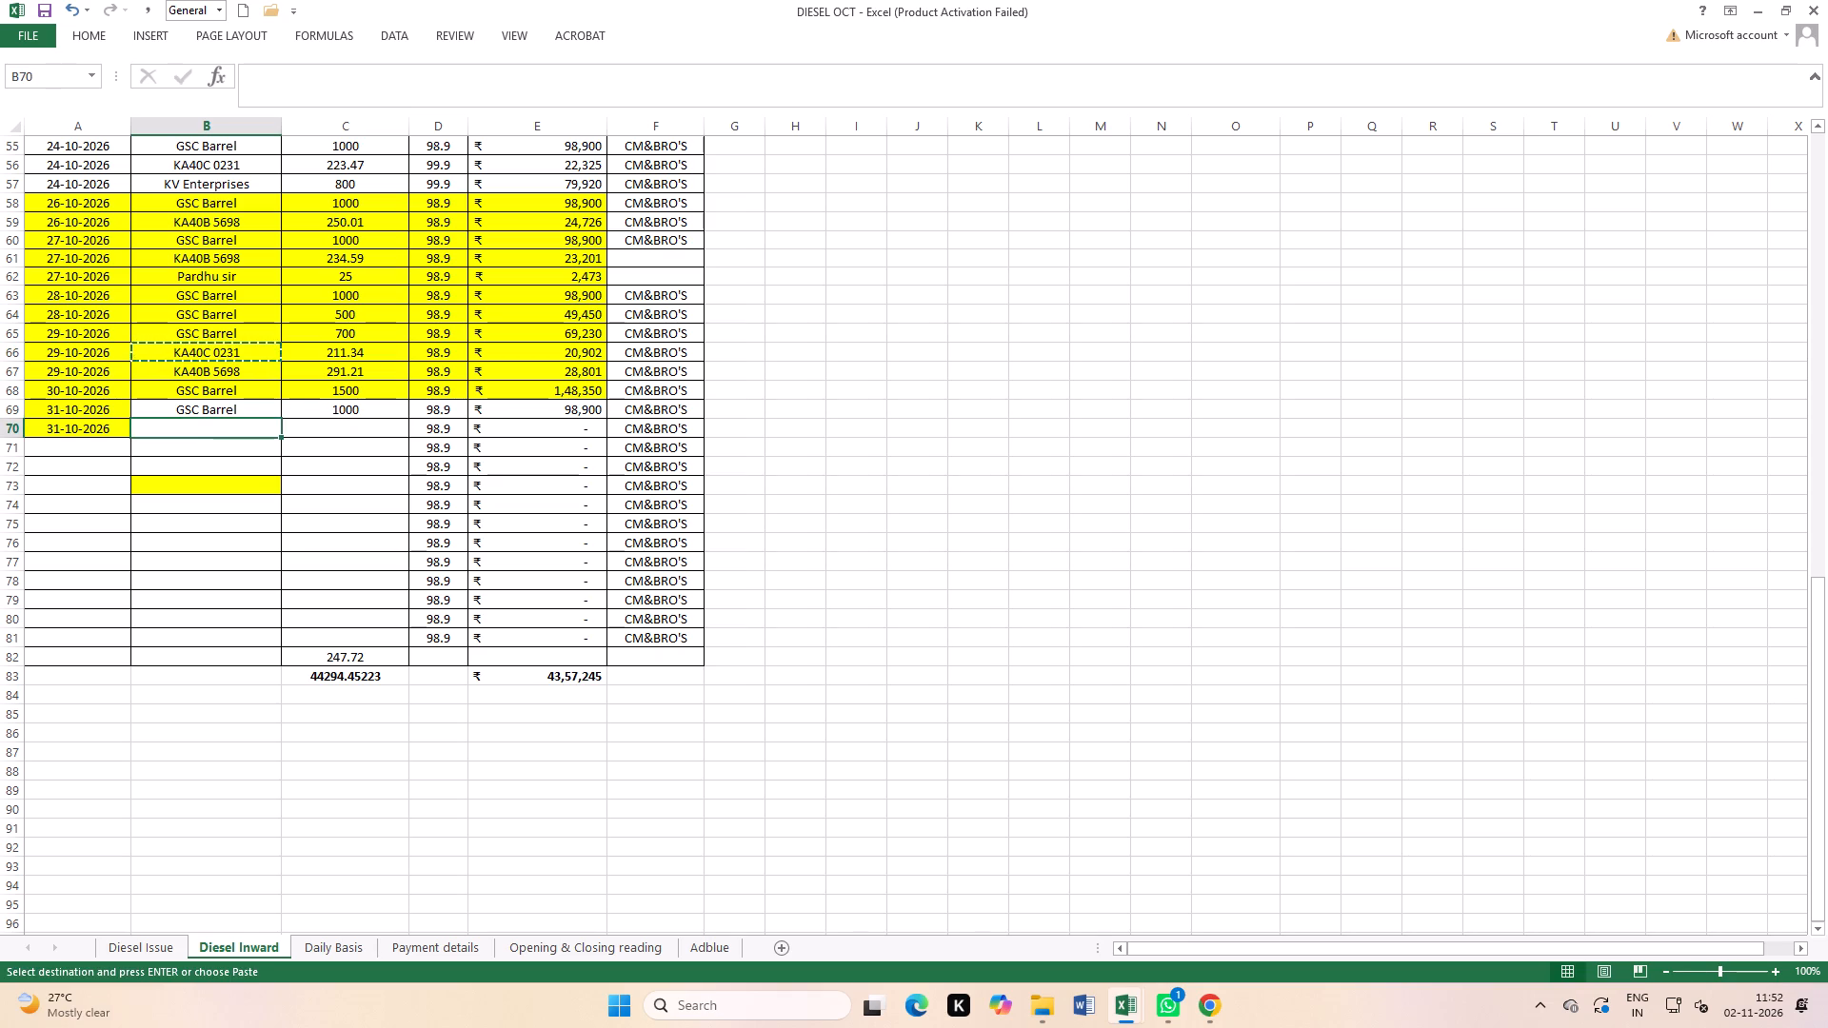
key("ctrl+v")
left_click(359, 418)
left_click(360, 421)
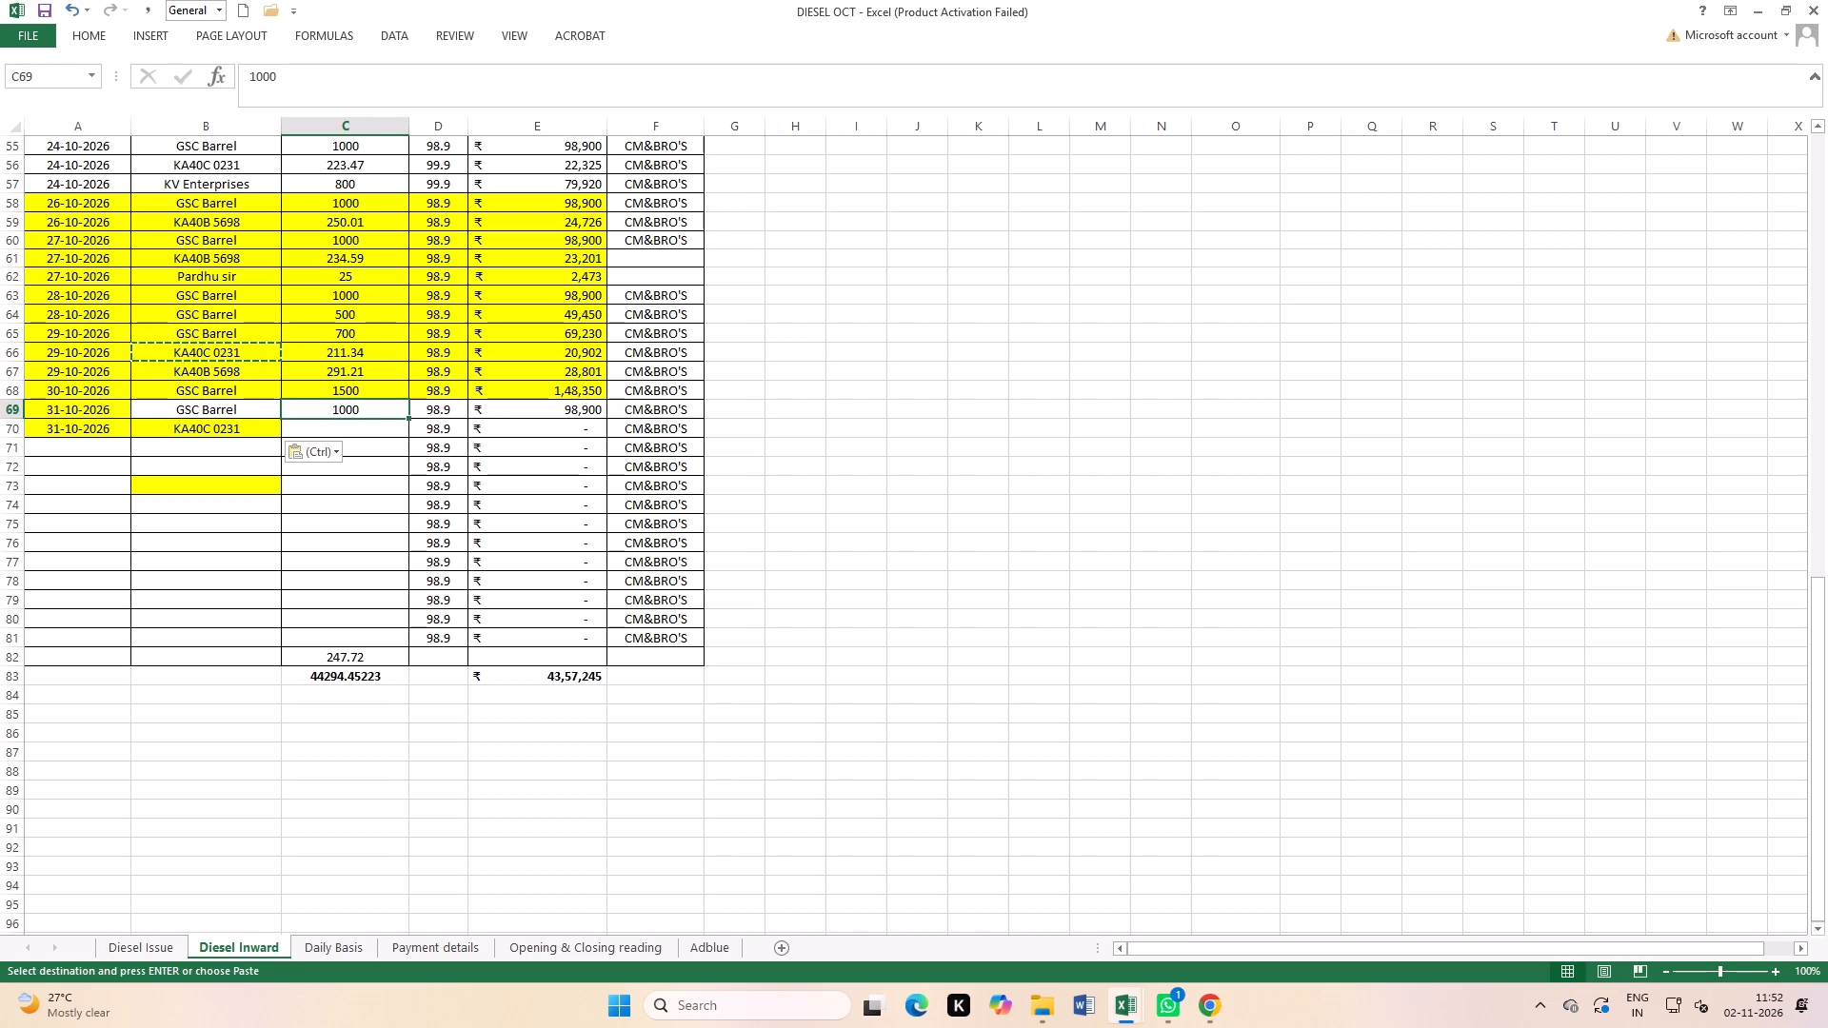
left_click(360, 426)
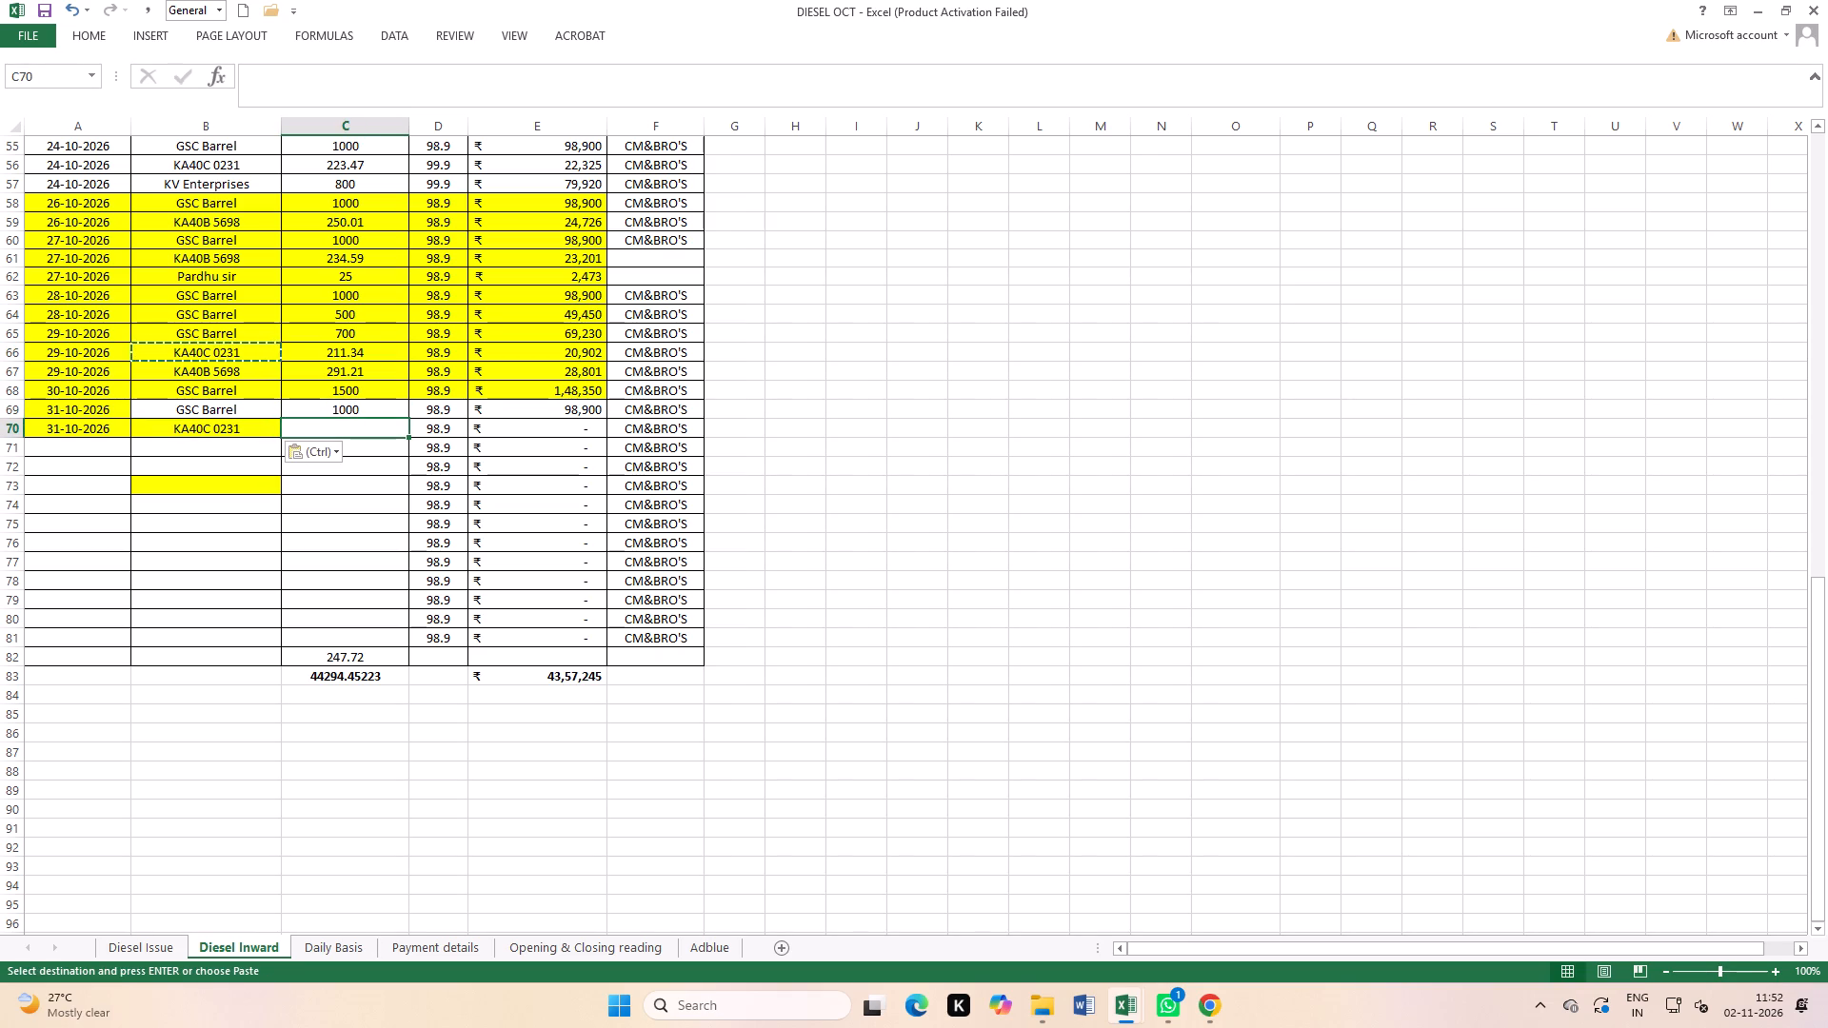
left_click(986, 383)
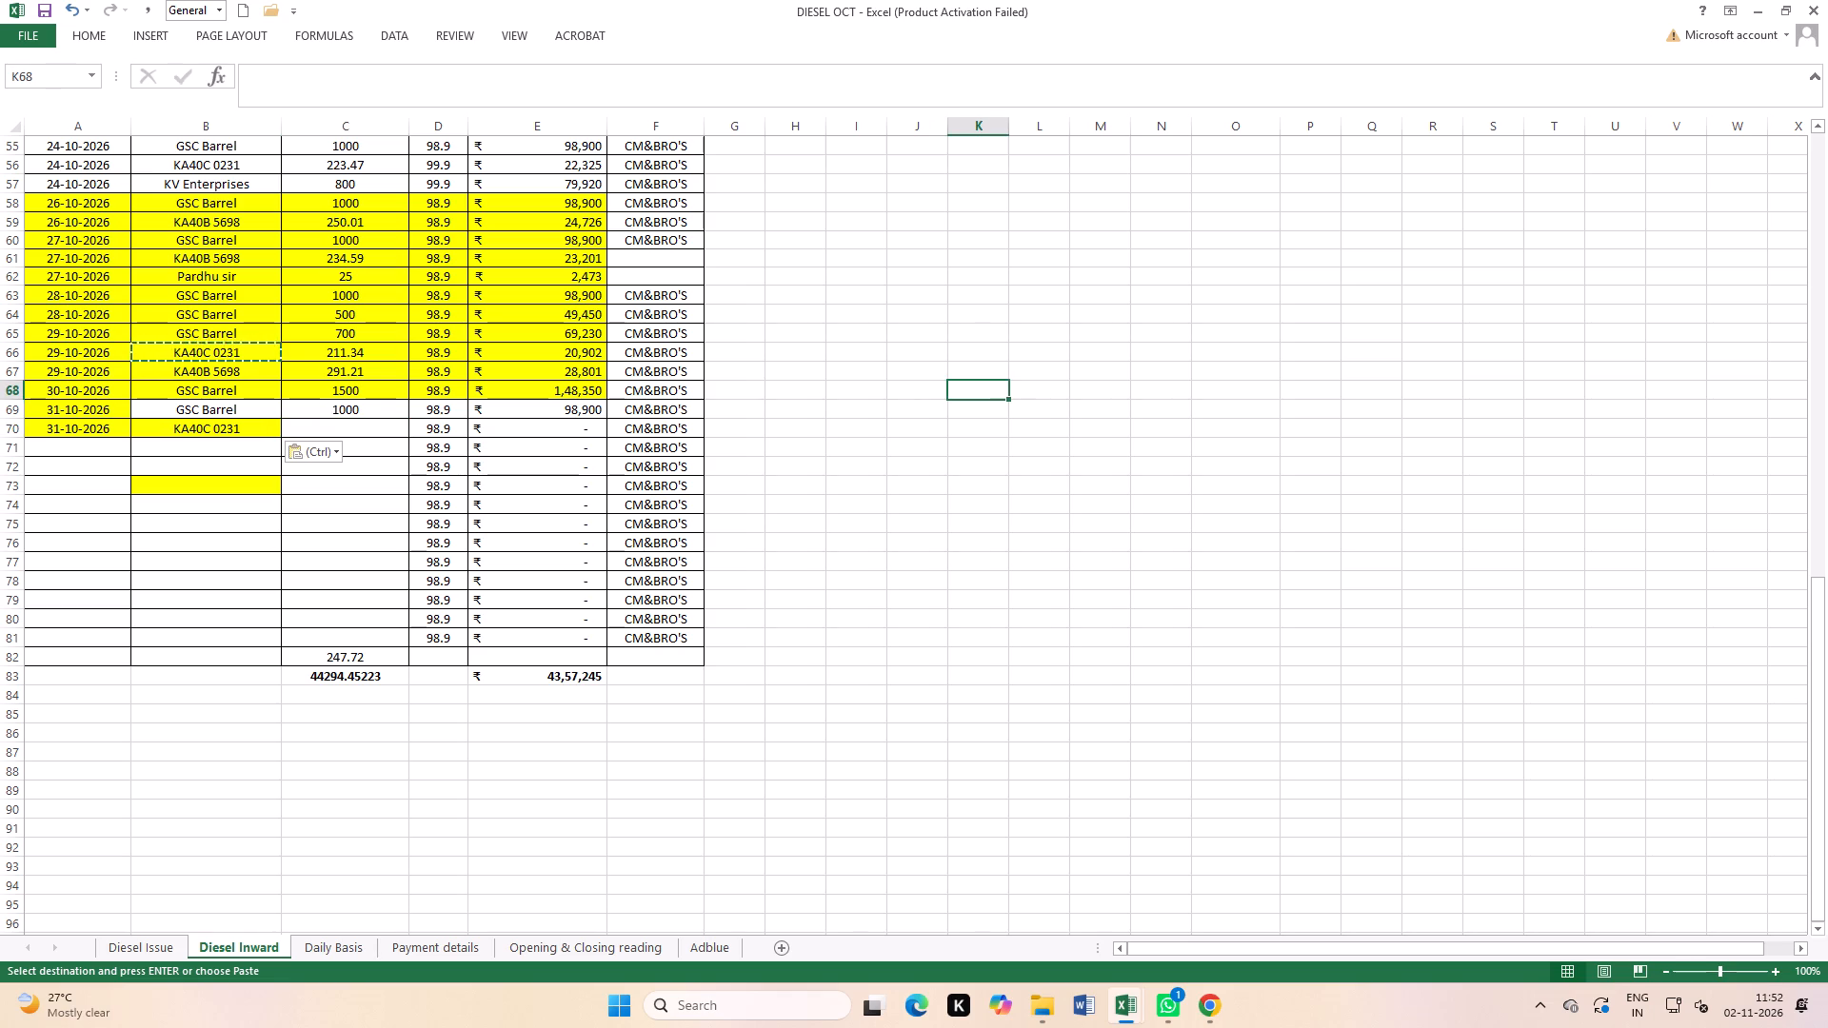
key("plus")
type("24500/98.90")
key("Return")
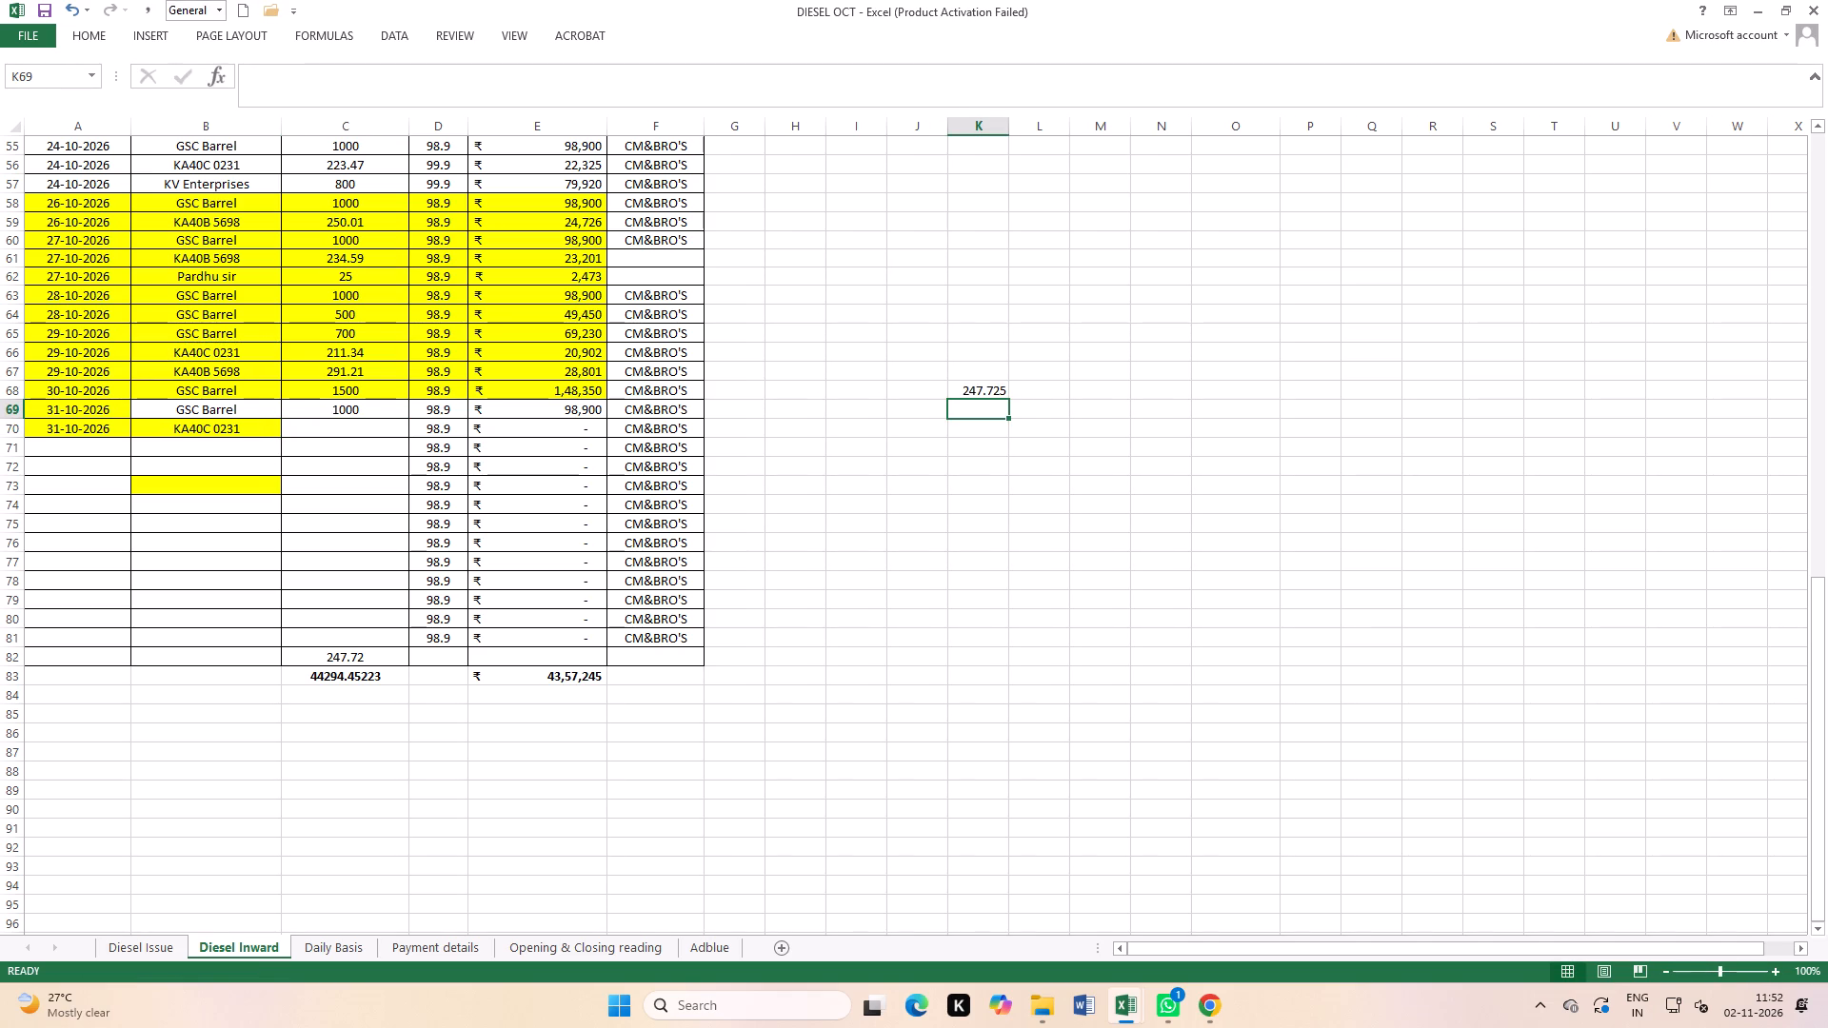
left_click(370, 425)
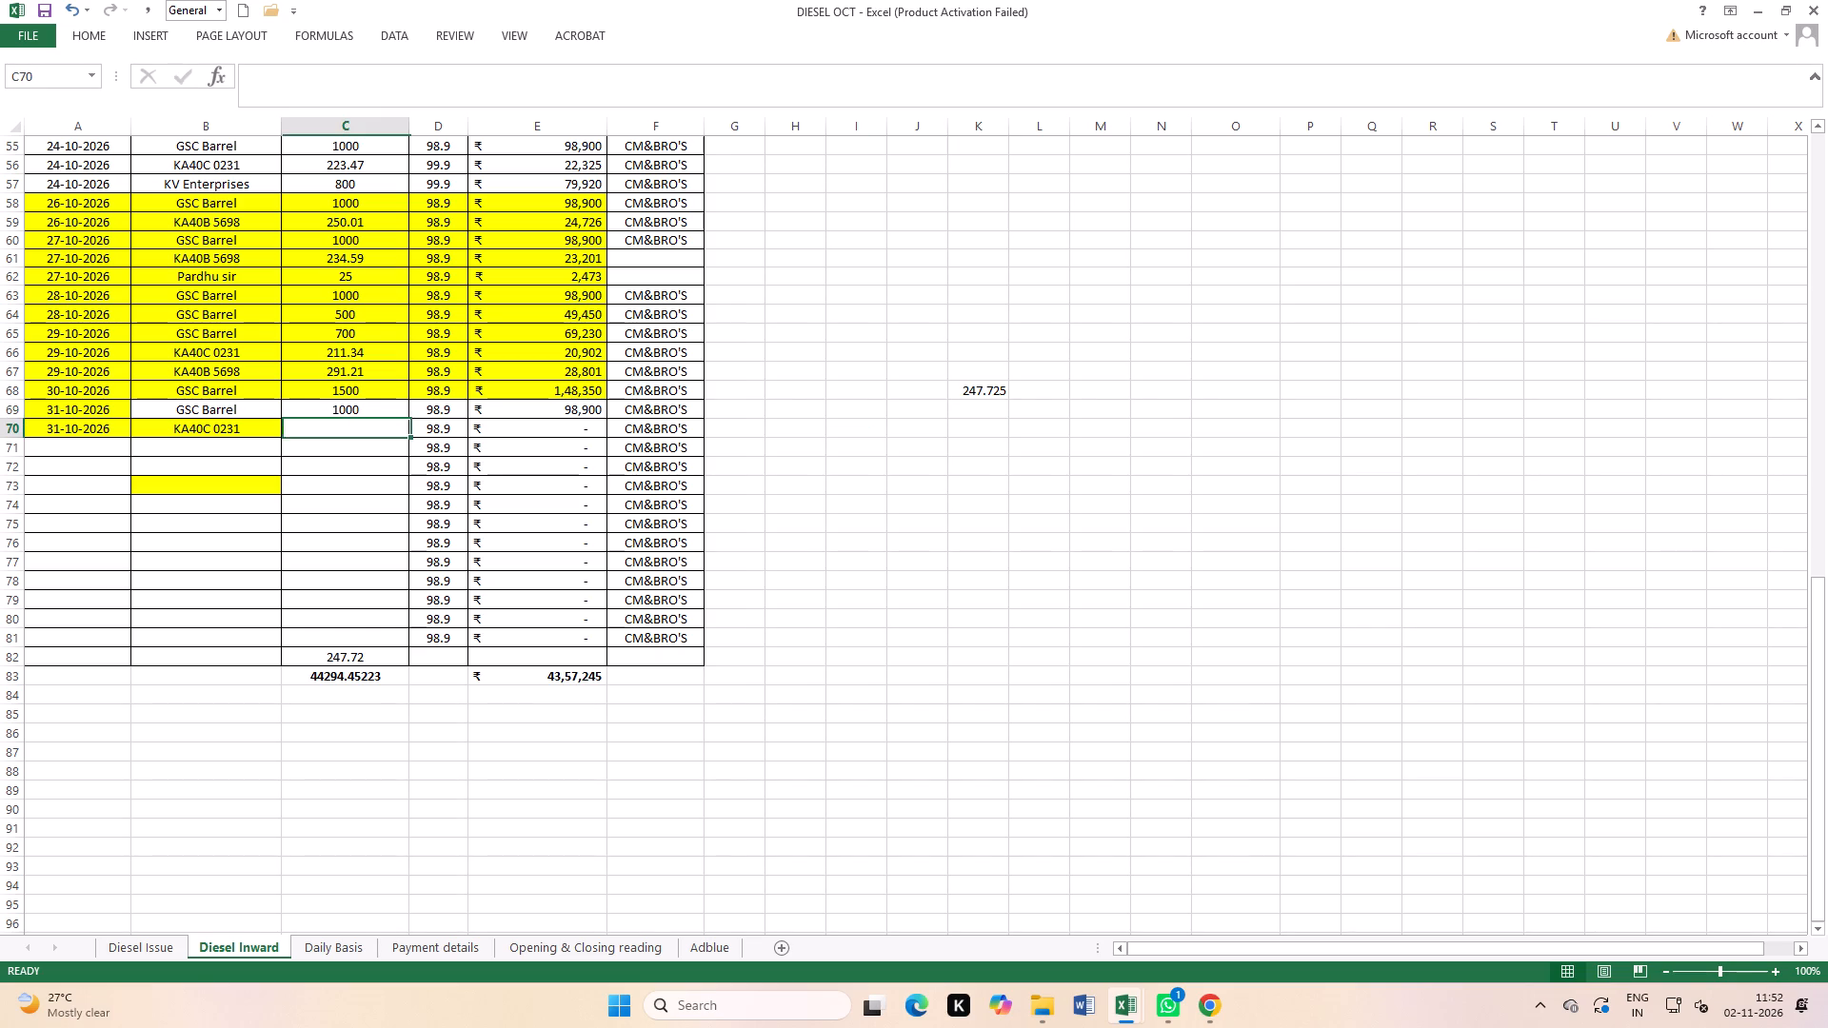
type("247.72")
key("Return")
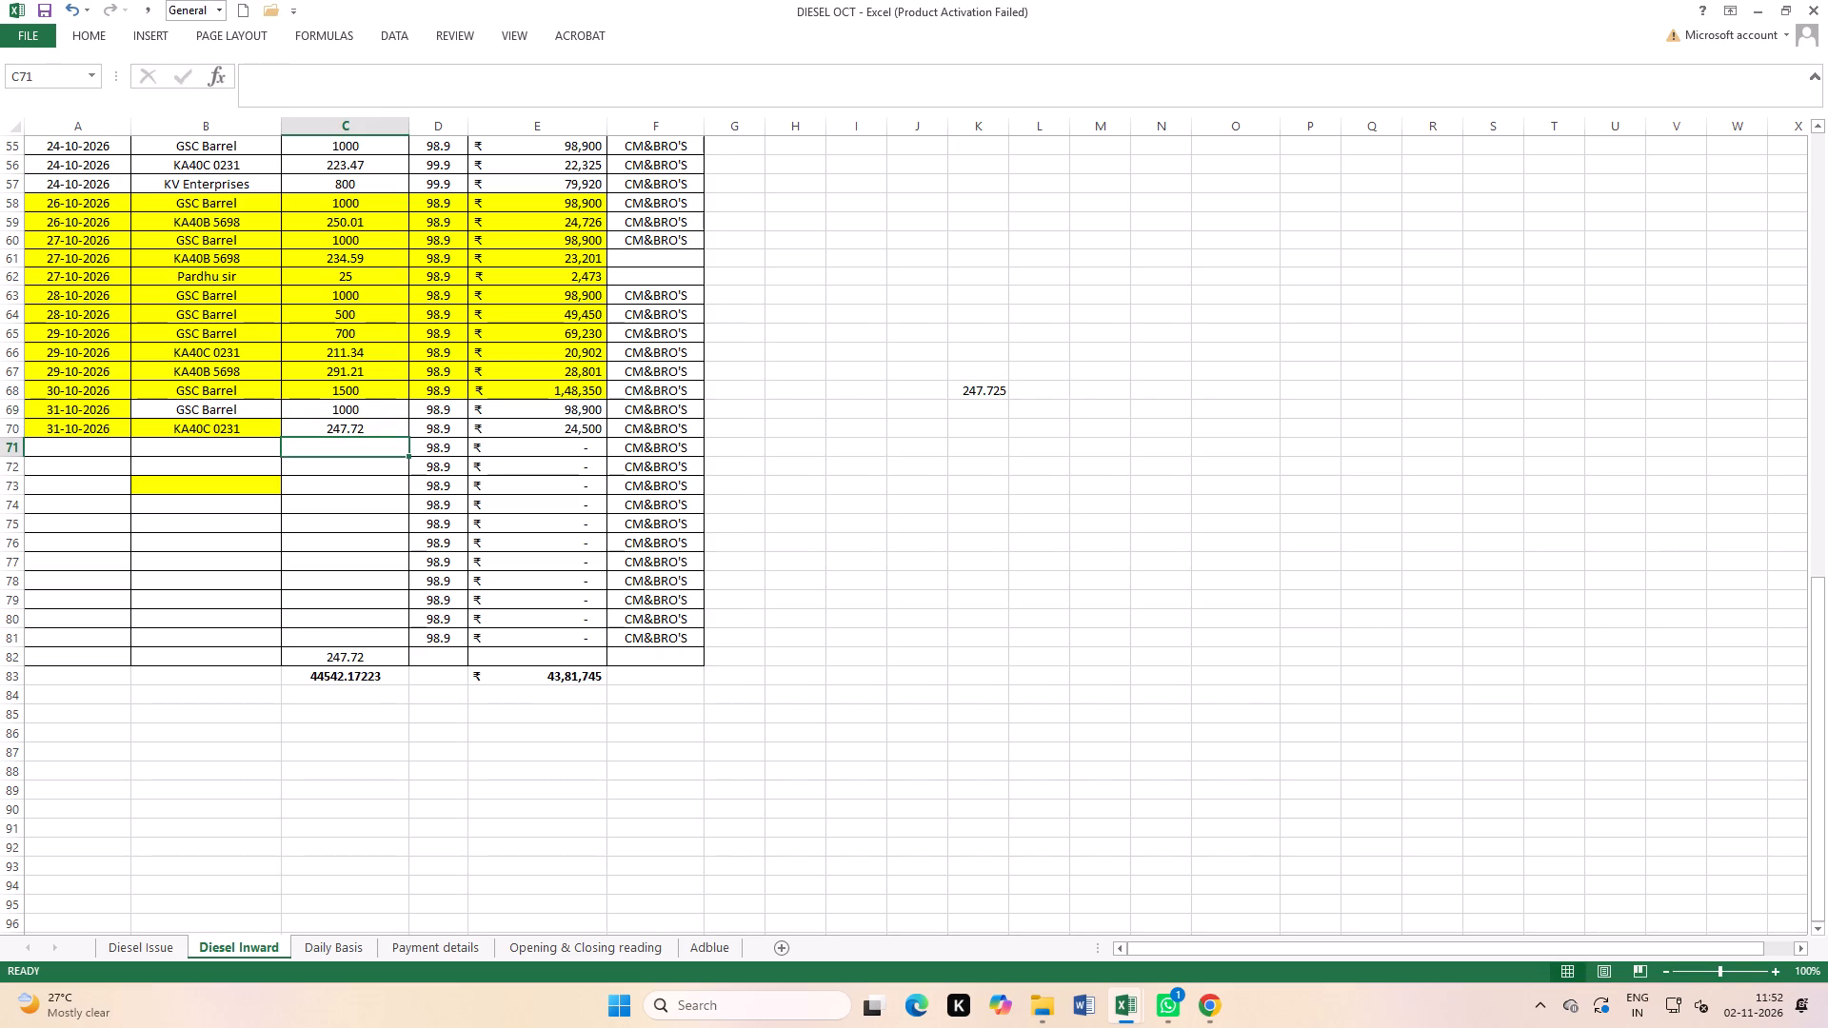
Save the workbook.
left_click(530, 545)
double_click(44, 4)
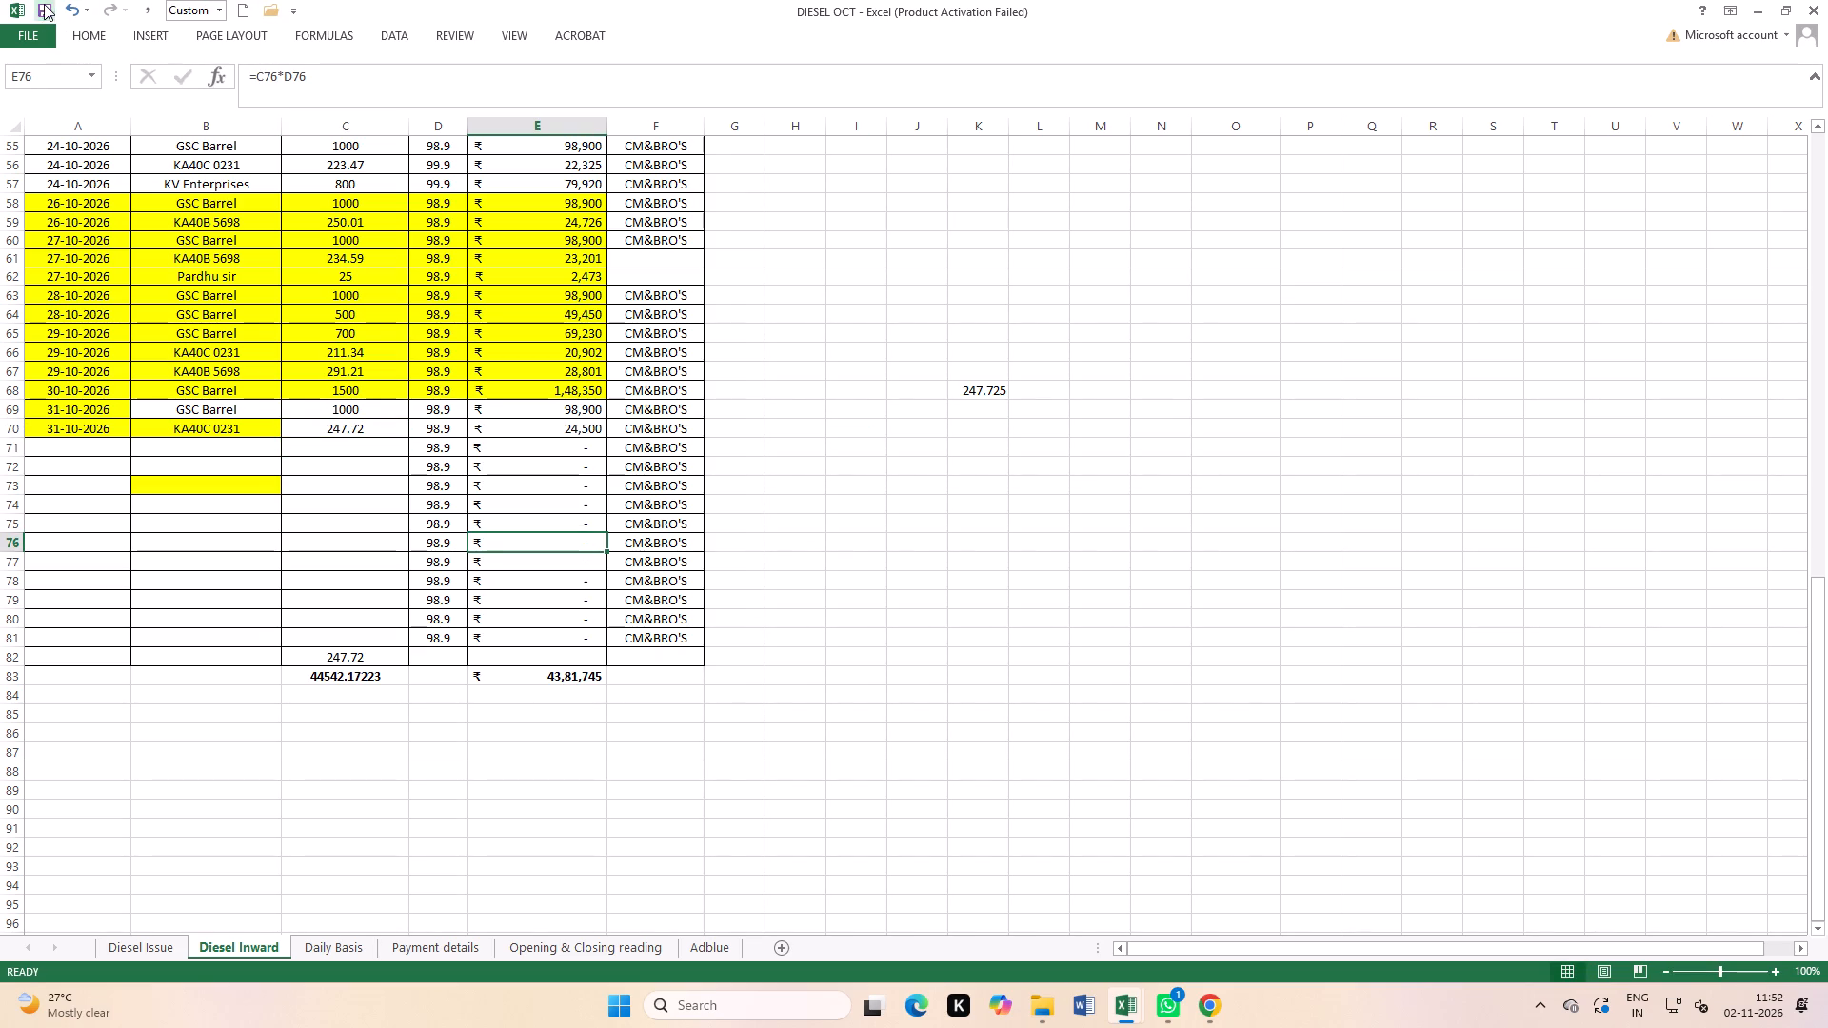
Remove the fill colour from the 26-10-2026 to 31-10-2026 entries in A58:E70 of the Diesel Inward sheet.
left_click_drag(69, 198, 563, 430)
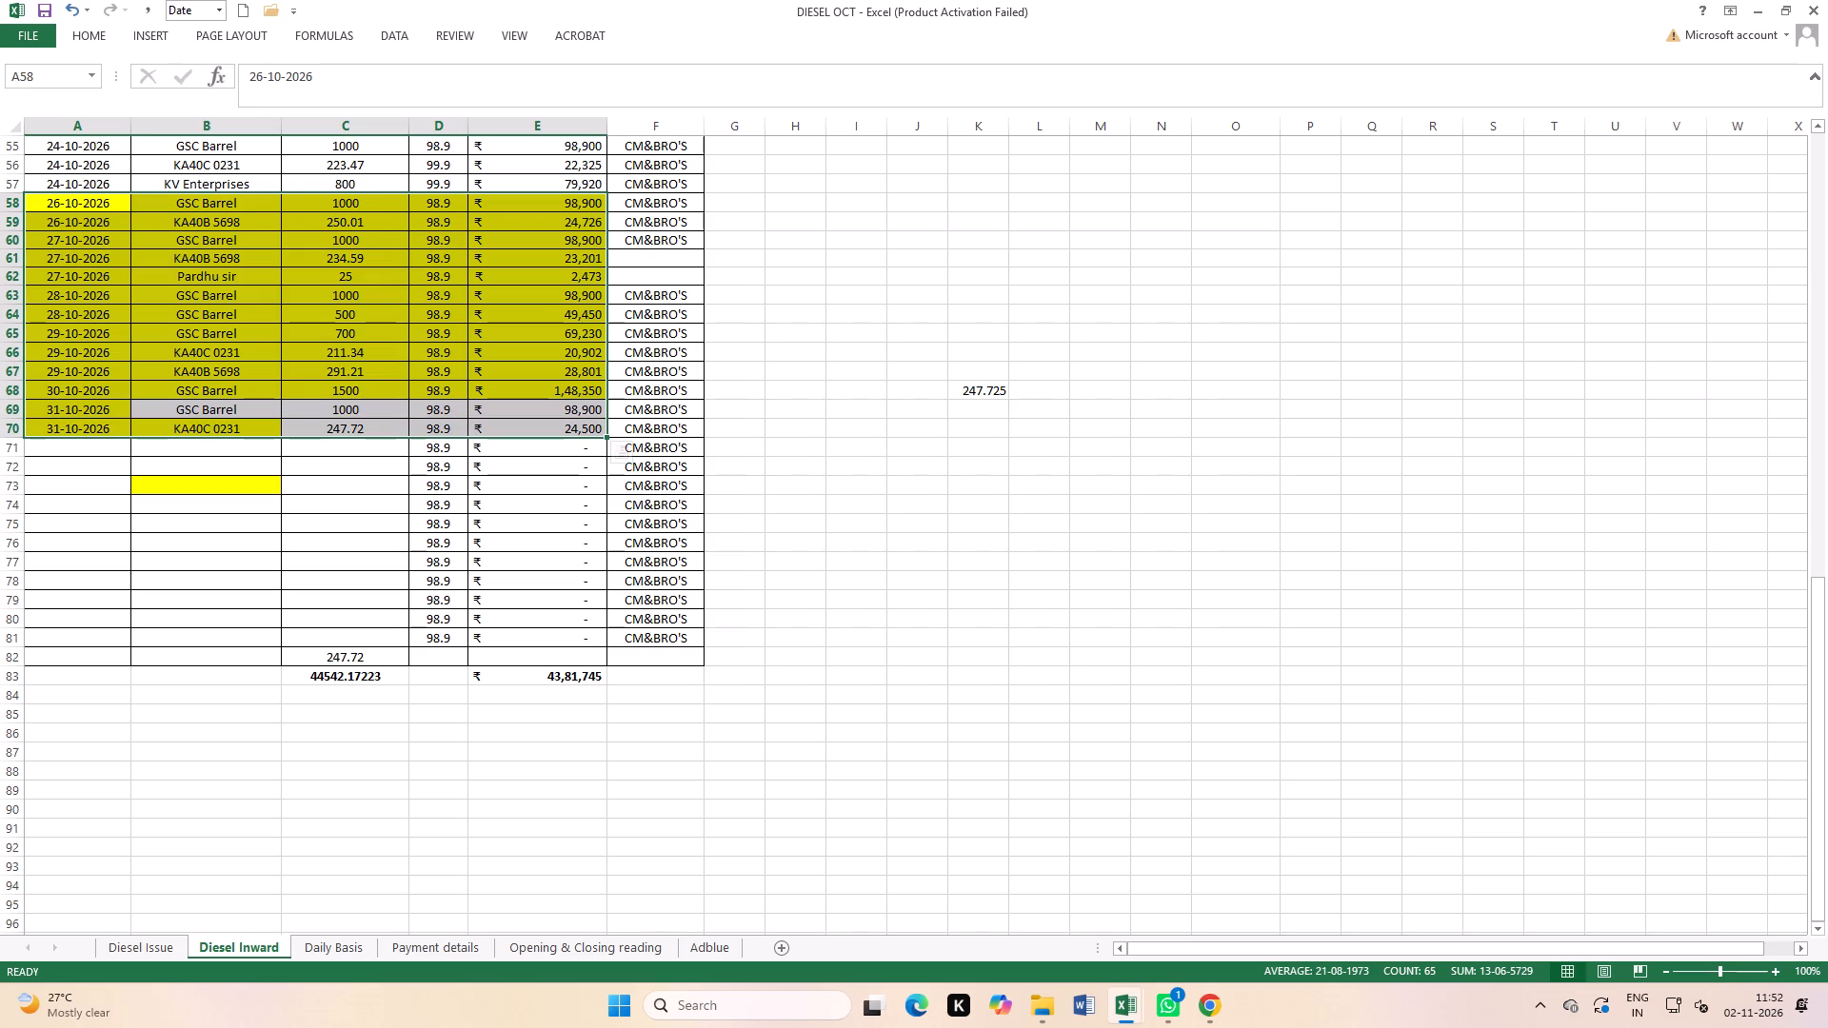
scroll(745, 465, "up", 3)
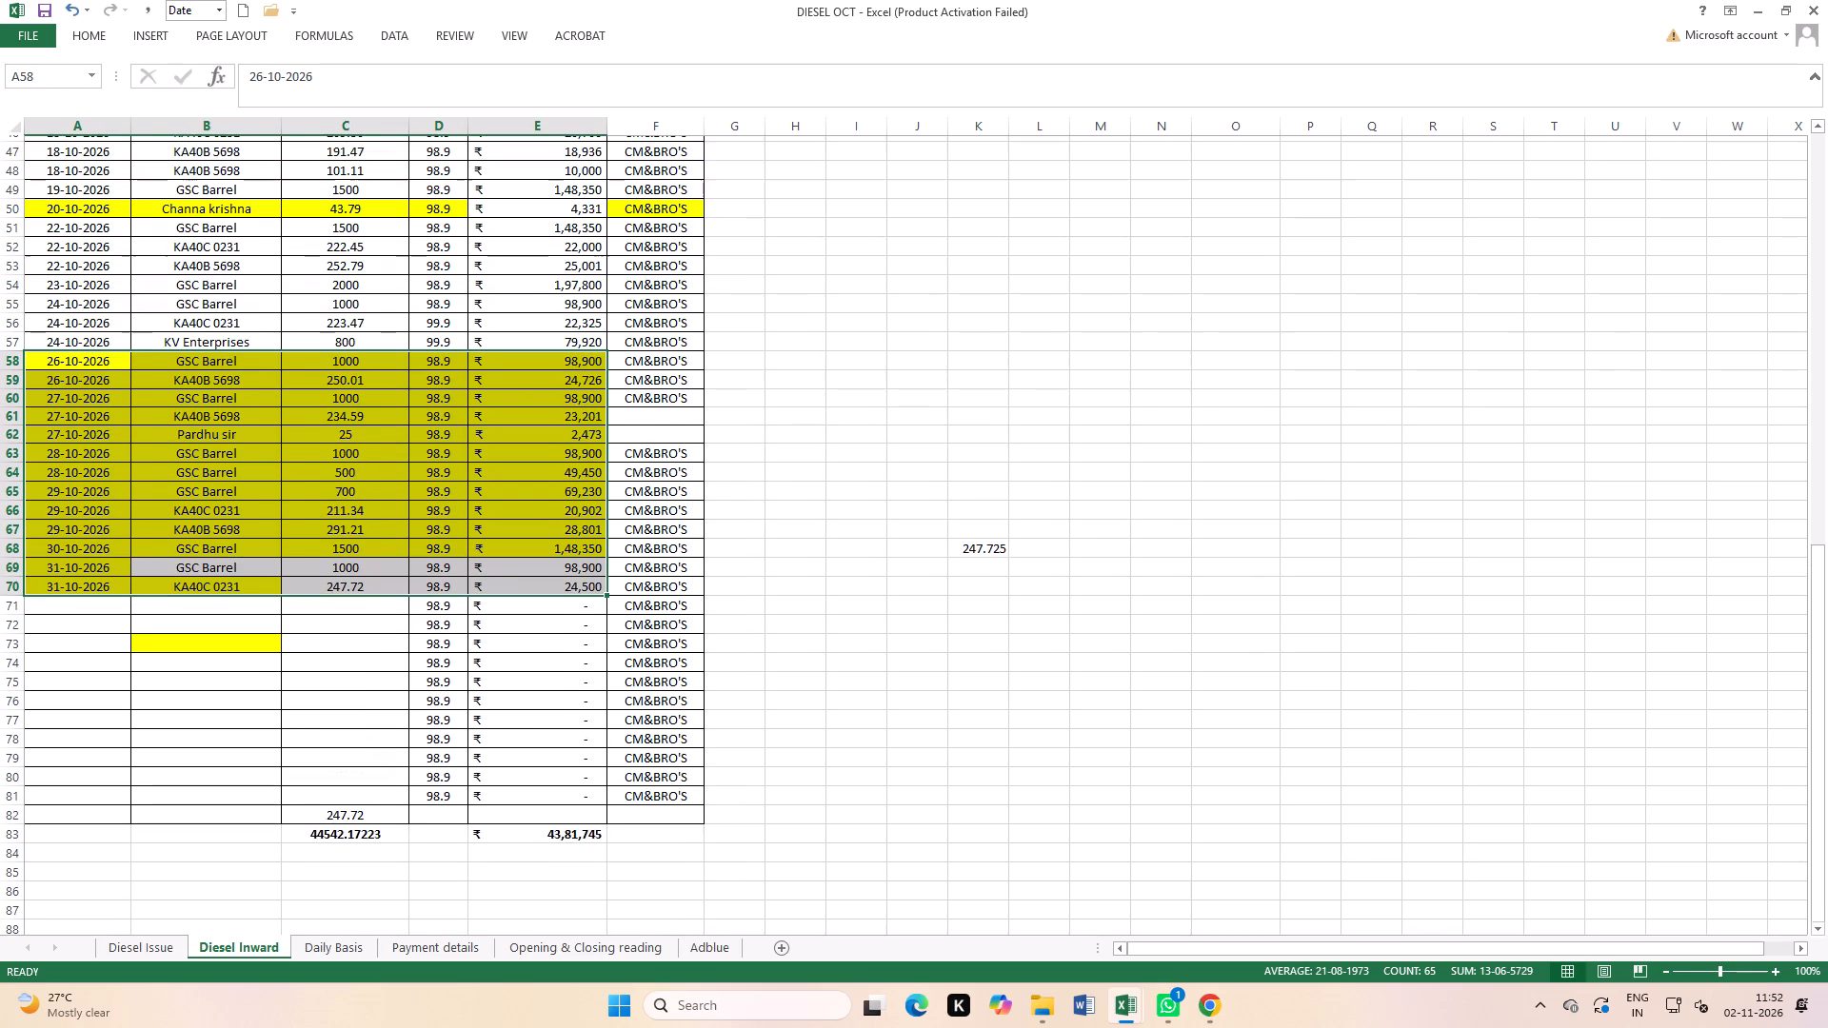
scroll(745, 465, "up", 3)
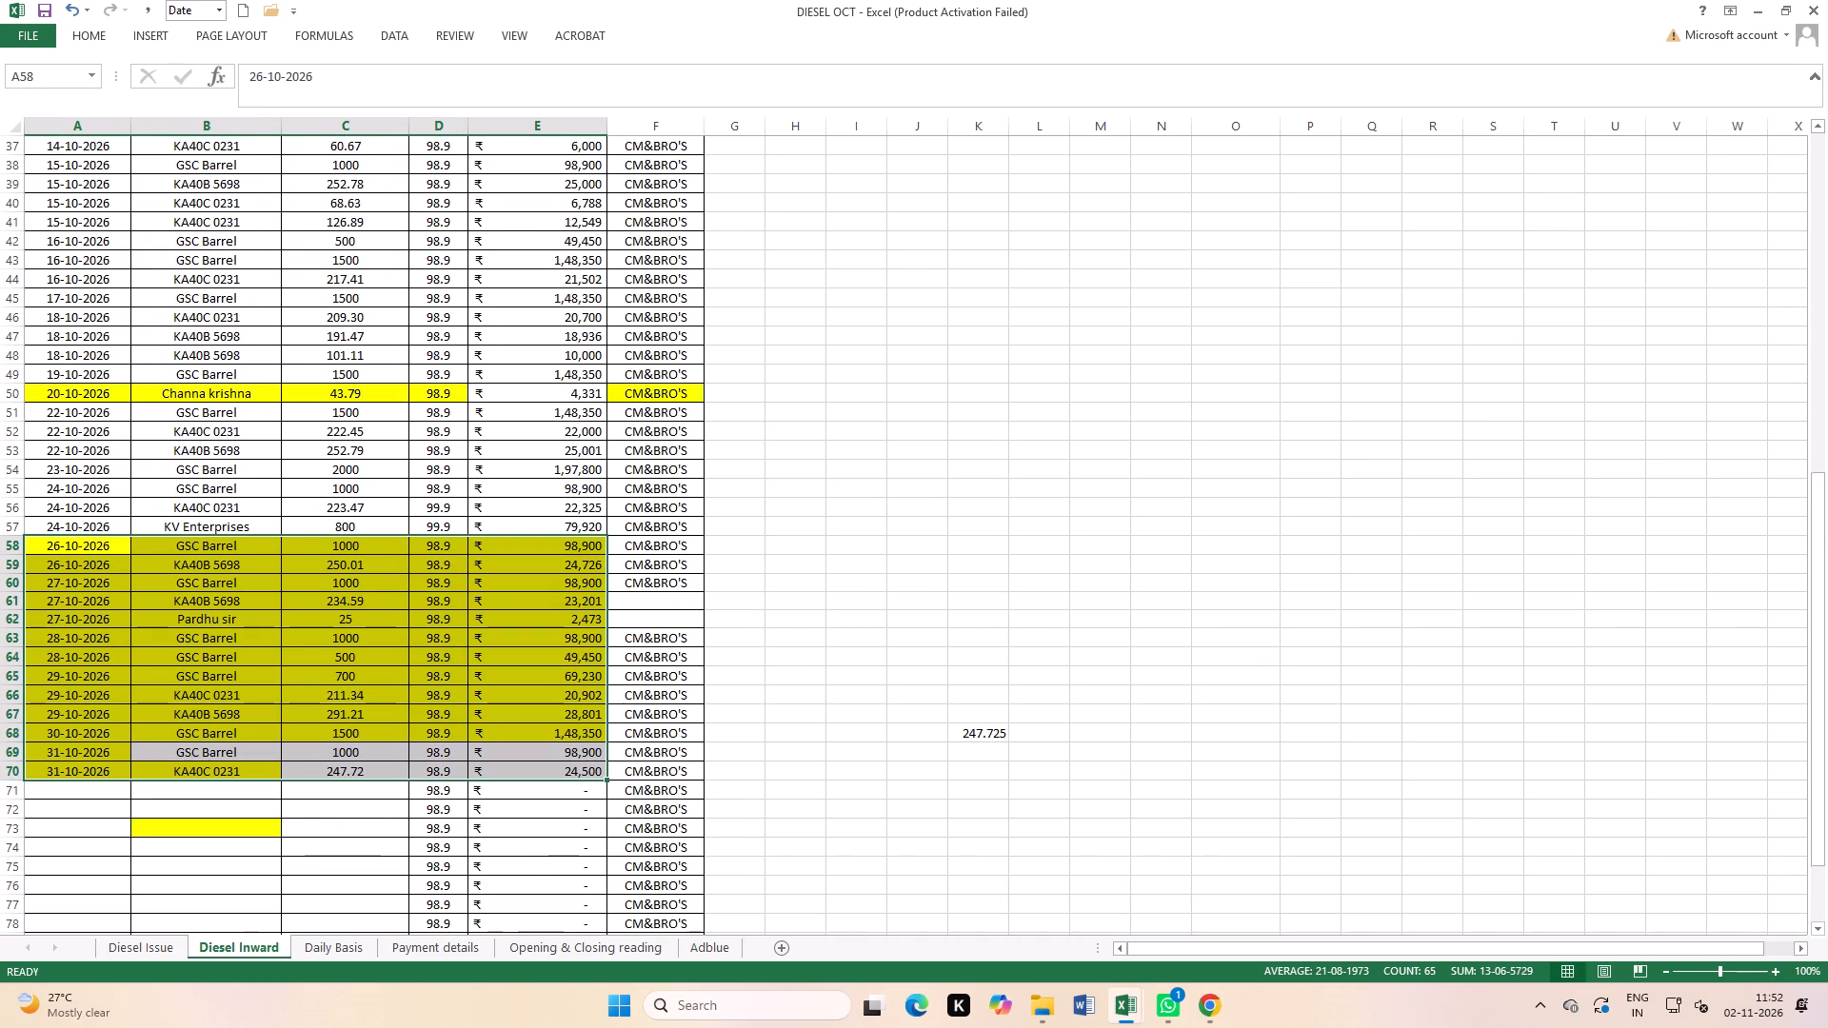
scroll(745, 465, "up", 2)
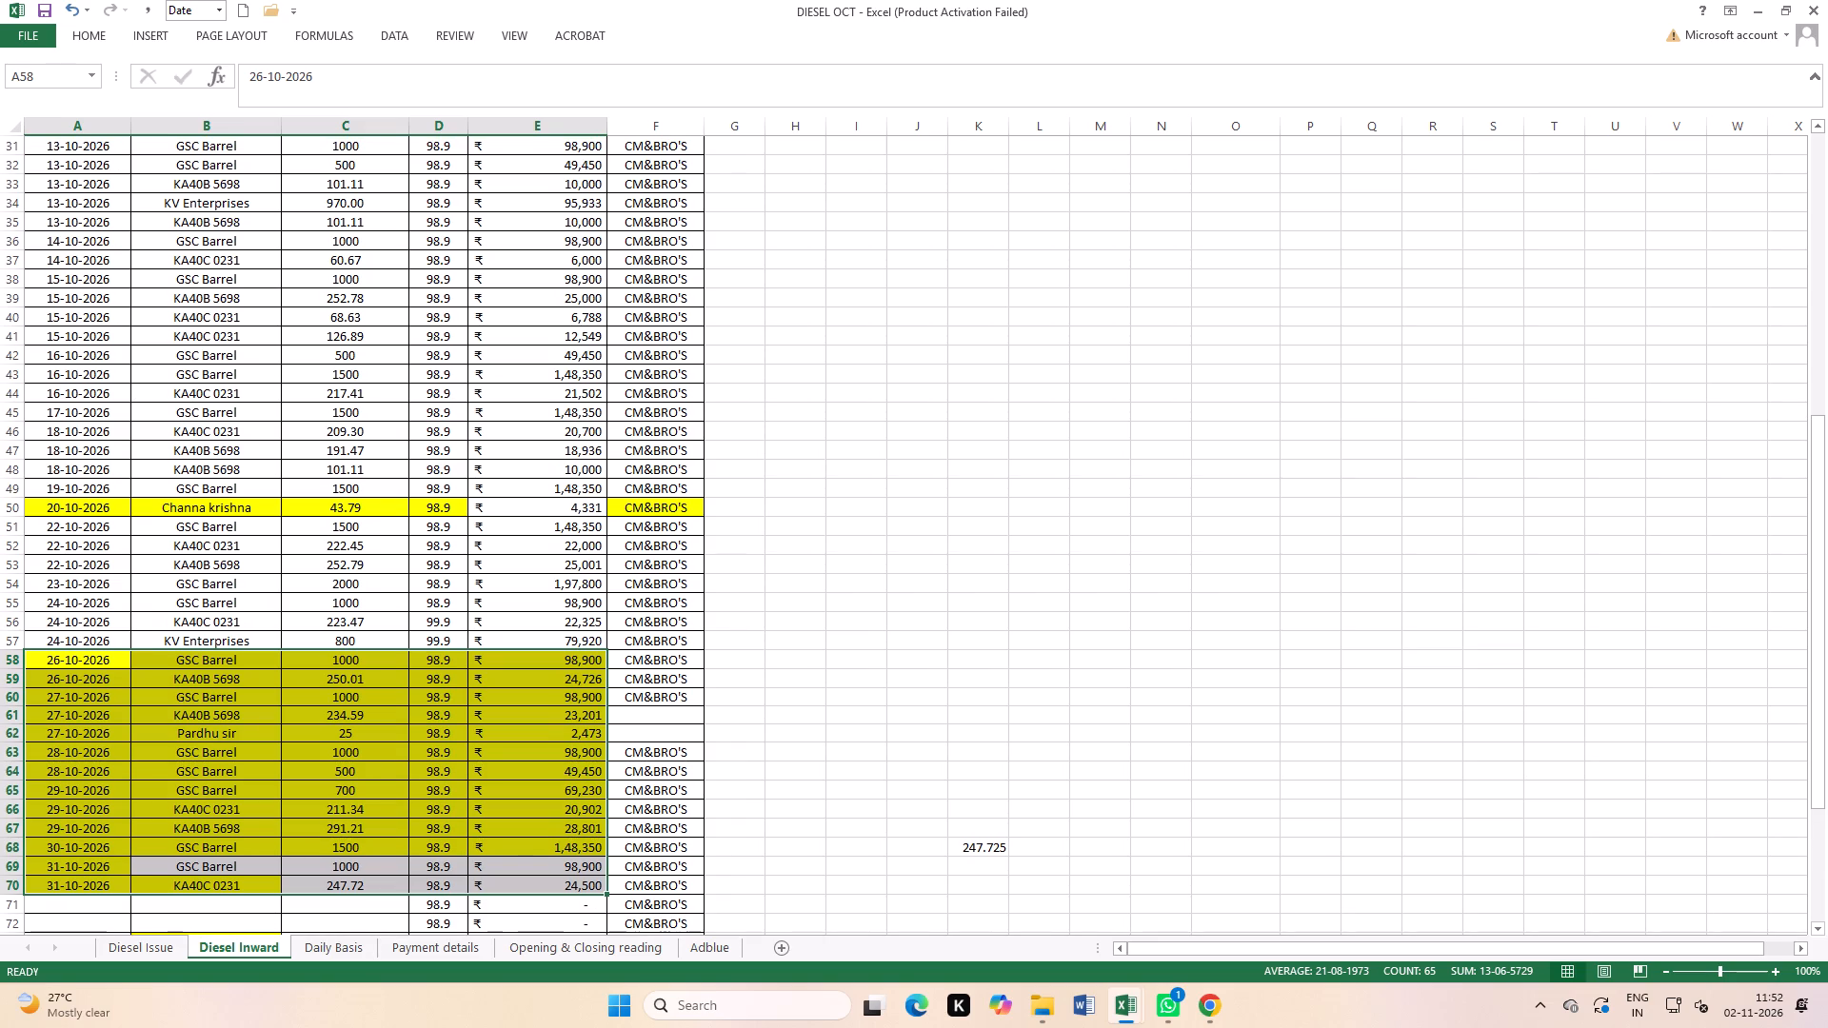
scroll(745, 466, "down", 10)
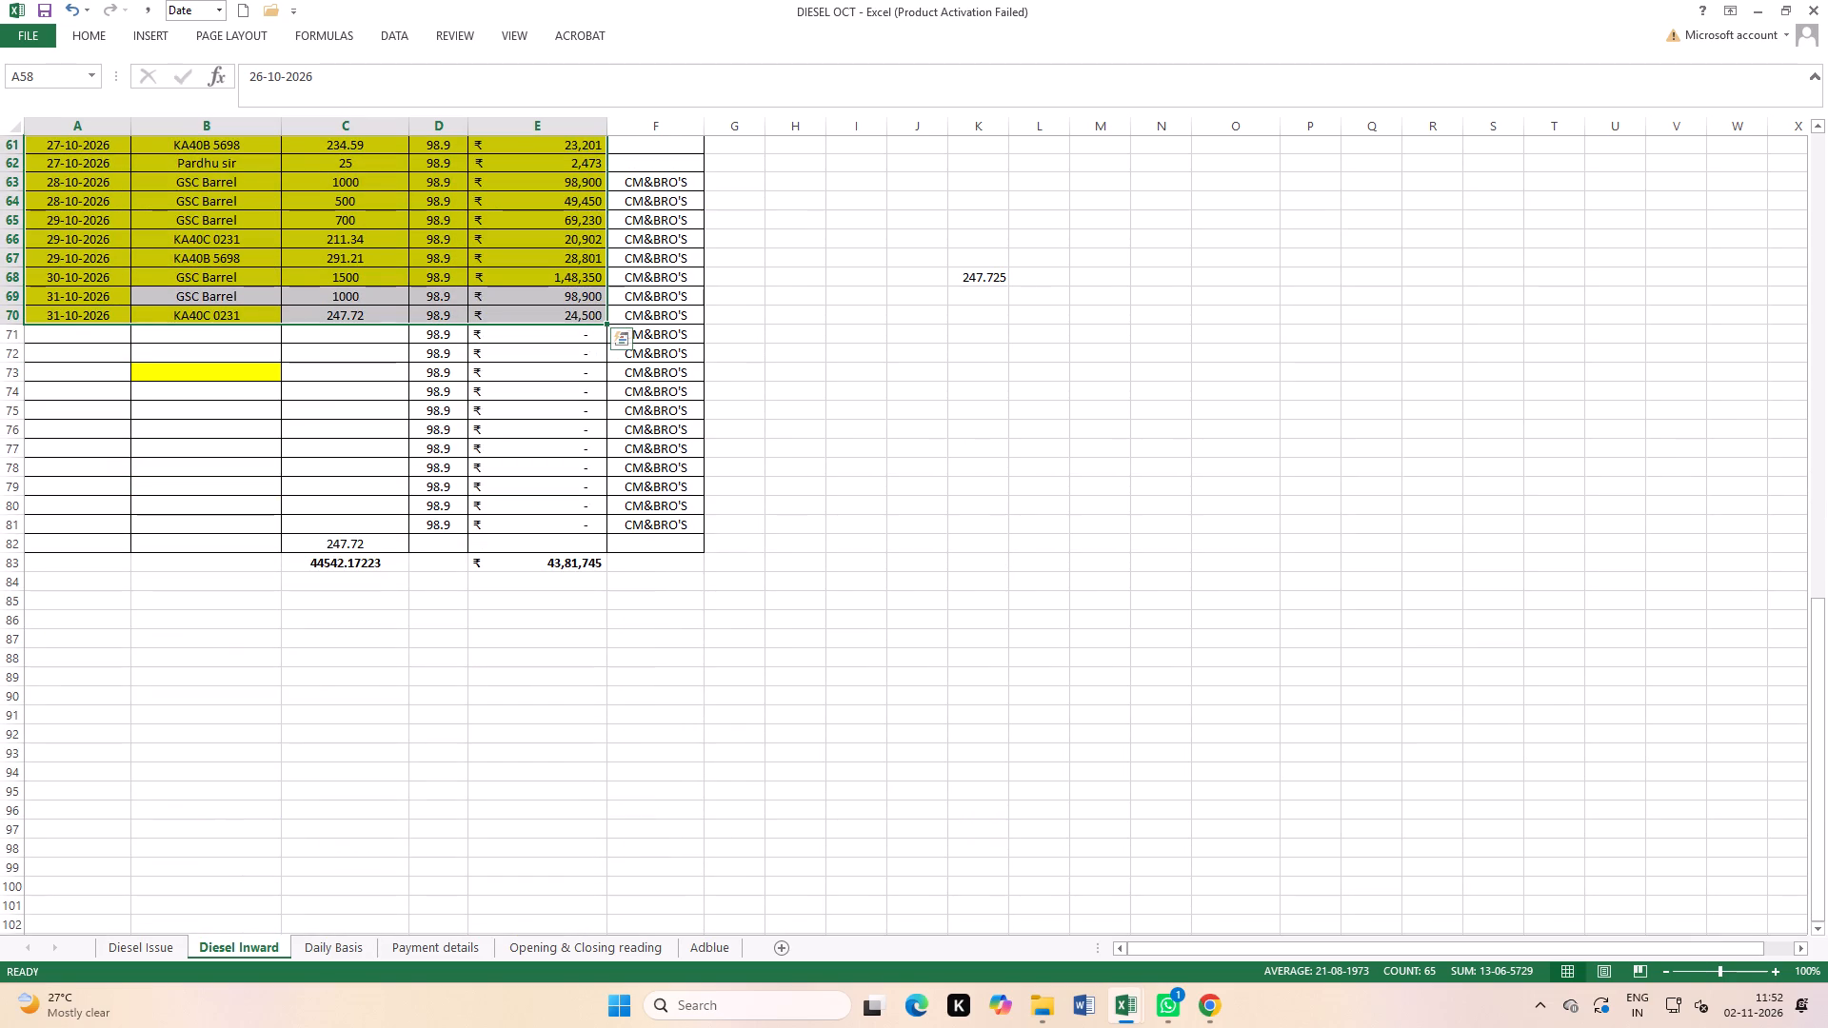
scroll(451, 444, "up", 3)
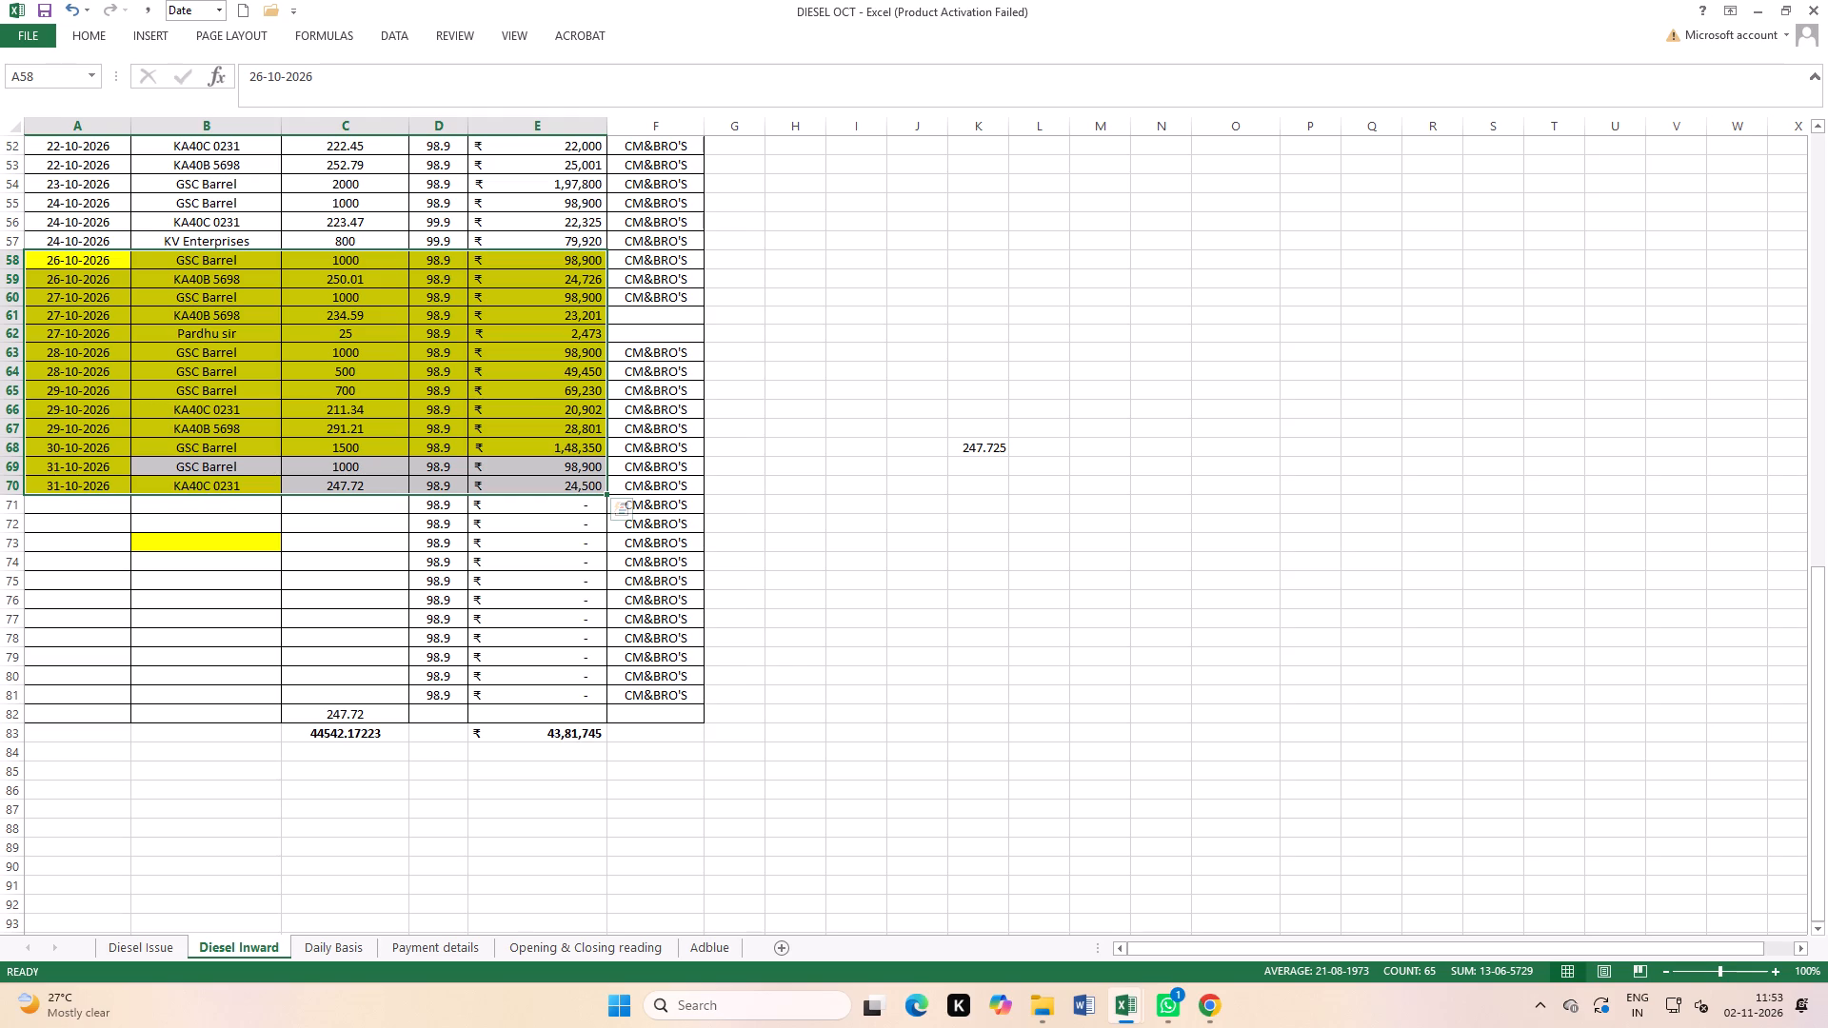
scroll(593, 469, "up", 1)
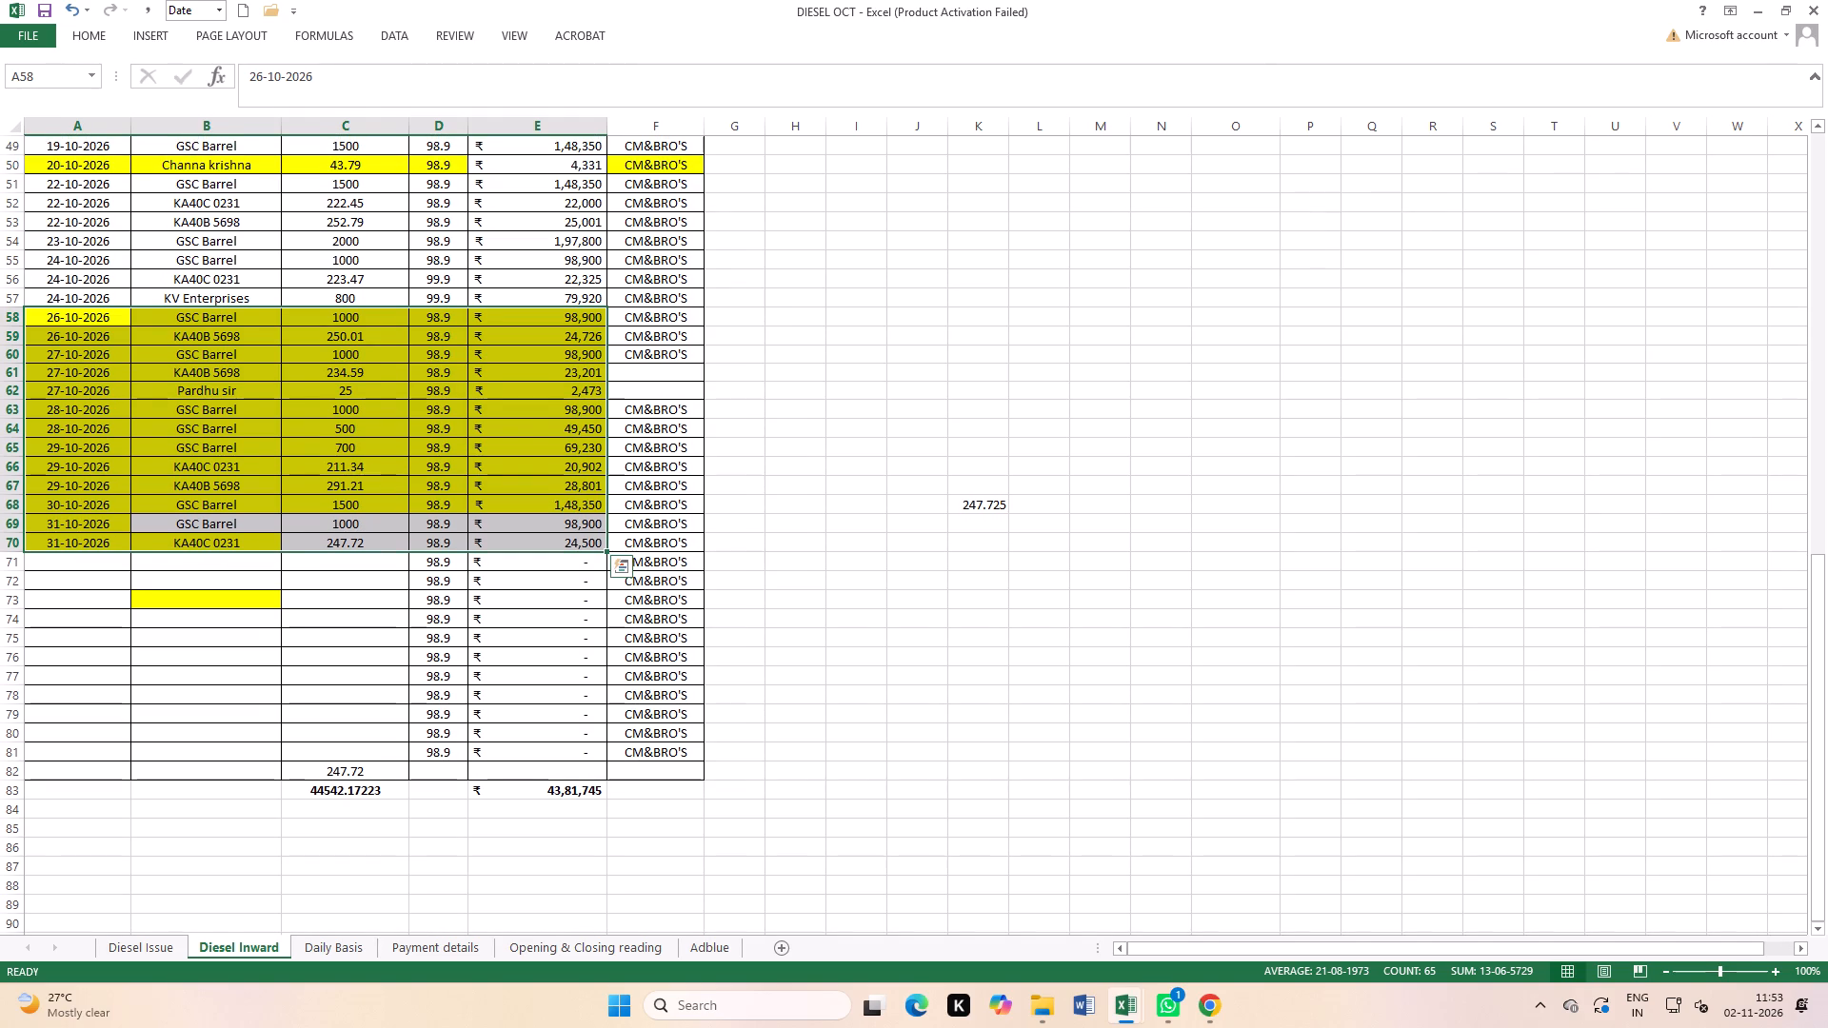
left_click(74, 38)
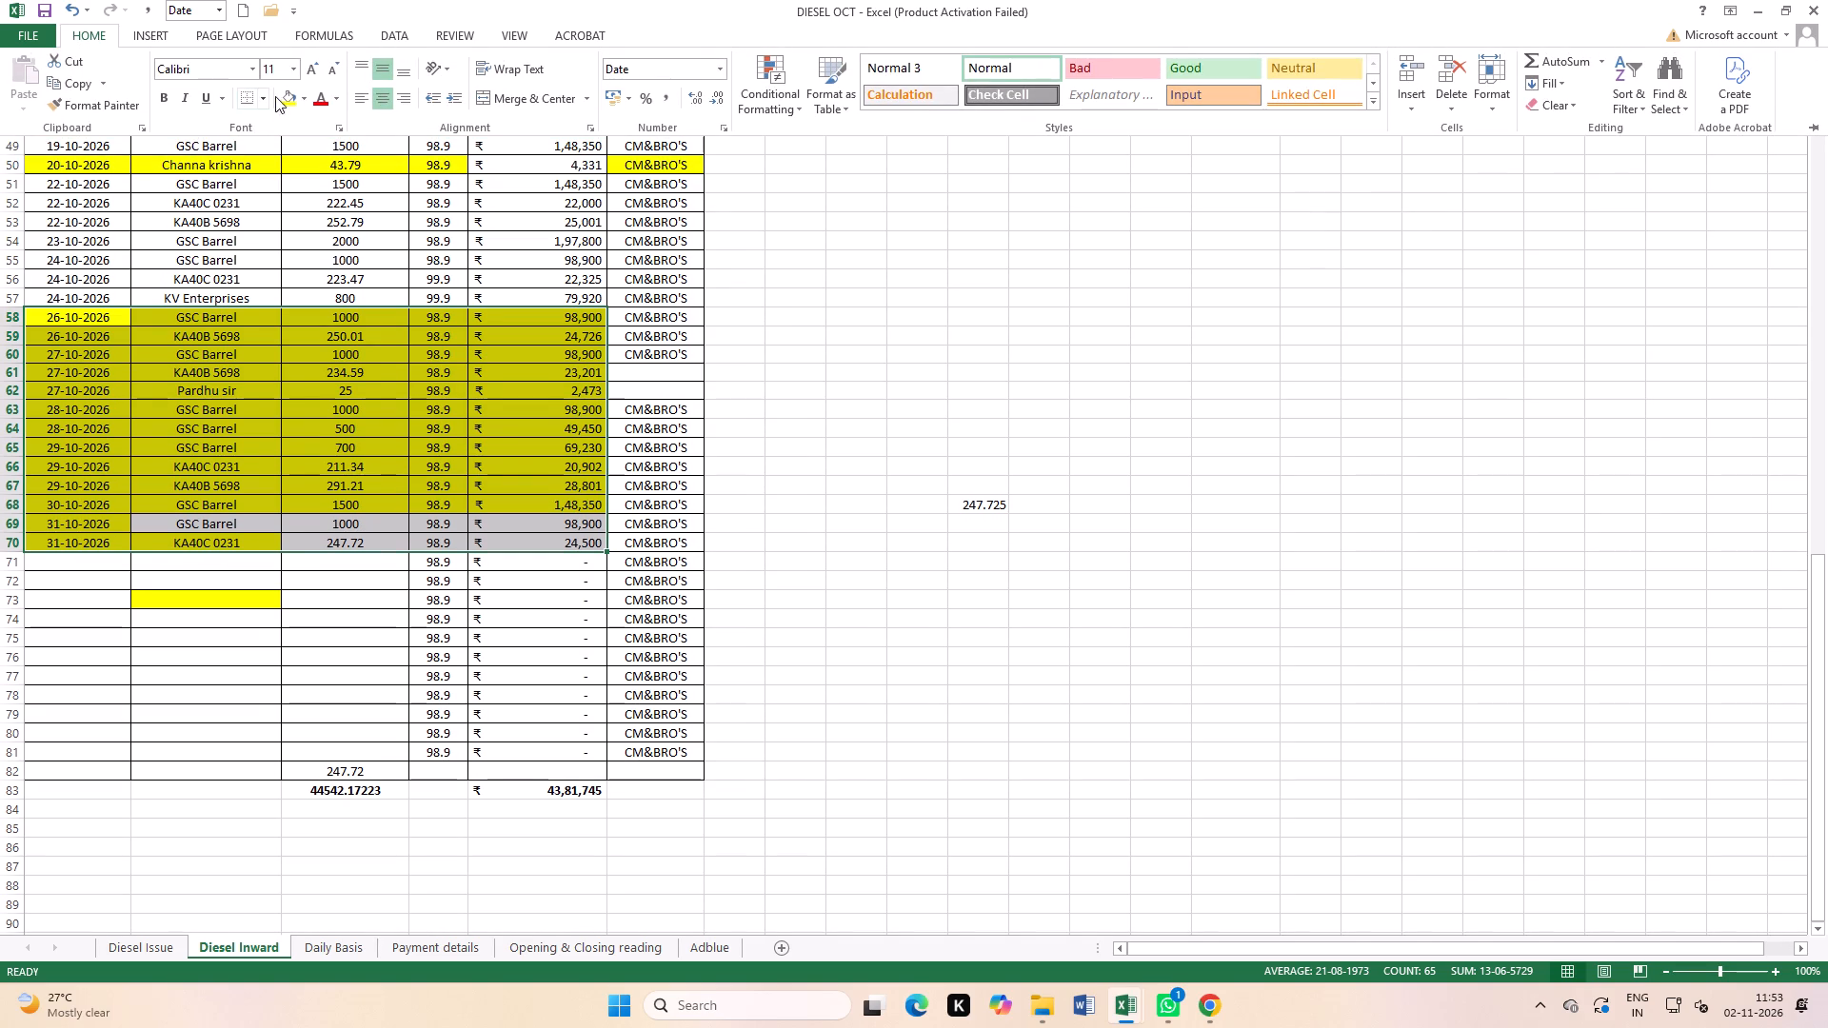
left_click(283, 95)
left_click(431, 519)
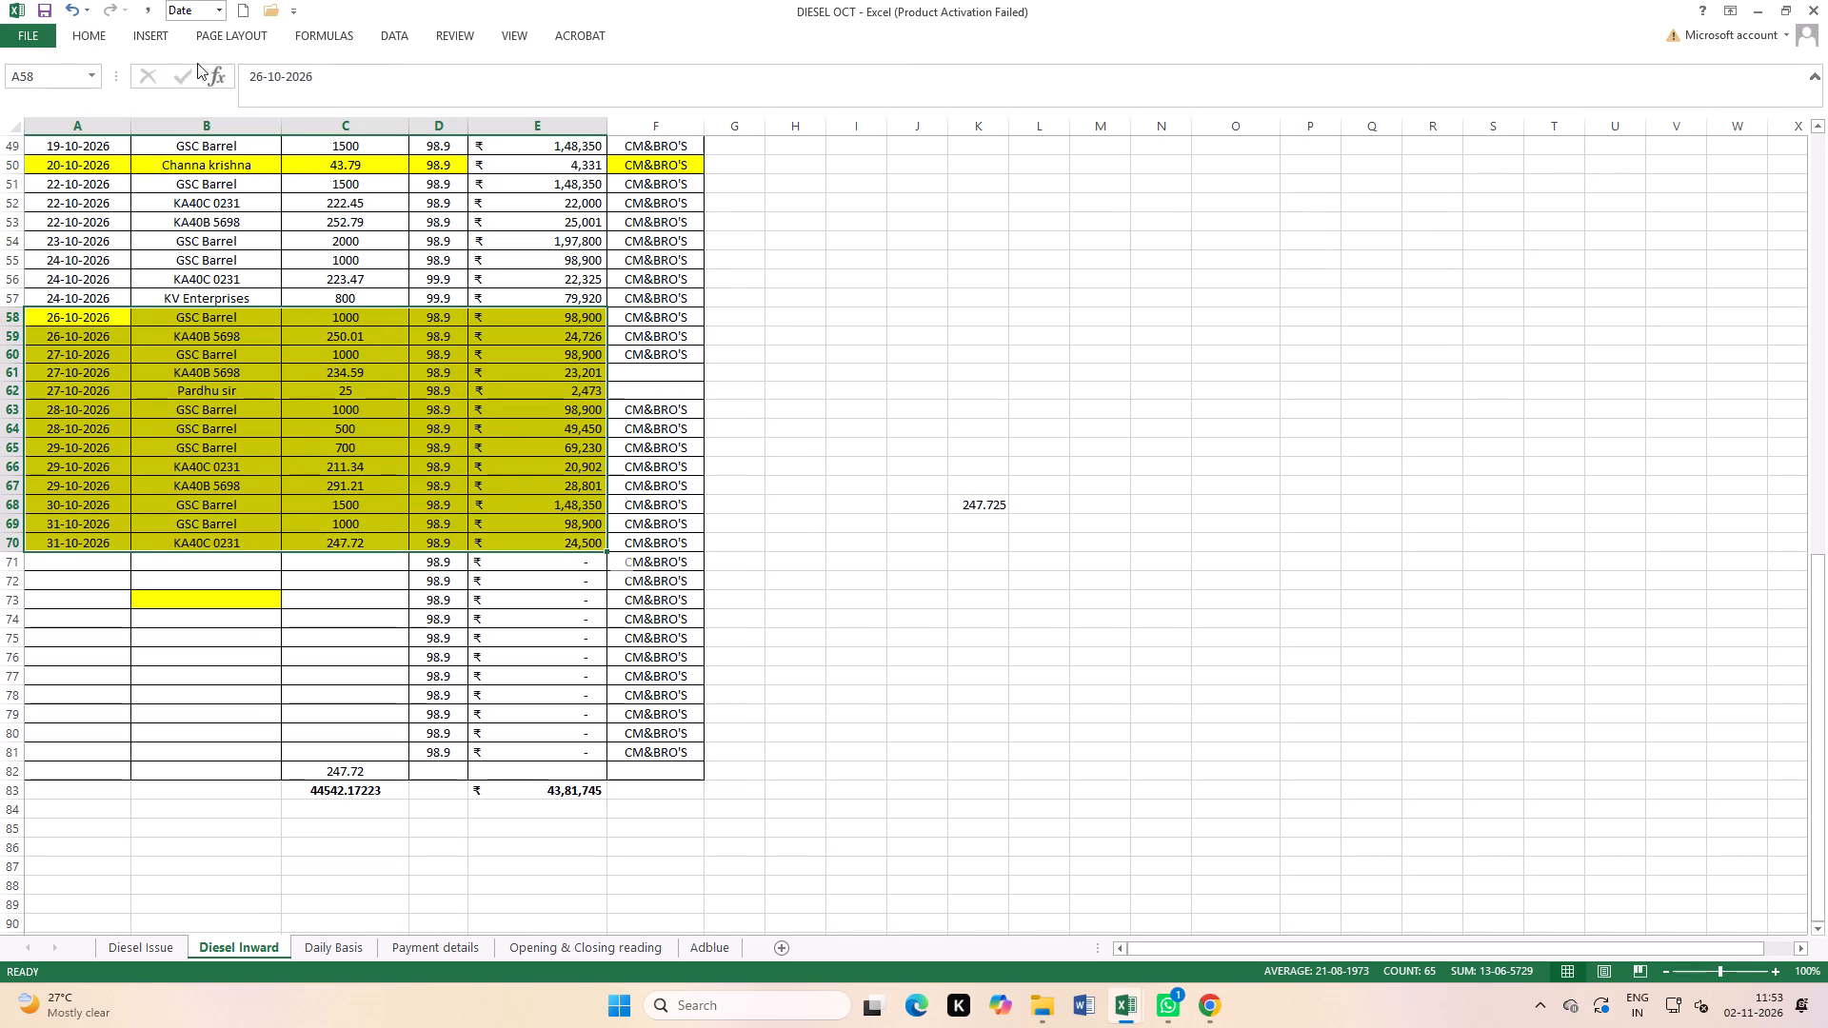
left_click(103, 37)
left_click(304, 100)
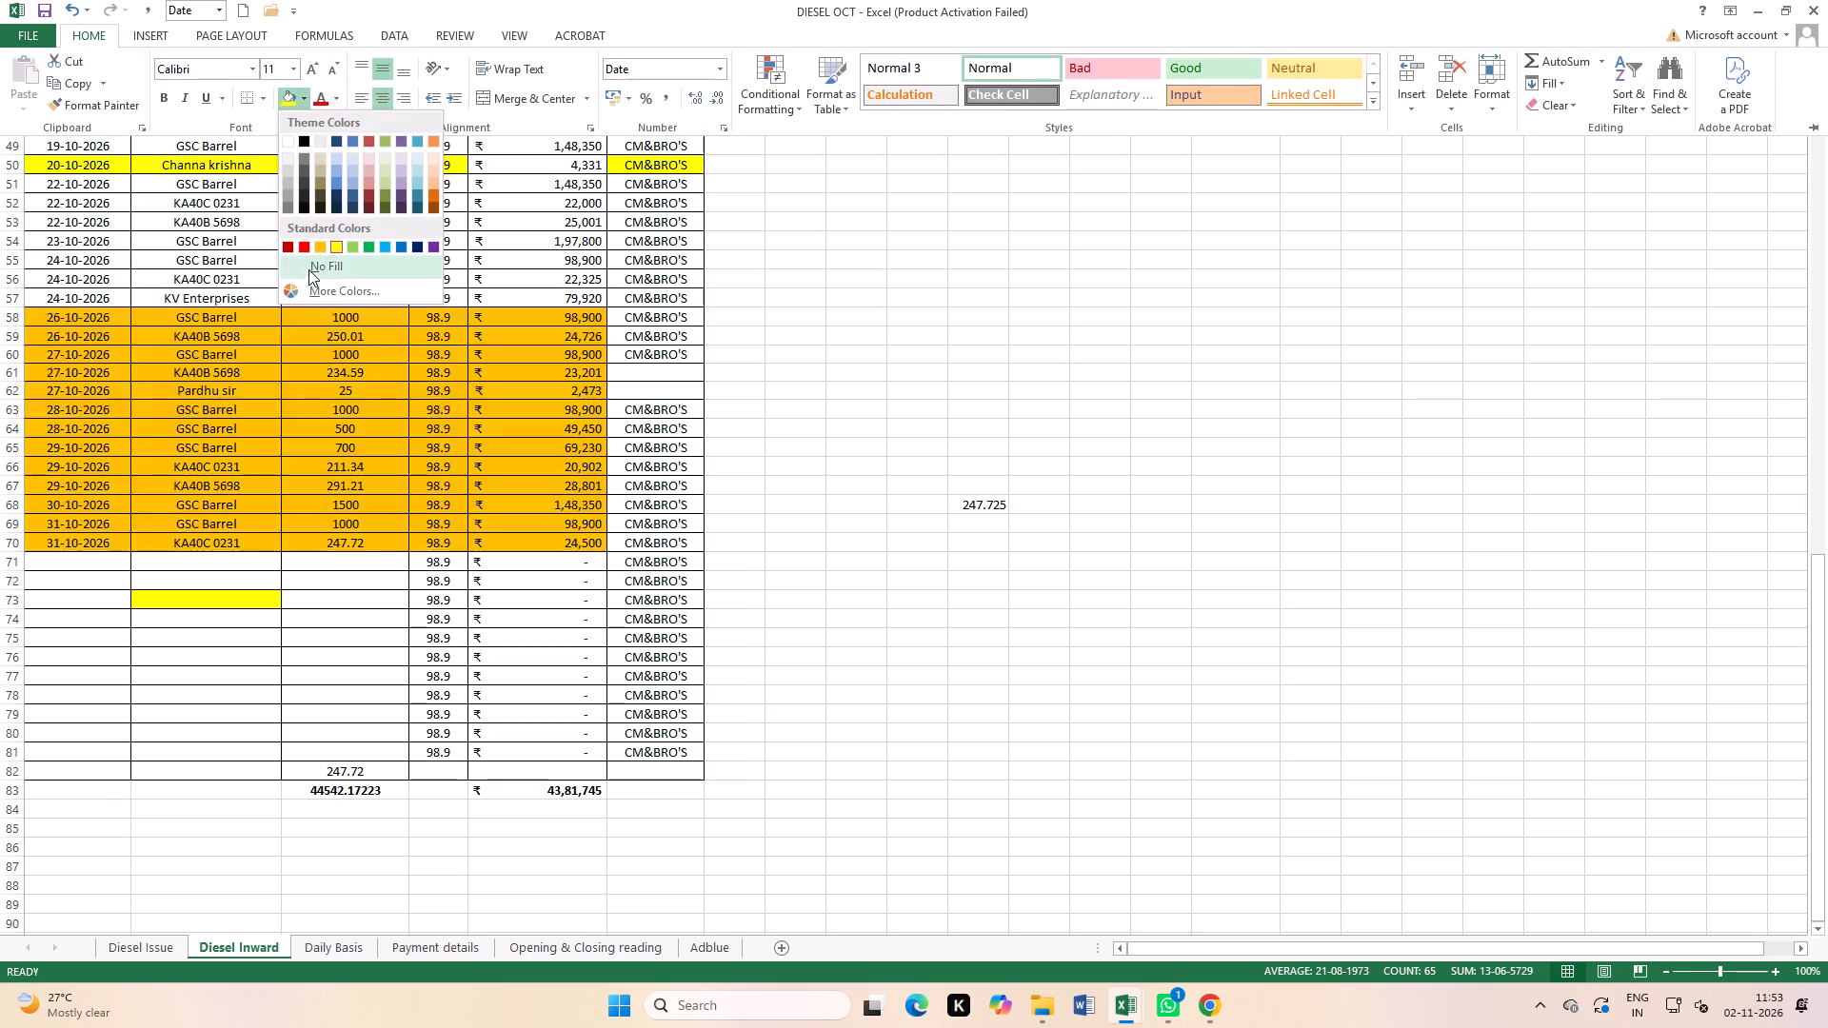
left_click(314, 259)
Check the Diesel Inward amounts one by one for the entries dated 01-10-2026 through 07-10-2026.
scroll(475, 413, "up", 17)
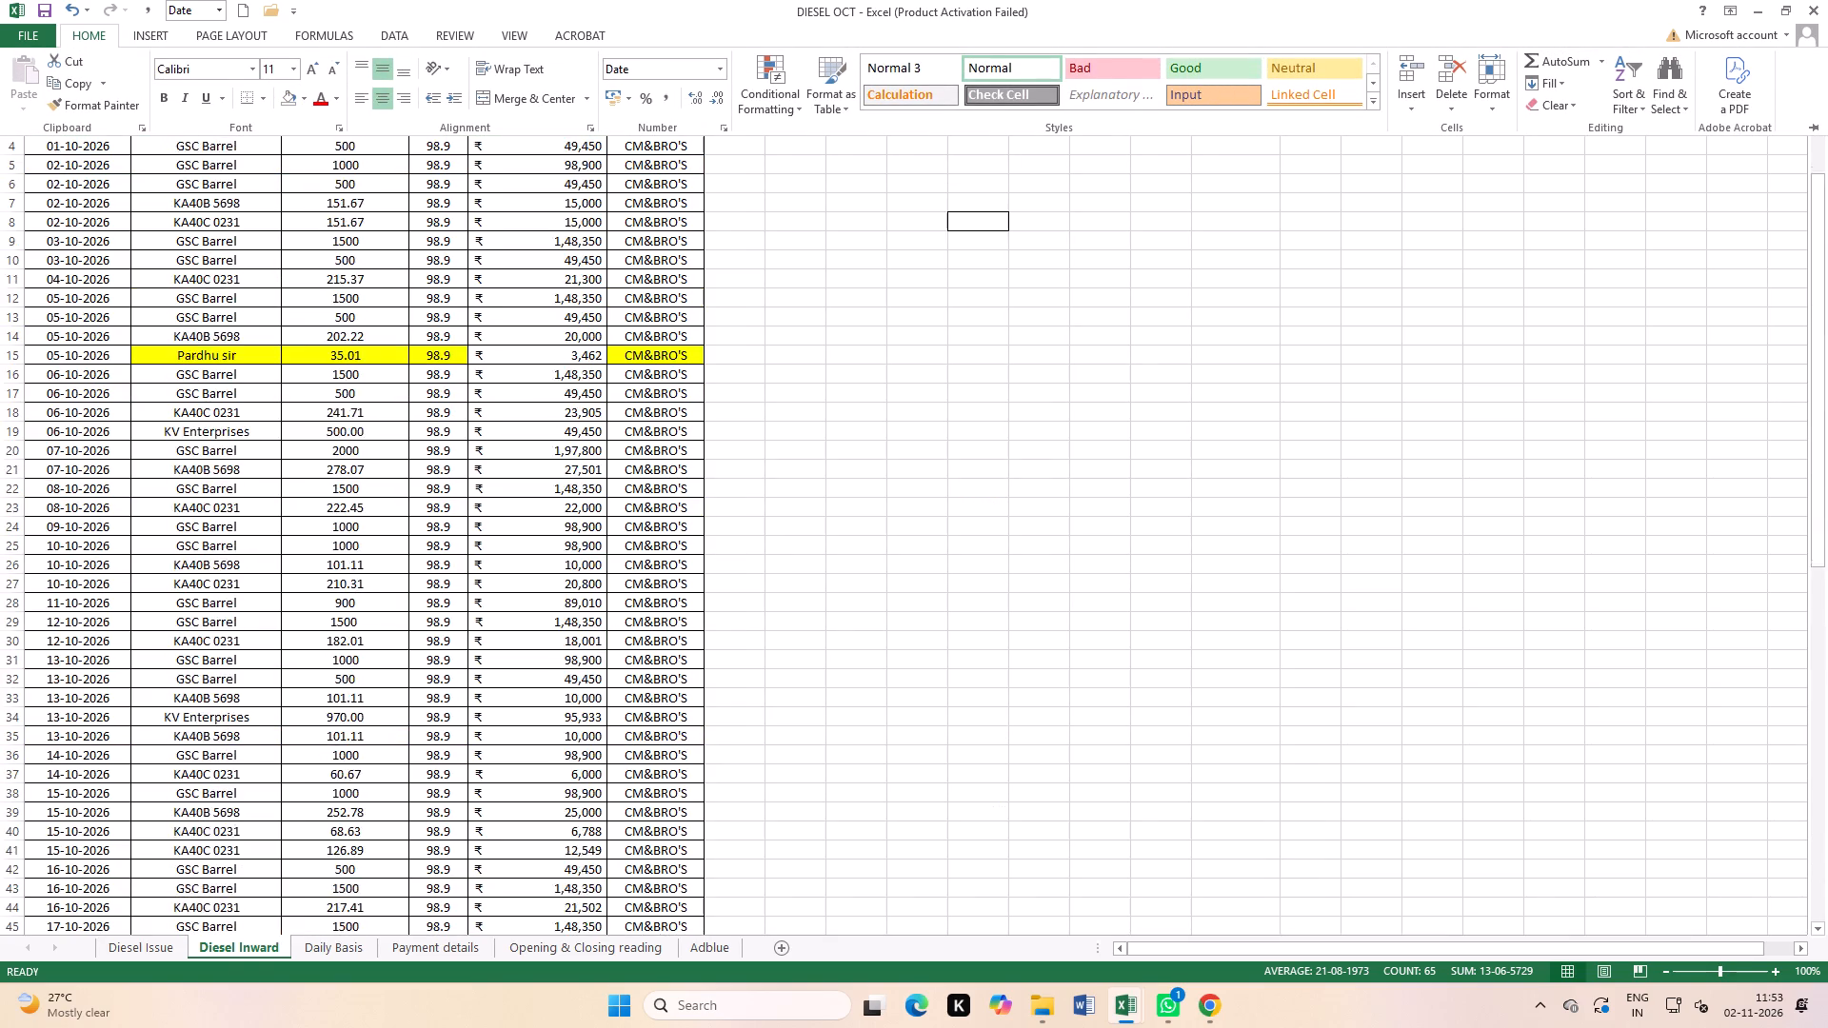
scroll(465, 392, "up", 7)
left_click(1203, 377)
left_click(594, 177)
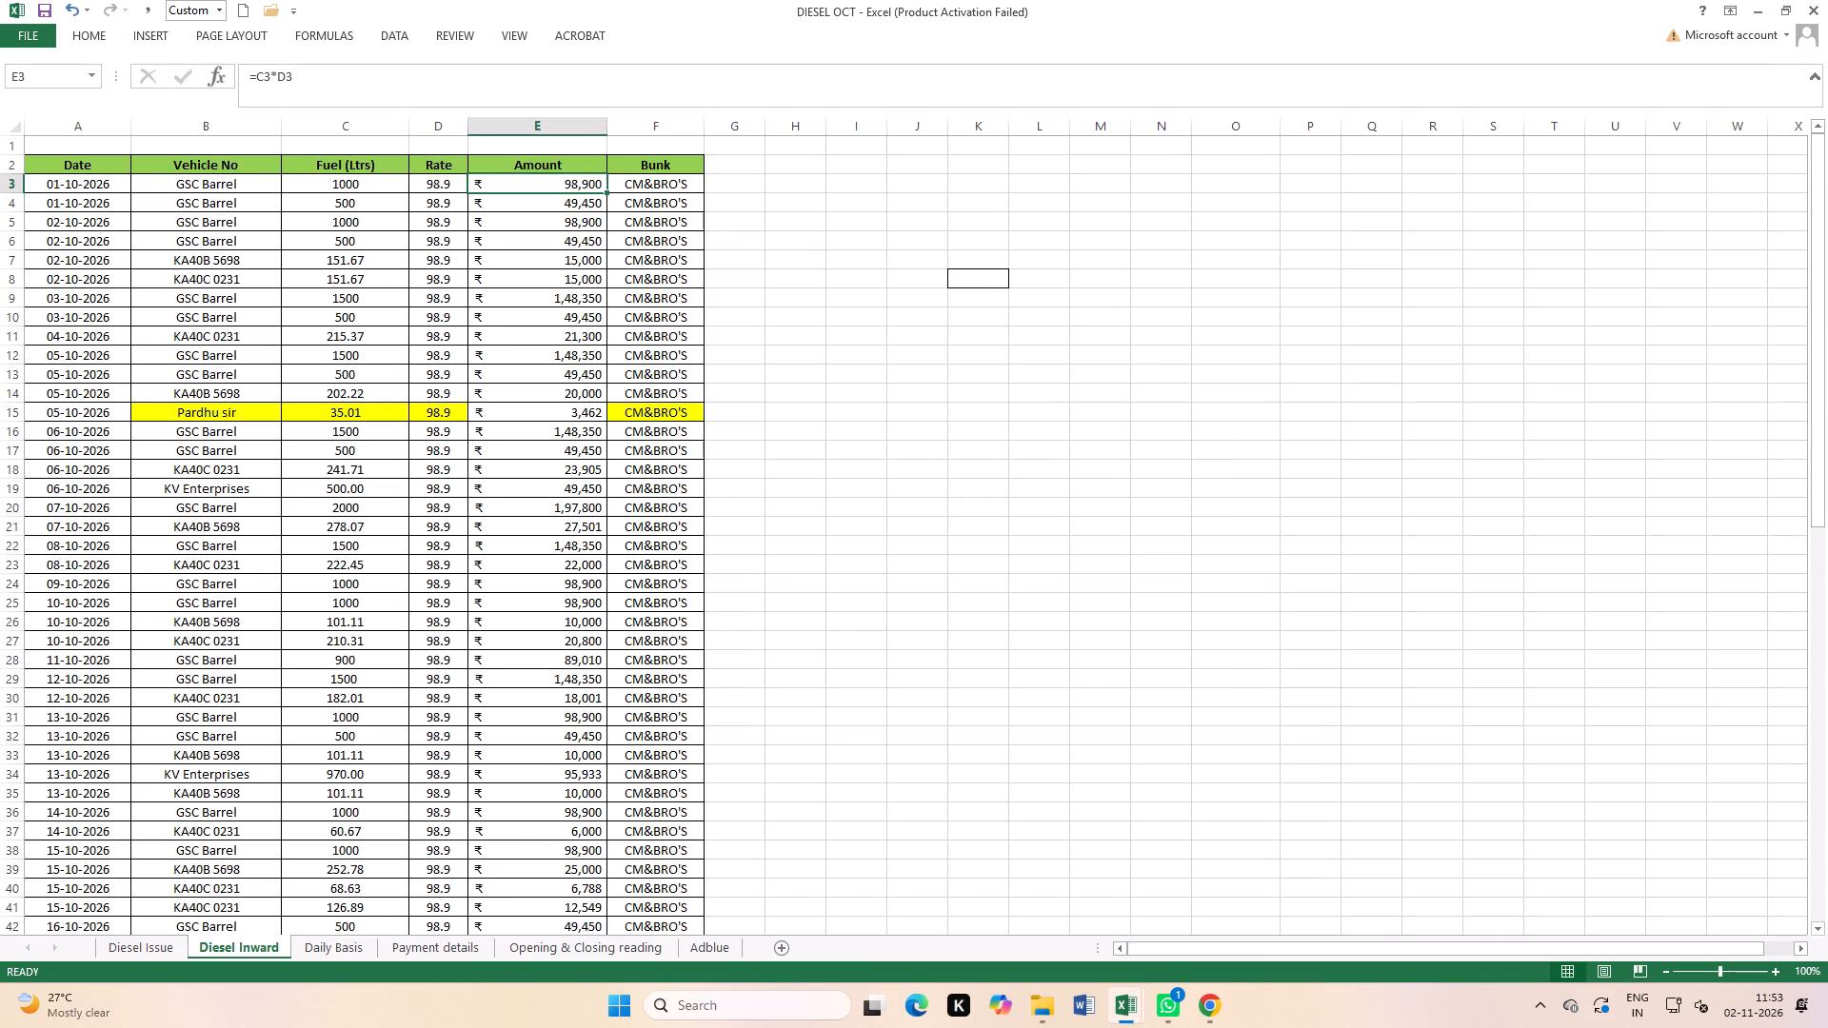
key("Return")
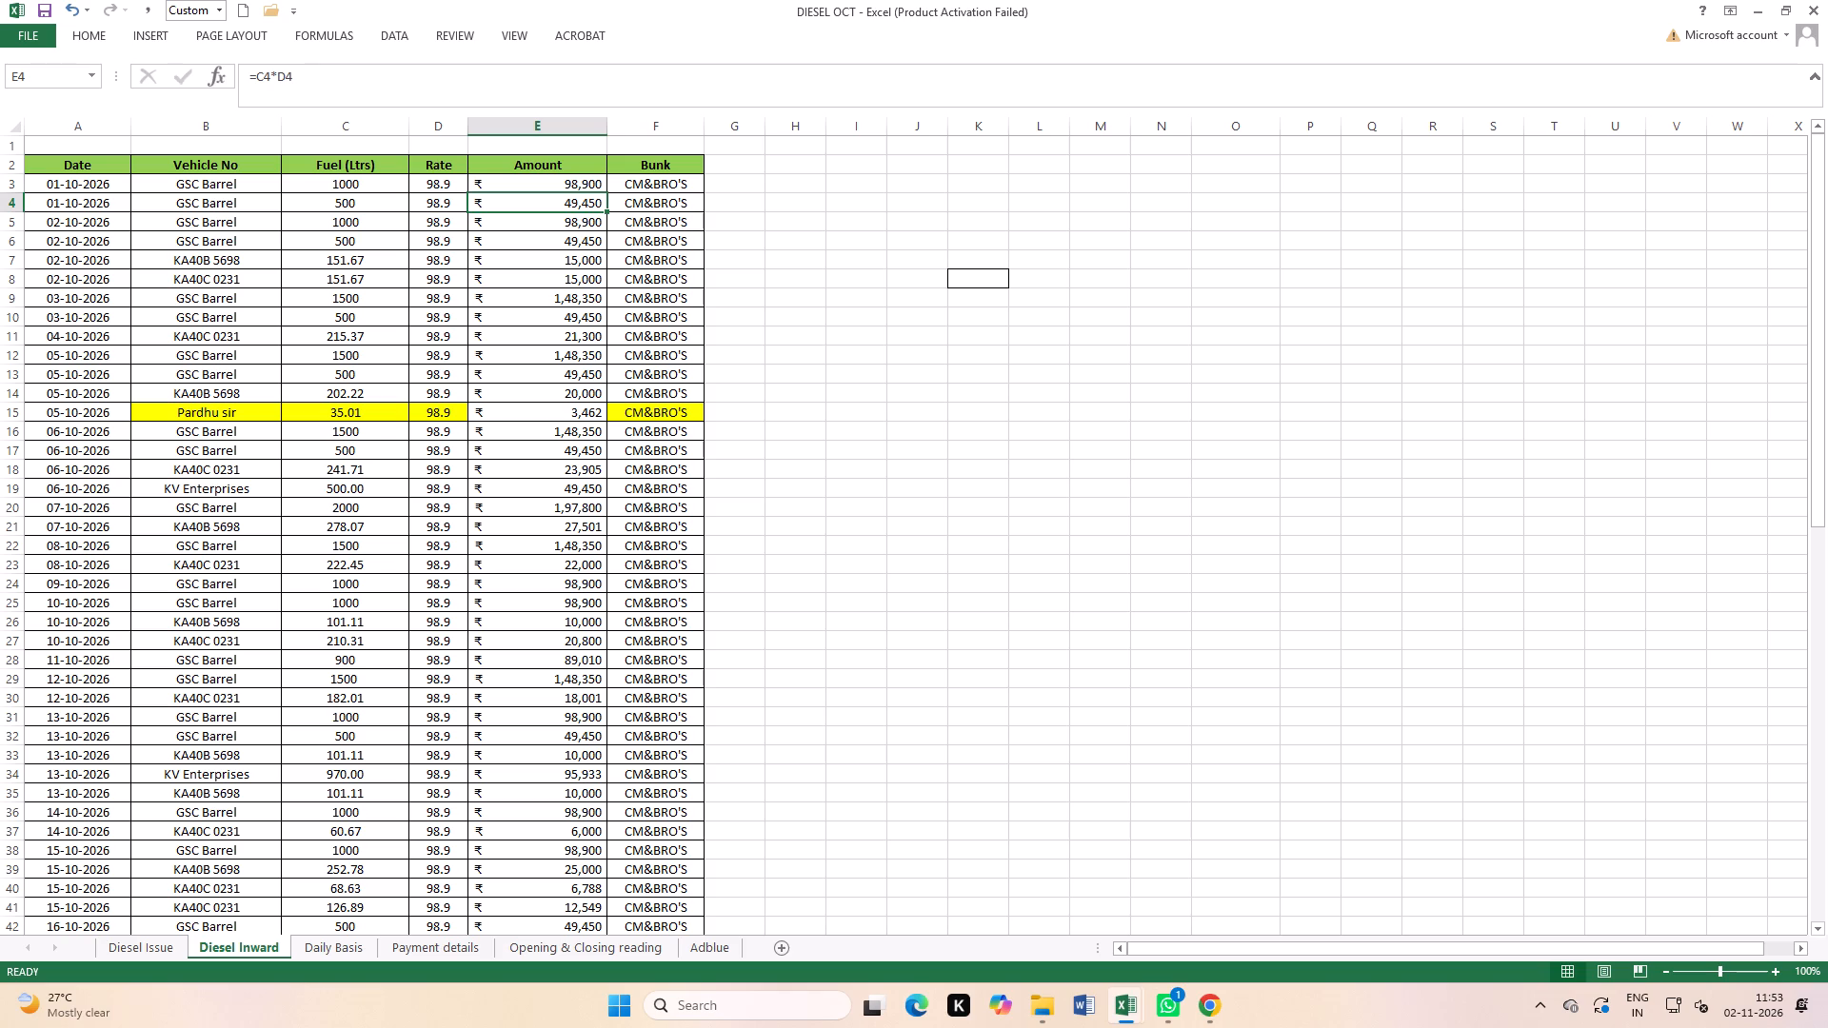
key("Return")
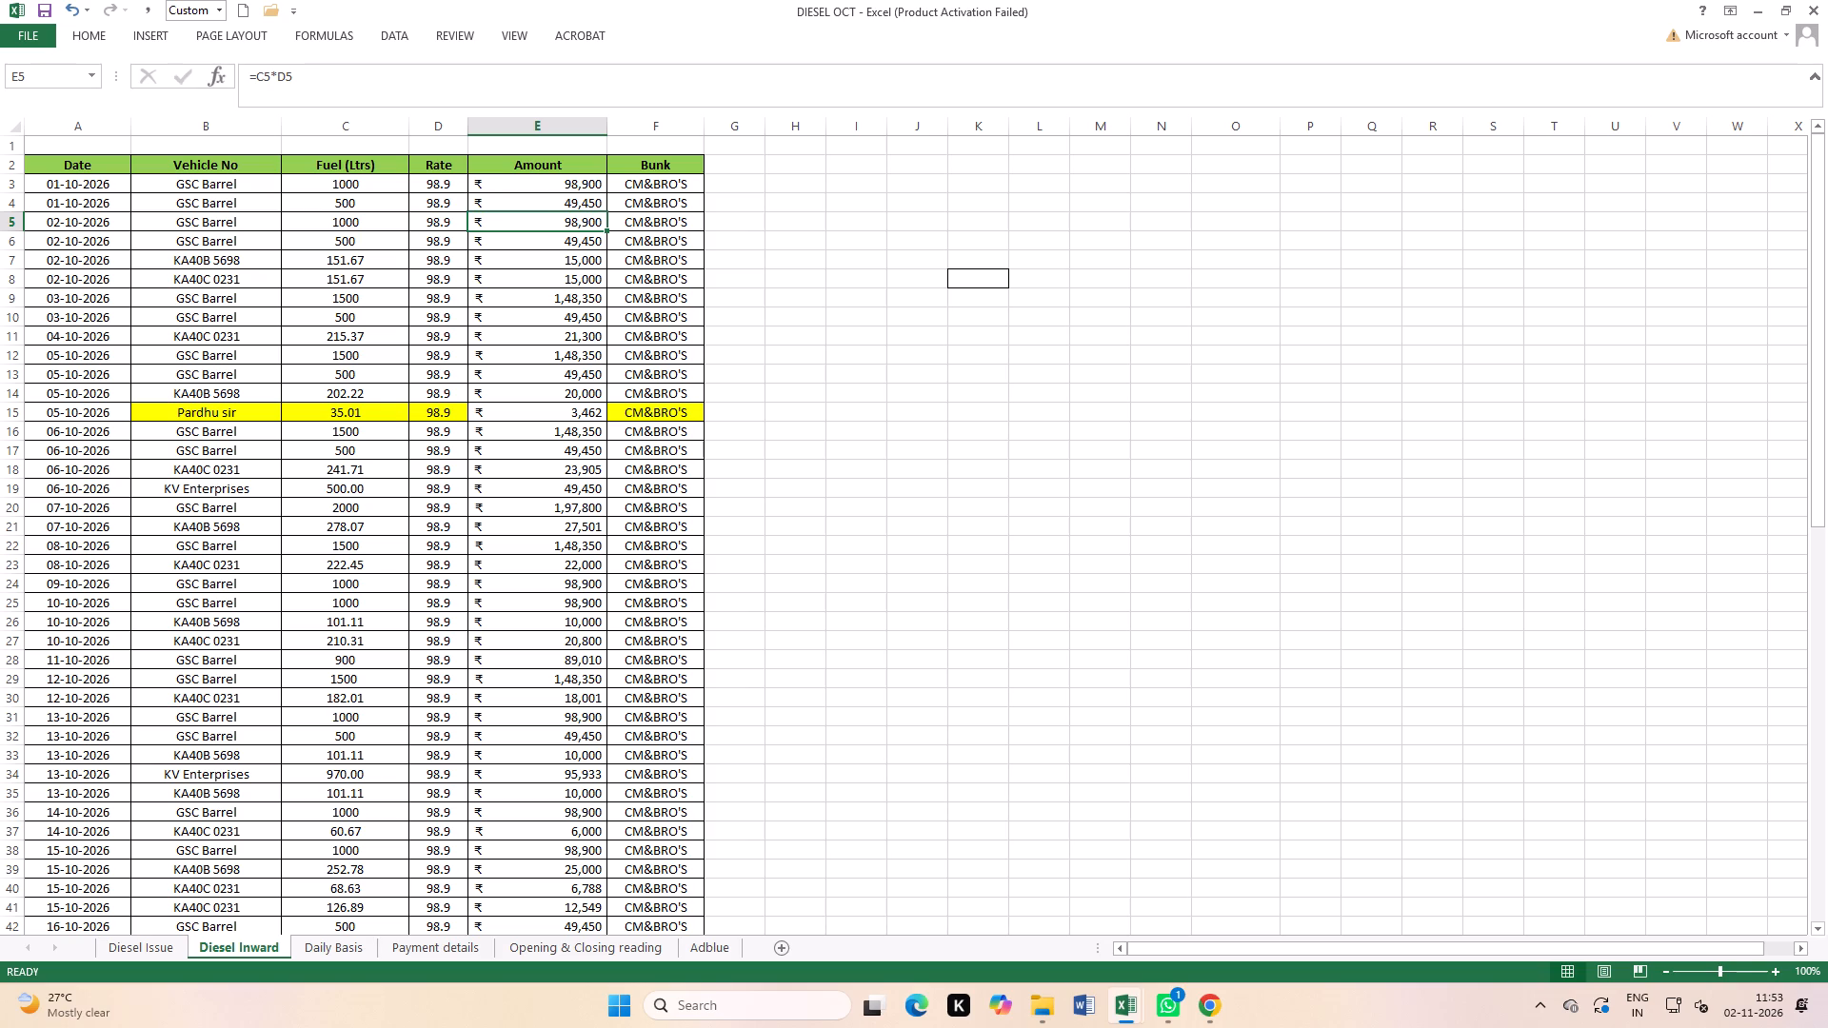
key("Return")
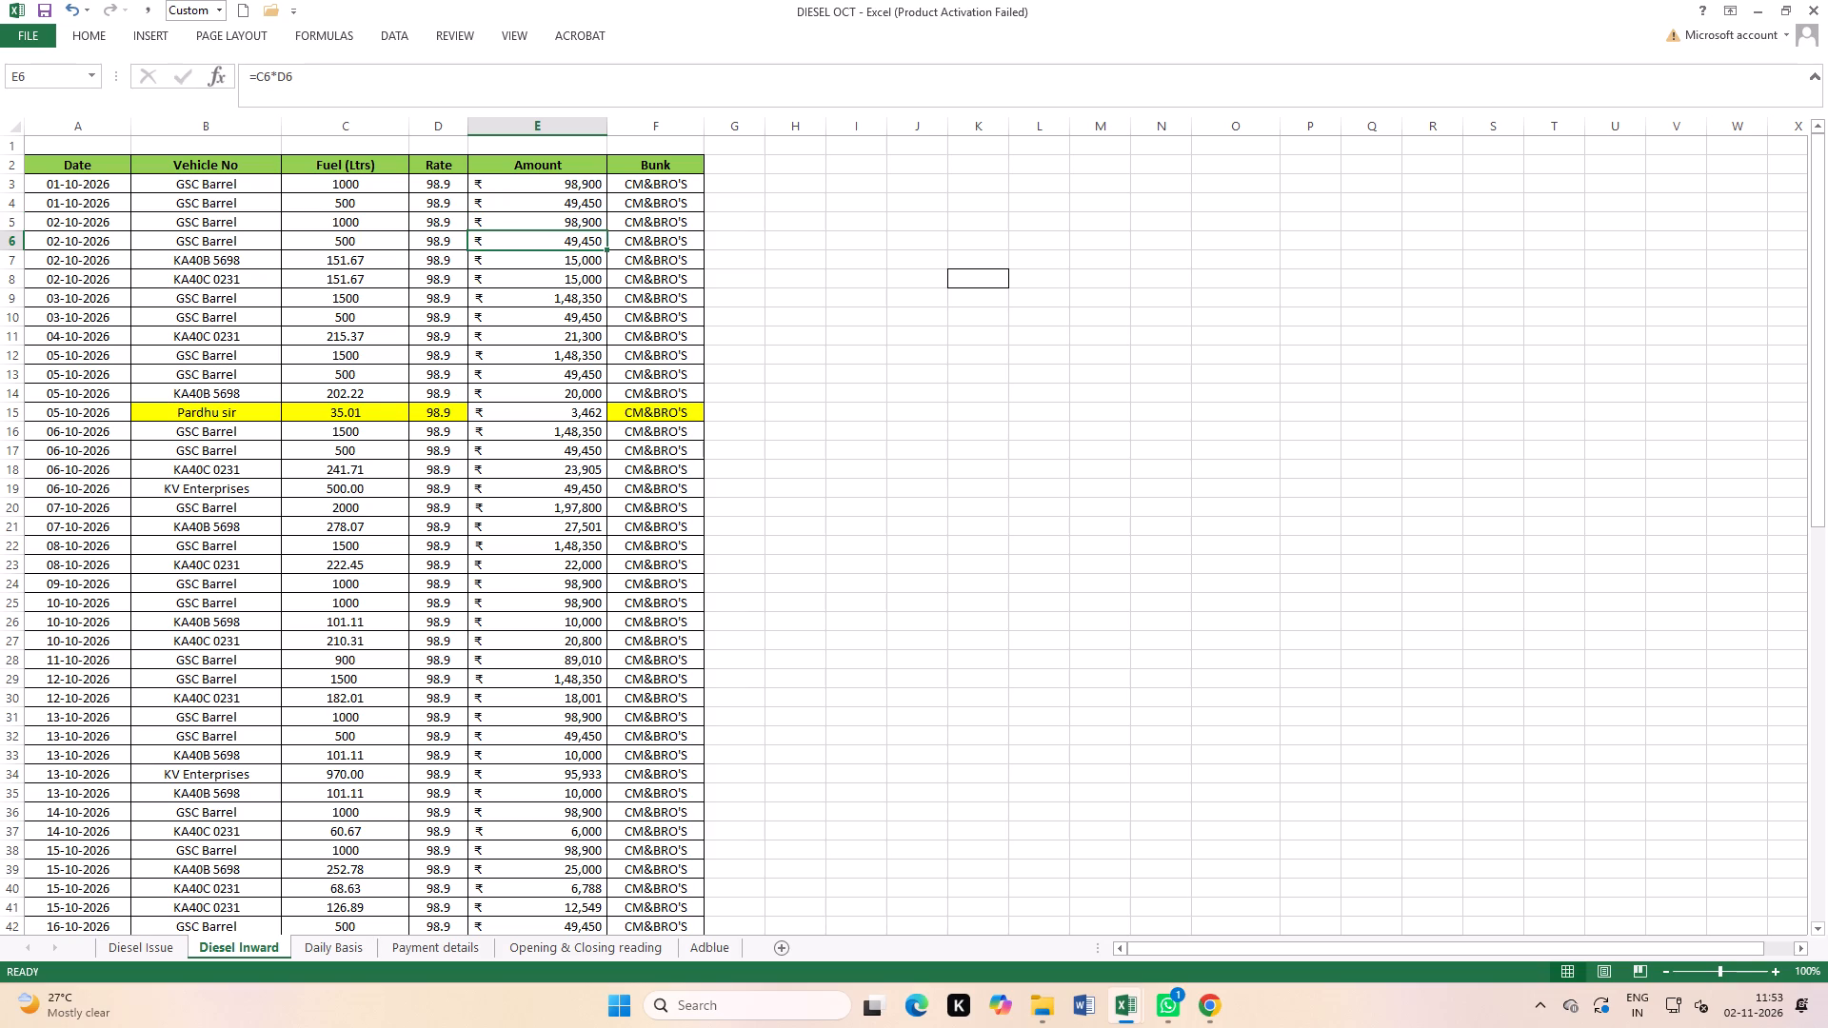
key("Return")
key("Return")
key("Return")
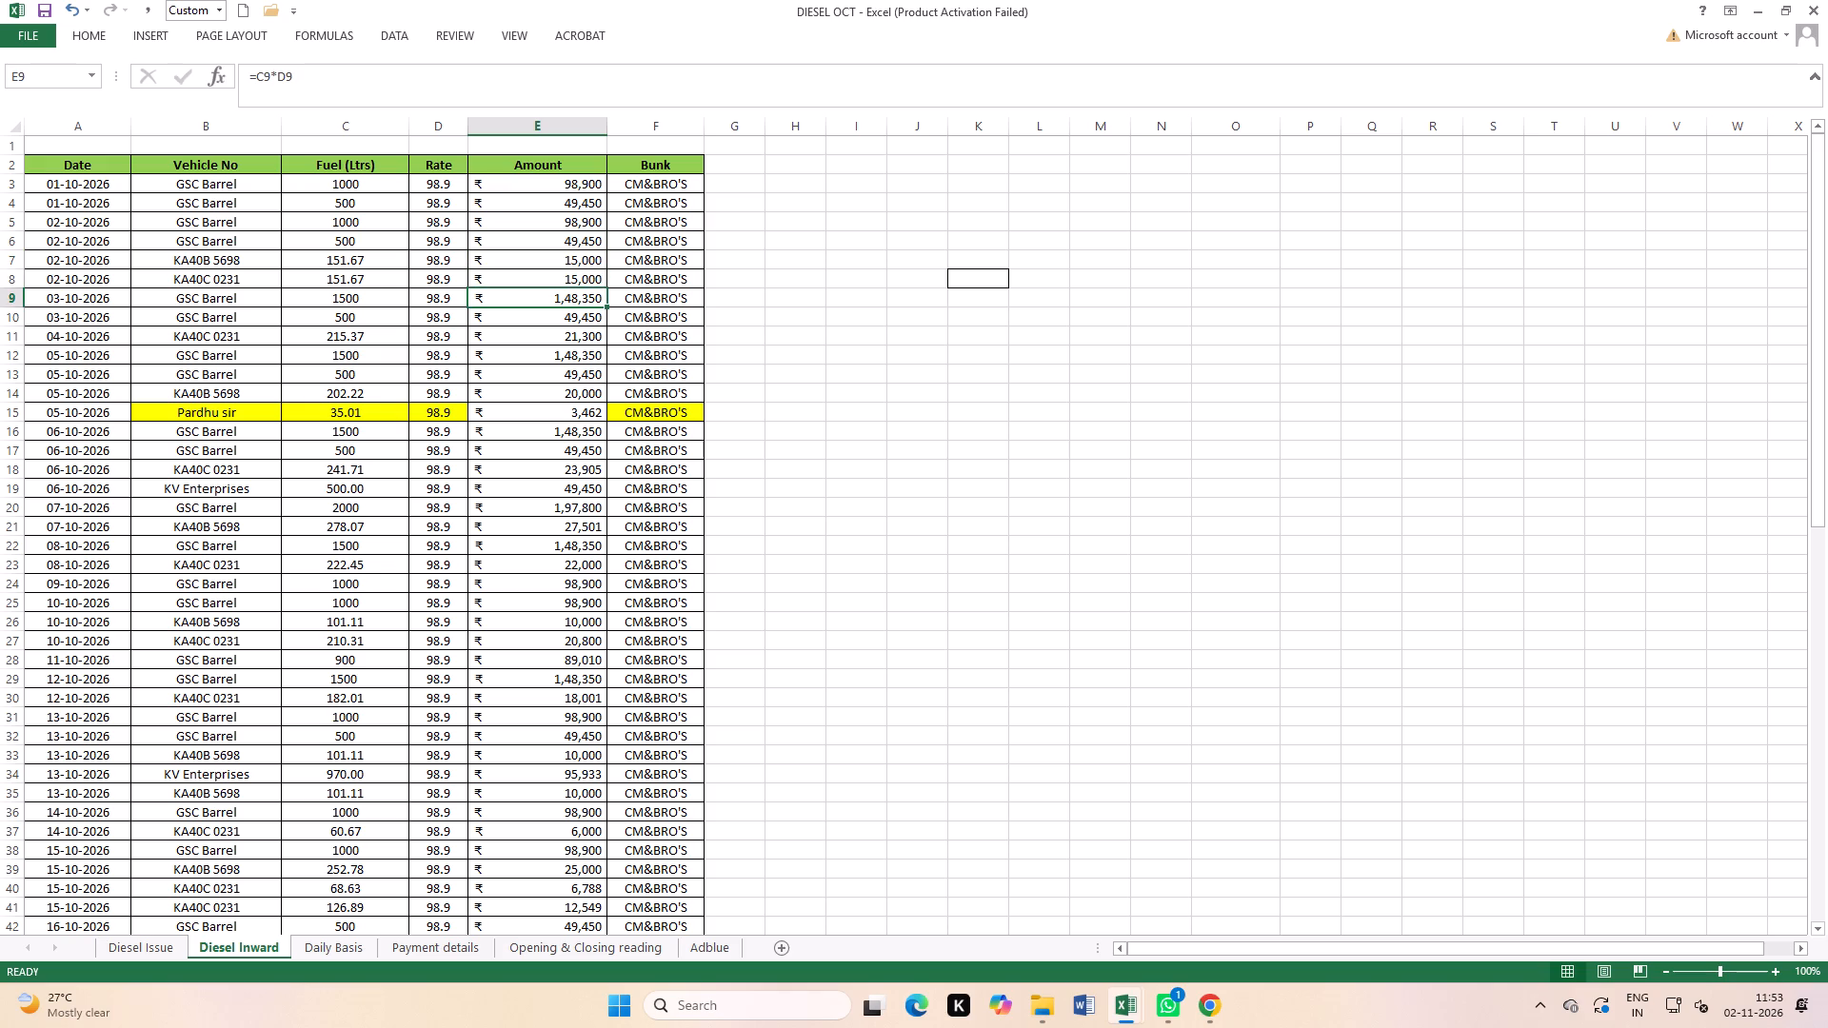
key("Return")
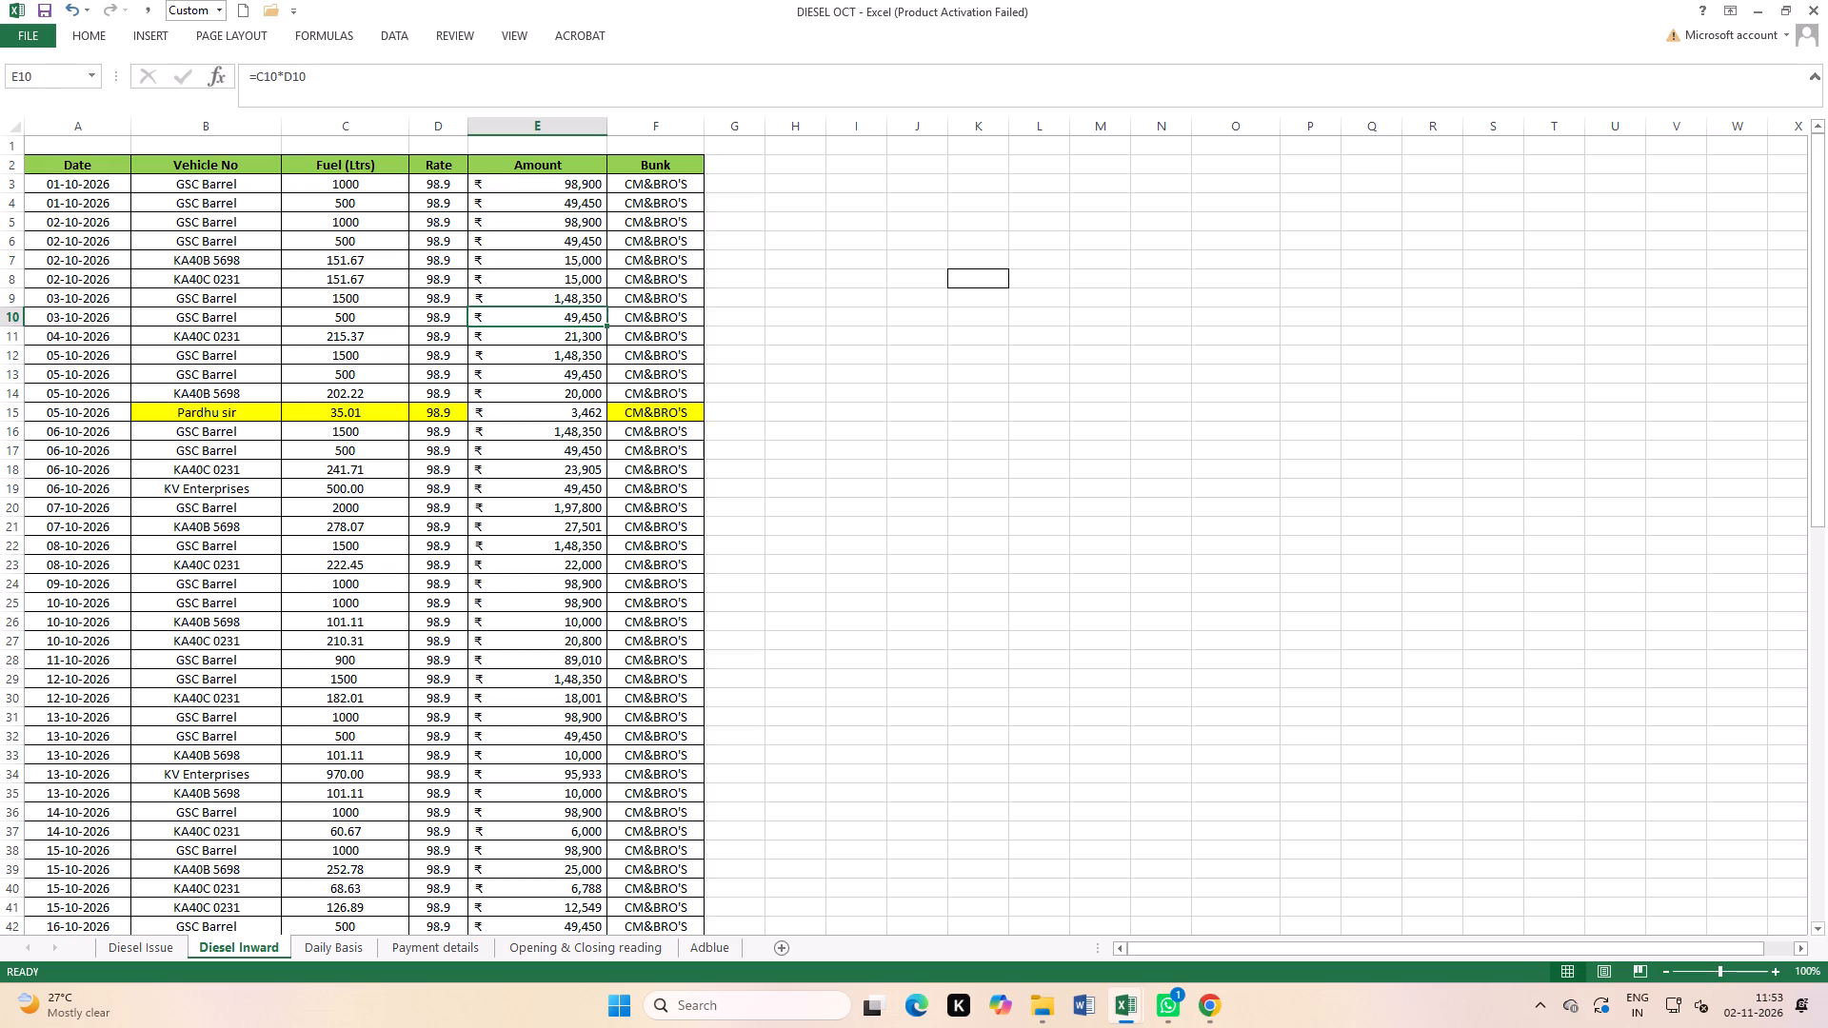
key("Return")
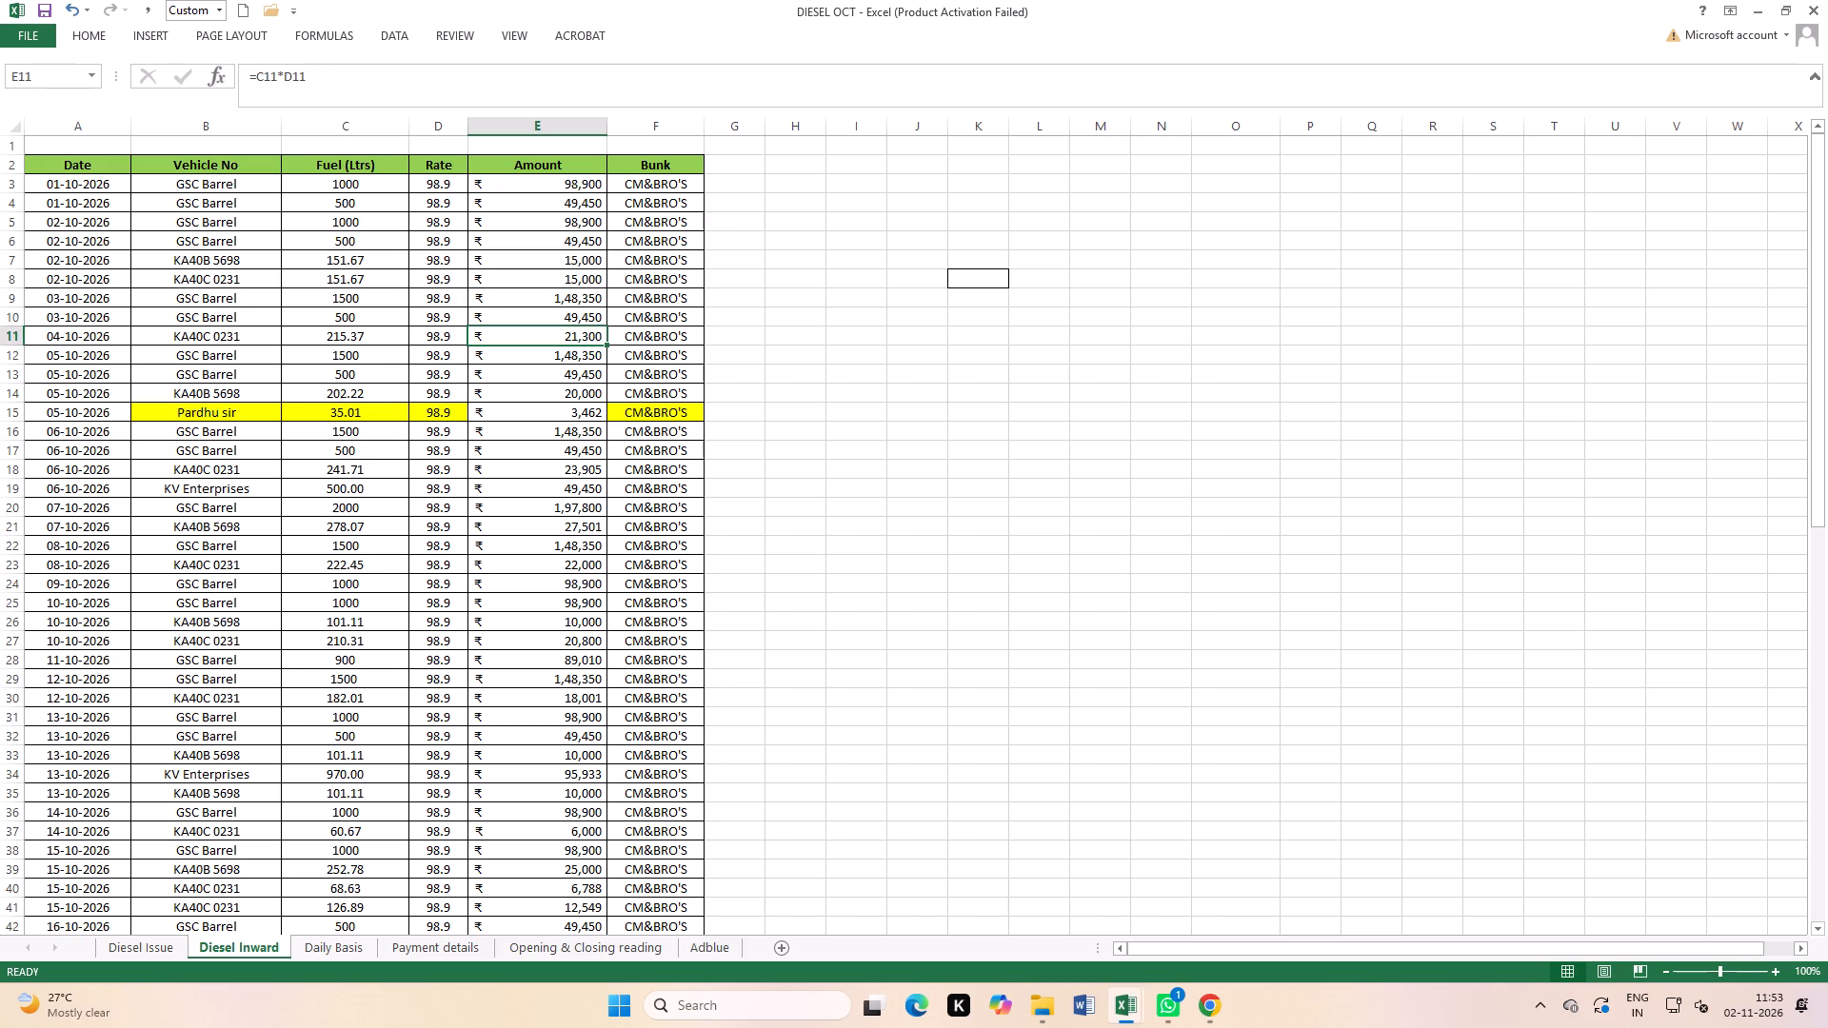
key("Return")
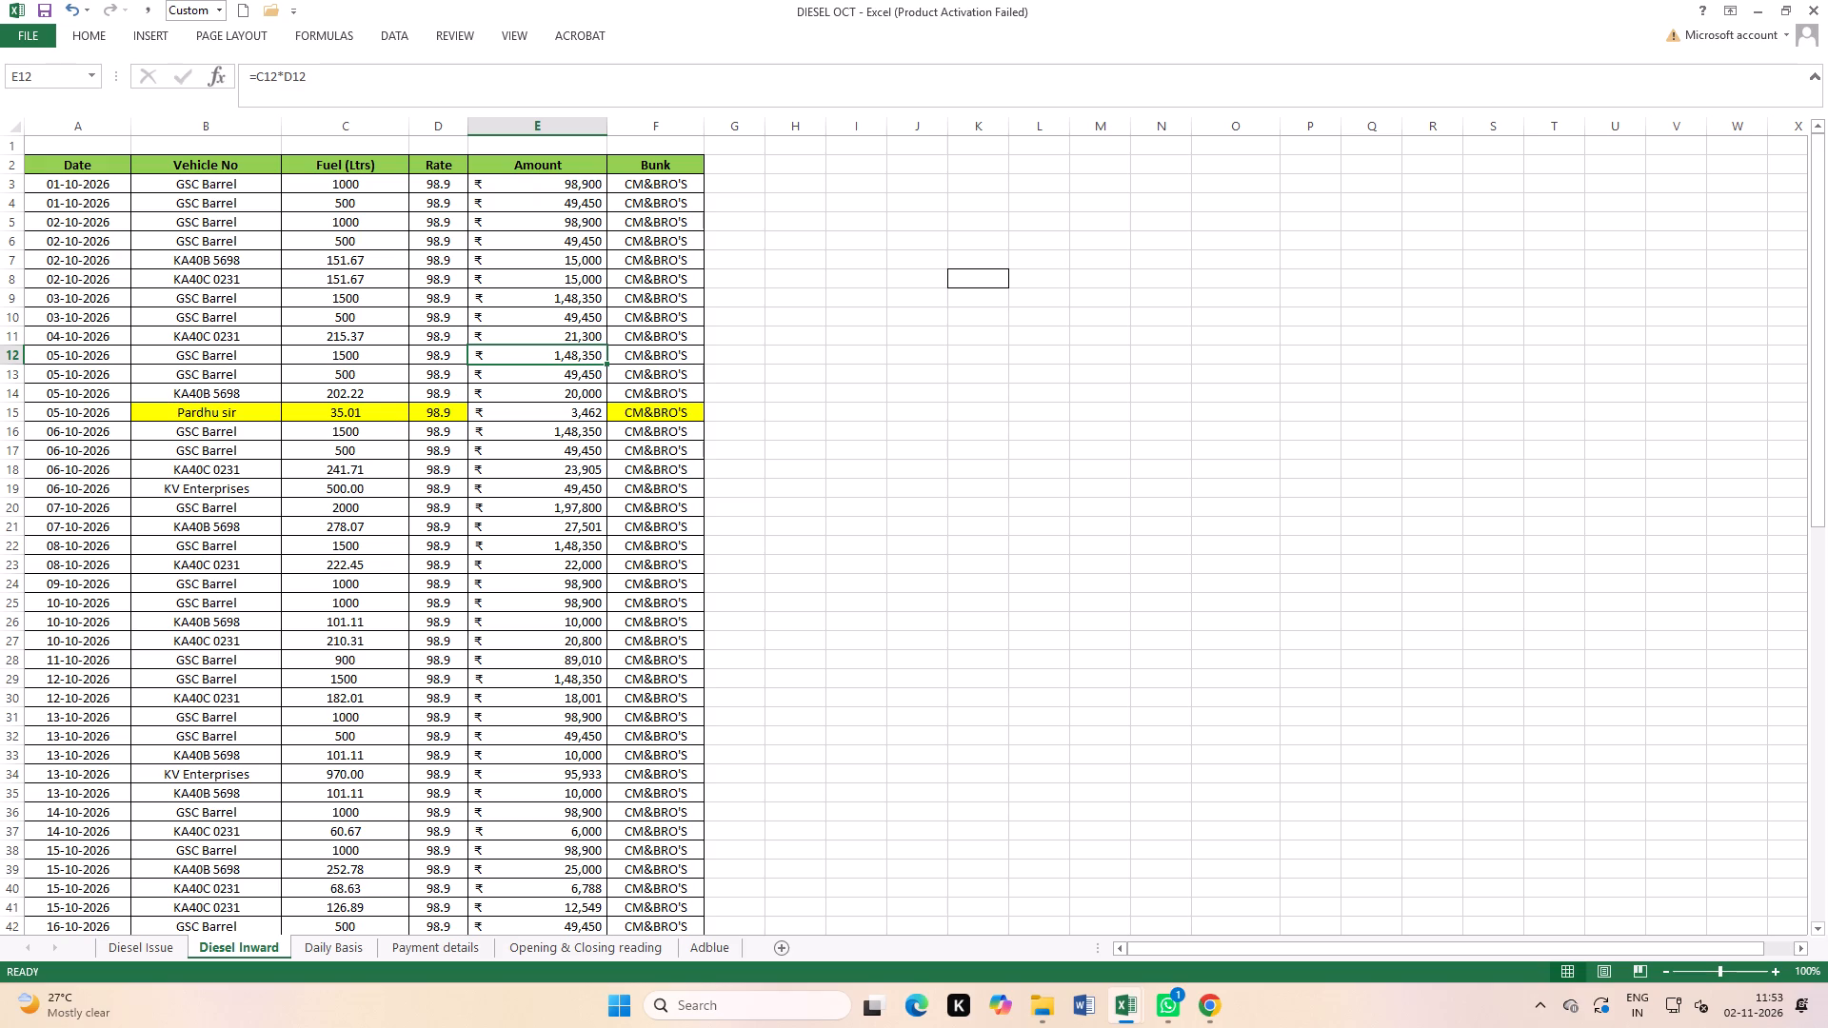
key("Return")
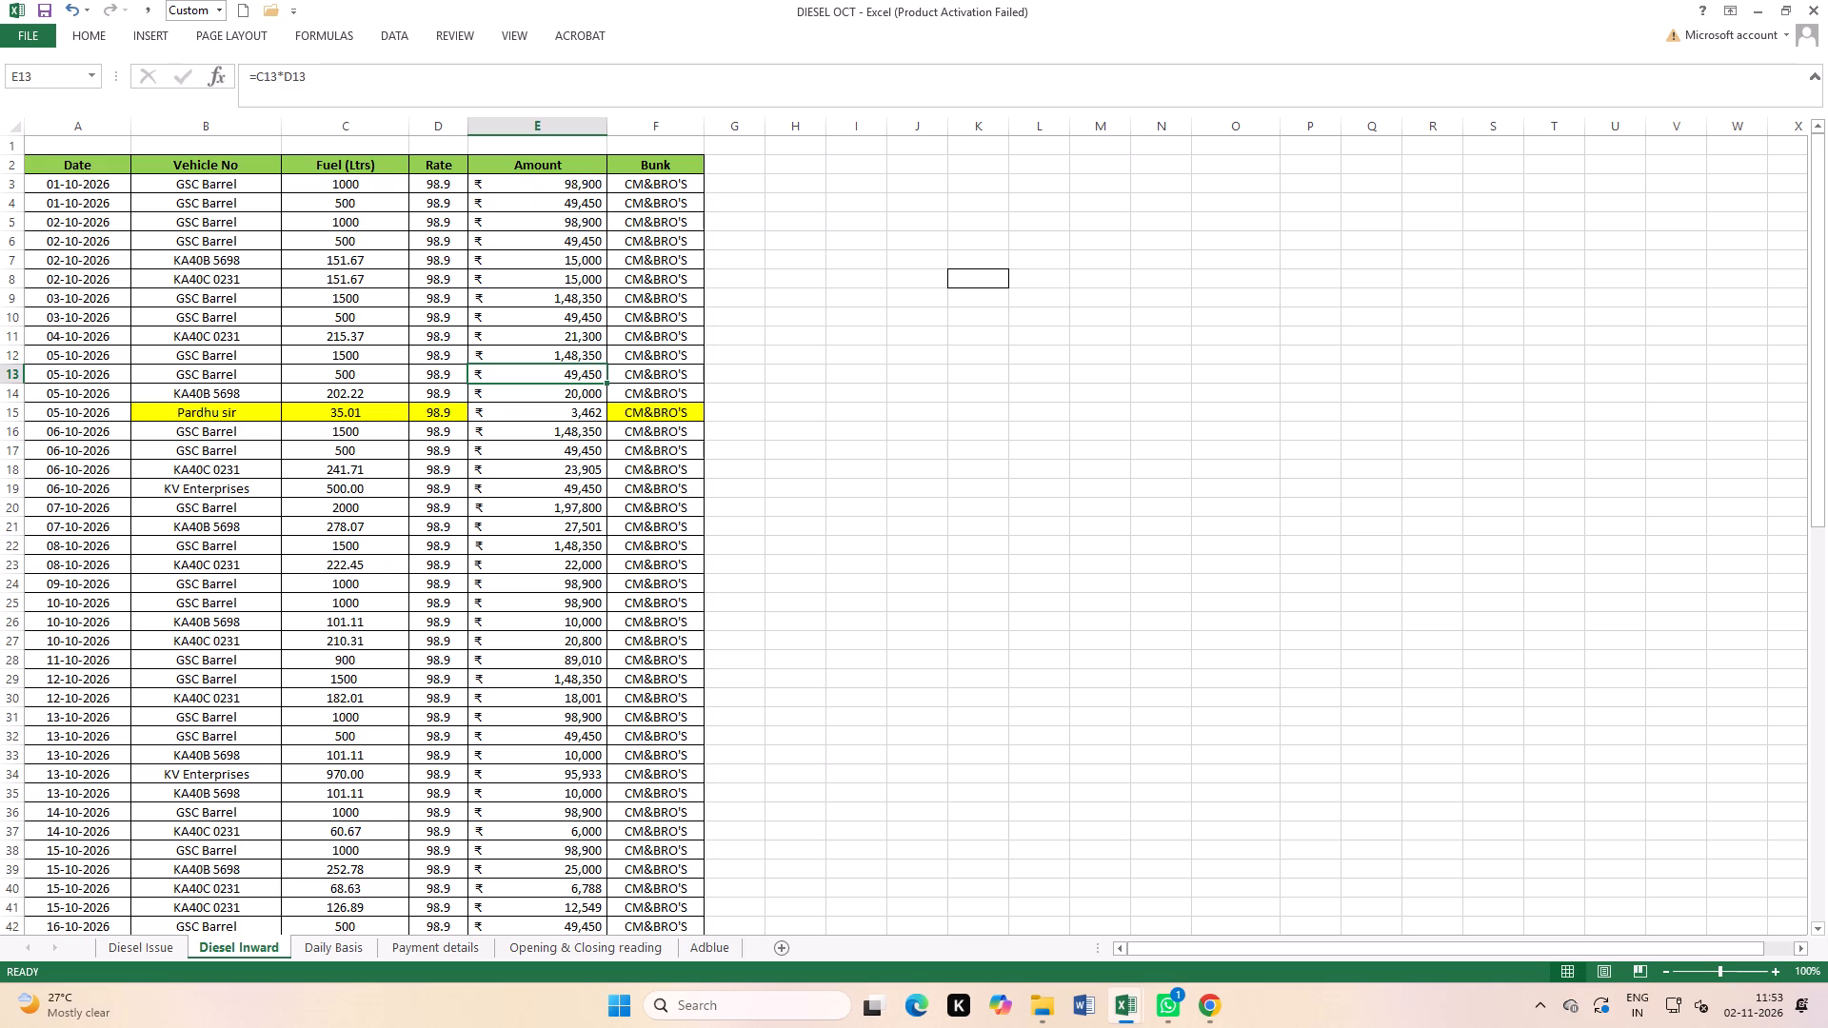
key("Return")
key("Return")
key("Return")
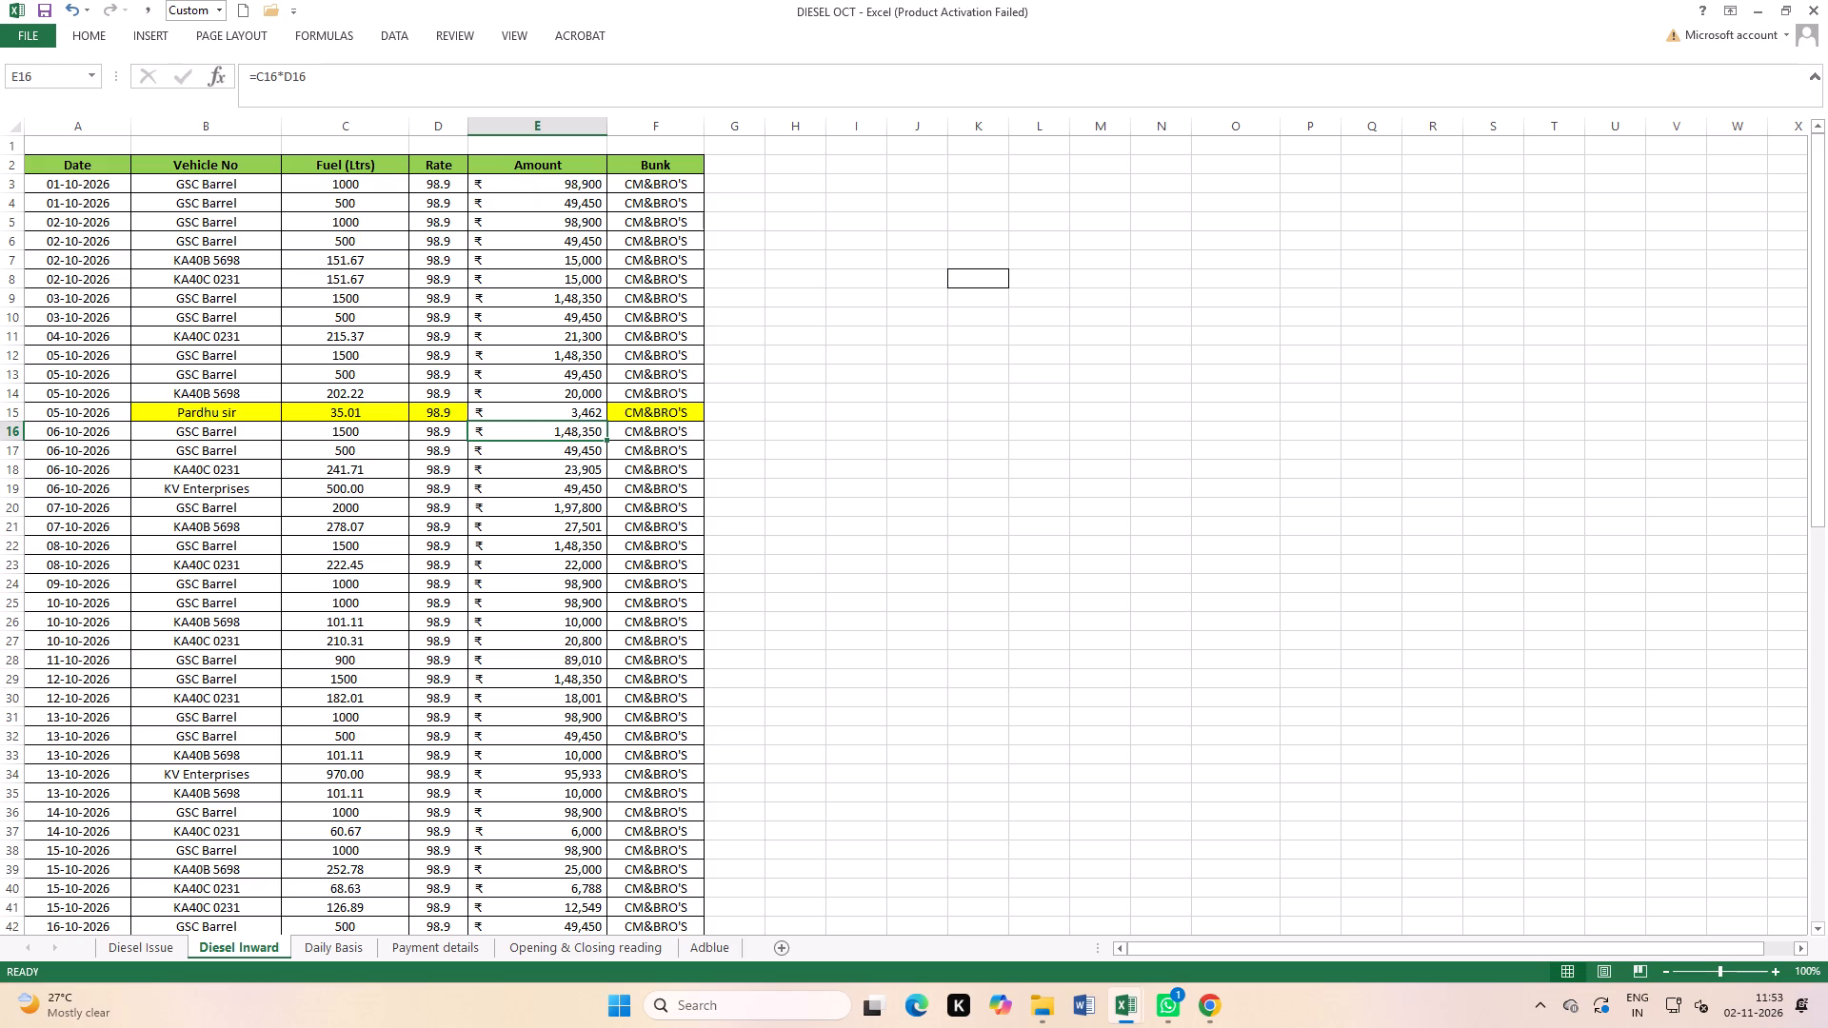
key("Return")
key("Return")
key("Return")
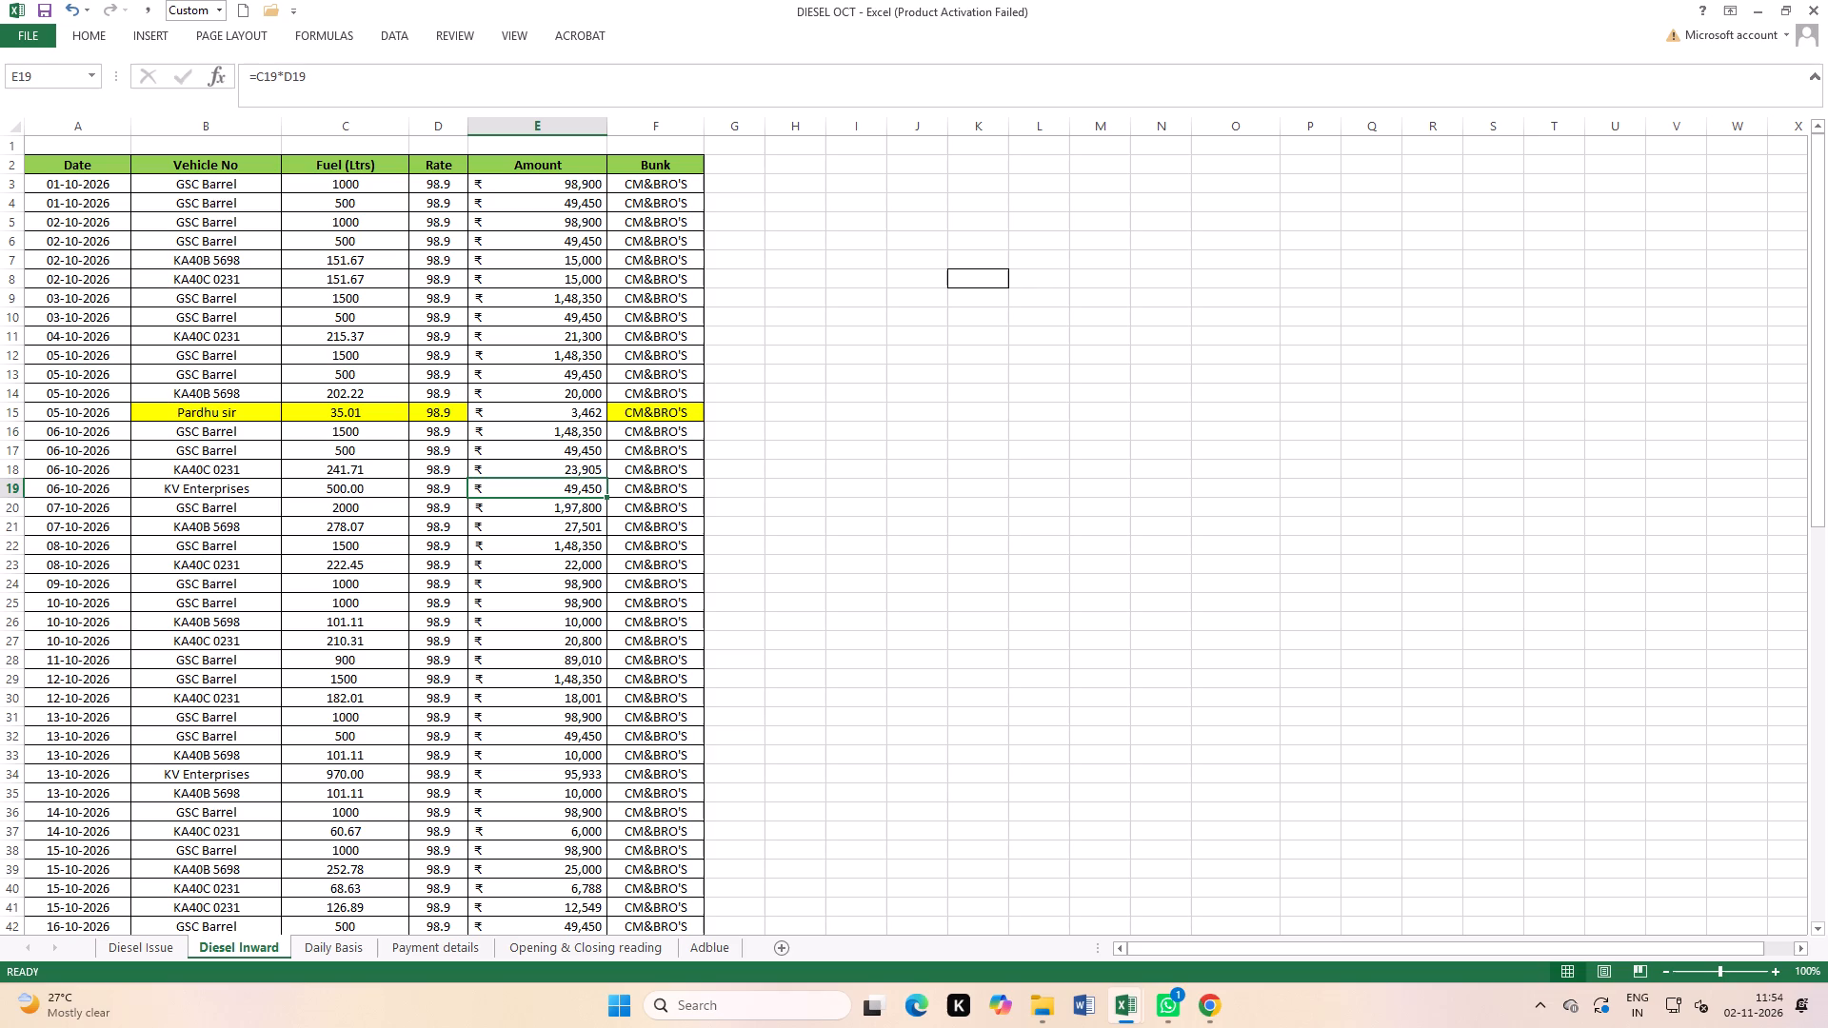
key("Return")
key("Return")
Check the Diesel Inward amounts one by one for the entries dated 08-10-2026 through 15-10-2026.
key("Return")
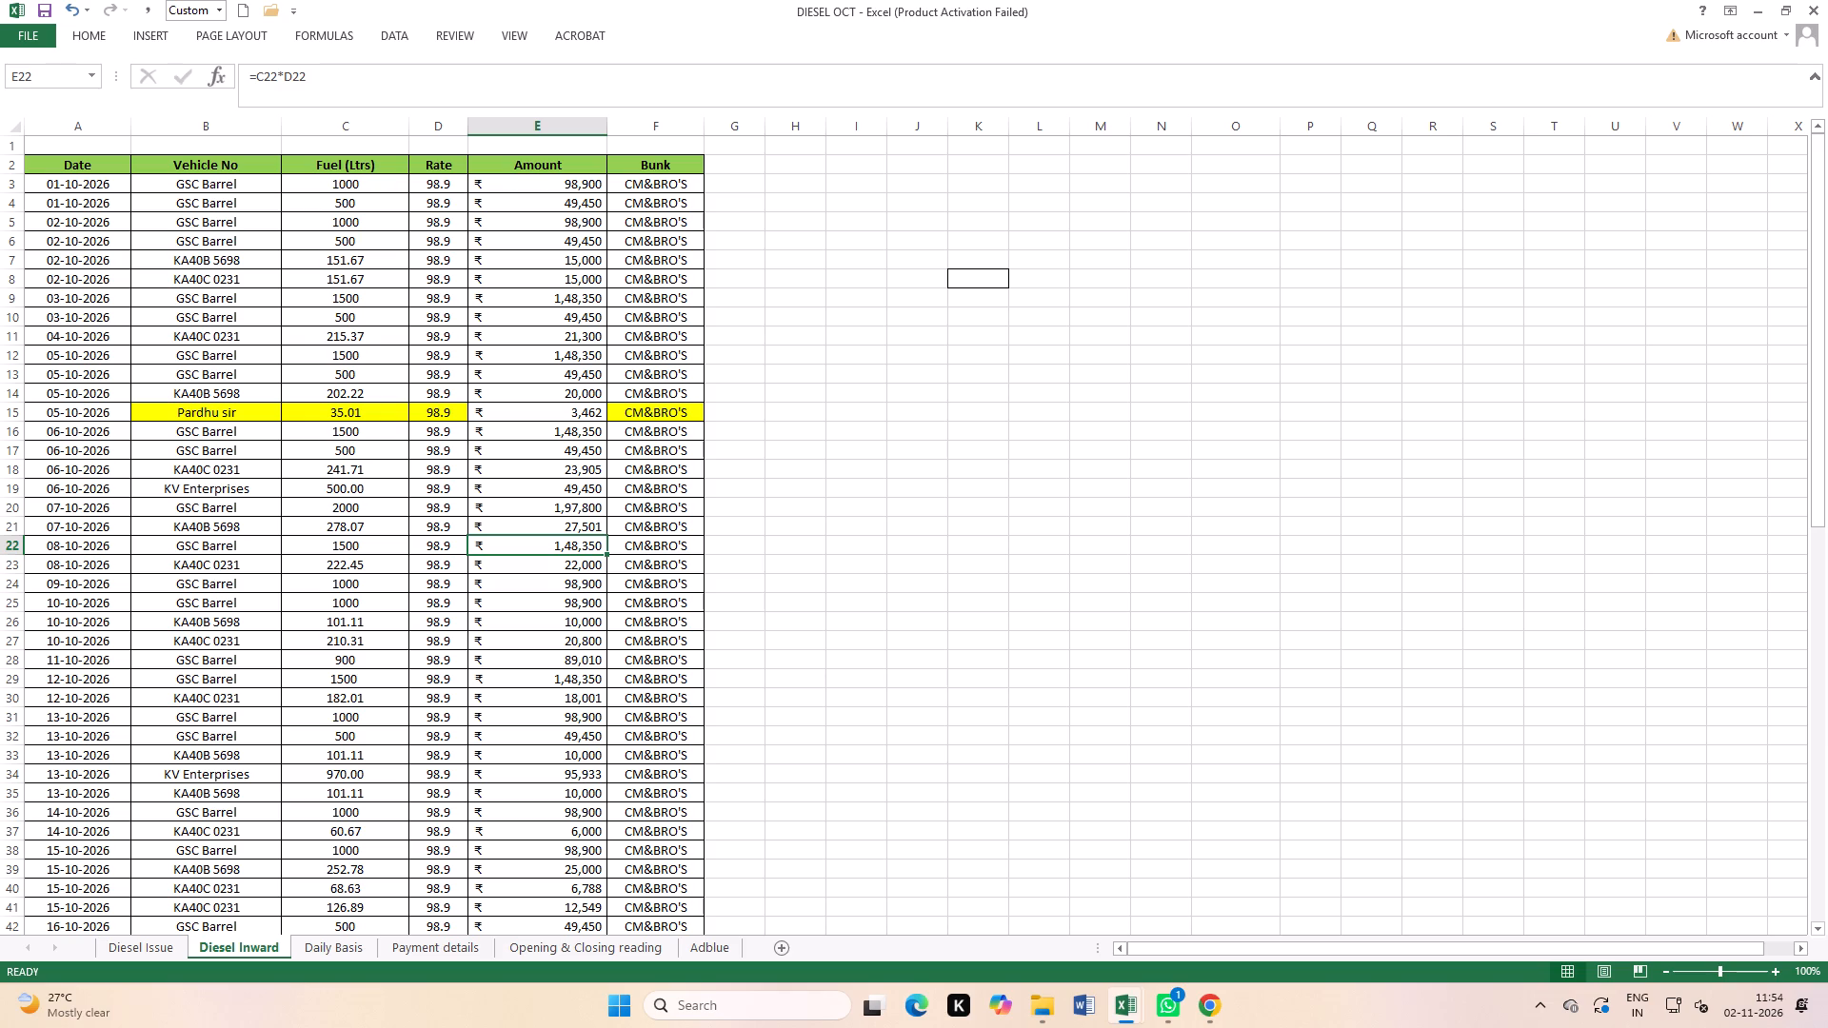
key("Return")
key("Return")
key("Return")
key("Return")
key("Return")
key("Return")
key("Return")
key("Return")
key("Return")
key("Return")
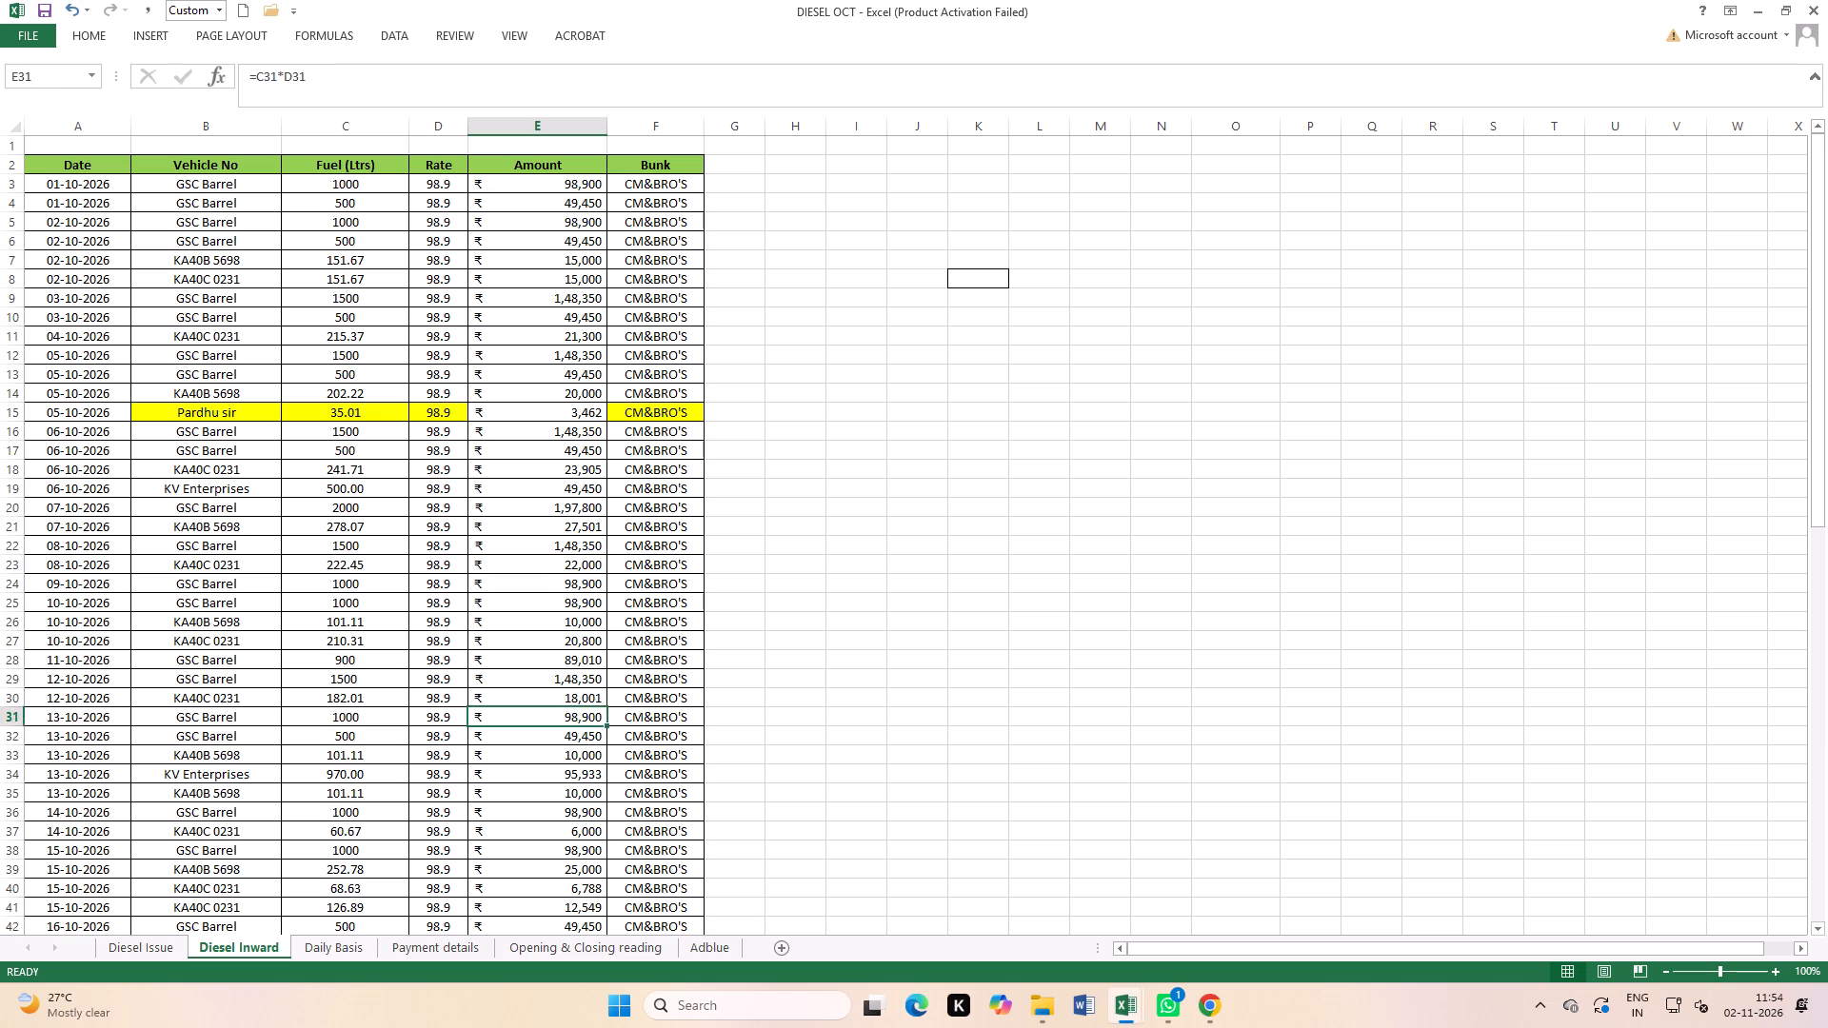
key("Return")
key("Return")
key("Return")
key("Up")
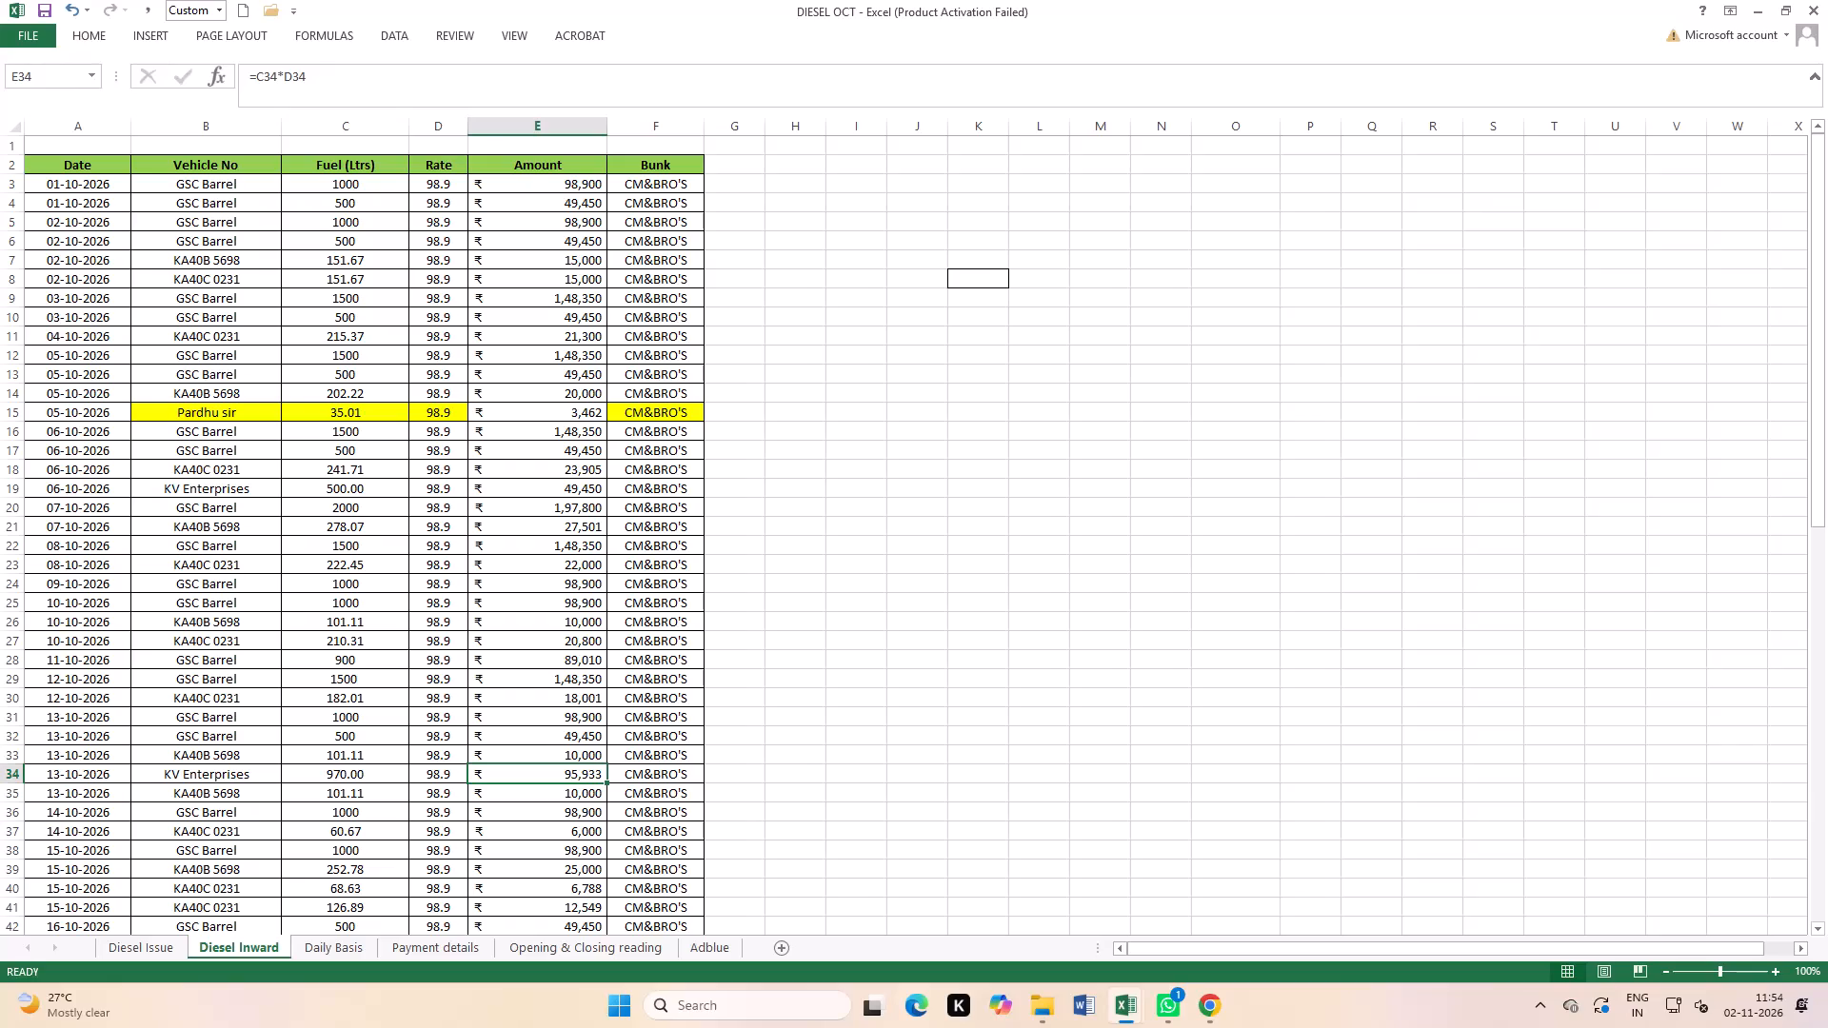
key("Return")
key("Return")
key("Return")
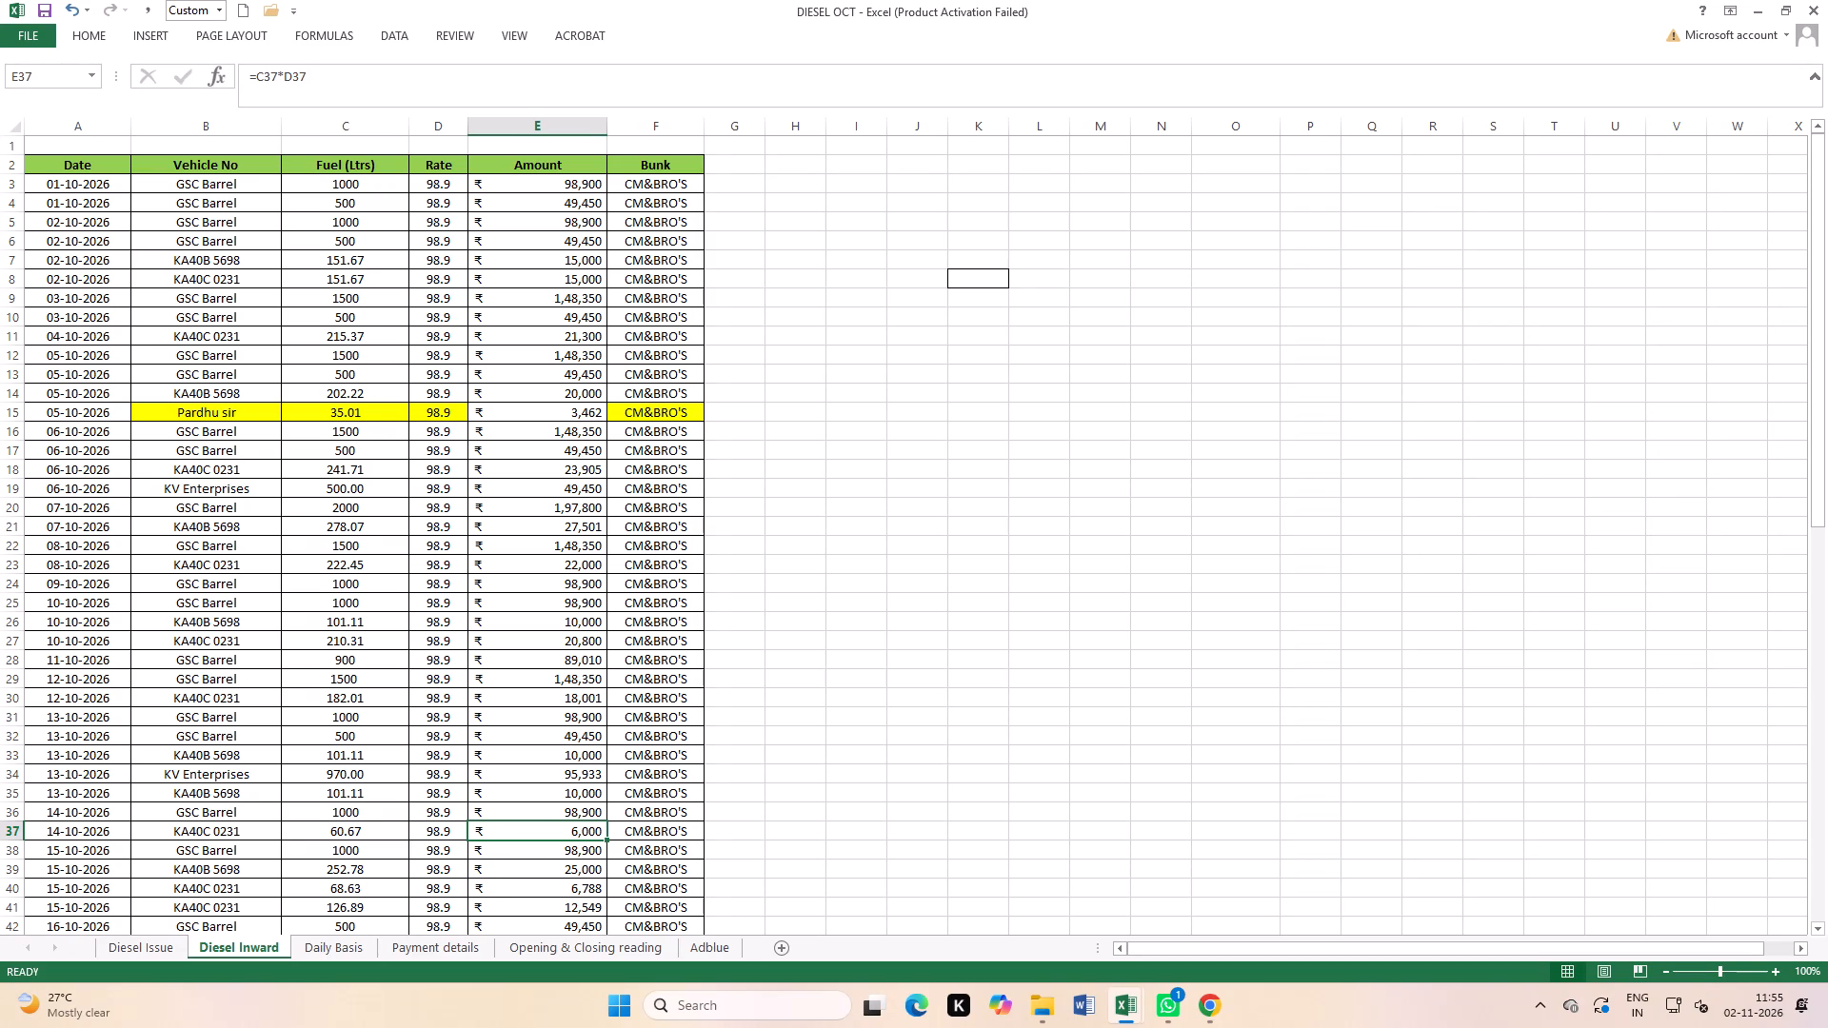
key("Return")
key("Return")
key("Return")
key("Return")
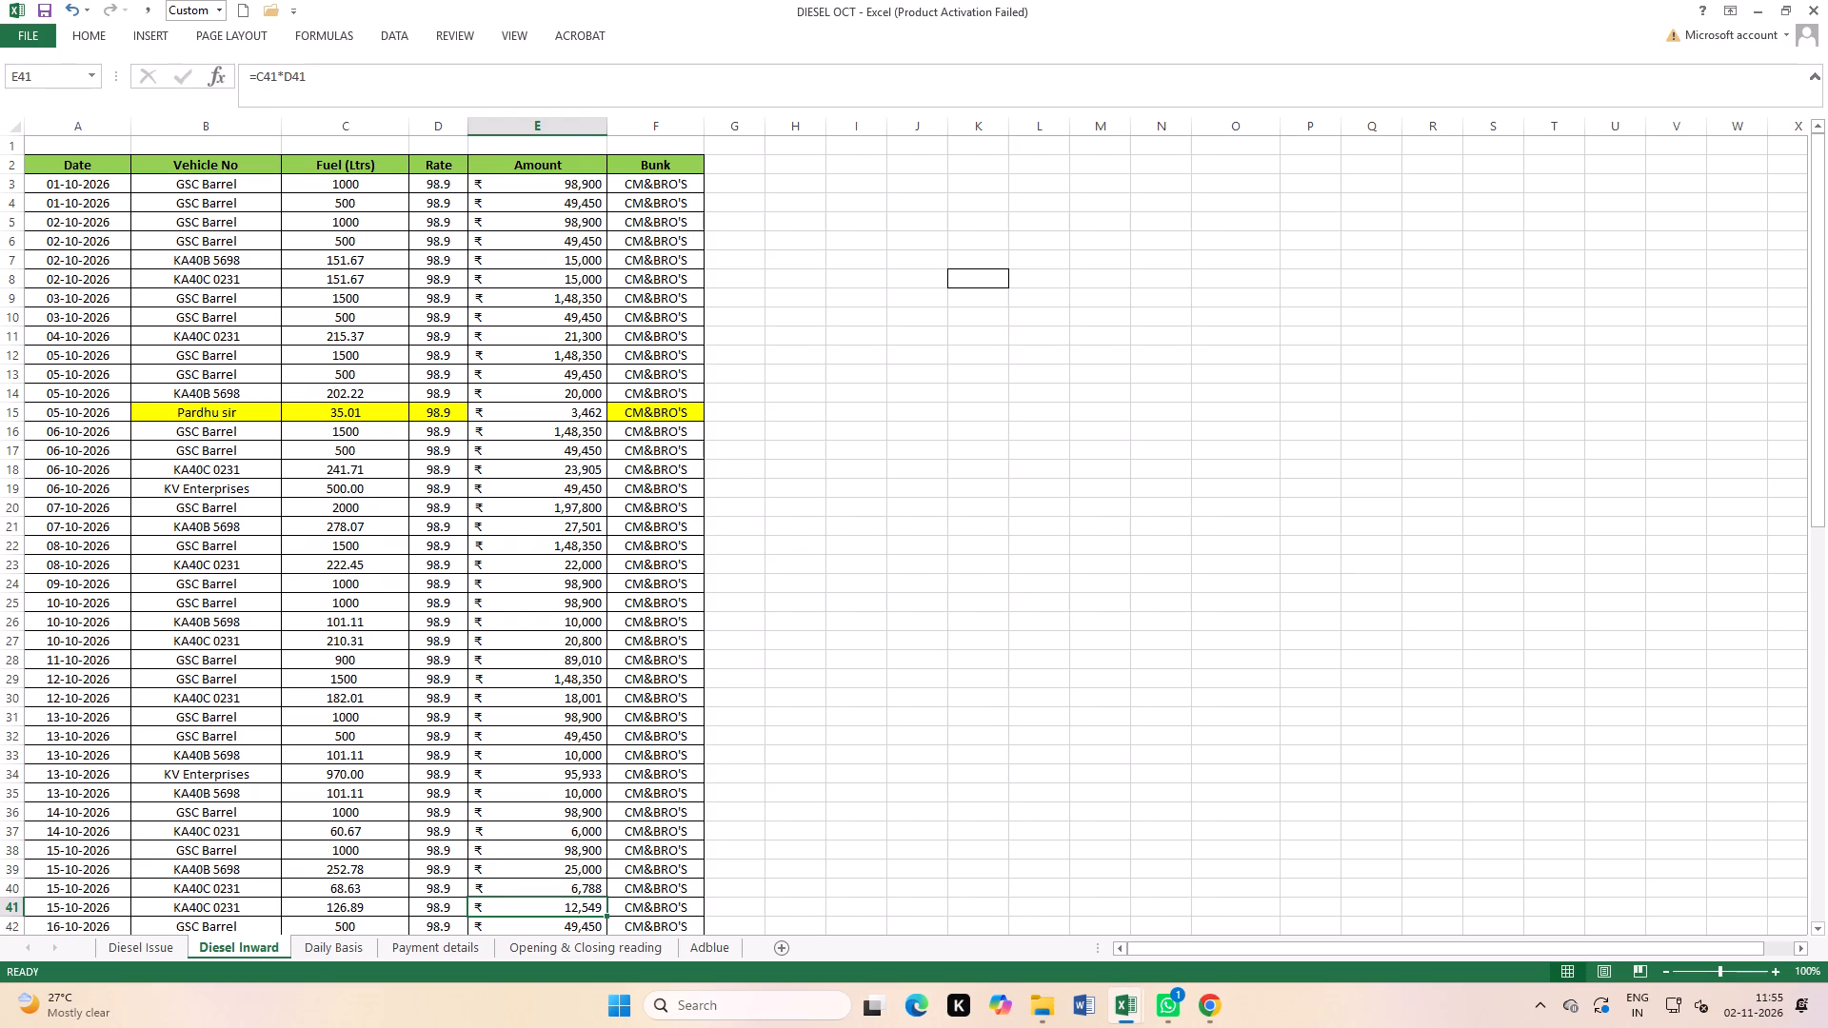
Check the Diesel Inward amounts for the entries dated 16-10-2026 through 24-10-2026.
scroll(1317, 260, "down", 4)
scroll(1141, 350, "down", 1)
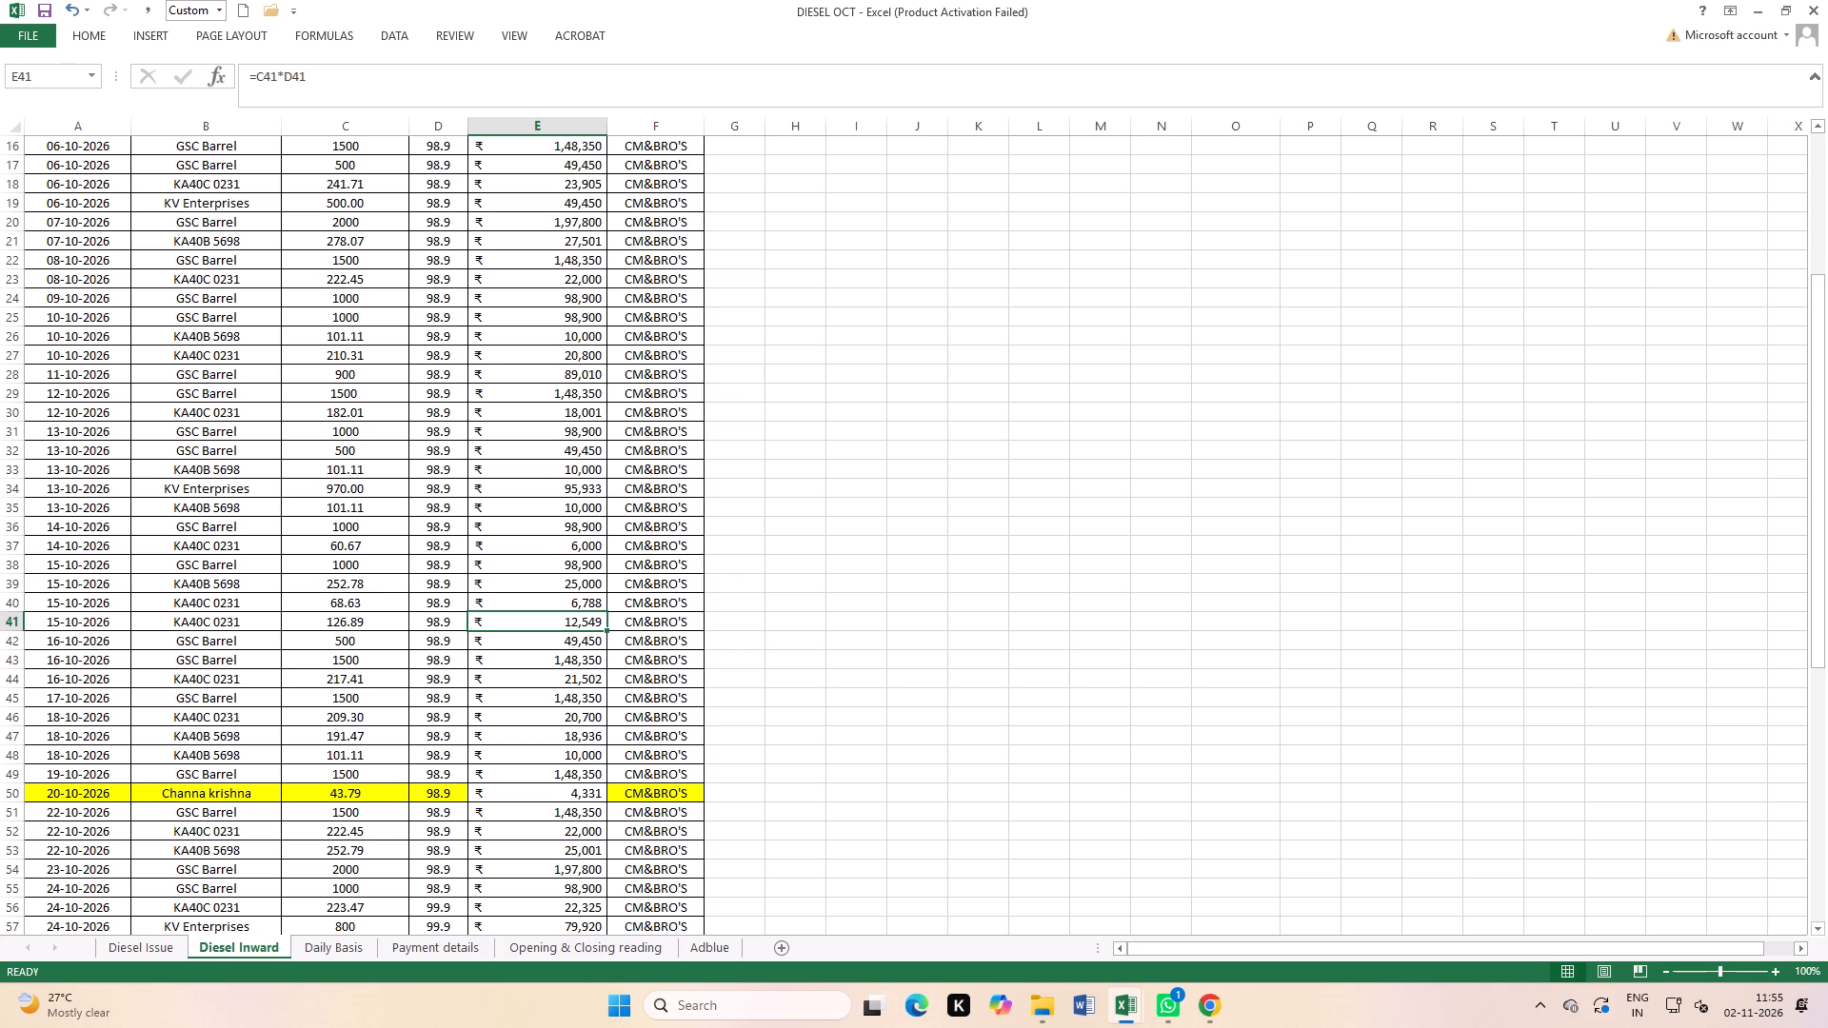
key("Return")
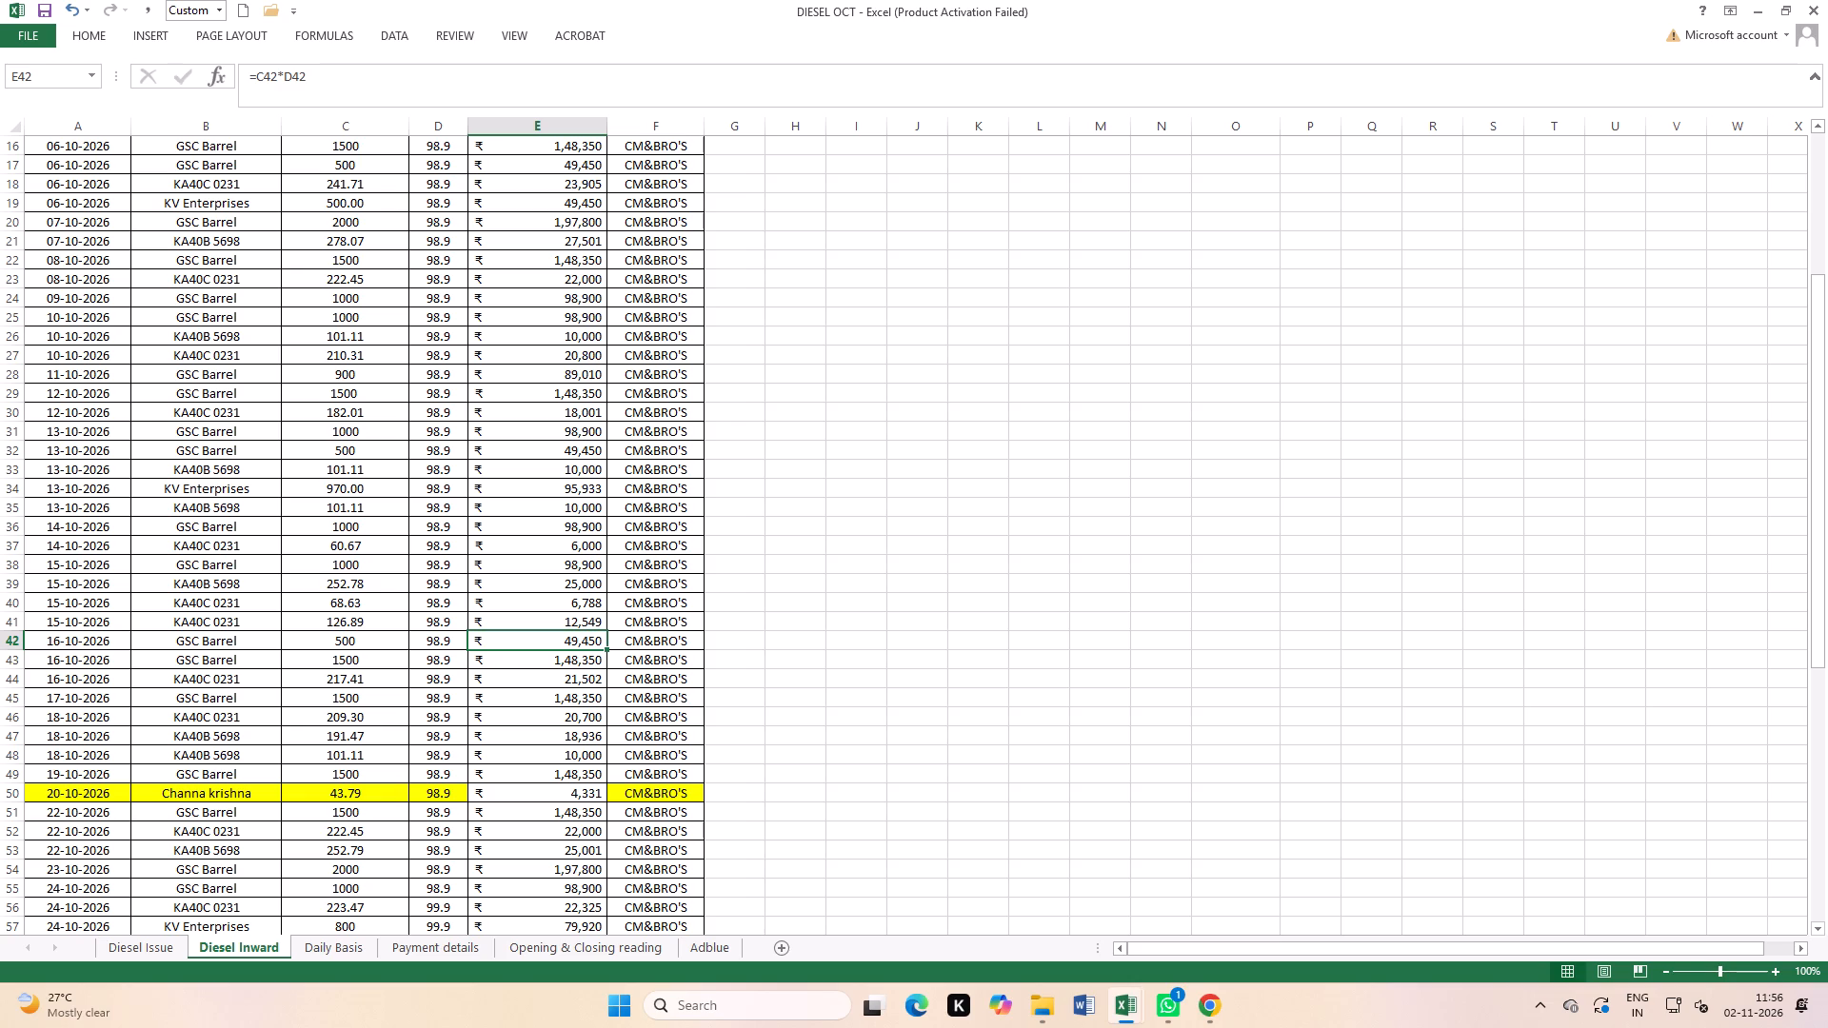
left_click(586, 733)
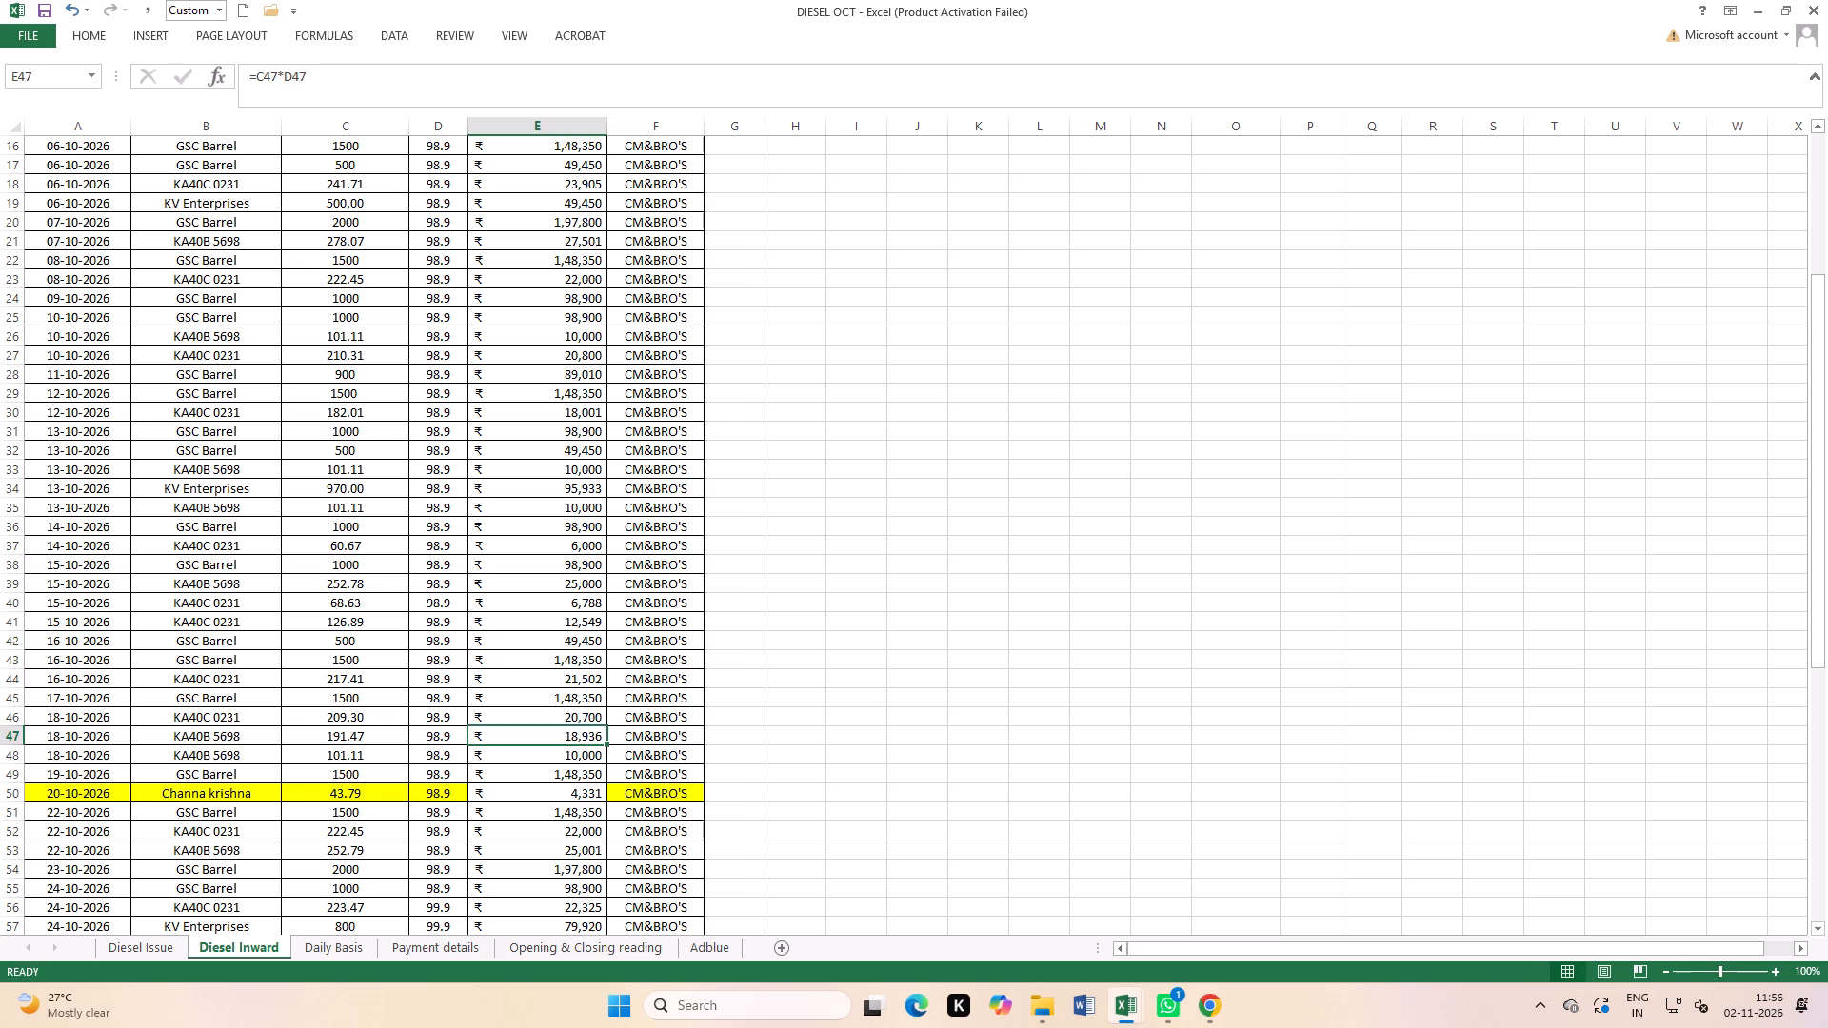
left_click(586, 754)
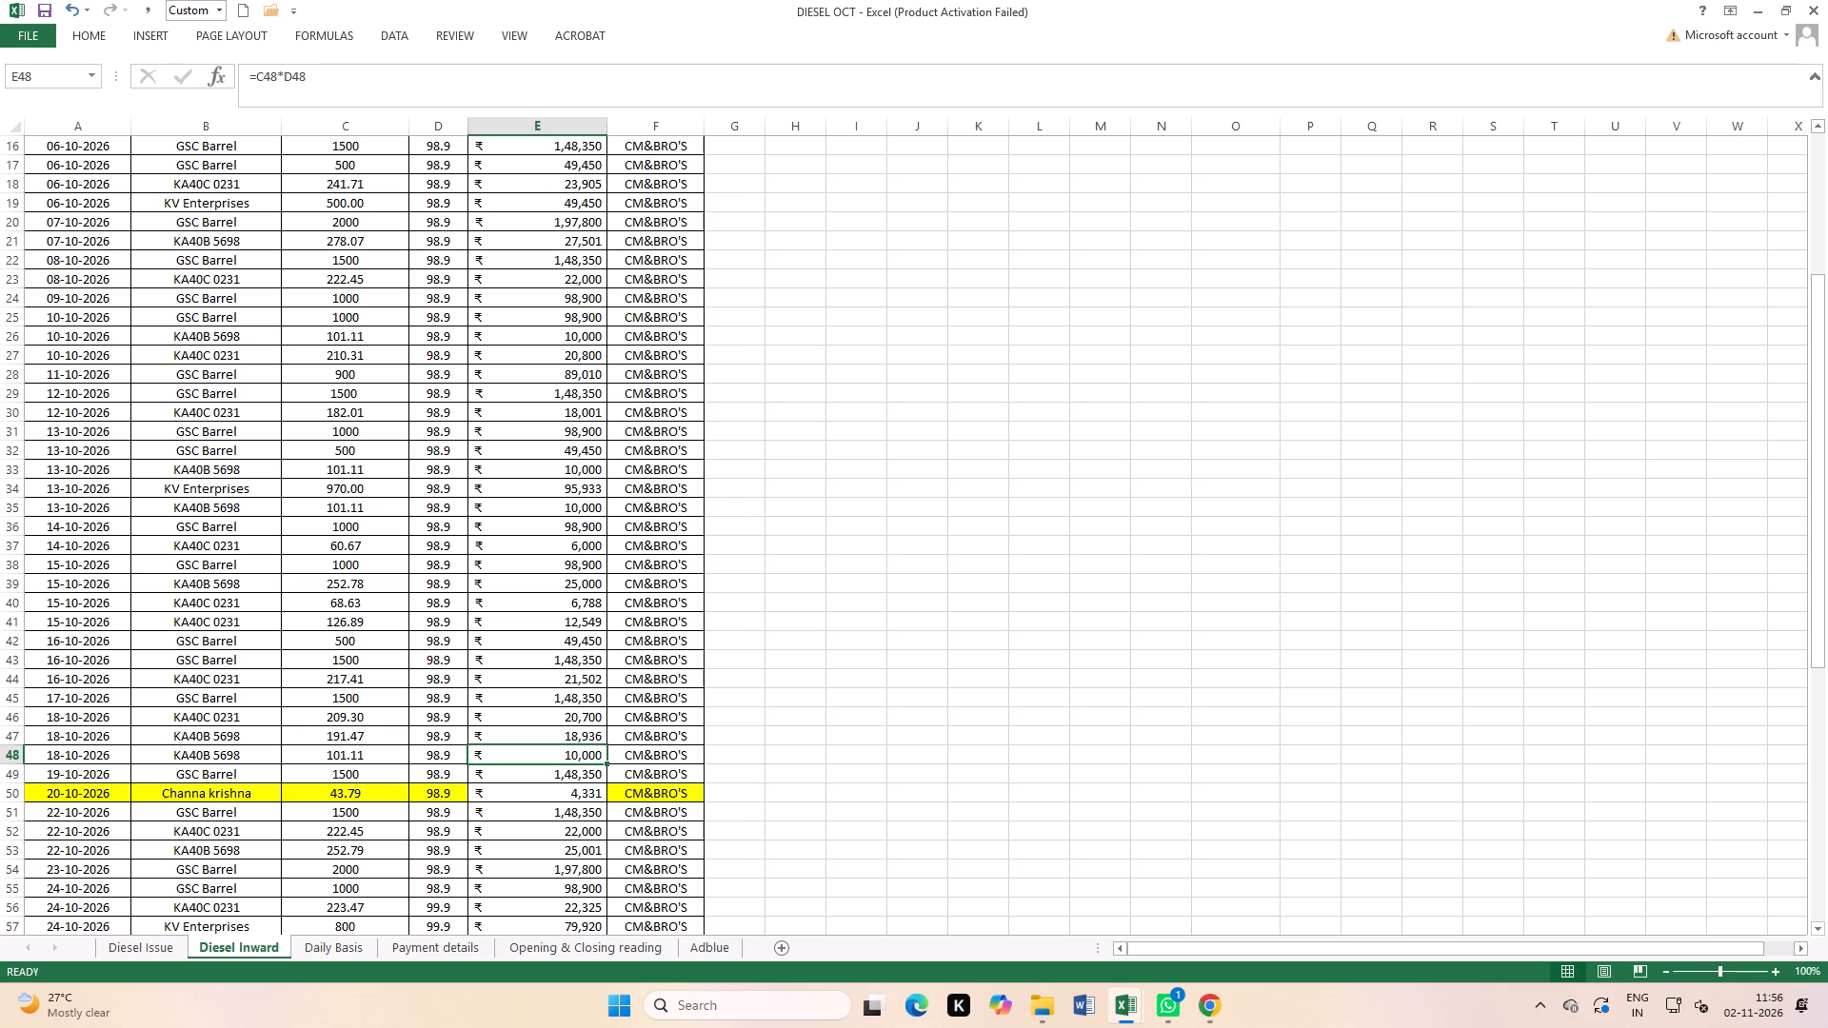
scroll(642, 800, "down", 3)
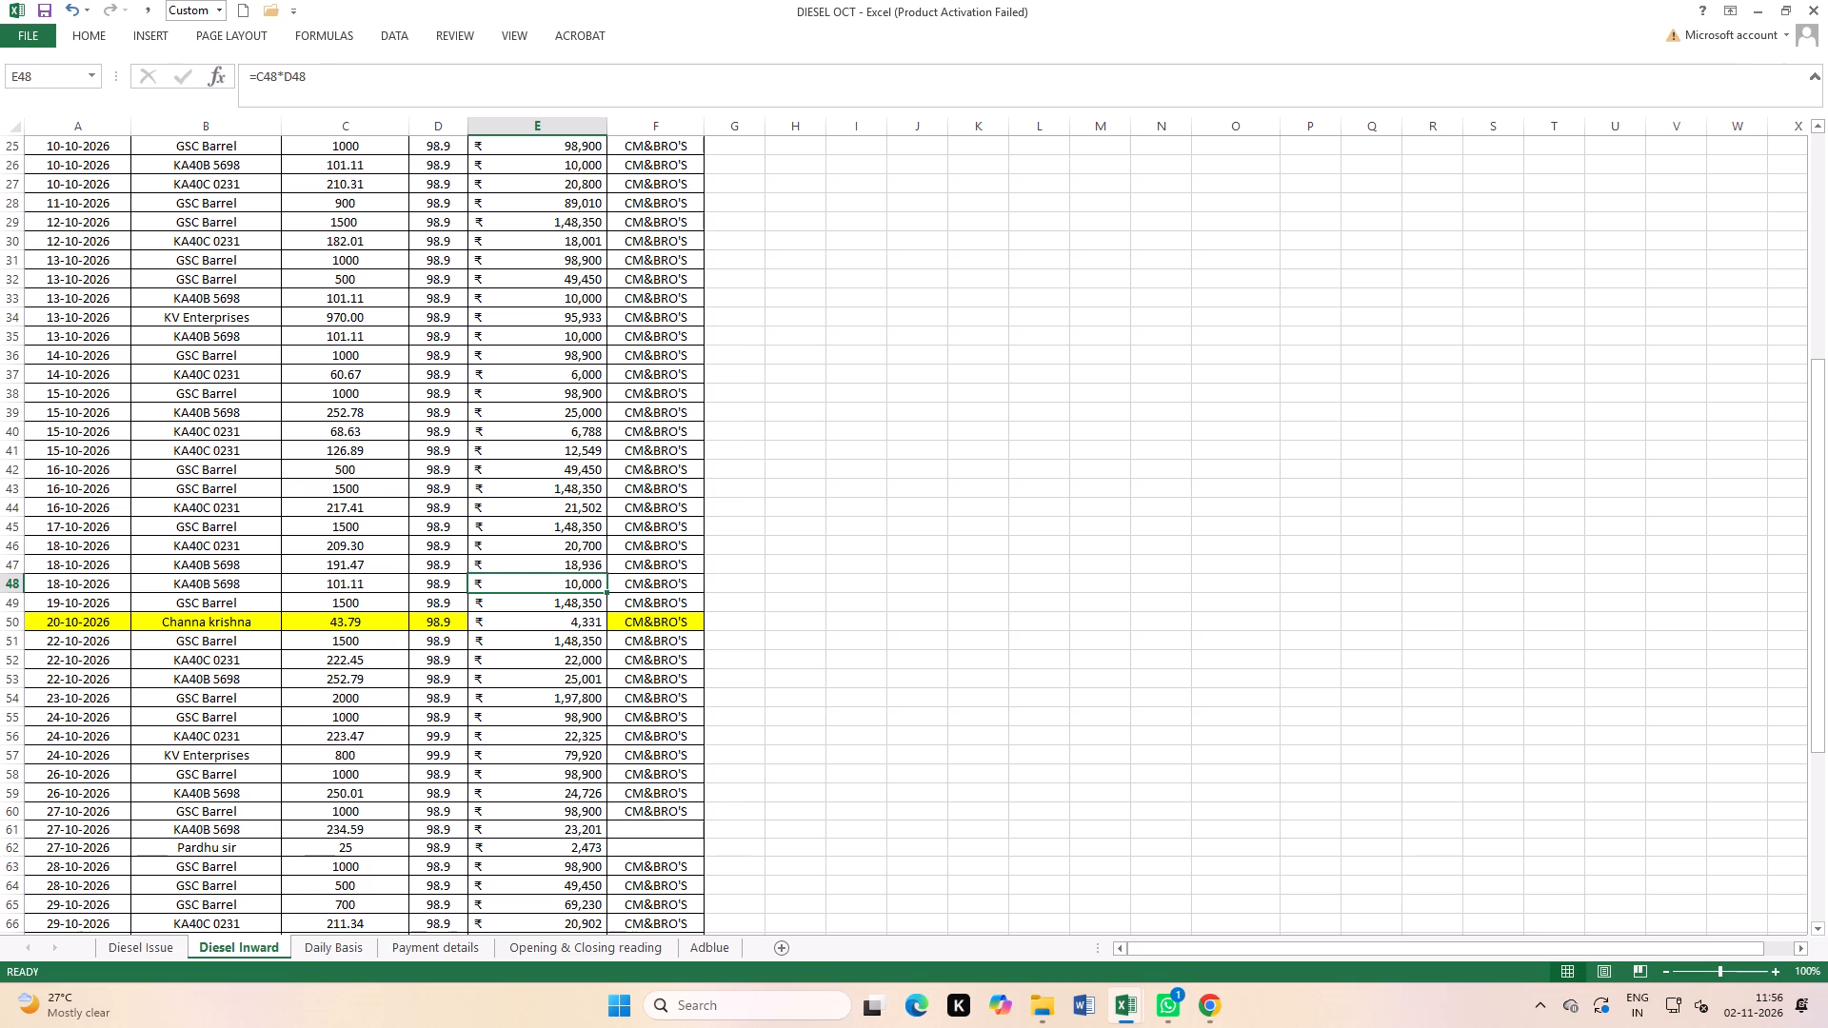
scroll(838, 555, "down", 3)
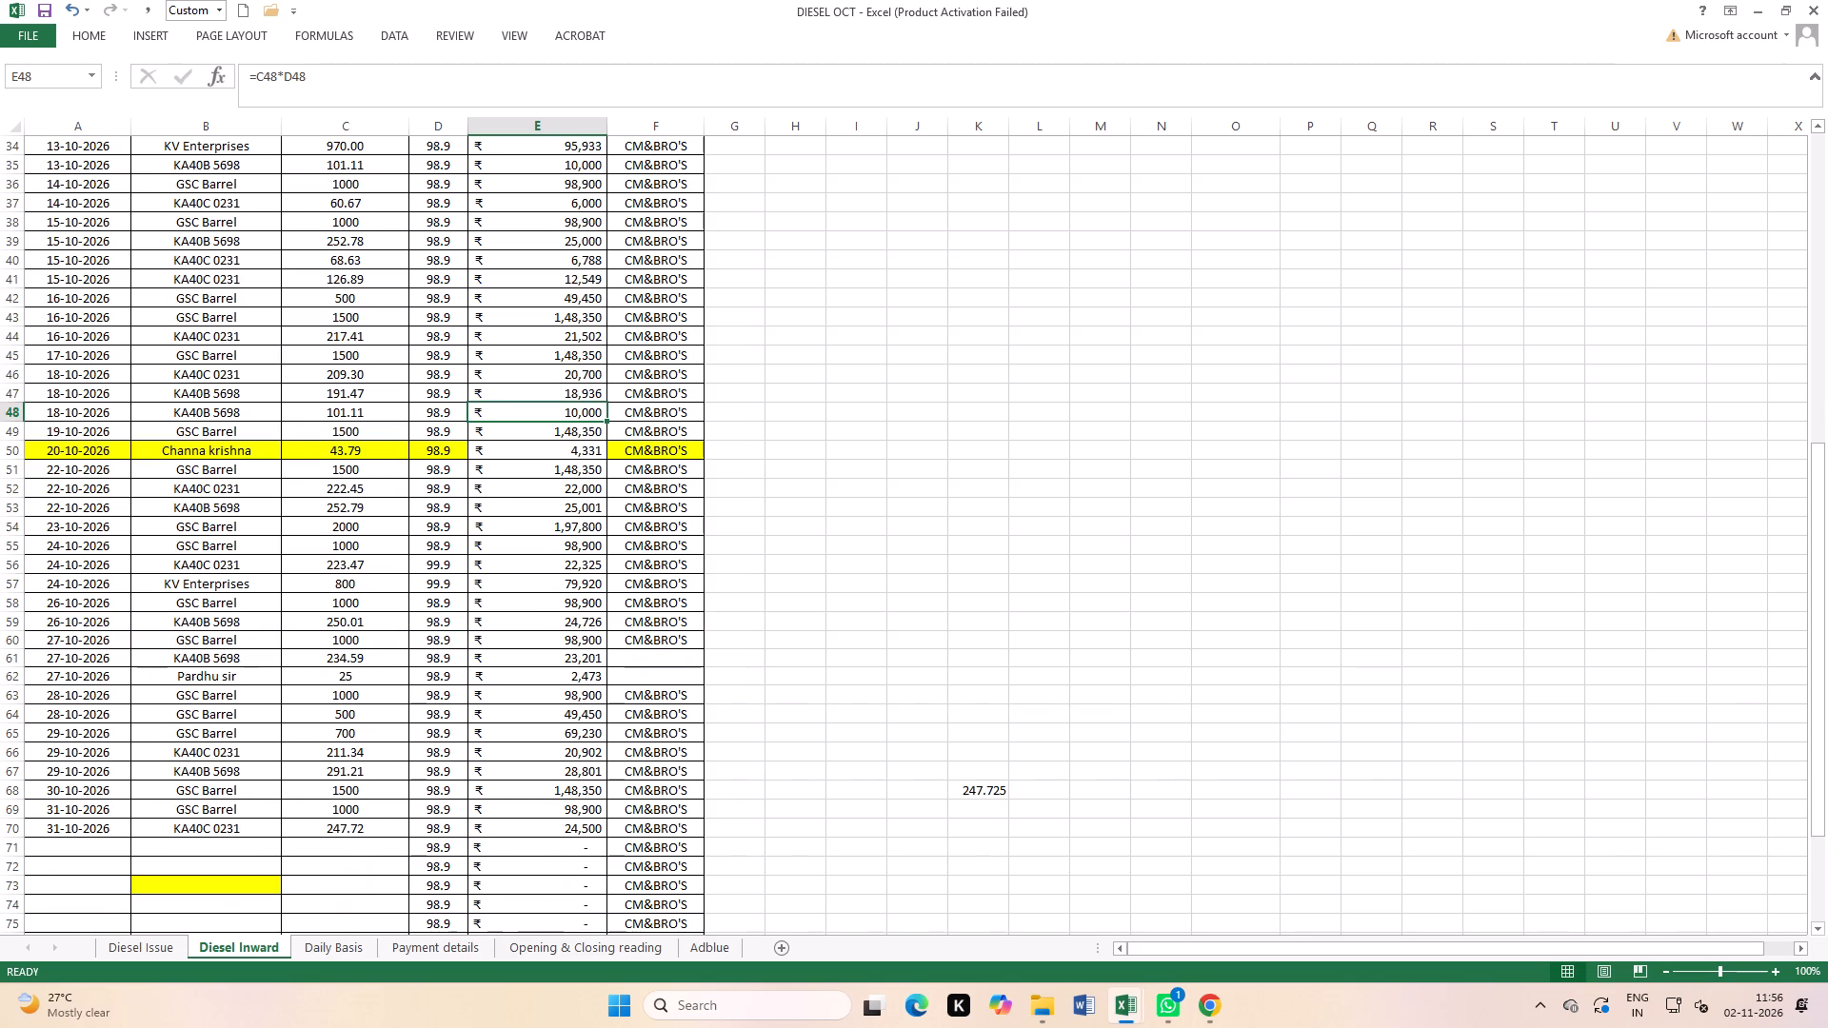
left_click(880, 584)
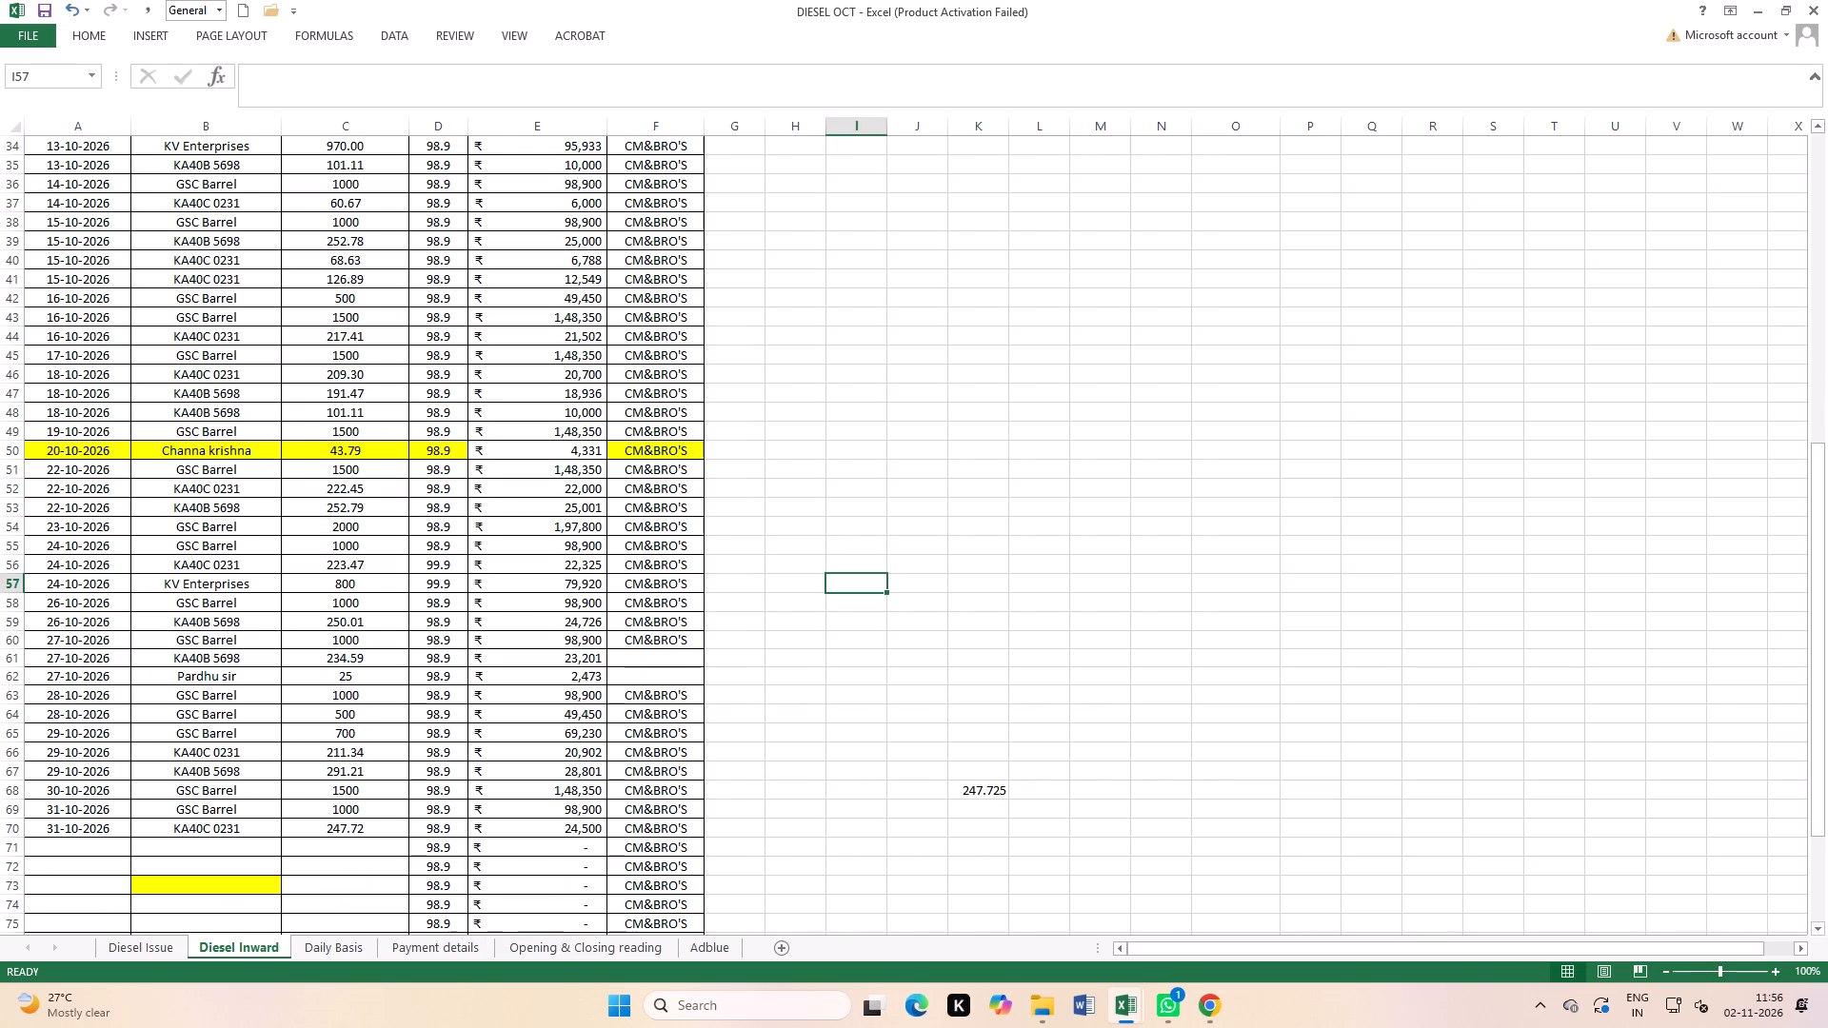
left_click(596, 529)
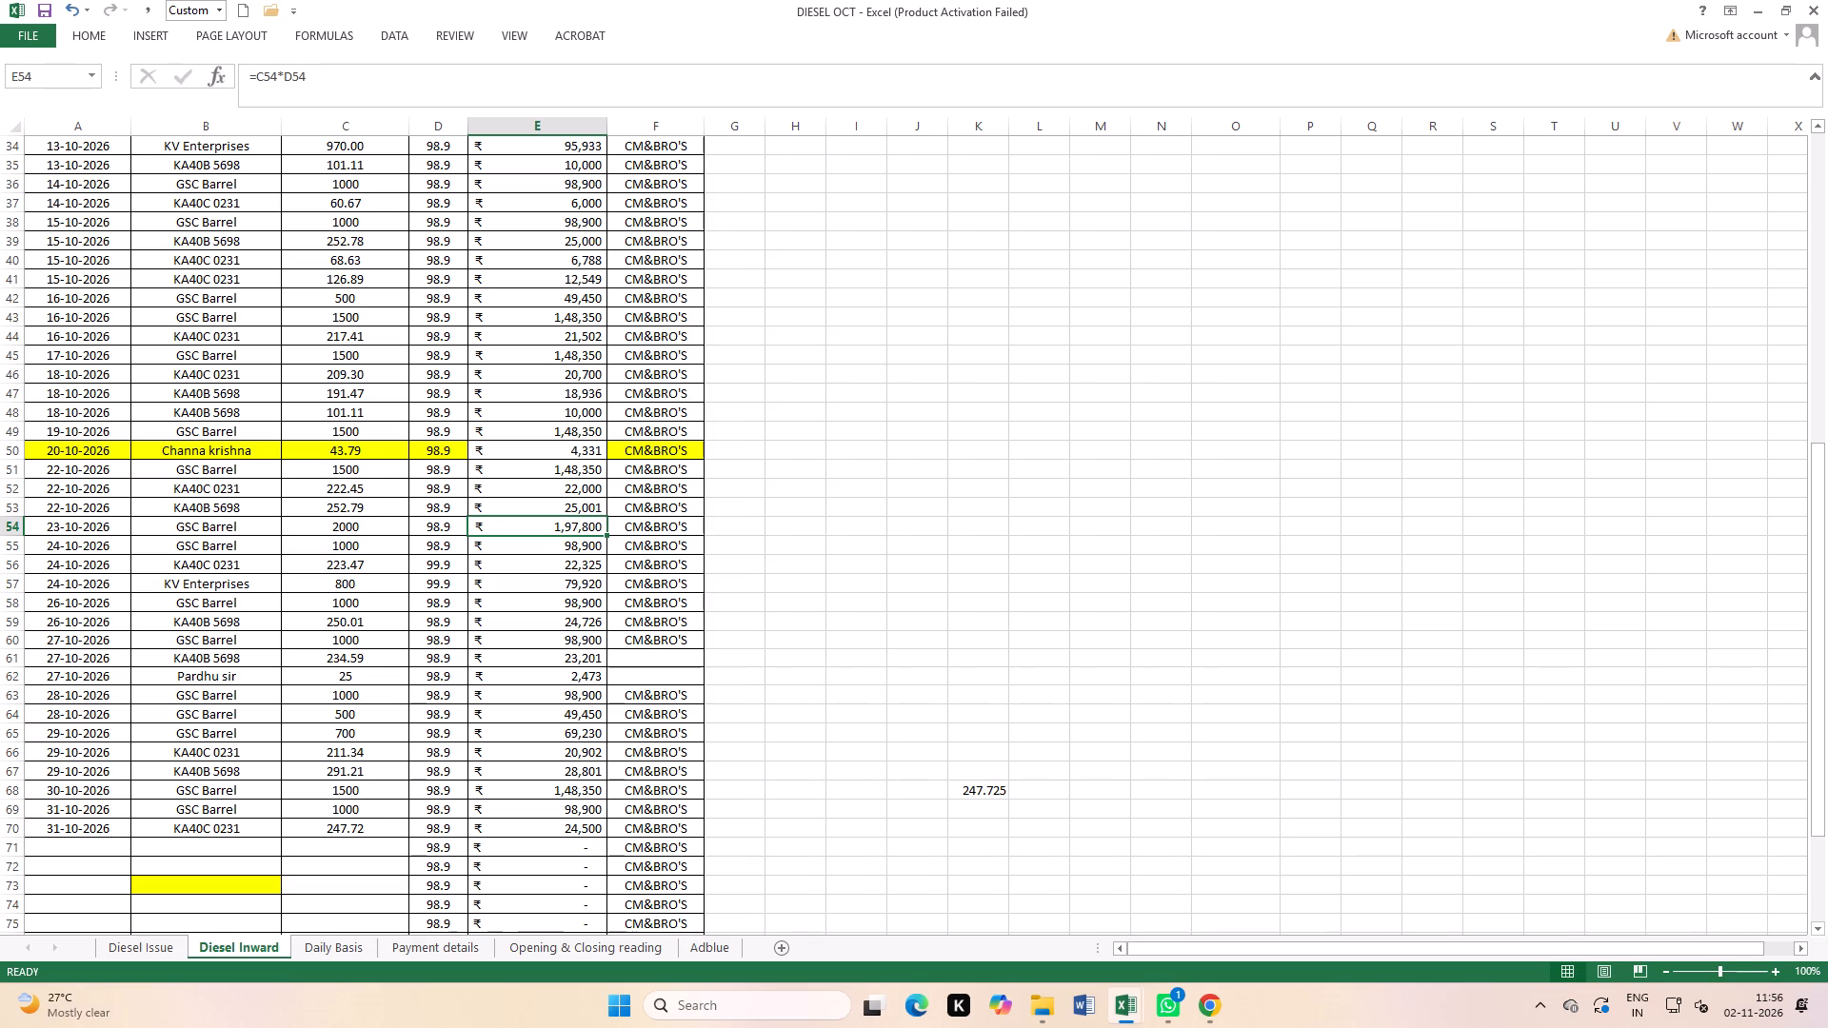
left_click(585, 563)
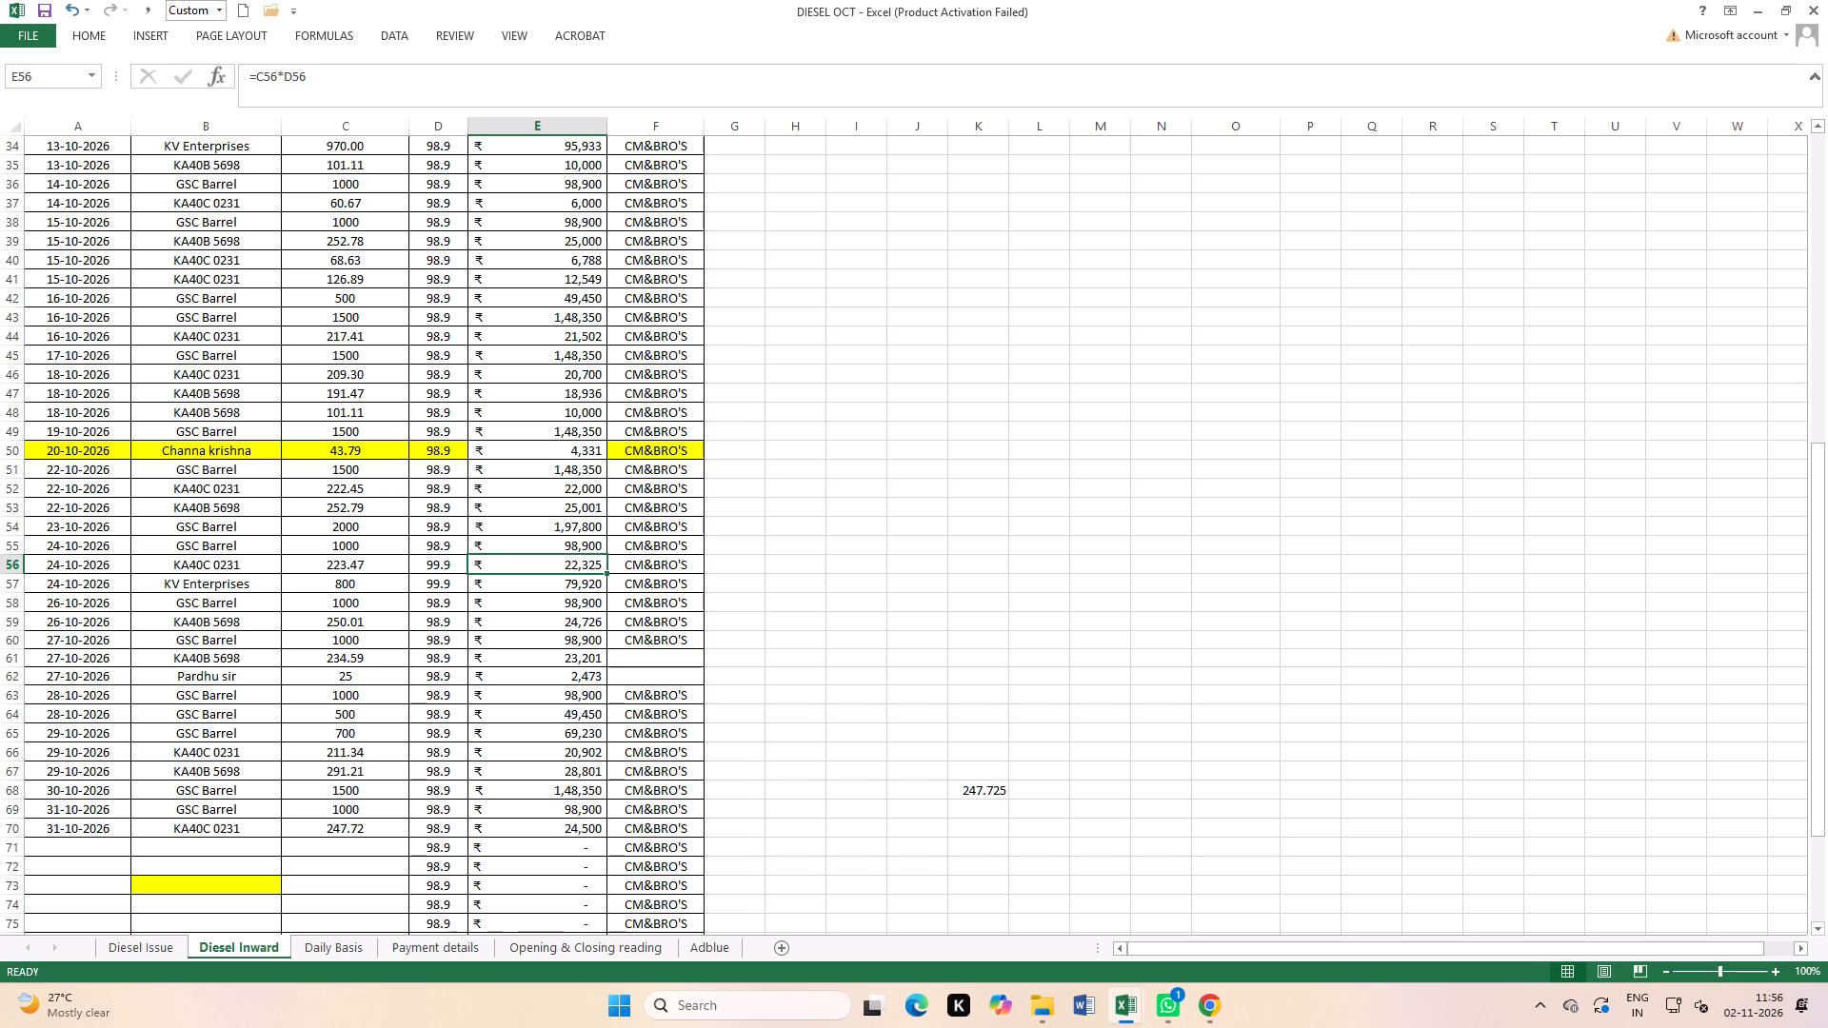
left_click(4, 545)
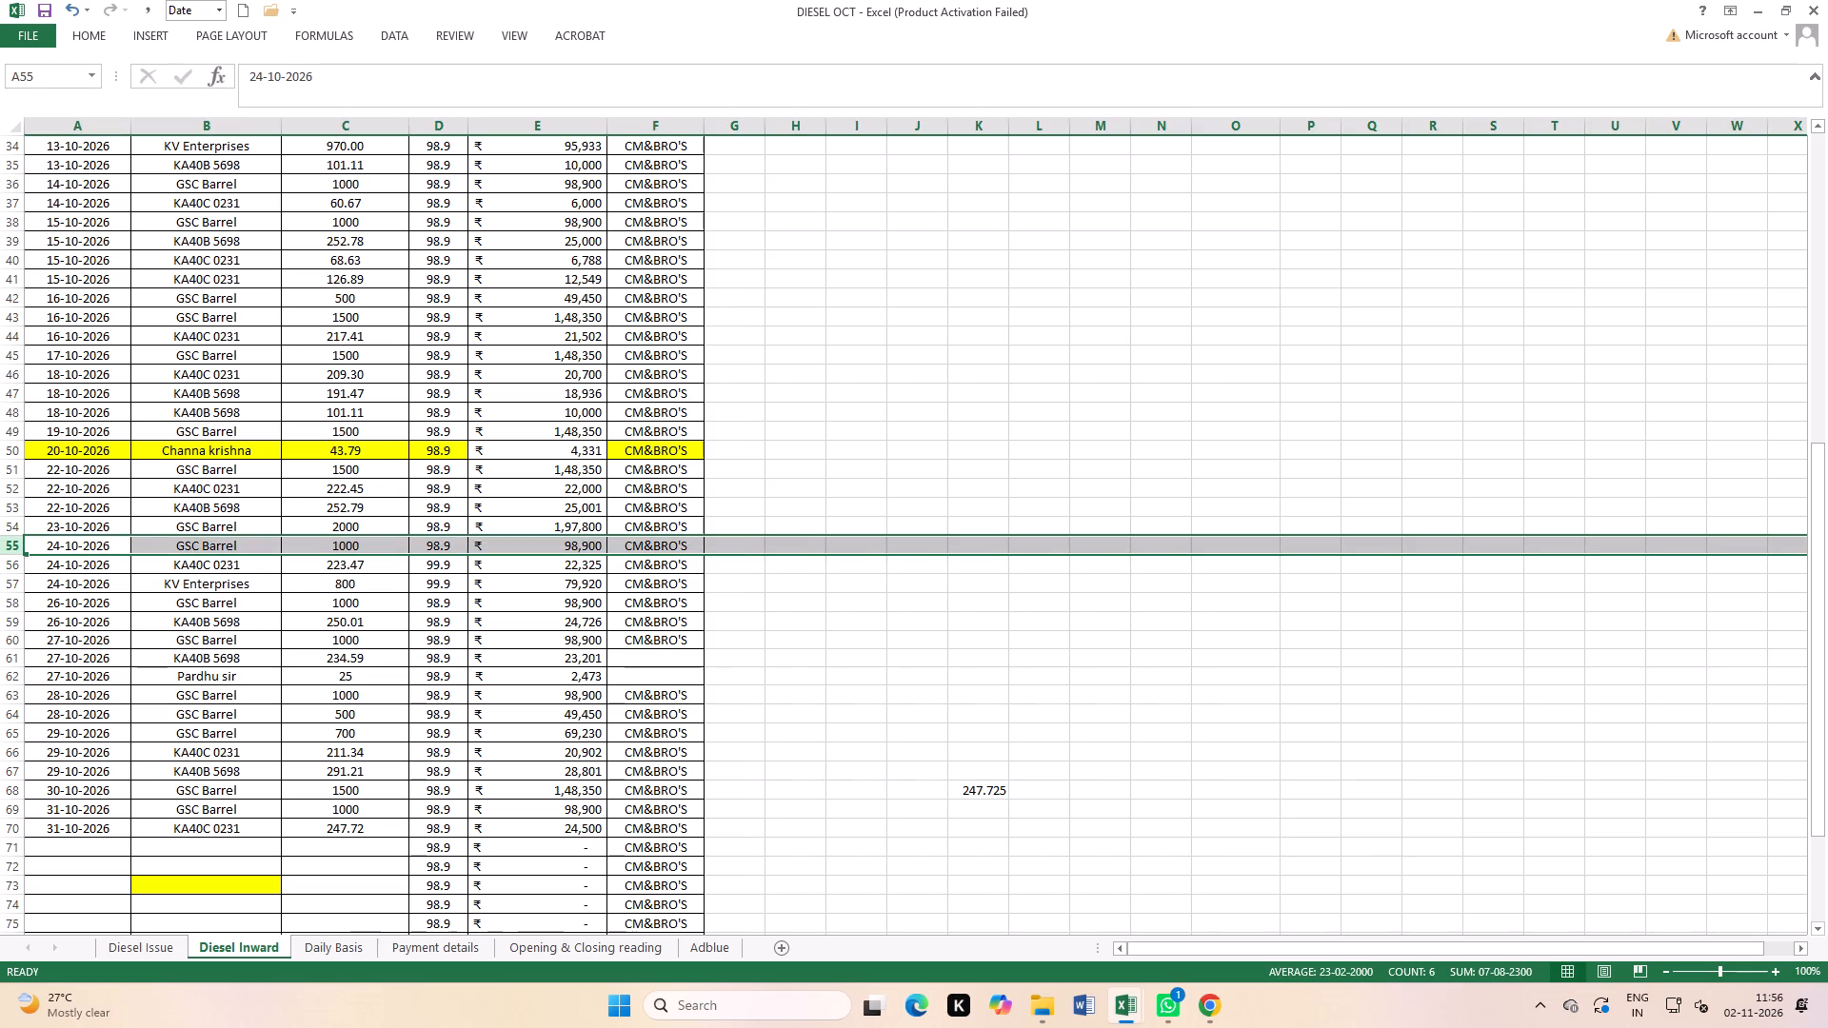
left_click(2, 564)
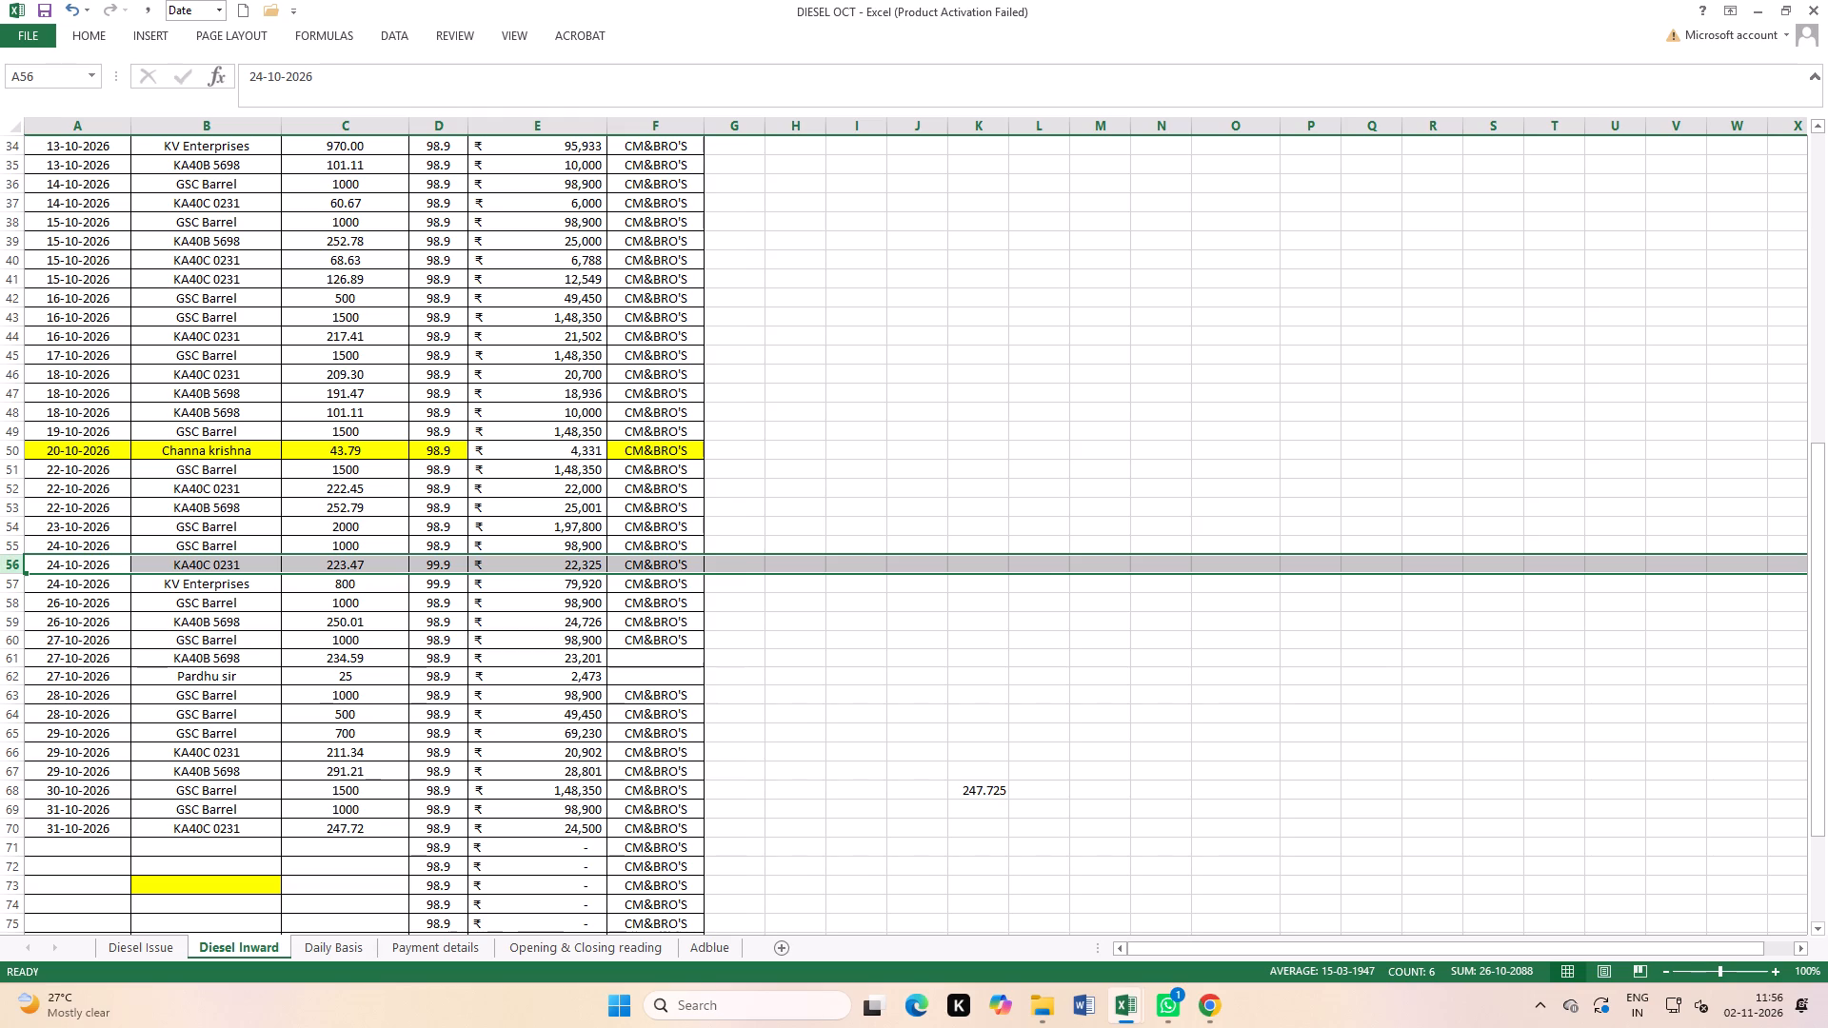
left_click(438, 565)
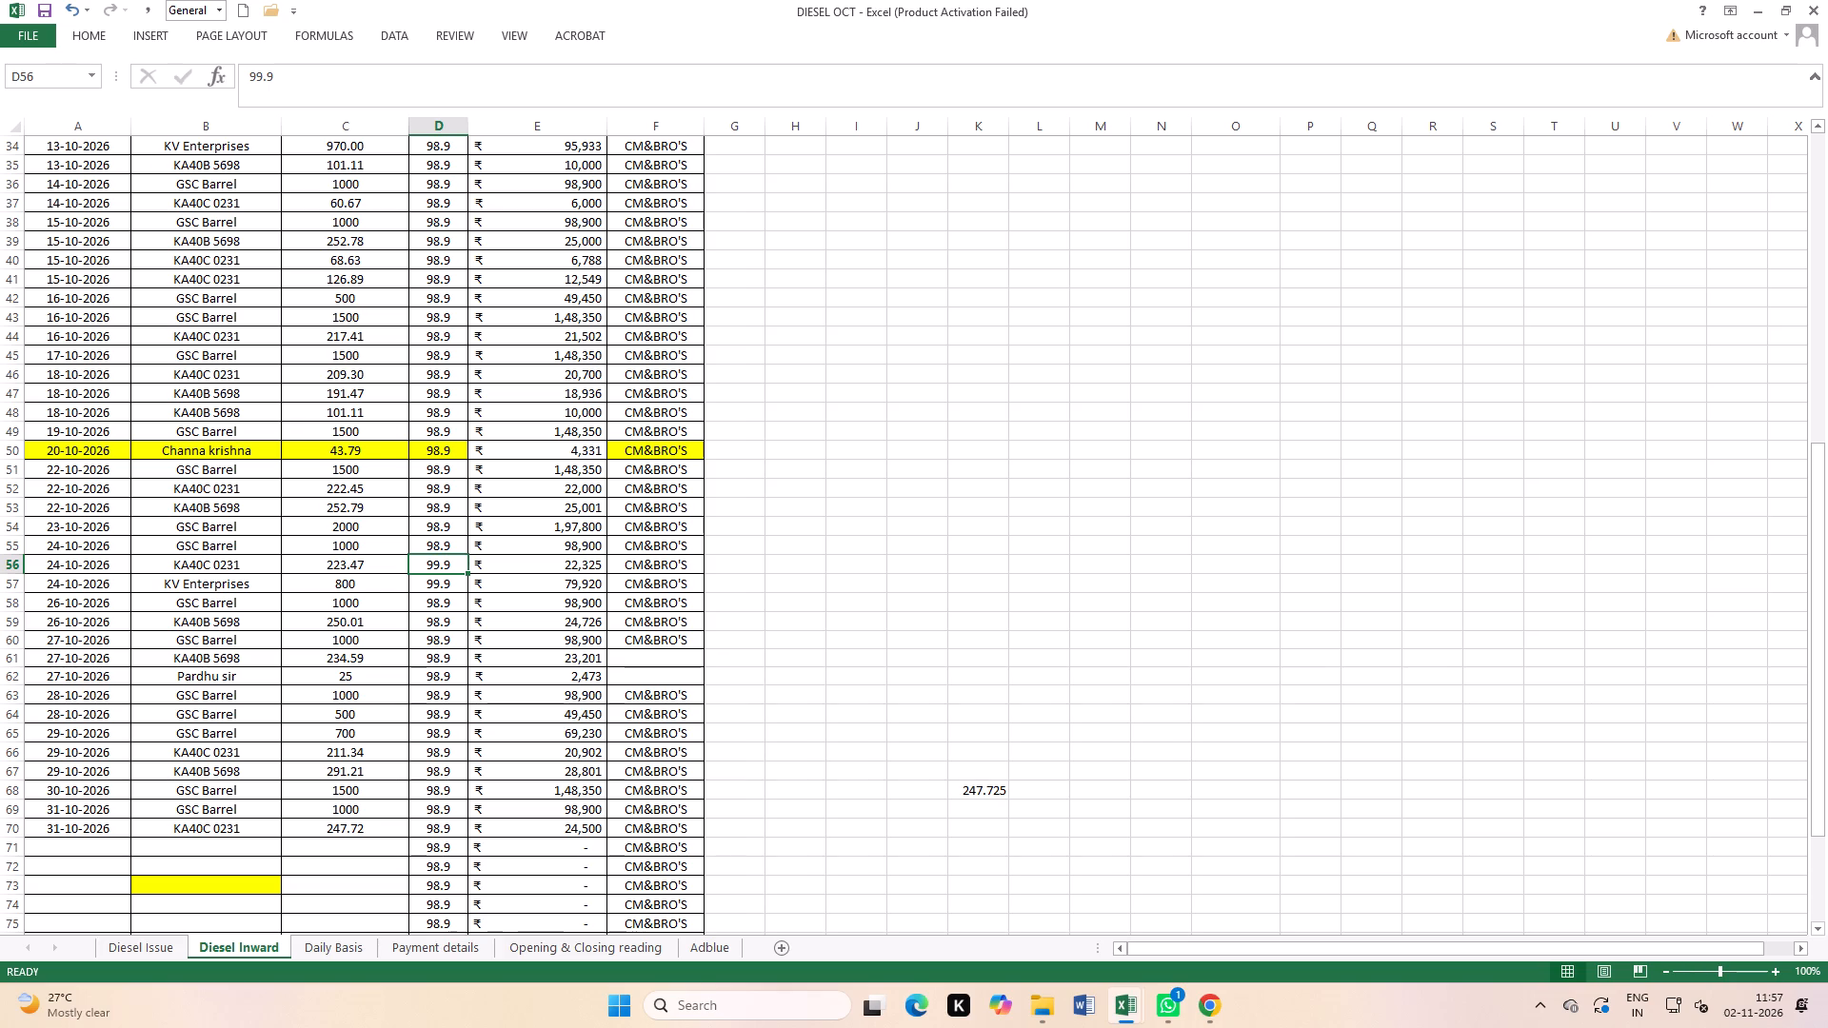
key("ctrl+d")
left_click(447, 587)
key("ctrl+d")
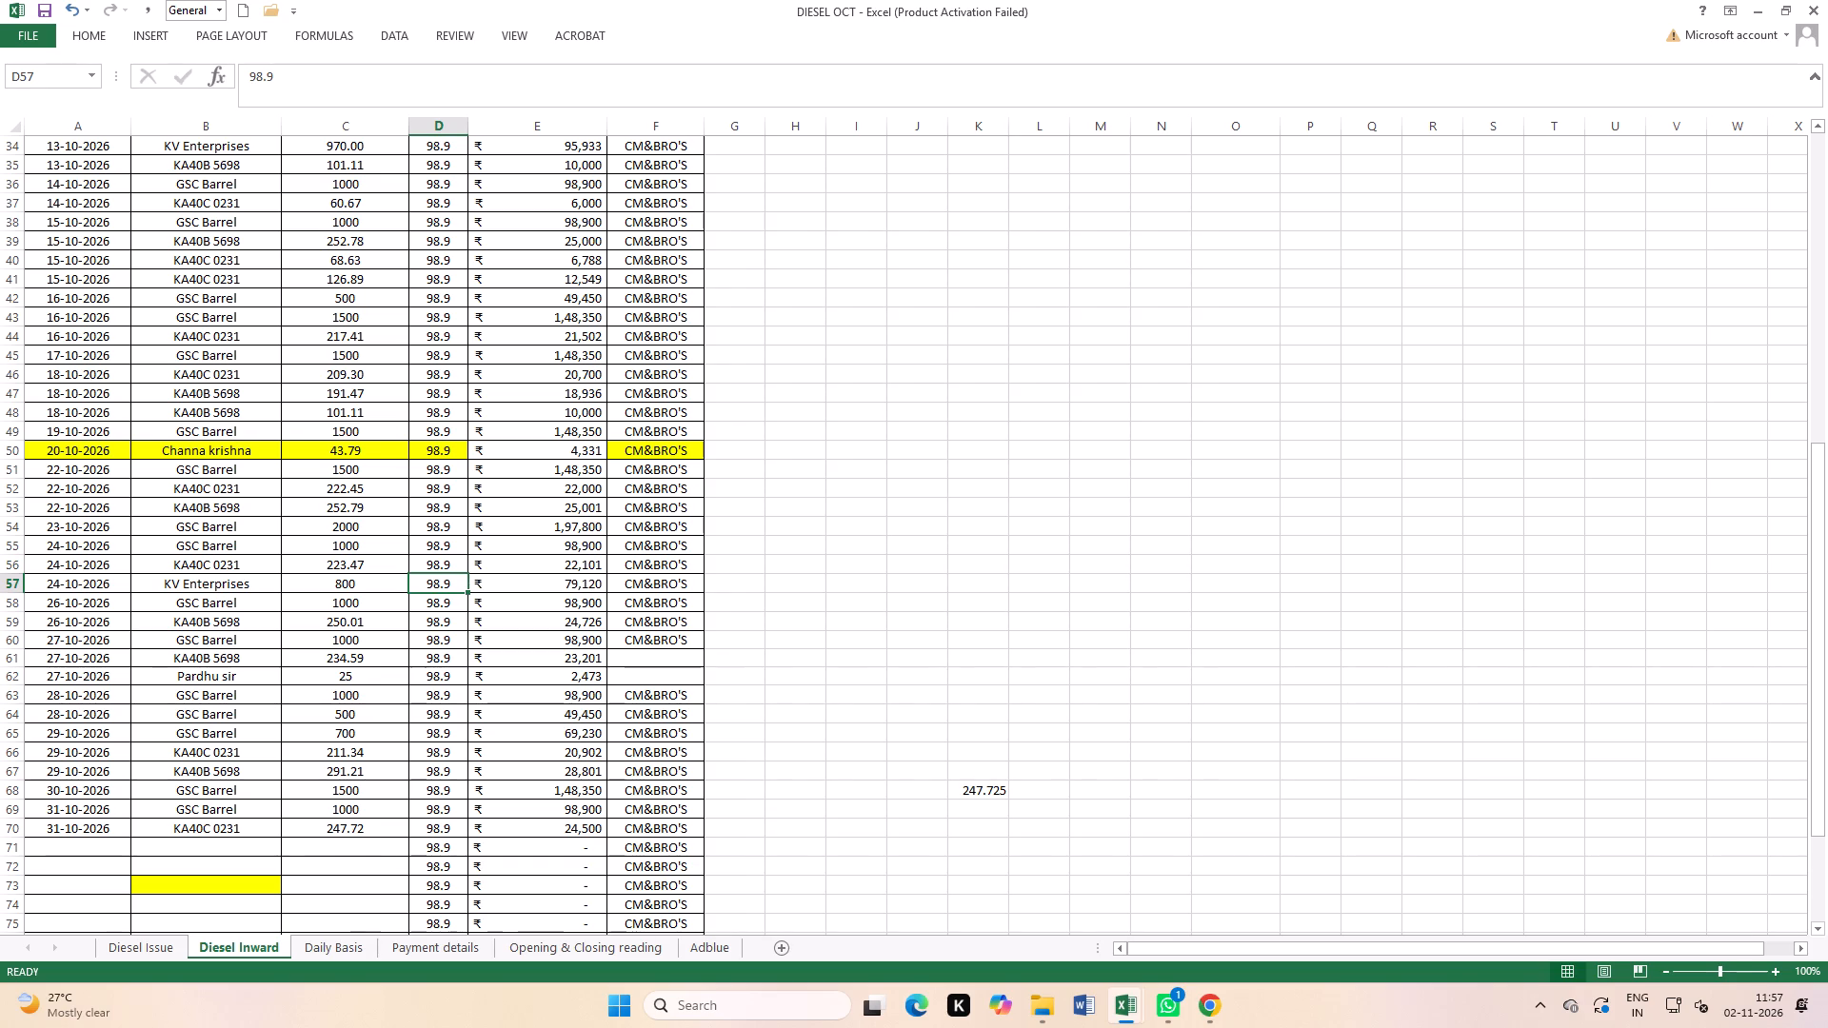
Check which rates occur in the Rate column using a temporary filter on the header row, and remove the filter.
left_click(580, 670)
scroll(580, 670, "down", 4)
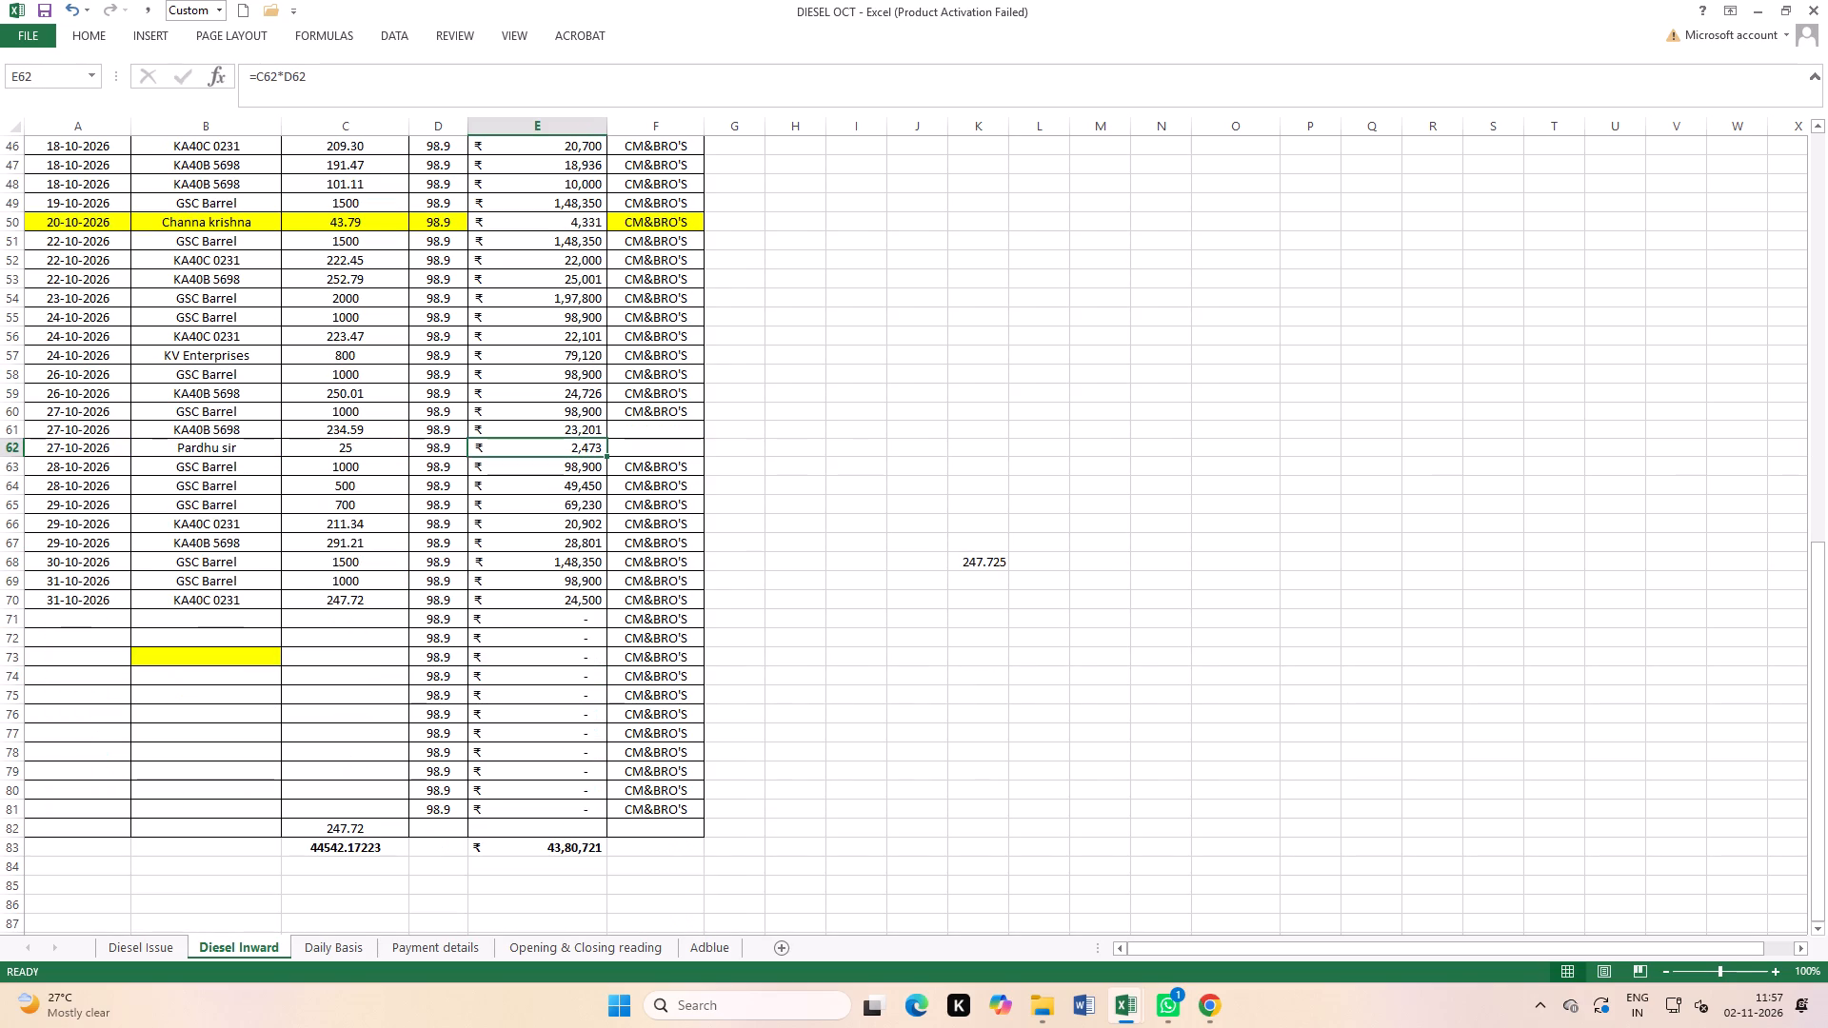
scroll(578, 671, "up", 3)
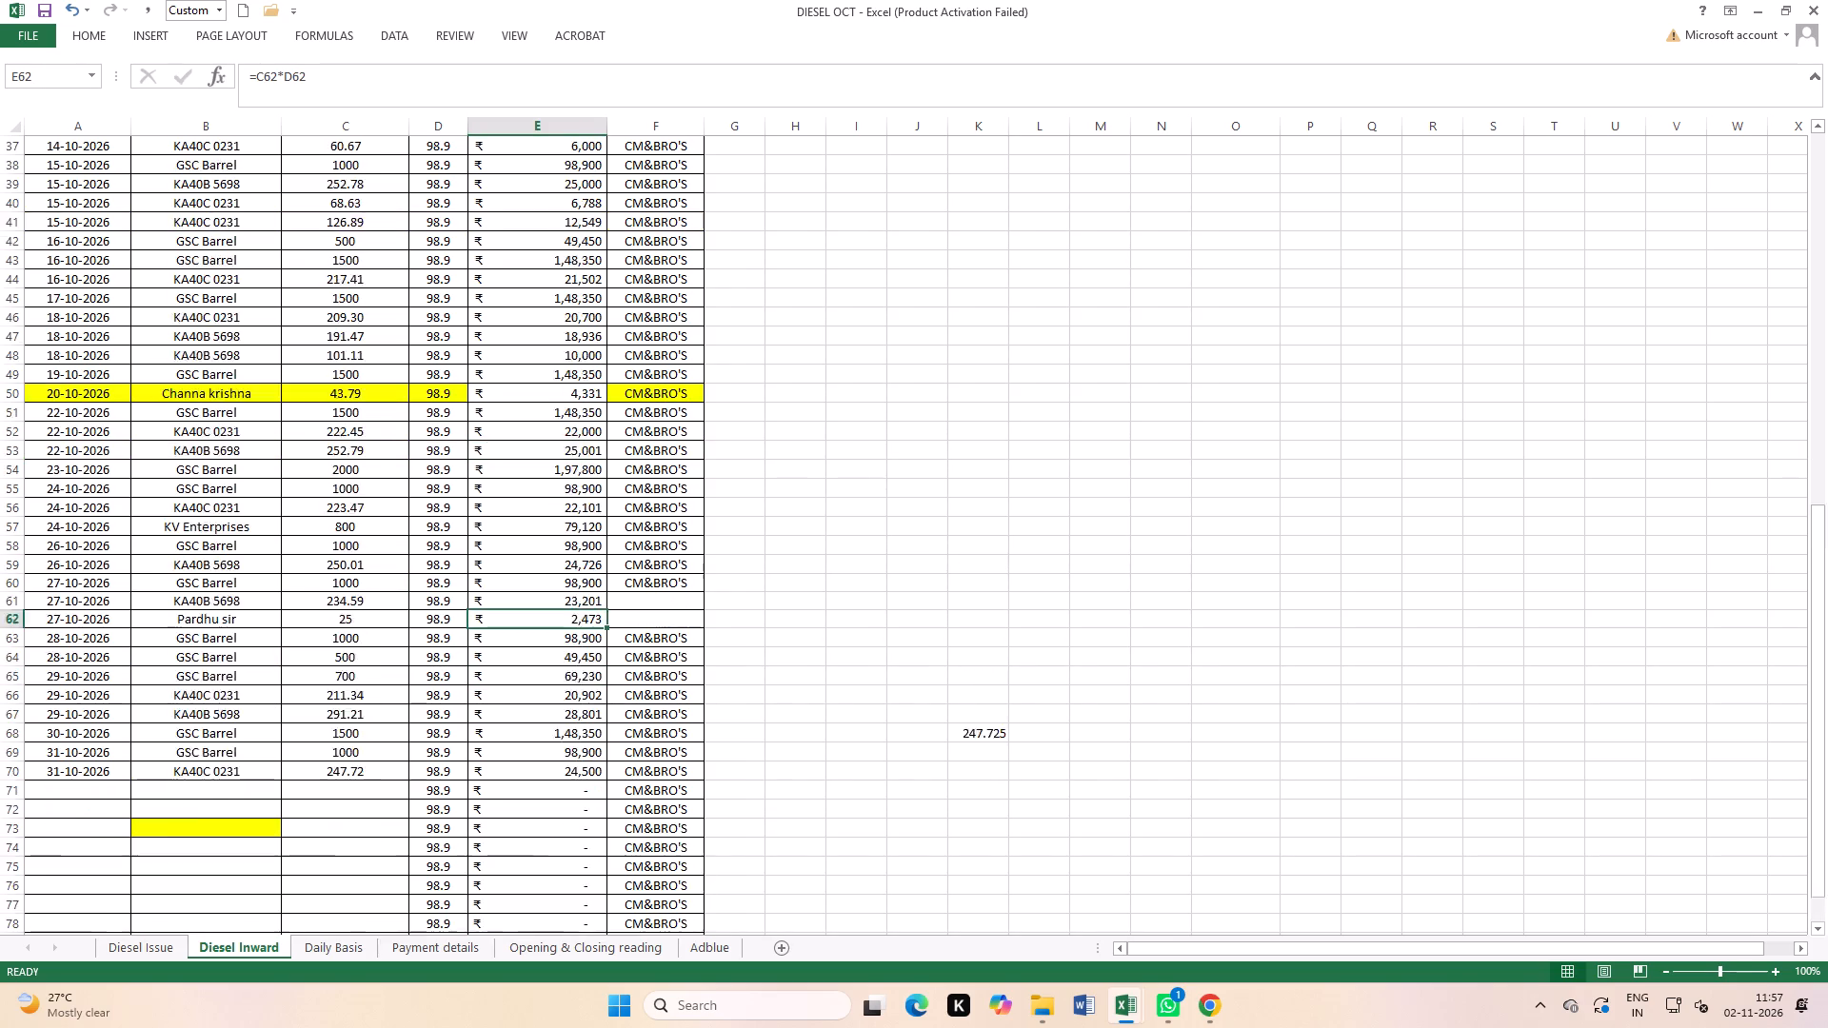
scroll(573, 669, "up", 17)
left_click(738, 538)
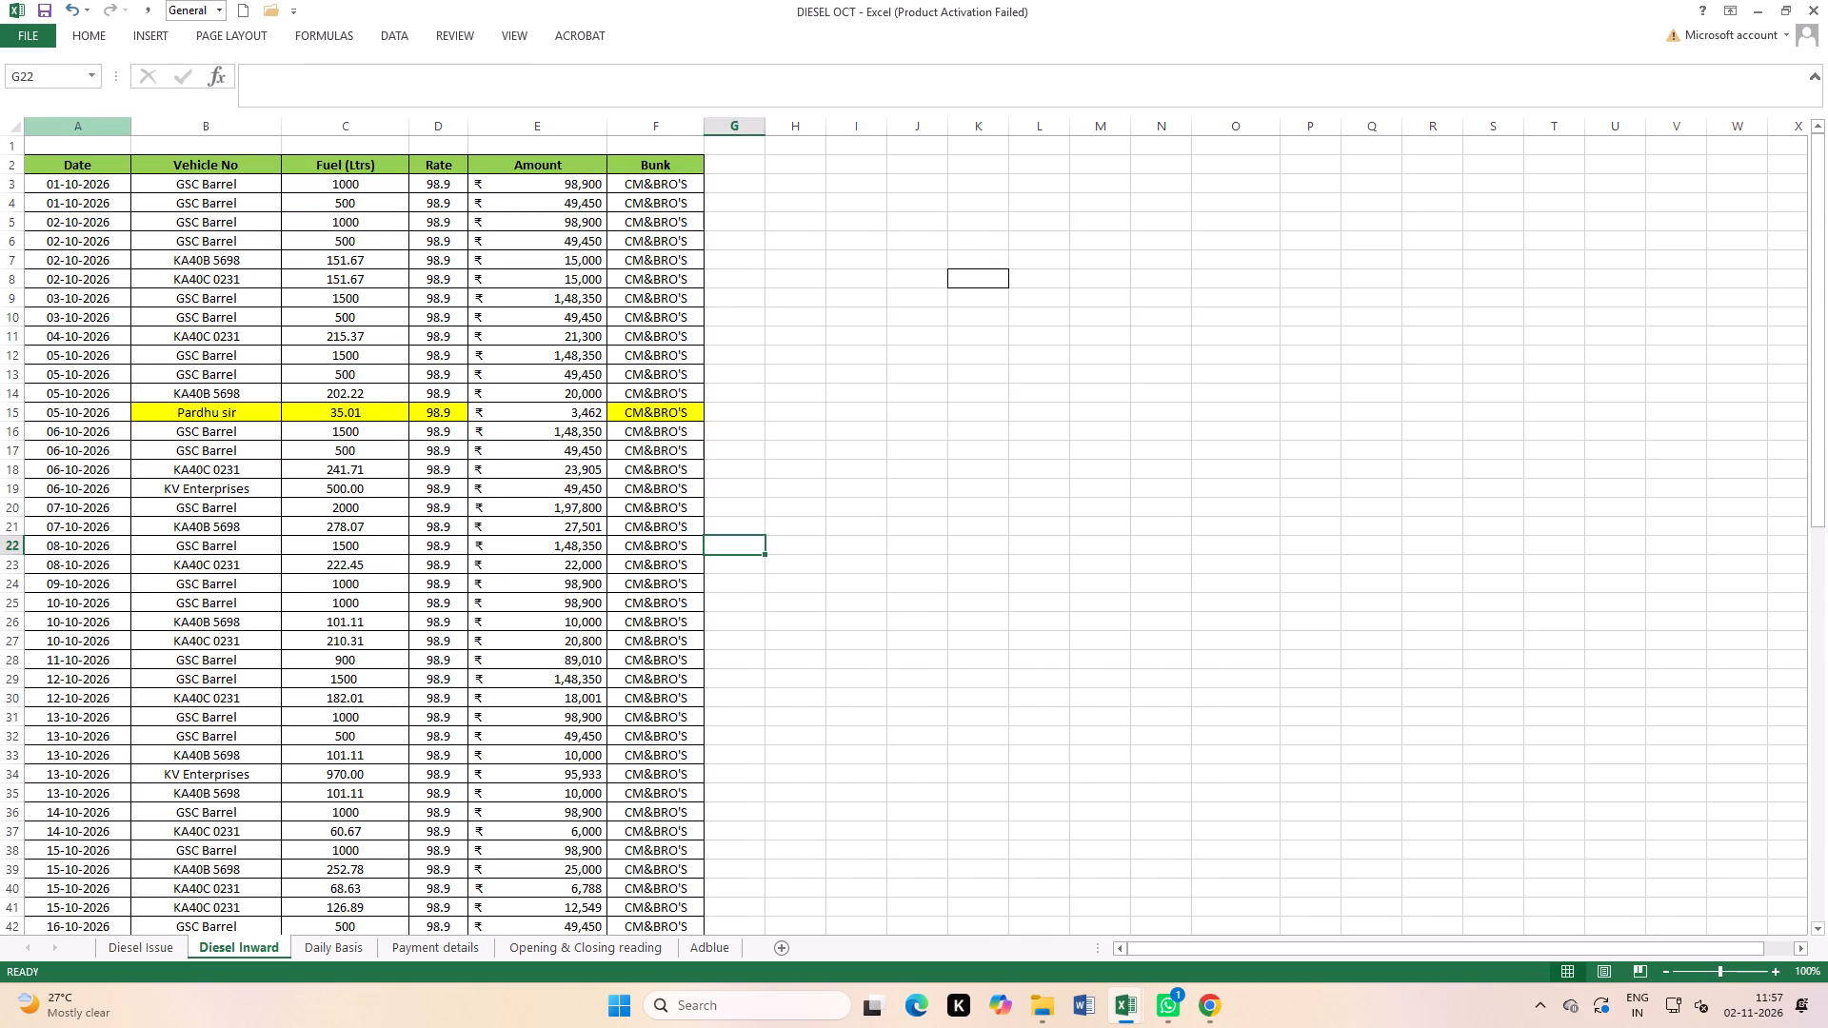
left_click(0, 162)
left_click(405, 36)
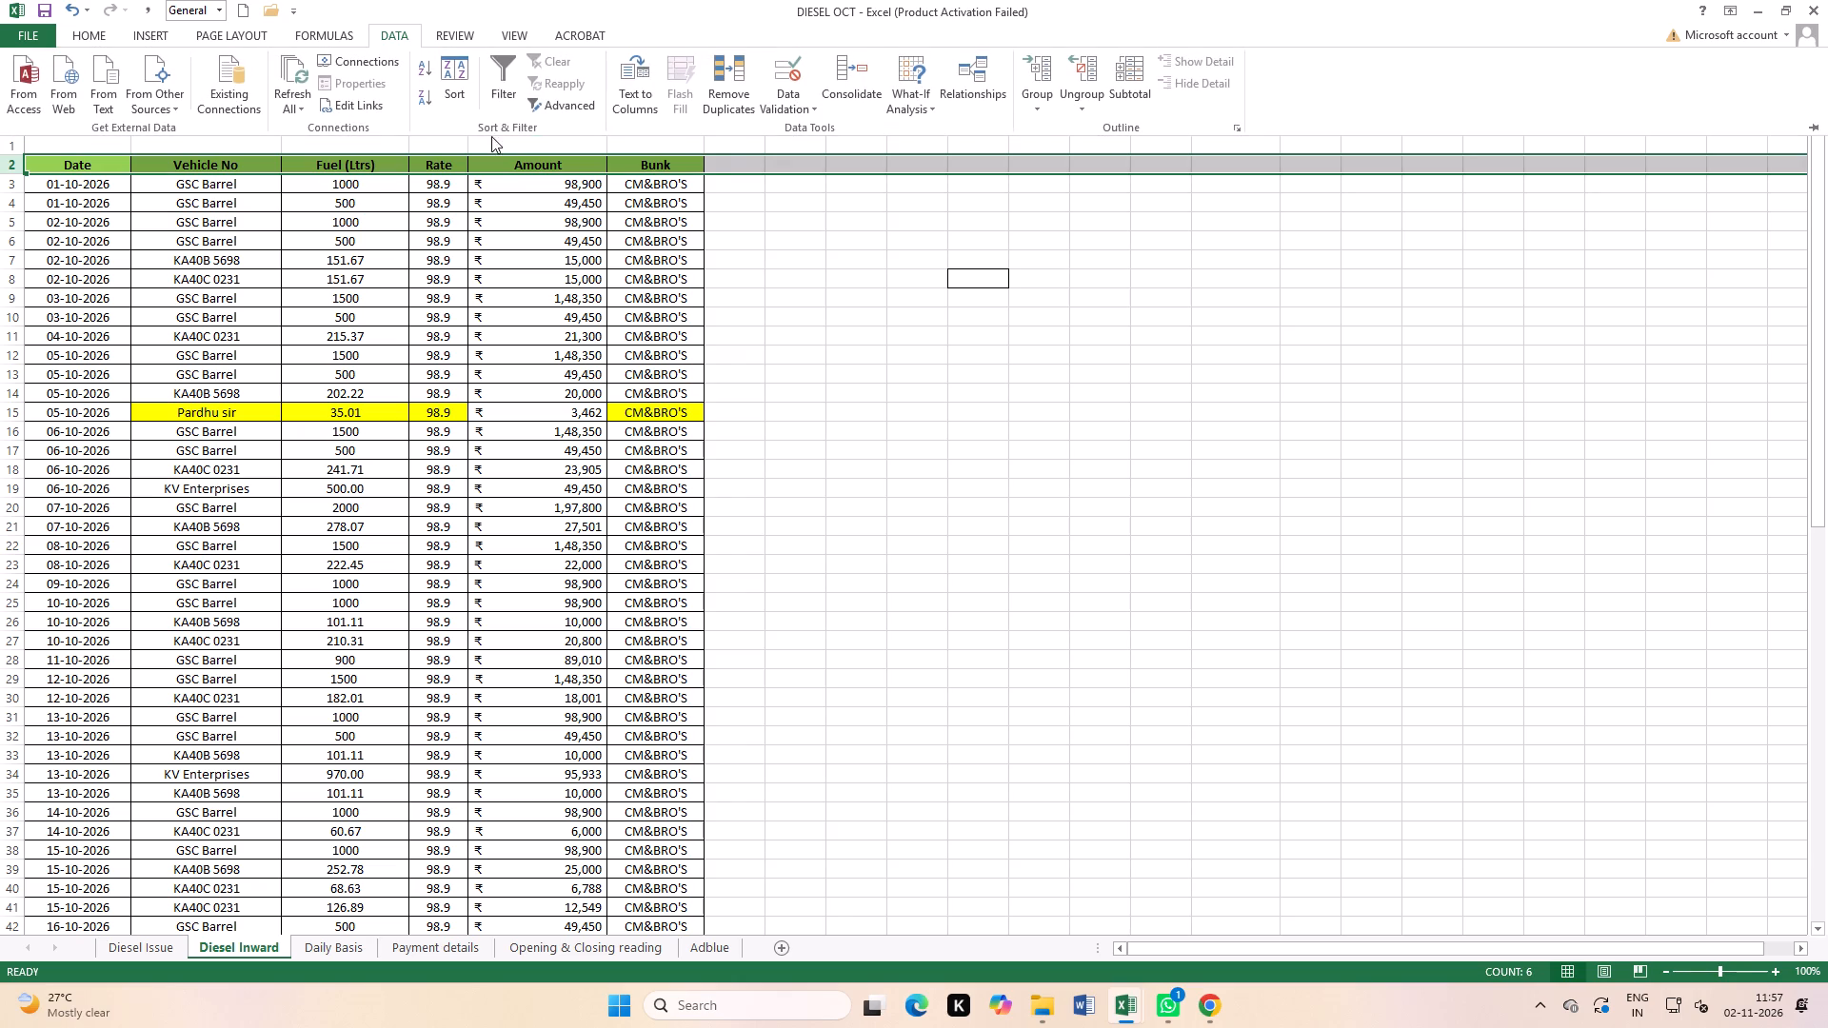
left_click(500, 68)
left_click(480, 415)
left_click(456, 168)
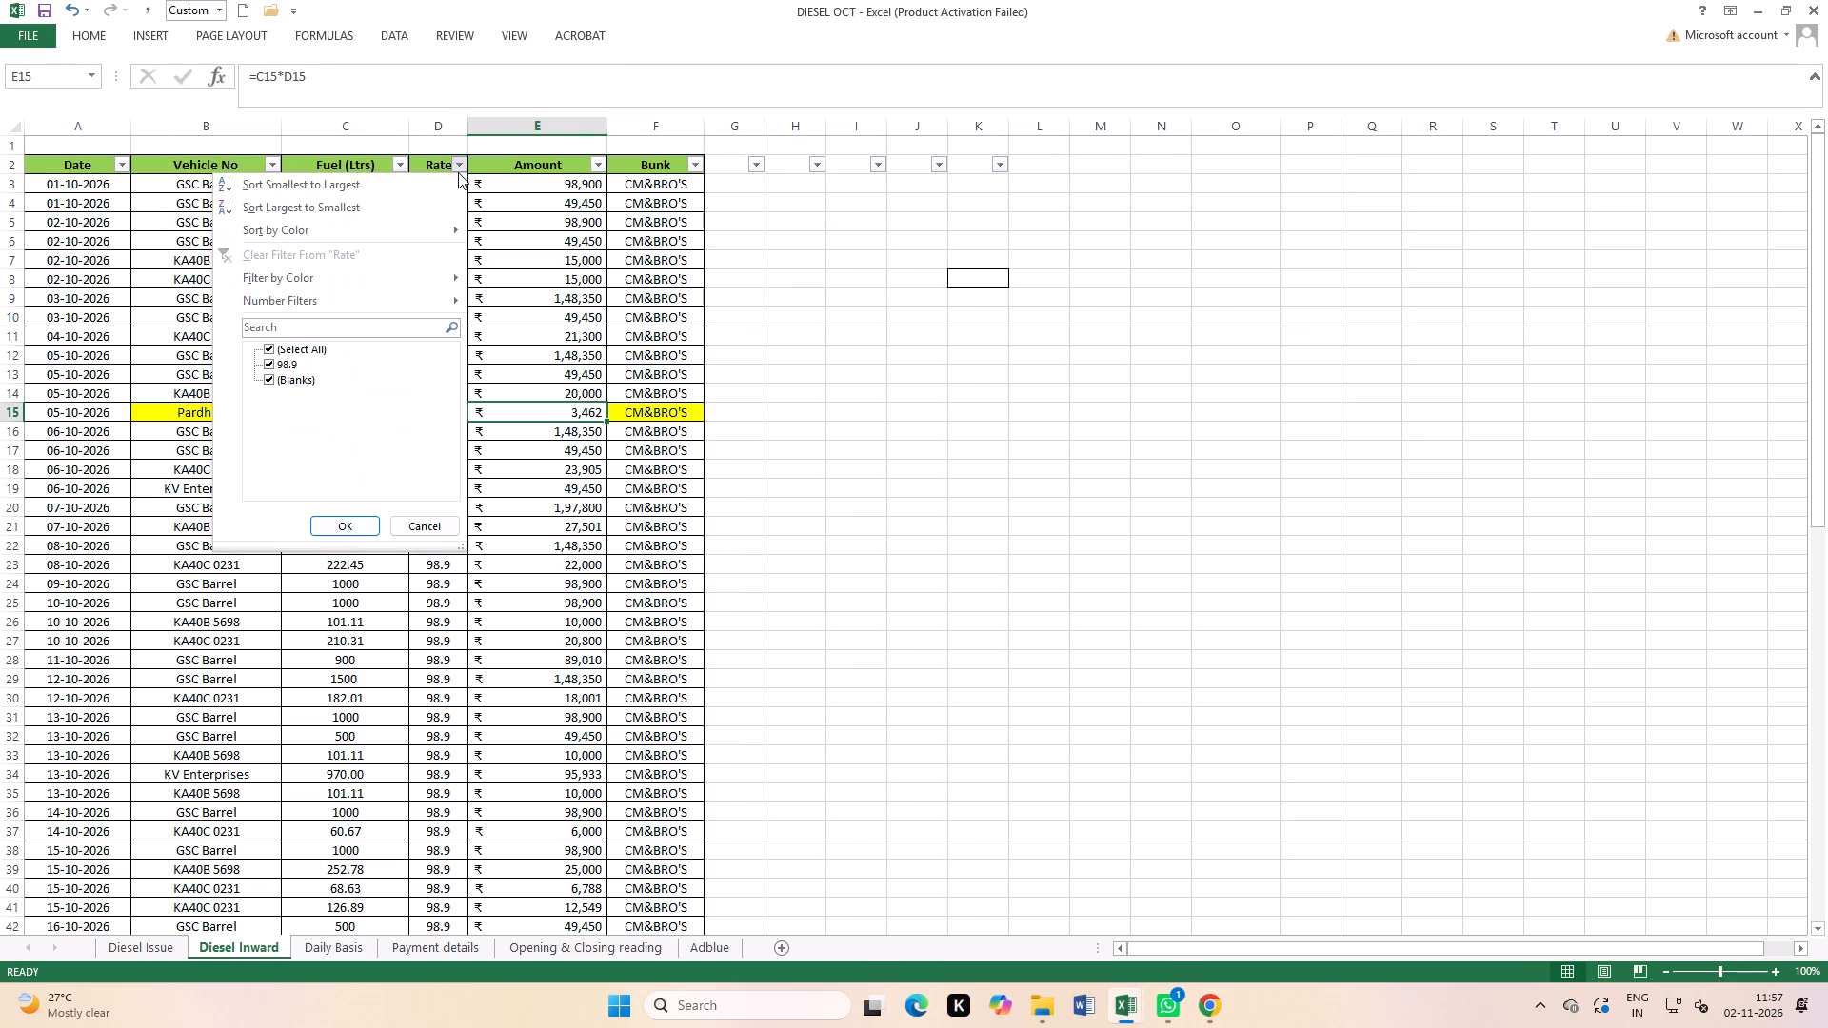
left_click(562, 366)
left_click(404, 33)
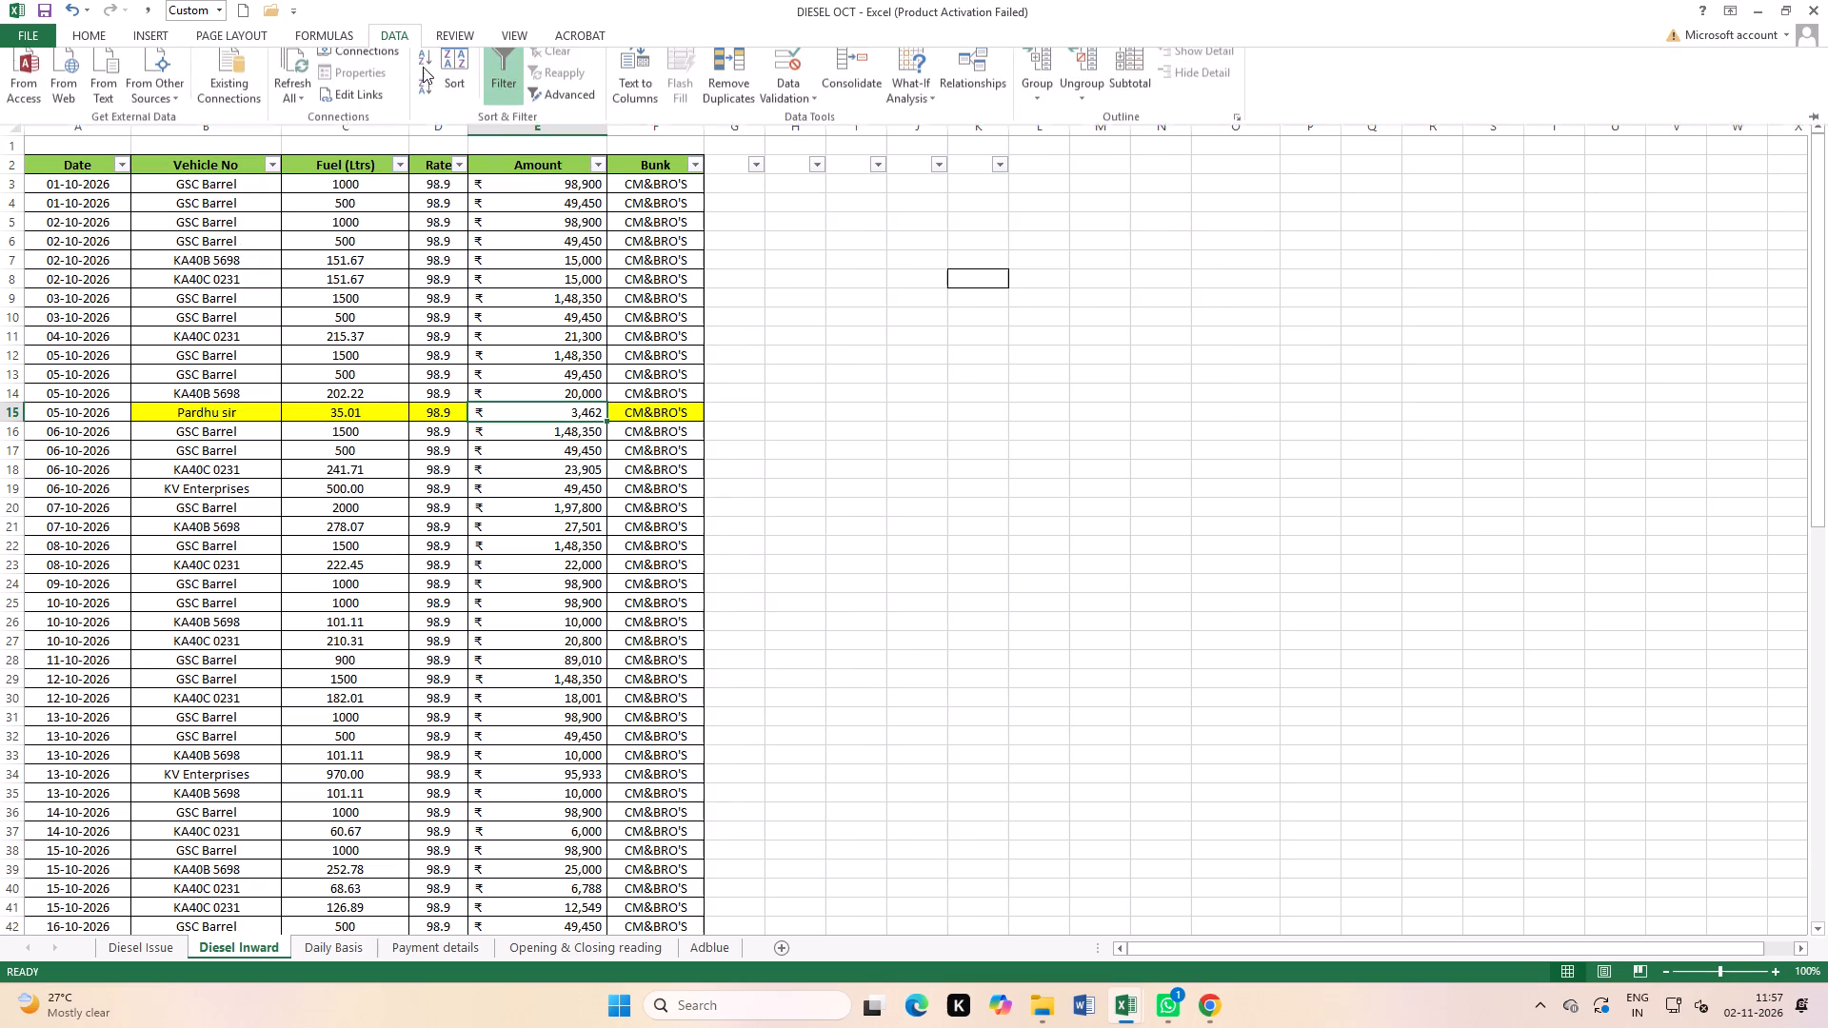
left_click(496, 89)
left_click(503, 391)
Save the workbook.
left_click(50, 10)
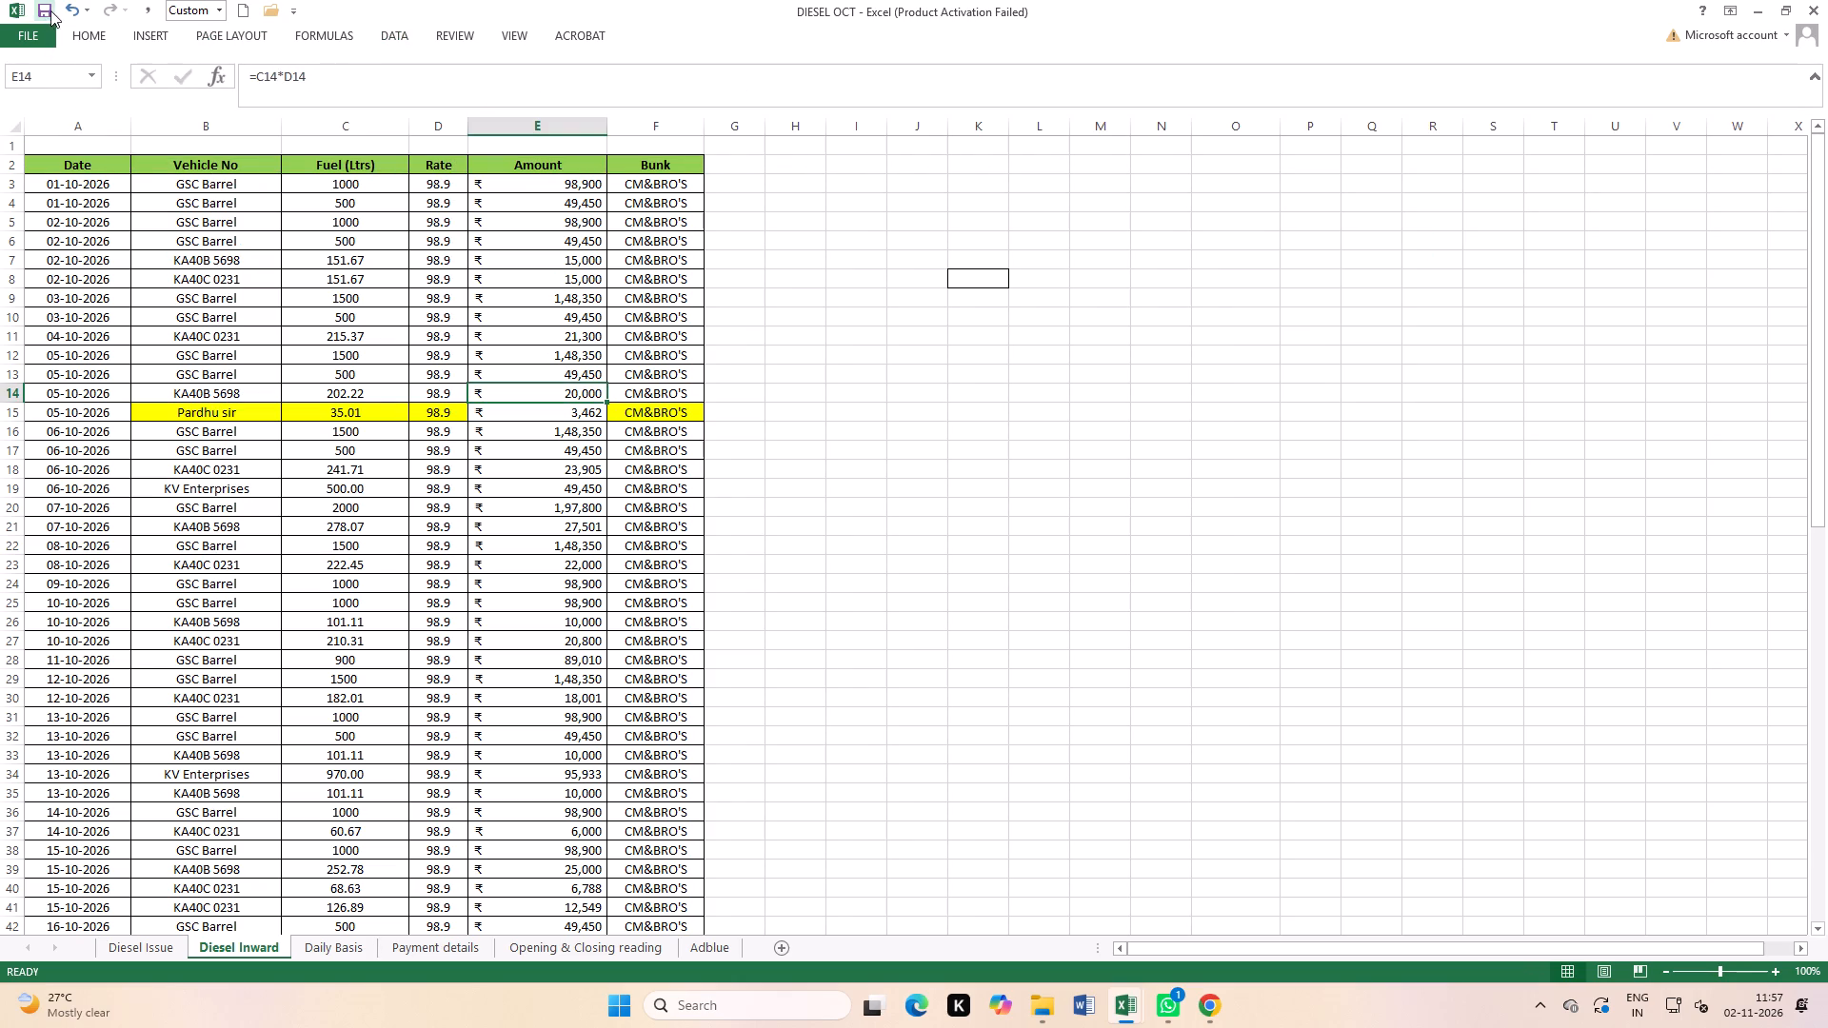
Insert blank rows above the 26-10-2026 payment entry on the Payment details sheet and undo the extras, keeping one.
scroll(319, 579, "down", 14)
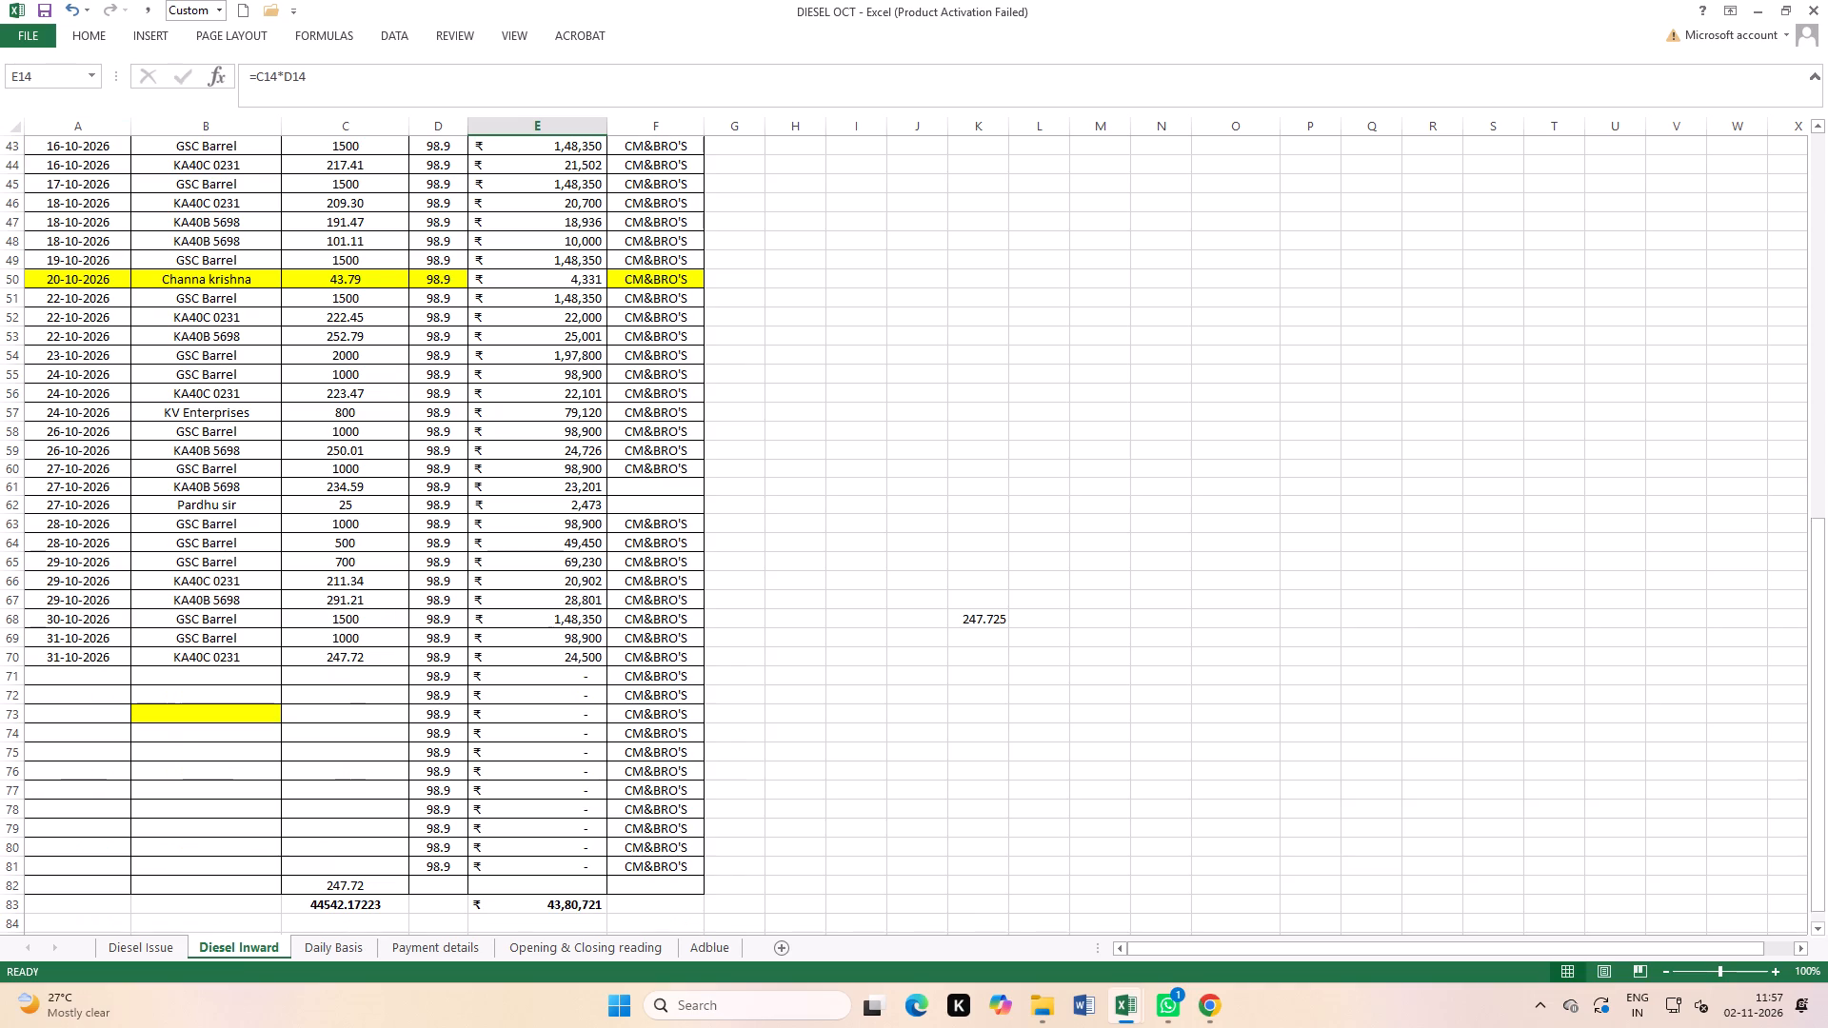
left_click(442, 945)
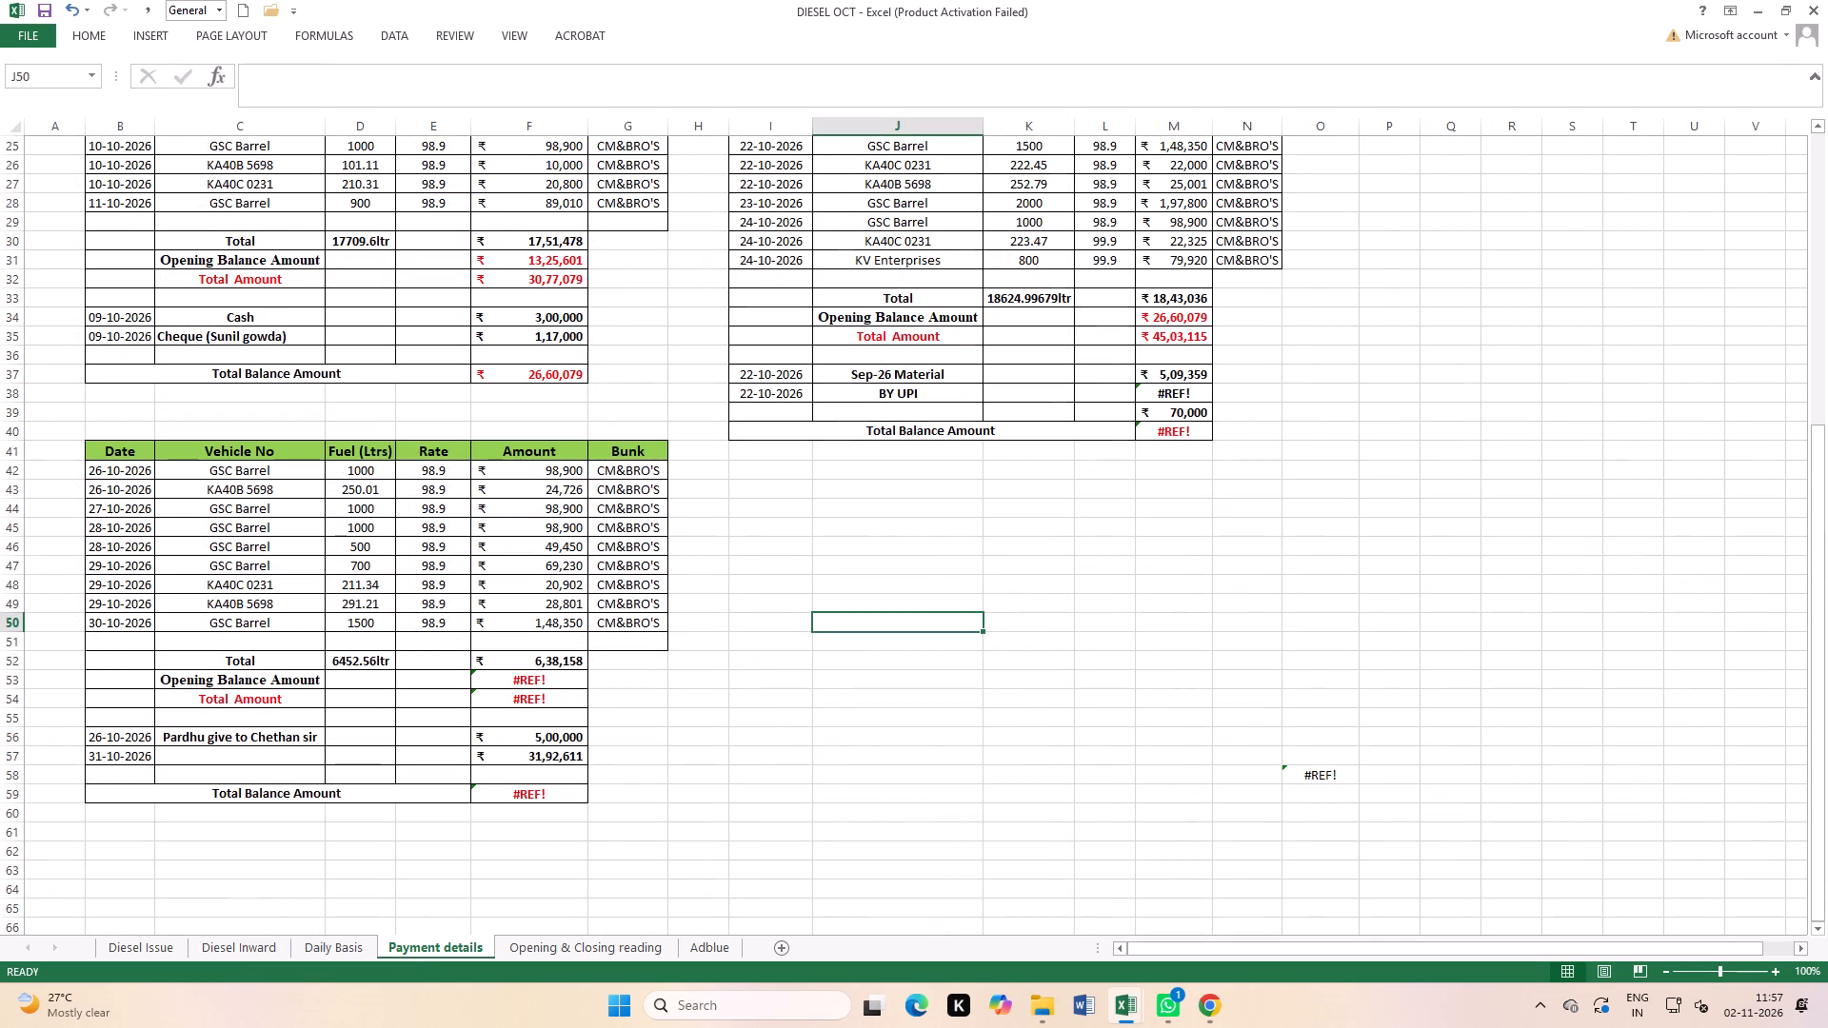
left_click(0, 736)
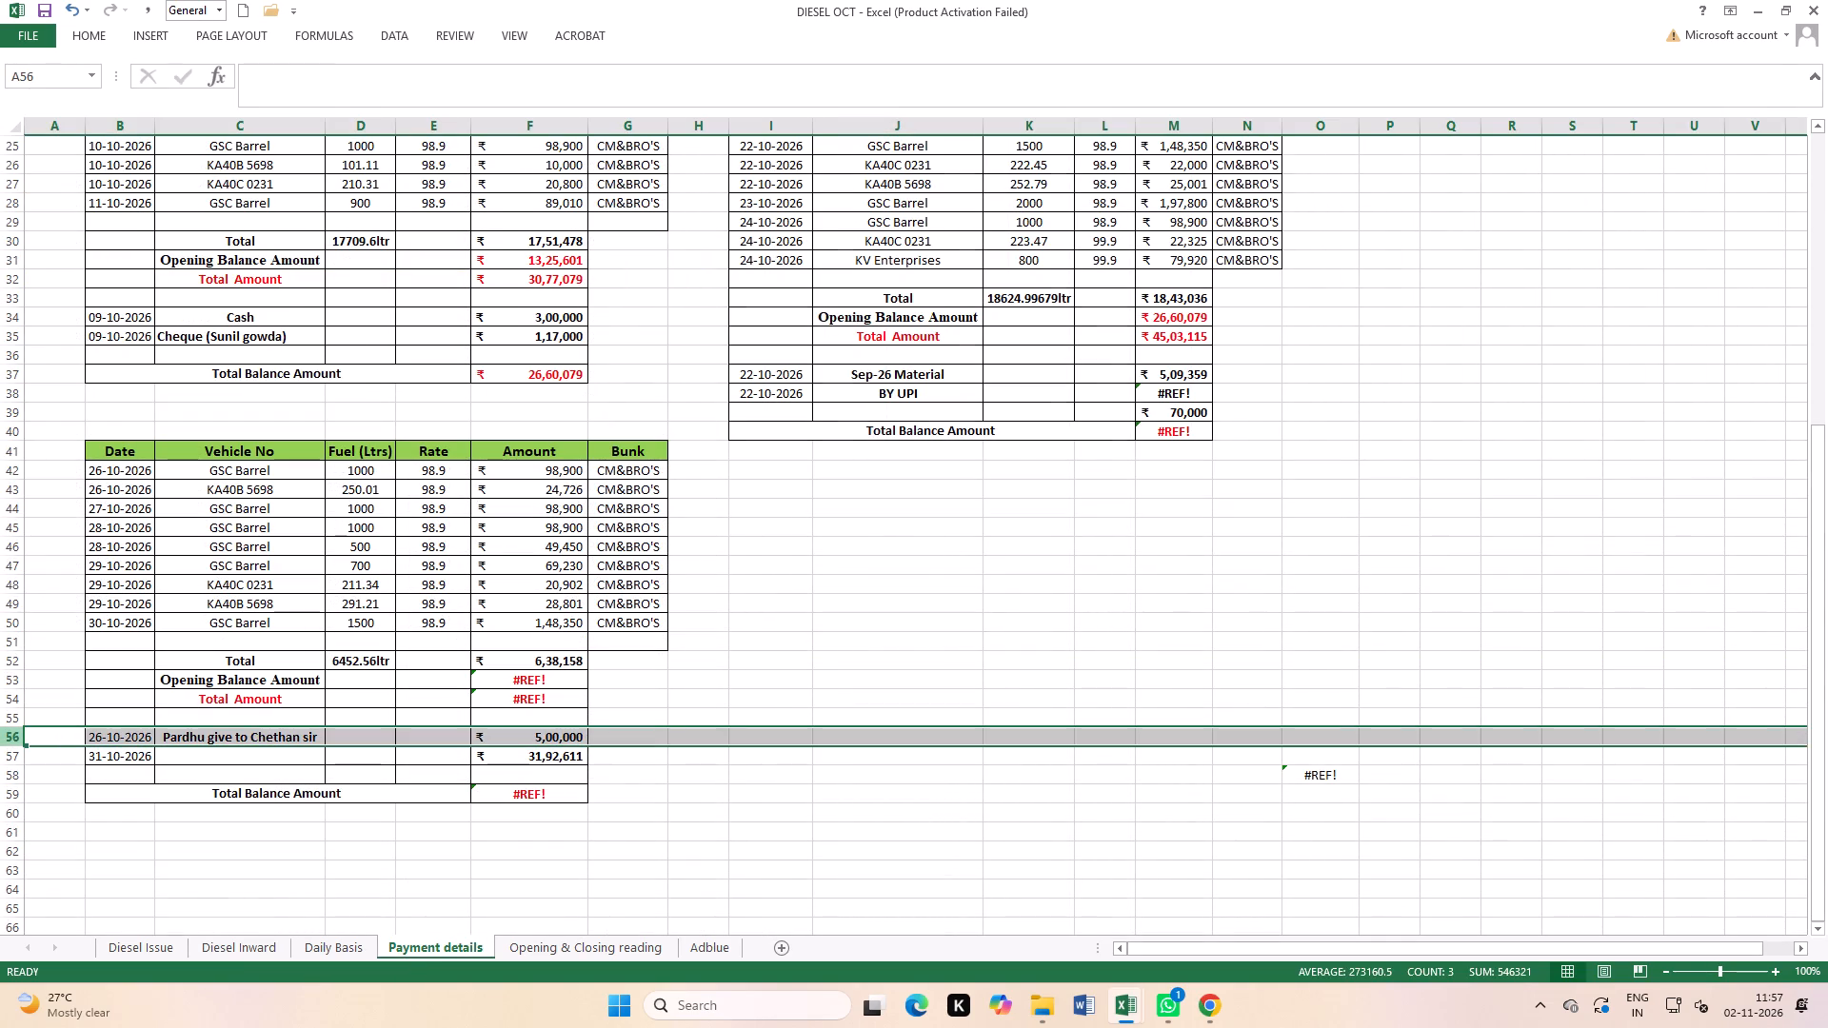
key("ctrl+plus")
key("ctrl+plus")
key("ctrl+plus")
key("ctrl+plus")
key("ctrl+plus")
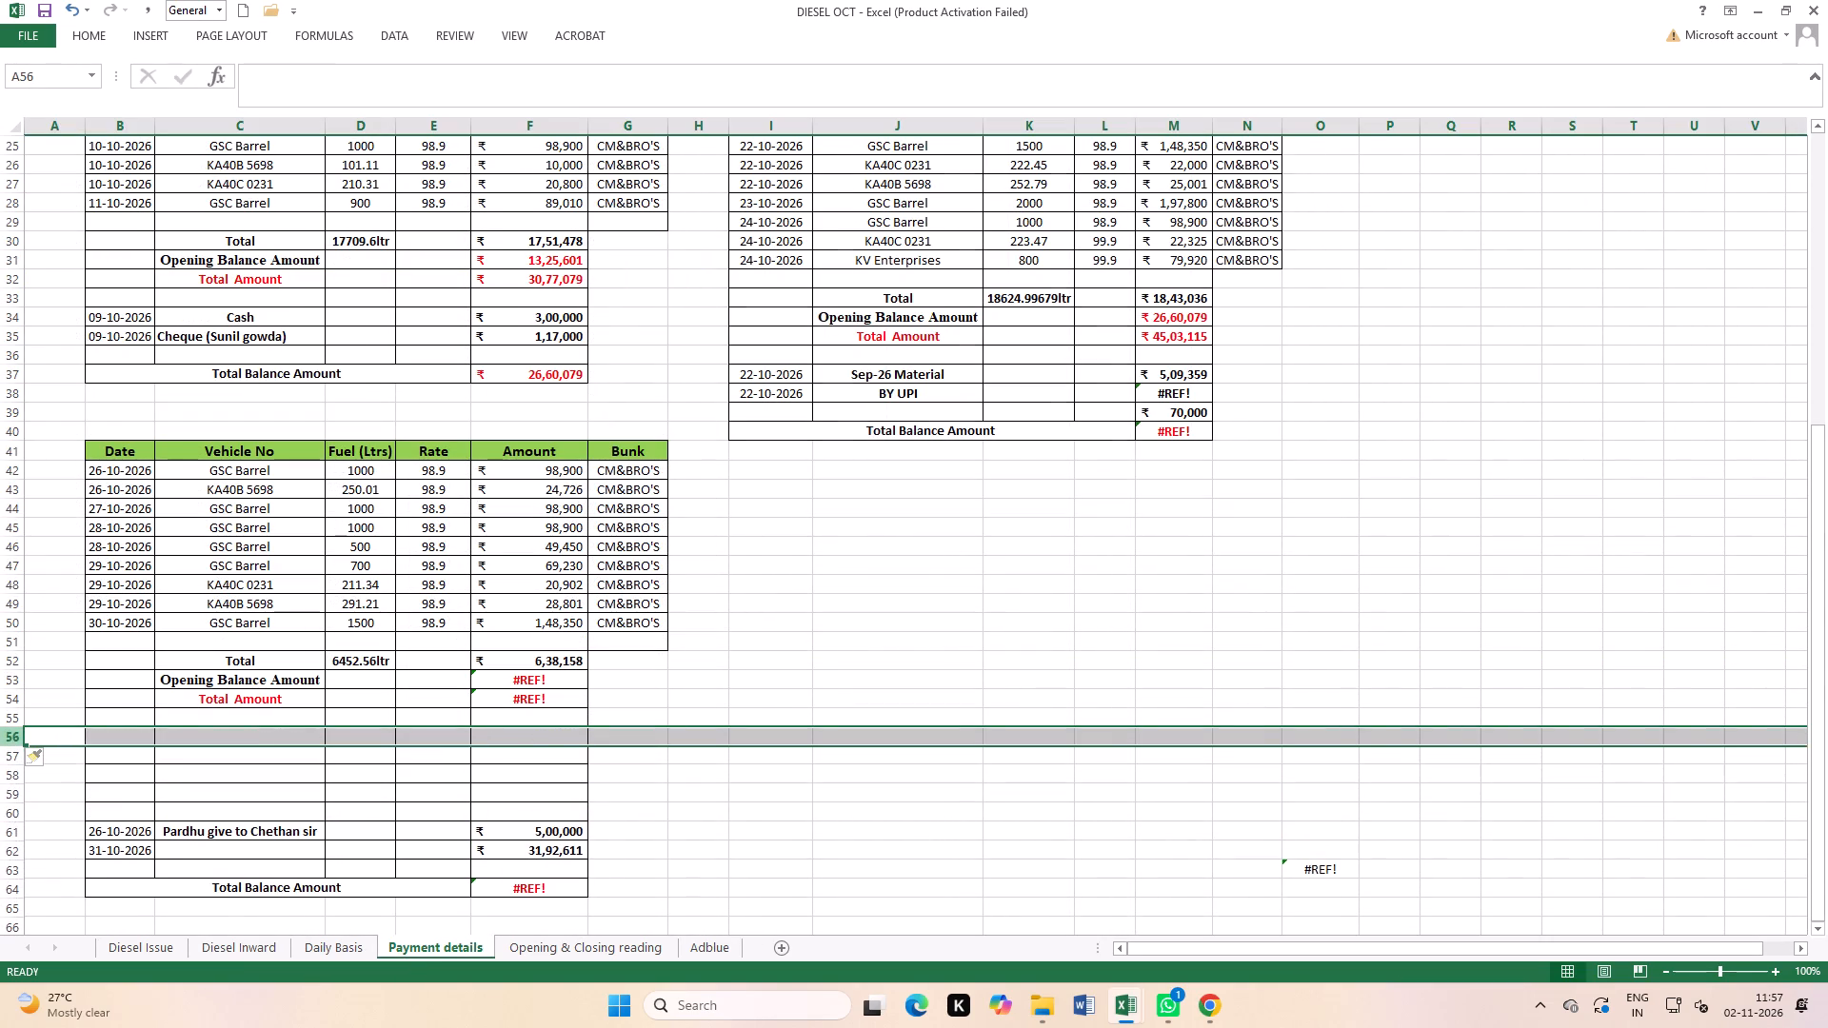
key("ctrl+z")
key("ctrl+z")
key("ctrl+z")
key("ctrl+z")
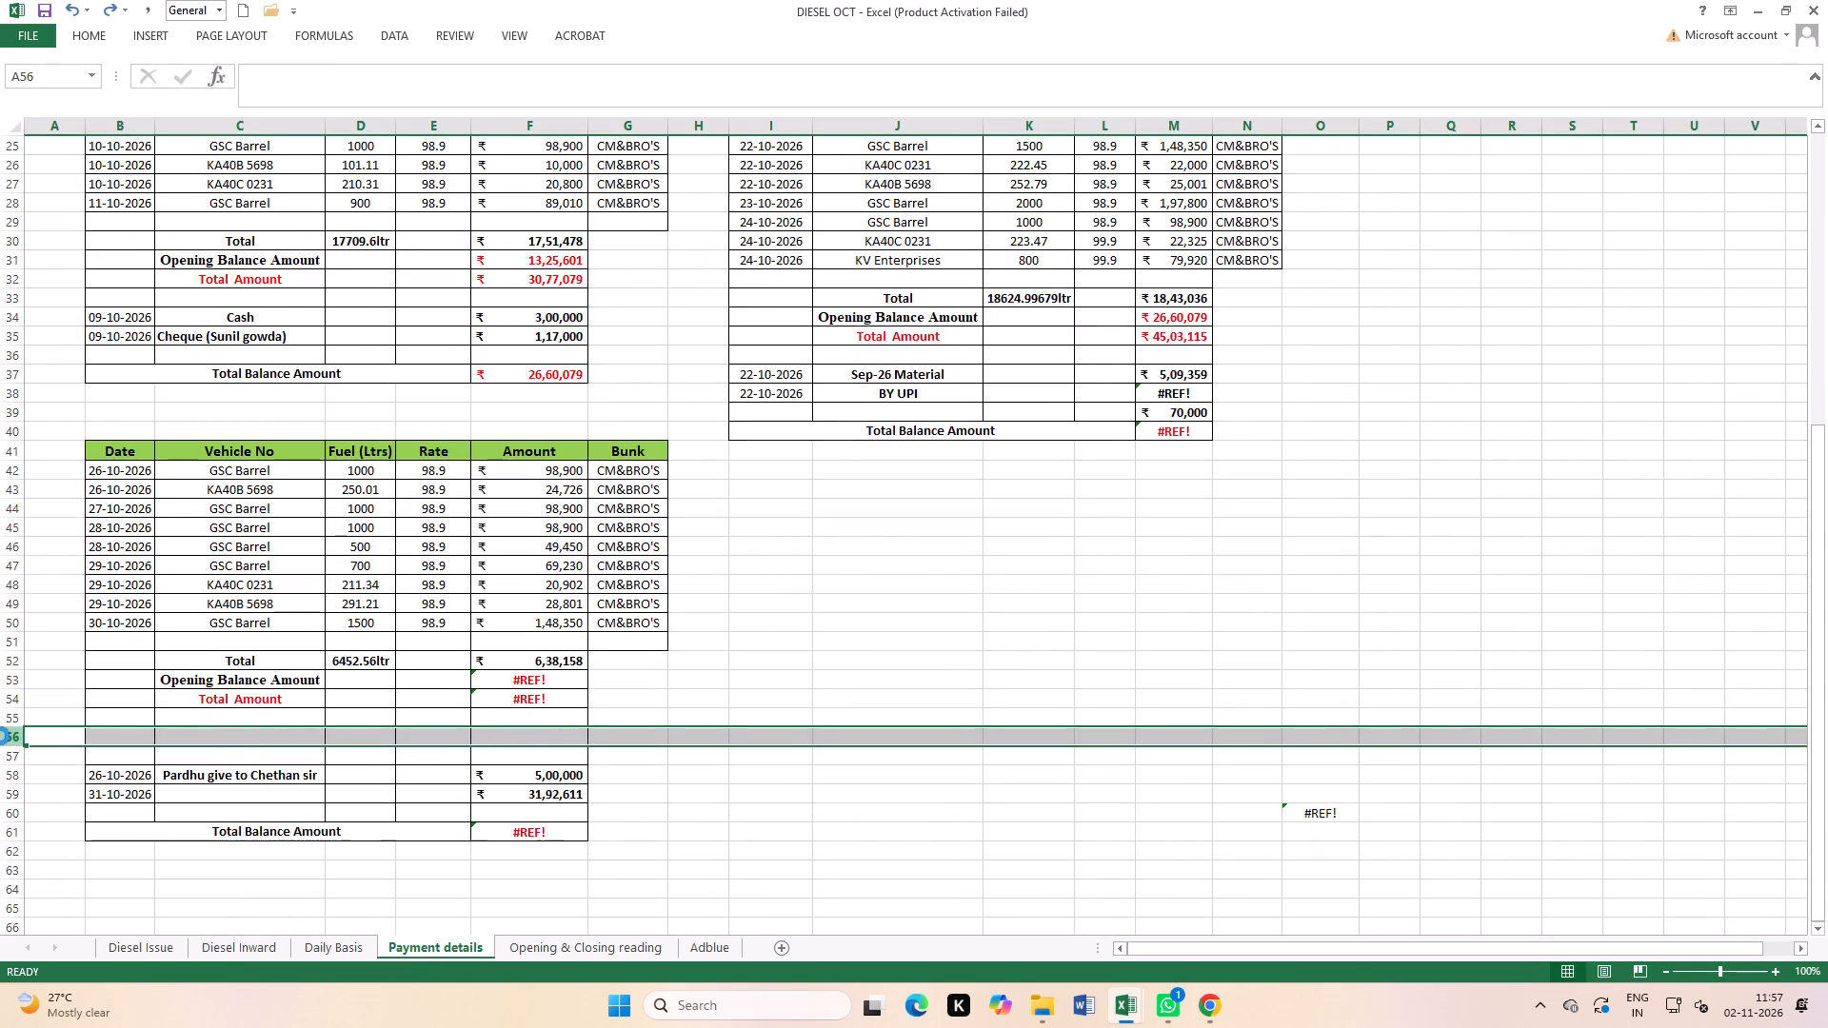
Inspect the formula behind the 31-10-2026 payment amount without changing it.
left_click(724, 824)
left_click(538, 767)
double_click(545, 776)
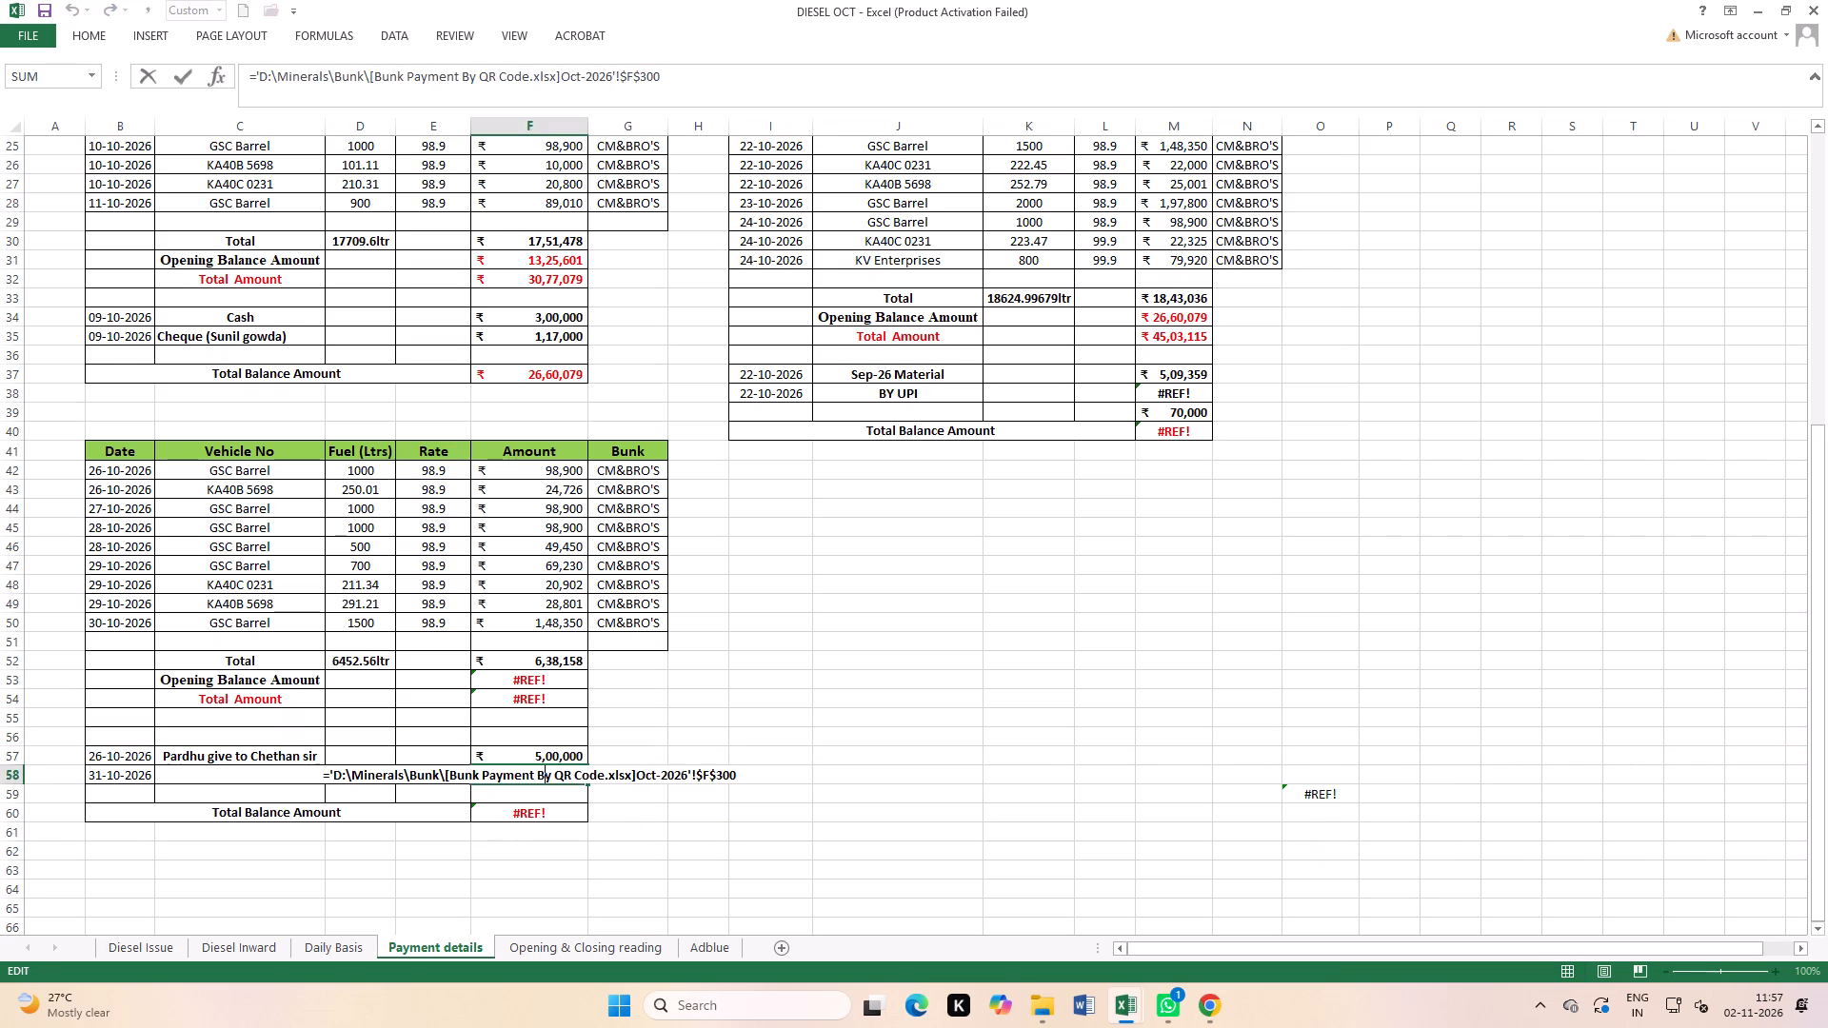
key("Return")
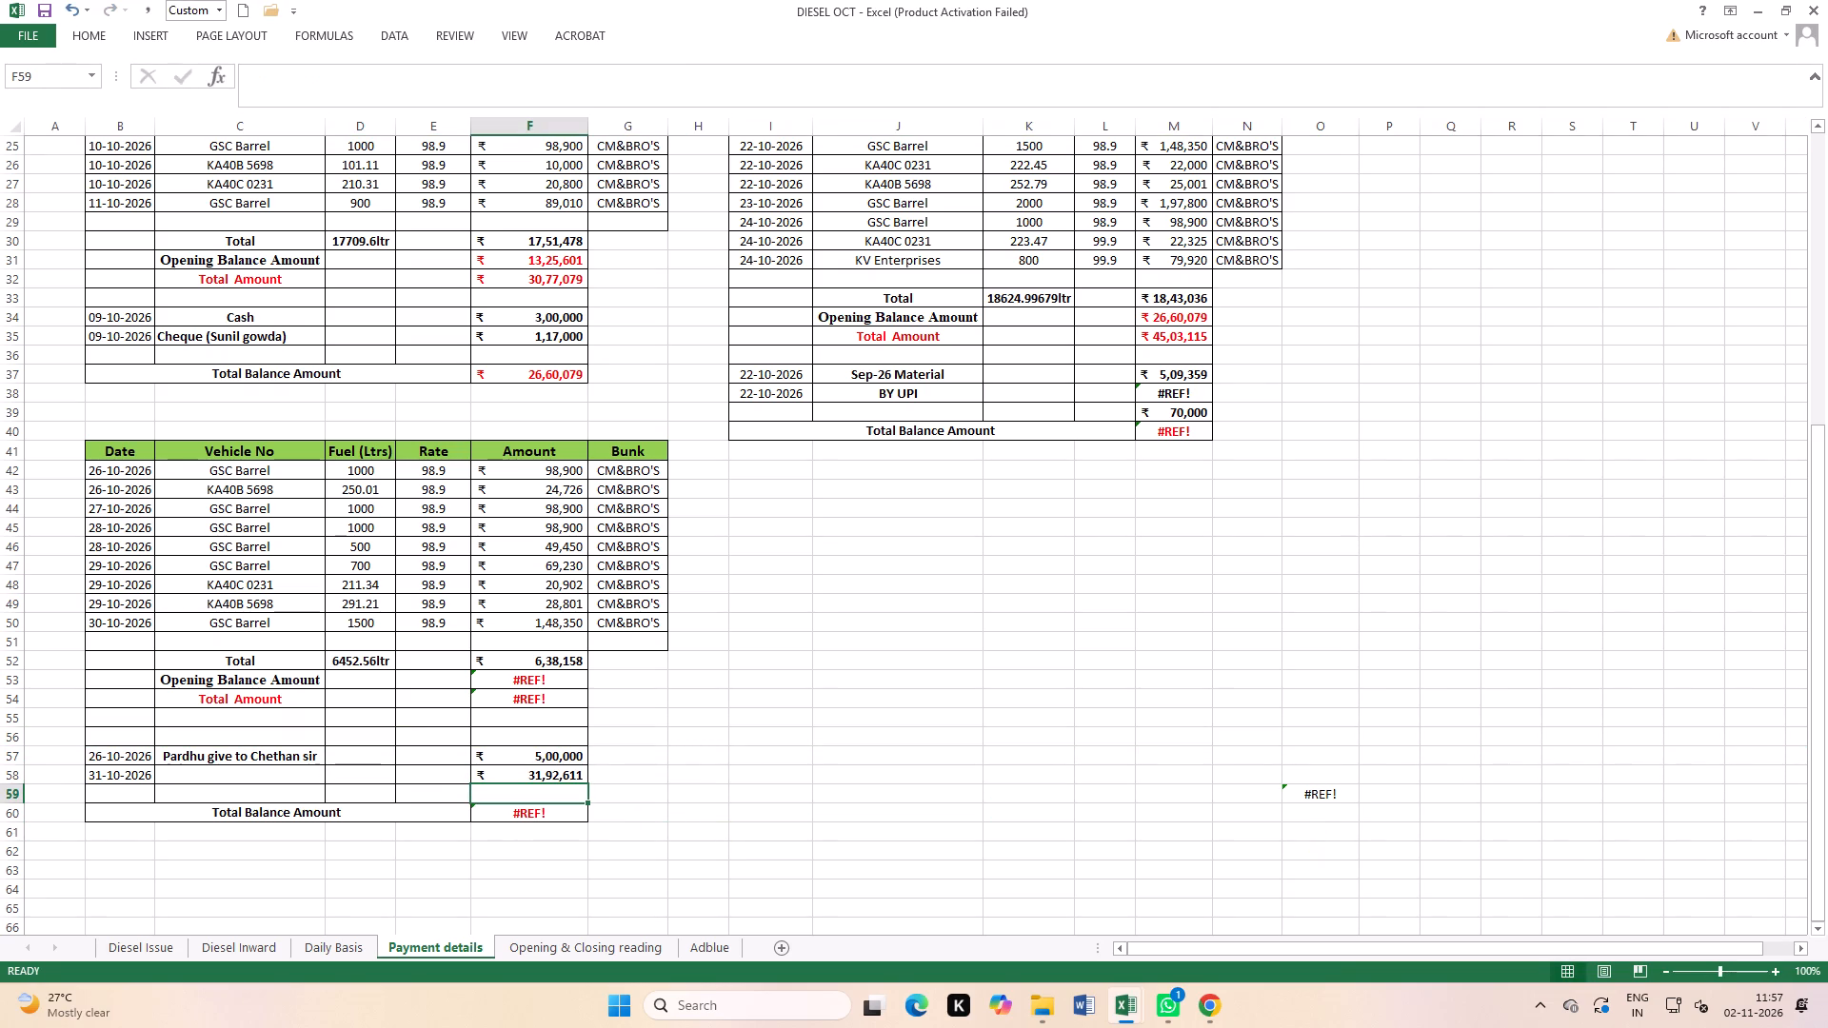
Insert a run of blank rows from row 51 past row 66, between the 30-10-2026 entry and the Total row.
left_click(0, 635)
left_click(0, 641)
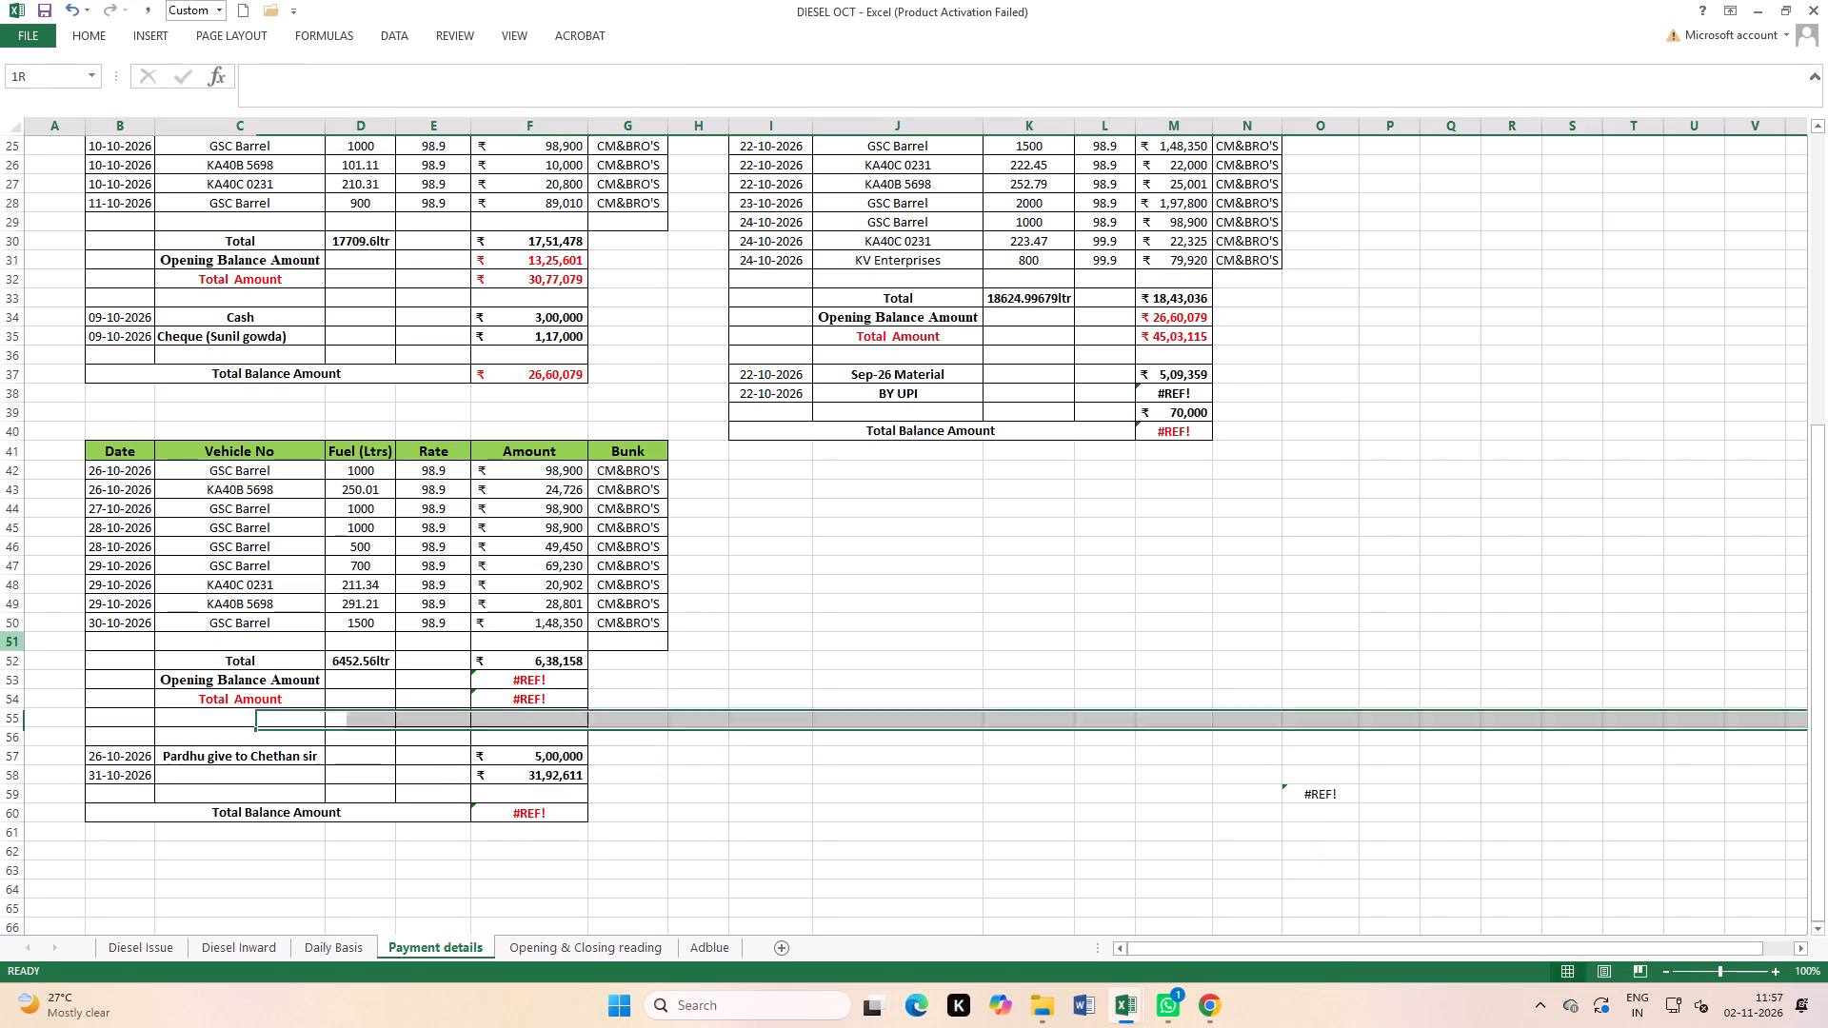
key("ctrl+plus")
key("ctrl+plus")
key("ctrl+plus")
key("ctrl+plus")
key("ctrl+plus")
key("ctrl+plus")
key("ctrl+plus")
key("ctrl+plus")
key("ctrl+plus")
key("ctrl+plus")
key("ctrl+plus")
key("ctrl+plus")
key("ctrl+plus")
key("ctrl+plus")
key("ctrl+plus")
key("ctrl+plus")
key("ctrl+plus")
key("ctrl+plus")
key("ctrl+plus")
key("ctrl+plus")
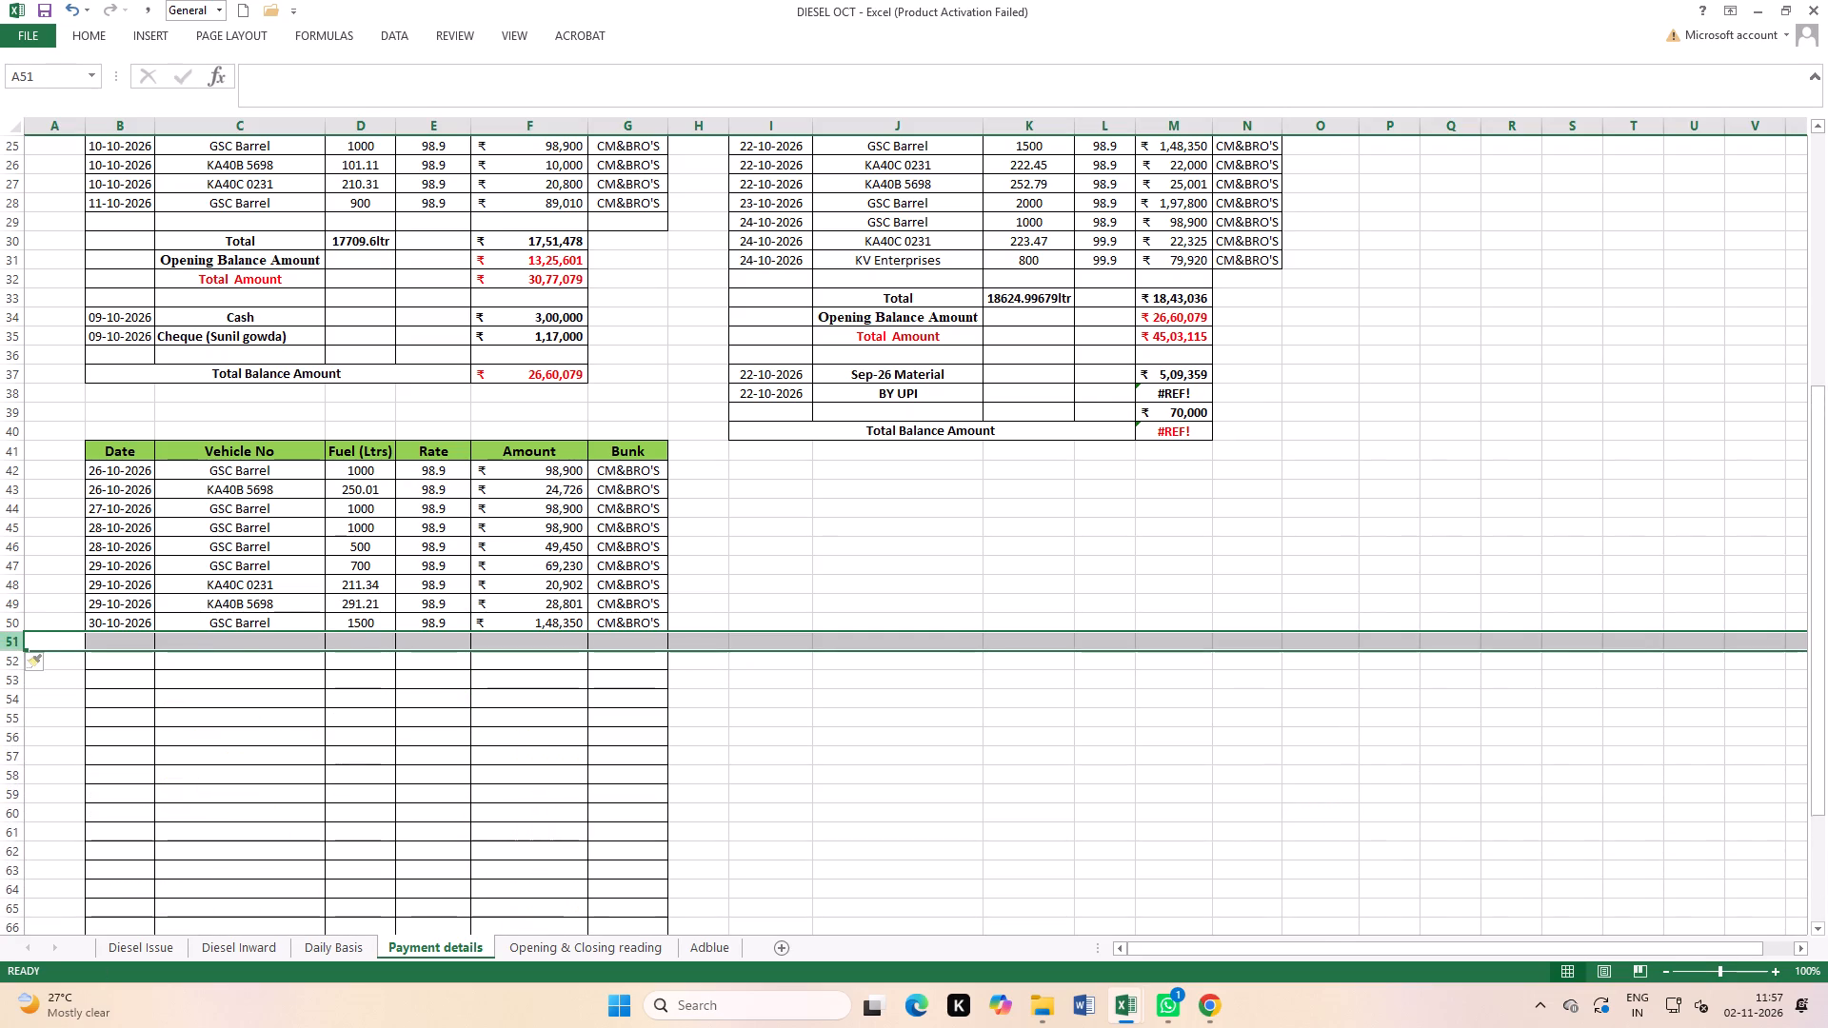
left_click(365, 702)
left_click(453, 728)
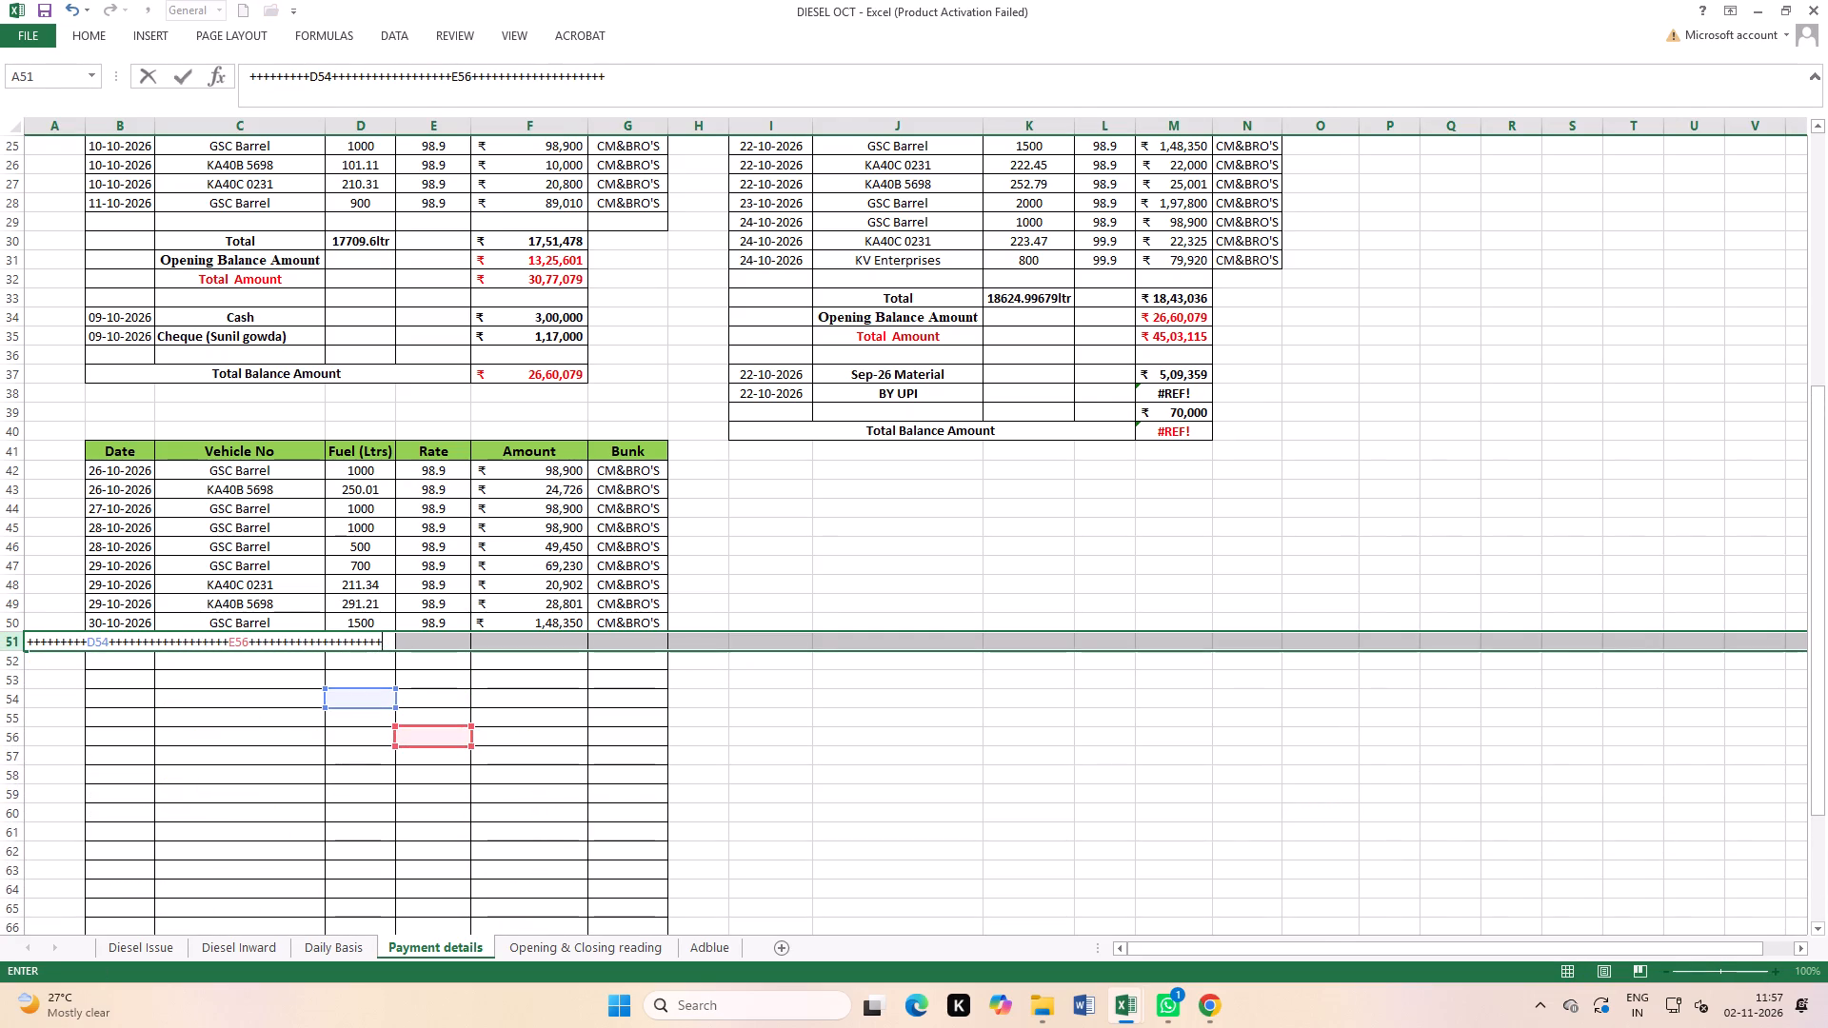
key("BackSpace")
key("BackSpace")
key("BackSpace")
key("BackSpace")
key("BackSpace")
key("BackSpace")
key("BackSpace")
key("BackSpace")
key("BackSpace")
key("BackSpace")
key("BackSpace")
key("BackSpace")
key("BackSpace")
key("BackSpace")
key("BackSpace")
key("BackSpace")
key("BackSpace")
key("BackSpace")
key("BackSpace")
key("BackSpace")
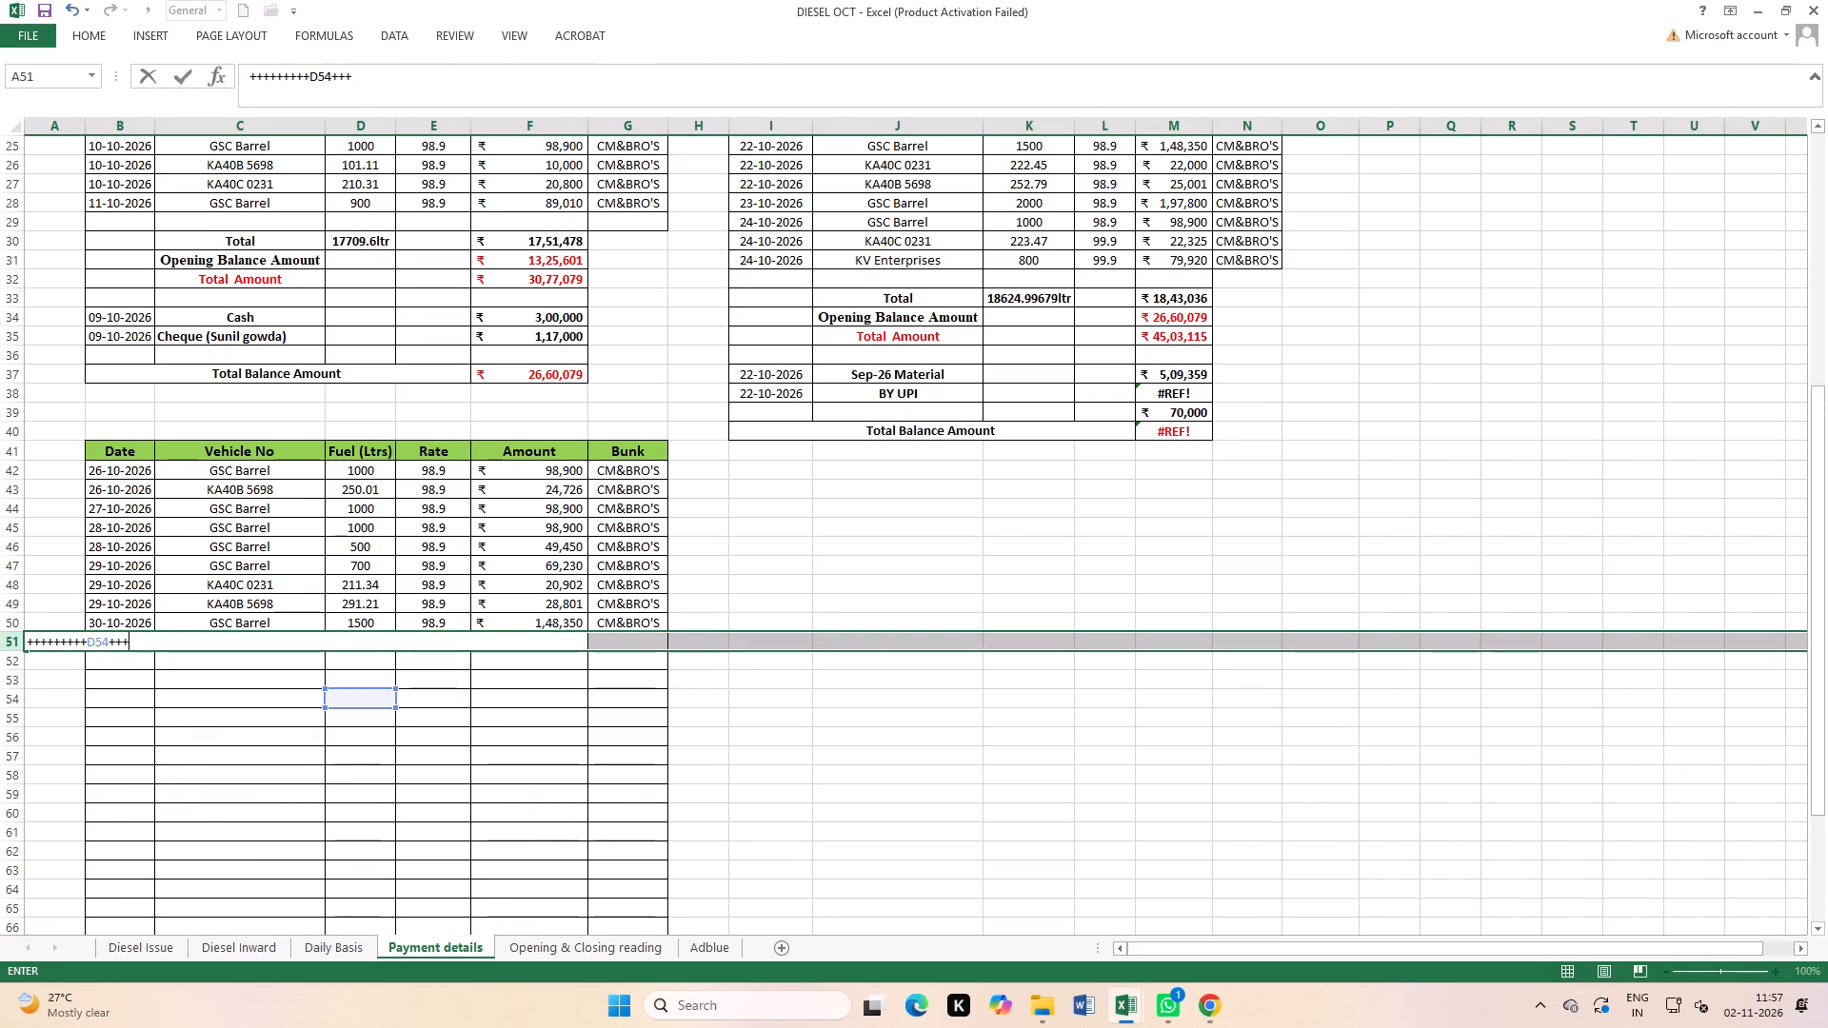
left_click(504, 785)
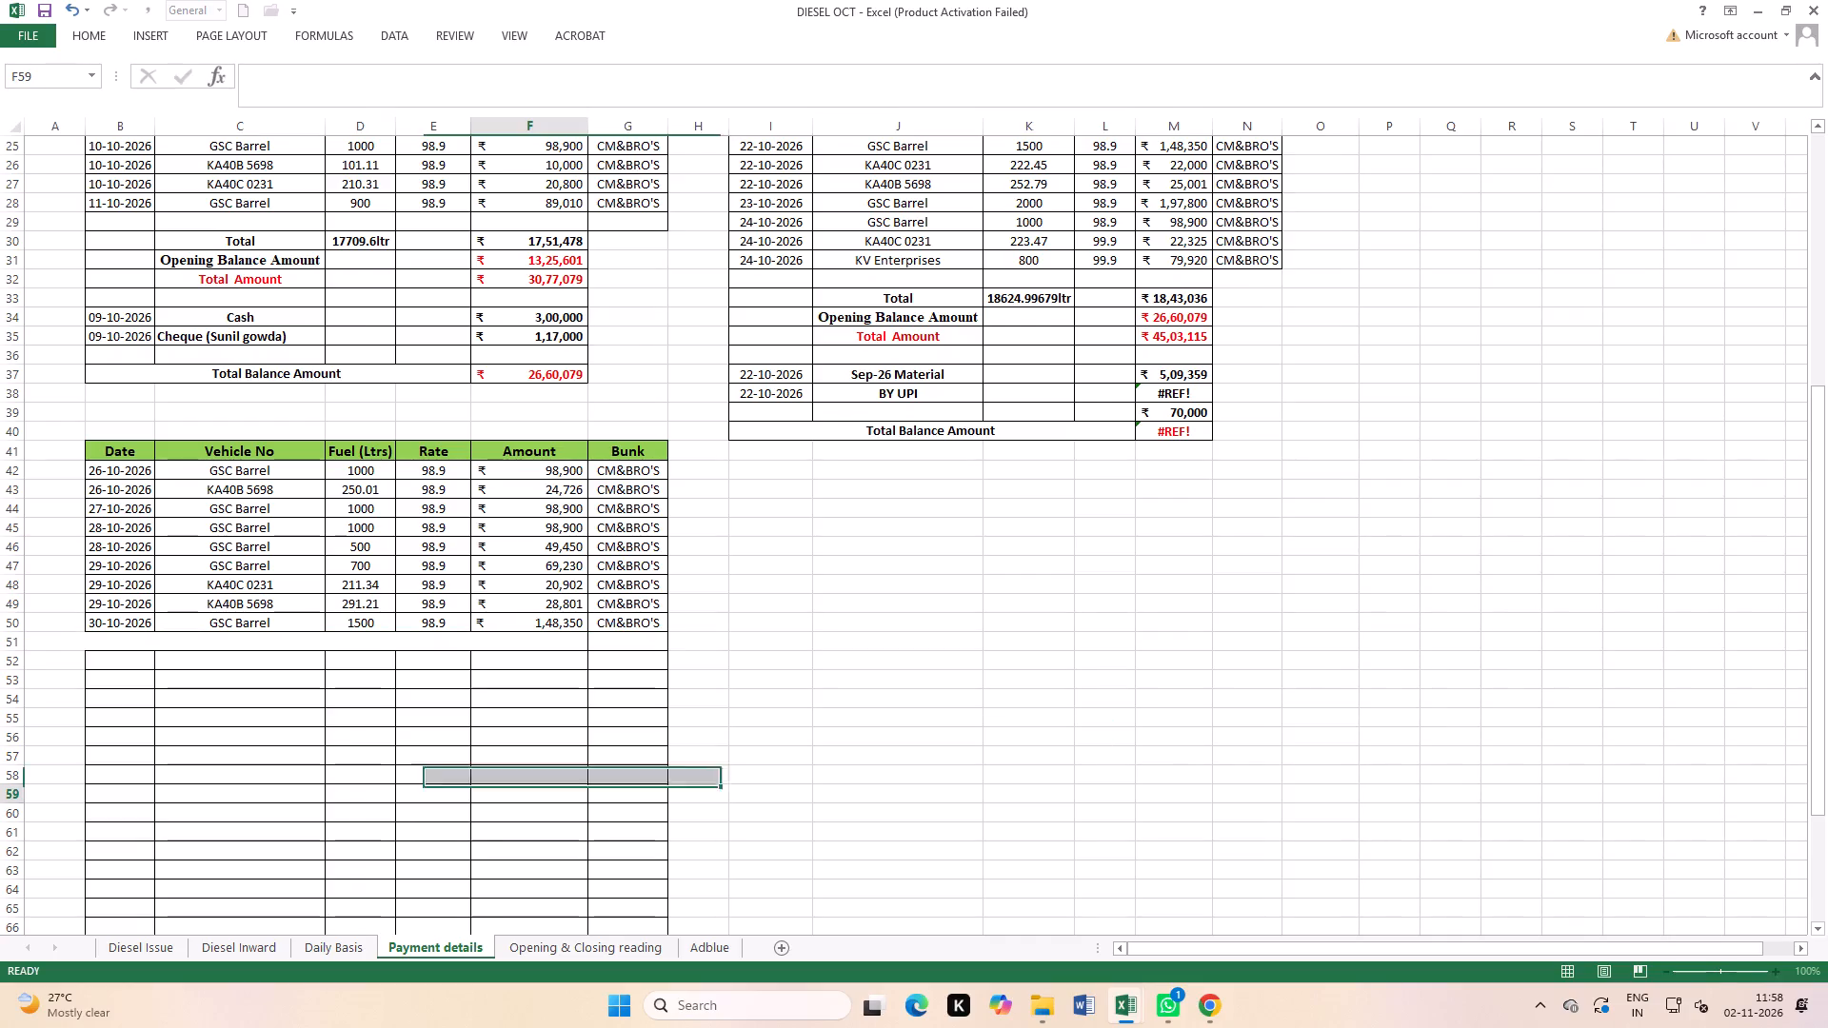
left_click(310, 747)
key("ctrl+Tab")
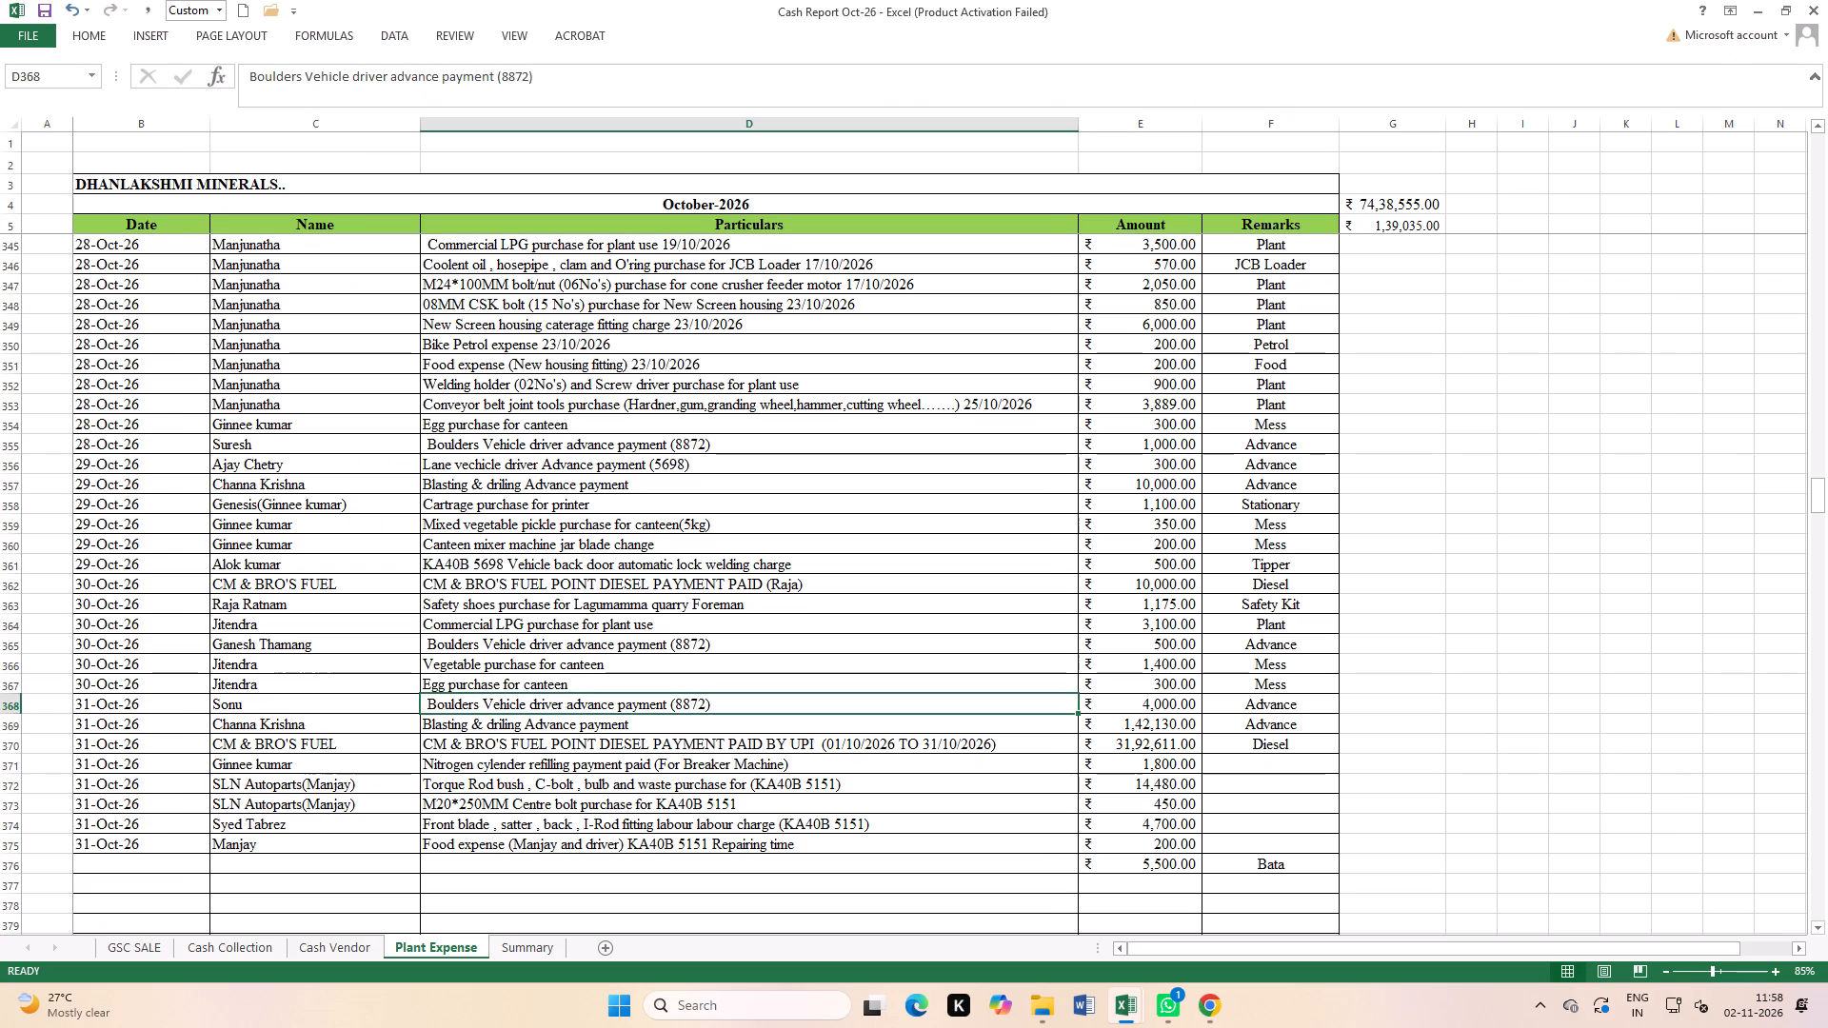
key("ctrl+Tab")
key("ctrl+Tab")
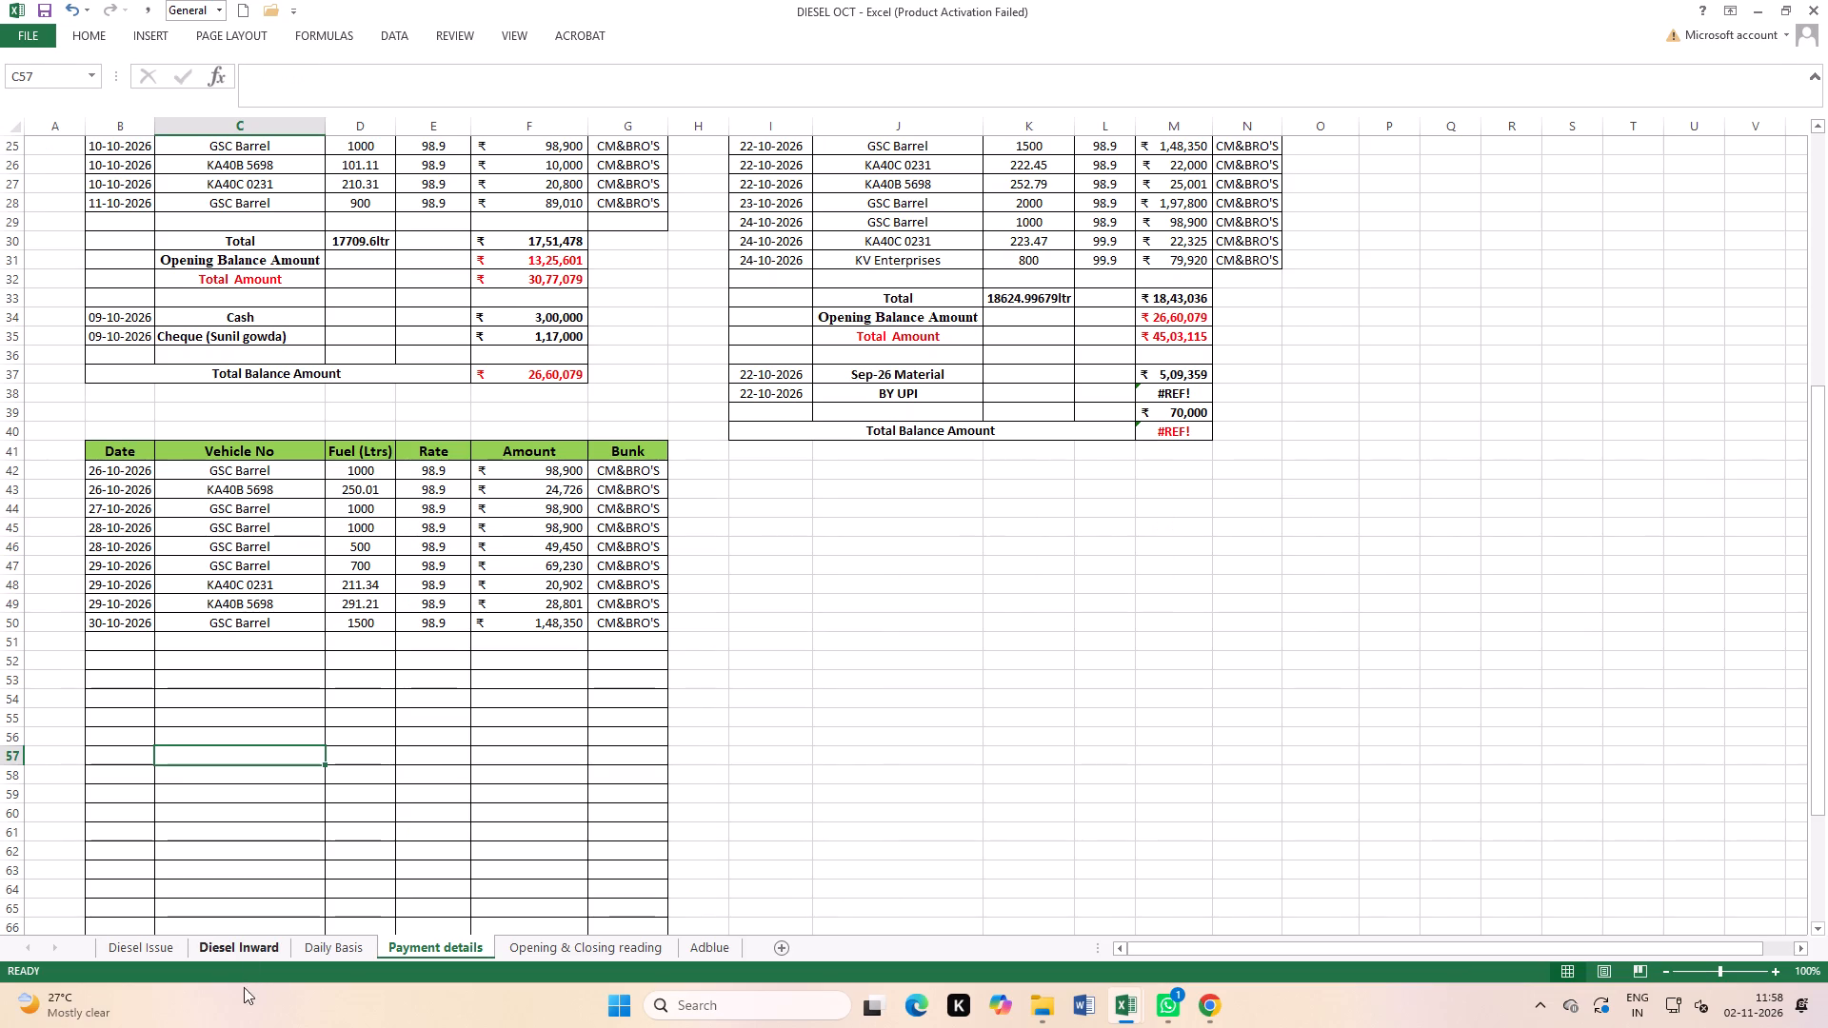
Remove the yellow highlight from the 20-10-2026 entry on the Diesel Inward sheet.
left_click(244, 946)
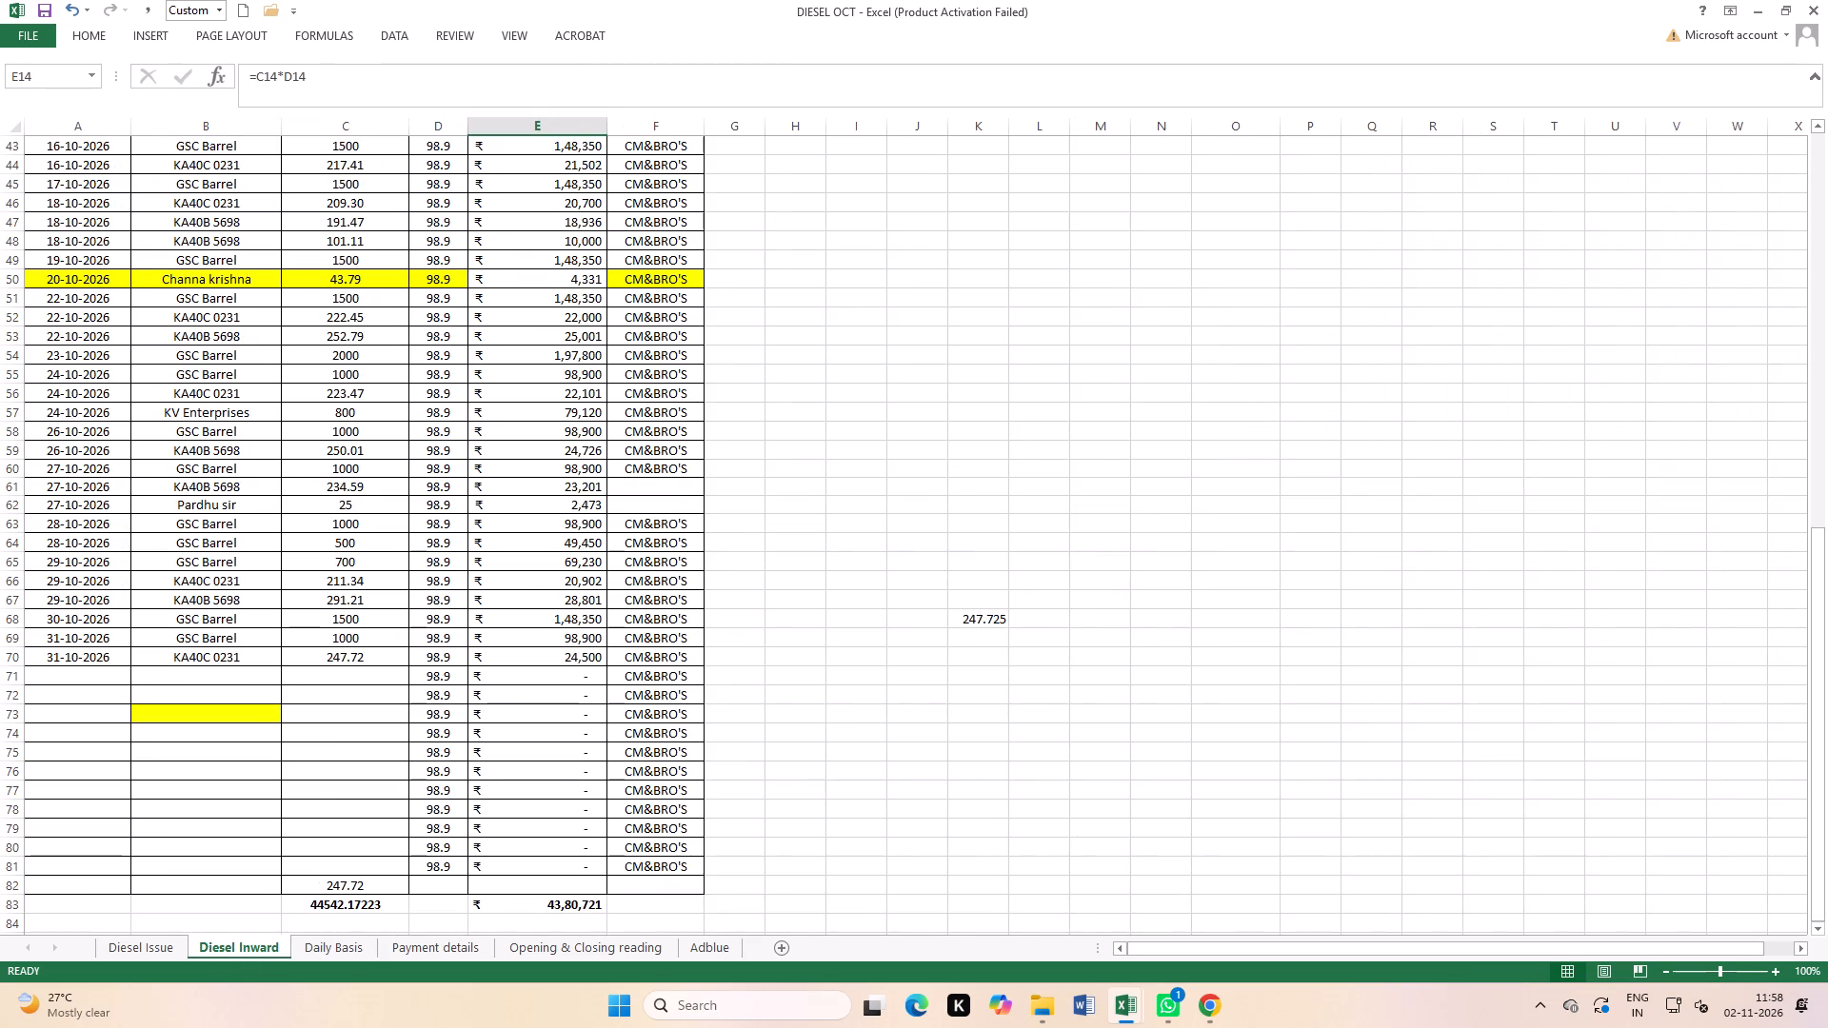
scroll(305, 499, "up", 2)
left_click_drag(59, 393, 626, 388)
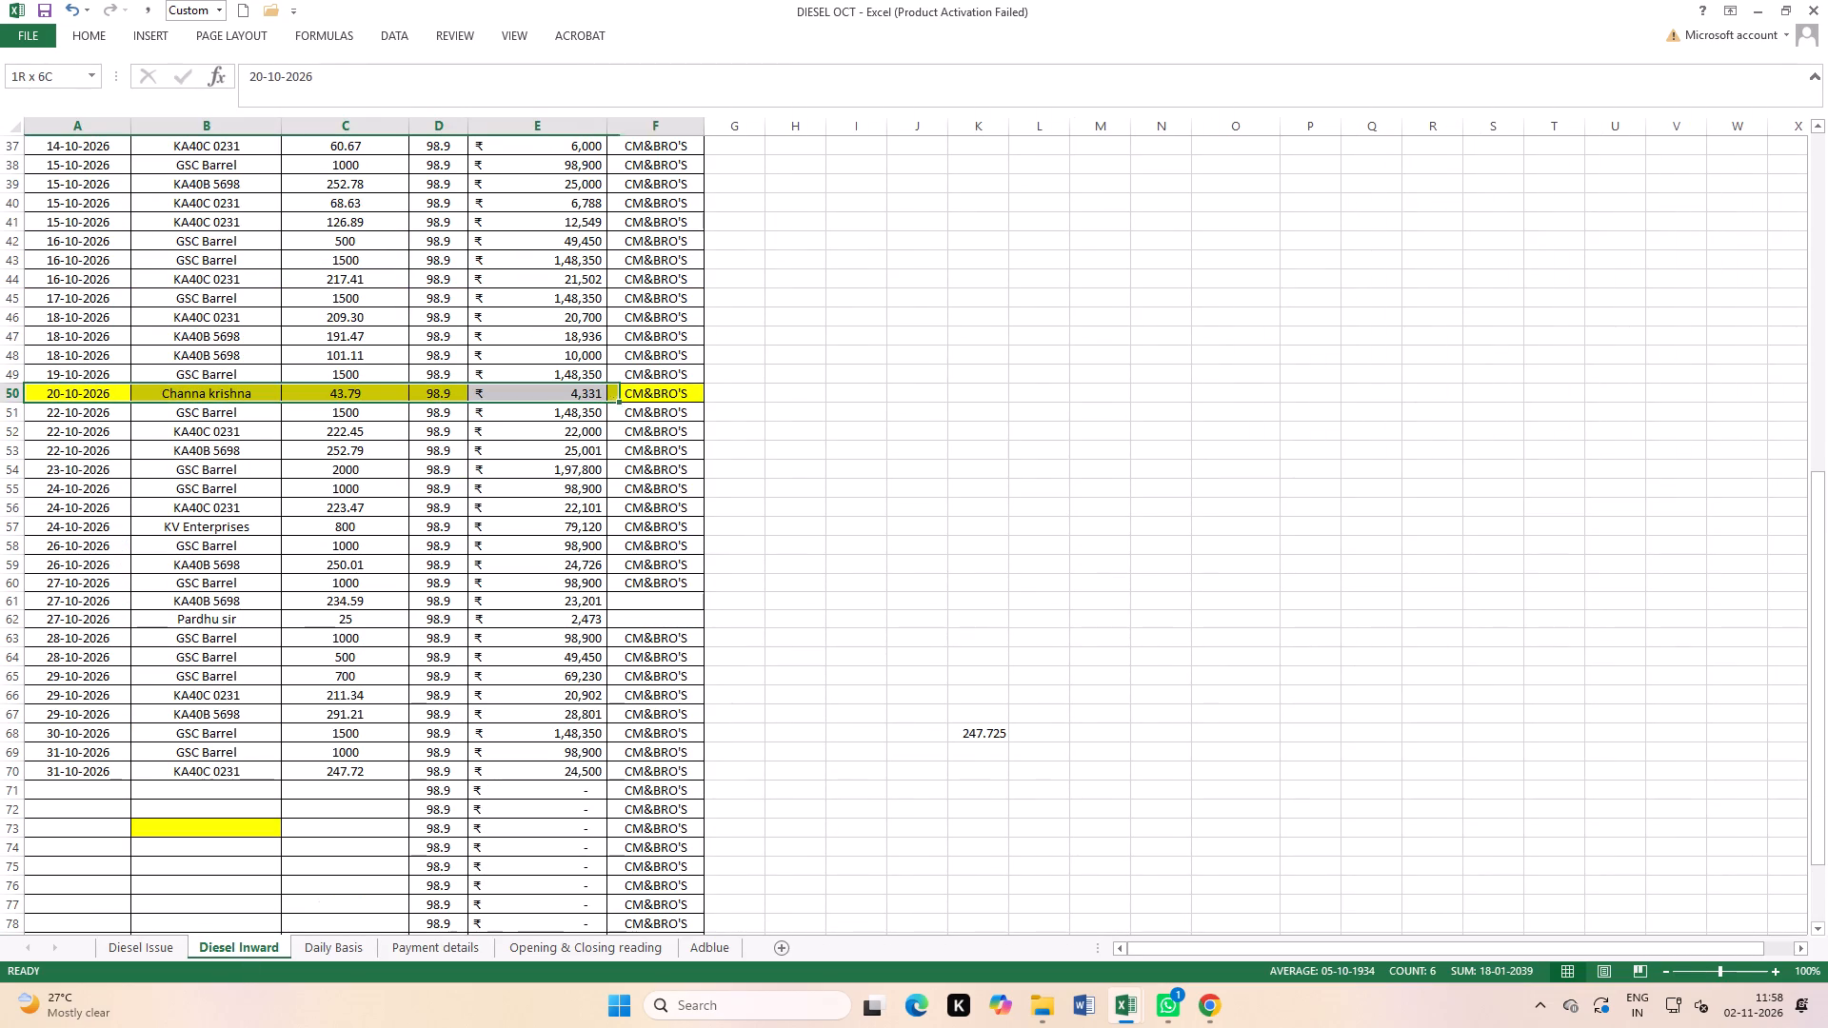
left_click_drag(626, 388, 647, 385)
left_click(93, 38)
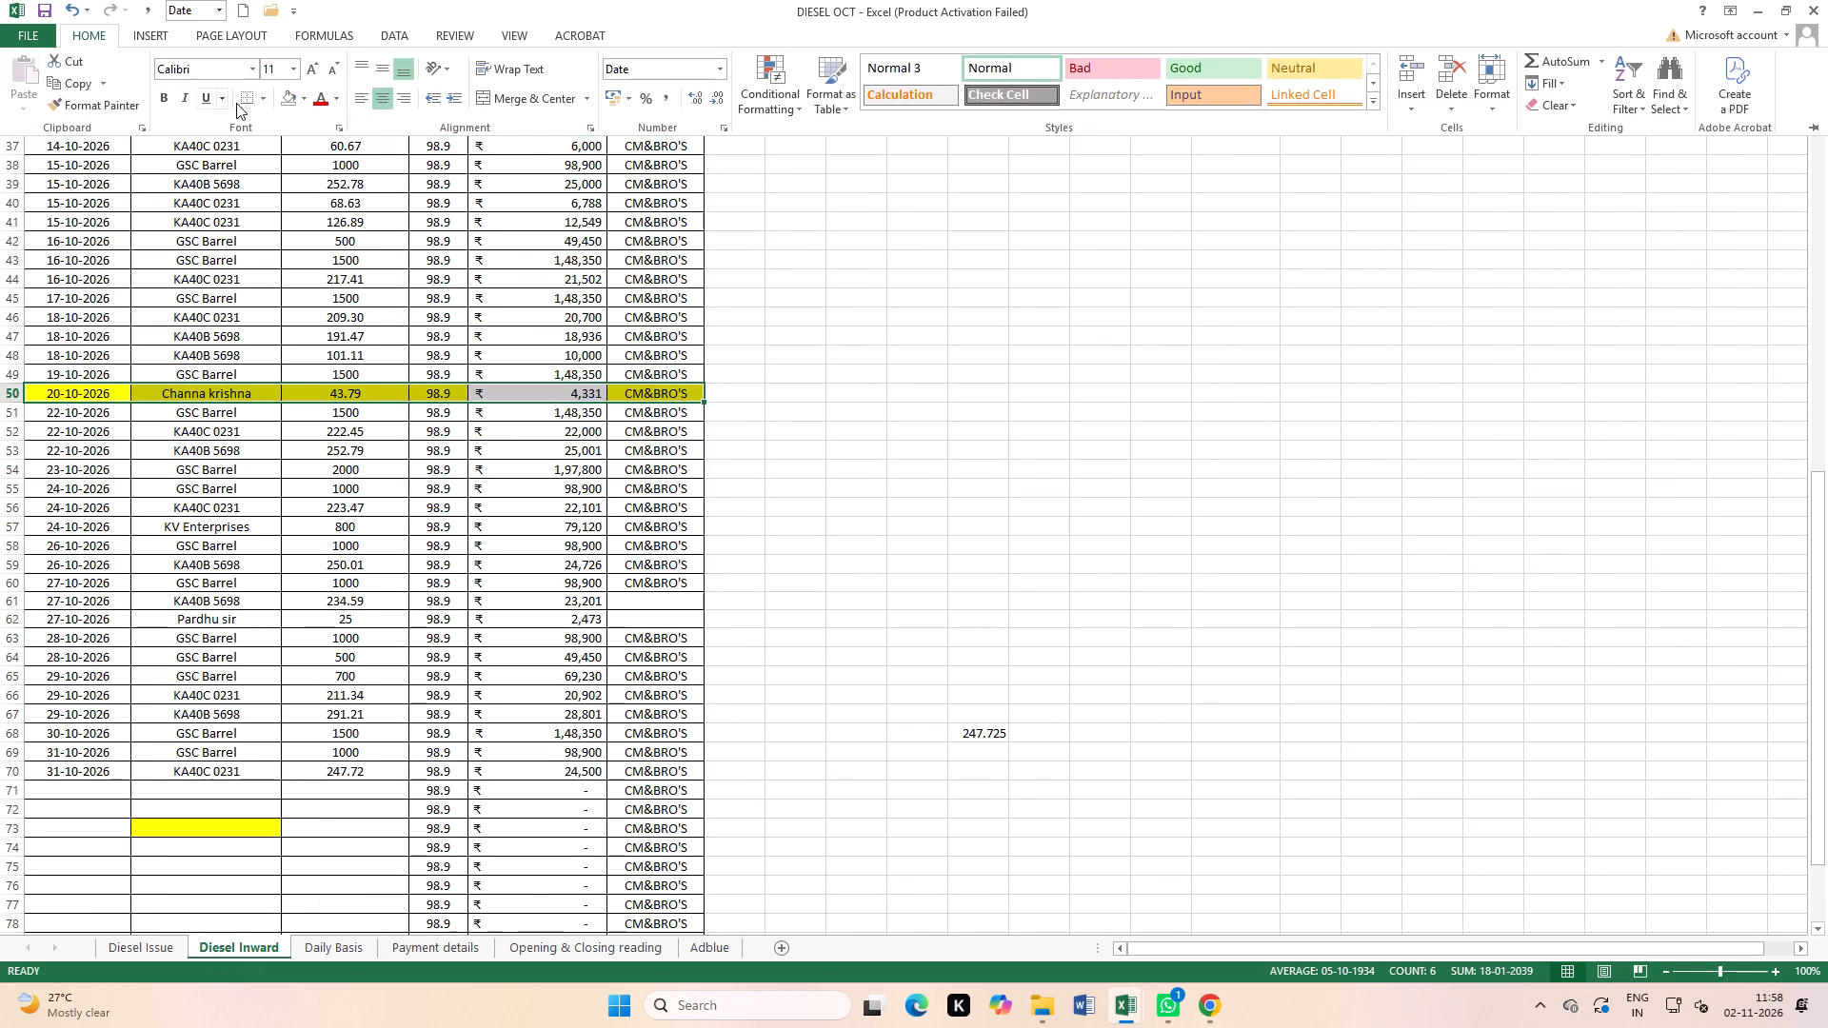
left_click(287, 101)
Remove the yellow highlight from the 05-10-2026 entry of 35.01 litres on the Diesel Inward sheet.
scroll(412, 637, "up", 6)
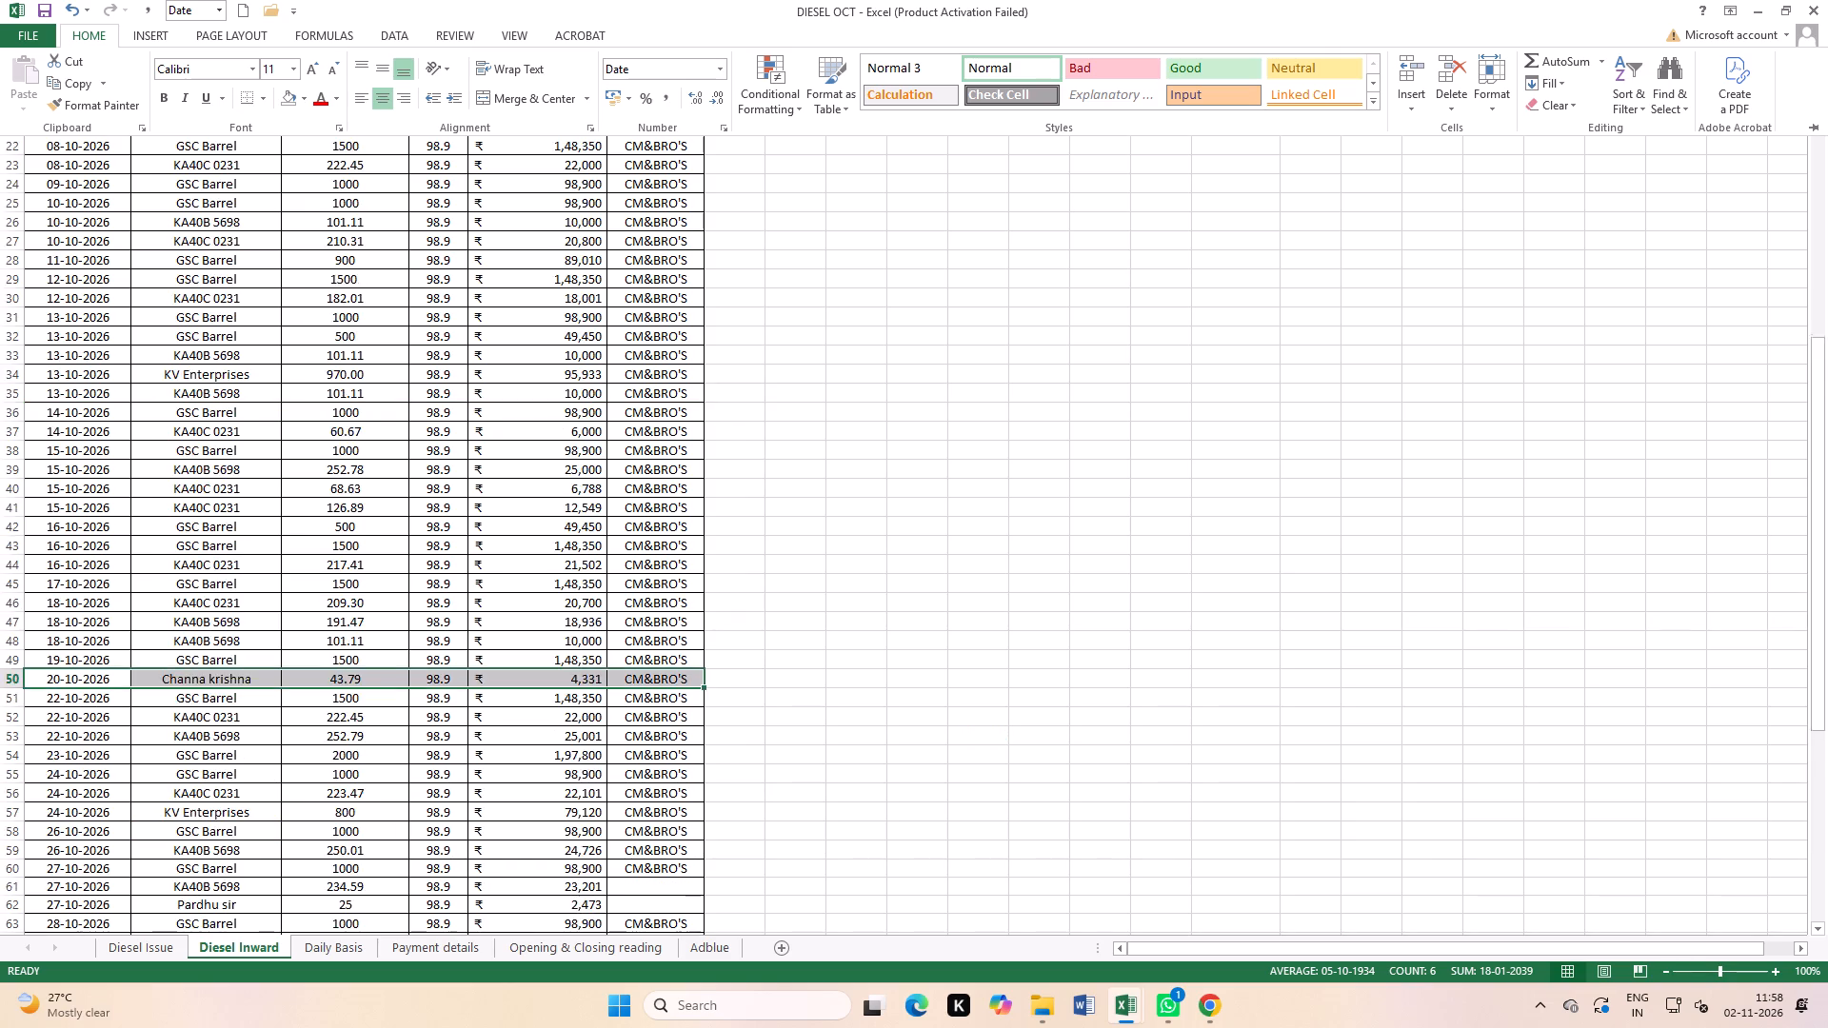
scroll(412, 637, "up", 9)
left_click(536, 568)
left_click_drag(217, 414, 488, 433)
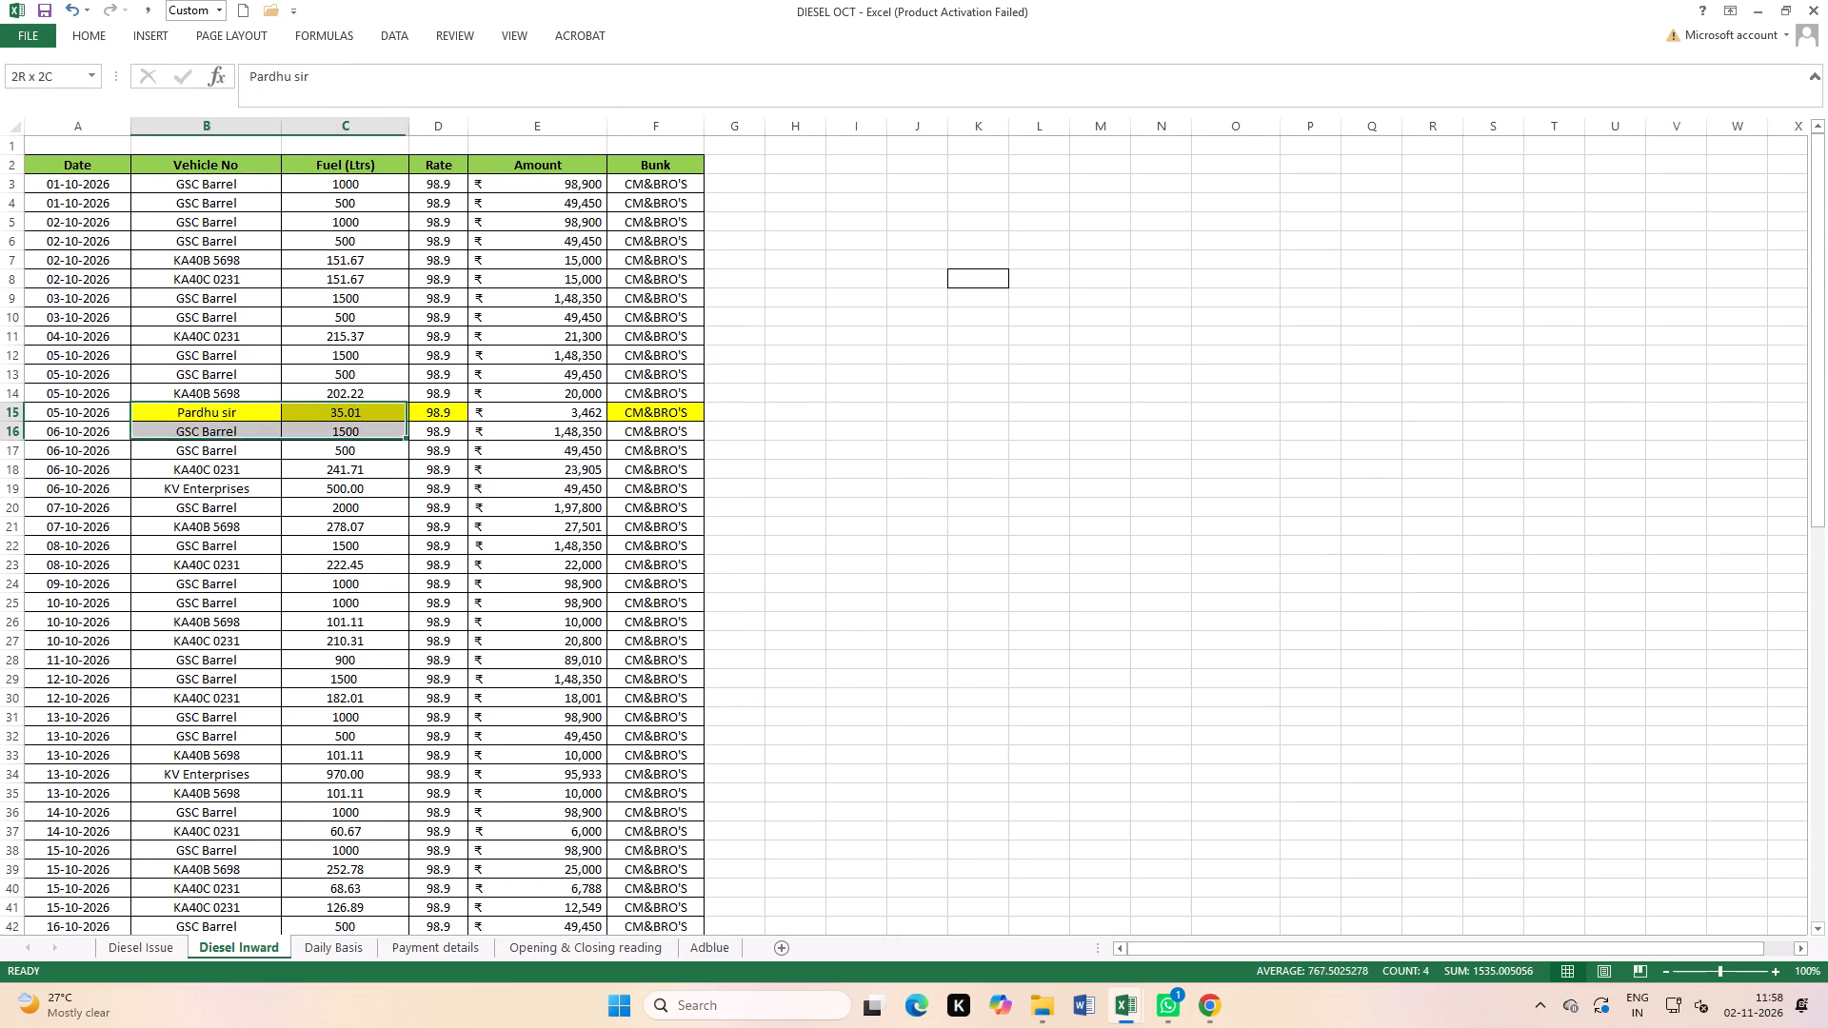
left_click_drag(488, 433, 632, 415)
left_click(104, 31)
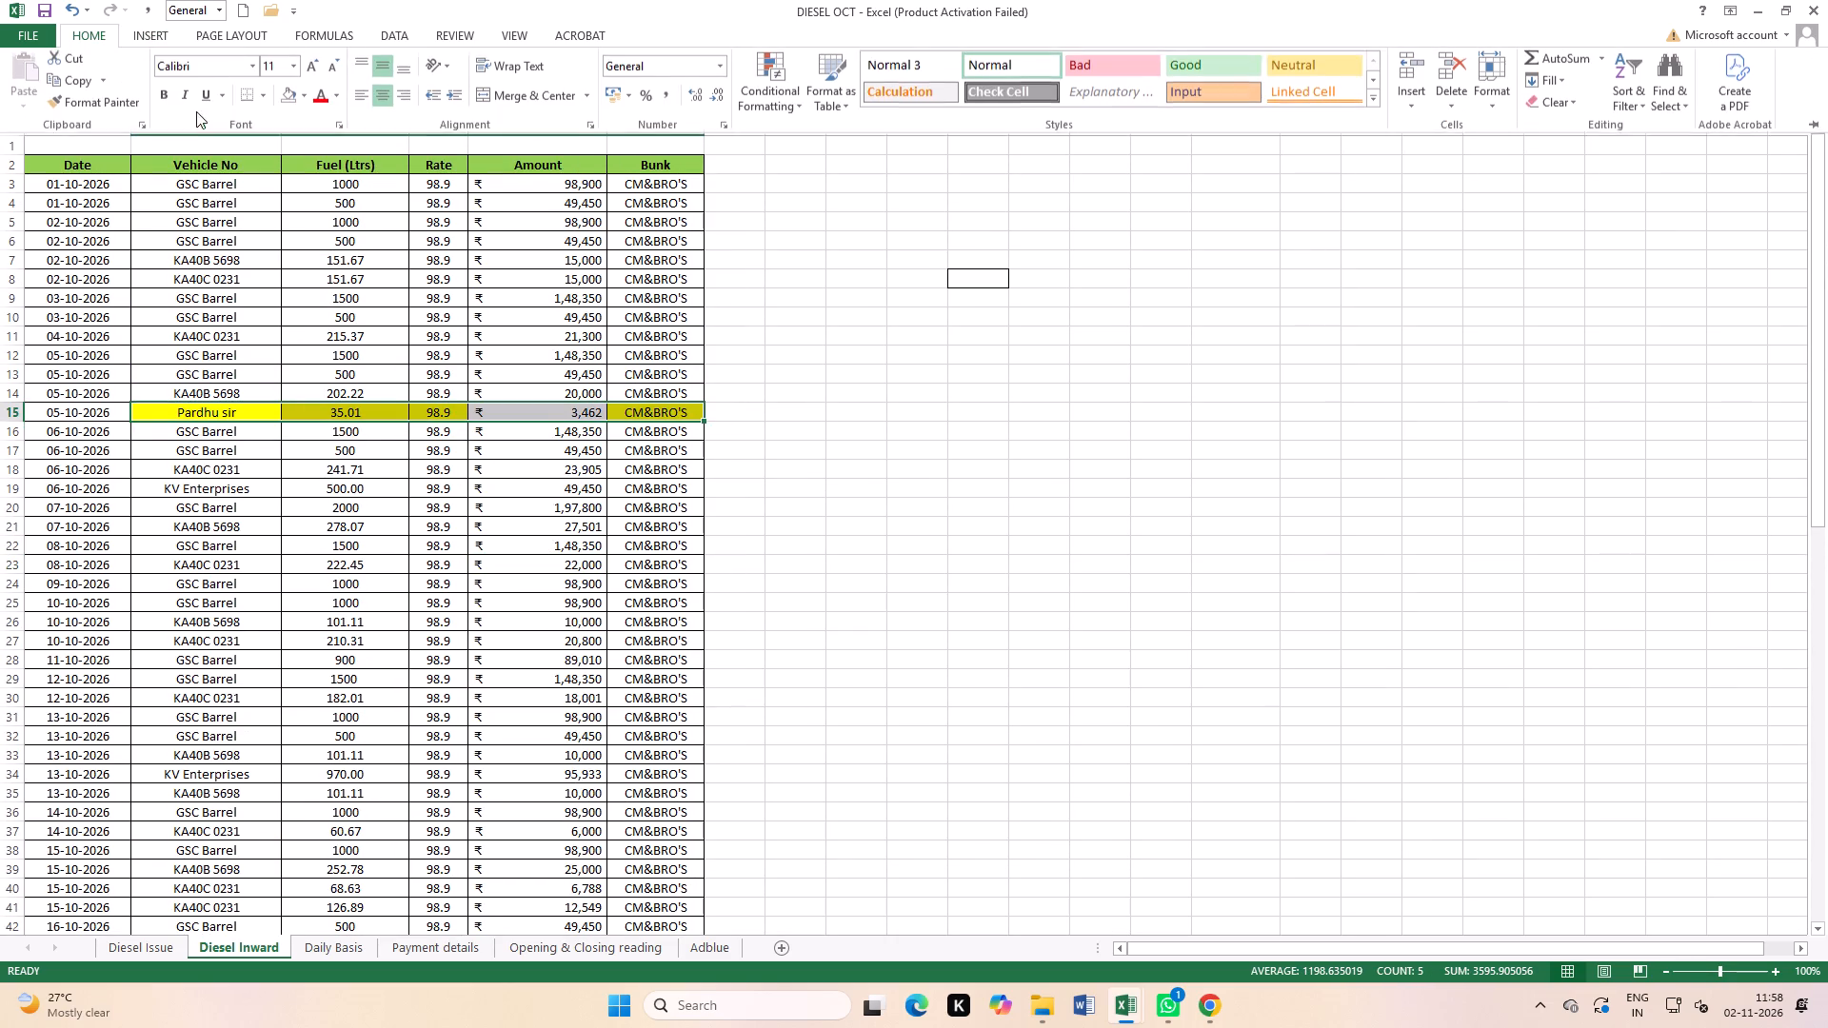
left_click(283, 104)
left_click(405, 464)
left_click(322, 320)
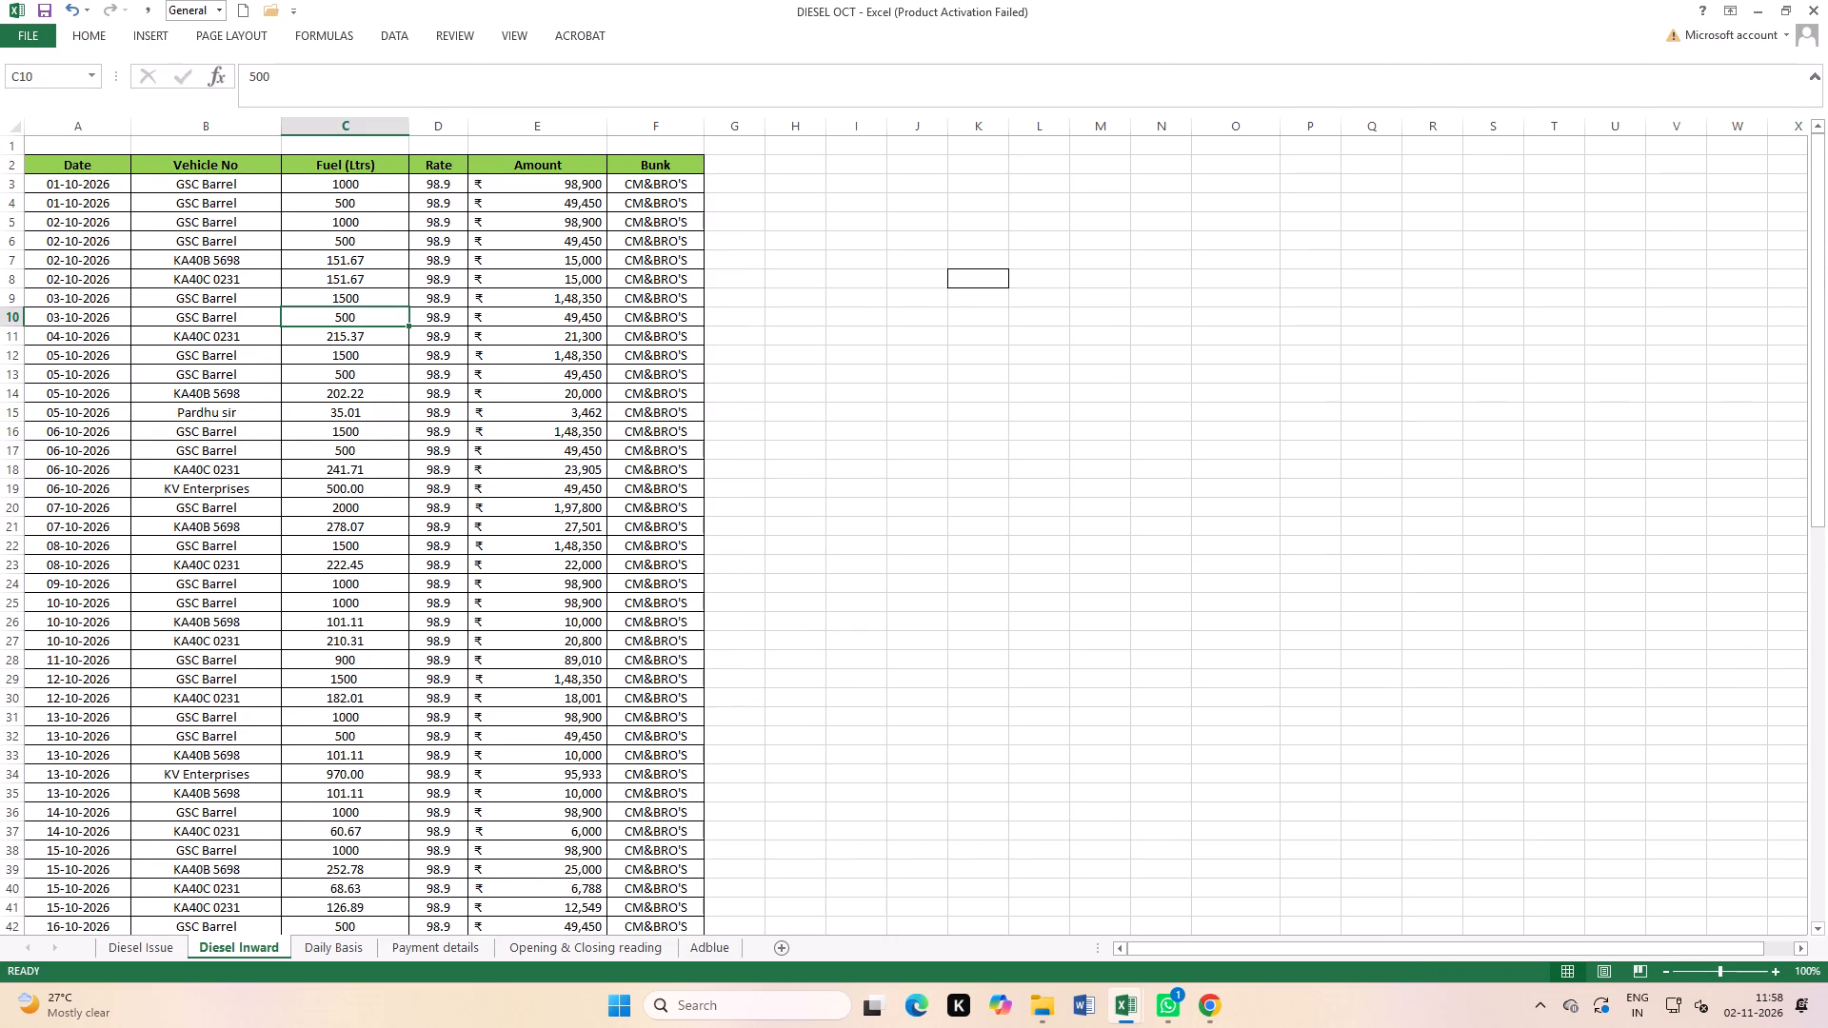
Copy the dates, vehicle numbers and litres for 26-10-2026 to 31-10-2026 from Diesel Inward into Payment details from cell B42.
scroll(139, 606, "down", 13)
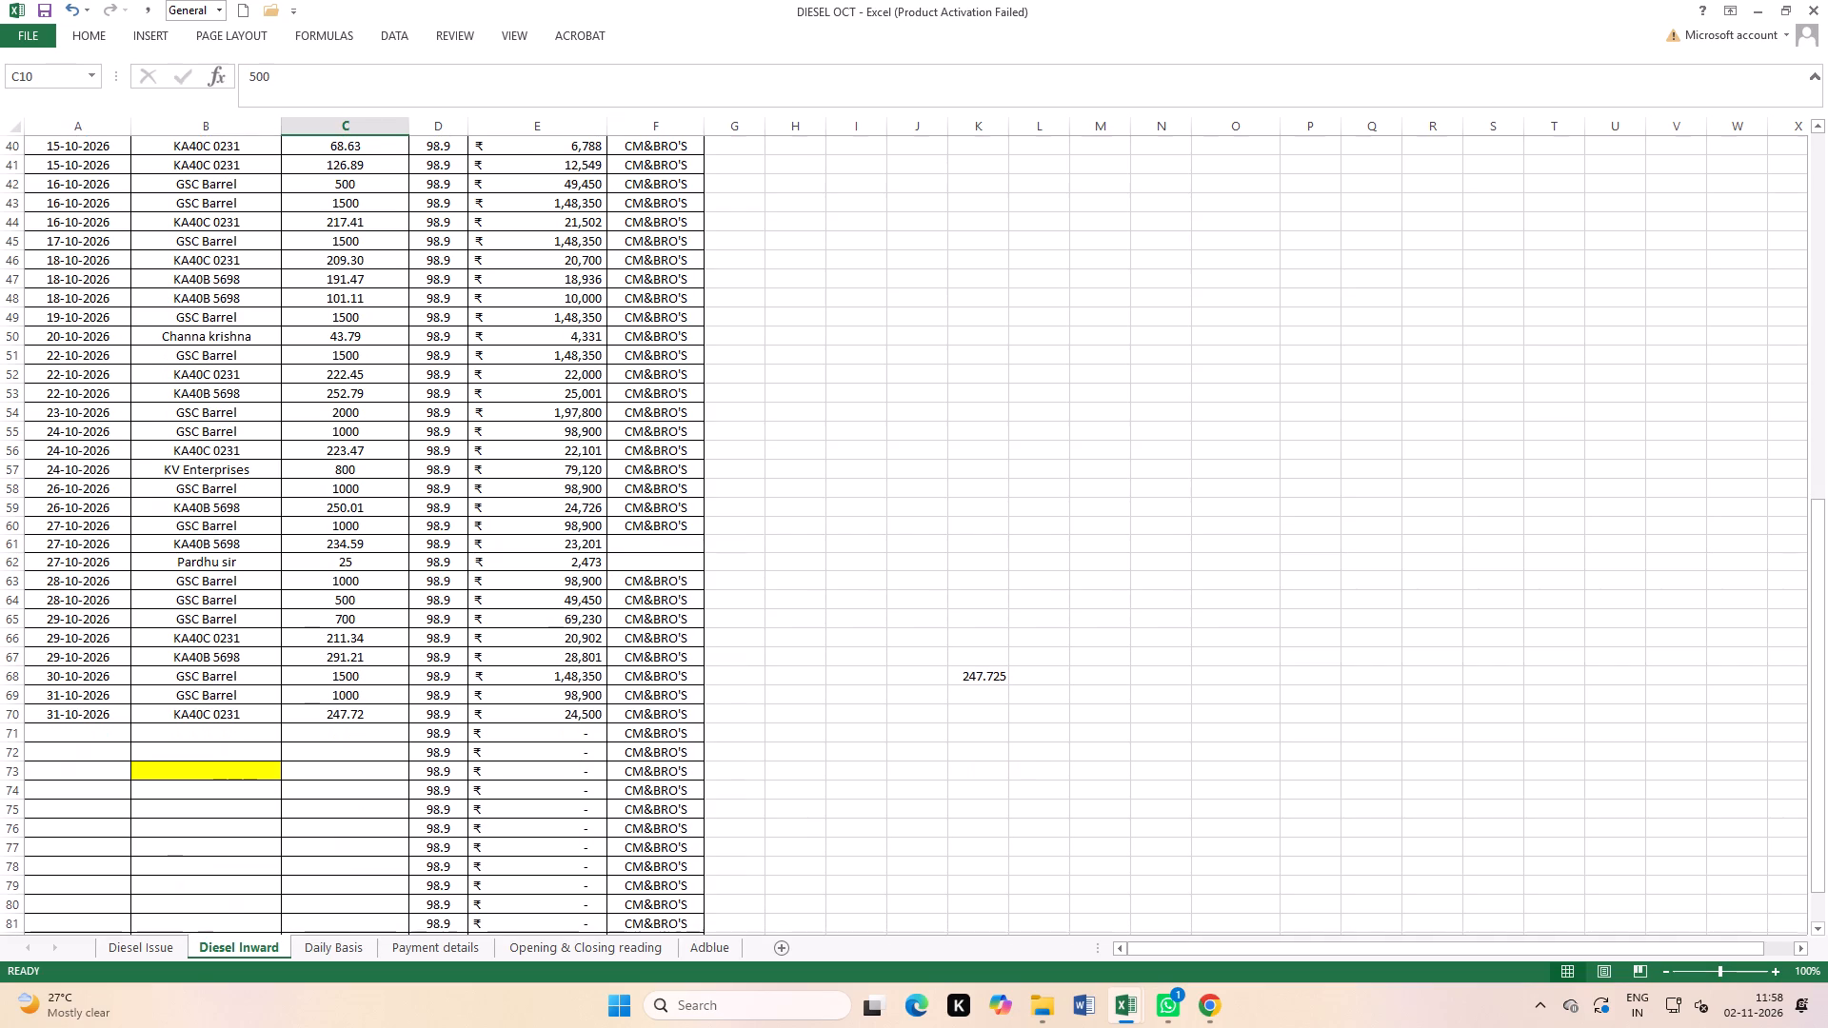
left_click_drag(50, 487, 431, 628)
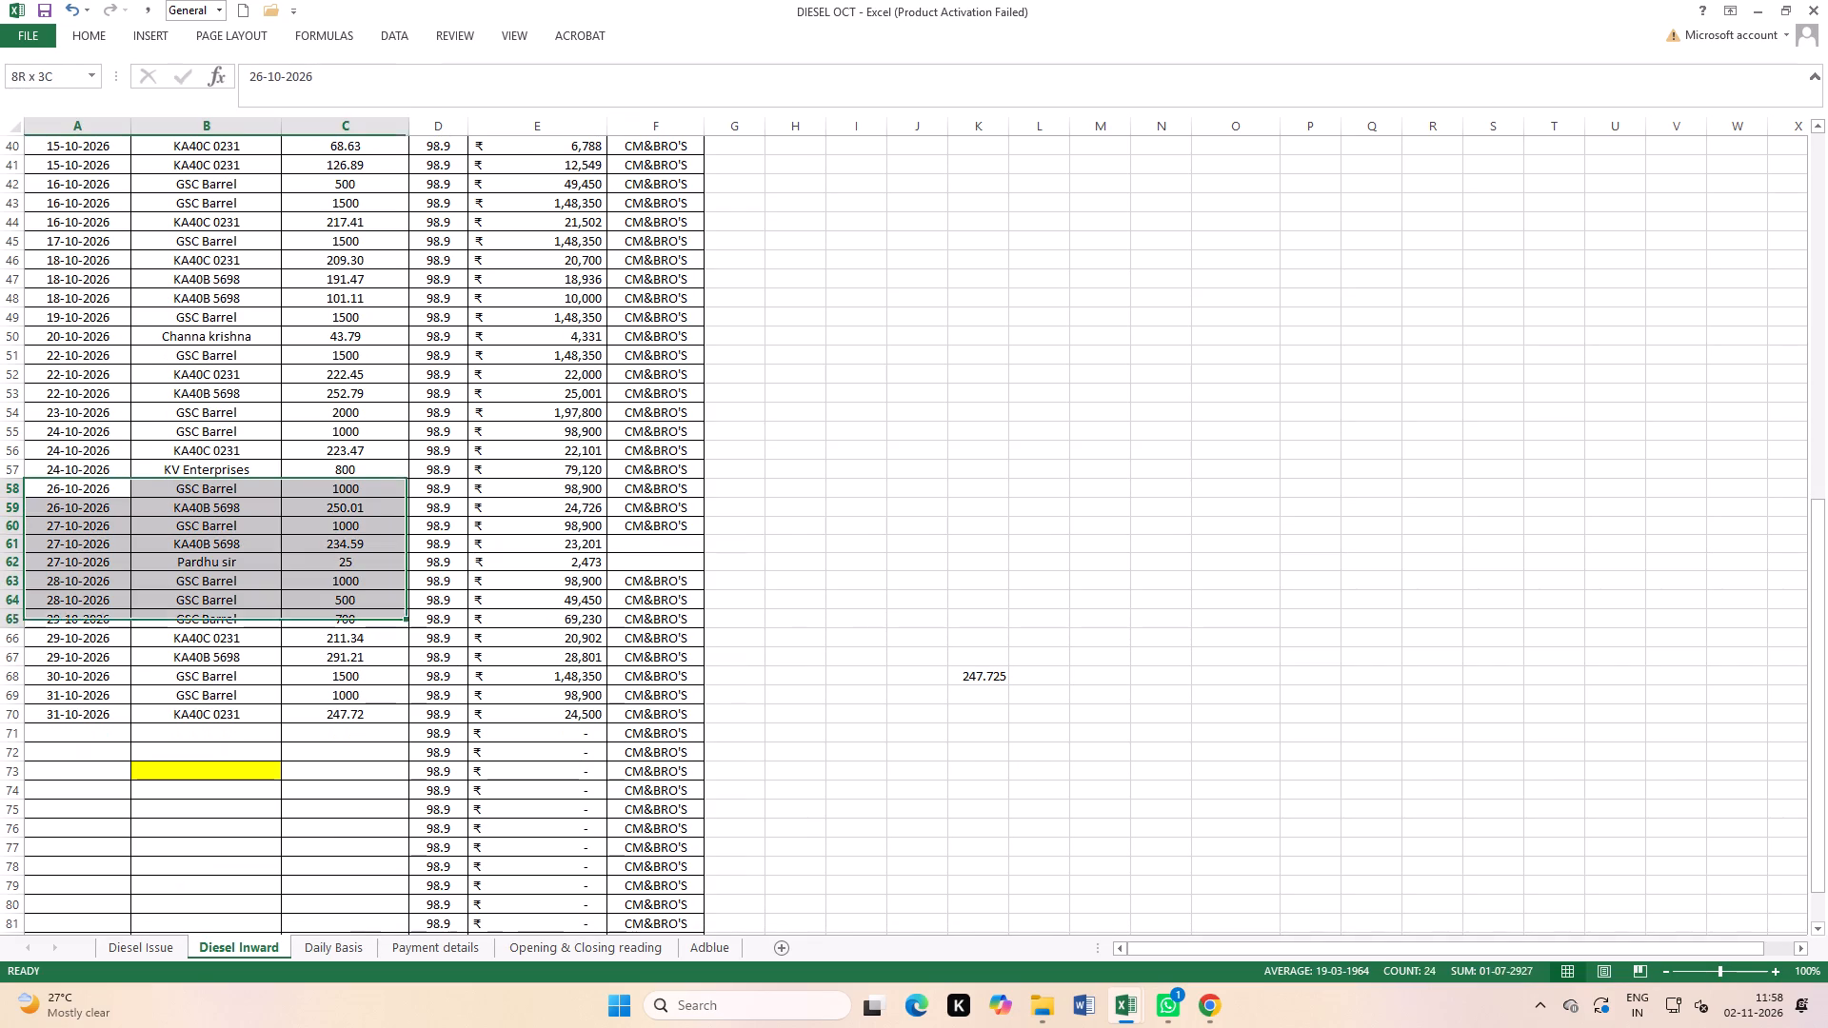
left_click_drag(431, 628, 369, 717)
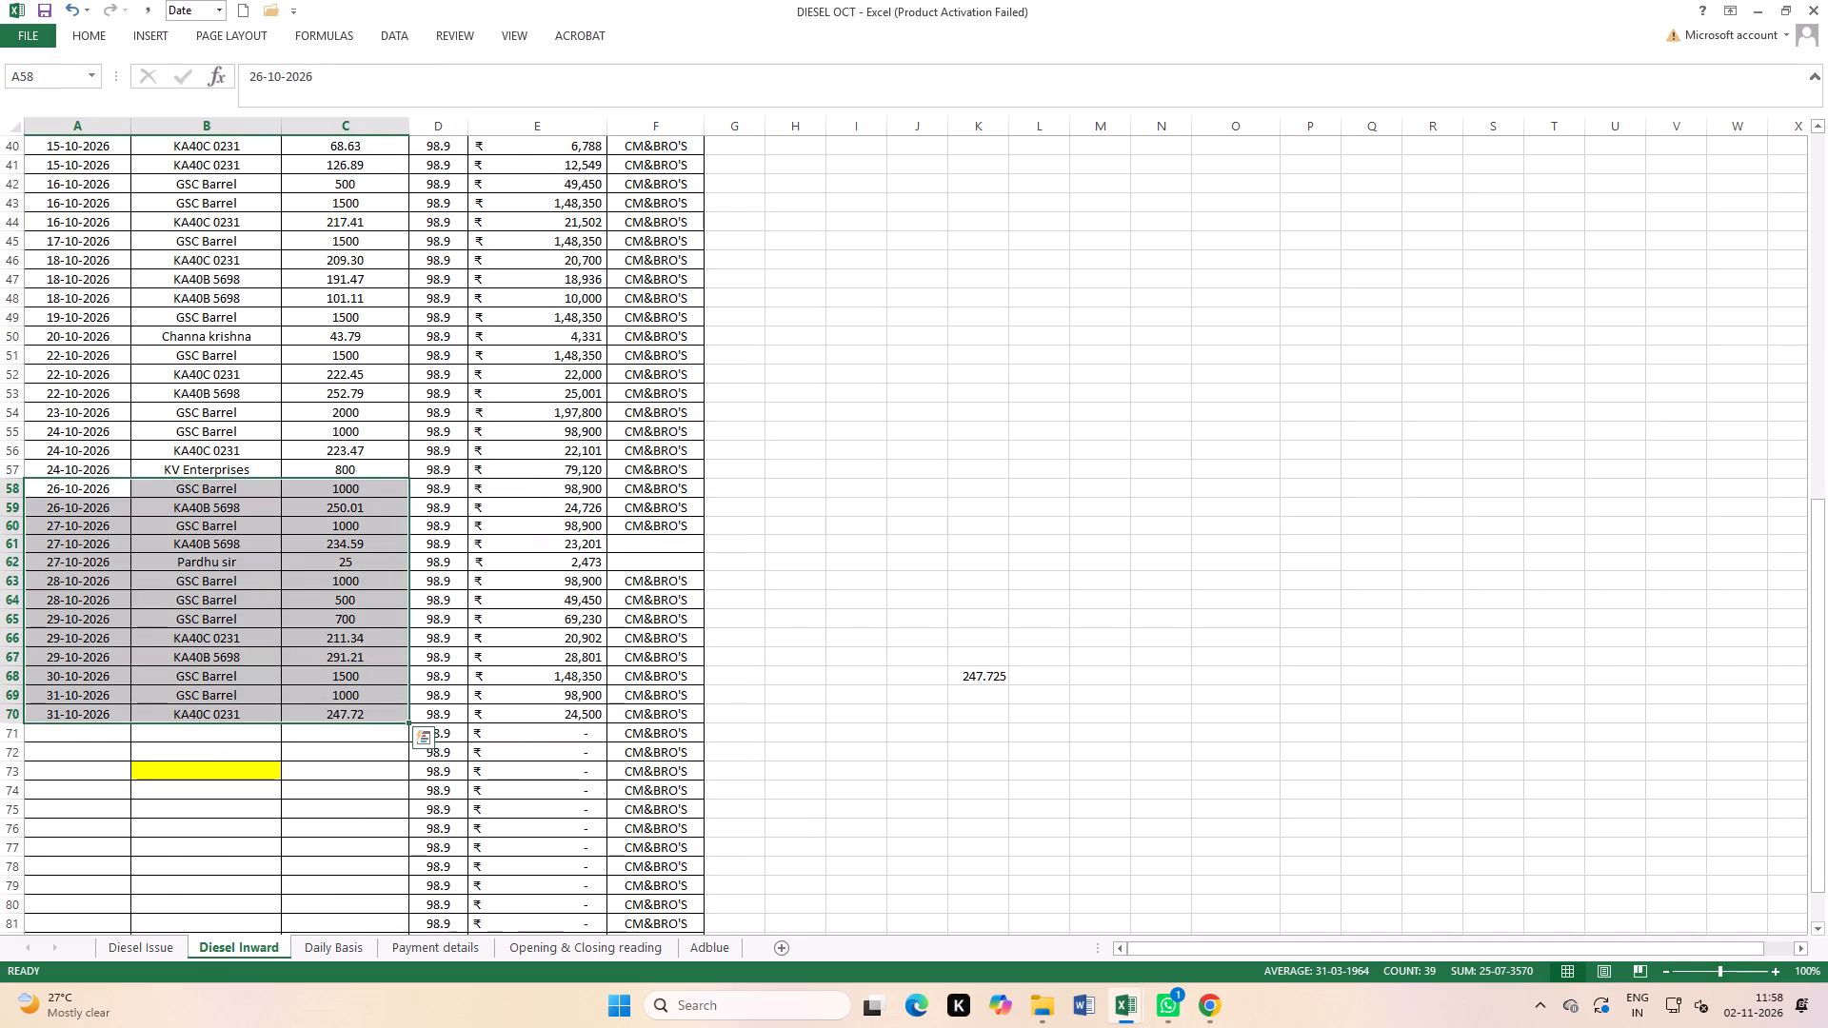
key("ctrl+c")
left_click(423, 952)
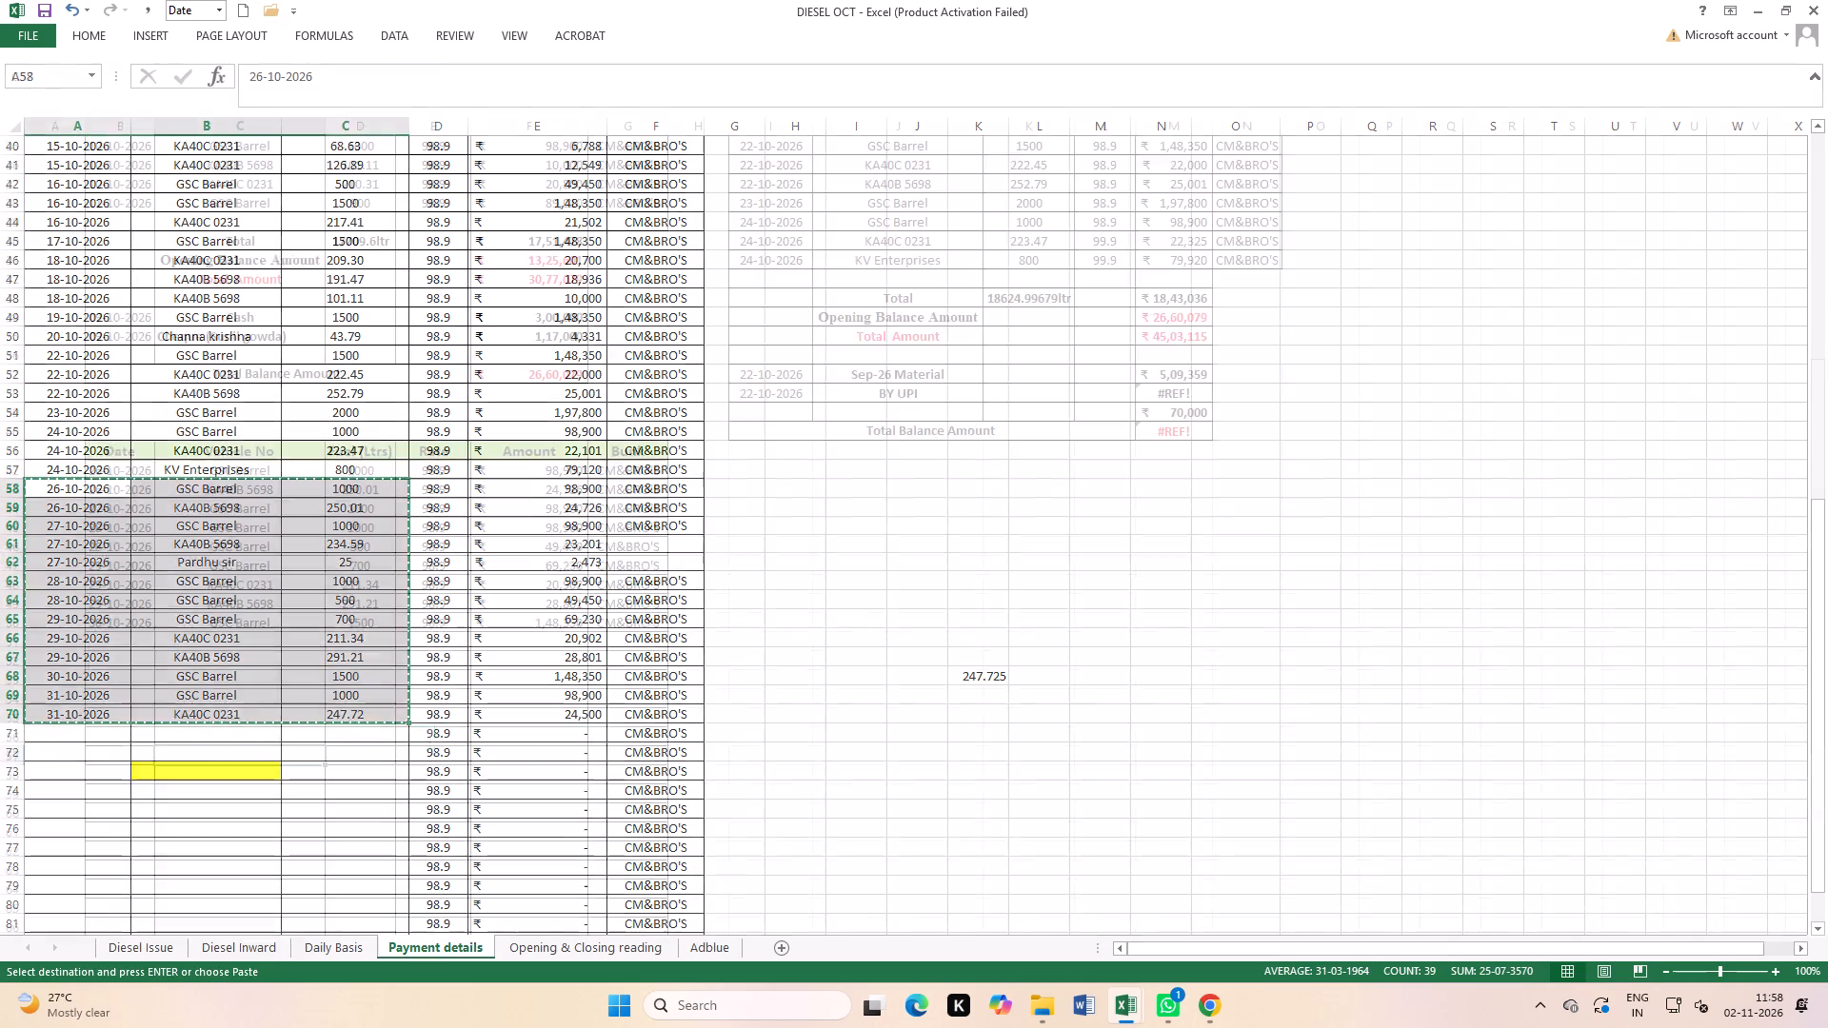
left_click(125, 472)
key("ctrl+v")
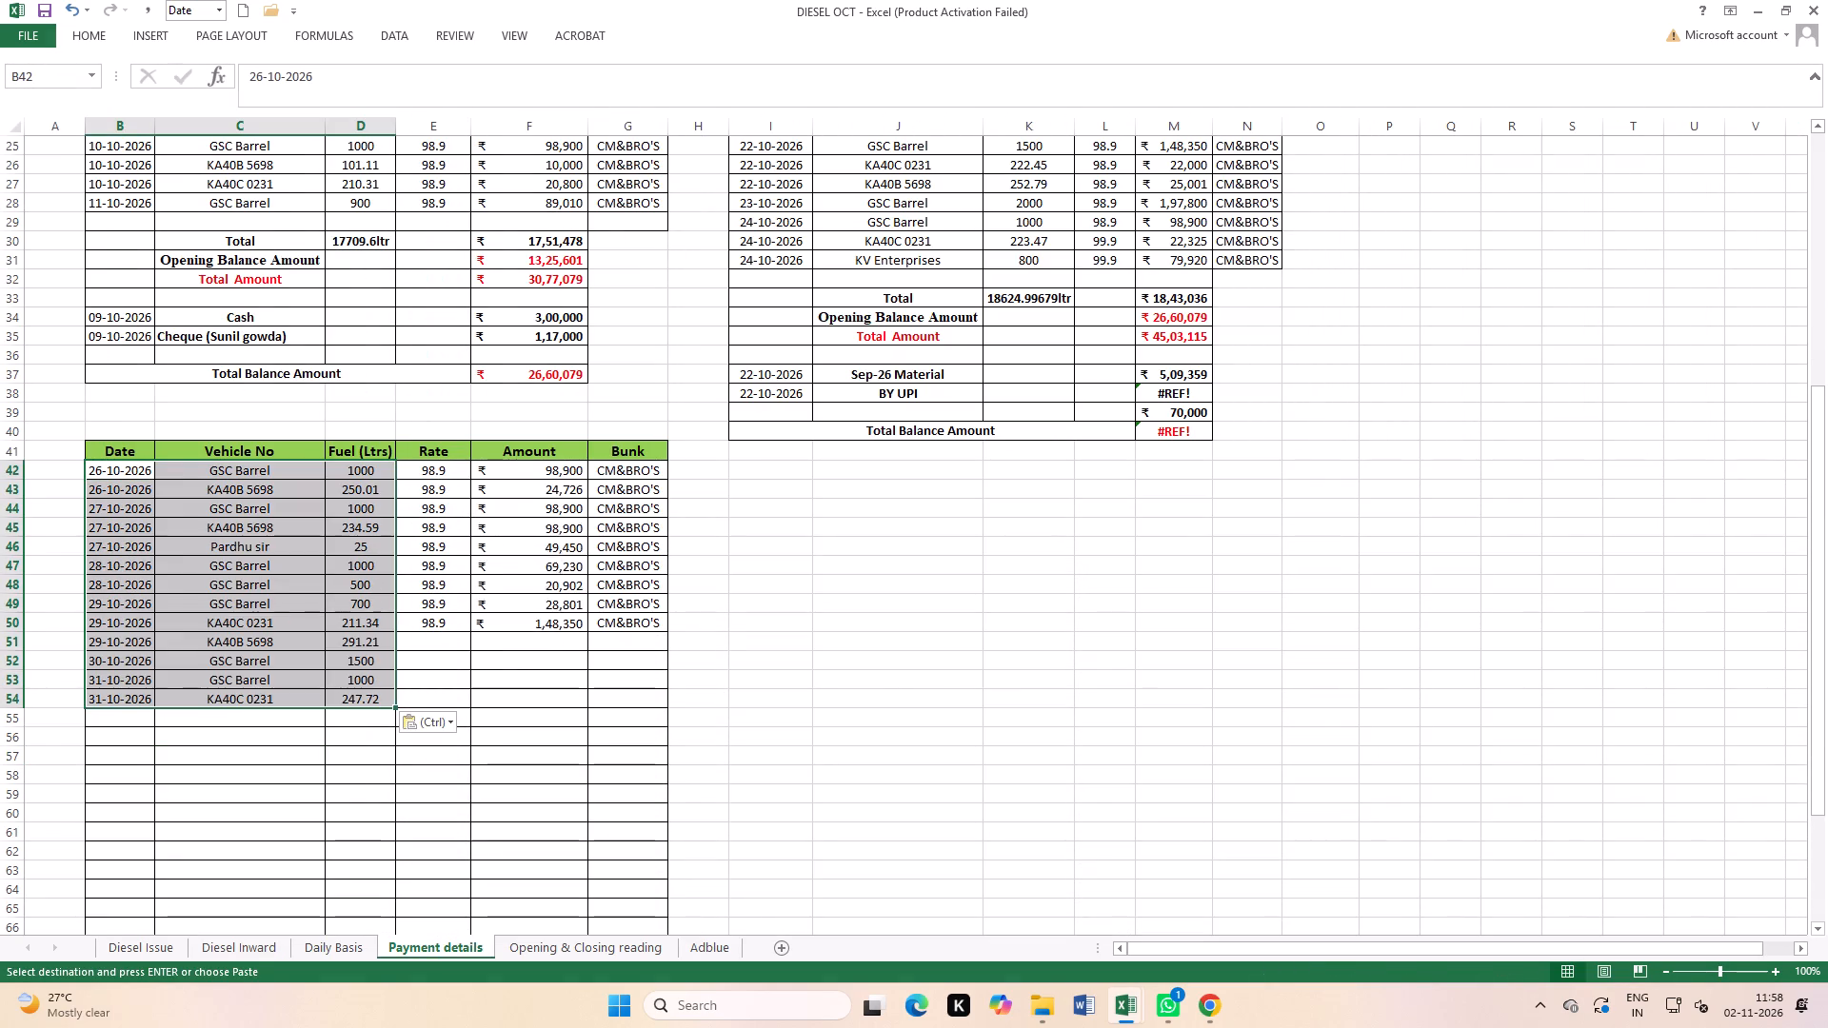
Fill the Rate, Amount and Bunk columns down from row 50 through the last 31-10-2026 entry in row 54.
left_click(511, 658)
left_click_drag(415, 612, 433, 692)
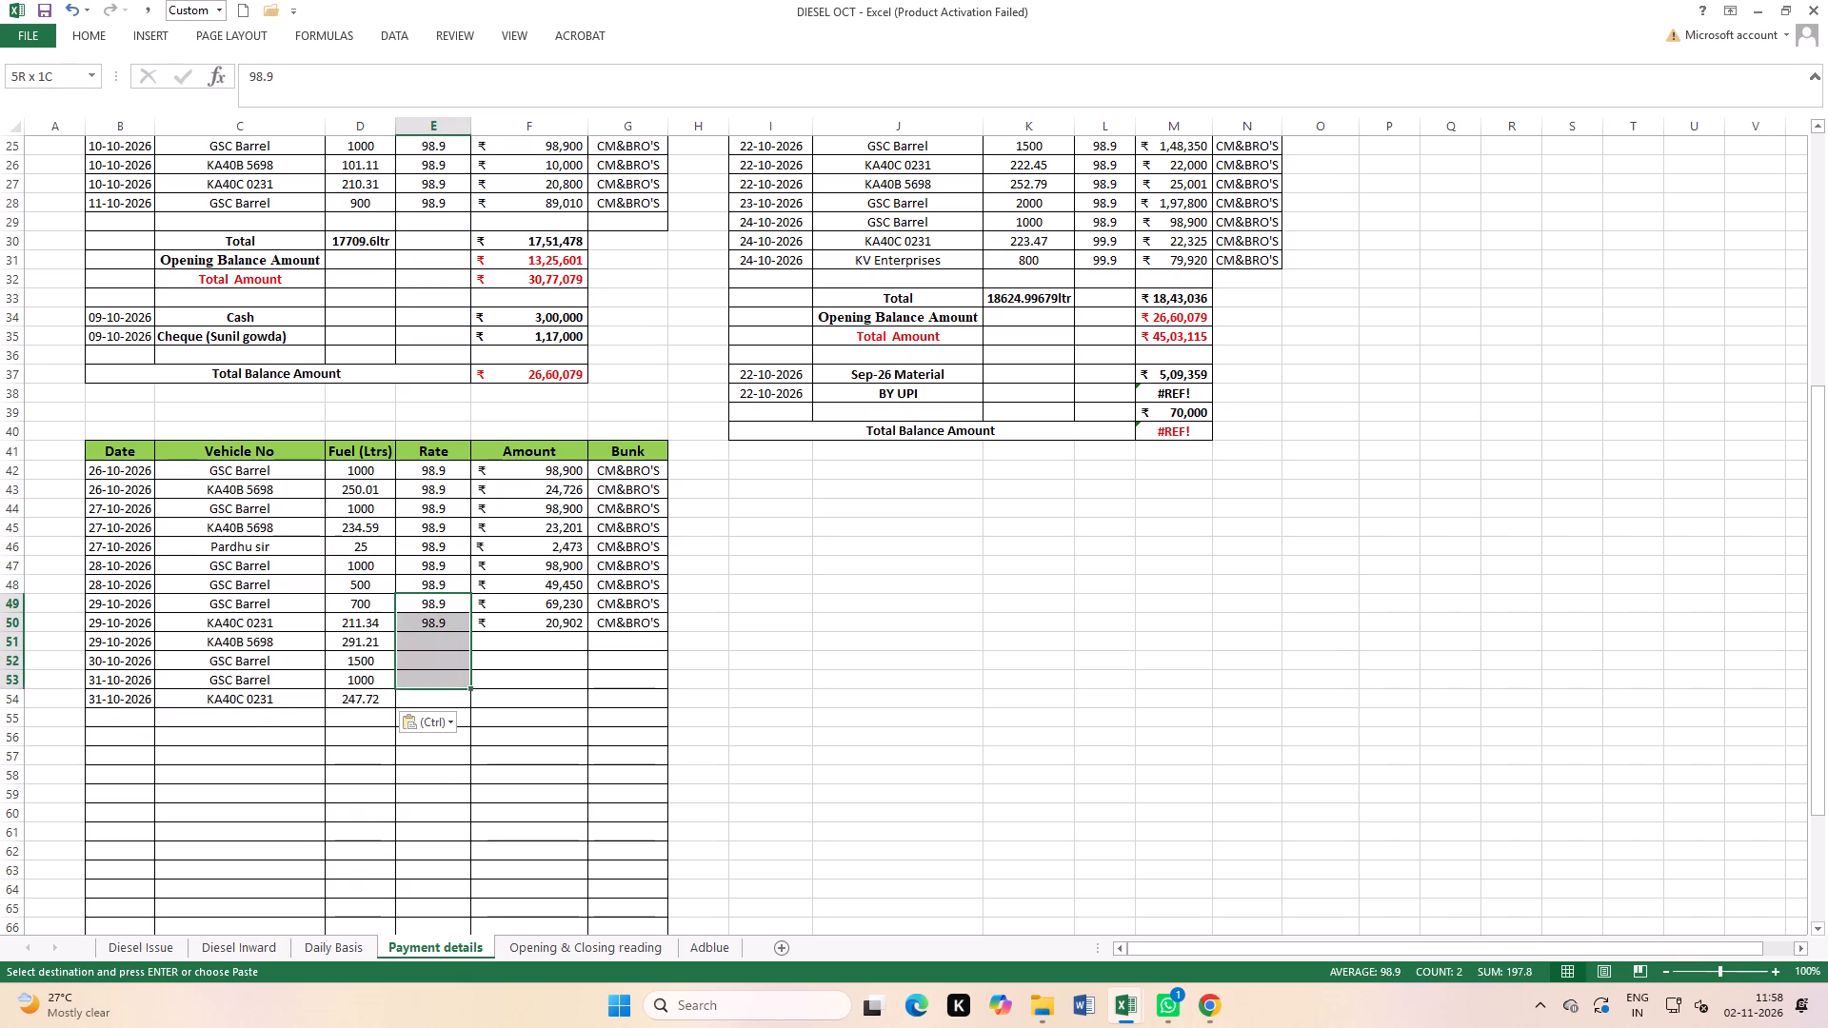
left_click_drag(433, 692, 434, 710)
left_click(517, 664)
left_click_drag(421, 623, 423, 673)
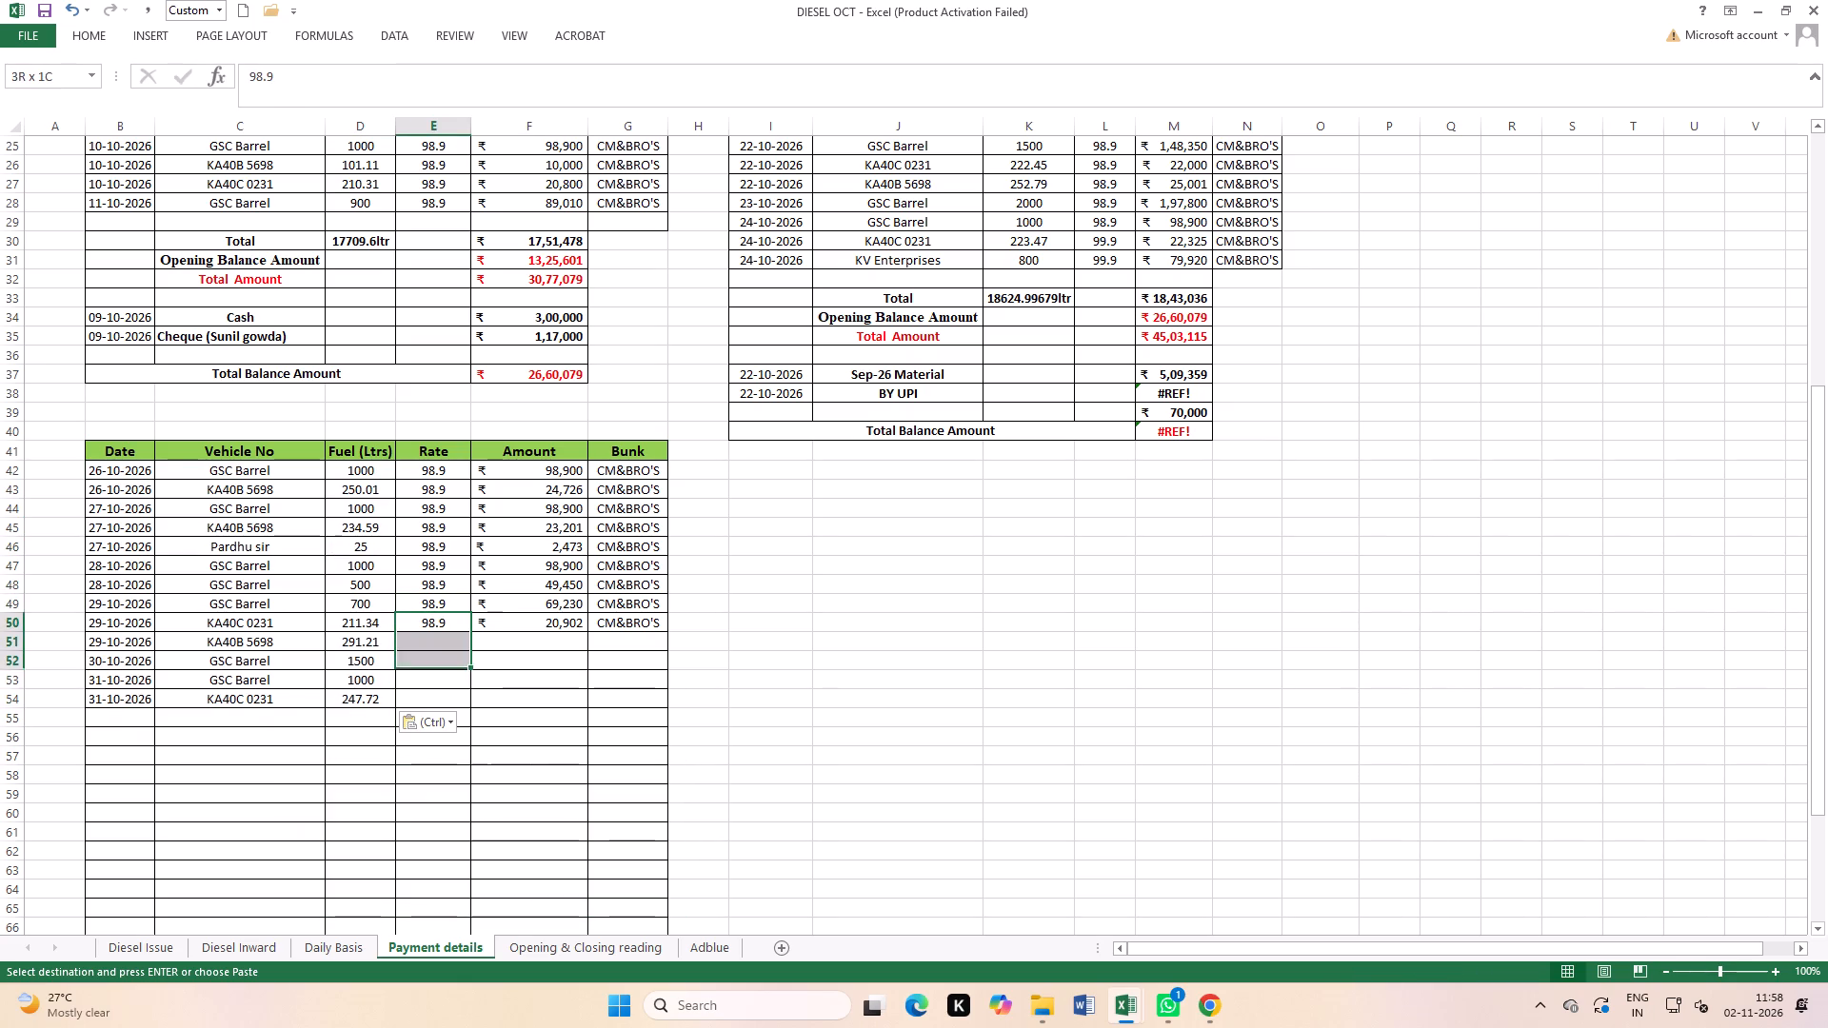
left_click_drag(423, 673, 426, 696)
key("ctrl+d")
left_click(547, 677)
left_click(568, 617)
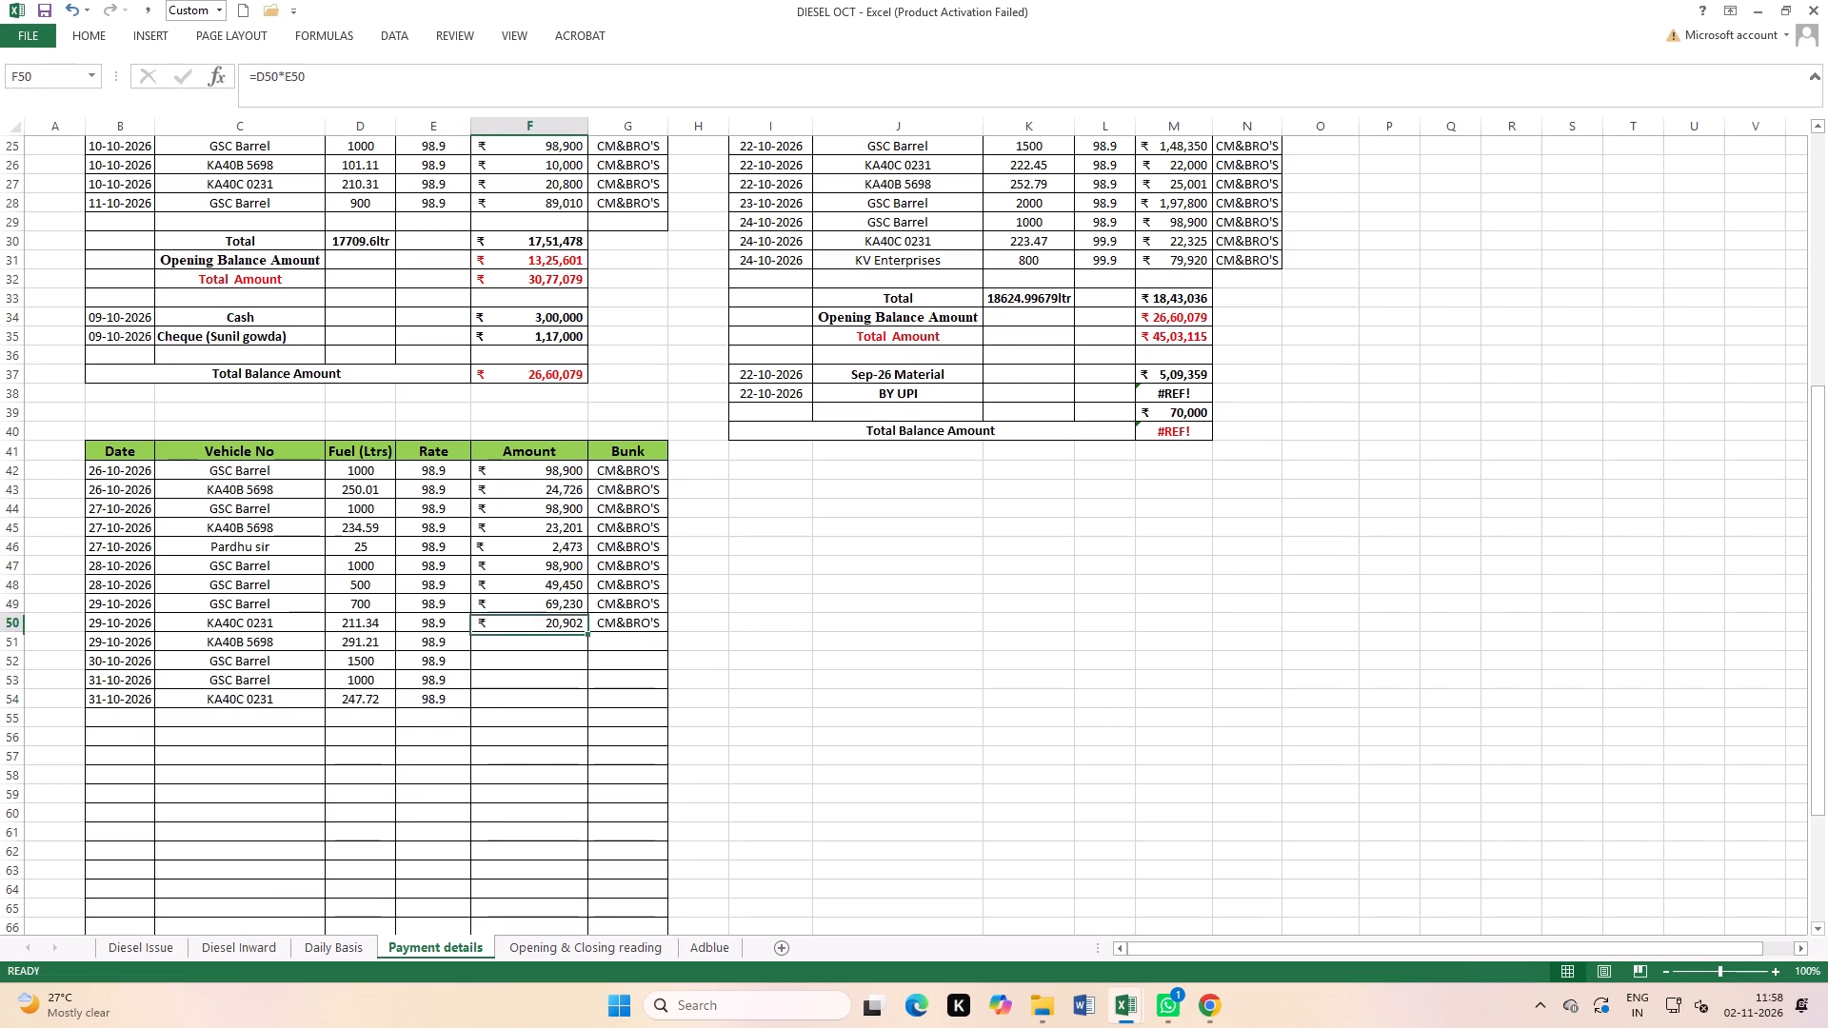
left_click_drag(587, 631, 584, 711)
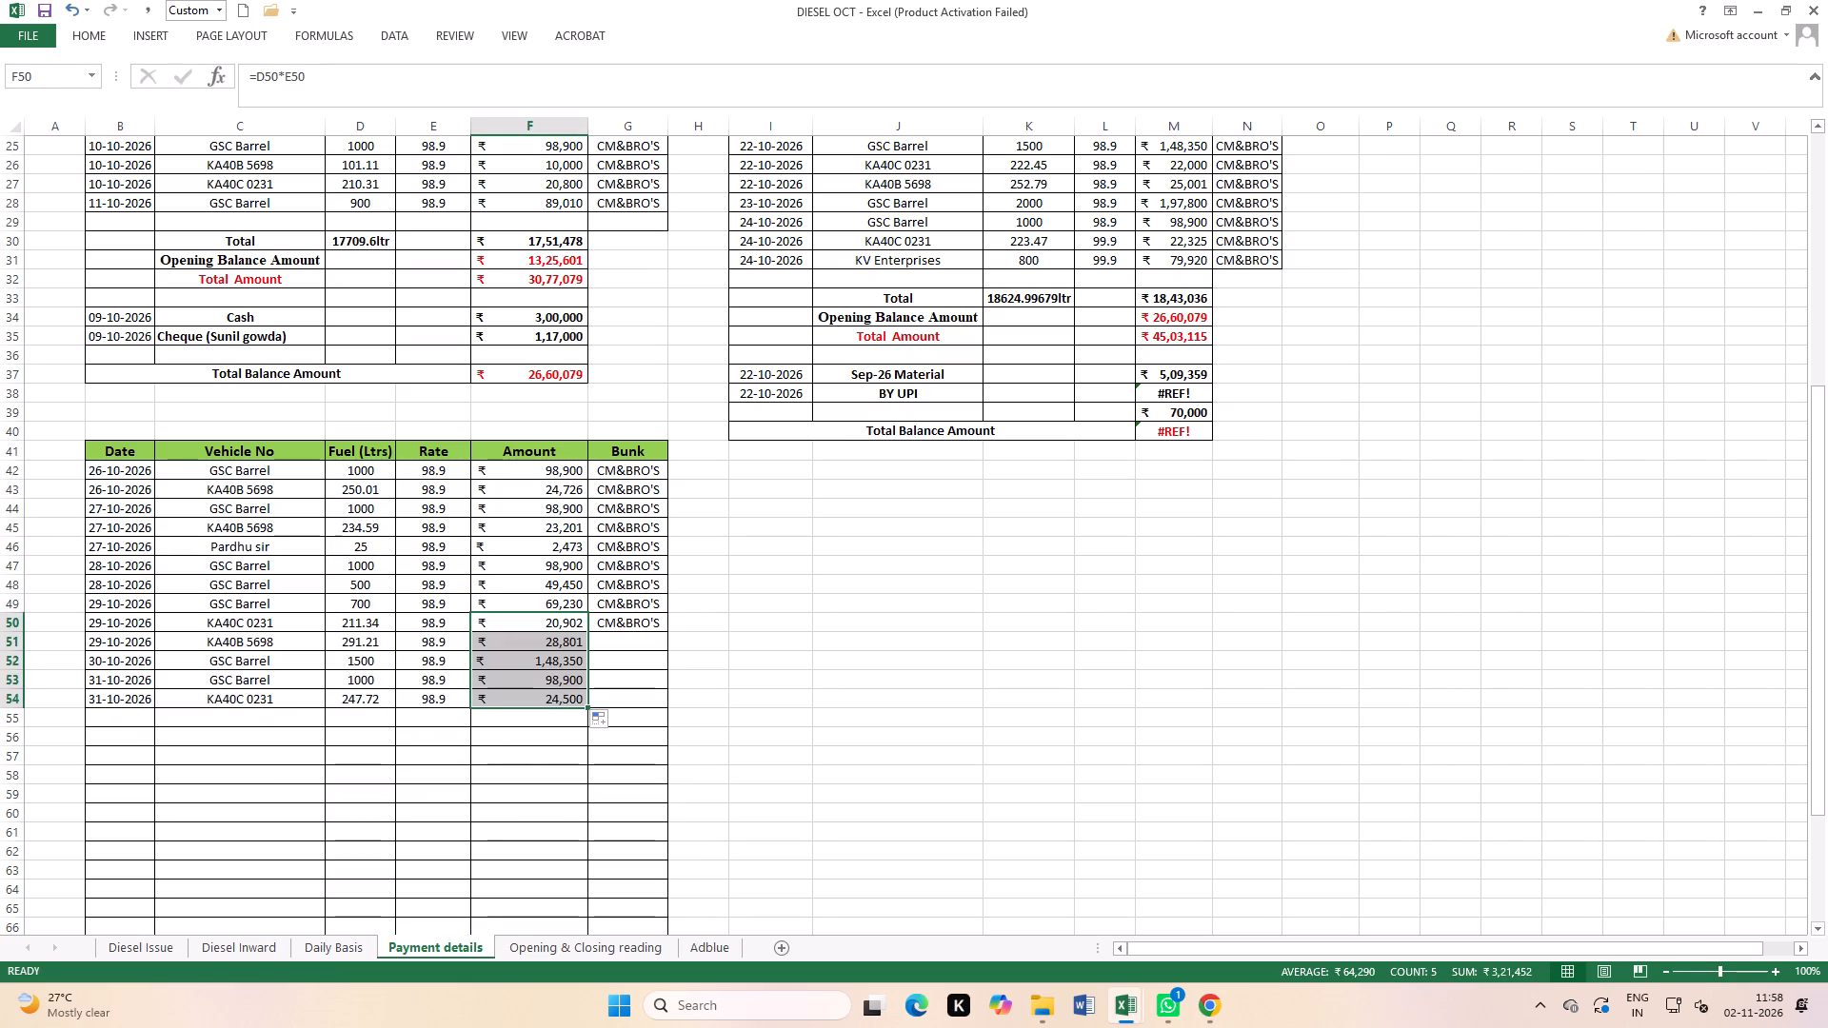
left_click_drag(627, 621, 631, 702)
key("ctrl+d")
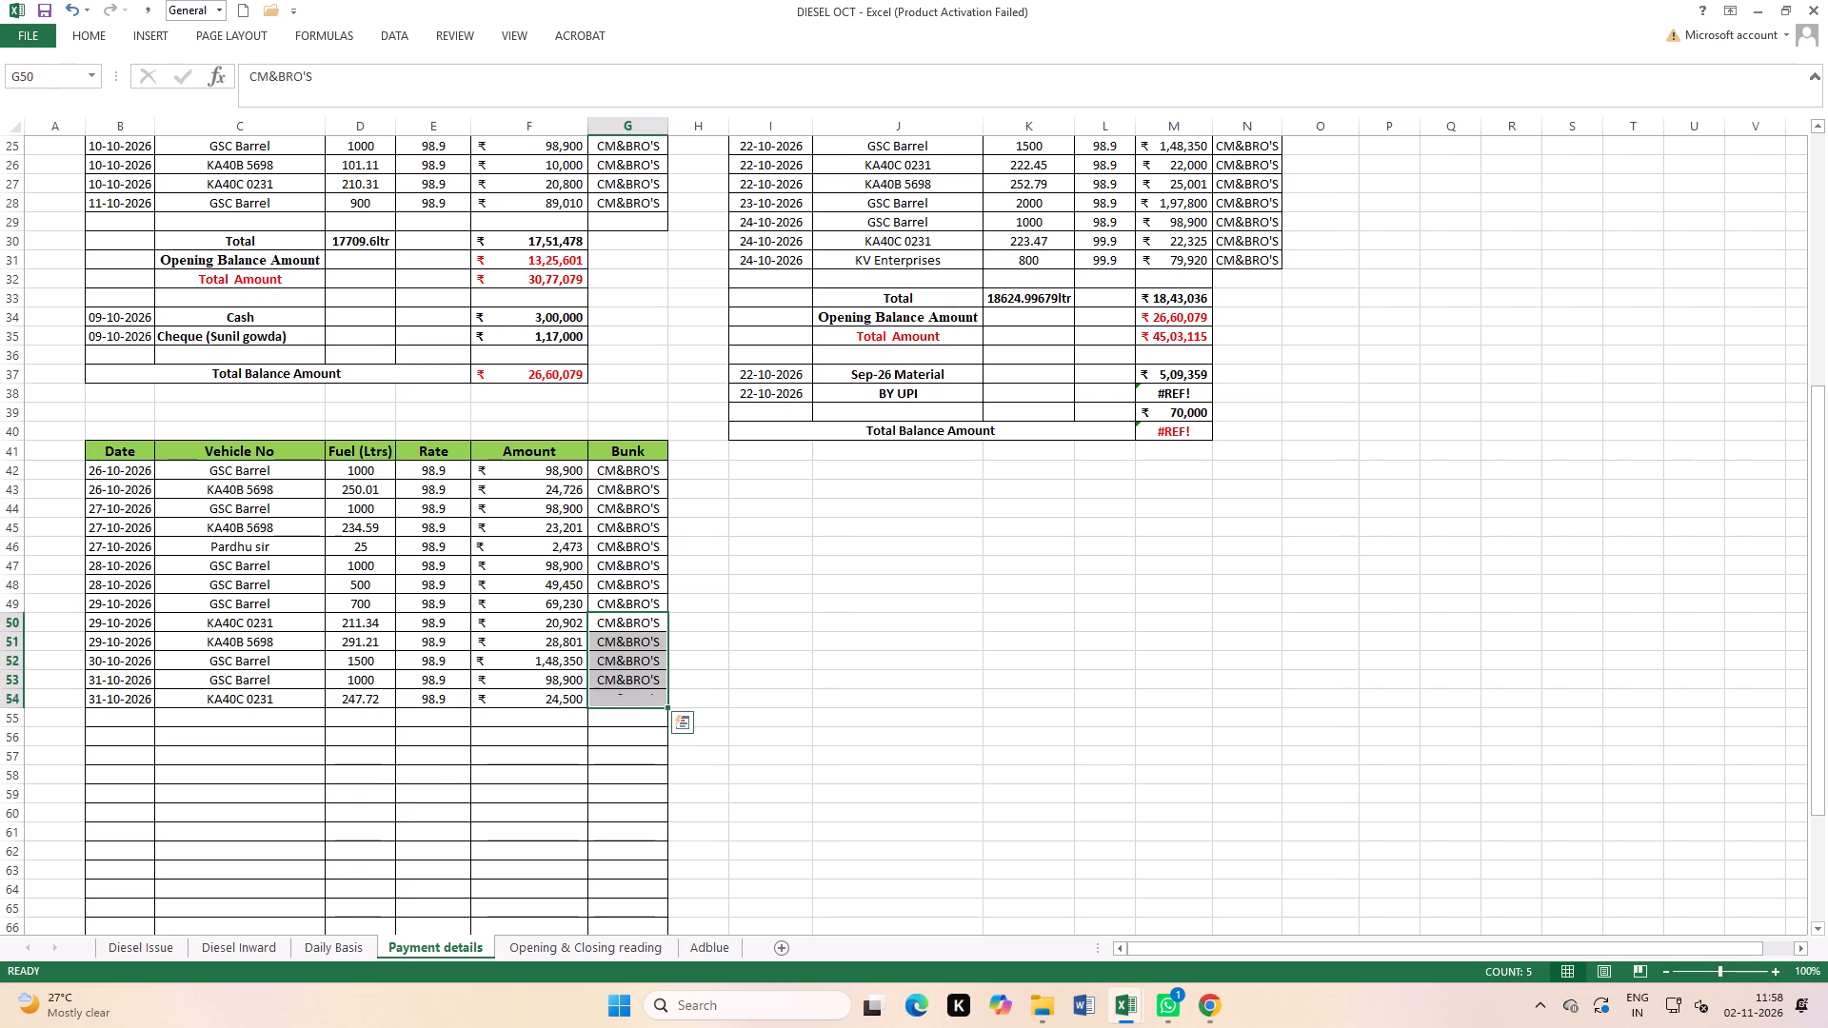
left_click(864, 704)
Delete the surplus blank rows below the 31-10-2026 entries, keeping one above the Total row.
left_click_drag(2, 719, 44, 850)
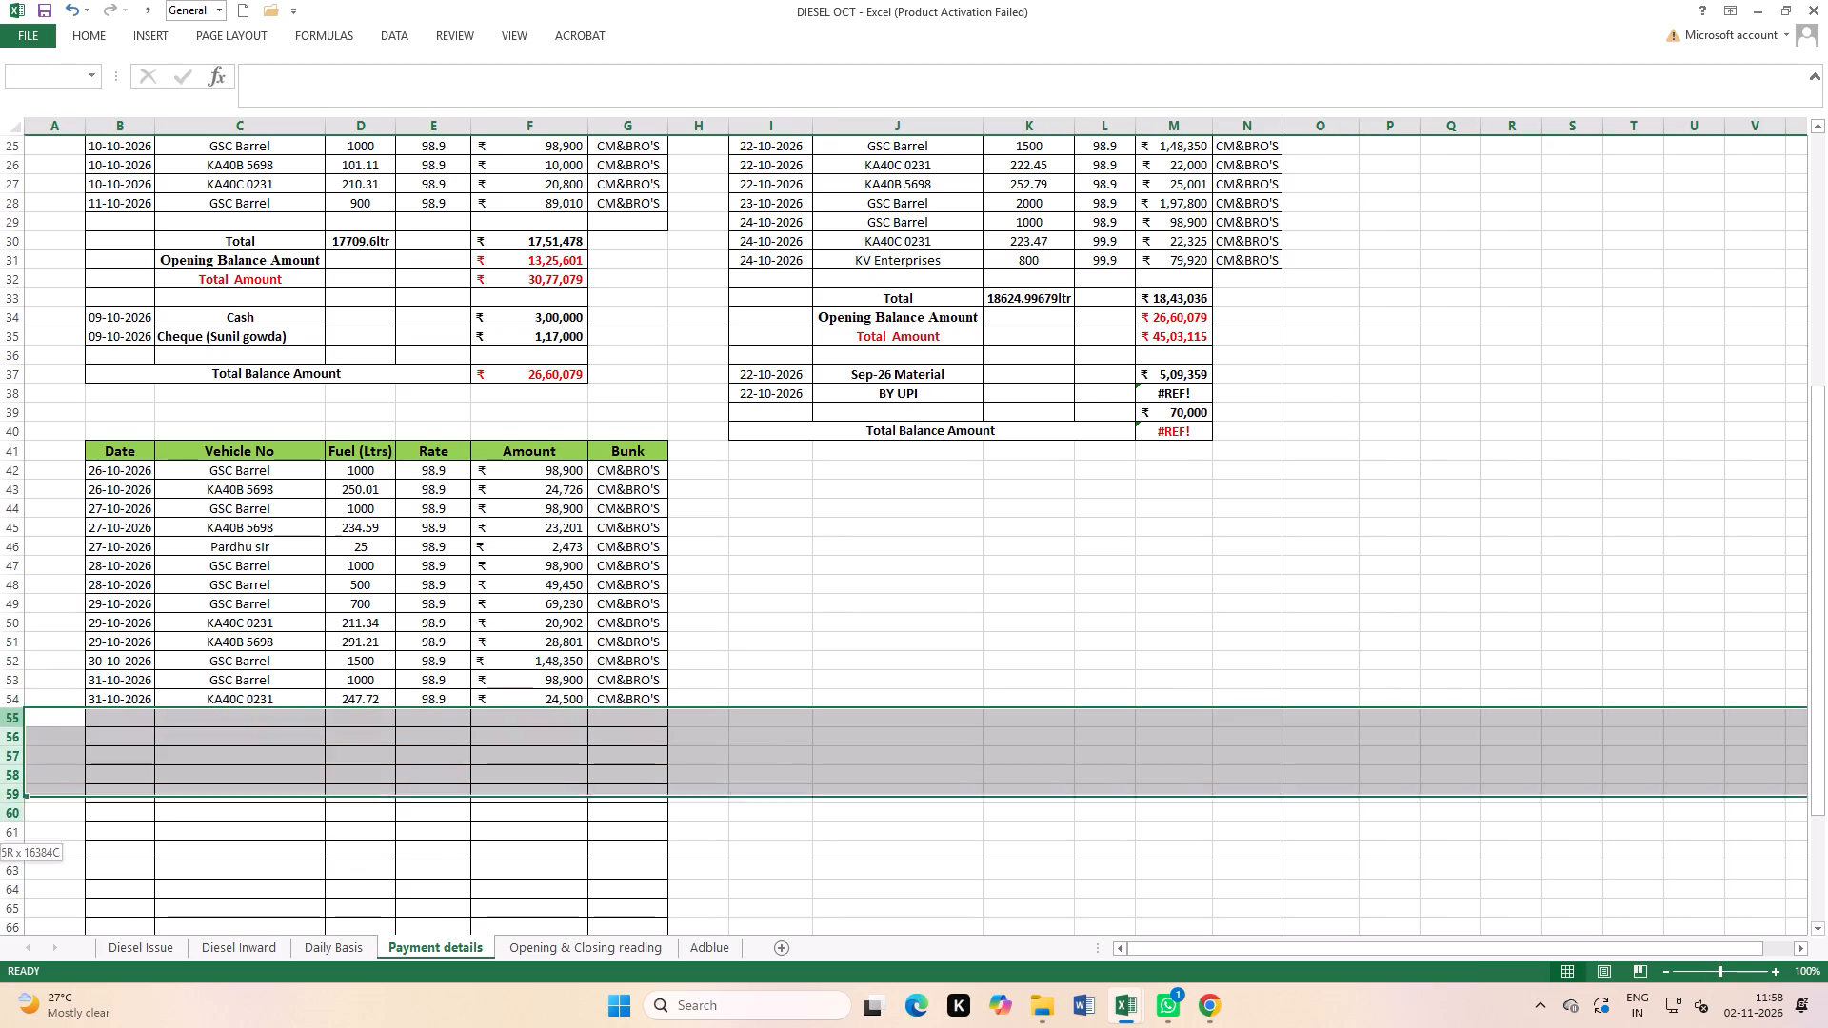
left_click_drag(44, 850, 136, 774)
right_click(250, 710)
left_click(286, 581)
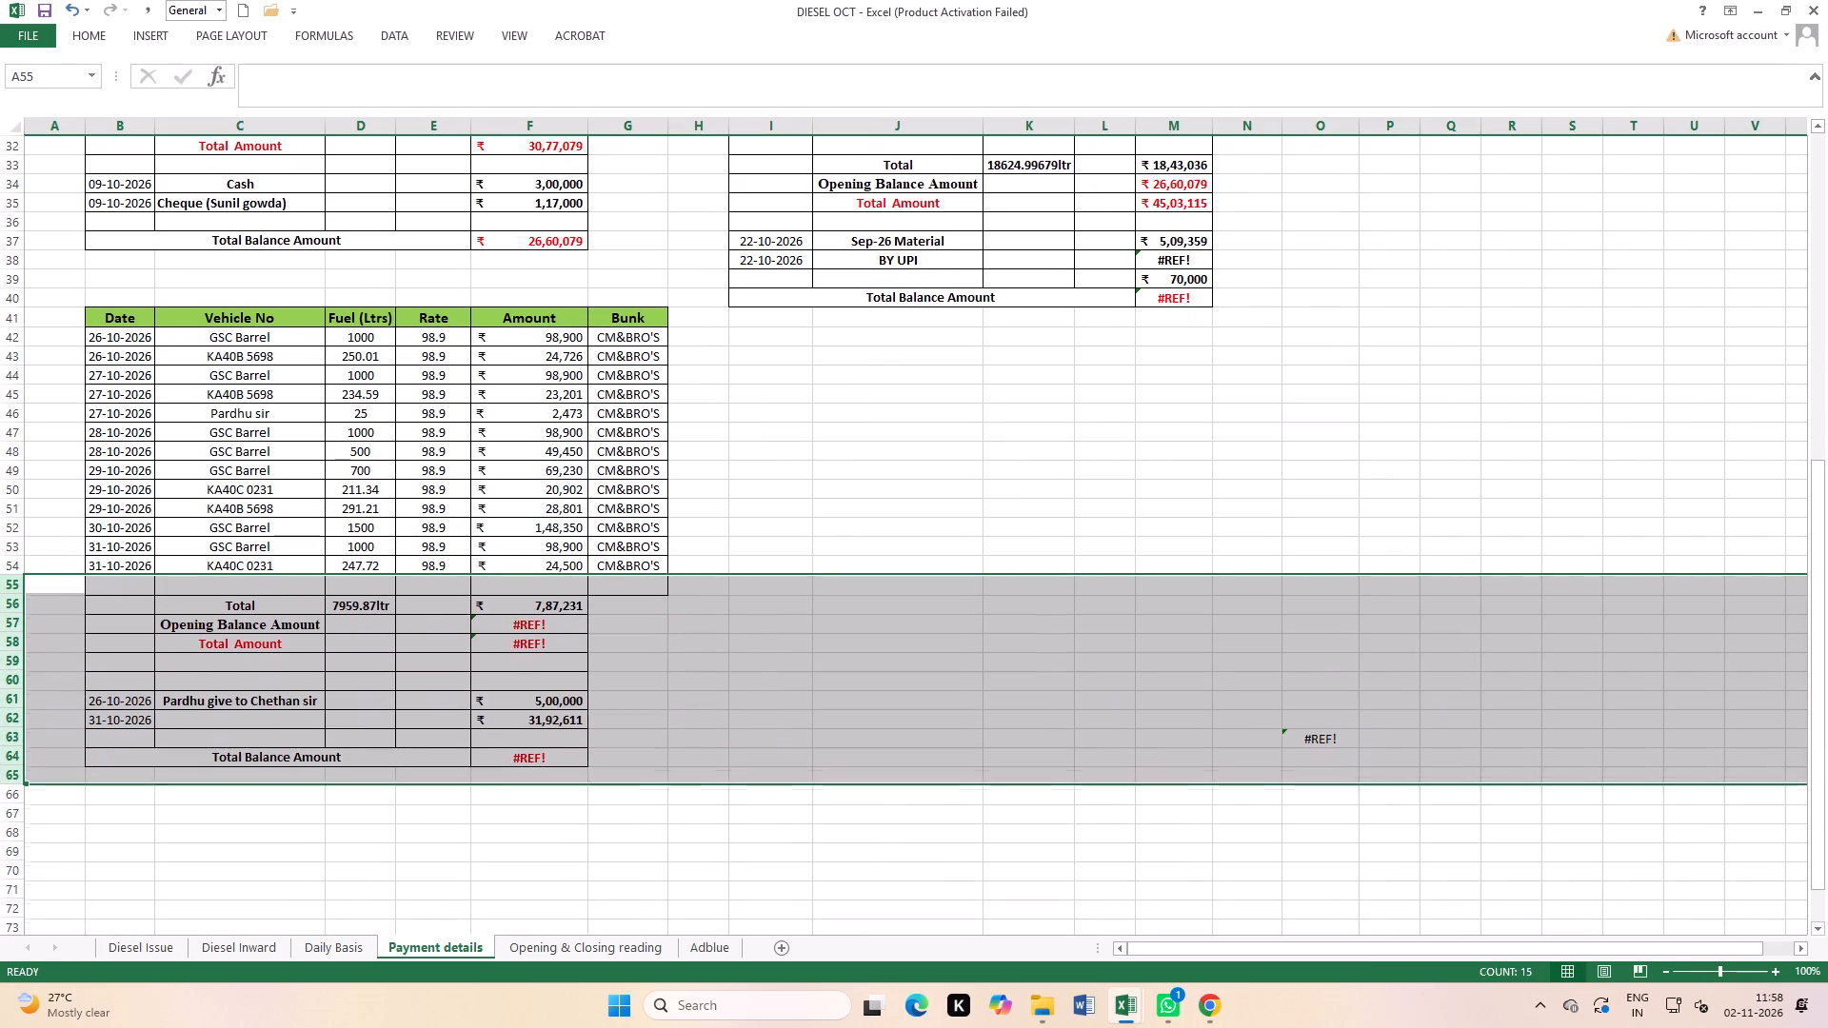
left_click(699, 662)
Check the ranges summed by the Amount and Fuel formulas in the Total row without changing them.
double_click(549, 603)
key("Return")
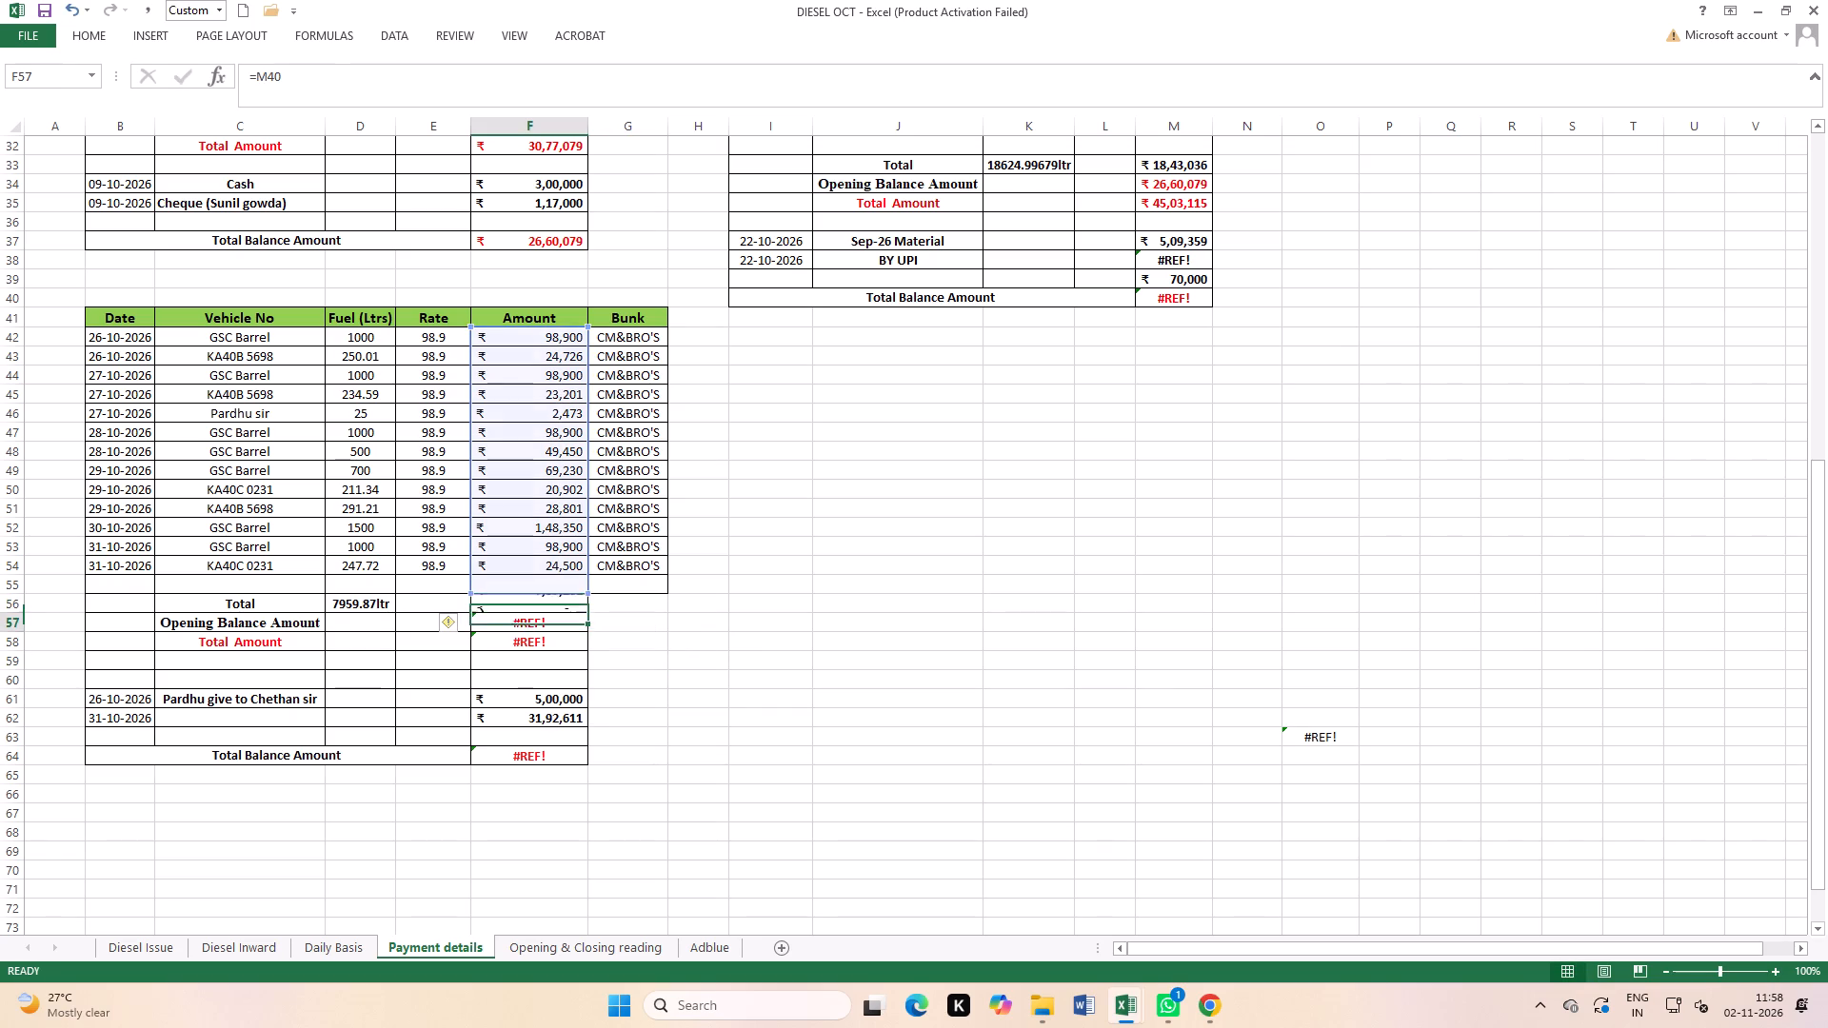
double_click(381, 601)
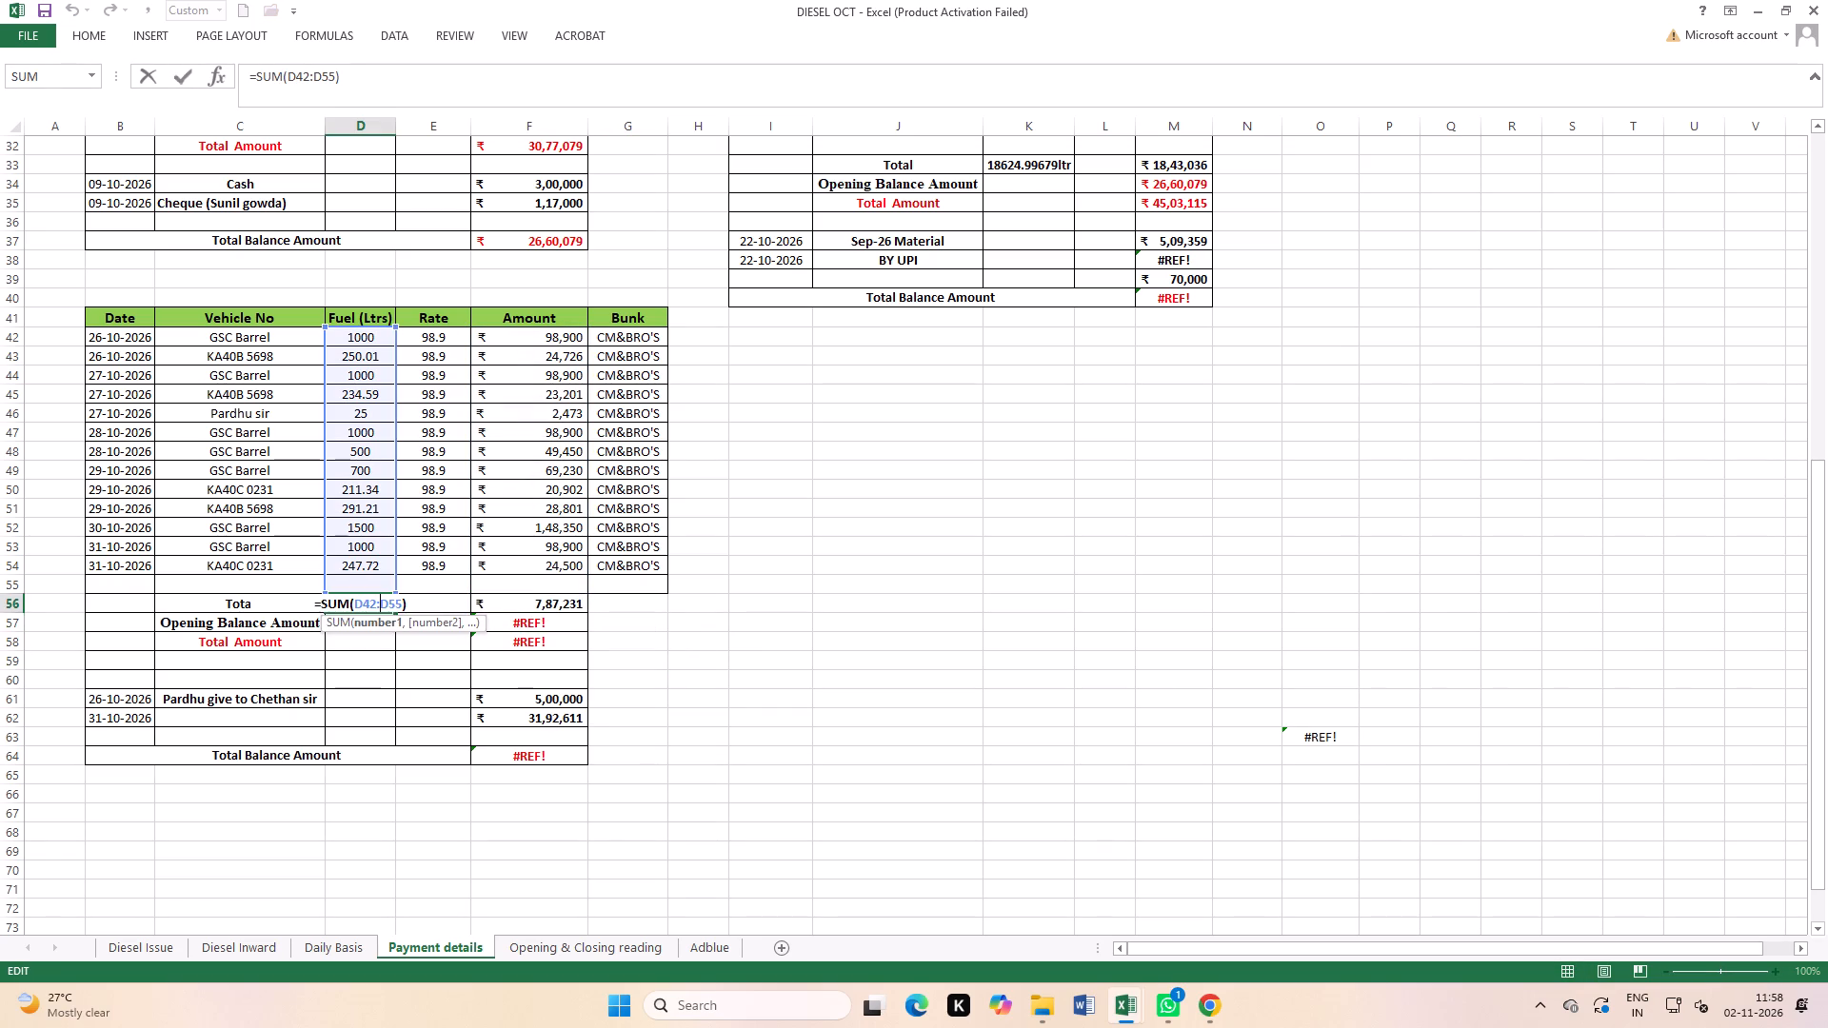
key("Return")
left_click(786, 674)
Clear the Opening Balance Amount value in cell F57 of the 26-10-2026 to 31-10-2026 table.
left_click(557, 623)
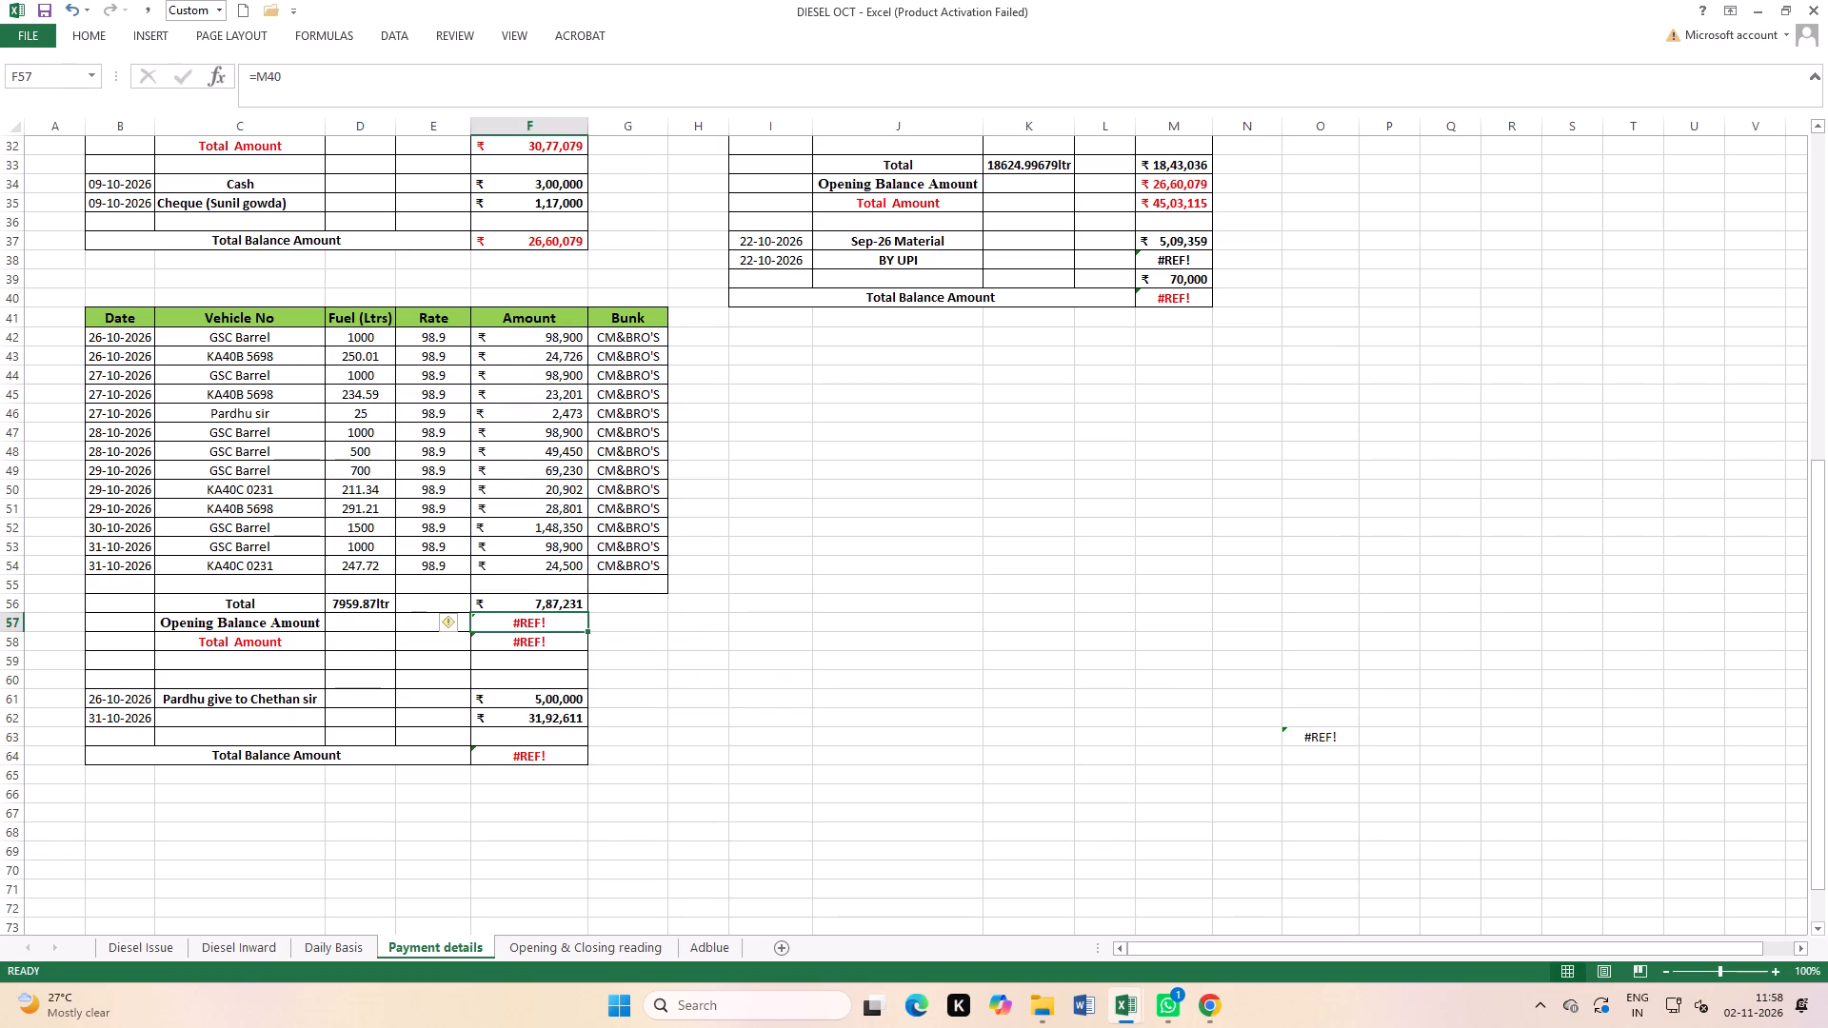
key("equal")
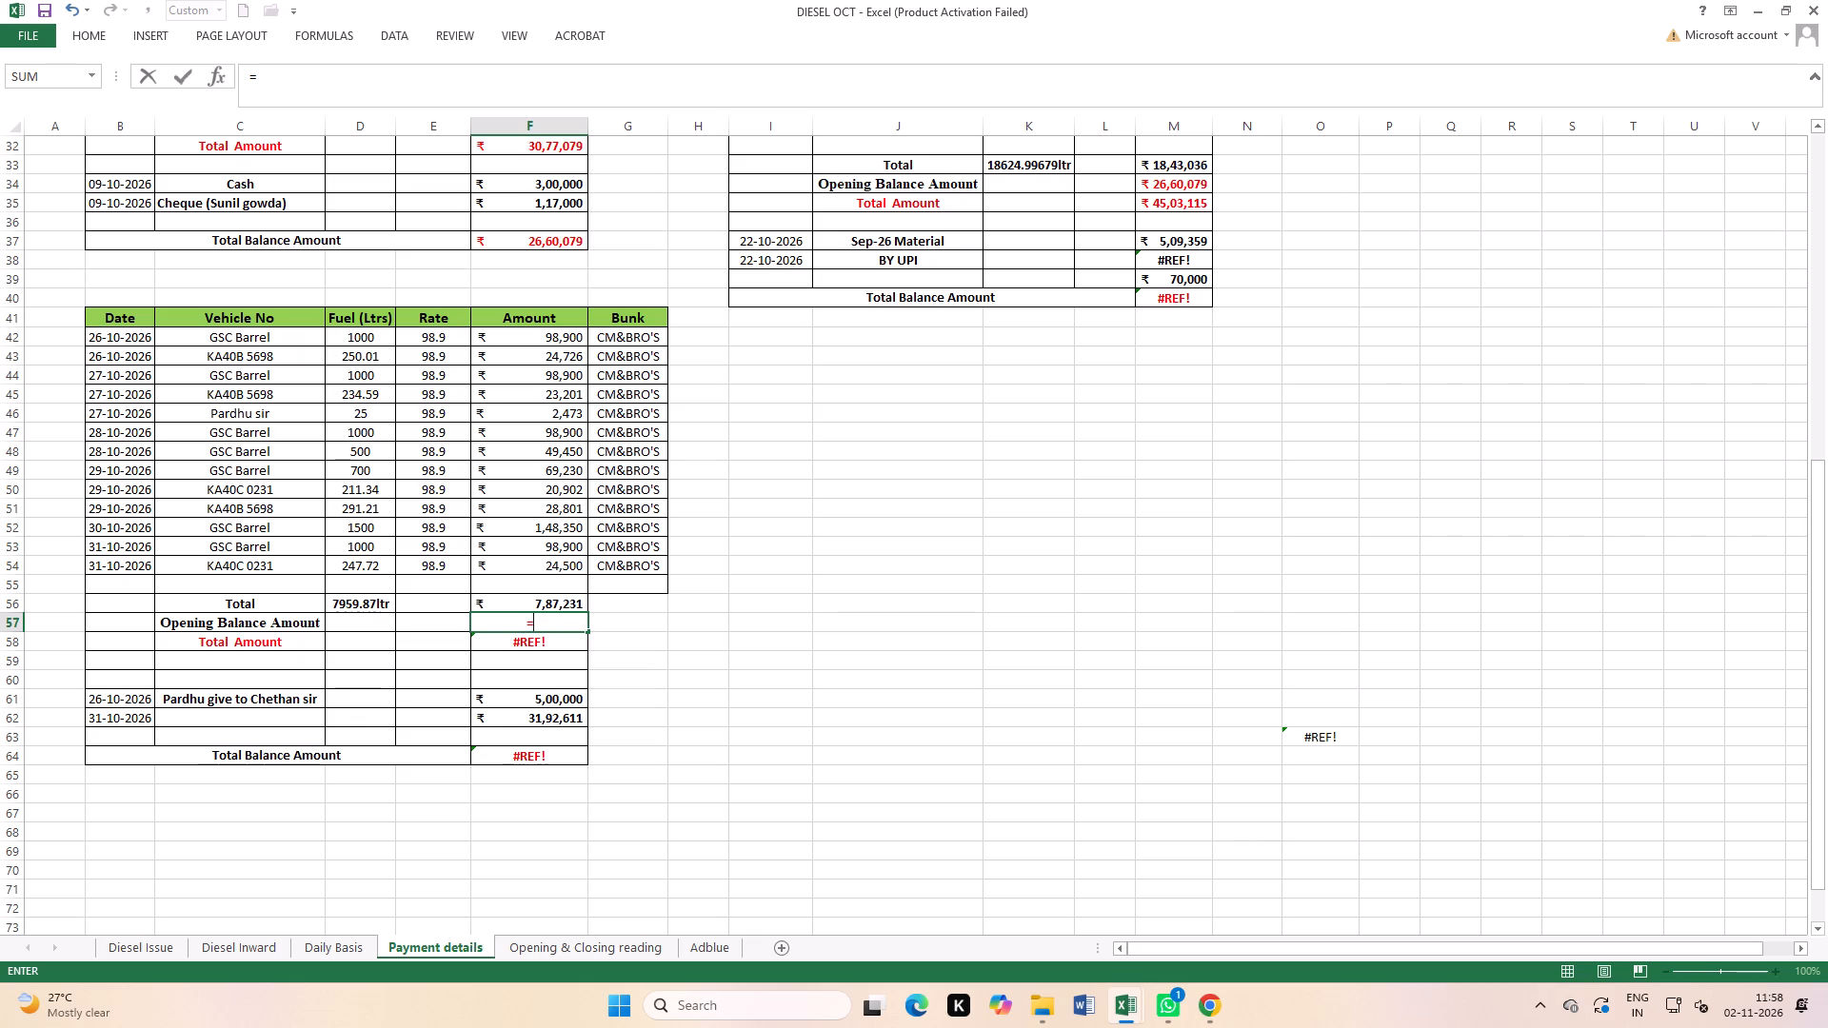
key("BackSpace")
key("BackSpace")
key("BackSpace")
key("BackSpace")
key("BackSpace")
key("BackSpace")
key("BackSpace")
key("Return")
Replace the broken 22-10-2026 BY UPI amount with 70,000 and clear the duplicate amount in the row below.
scroll(1073, 631, "up", 7)
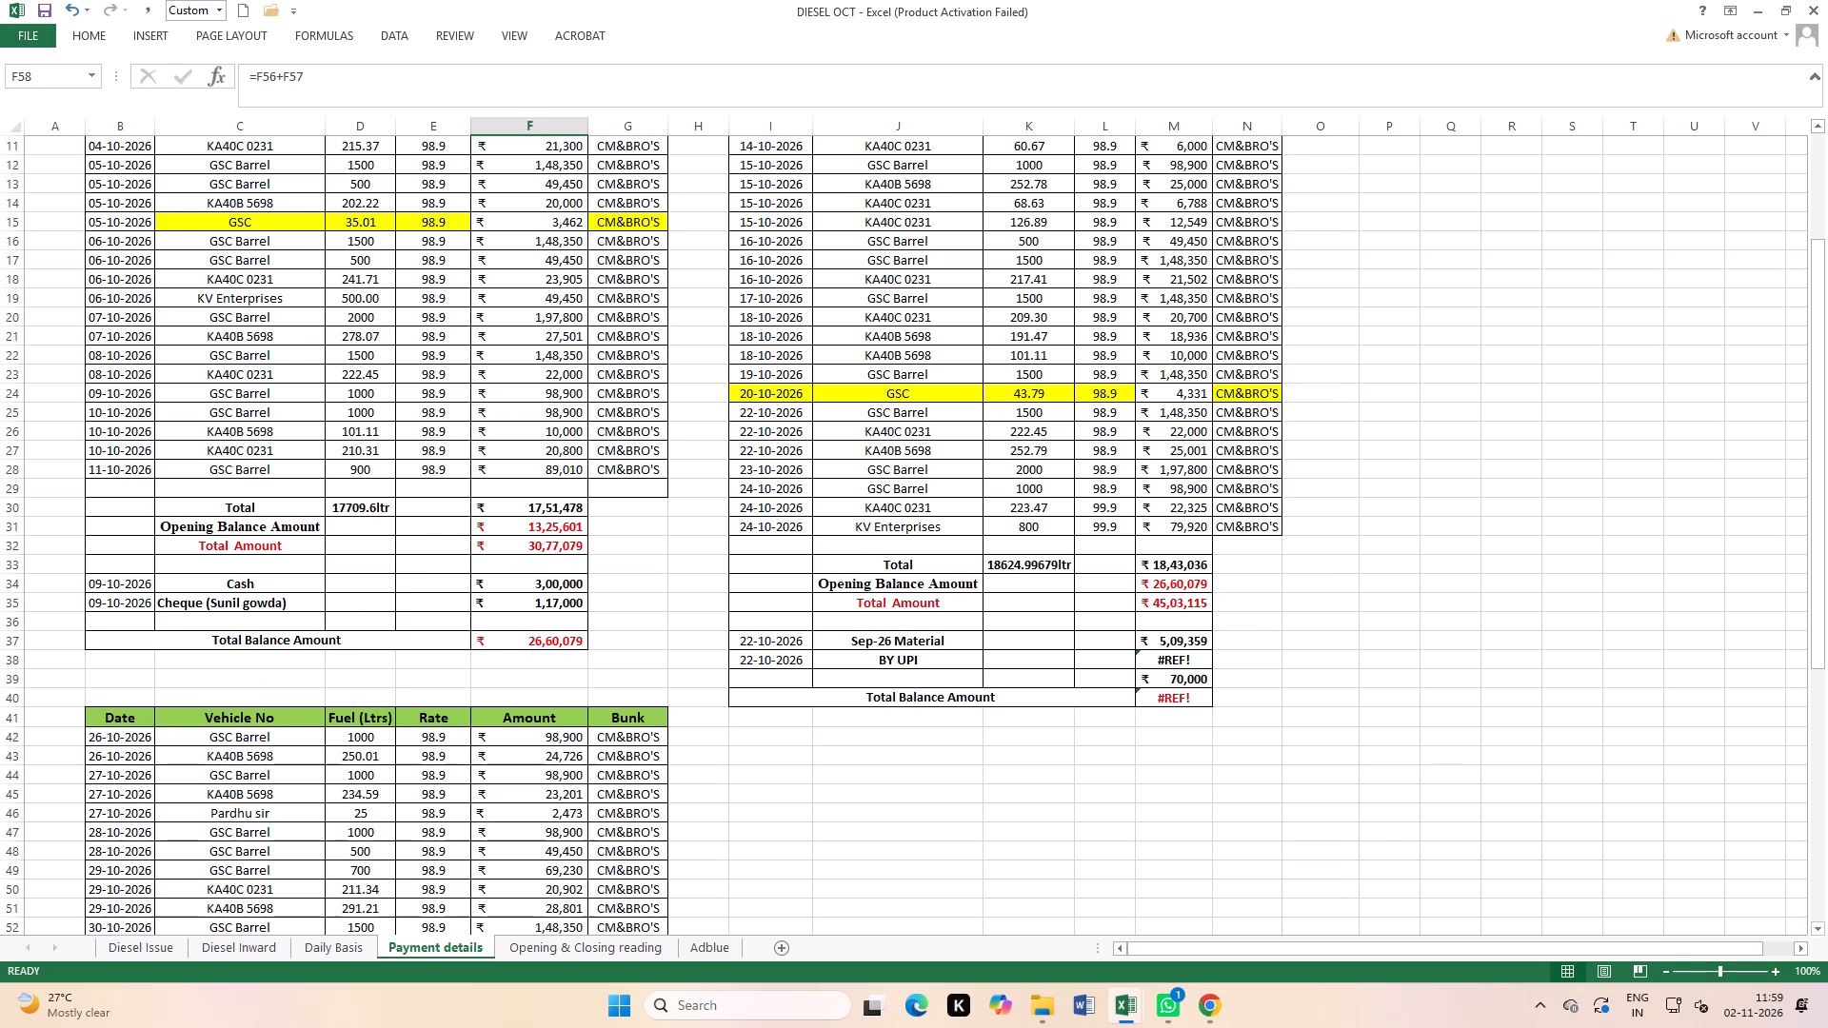
double_click(1173, 659)
left_click(1185, 740)
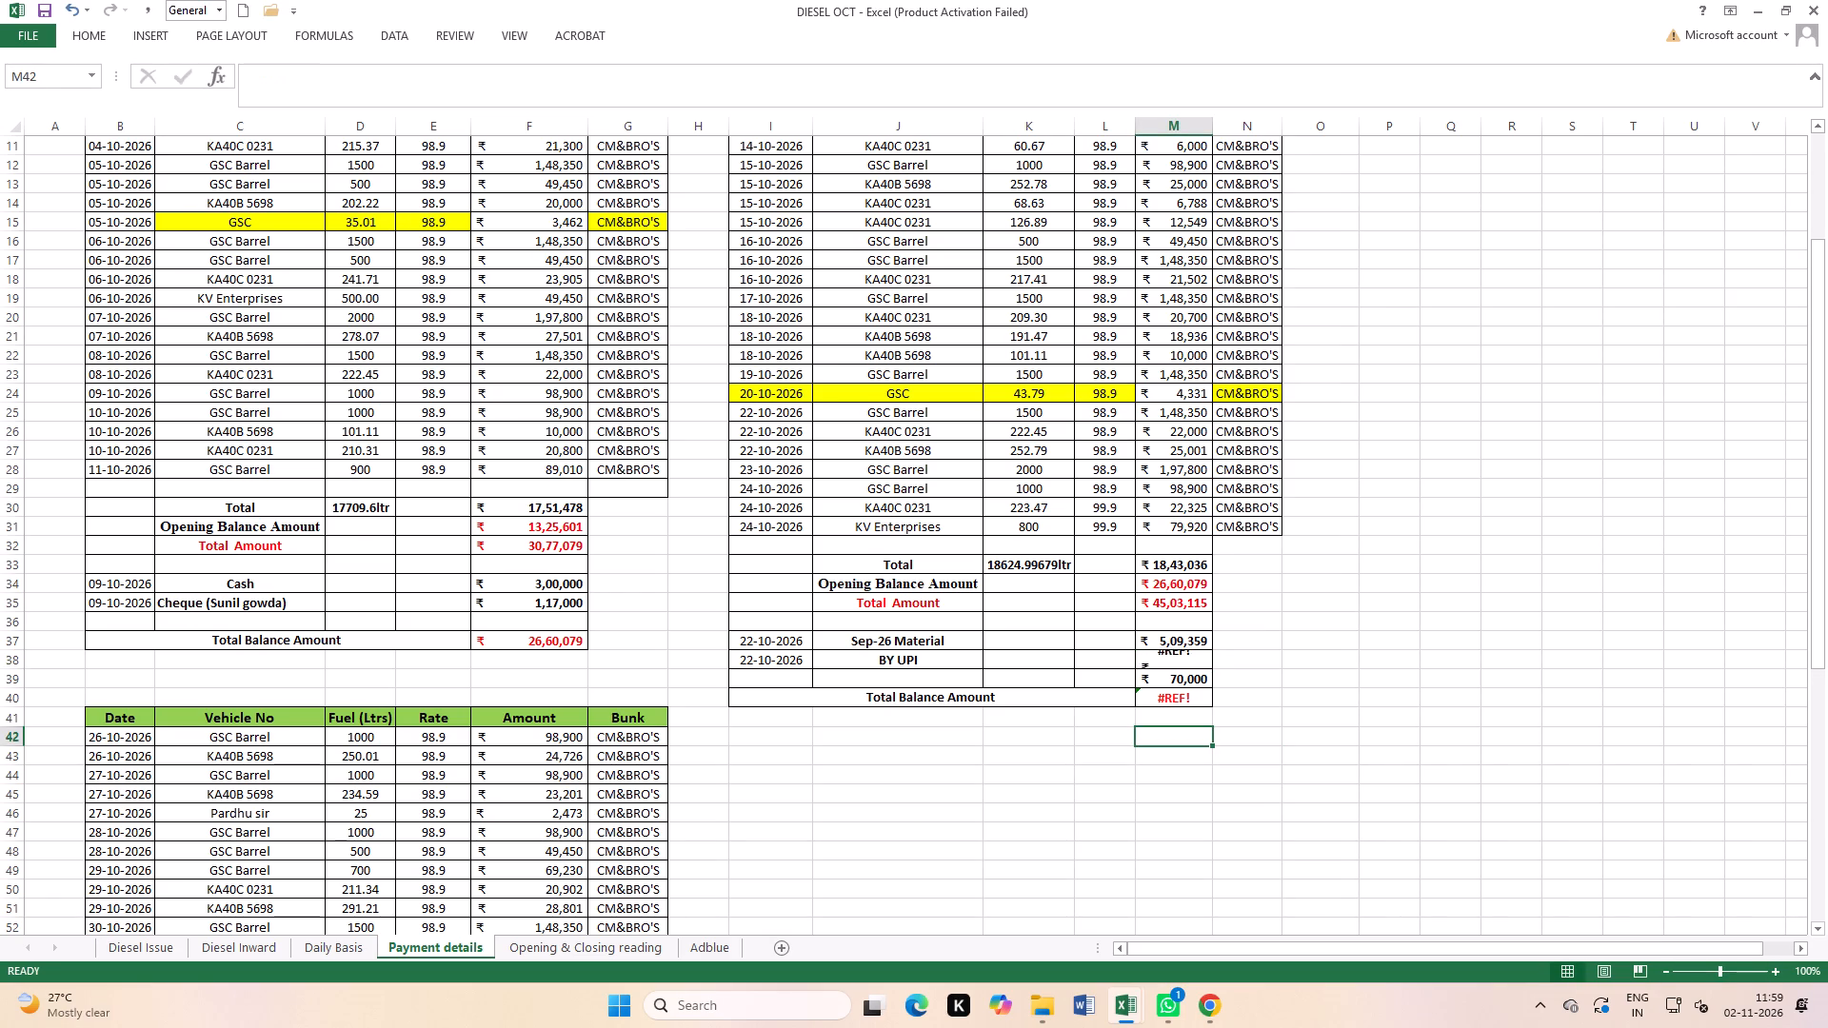
left_click(1181, 660)
key("Delete")
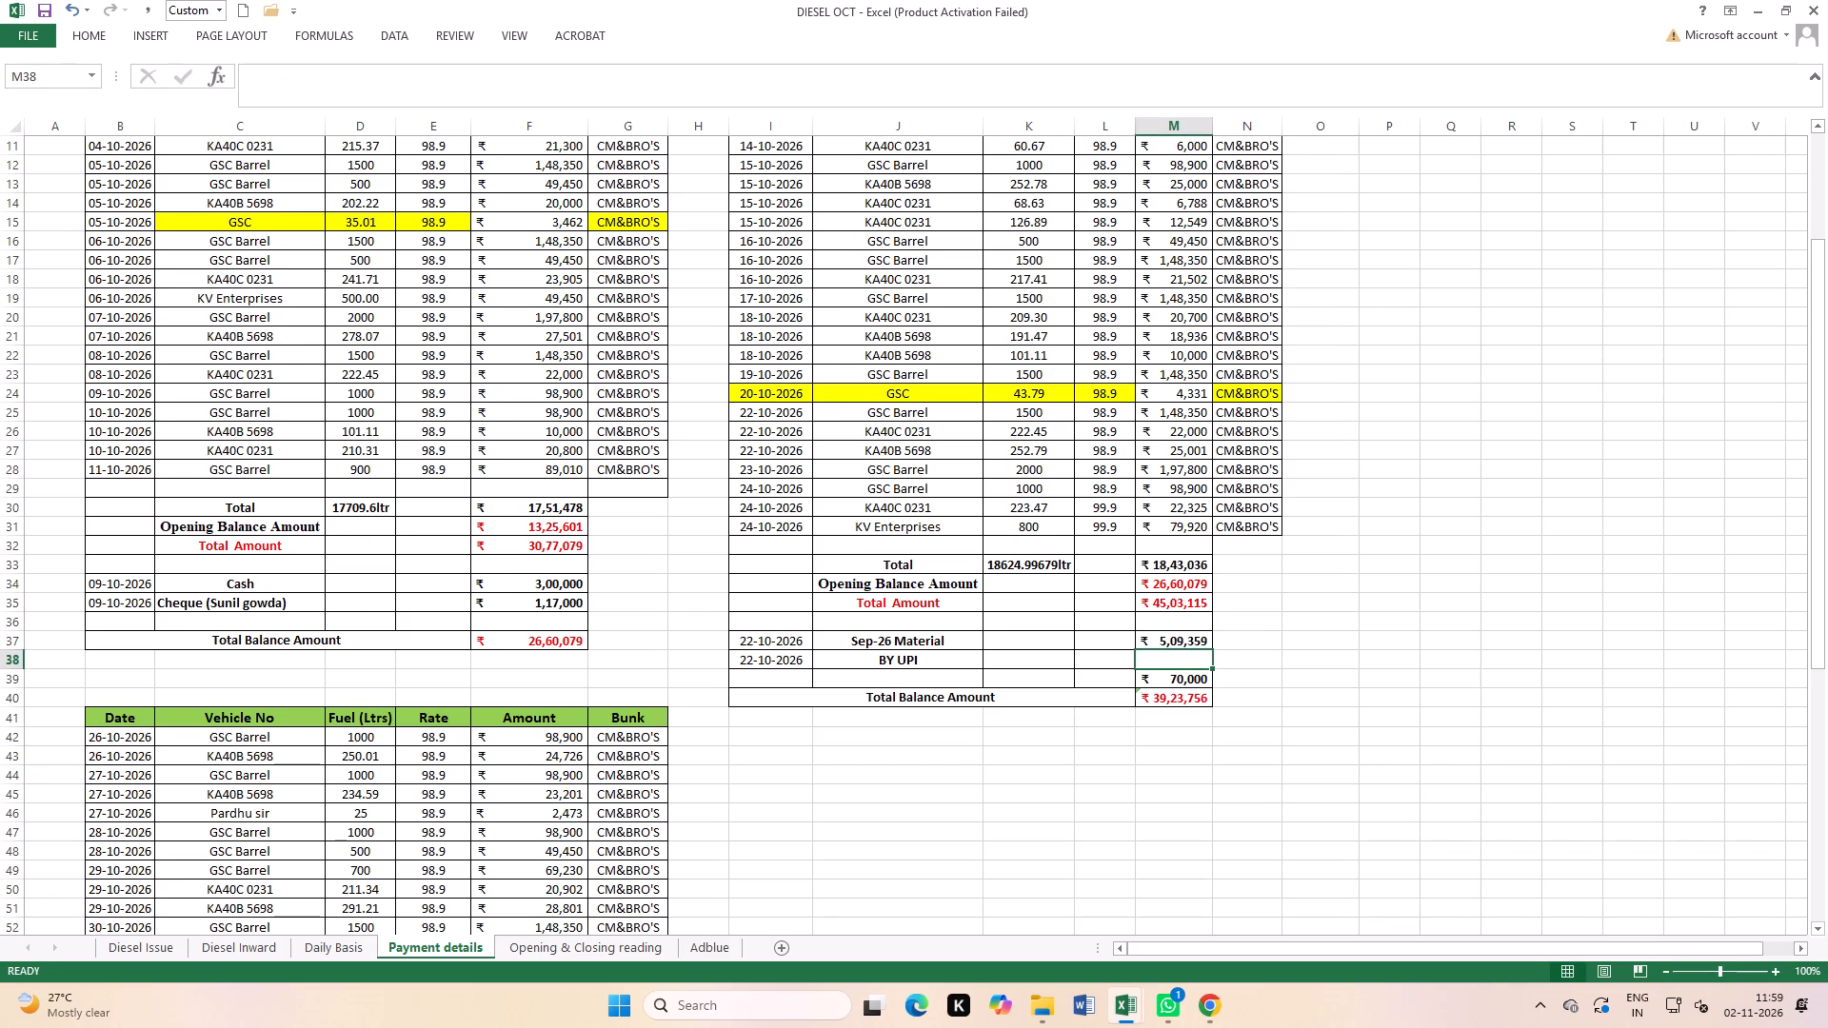
left_click(1339, 690)
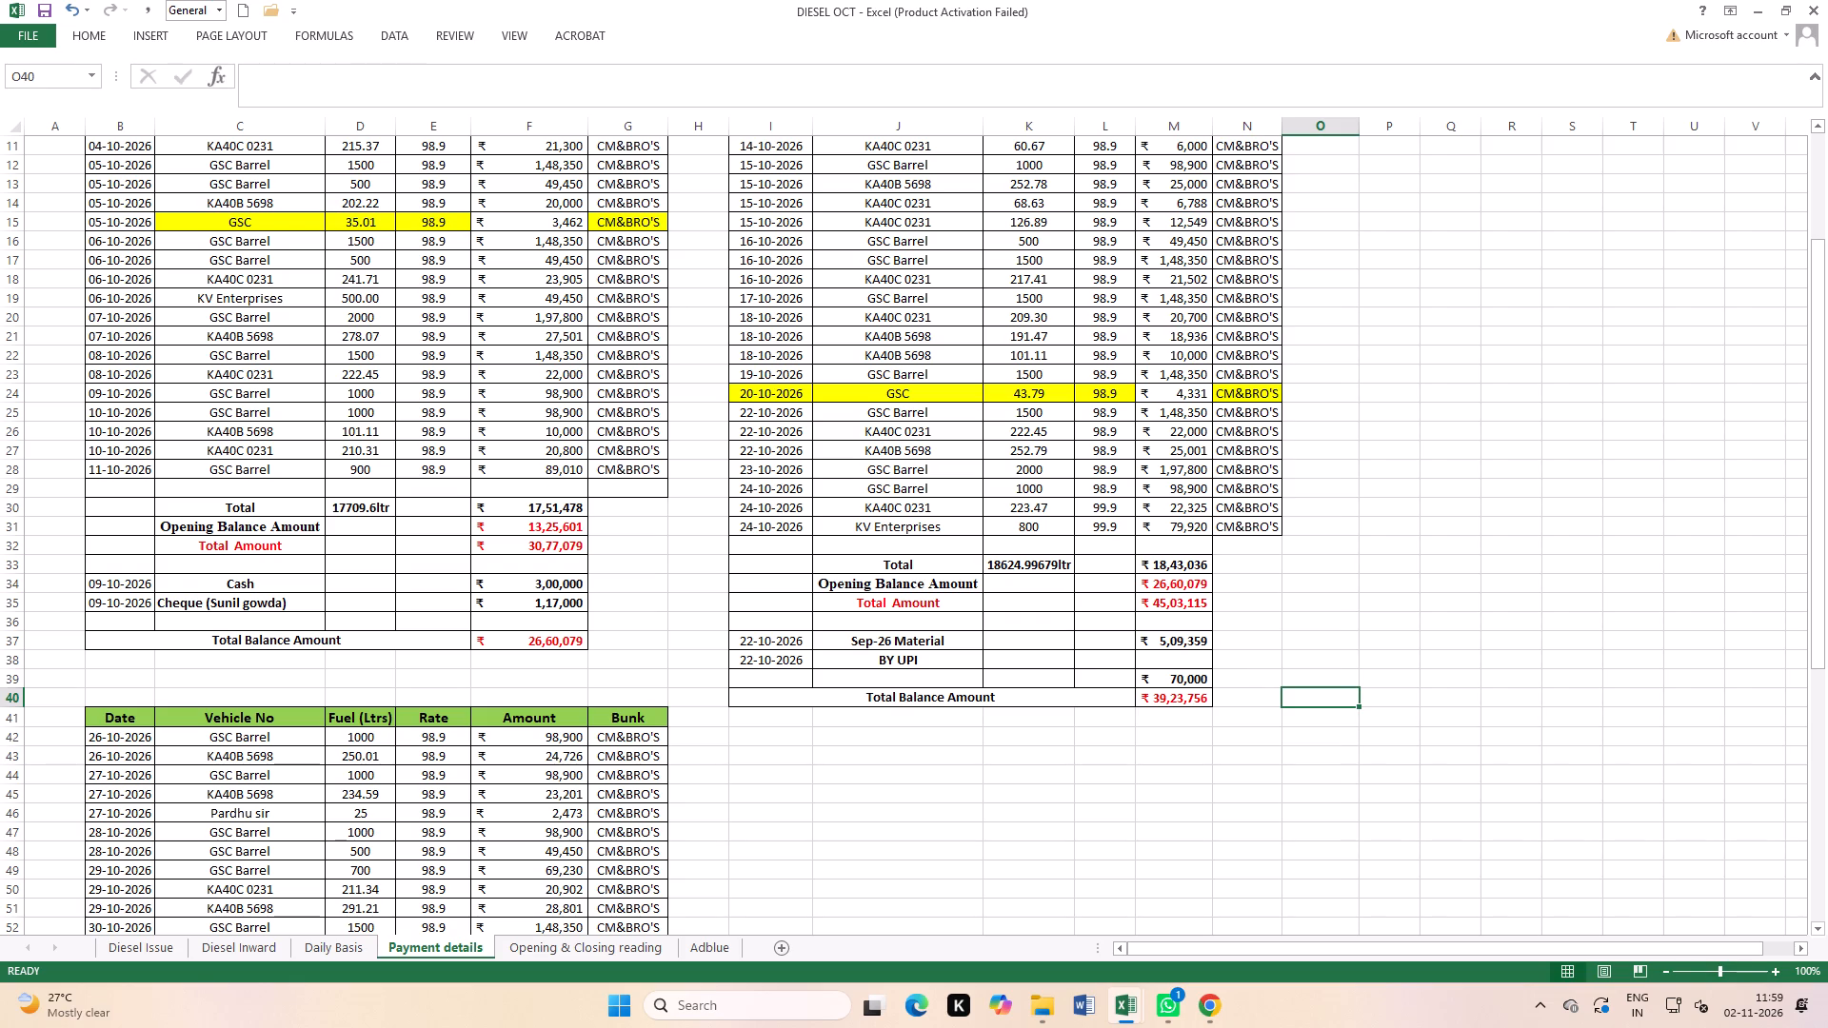
left_click(1162, 653)
type("7000")
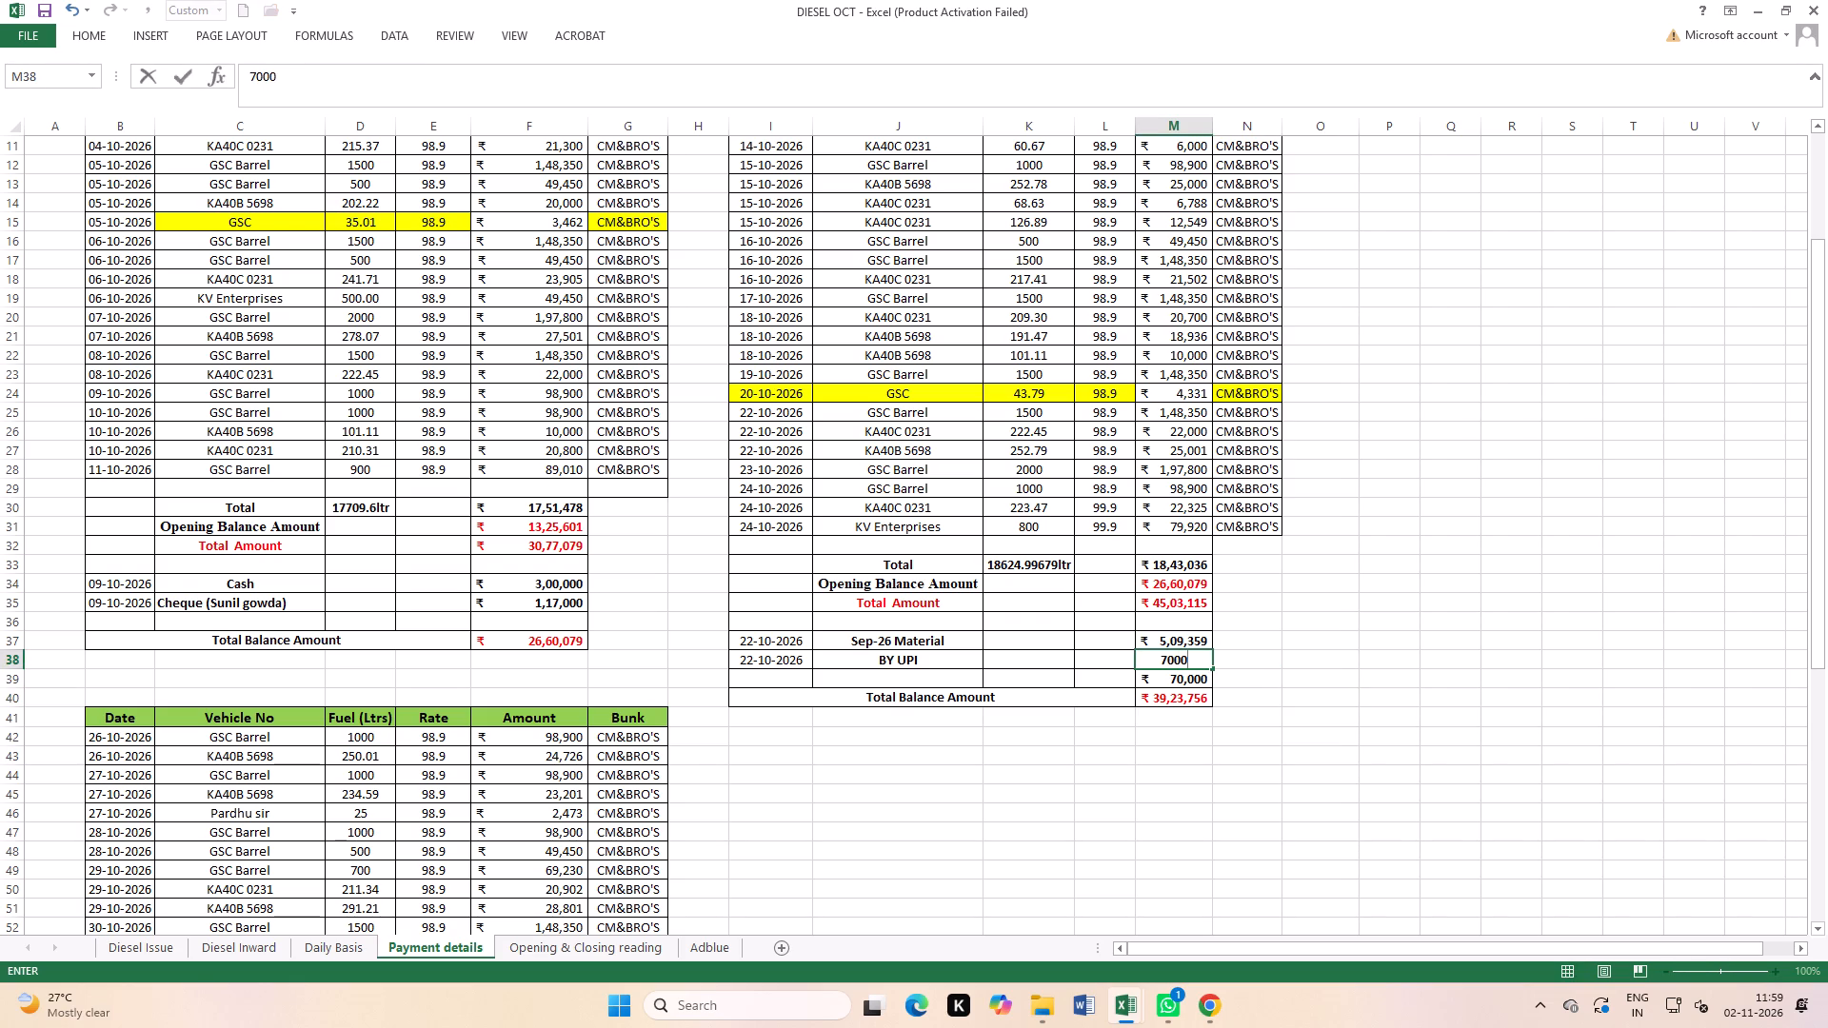
key("0")
key("Return")
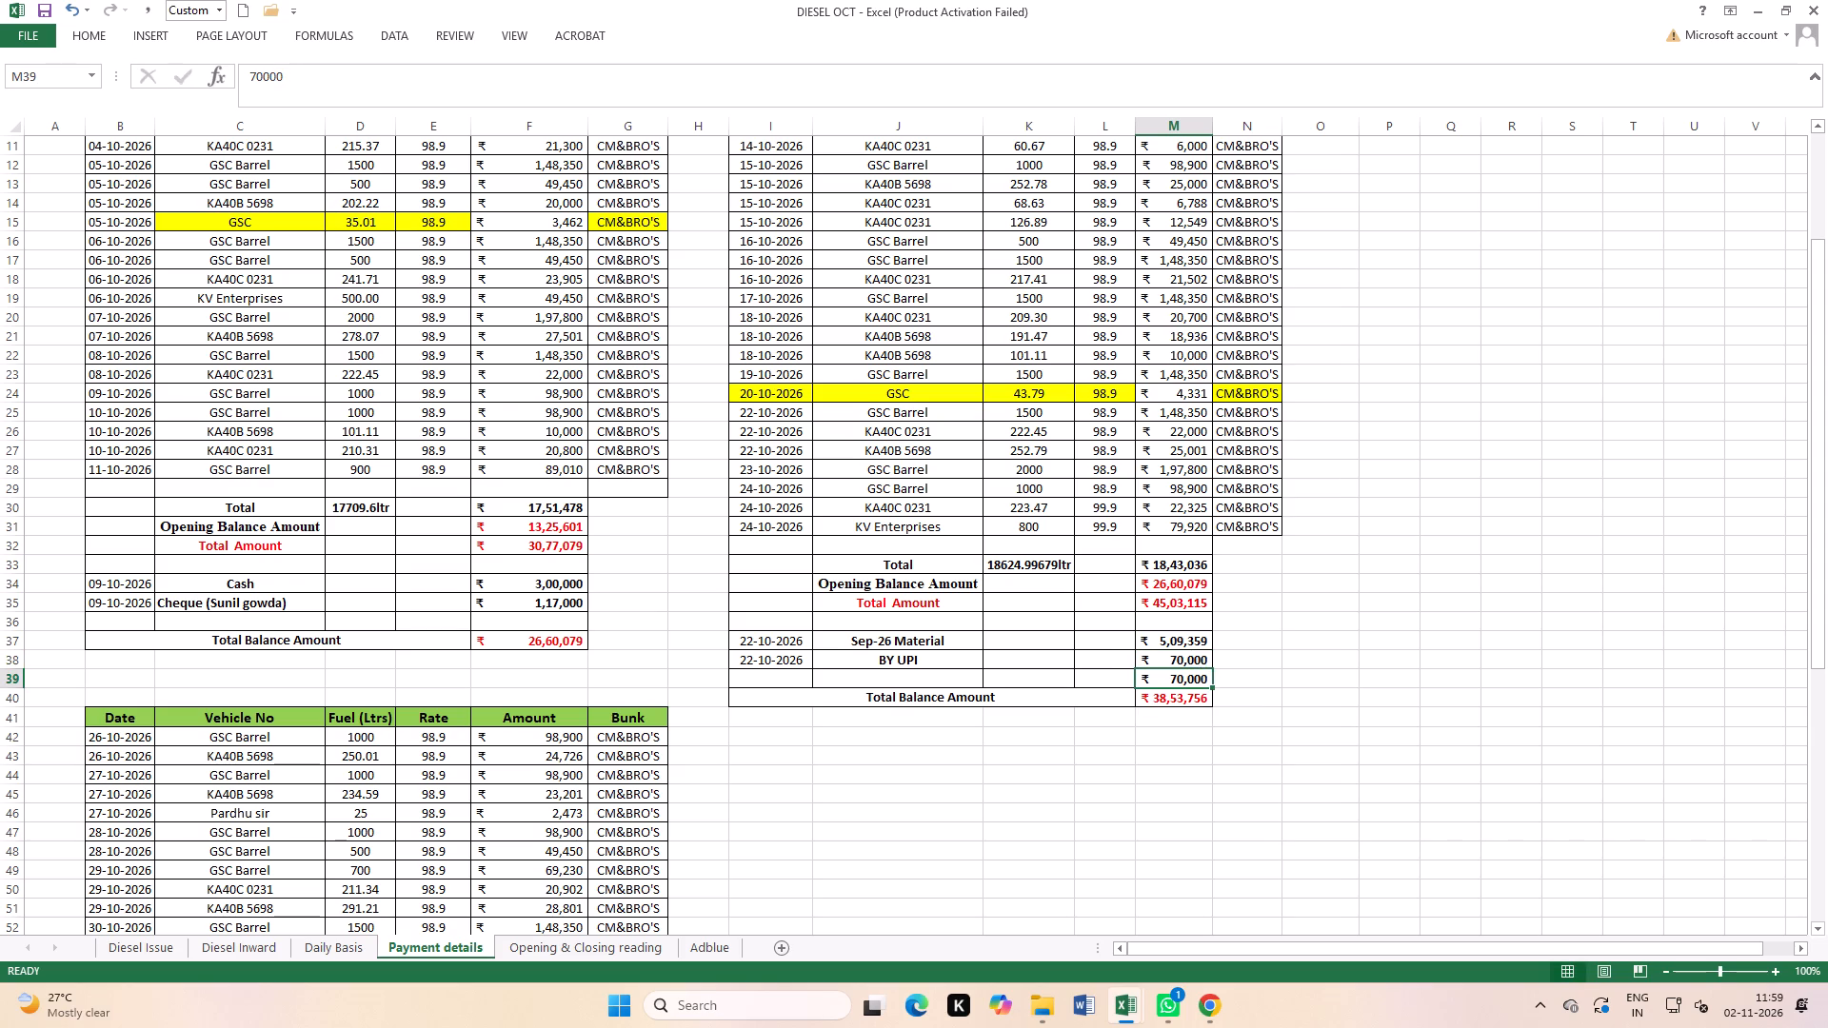
key("Delete")
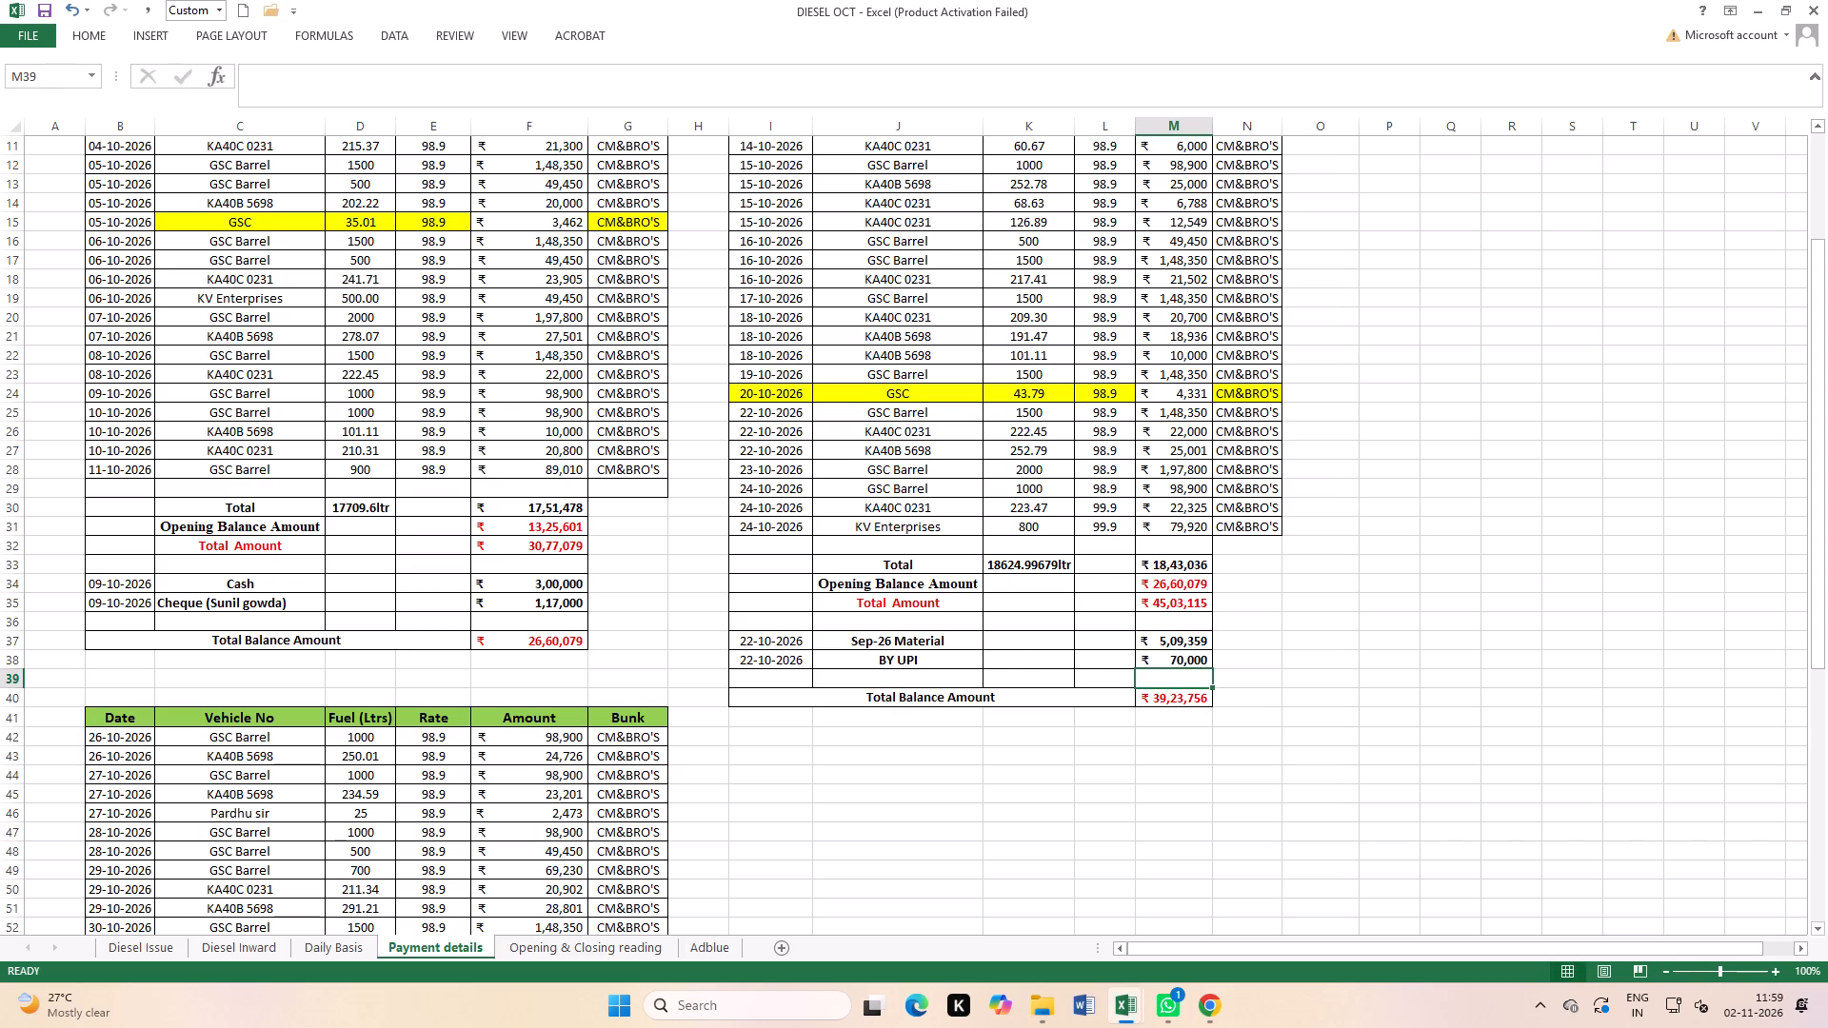
Change the BY UPI label of the 22-10-2026 payment to Cash.
left_click(921, 664)
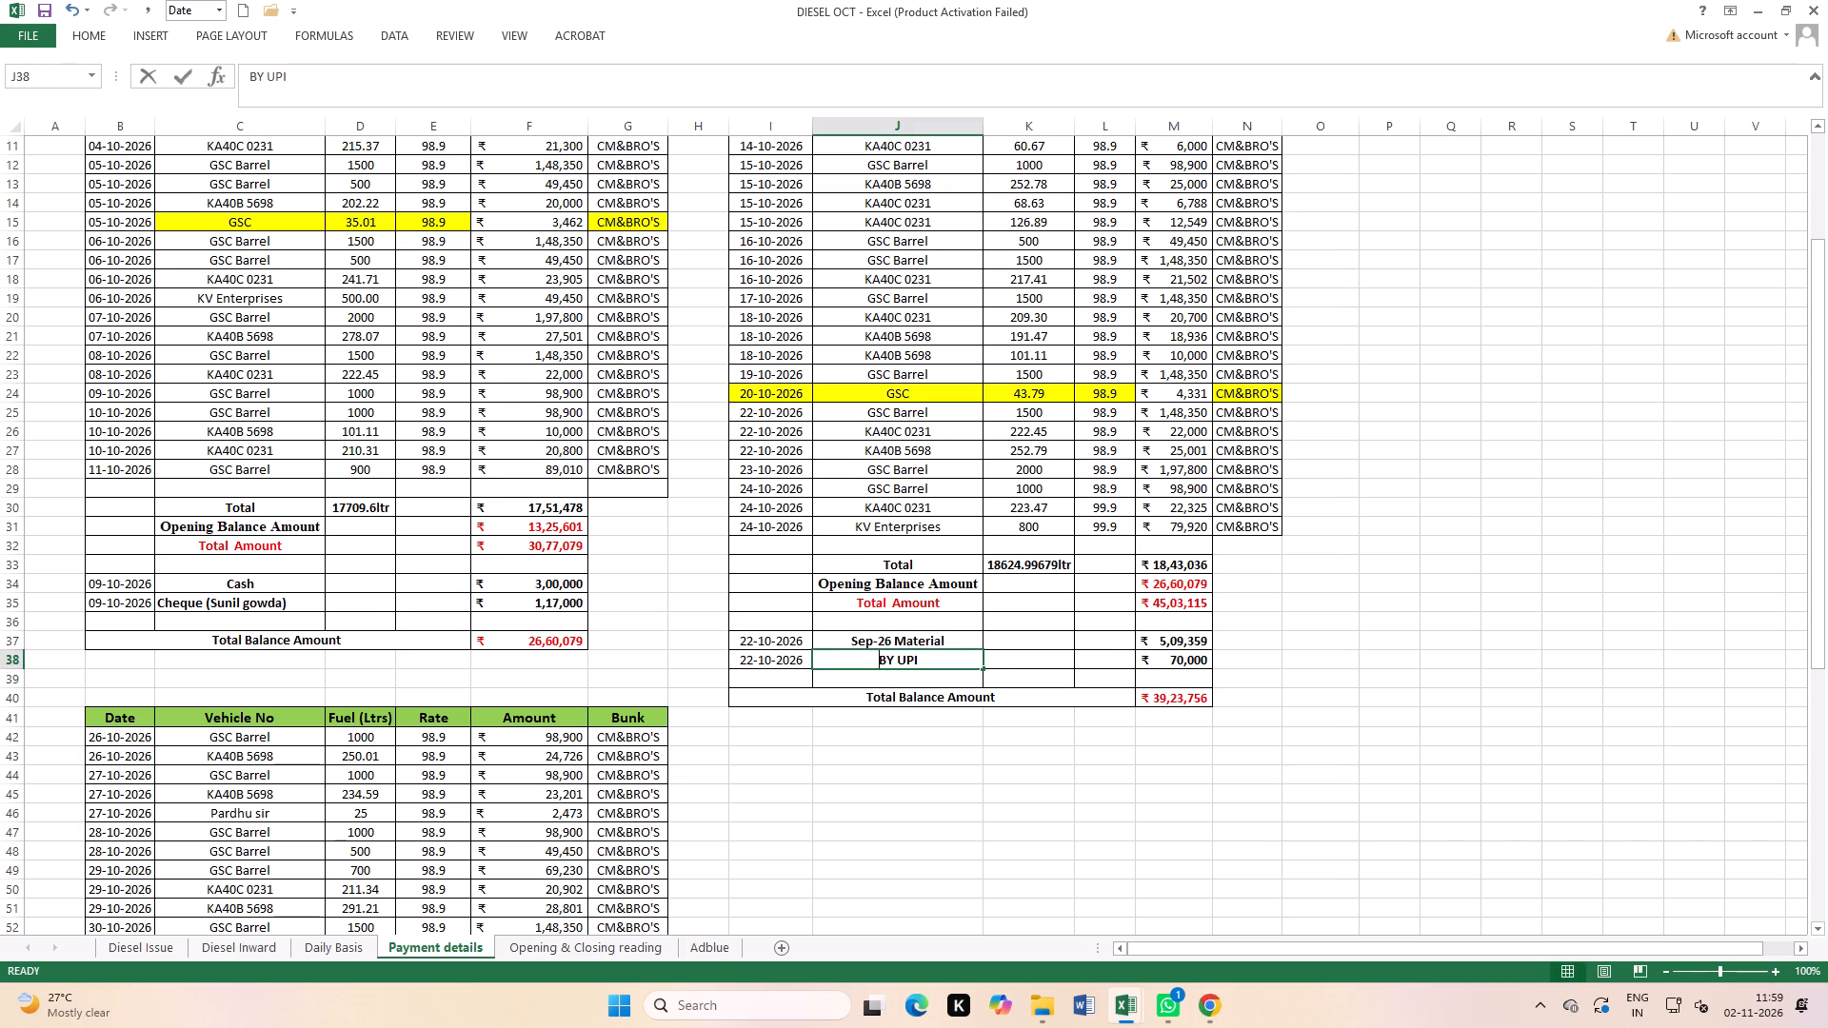
type("ag")
key("BackSpace")
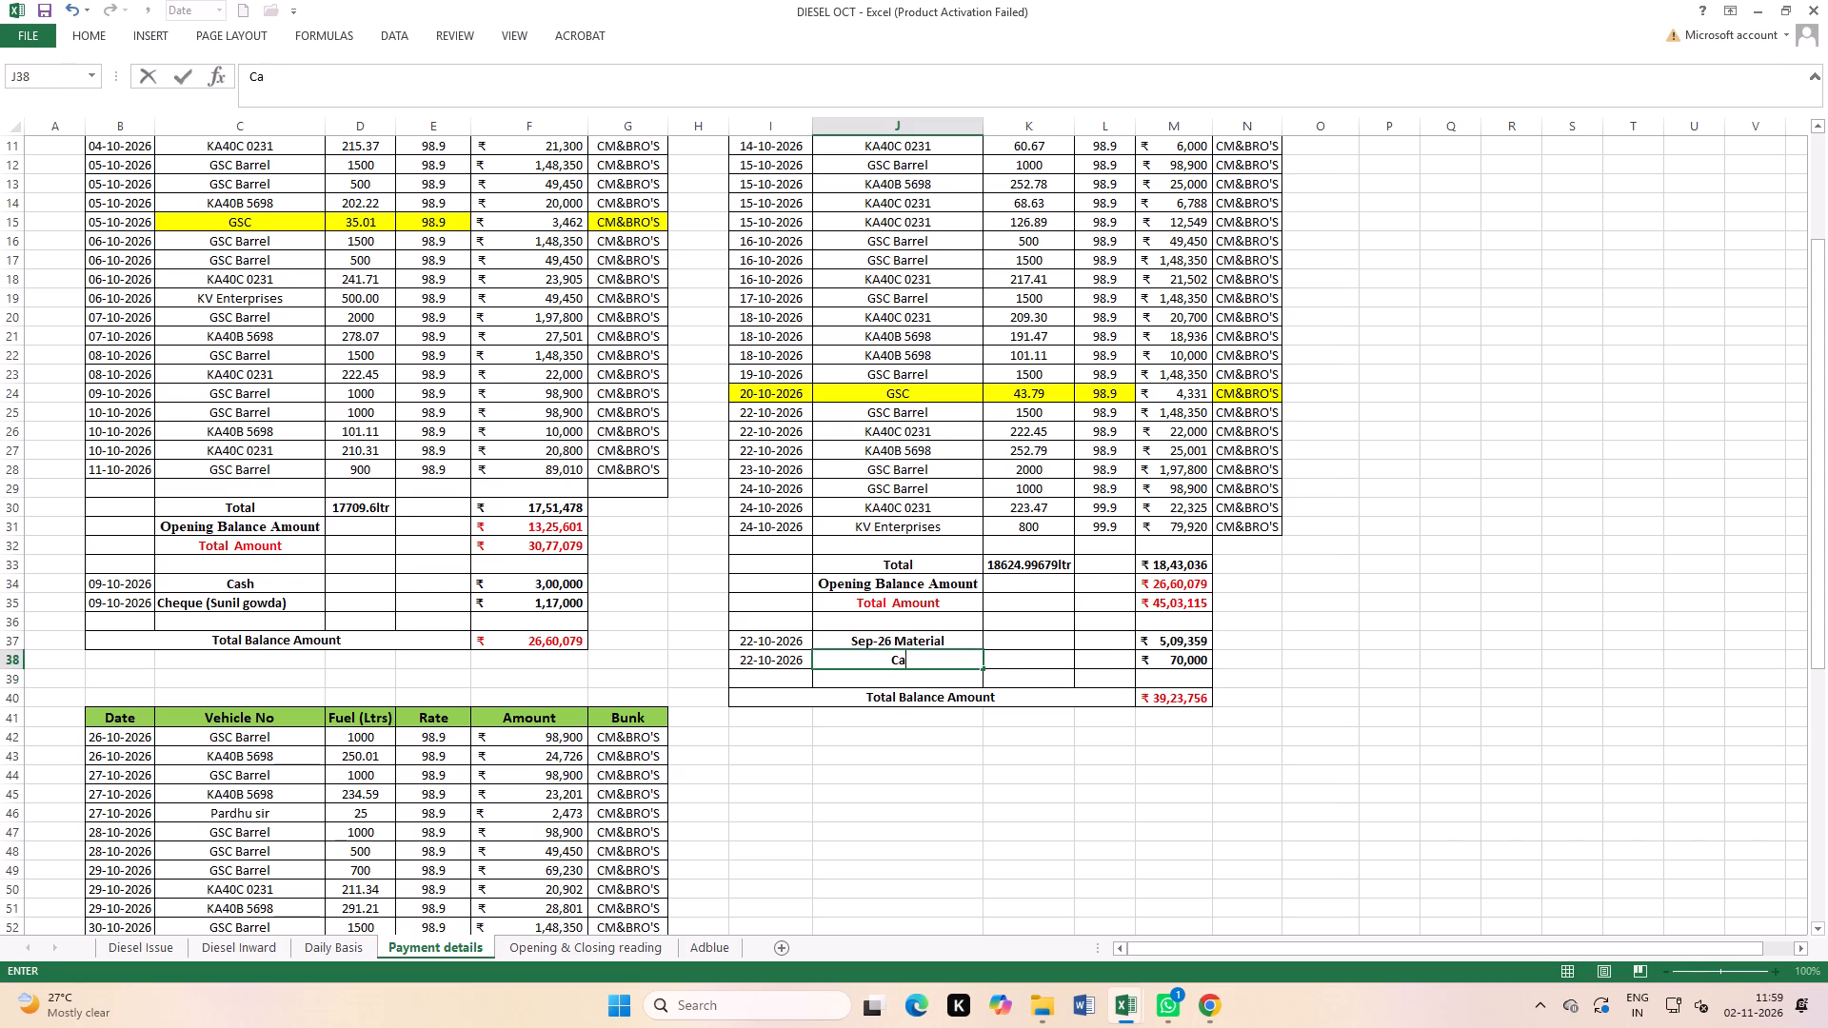
key("h")
key("BackSpace")
type("sh")
left_click(822, 780)
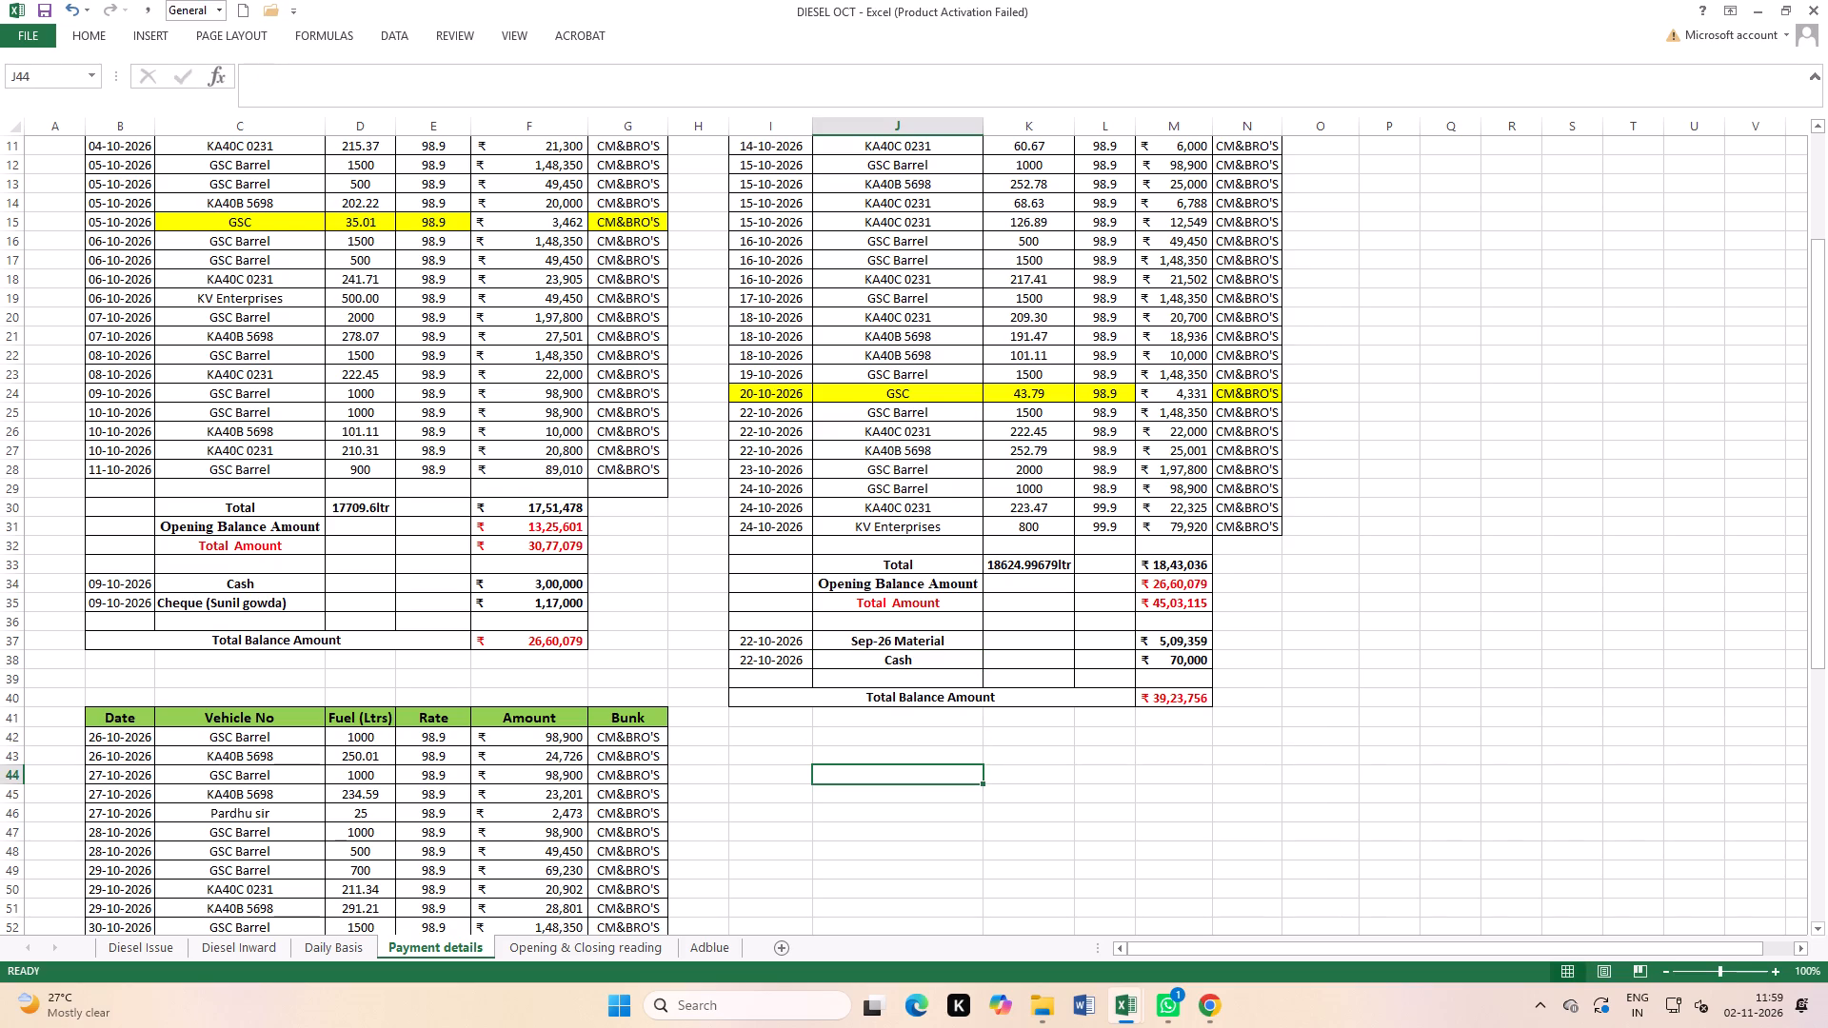
scroll(1015, 747, "down", 5)
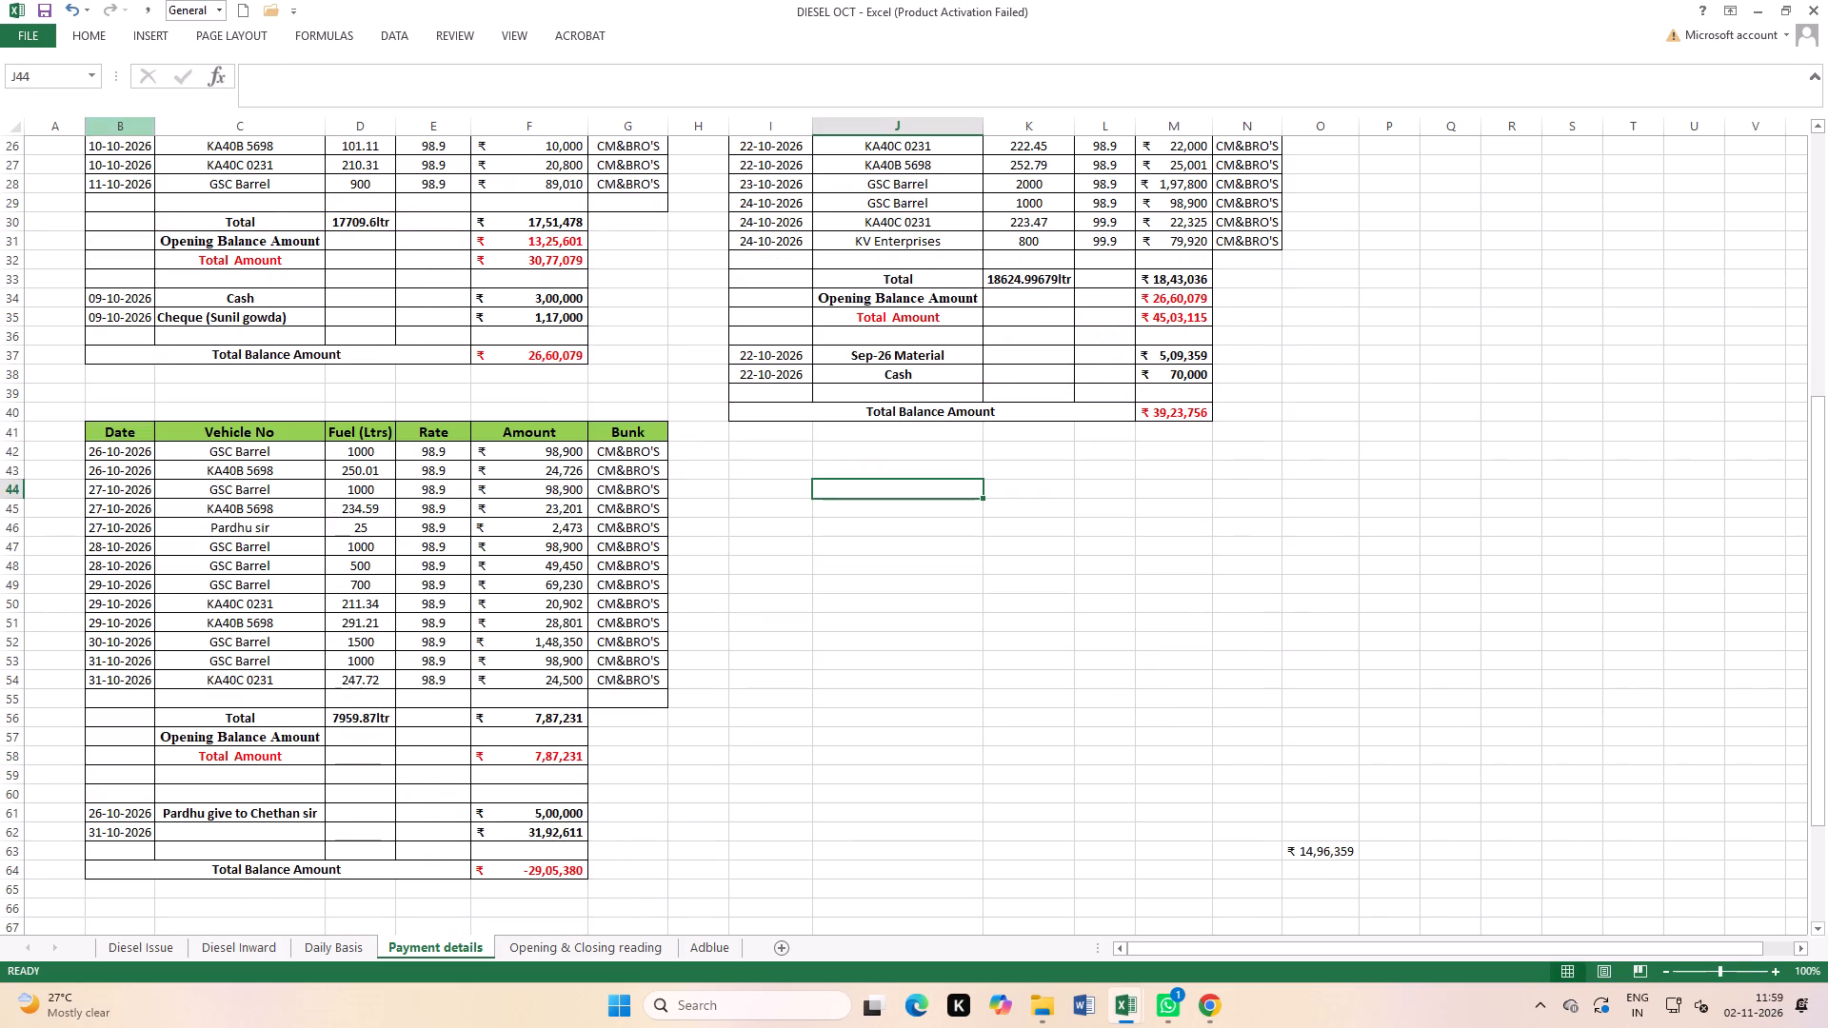
Link the Opening Balance Amount in F57 to the preceding table's Total Balance Amount in M40 and save the workbook.
double_click(43, 15)
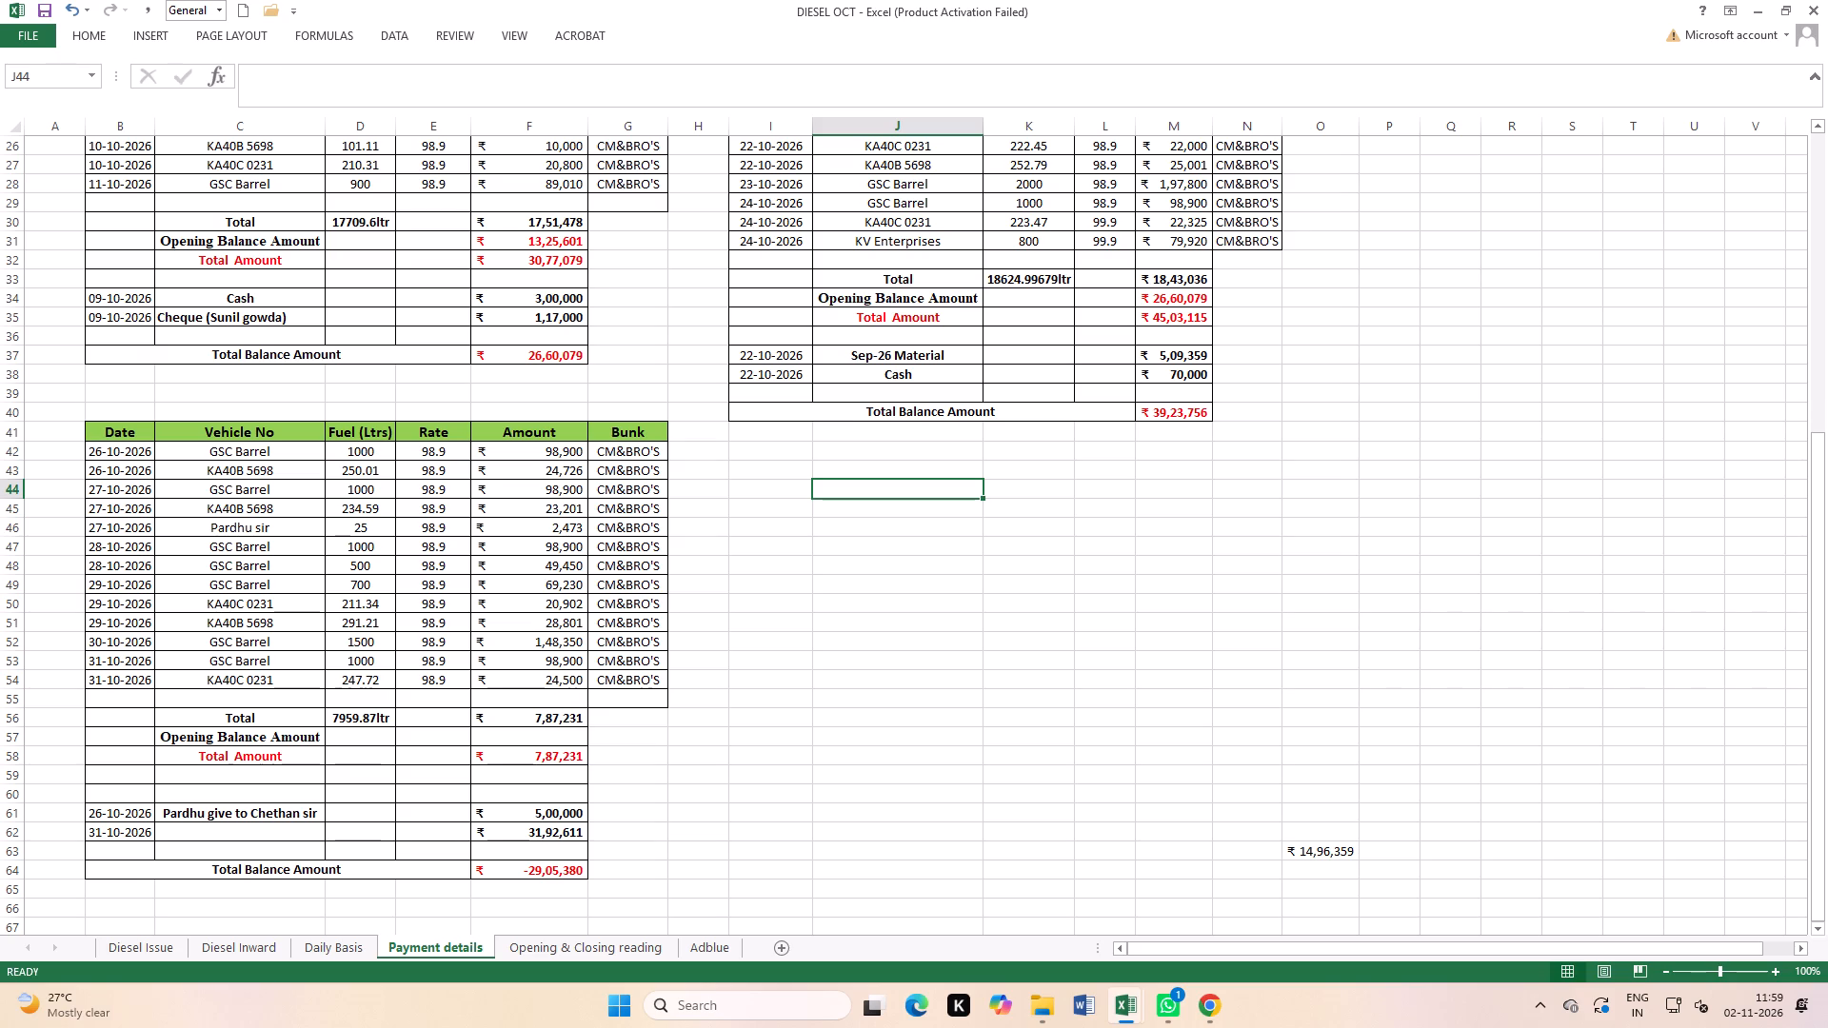
left_click(523, 730)
key("equal")
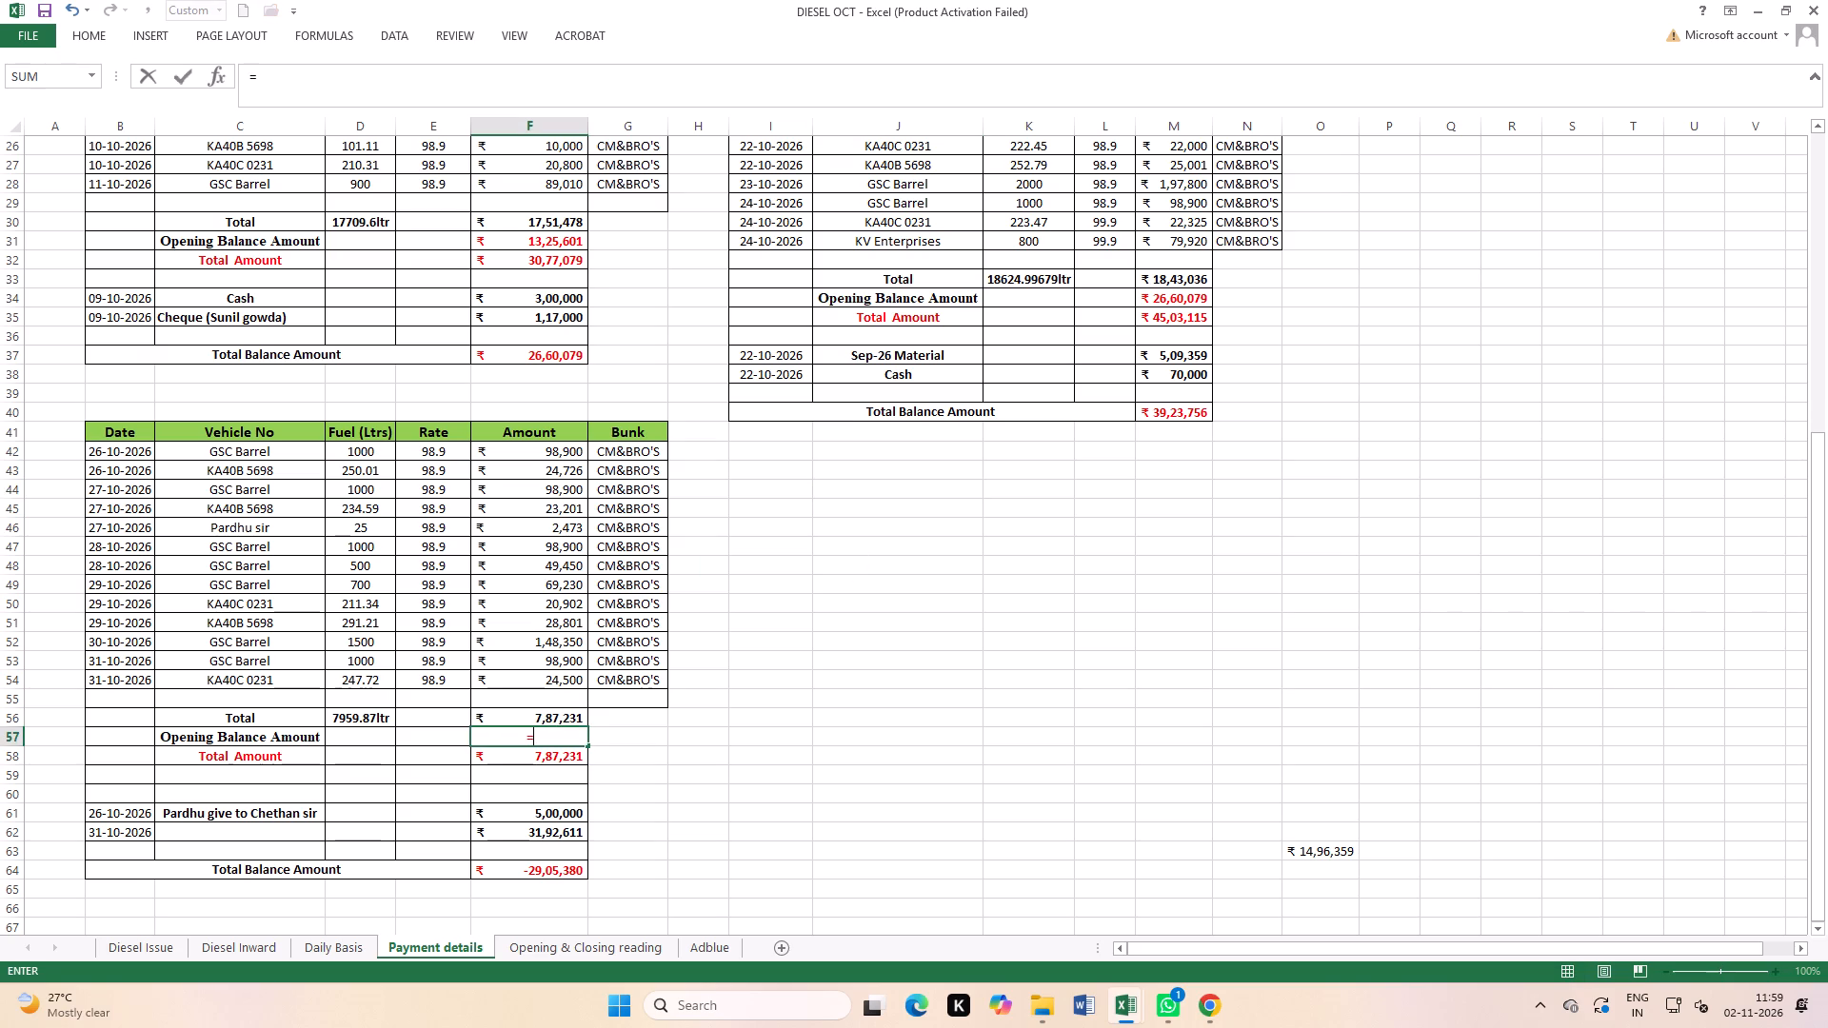
left_click(1163, 415)
key("Return")
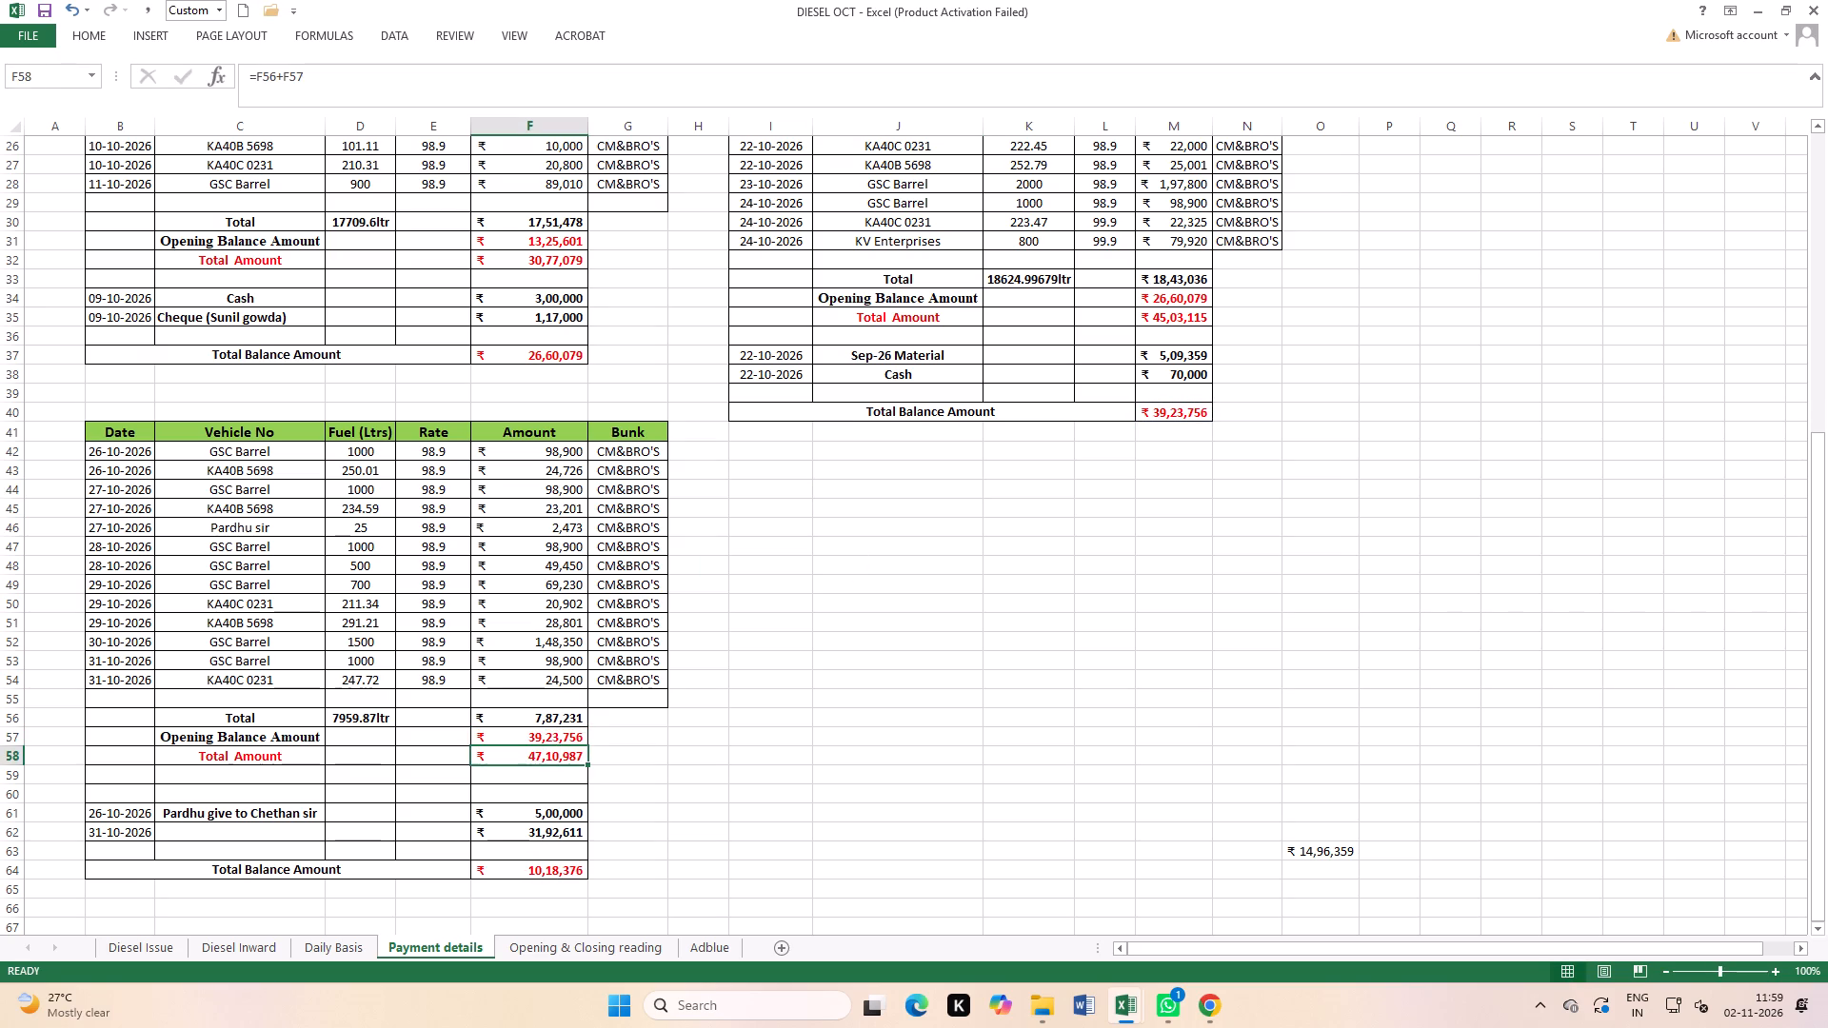
left_click(891, 839)
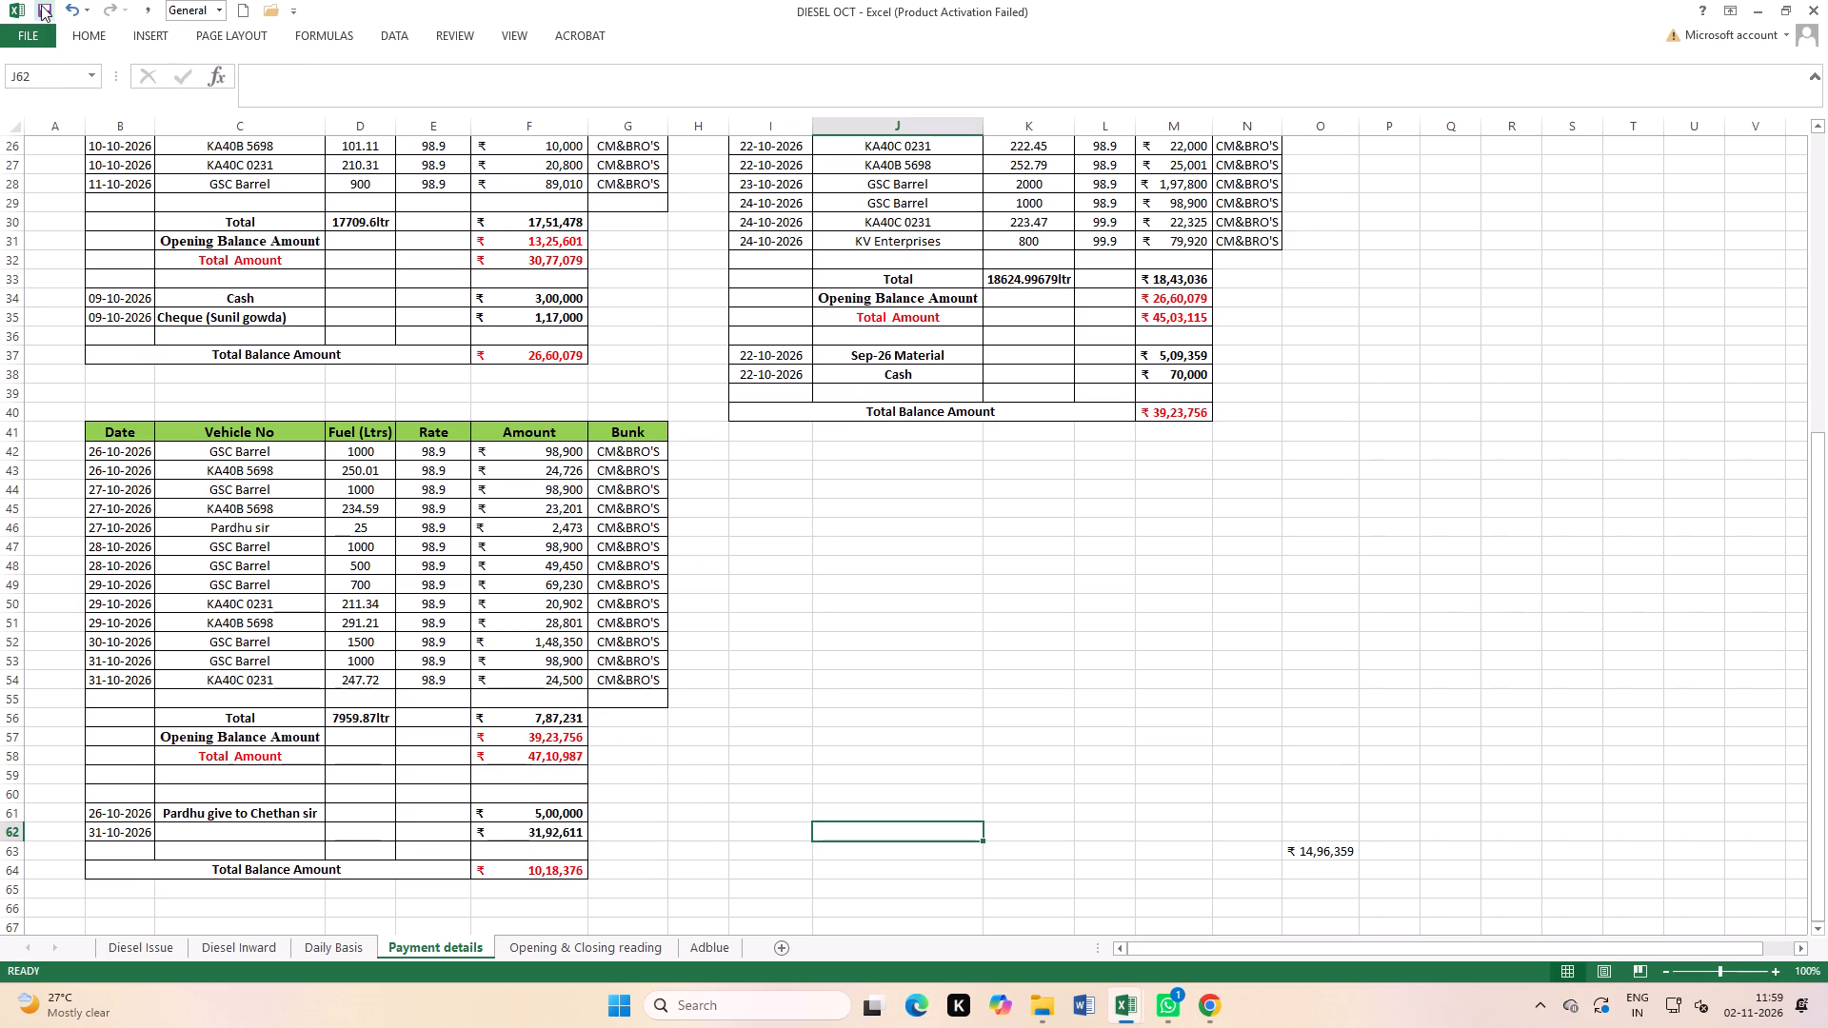
double_click(41, 5)
Open Bunk Payment By QR Code from the Minerals Bunk folder, check the UPI payments total on its Oct-2026 sheet, and close it.
scroll(248, 388, "down", 3)
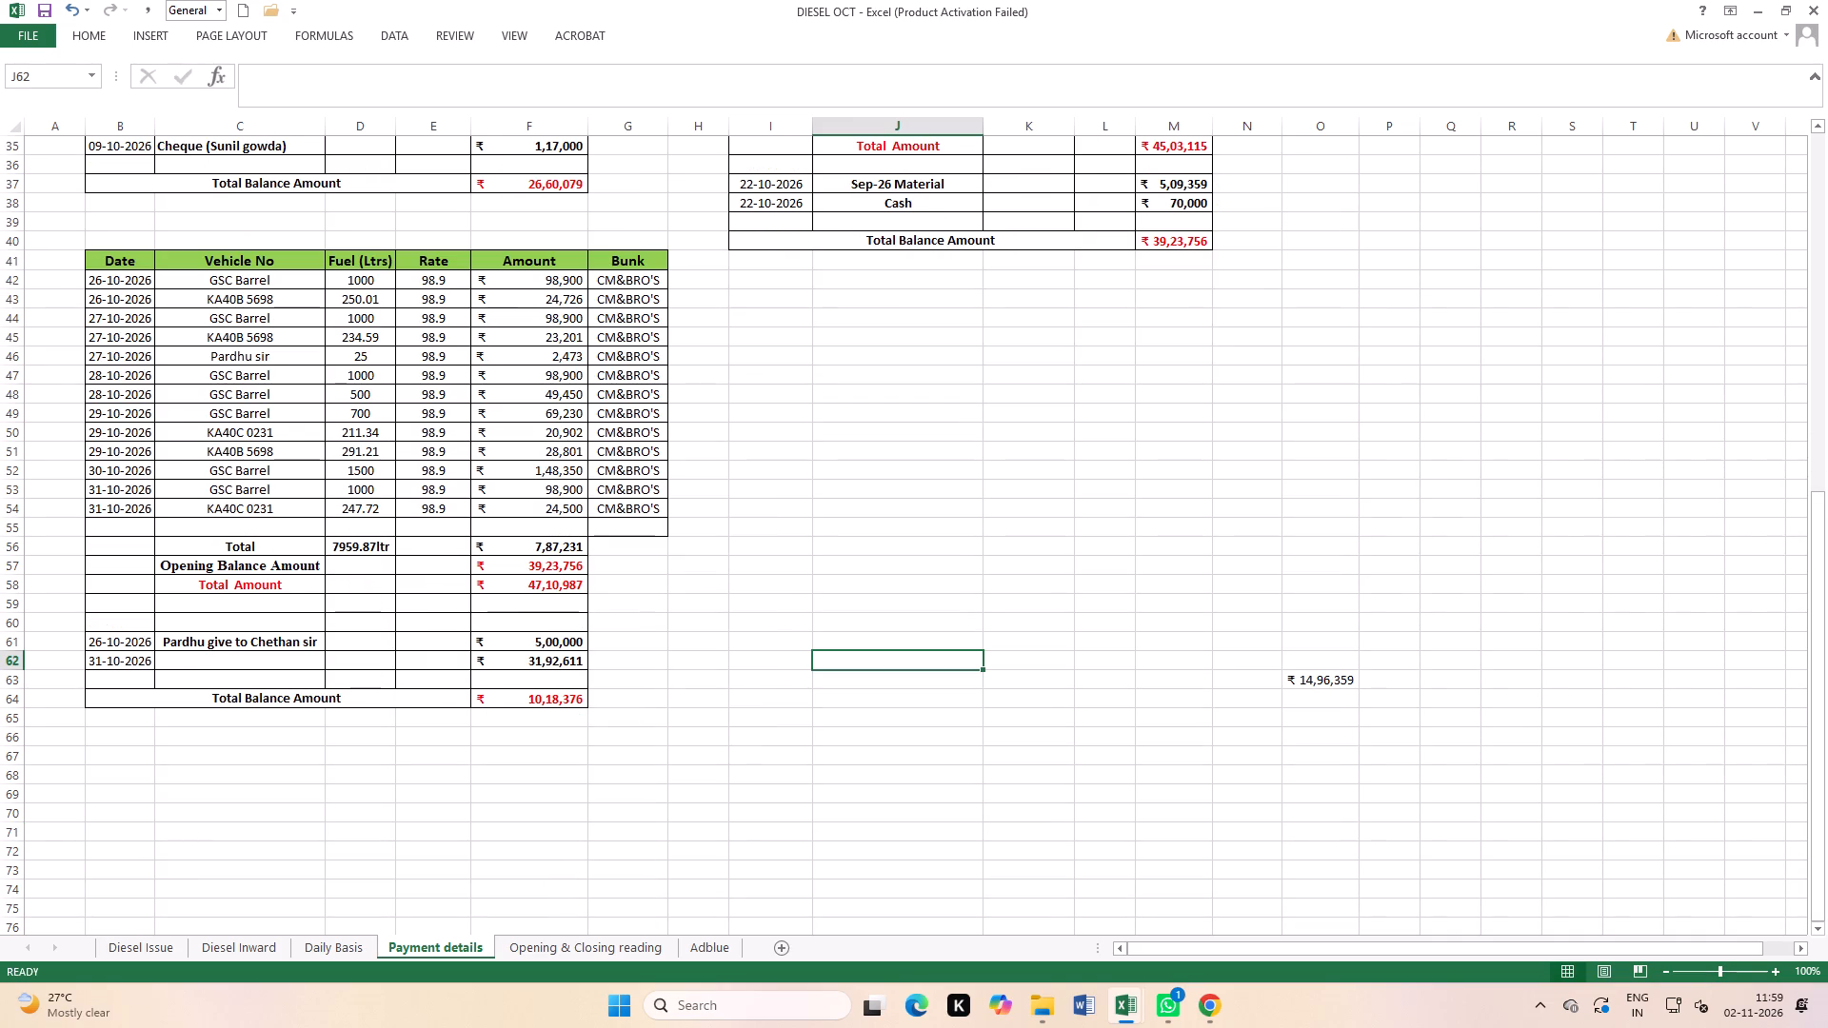
left_click(1025, 931)
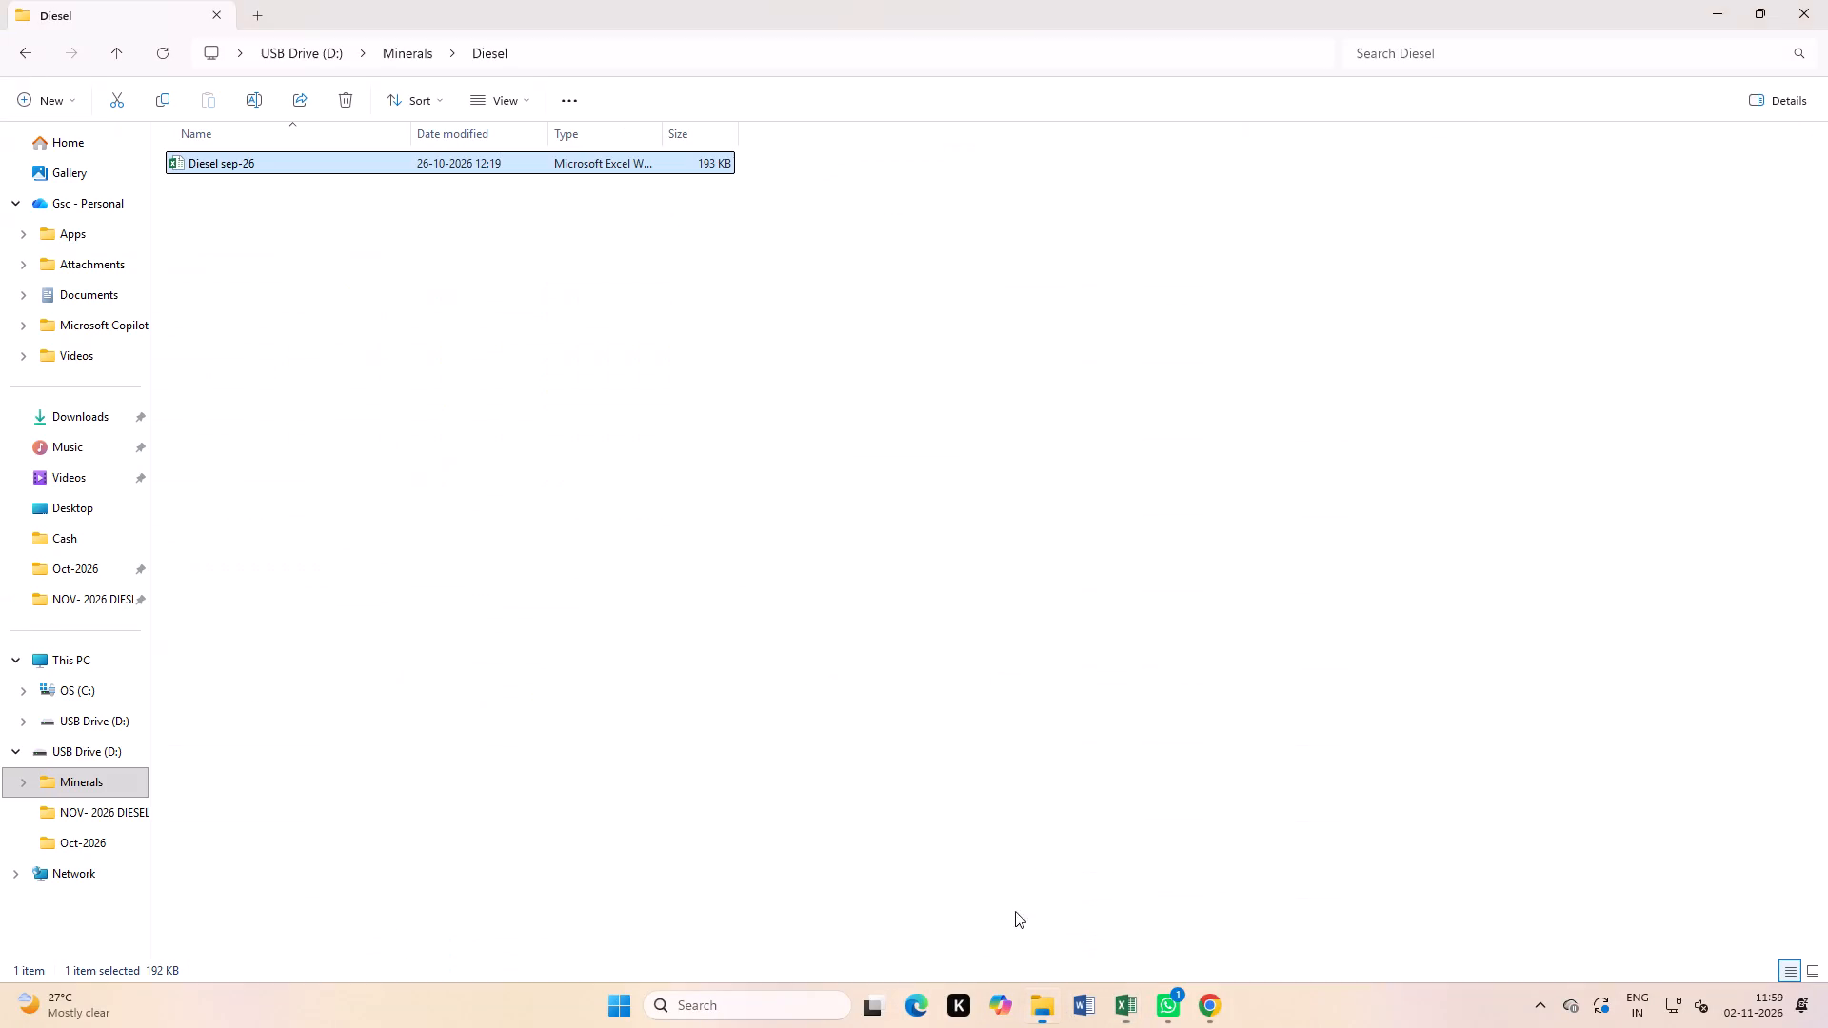
left_click(102, 781)
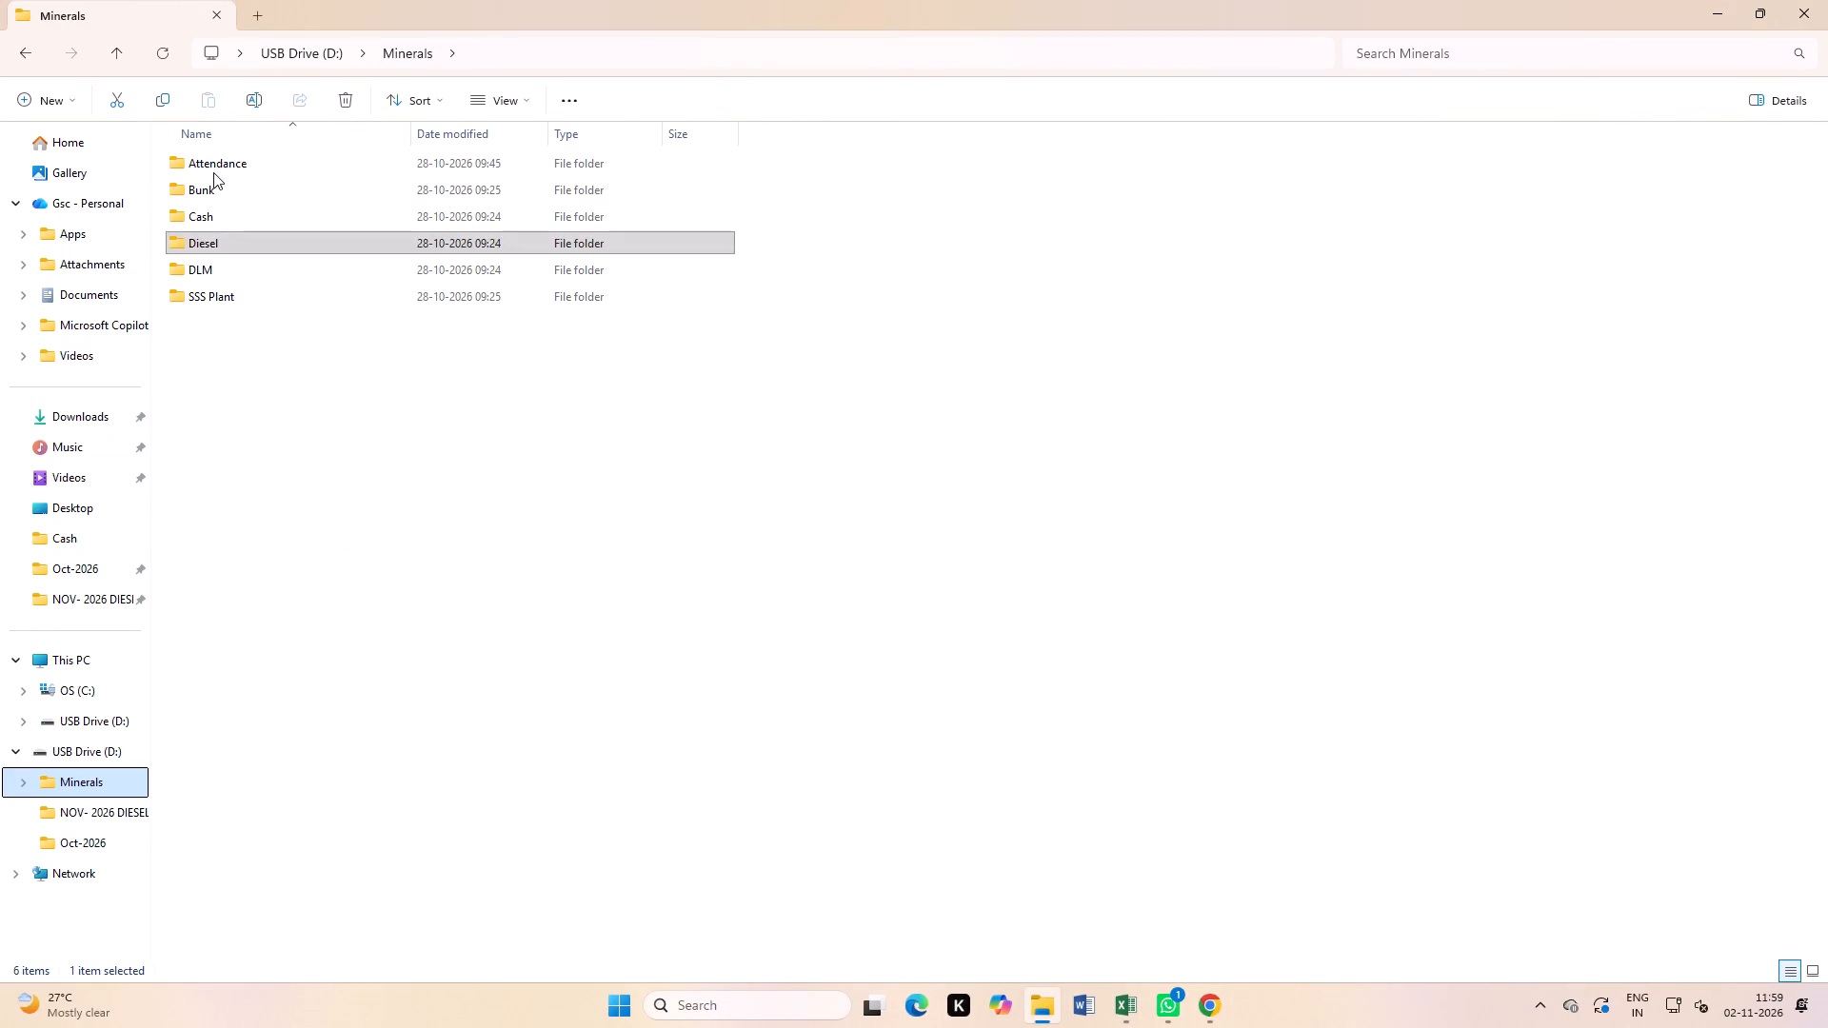
double_click(212, 196)
double_click(263, 158)
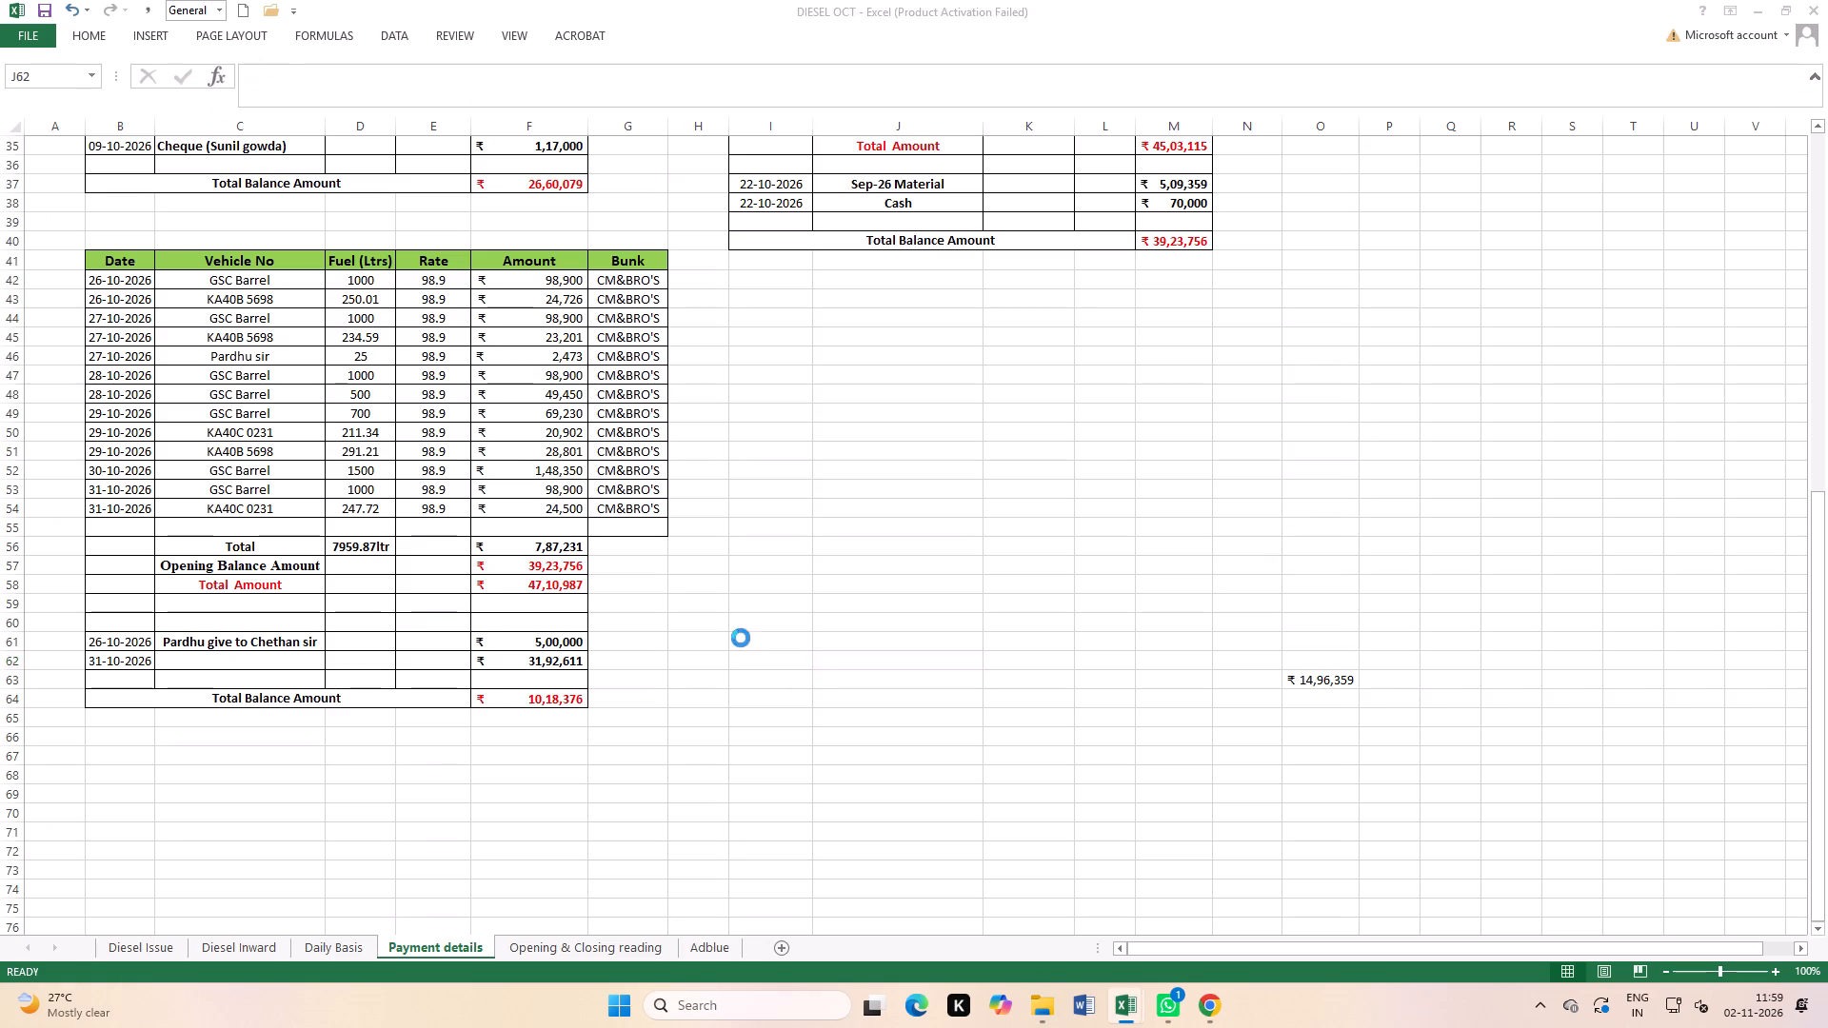
left_click(524, 951)
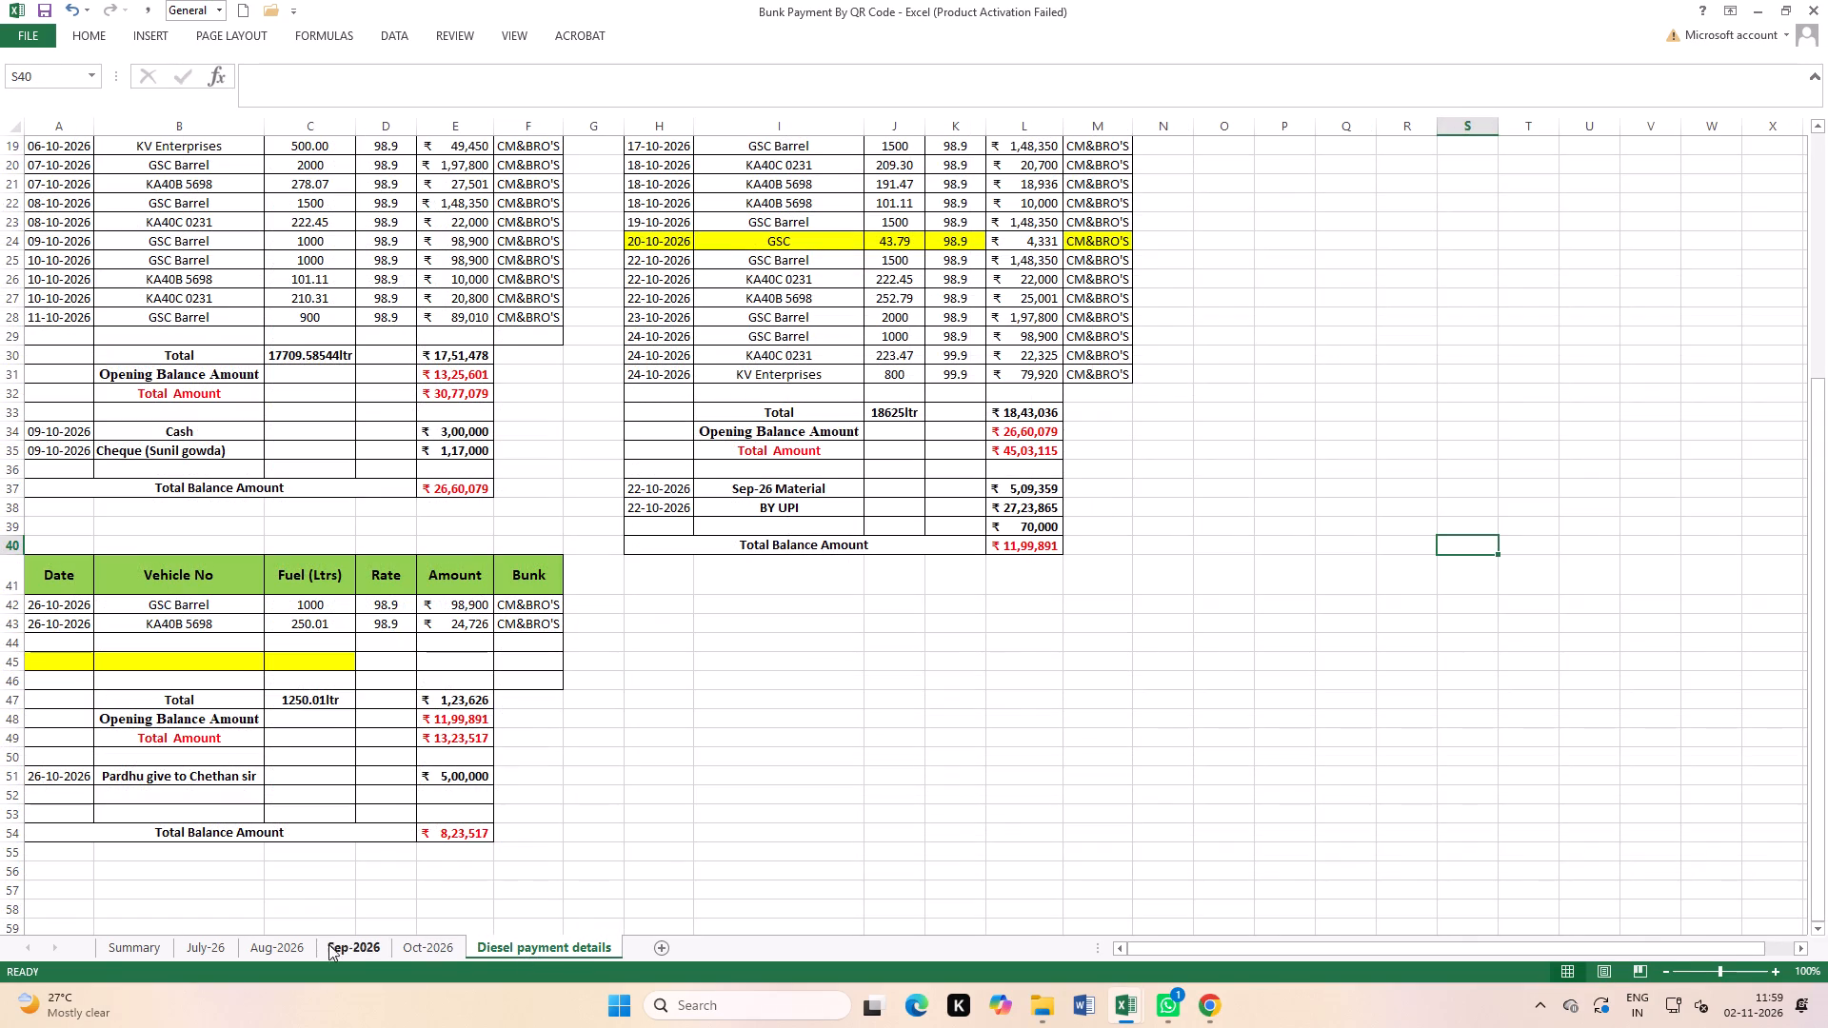
left_click(432, 940)
scroll(530, 729, "down", 12)
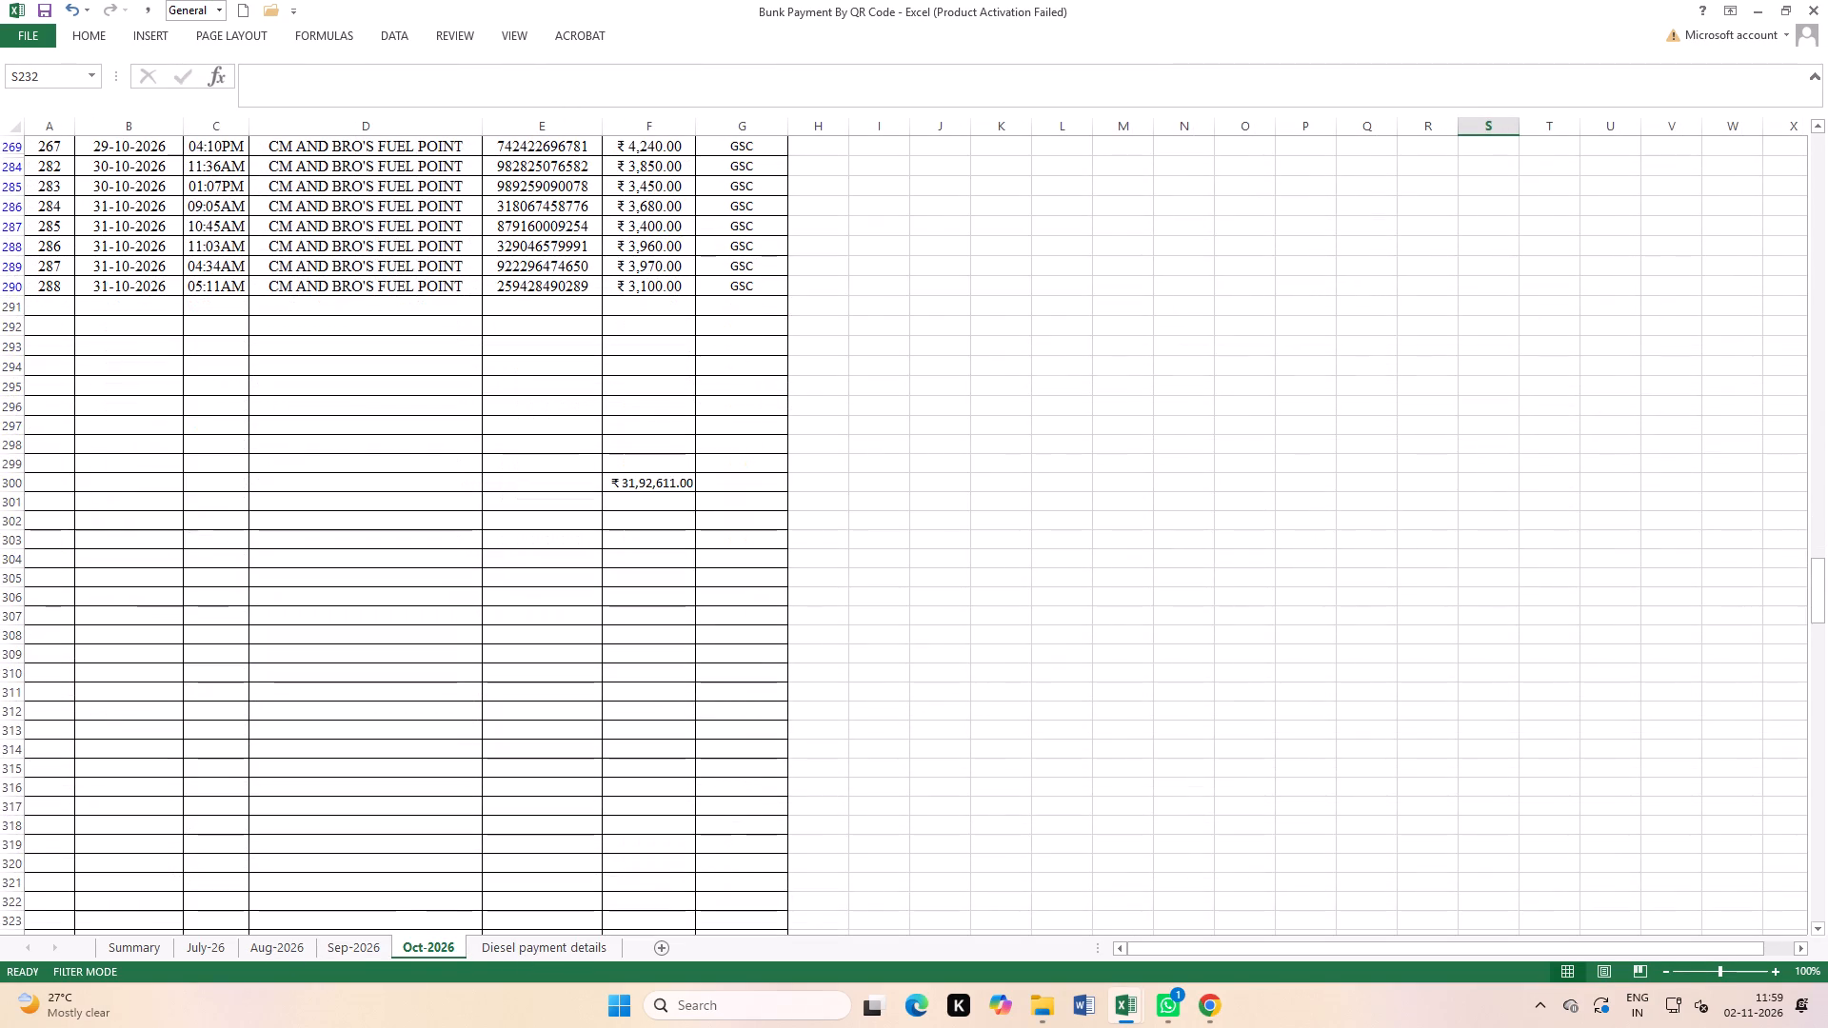
left_click(615, 646)
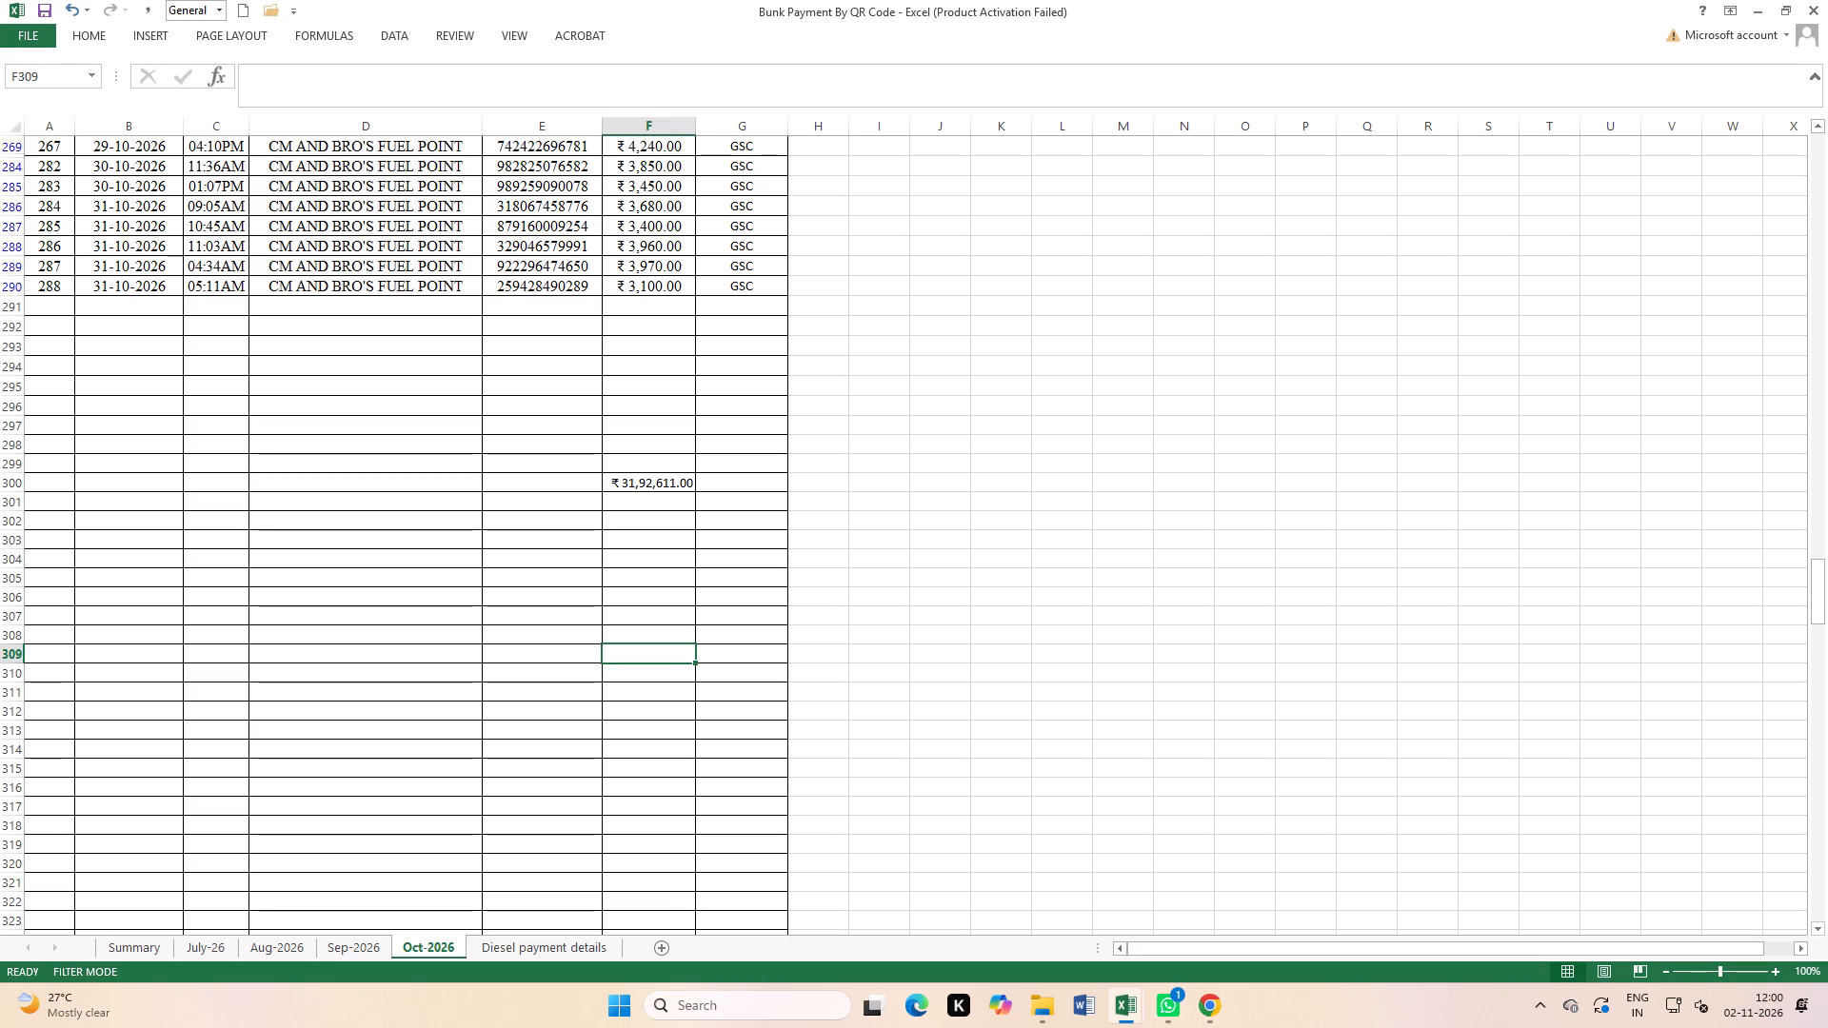
left_click(1827, 0)
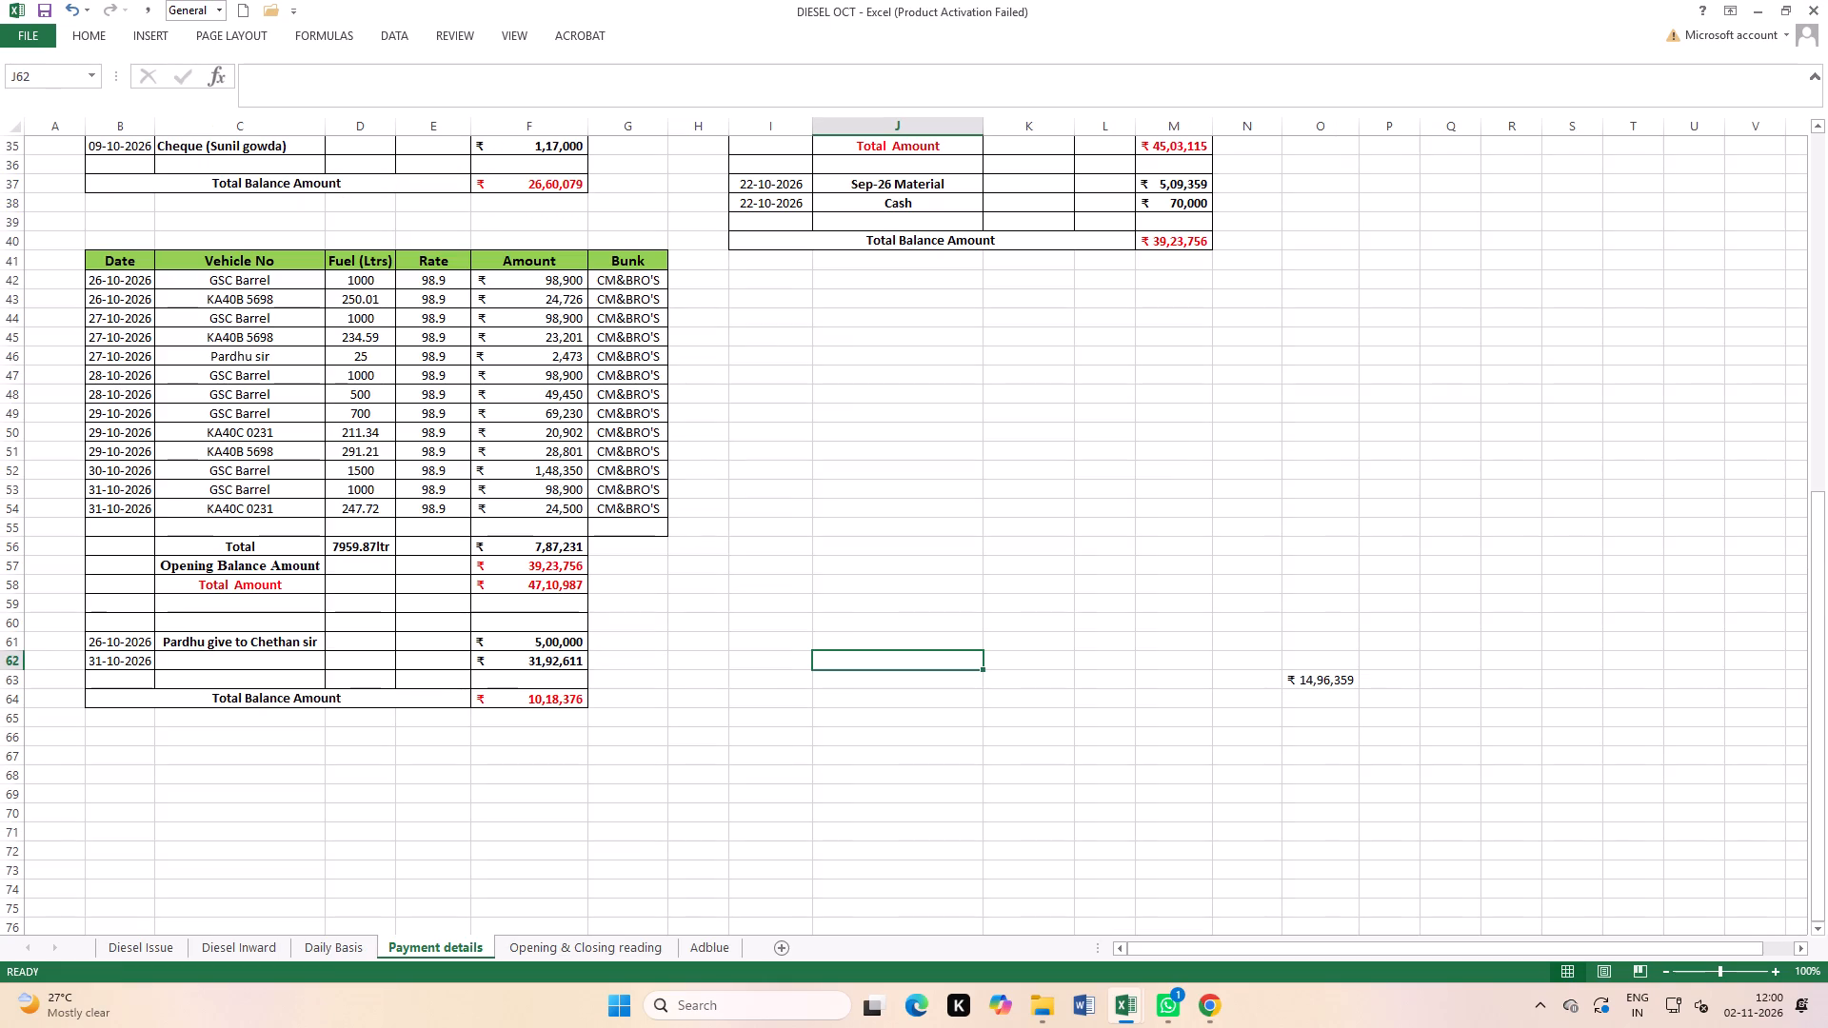
Replace the external workbook link in the 31-10-2026 payment amount, cell F62, with the fixed value 3192611.
left_click(546, 662)
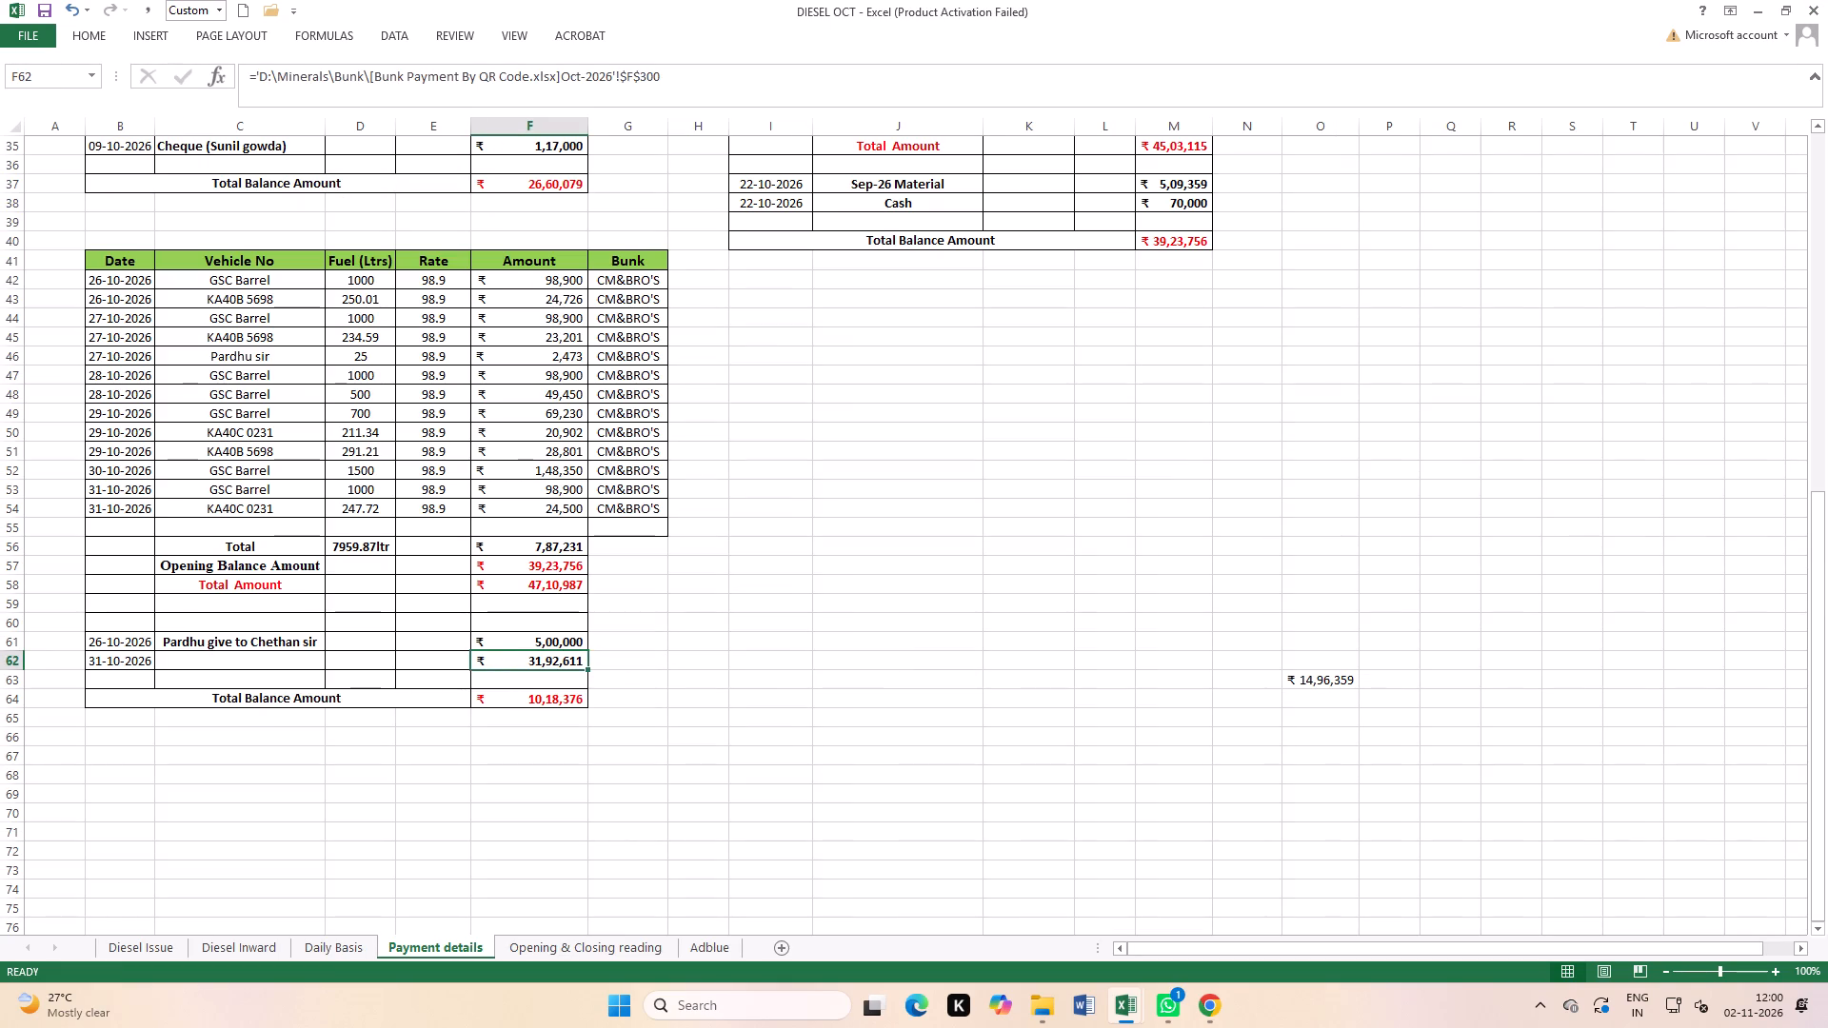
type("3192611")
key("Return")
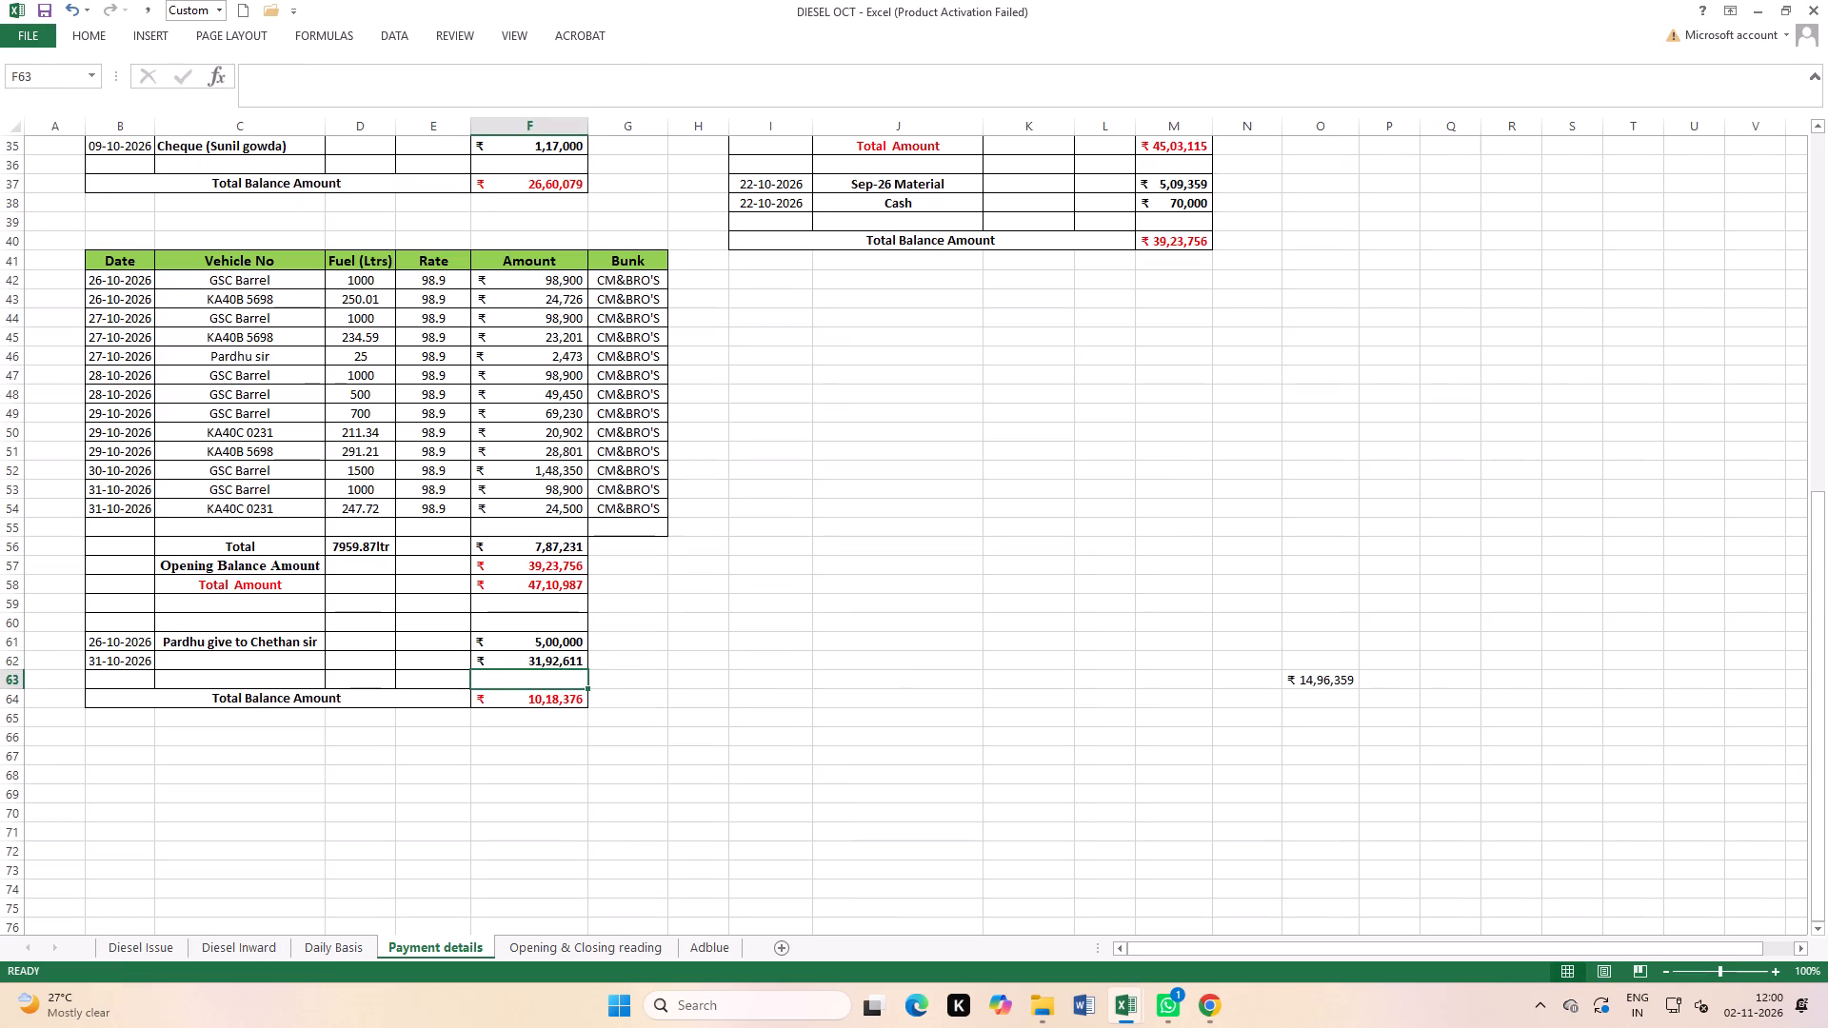
left_click(708, 732)
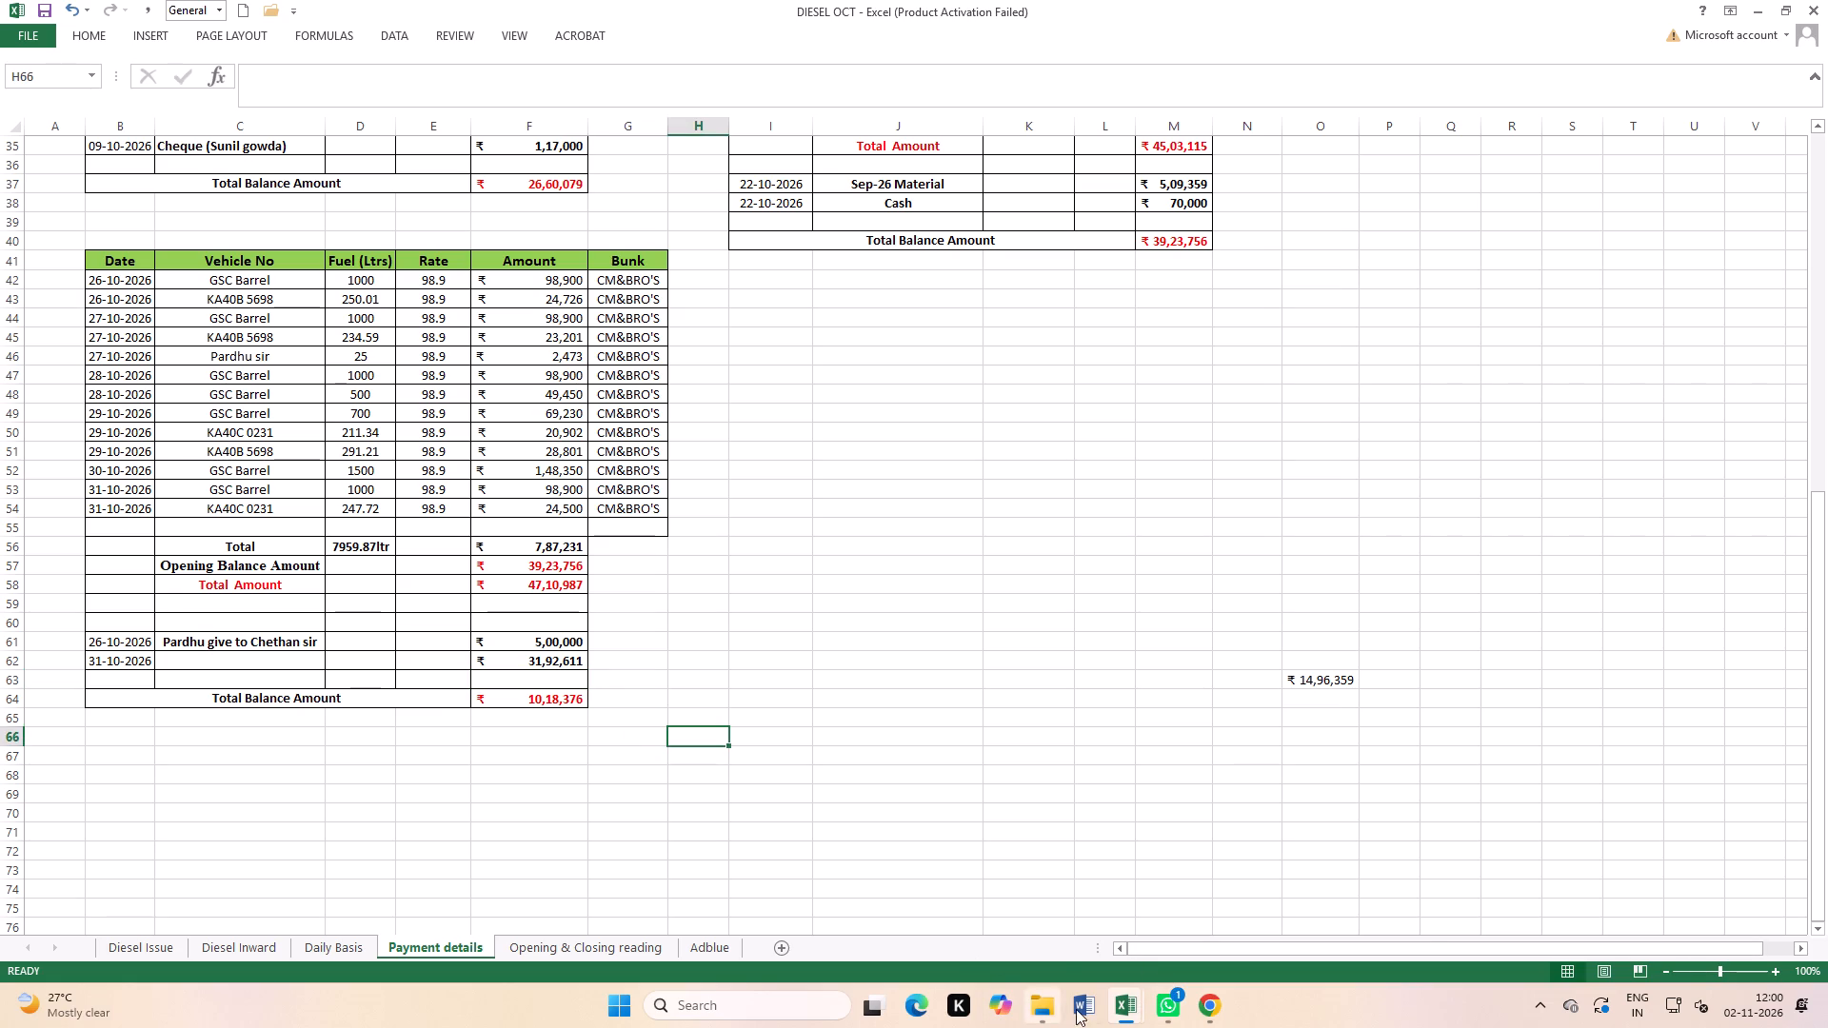
Switch to the Cash Report Oct-26 workbook and filter the Plant Expense sheet's Remarks to Diesel to review the CM & BRO'S FUEL payments.
left_click(961, 916)
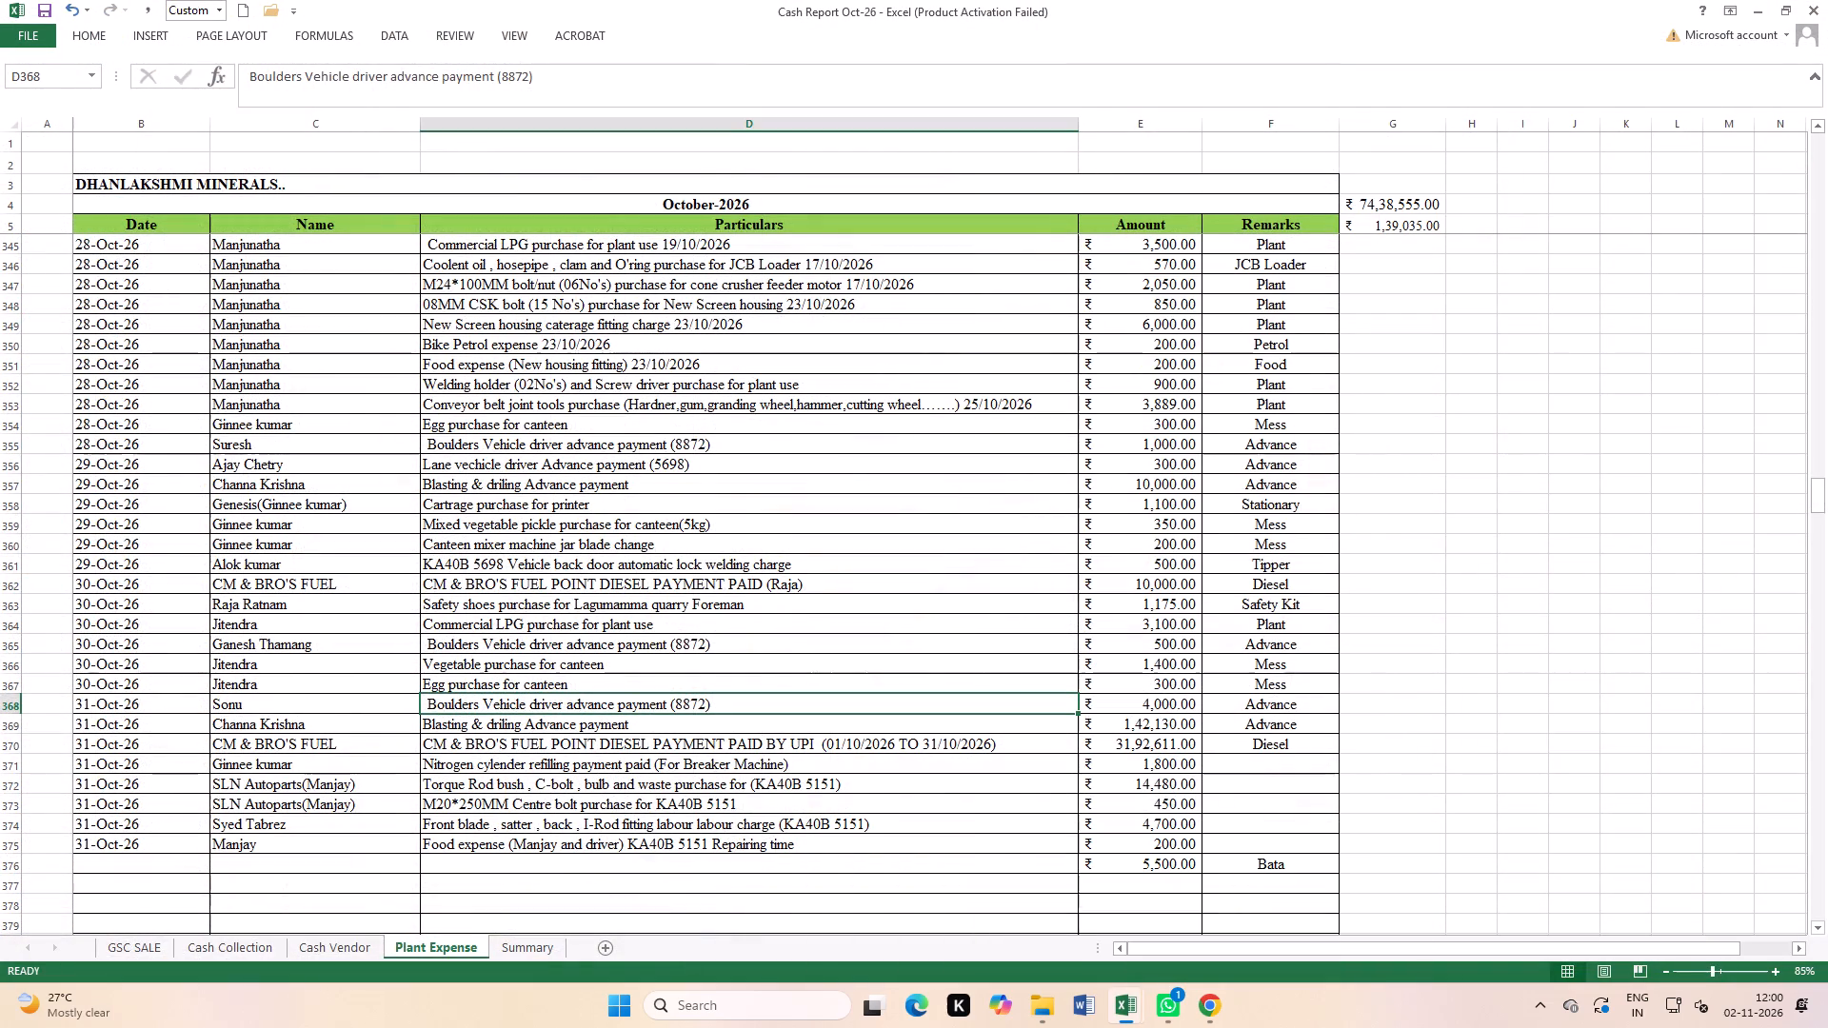
left_click_drag(113, 214, 1230, 225)
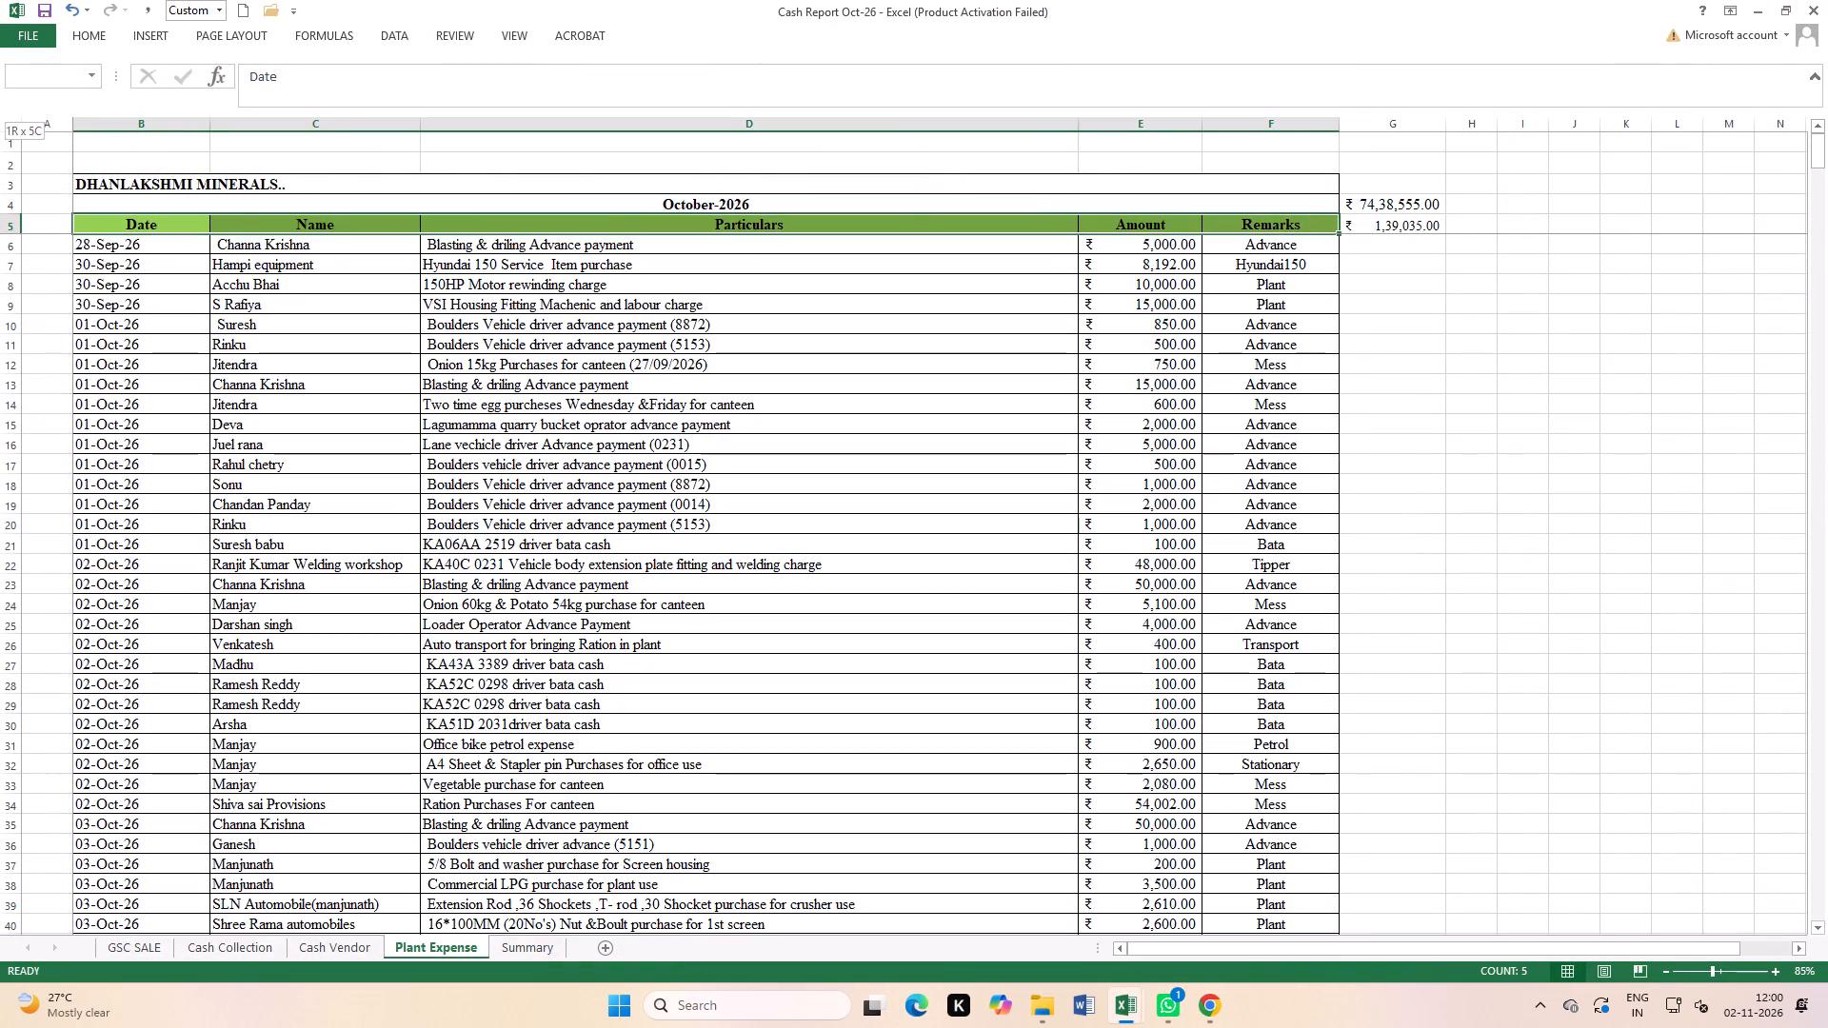
left_click_drag(1230, 225, 1248, 223)
left_click(399, 30)
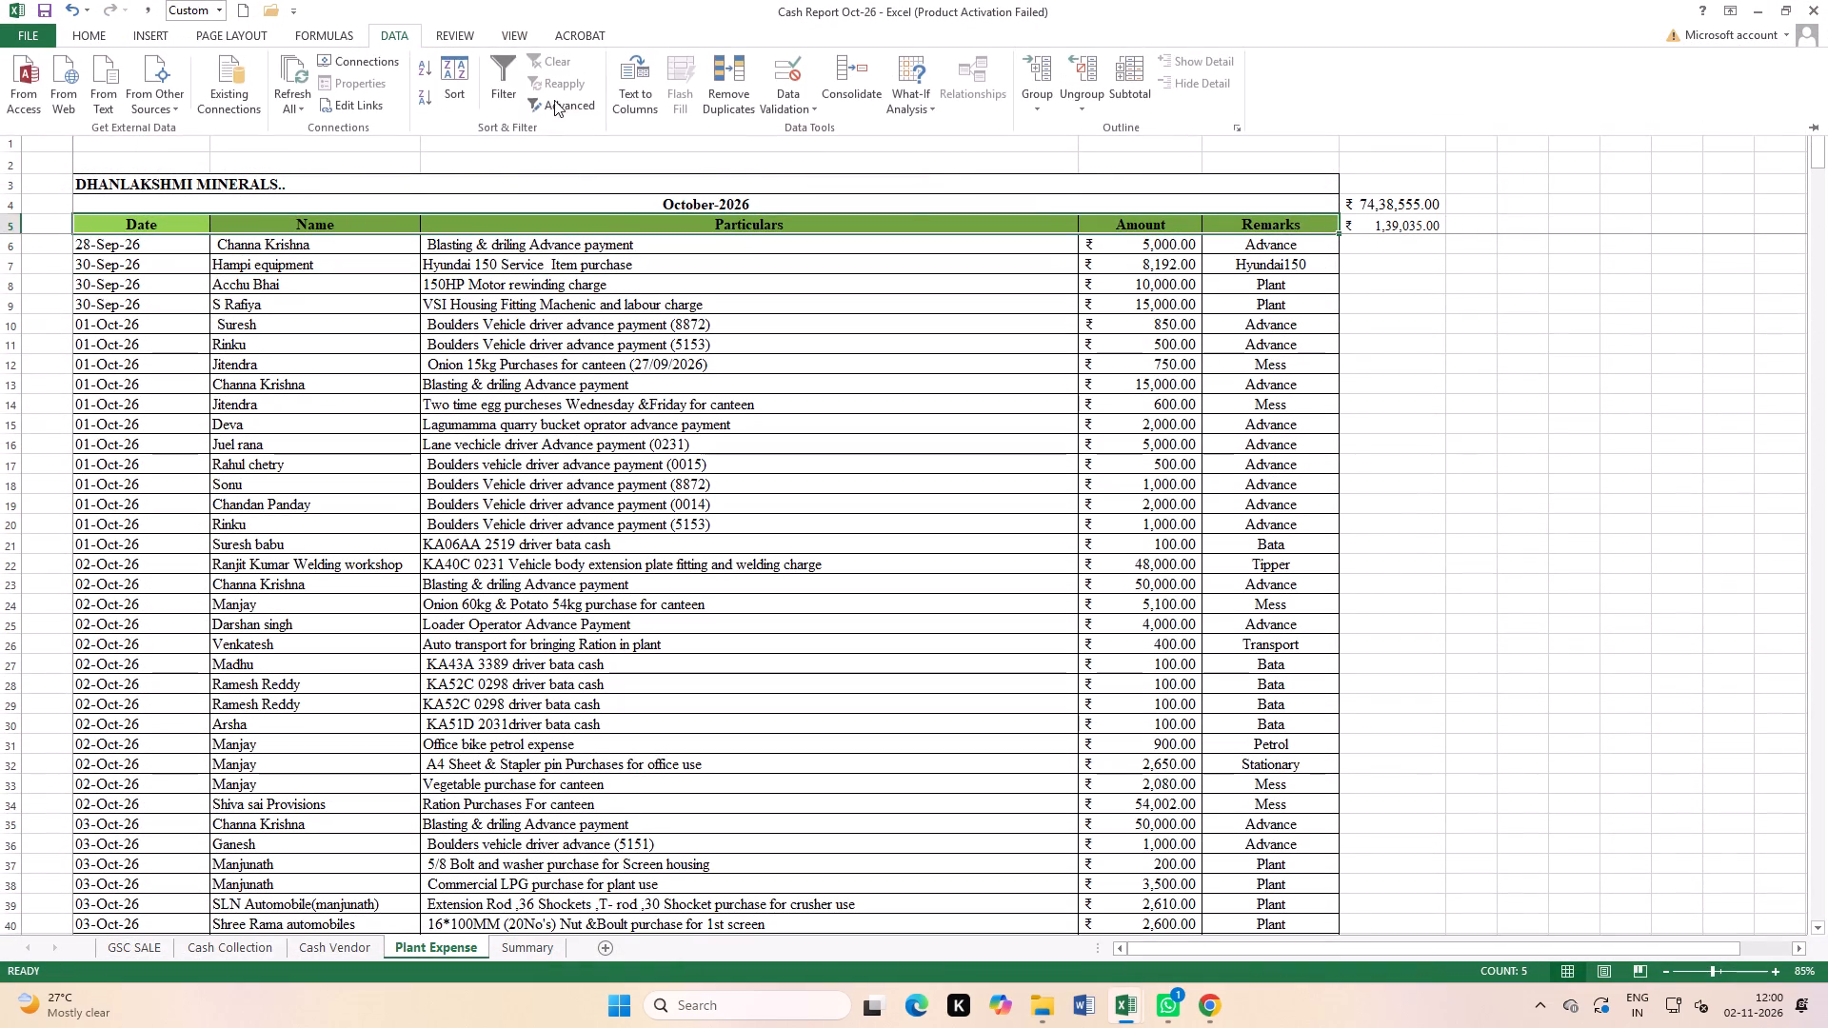
left_click(515, 80)
left_click(949, 498)
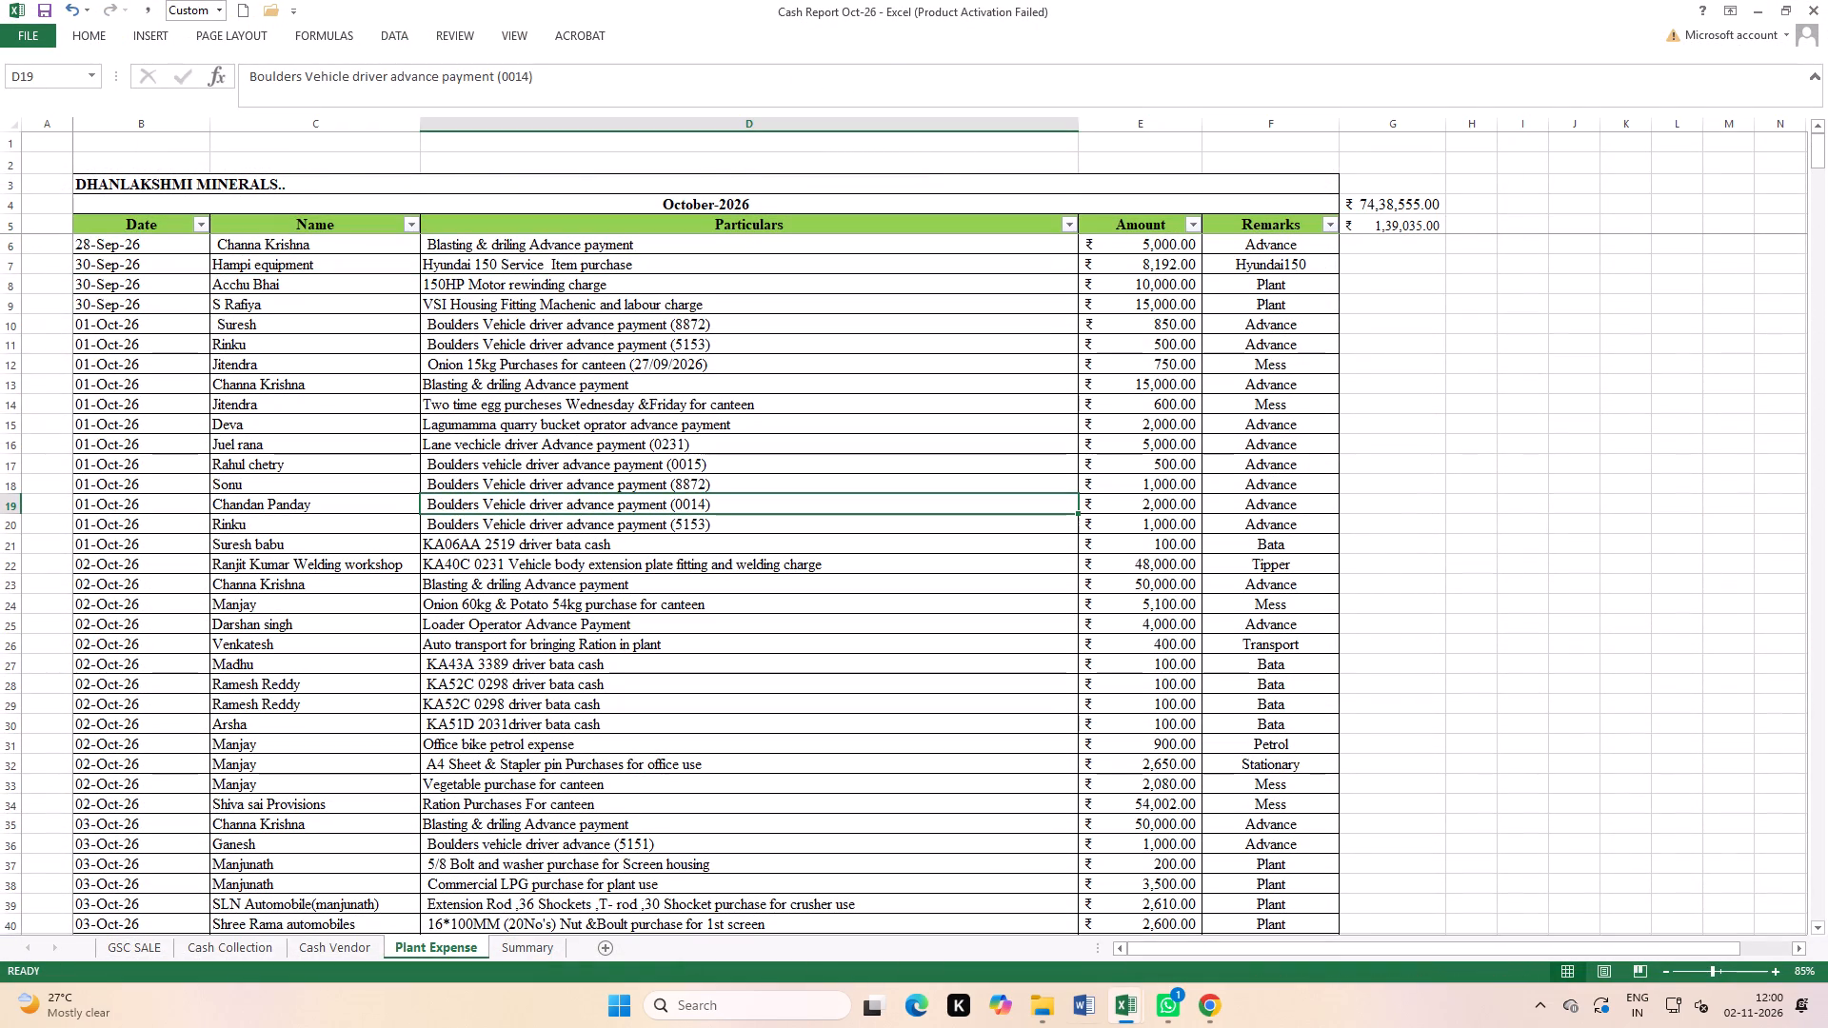
left_click(1332, 222)
left_click(1173, 406)
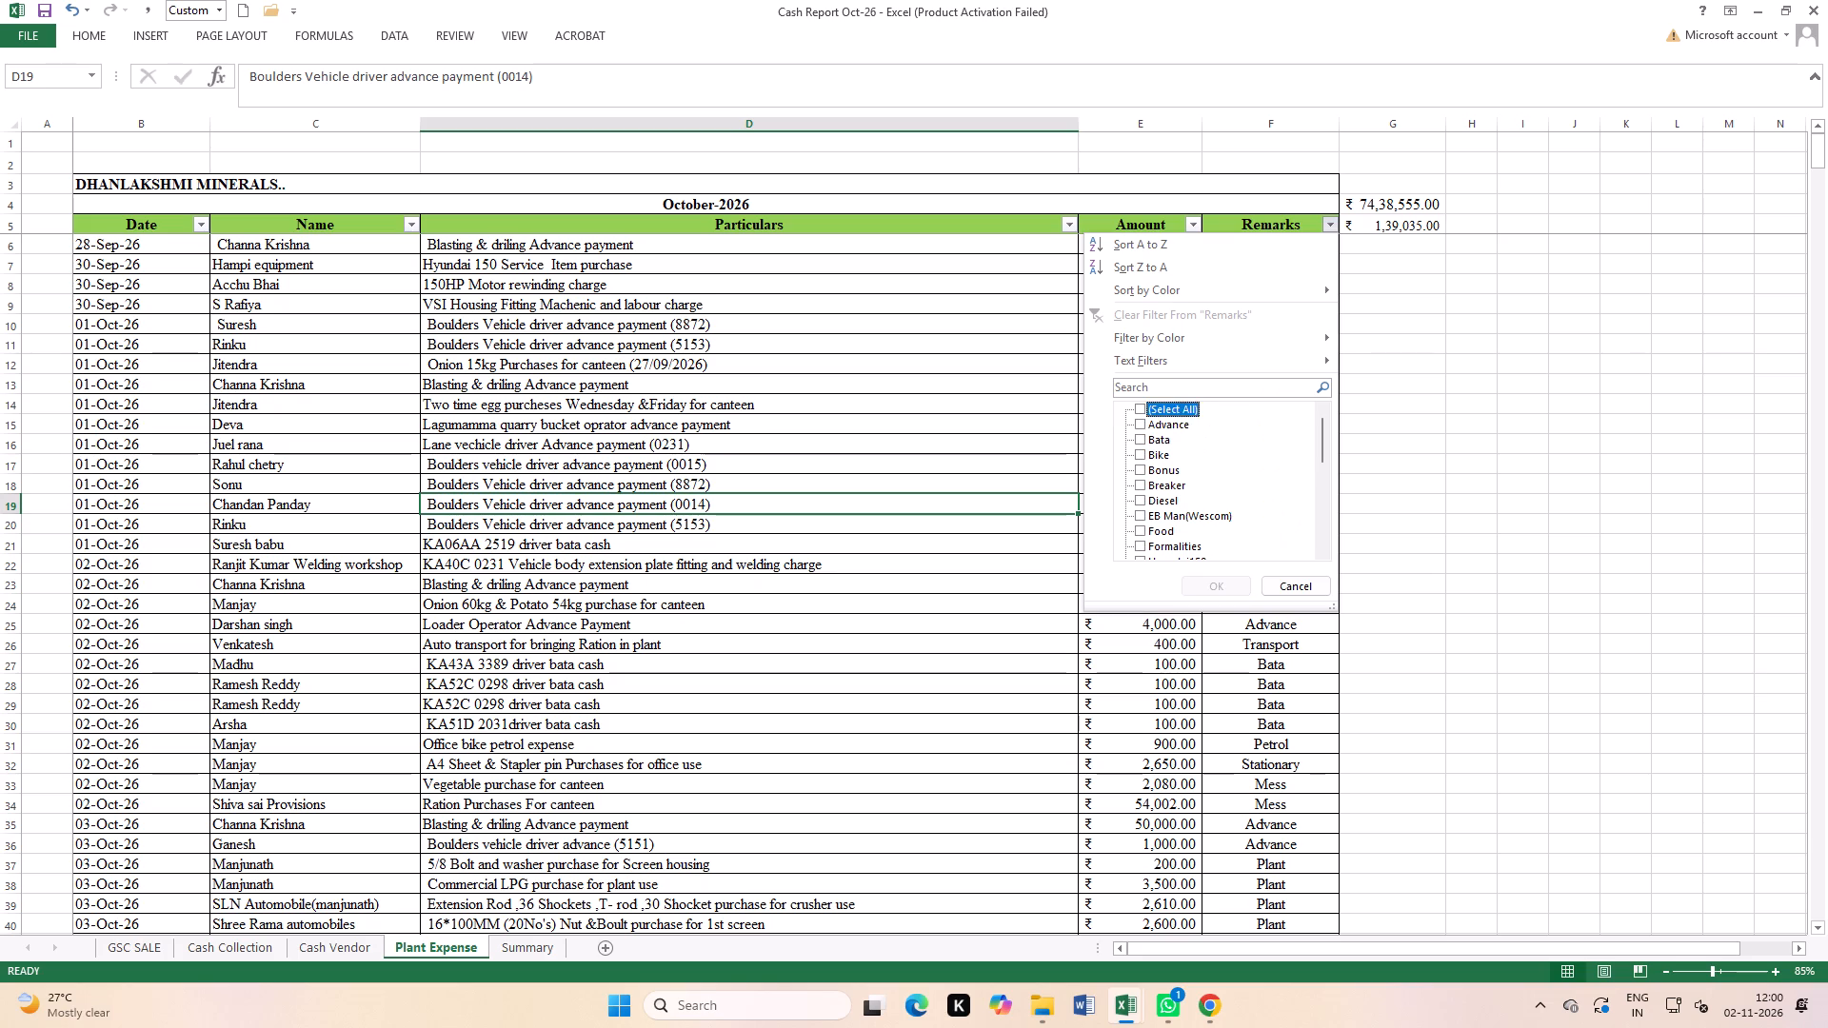
left_click(1175, 385)
type("di")
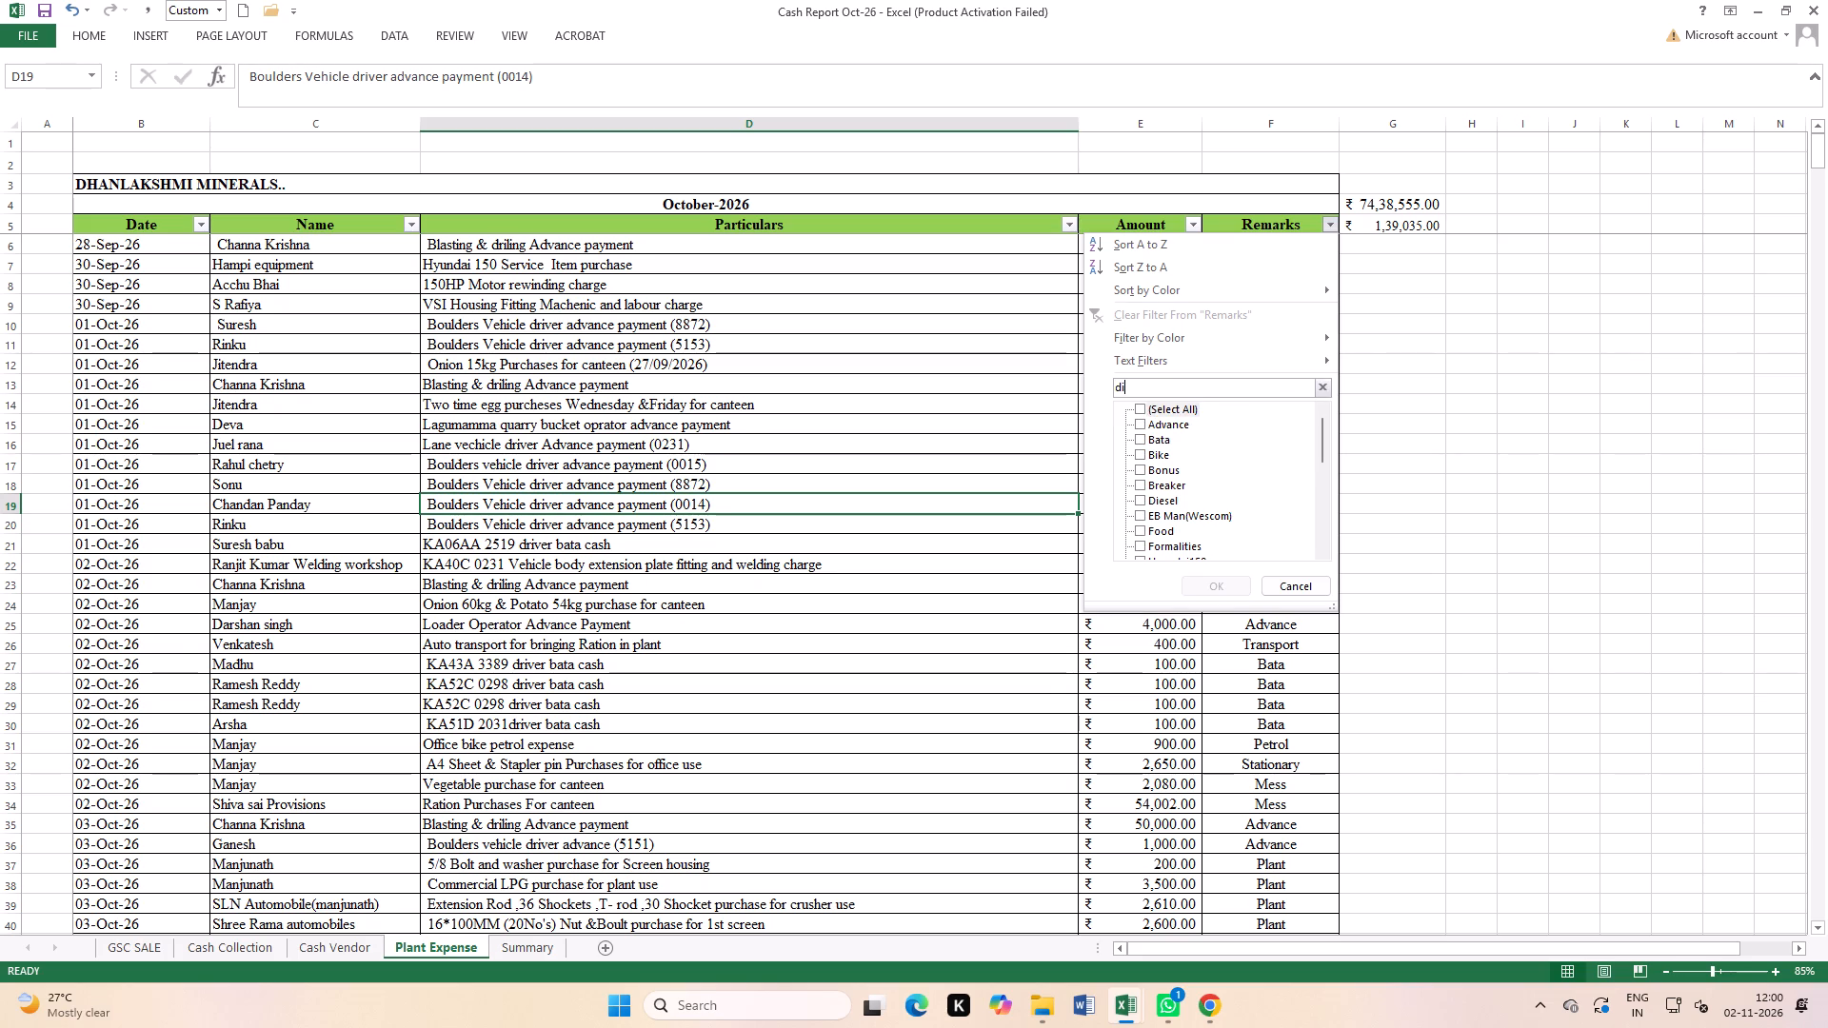
left_click(1216, 588)
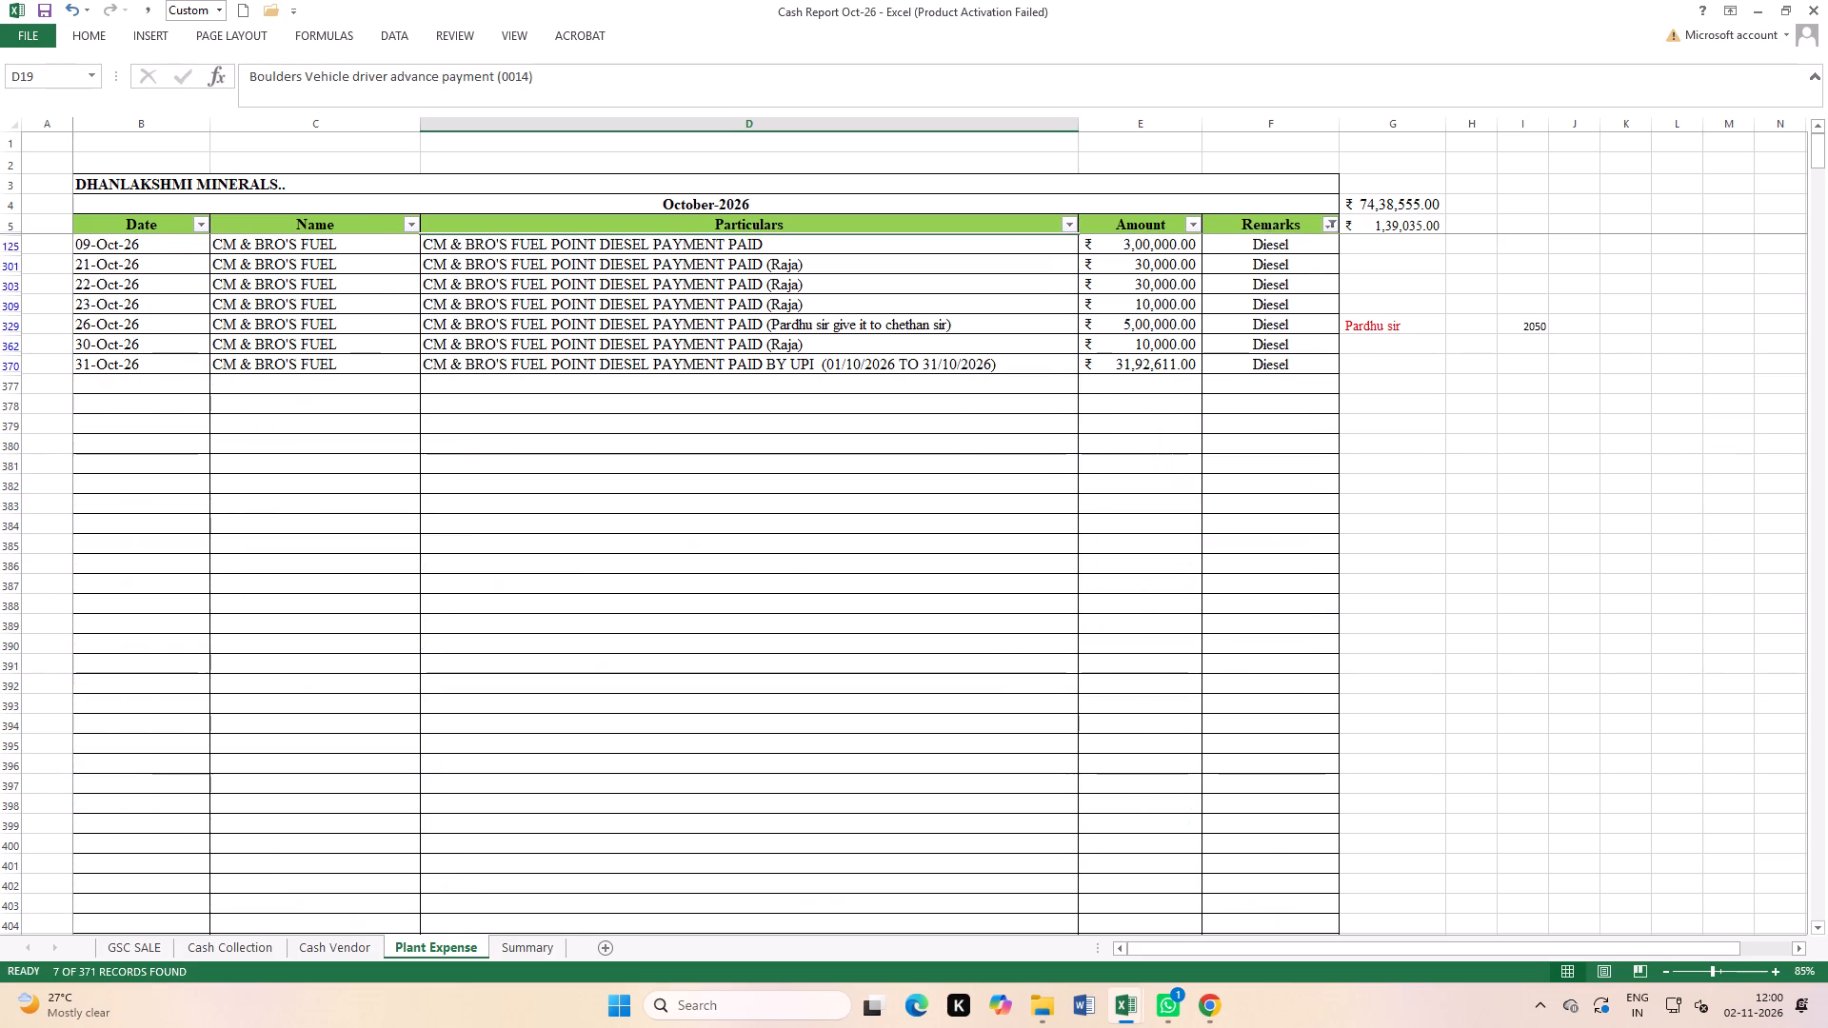
left_click(1093, 490)
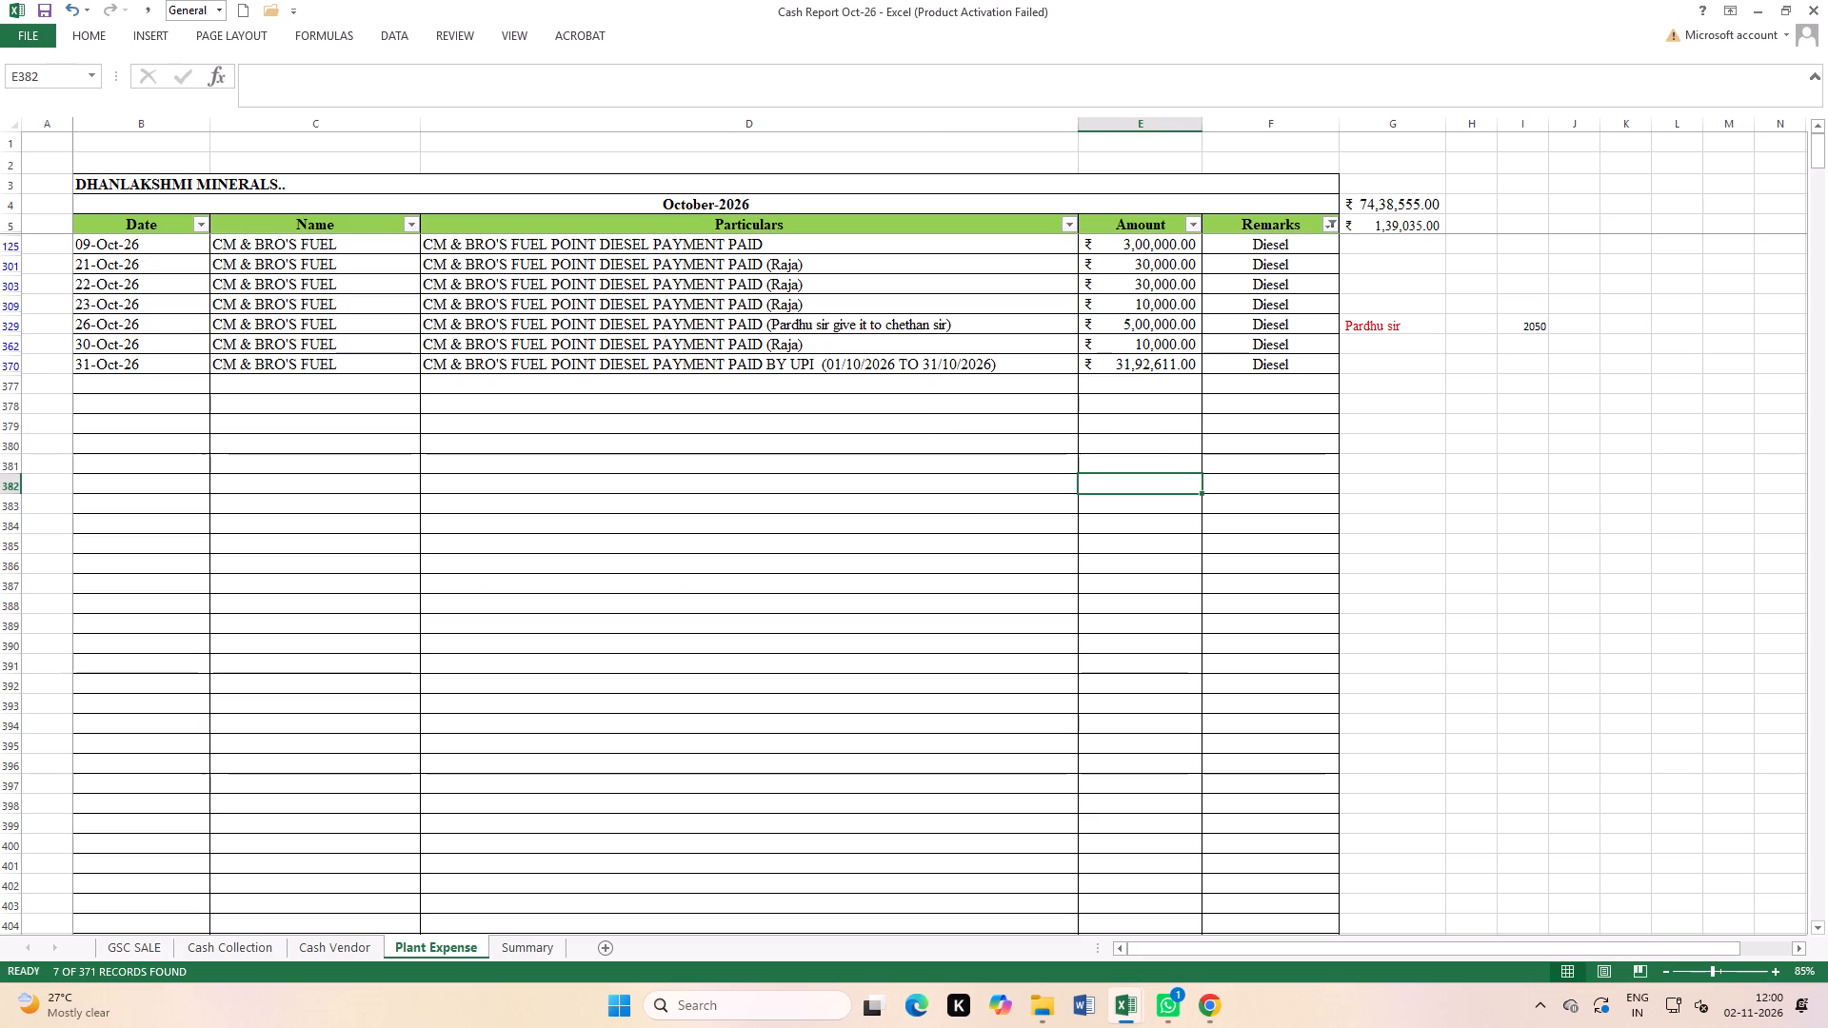
left_click(795, 685)
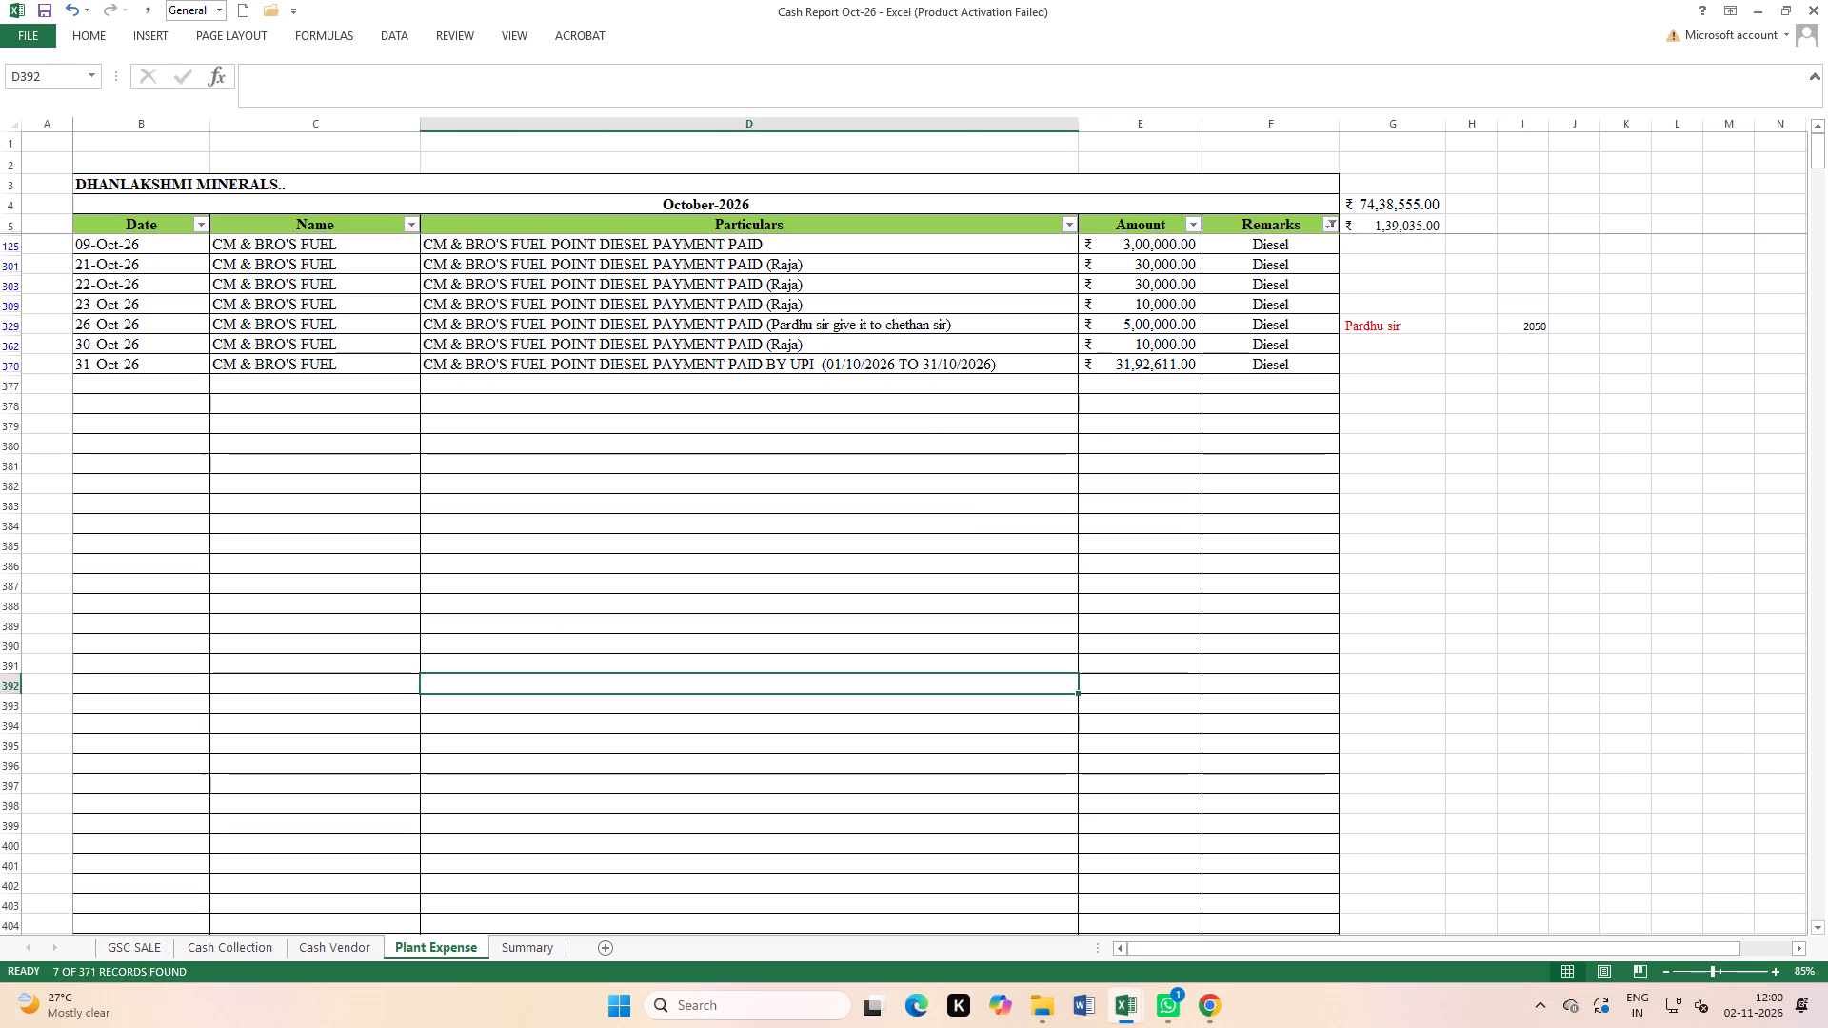
Clear the Diesel filter from the Plant Expense sheet.
left_click(374, 24)
left_click(409, 37)
left_click(507, 70)
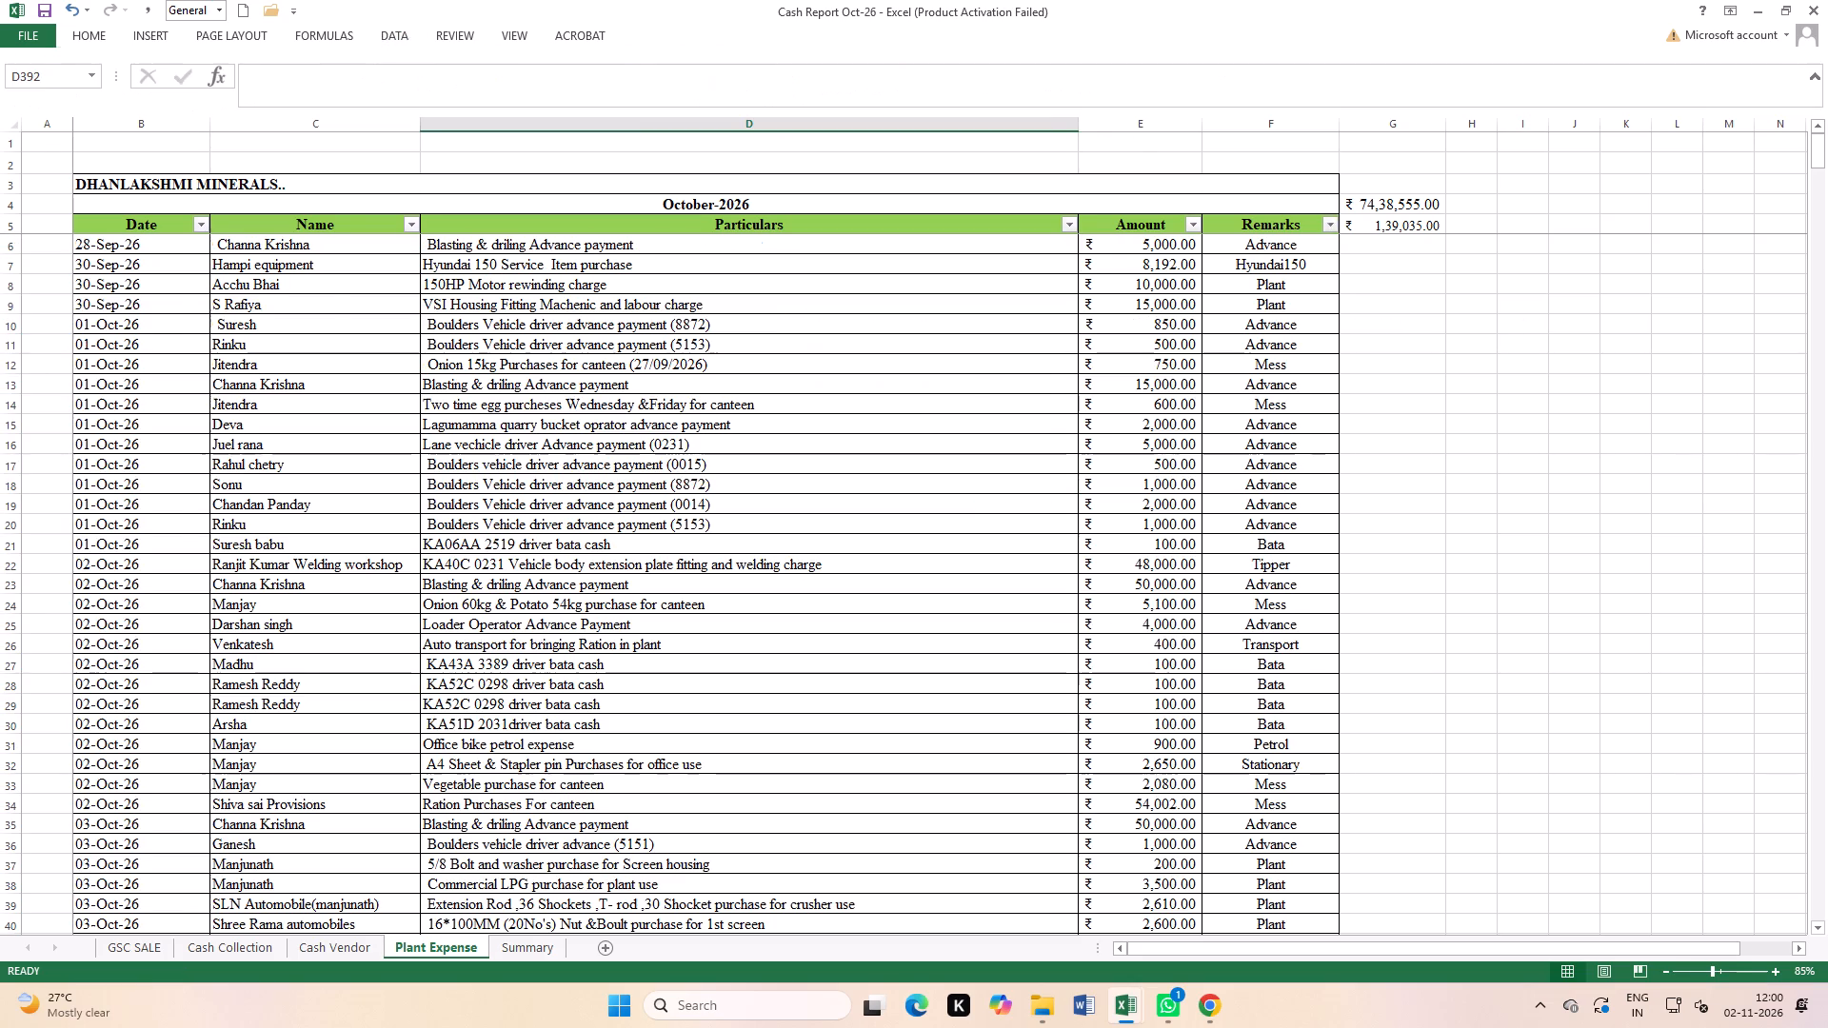
left_click(705, 465)
Return to the DIESEL OCT workbook and copy the 31-10-2026 date and 31,92,611 amount from row 62 into row 63.
key("ctrl+Tab")
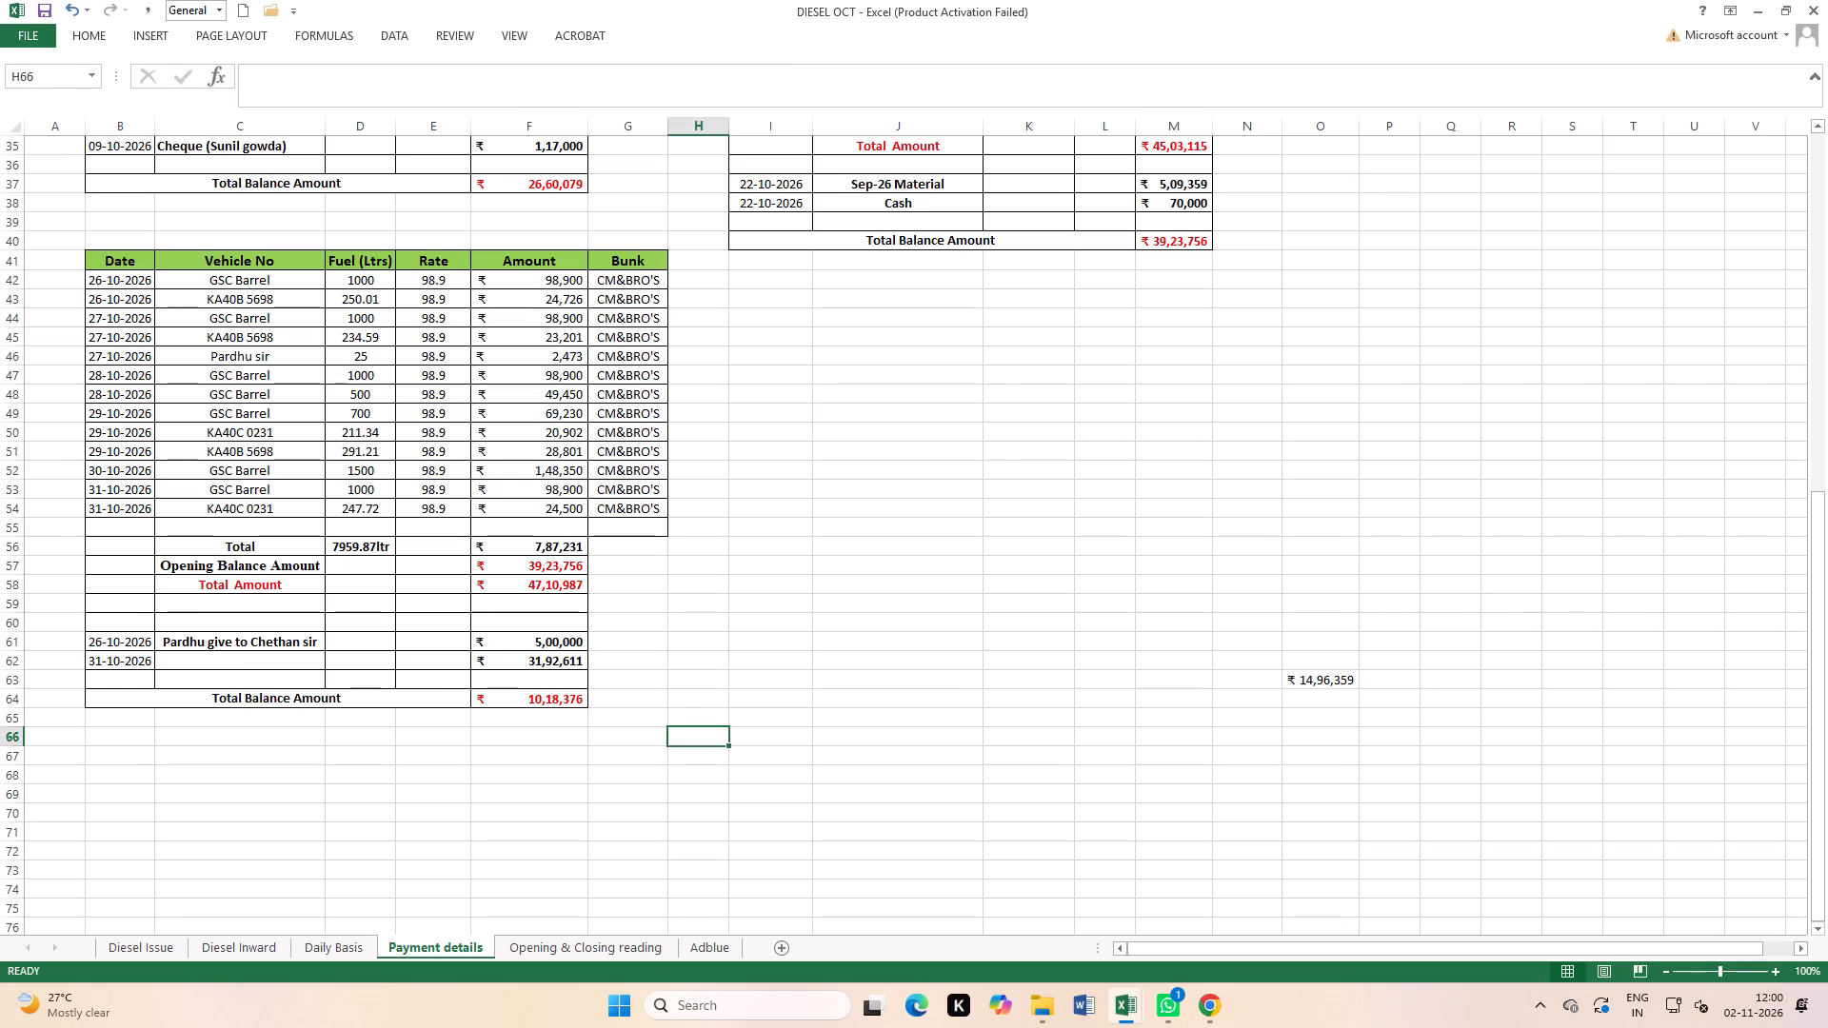
left_click(108, 661)
key("ctrl+c")
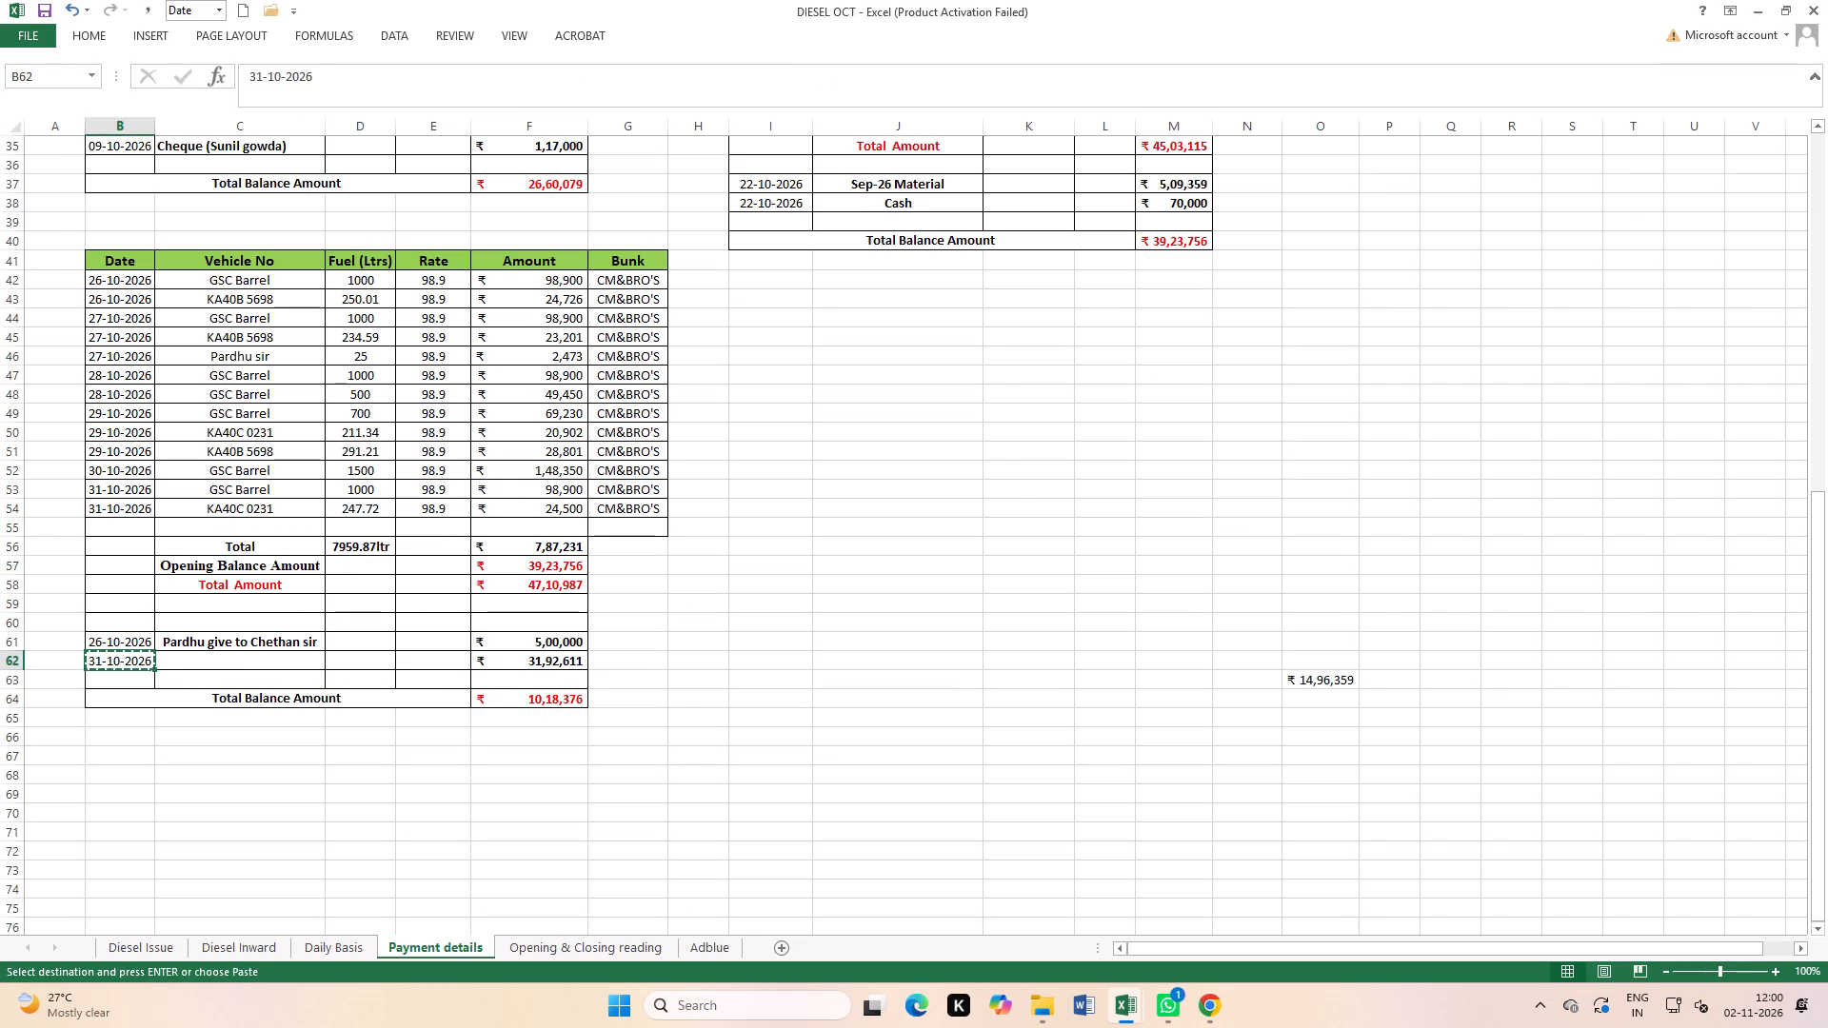
left_click(117, 683)
key("ctrl+v")
left_click(552, 665)
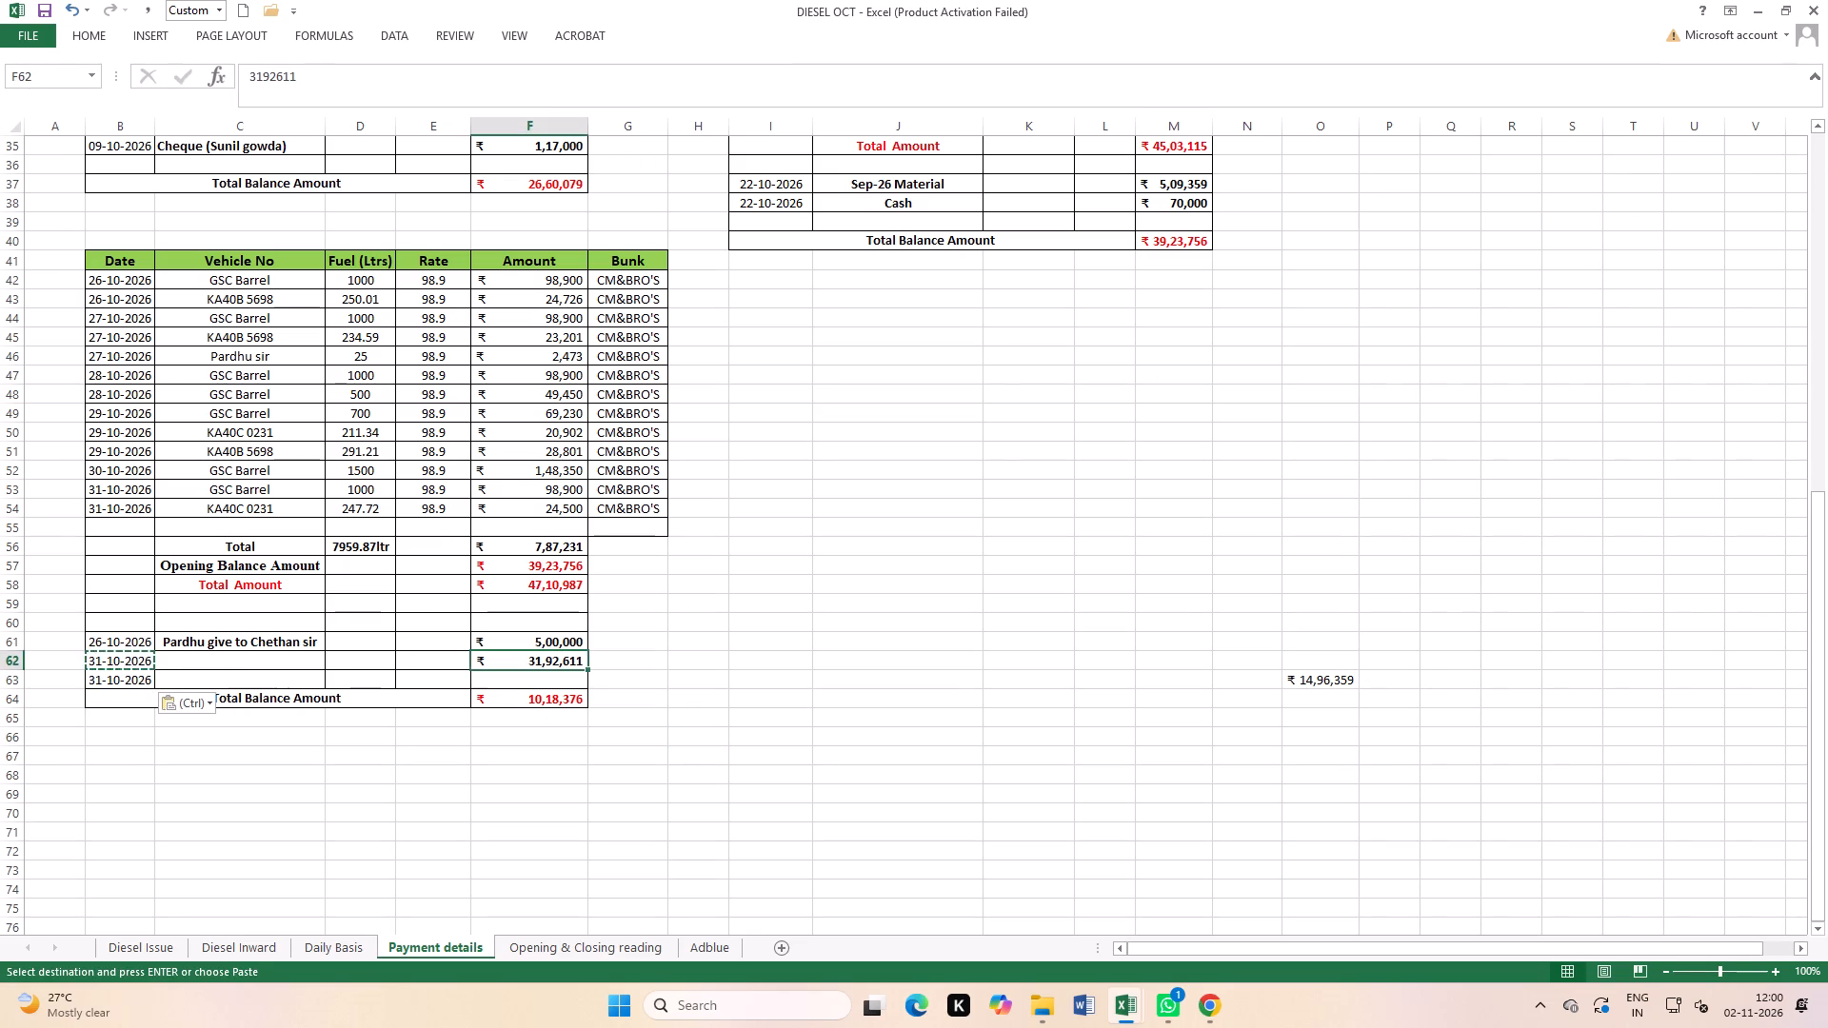
key("ctrl+c")
left_click(563, 678)
key("ctrl+v")
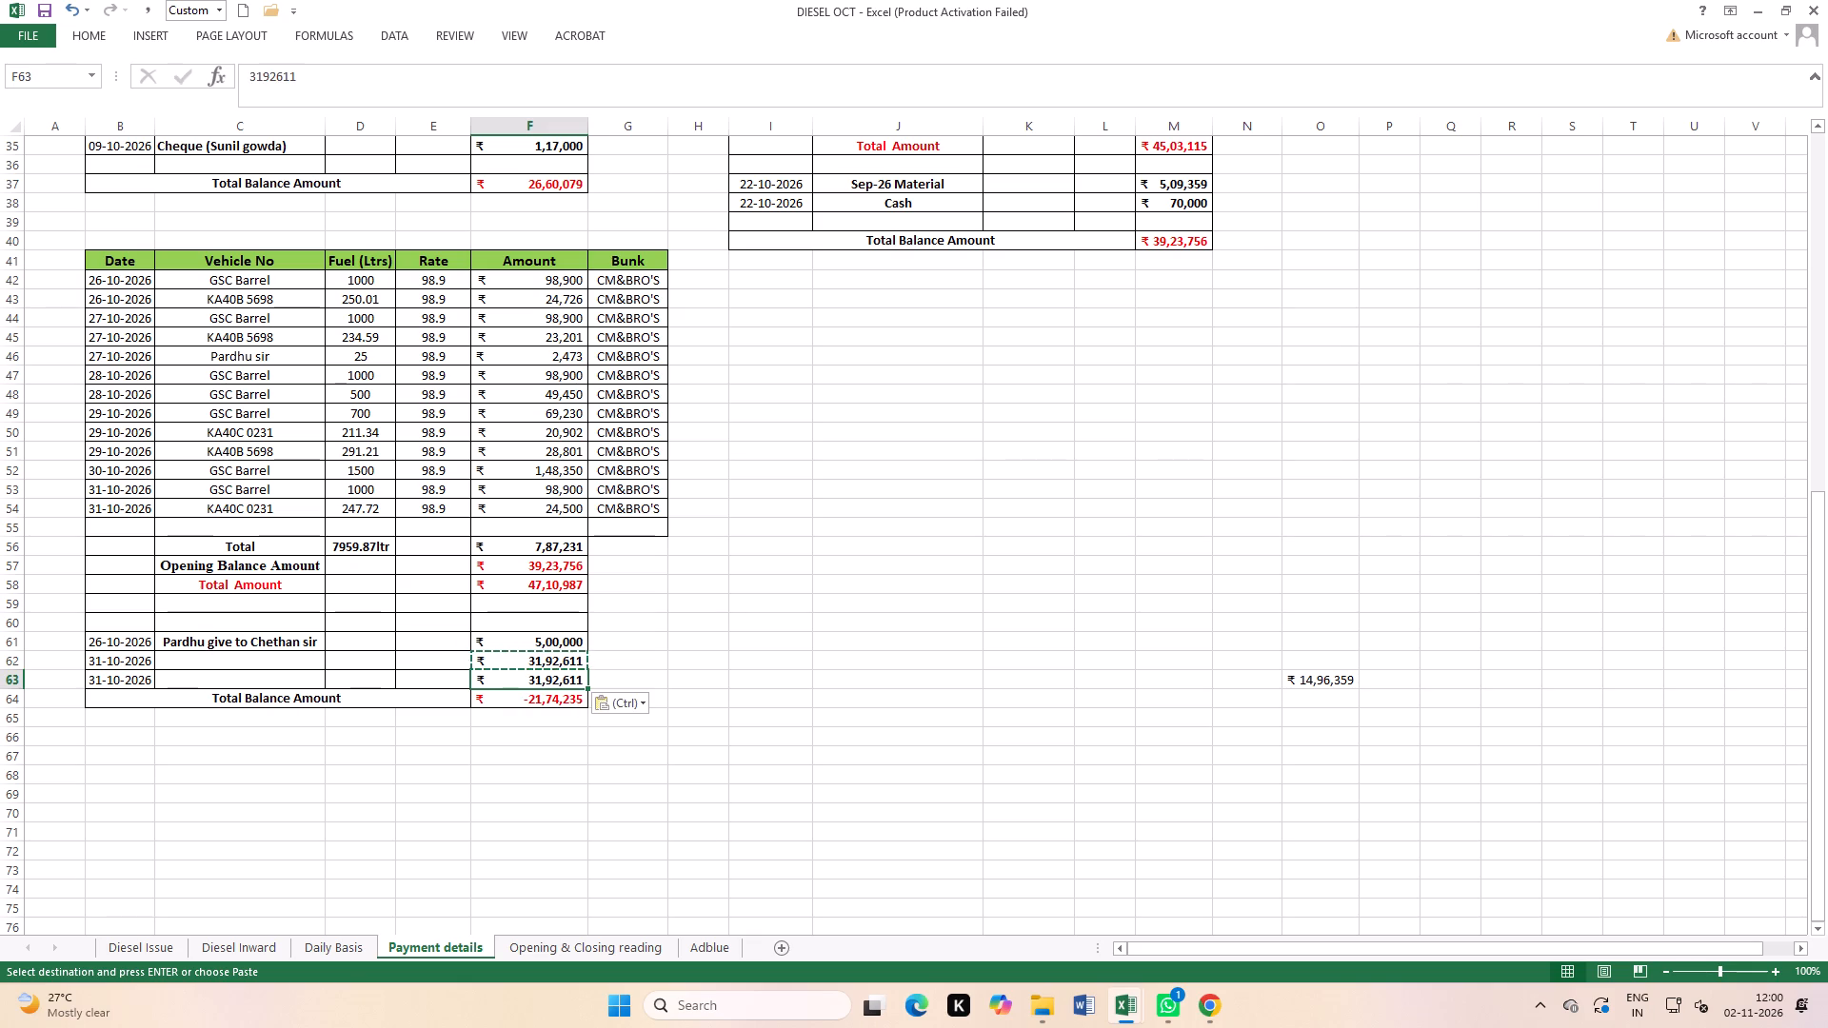
left_click(773, 670)
Turn payment row 62 into a Cash entry dated 30-10-2026 with an amount of 10,000.
left_click(249, 665)
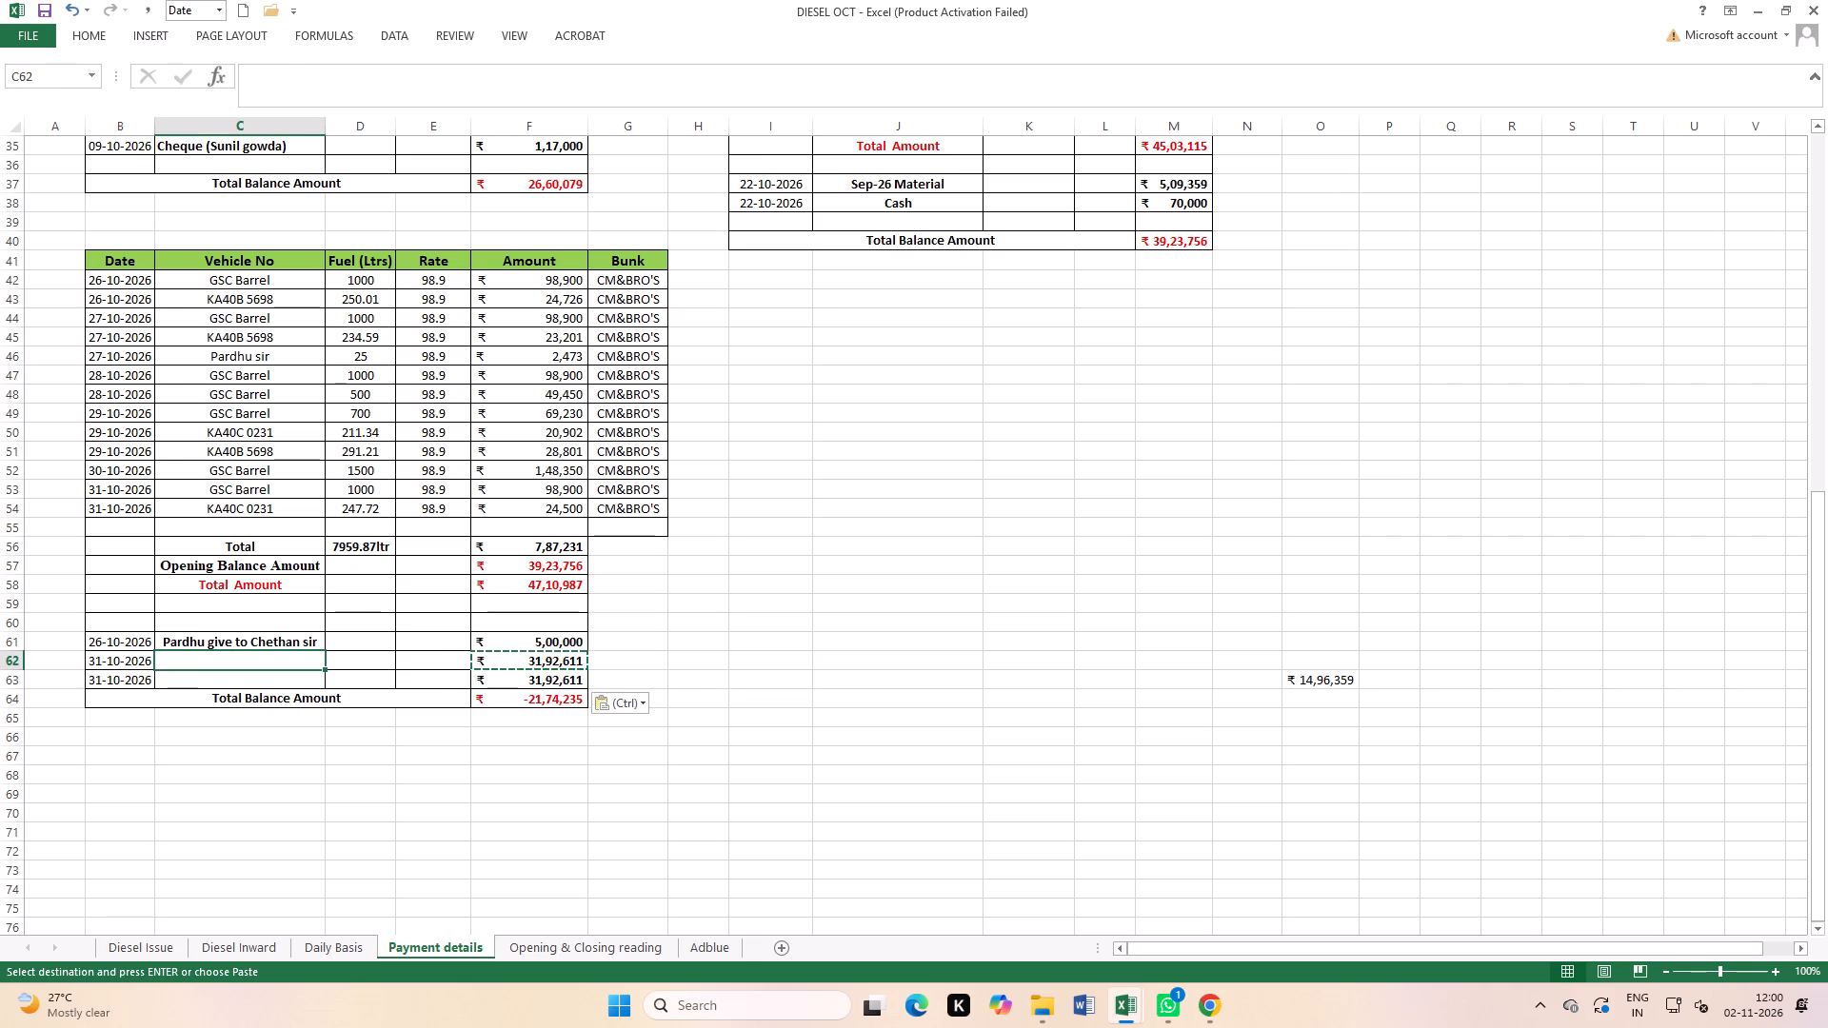
type("ash")
left_click(85, 745)
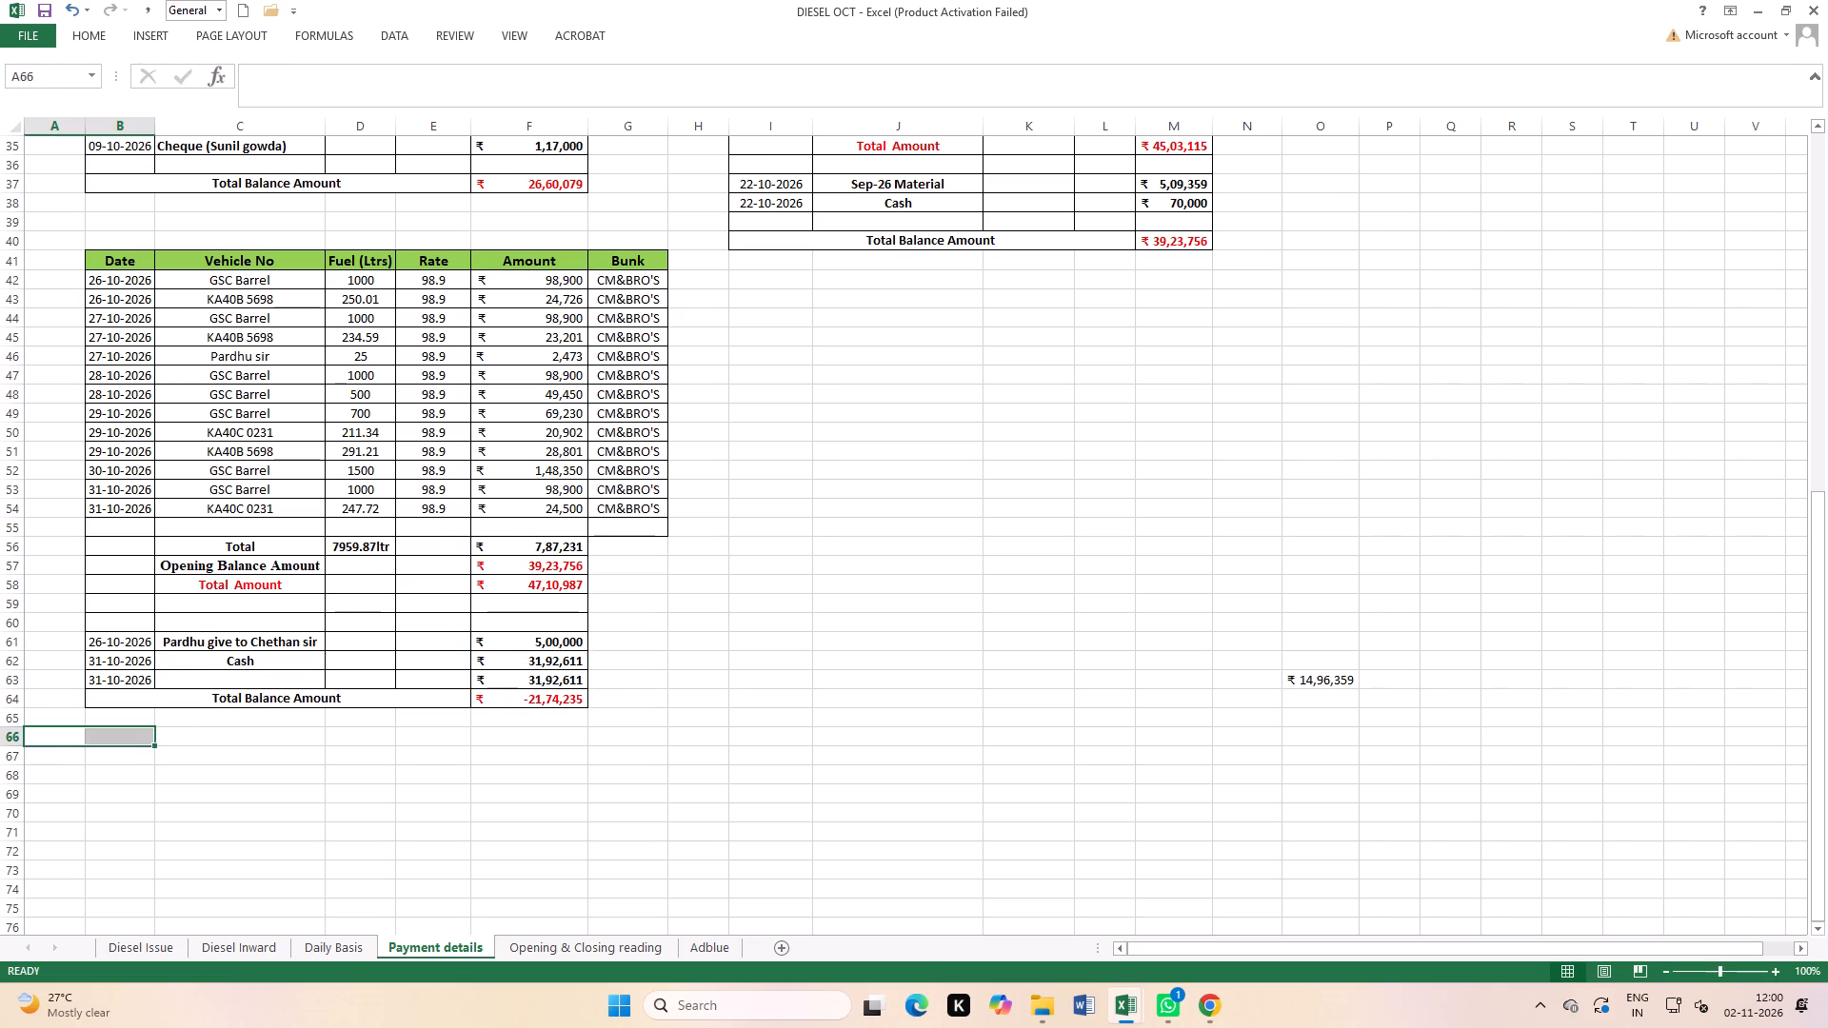
double_click(100, 662)
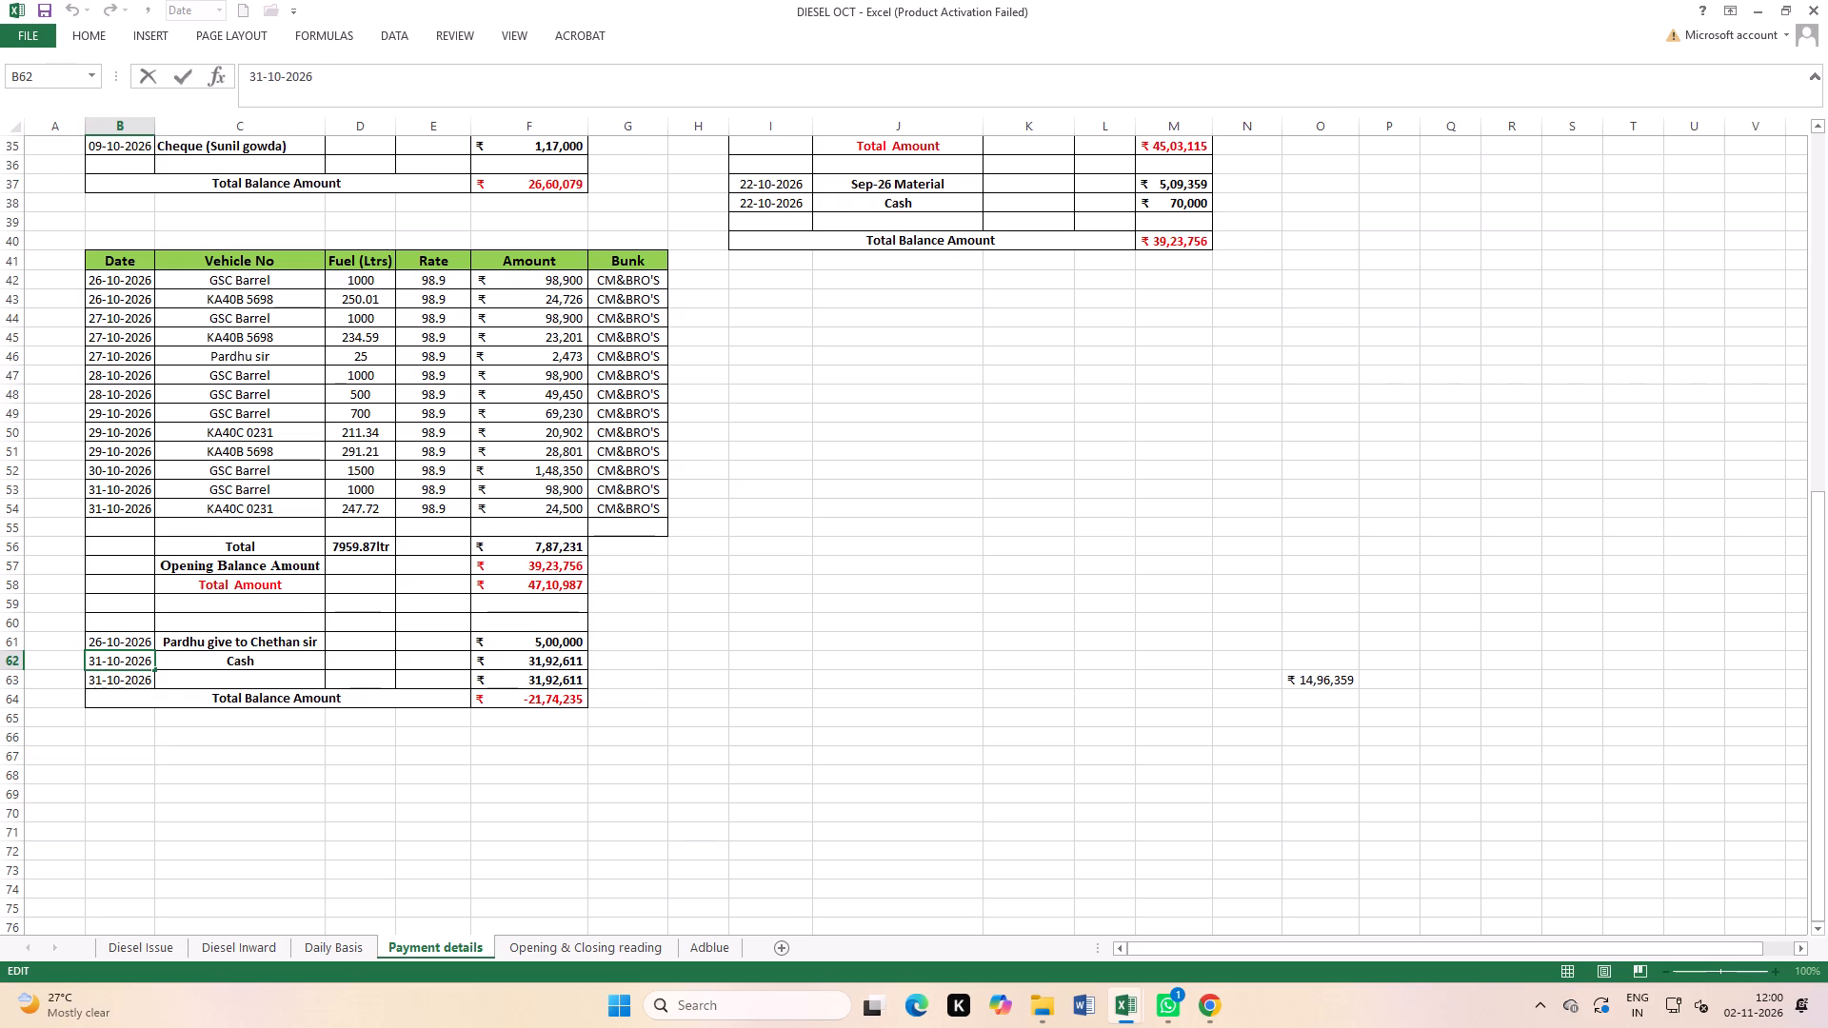
key("BackSpace")
key("0")
left_click(483, 794)
left_click(526, 660)
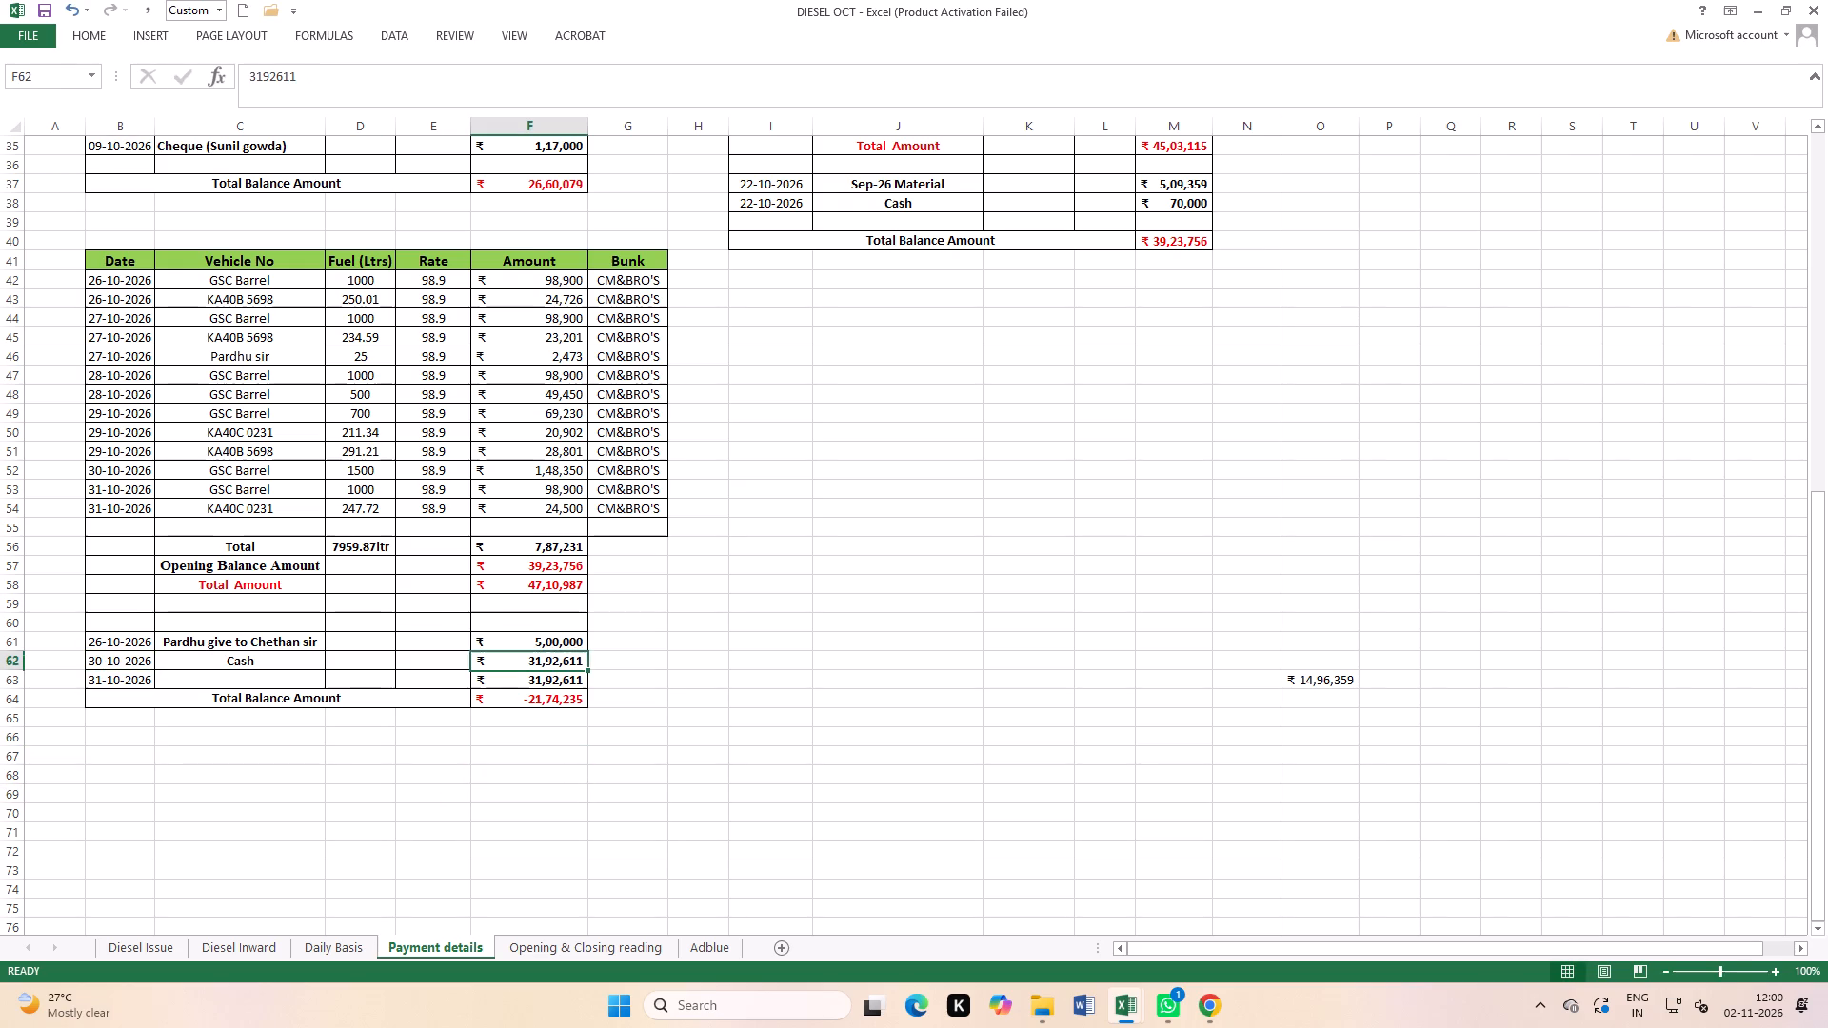
type("10000")
key("Return")
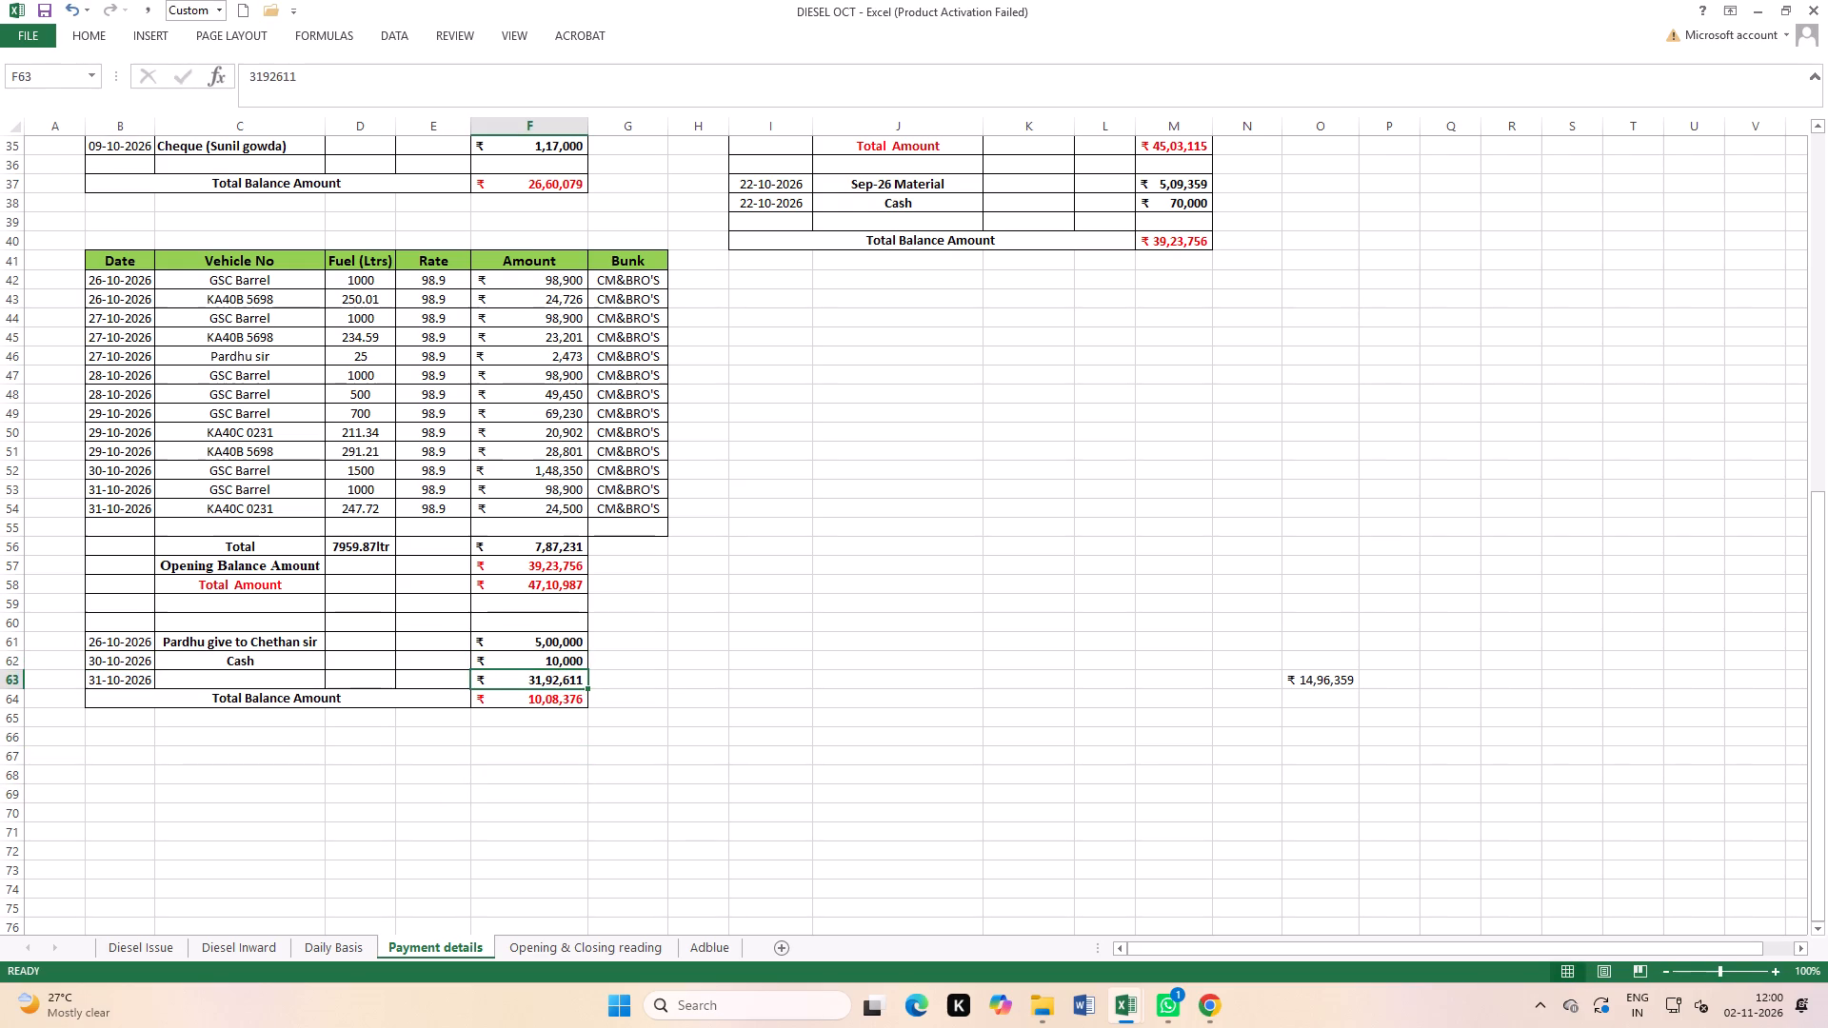
left_click(1009, 746)
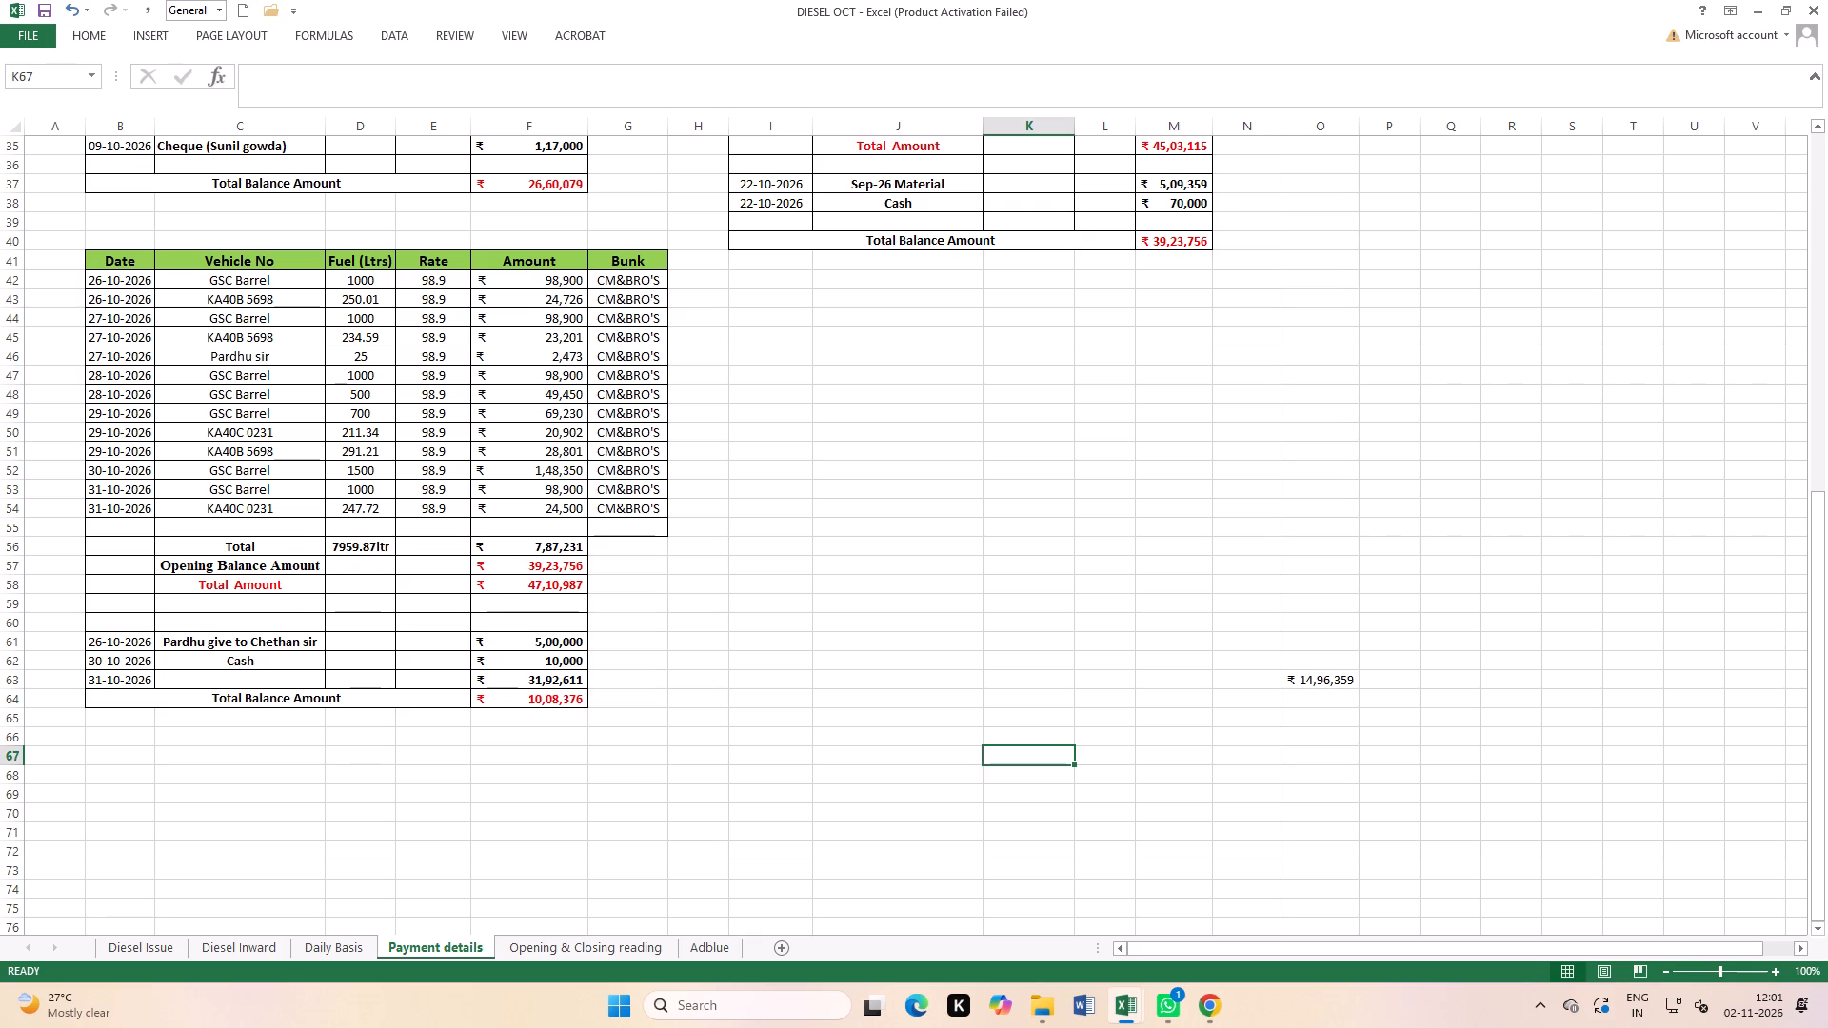
Save the DIESEL OCT workbook.
scroll(1008, 658, "up", 4)
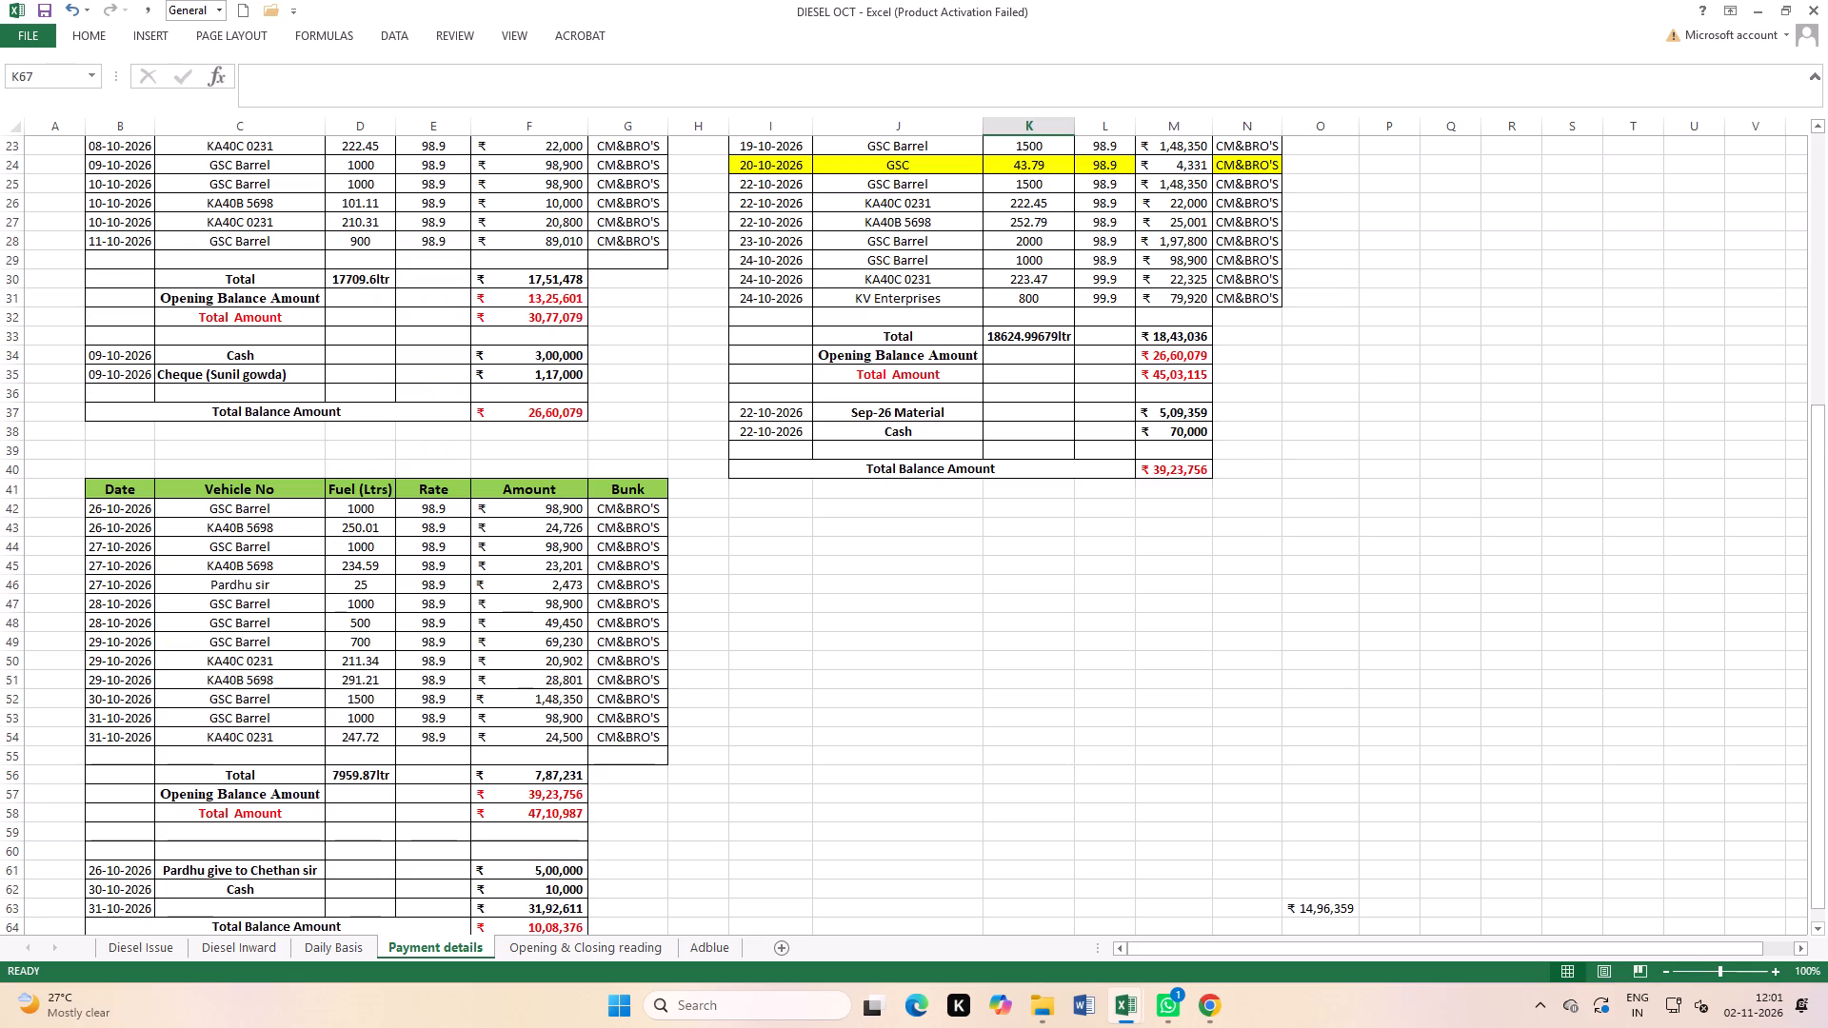
scroll(549, 420, "up", 2)
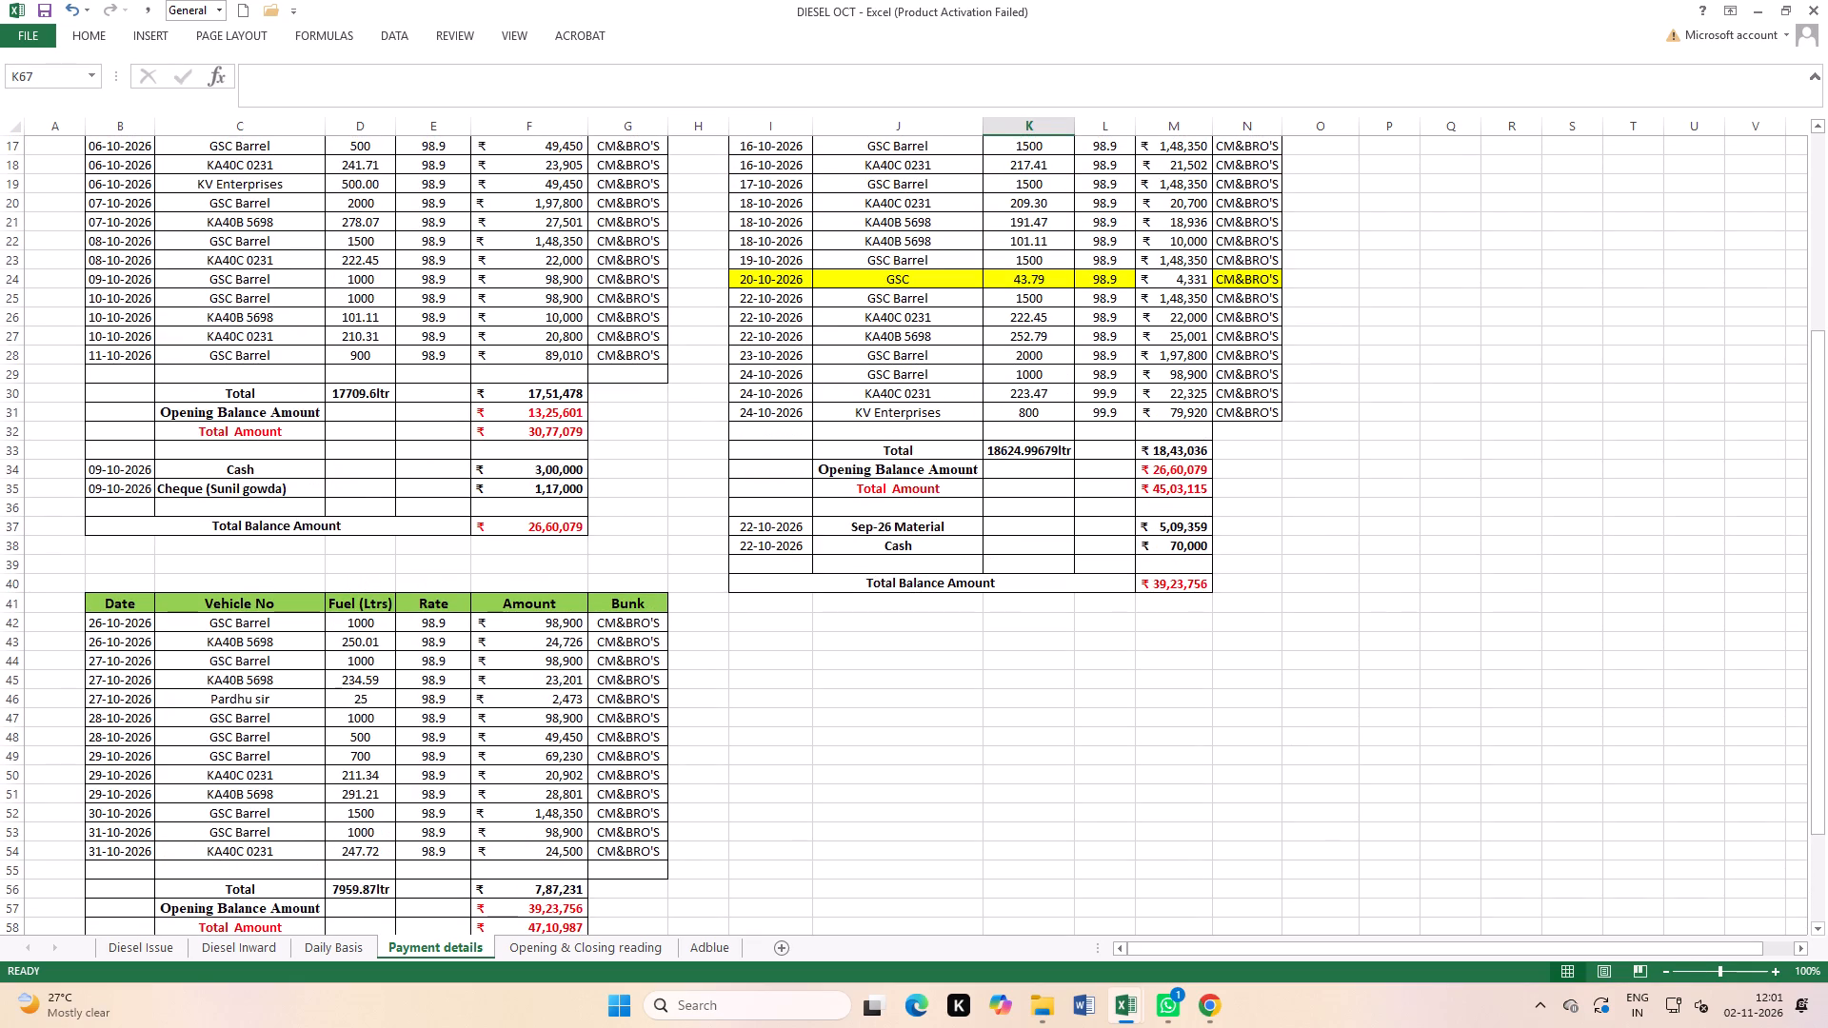
double_click(41, 10)
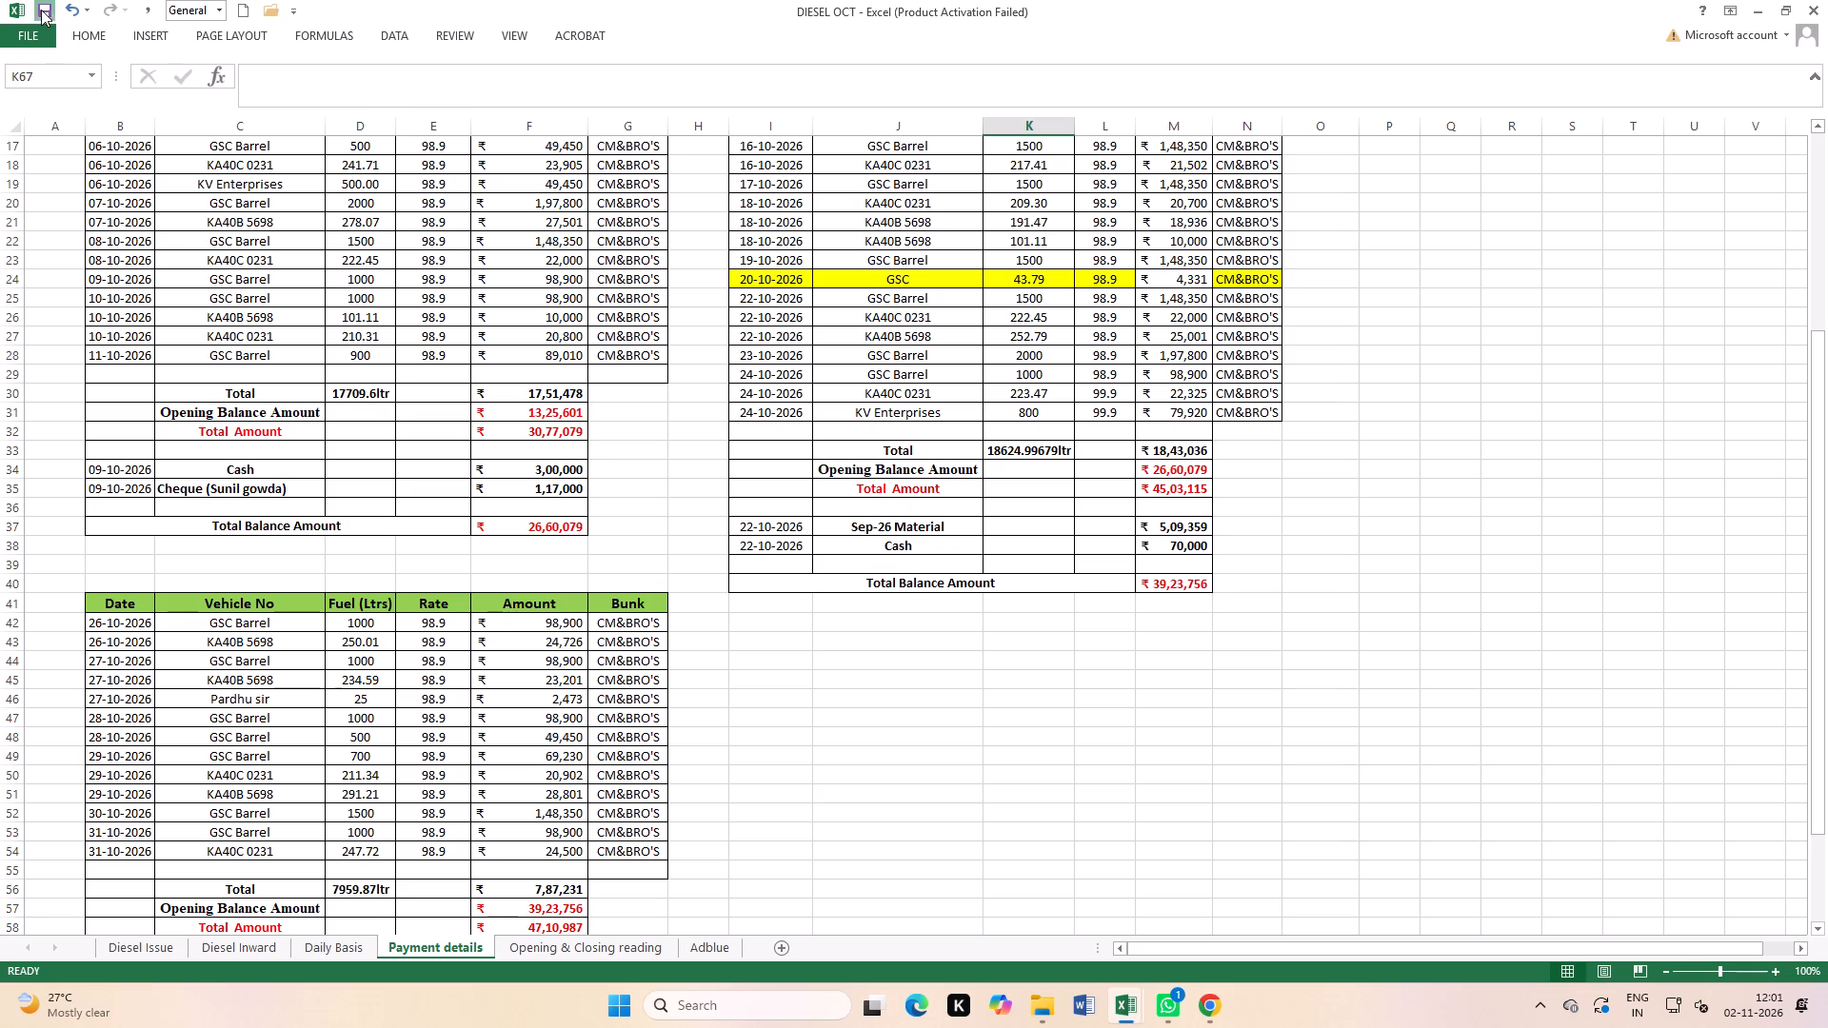
Delete the stray 247.72 litre value in C82, just above the fuel total on the Diesel Inward sheet.
left_click(266, 956)
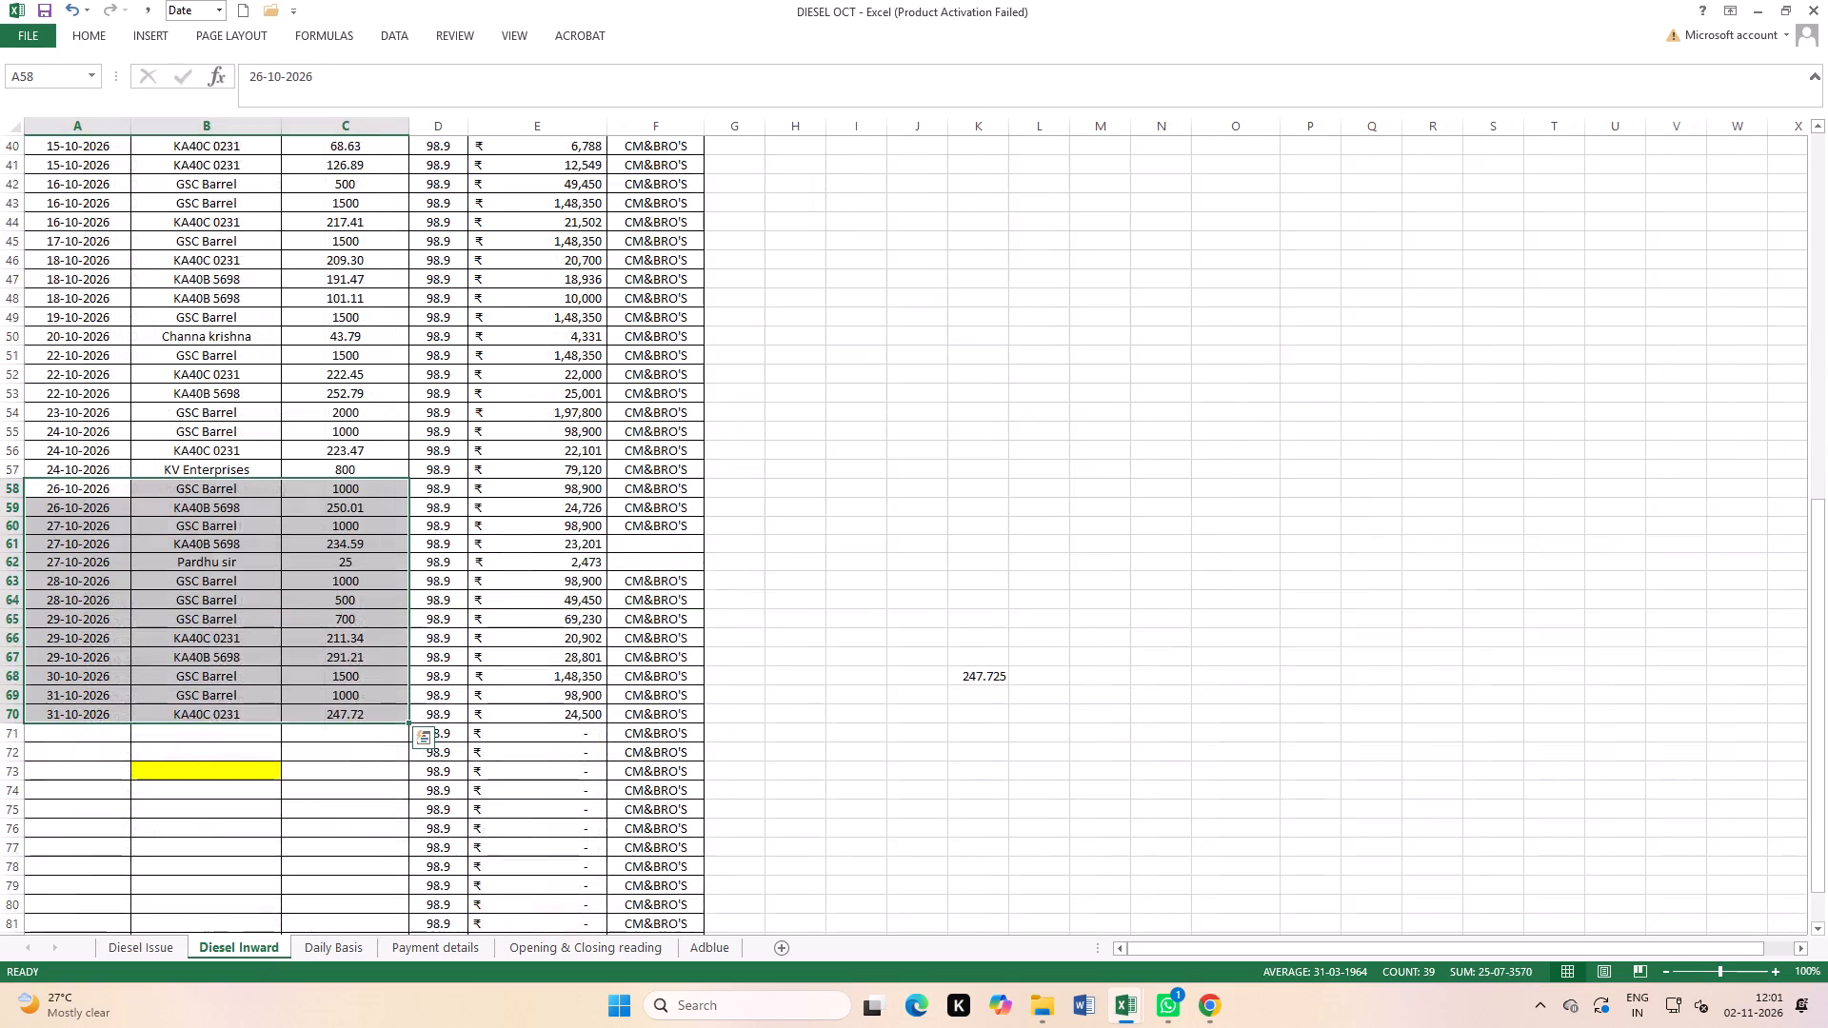
scroll(501, 693, "down", 7)
left_click(479, 691)
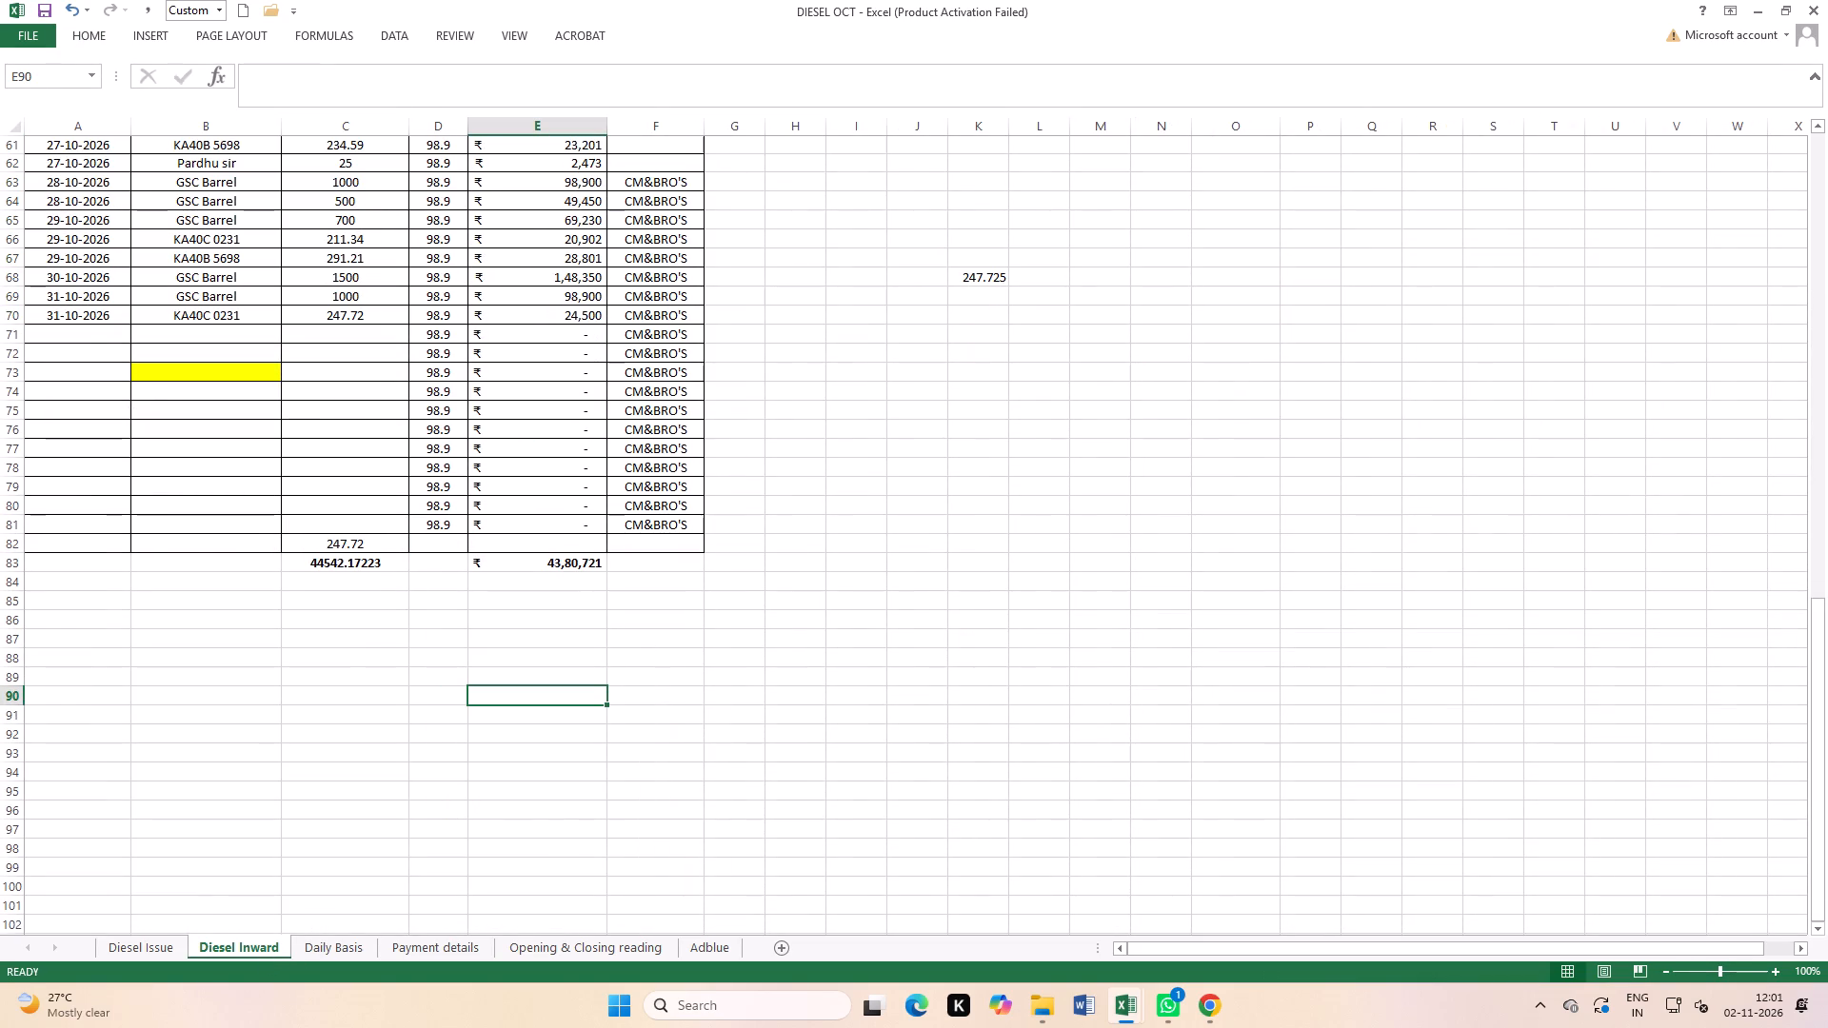
left_click(379, 541)
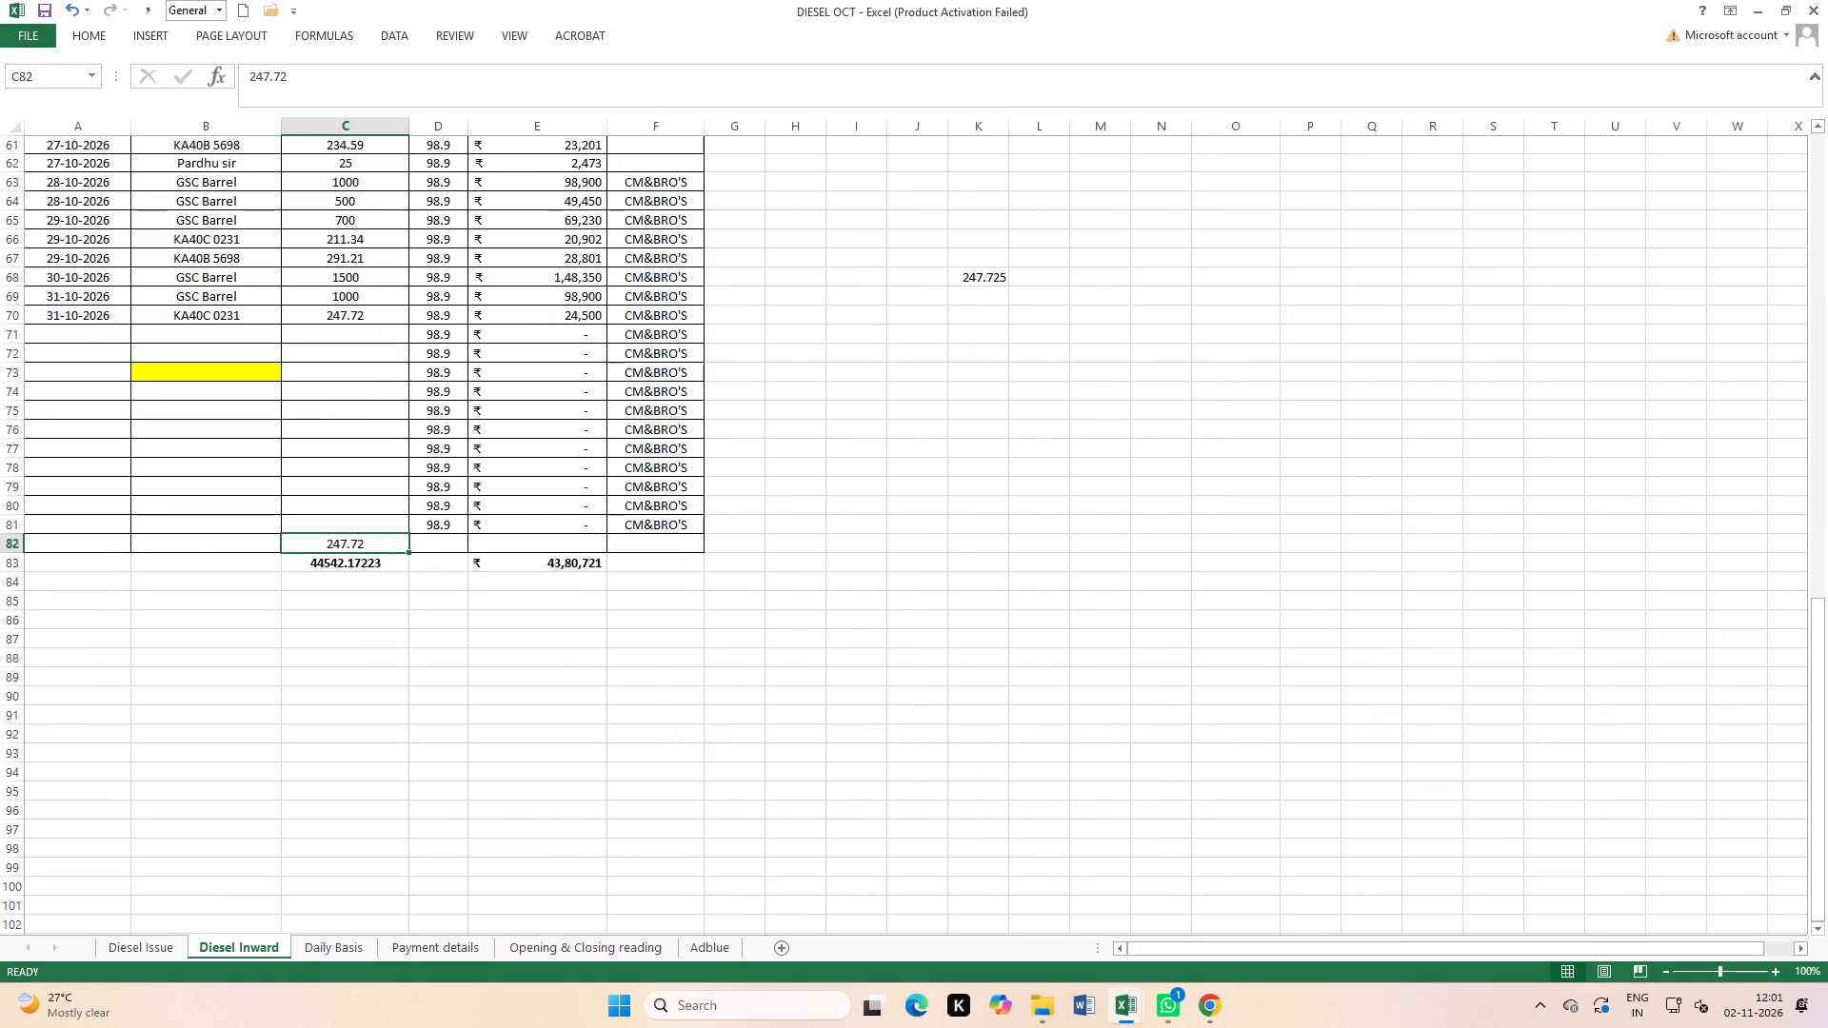
key("Delete")
left_click(488, 702)
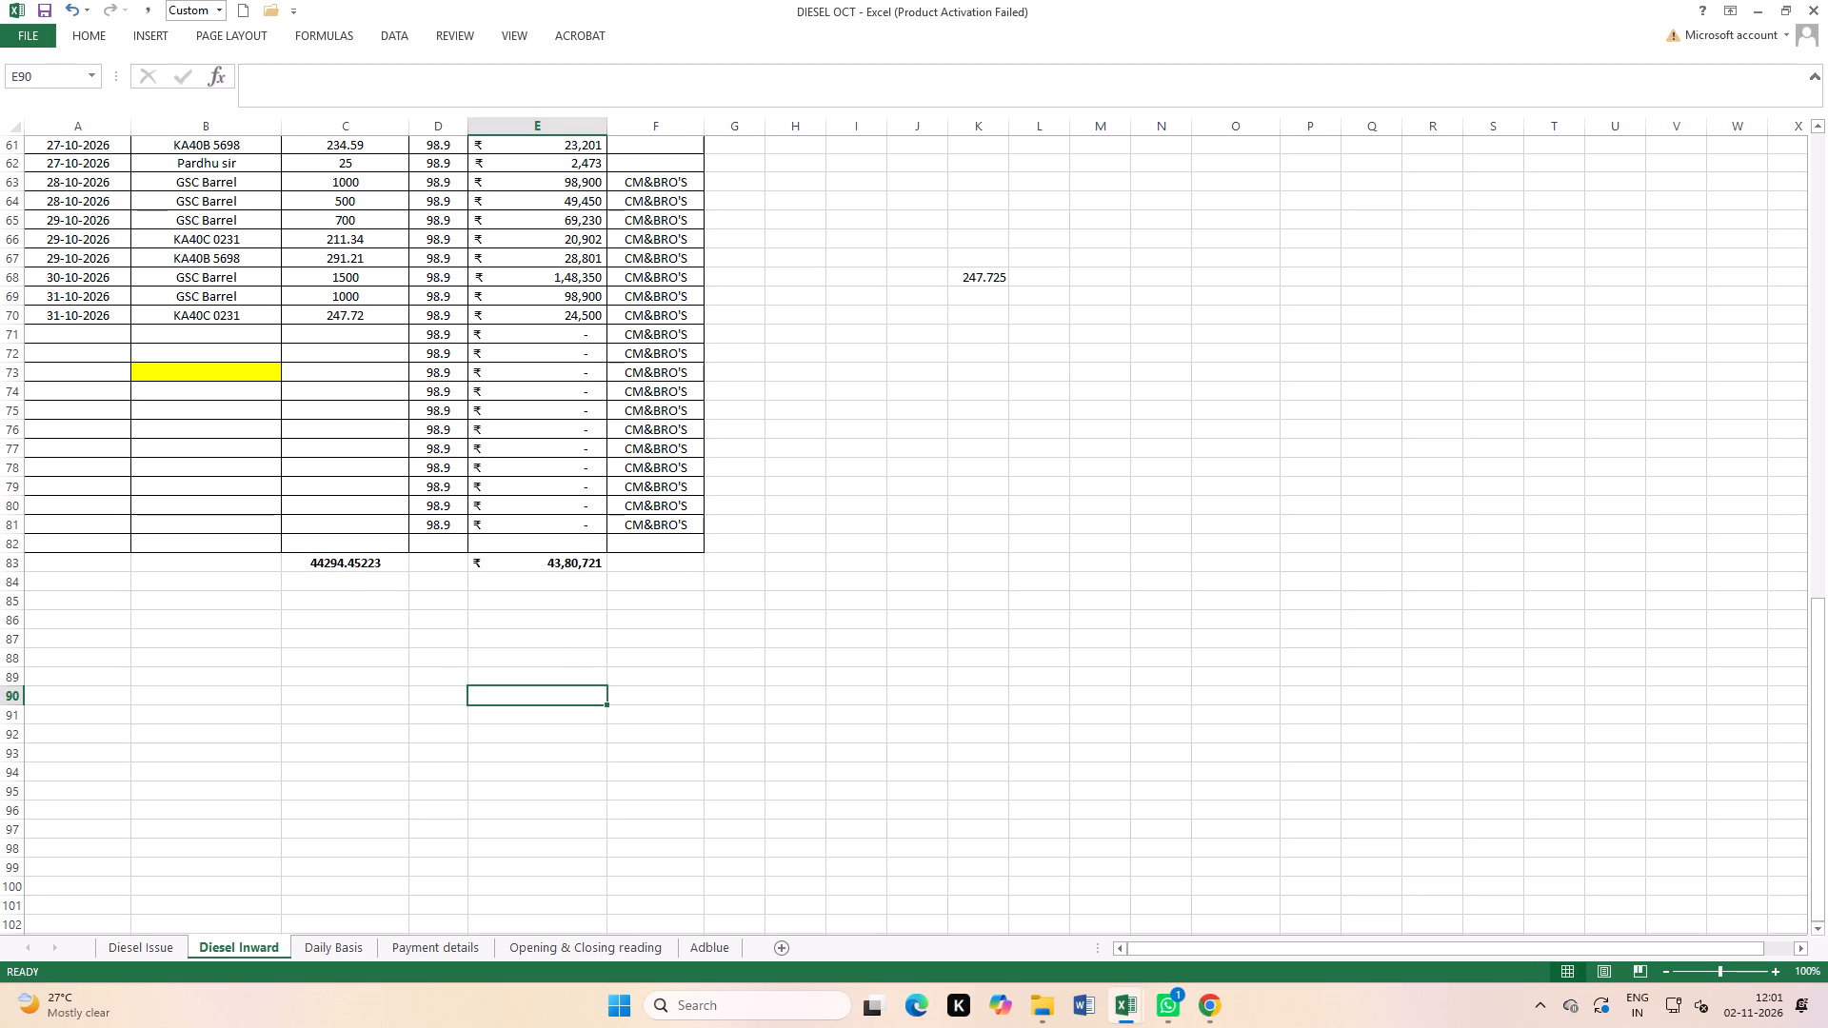
Check the Amount total's formula in E83 of Diesel Inward and return to the Payment details sheet's payment entries.
scroll(432, 612, "up", 1)
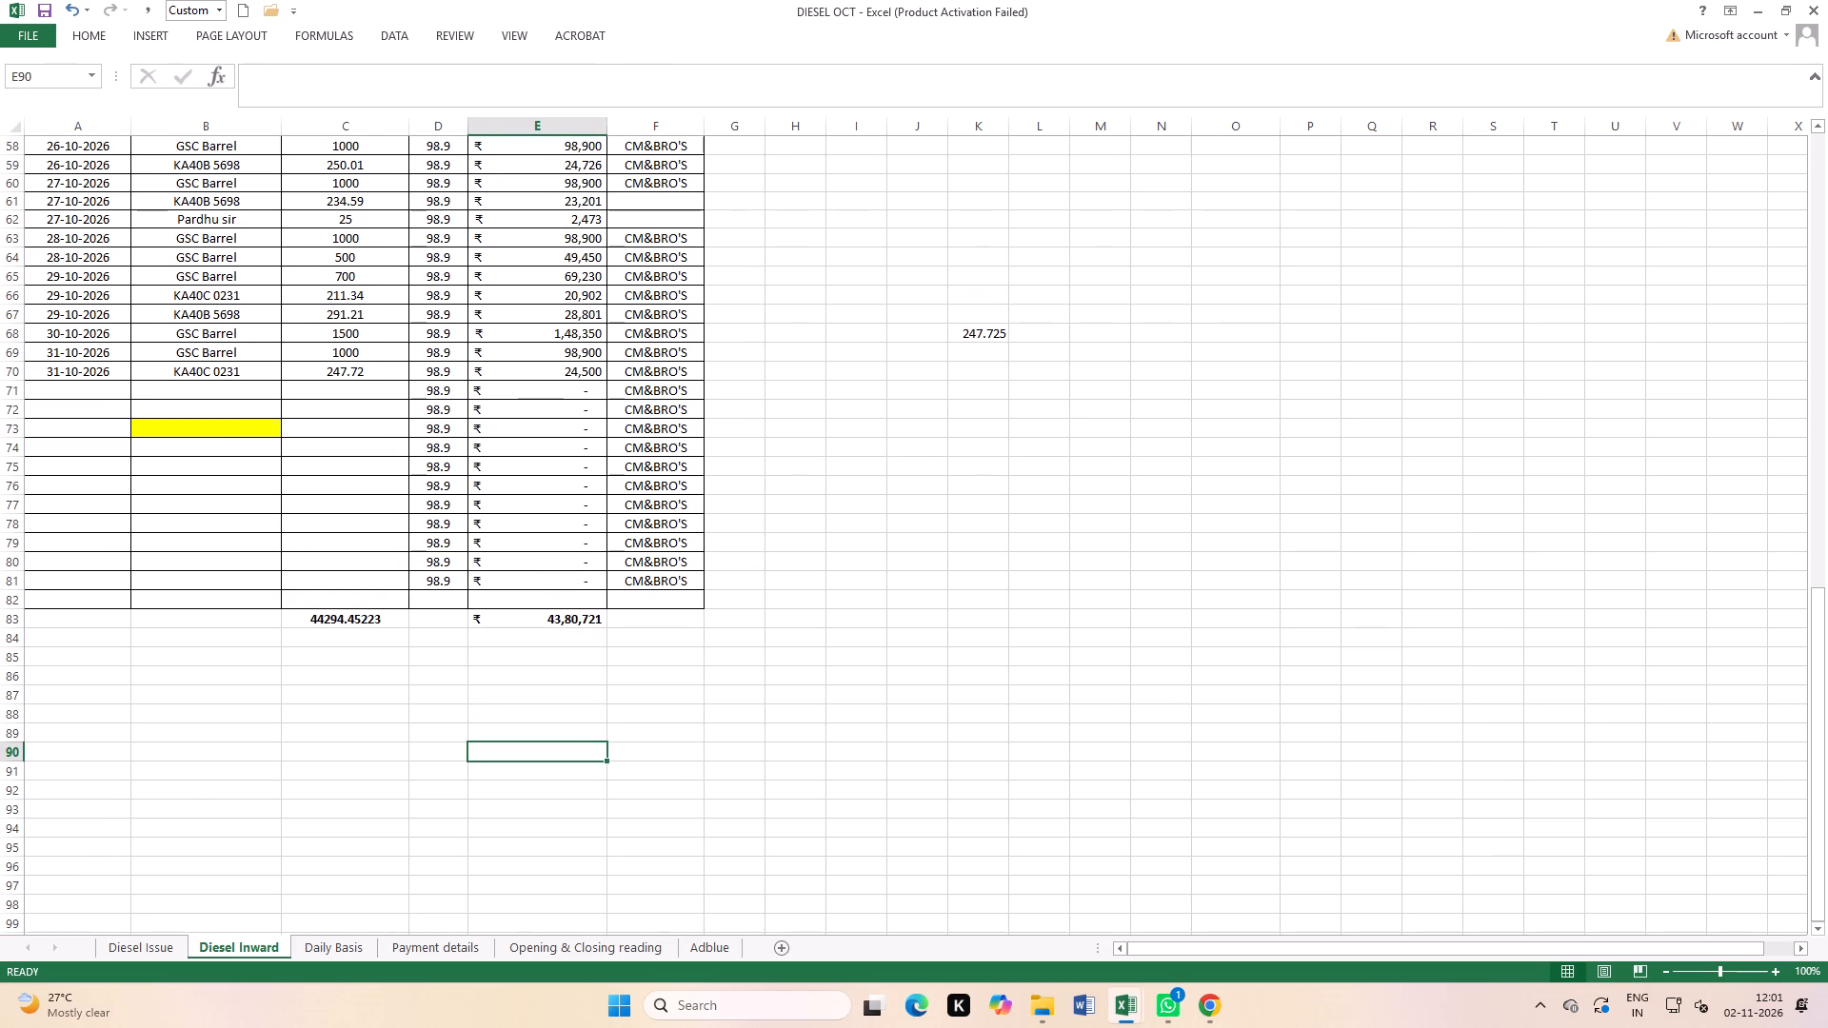
double_click(566, 617)
key("Return")
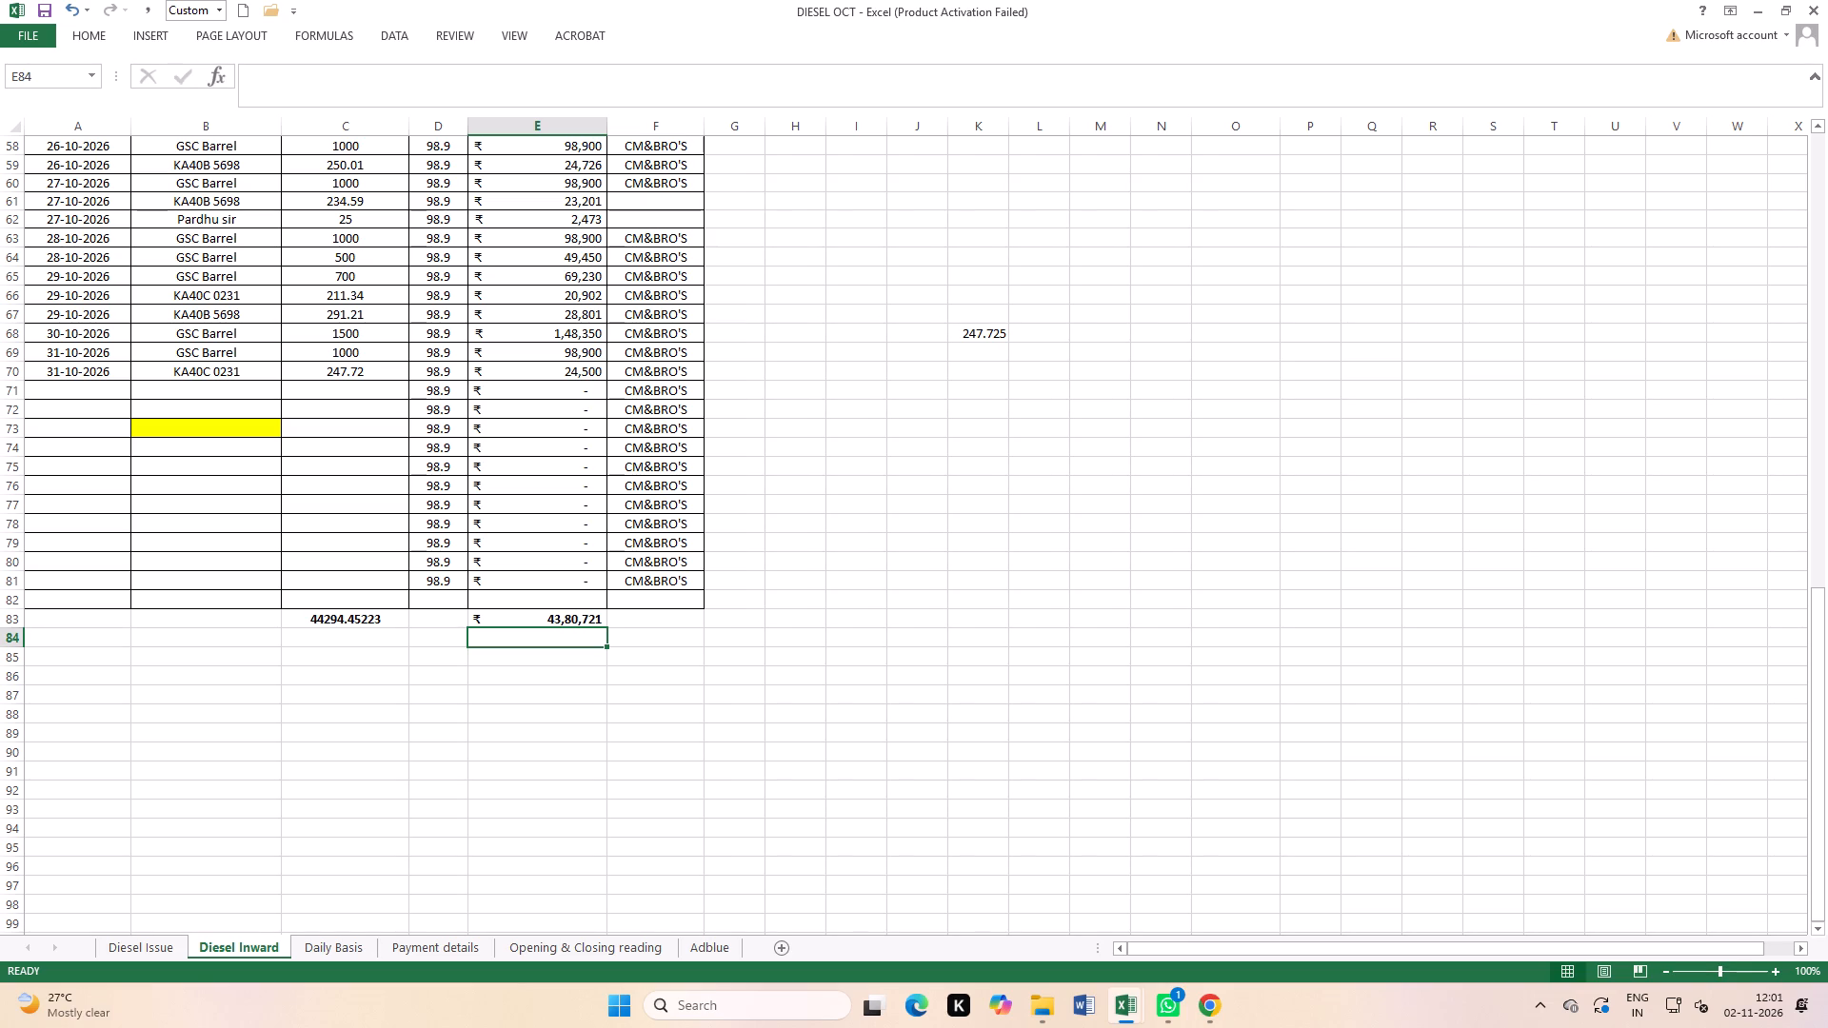
left_click(581, 609)
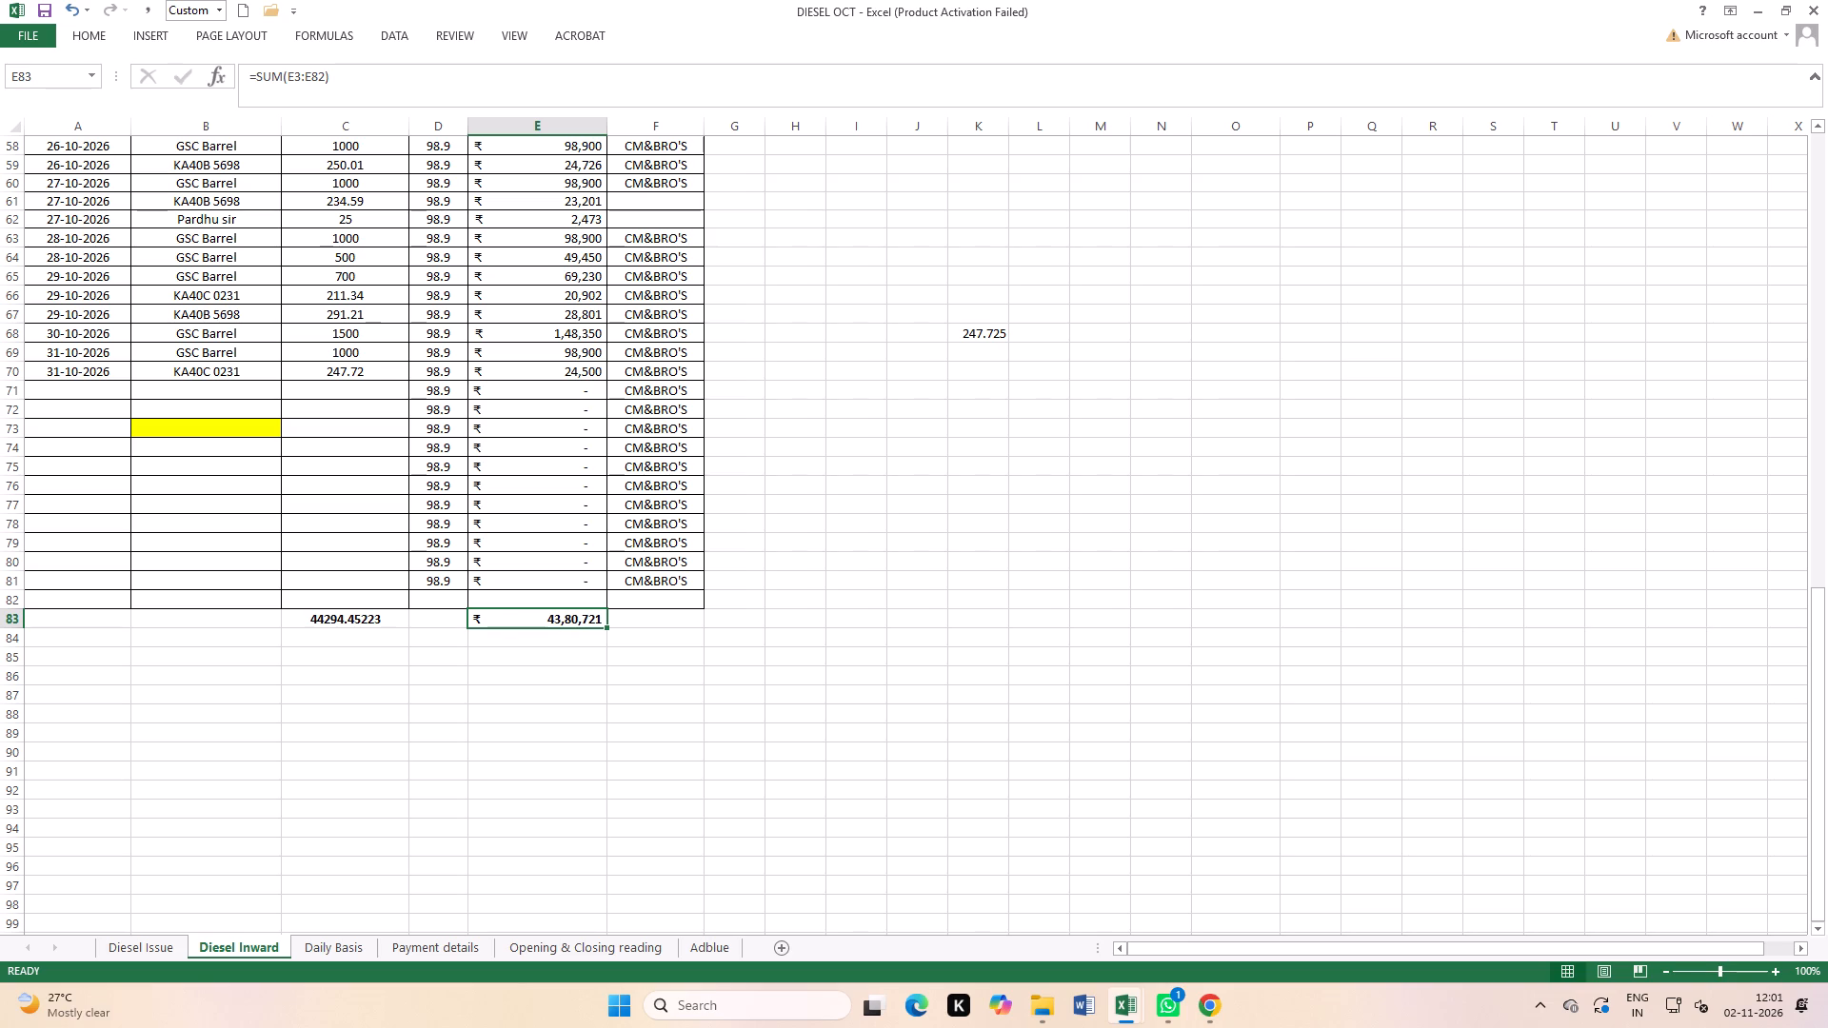
left_click(581, 942)
left_click(433, 947)
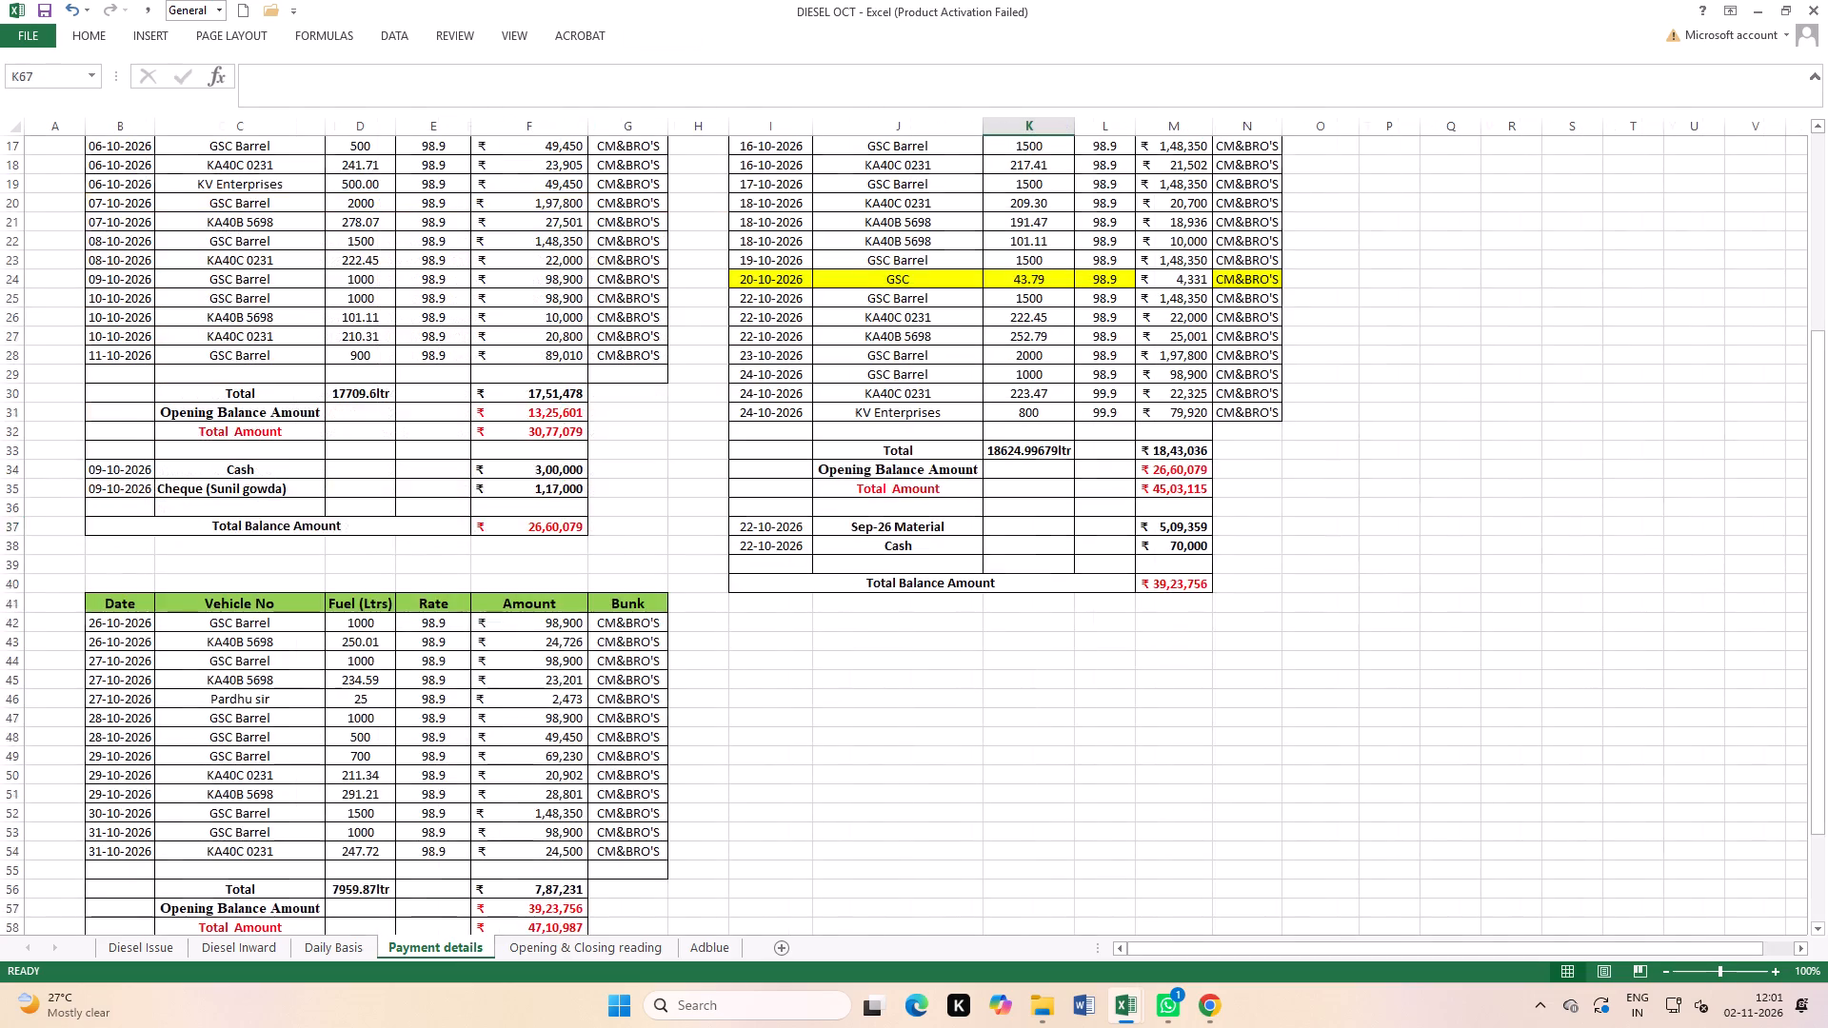
scroll(680, 758, "up", 3)
scroll(701, 755, "down", 6)
scroll(700, 751, "up", 6)
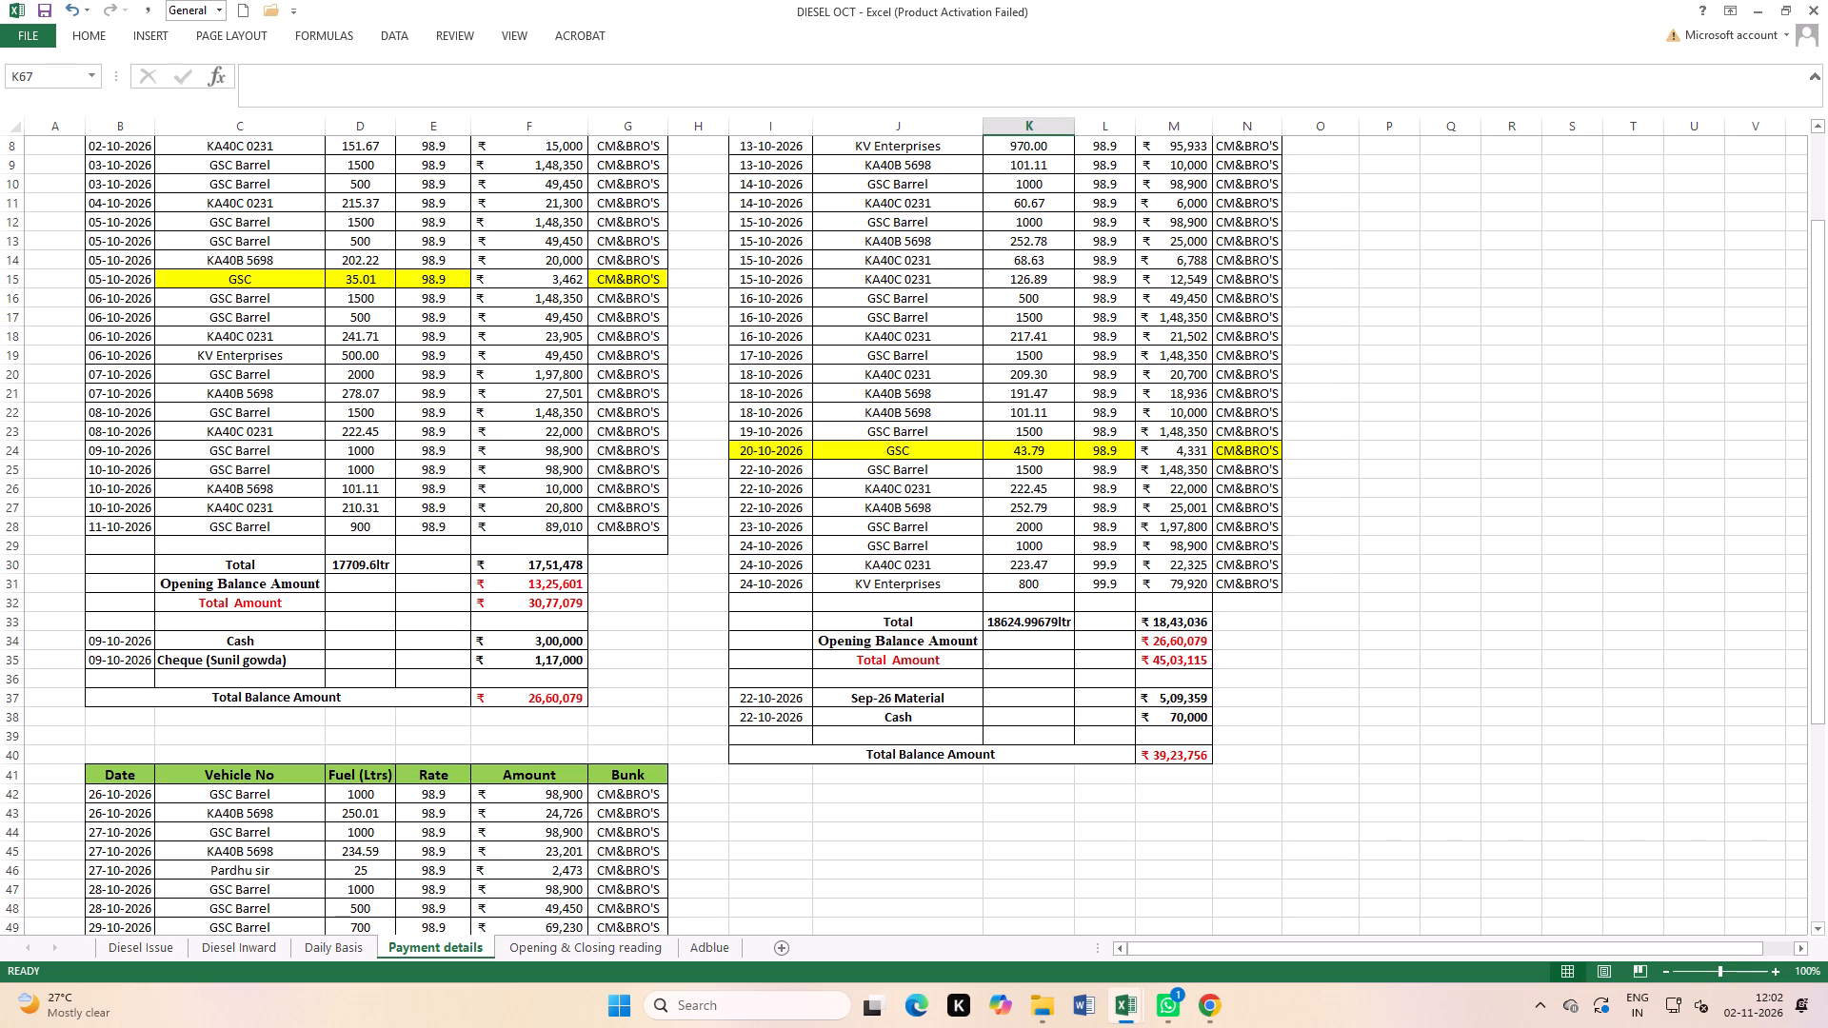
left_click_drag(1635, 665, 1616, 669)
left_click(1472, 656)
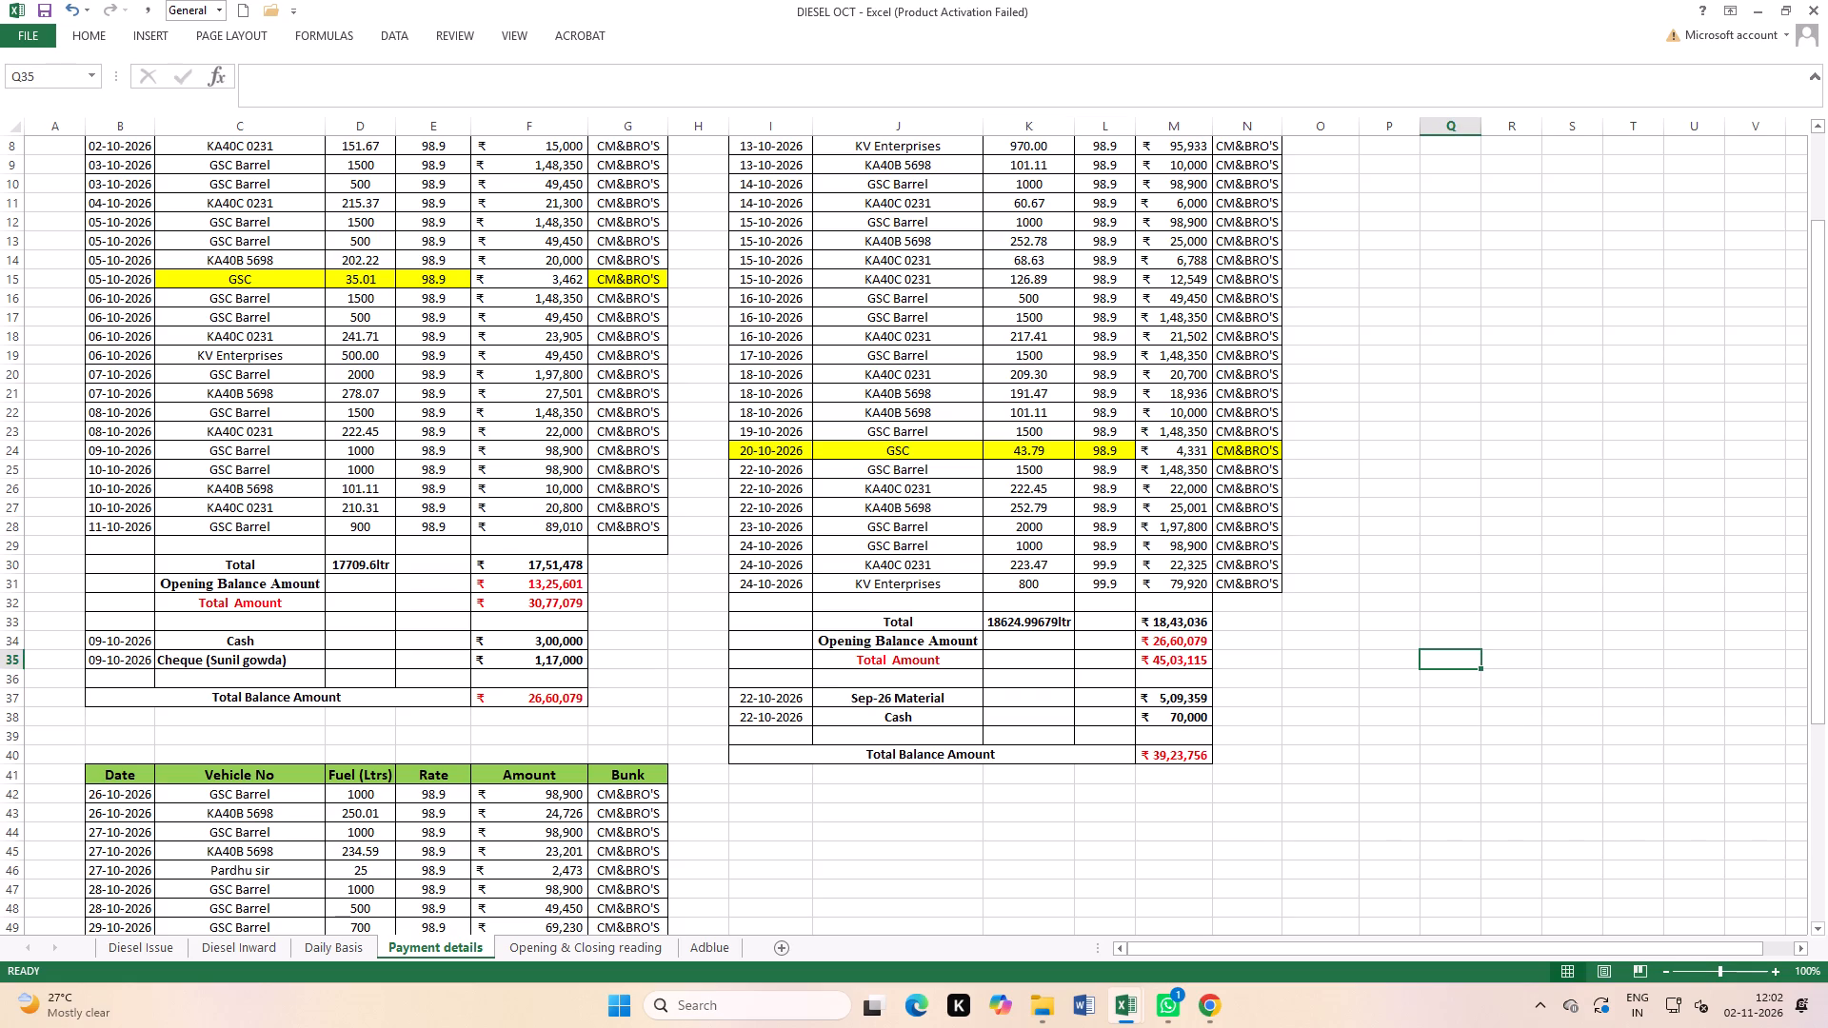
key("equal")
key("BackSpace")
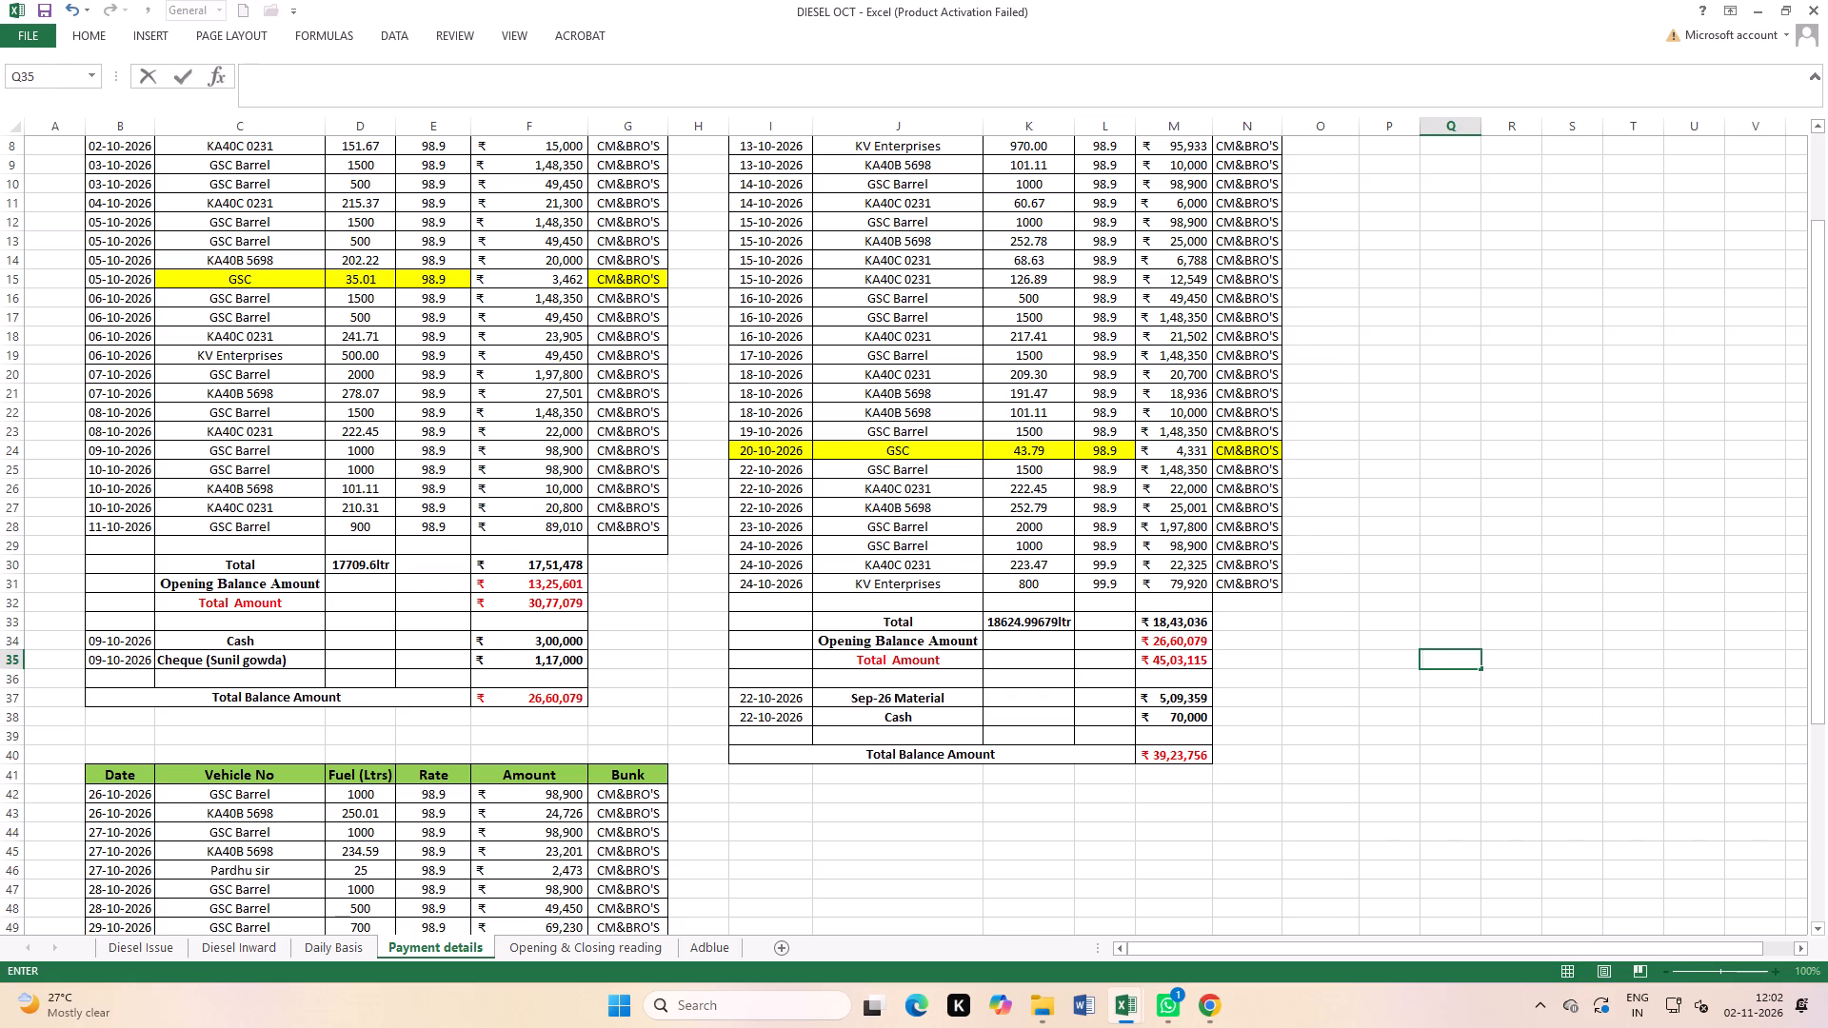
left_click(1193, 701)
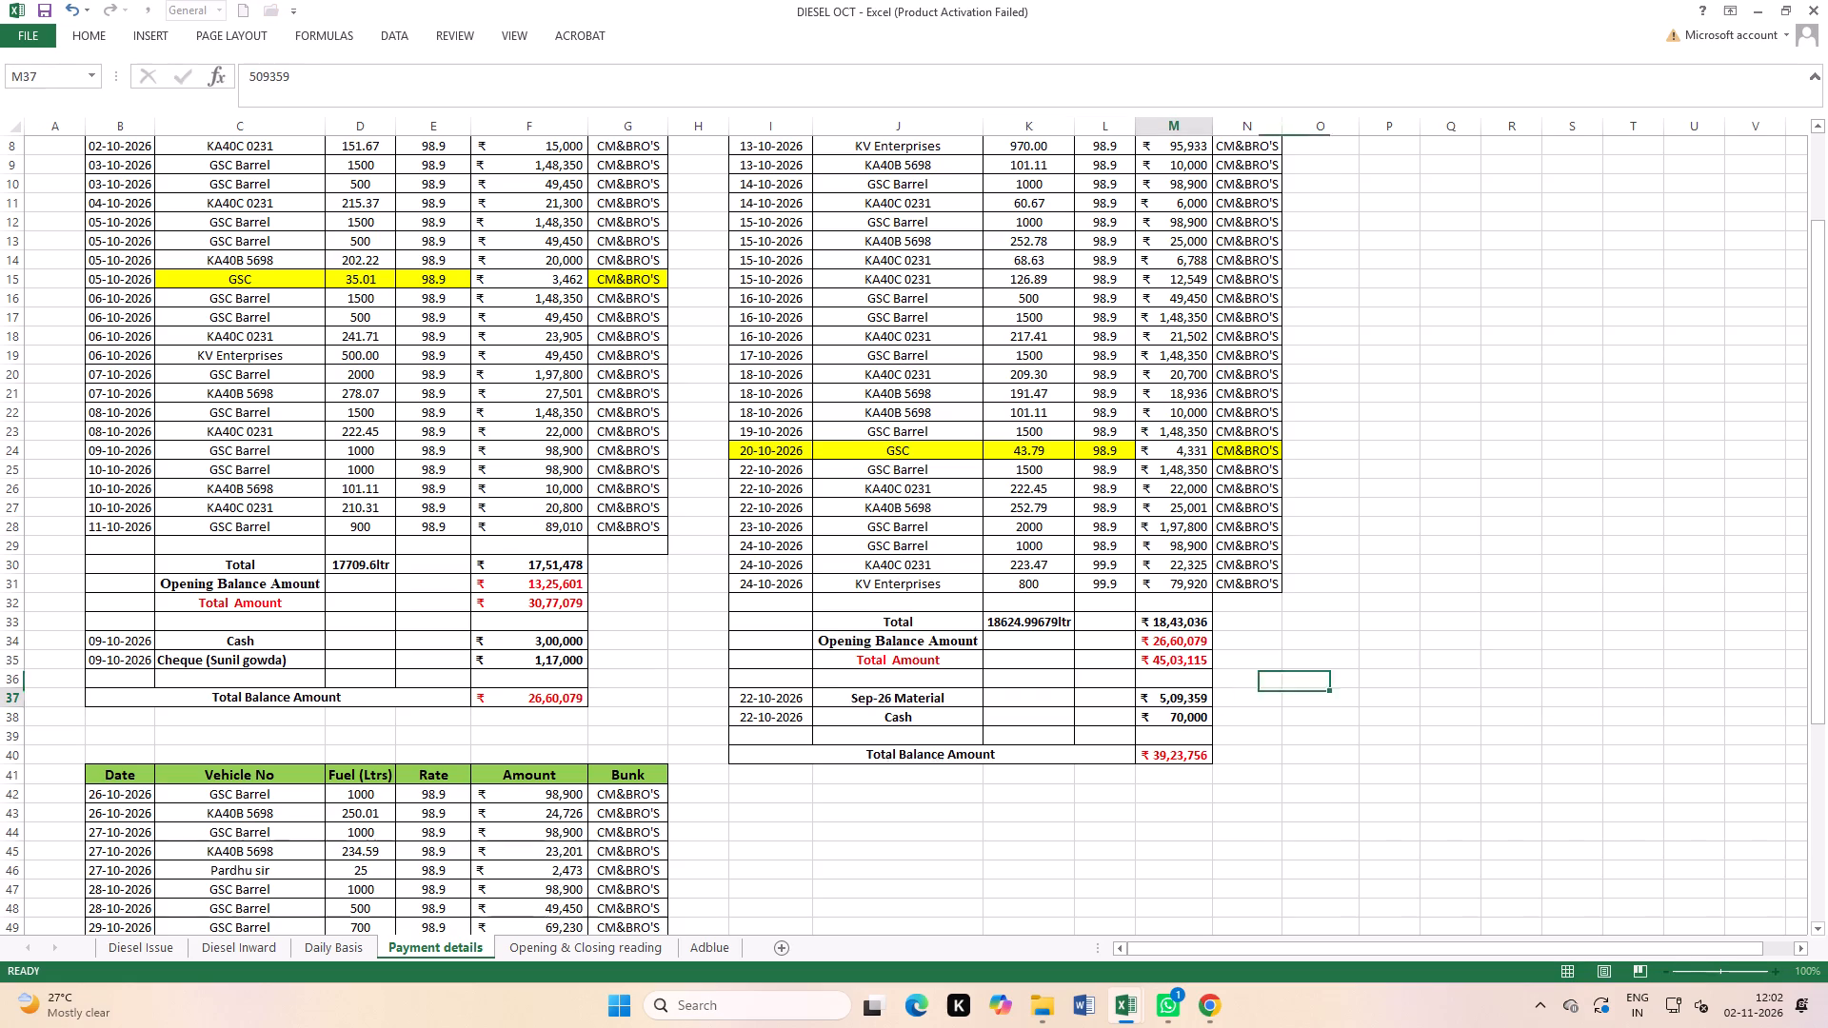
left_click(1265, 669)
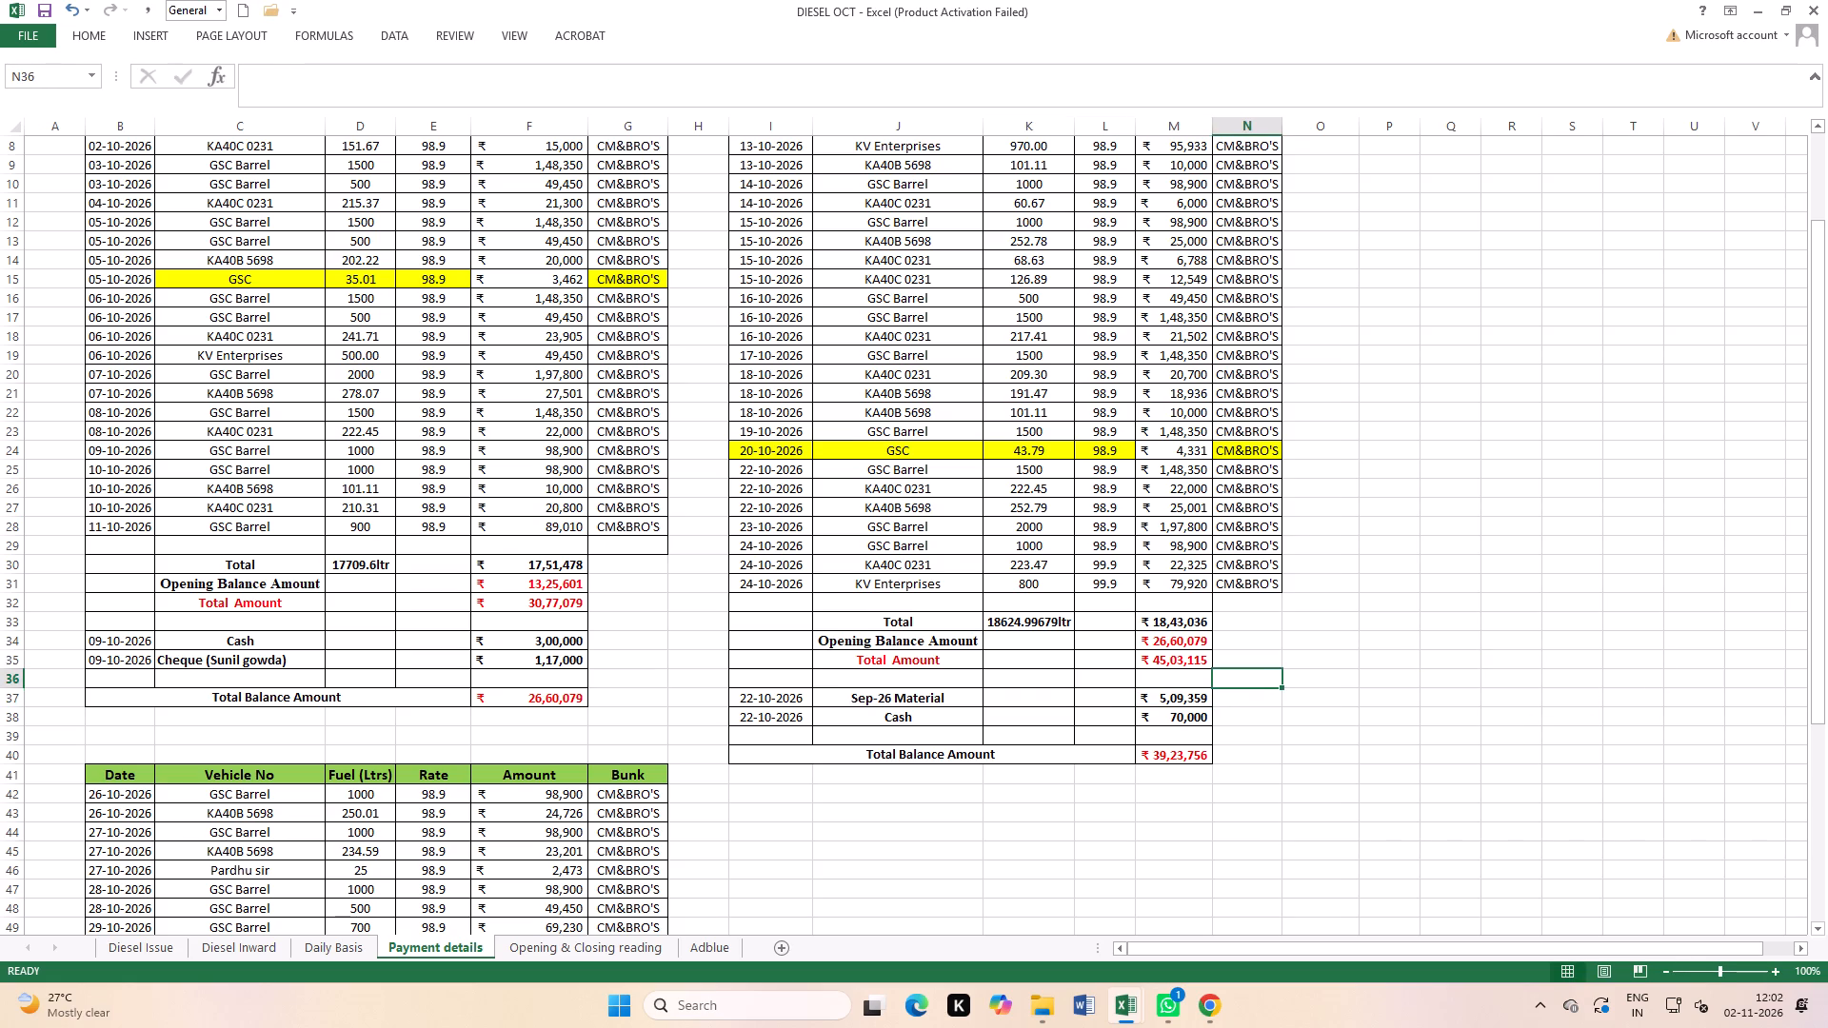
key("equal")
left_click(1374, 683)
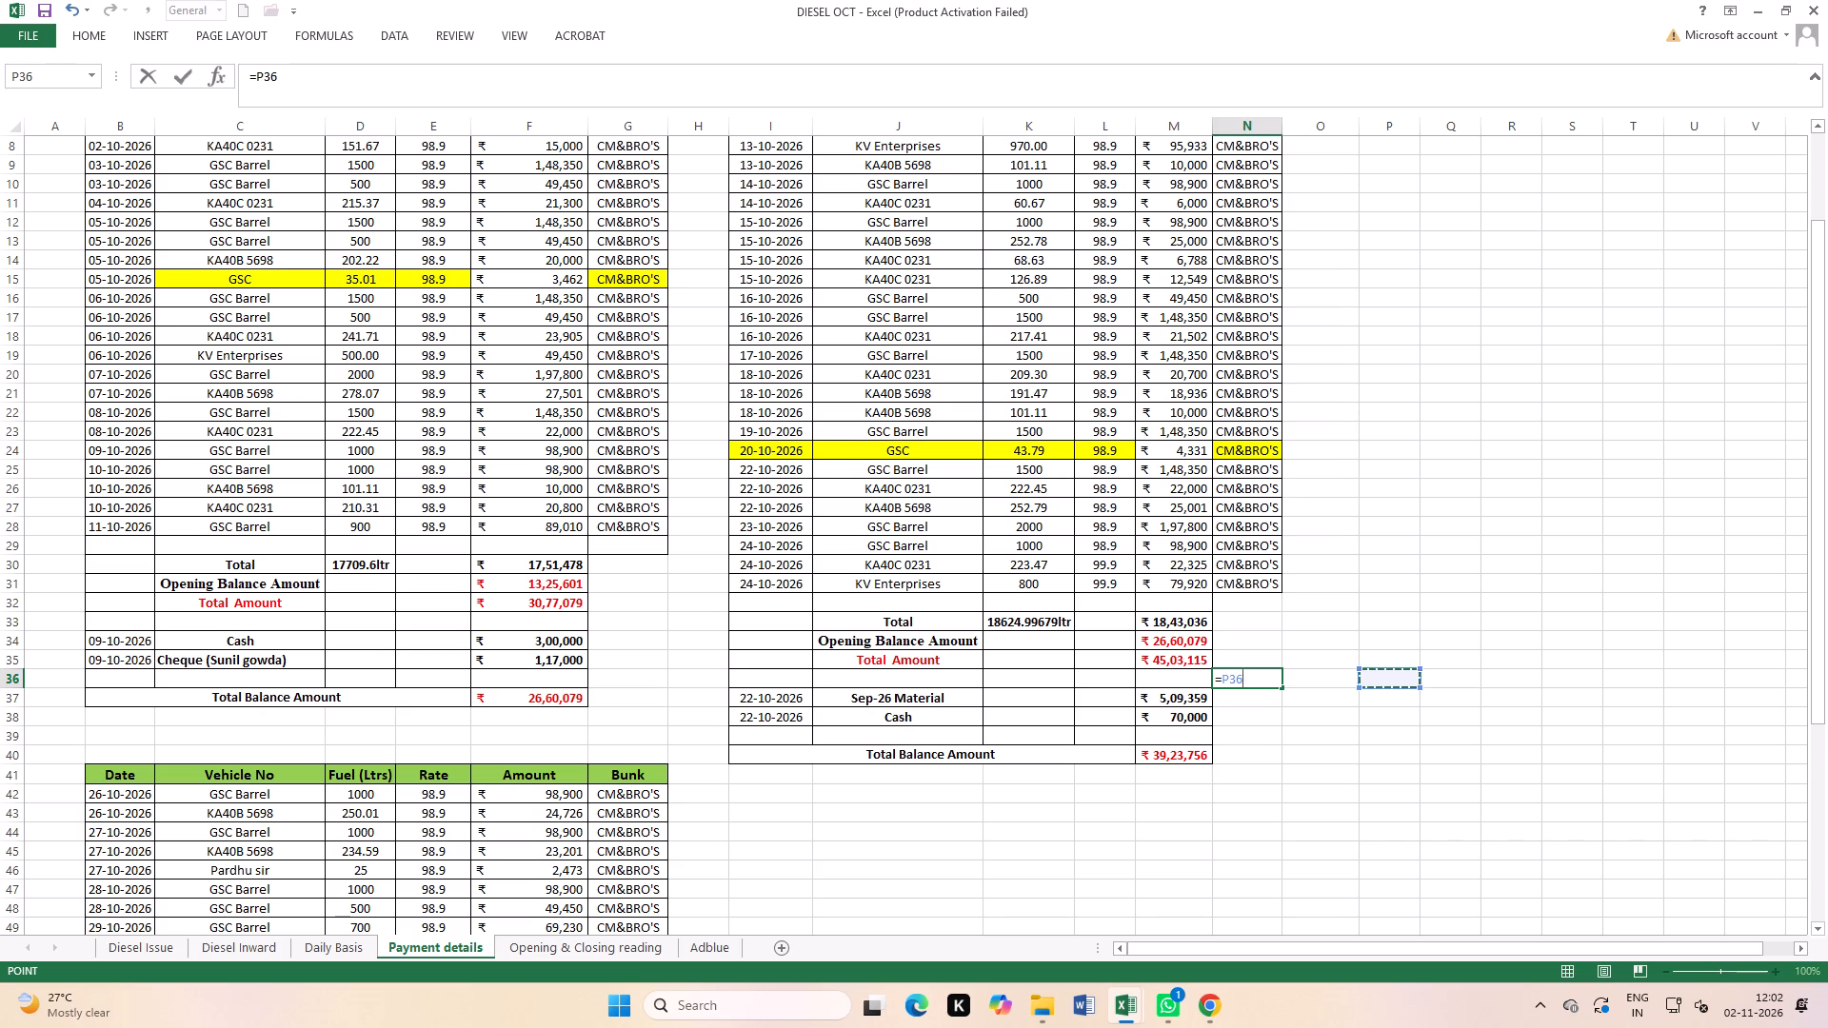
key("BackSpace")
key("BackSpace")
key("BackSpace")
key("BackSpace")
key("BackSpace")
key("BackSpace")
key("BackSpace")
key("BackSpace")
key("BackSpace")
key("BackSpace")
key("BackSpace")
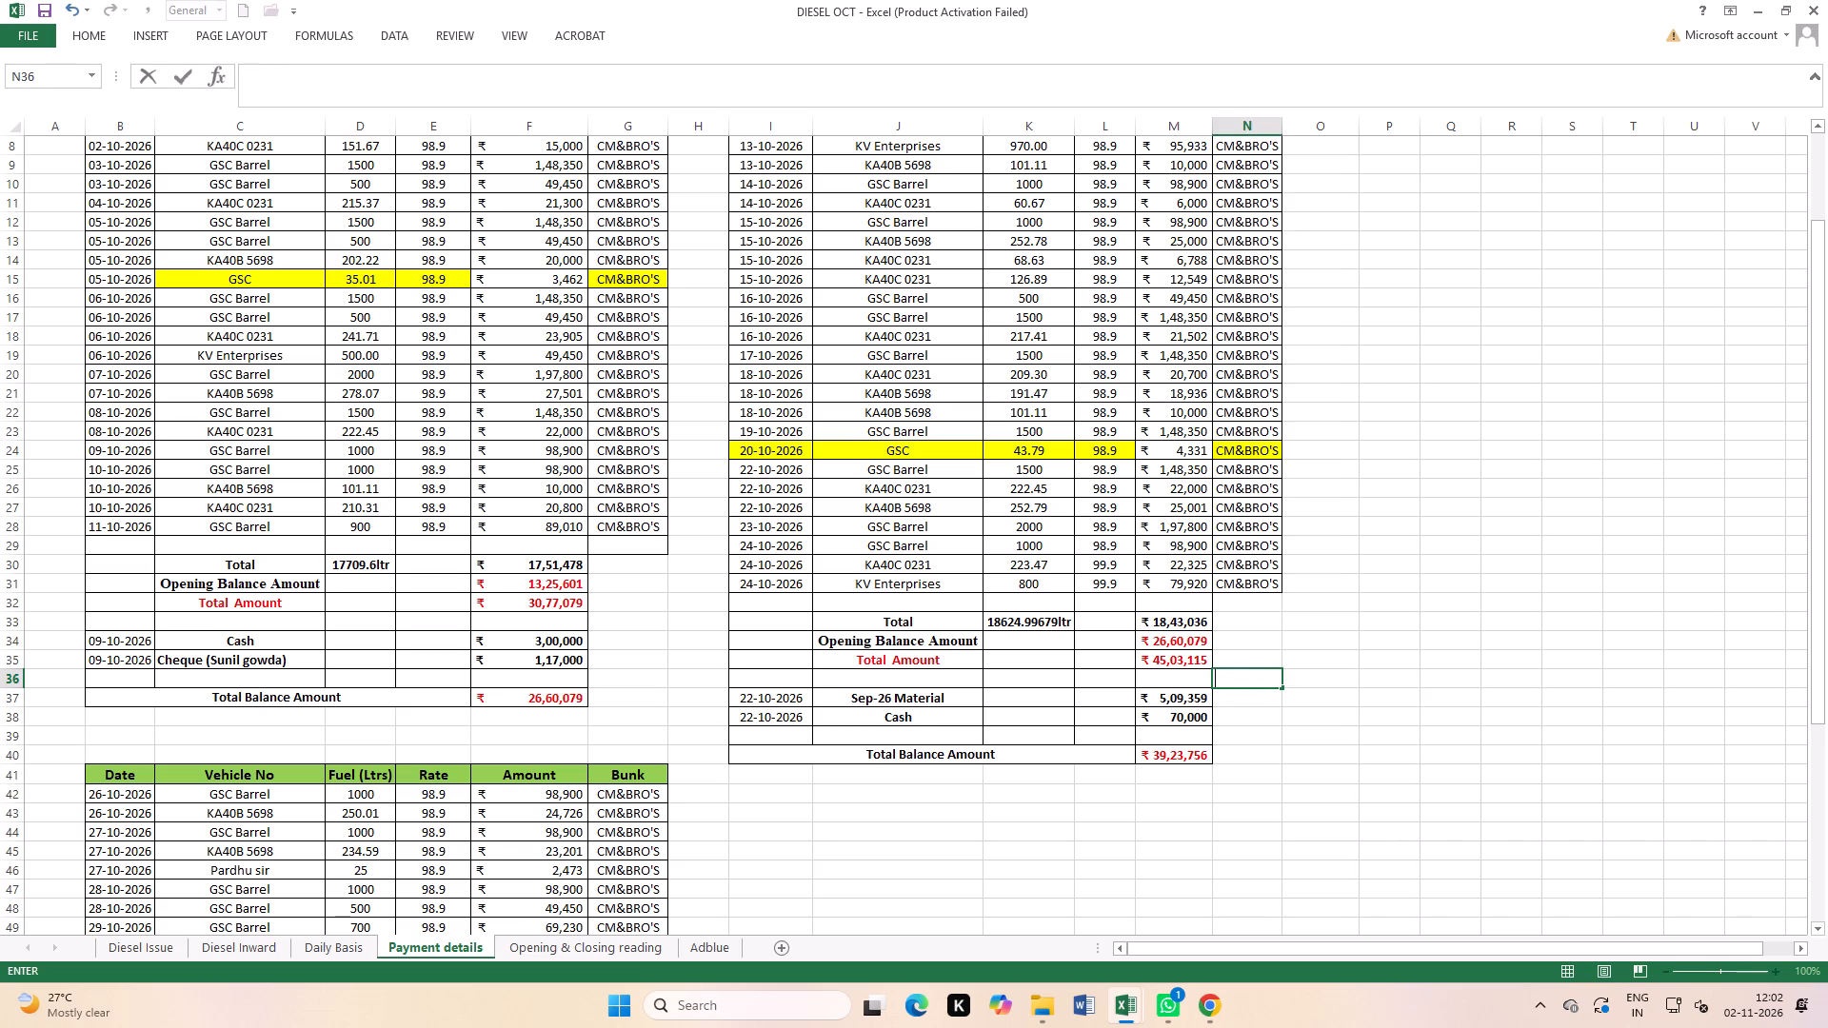
In P36 of Payment details, sum all October payments with the formula =M38+M37+F61+F62+F63+F34+F35.
left_click(1403, 672)
key("equal")
left_click(1185, 716)
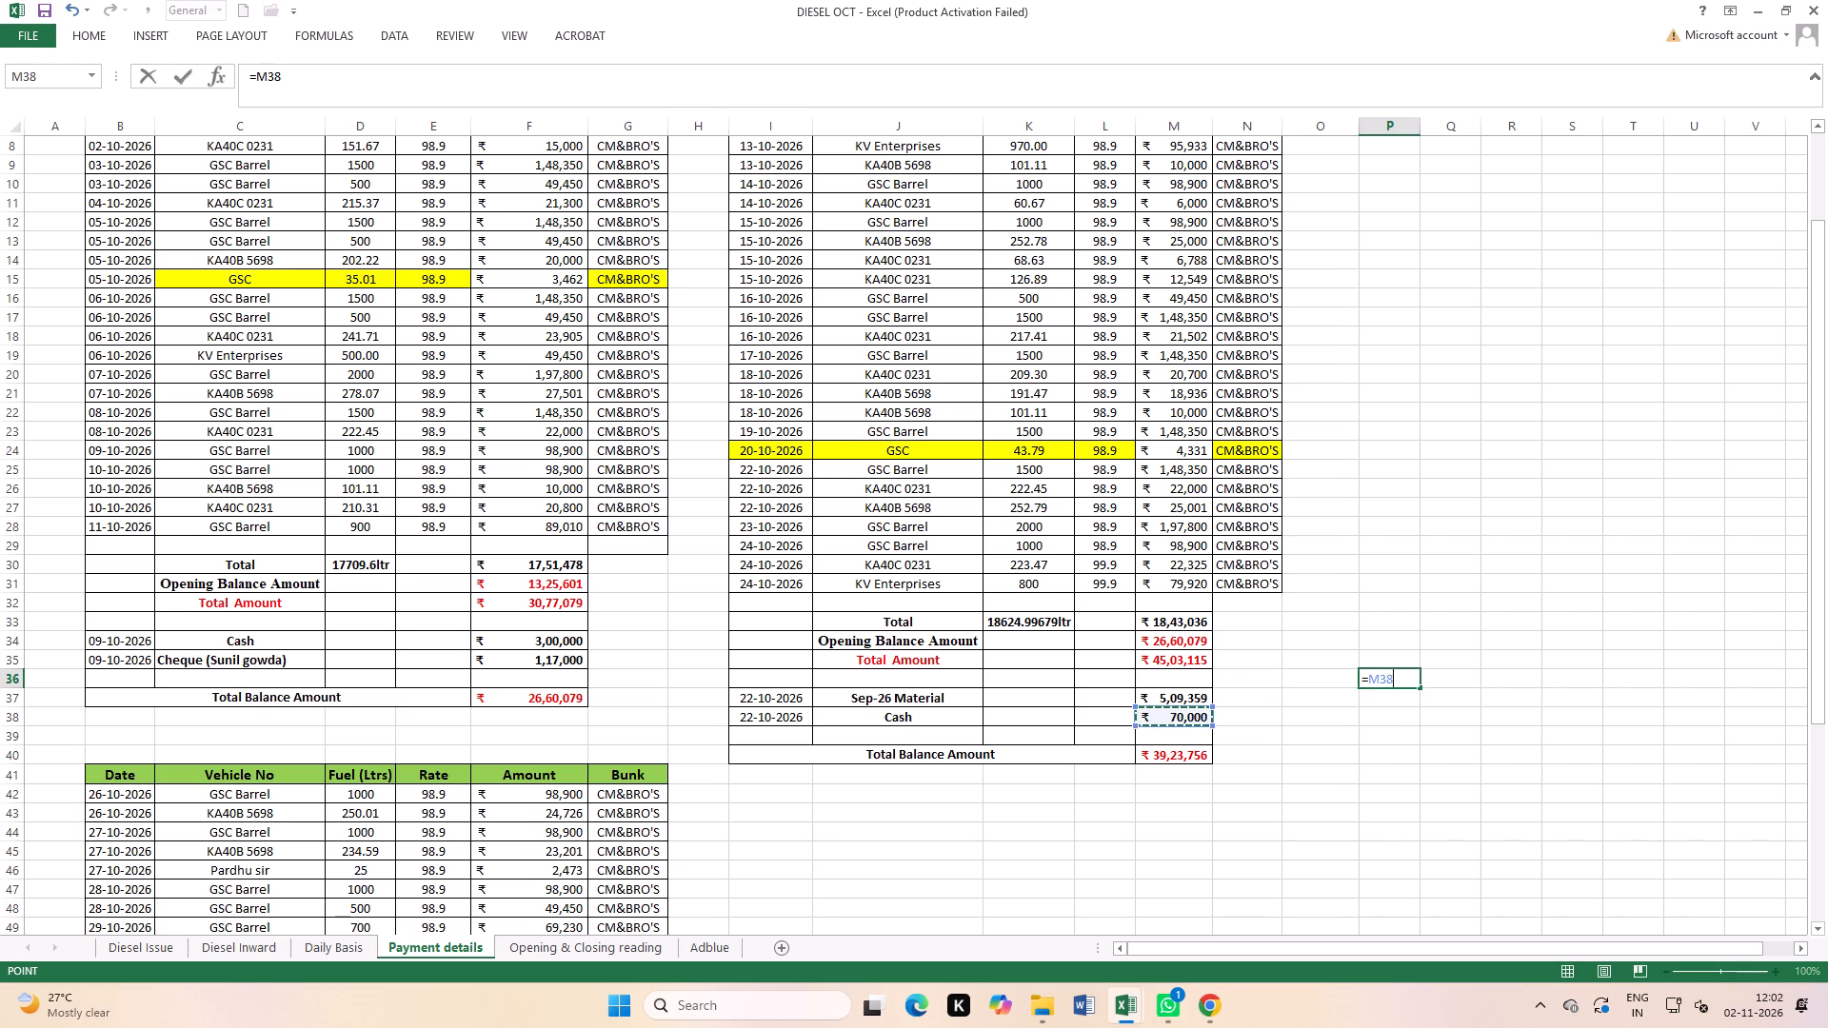
key("plus")
left_click(1182, 700)
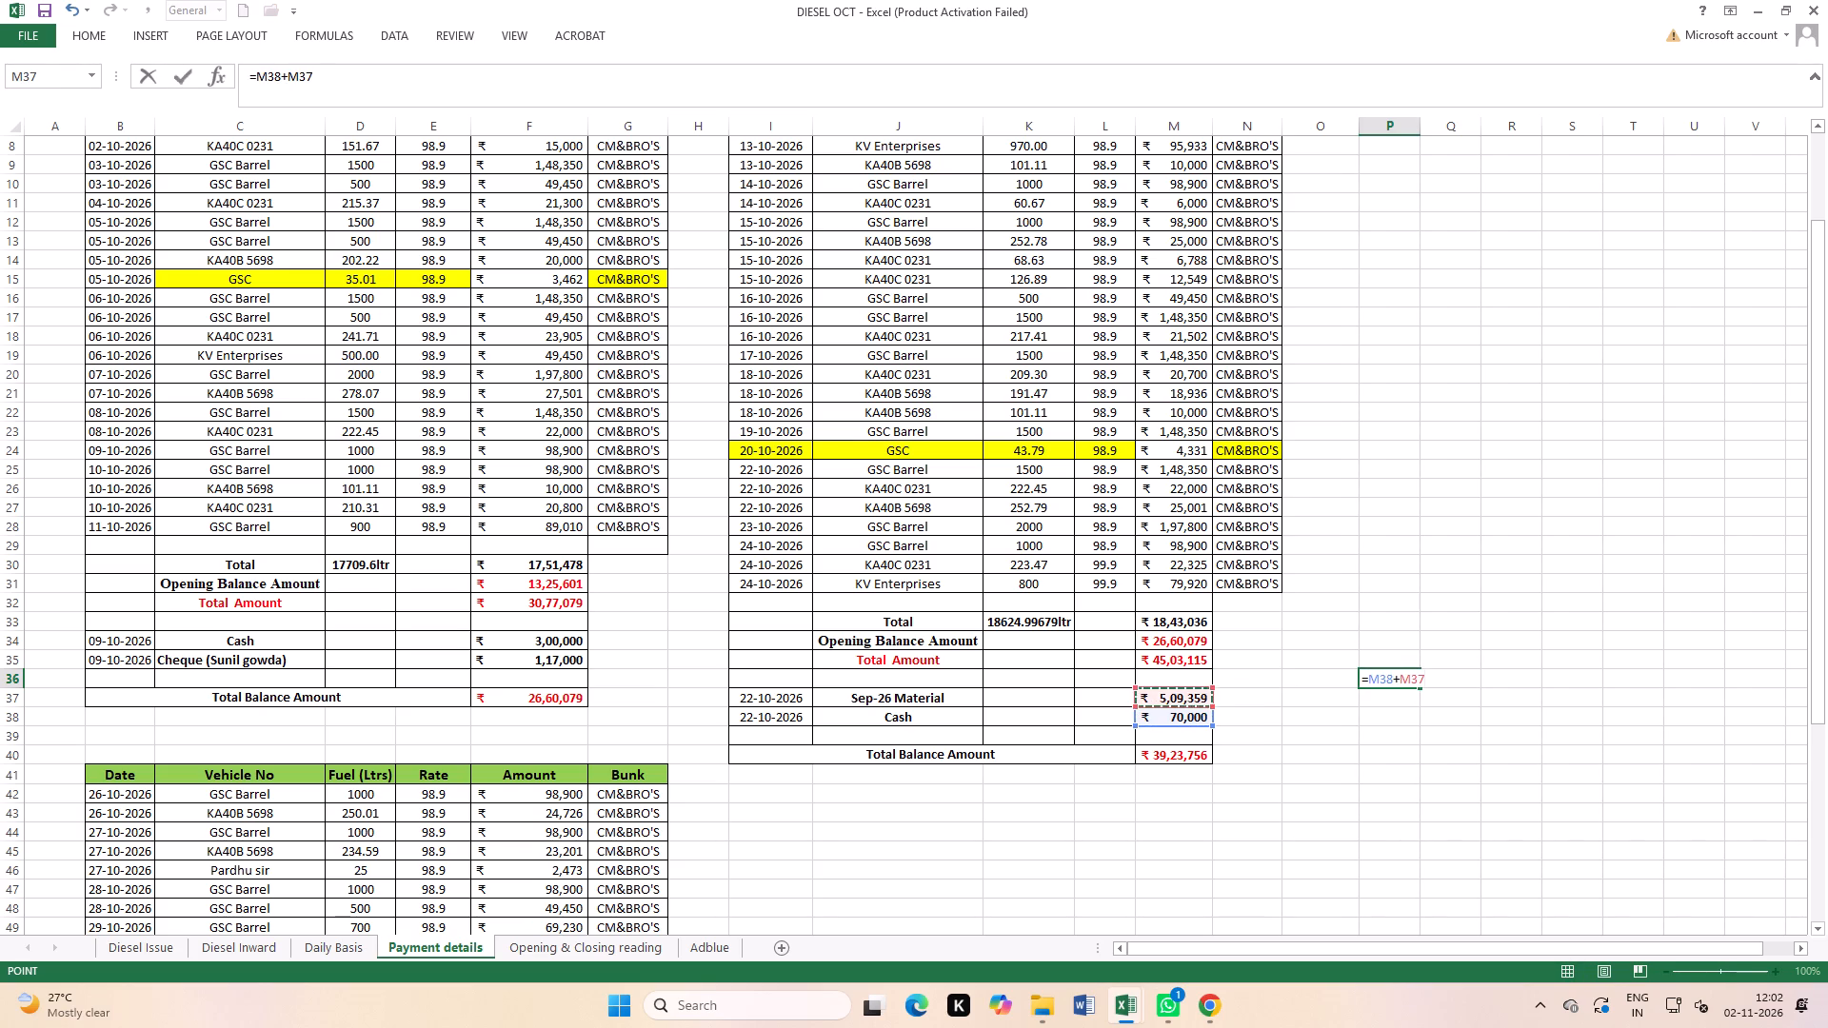
key("plus")
scroll(587, 795, "down", 4)
scroll(559, 885, "down", 1)
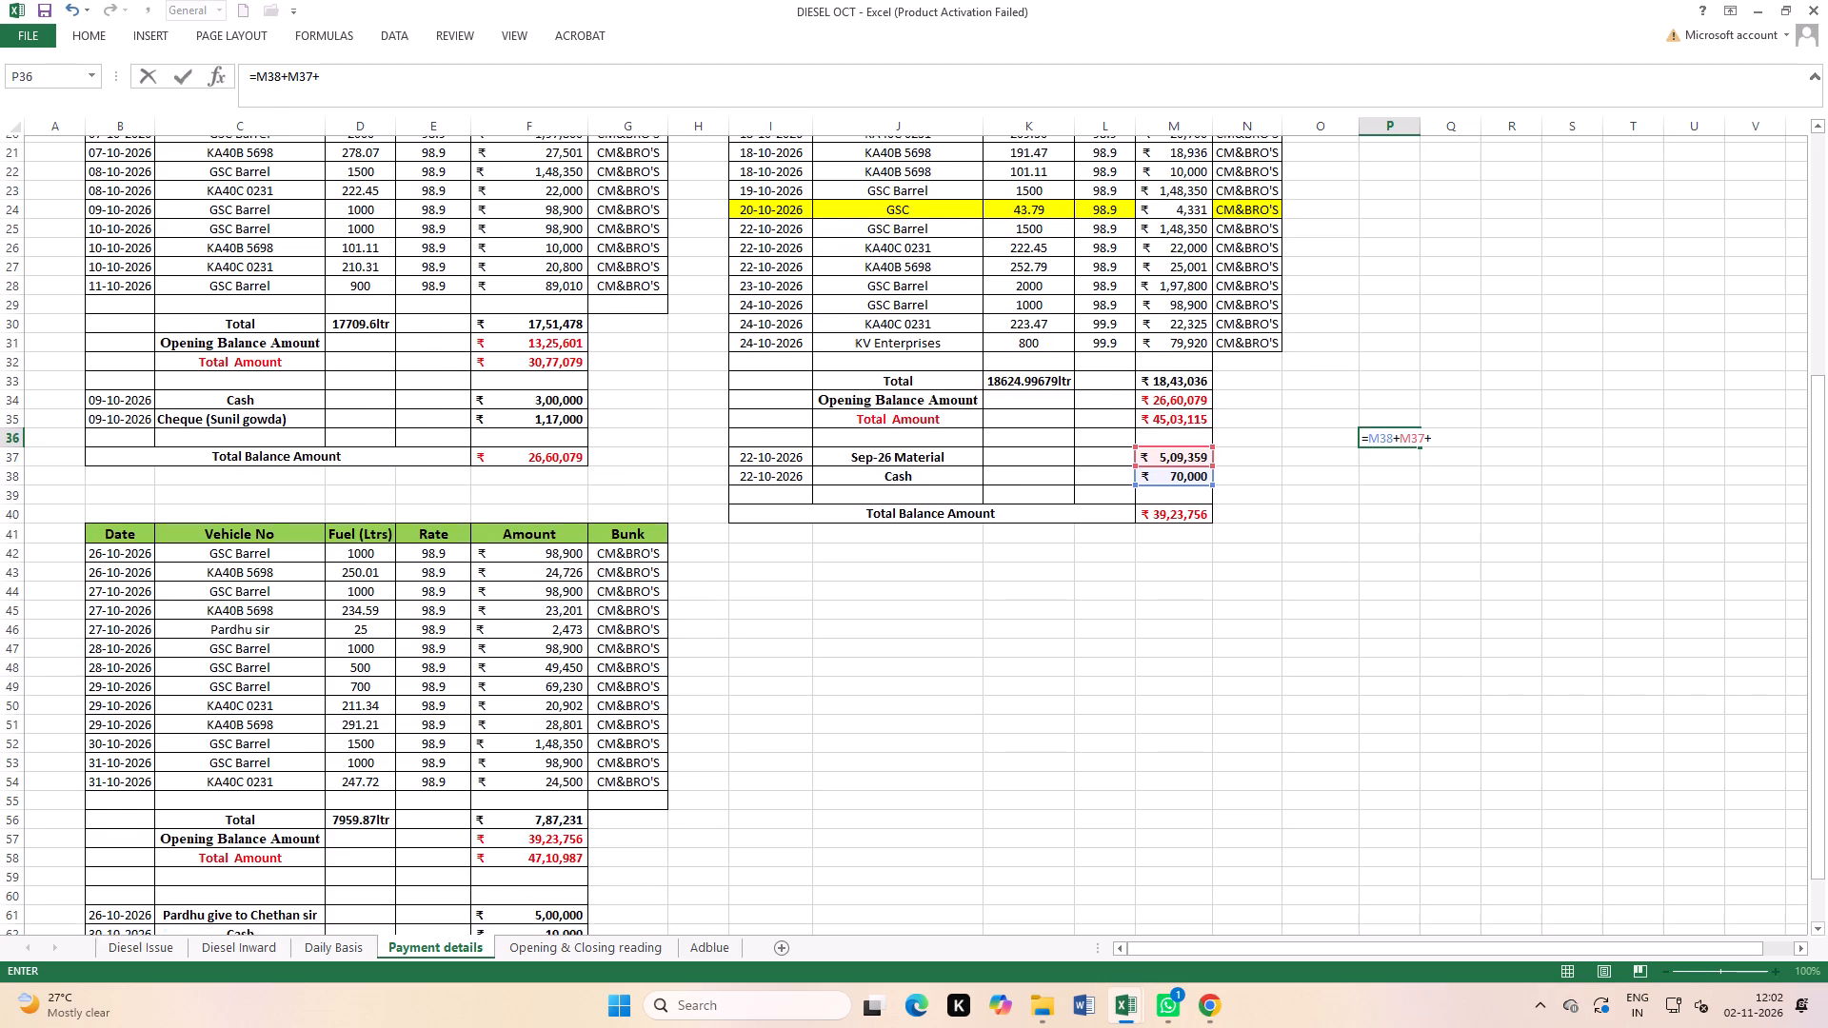
scroll(561, 884, "down", 1)
left_click(553, 818)
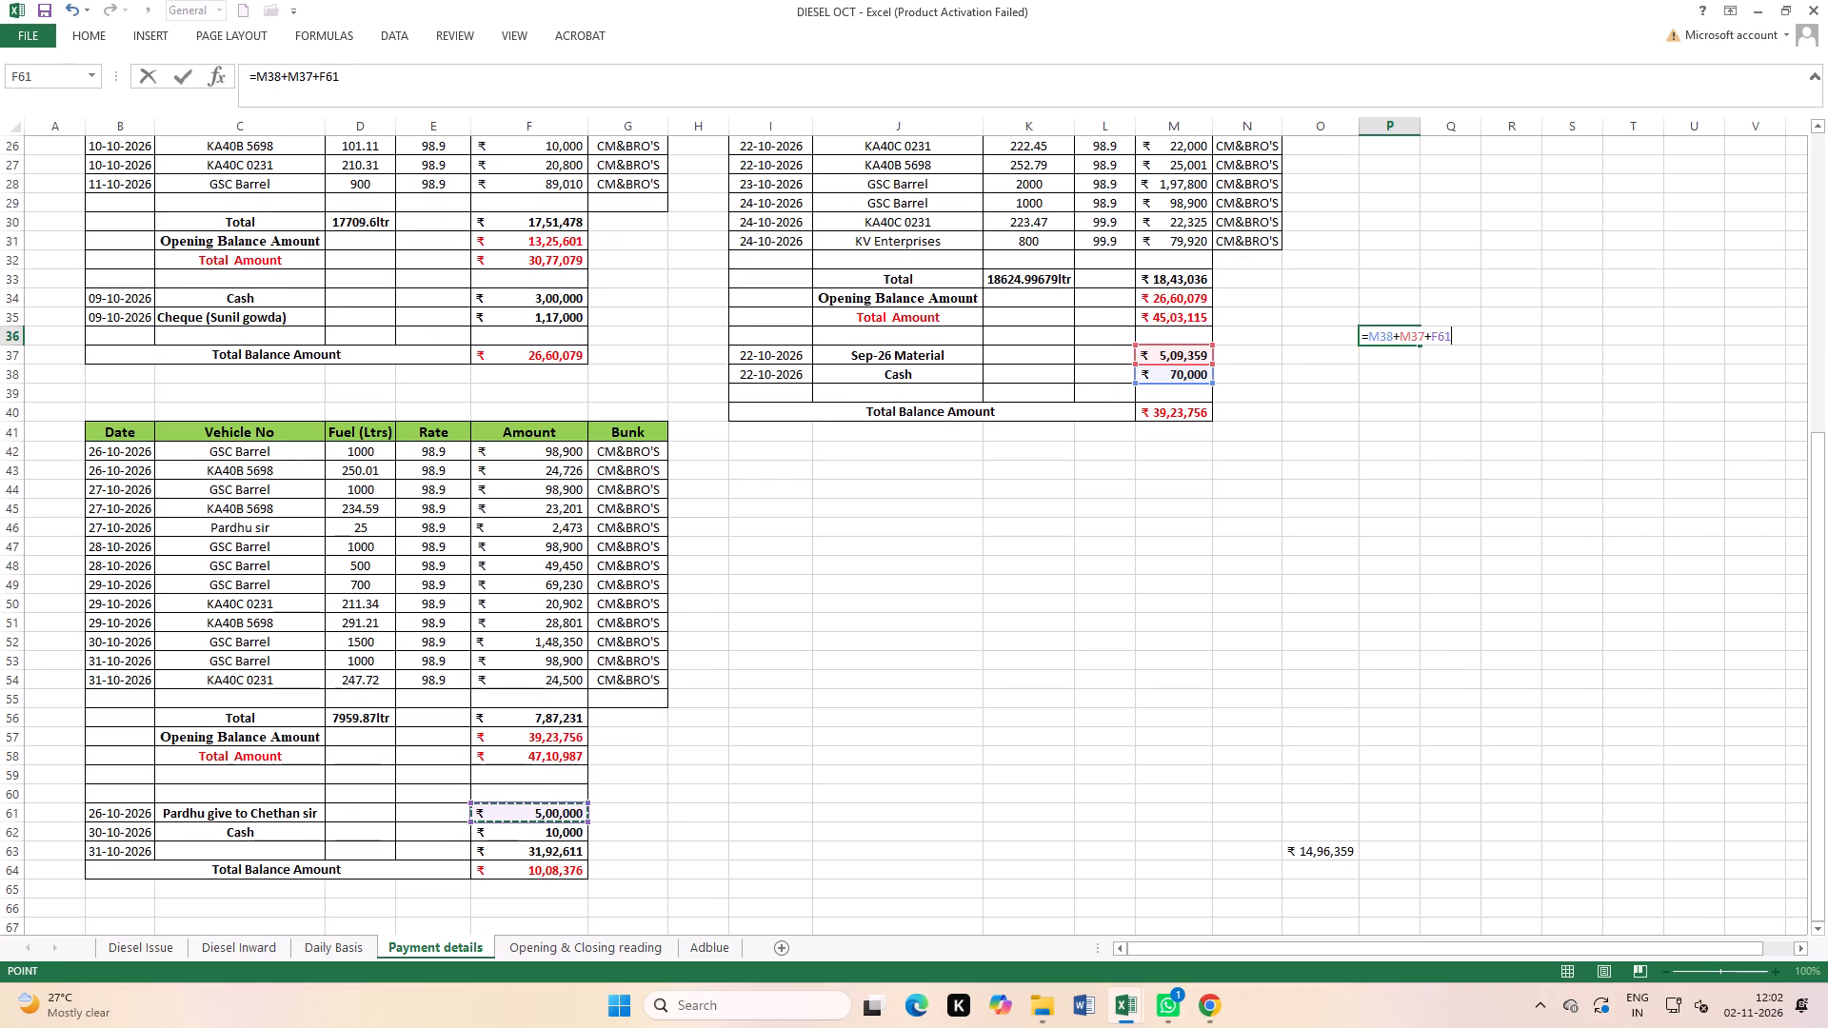
key("plus")
left_click(553, 830)
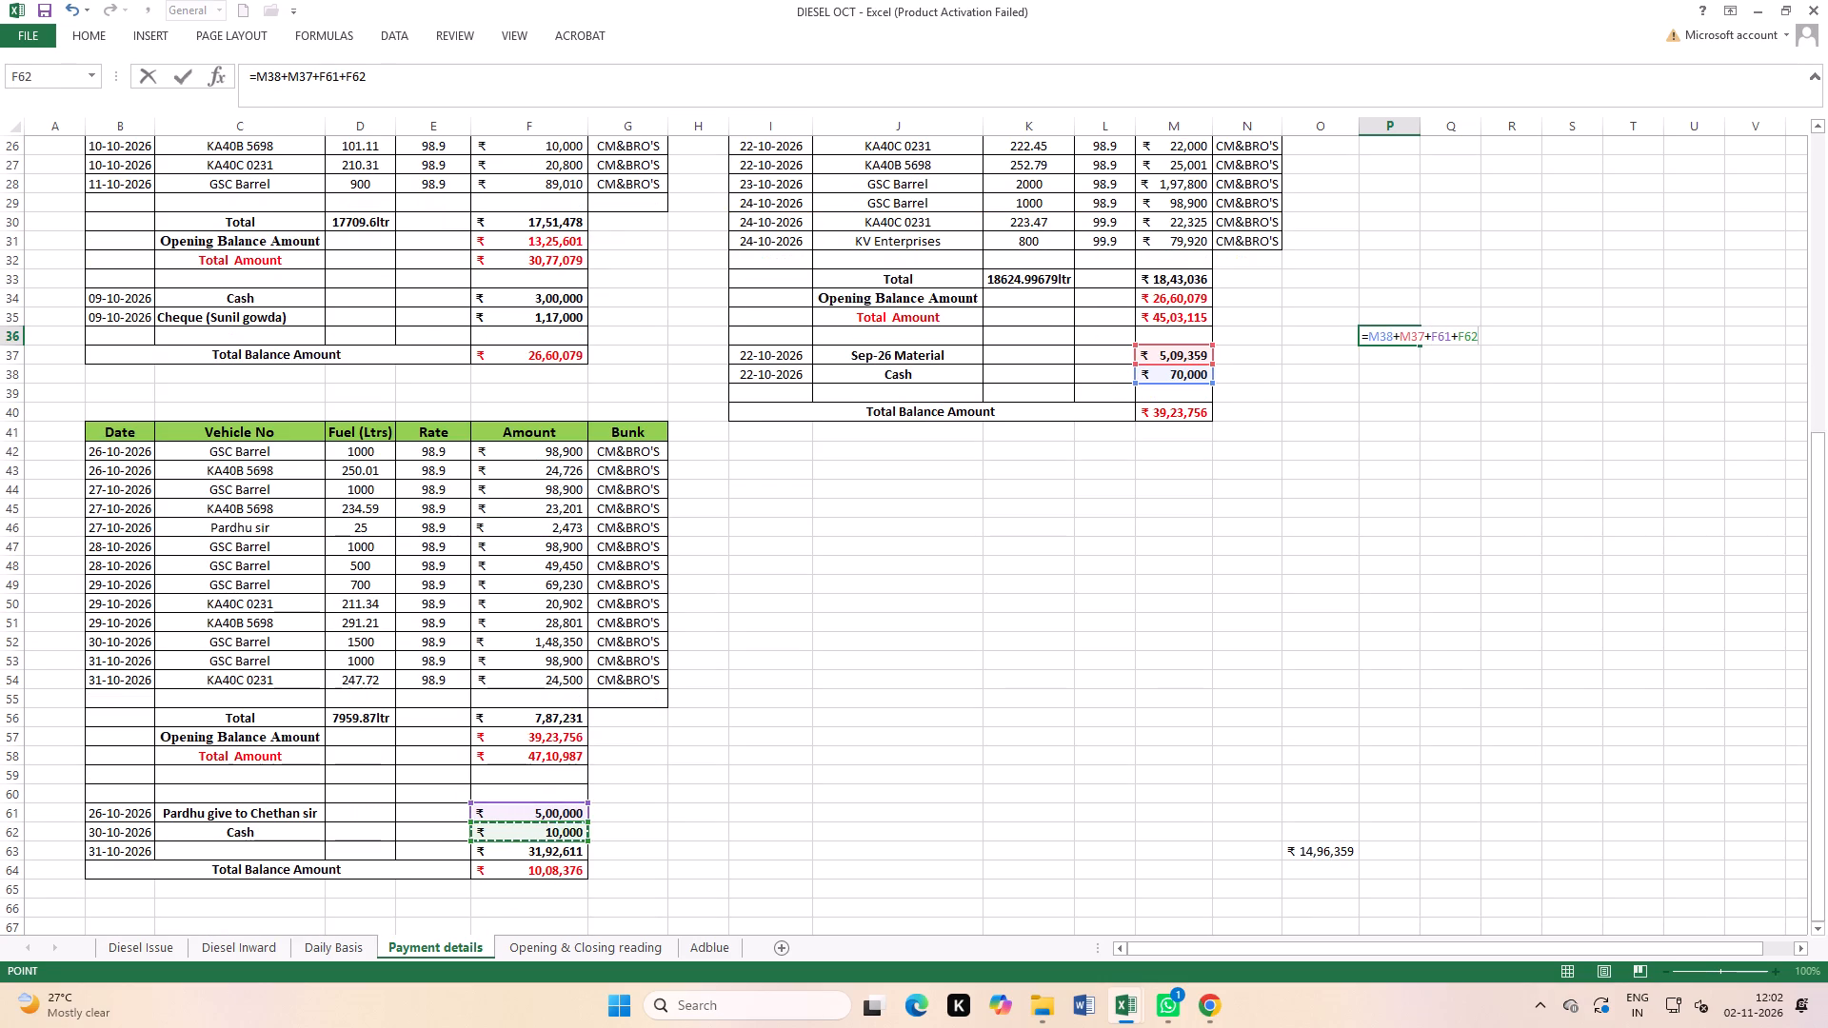
key("plus")
left_click(558, 855)
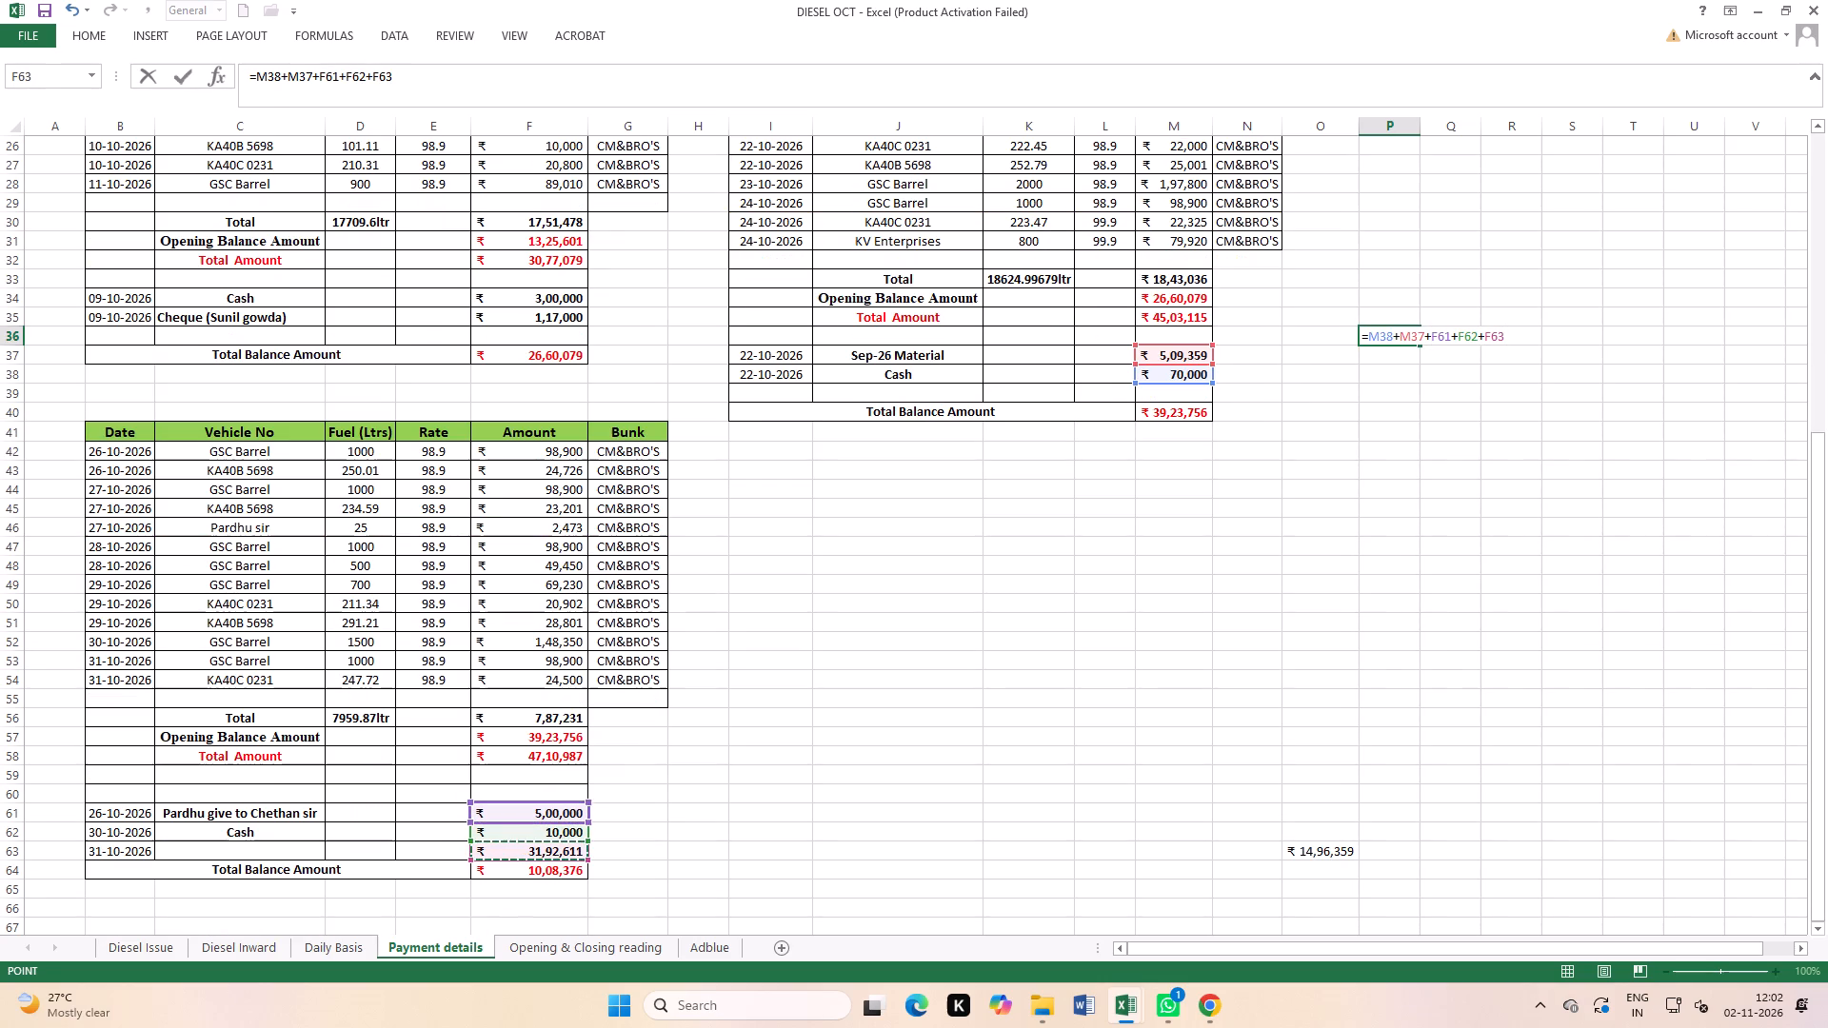
key("plus")
scroll(607, 671, "up", 4)
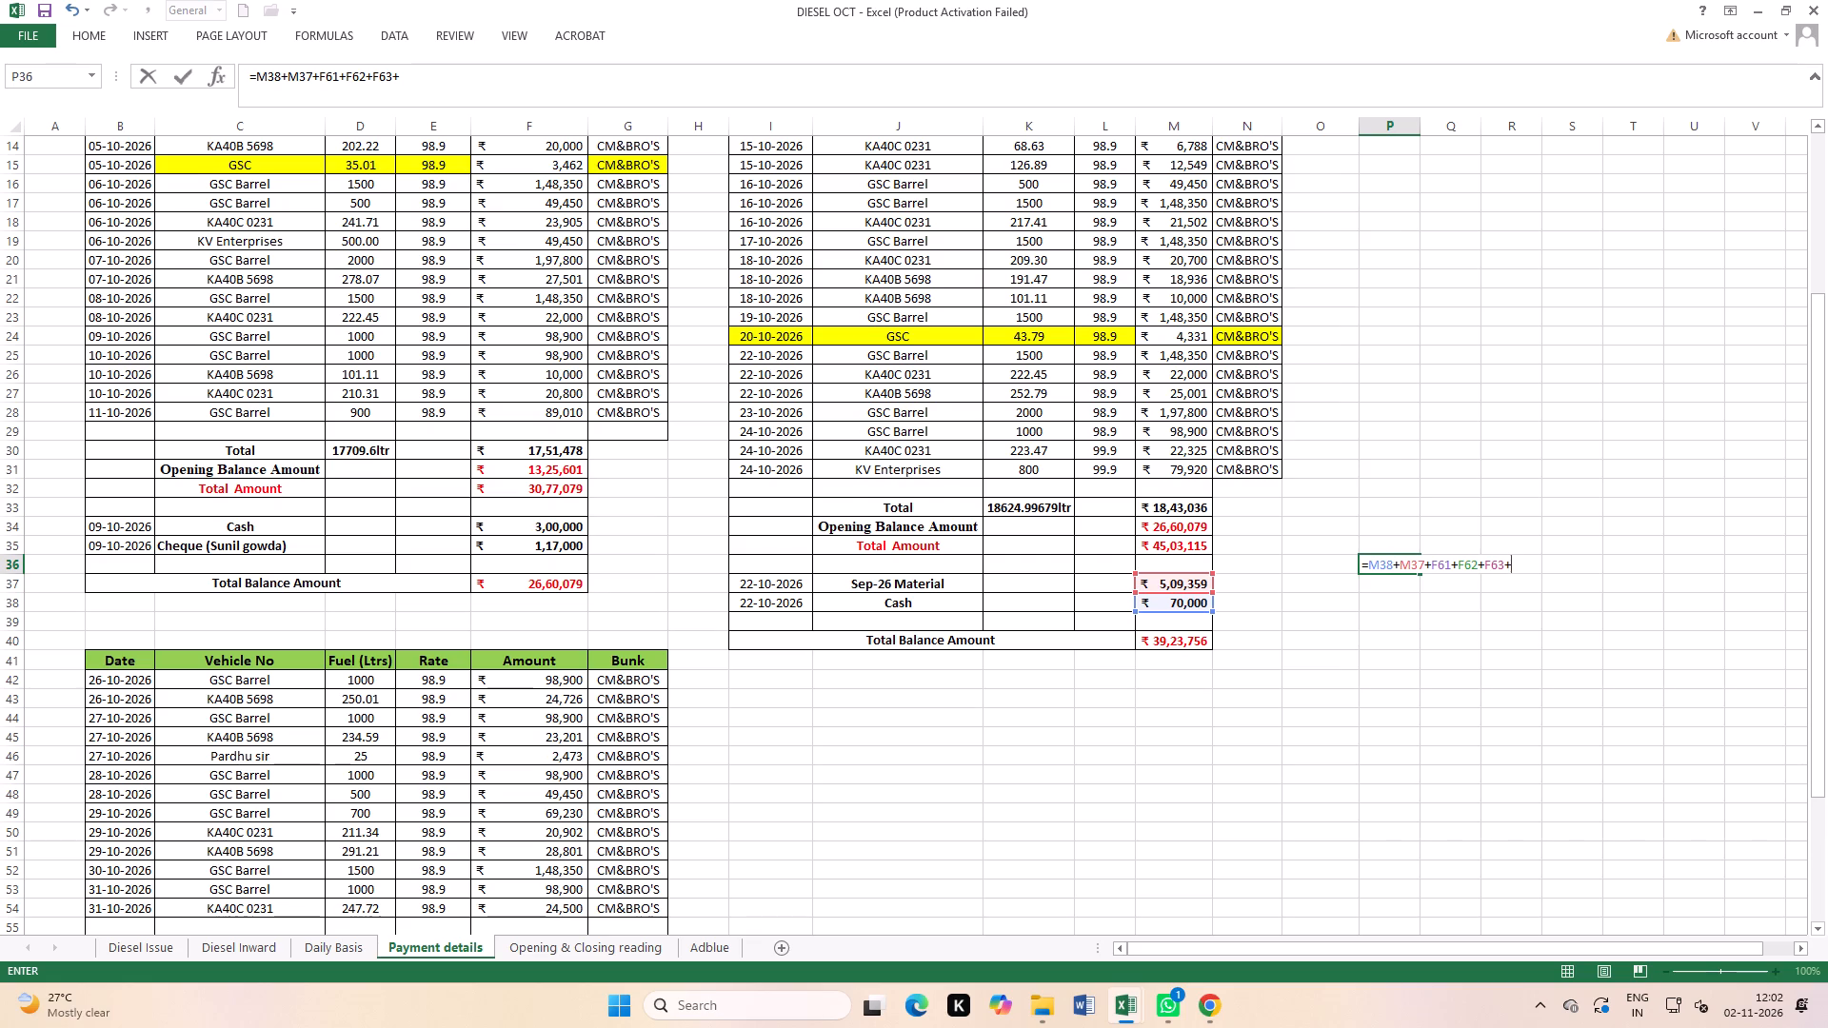
left_click(552, 526)
key("plus")
left_click(551, 549)
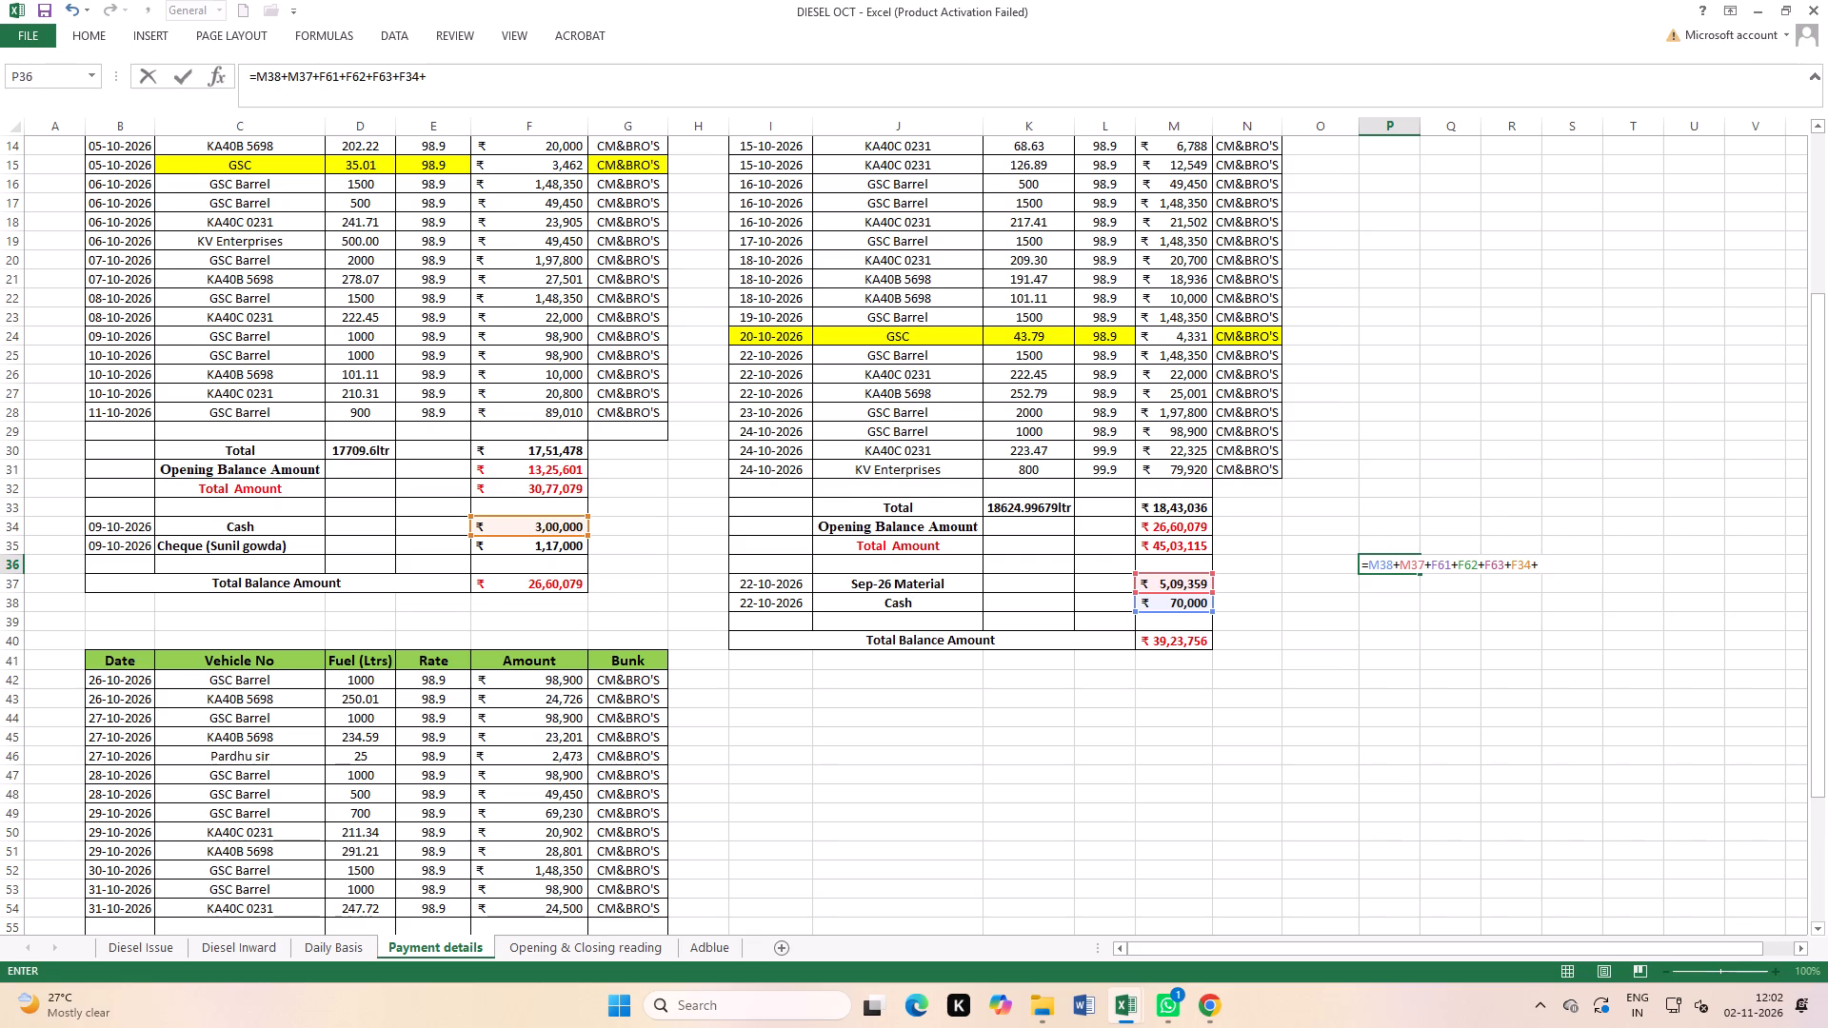
scroll(550, 547, "up", 8)
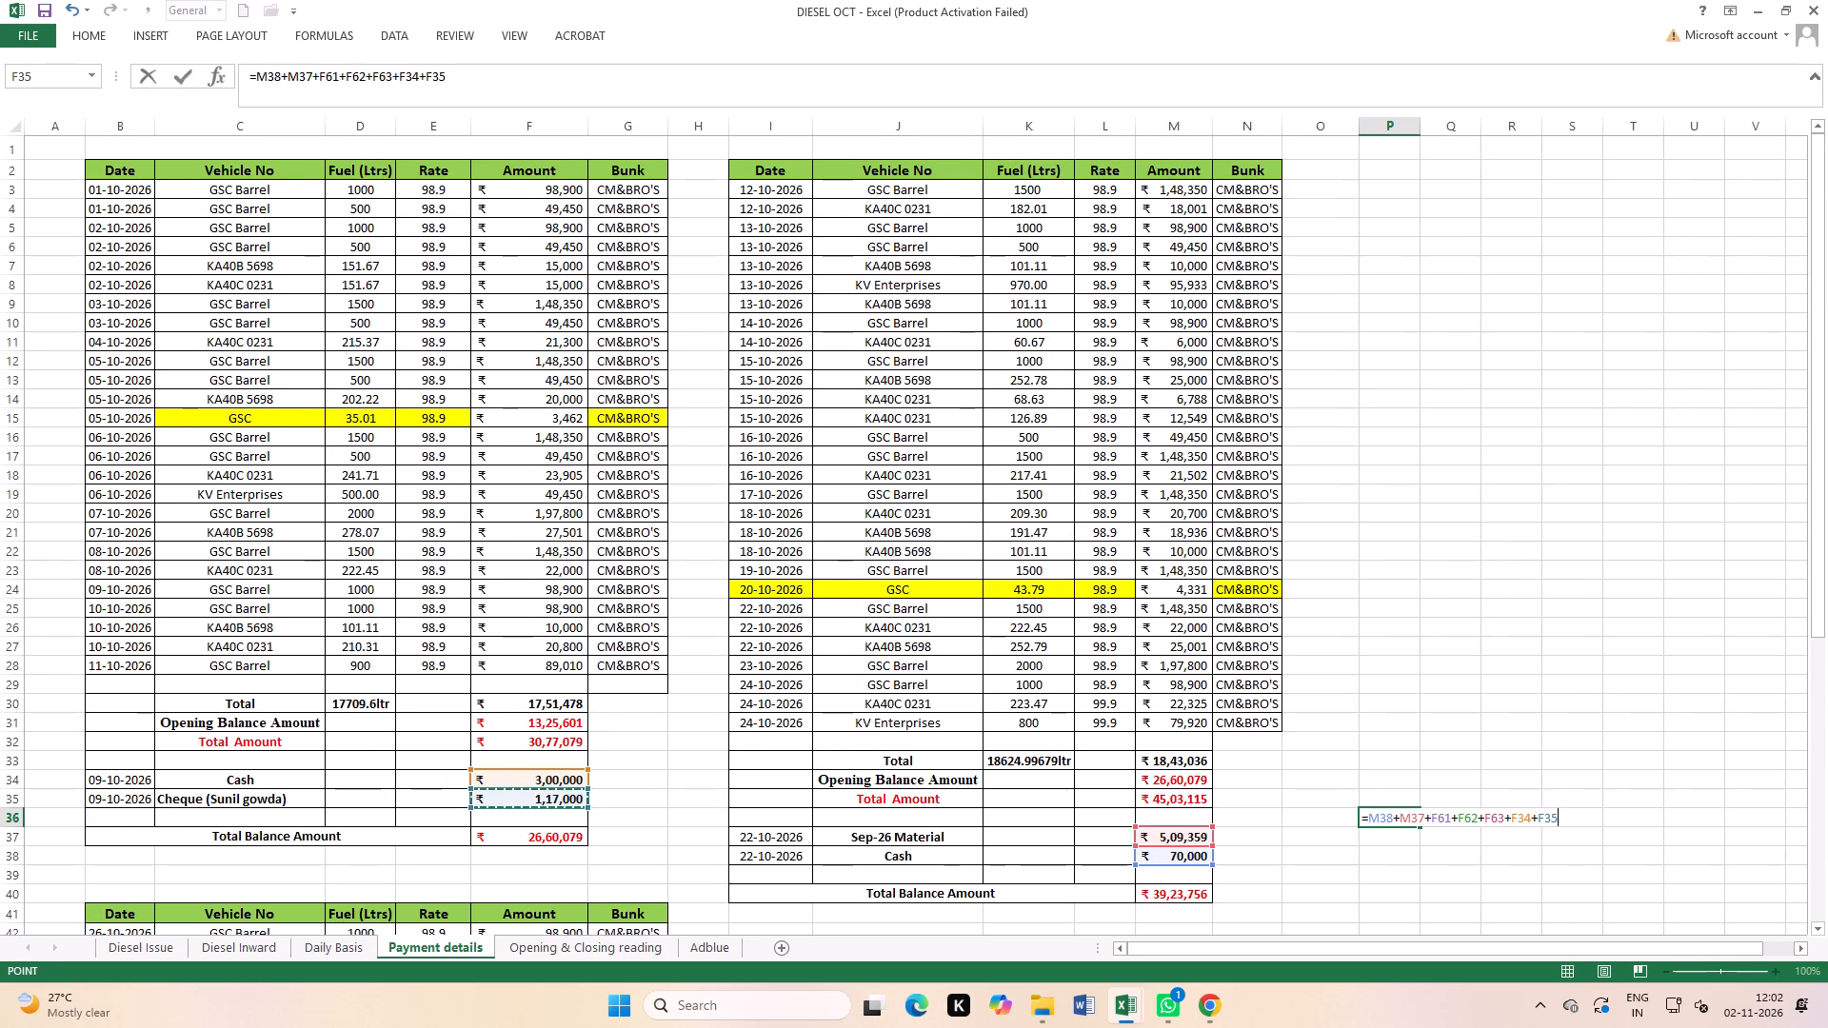
key("Return")
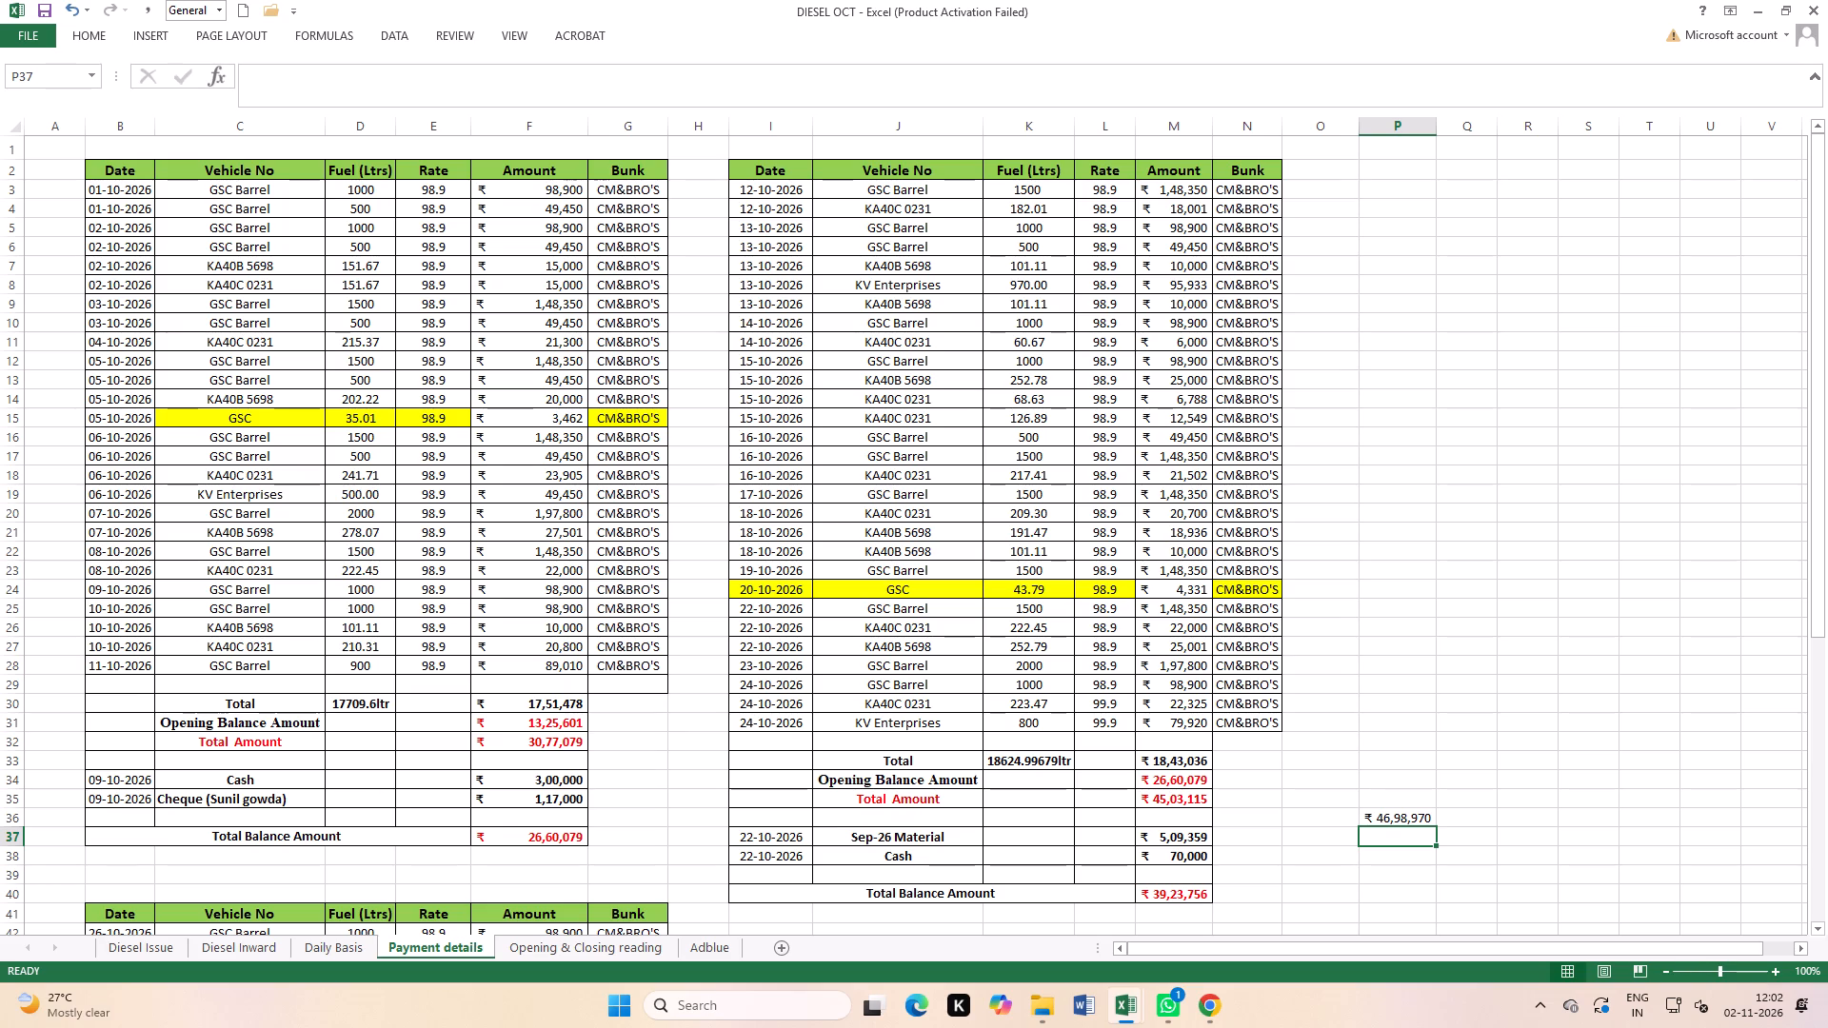
scroll(1285, 704, "down", 5)
scroll(808, 761, "down", 3)
scroll(697, 807, "down", 1)
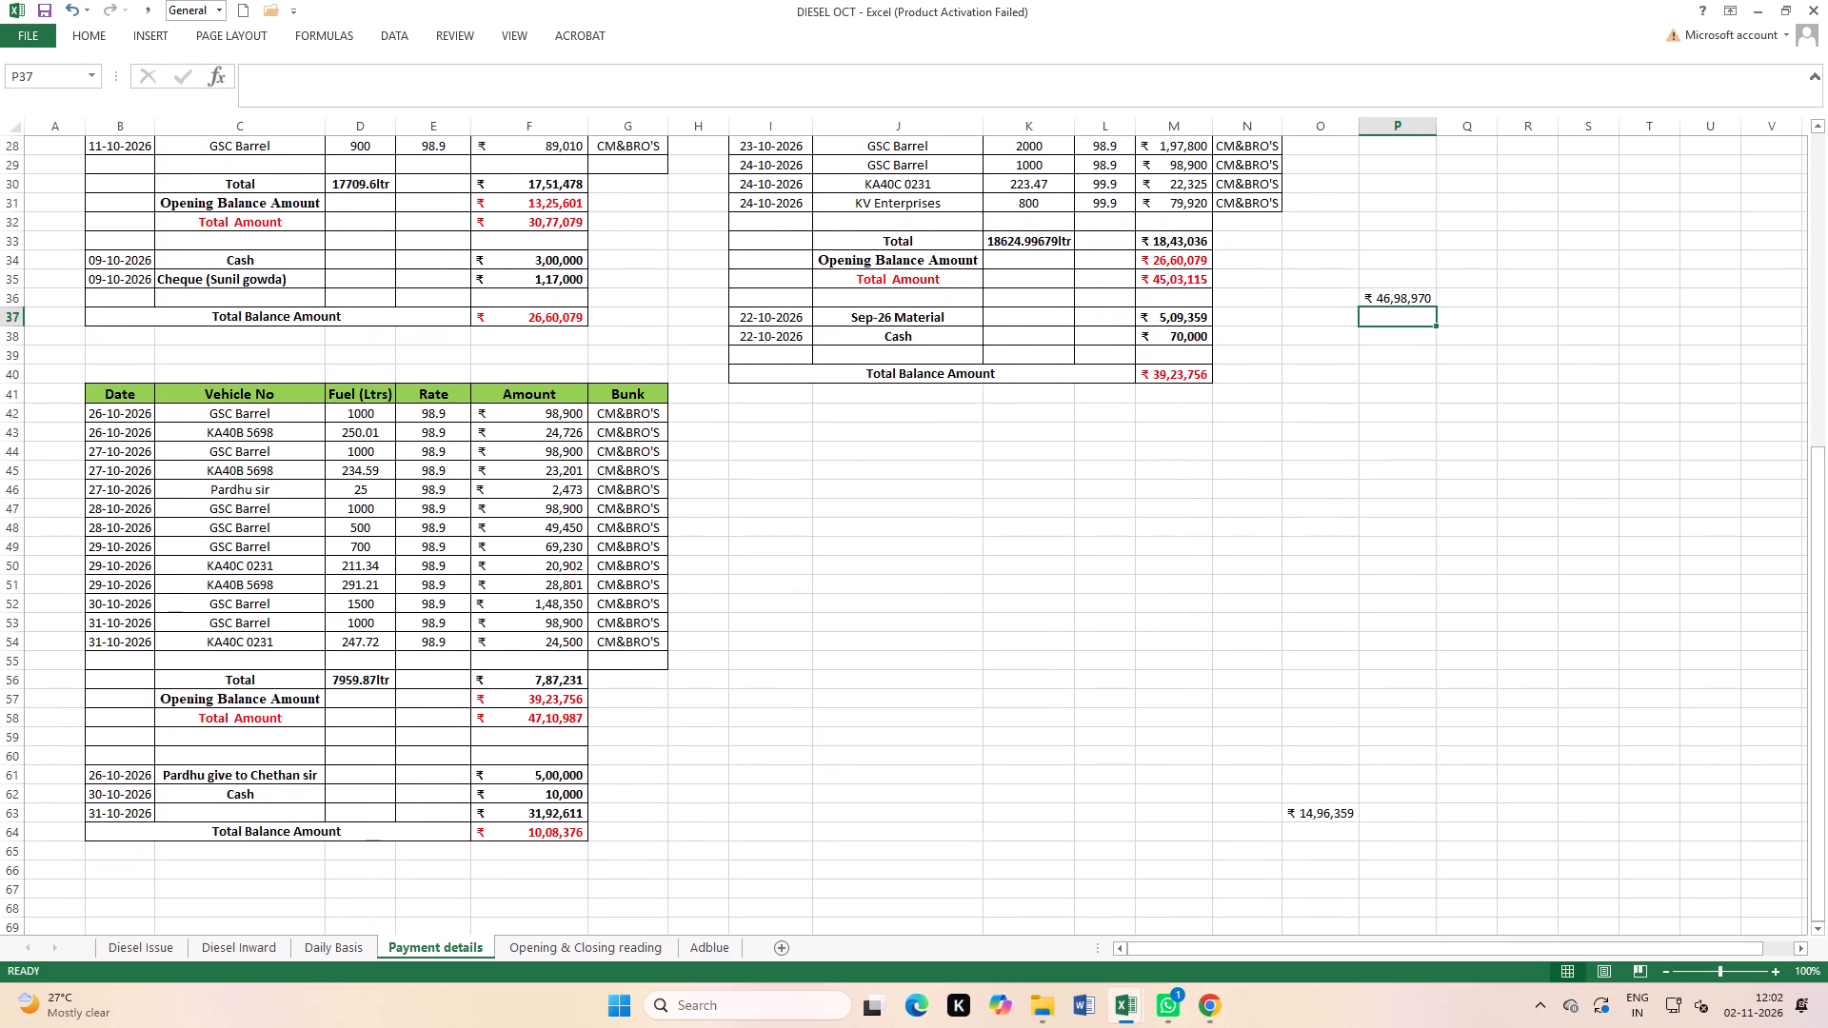
left_click(557, 840)
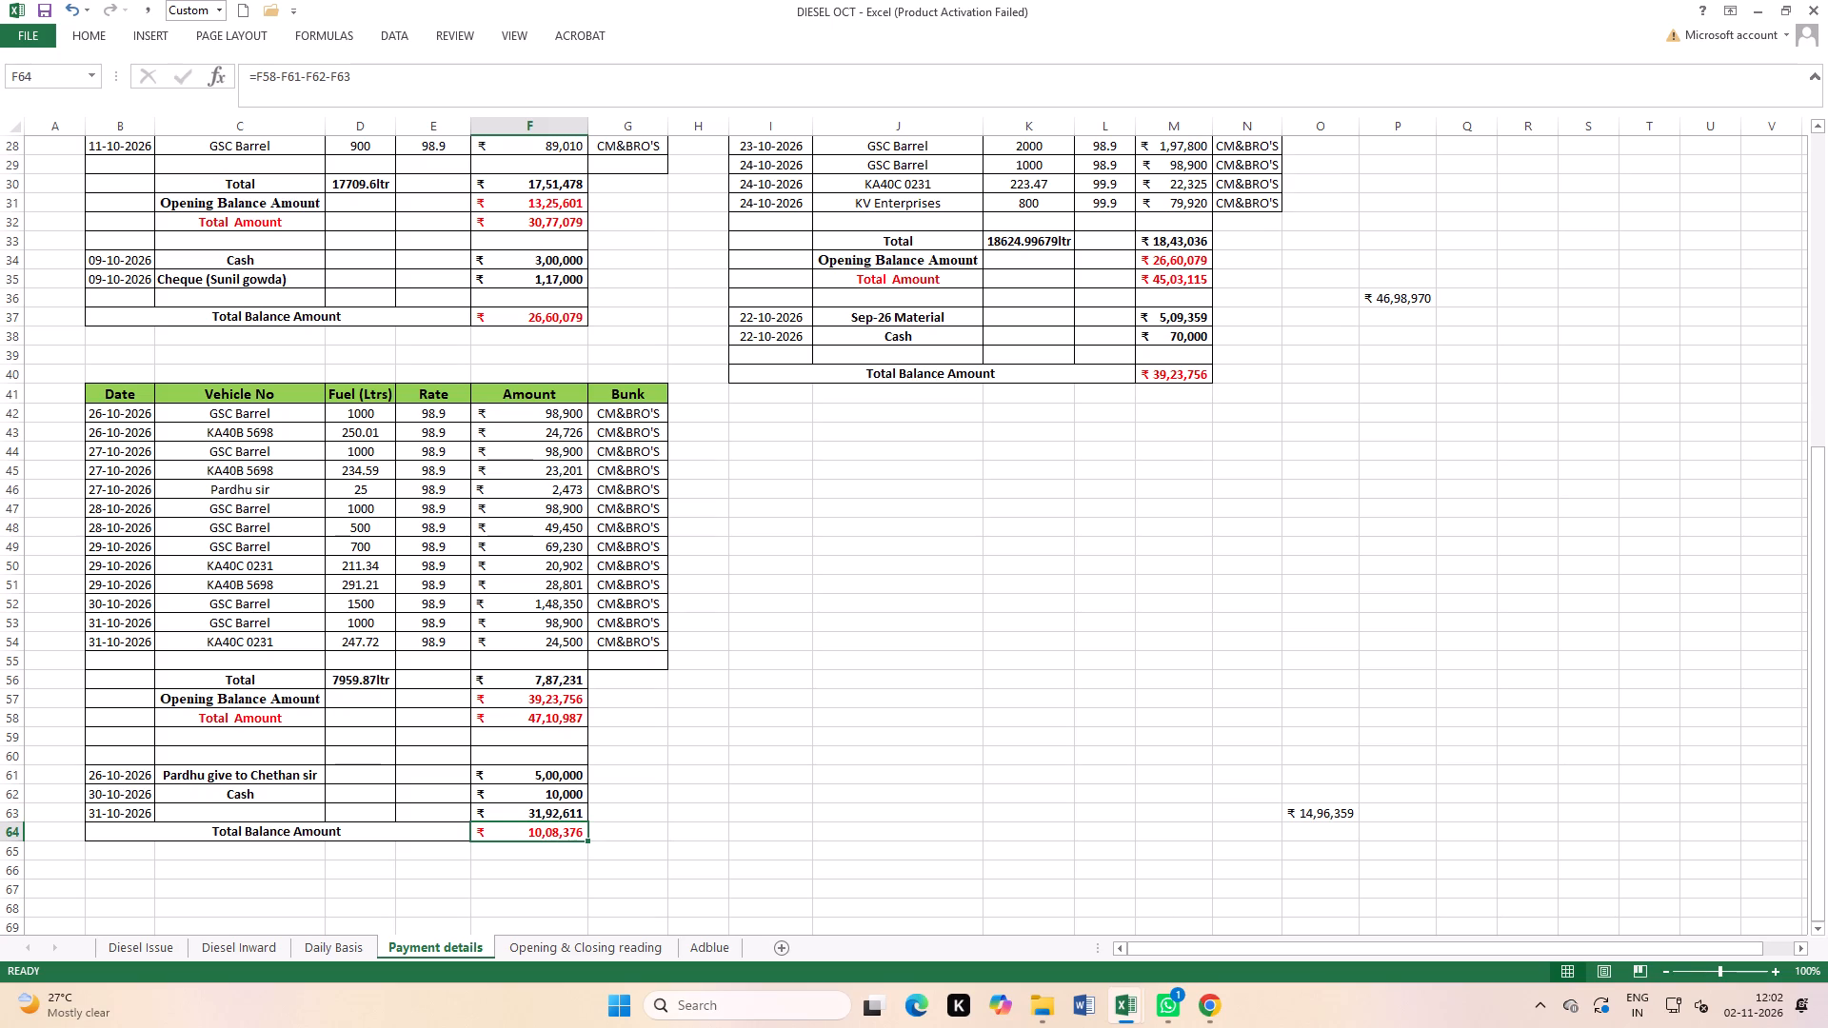
scroll(1212, 618, "up", 3)
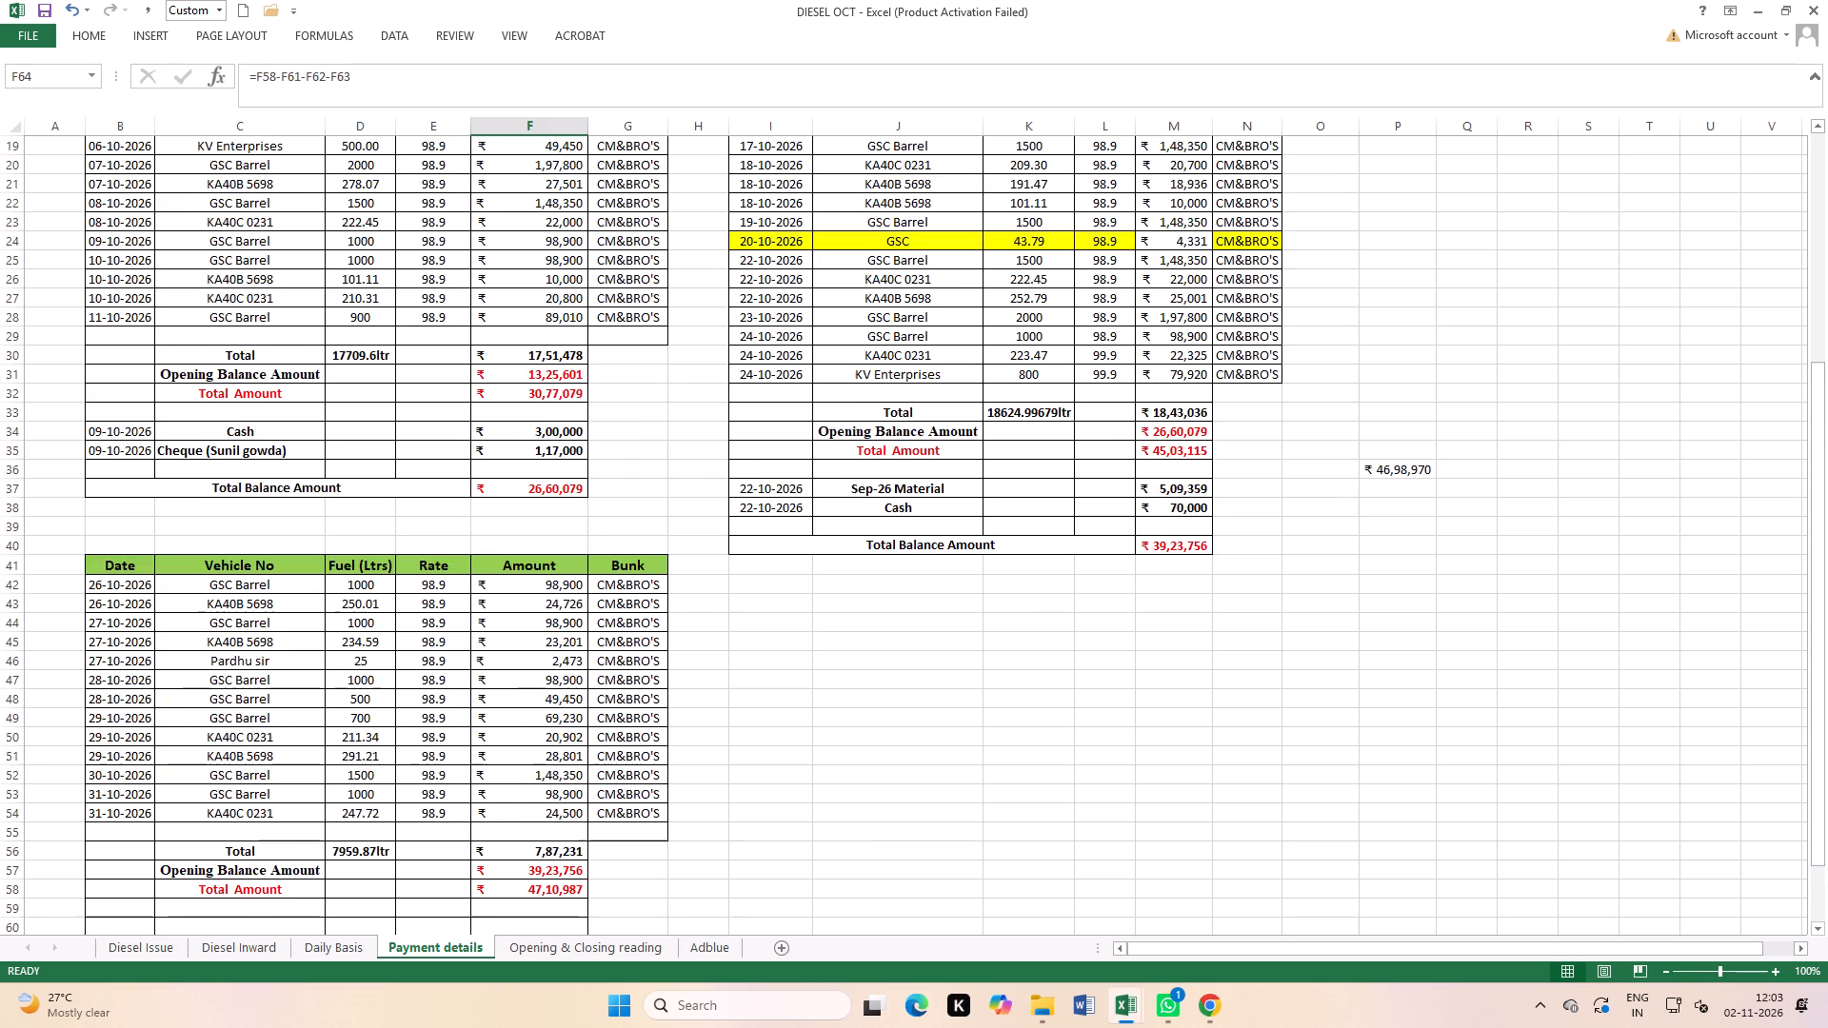
scroll(1084, 548, "up", 6)
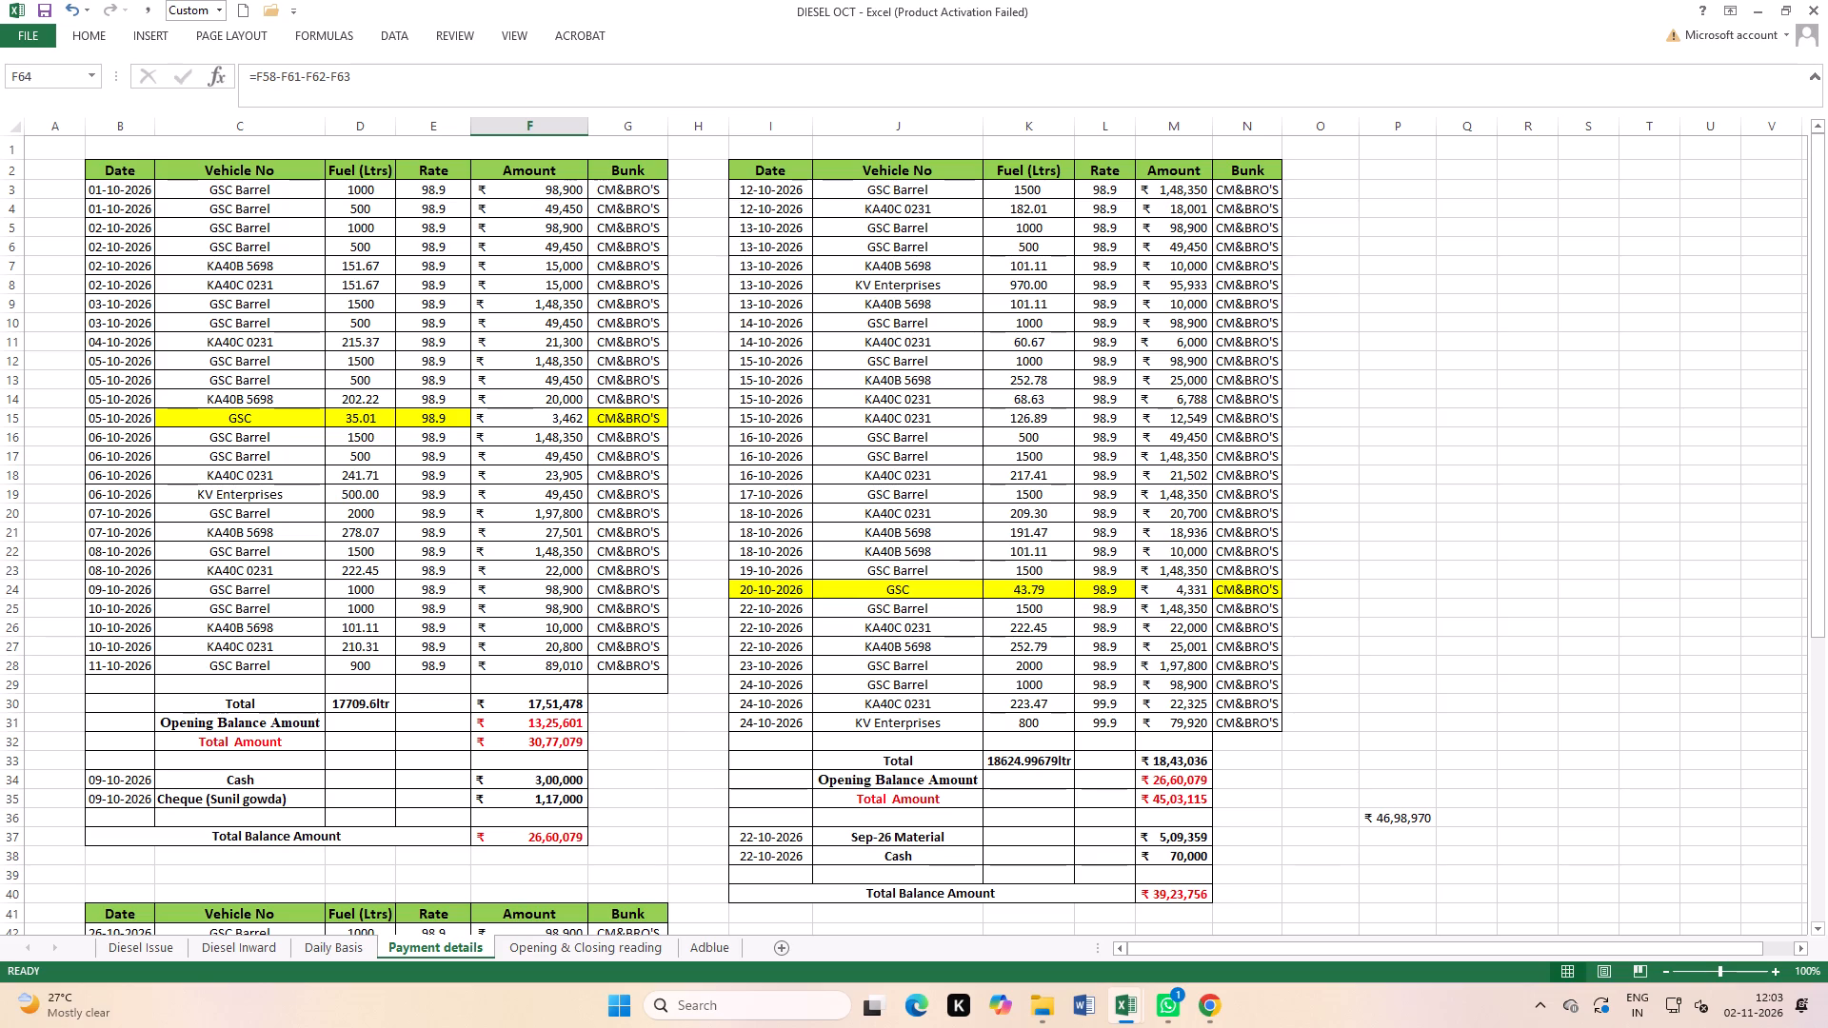
left_click_drag(1111, 686, 1110, 715)
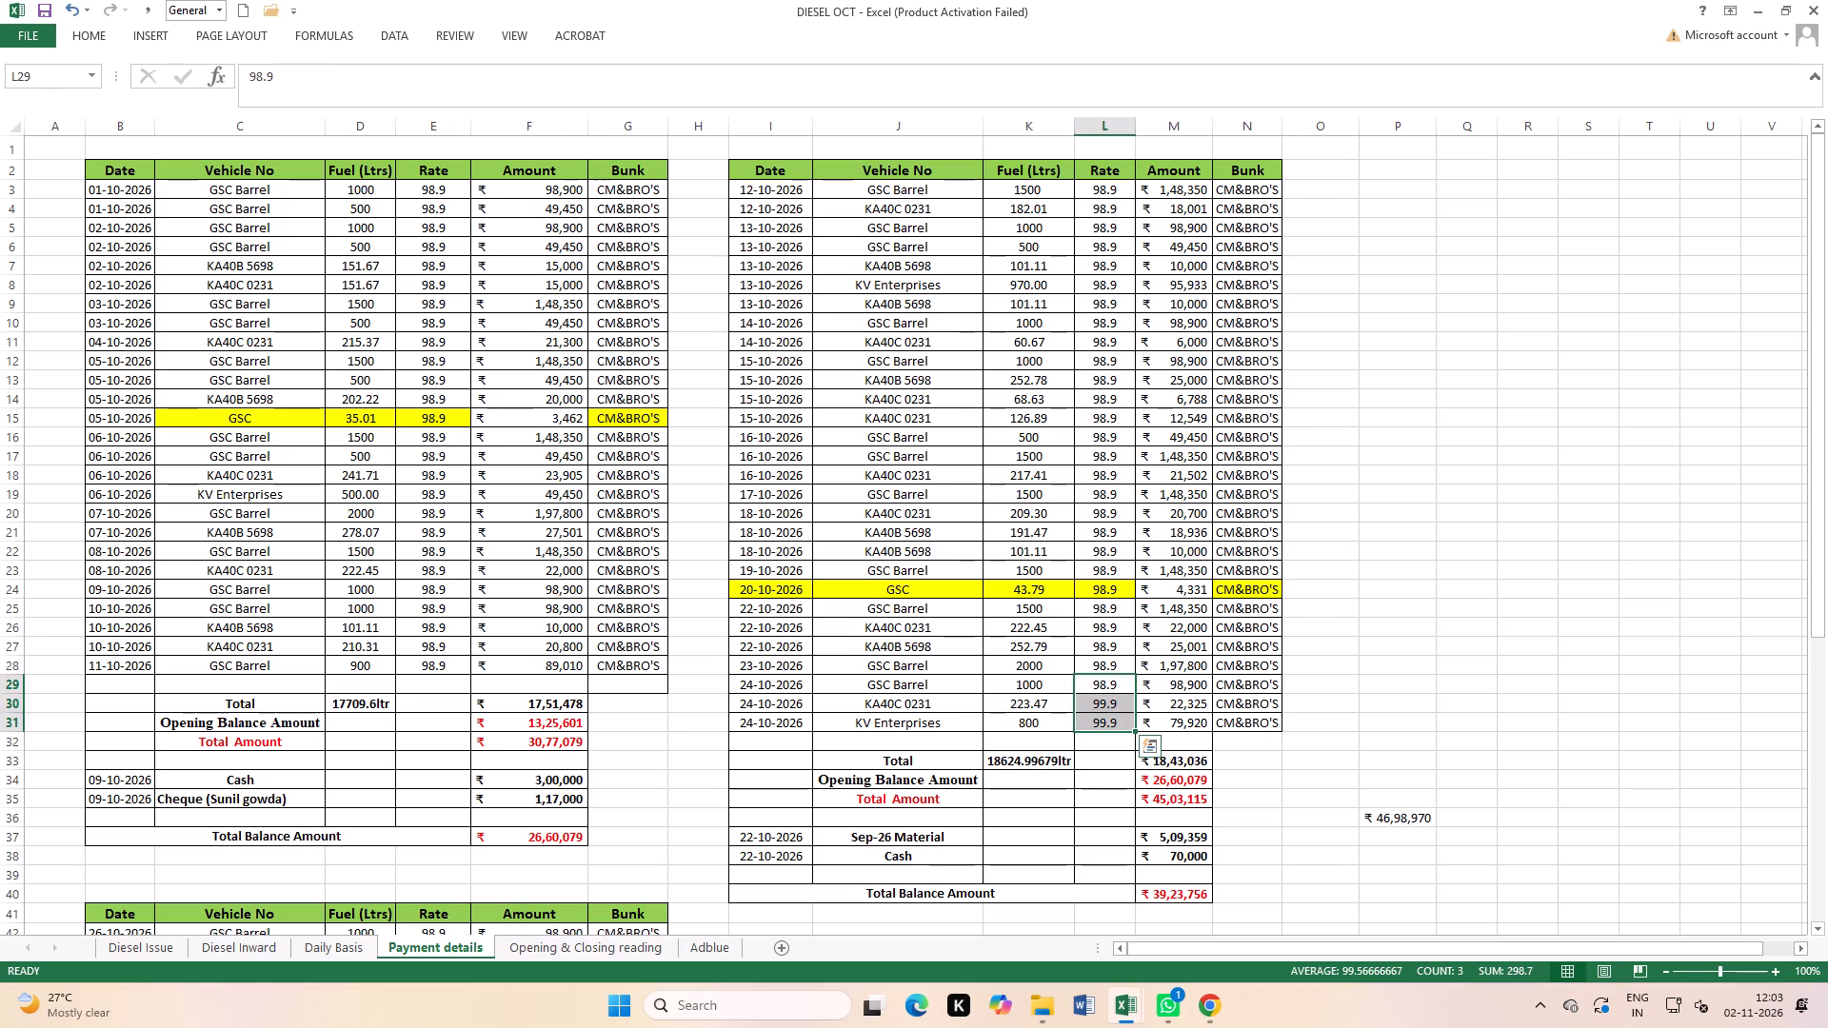
key("ctrl+d")
left_click(1522, 681)
scroll(873, 744, "down", 5)
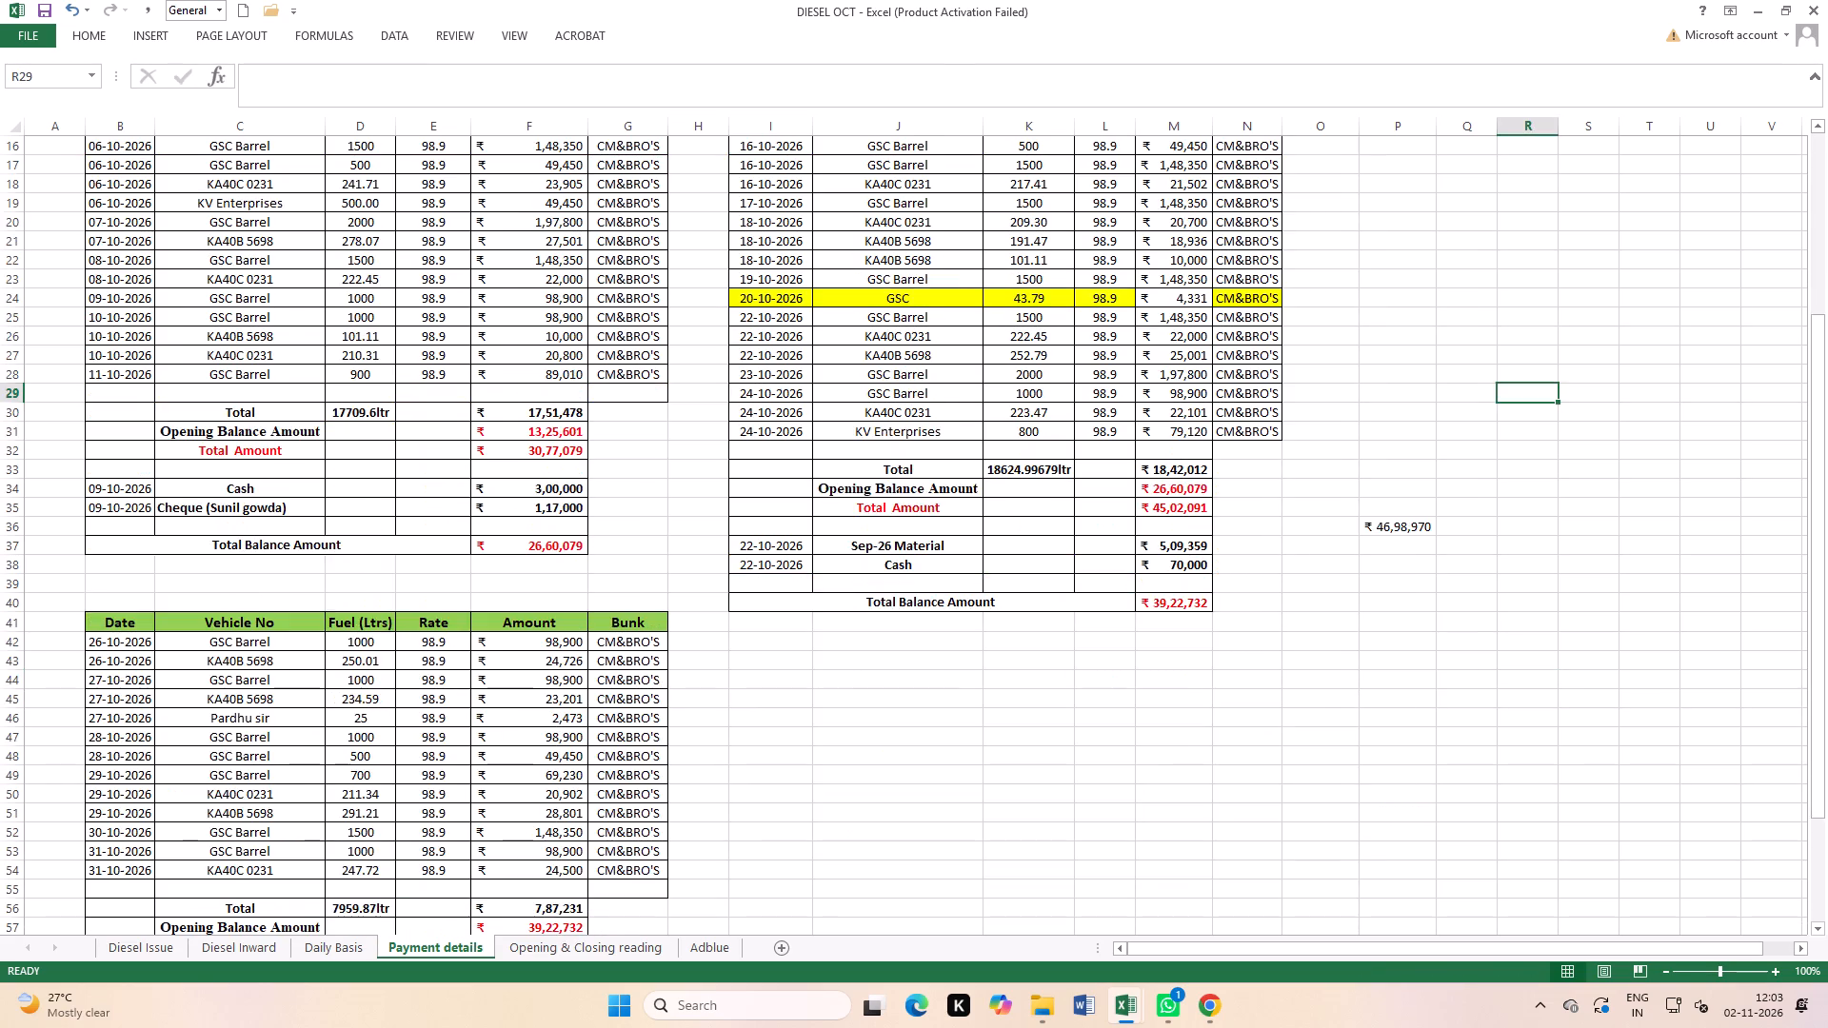
scroll(529, 806, "down", 4)
left_click(712, 843)
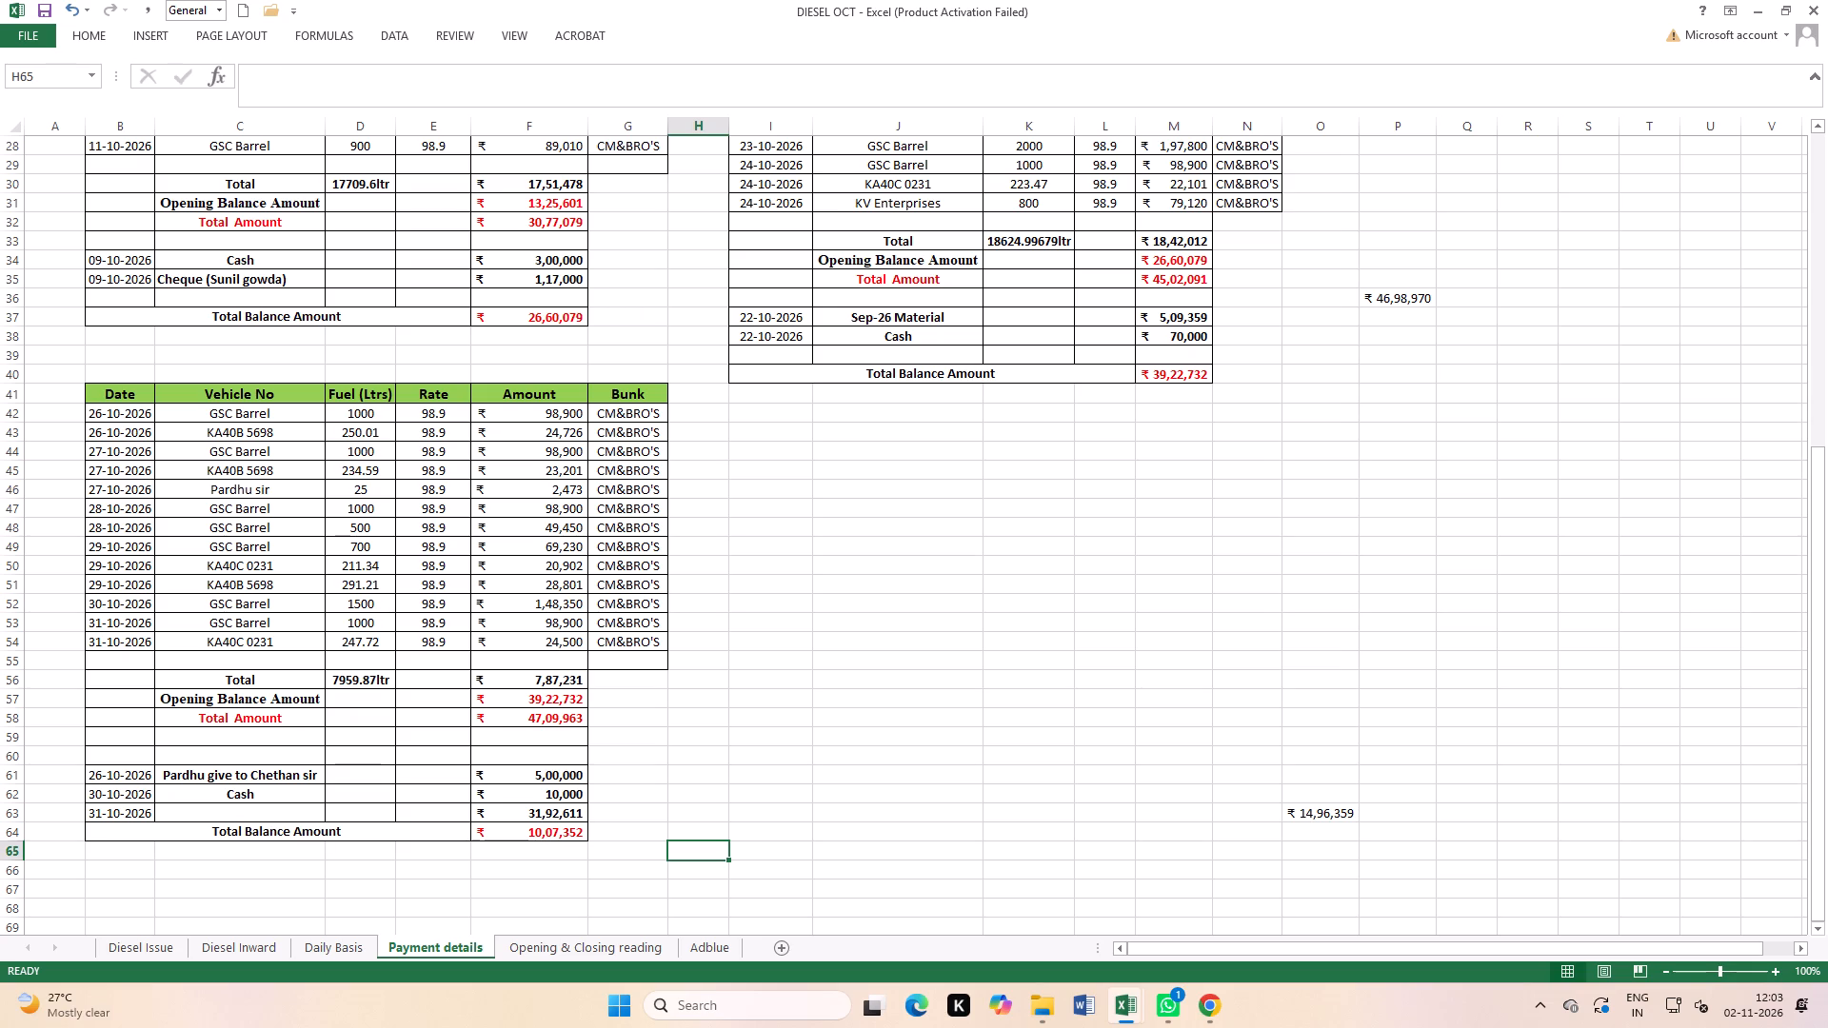
Save the workbook with the completed 98.9 rate entries.
left_click(583, 840)
left_click(1009, 724)
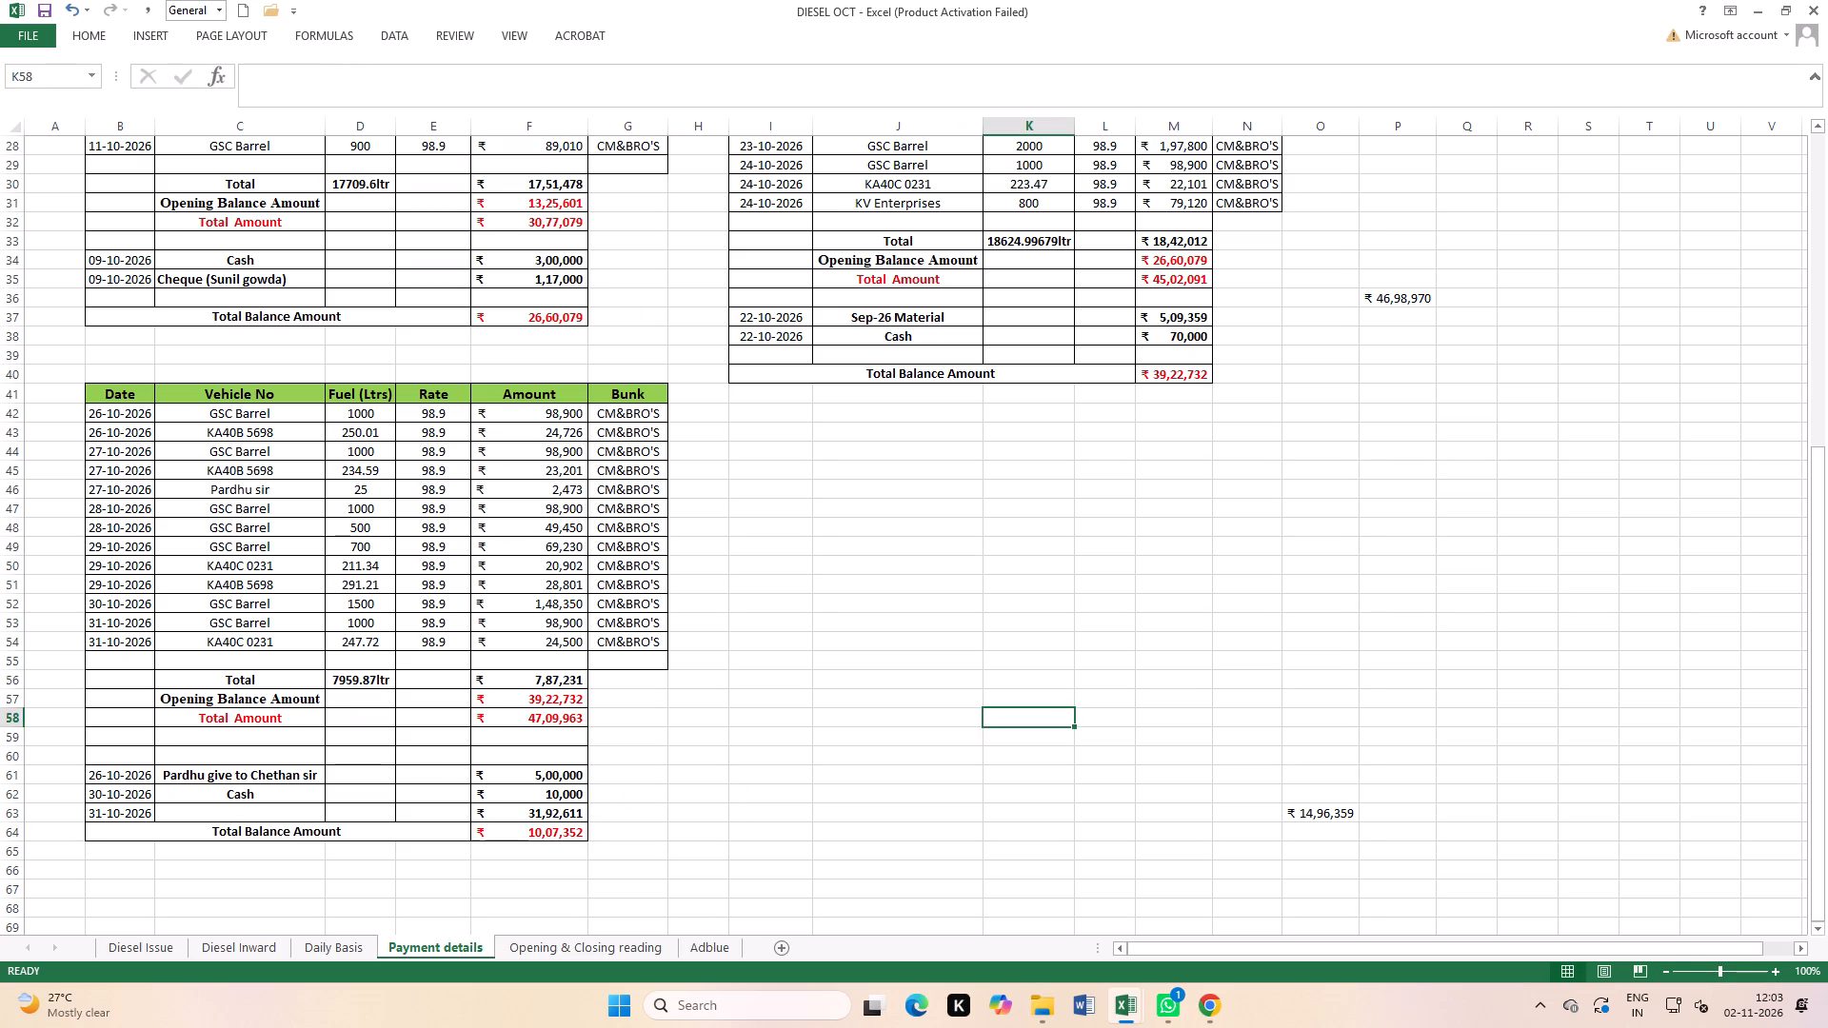
triple_click(43, 8)
Extend the 30-10-2026 payment label in C62 of Payment details to Cash (Raja), and save the workbook.
scroll(917, 495, "up", 1)
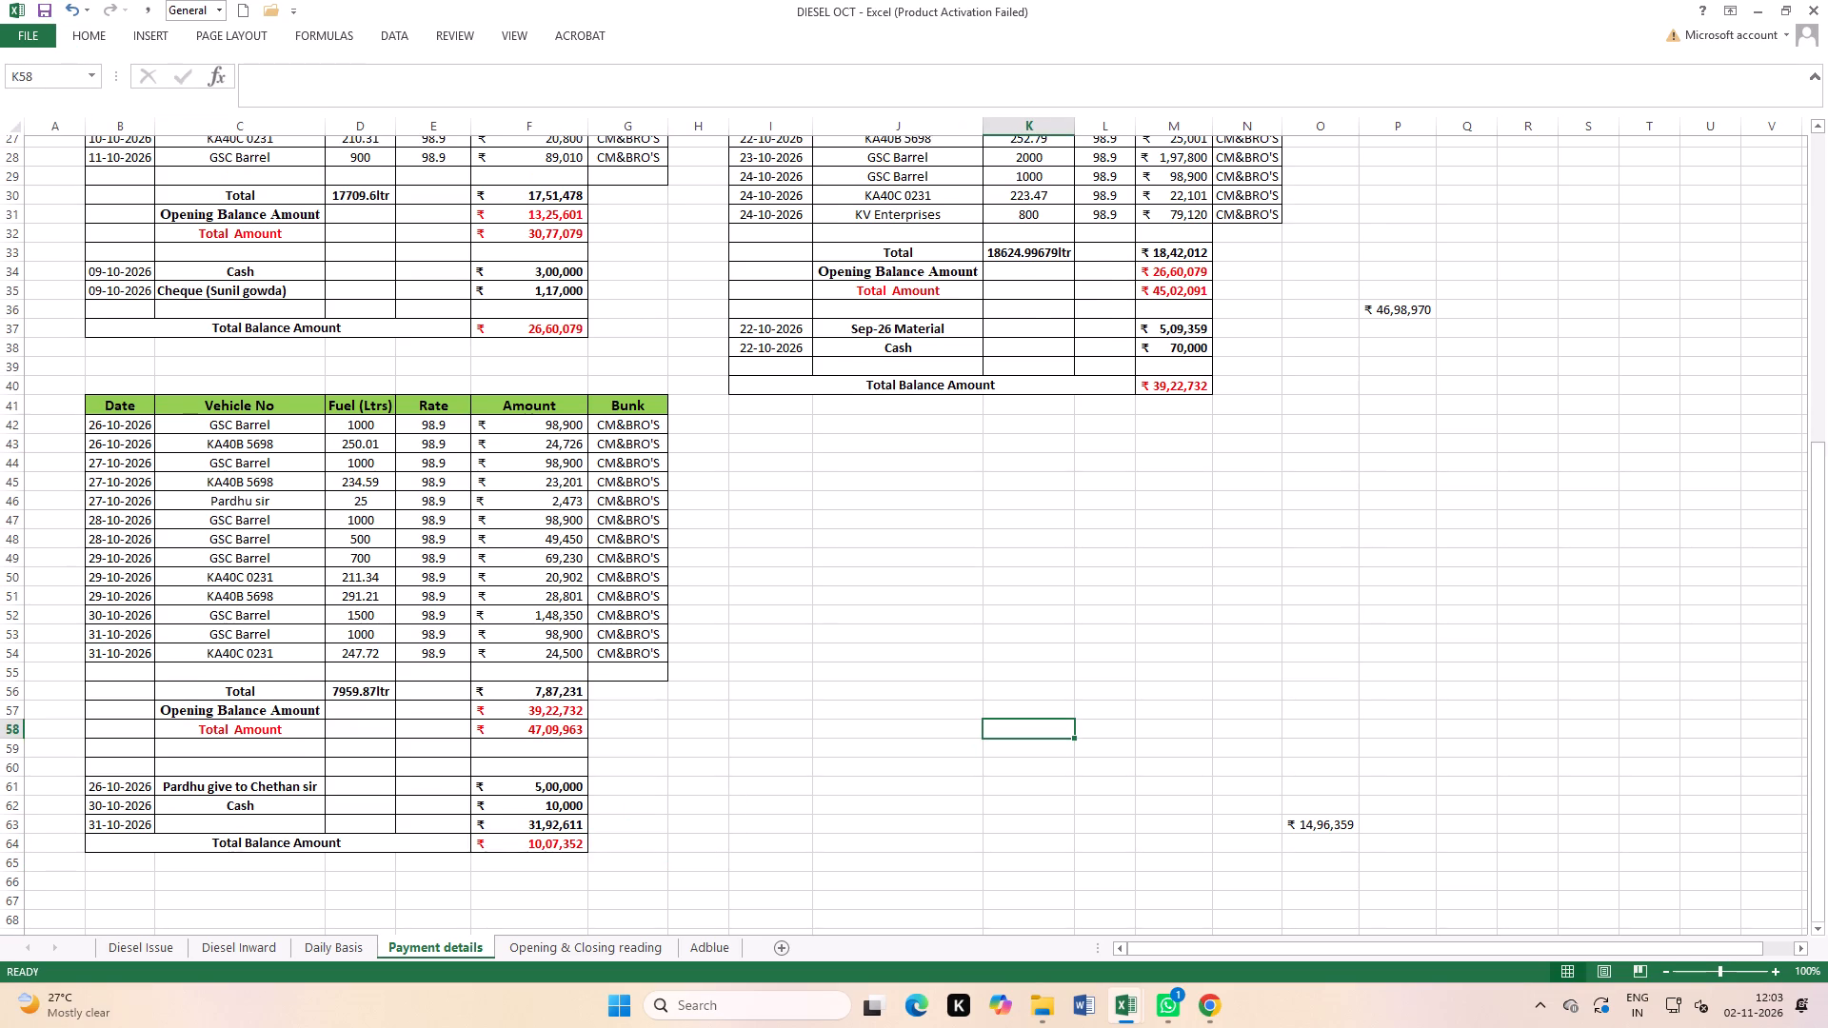
scroll(917, 495, "up", 1)
scroll(795, 569, "up", 5)
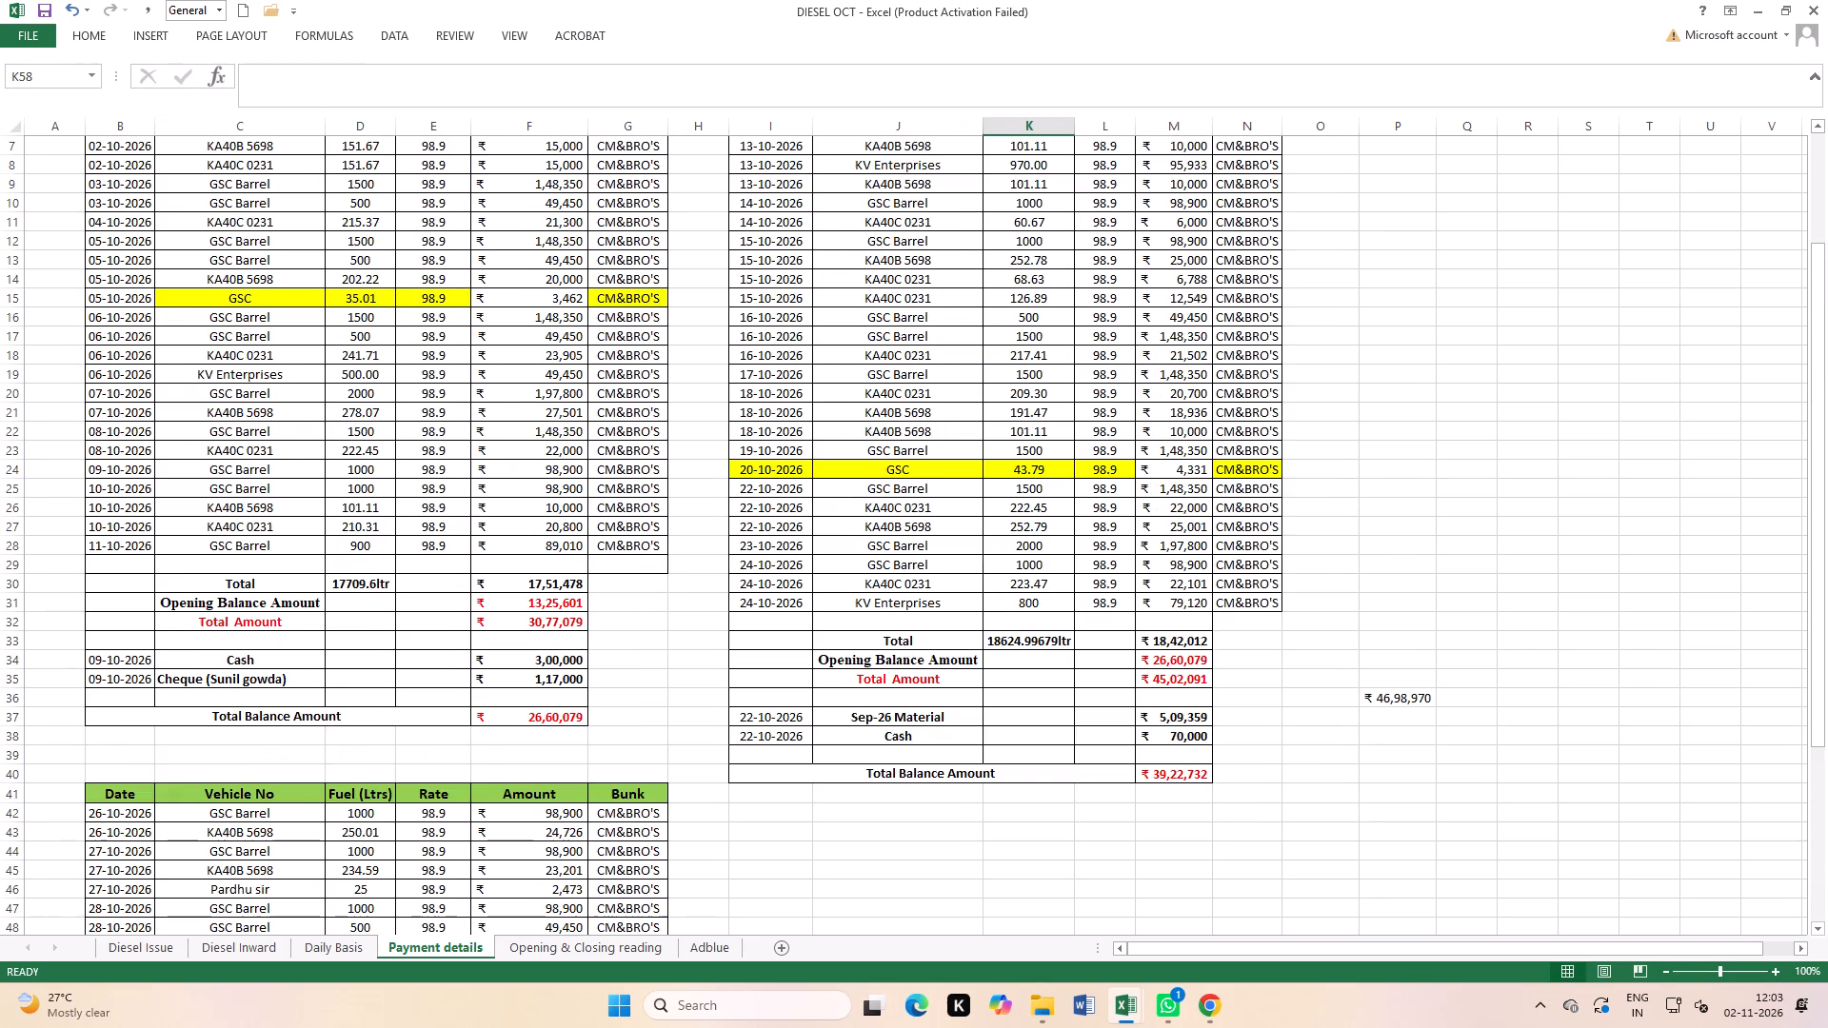
scroll(784, 572, "down", 9)
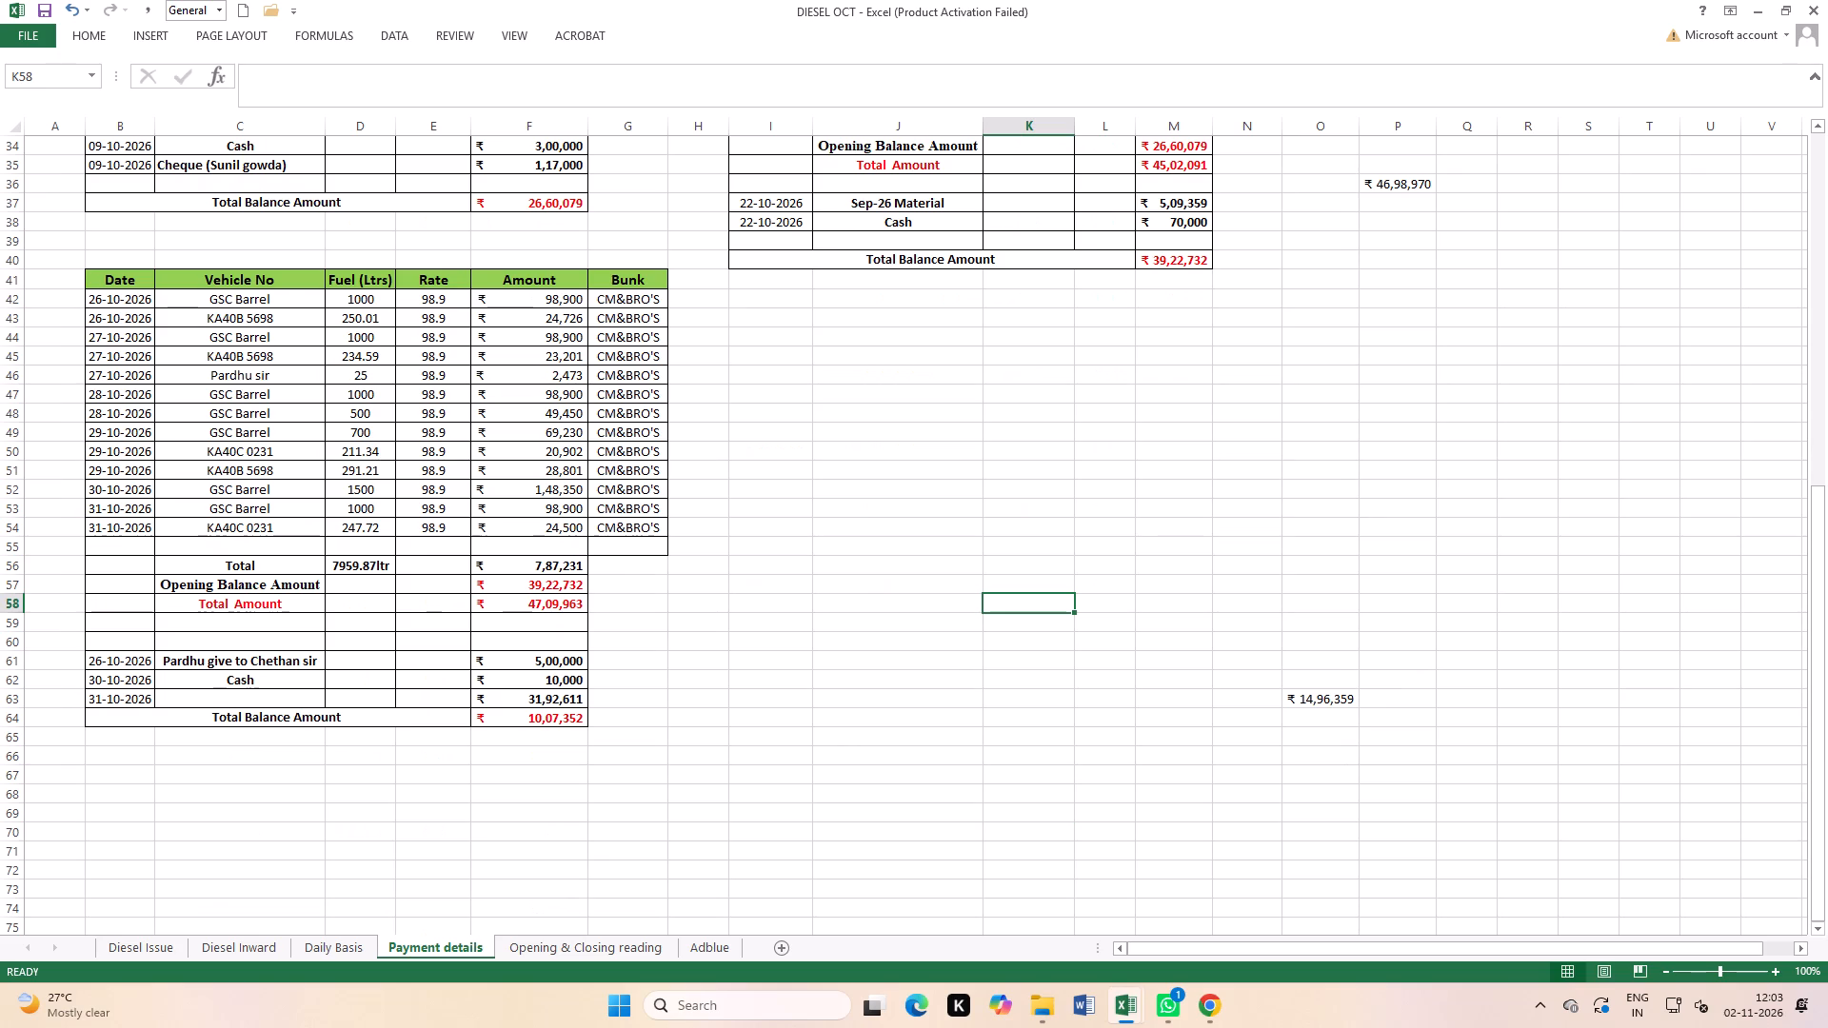
double_click(260, 676)
key("space")
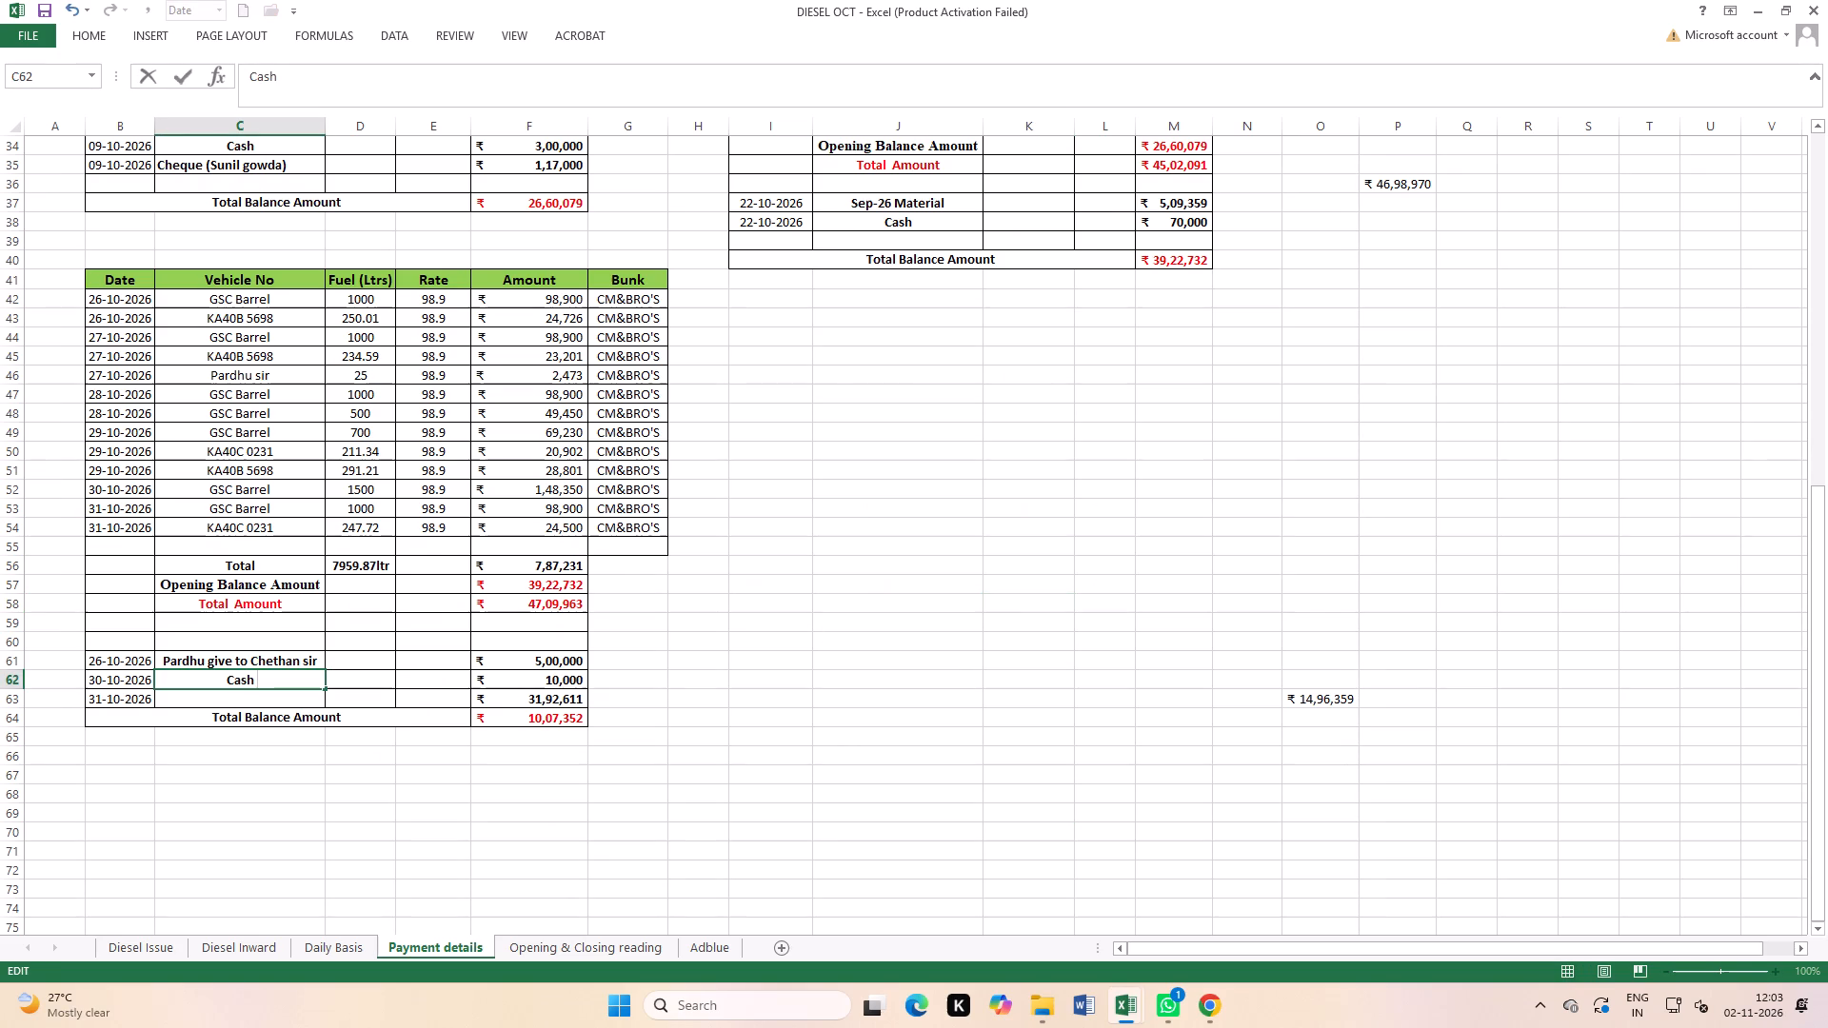
key("shift+parenleft")
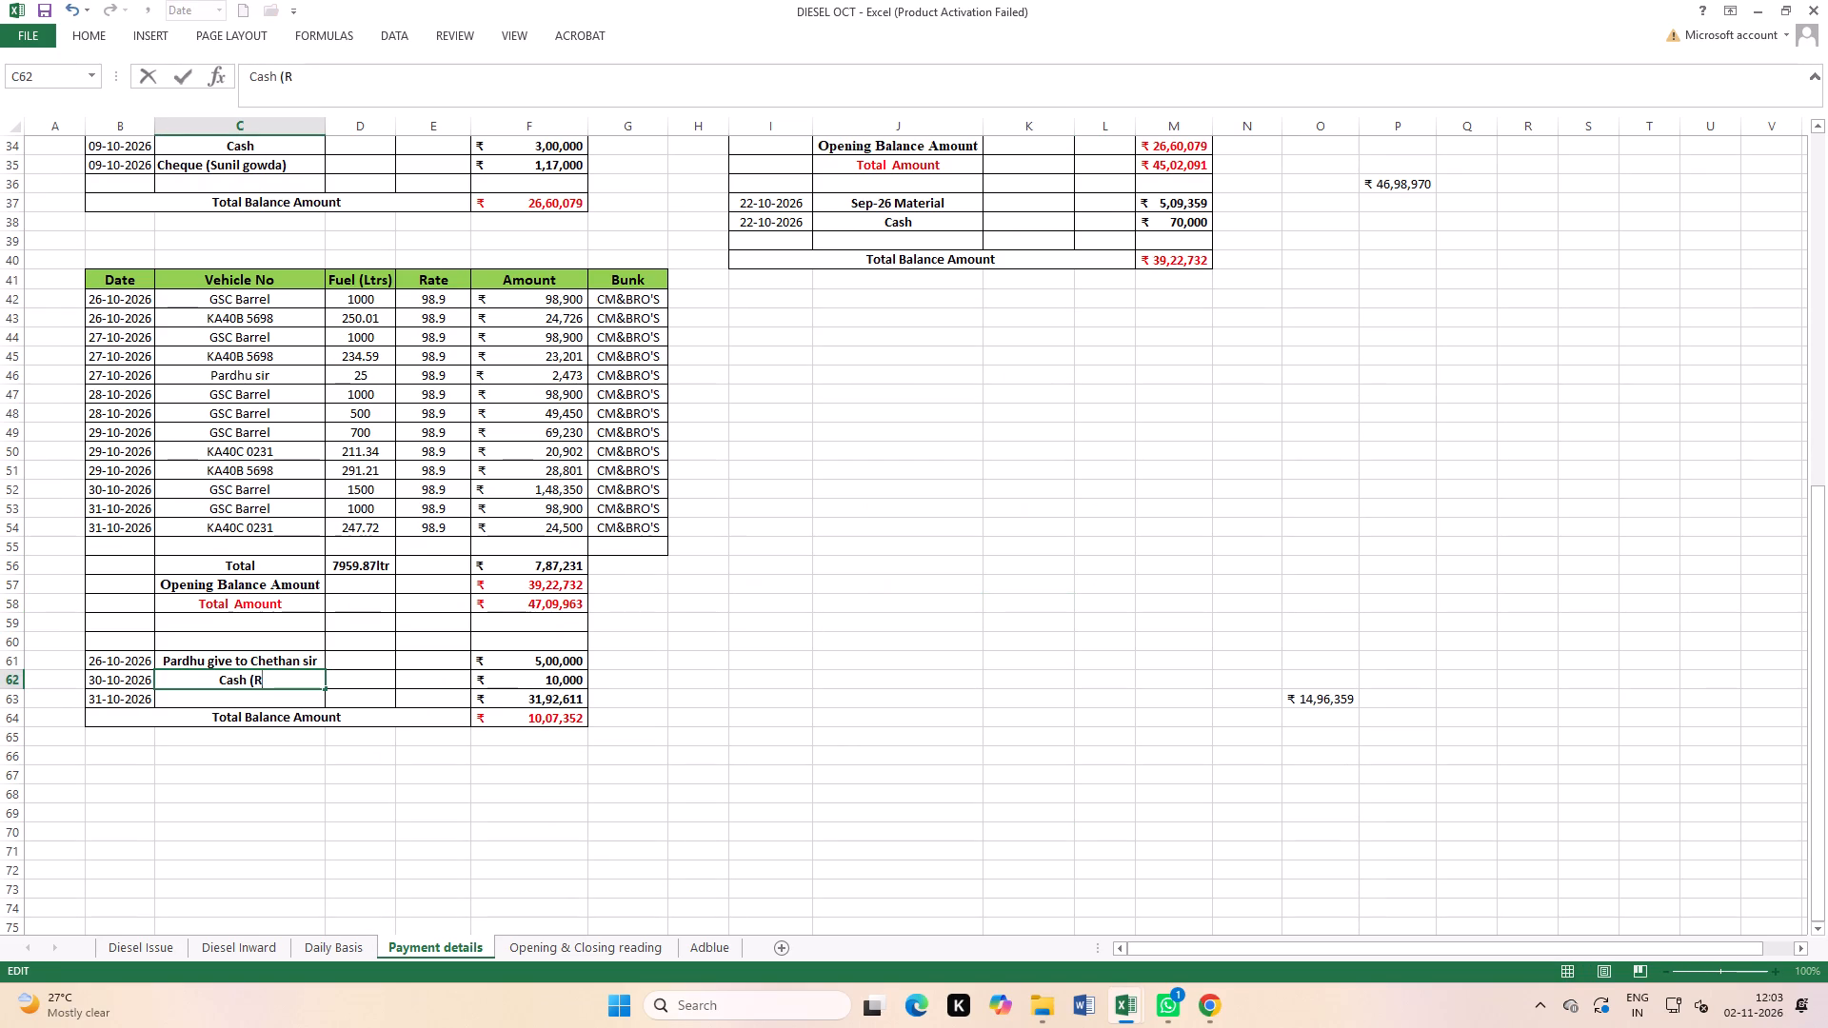
type("aja")
key("shift+parenright")
left_click(1163, 857)
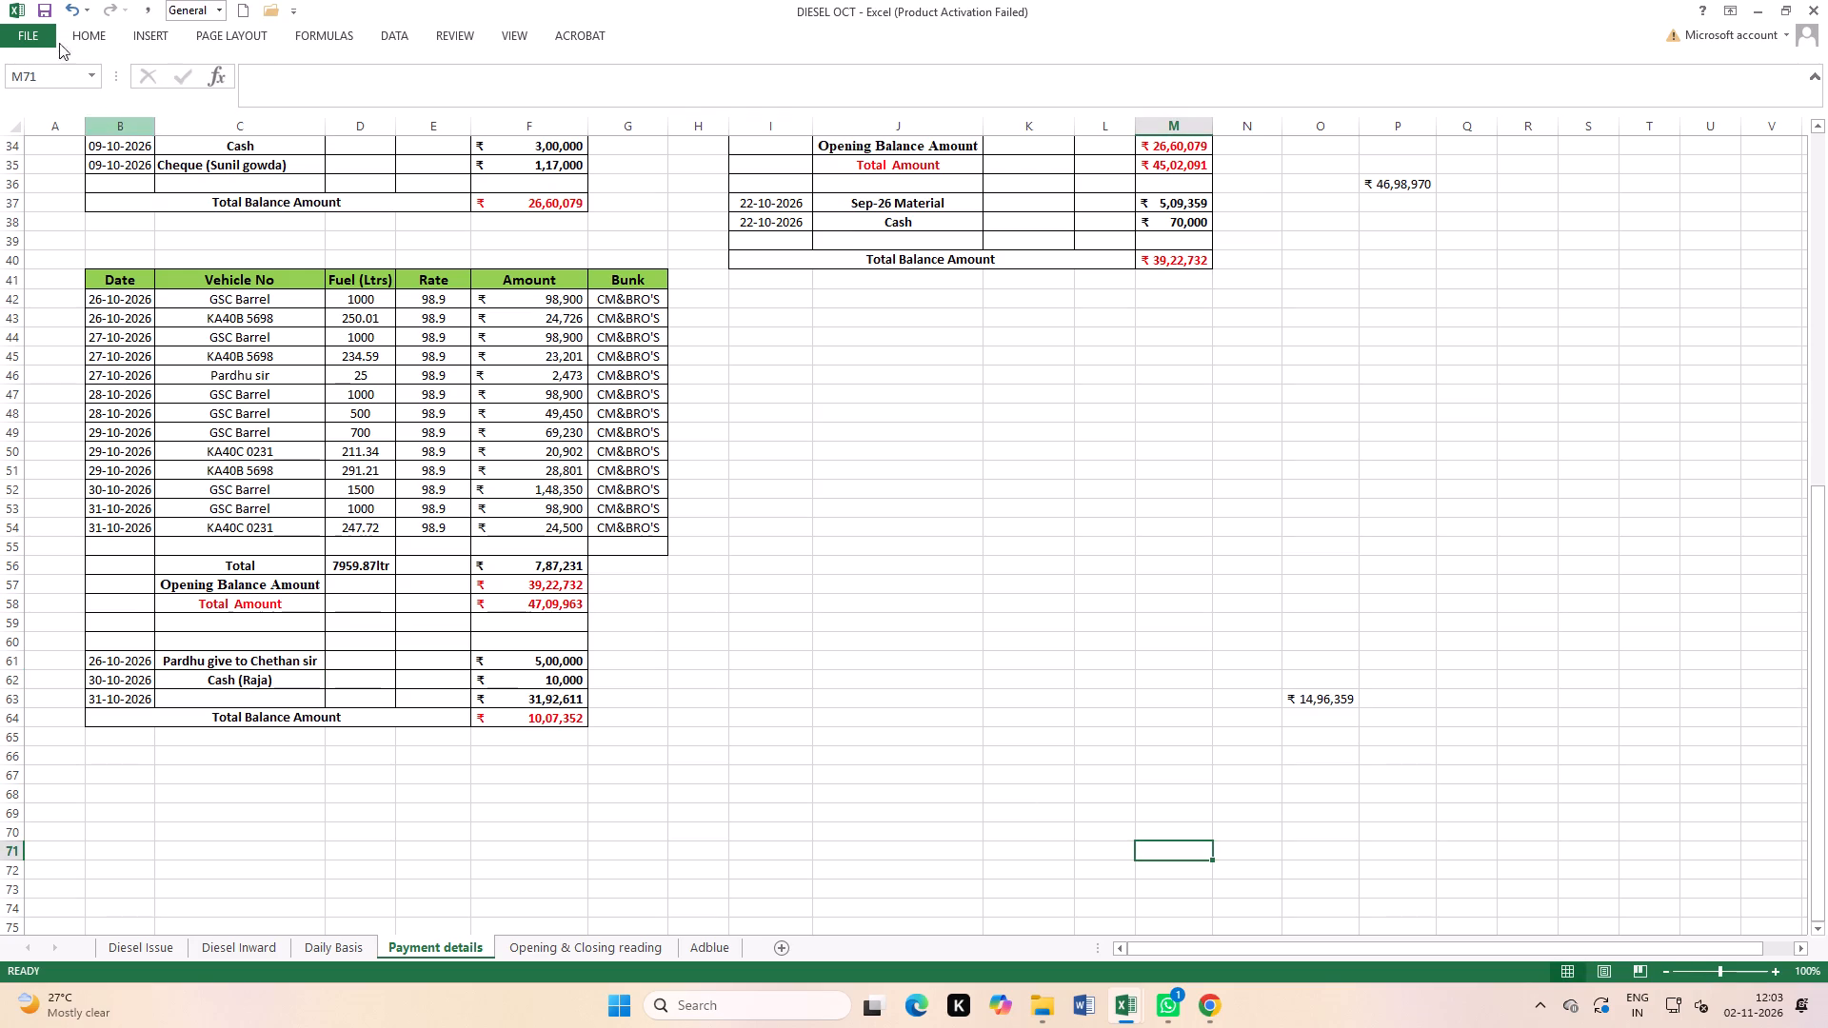
triple_click(41, 8)
Replace the vehicle name in C15, the highlighted 05-10-2026 entry, with Pardhu sir car.
scroll(444, 528, "up", 12)
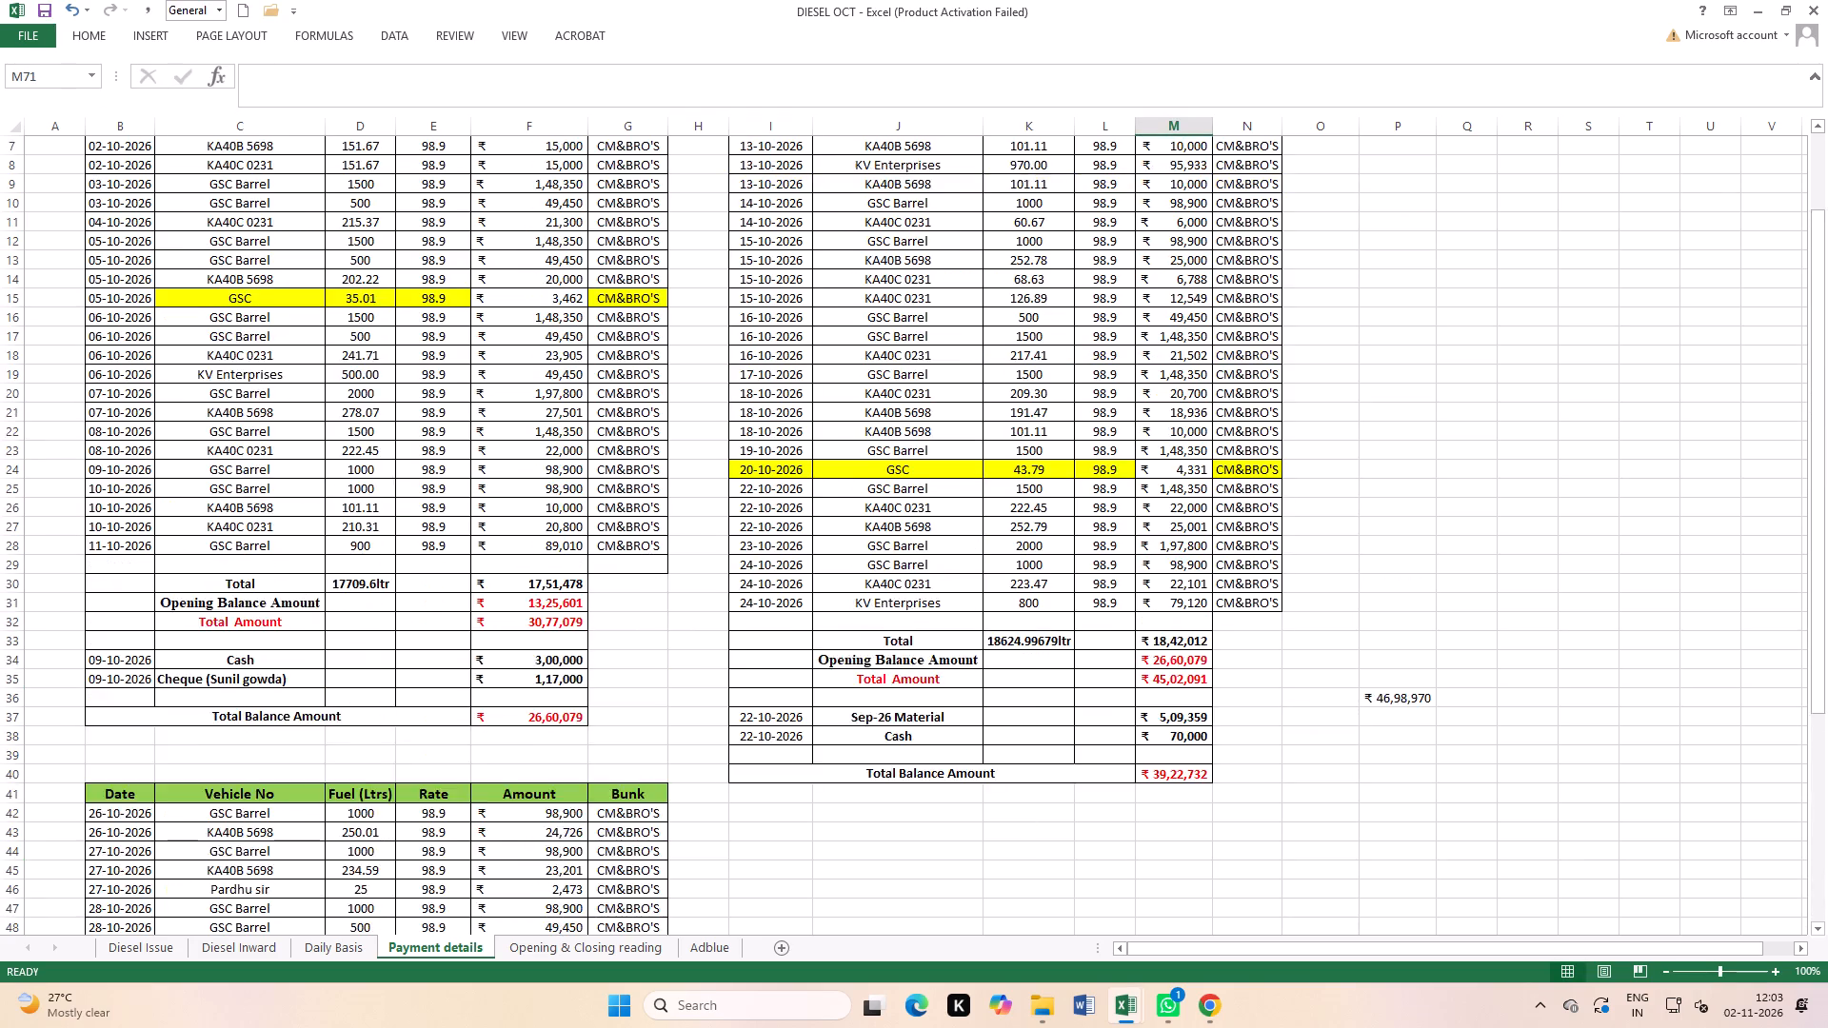
scroll(444, 528, "up", 18)
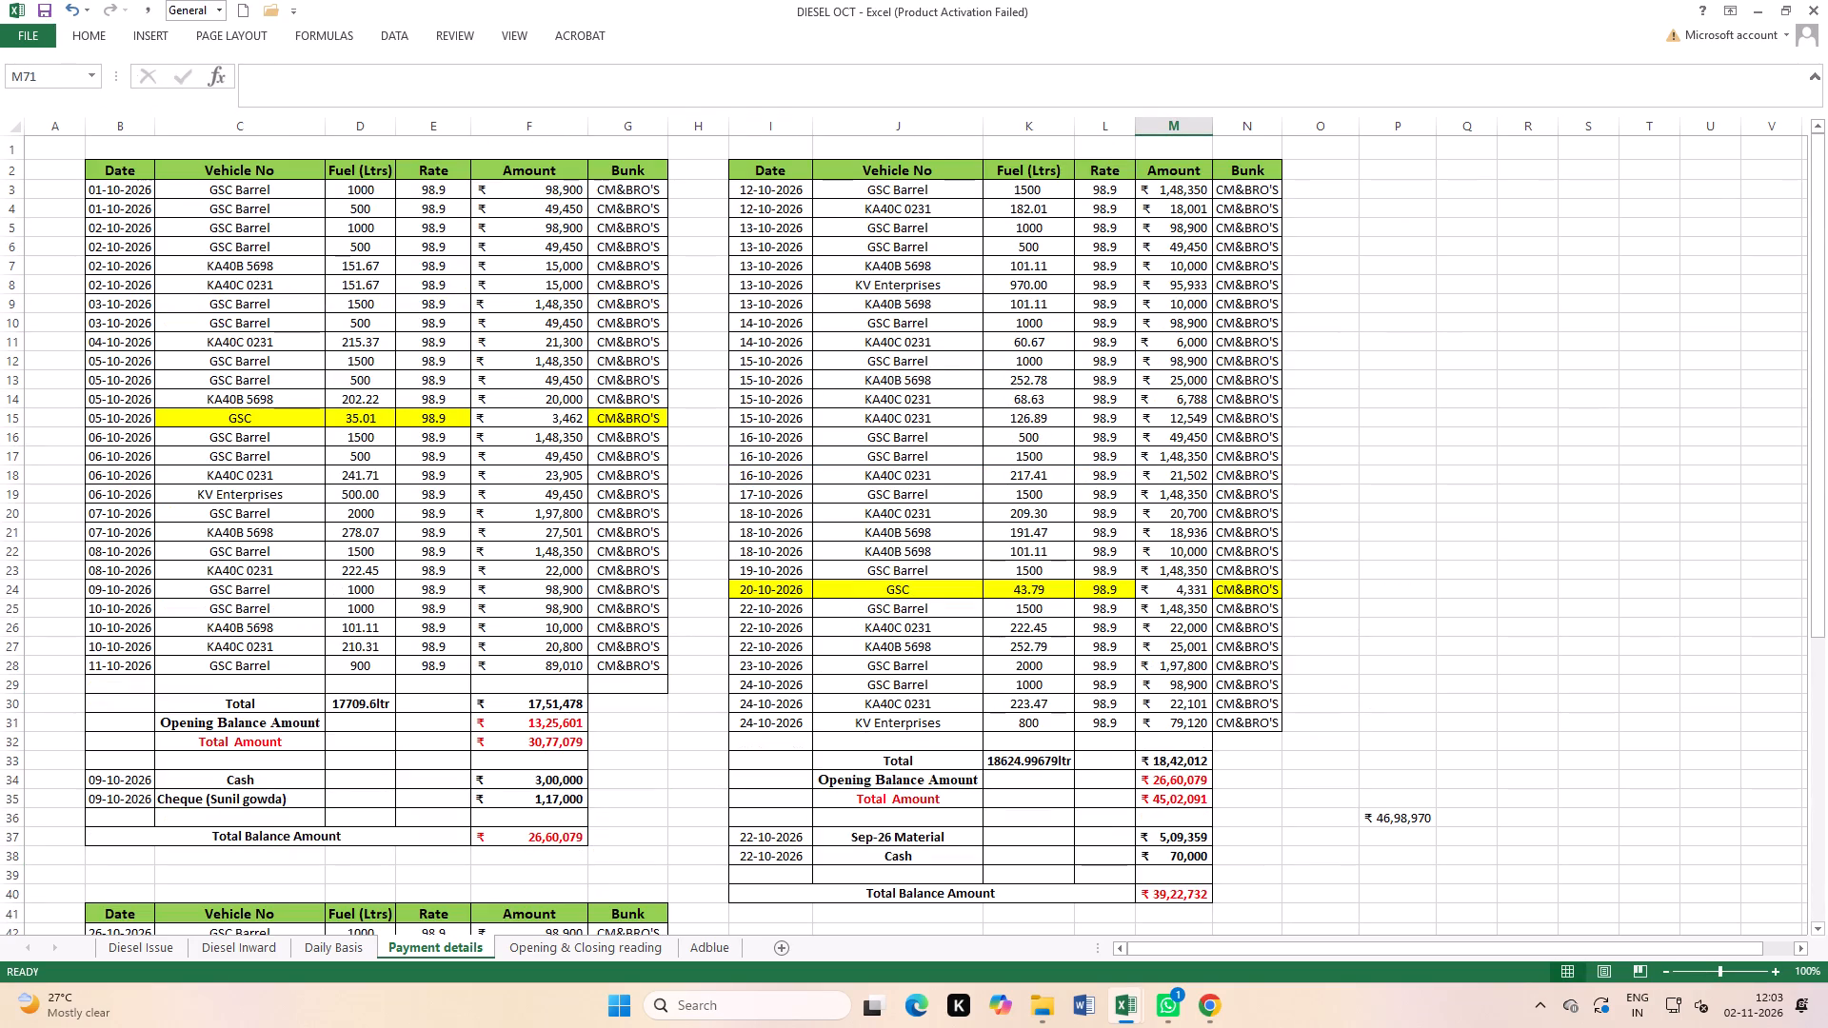
left_click(250, 417)
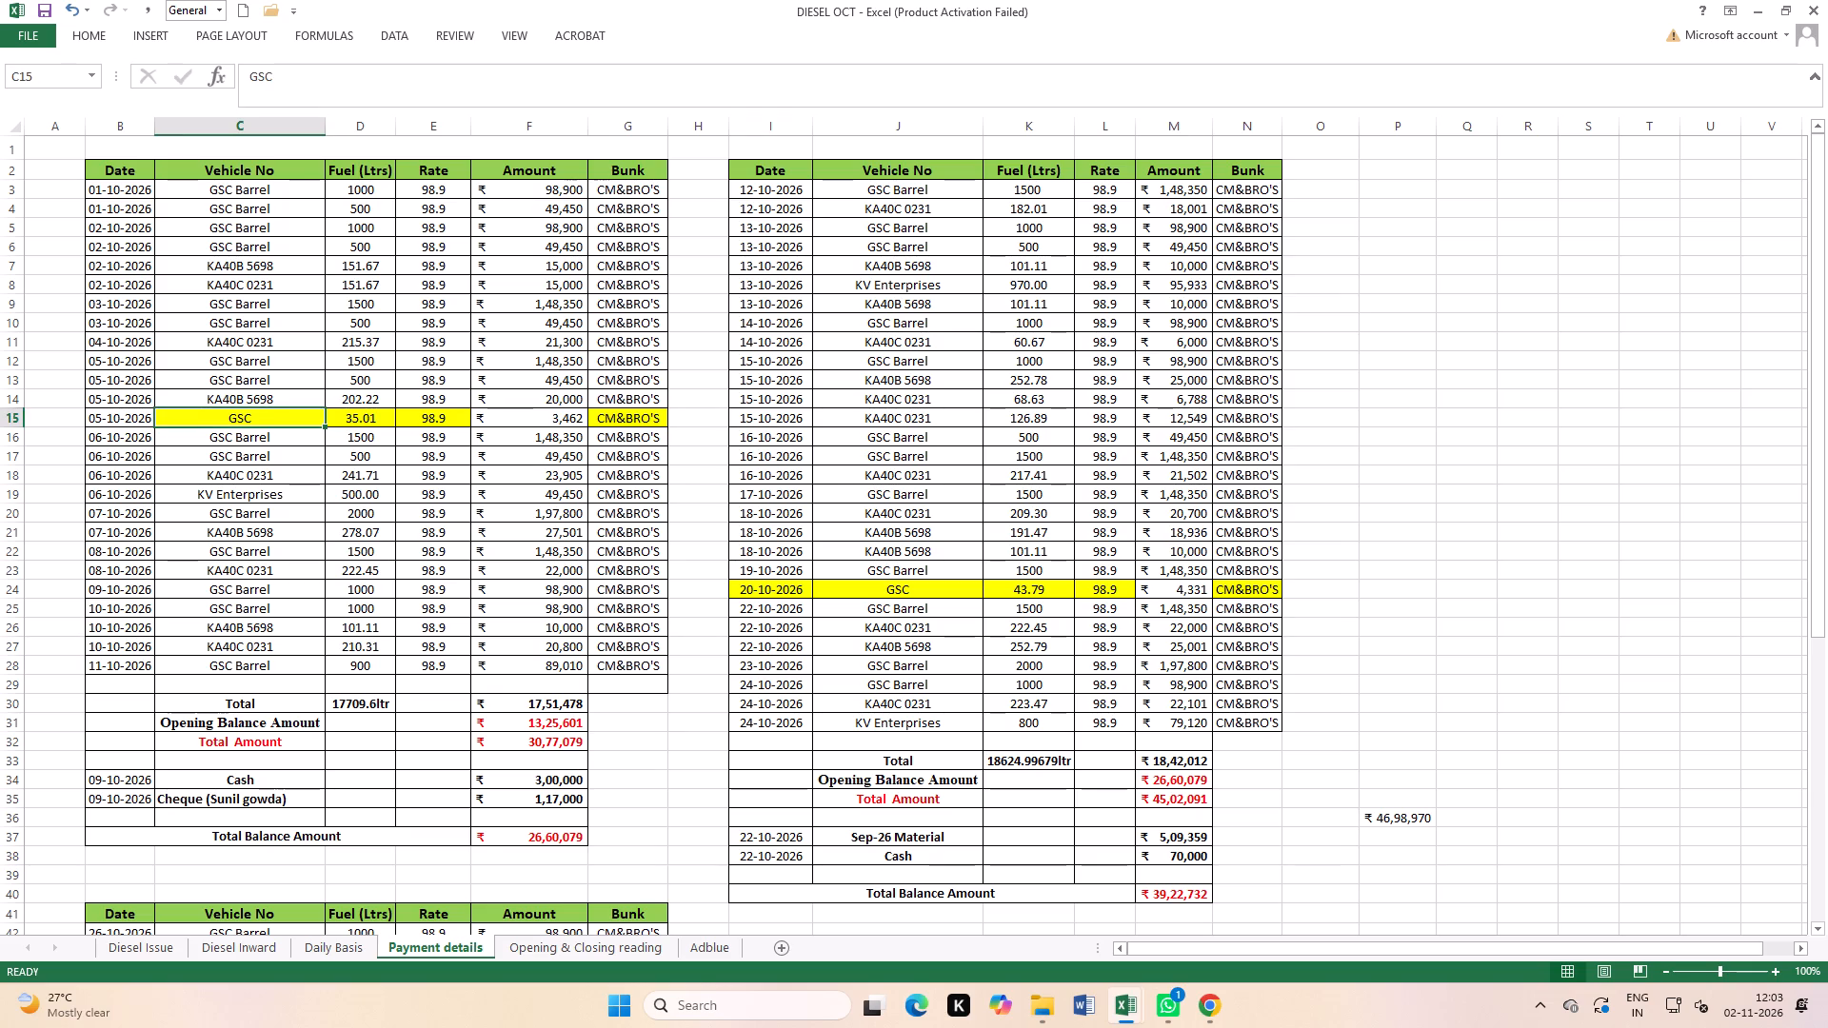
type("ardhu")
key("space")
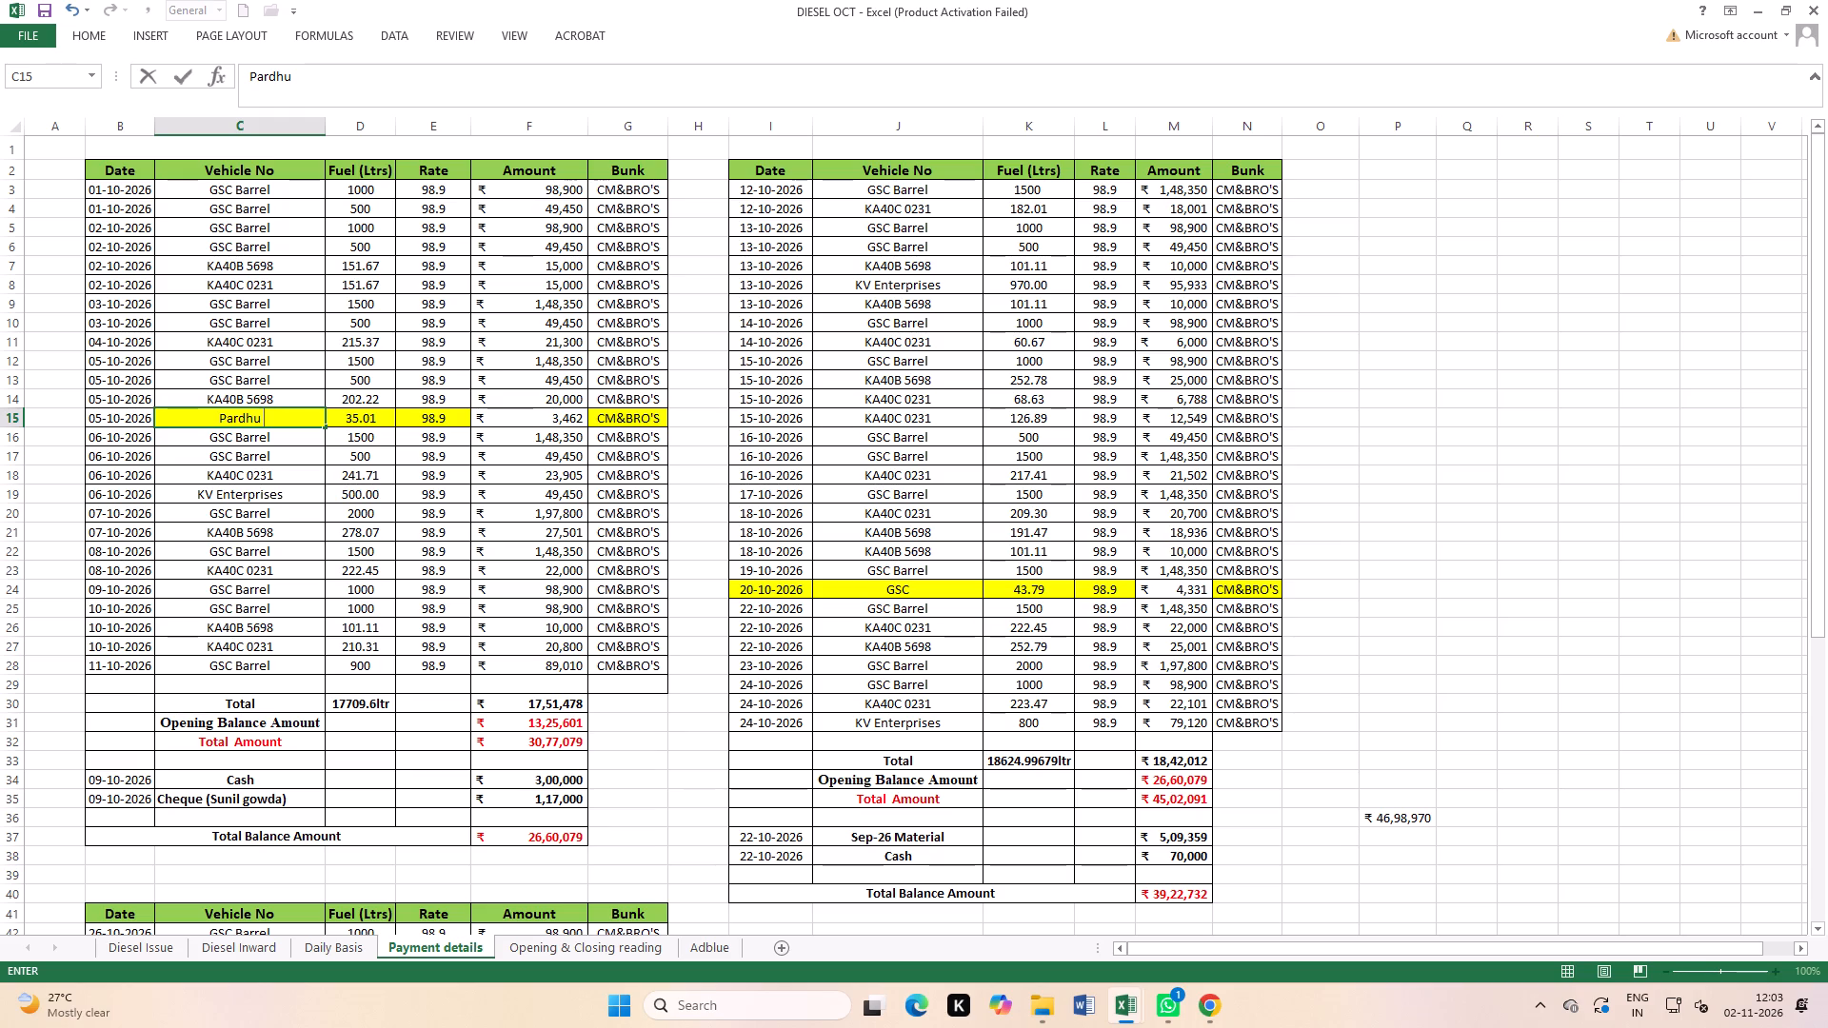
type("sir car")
left_click(953, 671)
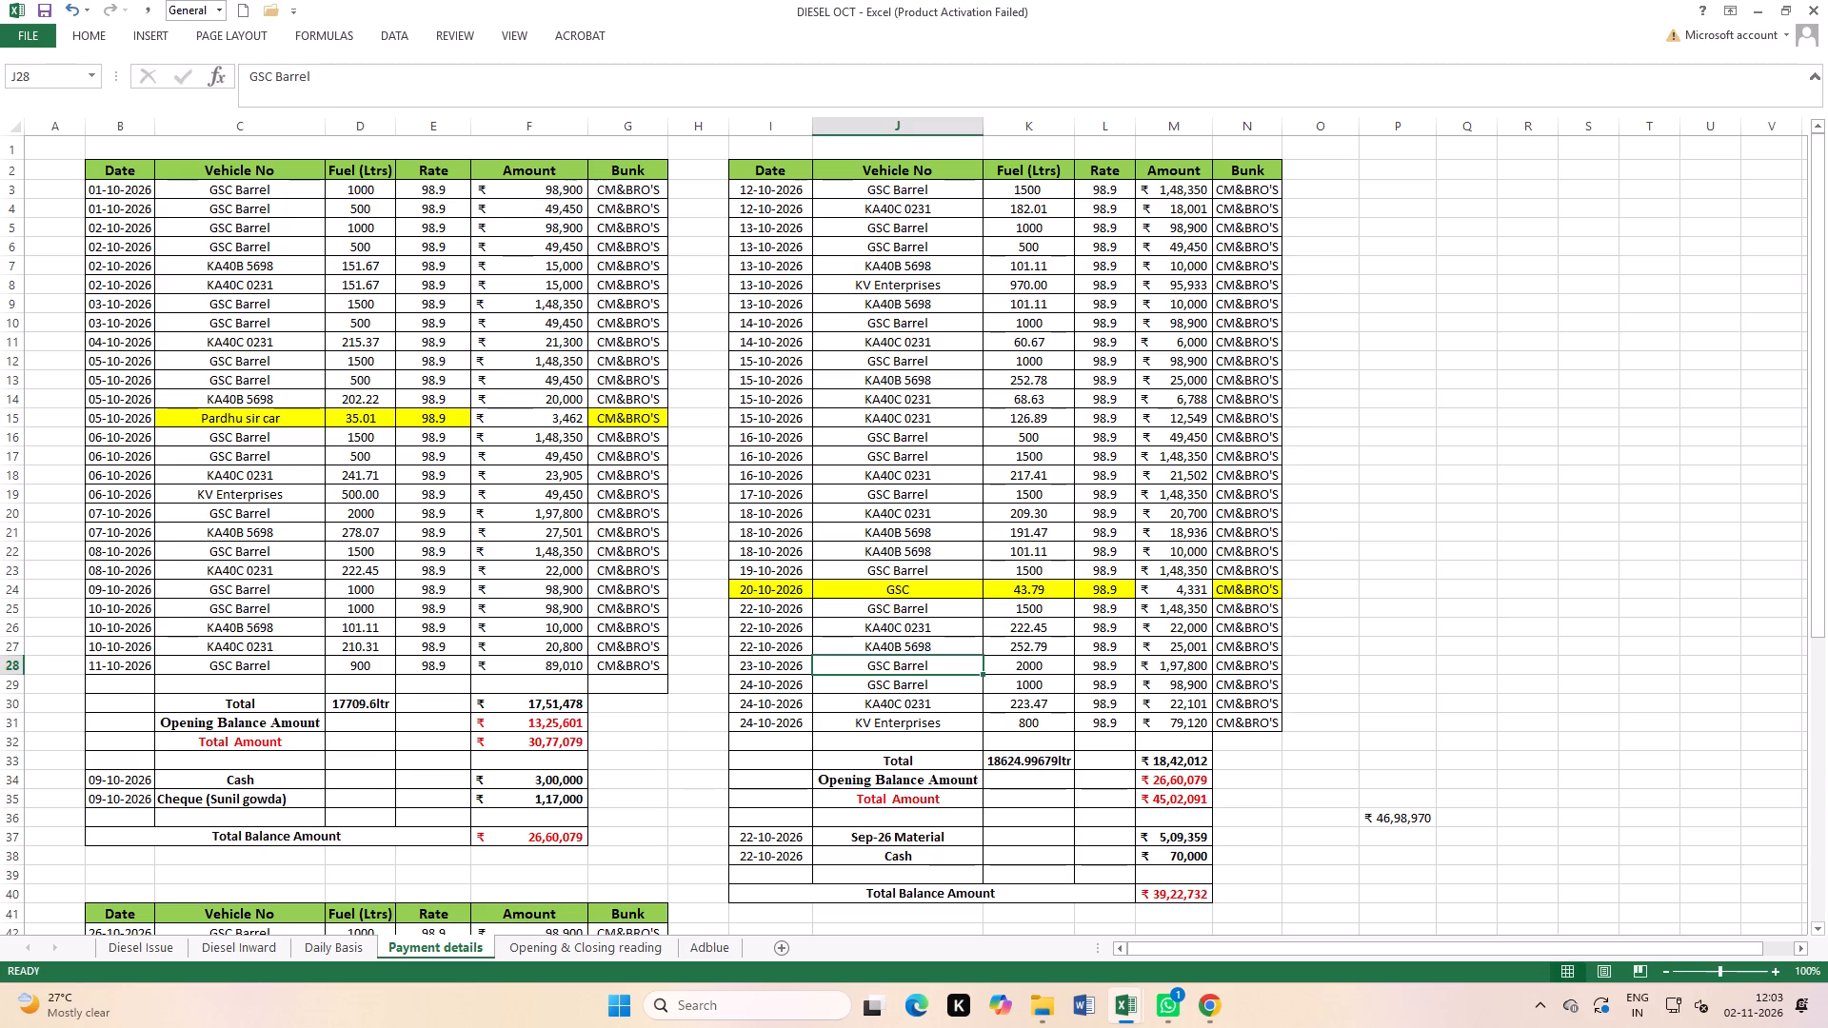
Replace the vehicle name in J24, the highlighted 20-10-2026 entry, with Channakrishna.
left_click(928, 589)
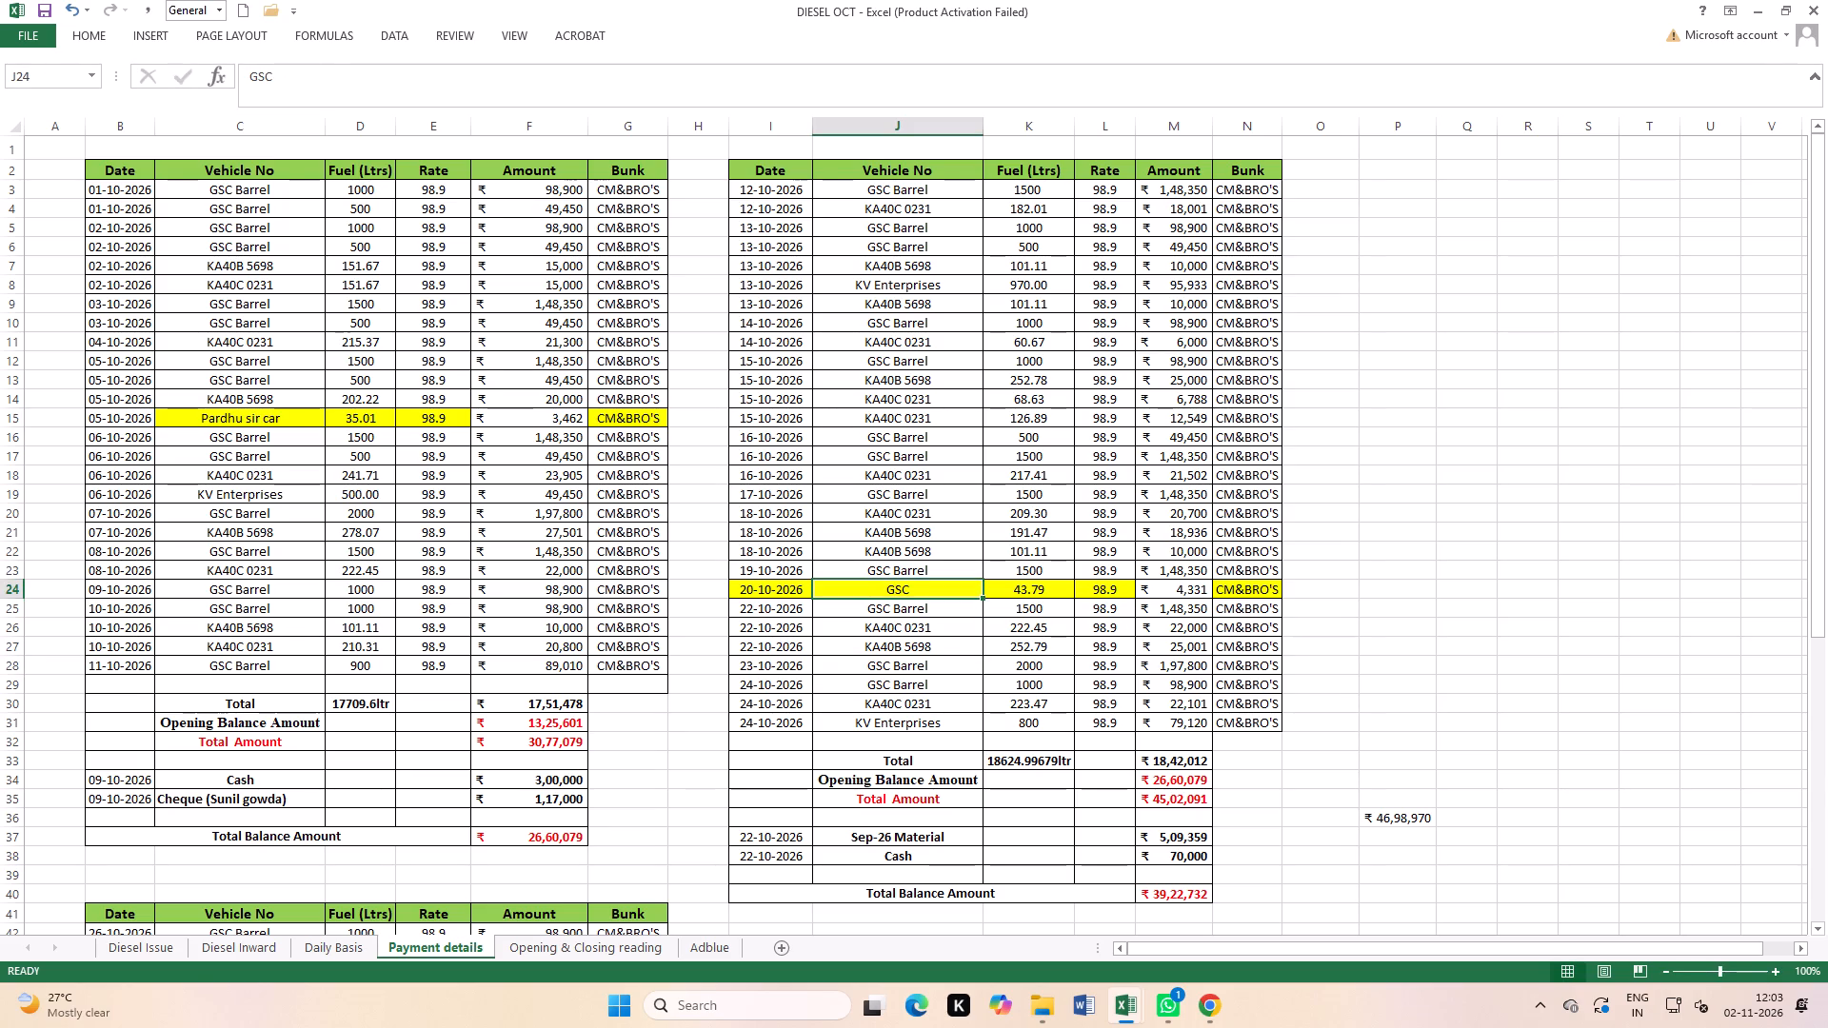
type("hanna")
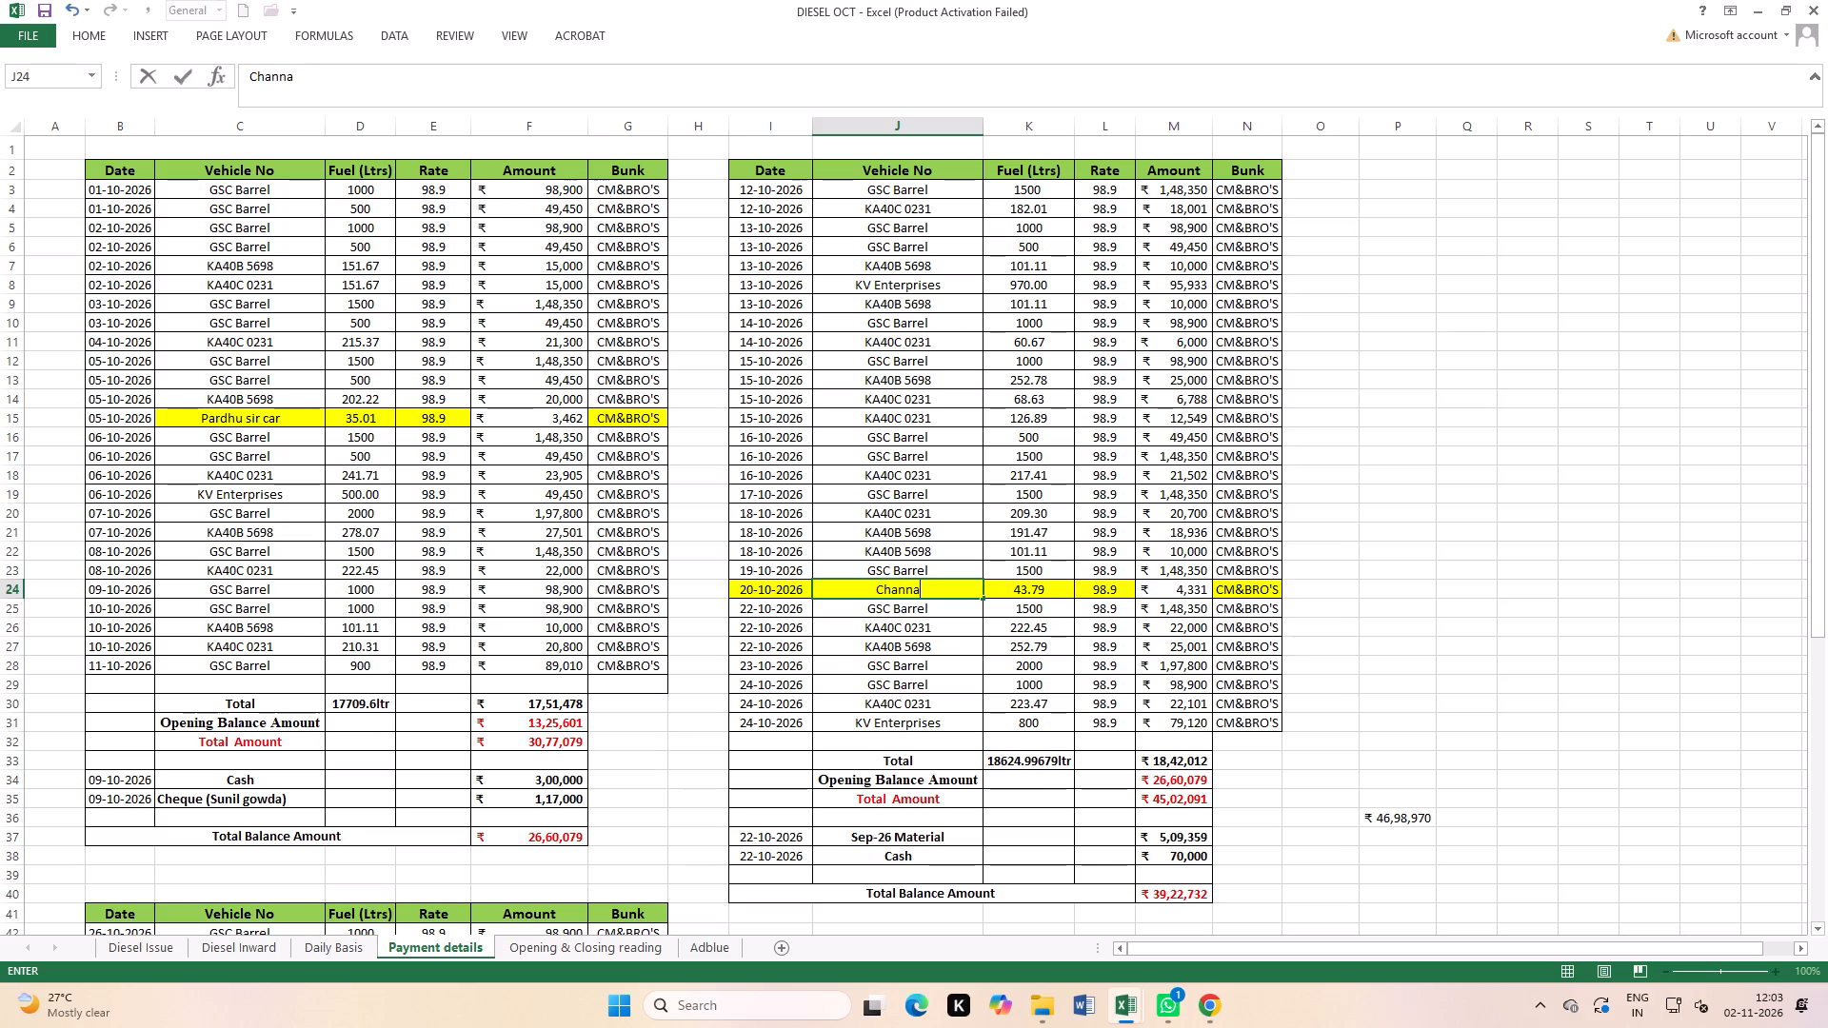
type("krishna")
left_click(1474, 550)
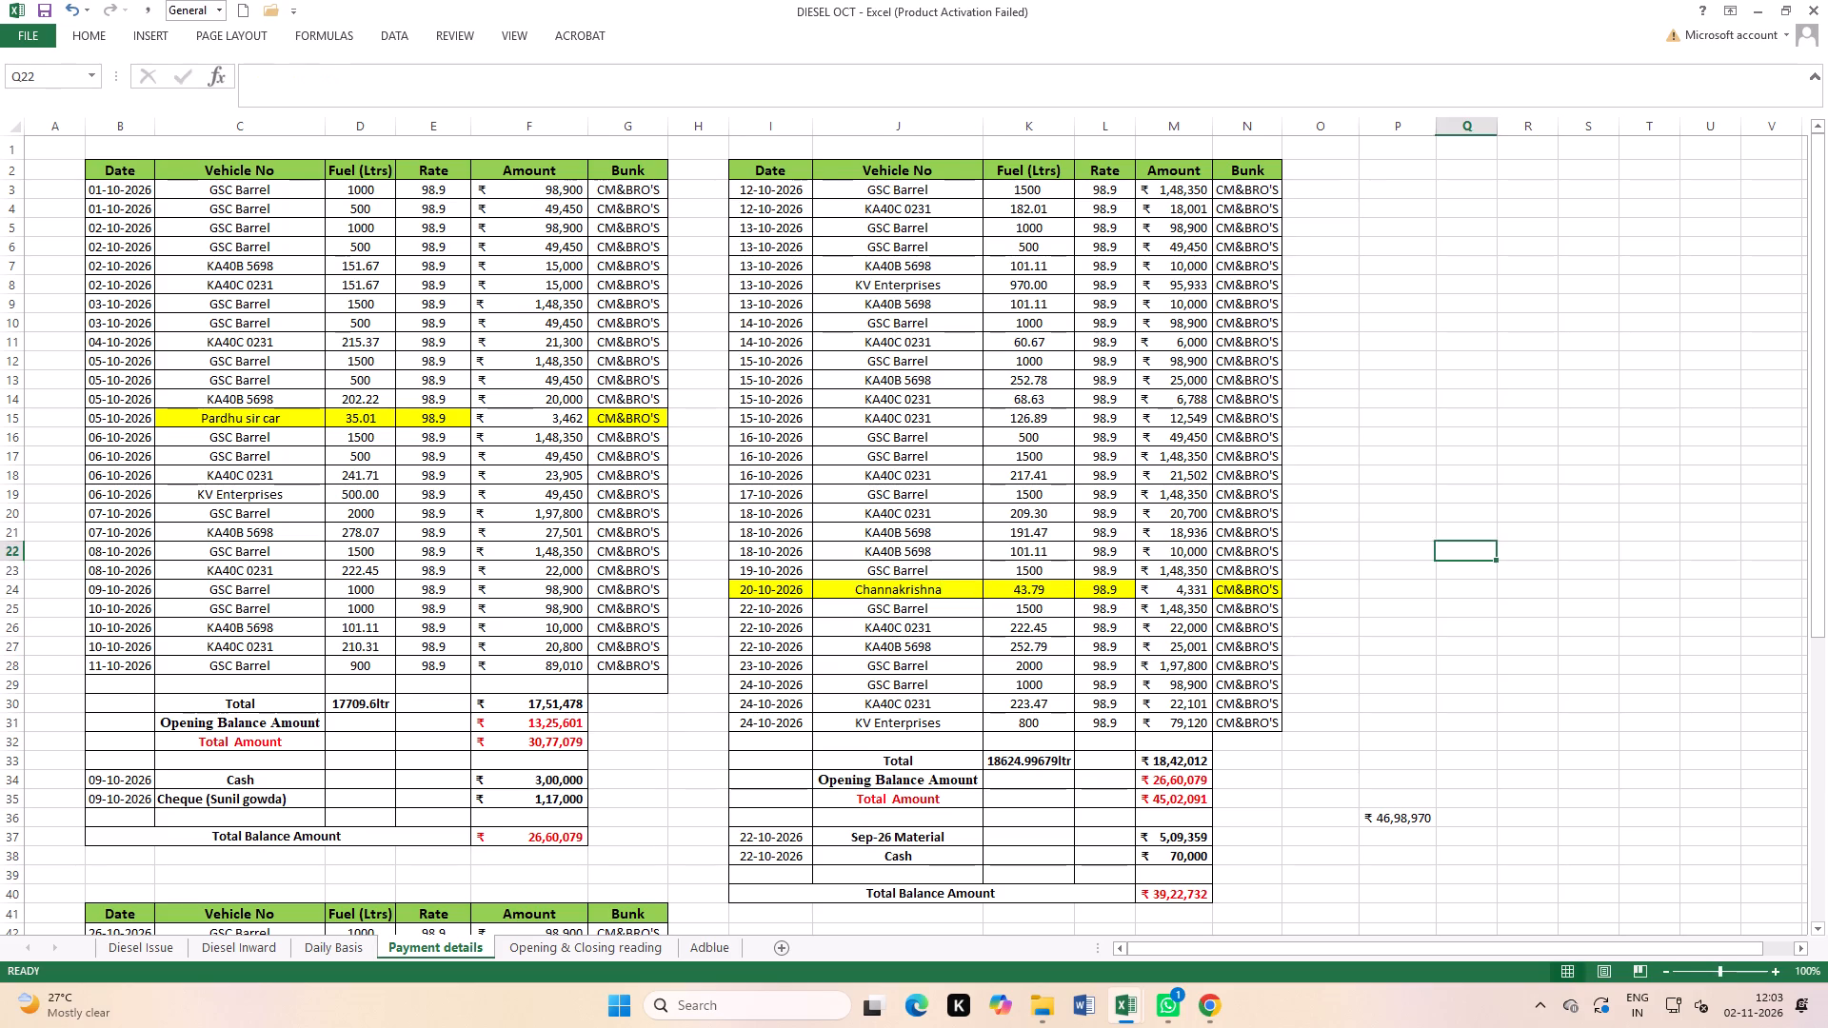
Remove the yellow fill from the 05-10-2026 Pardhu sir car entry, C15 to G15.
left_click_drag(248, 418, 574, 427)
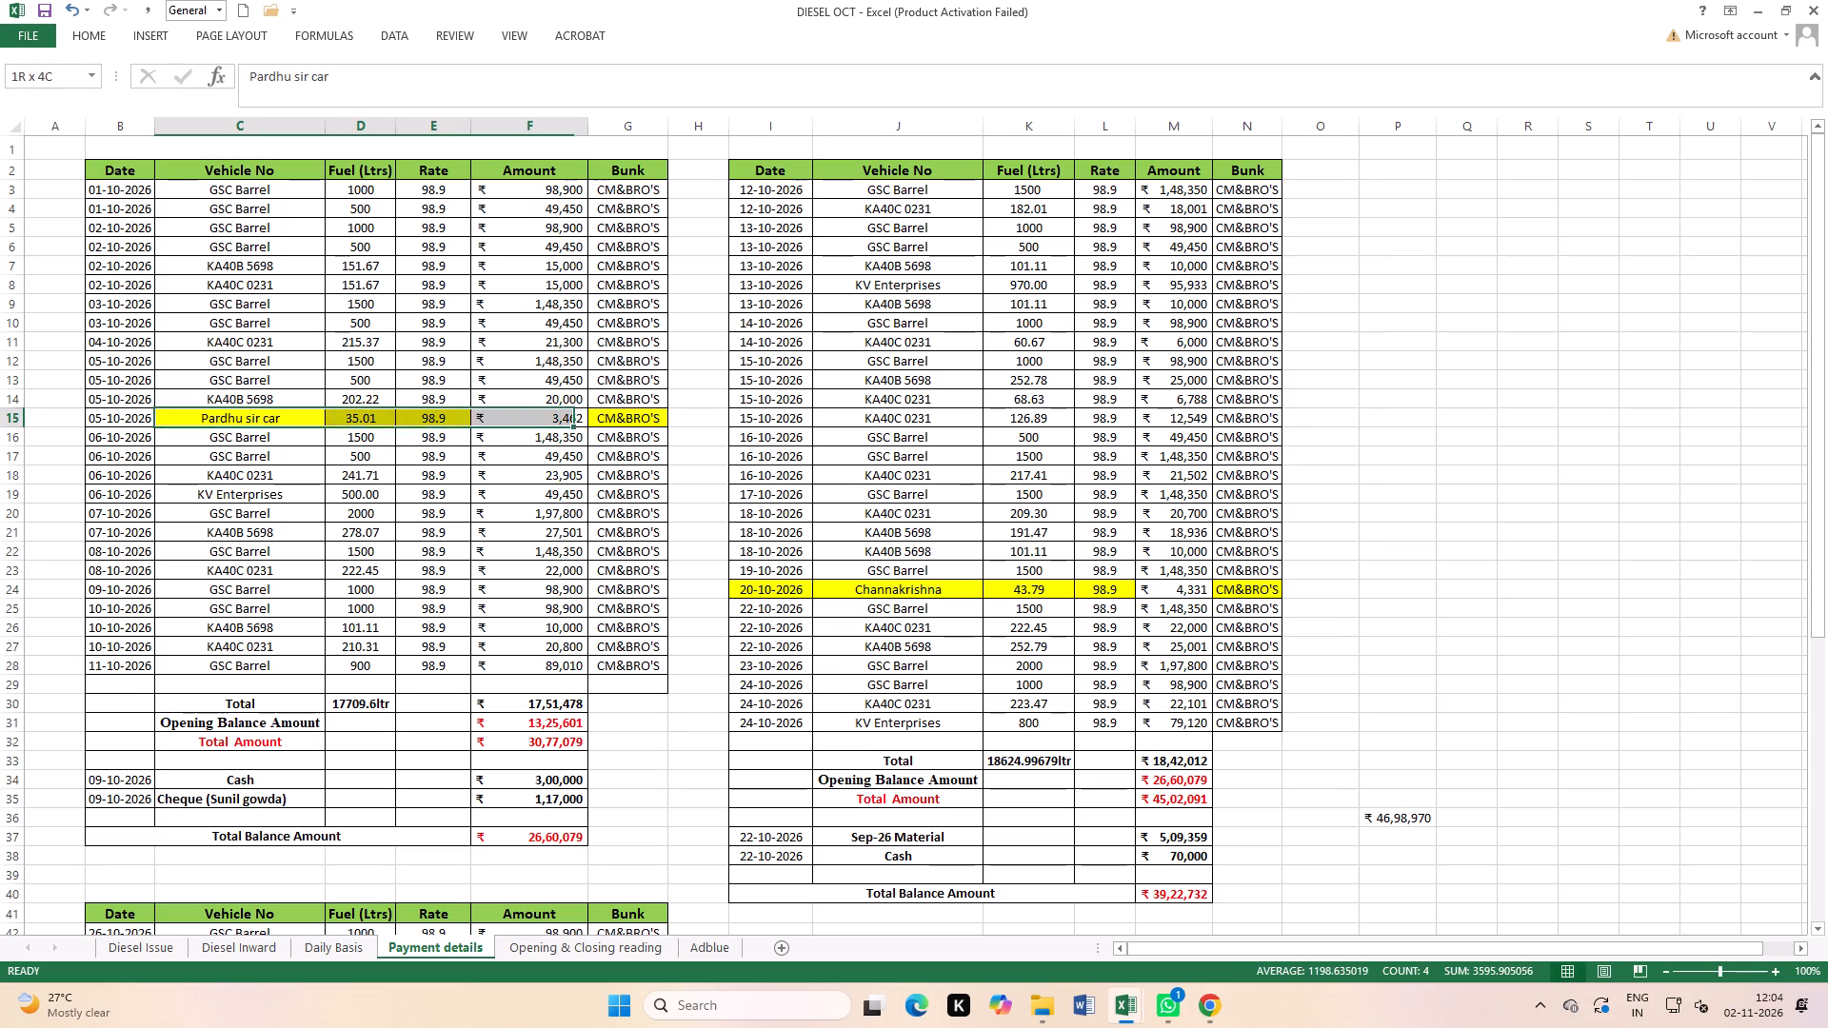
left_click_drag(574, 427, 616, 421)
left_click(79, 43)
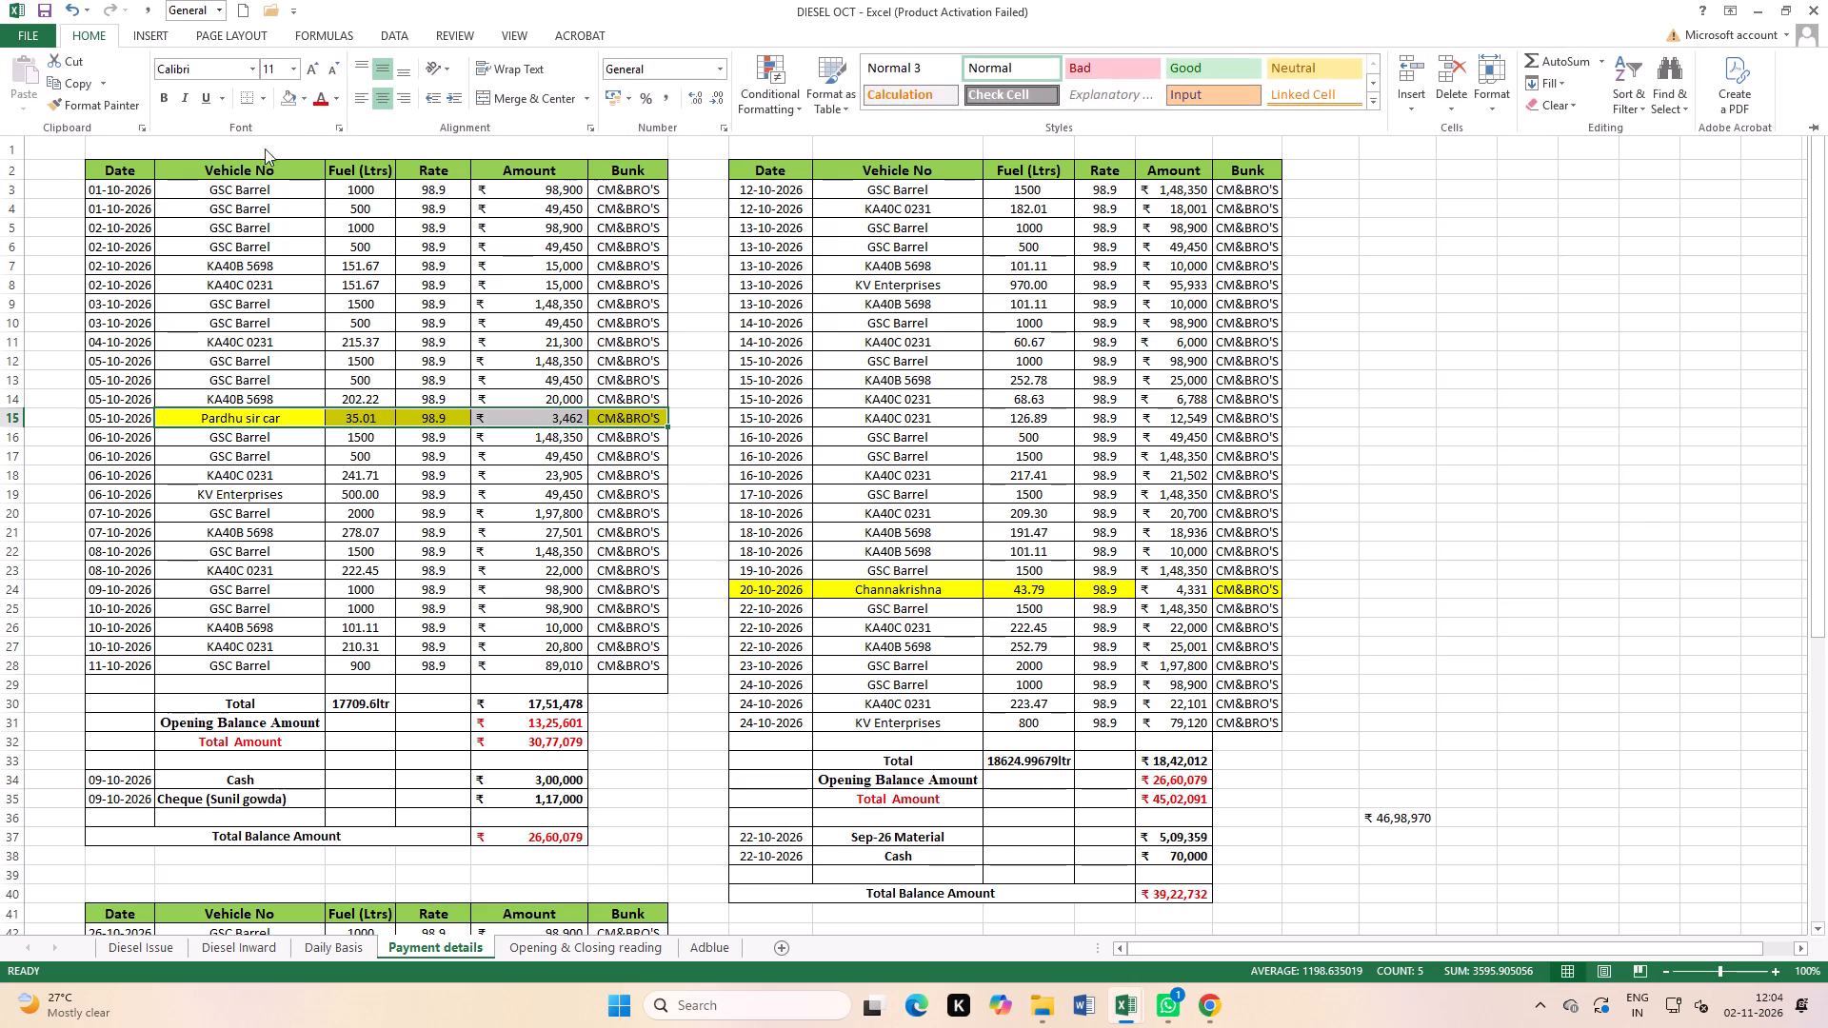
left_click(281, 100)
left_click(900, 609)
Remove the yellow fill from the 20-10-2026 Channakrishna entry, I24 to N24.
left_click(773, 581)
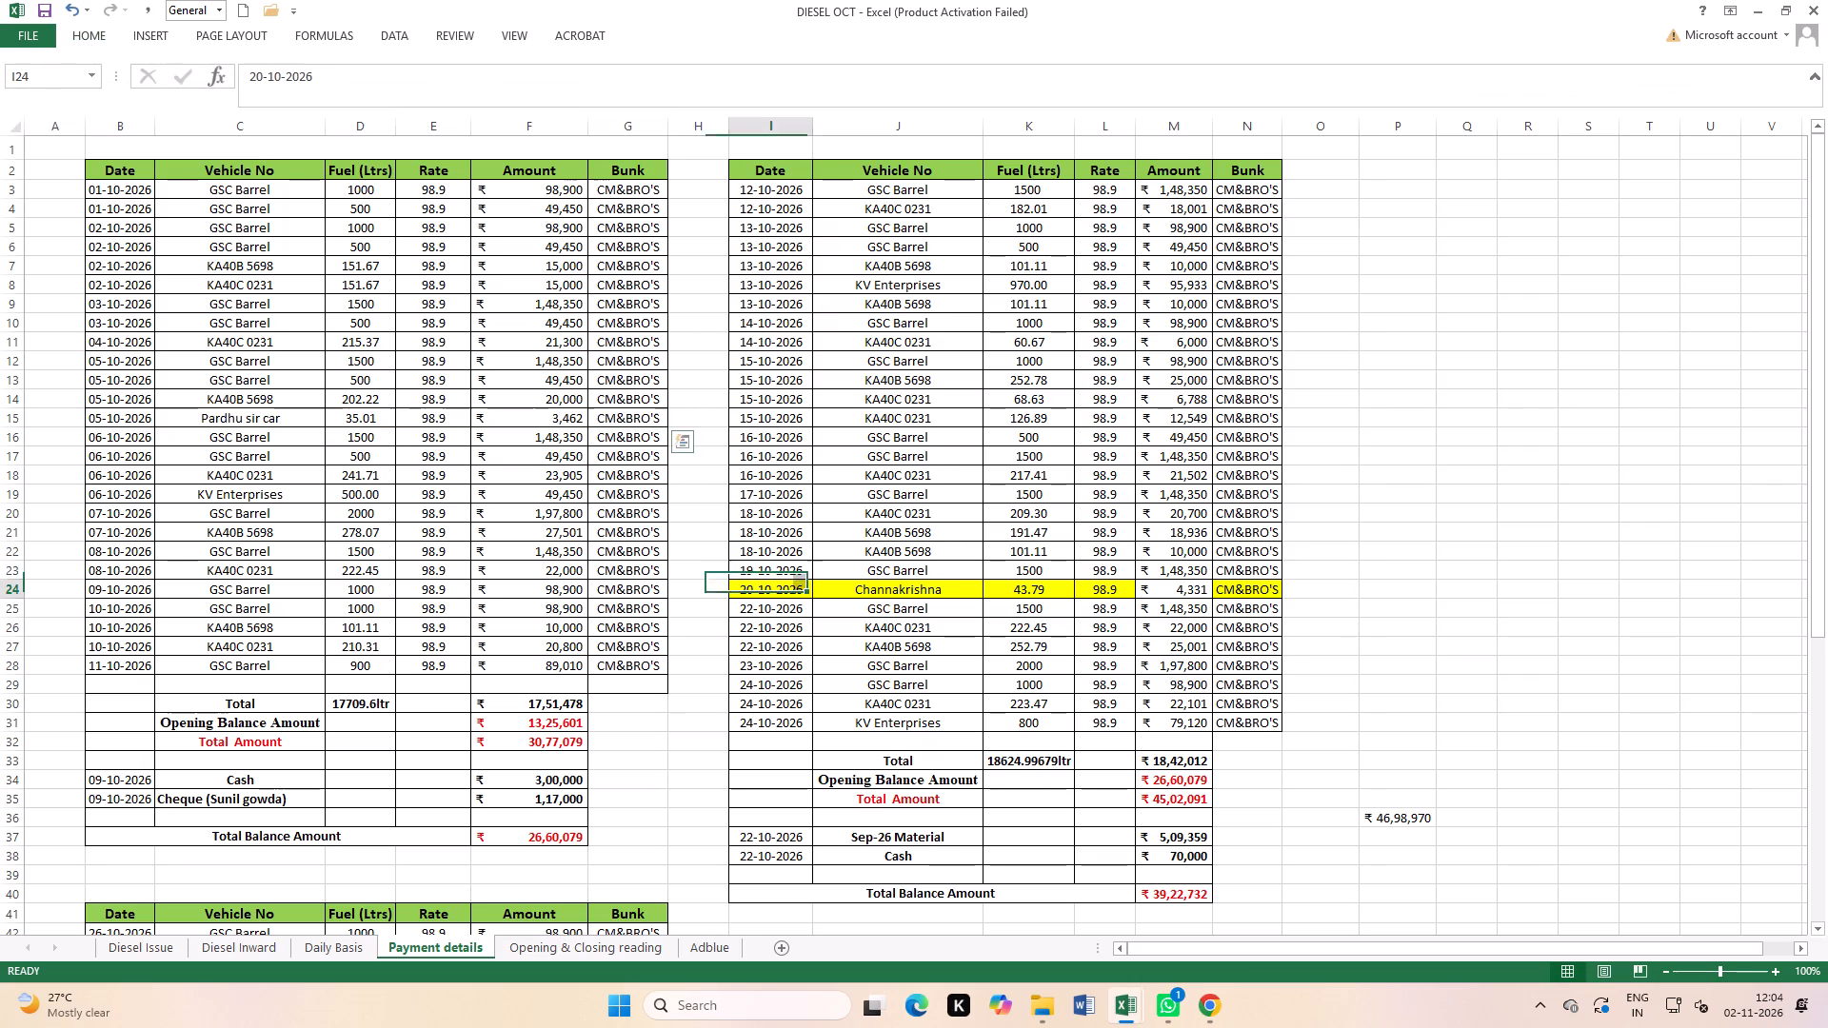
left_click(1013, 649)
left_click_drag(765, 583, 1131, 585)
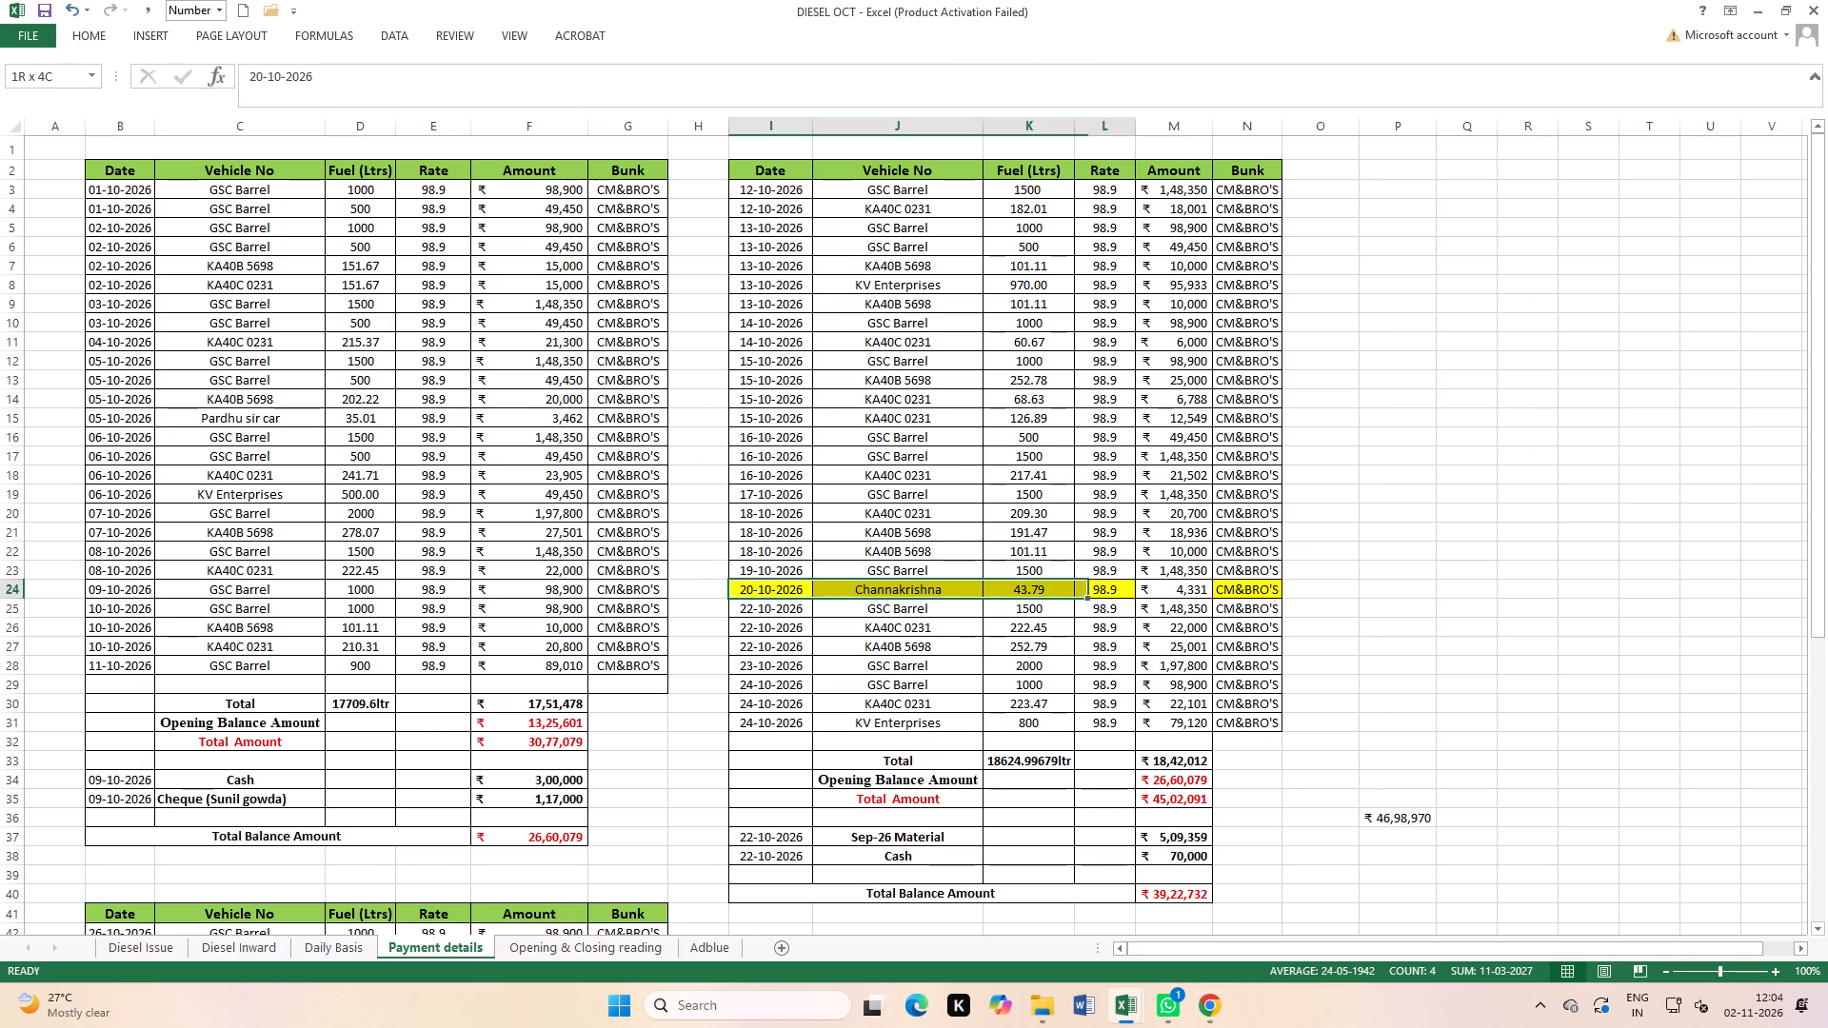
left_click_drag(1131, 585, 1221, 580)
left_click(93, 43)
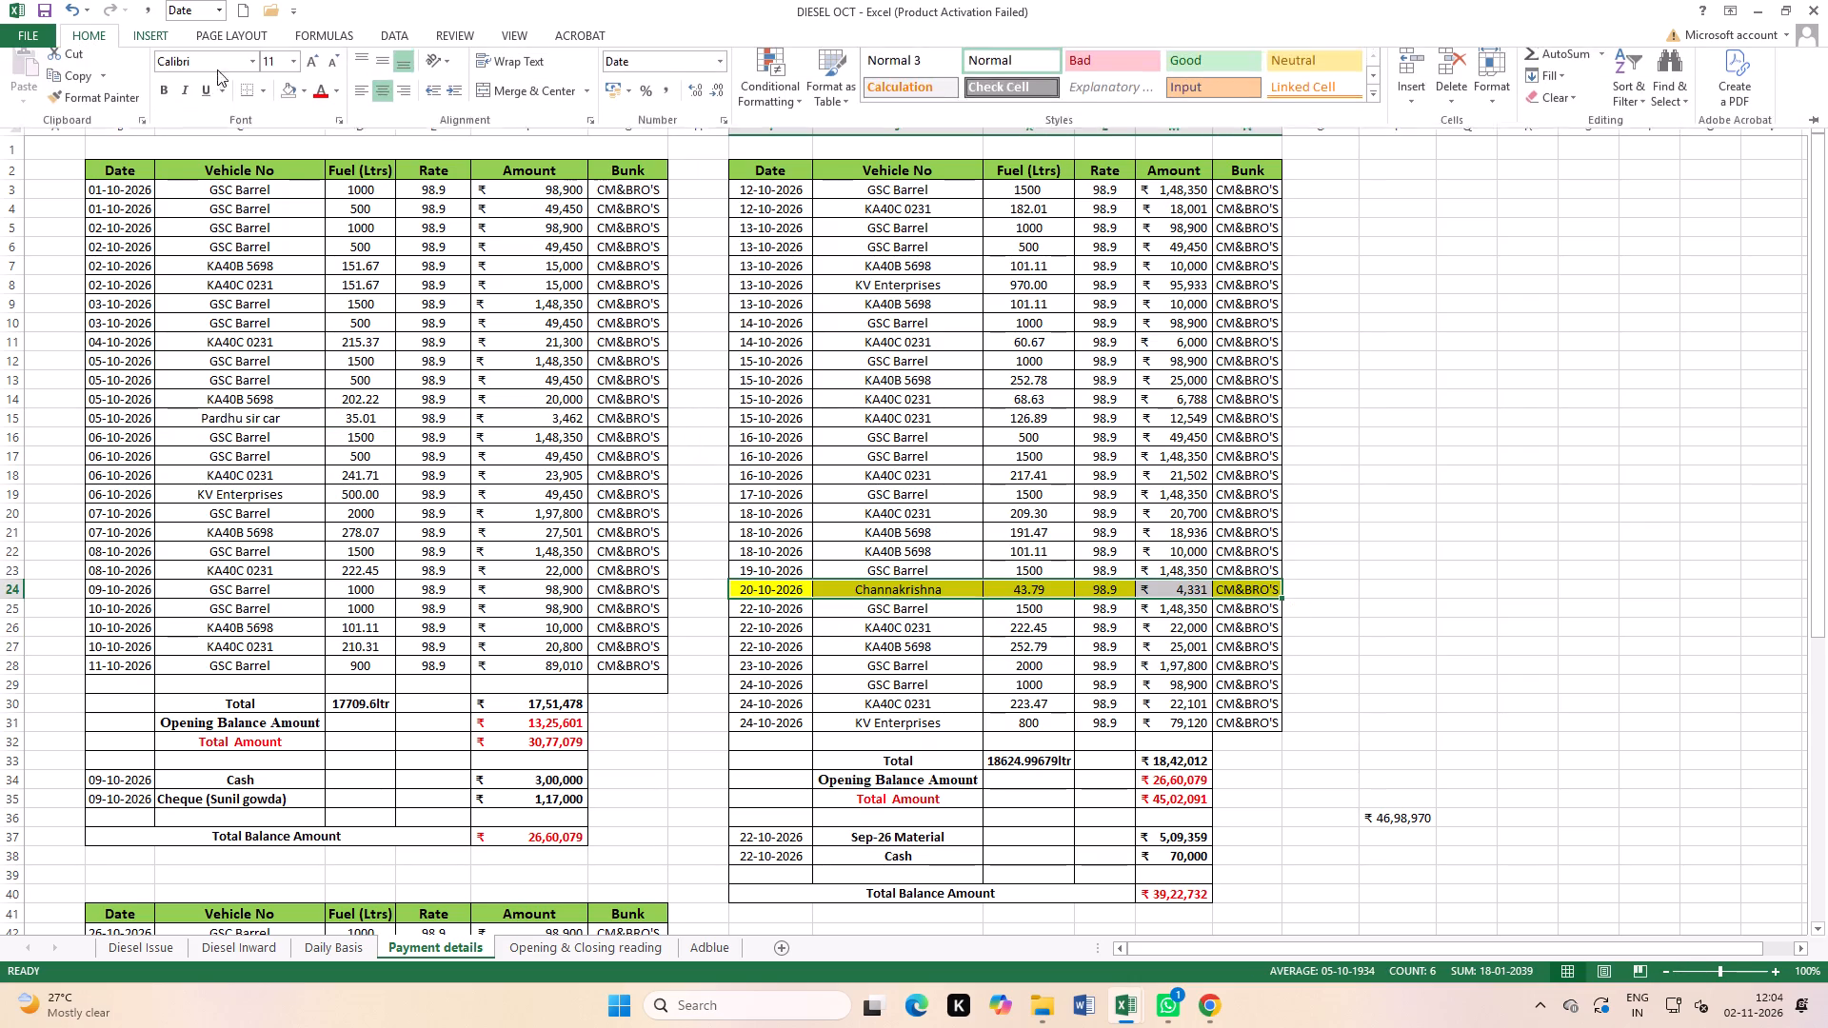
left_click(283, 99)
left_click(848, 385)
left_click(995, 379)
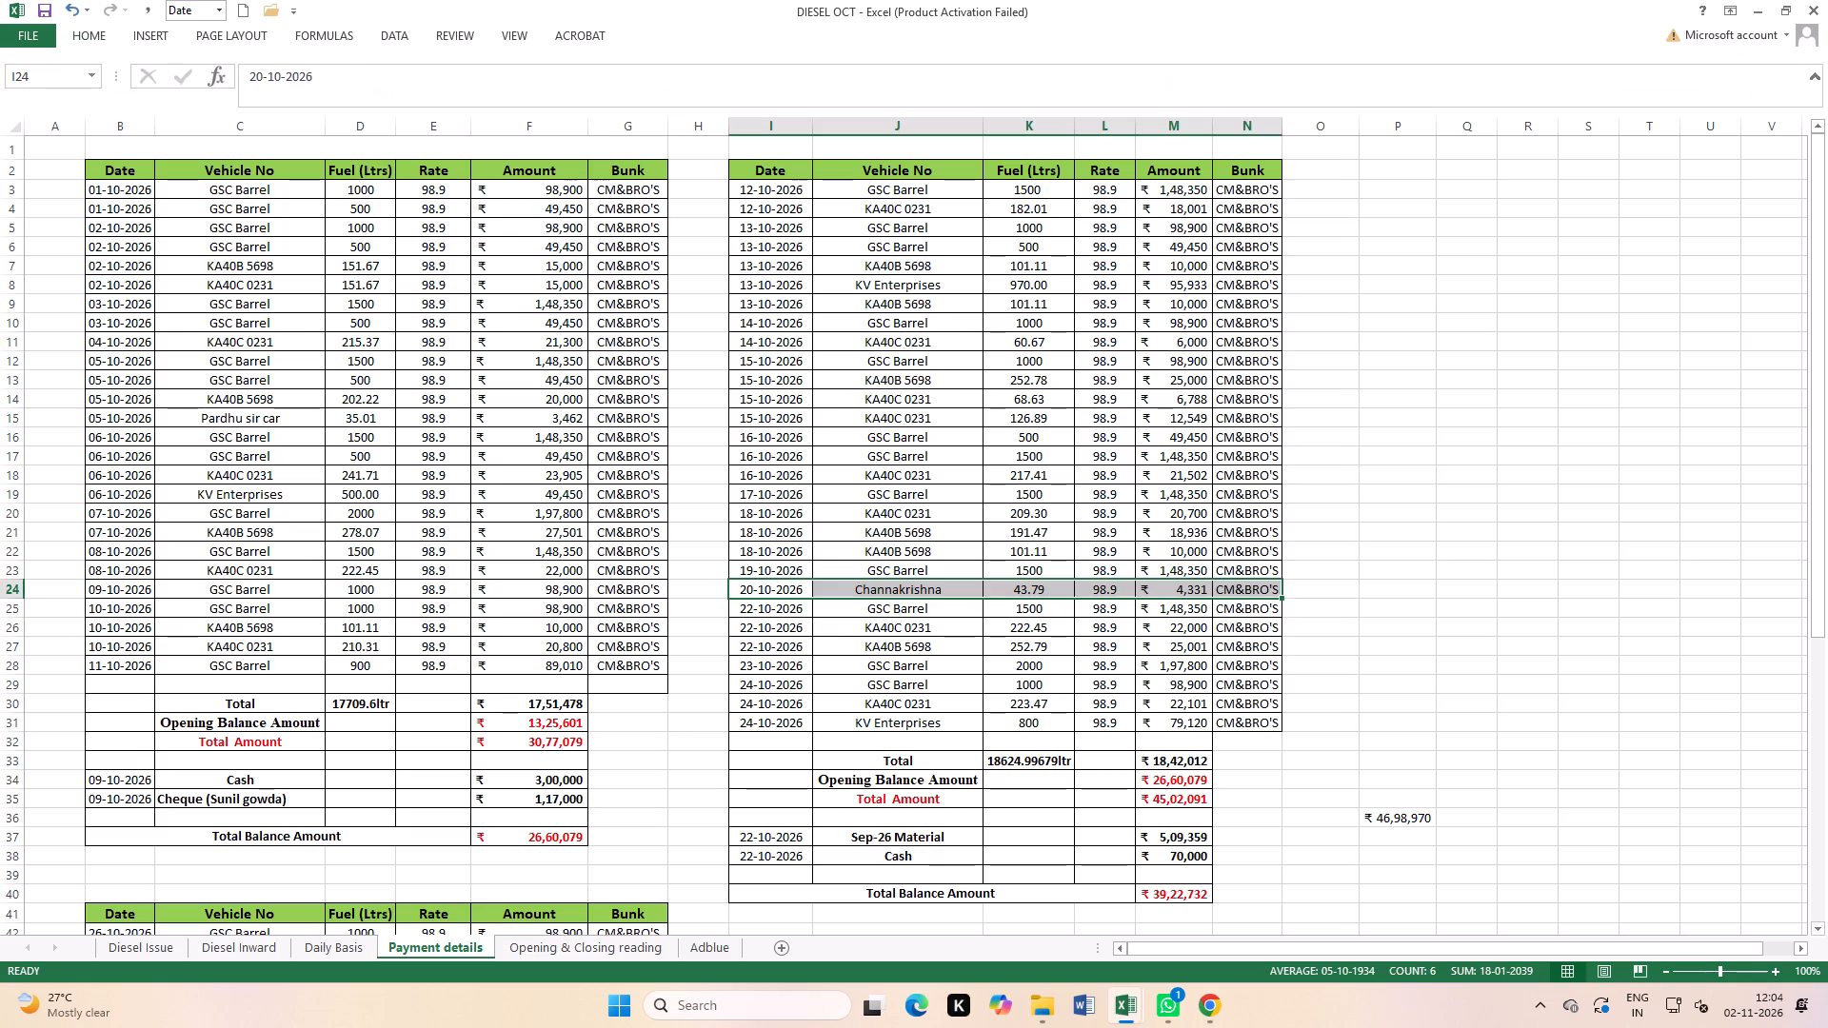
Save the workbook and look over the Payment details tables once more.
left_click(1327, 421)
double_click(40, 9)
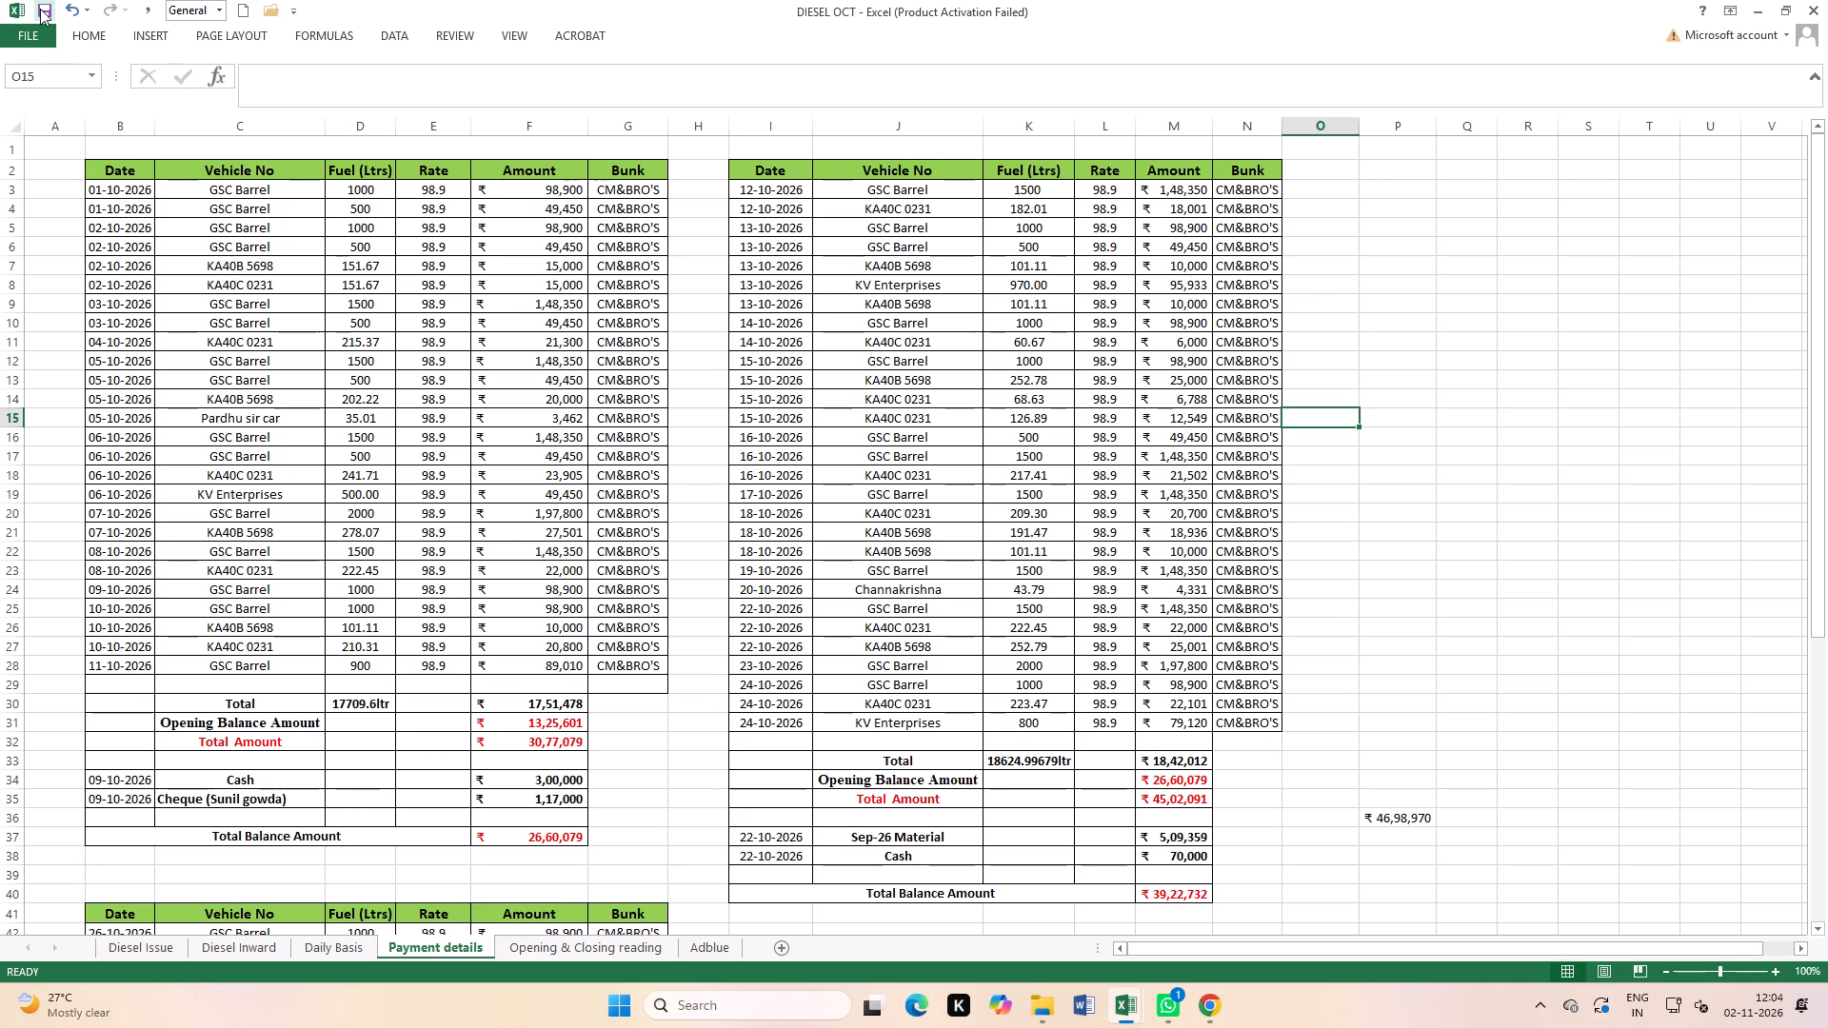
scroll(641, 66, "down", 4)
scroll(1335, 585, "down", 6)
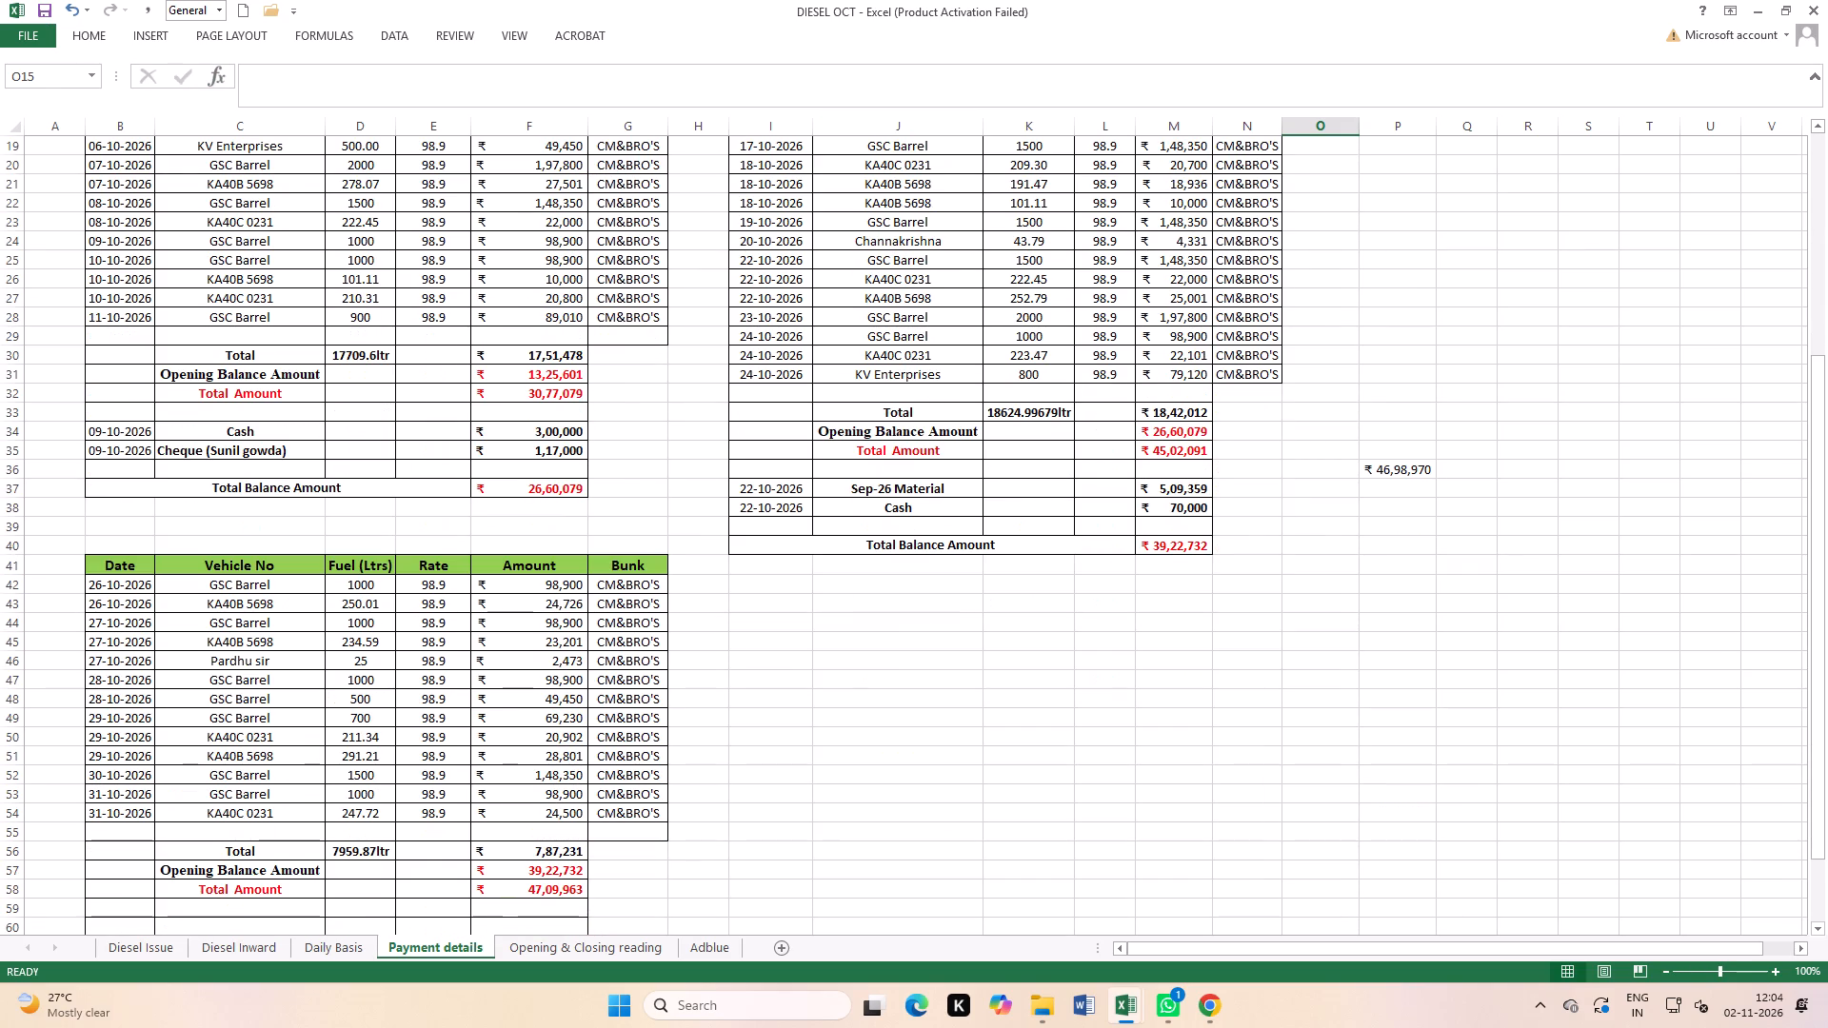
left_click(1302, 684)
scroll(290, 540, "up", 4)
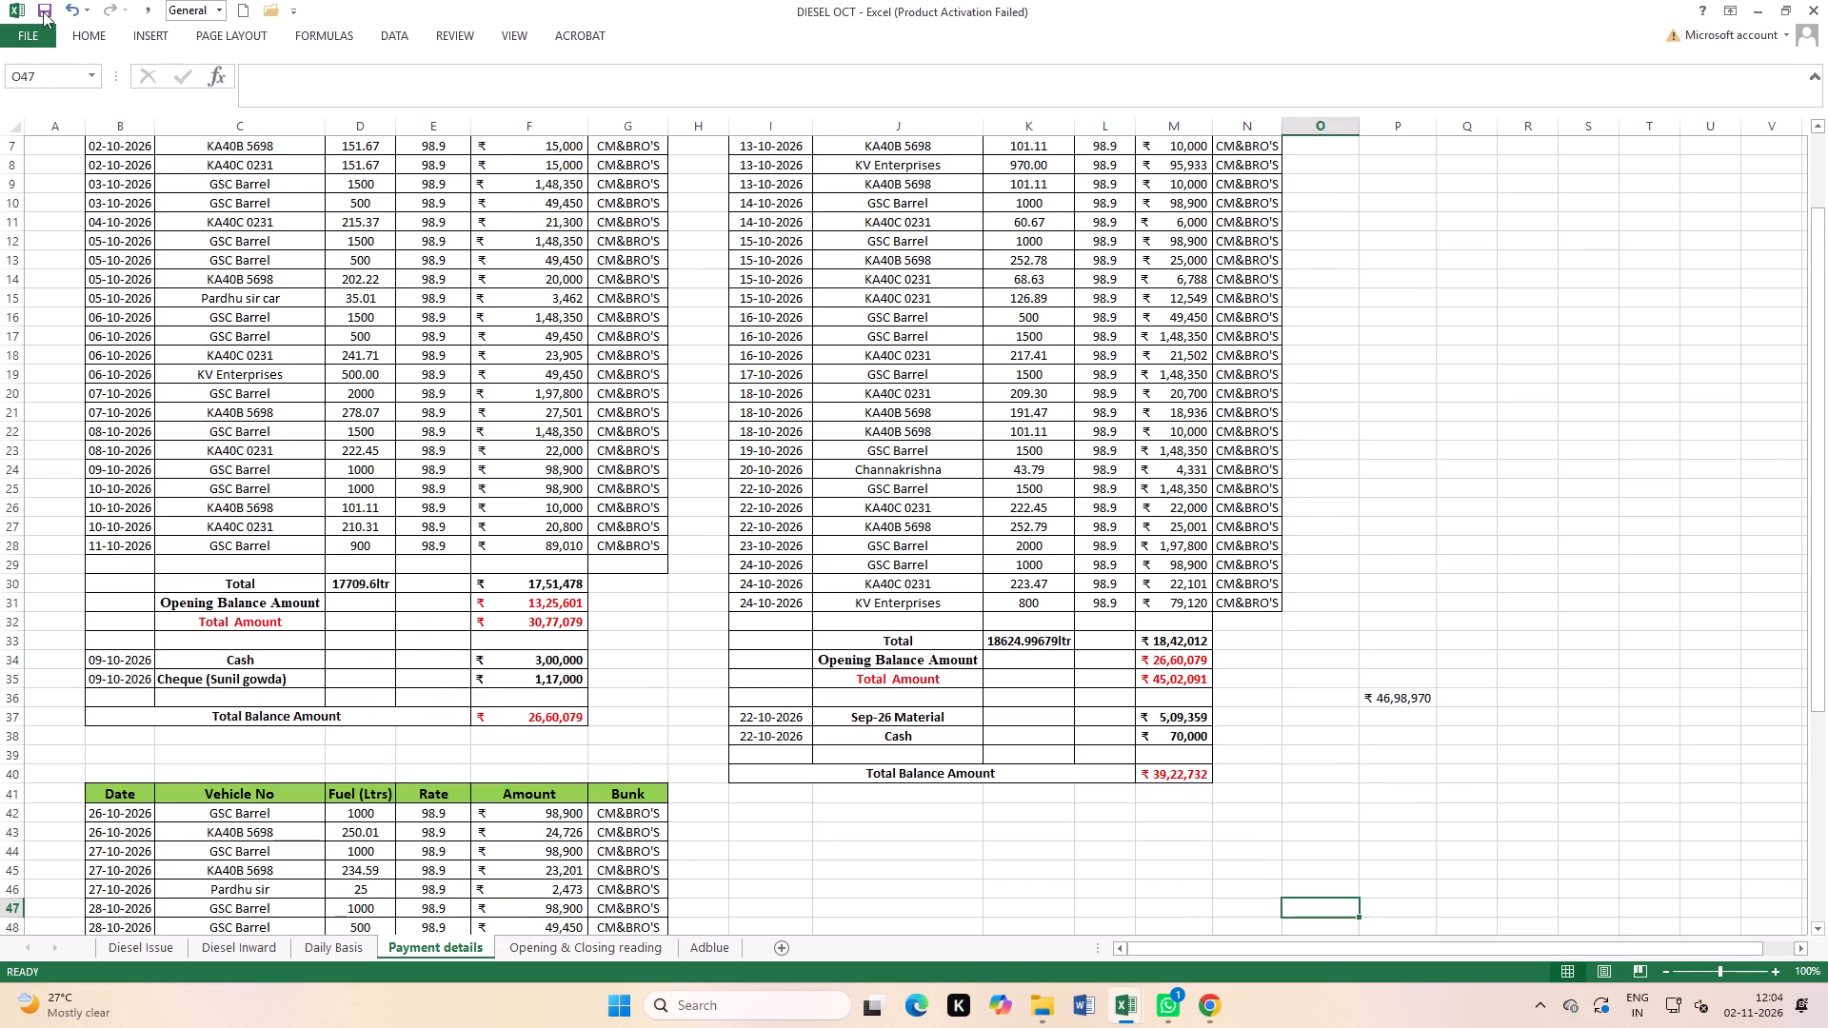
left_click(38, 6)
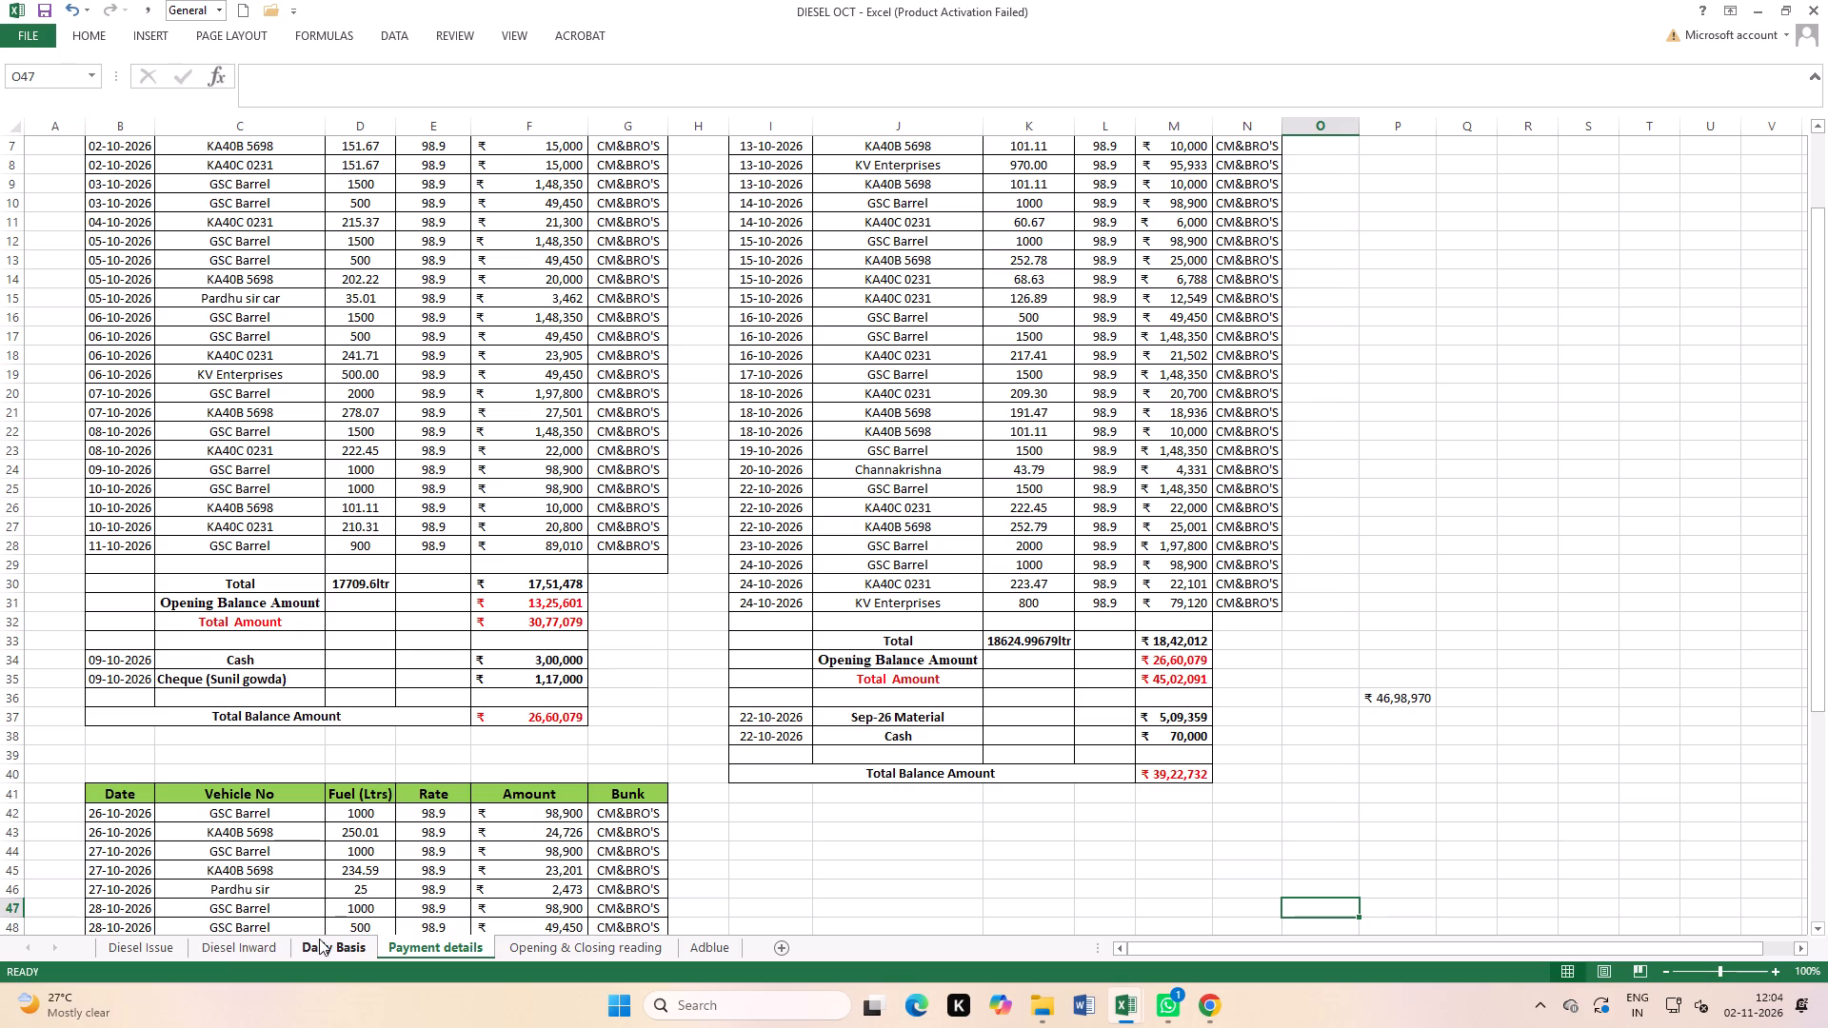
Add filters to the header row of the Diesel Inward sheet, from Date to Bunk (A2:F2).
left_click(258, 945)
scroll(223, 483, "up", 5)
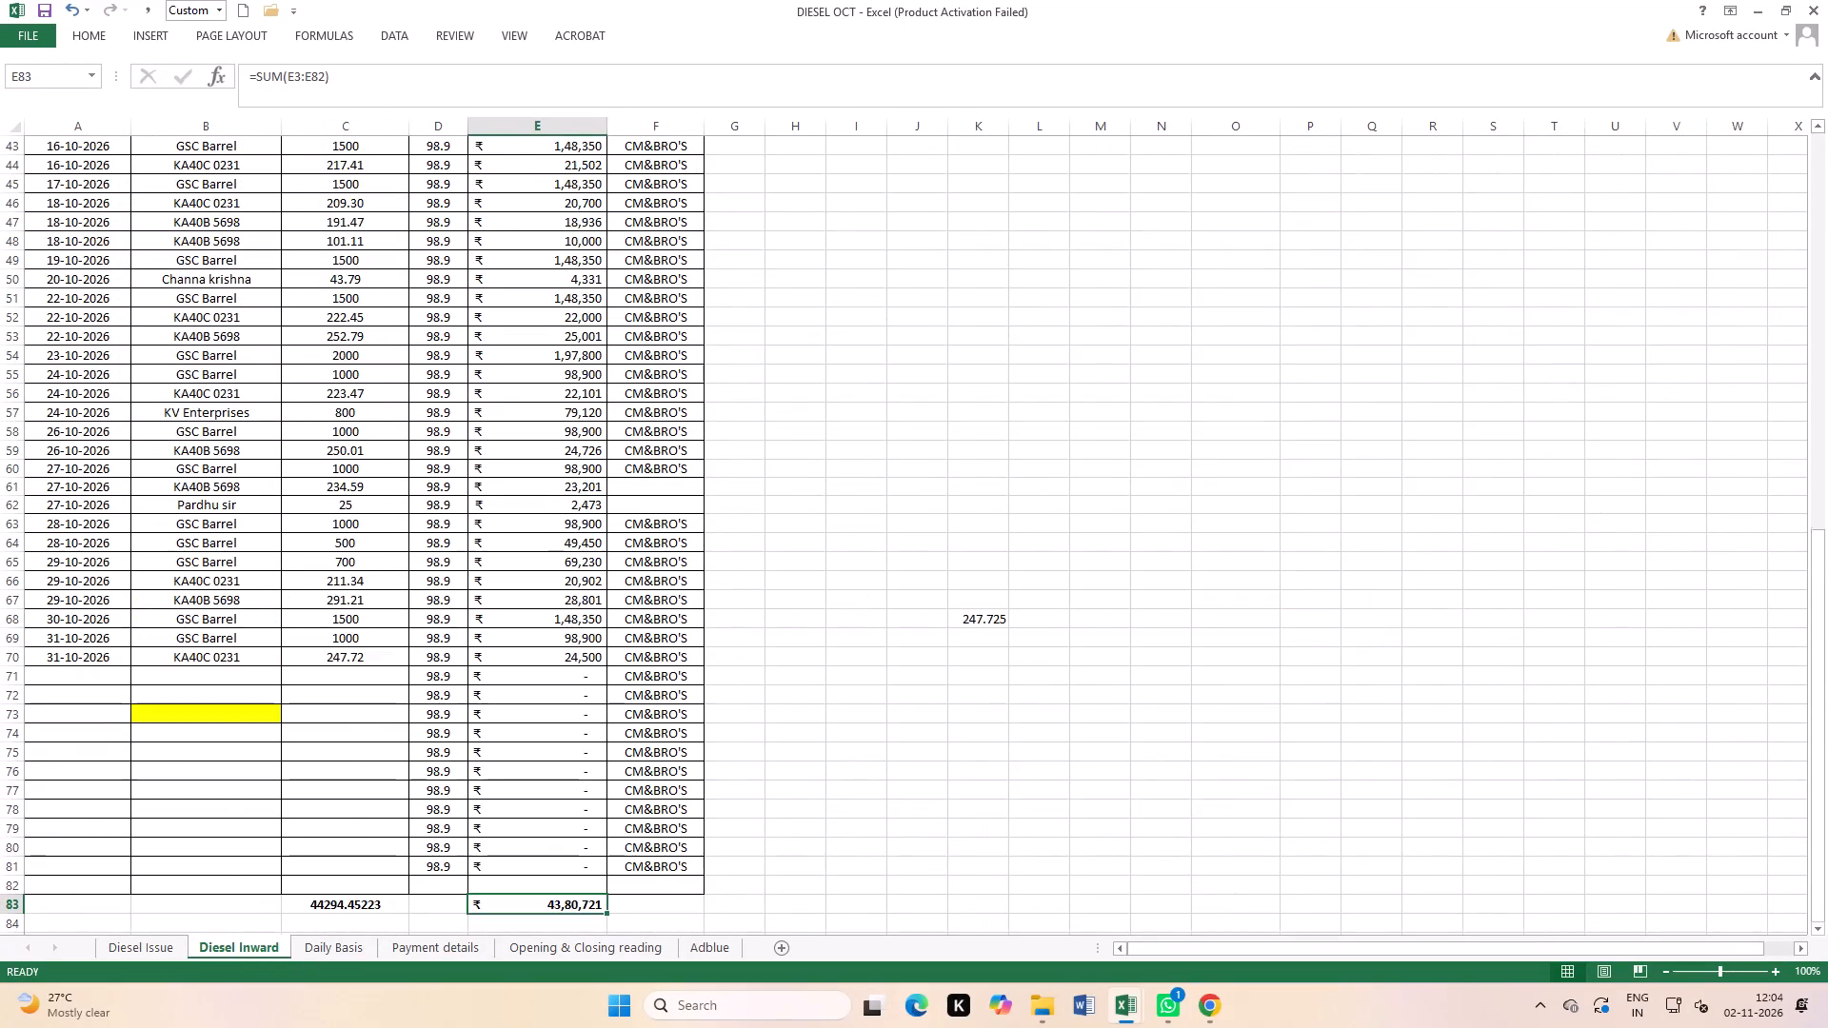
scroll(223, 483, "up", 20)
scroll(223, 483, "up", 3)
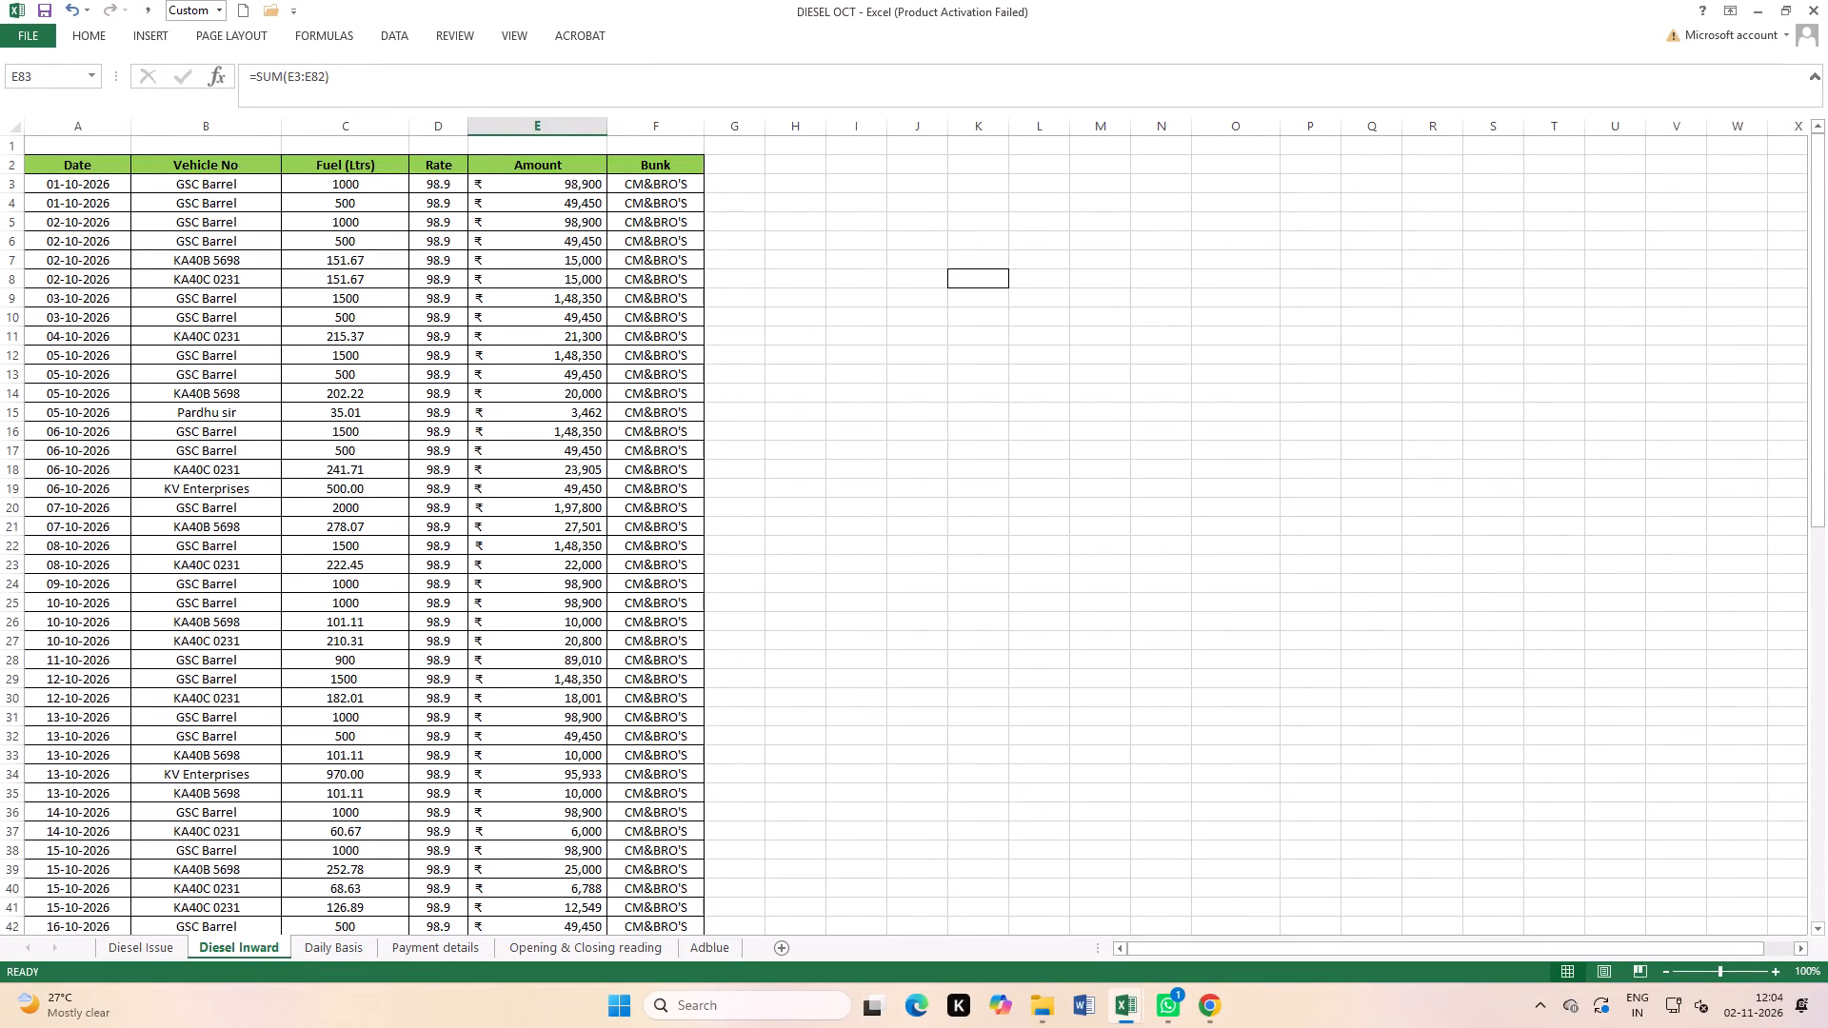
left_click_drag(58, 165, 291, 162)
left_click(342, 436)
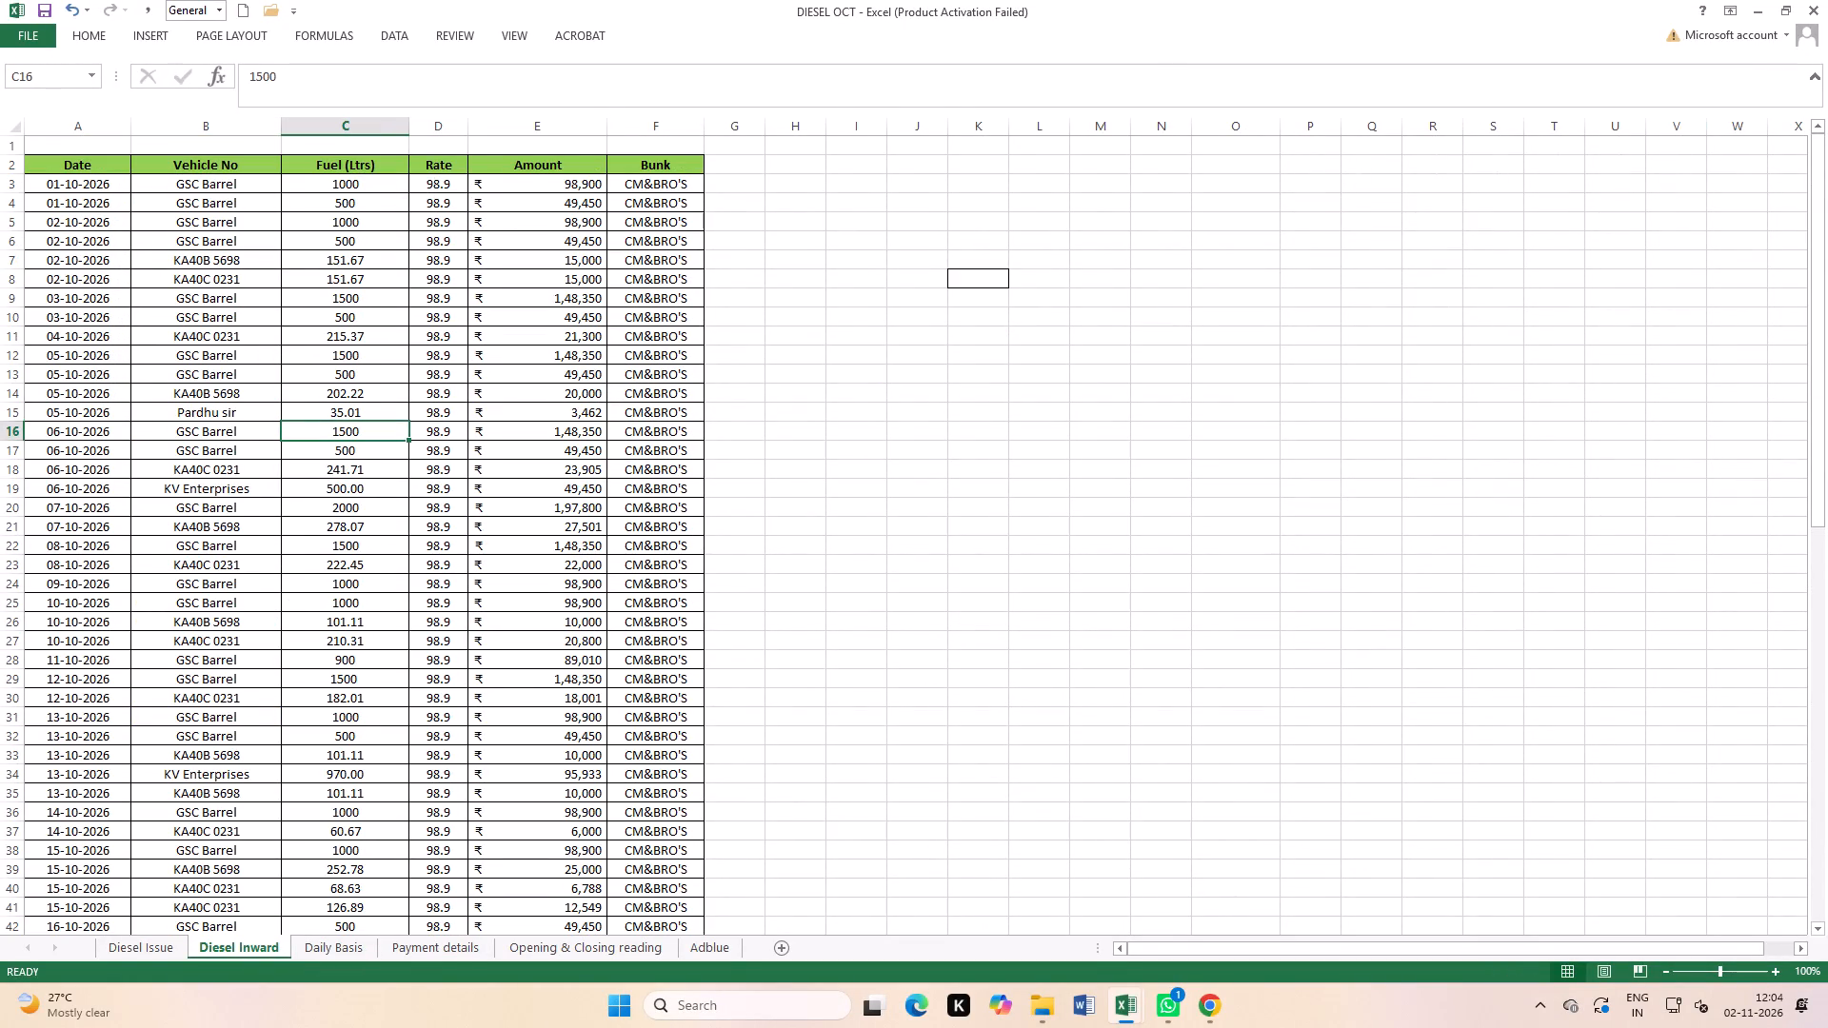
left_click_drag(76, 164, 659, 168)
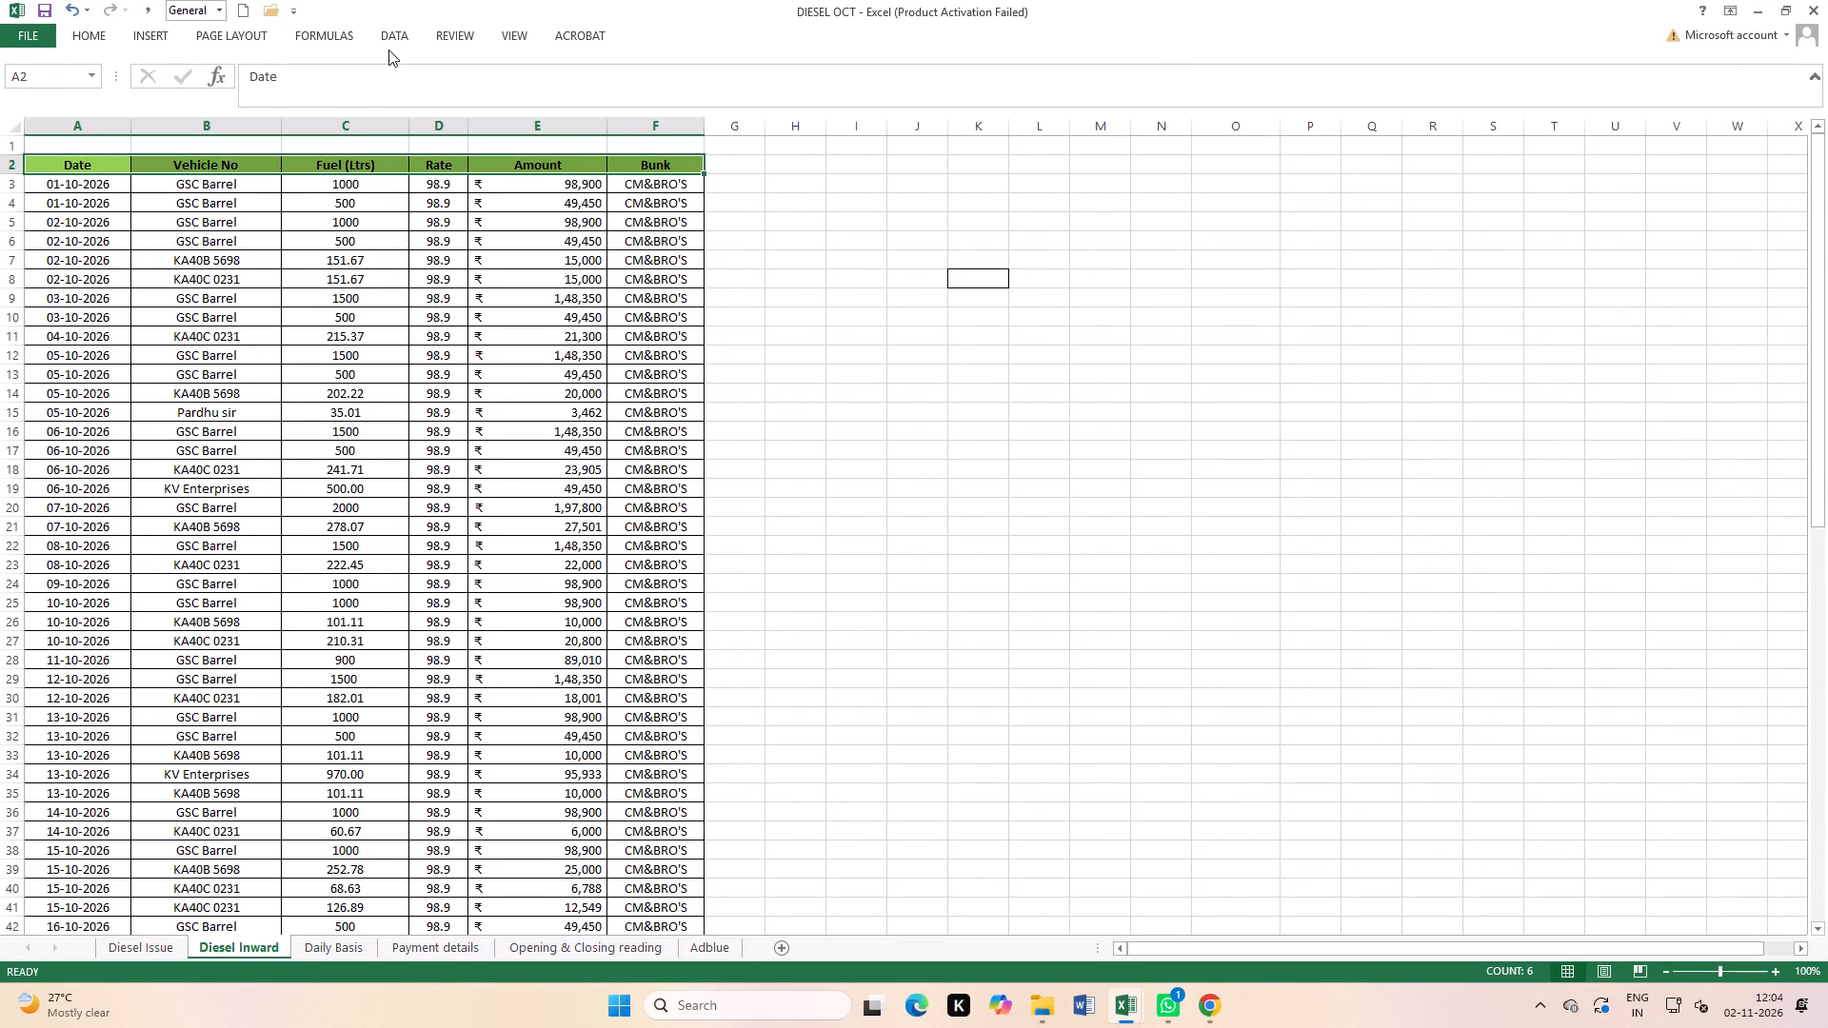
left_click(395, 36)
left_click(505, 69)
left_click(552, 410)
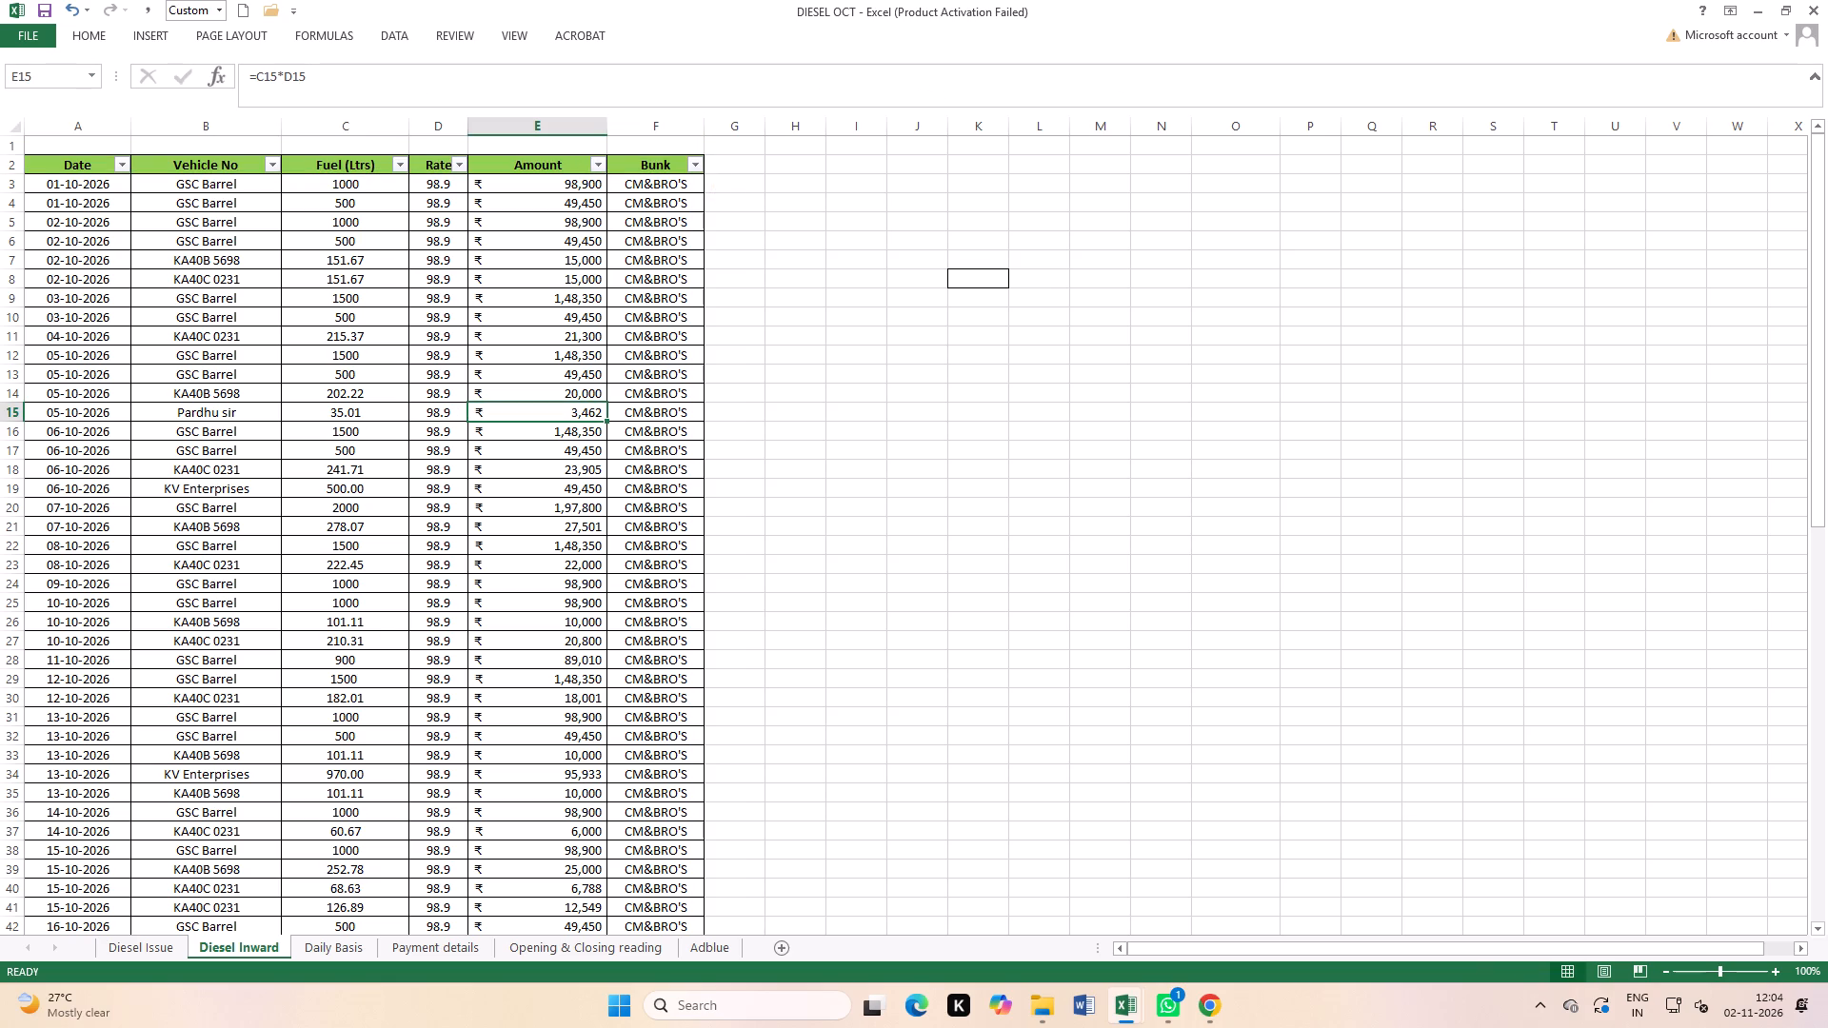
left_click(276, 162)
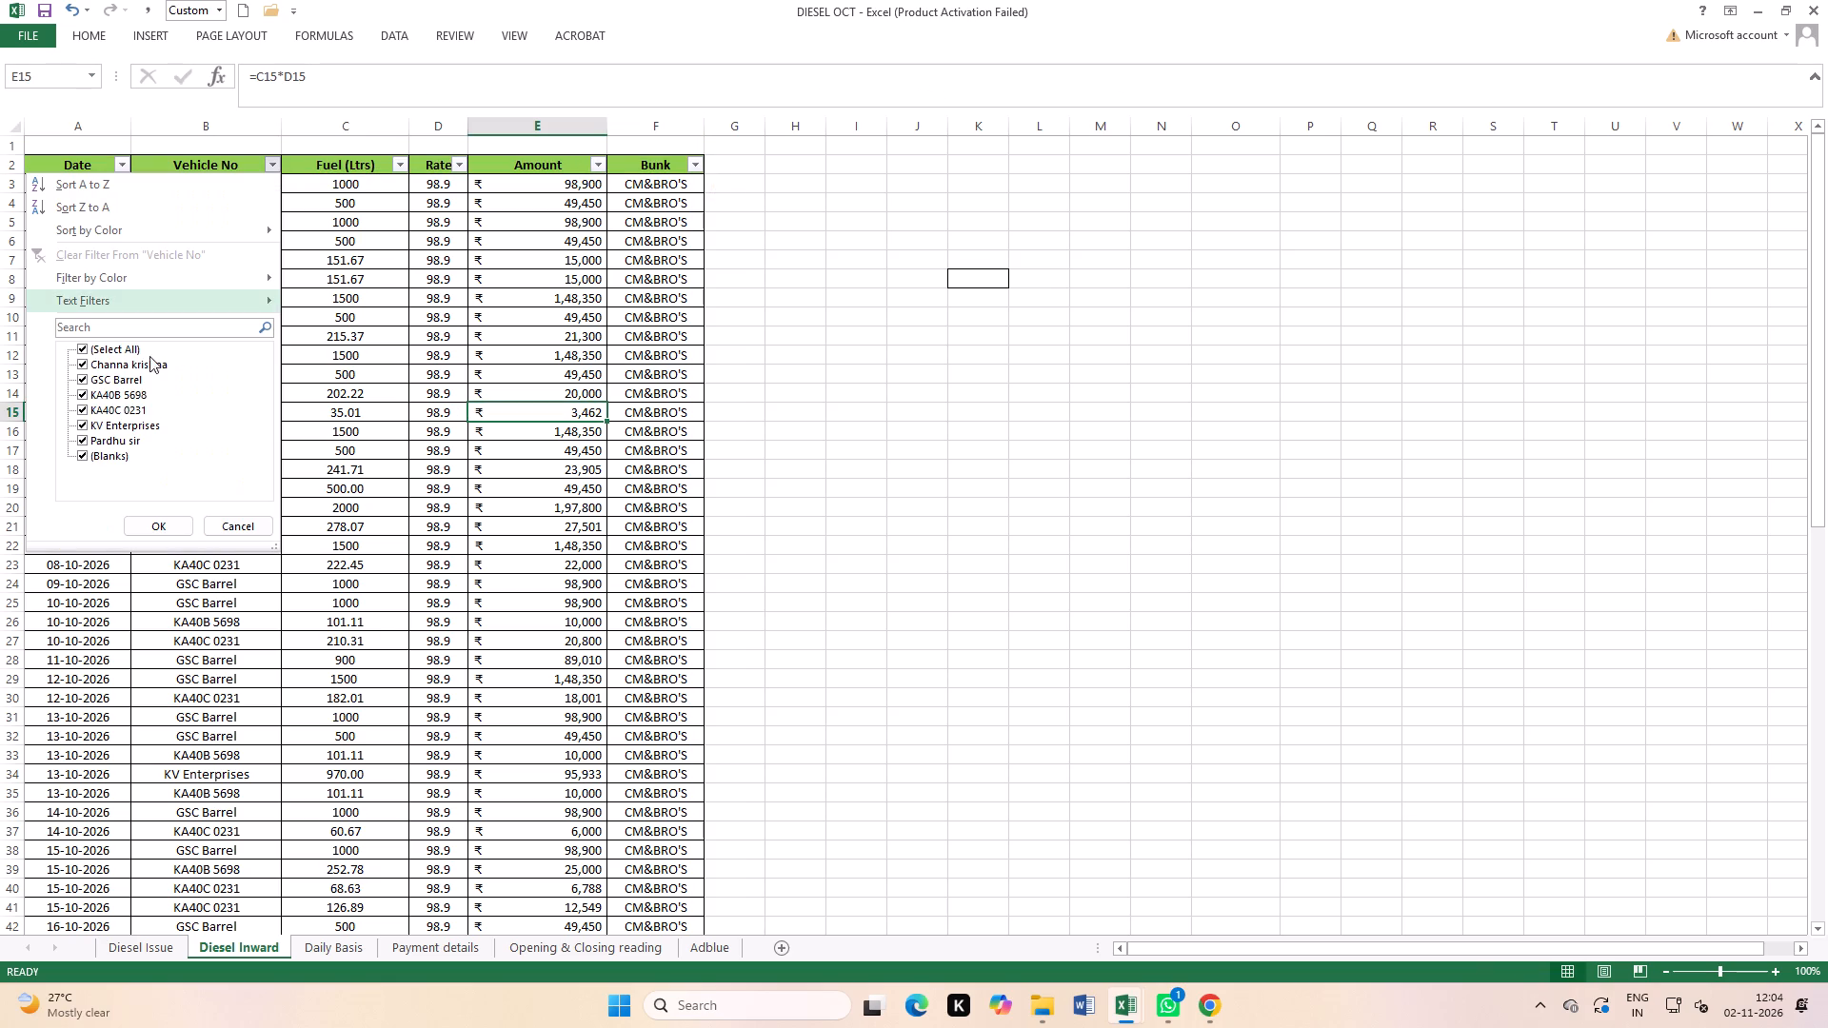
left_click(129, 353)
left_click(127, 391)
left_click(159, 525)
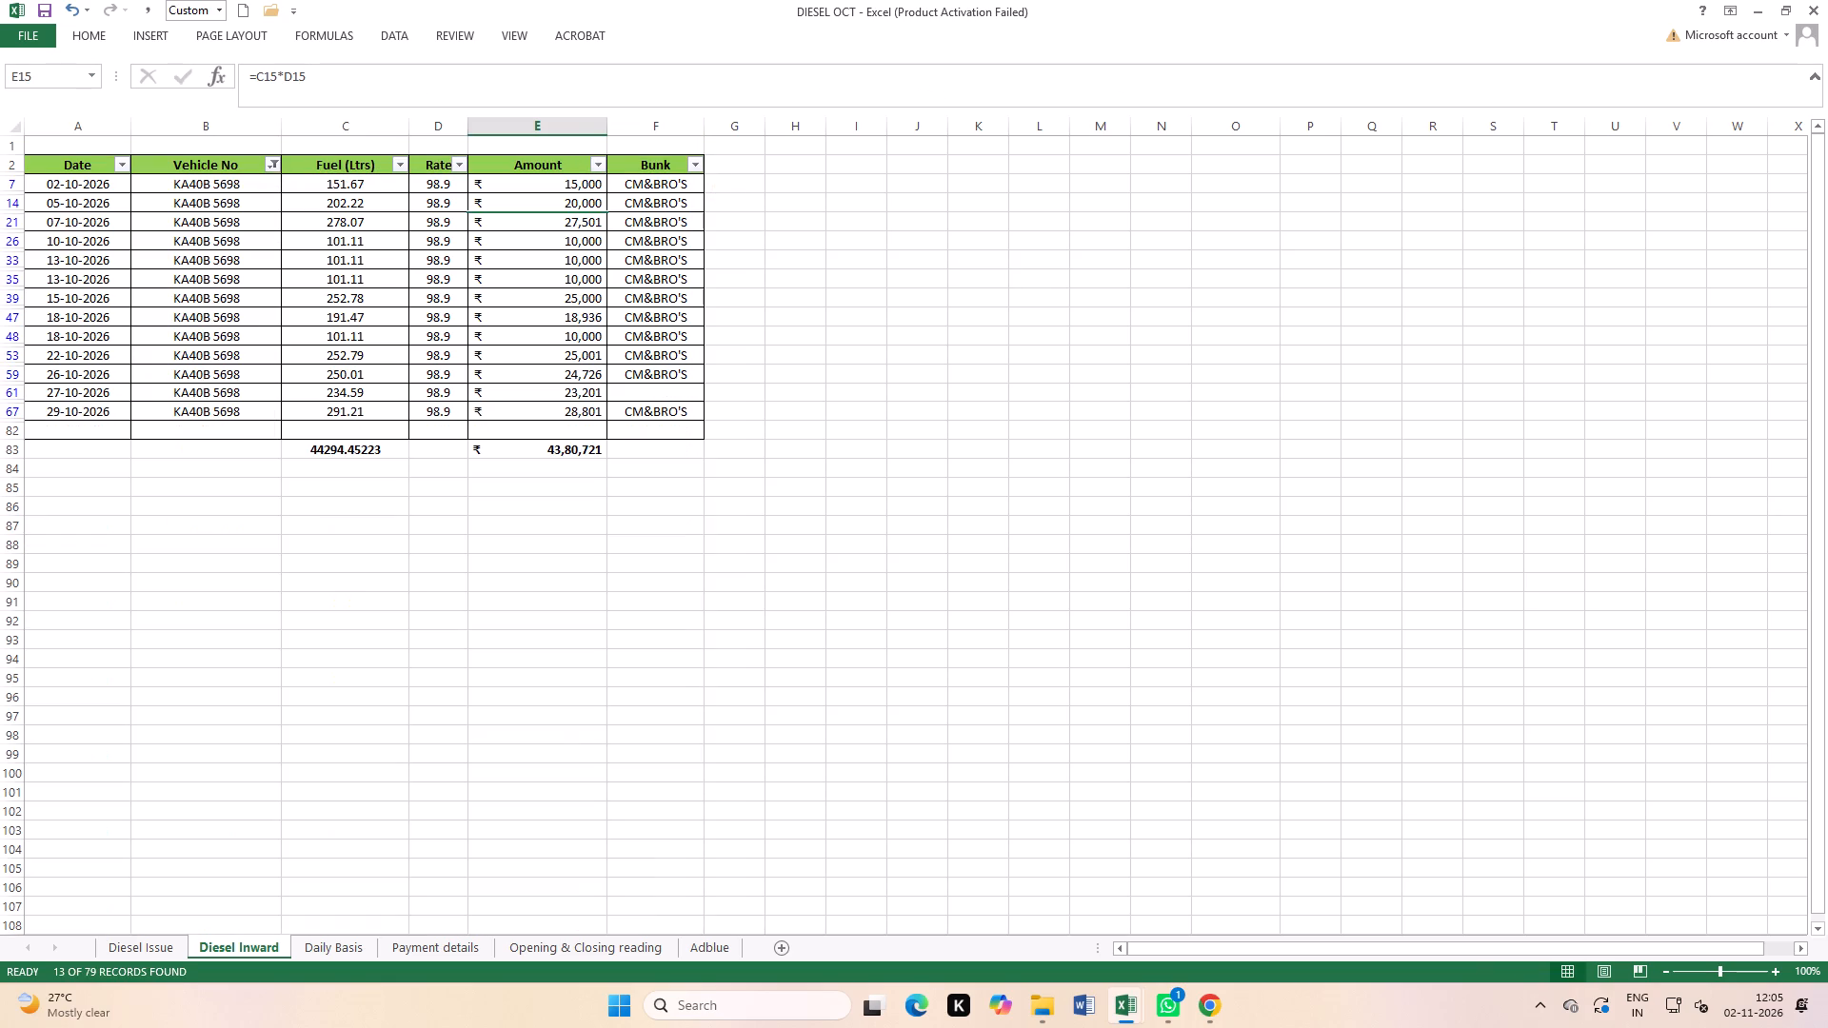
left_click(672, 540)
left_click_drag(77, 164, 595, 420)
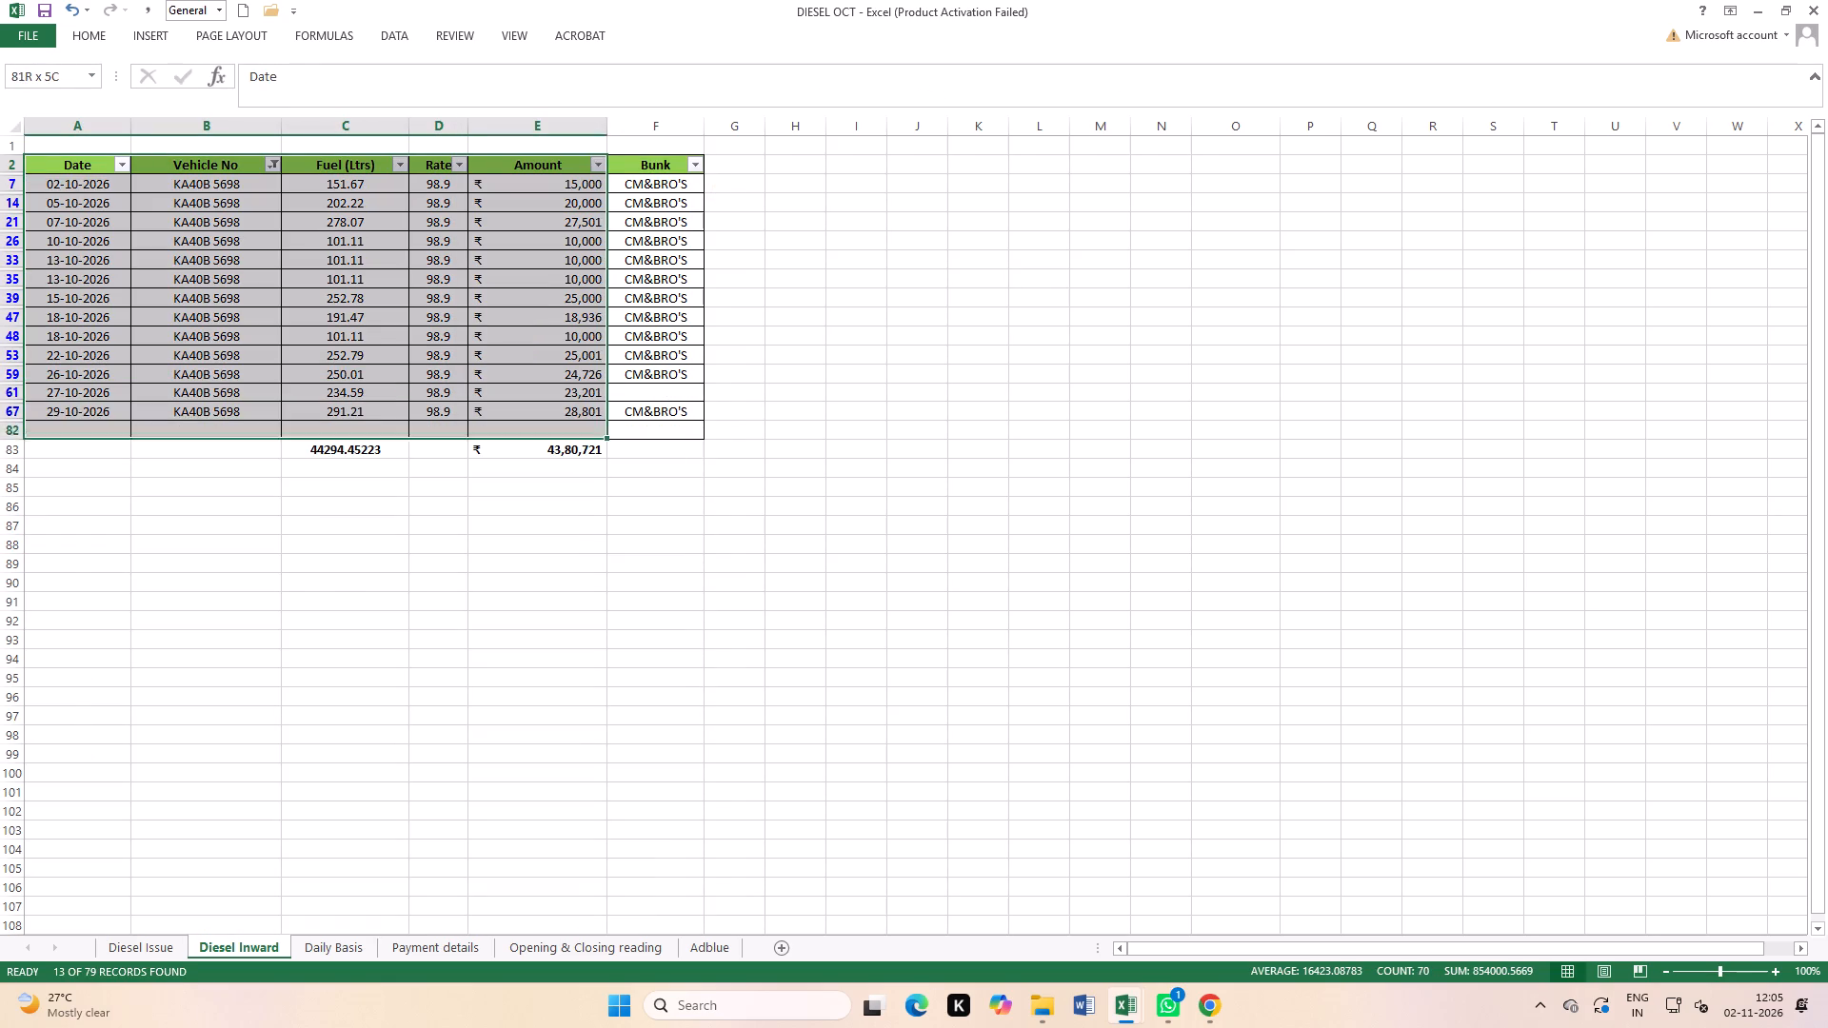
left_click_drag(595, 420, 663, 415)
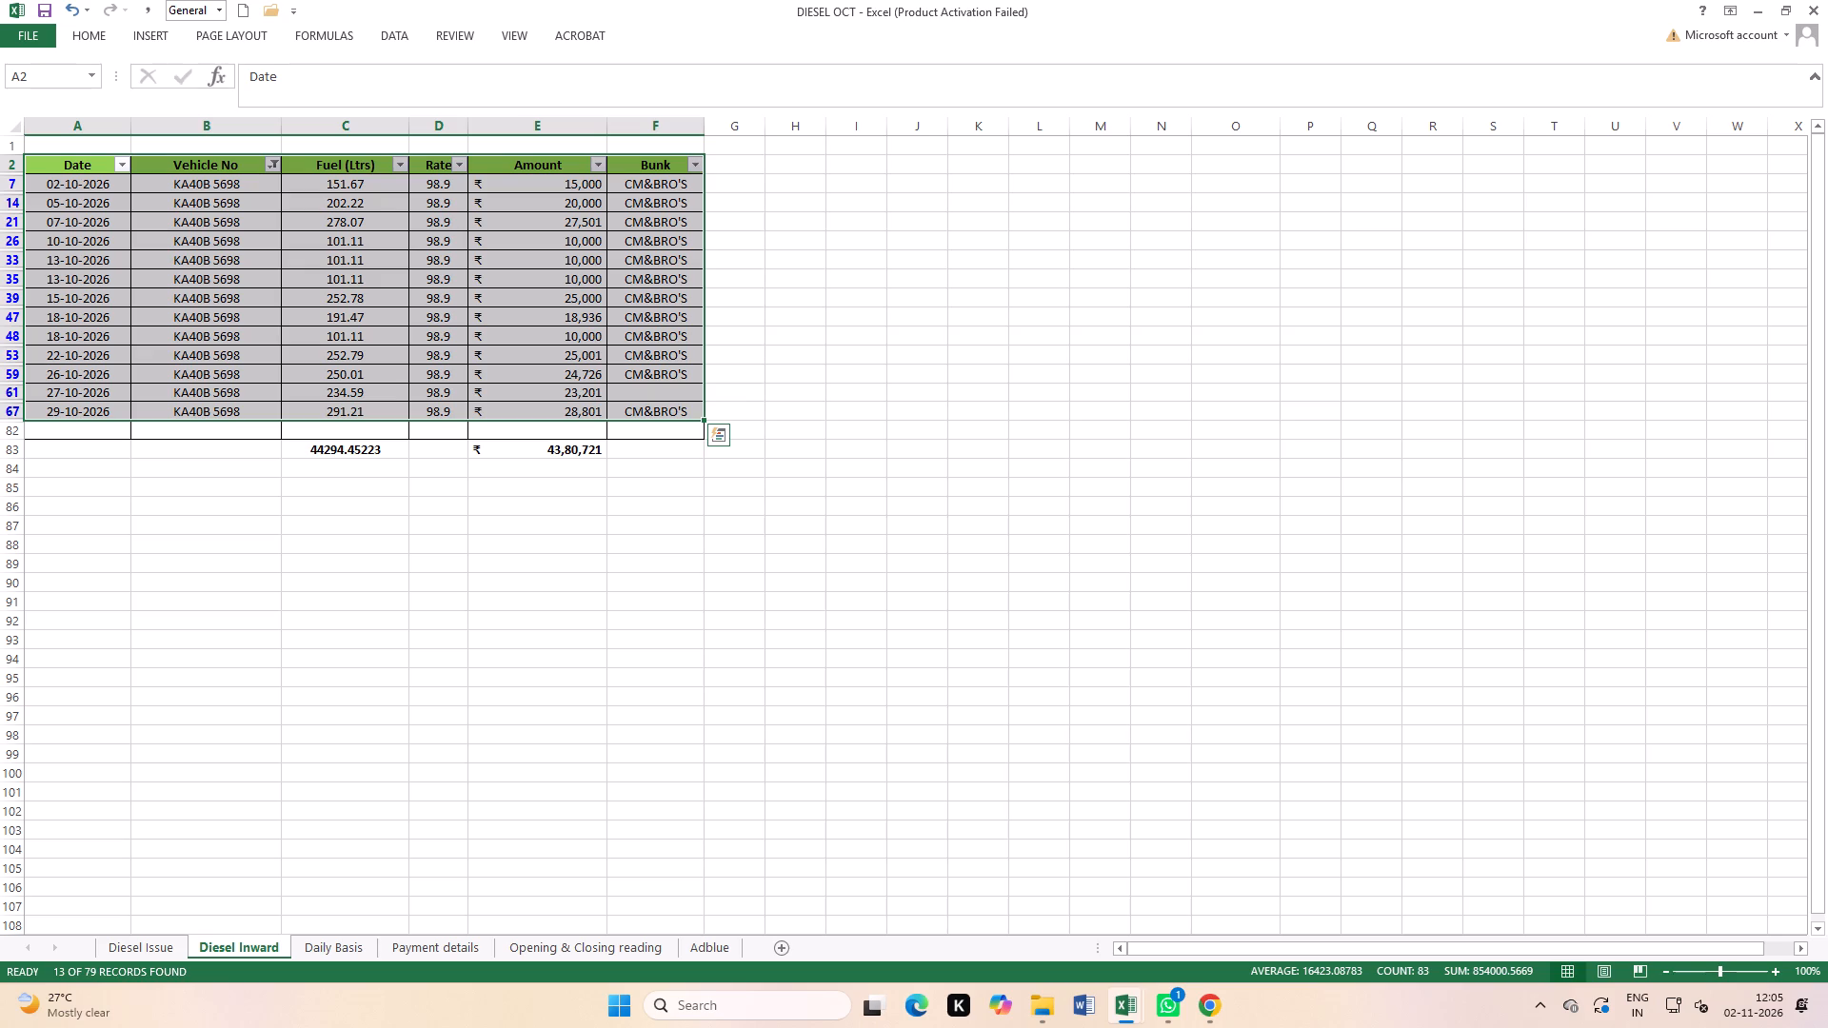
key("ctrl+p")
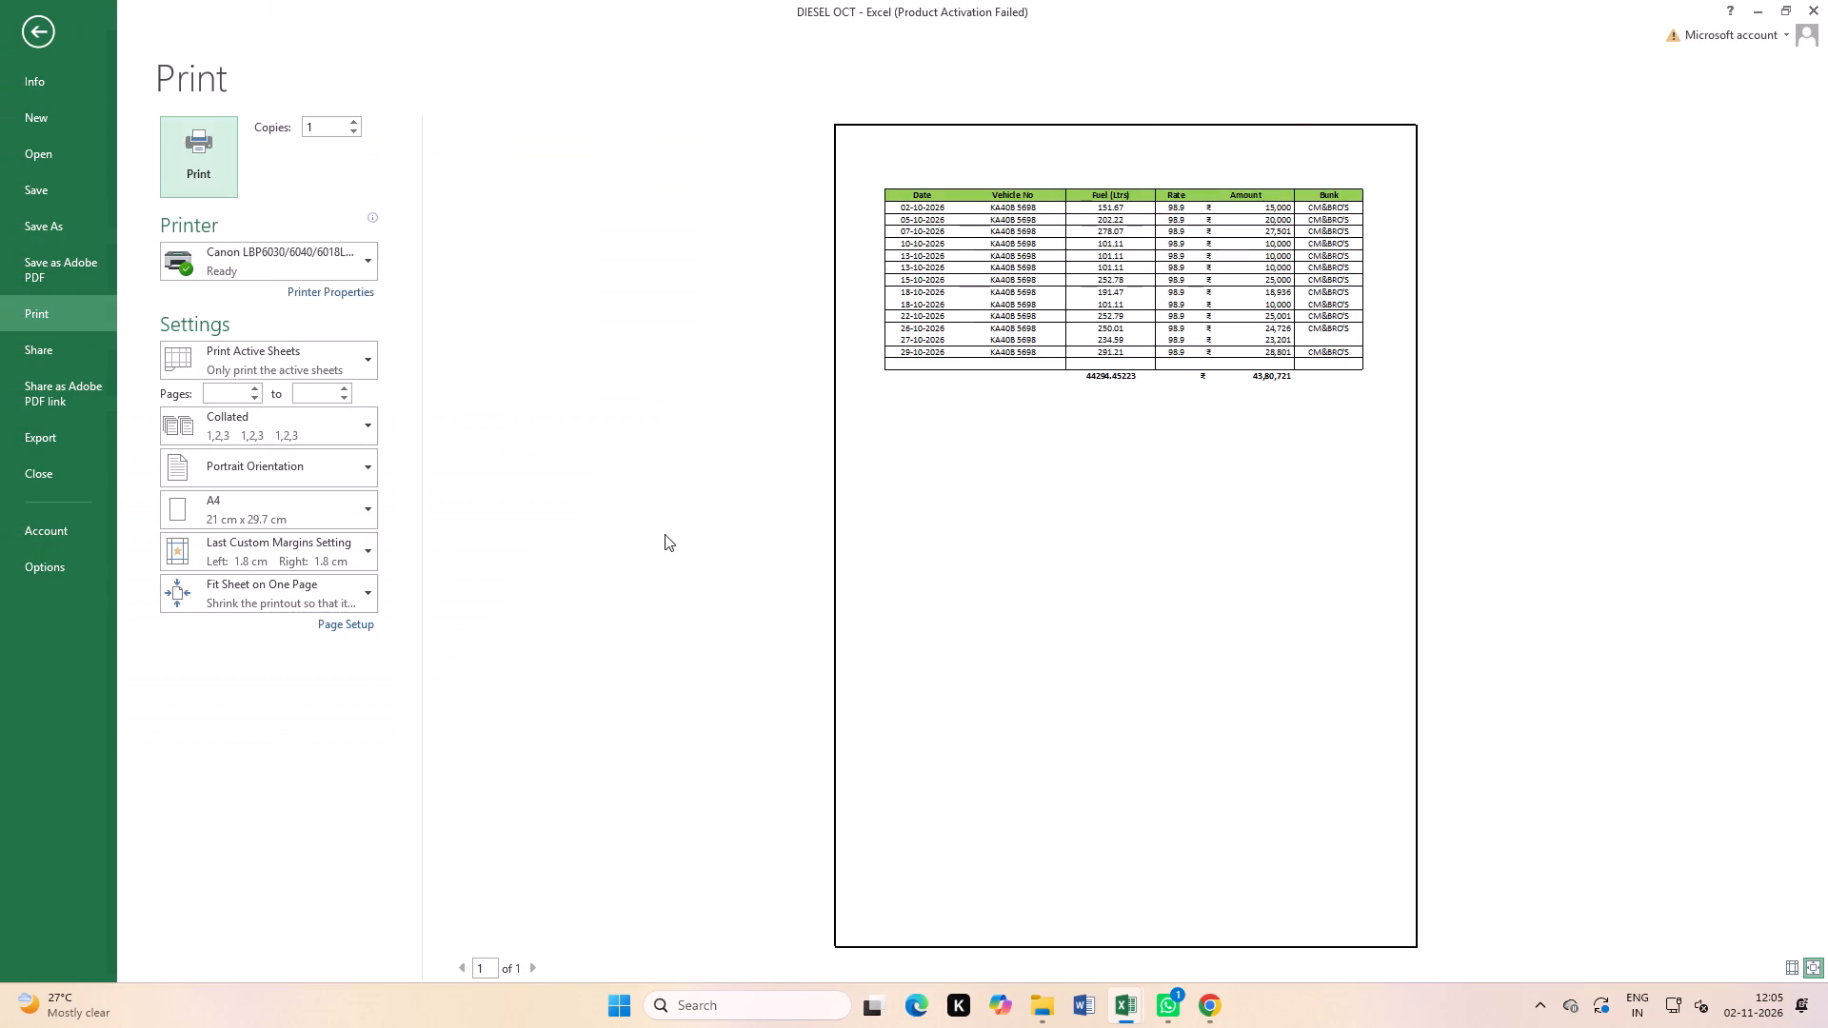
scroll(1009, 520, "down", 5)
scroll(1018, 523, "up", 5)
left_click(206, 170)
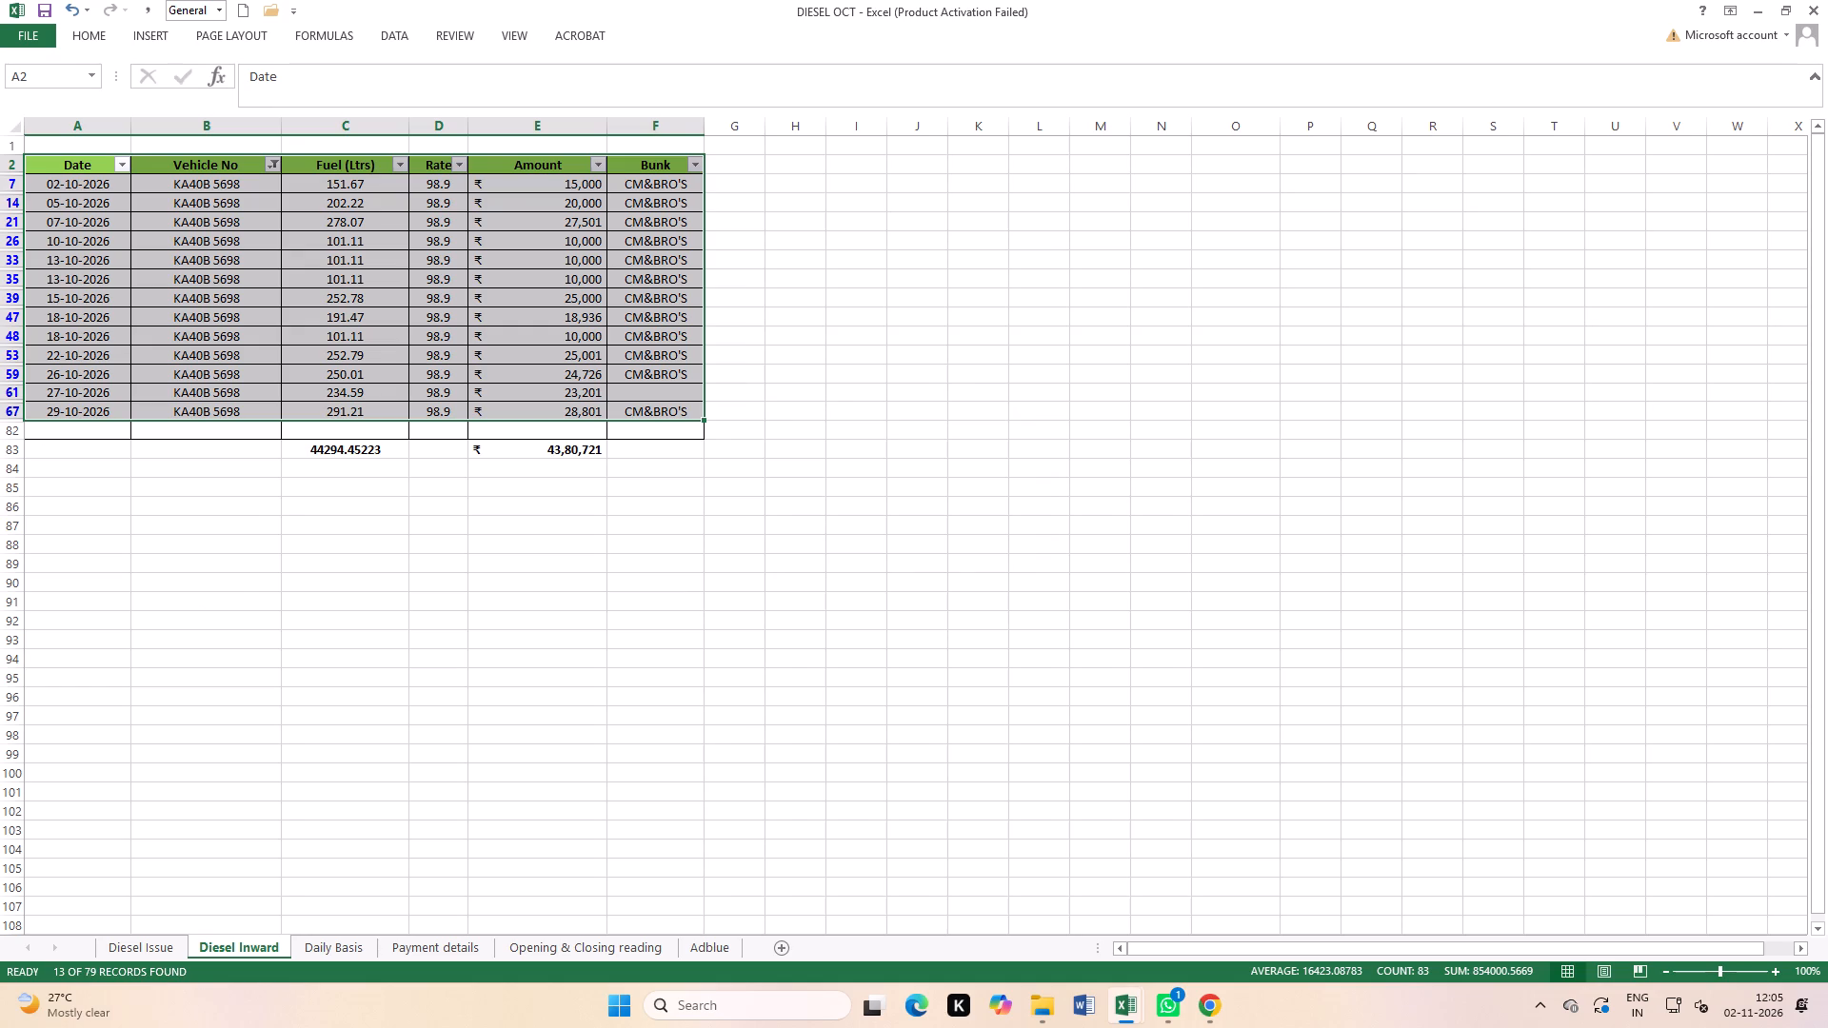
left_click(321, 484)
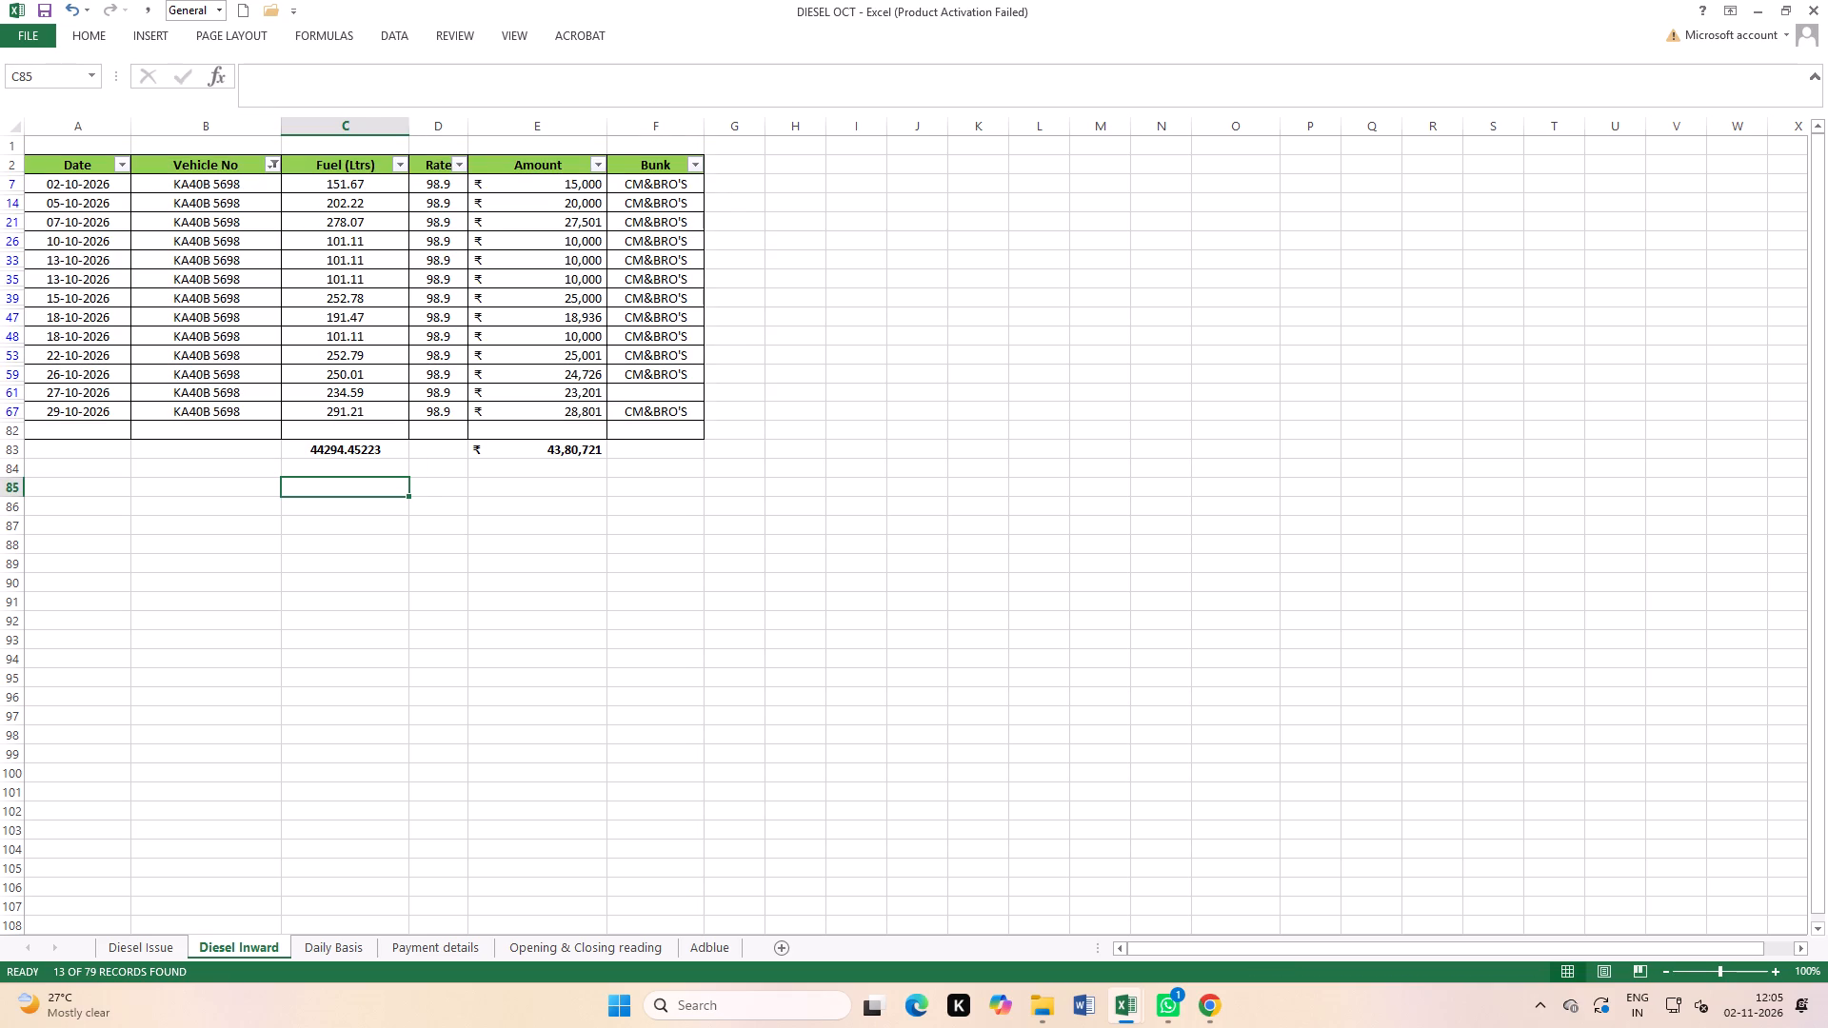
left_click(267, 165)
left_click(109, 397)
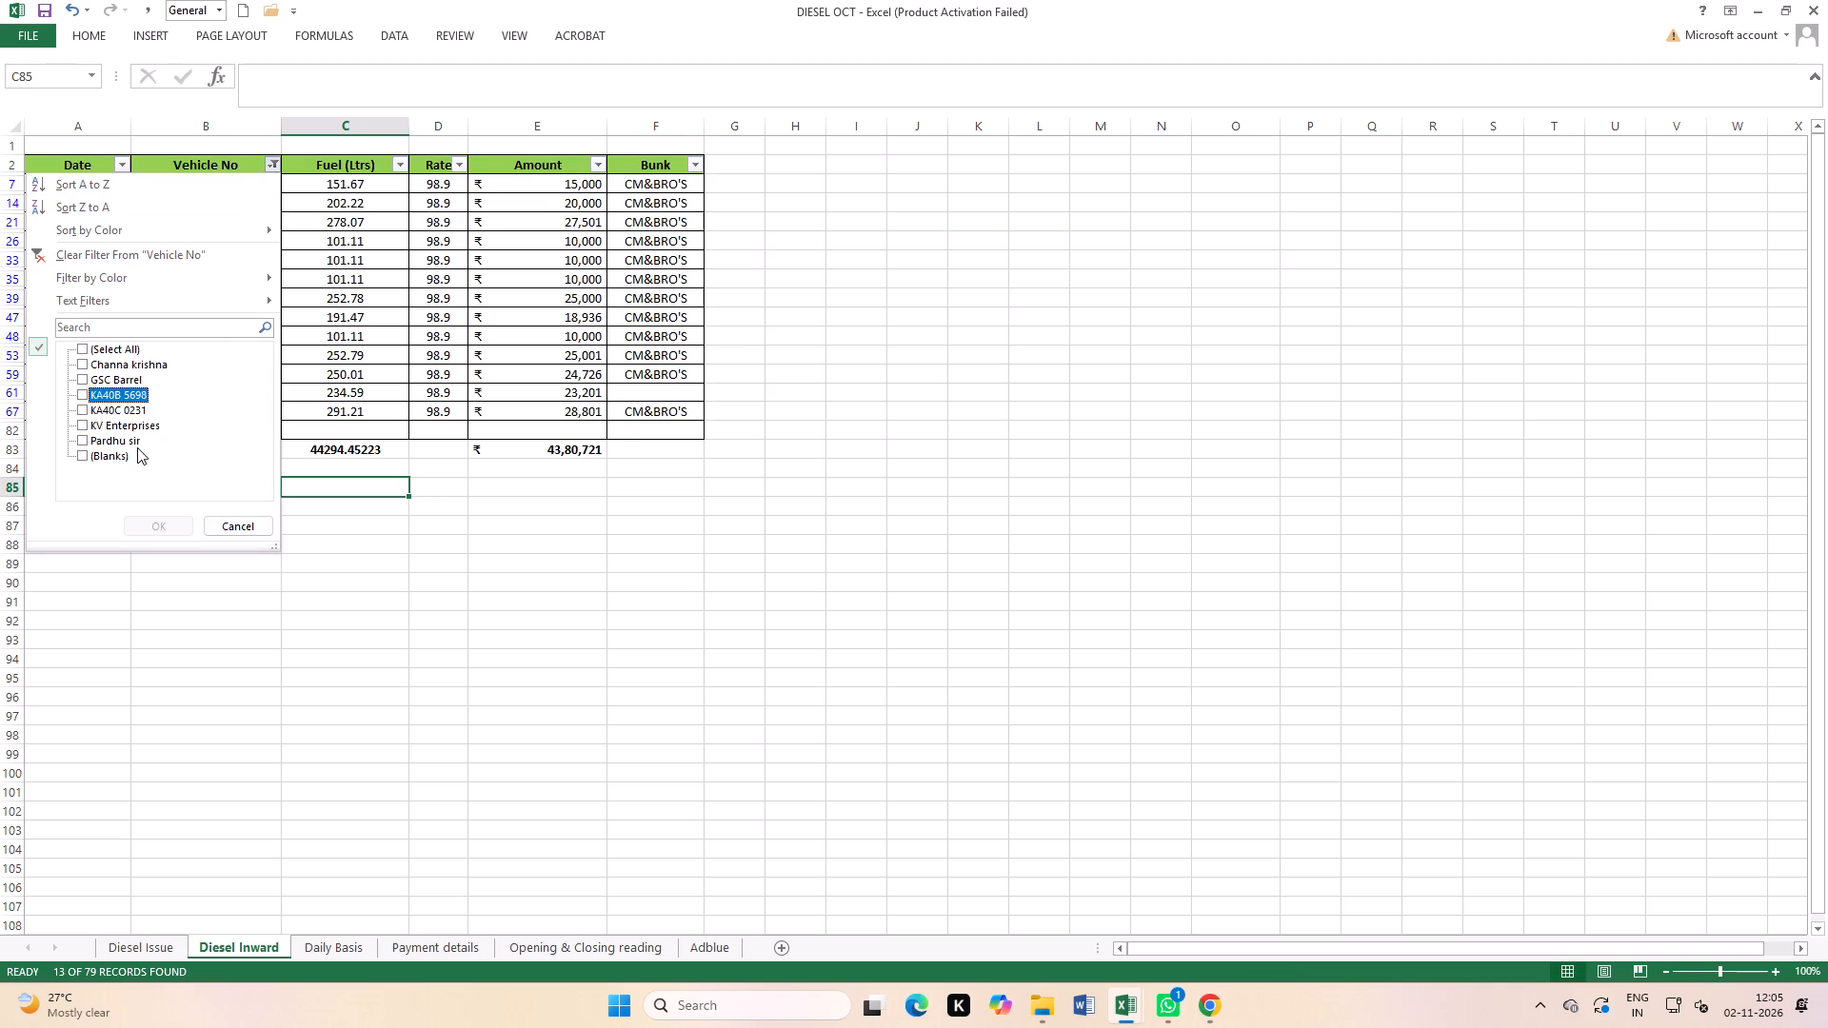
left_click(130, 413)
left_click(174, 524)
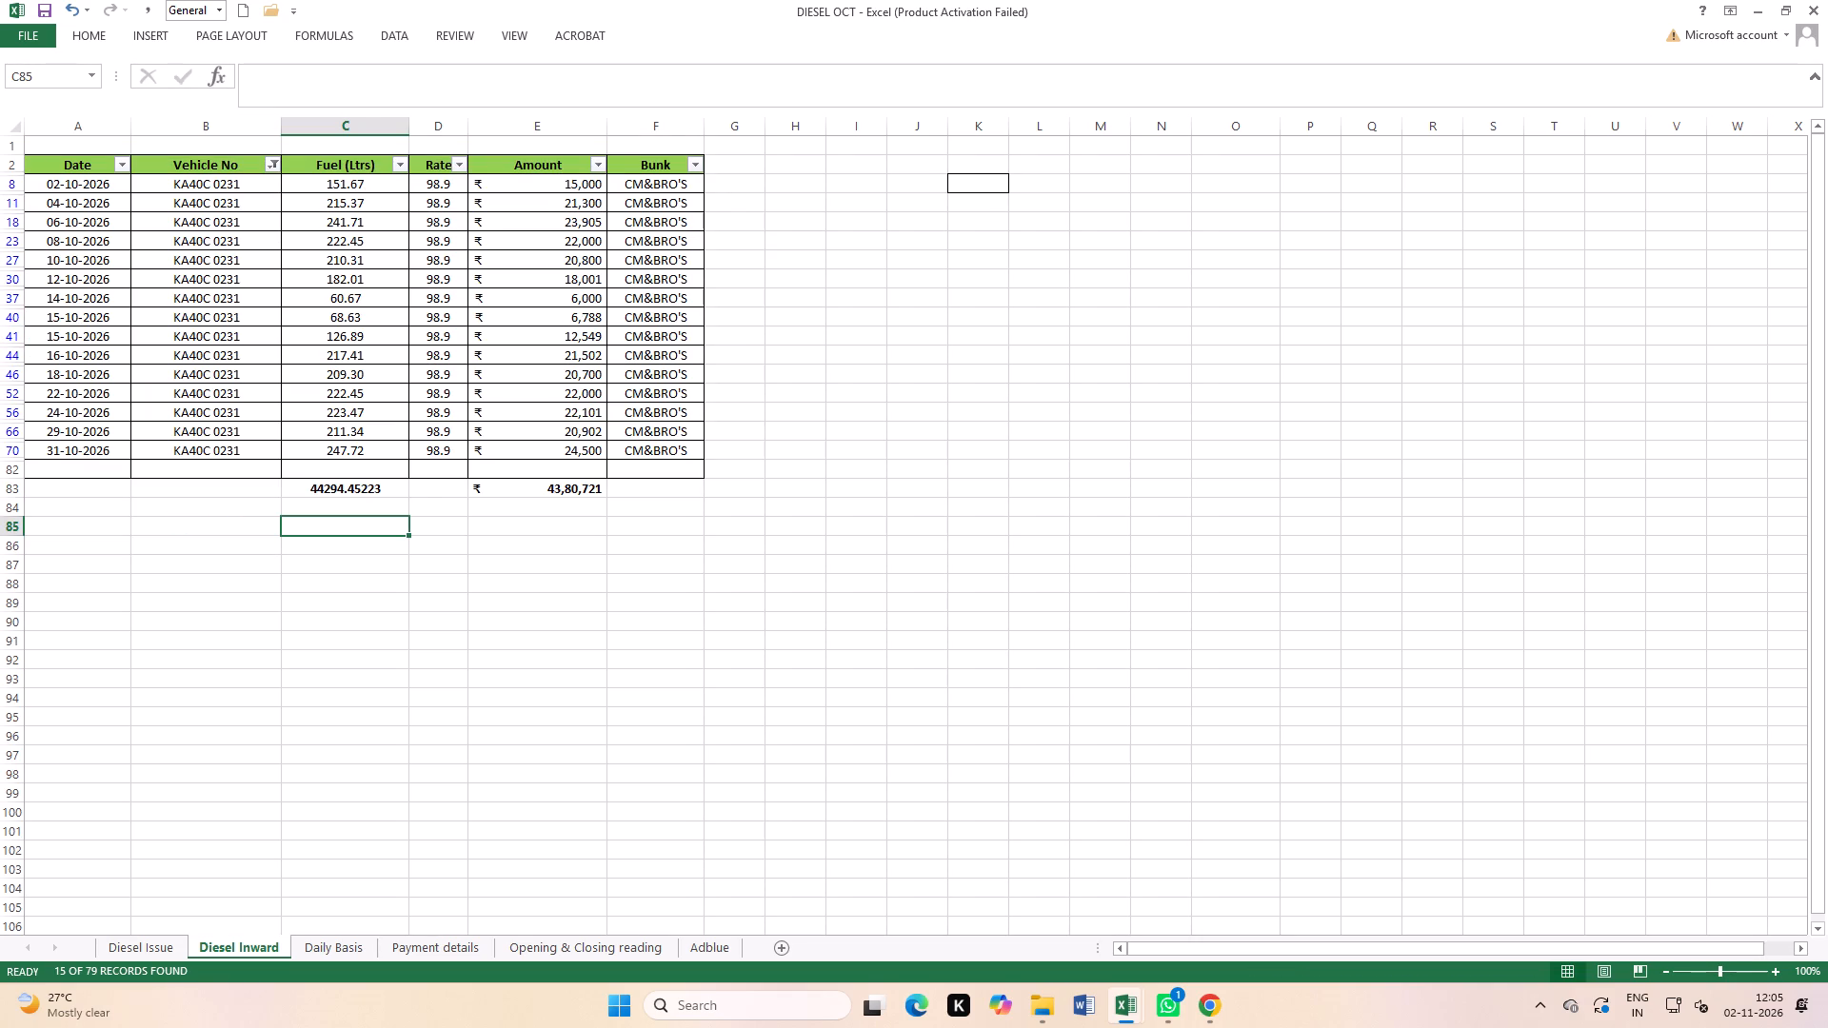
left_click_drag(90, 169, 665, 467)
key("ctrl+p")
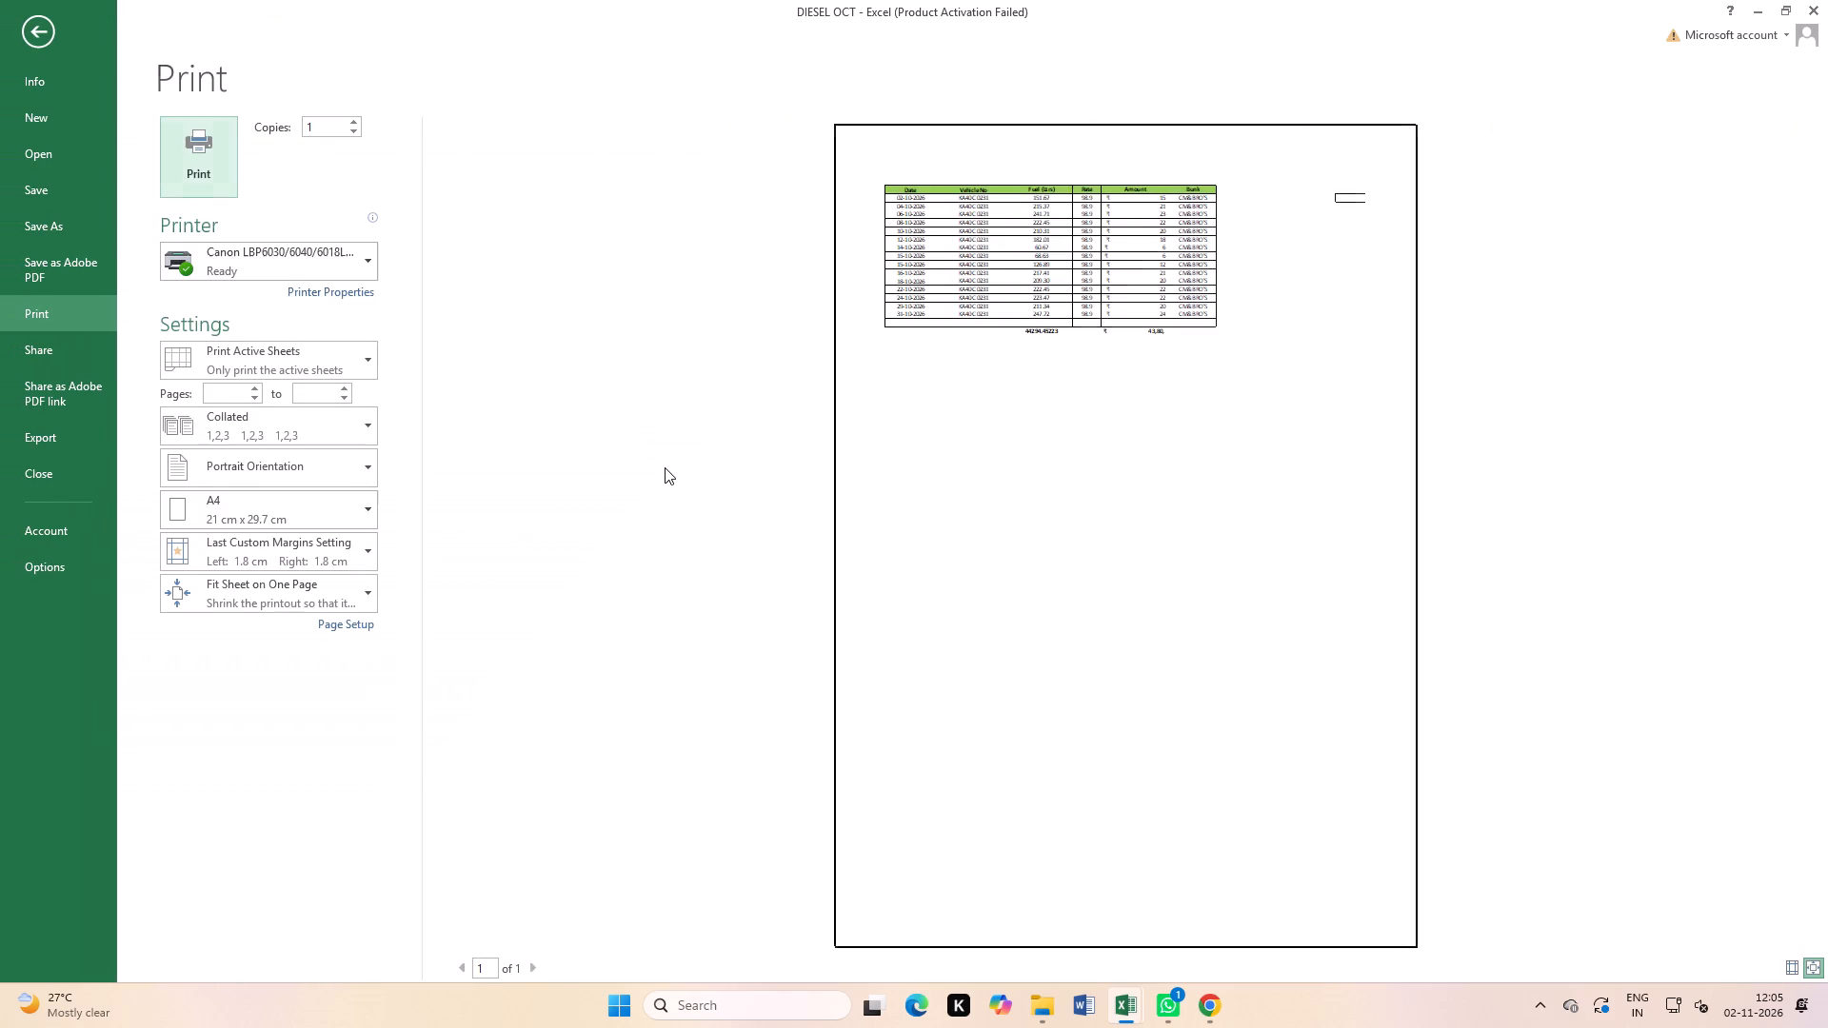
scroll(1095, 438, "down", 6)
scroll(1095, 438, "up", 5)
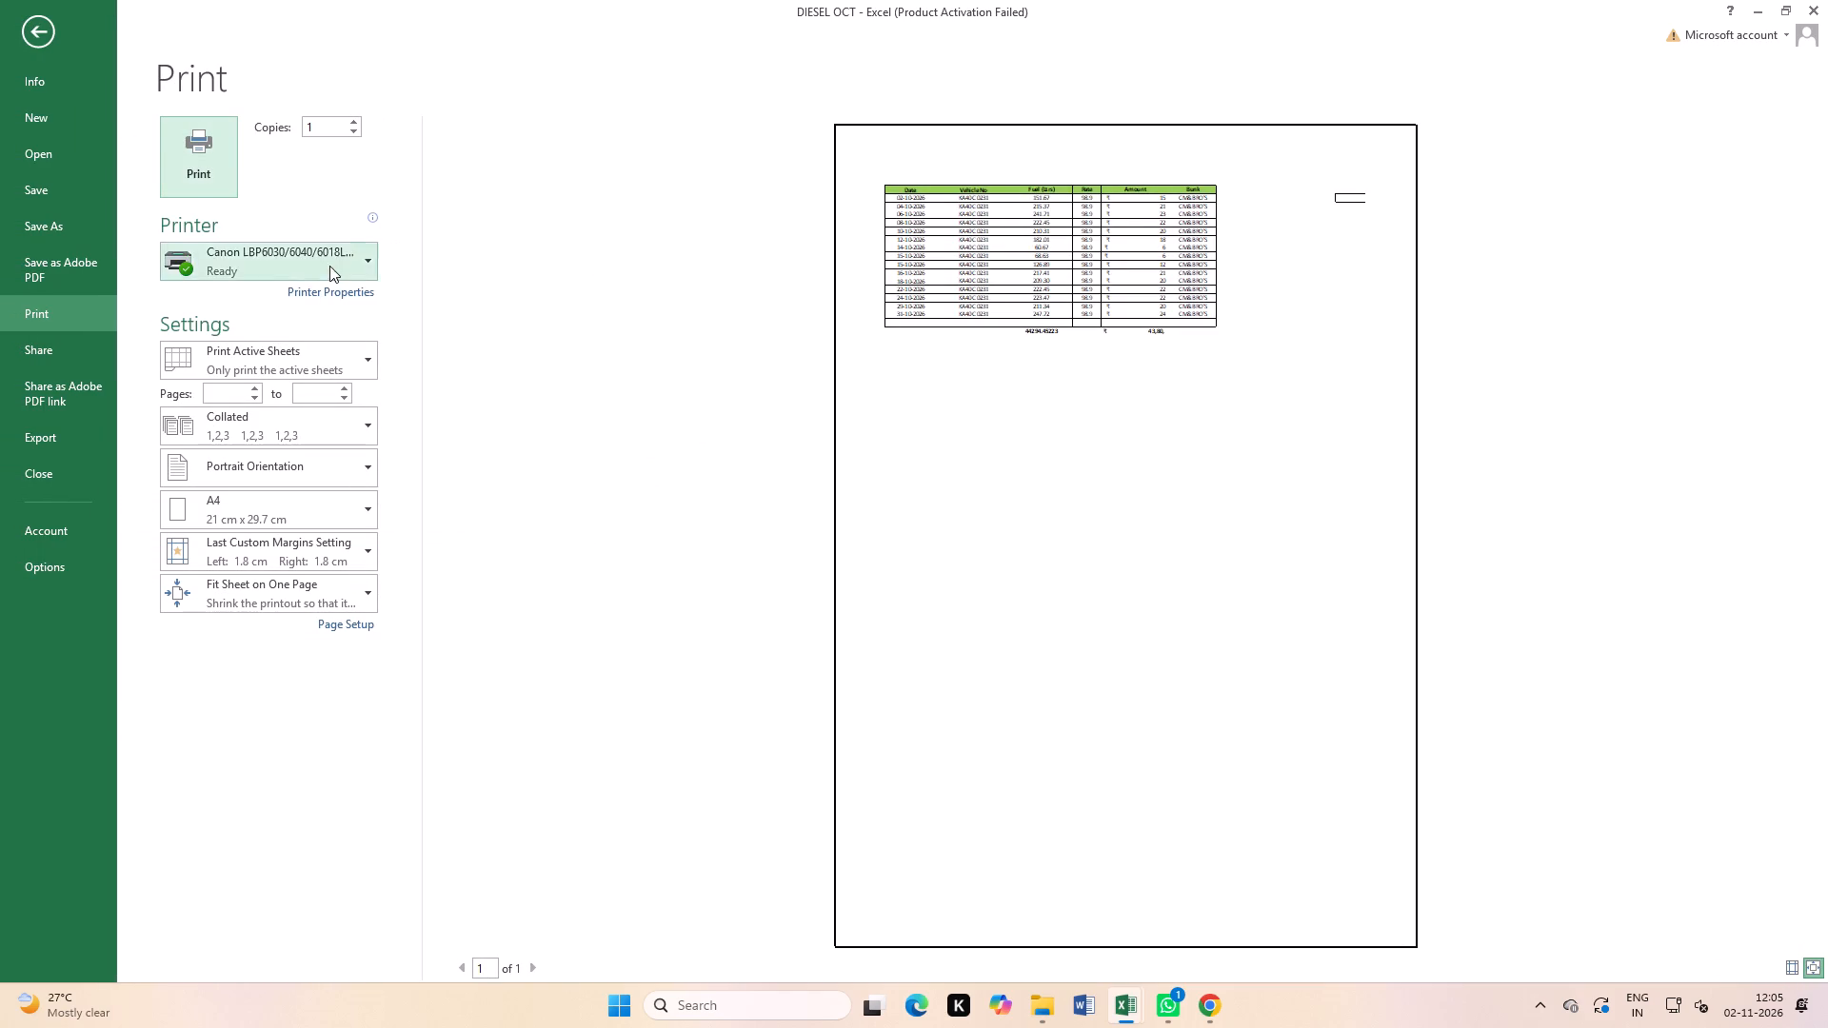
left_click(274, 368)
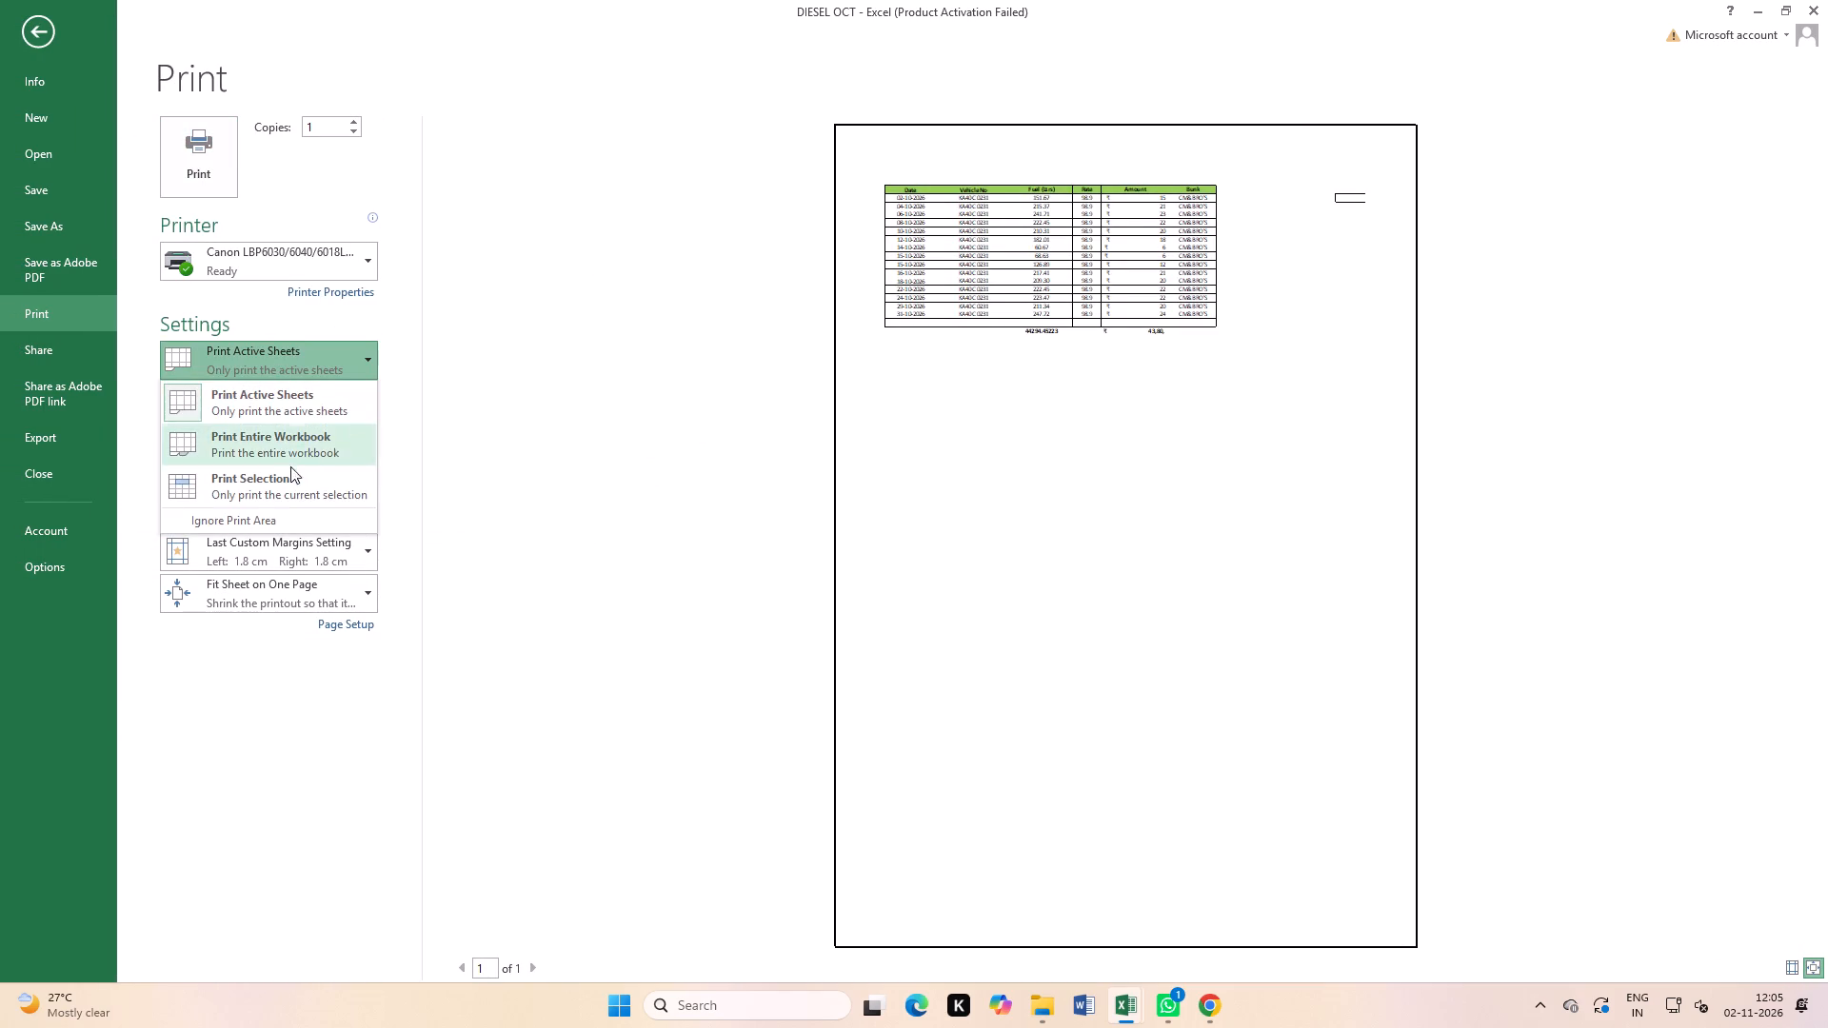
left_click(282, 478)
scroll(327, 656, "down", 5)
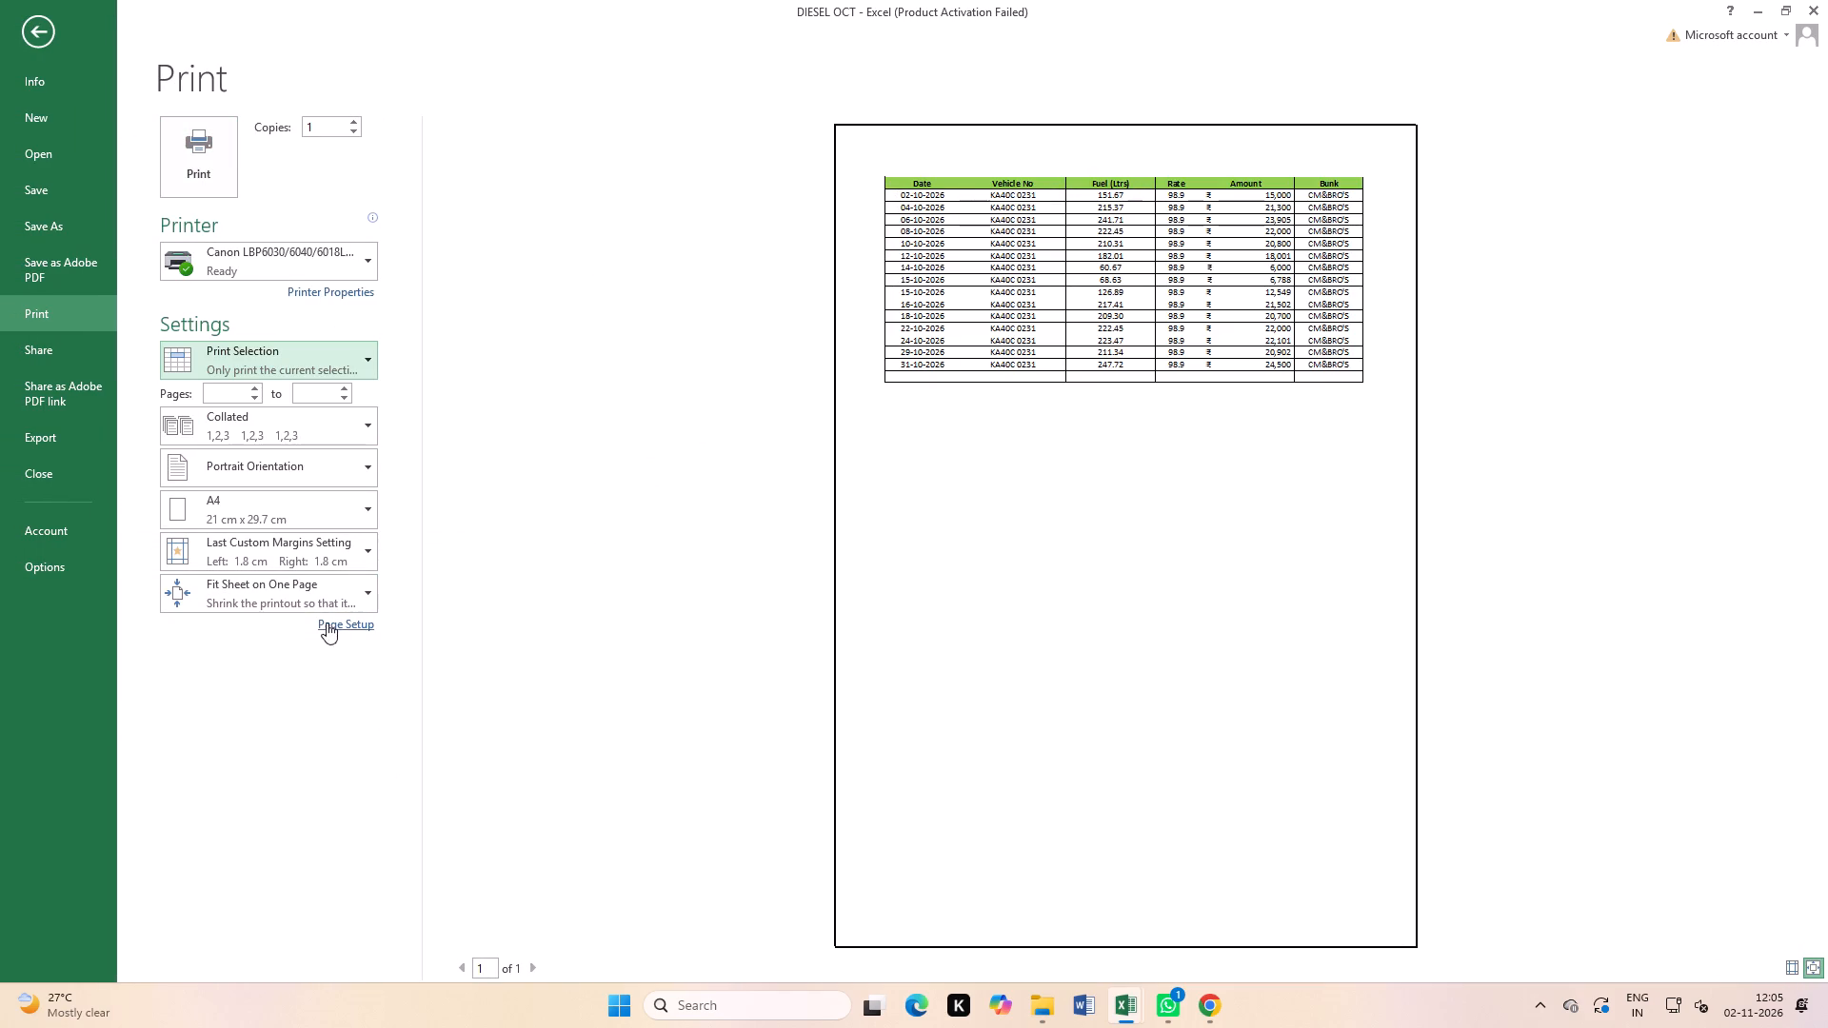
left_click(203, 164)
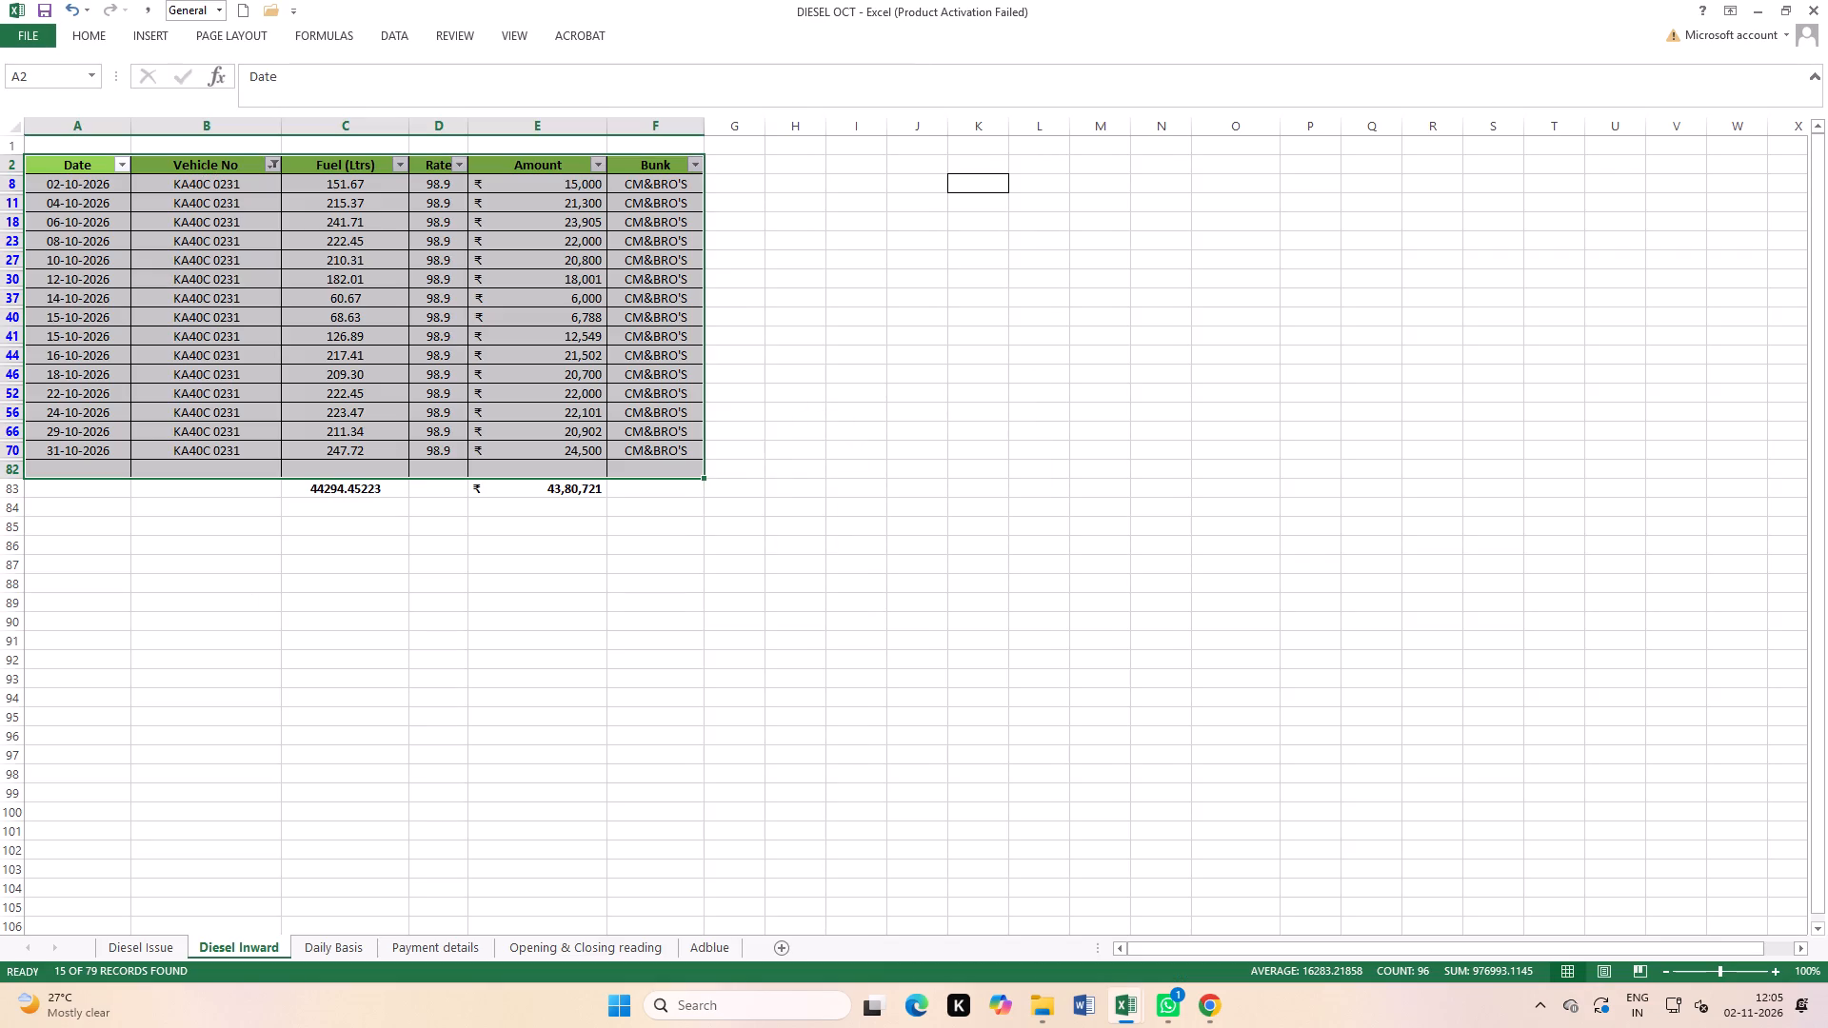
Remove the filters from the Diesel Inward header row so all vehicles' records are listed.
left_click(977, 425)
left_click(388, 31)
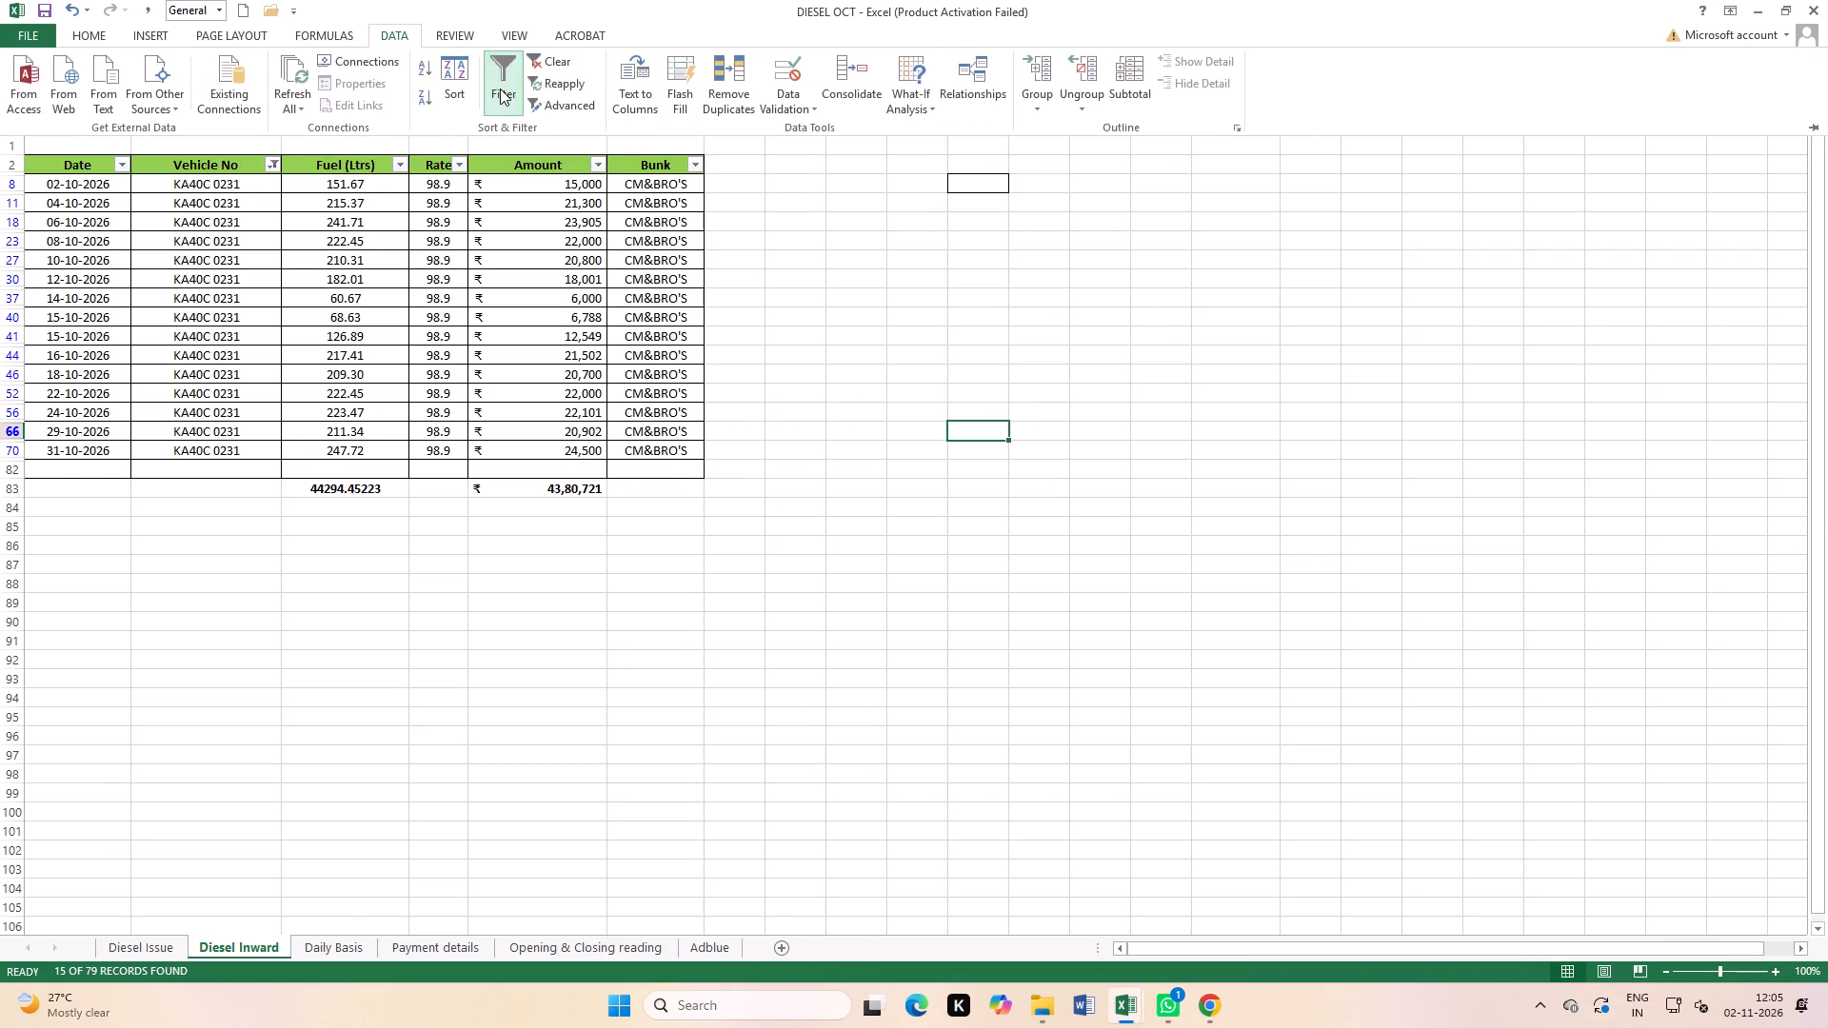
left_click(500, 89)
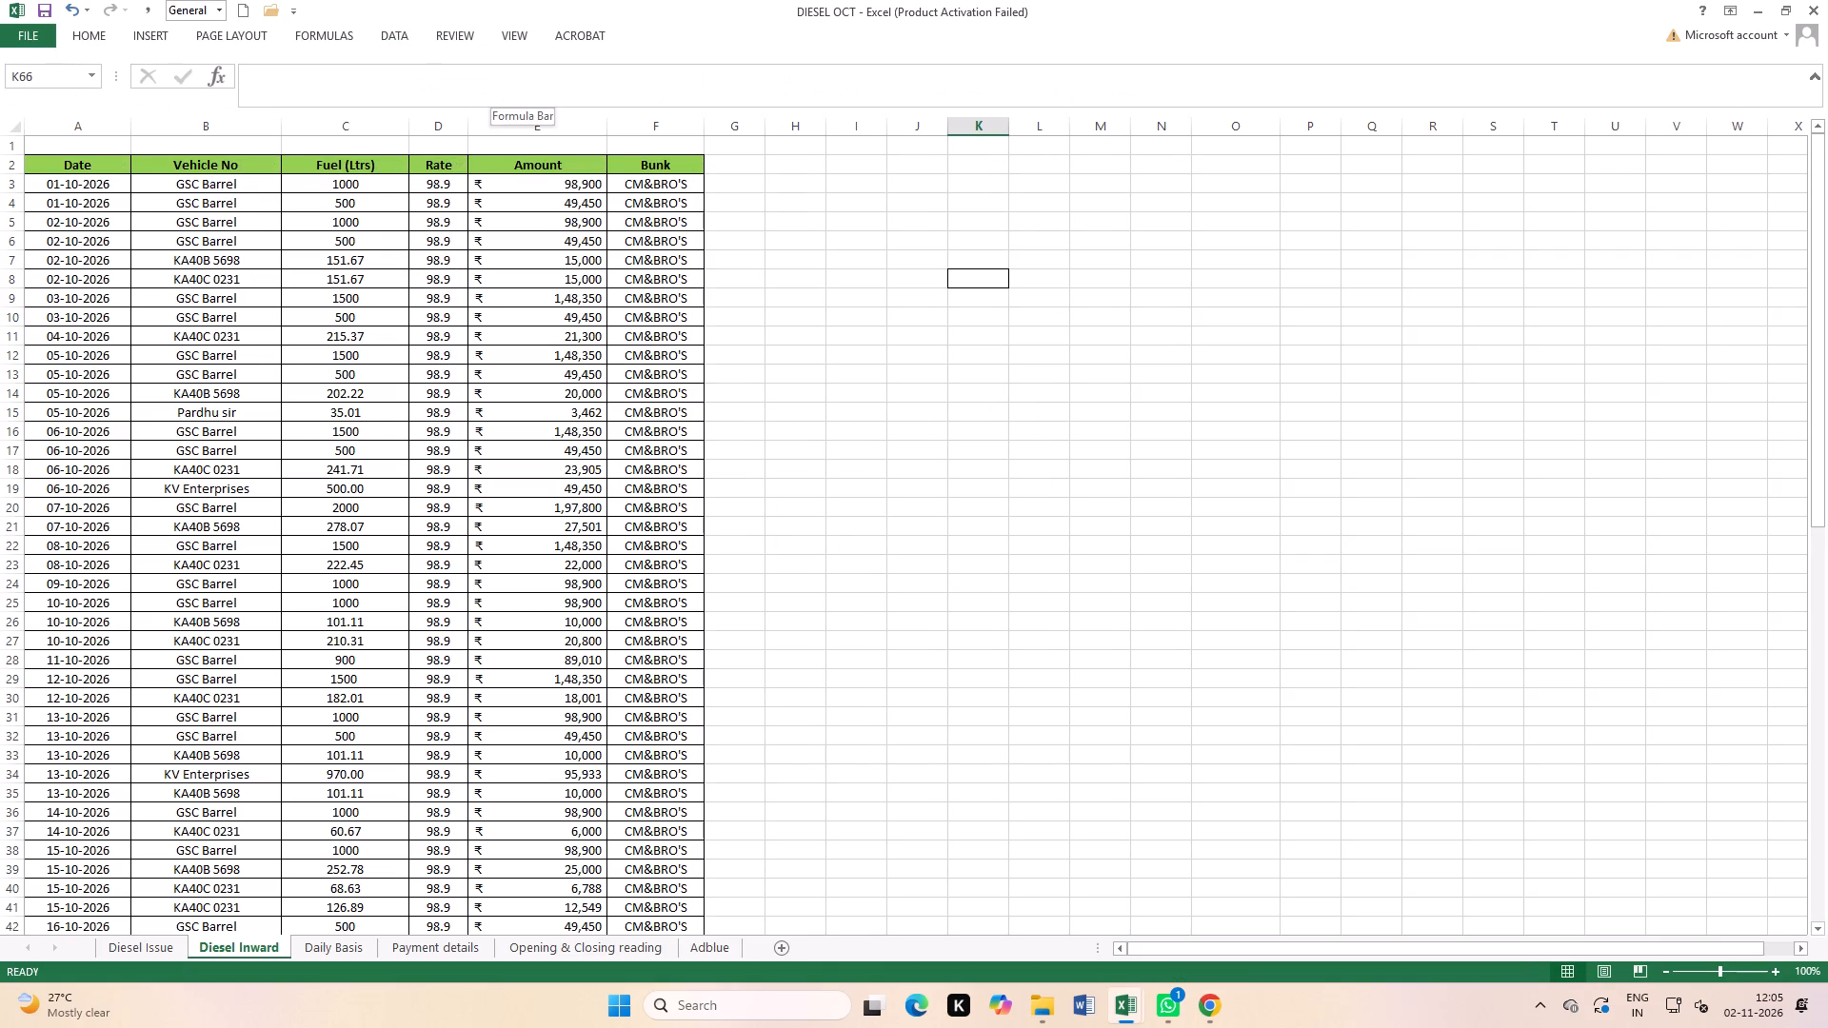
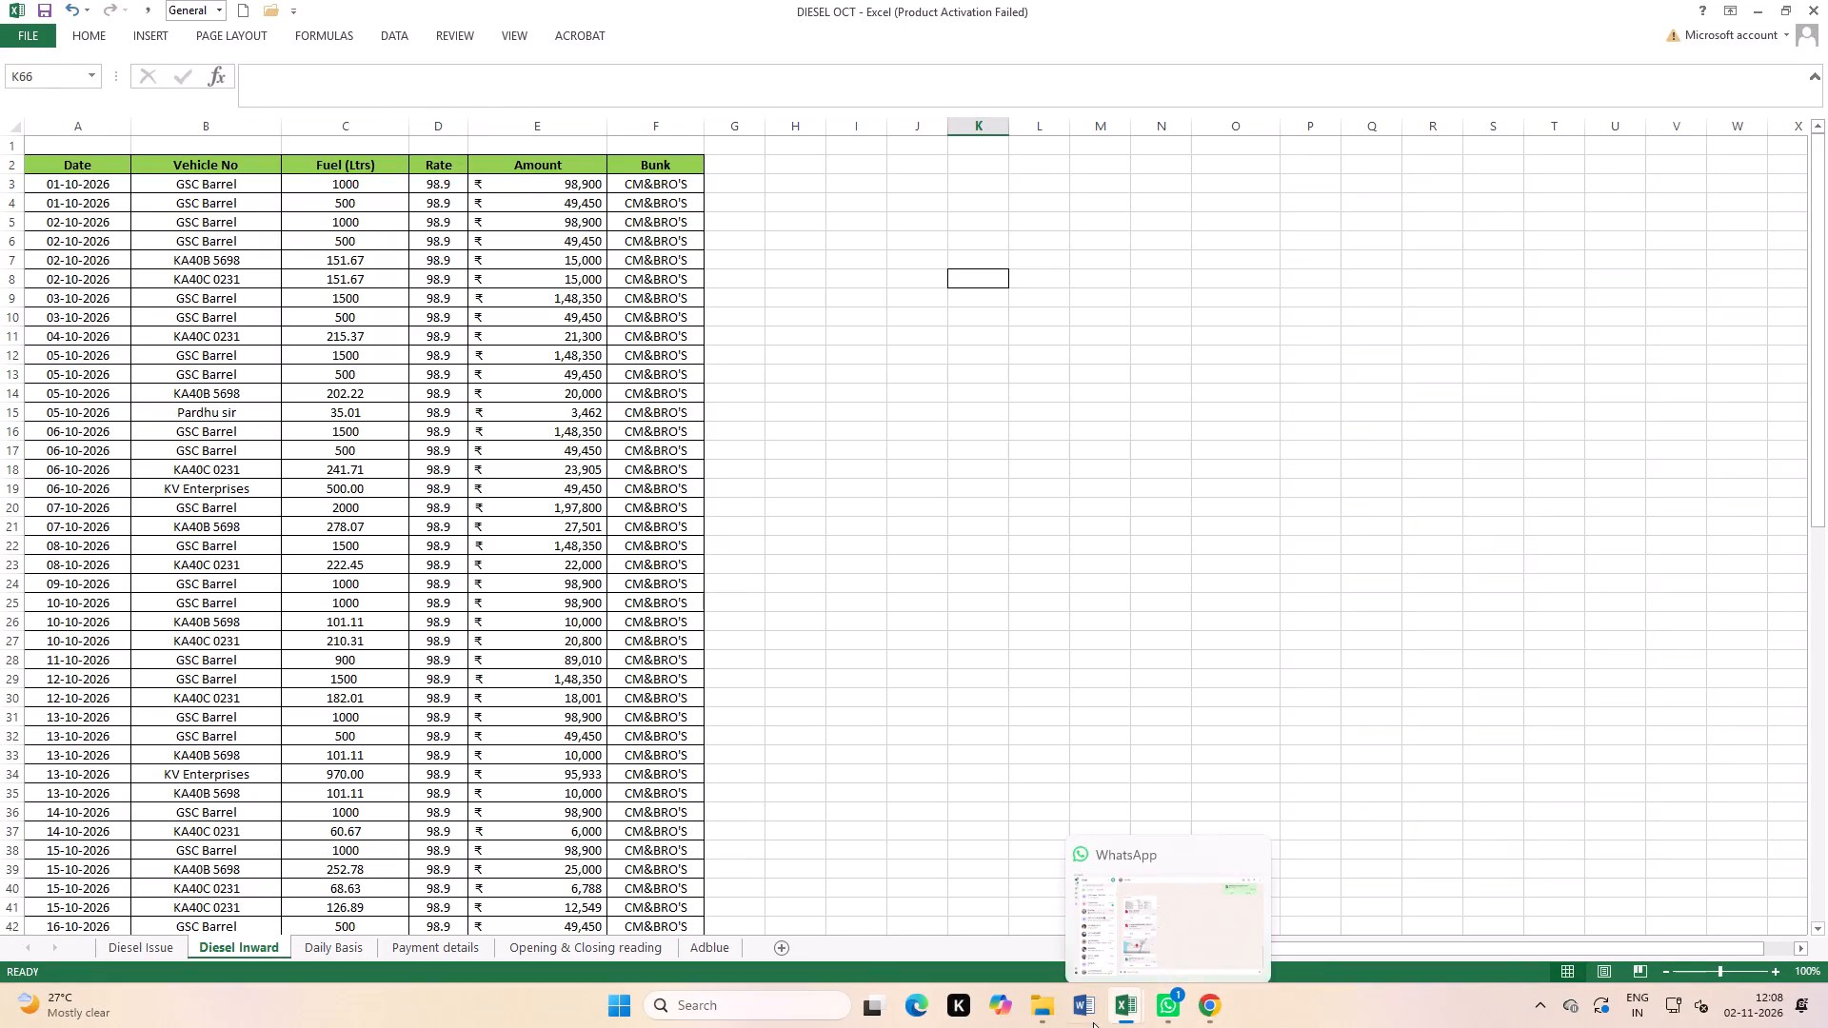
Open the DLM SALE REPORT workbook from the DLM folder inside Minerals on the USB drive (D:).
left_click(1053, 911)
scroll(368, 483, "up", 3)
left_click(631, 489)
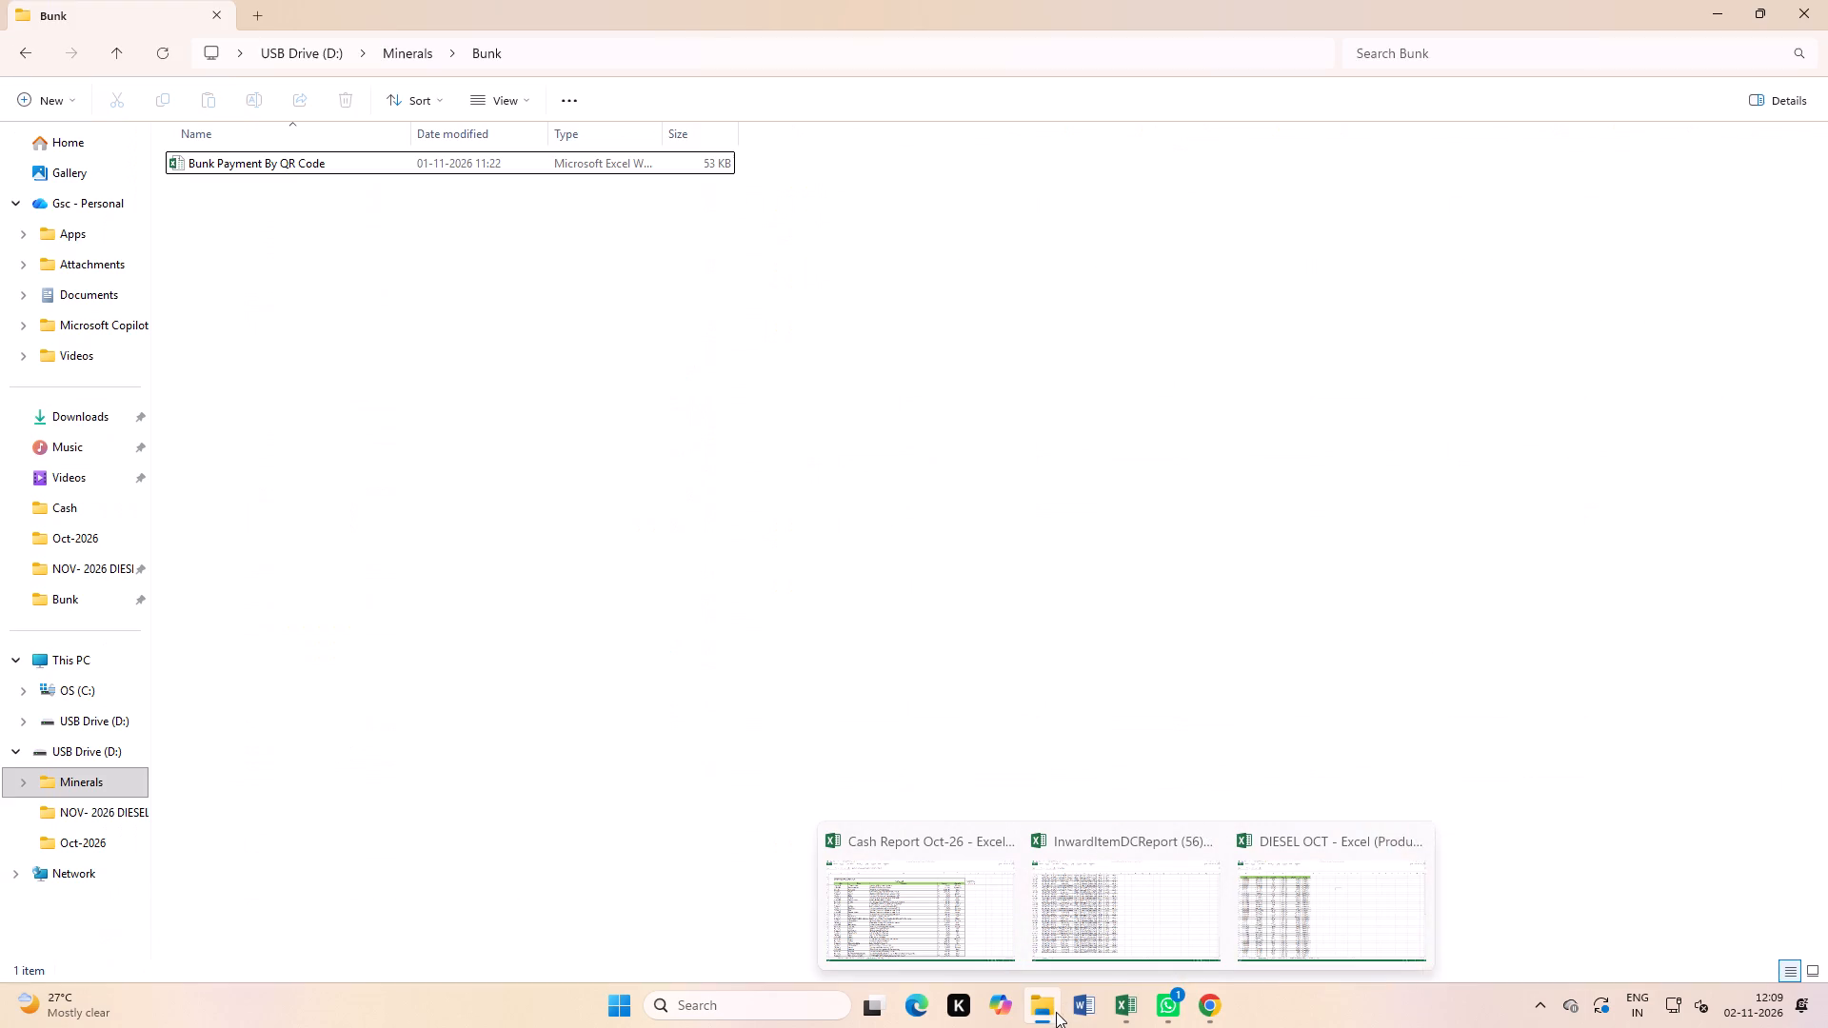
left_click(1046, 953)
left_click(88, 790)
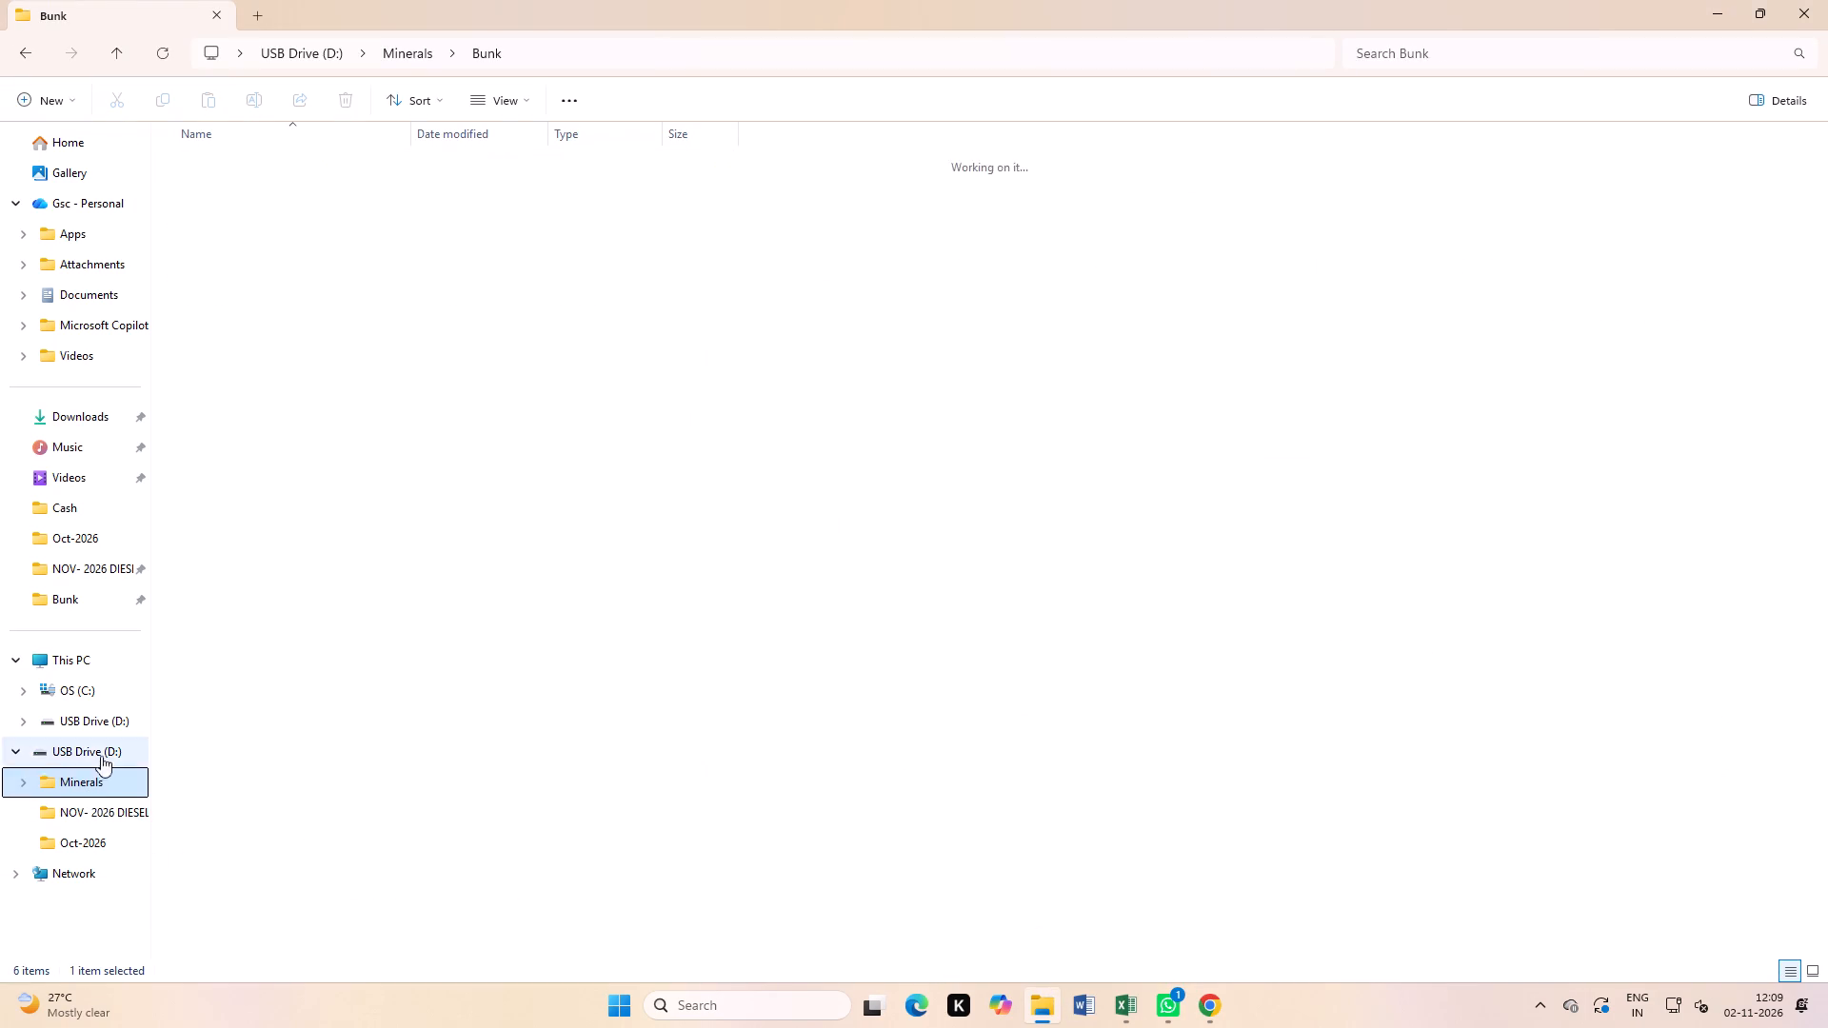
double_click(210, 266)
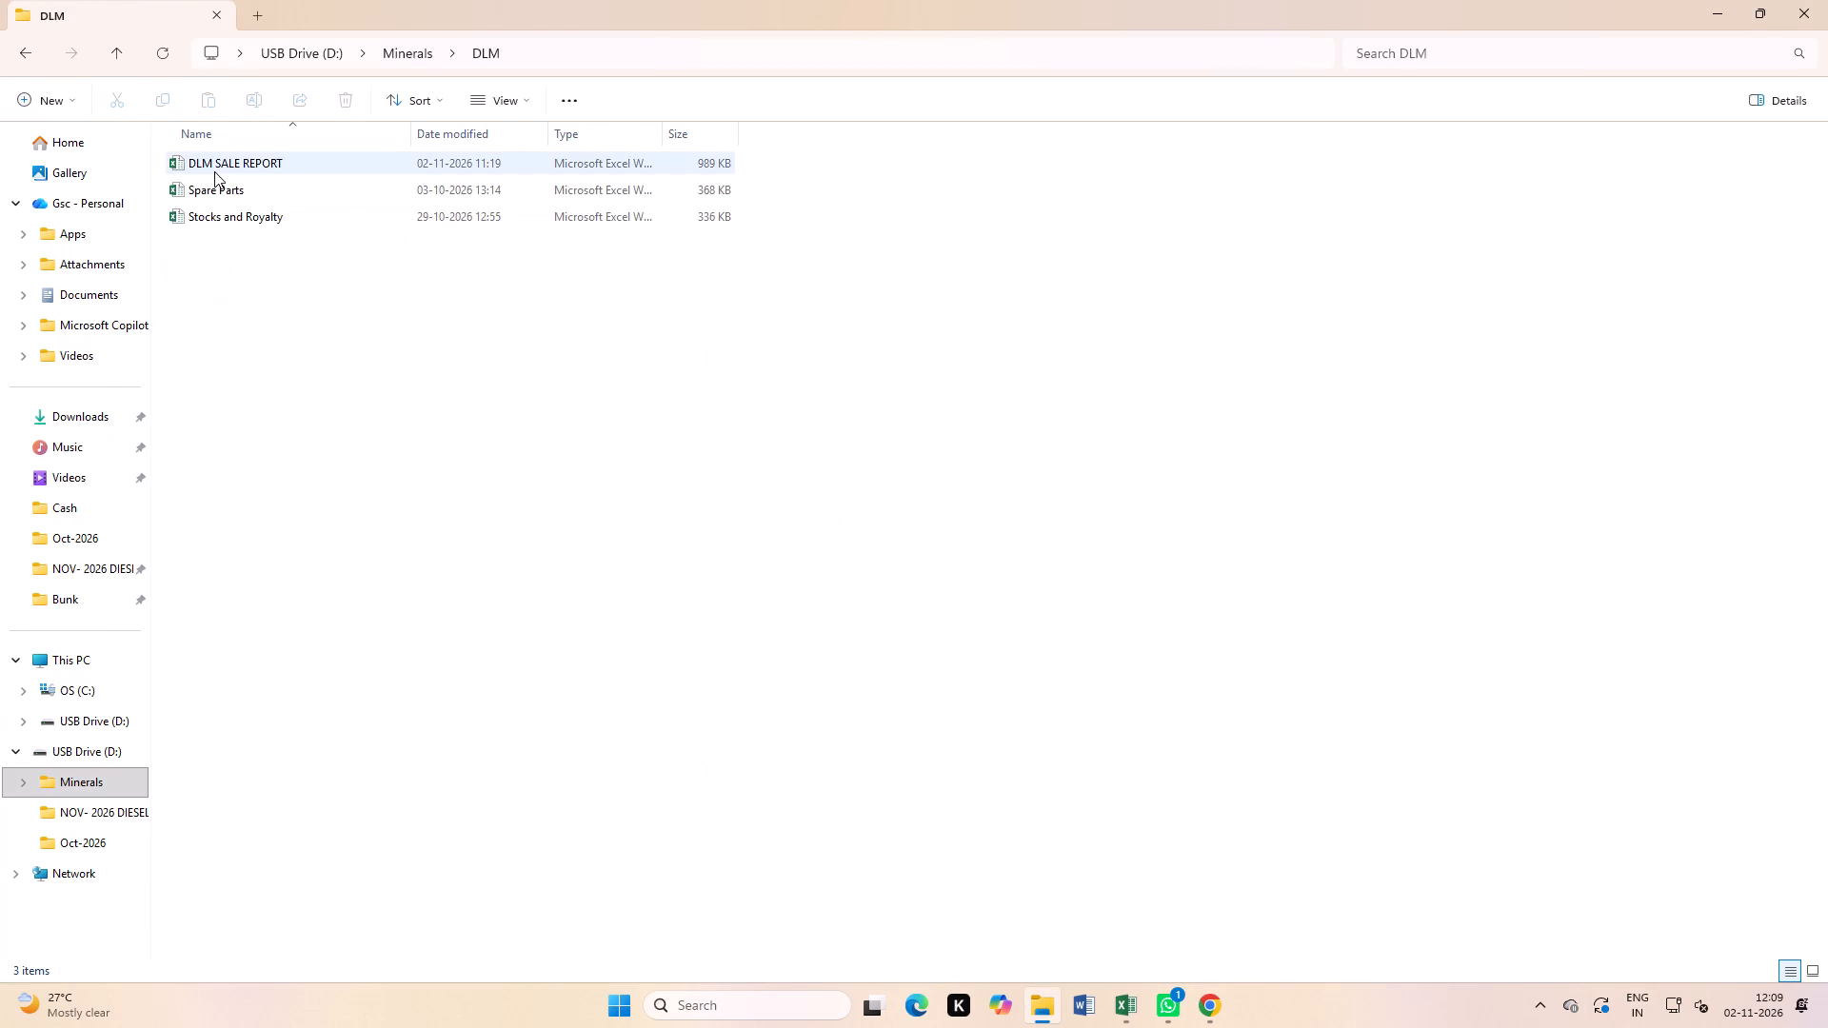
double_click(214, 171)
On the Credit sheet, add filters to the October header row 1966, from Date to AMOUNT.
left_click(734, 662)
scroll(734, 662, "up", 4)
left_click(136, 947)
scroll(244, 596, "up", 4)
scroll(259, 630, "down", 5)
left_click_drag(47, 503, 1342, 492)
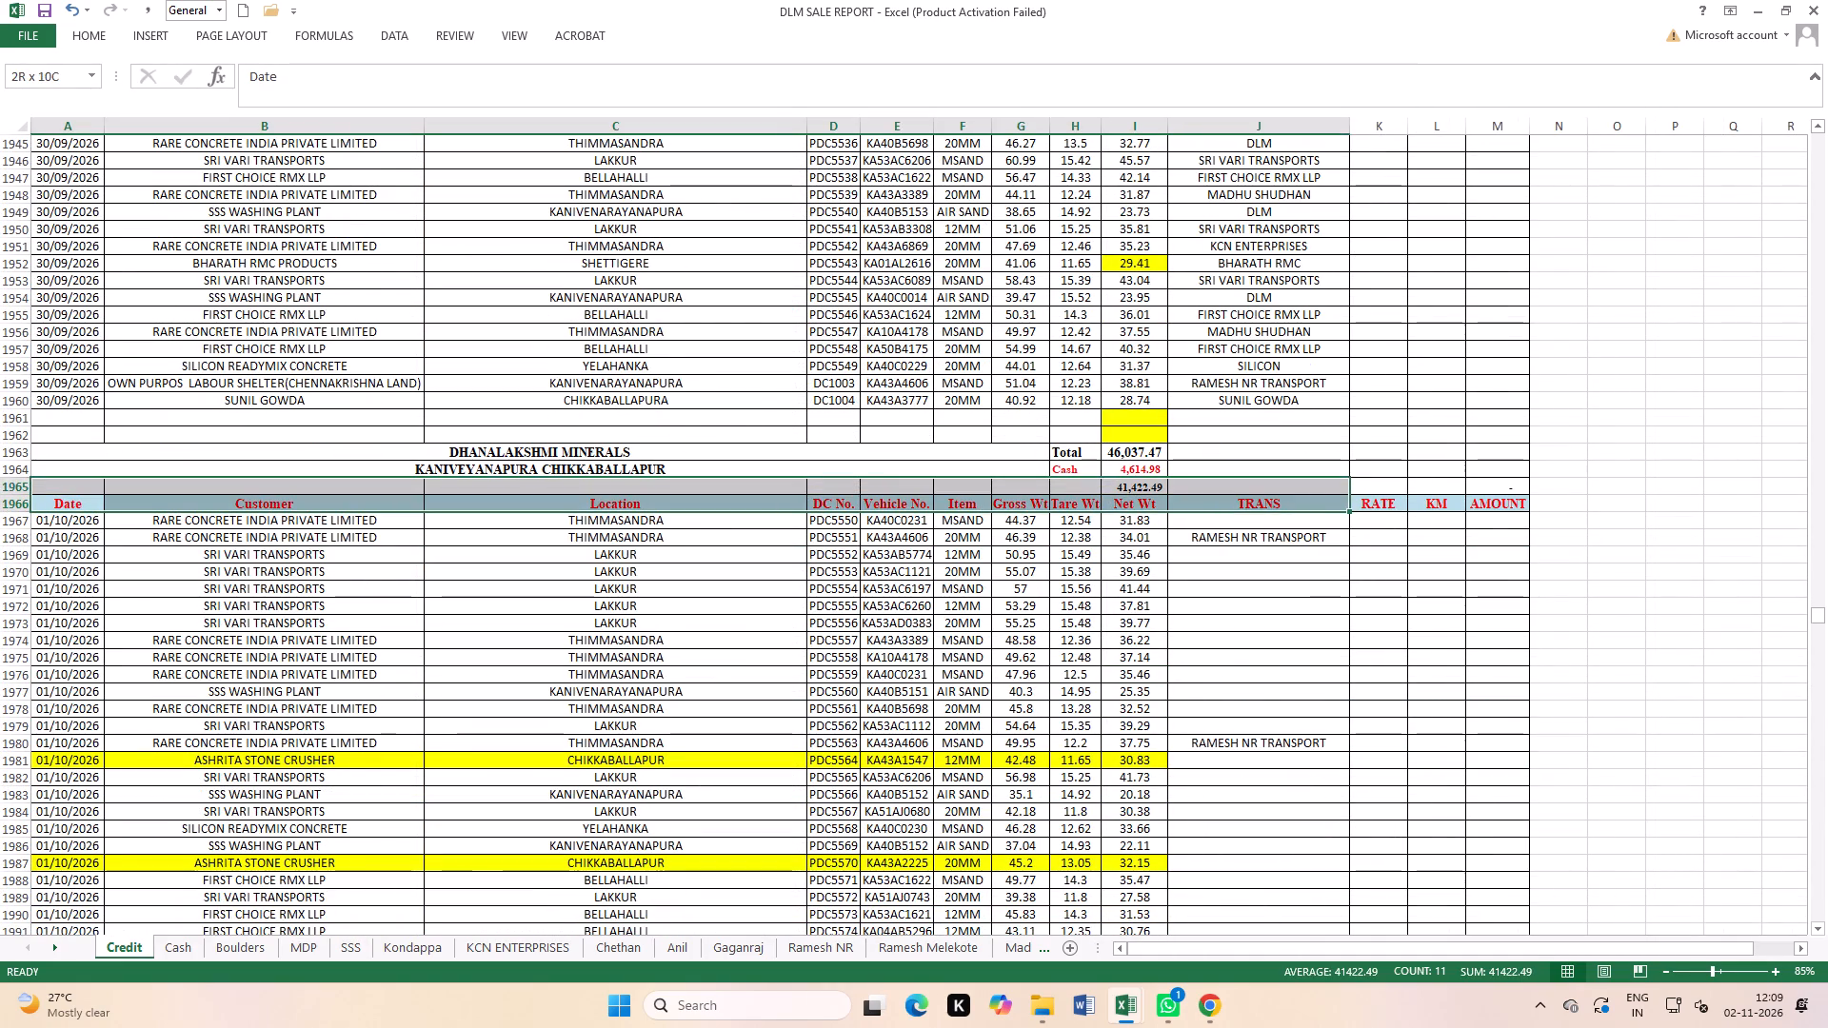
left_click_drag(1342, 492, 1489, 501)
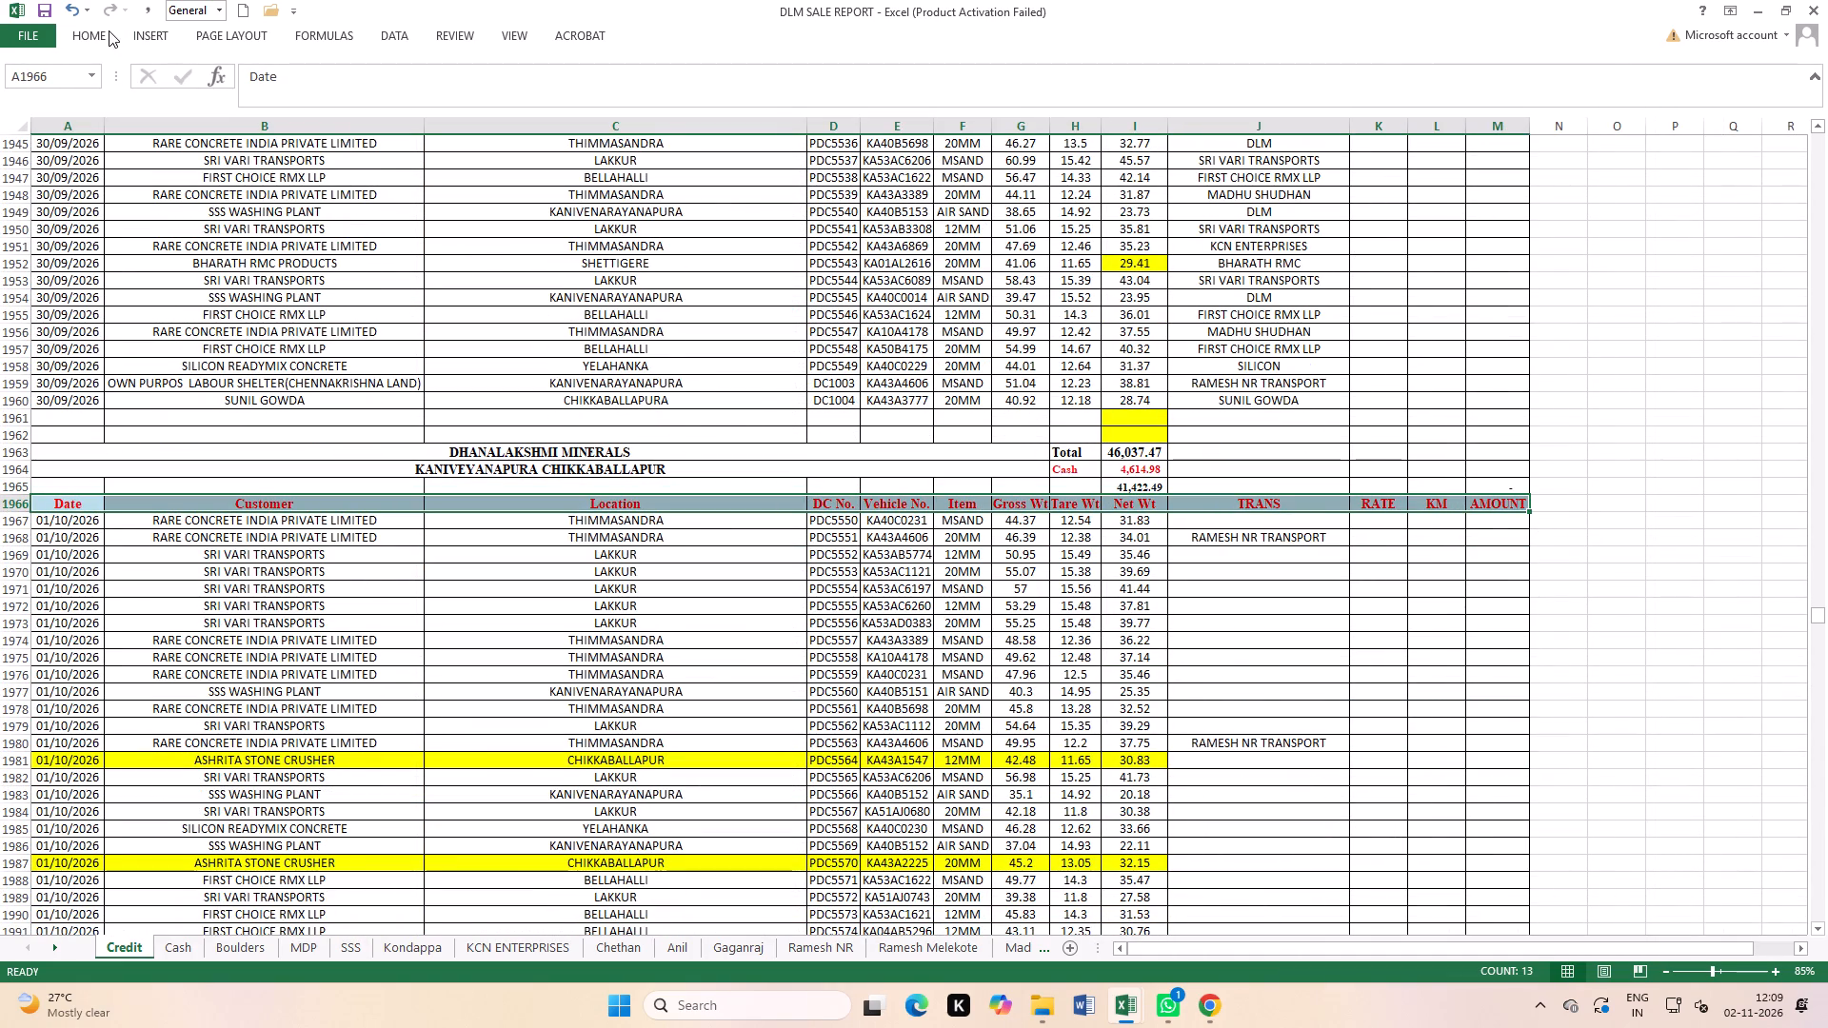
left_click(92, 32)
left_click(396, 37)
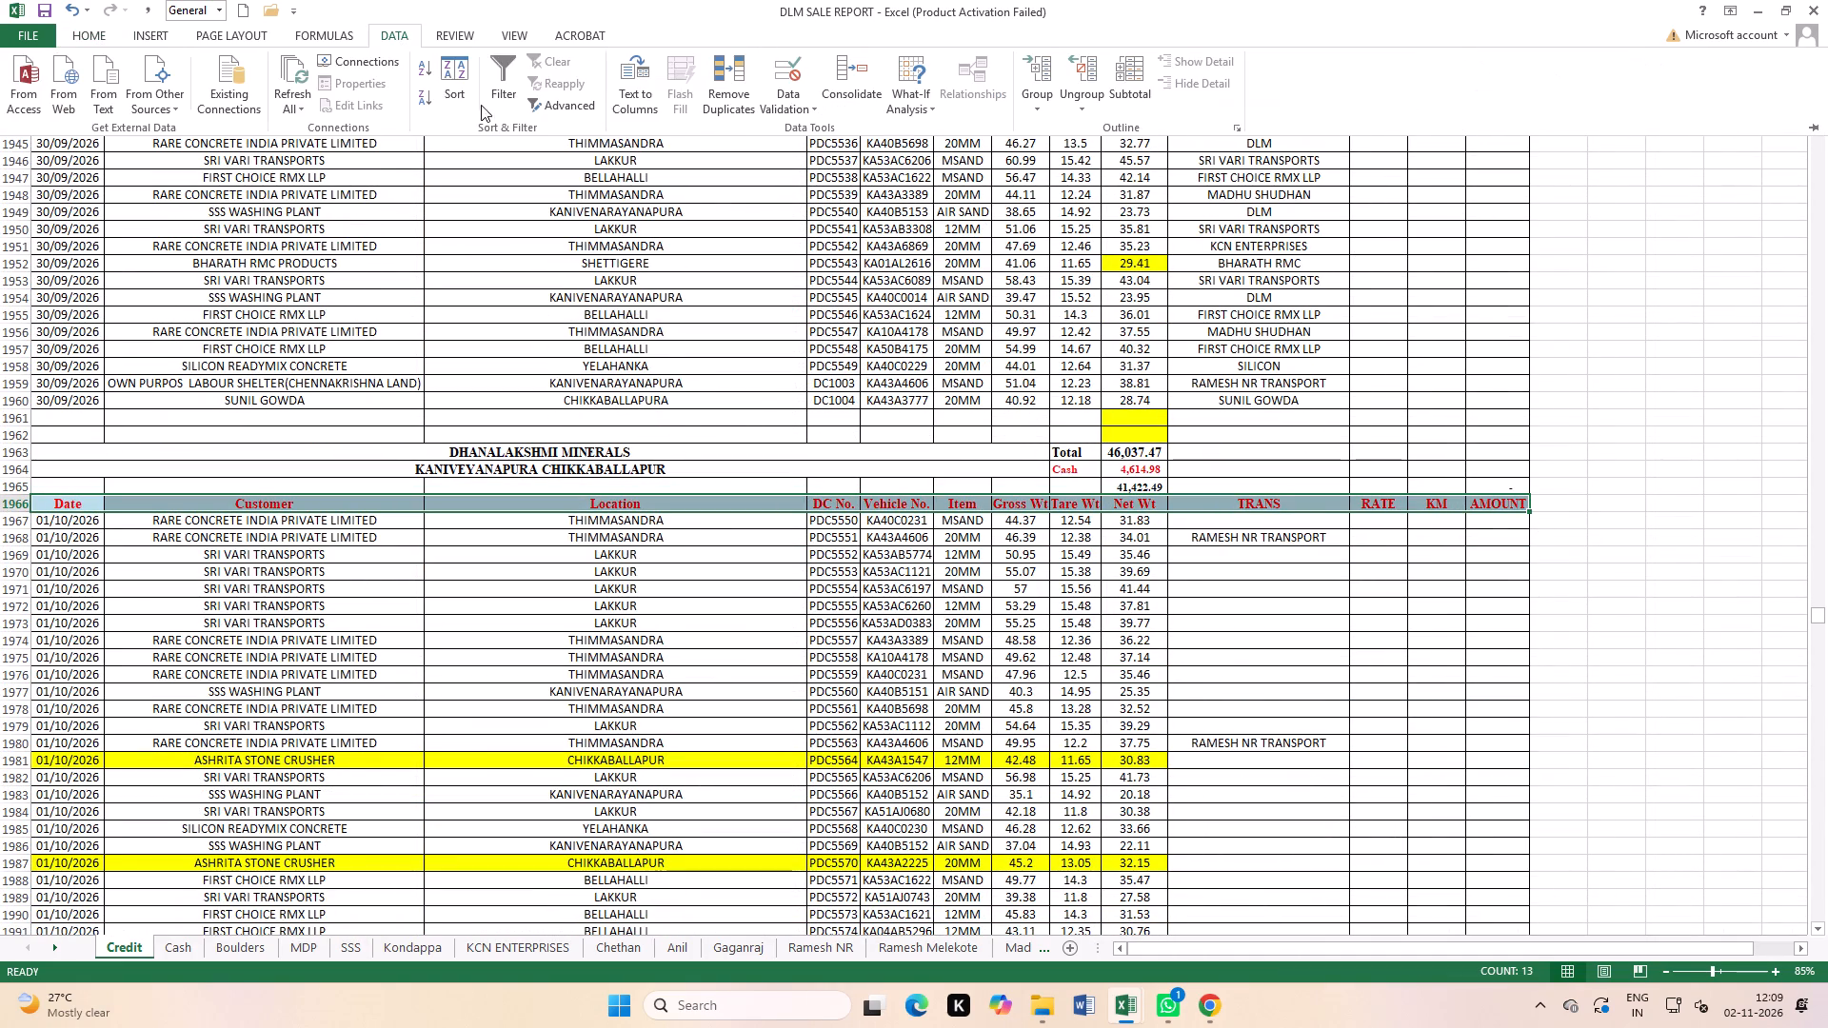
left_click(498, 87)
left_click(526, 652)
Filter the Customer column of the October records to show only SRI VARI TRANSPORTS.
left_click(416, 495)
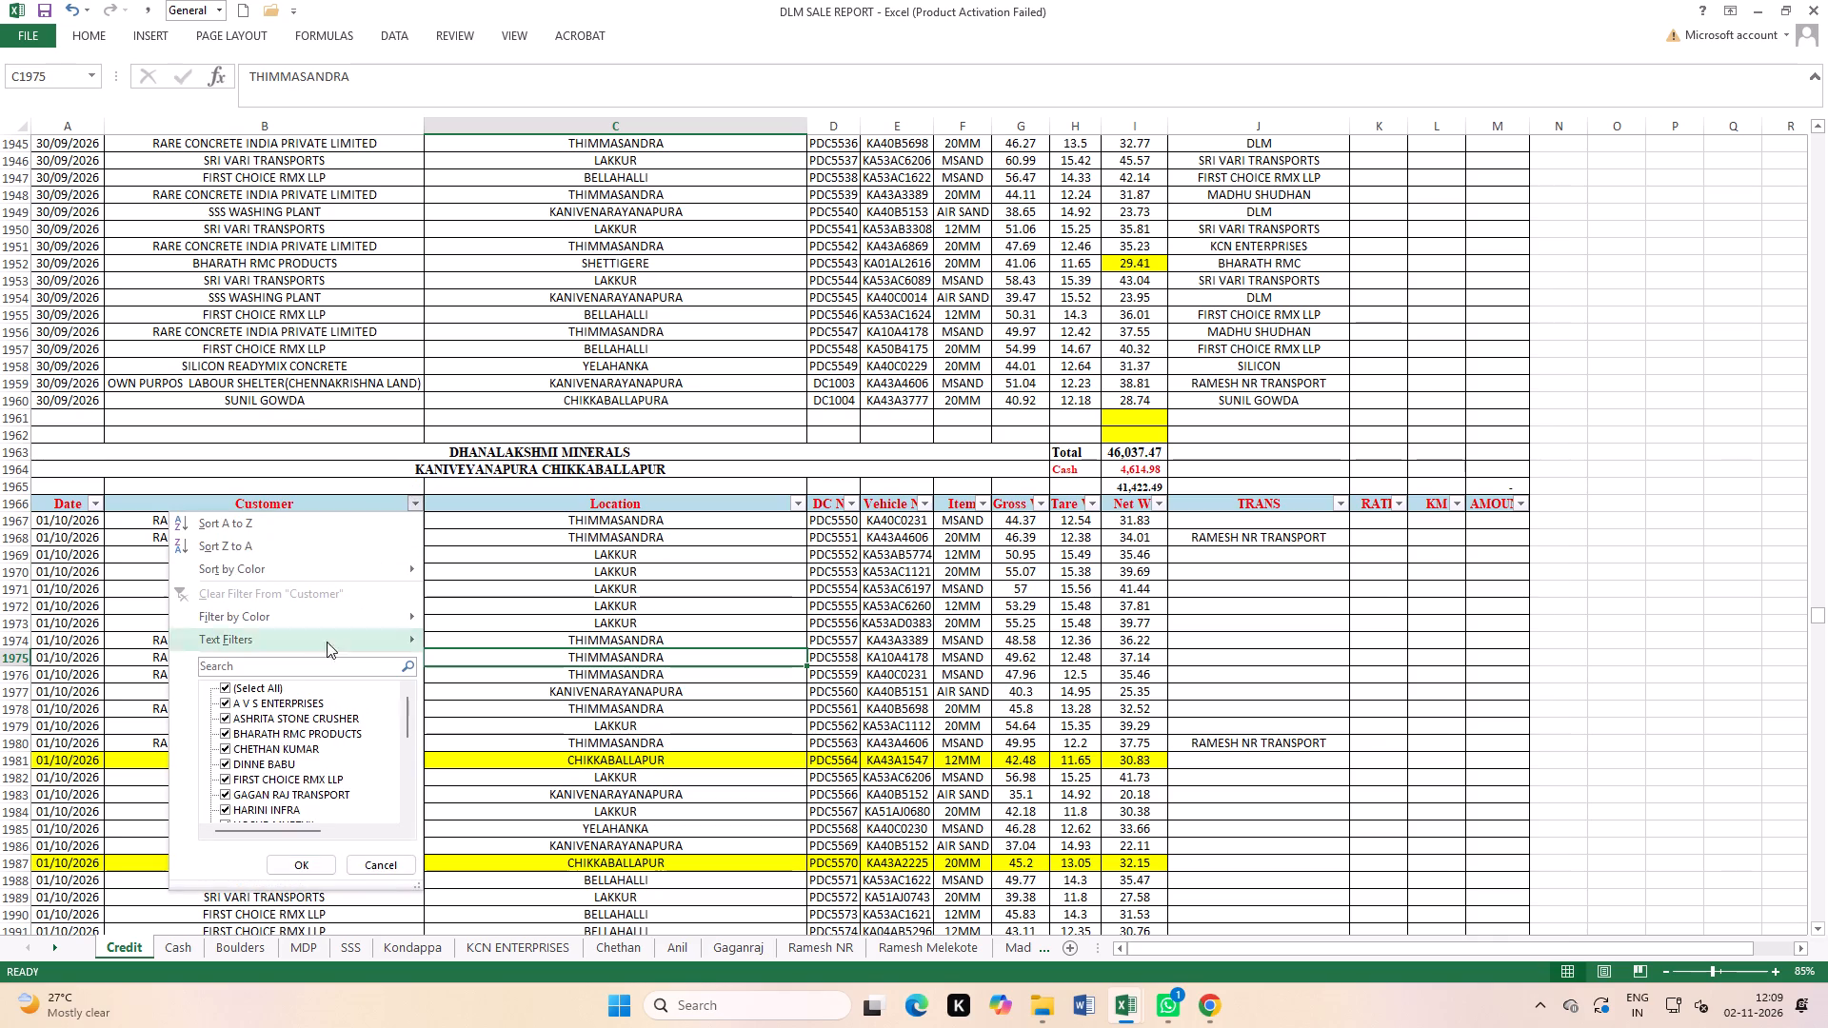
left_click(269, 685)
left_click(286, 662)
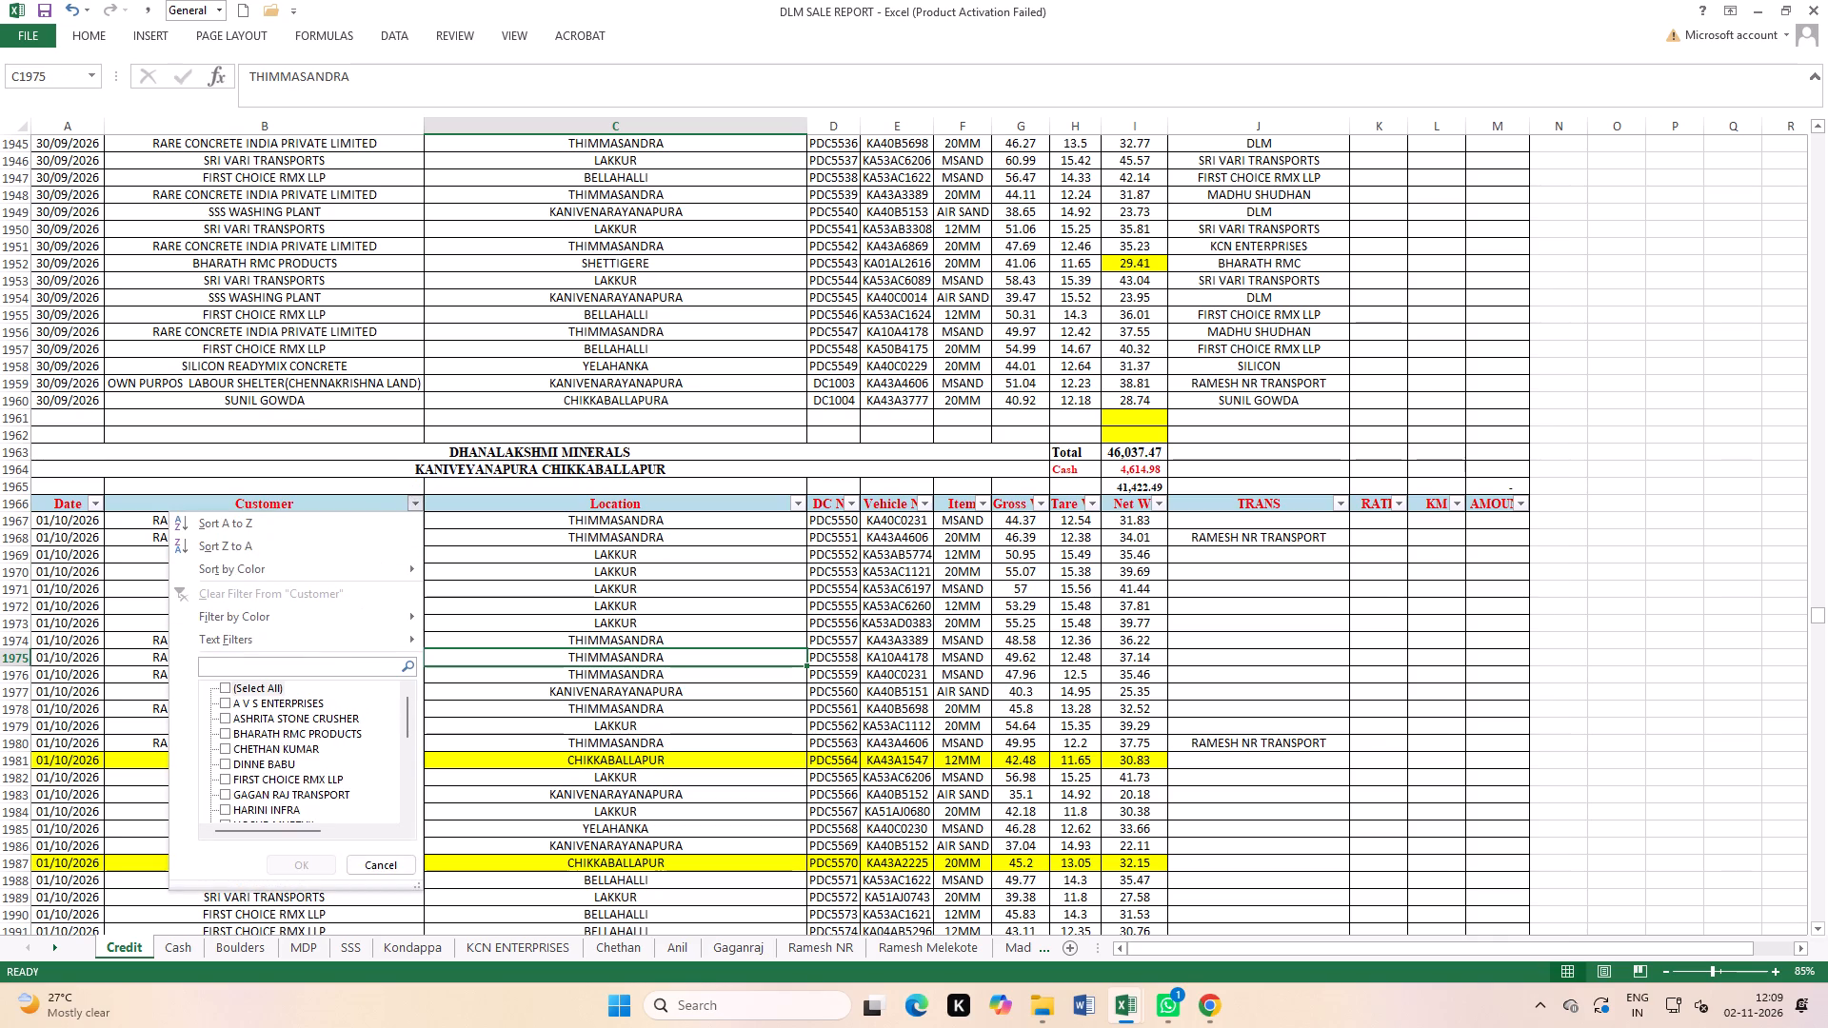
key("s")
type("ri")
left_click(264, 730)
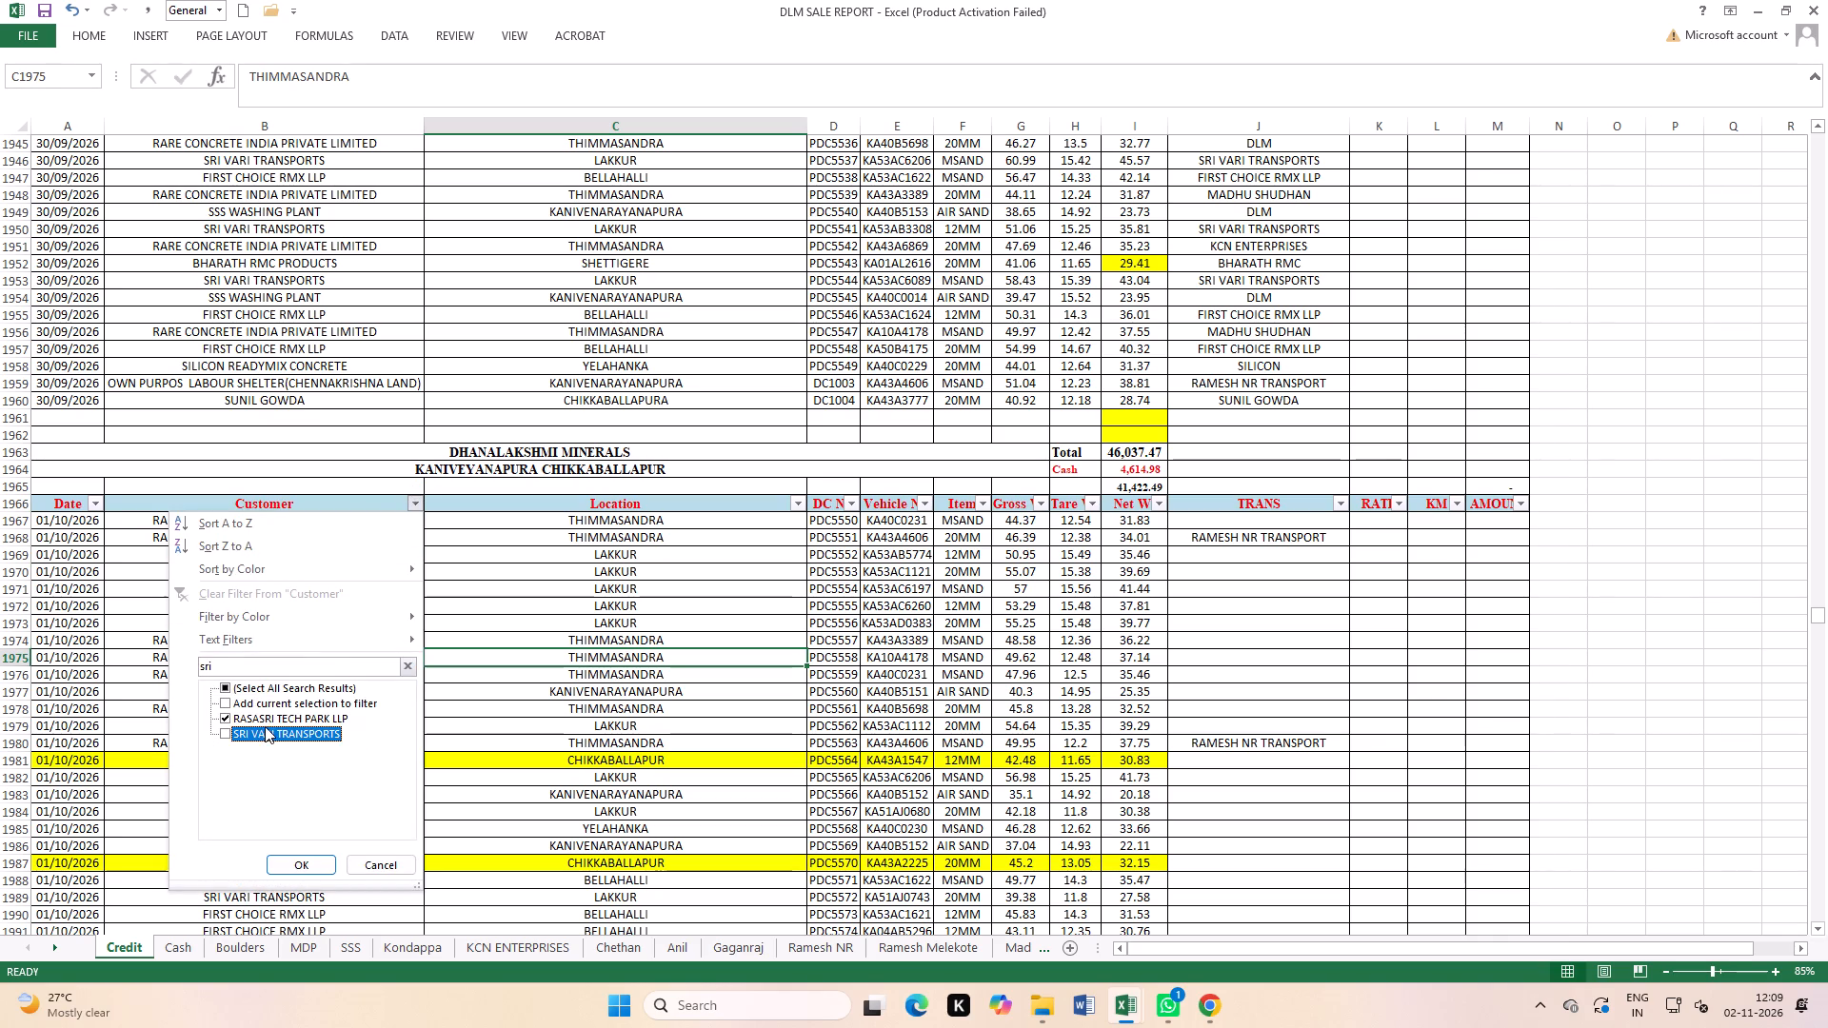
left_click(268, 724)
left_click(268, 730)
left_click(287, 865)
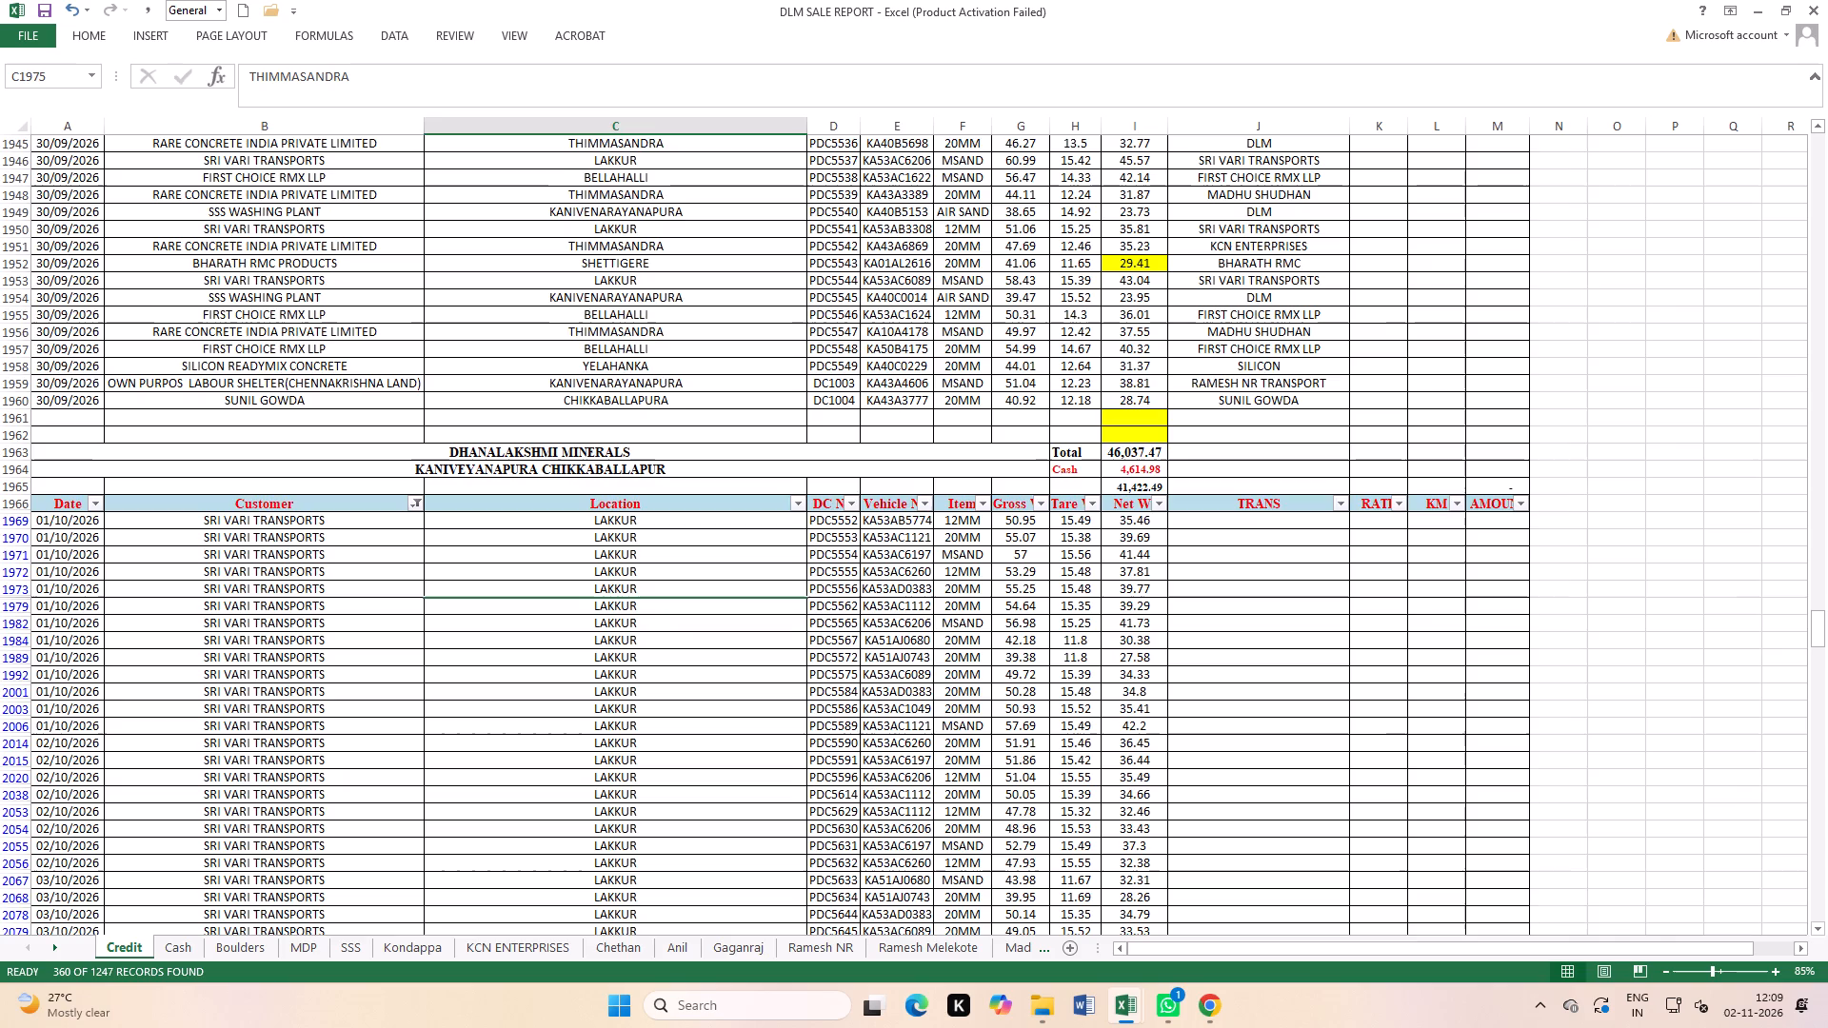
Filter the Item column to 12MM and check the sum of all listed October Net Wt values.
scroll(851, 757, "down", 4)
left_click(944, 734)
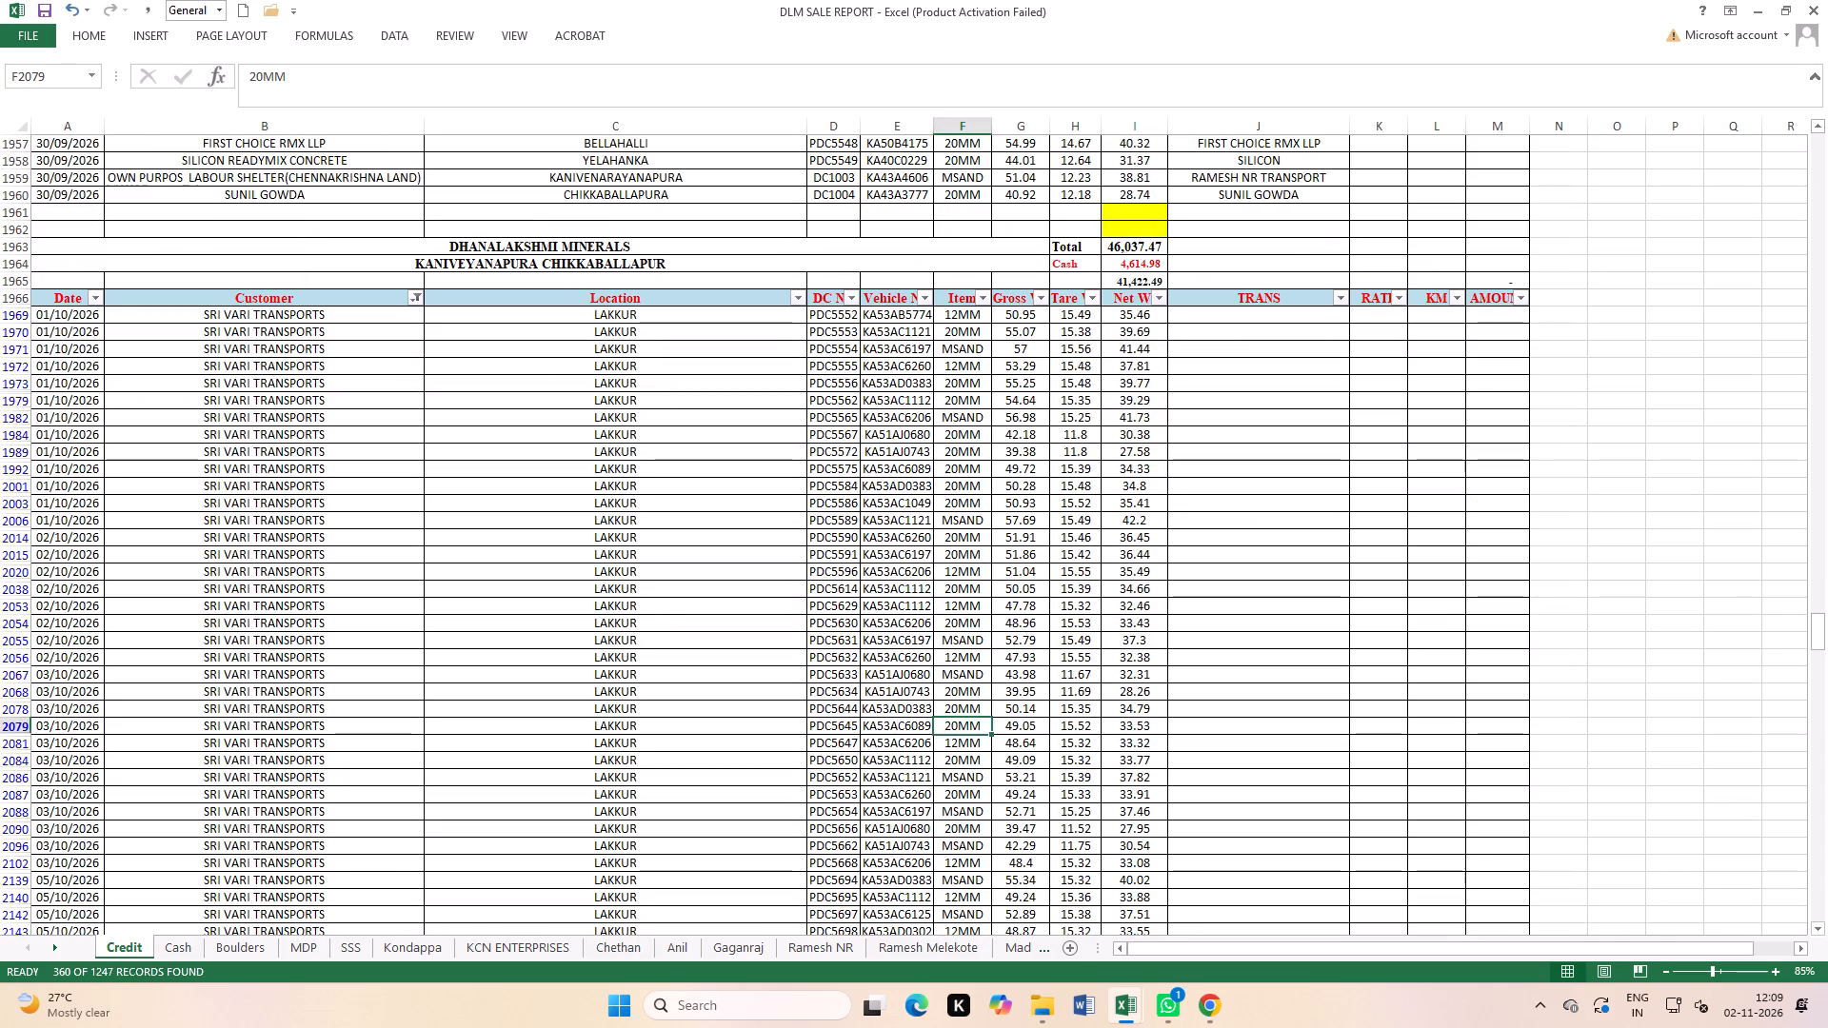
left_click(982, 296)
left_click(824, 479)
left_click(824, 502)
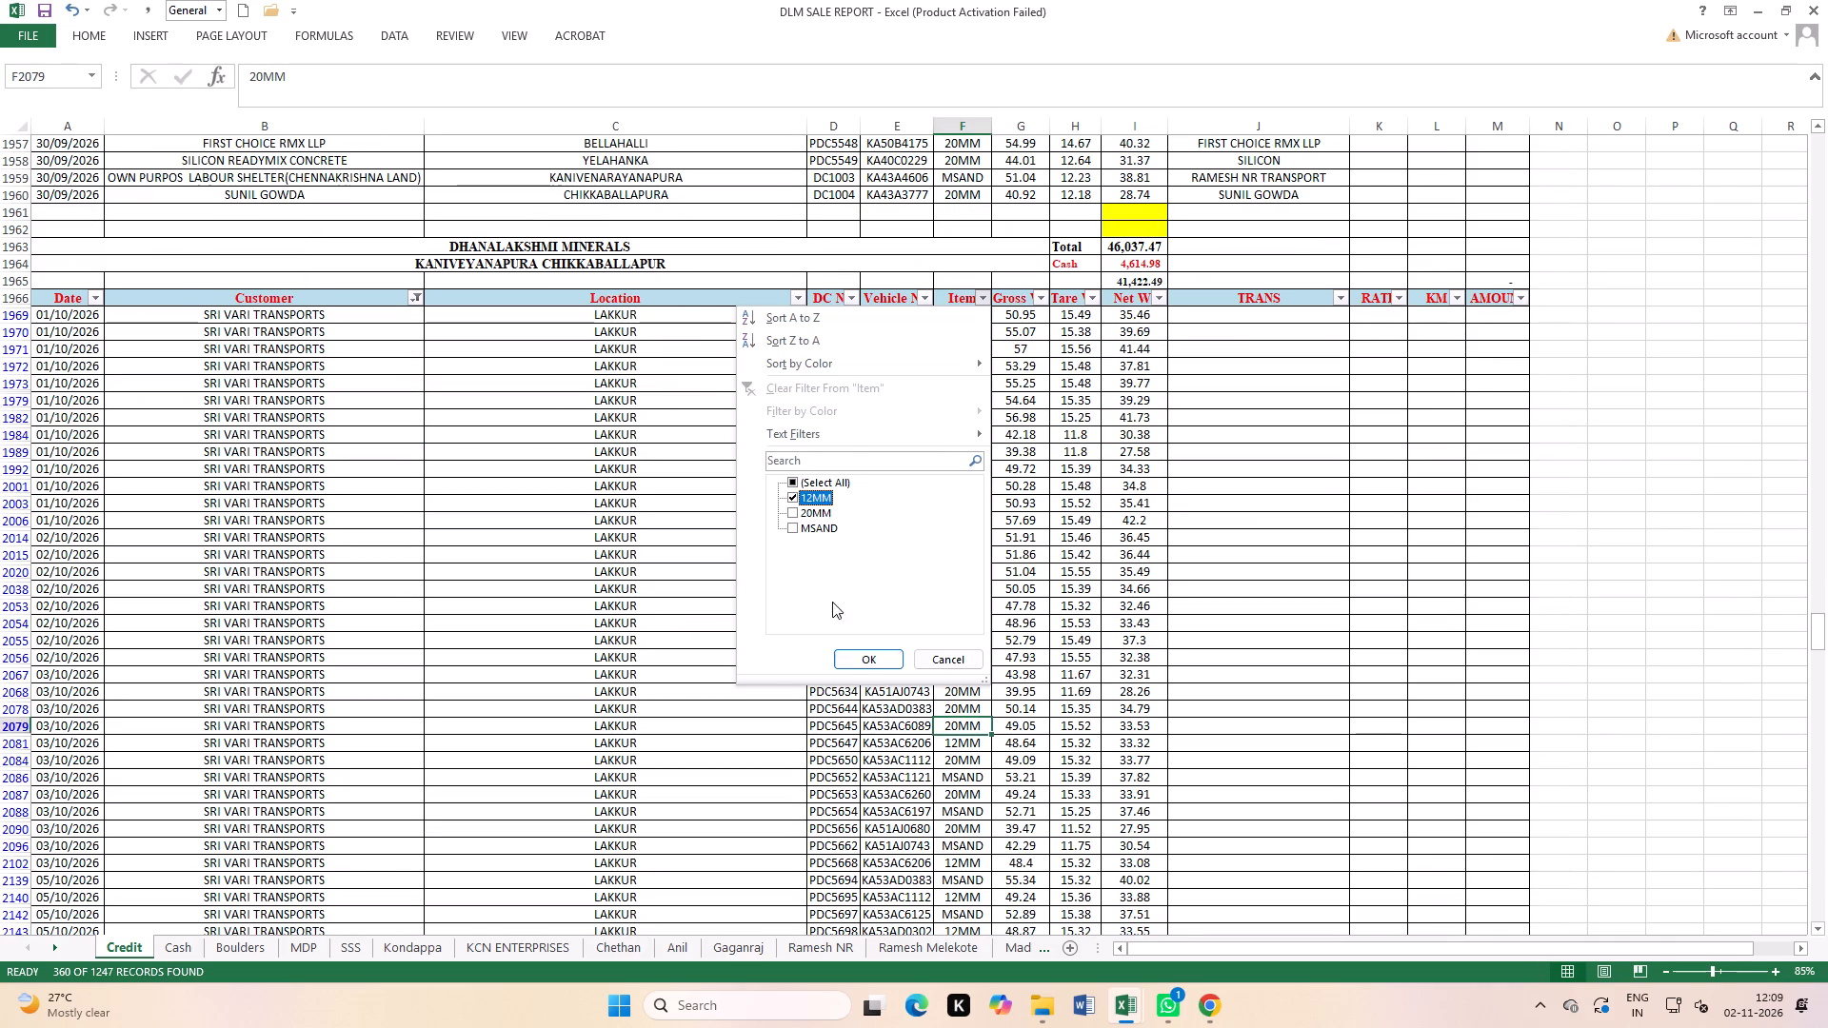
left_click(855, 657)
left_click(1226, 581)
left_click_drag(1135, 314, 1153, 926)
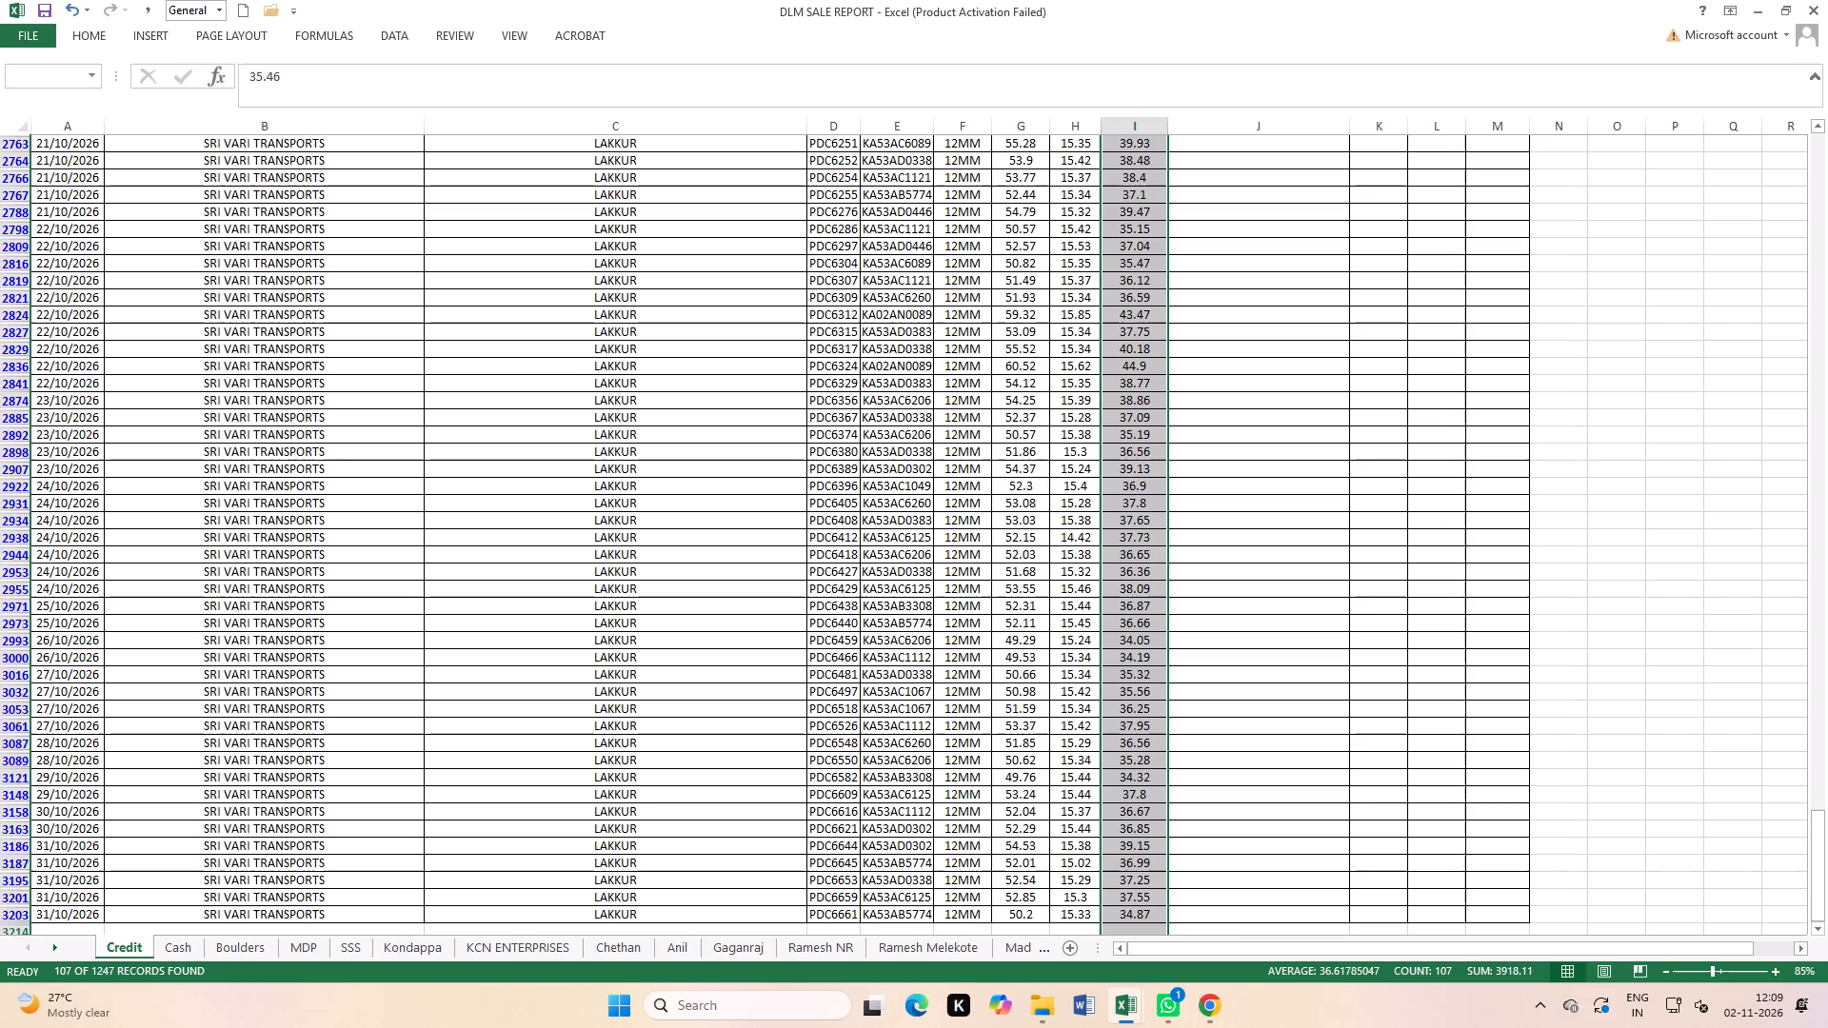
scroll(1152, 914, "up", 20)
scroll(1152, 914, "up", 8)
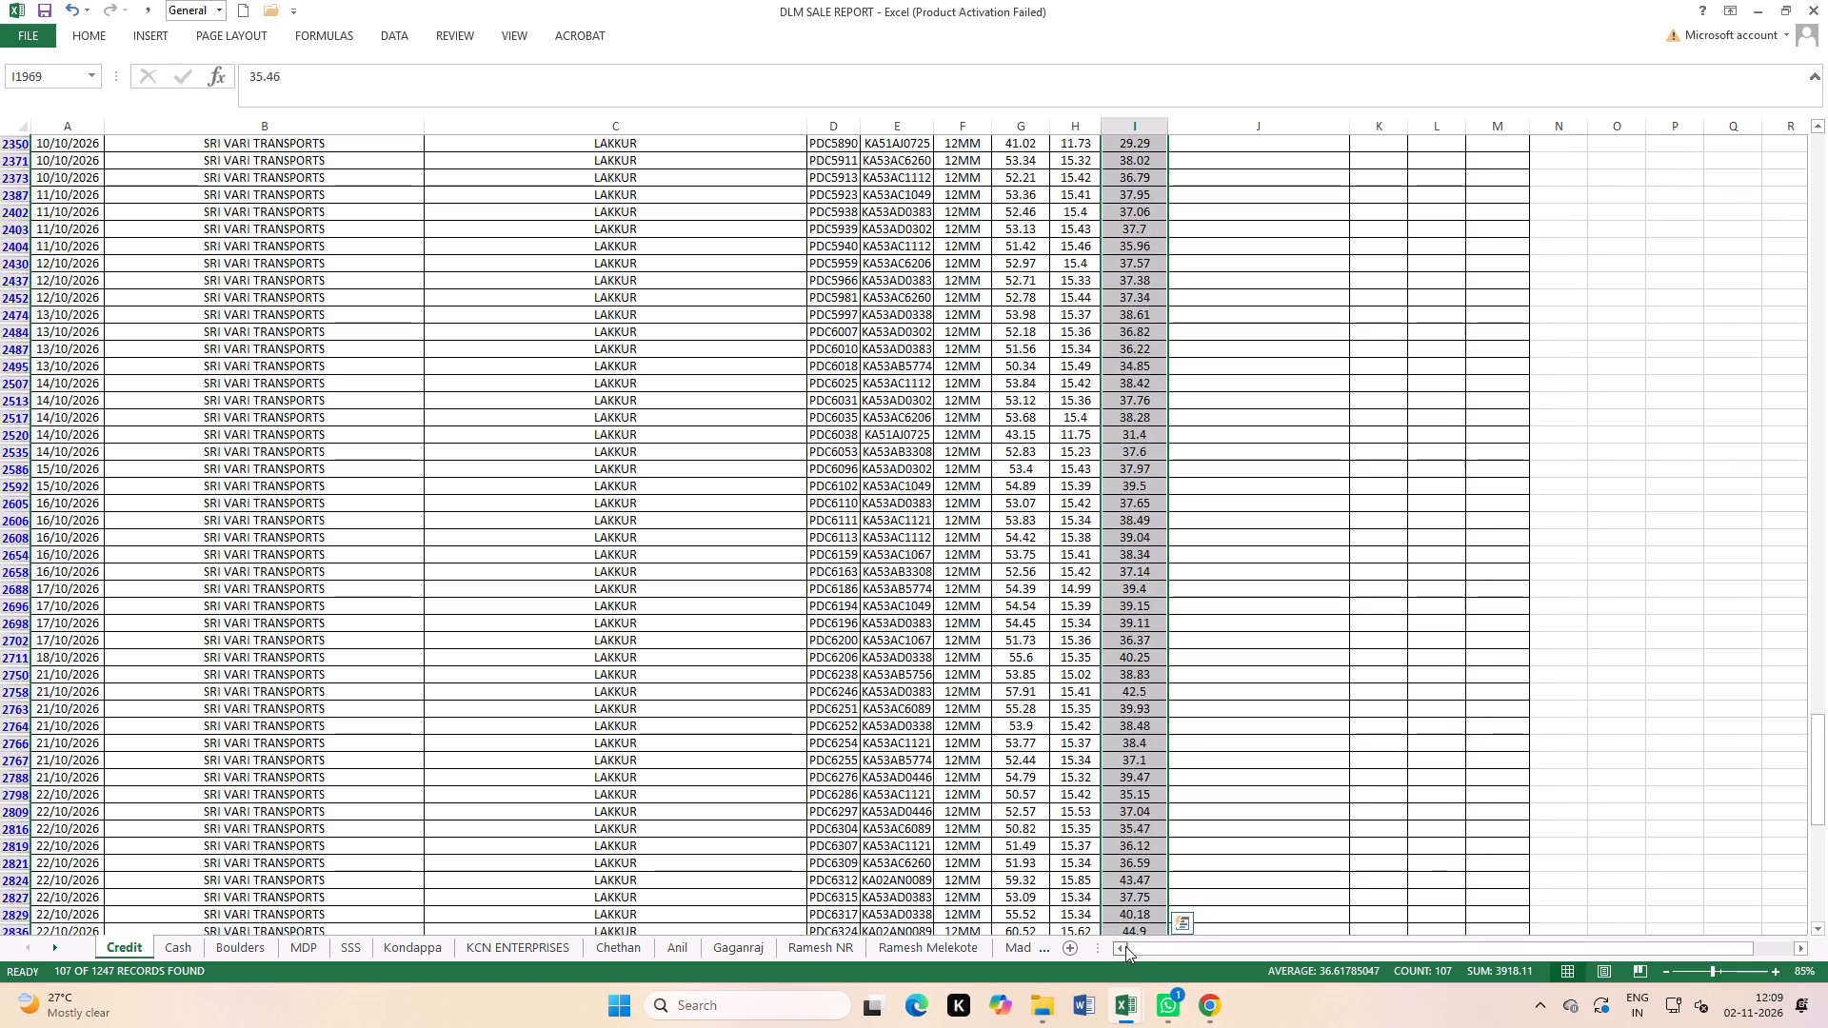
scroll(1125, 946, "up", 20)
scroll(1125, 946, "up", 20)
scroll(1125, 946, "up", 5)
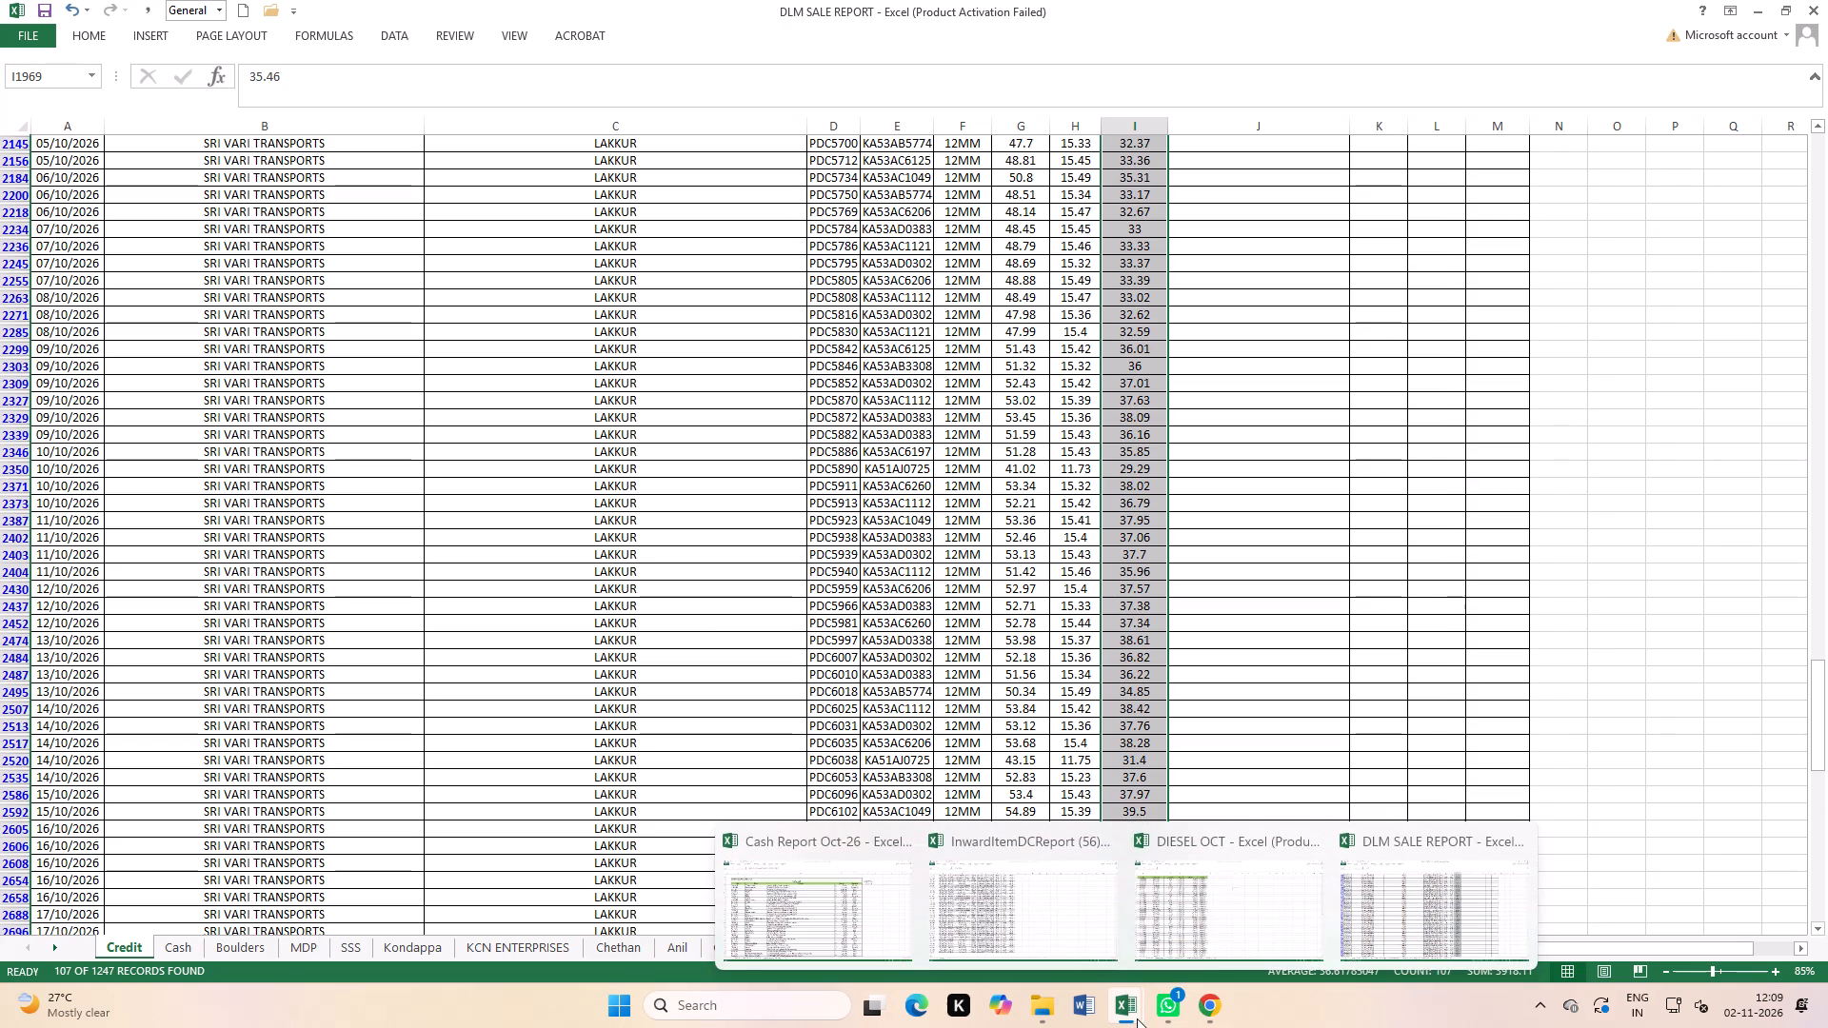
scroll(1137, 1018, "up", 1)
scroll(724, 780, "up", 18)
scroll(596, 766, "down", 5)
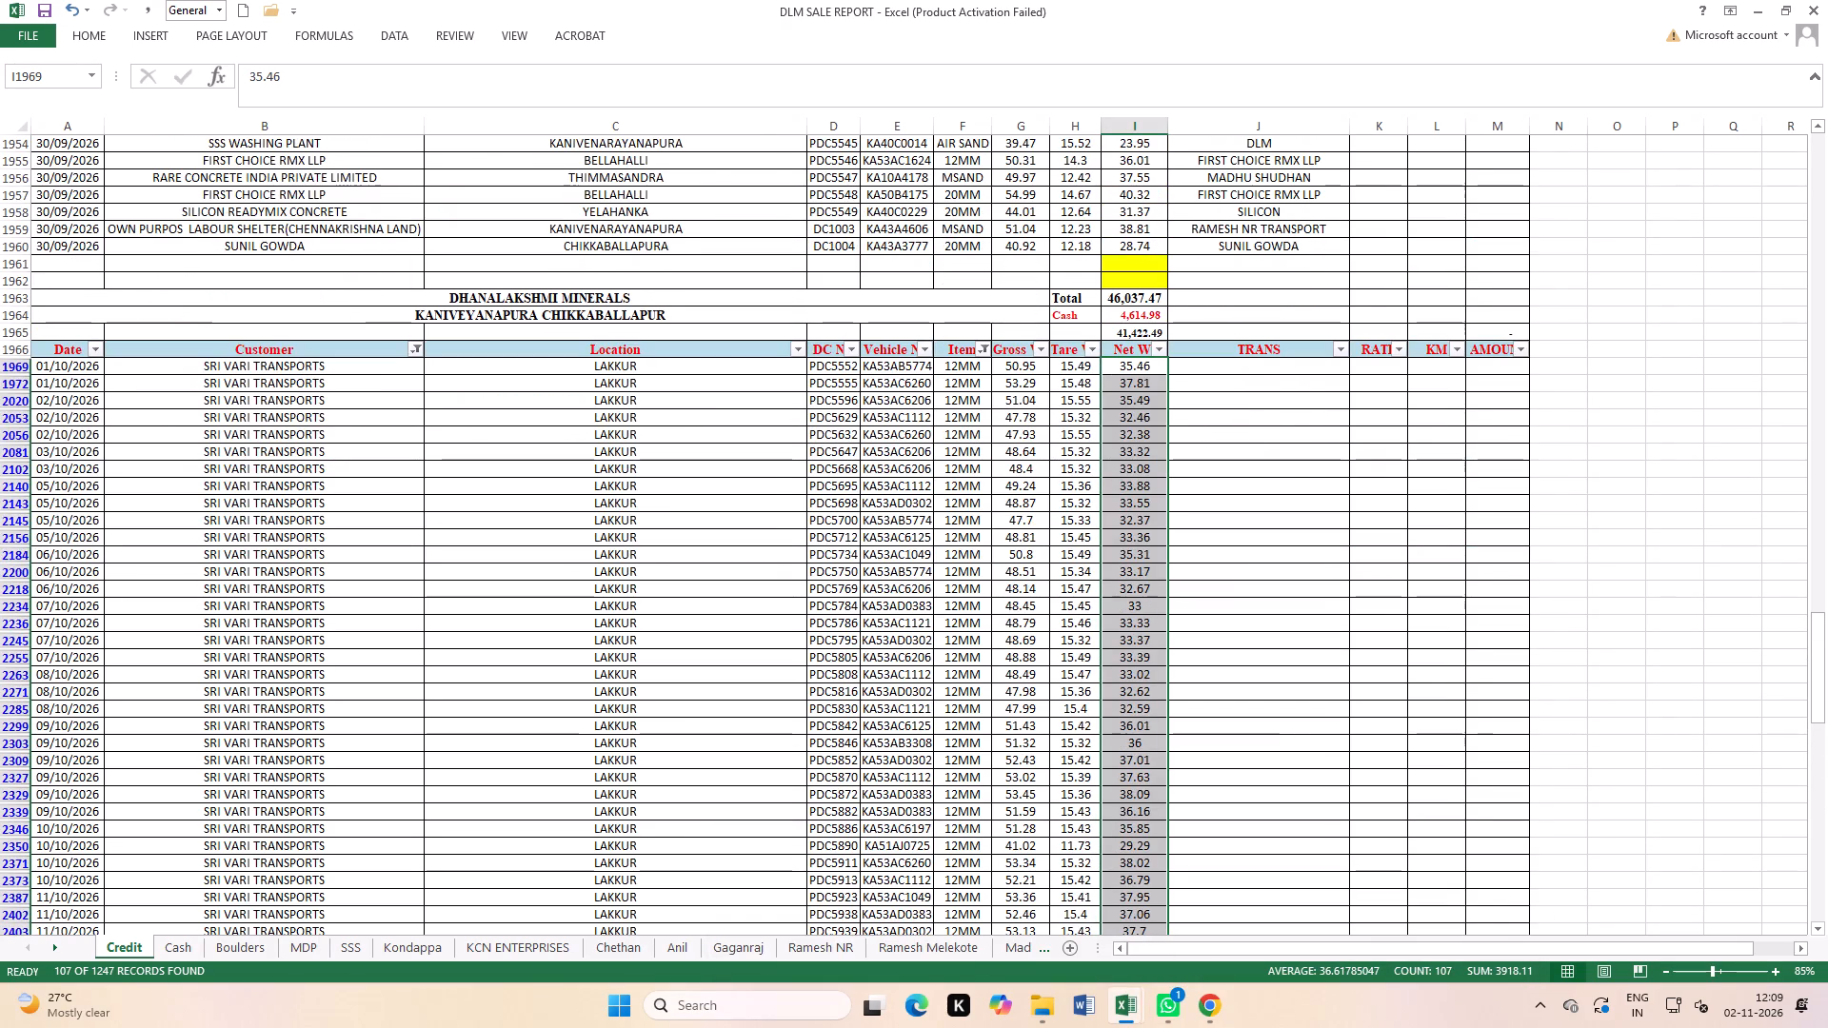
Switch the Item filter to 20MM only and check the sum of all listed October Net Wt values.
left_click(413, 355)
left_click(922, 650)
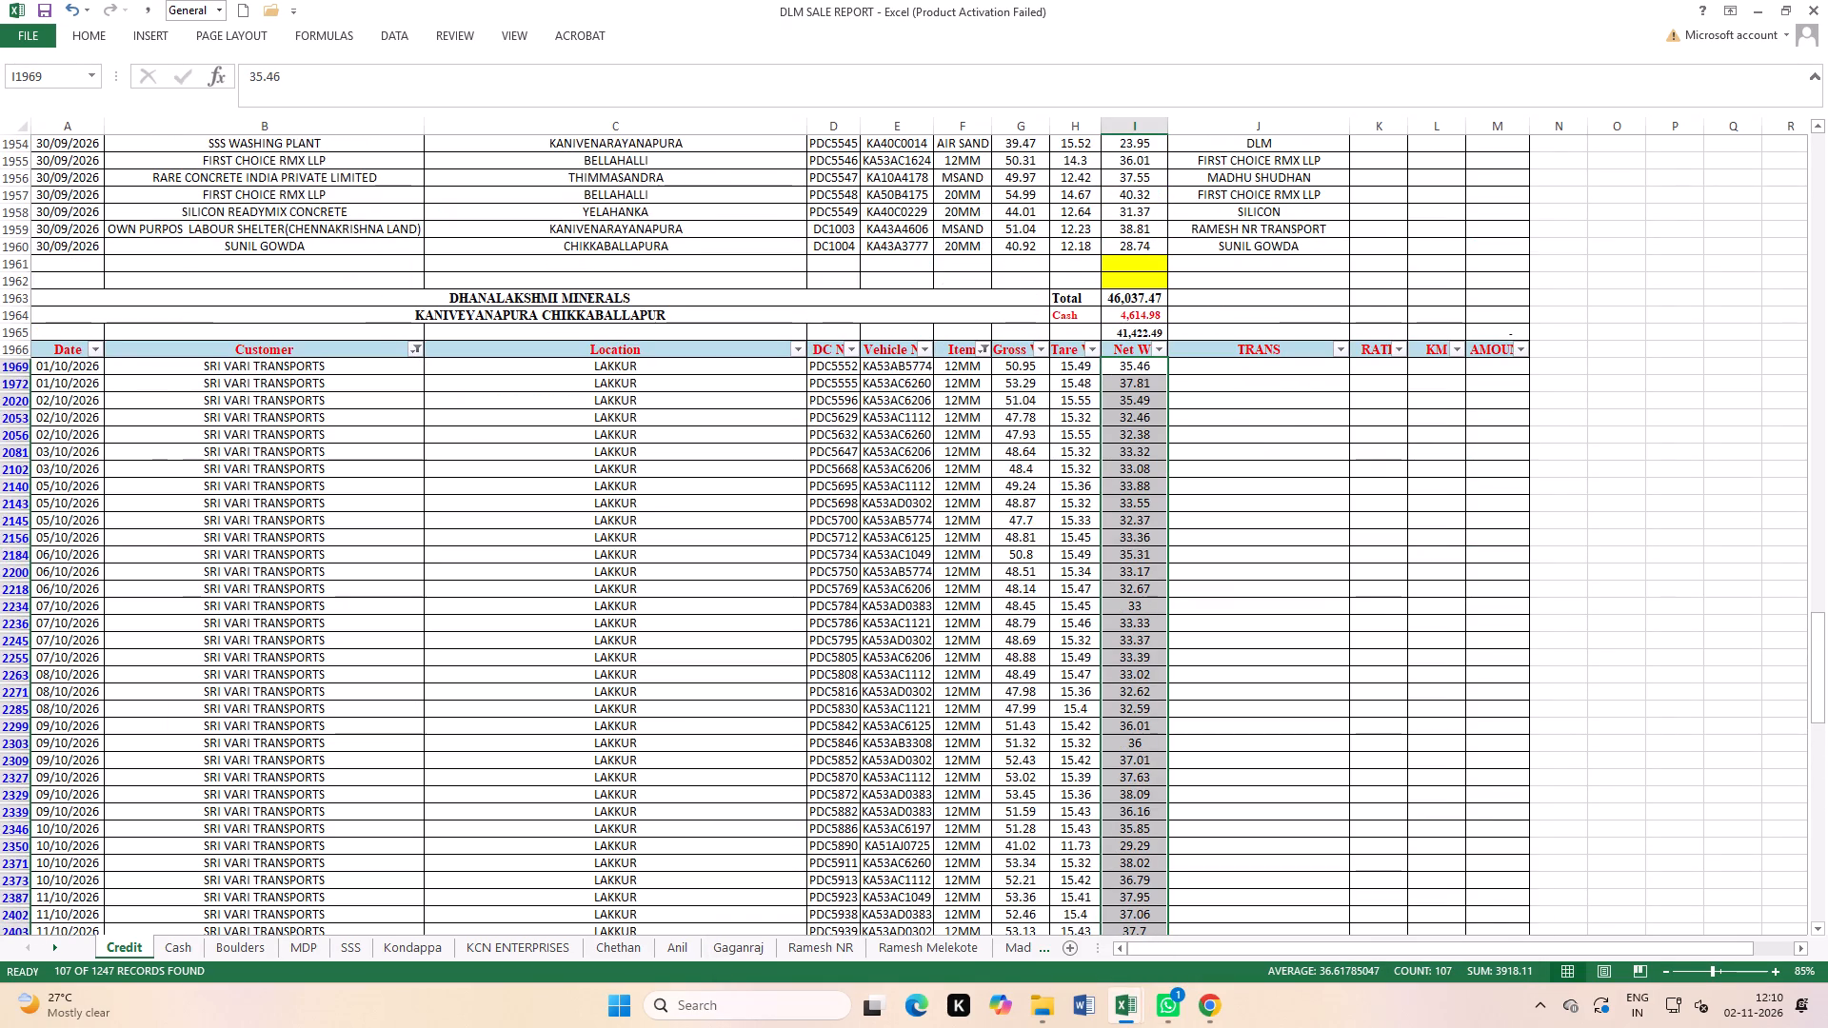
left_click(980, 351)
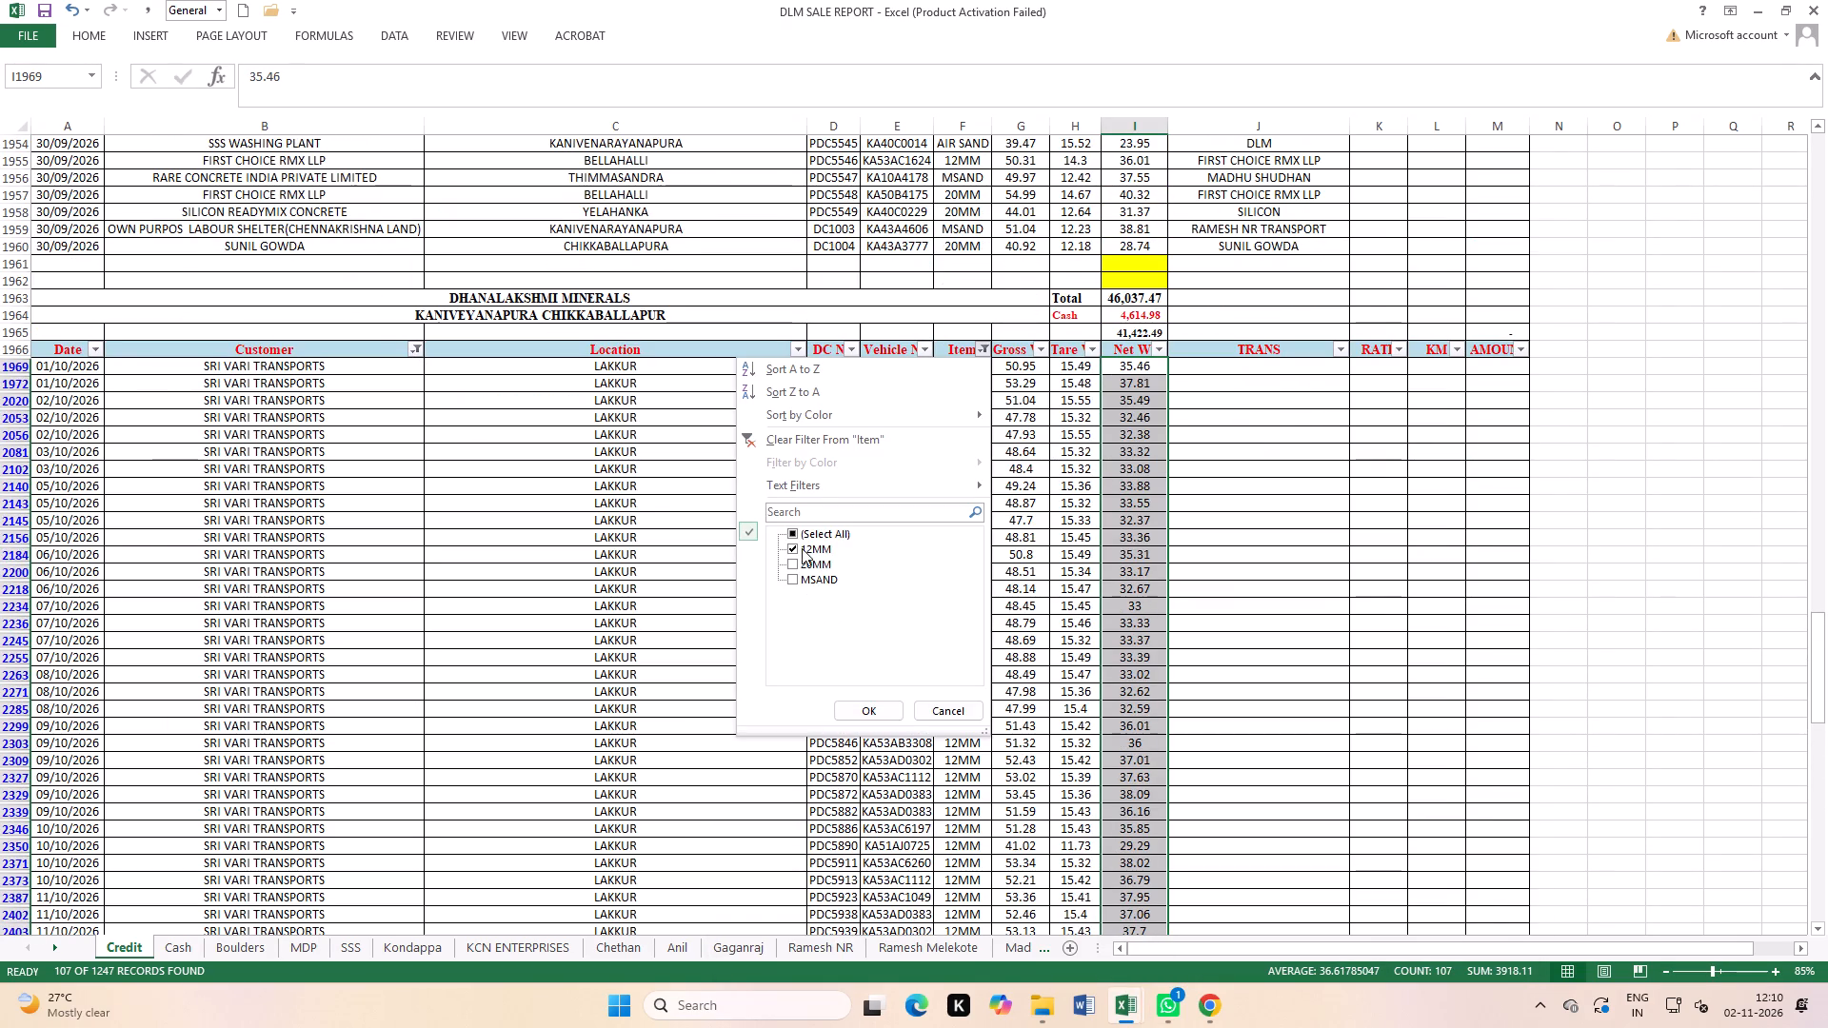
left_click(802, 548)
left_click(805, 557)
left_click(869, 717)
left_click(1262, 646)
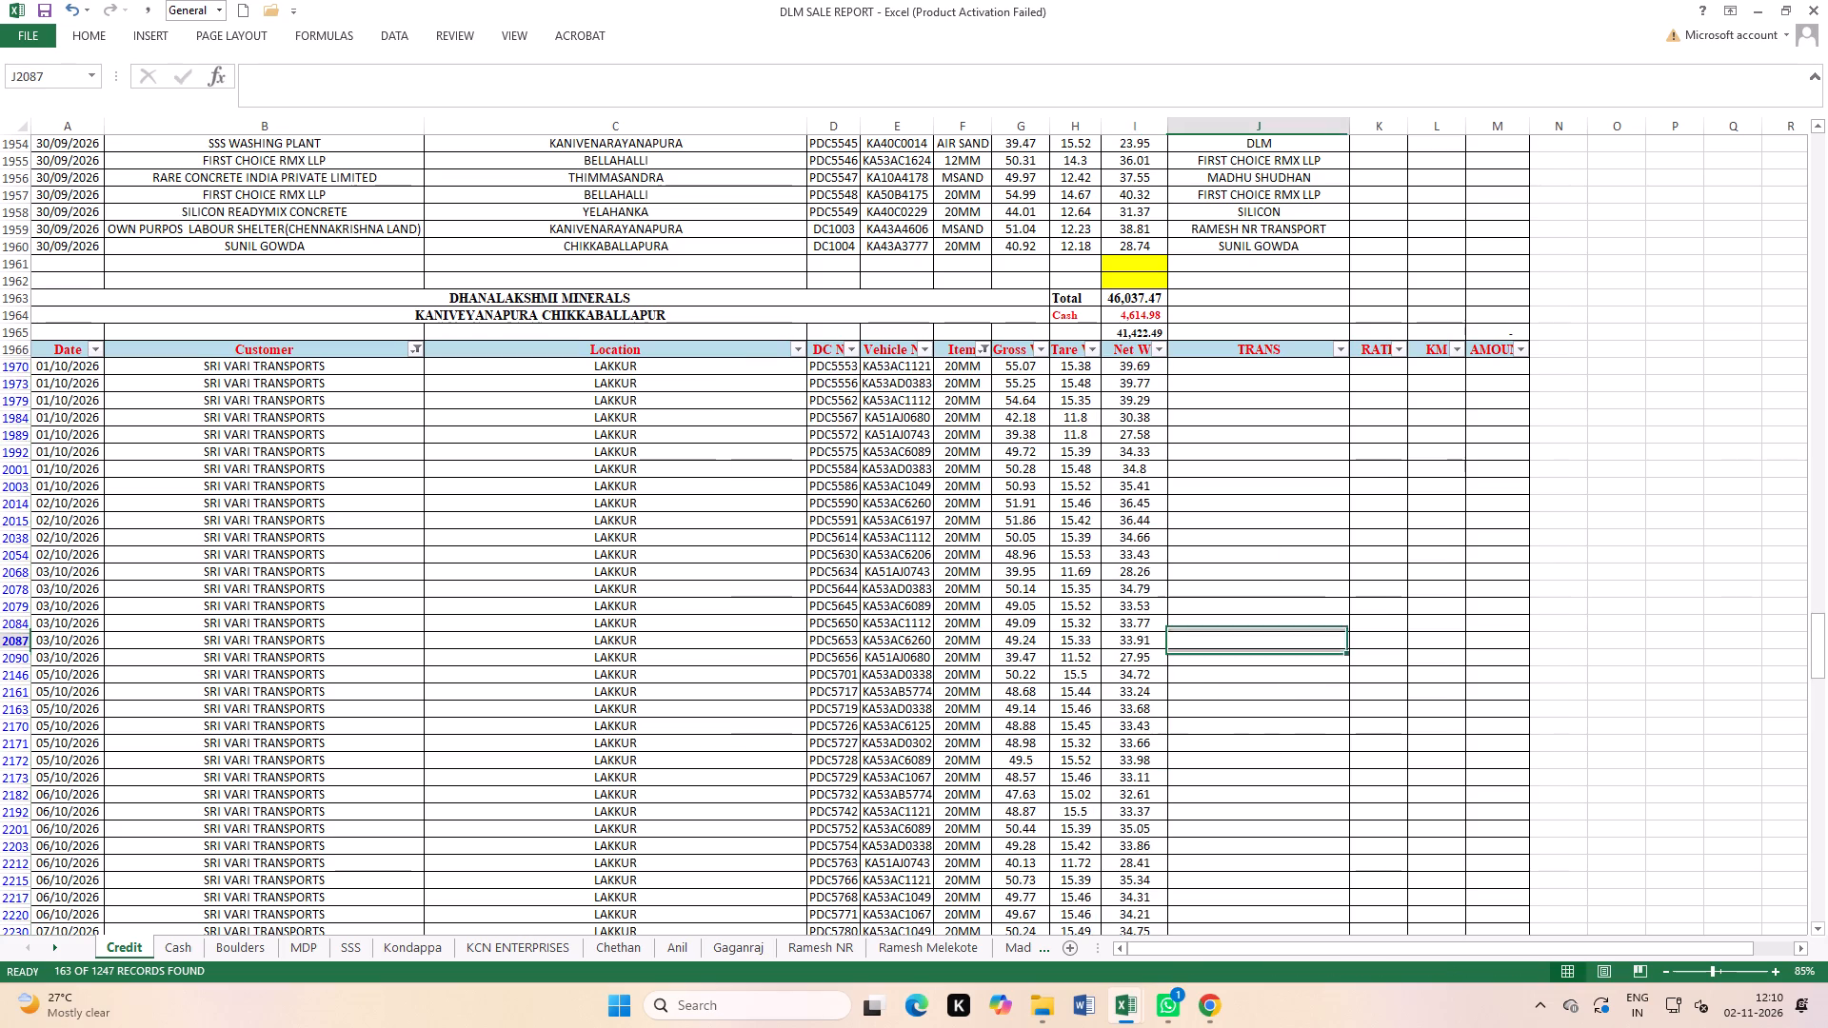
left_click_drag(1120, 360, 1145, 1027)
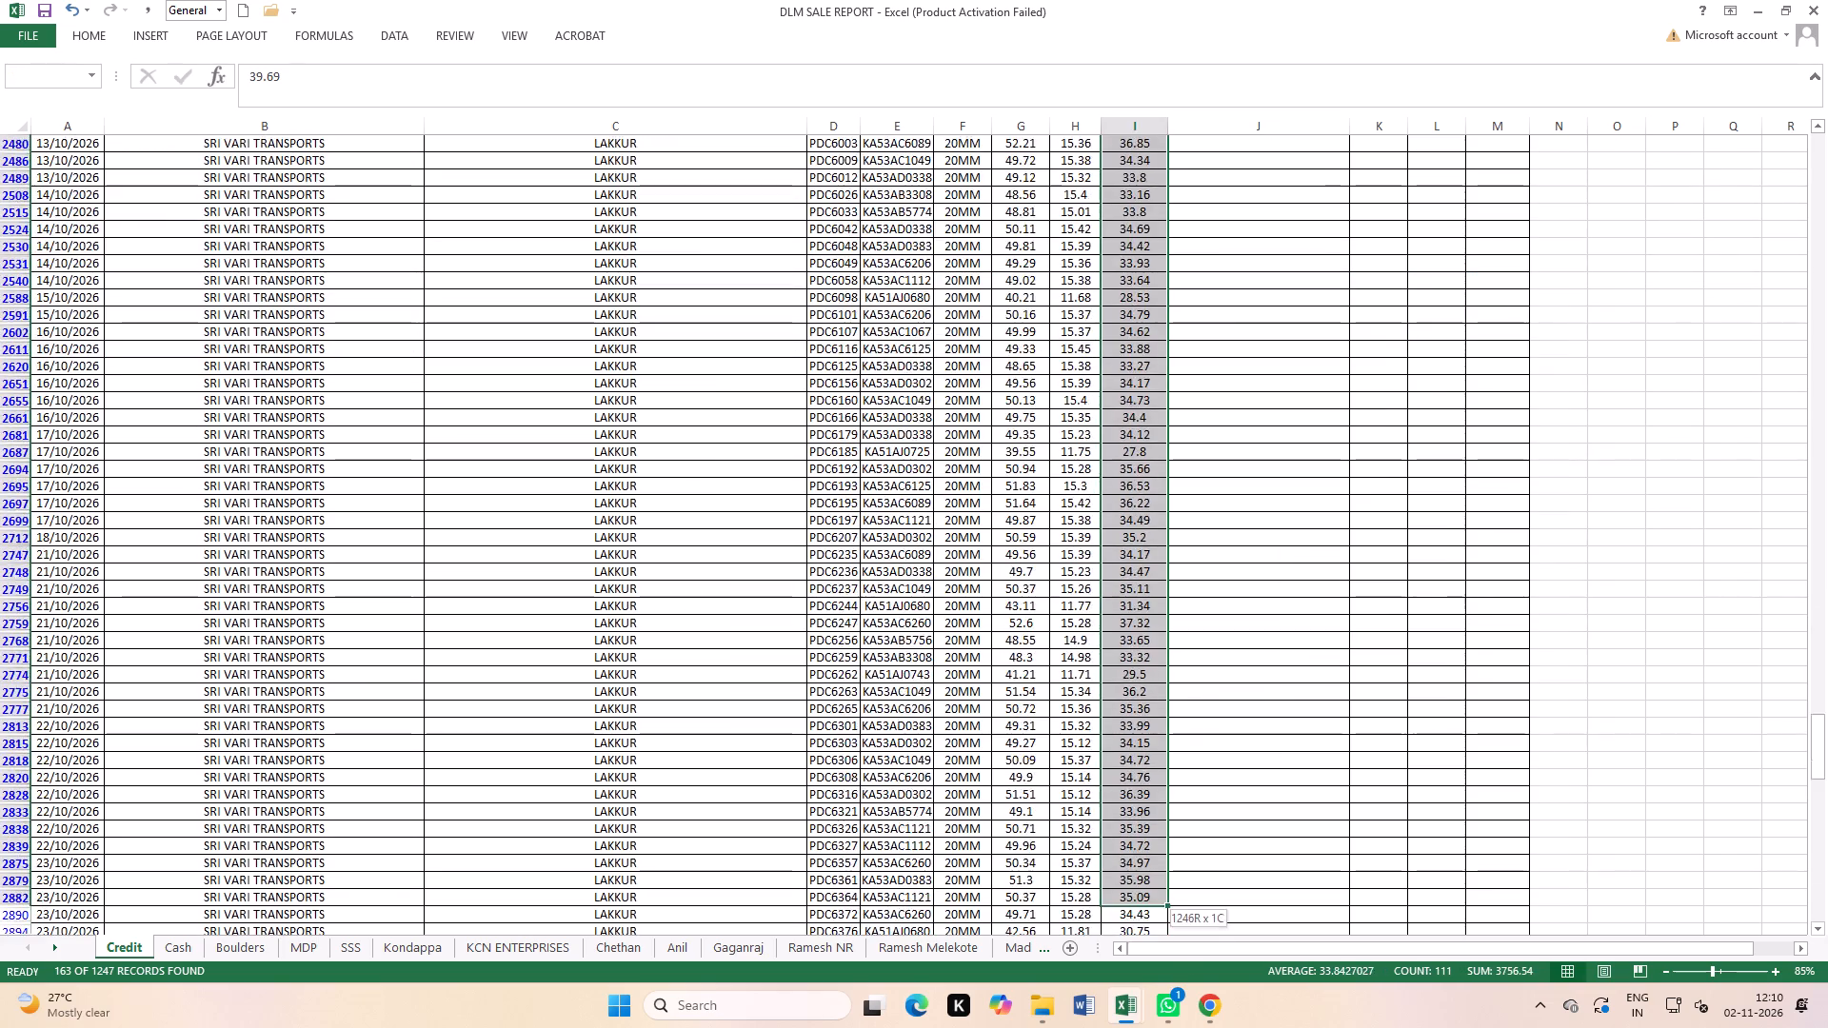
left_click_drag(1145, 1027, 1162, 913)
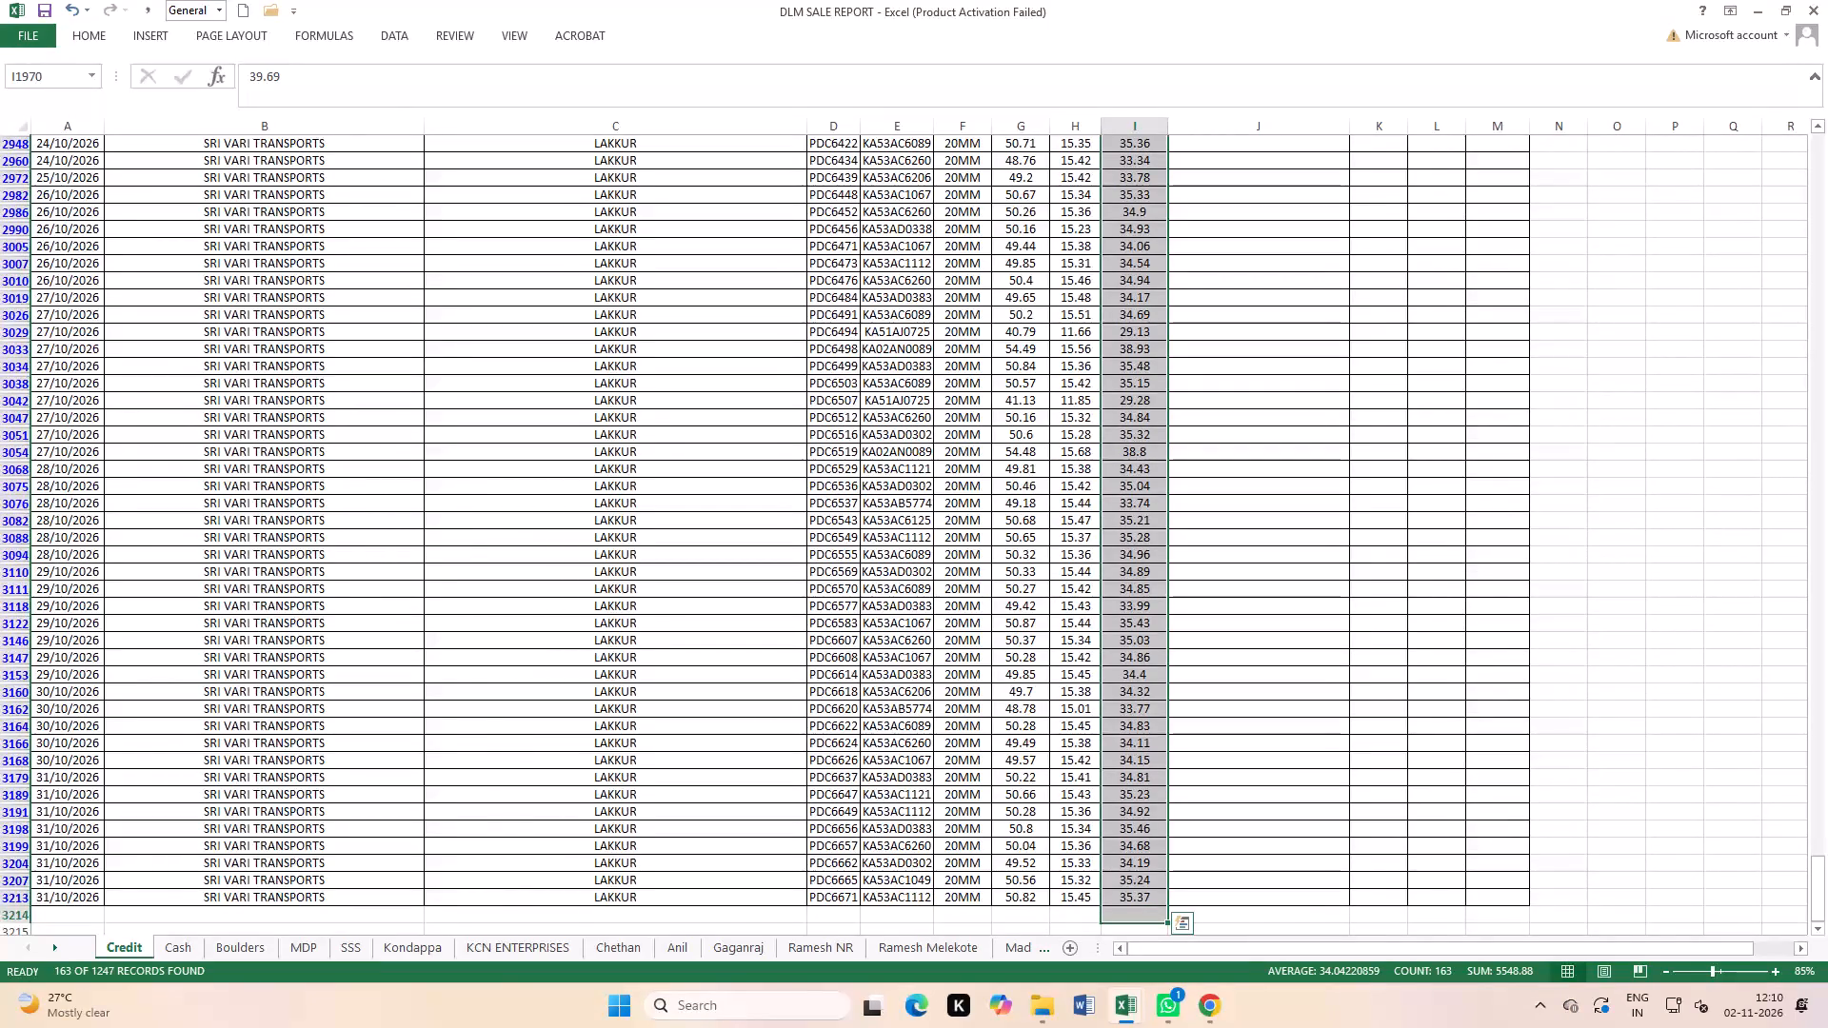
scroll(1105, 896, "up", 10)
scroll(944, 910, "up", 6)
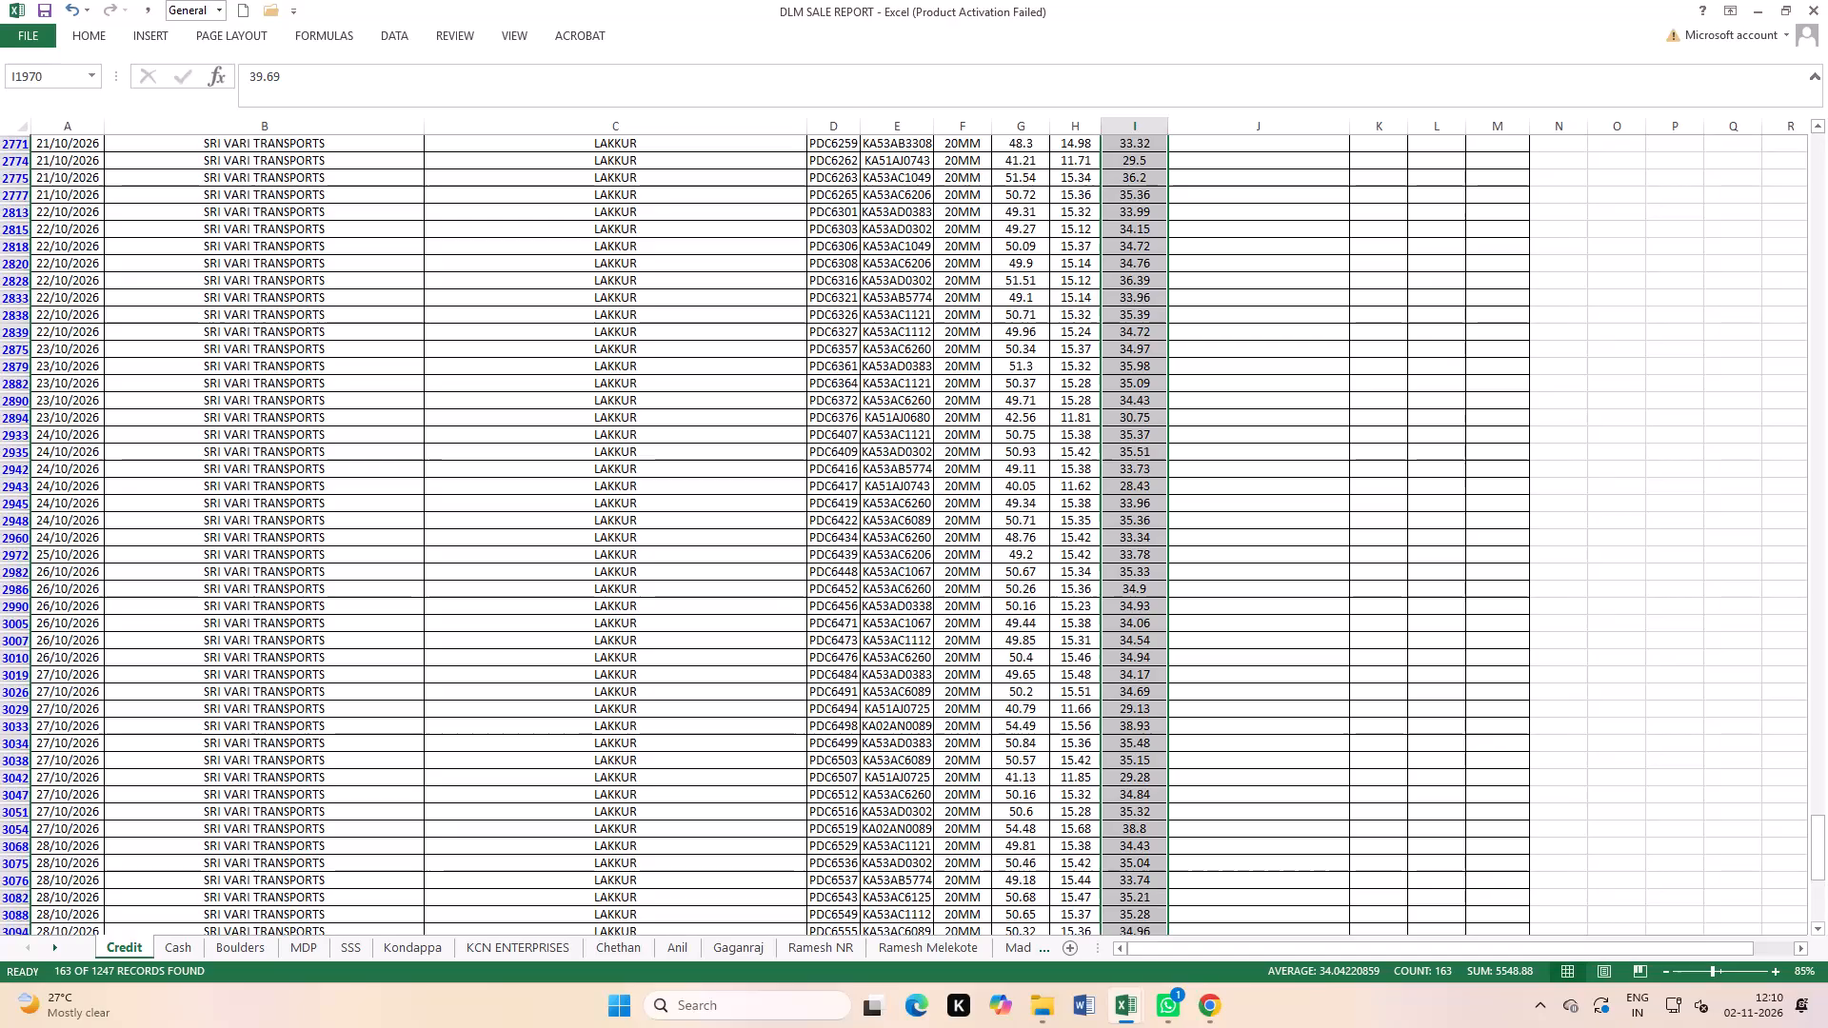
scroll(838, 899, "up", 20)
scroll(838, 899, "up", 20)
scroll(838, 899, "up", 1)
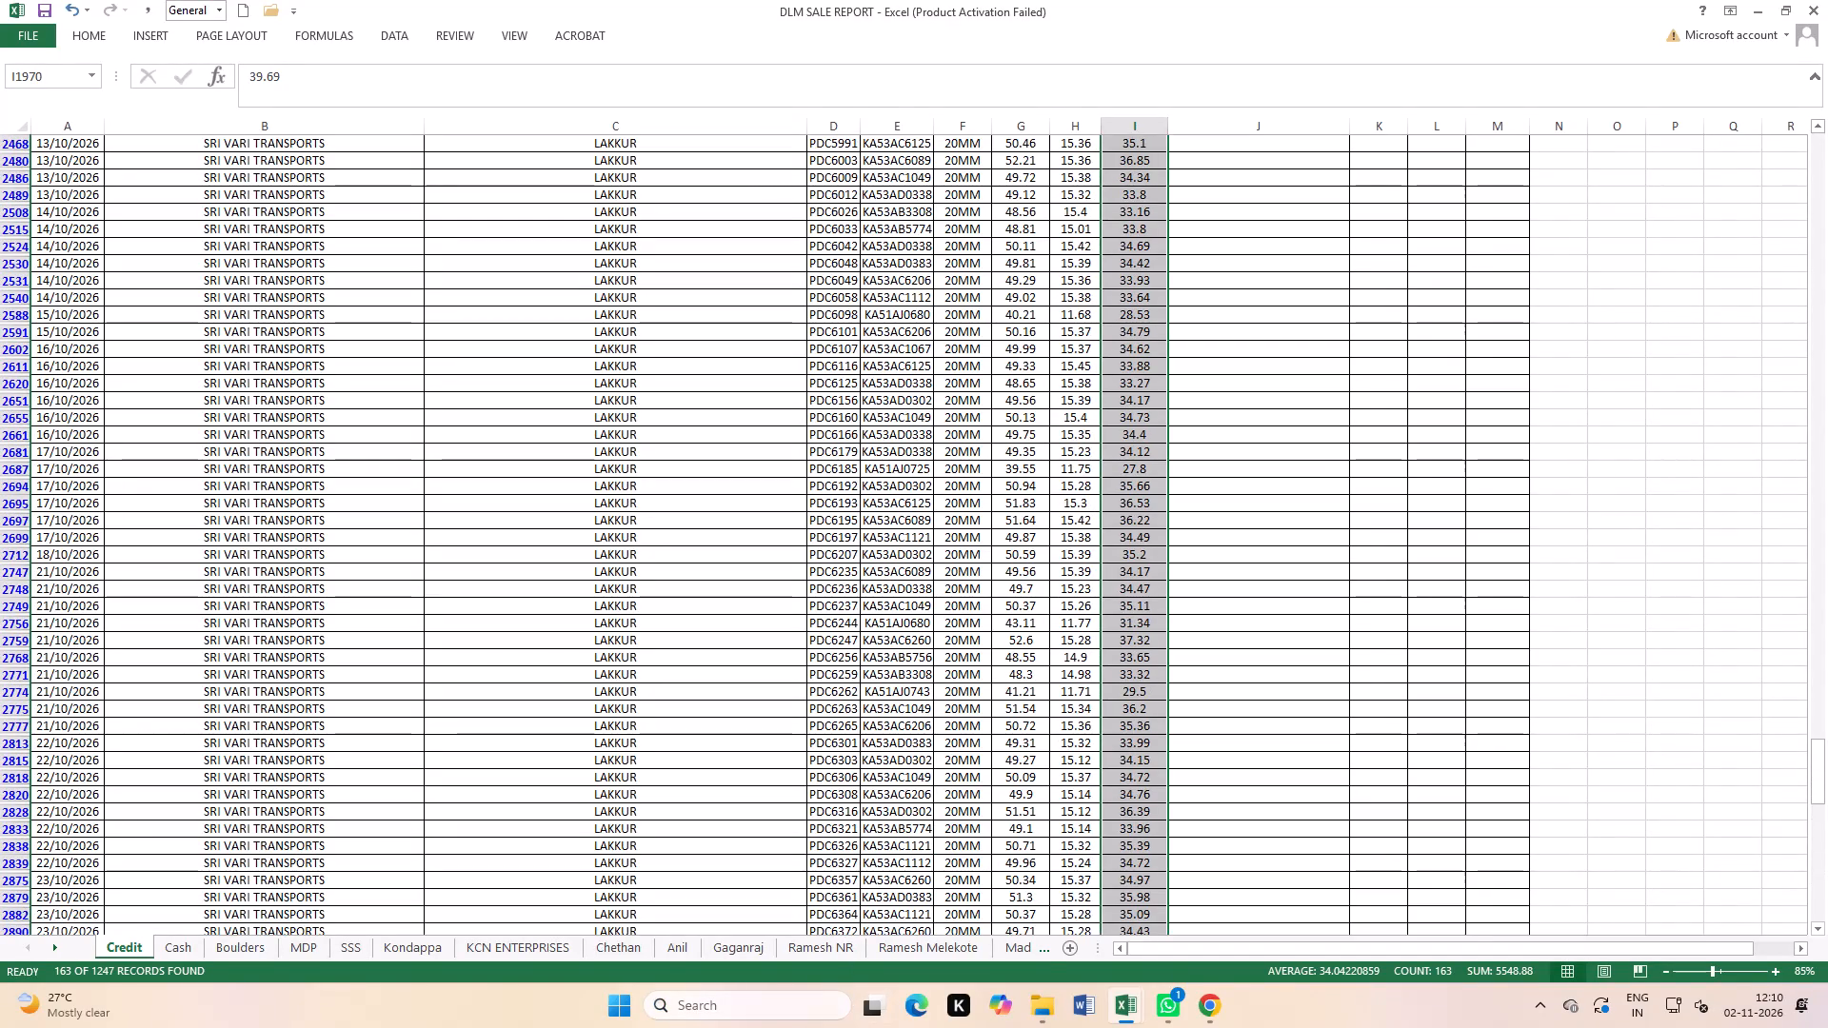
scroll(879, 505, "up", 20)
scroll(879, 505, "up", 20)
scroll(879, 505, "up", 10)
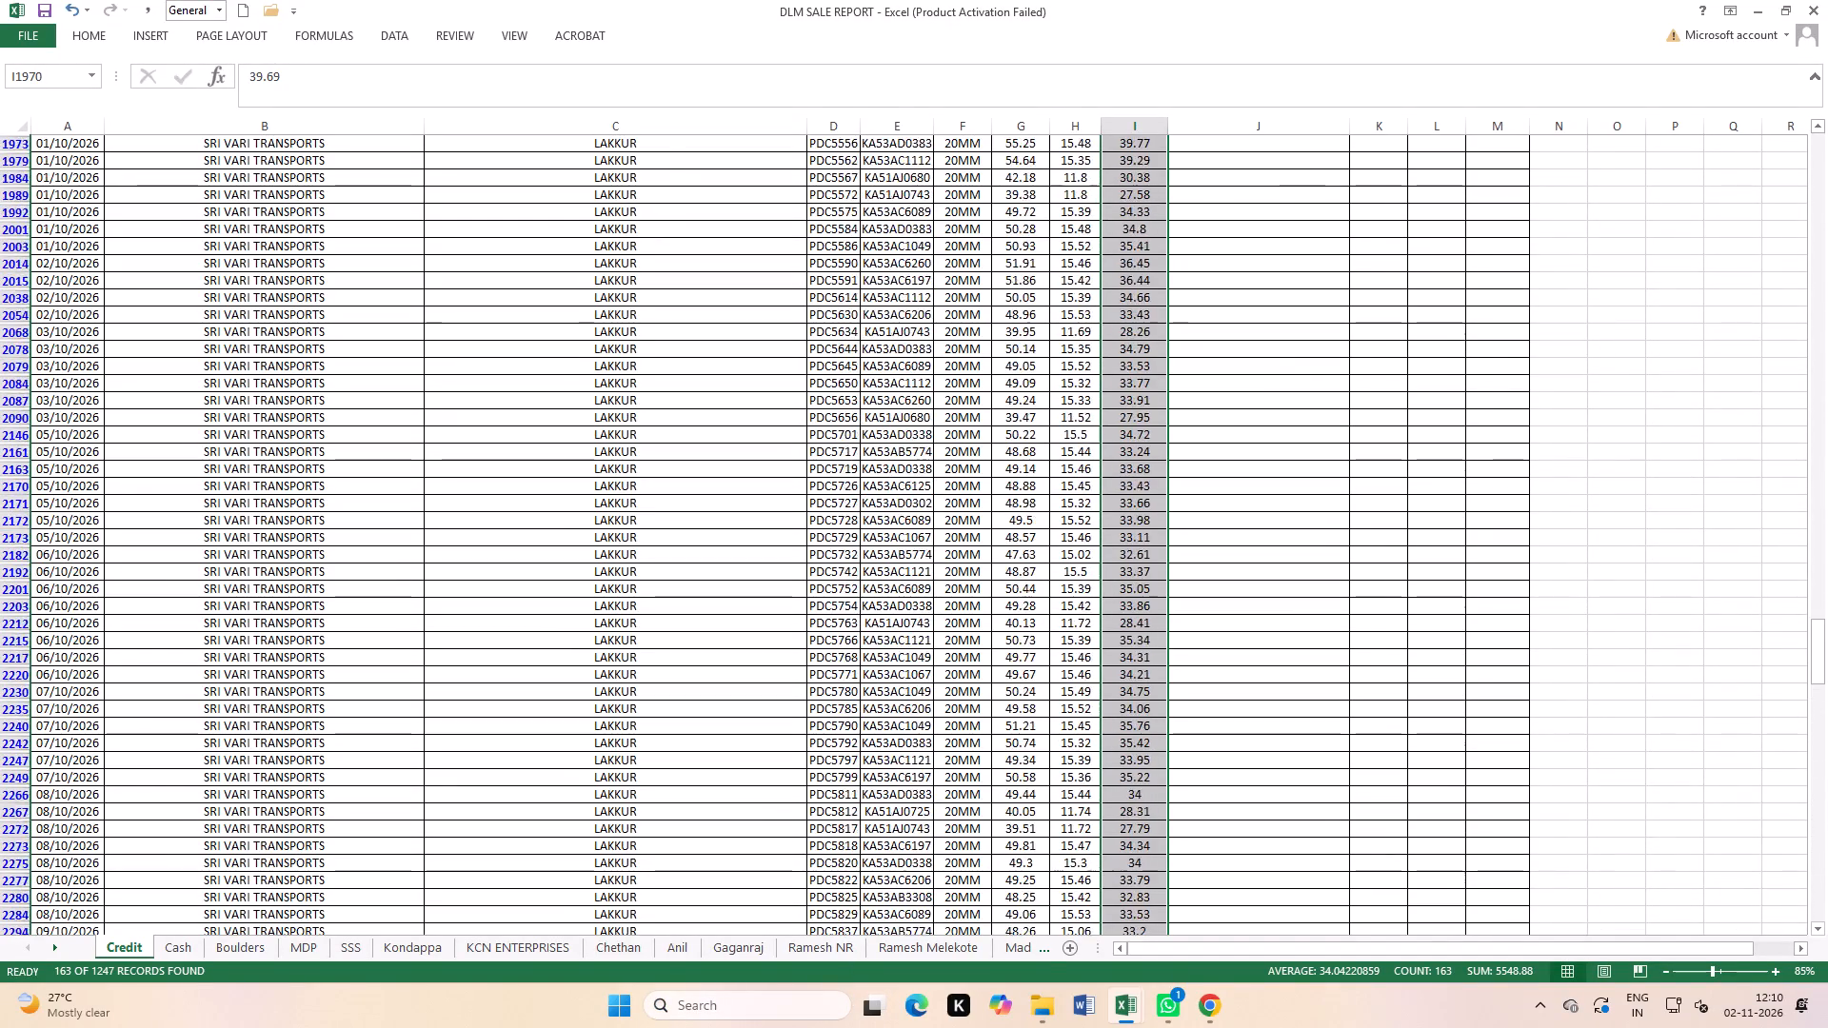
scroll(836, 672, "up", 4)
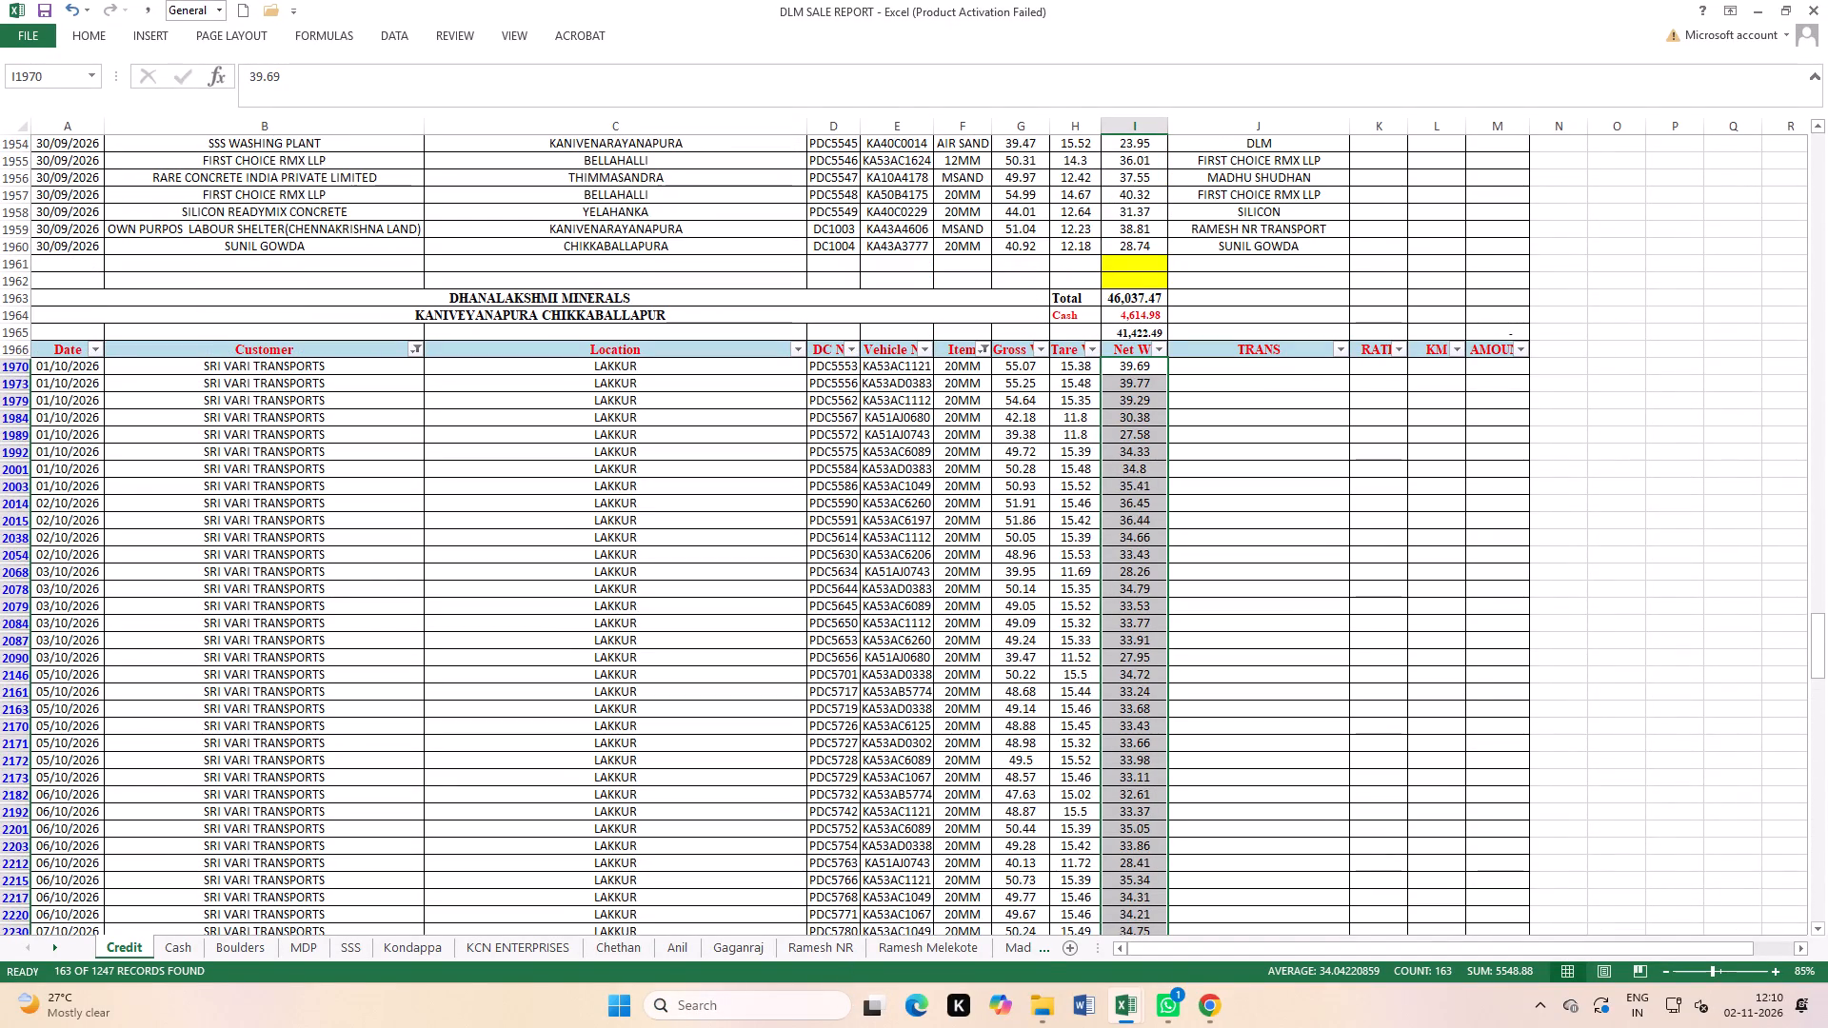
Switch the Item filter to MSAND only and check the sum of all listed October Net Wt values.
left_click(982, 350)
left_click(810, 563)
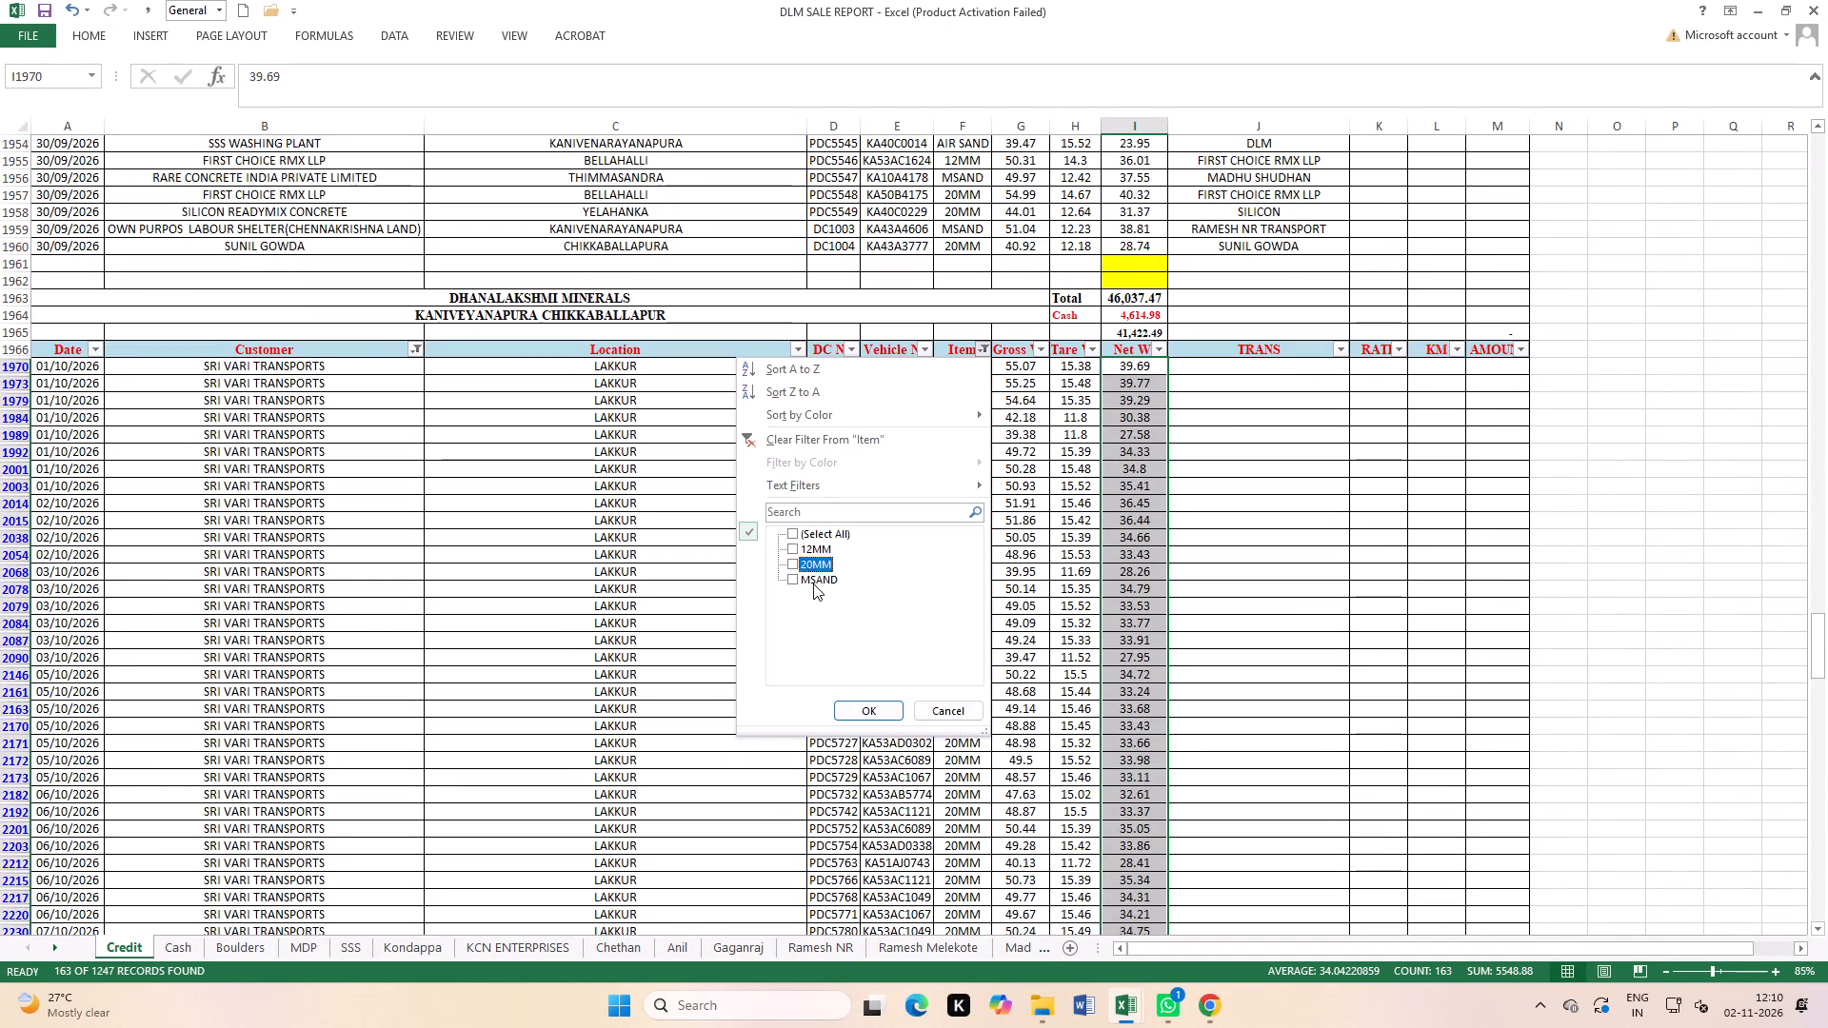
left_click(813, 583)
left_click(879, 713)
left_click(1269, 639)
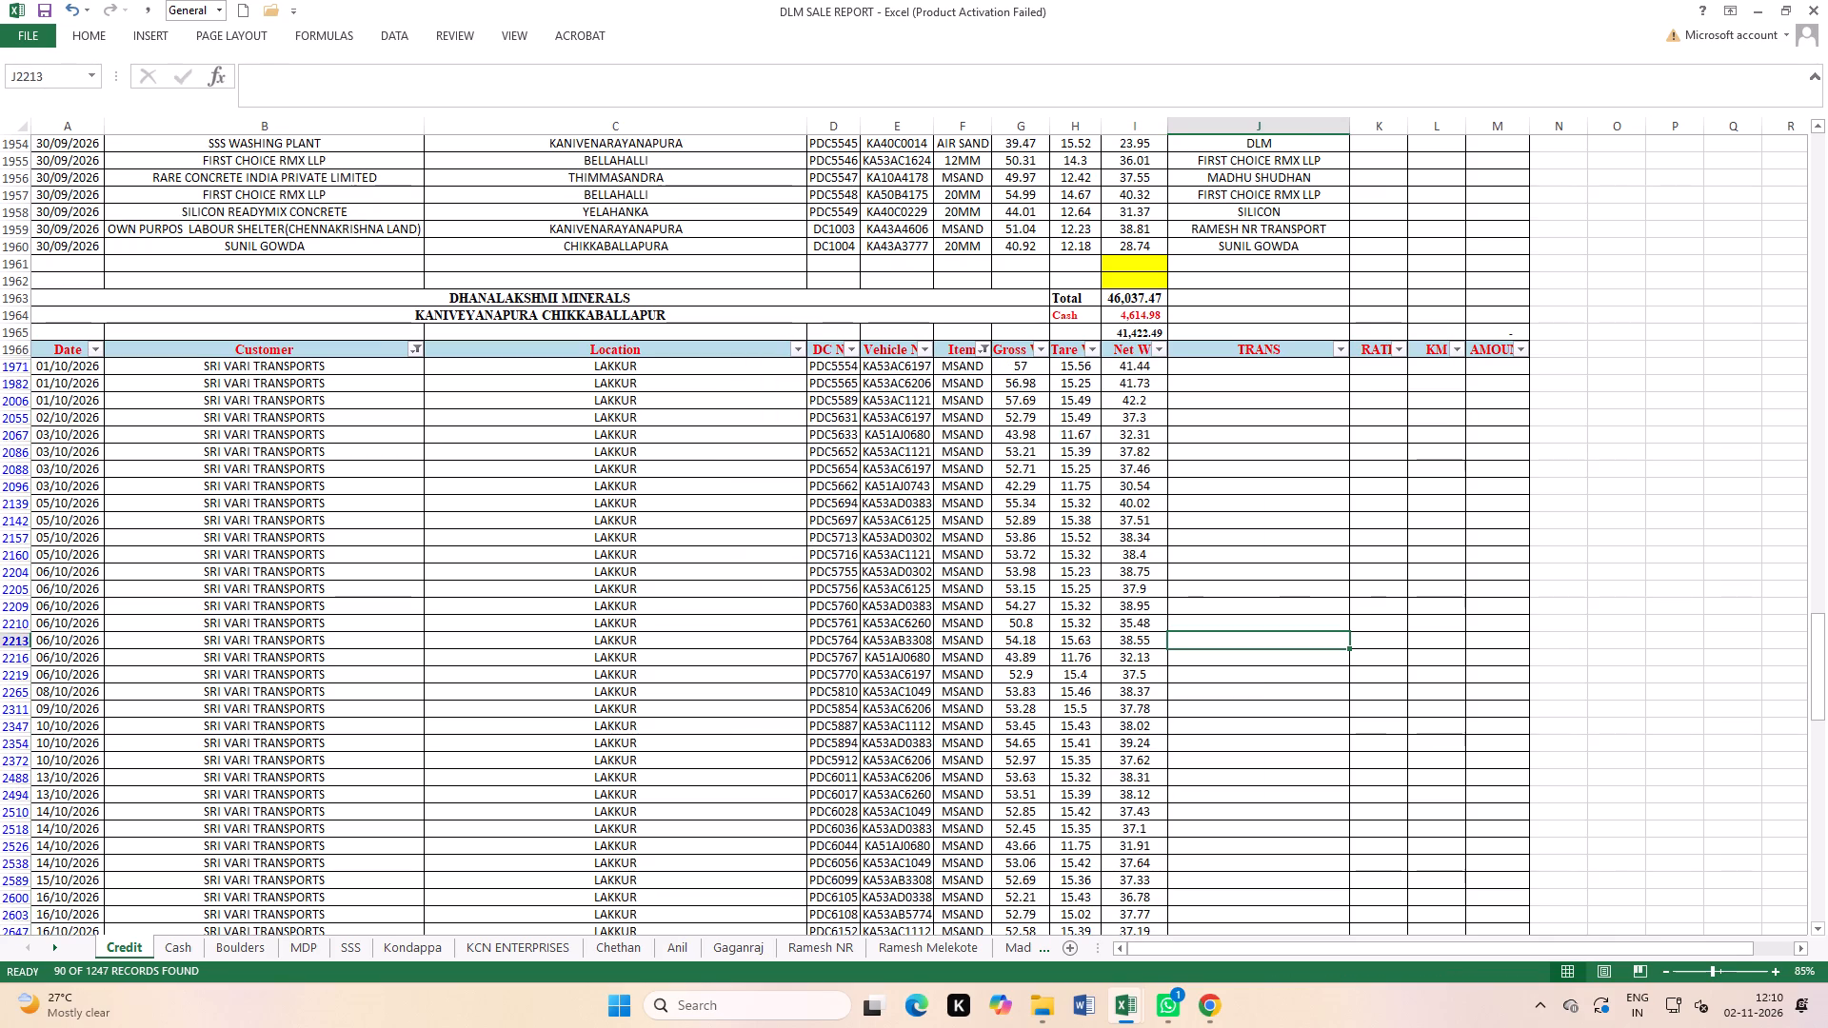
left_click_drag(1117, 365, 1151, 948)
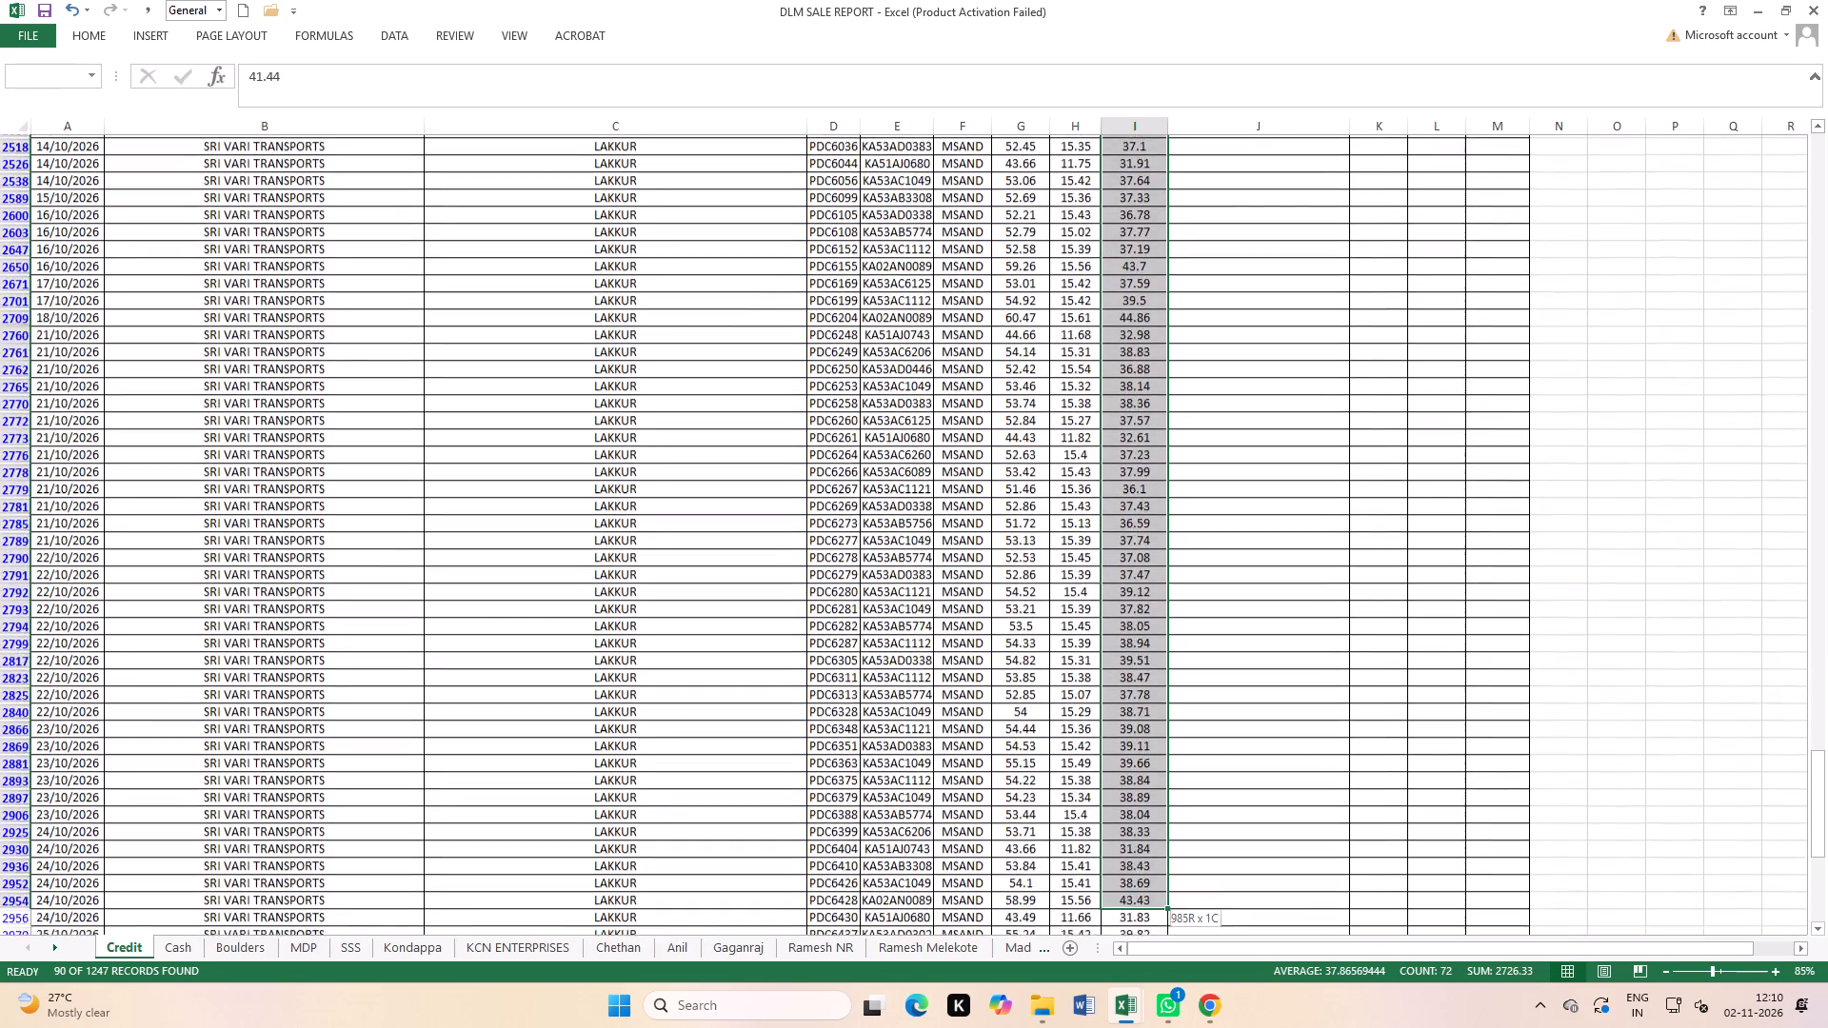
left_click_drag(1151, 948, 1147, 906)
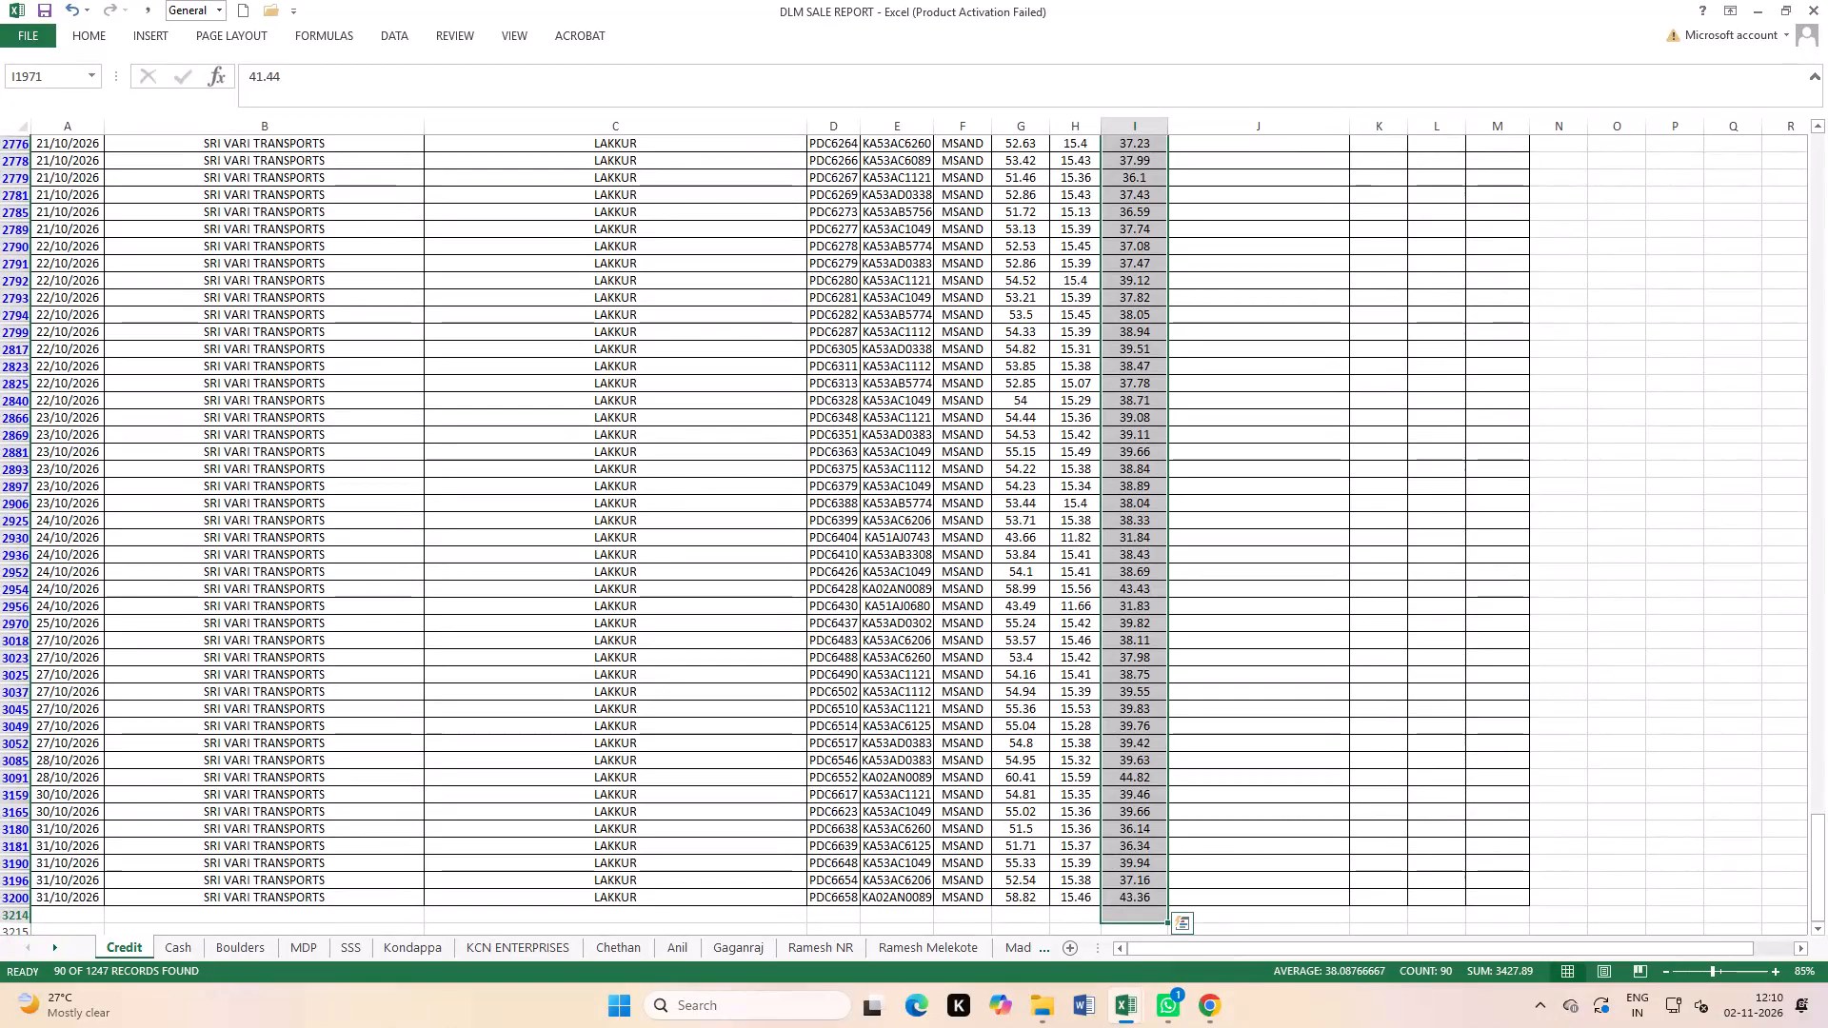
scroll(985, 603, "up", 6)
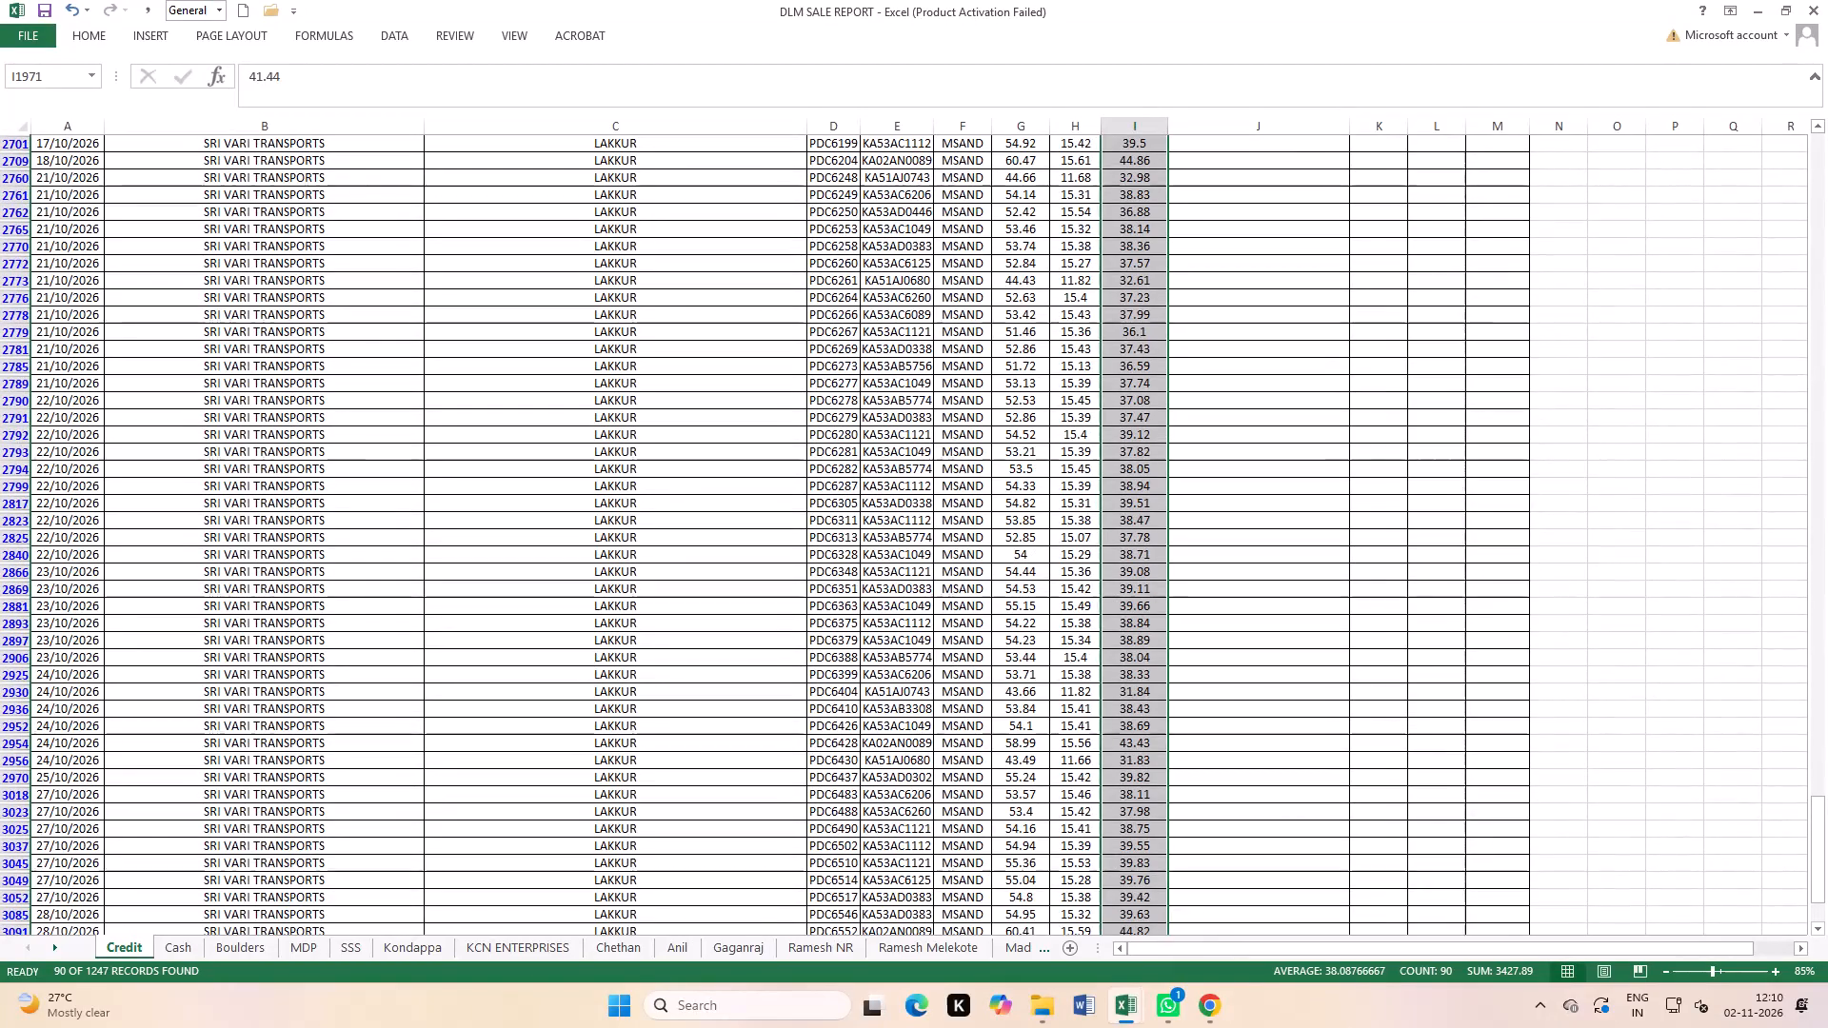
left_click_drag(1818, 831, 1820, 744)
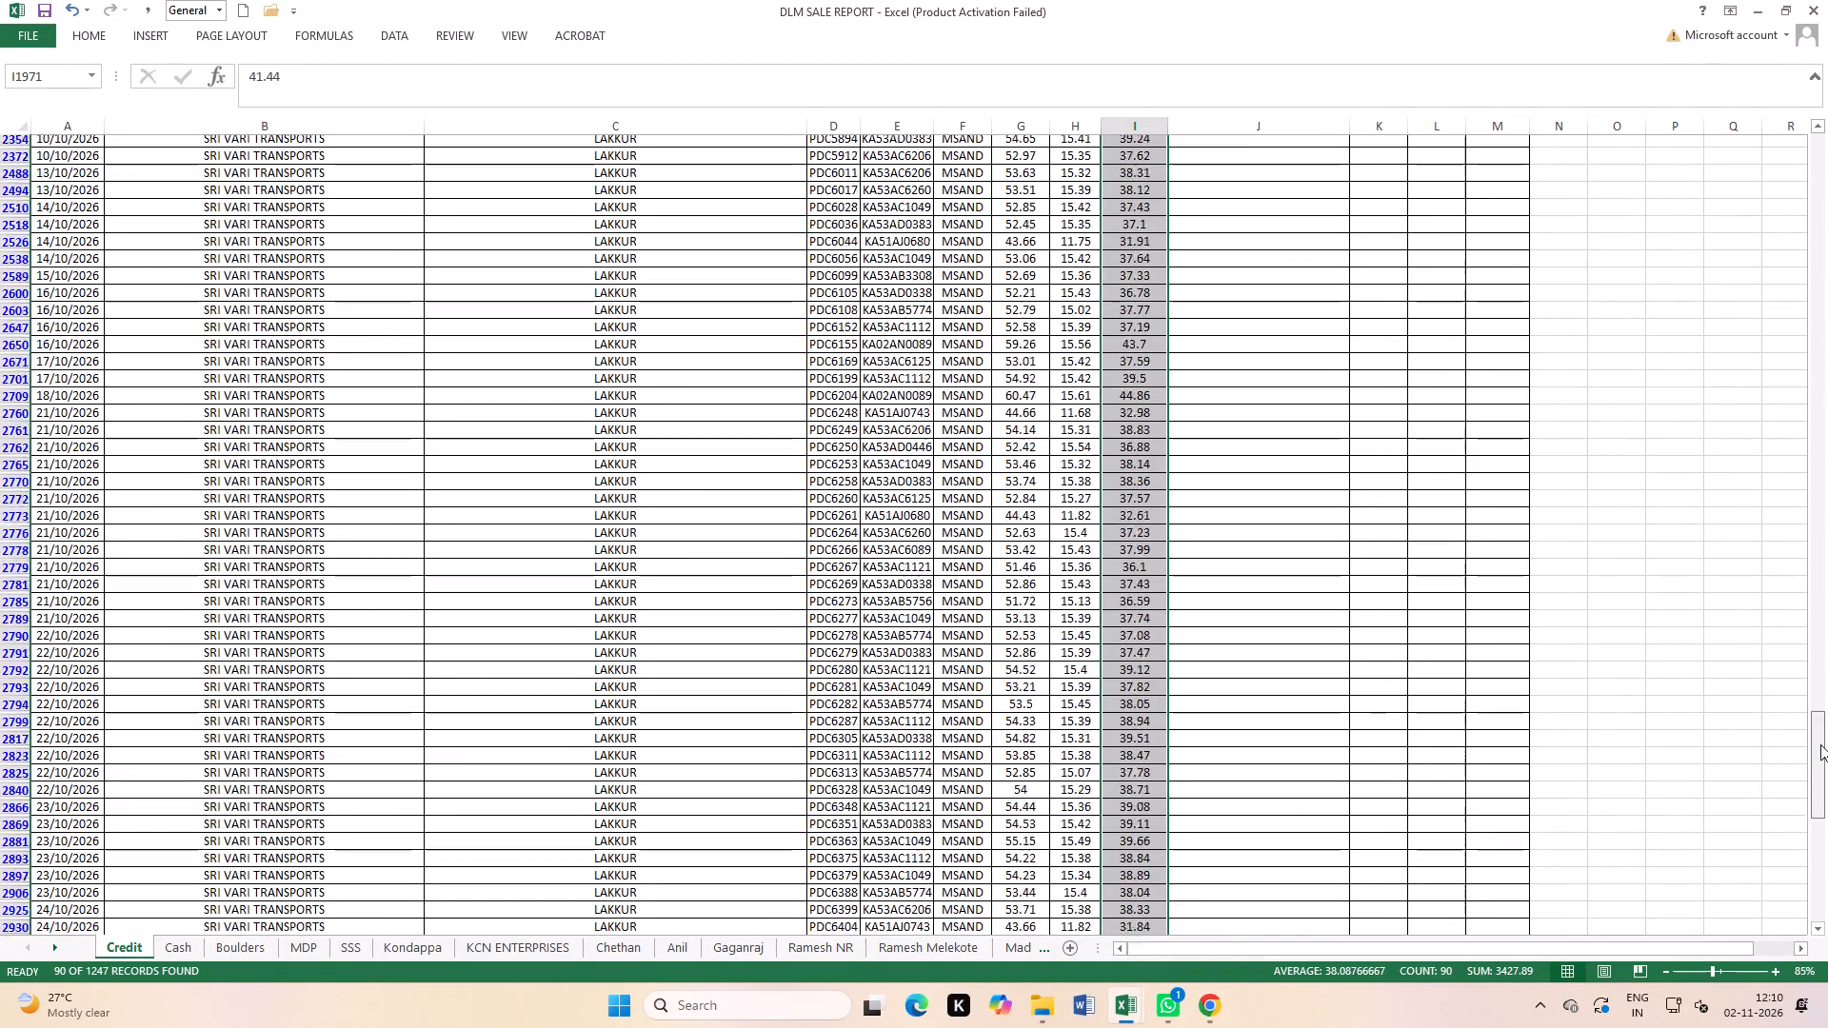
left_click_drag(1820, 744, 1827, 628)
scroll(725, 695, "down", 11)
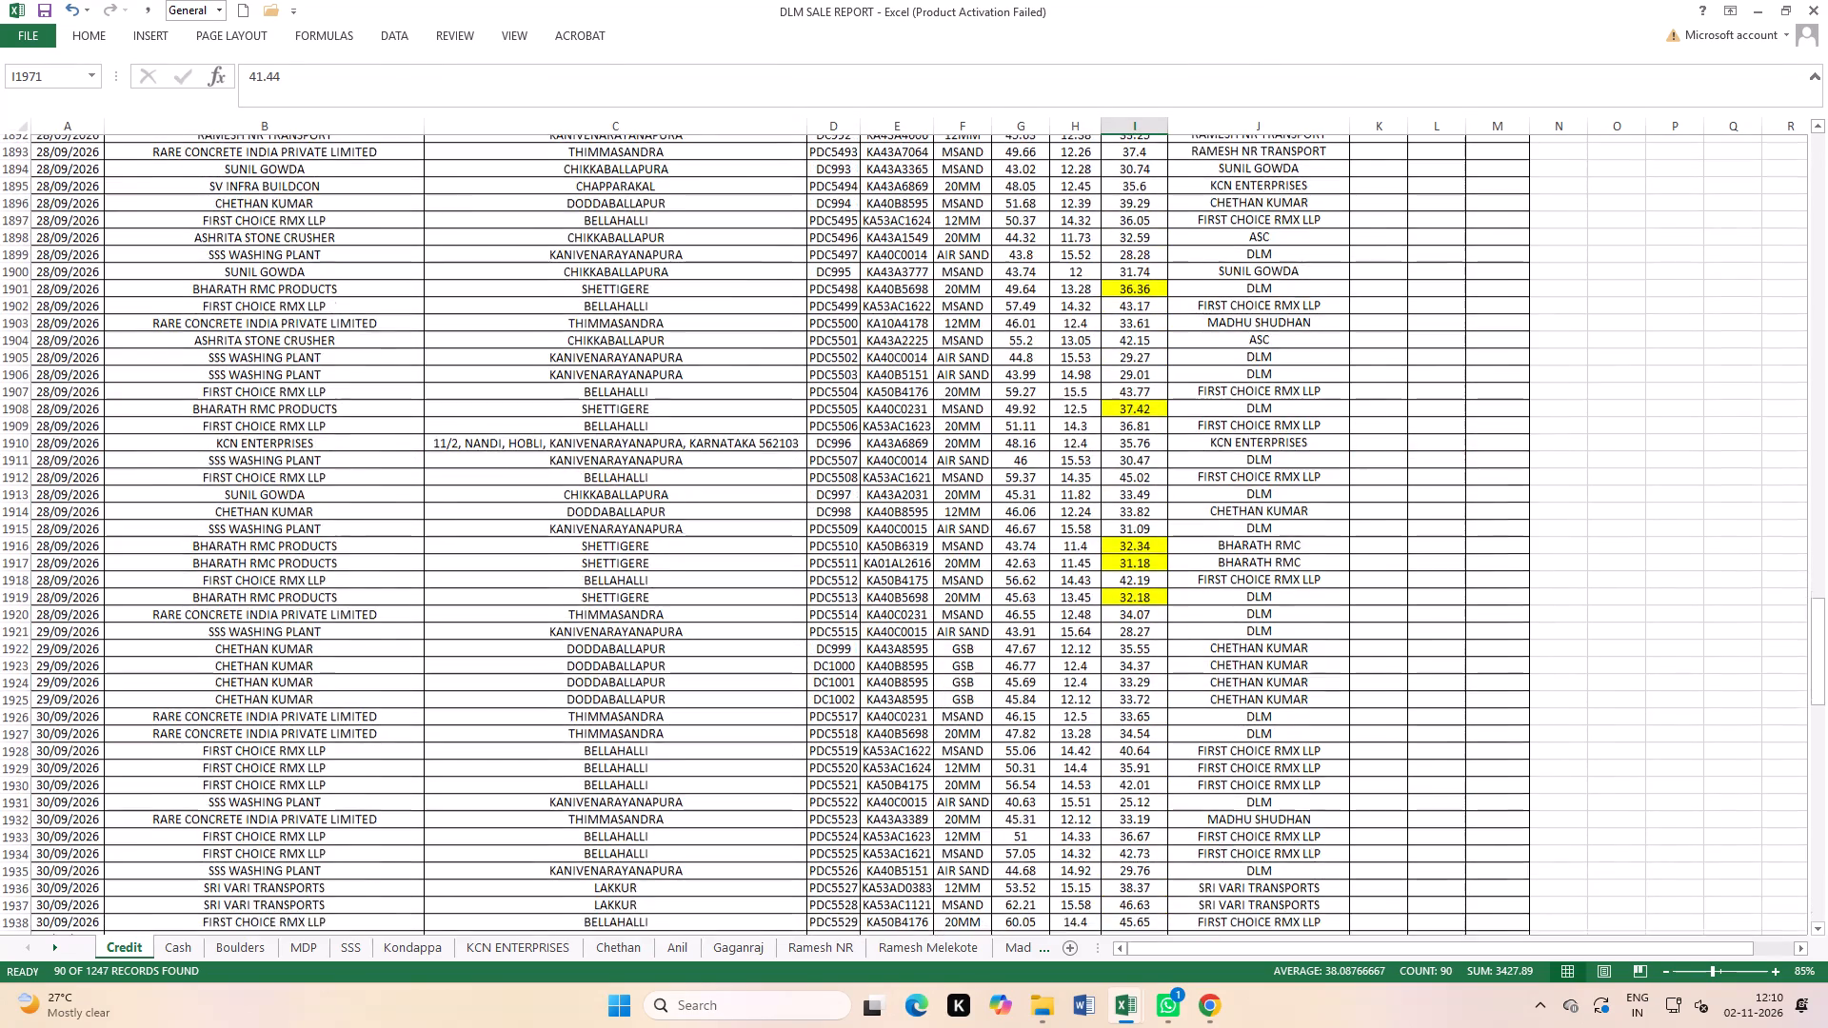
scroll(520, 654, "up", 4)
scroll(519, 653, "down", 18)
Show all items again in the Item filter and check the sum of all listed October Net Wt values.
left_click(513, 647)
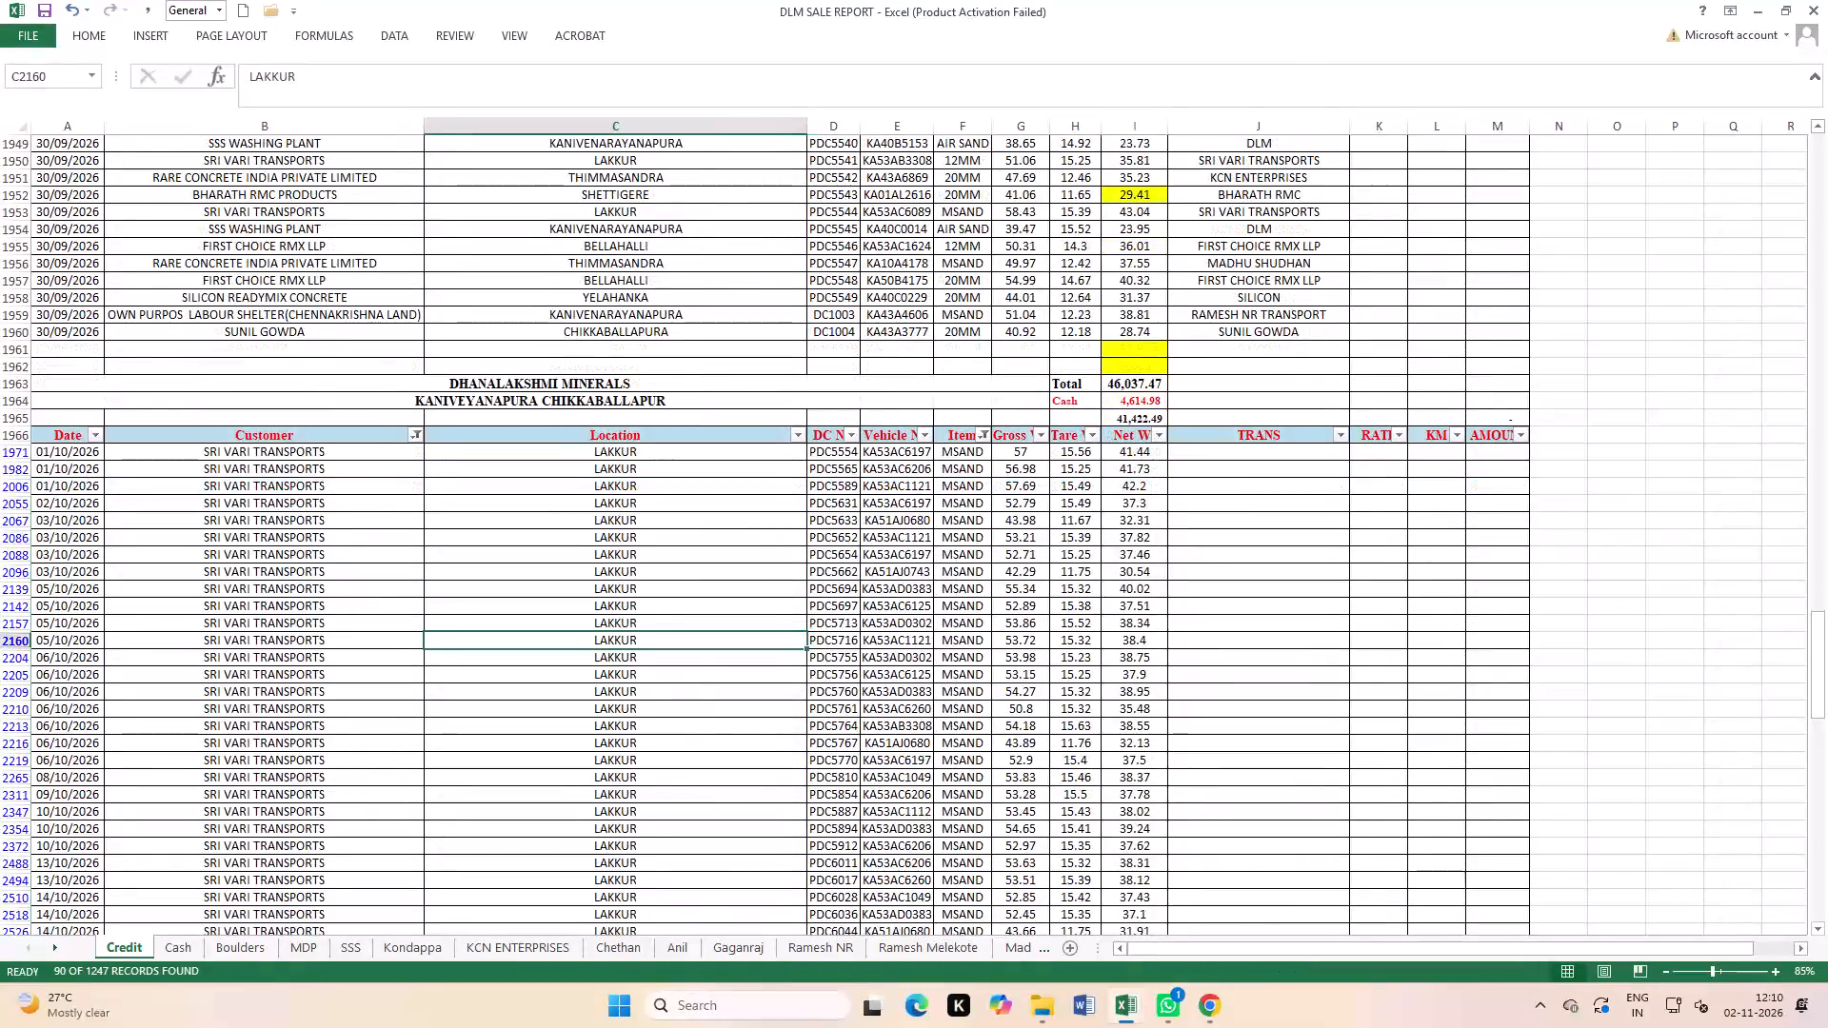
left_click(984, 433)
left_click(821, 625)
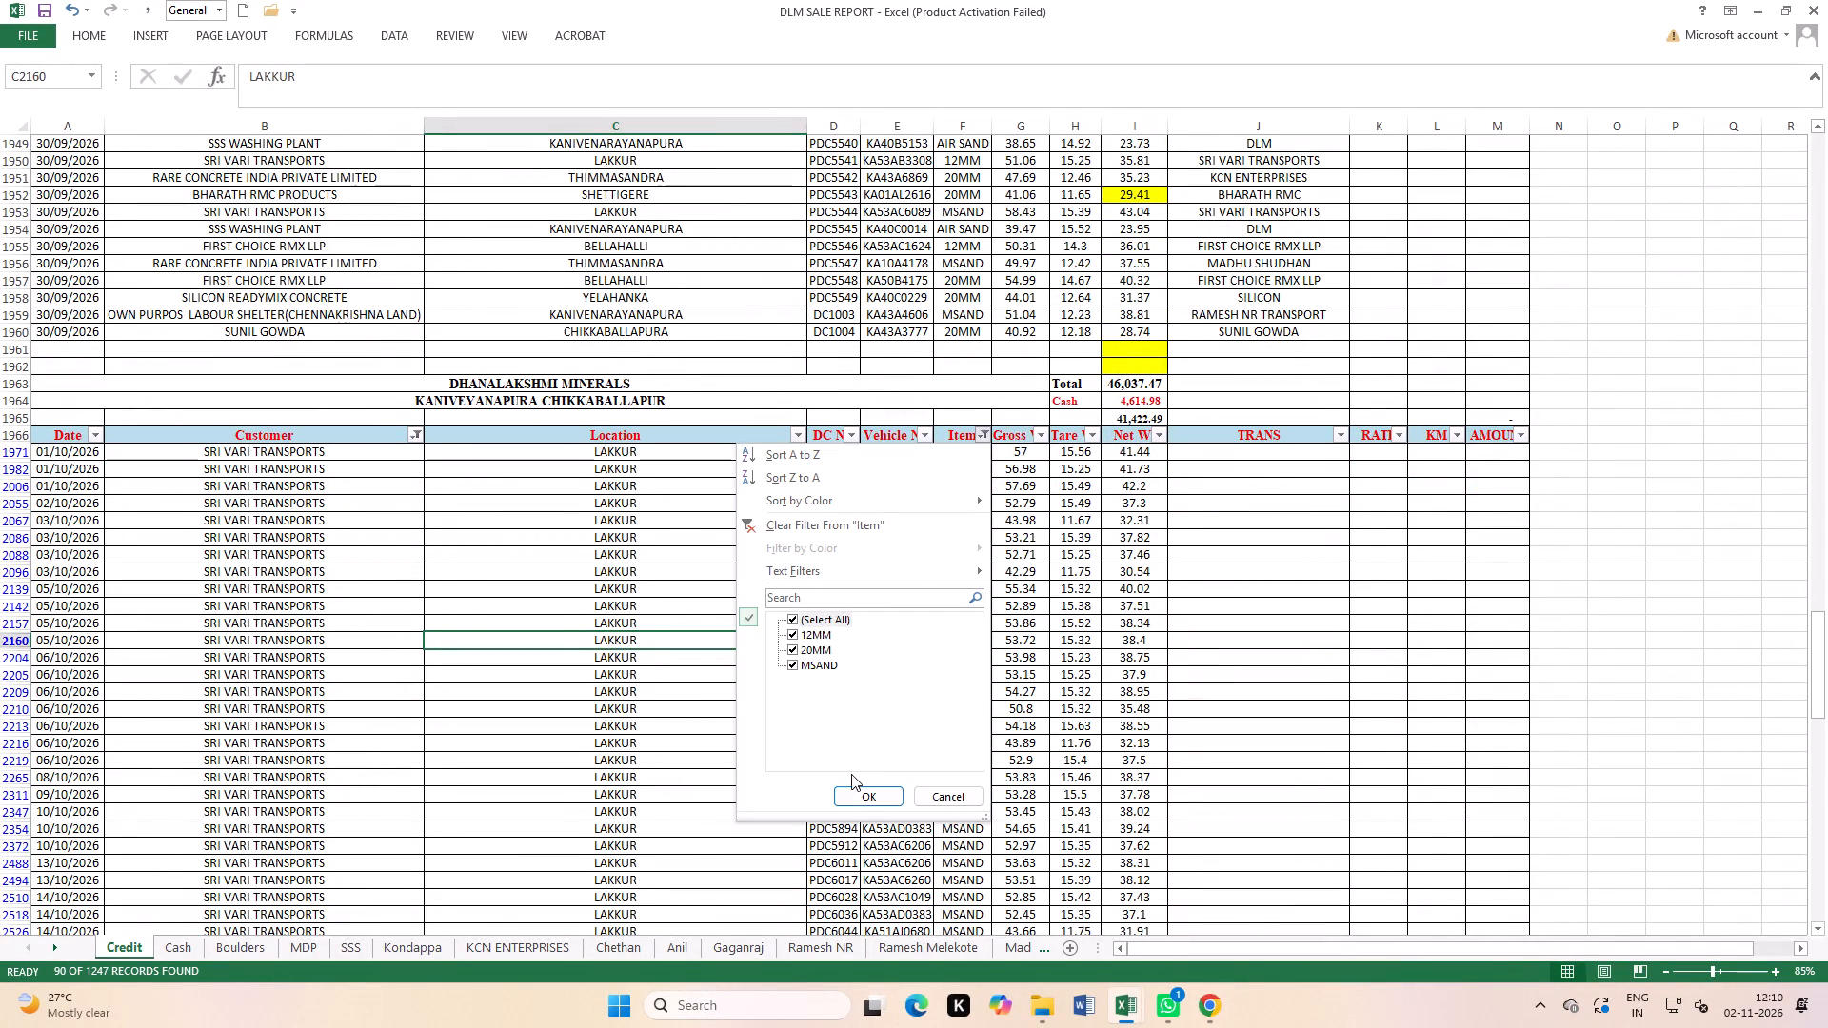
left_click(861, 801)
left_click(1348, 750)
left_click_drag(1123, 454, 1112, 1027)
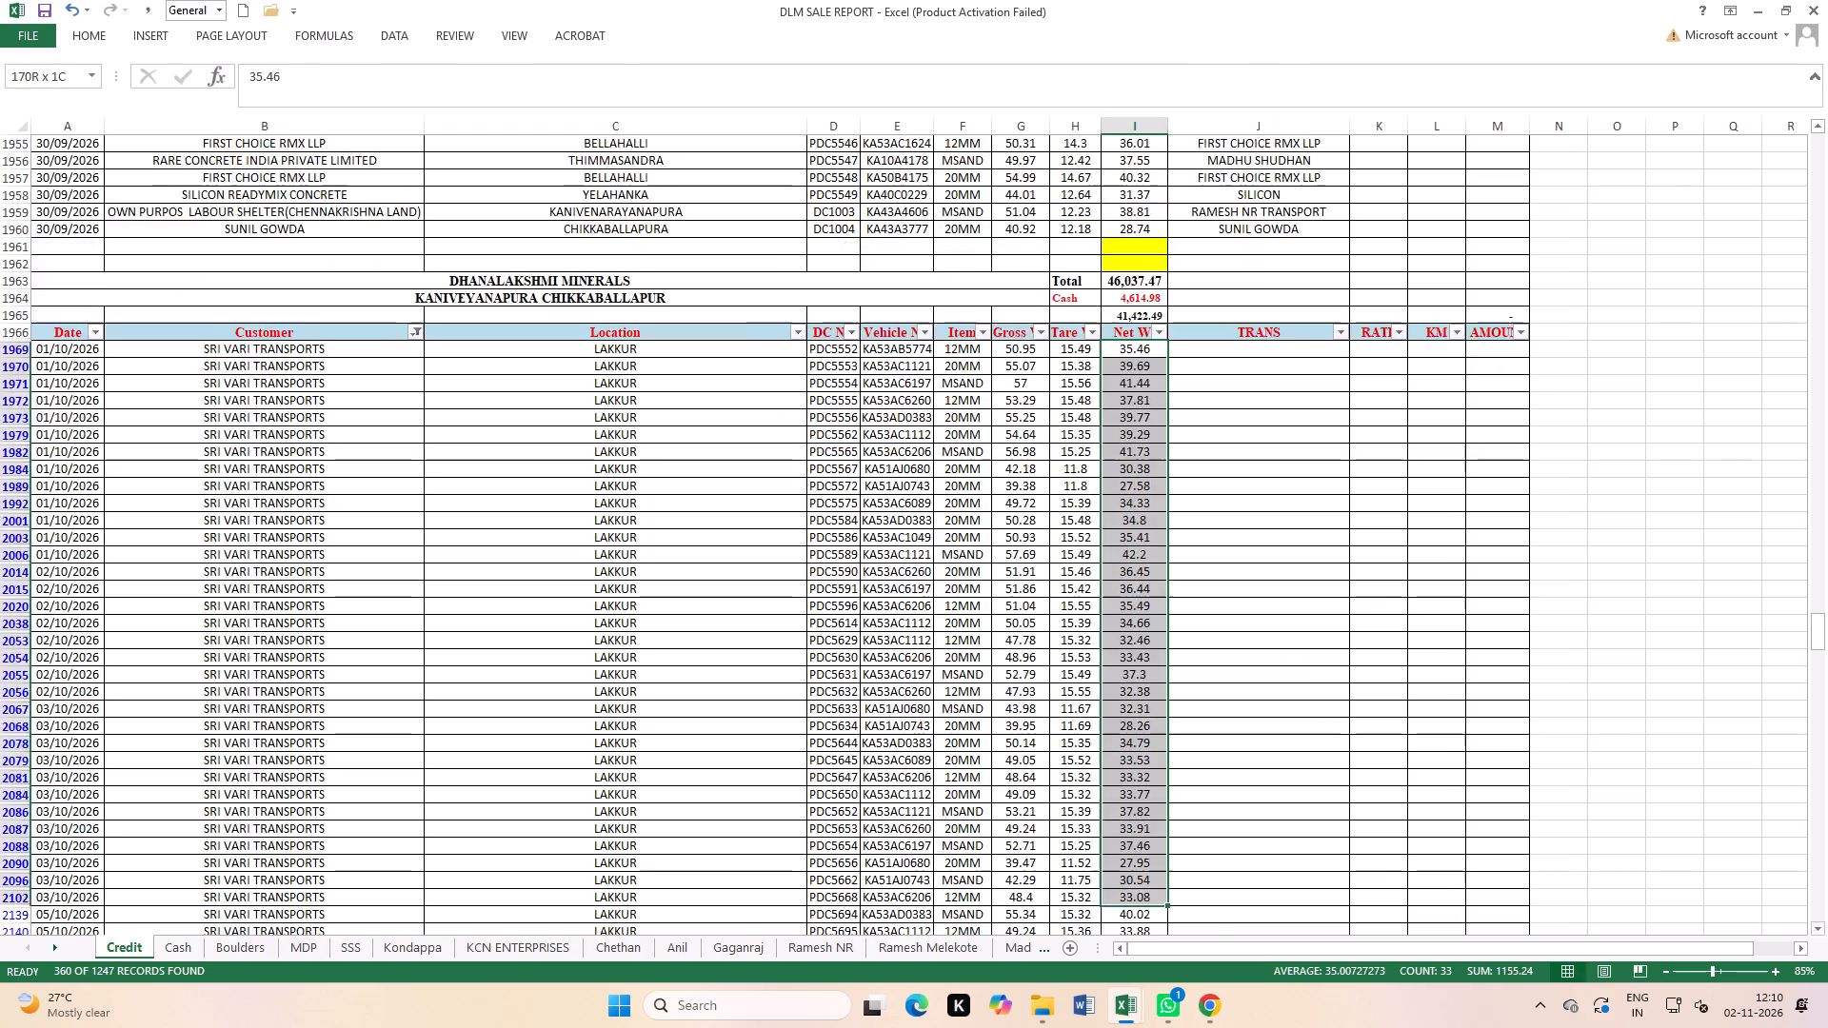
left_click_drag(1112, 1027, 1117, 945)
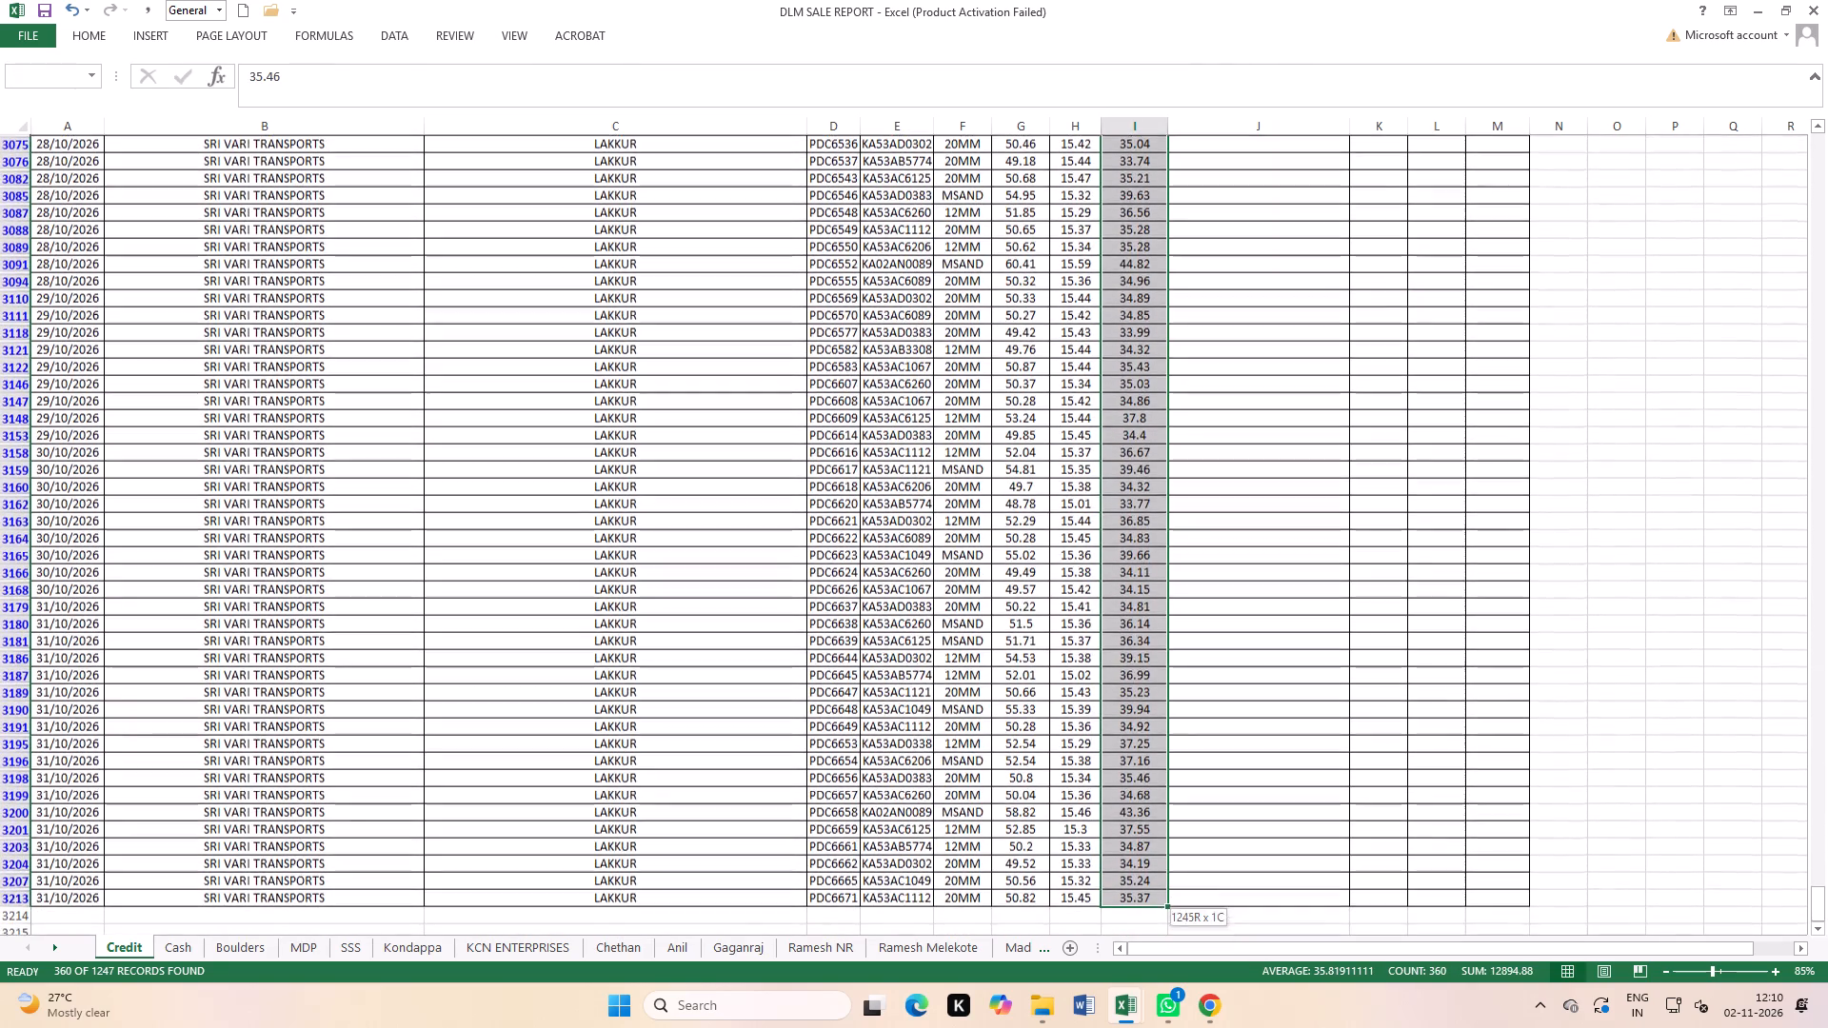
left_click_drag(1117, 945, 1119, 936)
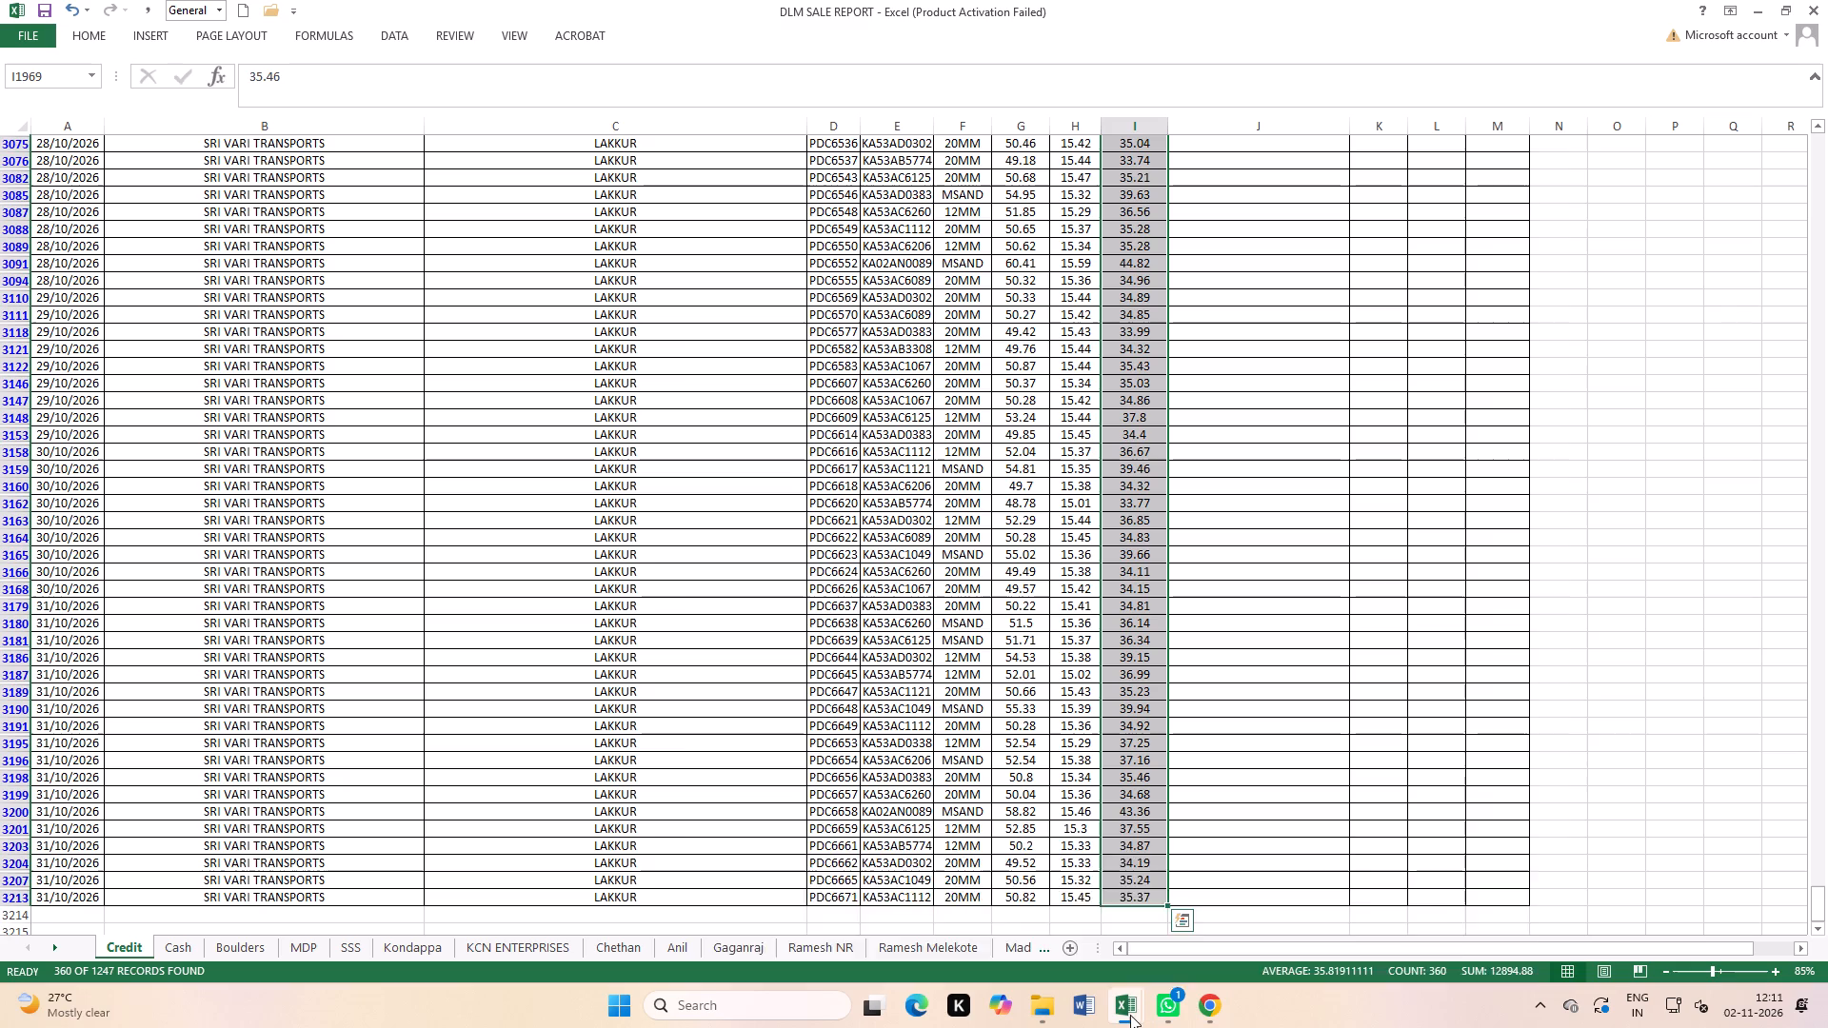
Switch to the DIESEL OCT workbook, enter the heading SRIVARI TRANSPORT in L17 of Diesel Inward, and fit column L's width to it.
left_click(1253, 899)
left_click(1066, 459)
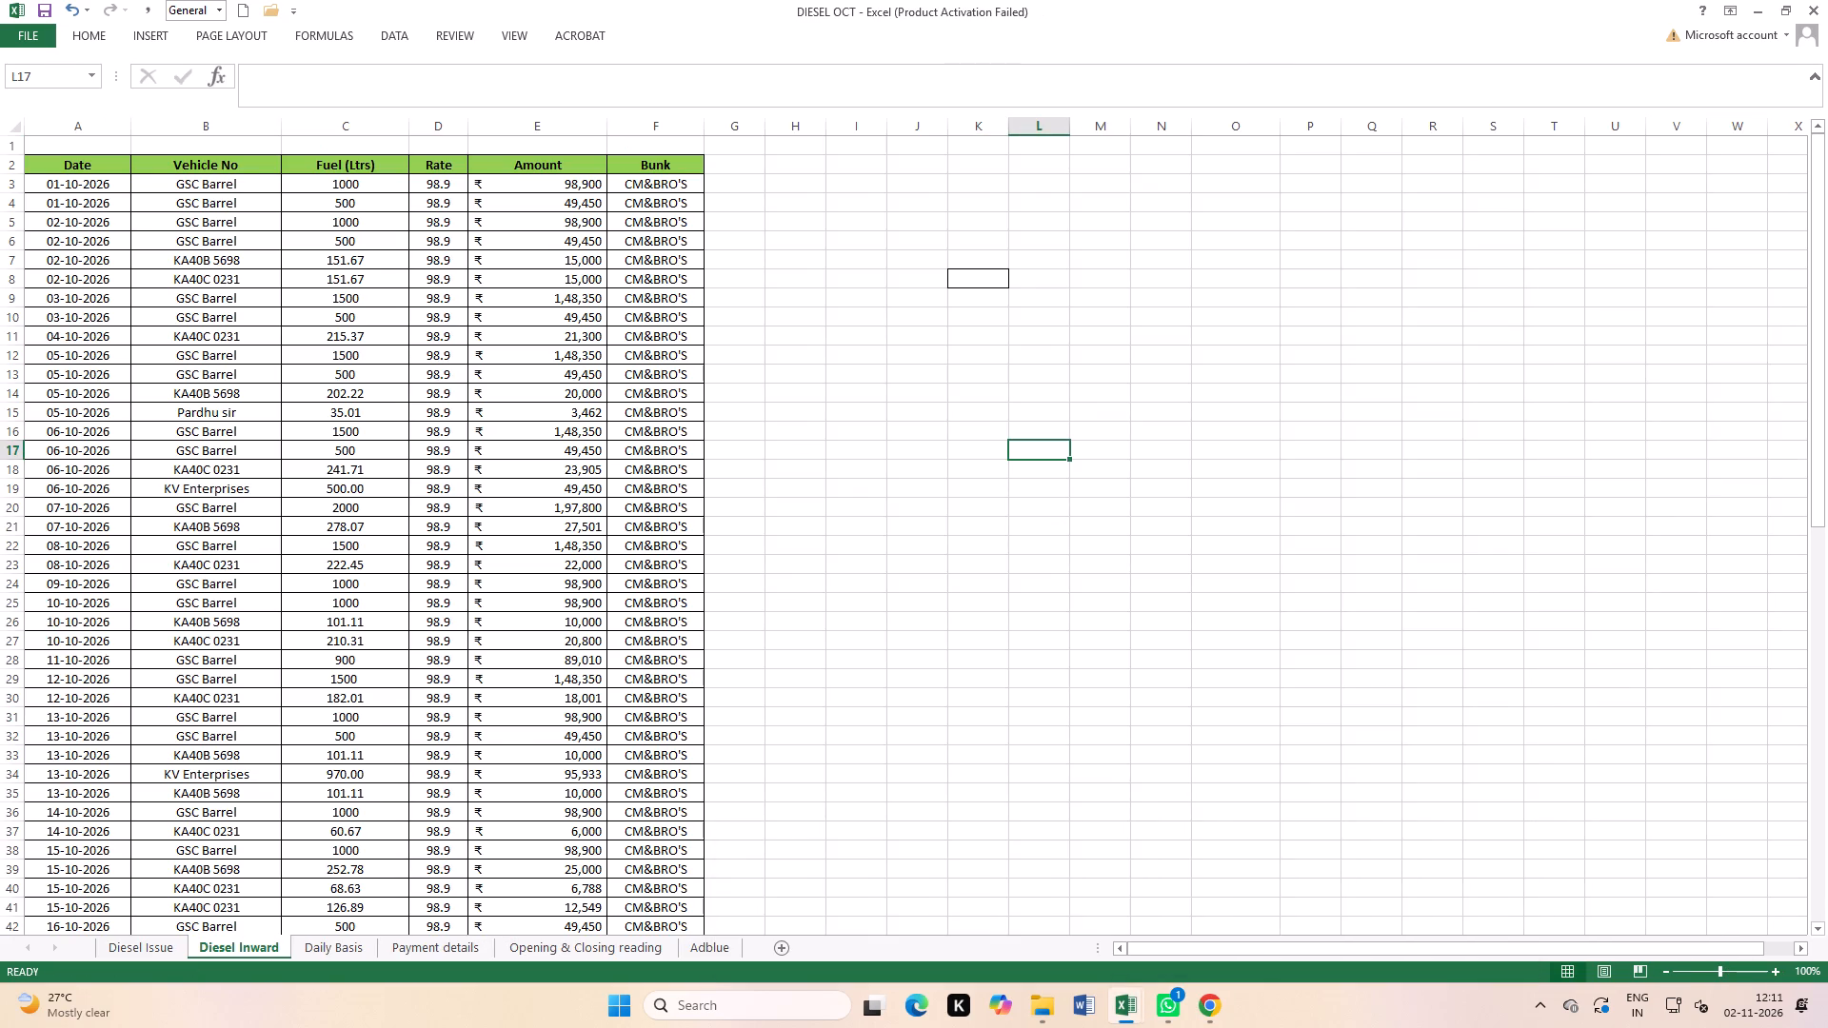
type("SRI")
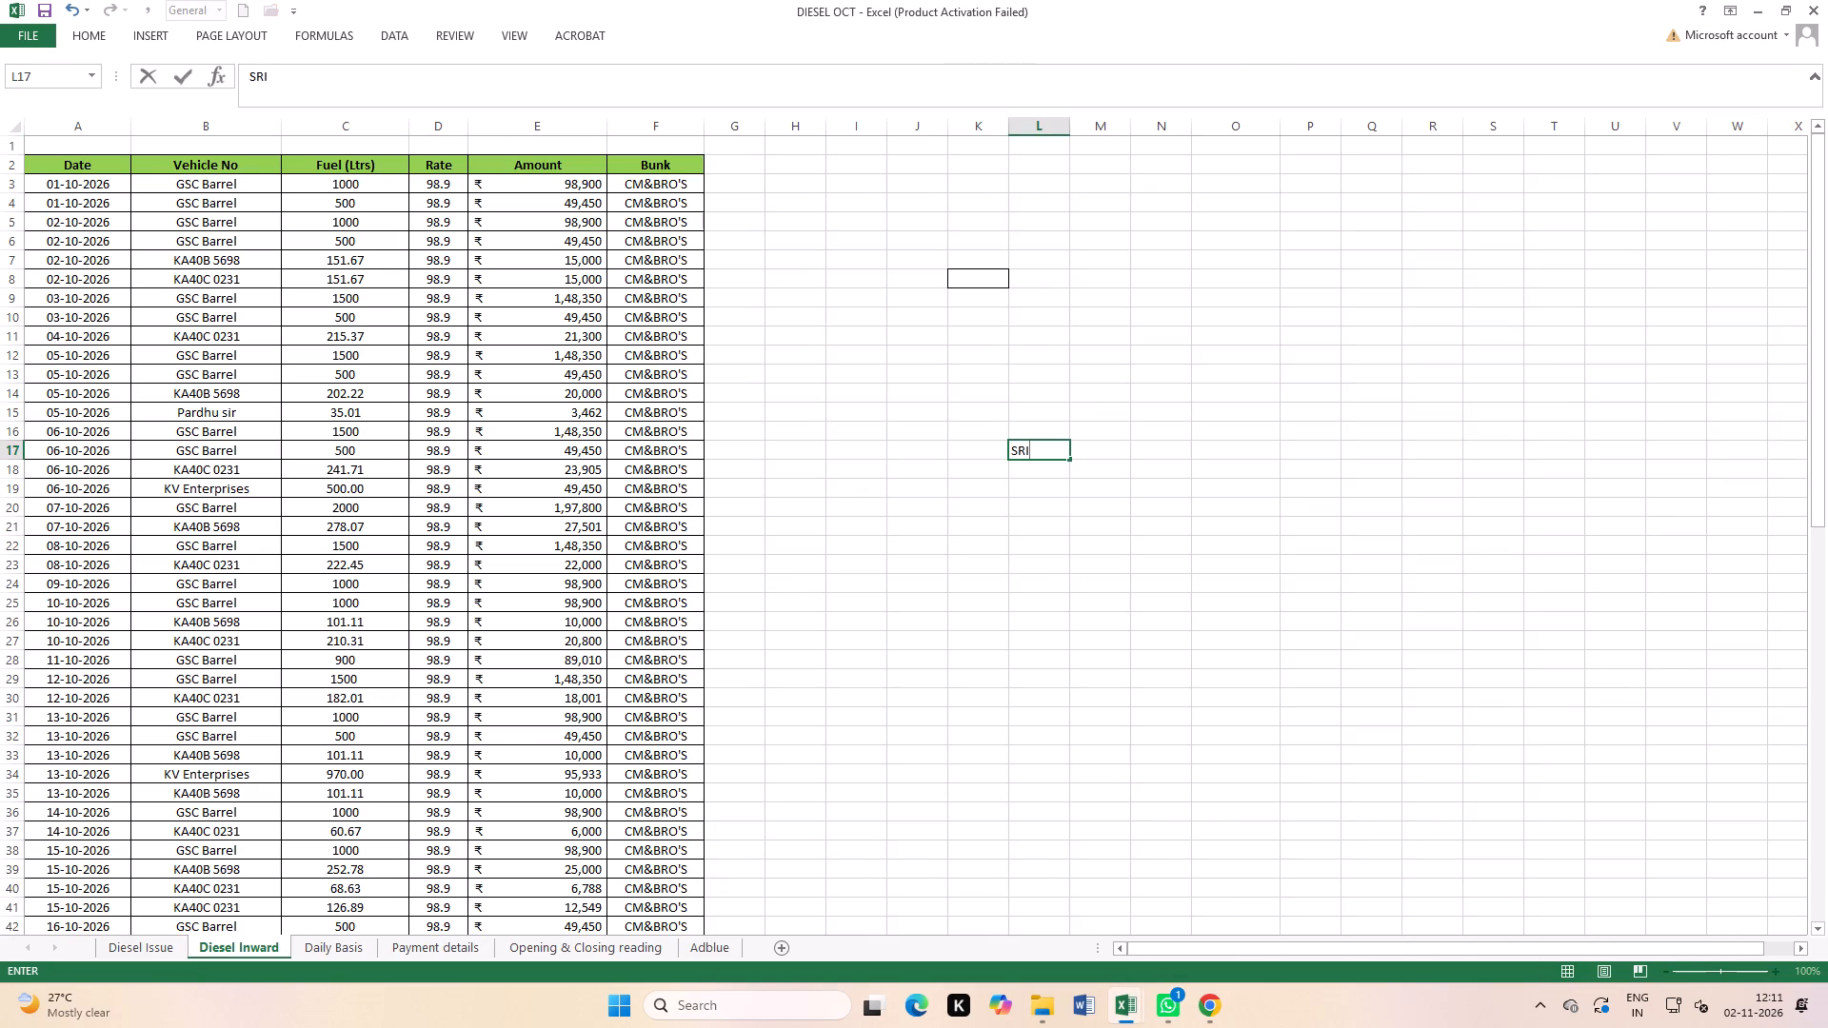
type("VARI TR")
type("ANS")
type("PORT")
left_click(1220, 516)
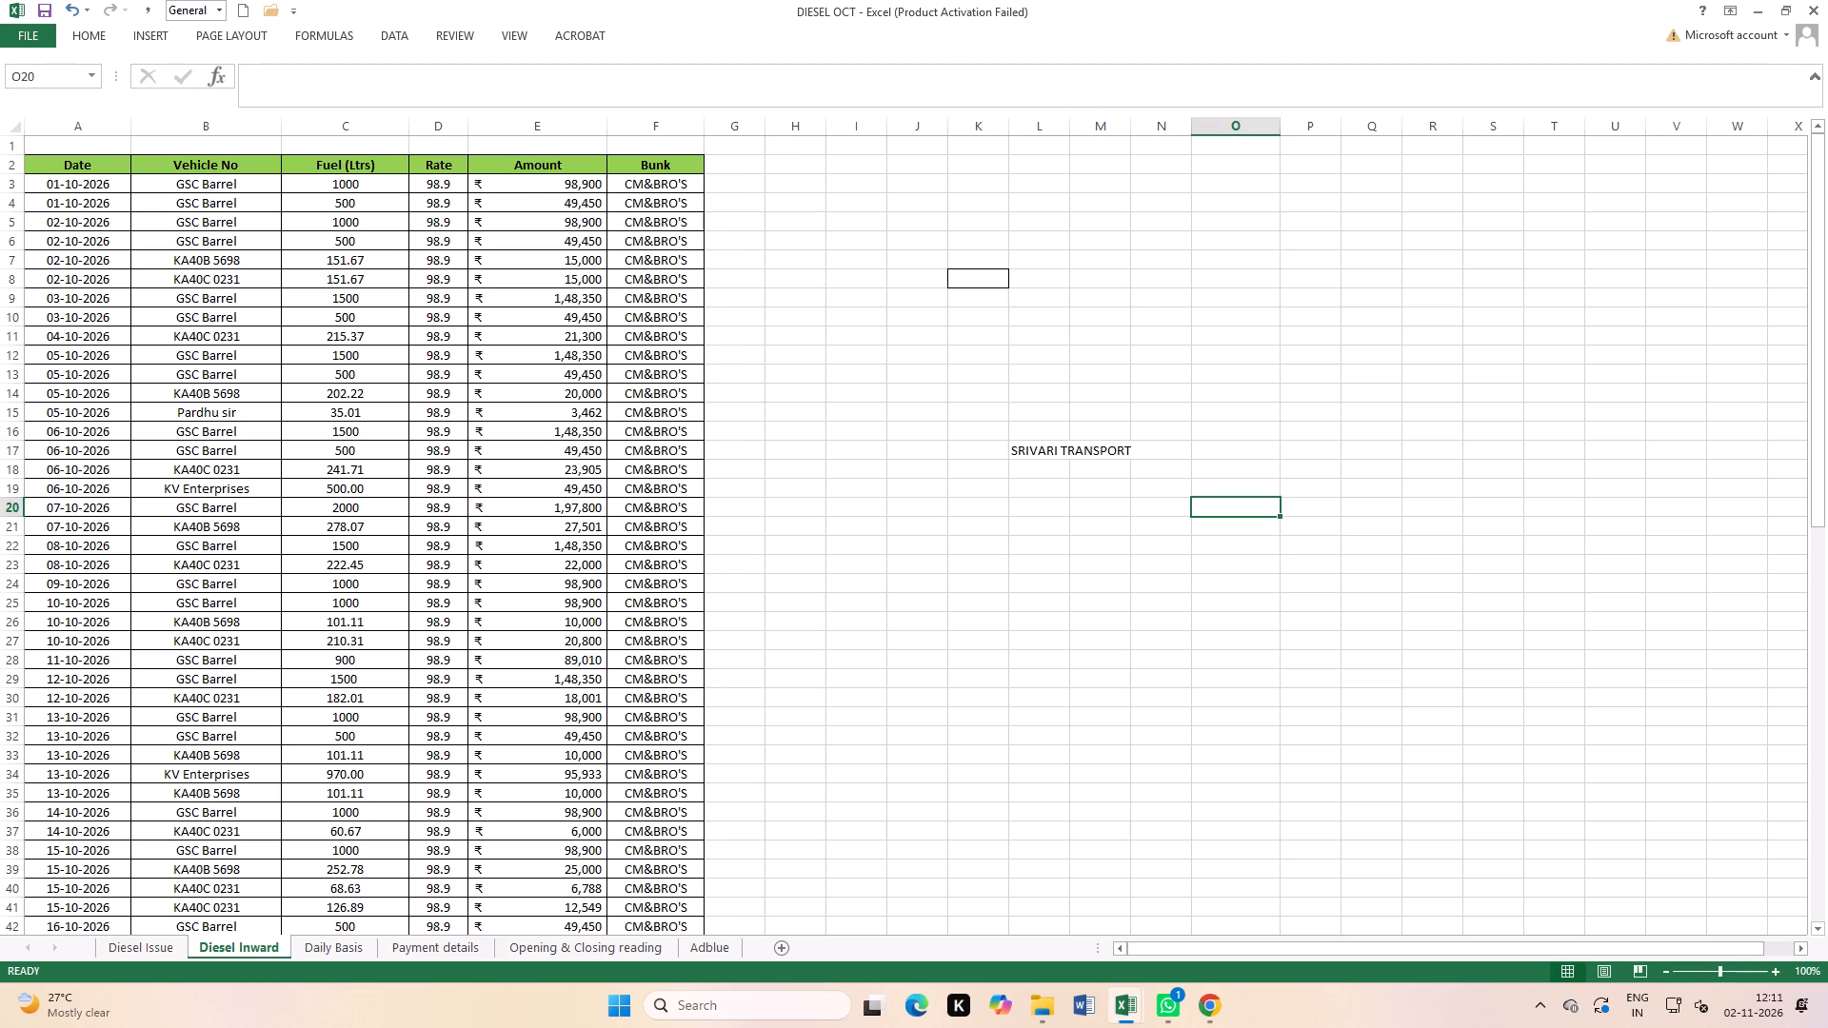
double_click(1066, 124)
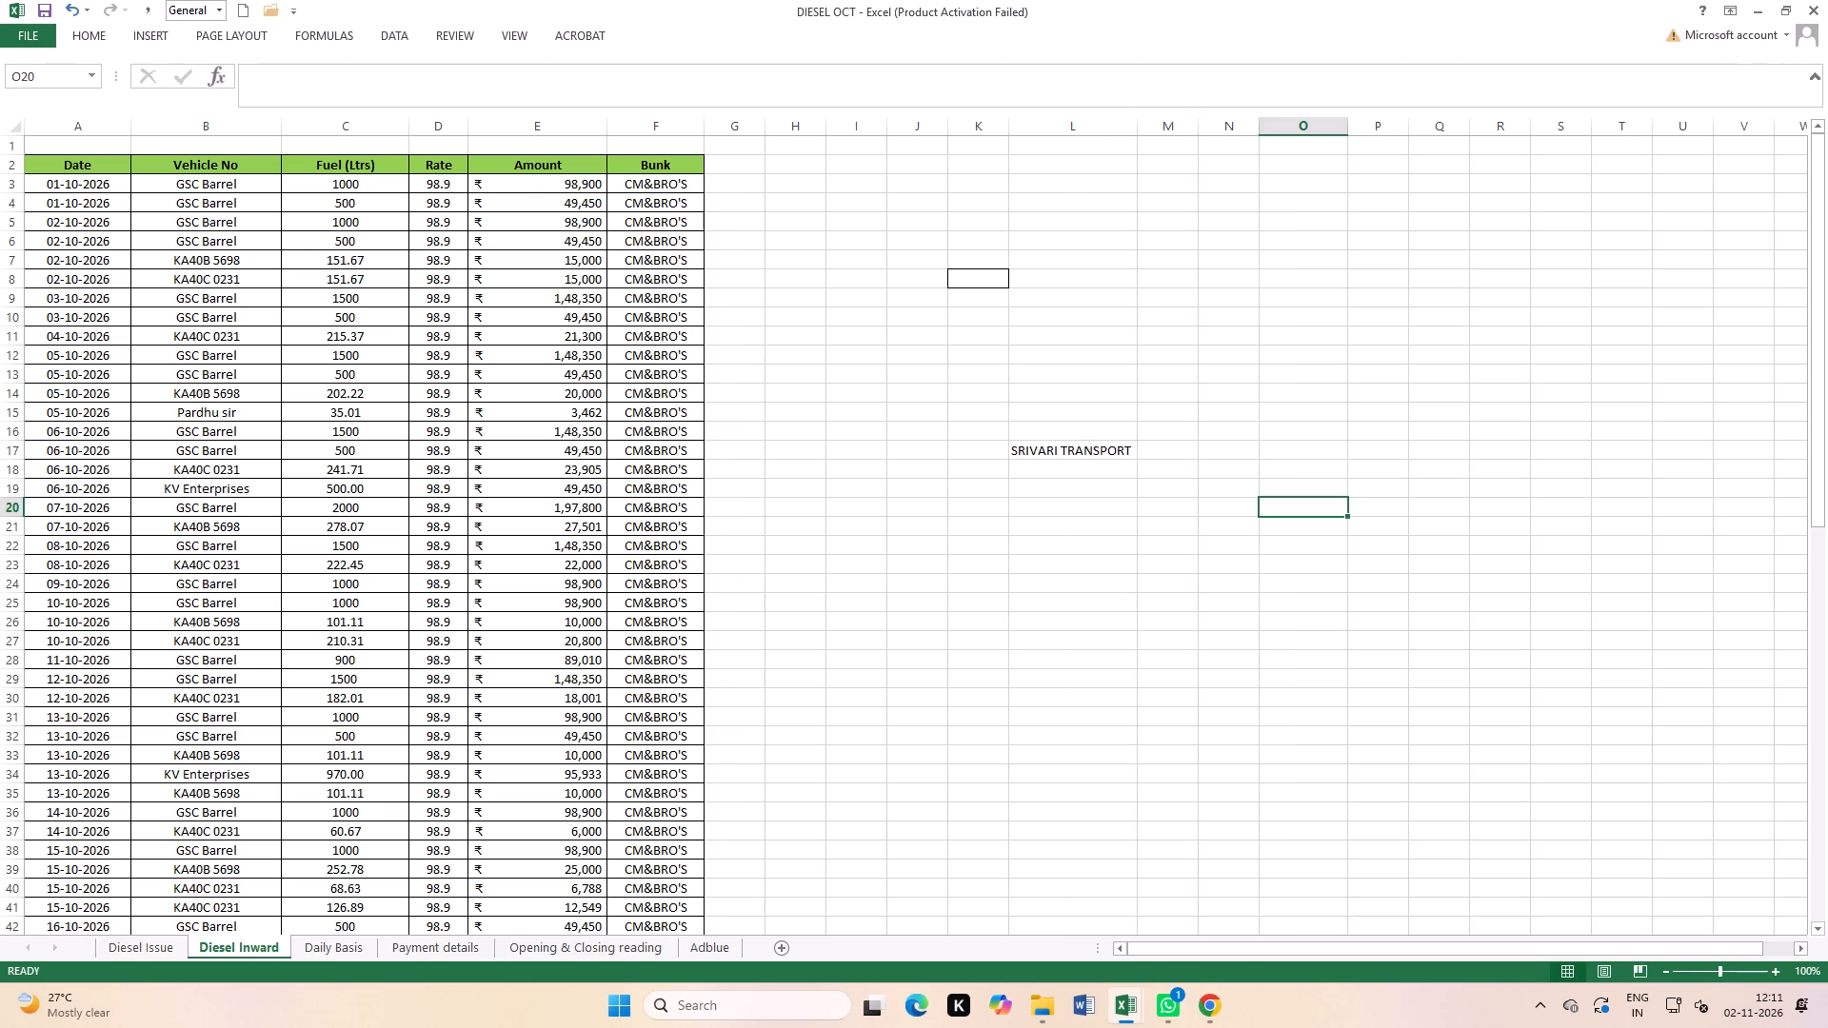
Enter the item labels 12MM, M SAND and 20MM in cells K18 to K20 below the heading.
left_click(989, 472)
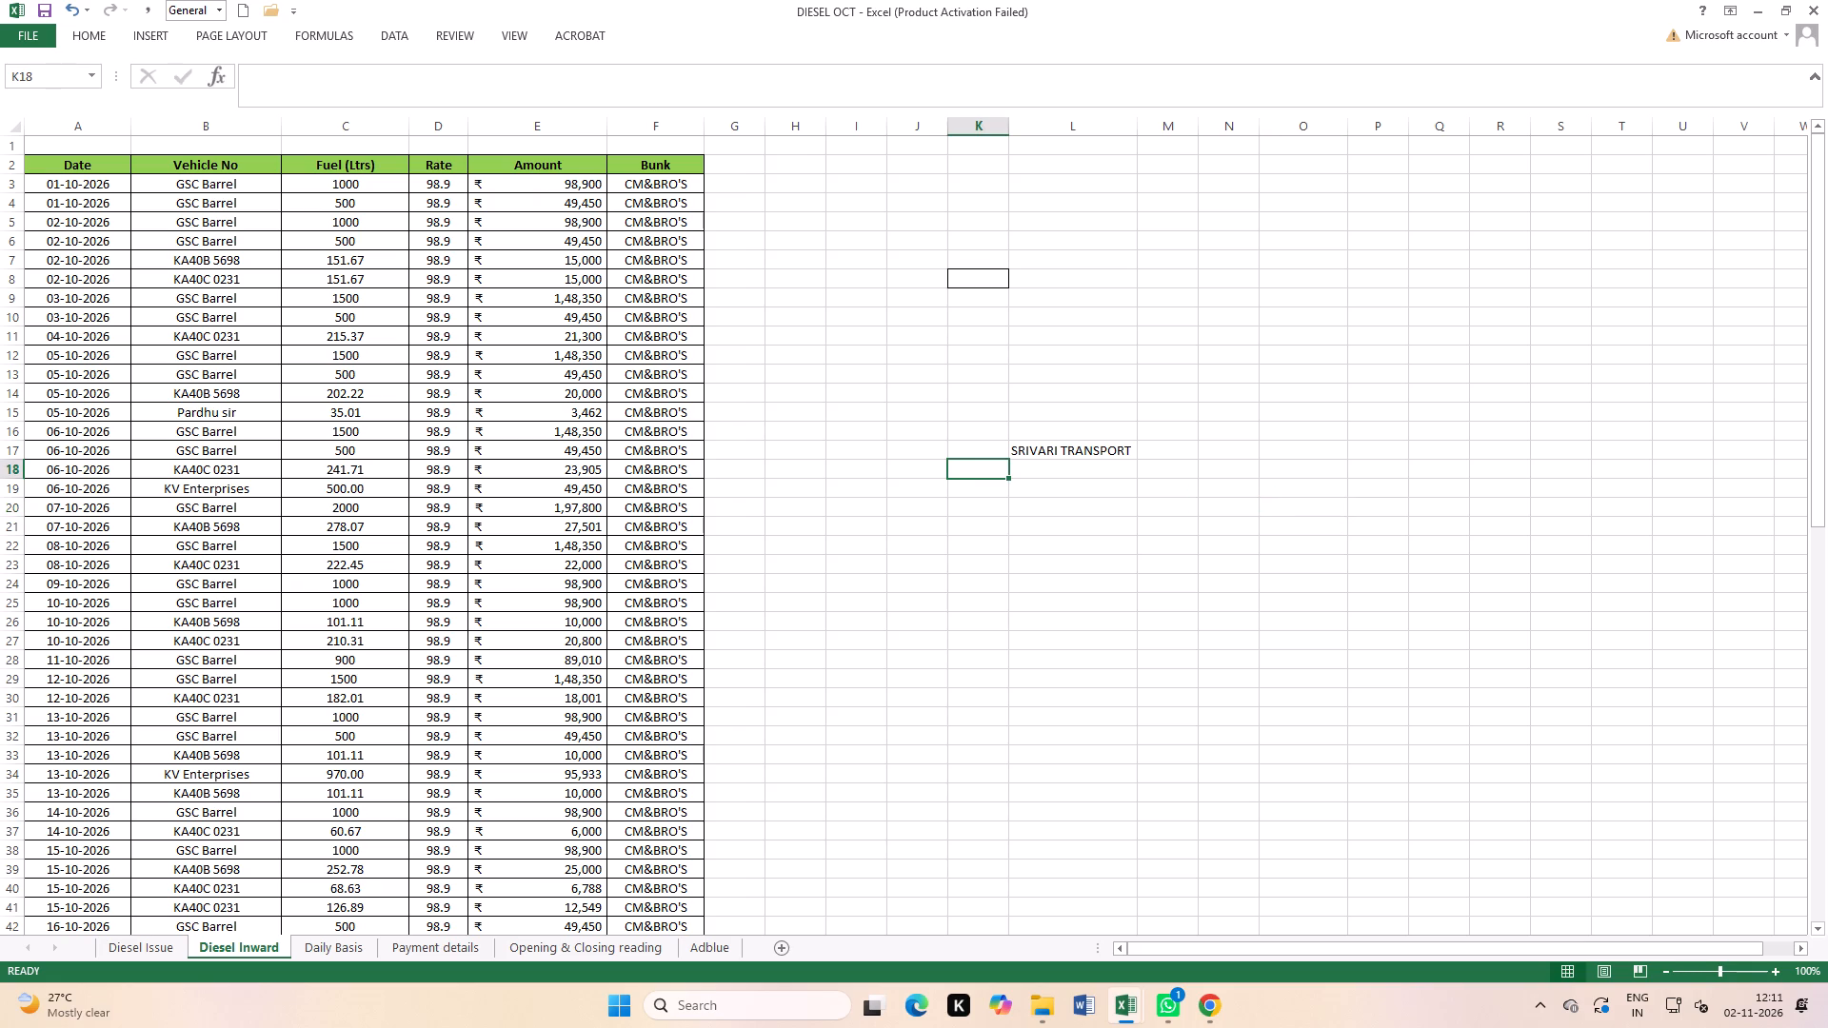
type("12MM")
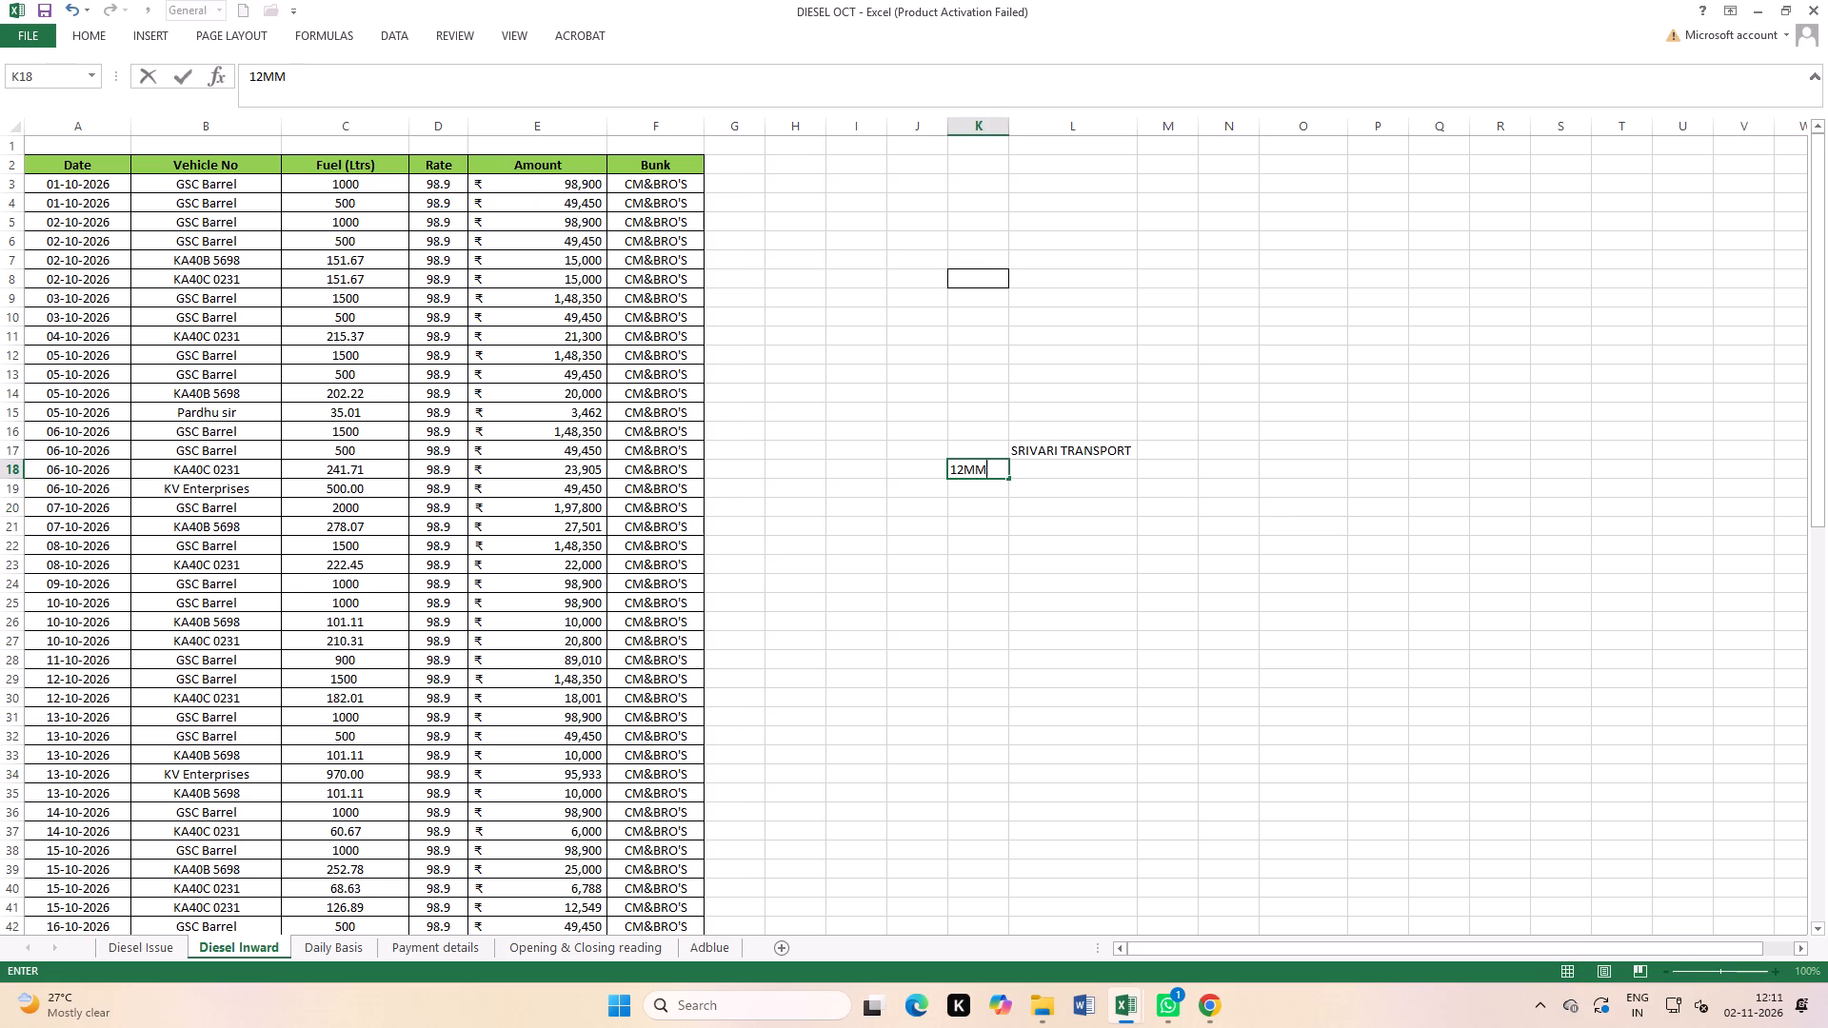
key("Return")
type("M SAND")
key("Return")
type("20MM")
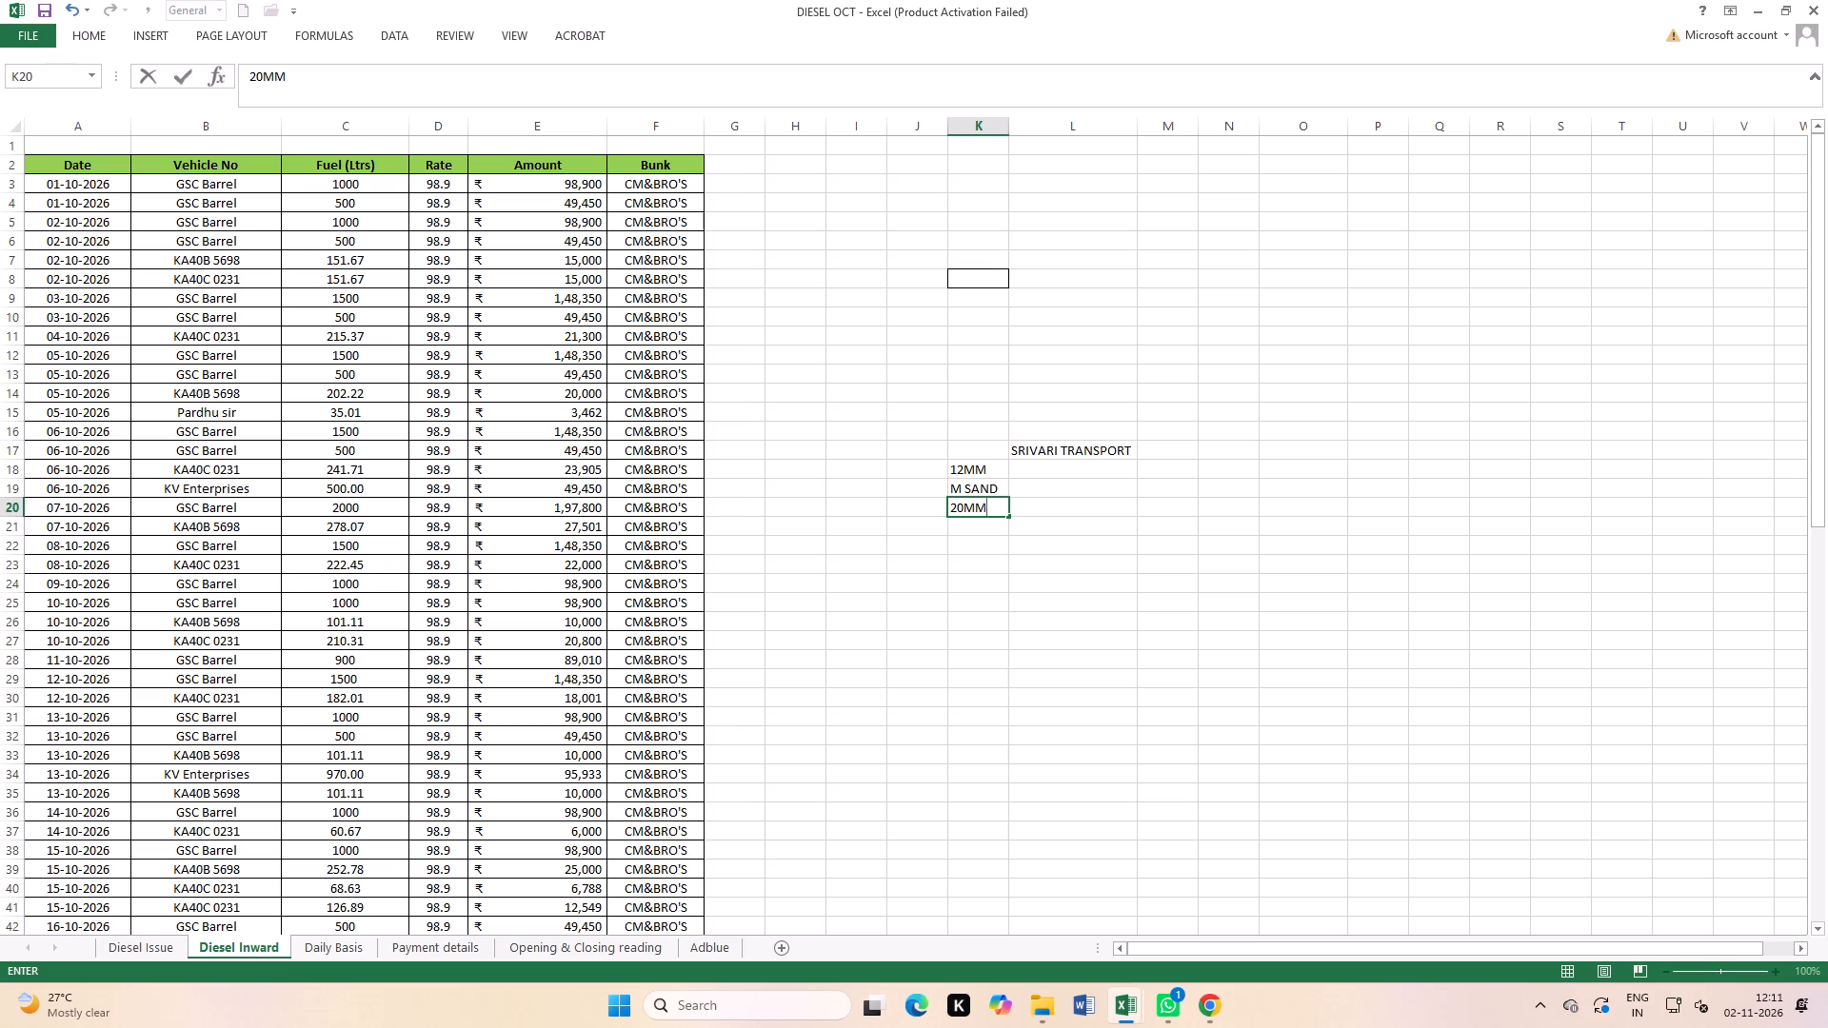
Enter 107 and 3918.11 in L18 and M18 beside 12MM, and 163 and 5548.88 in L19 and M19.
left_click(1063, 465)
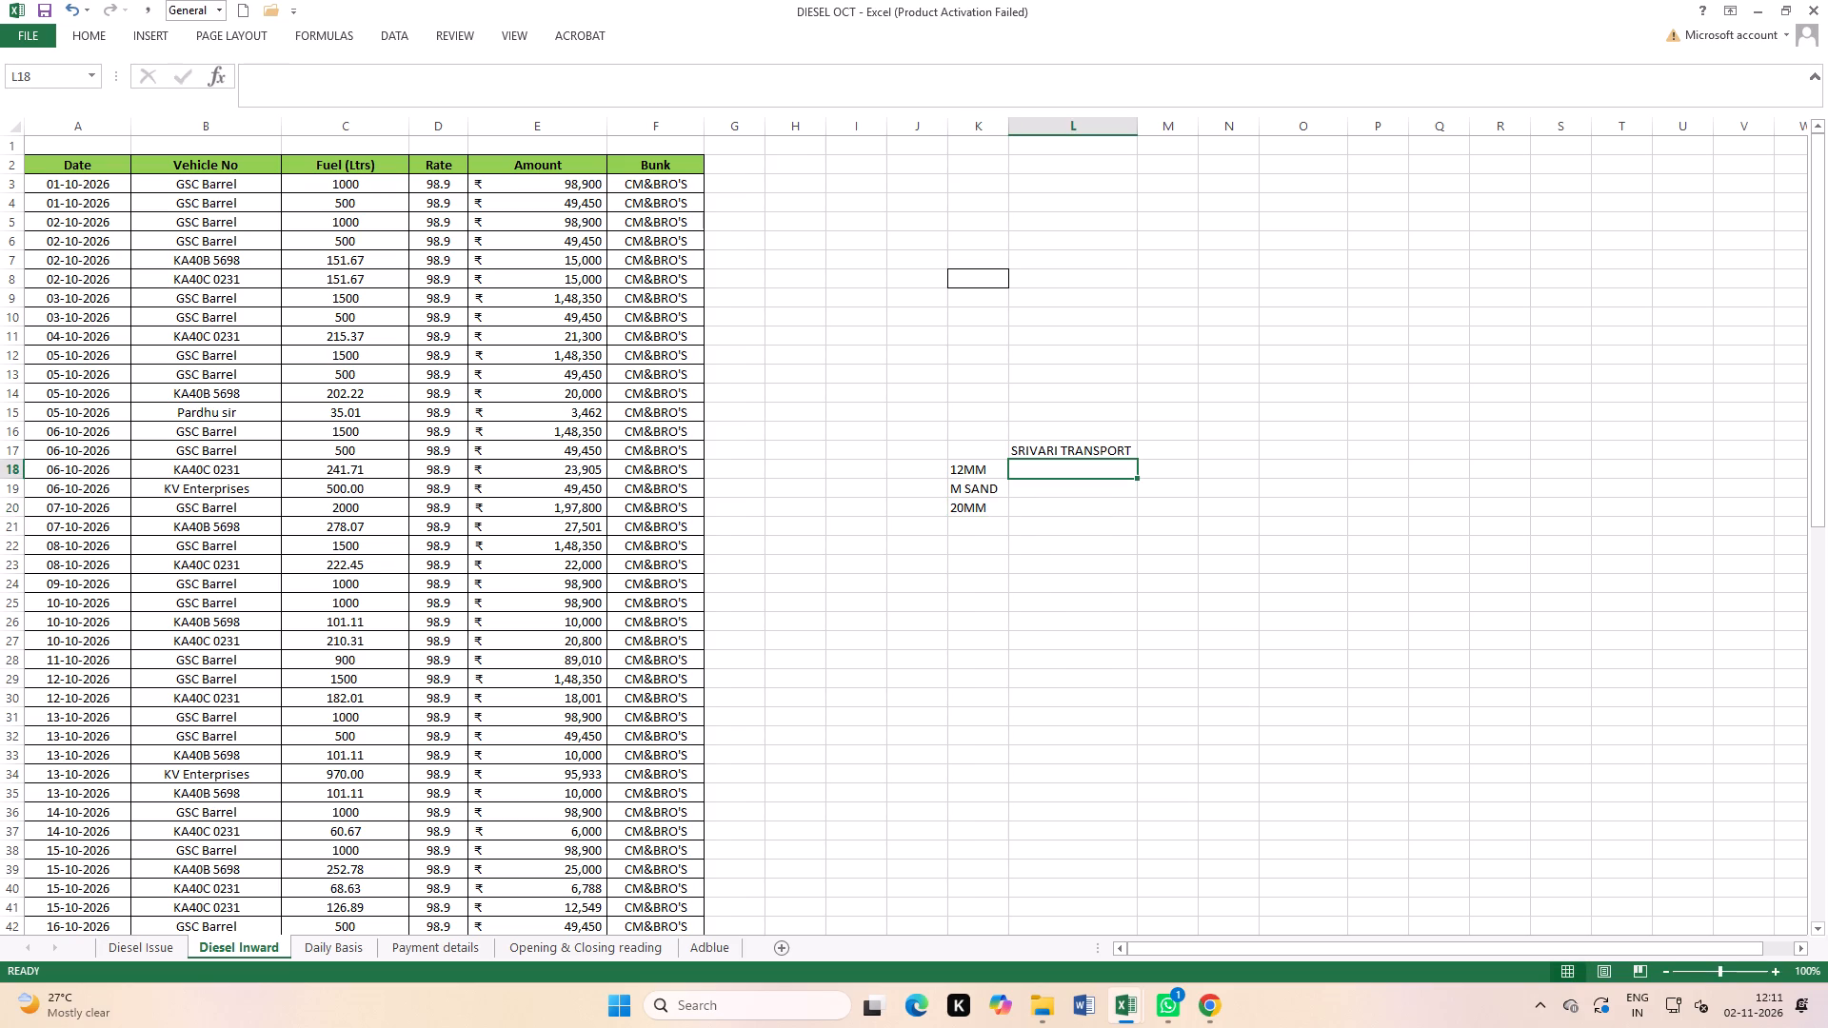
type("107")
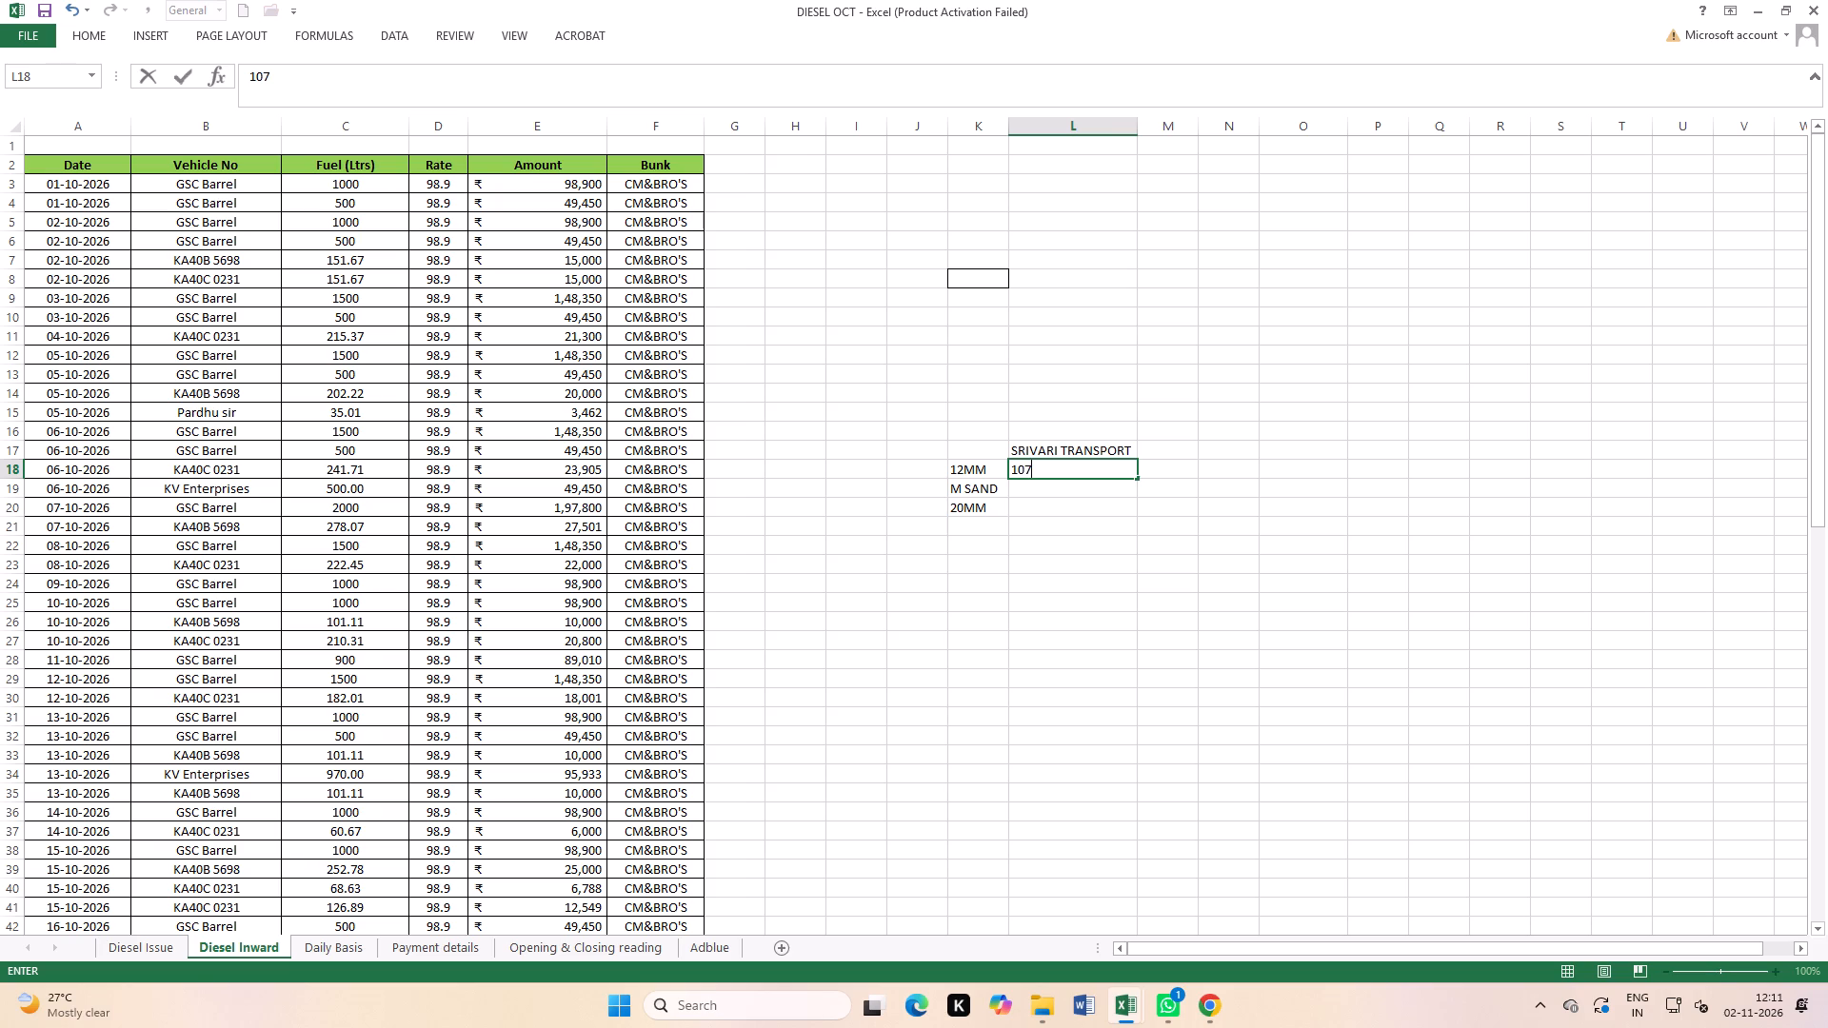
key("Right")
type("39")
type("18.11")
key("Return")
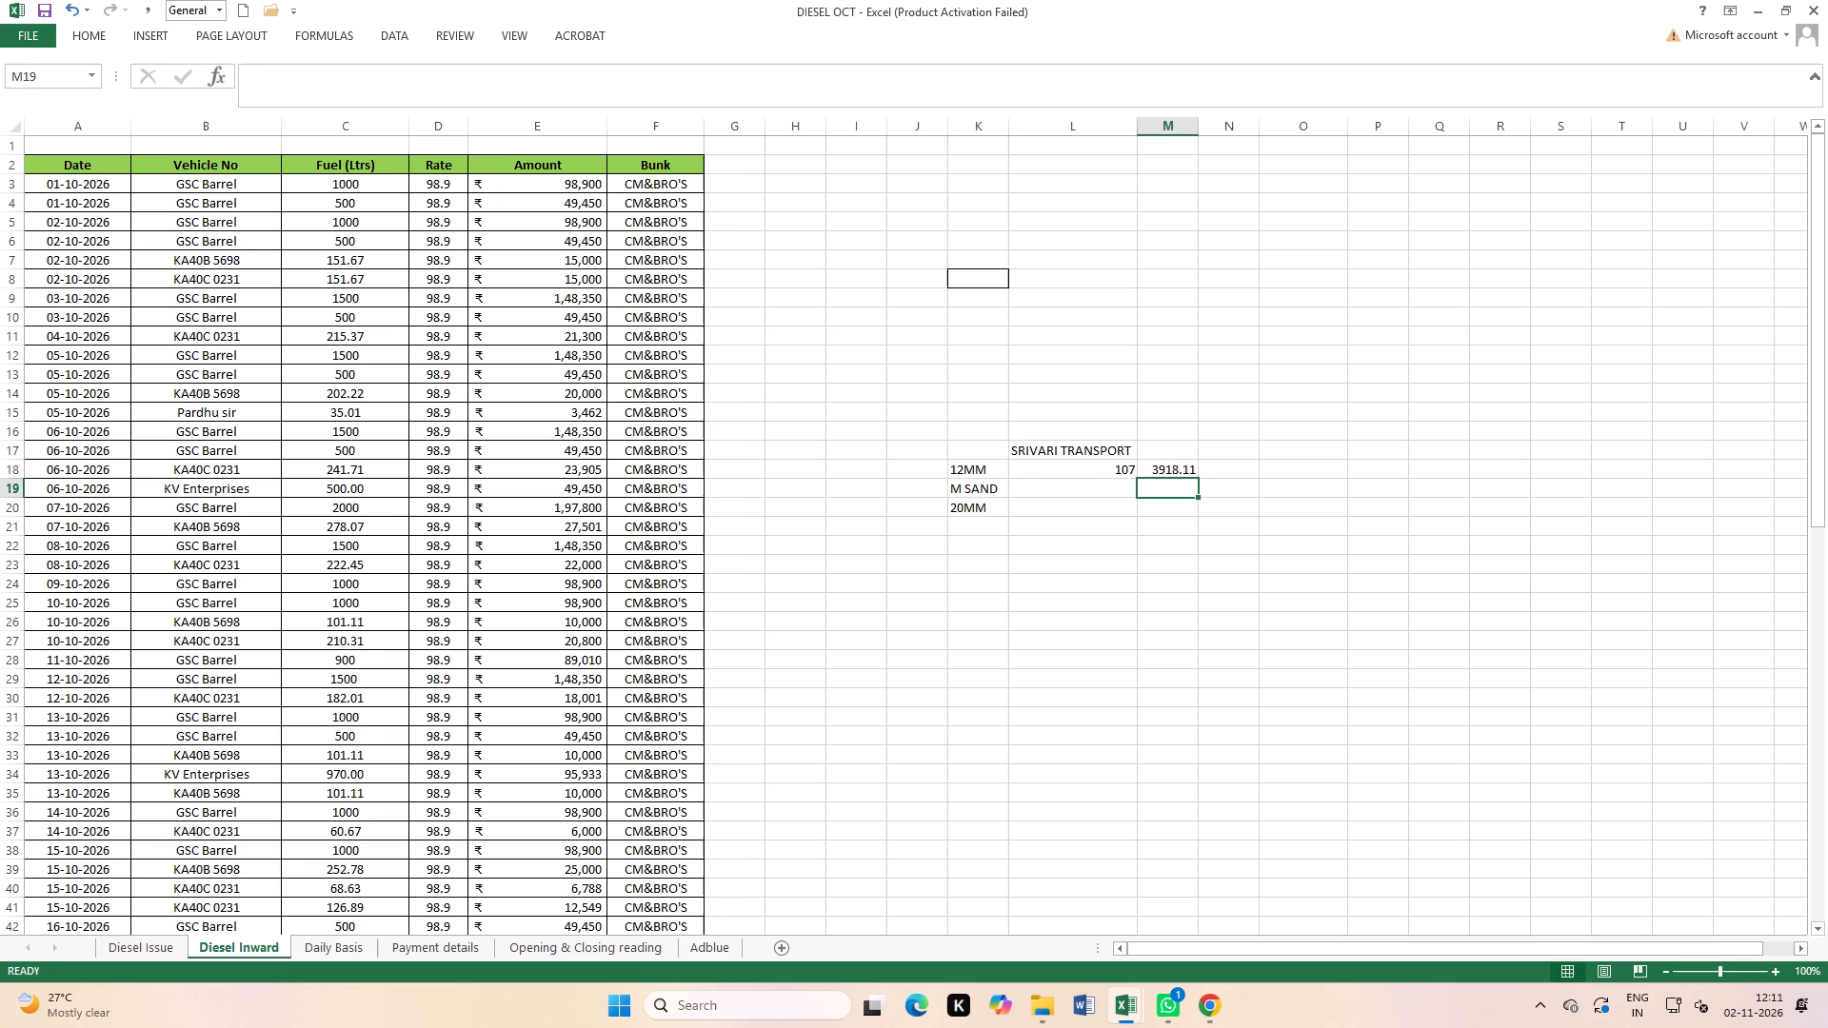
type("554")
type("8.88")
key("Left")
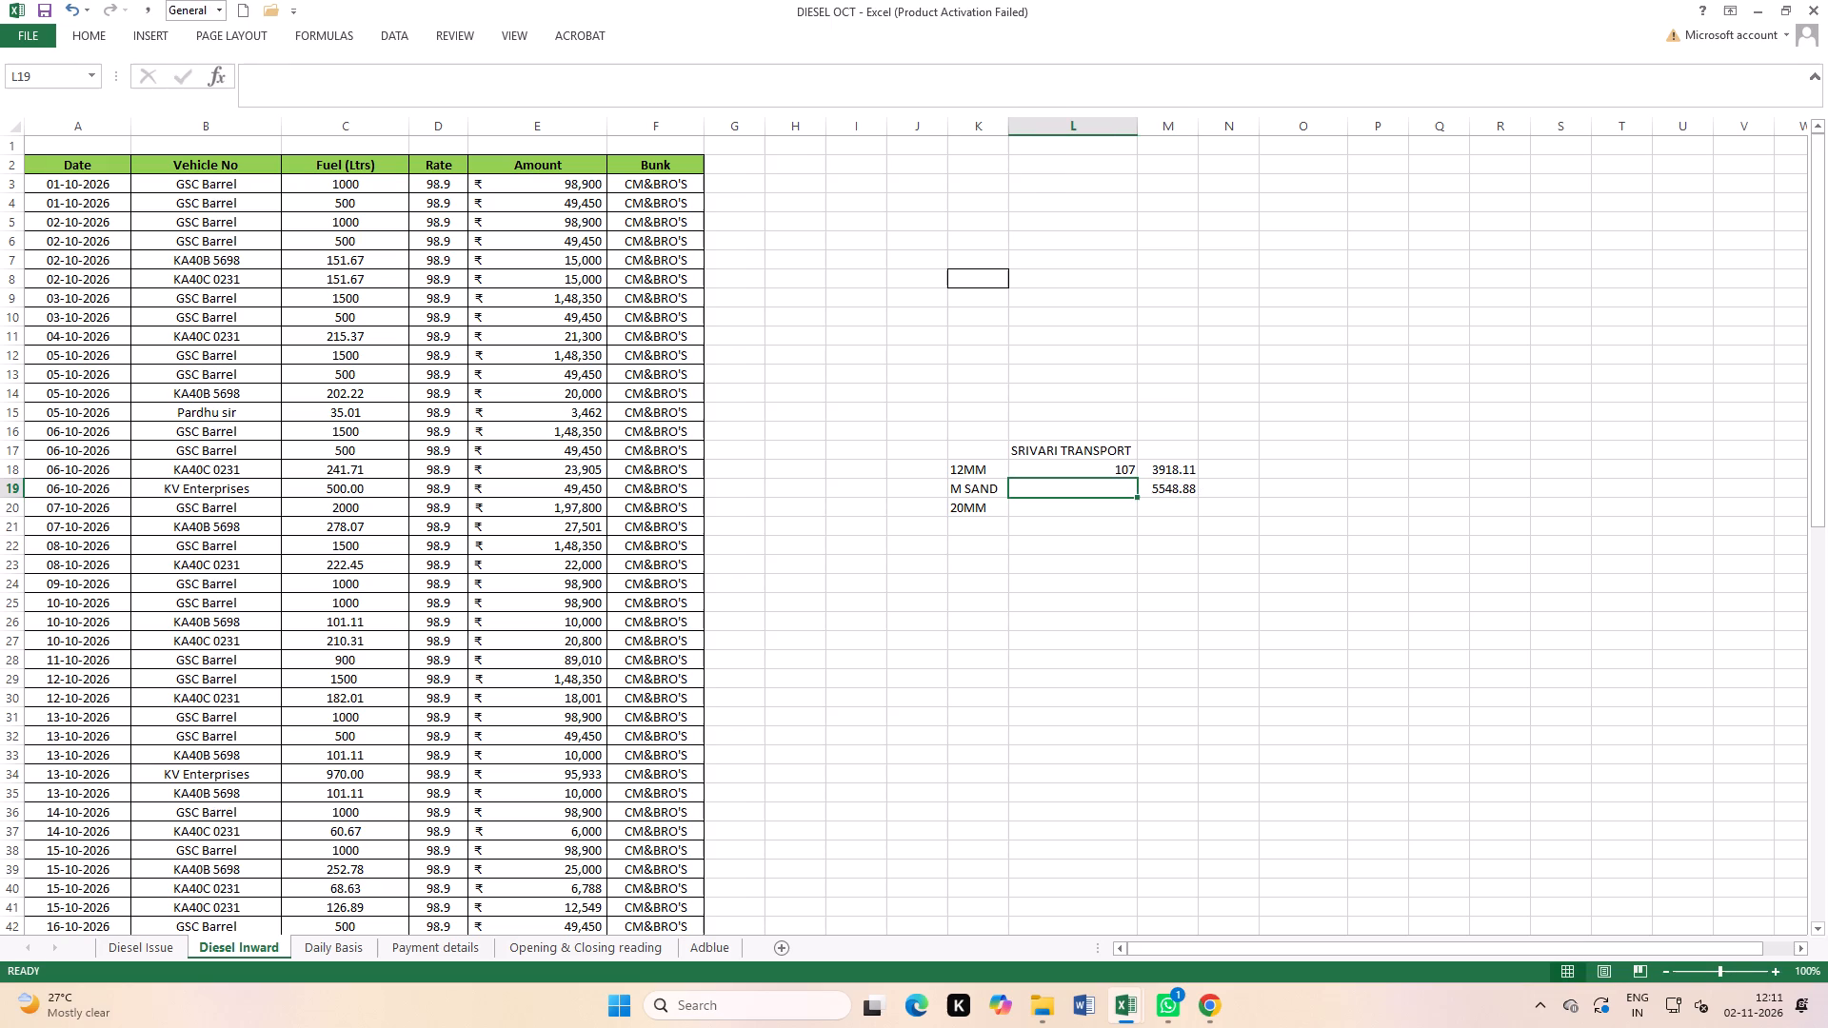
type("163")
key("Down")
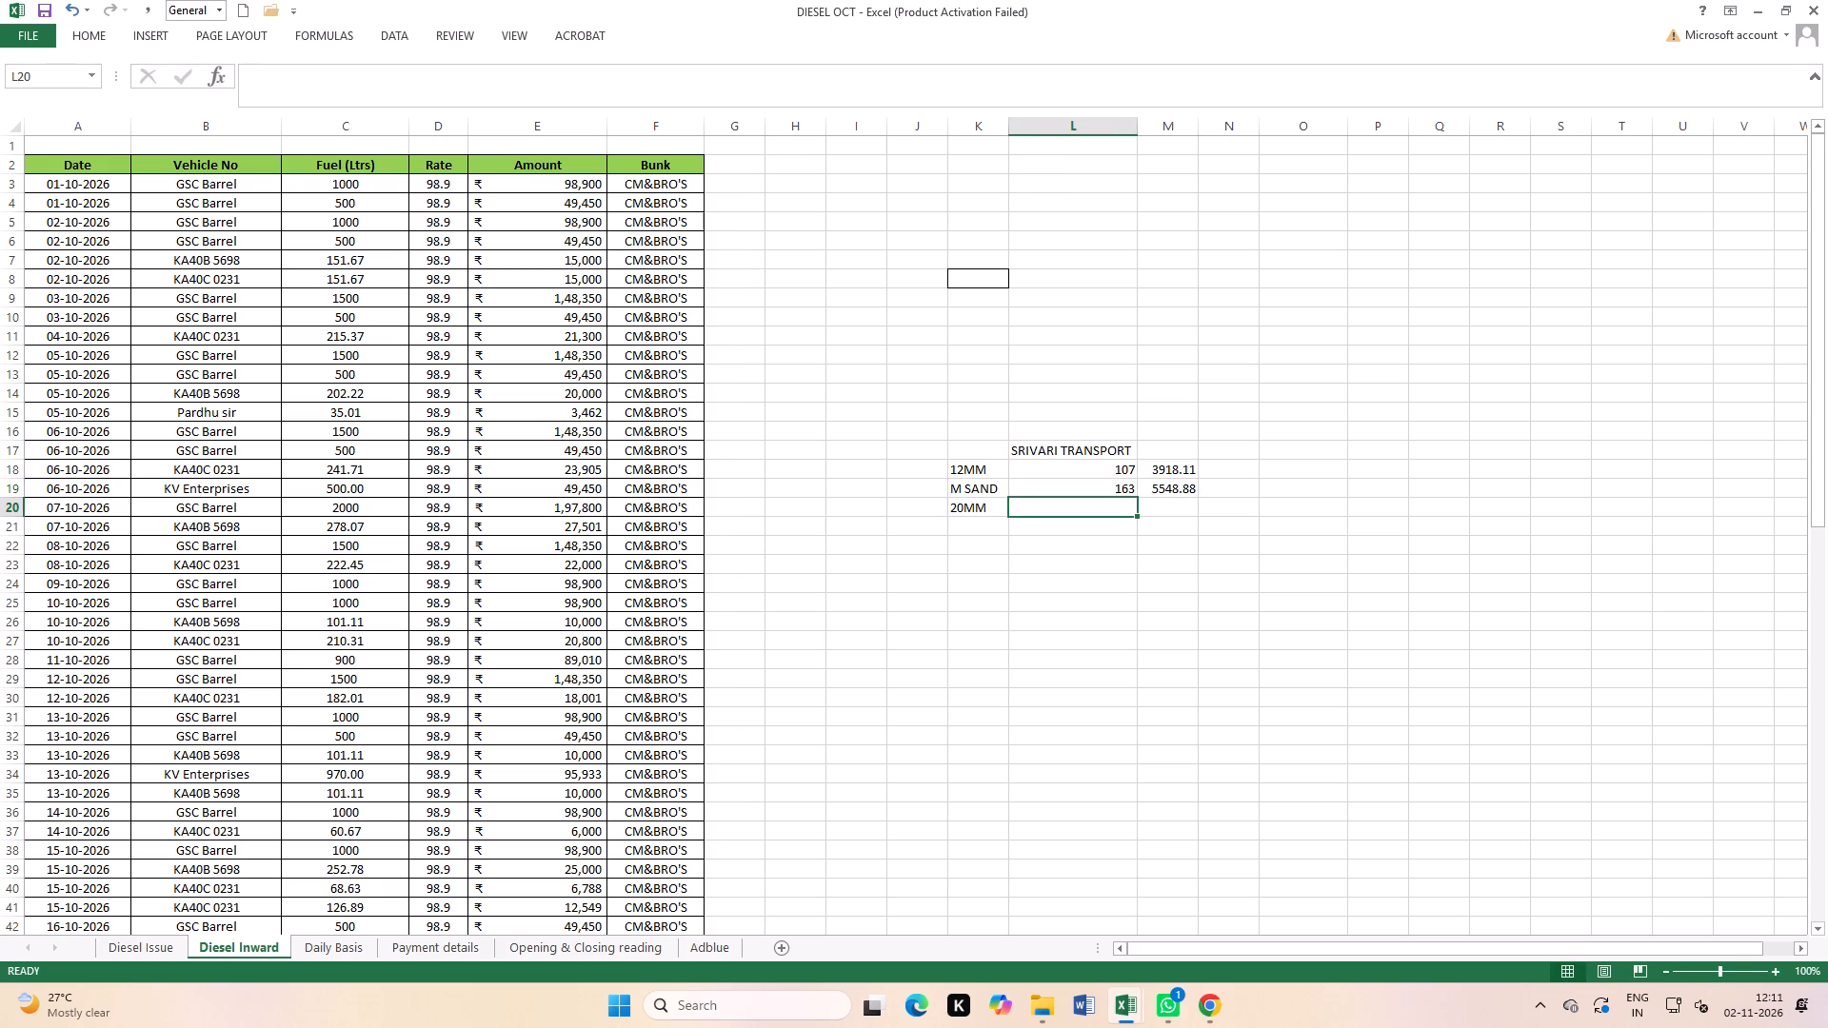
Swap the last two item labels so K19 reads 20MM and K20 reads M SAND.
left_click(982, 479)
type("20MM")
left_click(980, 504)
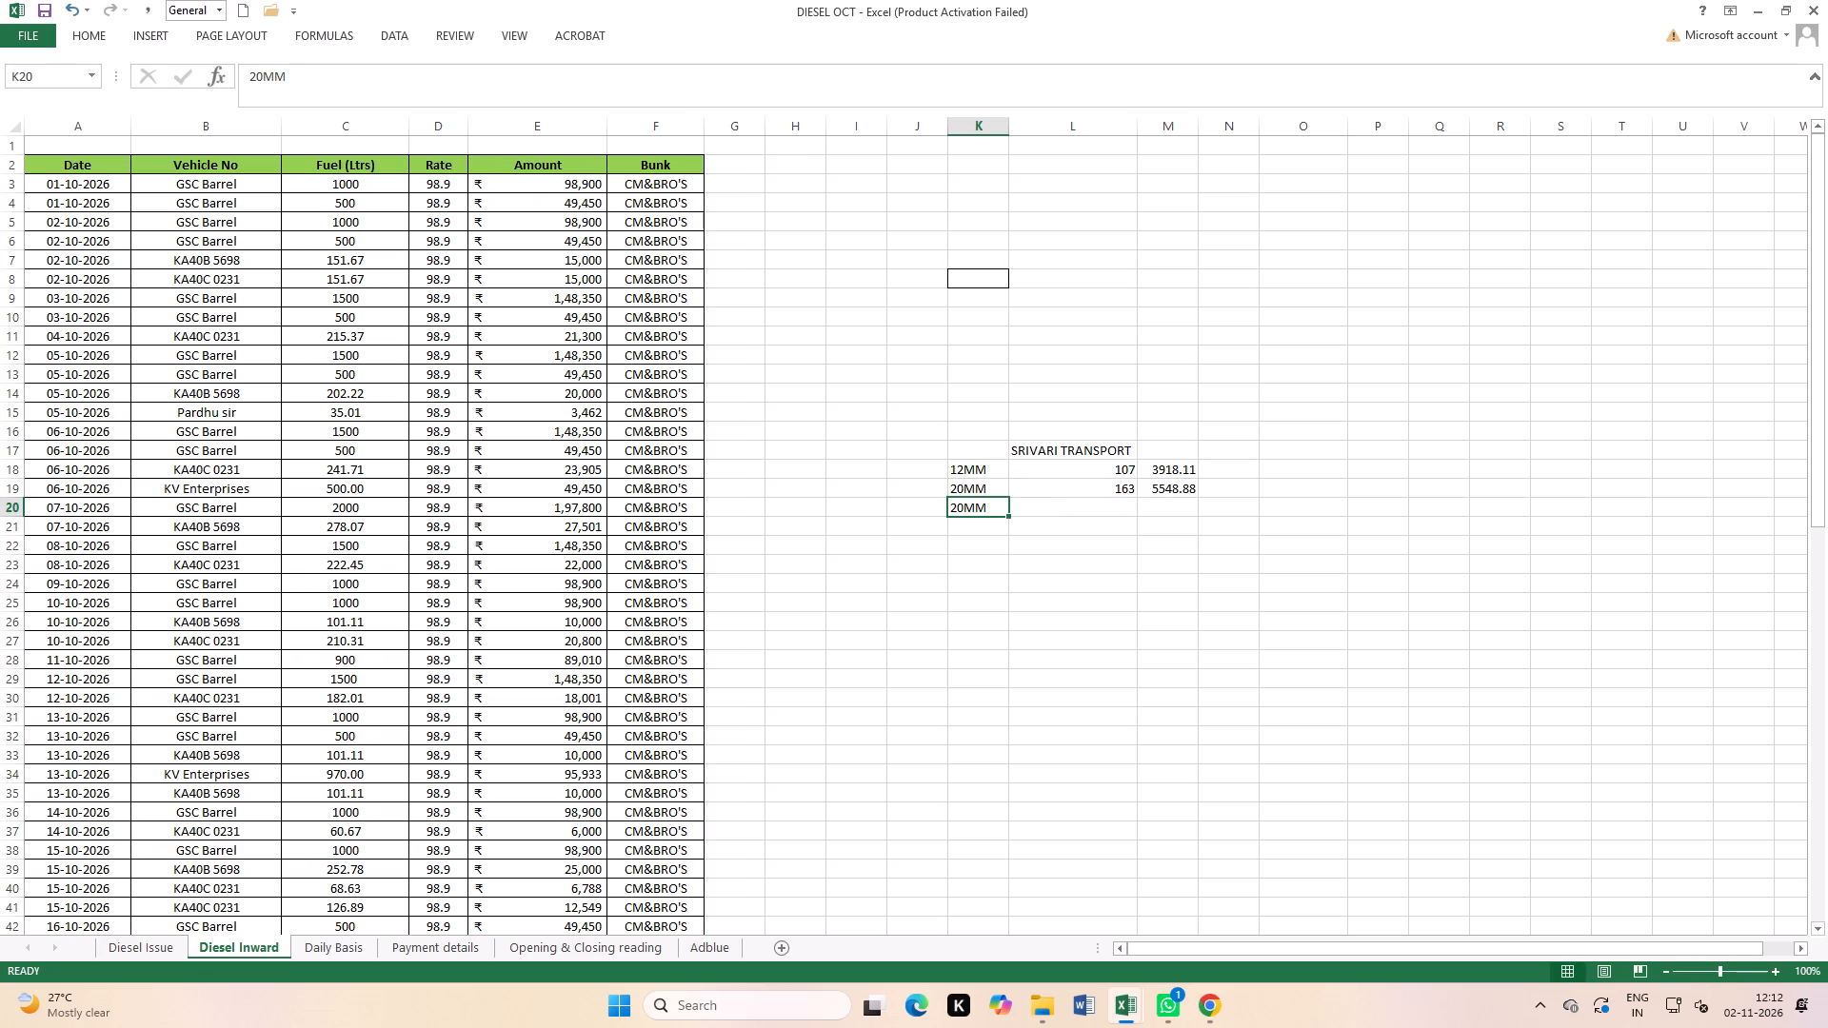
type("M SAND")
key("Right")
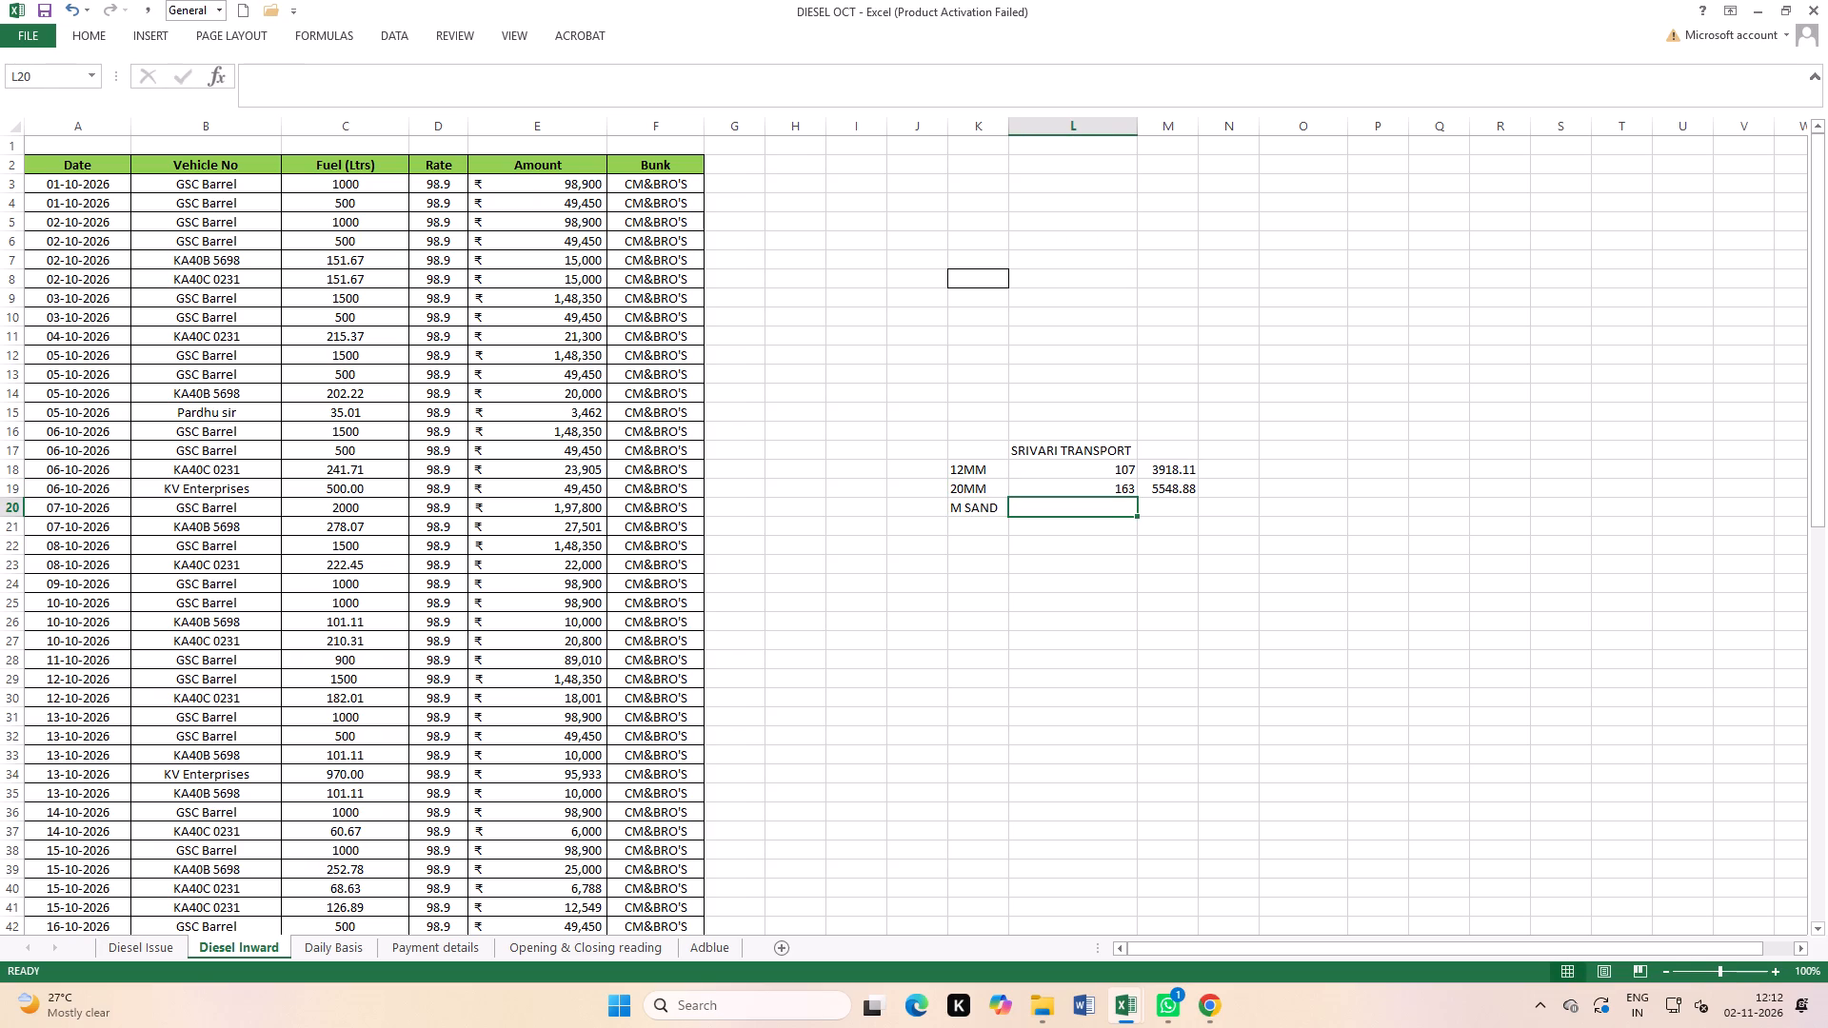
Enter 90 in L20 and 3427.89 in M20 for the M SAND row.
type("90")
key("Right")
key("Right")
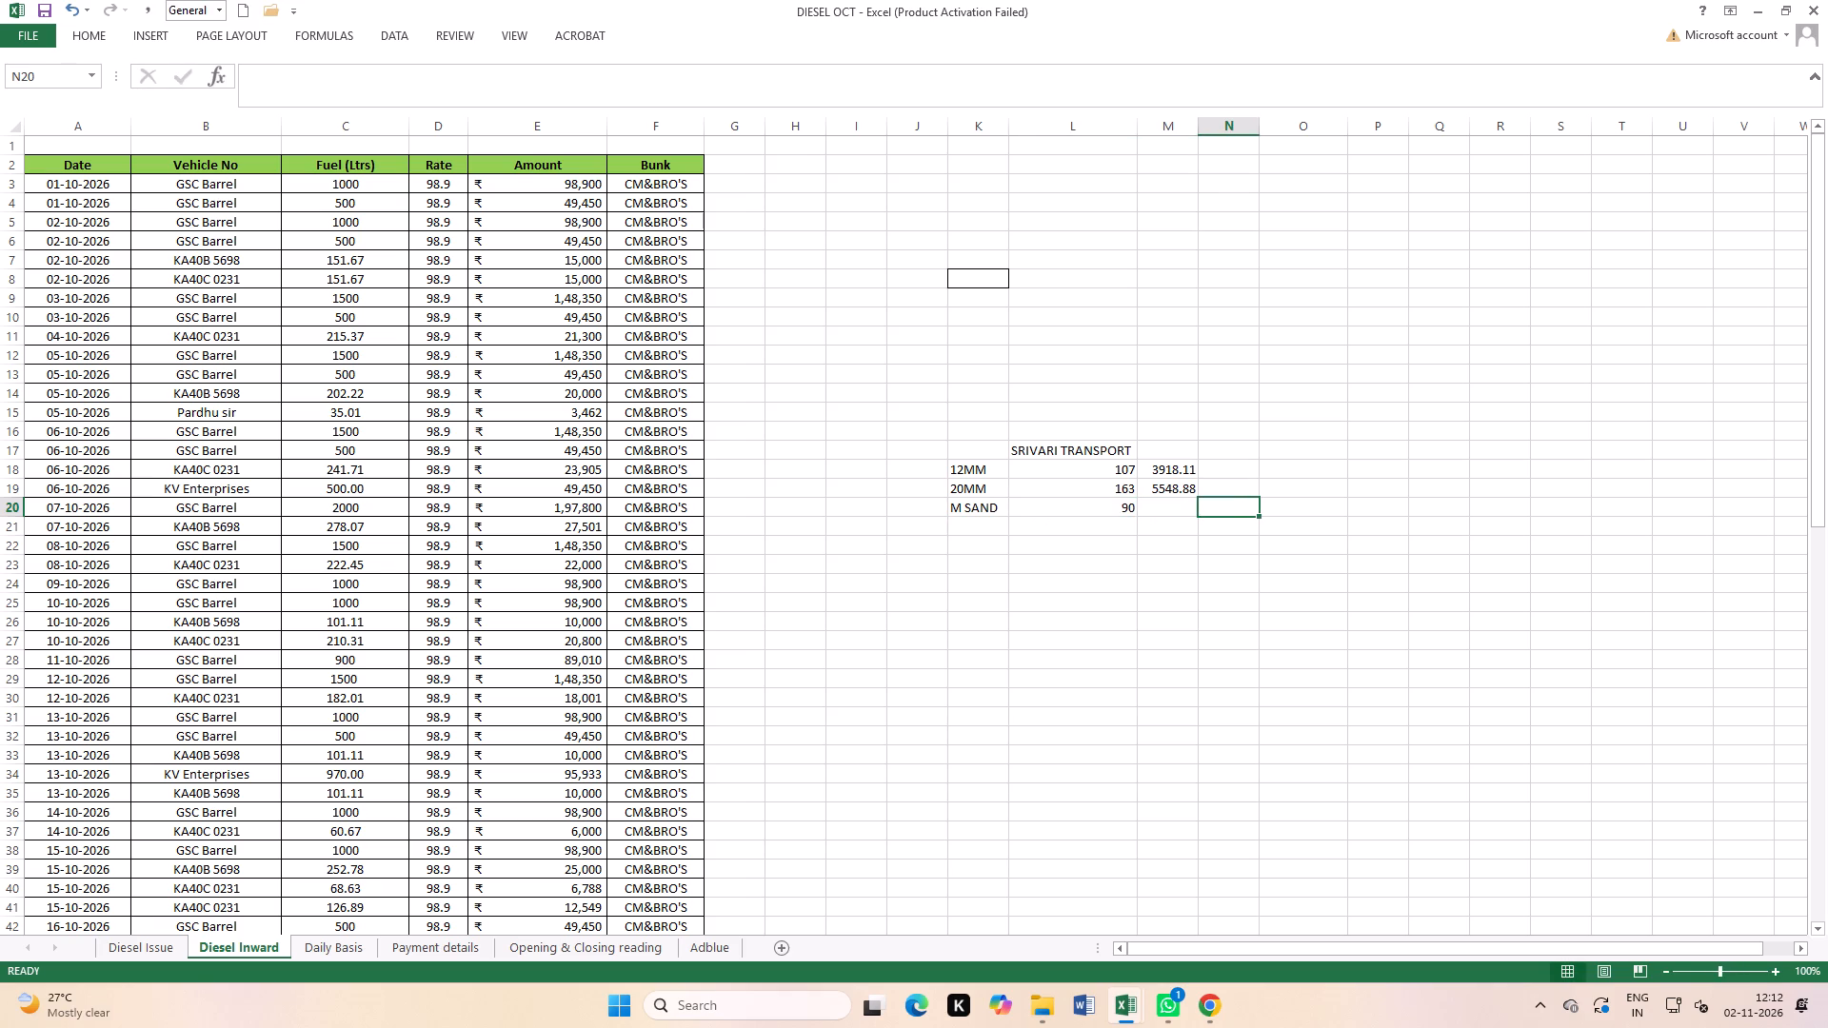
key("Left")
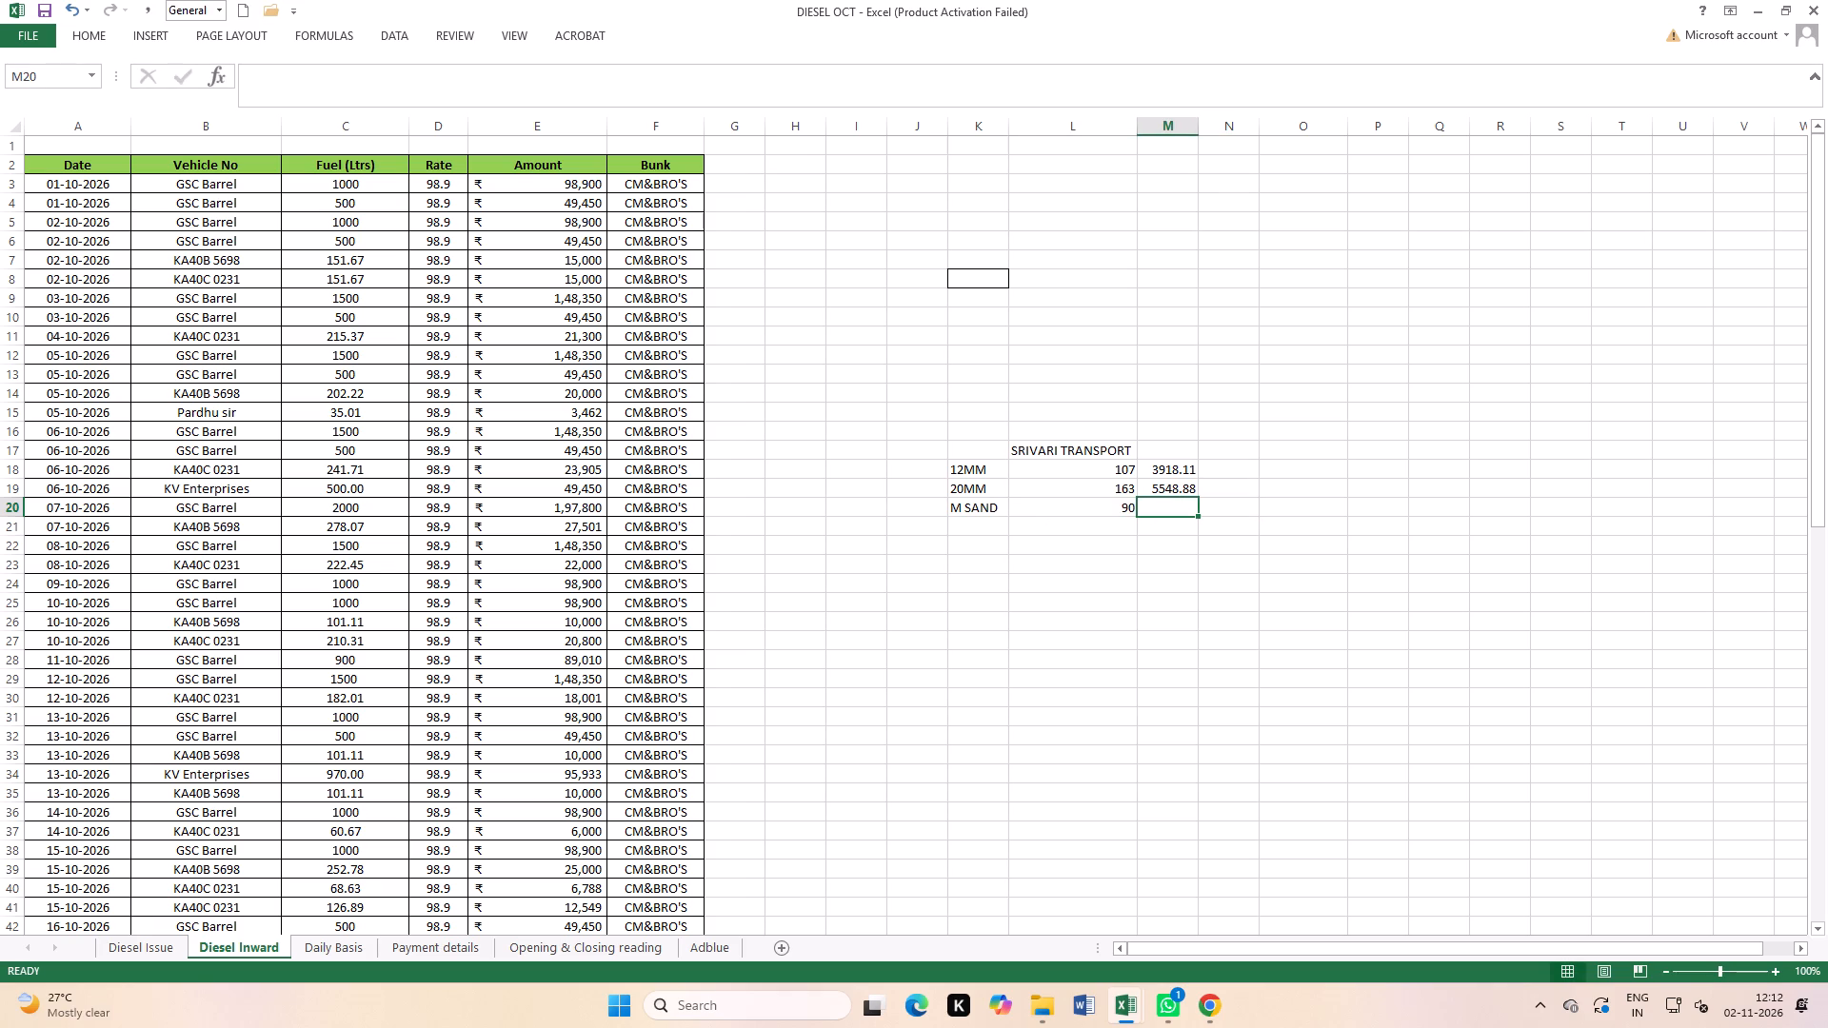
type("3427")
type(".89")
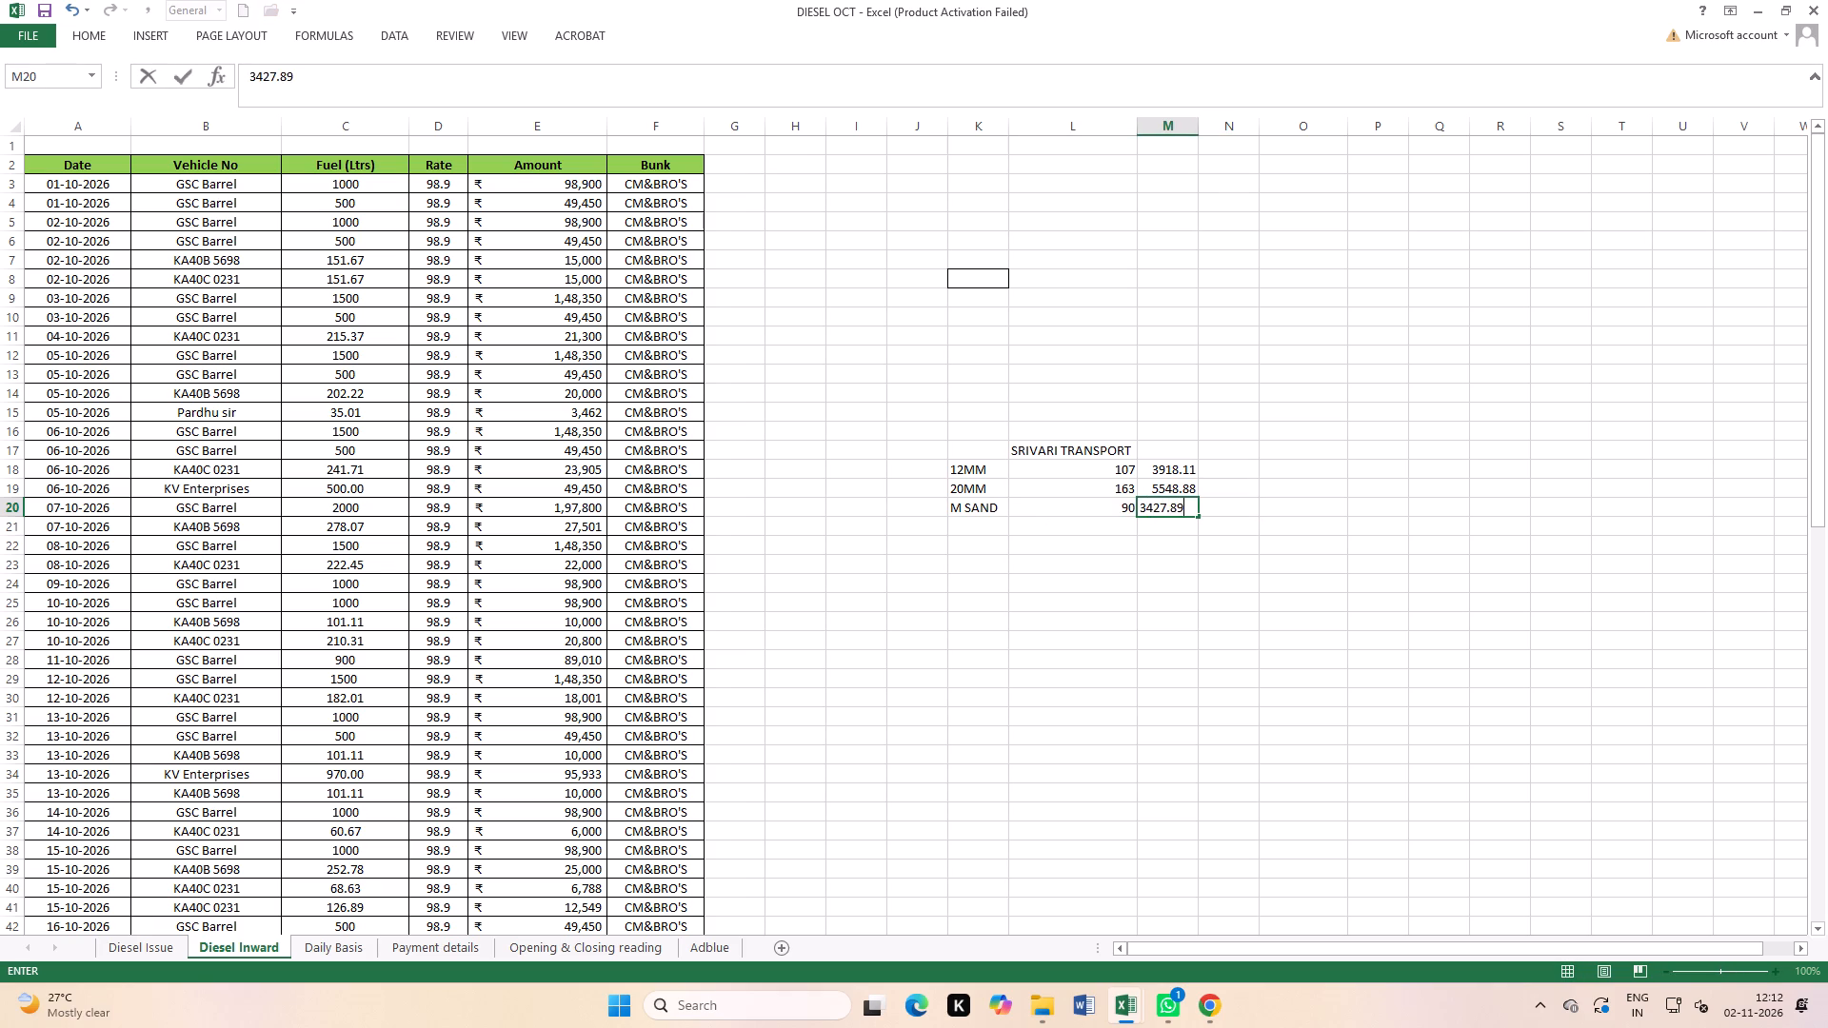
key("Return")
left_click(1115, 571)
Merge and center the SRIVARI TRANSPORT heading across K17 to M17.
left_click_drag(965, 450, 1053, 454)
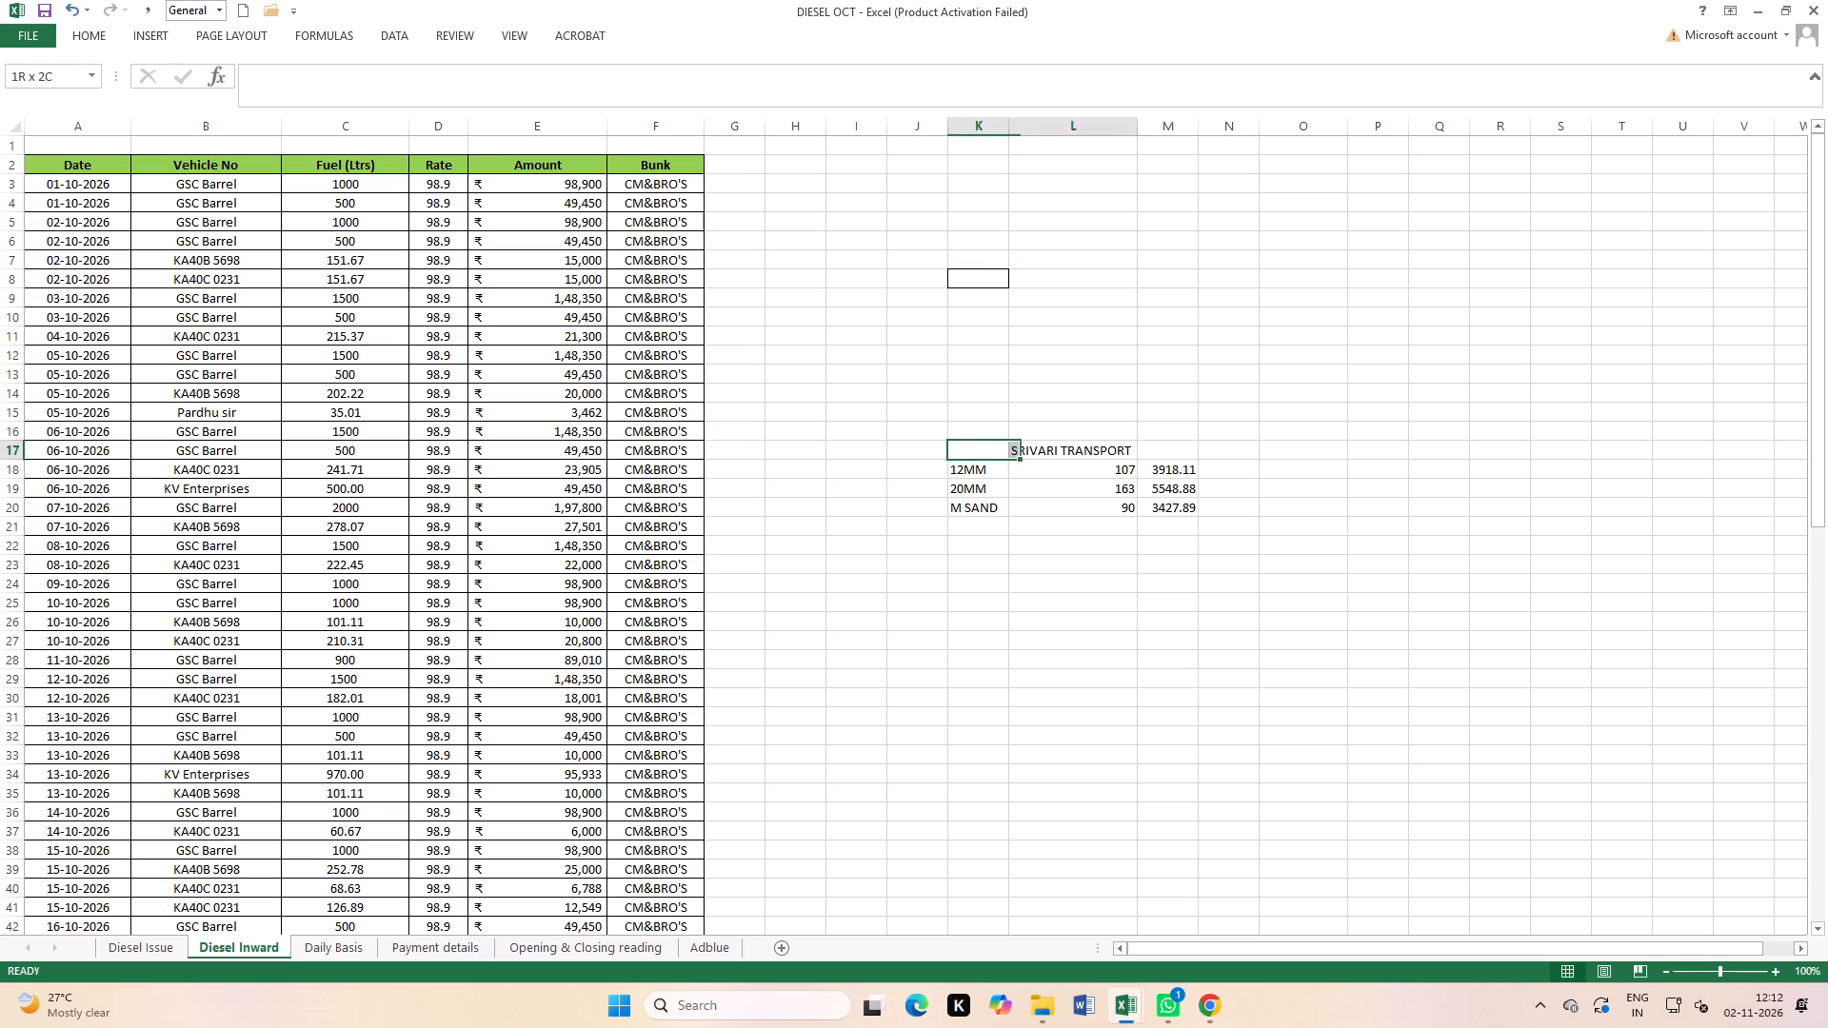
left_click_drag(1053, 454, 1156, 446)
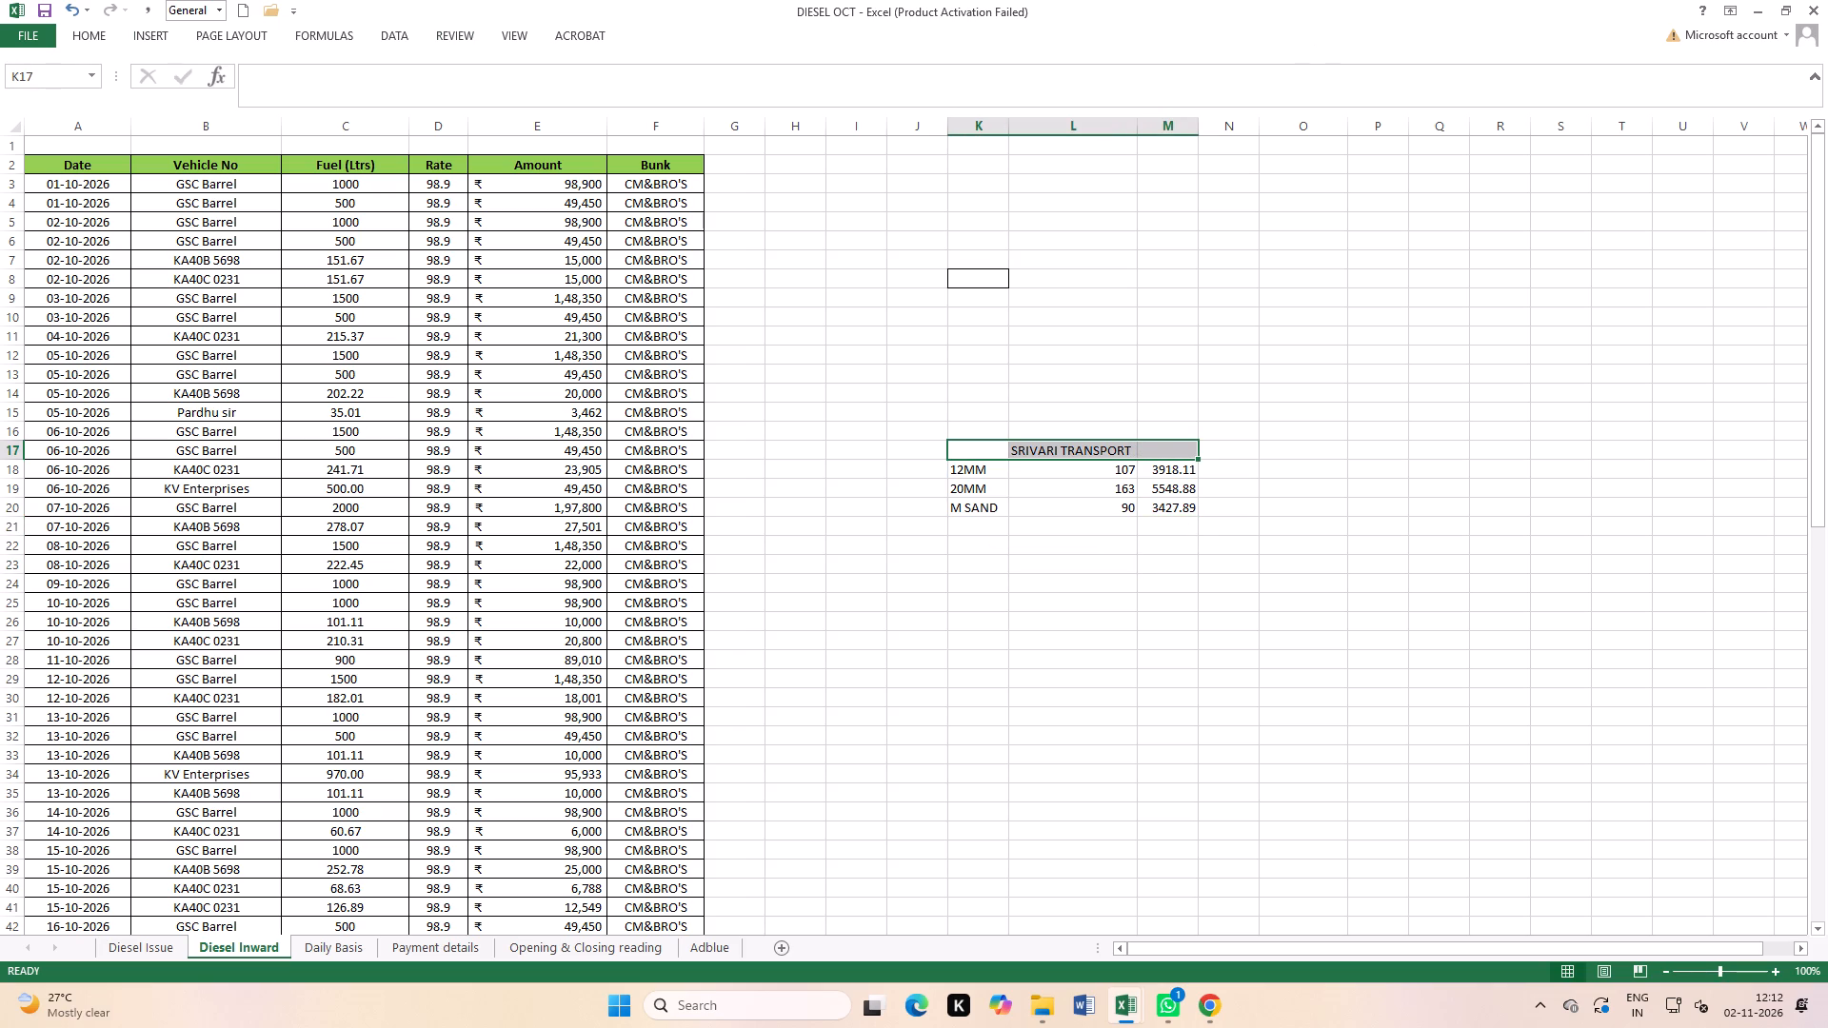
left_click(96, 38)
left_click(540, 99)
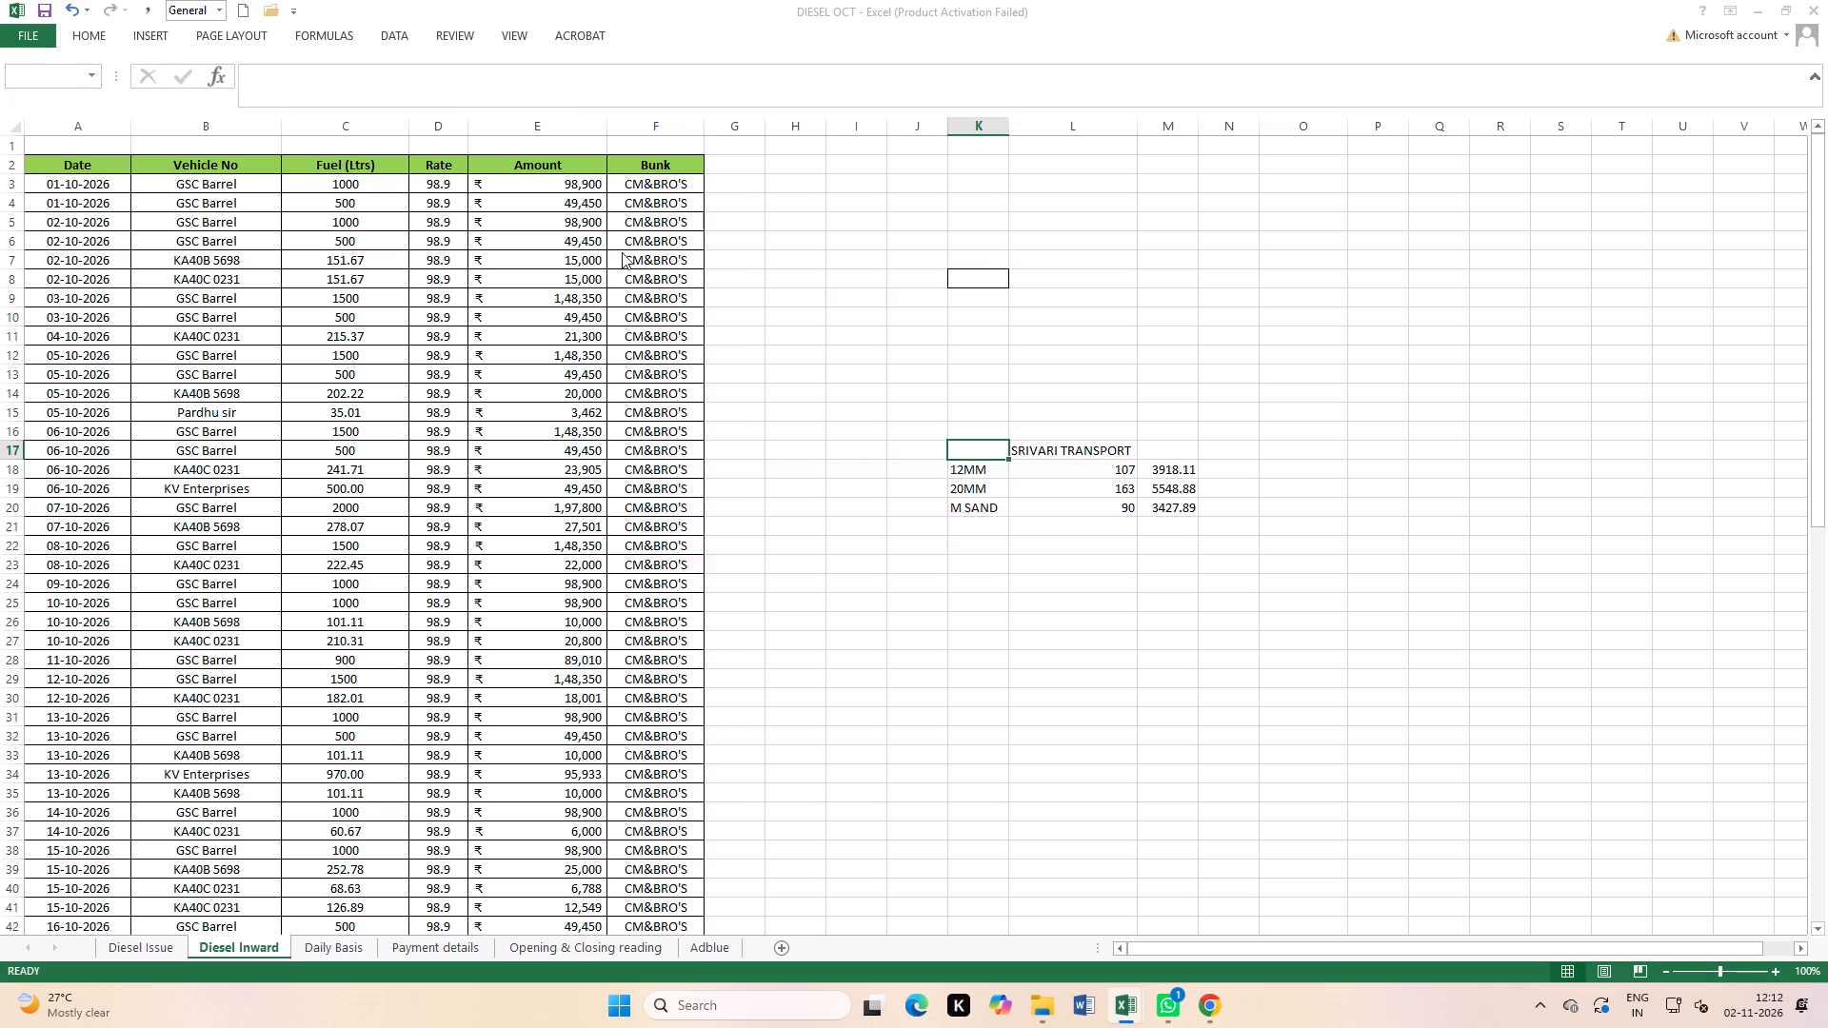
left_click(1161, 469)
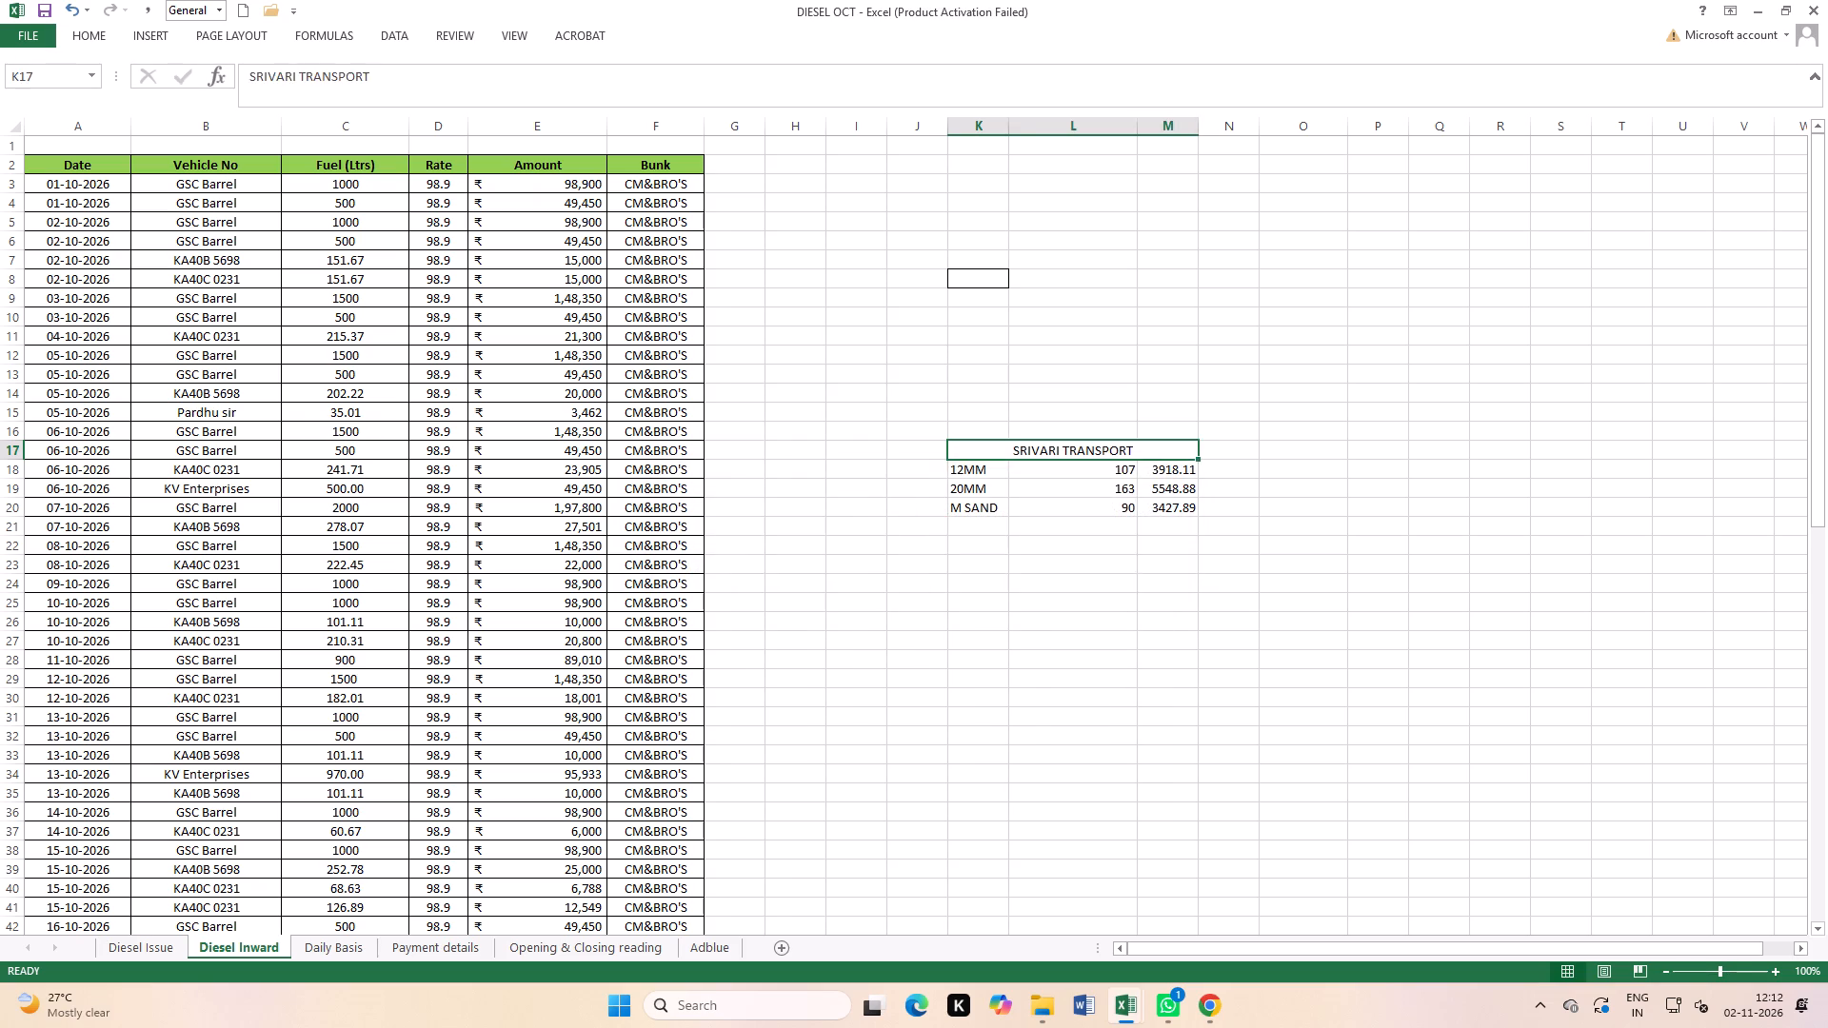
left_click(1103, 581)
Append (Oct-2026) to the merged heading so it reads SRIVARI TRANSPORT(Oct-2026).
left_click(1040, 447)
double_click(1132, 445)
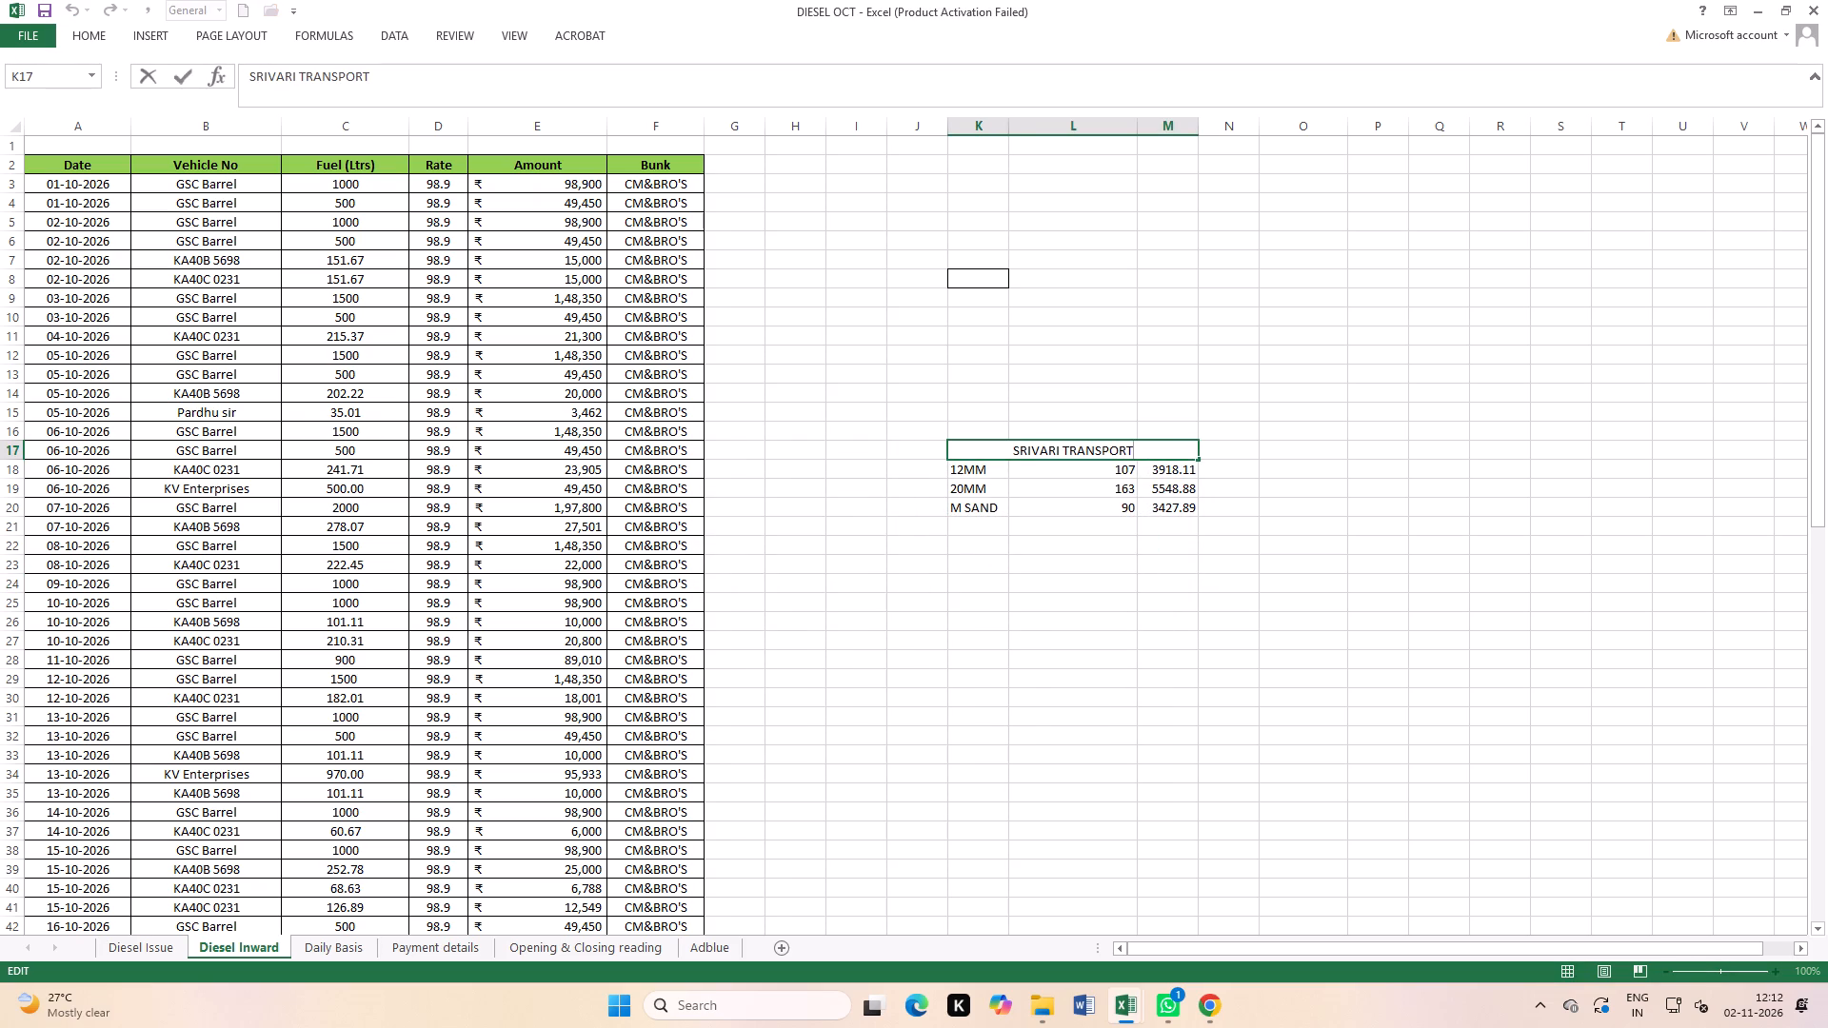
key("shift+parenleft")
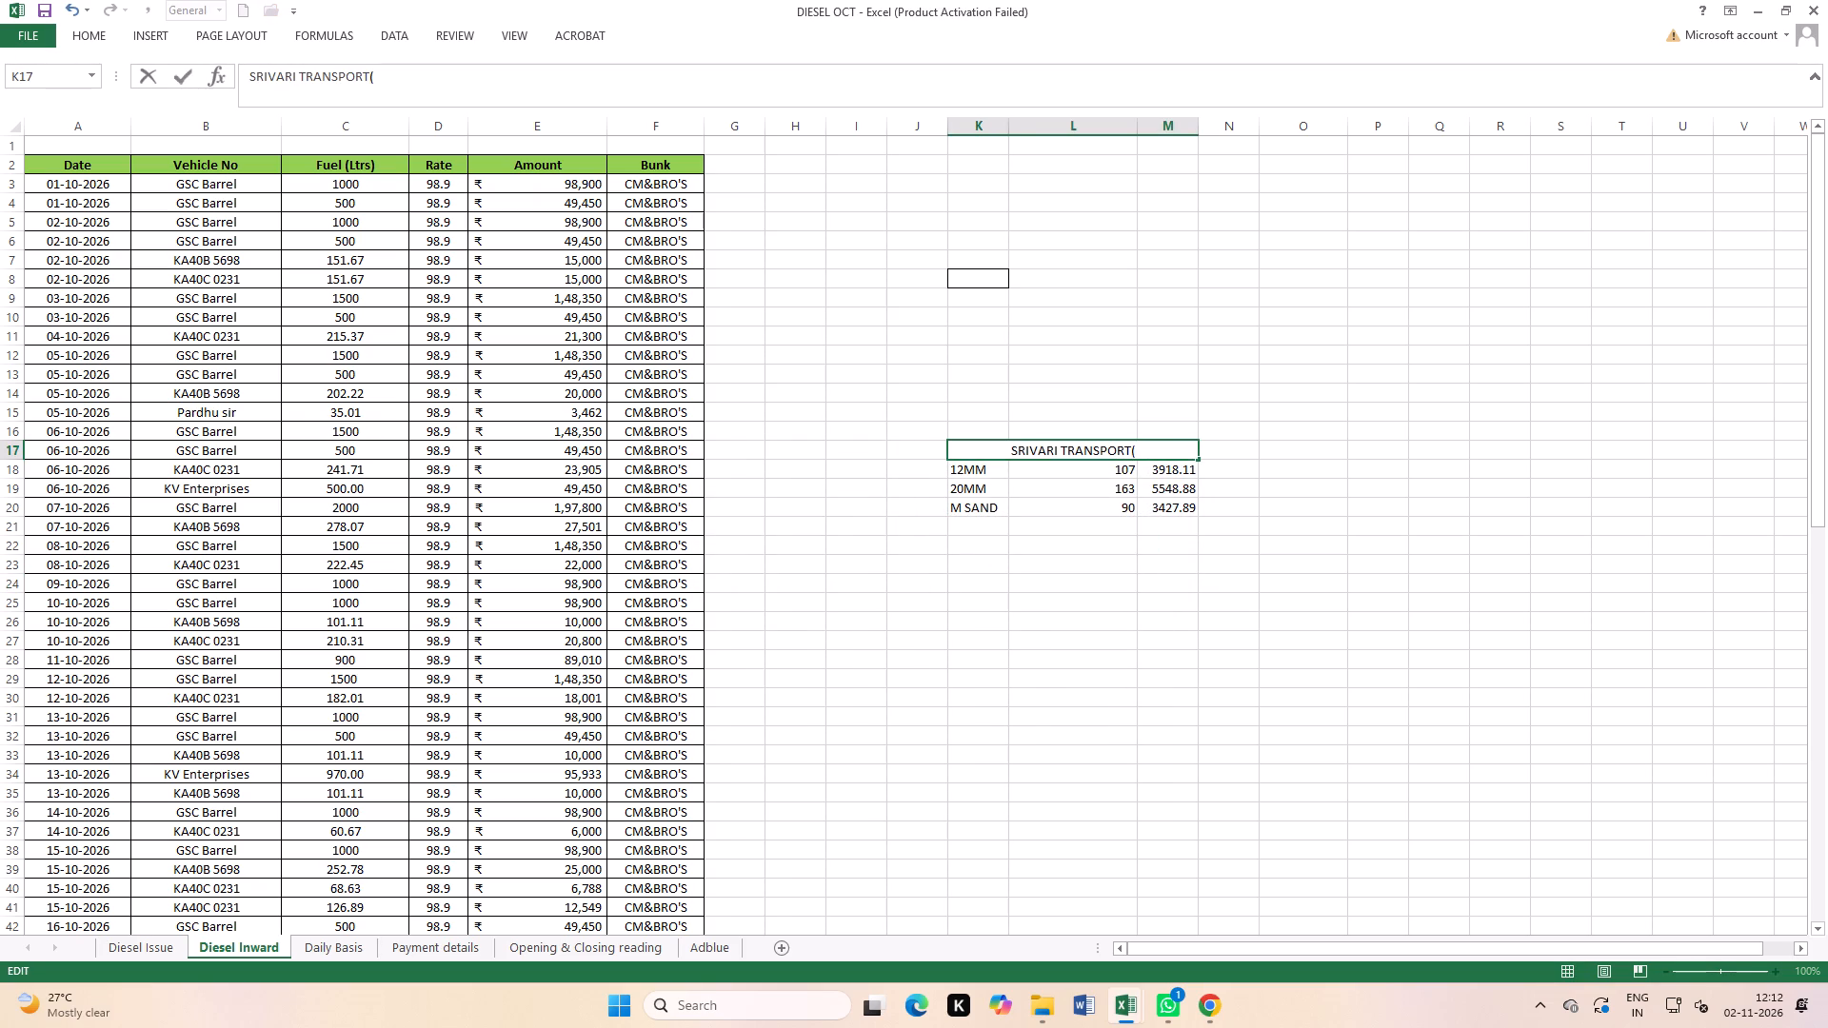
type("CT")
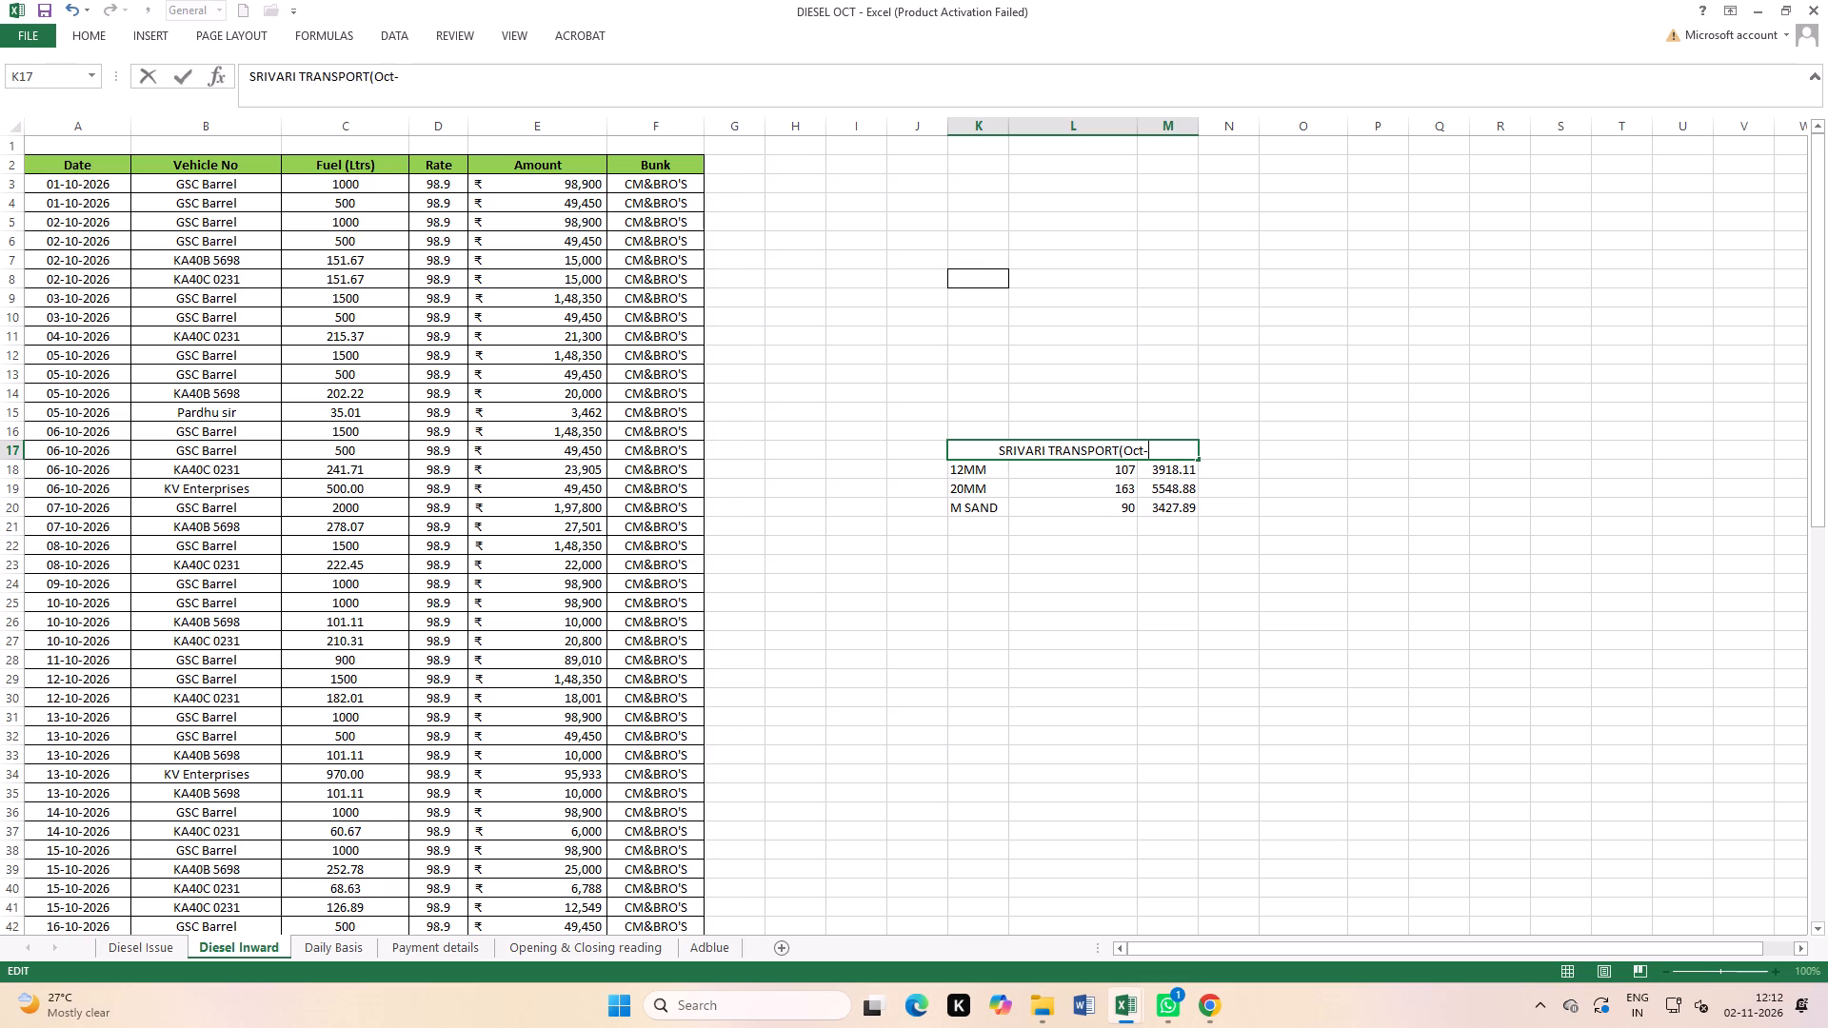
type("2026")
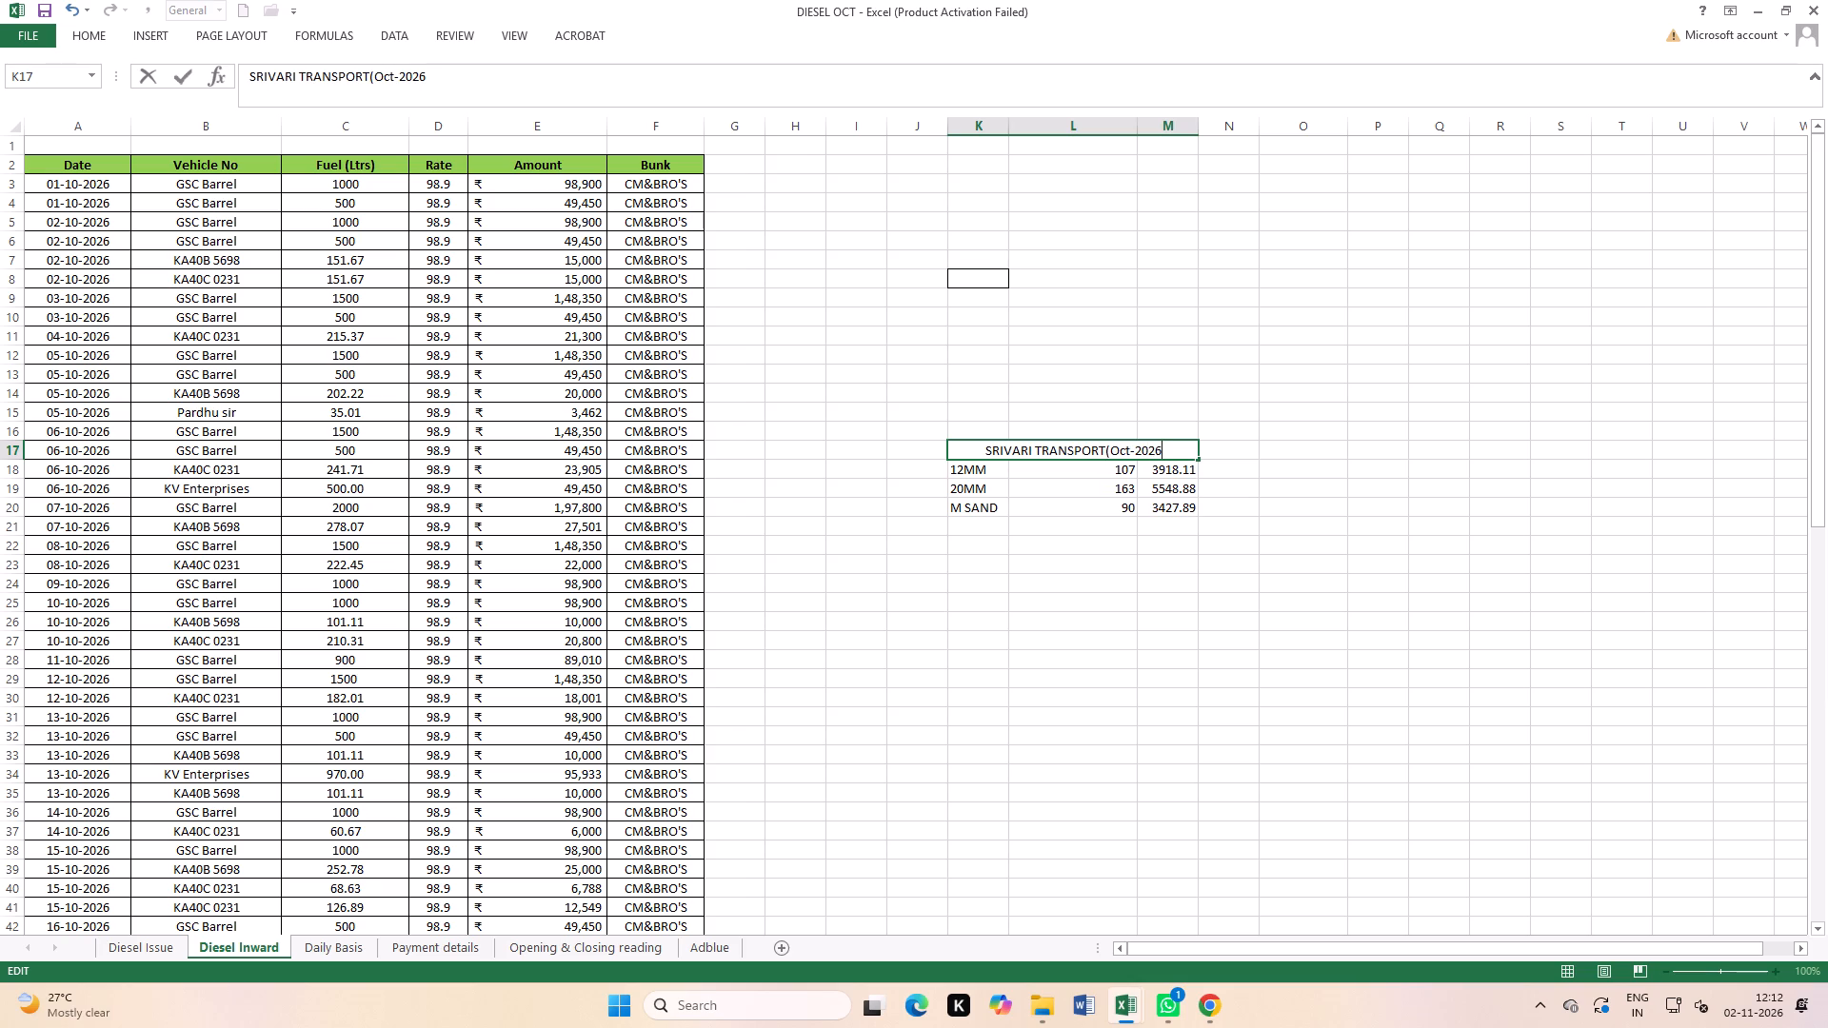
key("shift+parenright")
left_click(1091, 570)
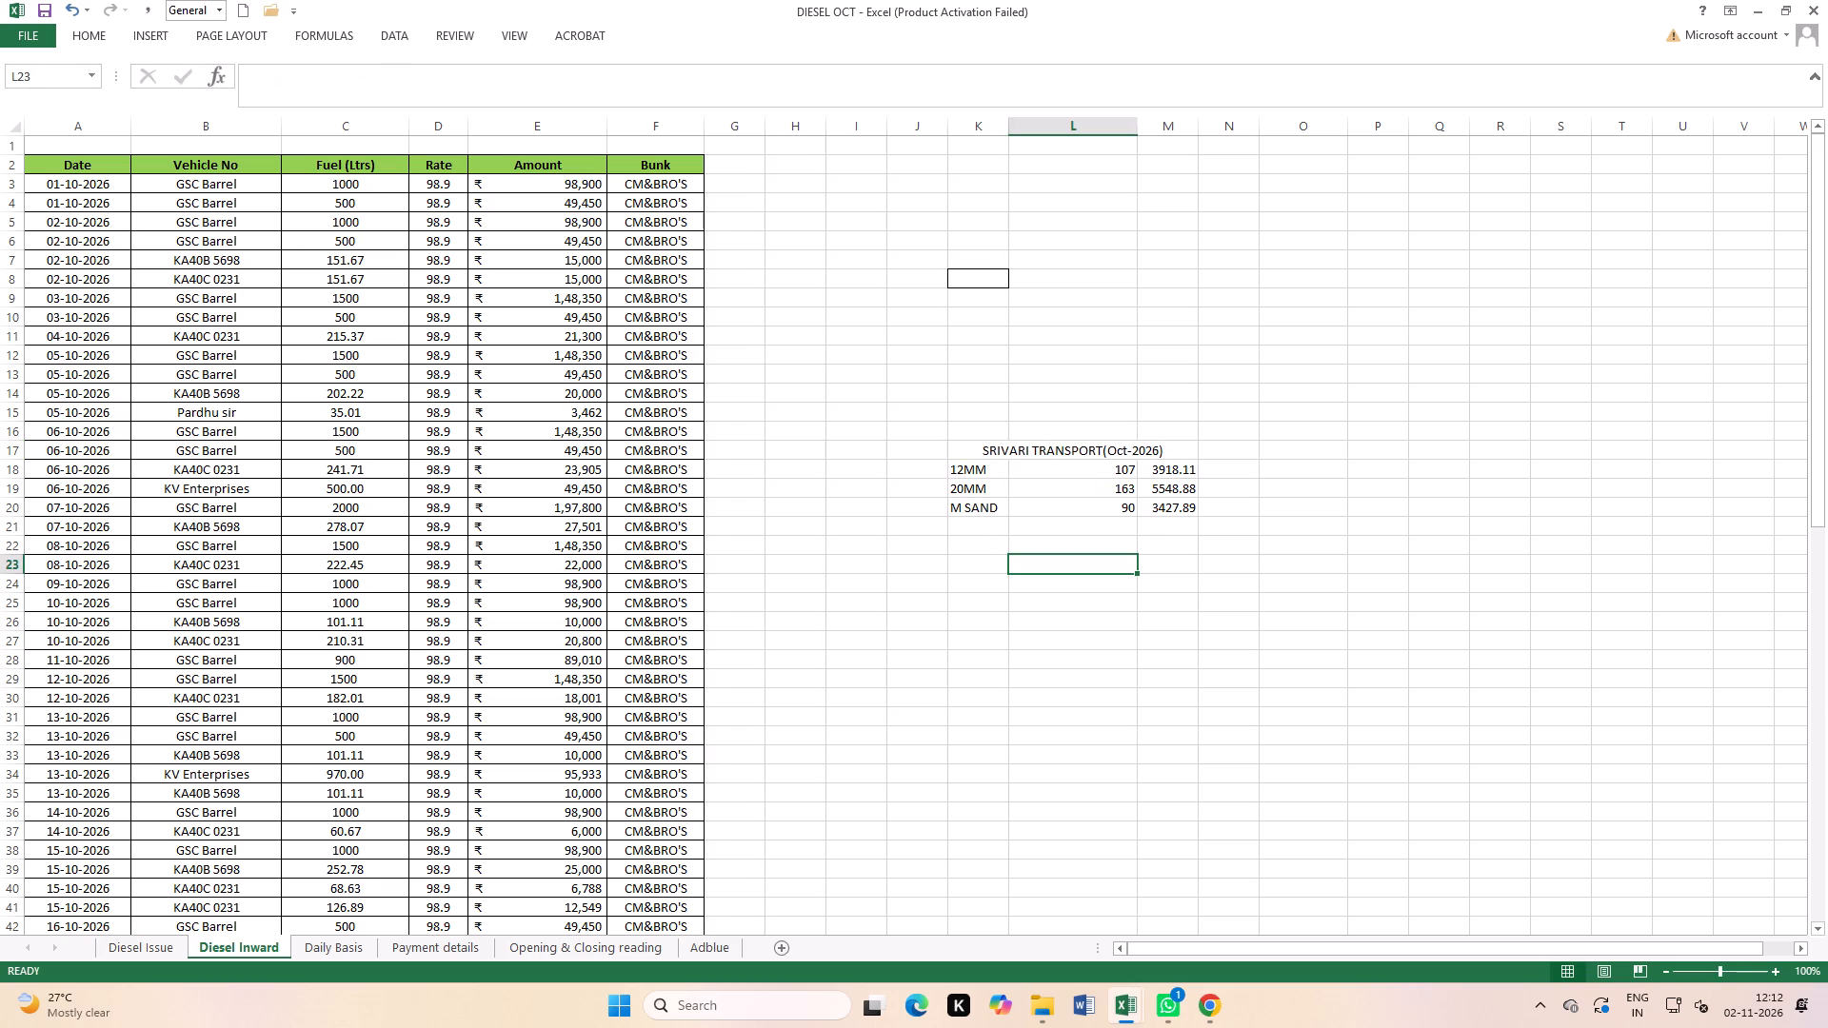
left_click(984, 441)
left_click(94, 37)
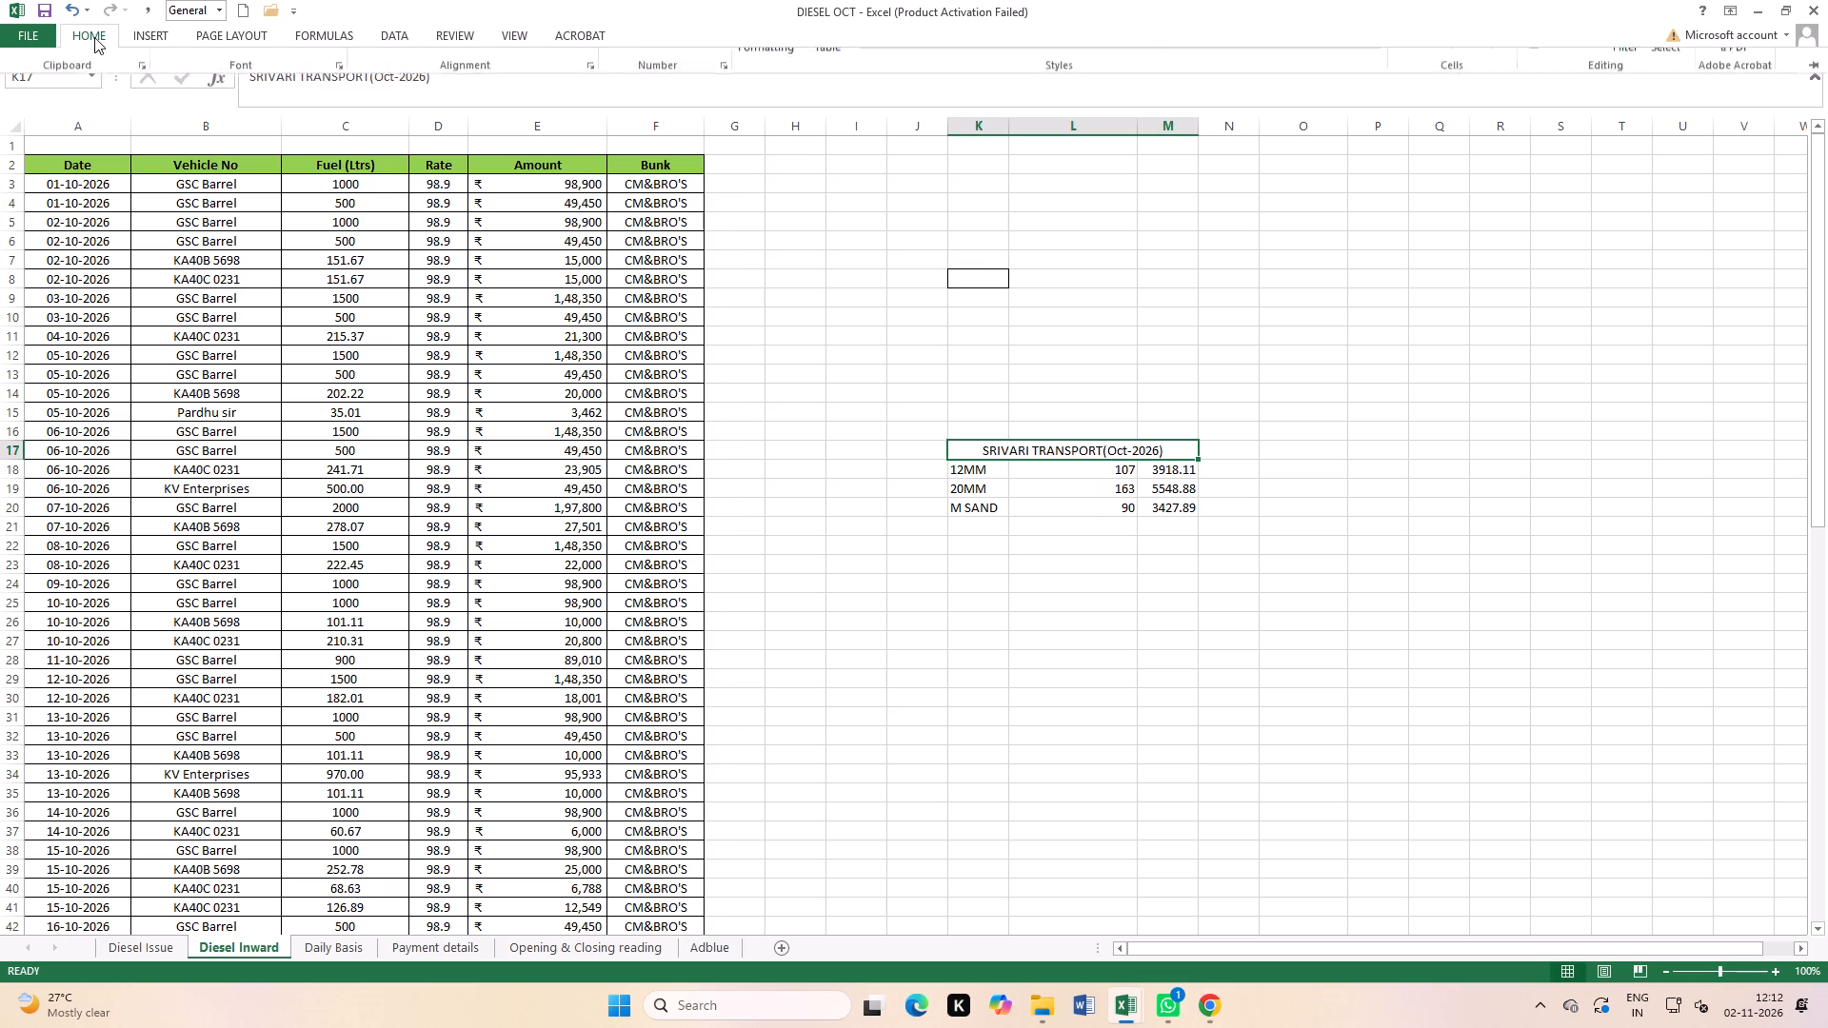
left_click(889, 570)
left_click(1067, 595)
Apply all borders to the SRIVARI TRANSPORT summary table, K17 to M20.
left_click_drag(992, 446, 1087, 484)
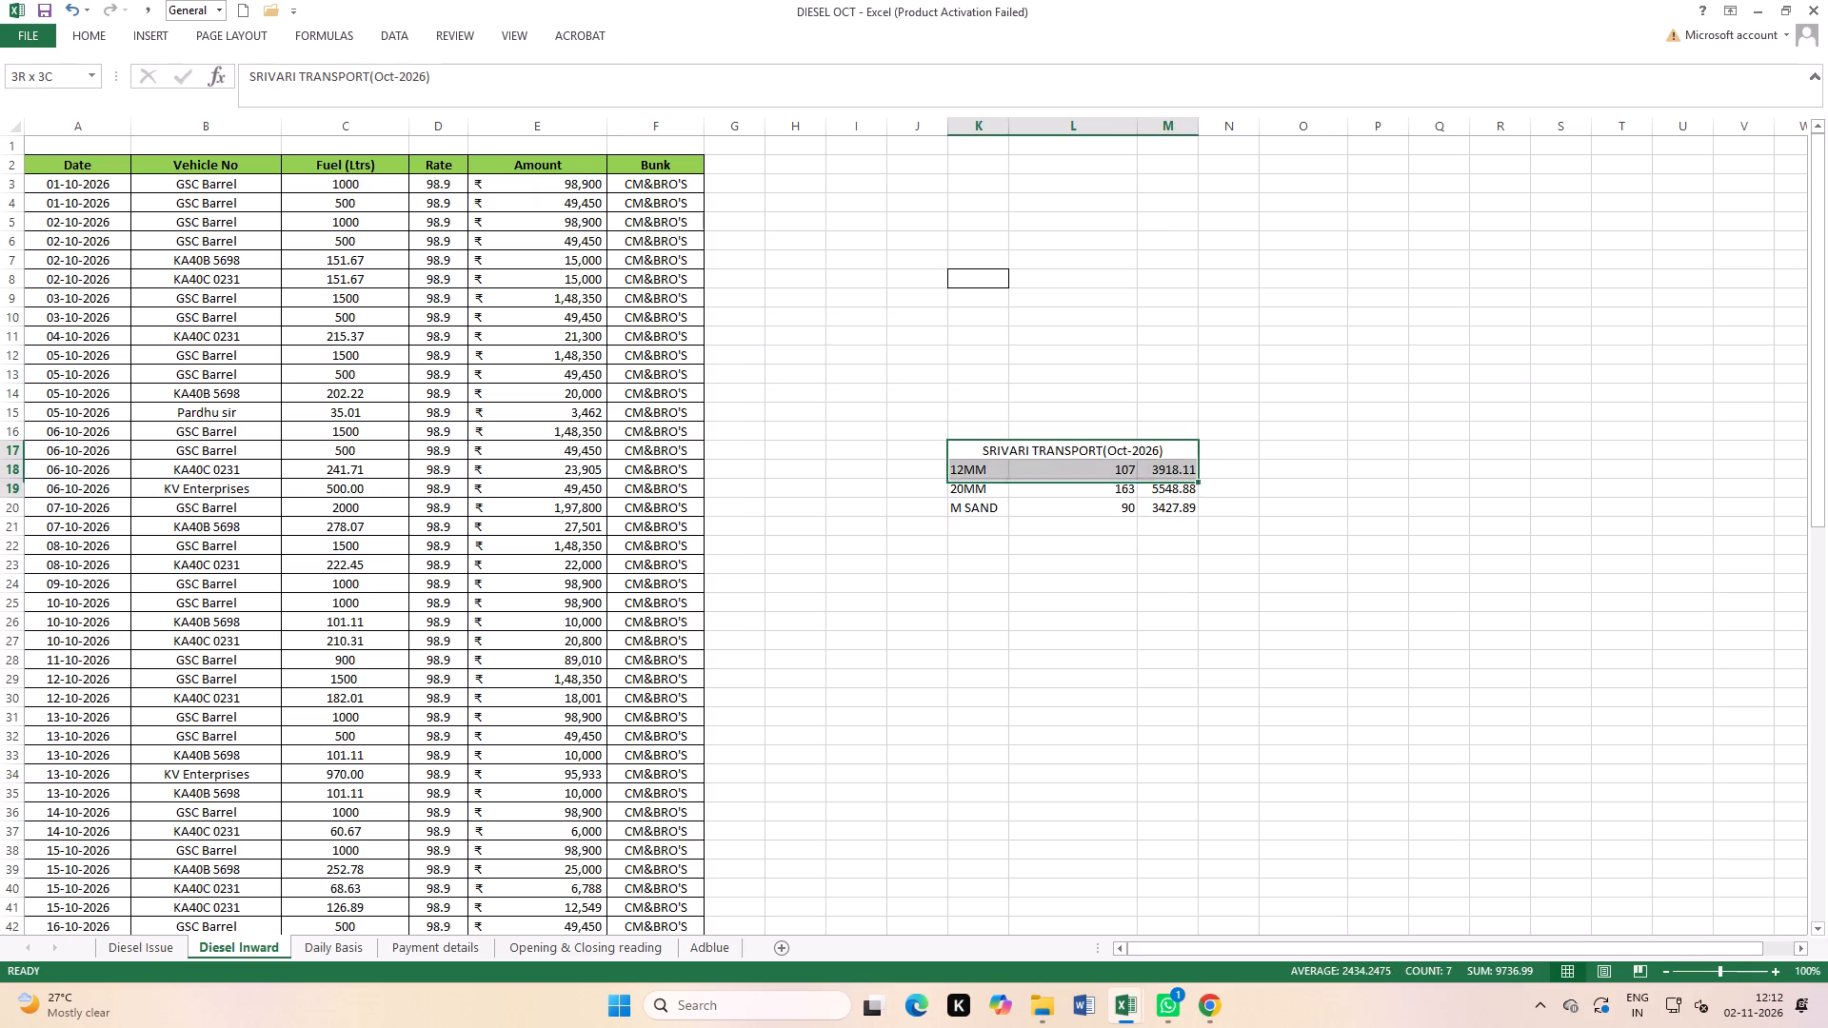
left_click_drag(1087, 484, 1095, 504)
left_click(92, 43)
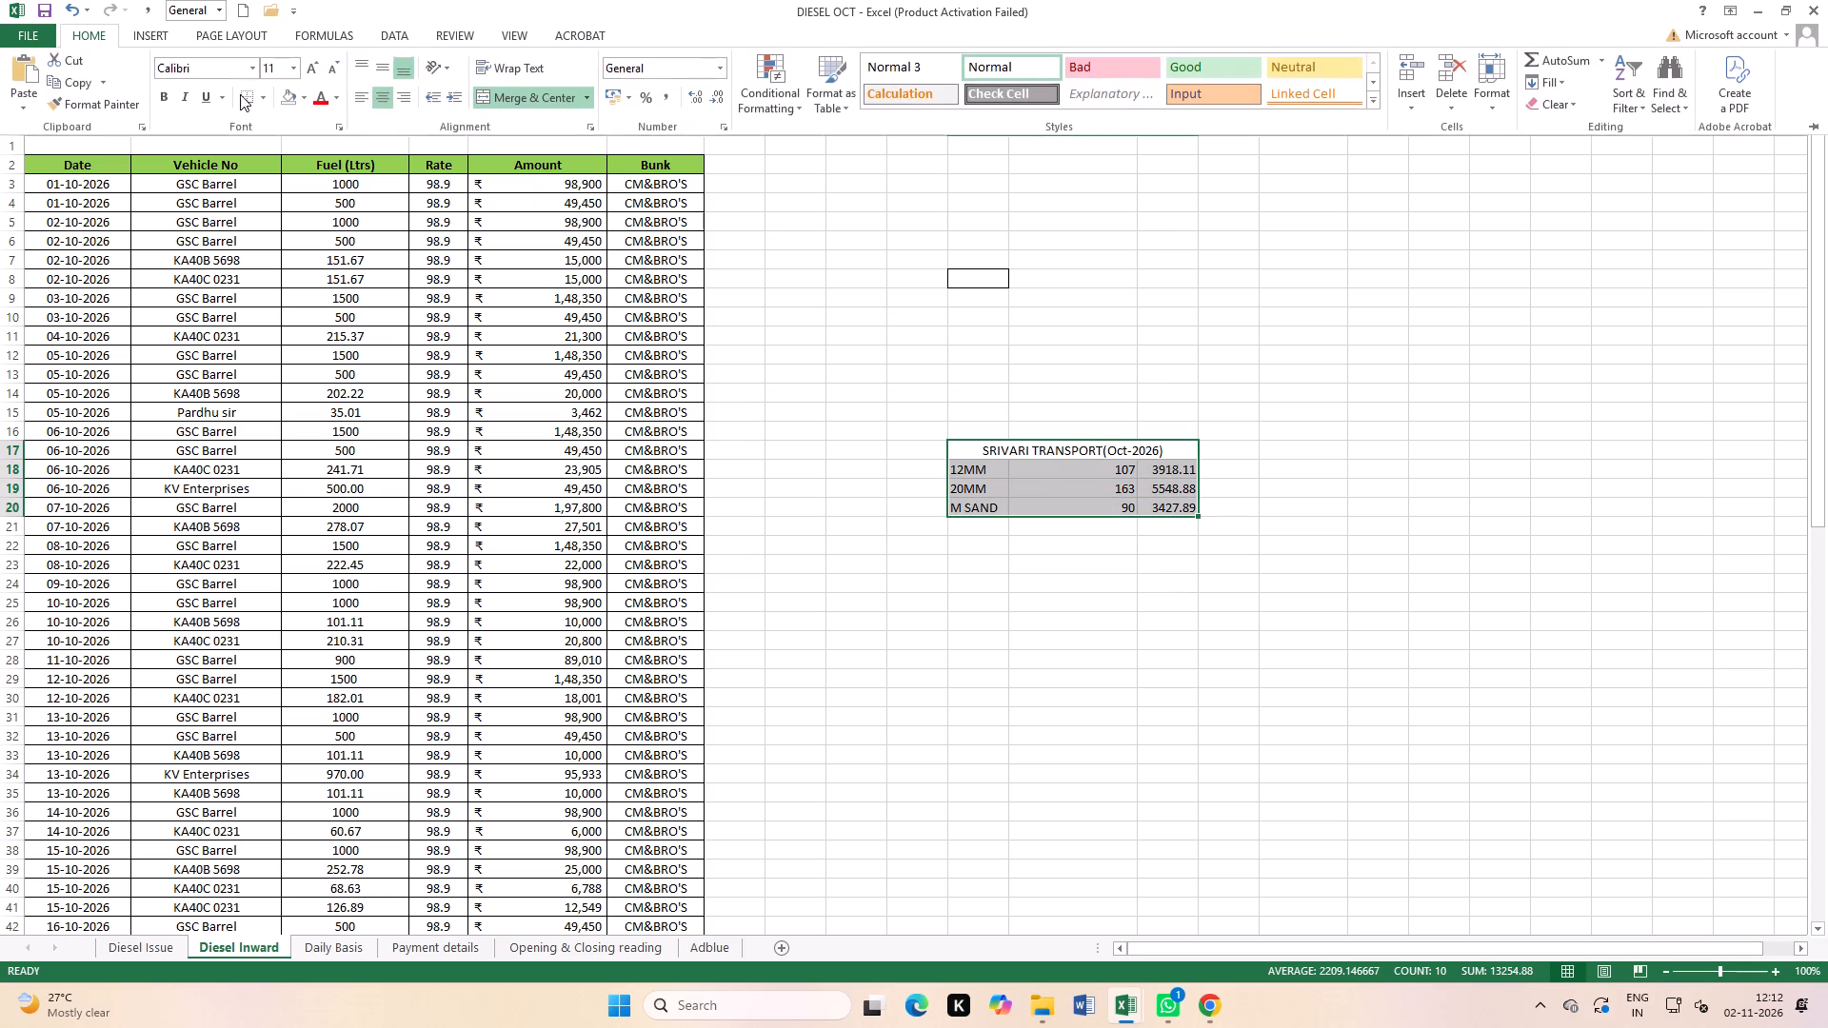
left_click(261, 98)
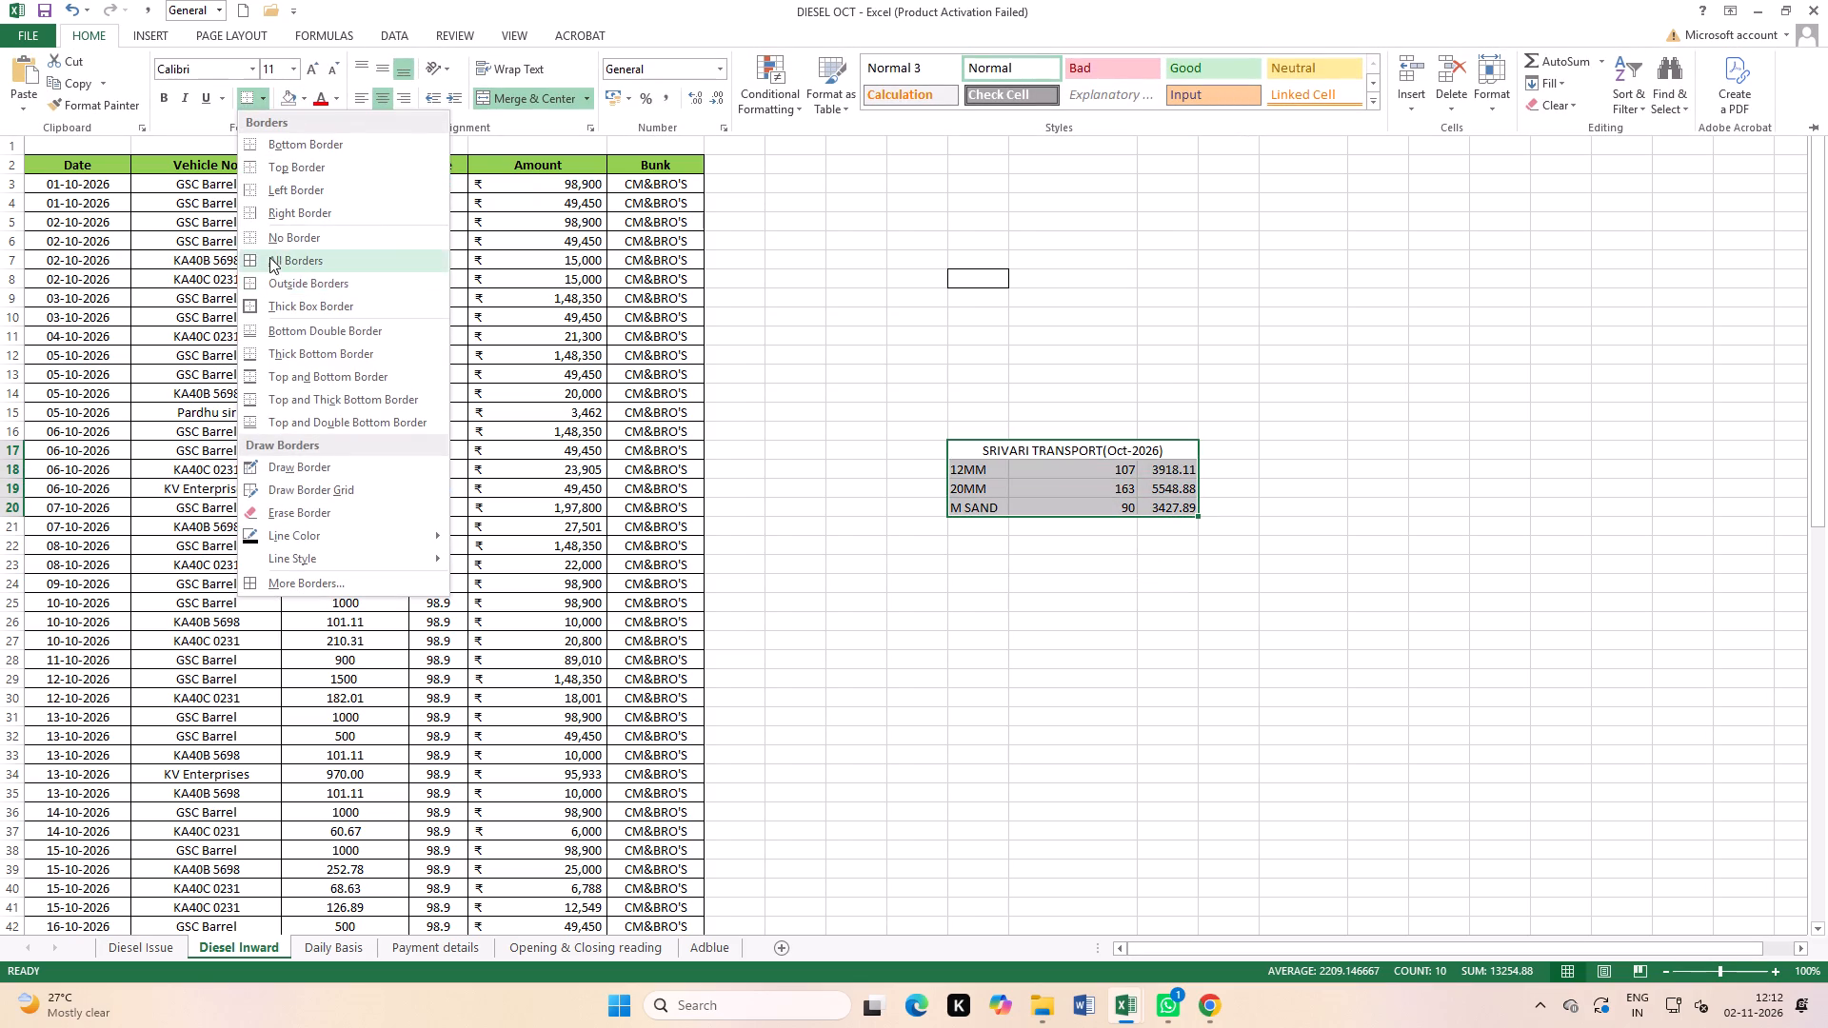
left_click(269, 257)
left_click(1115, 628)
left_click(1135, 622)
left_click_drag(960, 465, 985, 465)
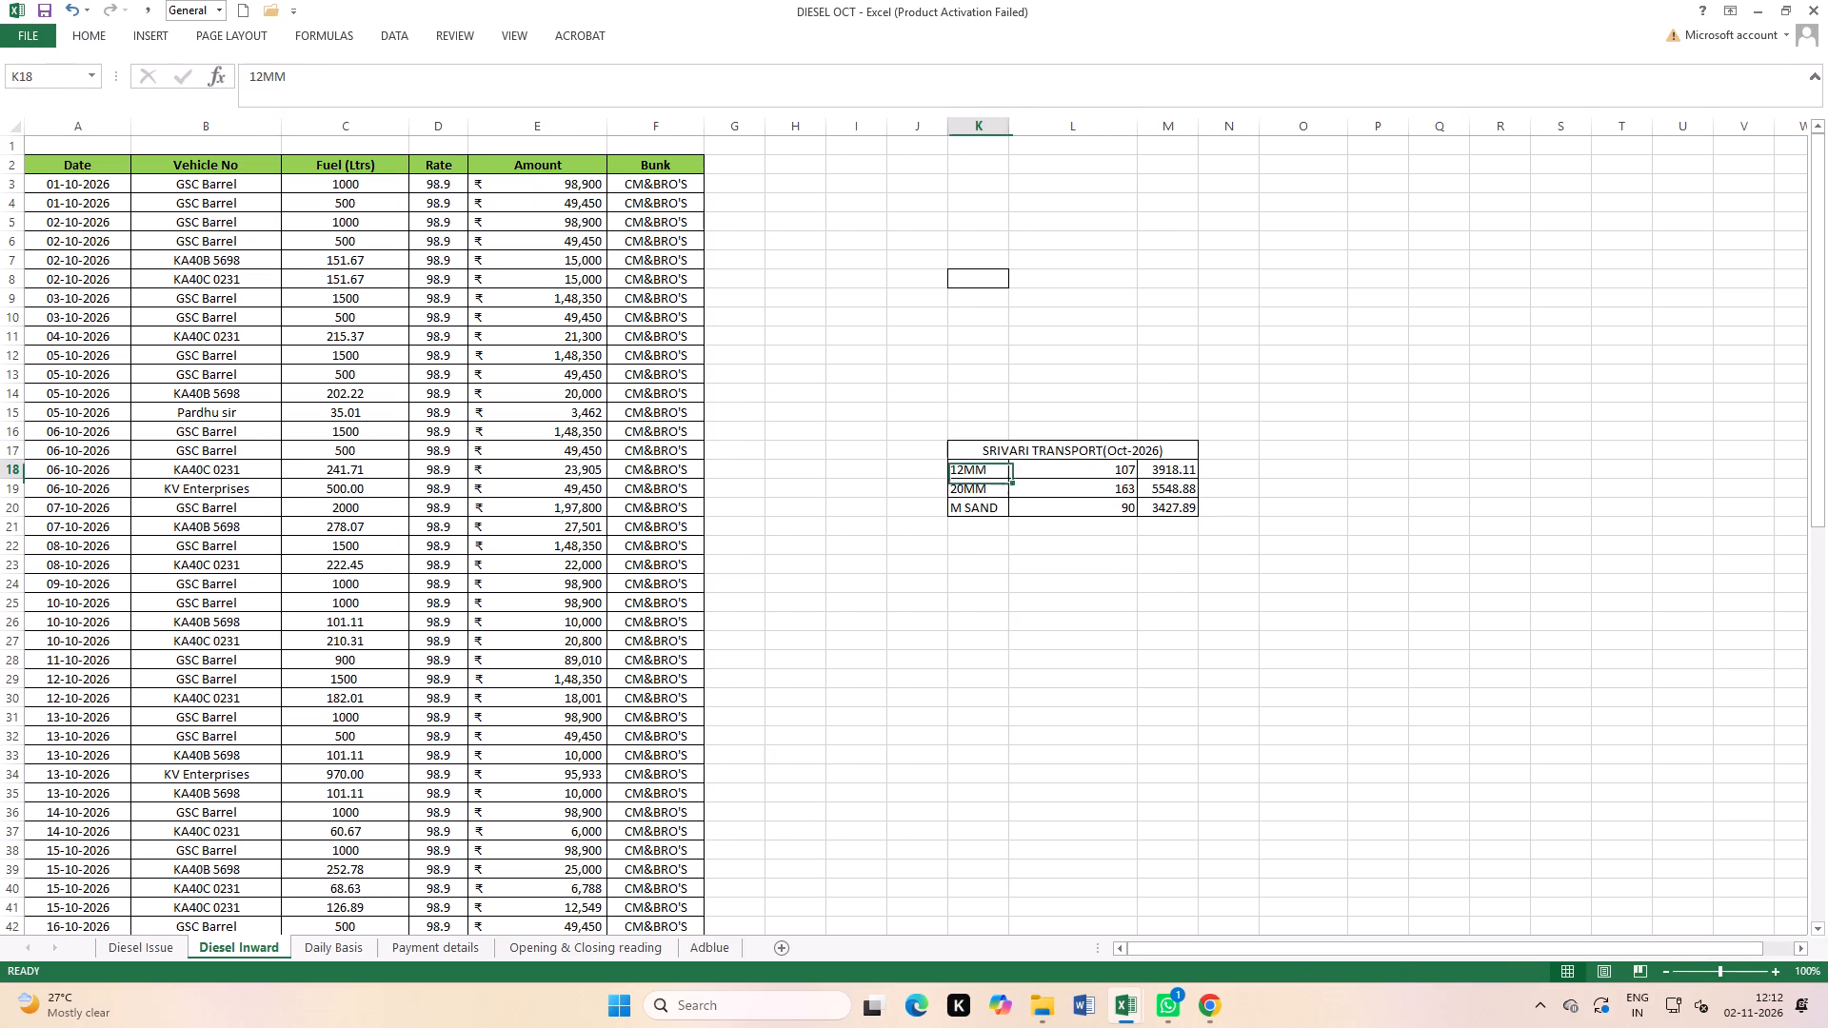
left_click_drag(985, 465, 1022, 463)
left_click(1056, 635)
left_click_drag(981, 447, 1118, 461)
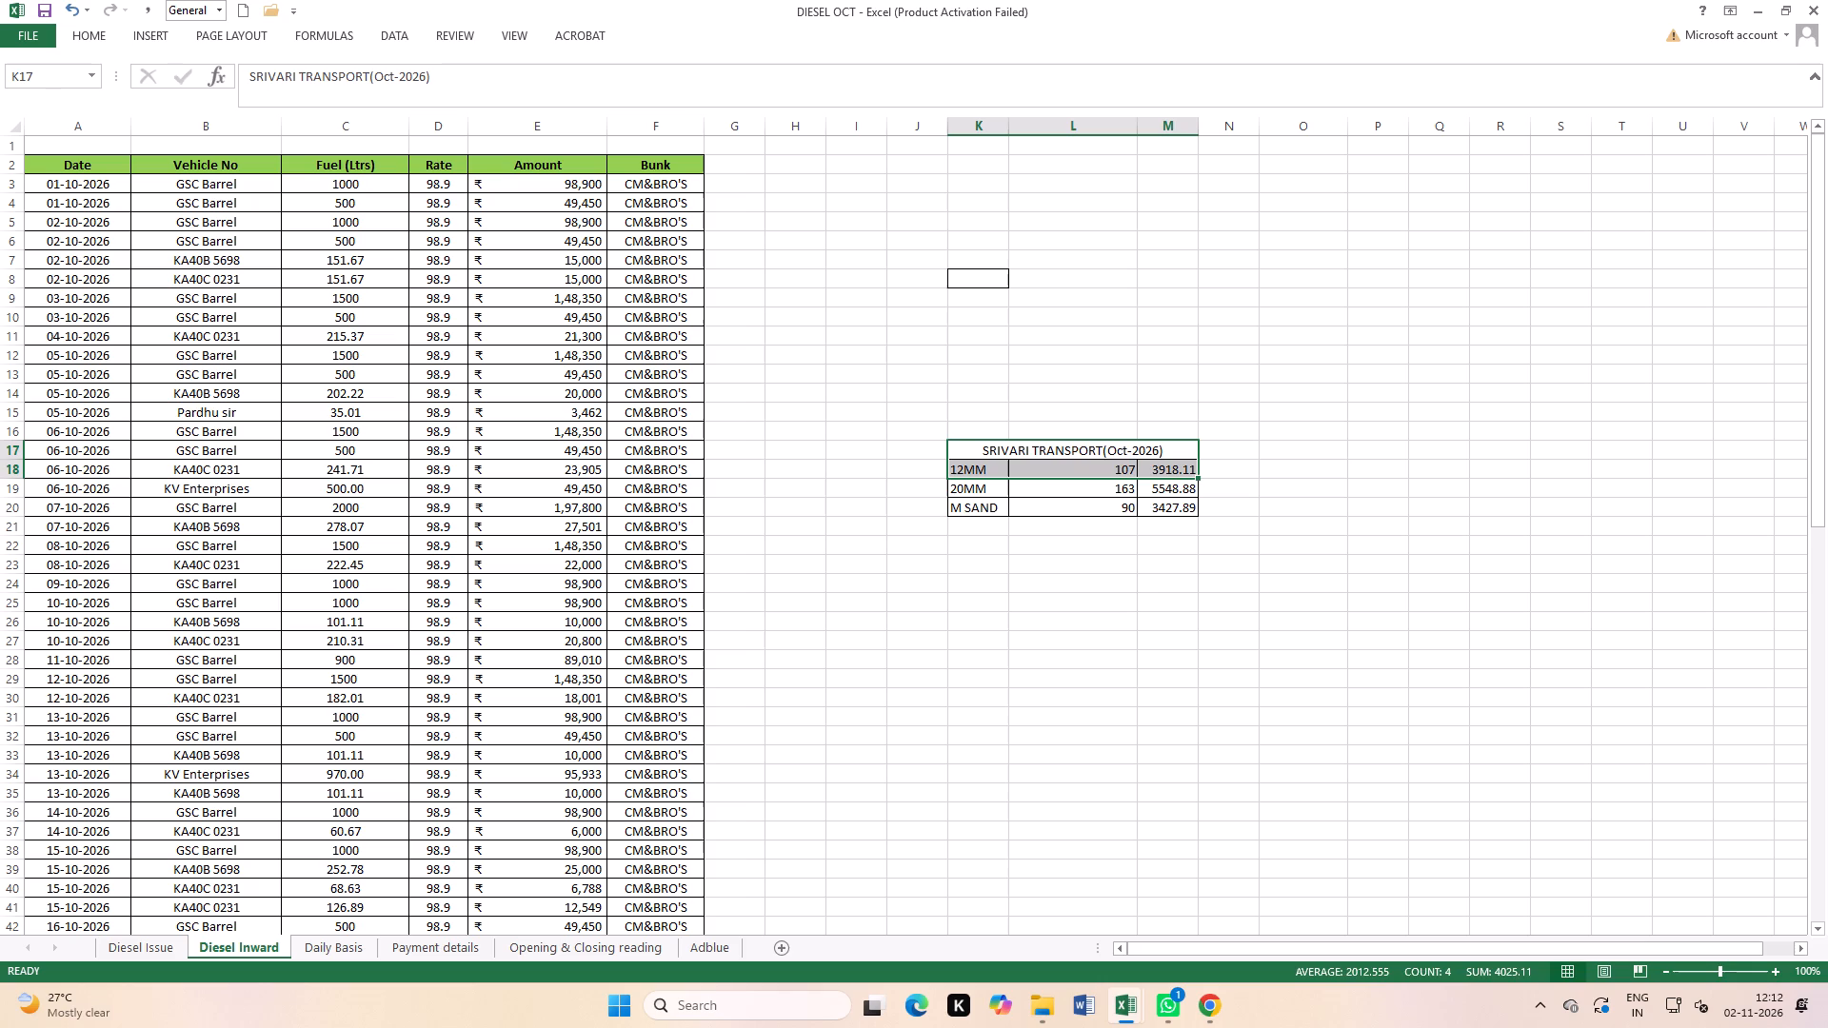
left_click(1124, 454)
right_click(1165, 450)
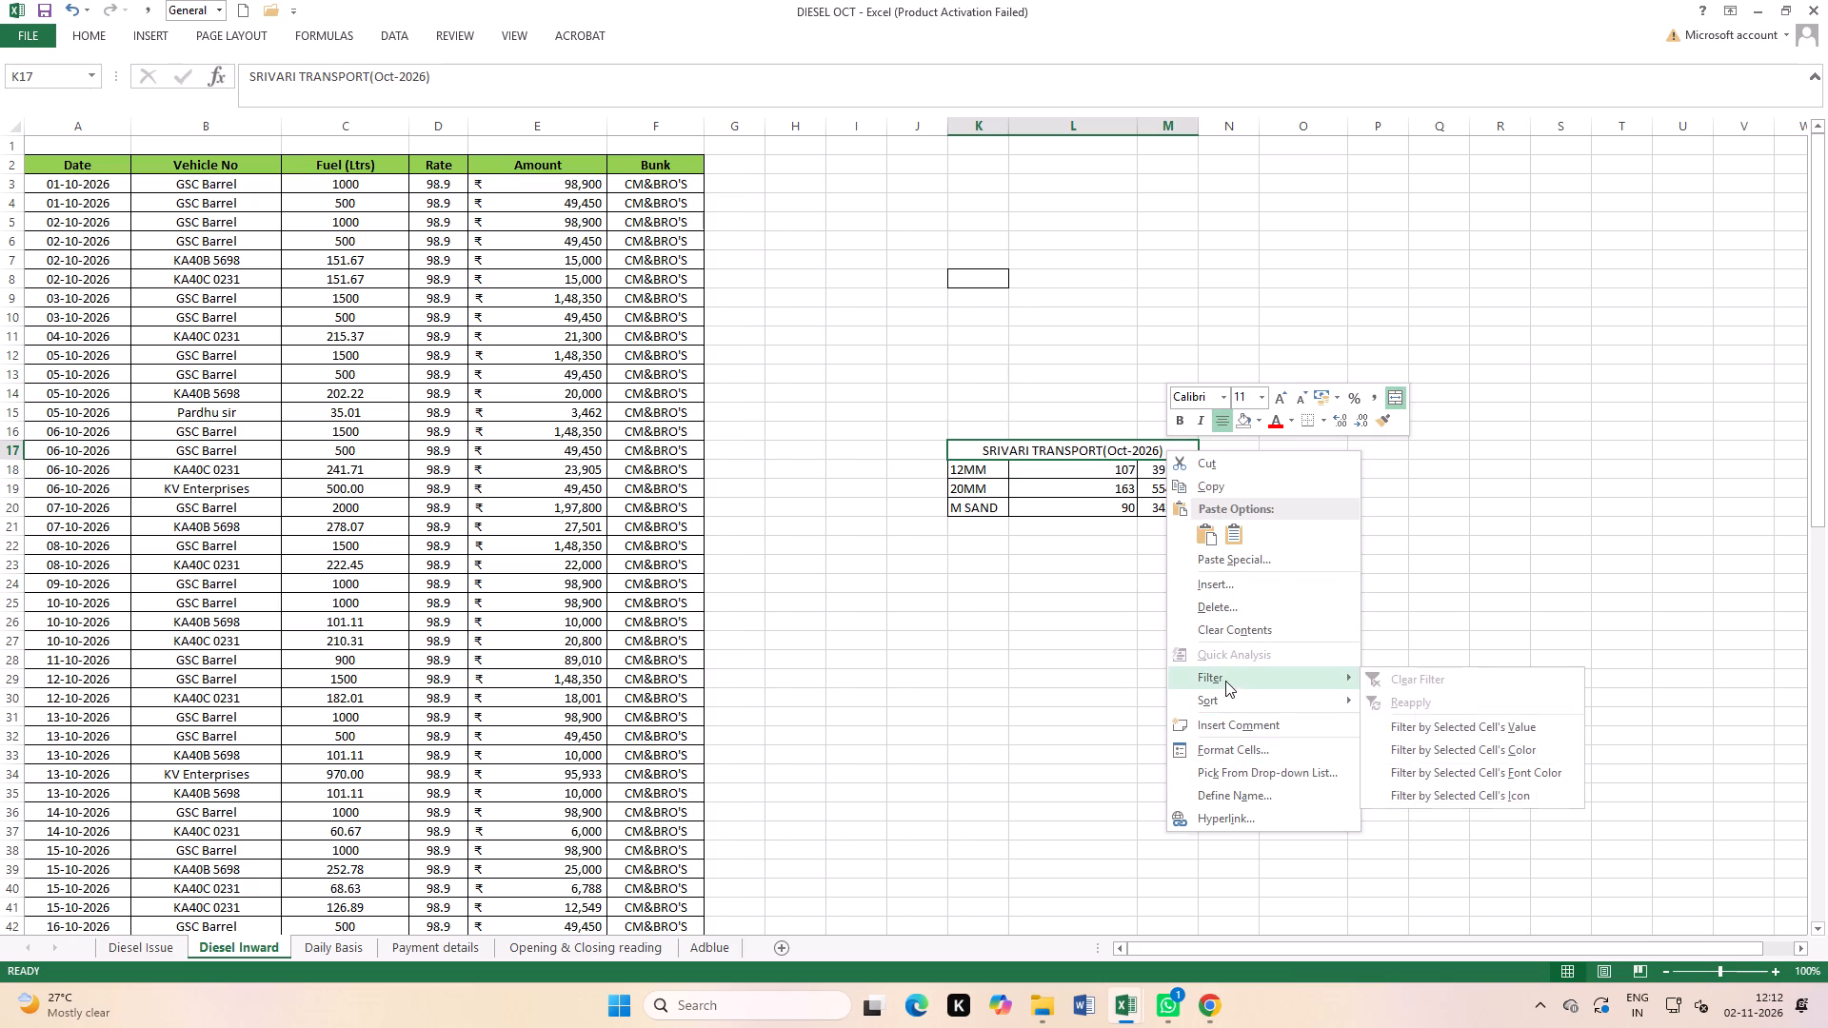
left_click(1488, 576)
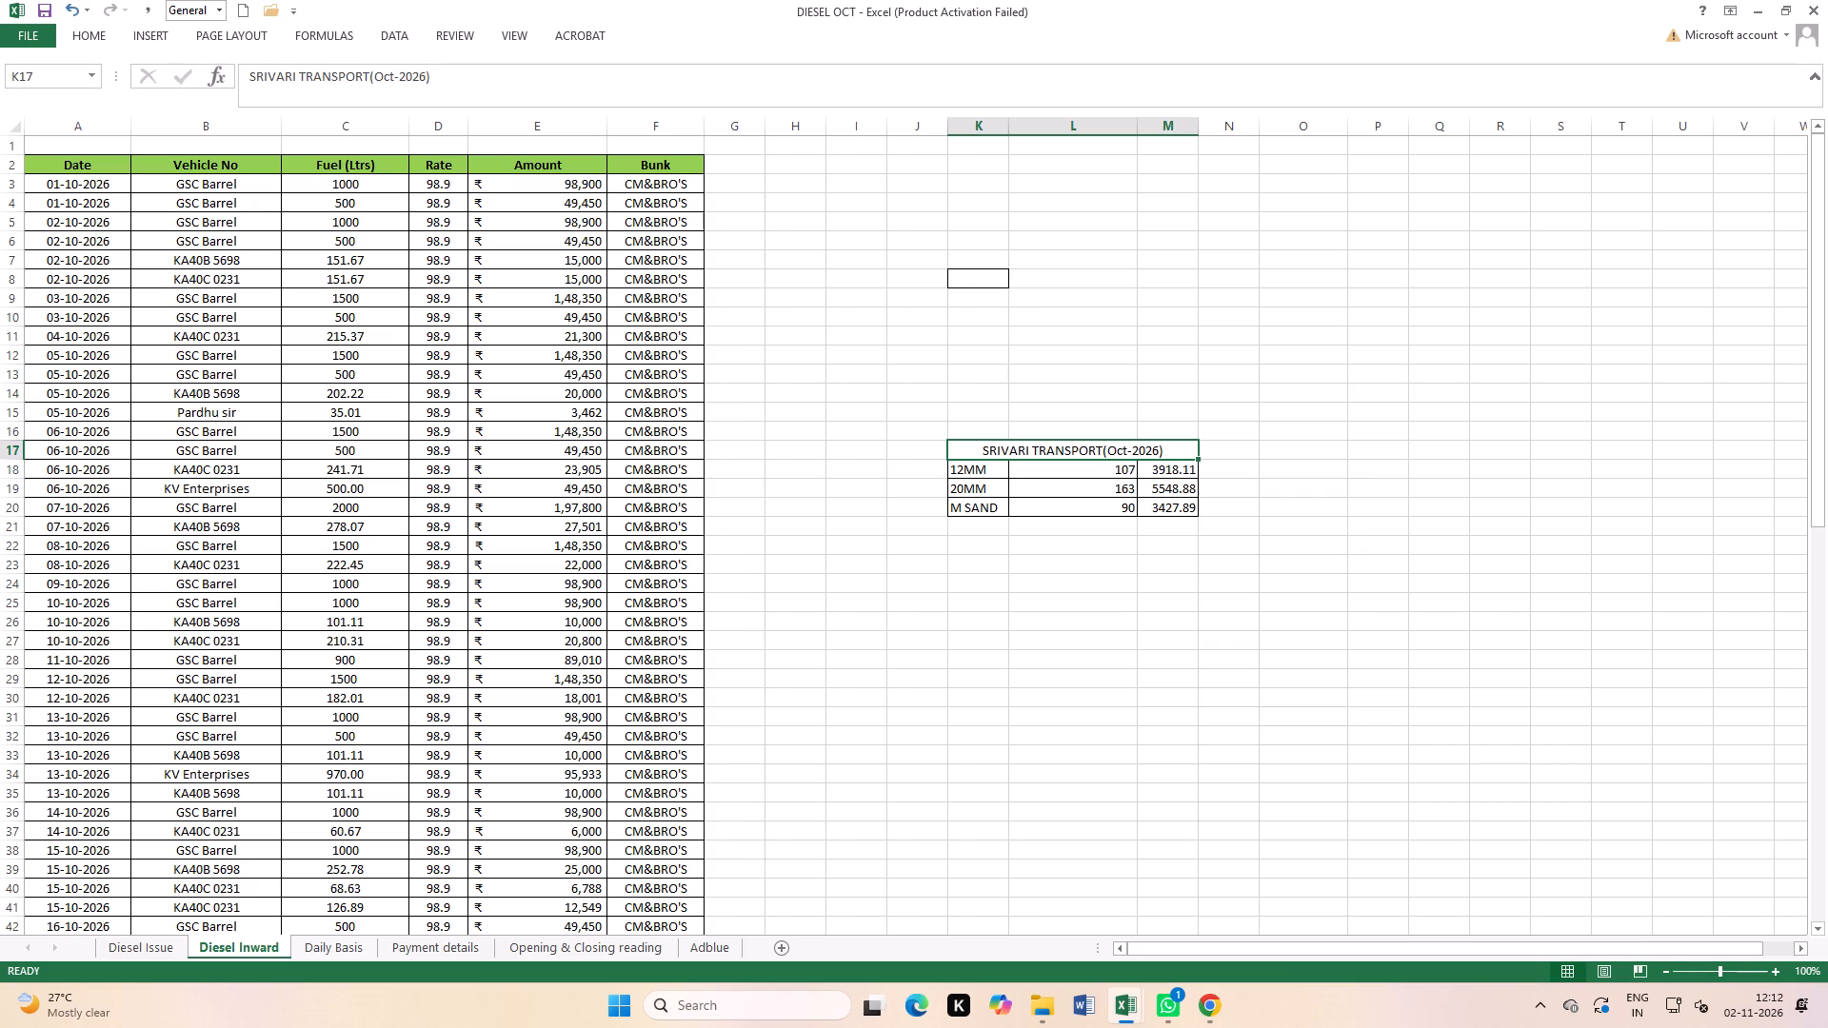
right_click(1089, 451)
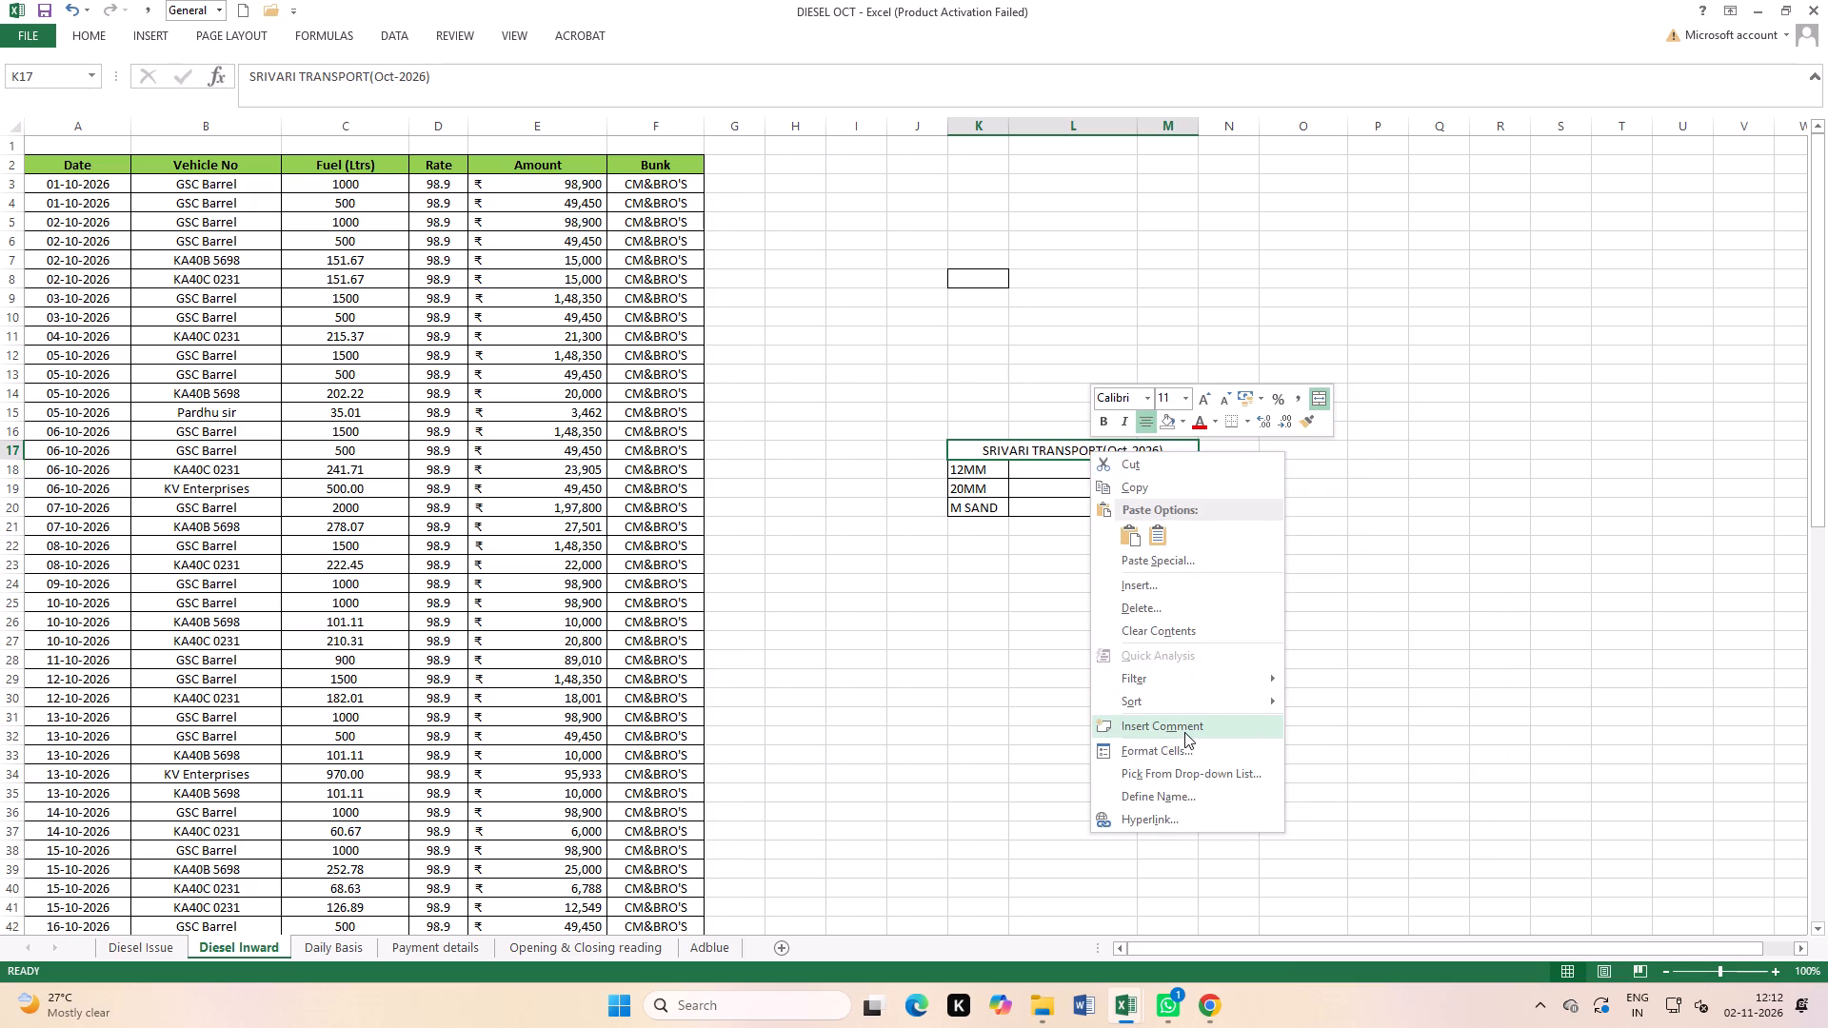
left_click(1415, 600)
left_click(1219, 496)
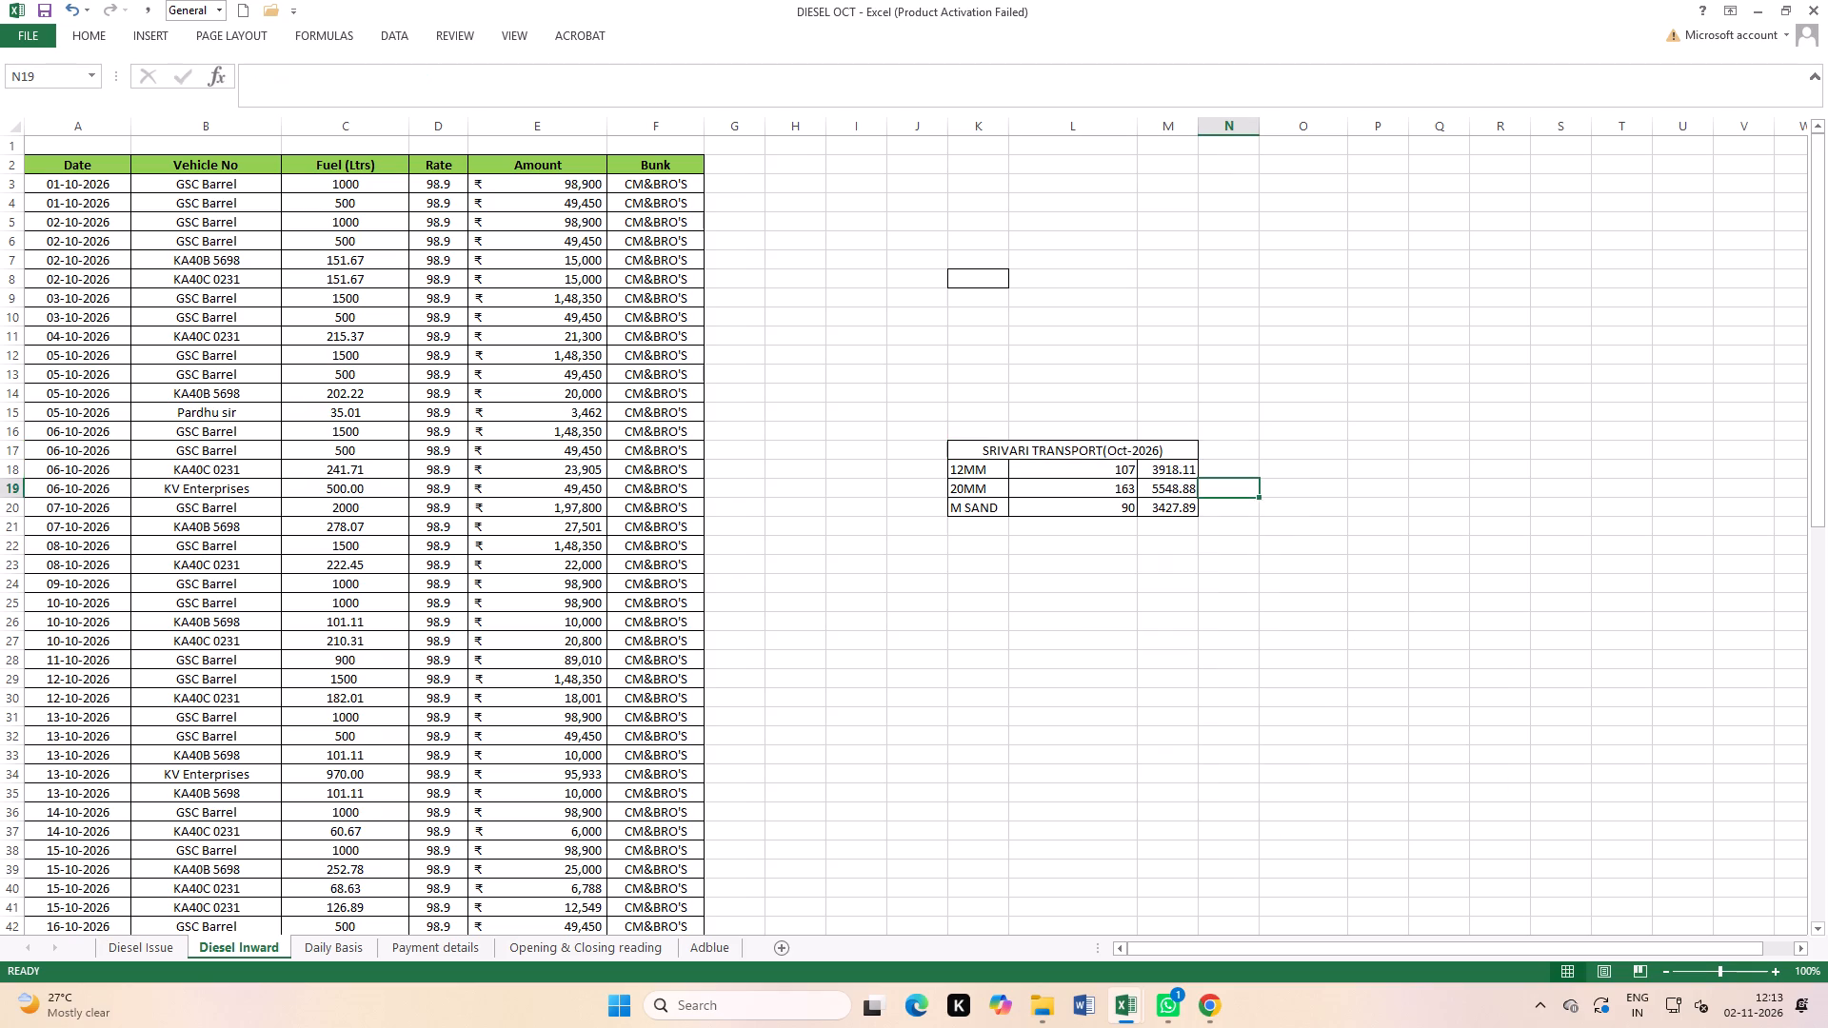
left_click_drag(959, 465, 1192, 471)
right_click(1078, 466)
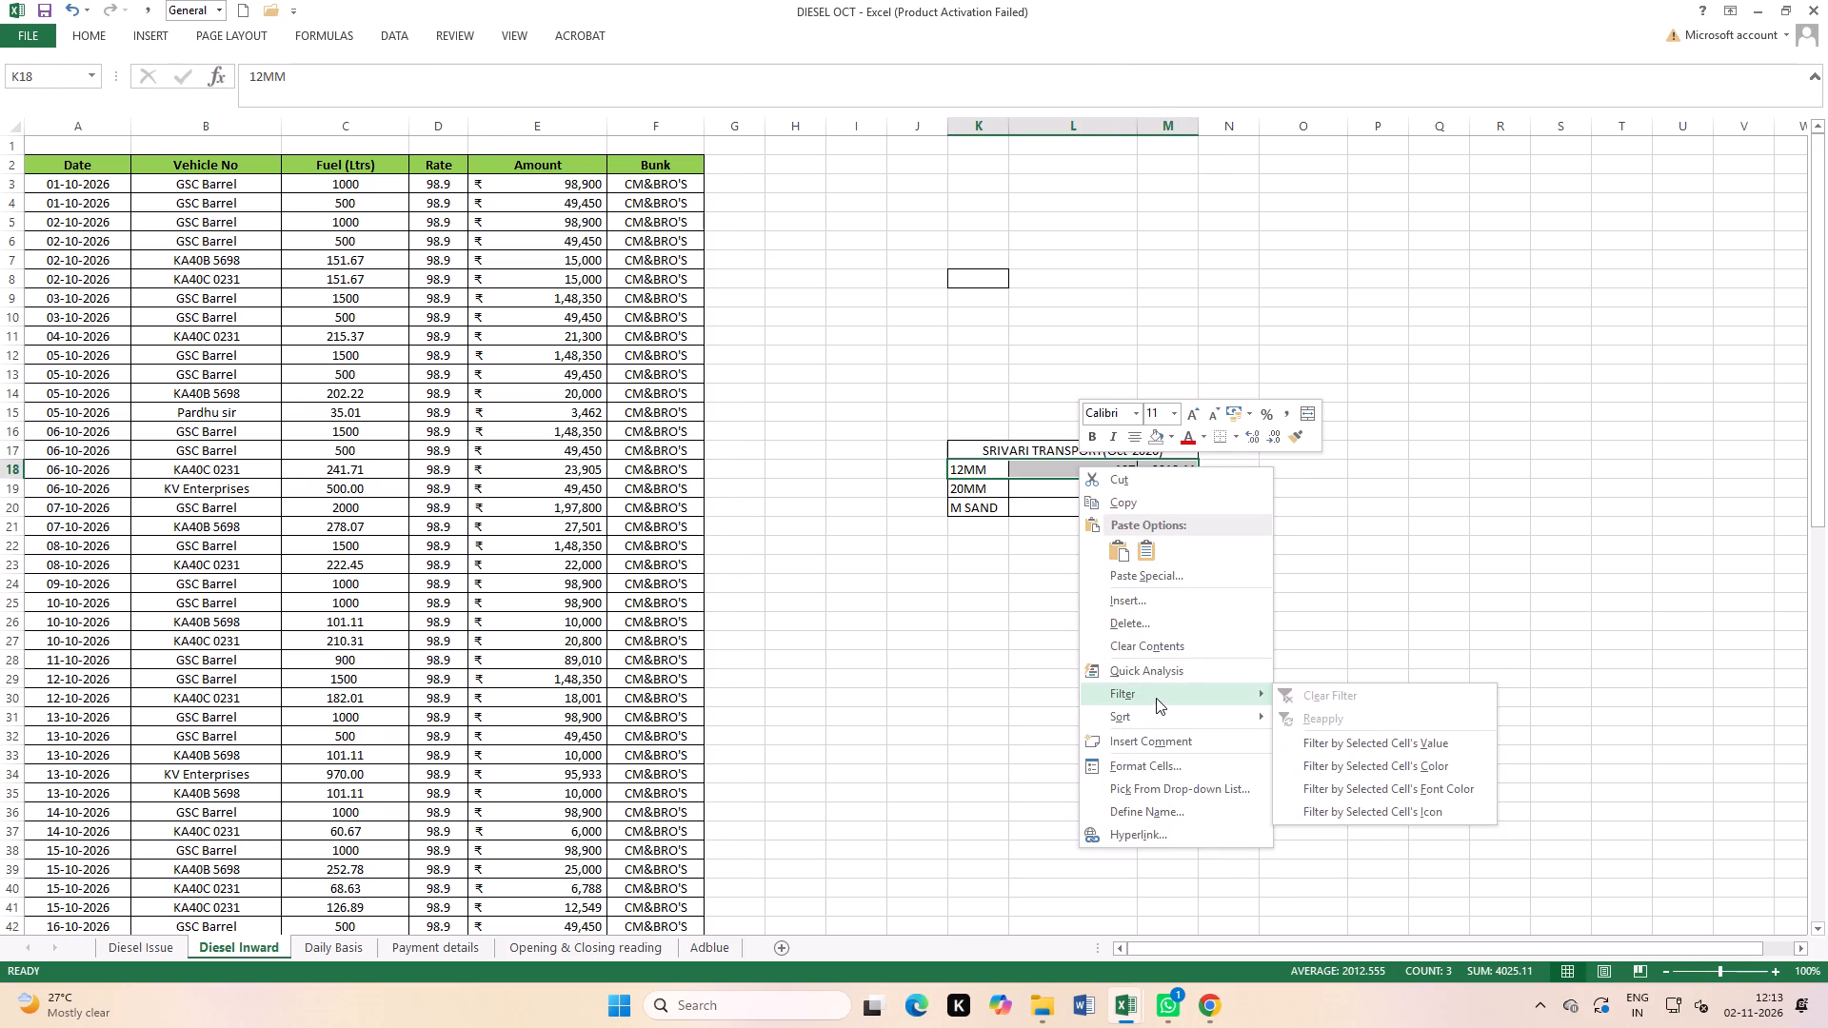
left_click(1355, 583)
Insert cells at the merged SRIVARI TRANSPORT heading in K17, shifting the summary table down one row.
left_click(1129, 456)
left_click(1129, 449)
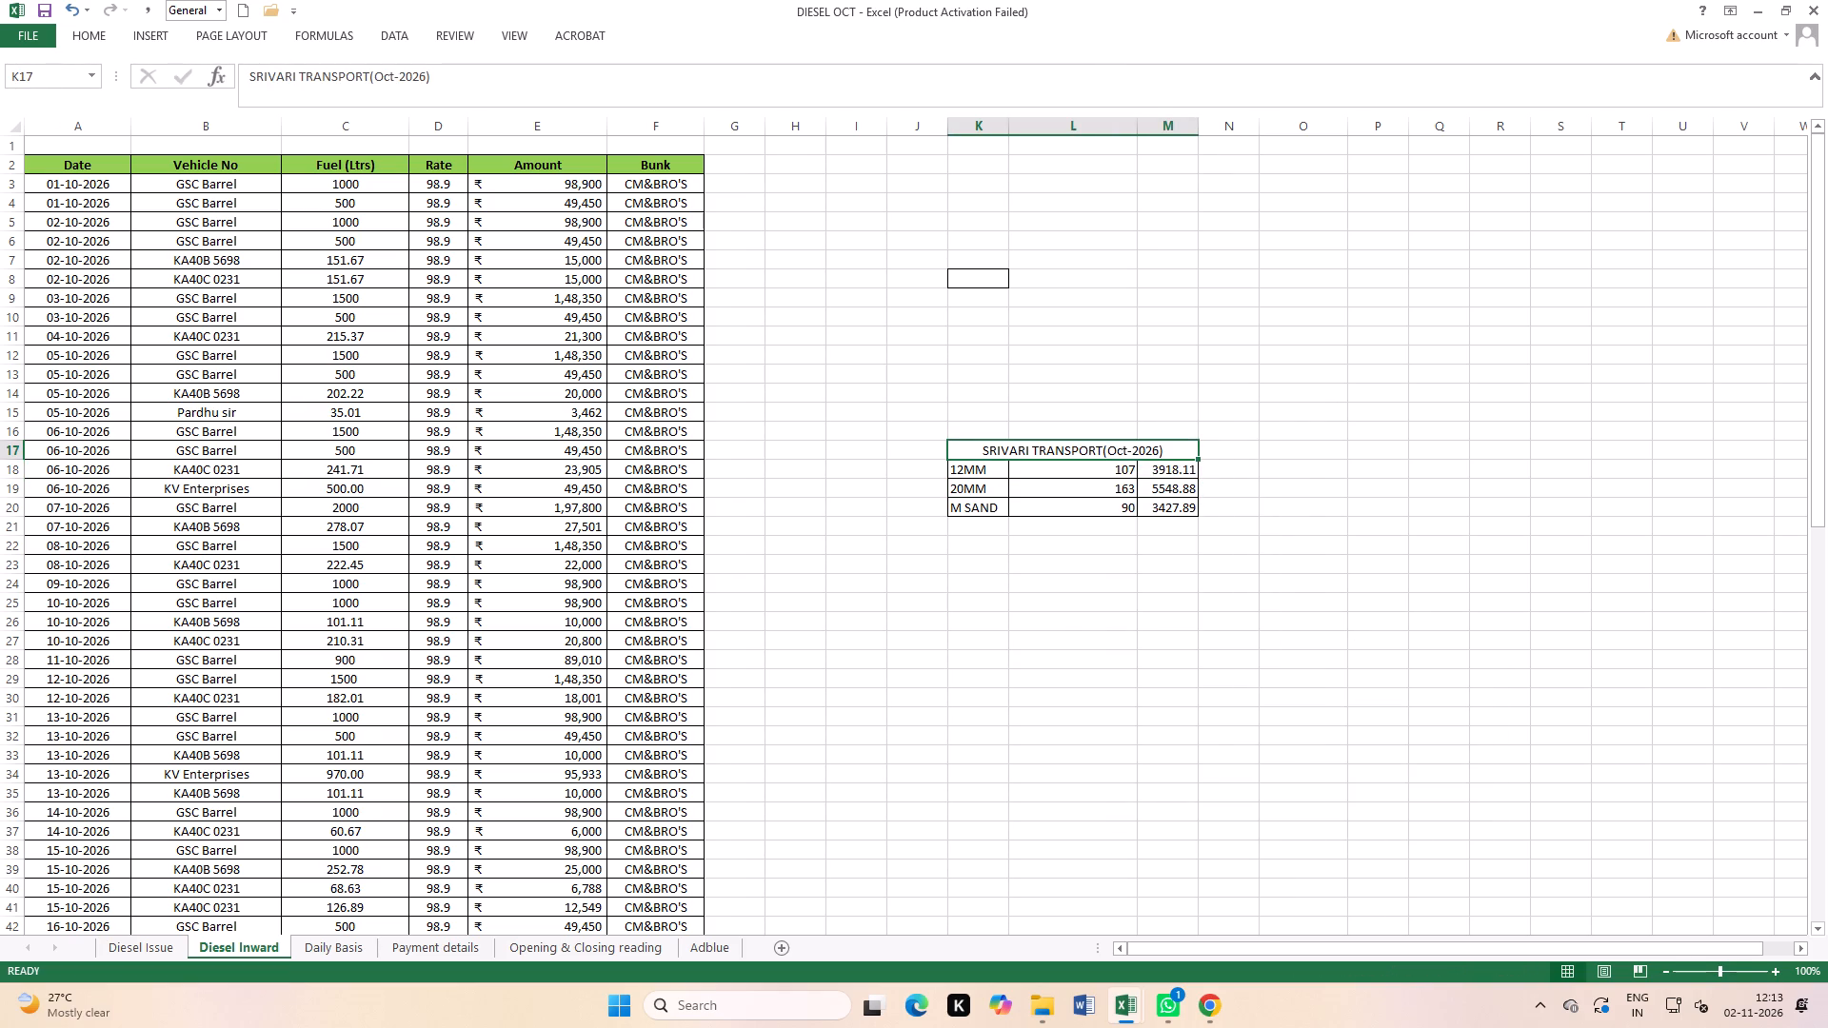
right_click(1128, 454)
left_click(1192, 586)
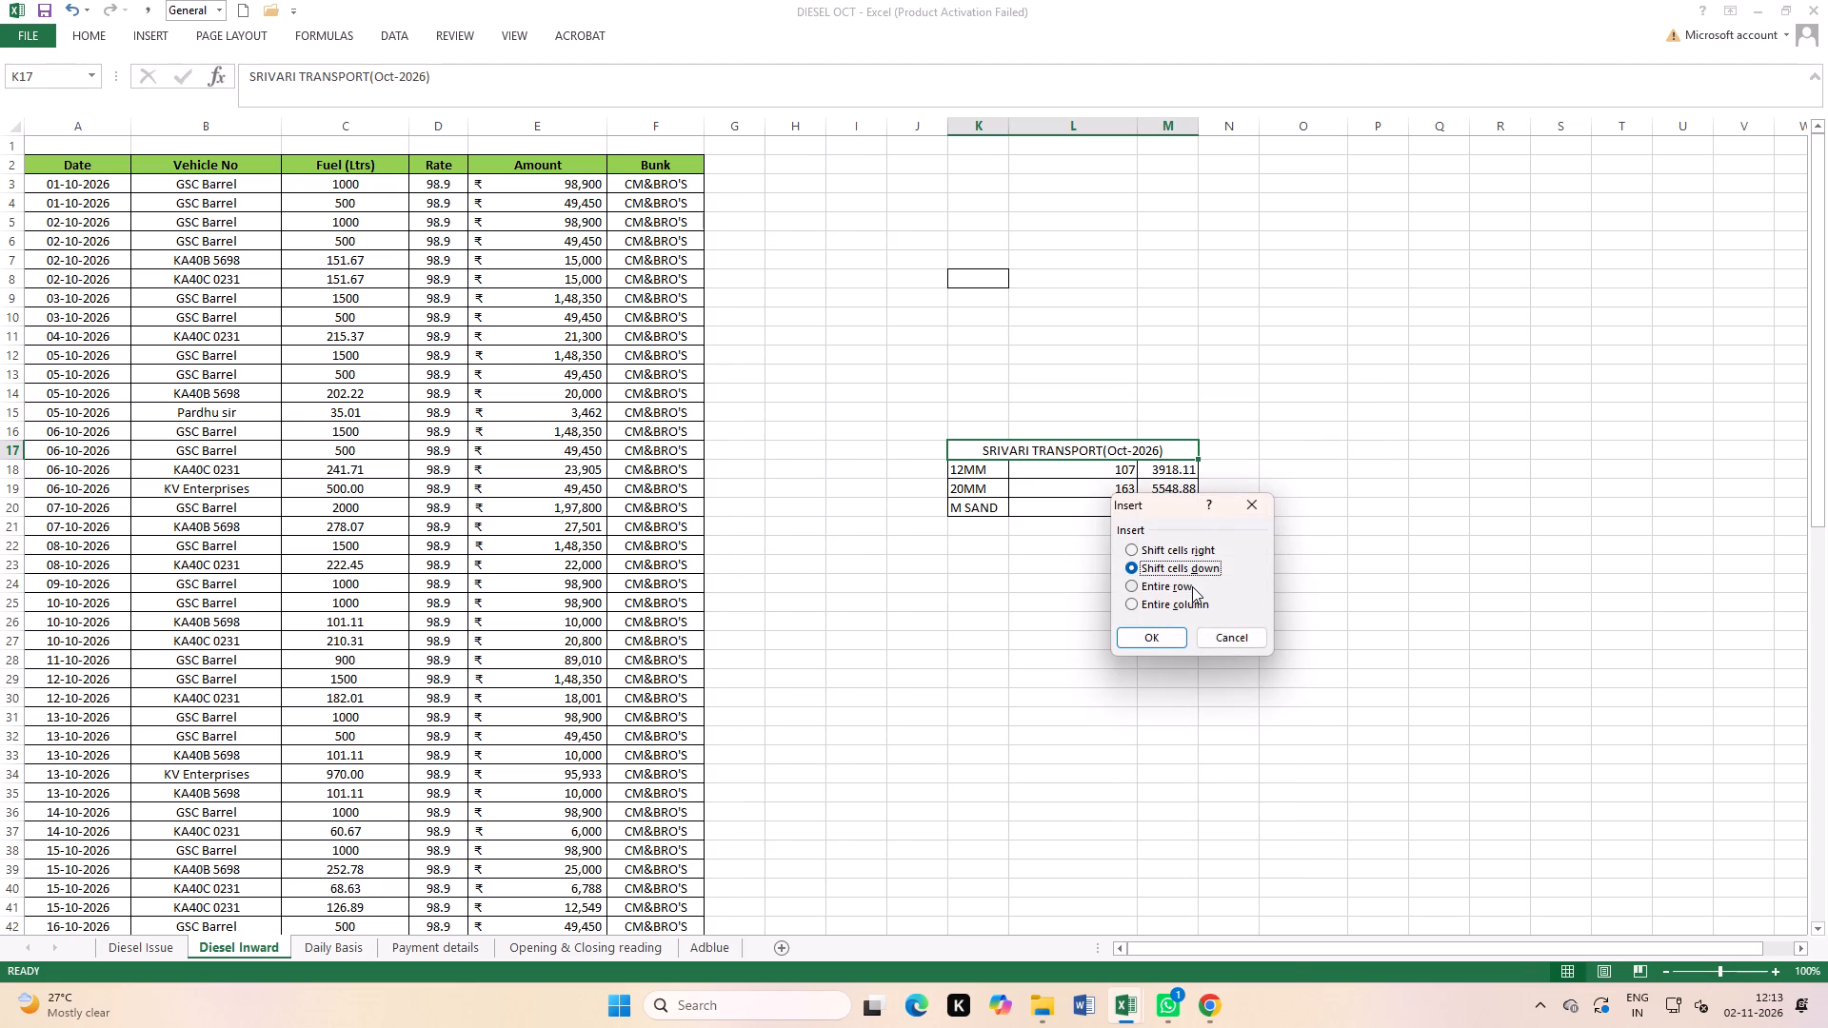
left_click(1177, 641)
left_click(1265, 602)
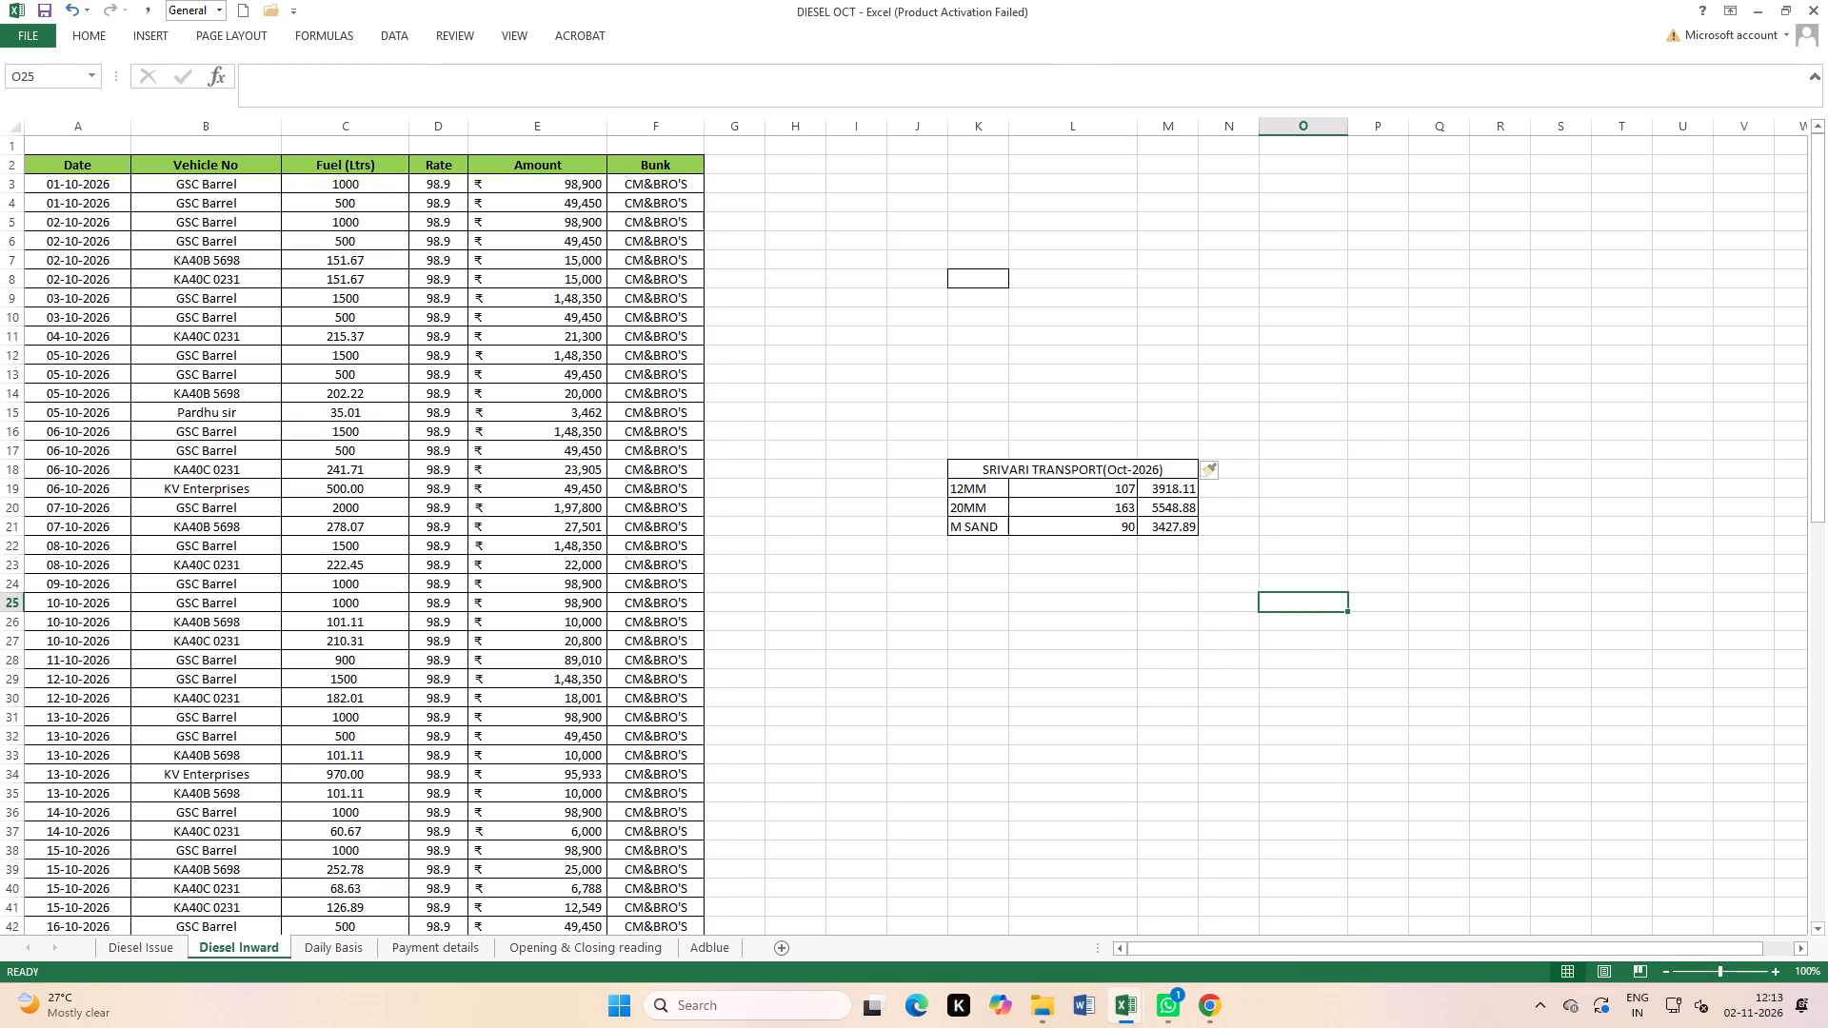
Copy the merged heading from K18 up to K17 and clear the duplicate heading text in K18.
left_click_drag(983, 466, 1140, 474)
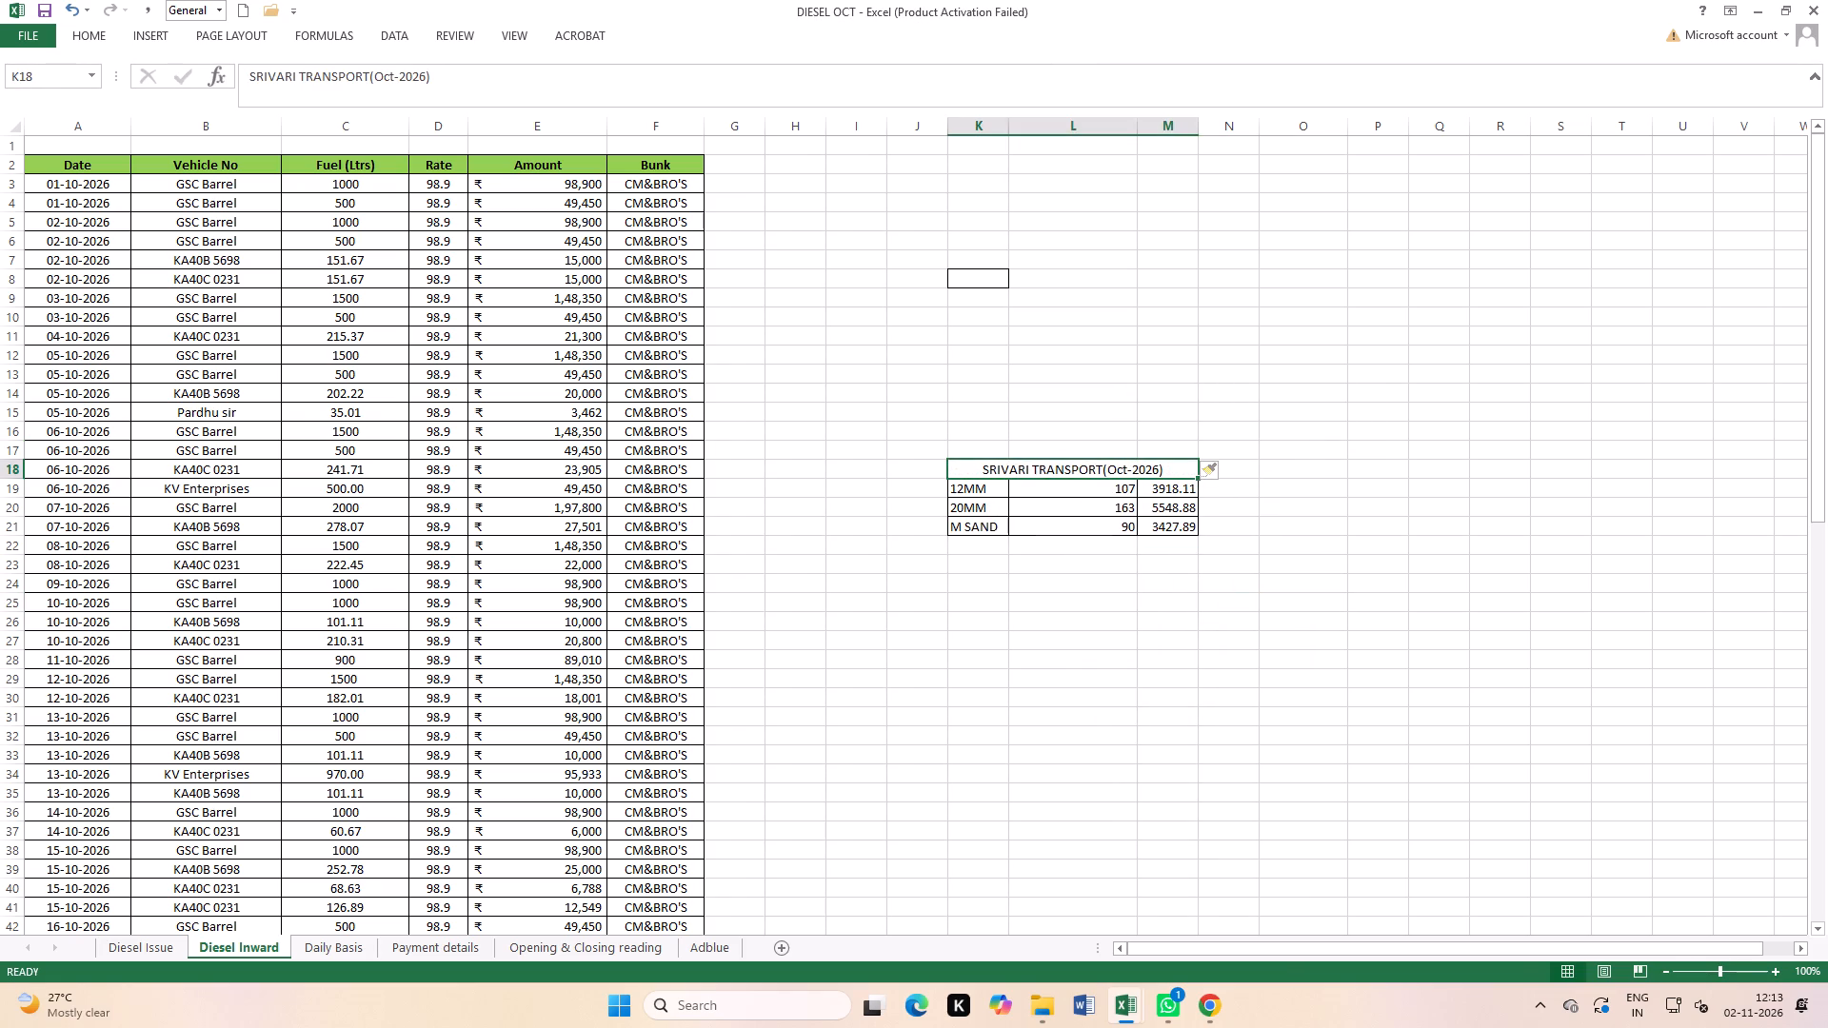
key("ctrl+c")
left_click(990, 447)
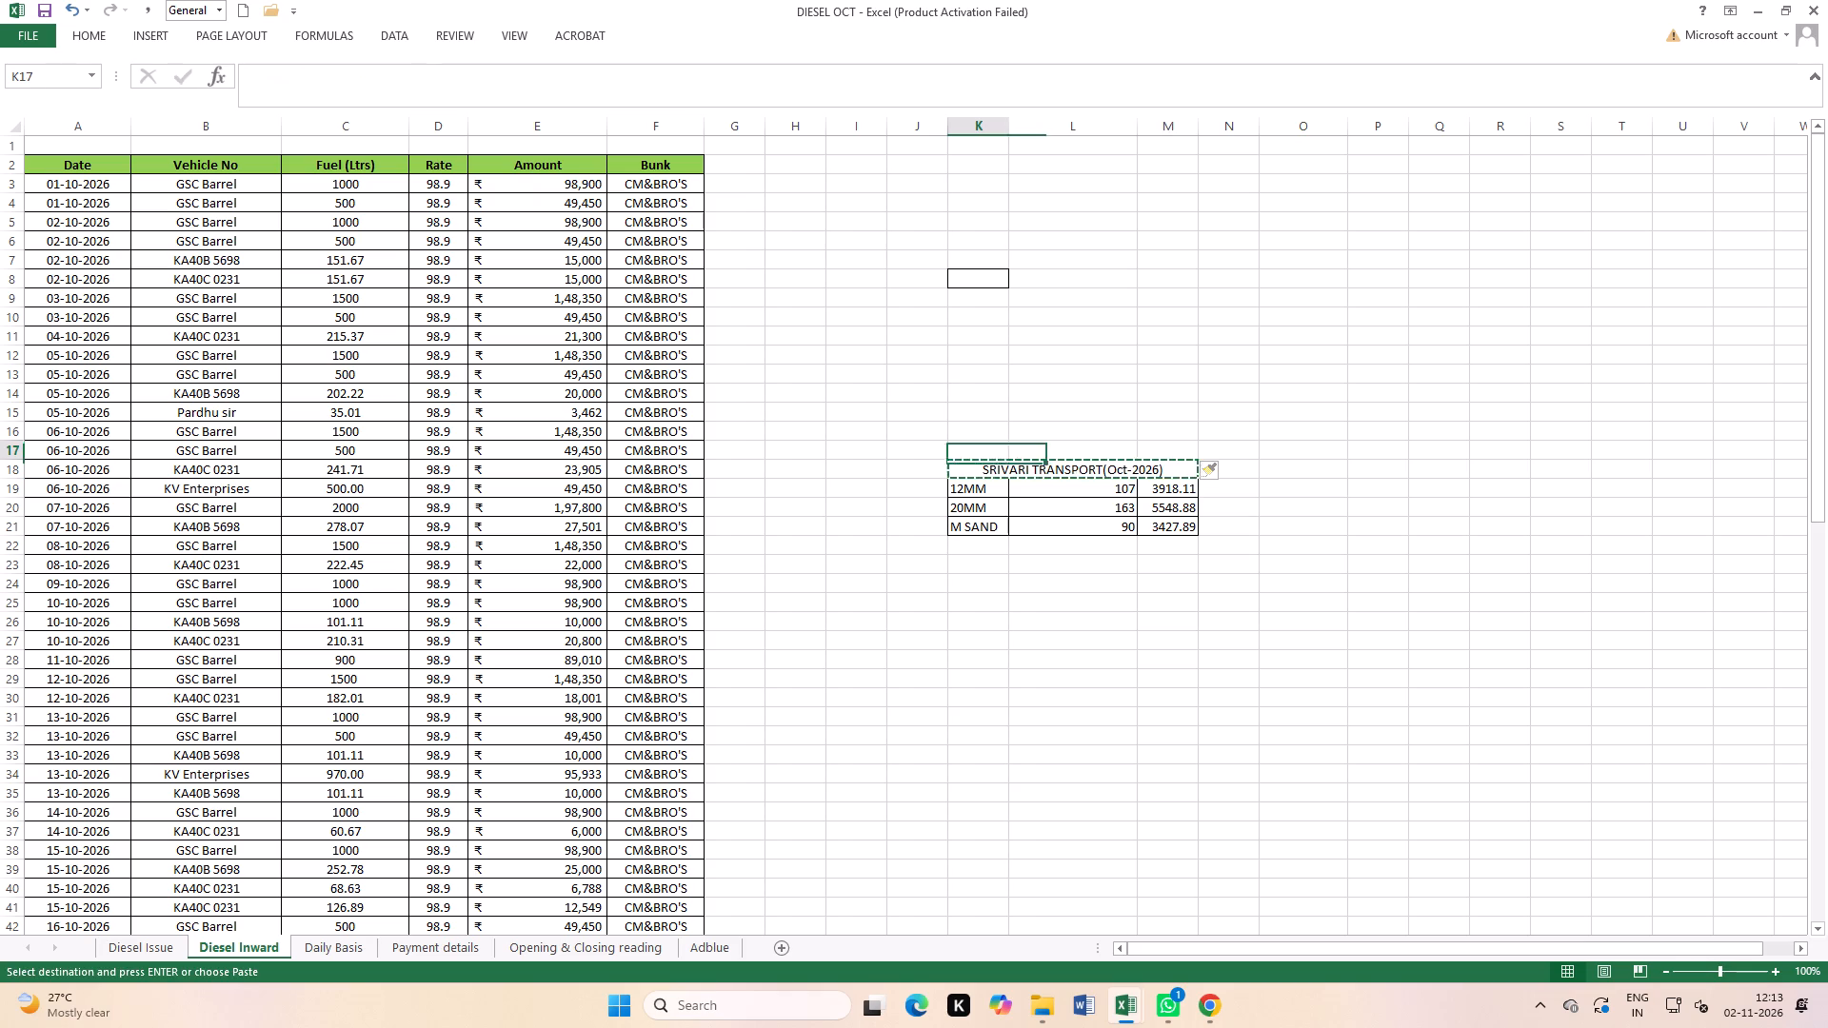
key("ctrl+v")
left_click(1086, 627)
left_click(1018, 471)
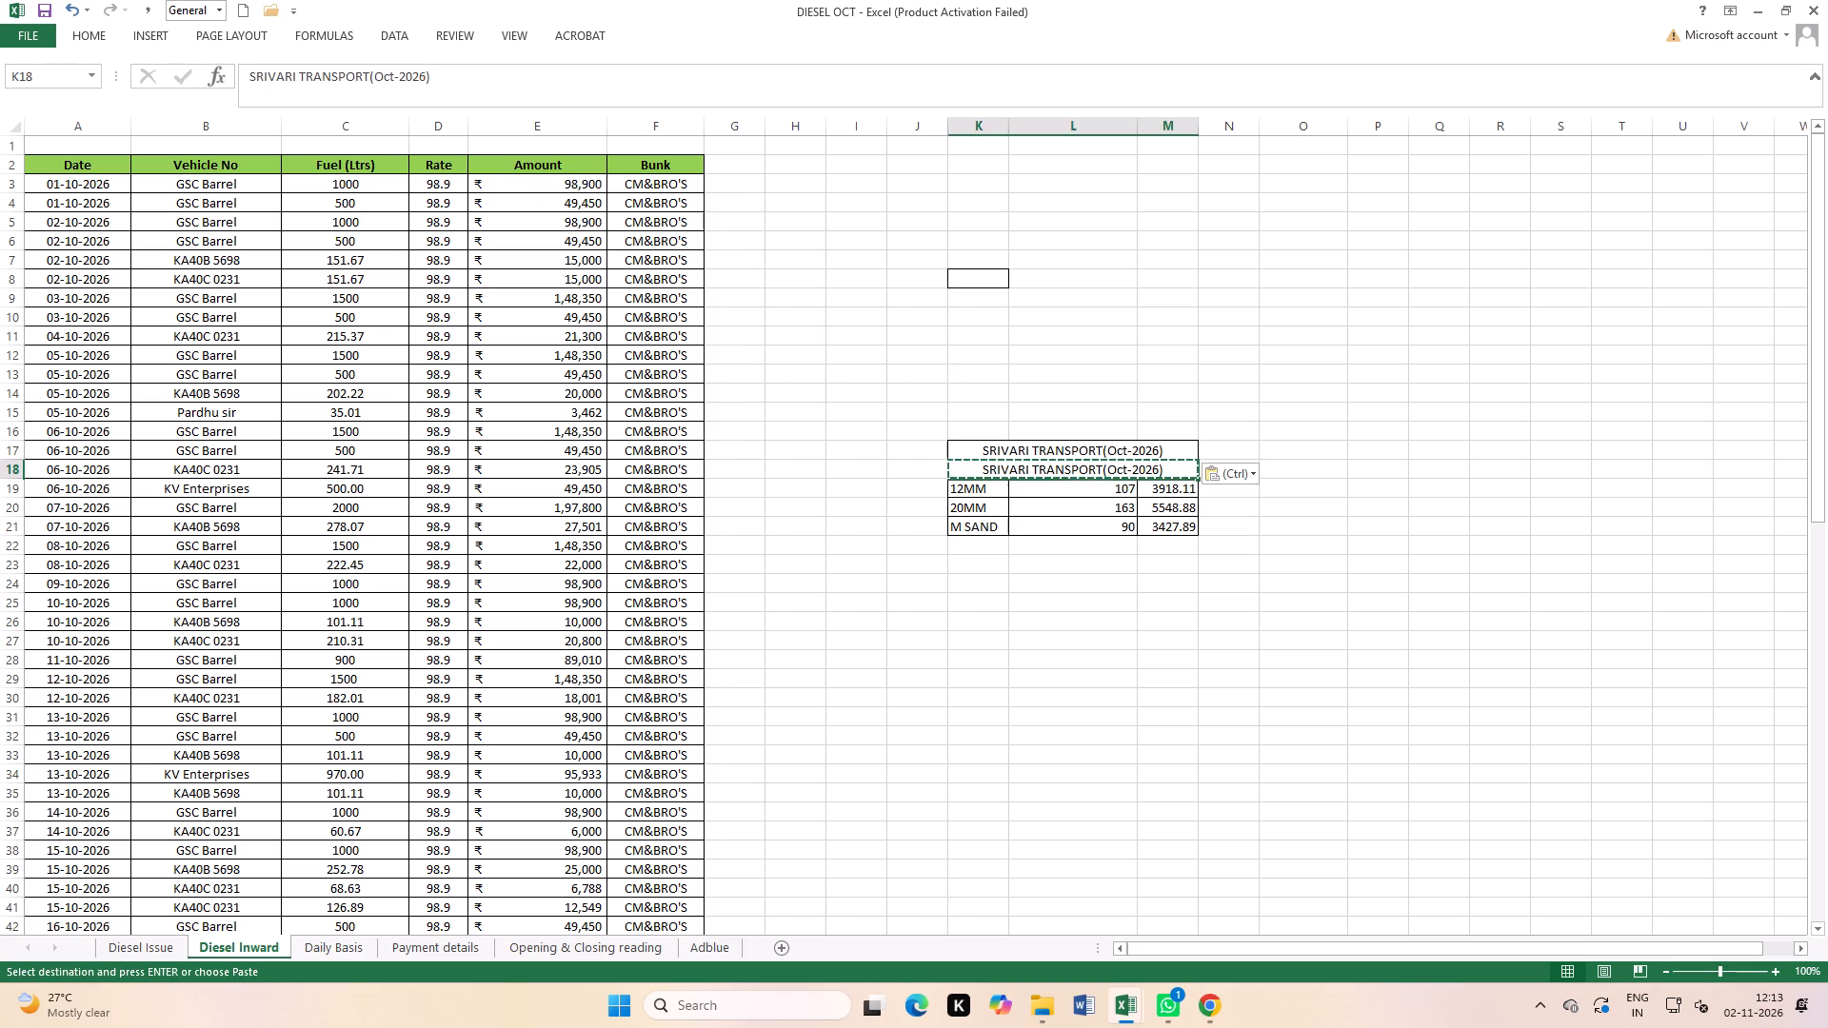
key("Delete")
left_click(1264, 836)
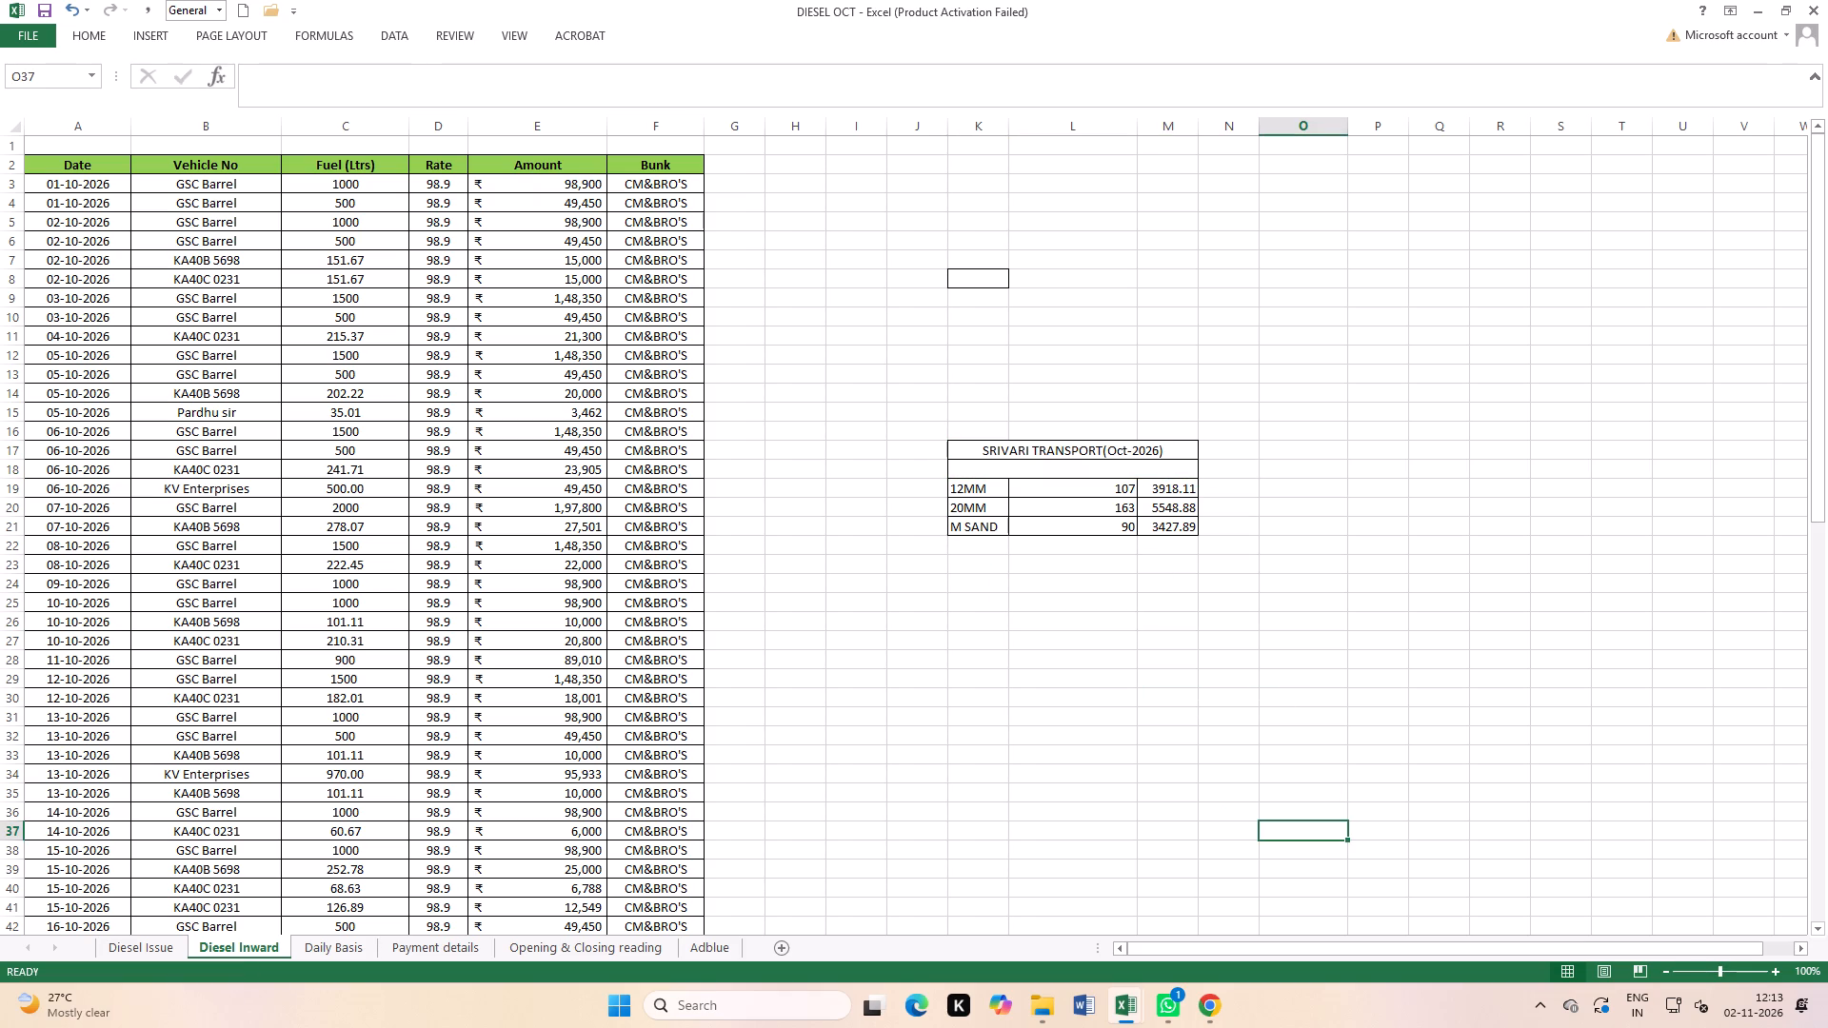
Unmerge the blank row K18 to M18 below the heading into separate cells.
left_click(1043, 470)
left_click(92, 31)
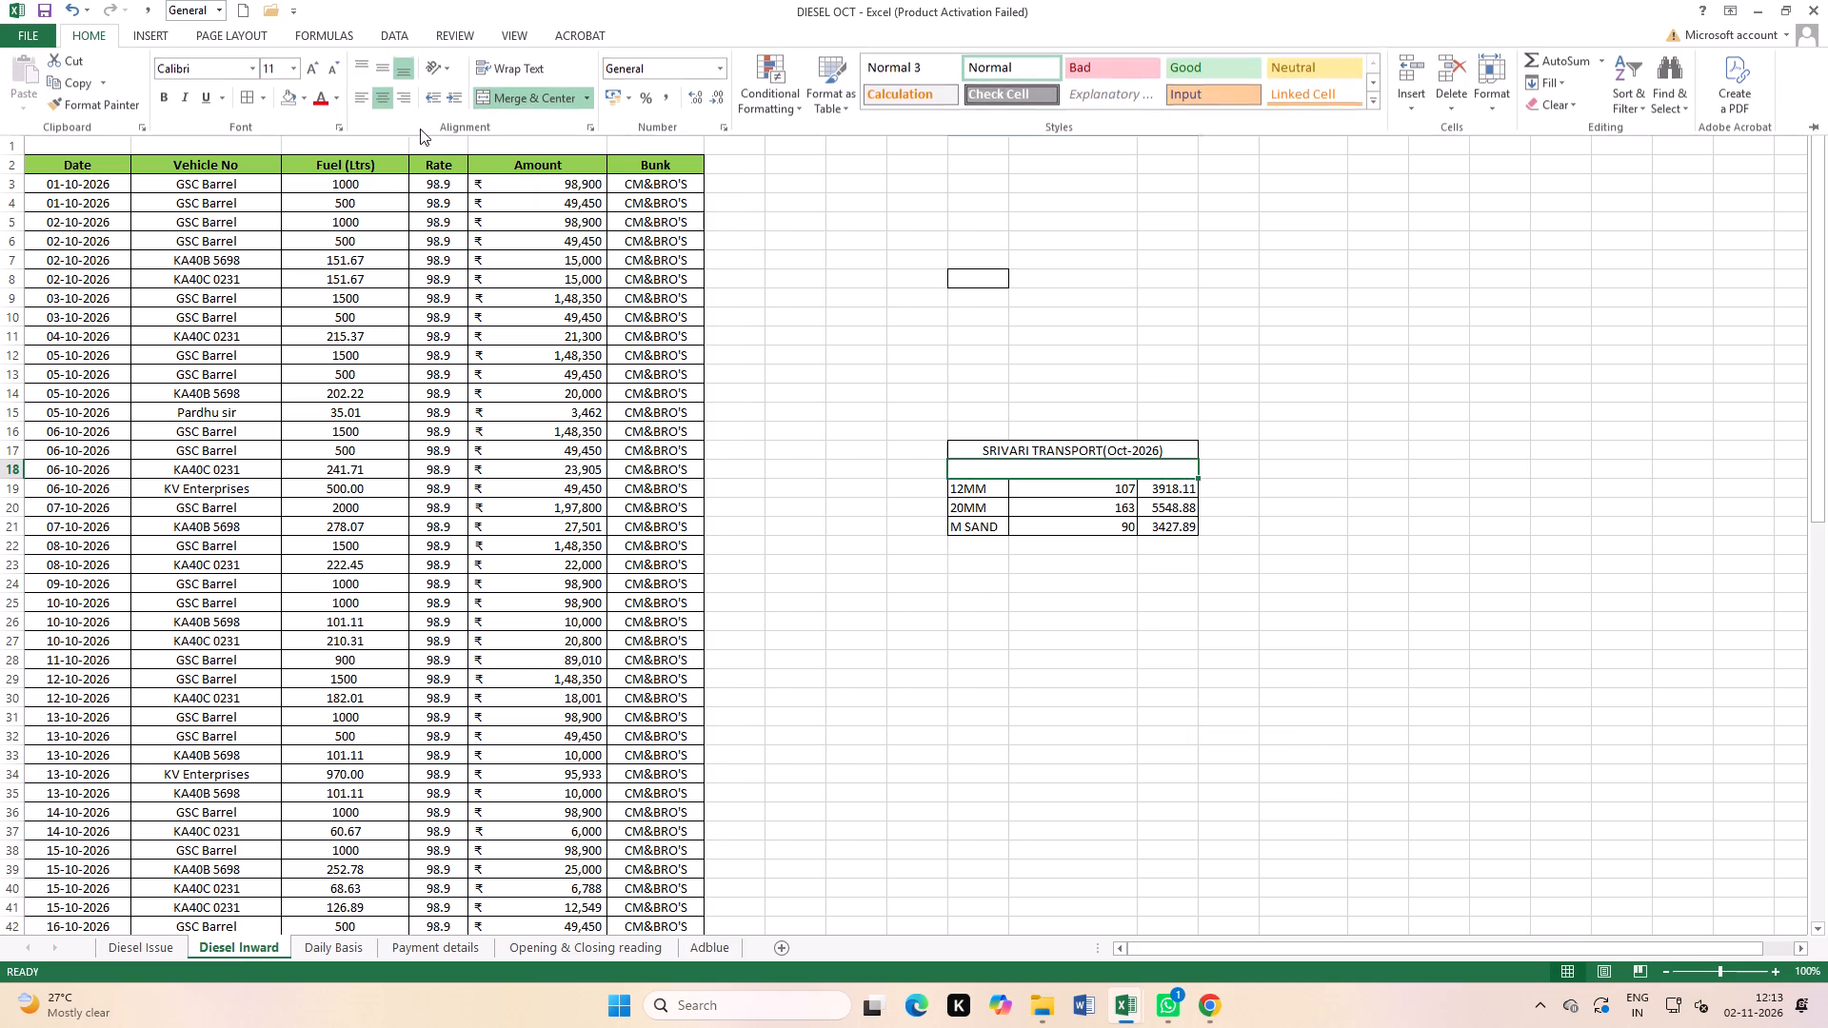
left_click(507, 102)
left_click(1494, 440)
left_click(1348, 542)
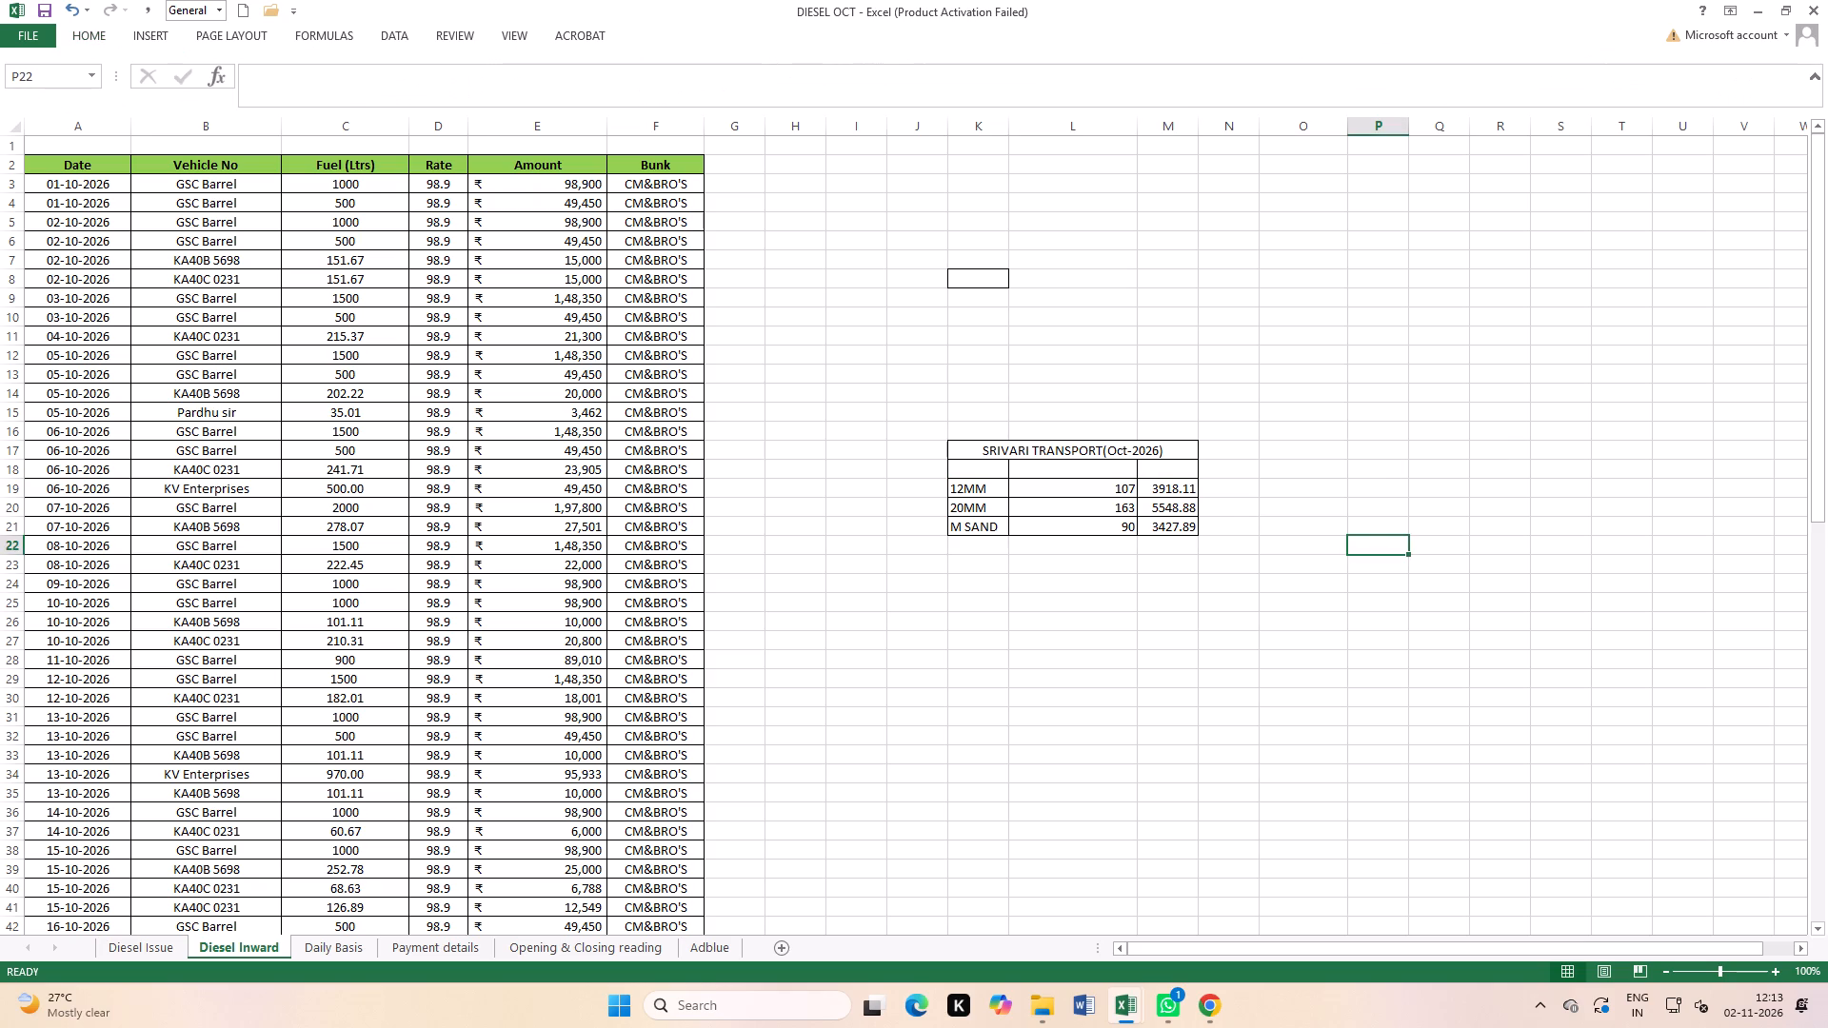
Enter the column headers Material, Loads and TON'S in K18, L18 and M18.
left_click(987, 476)
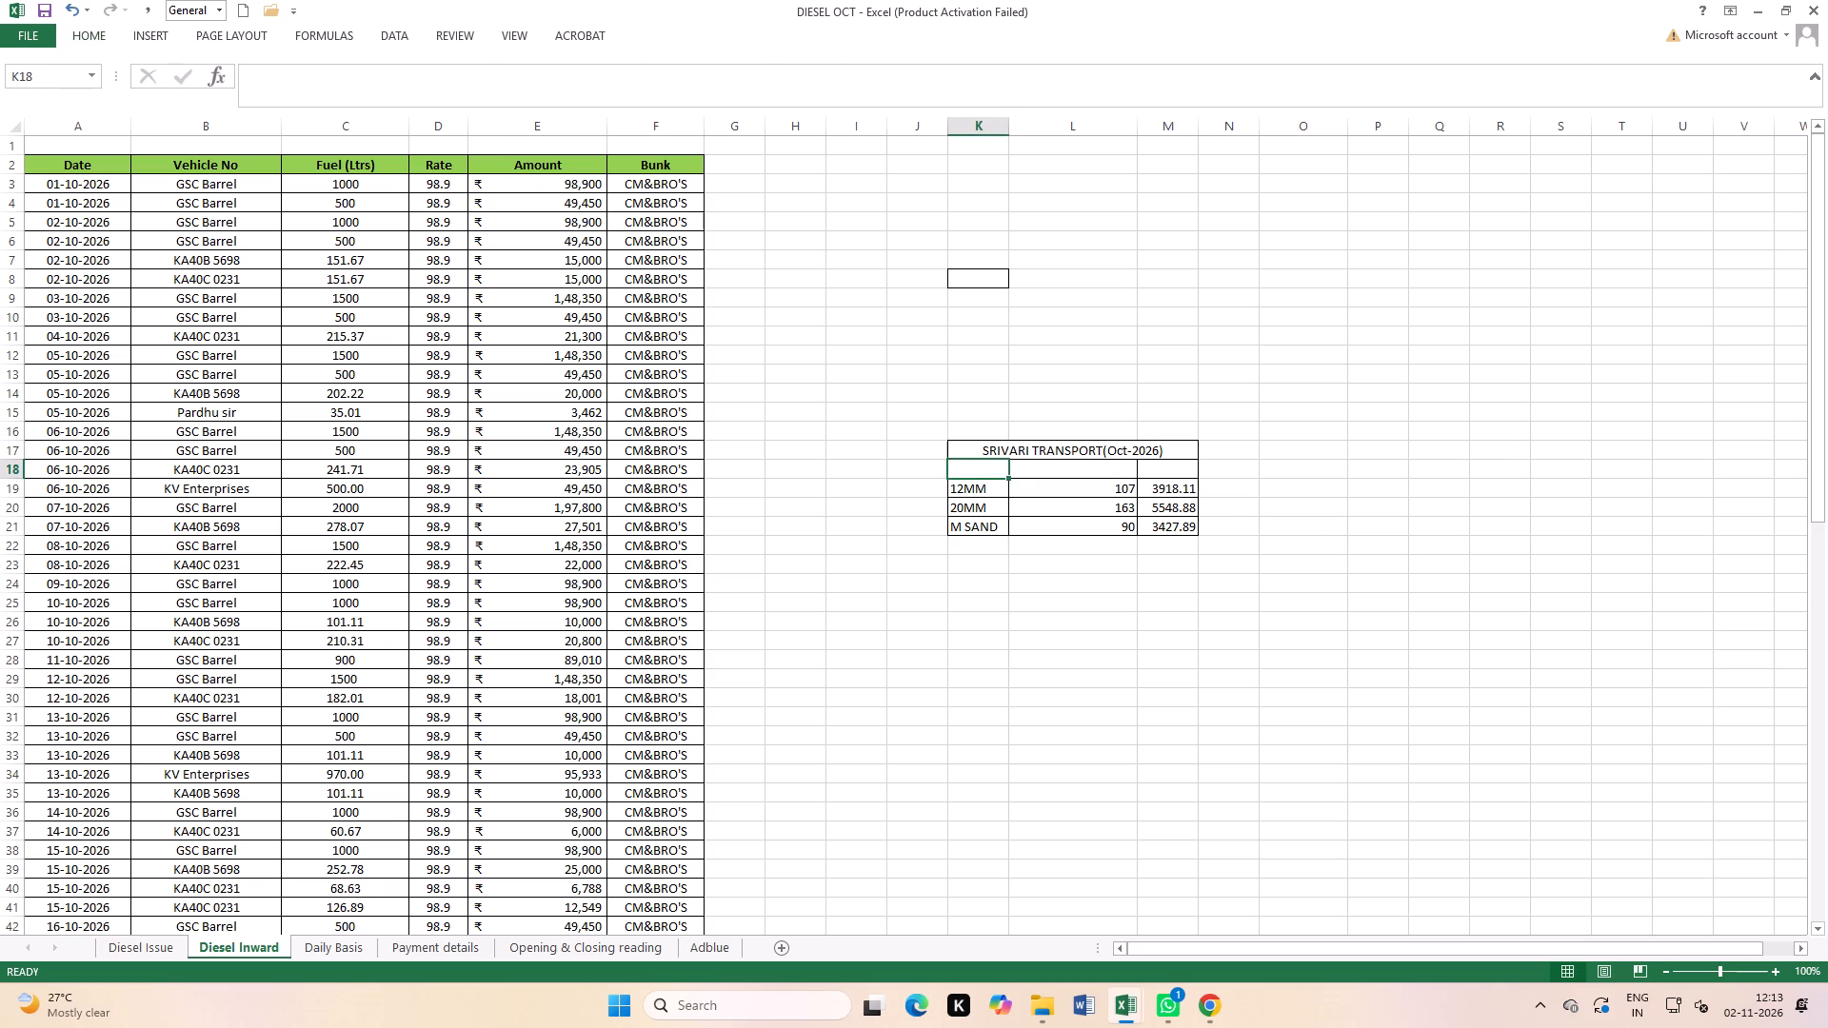
key("m")
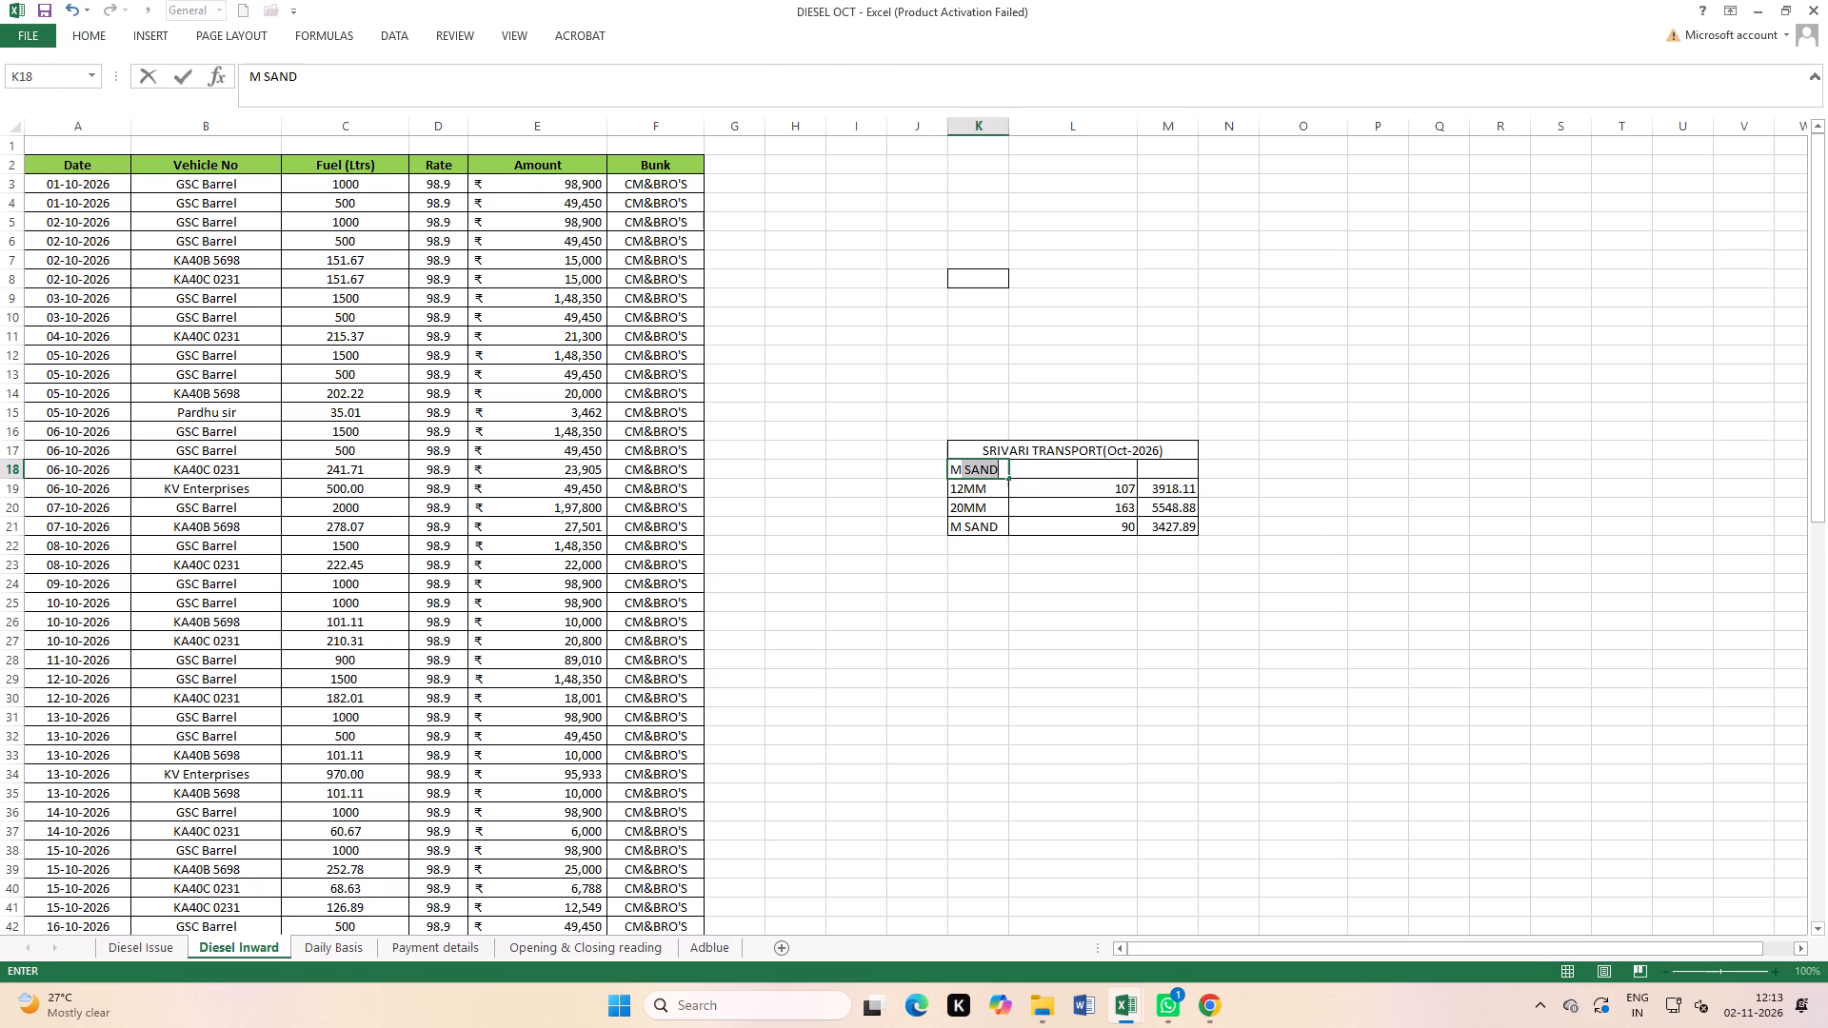
type("aterial")
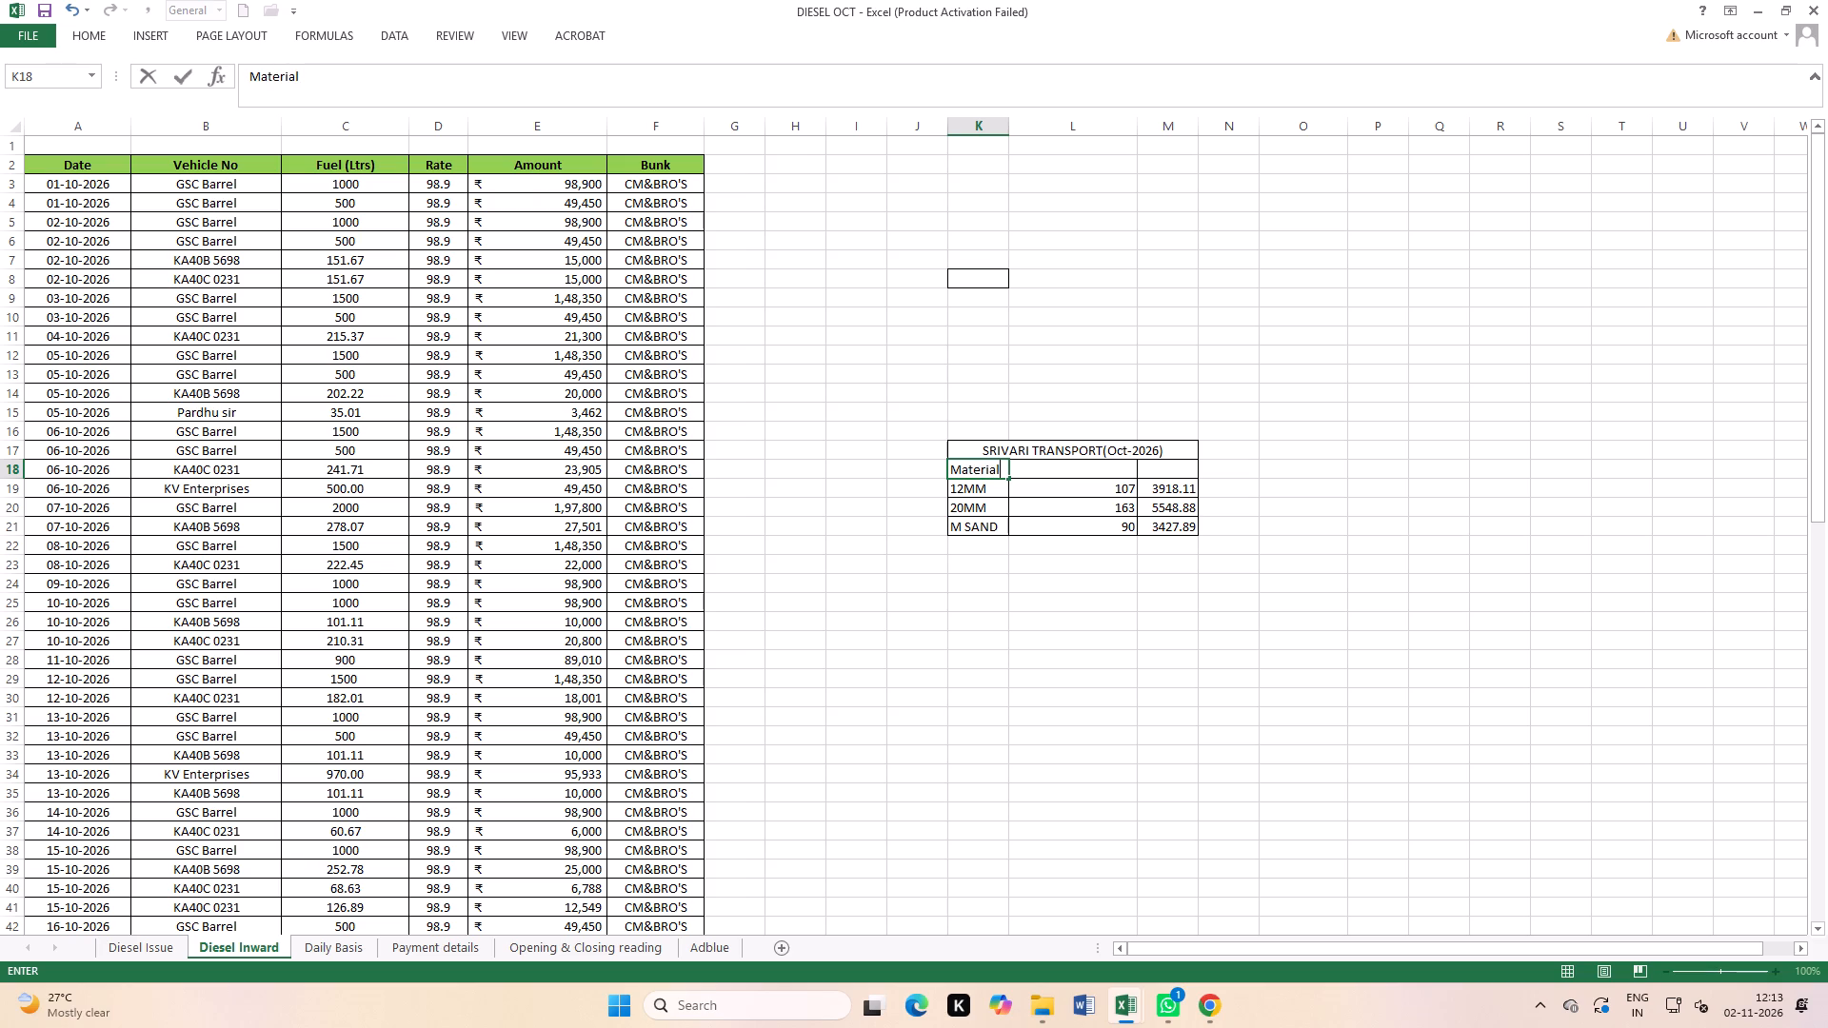
key("Right")
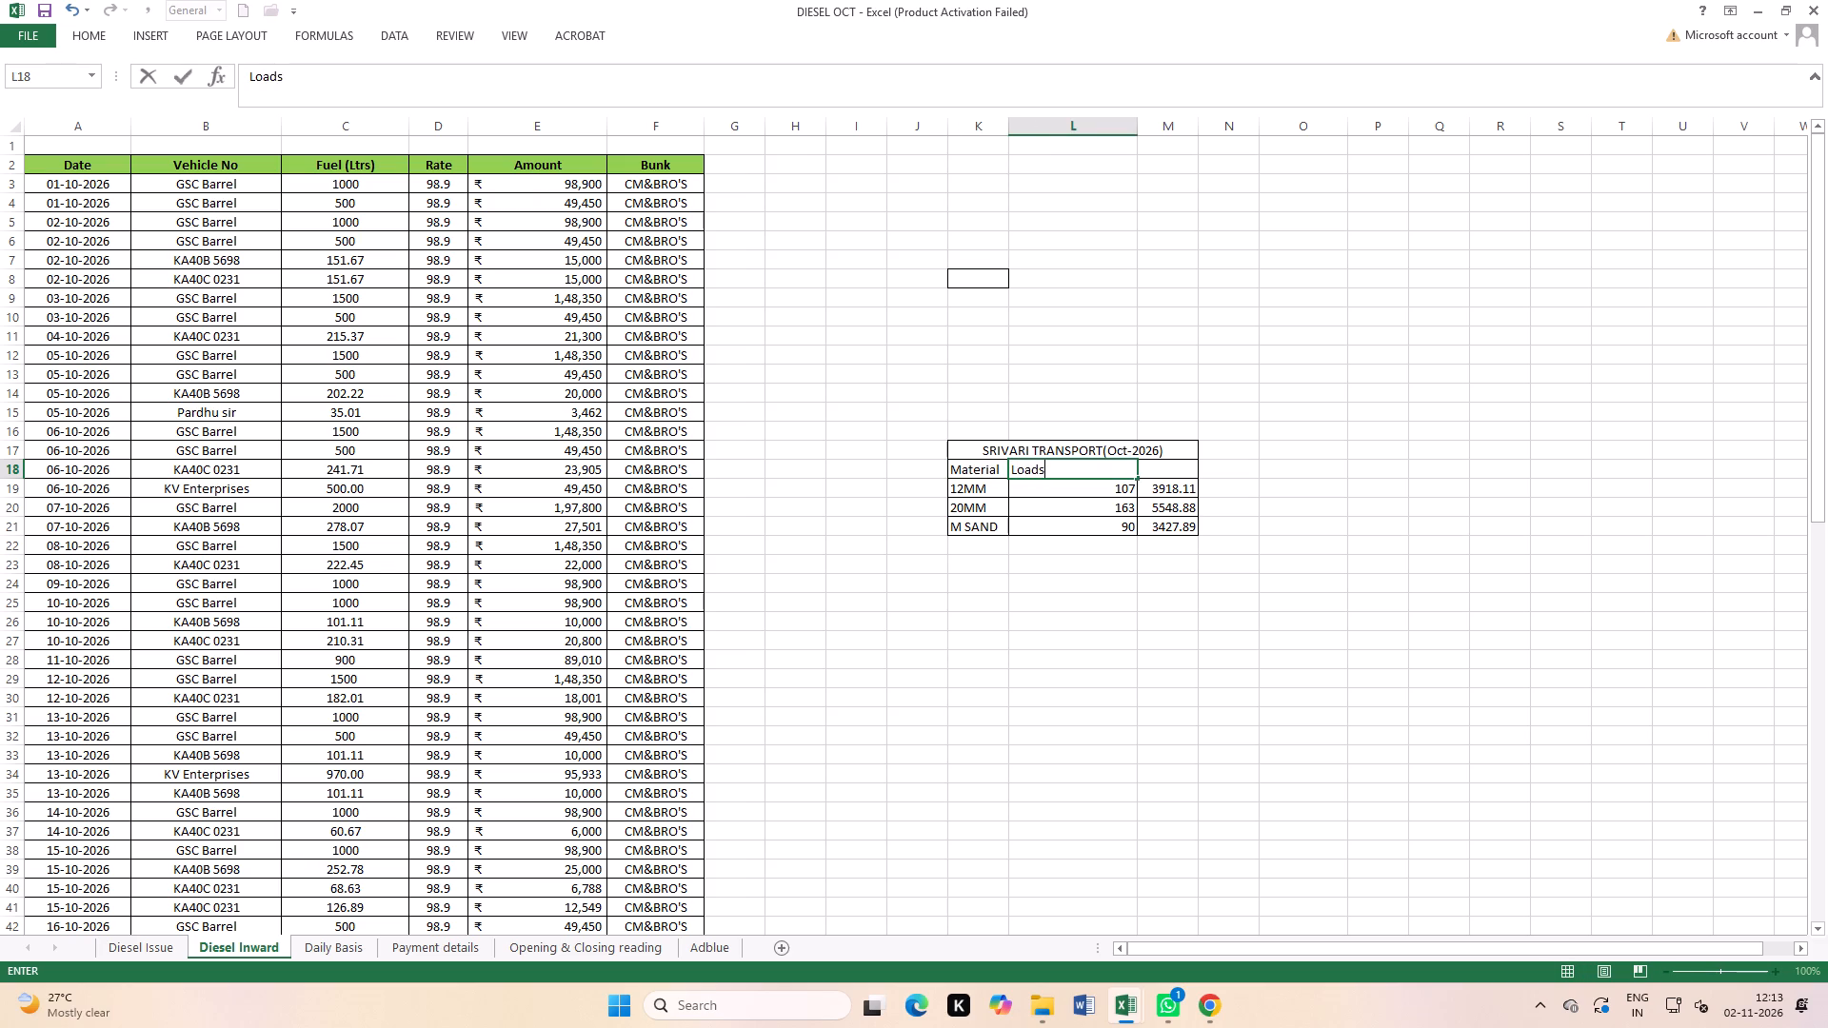
key("Right")
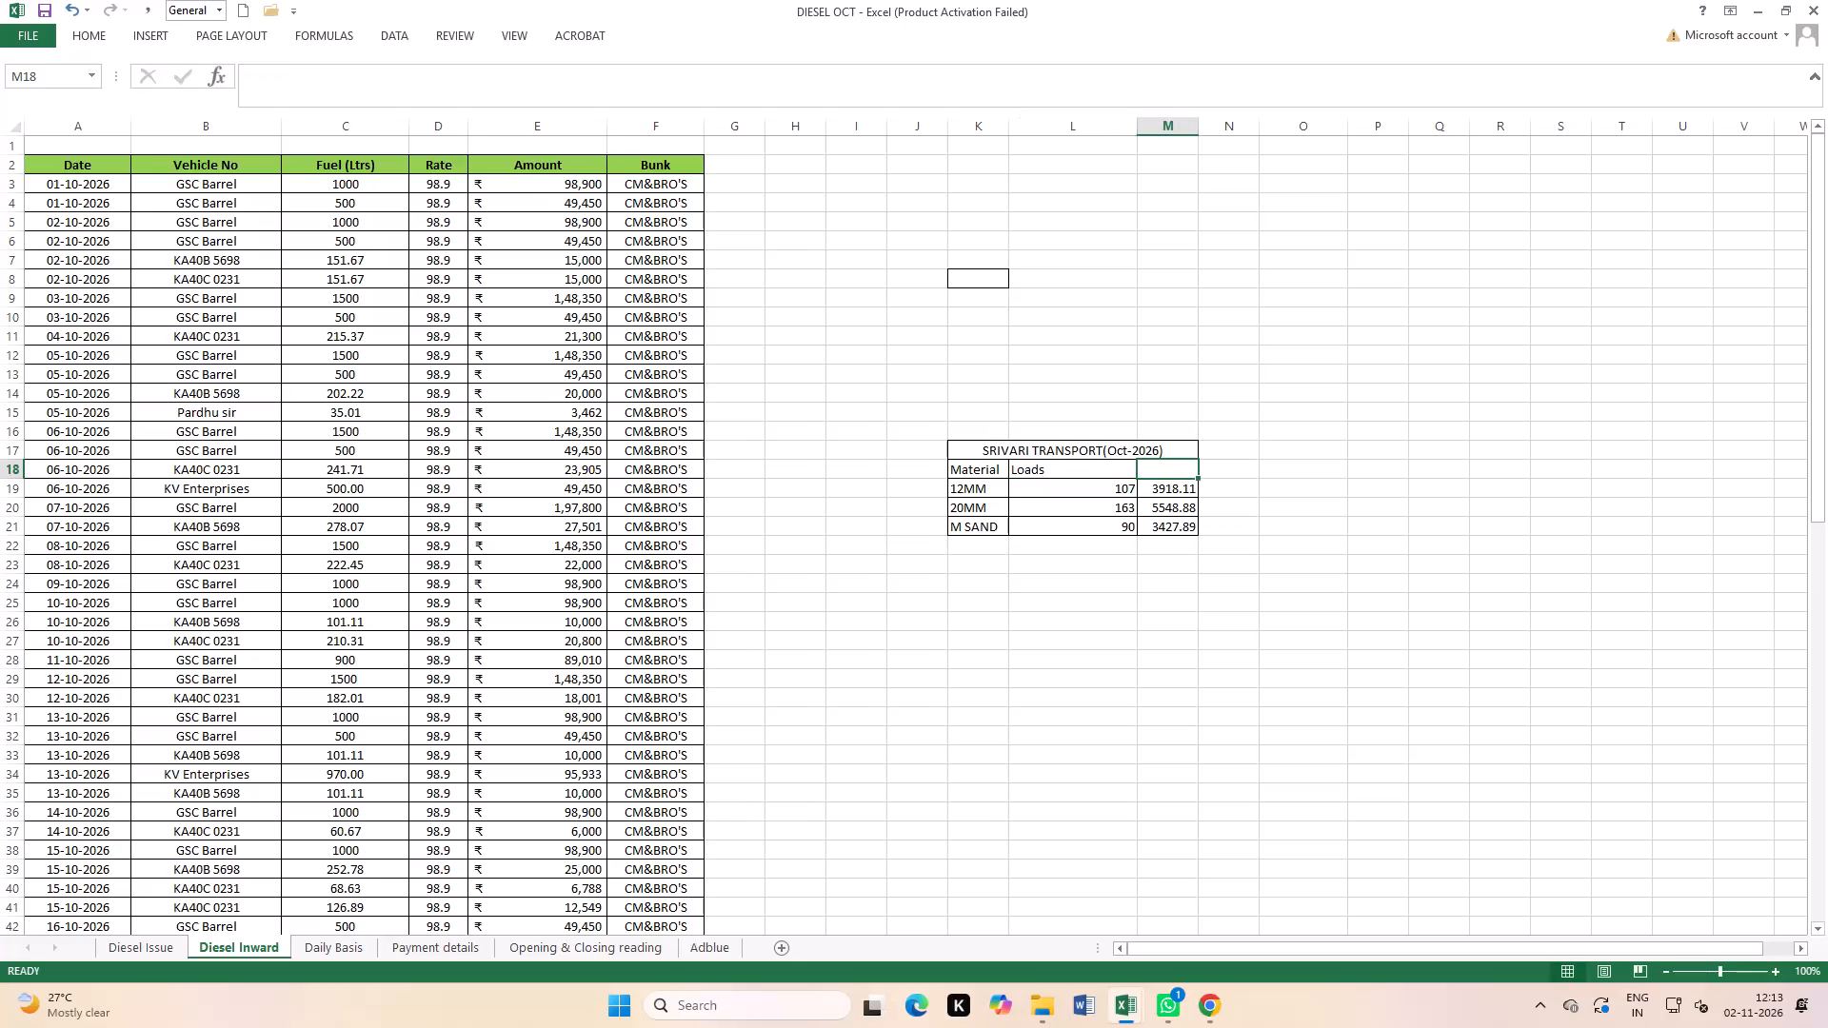
key("t")
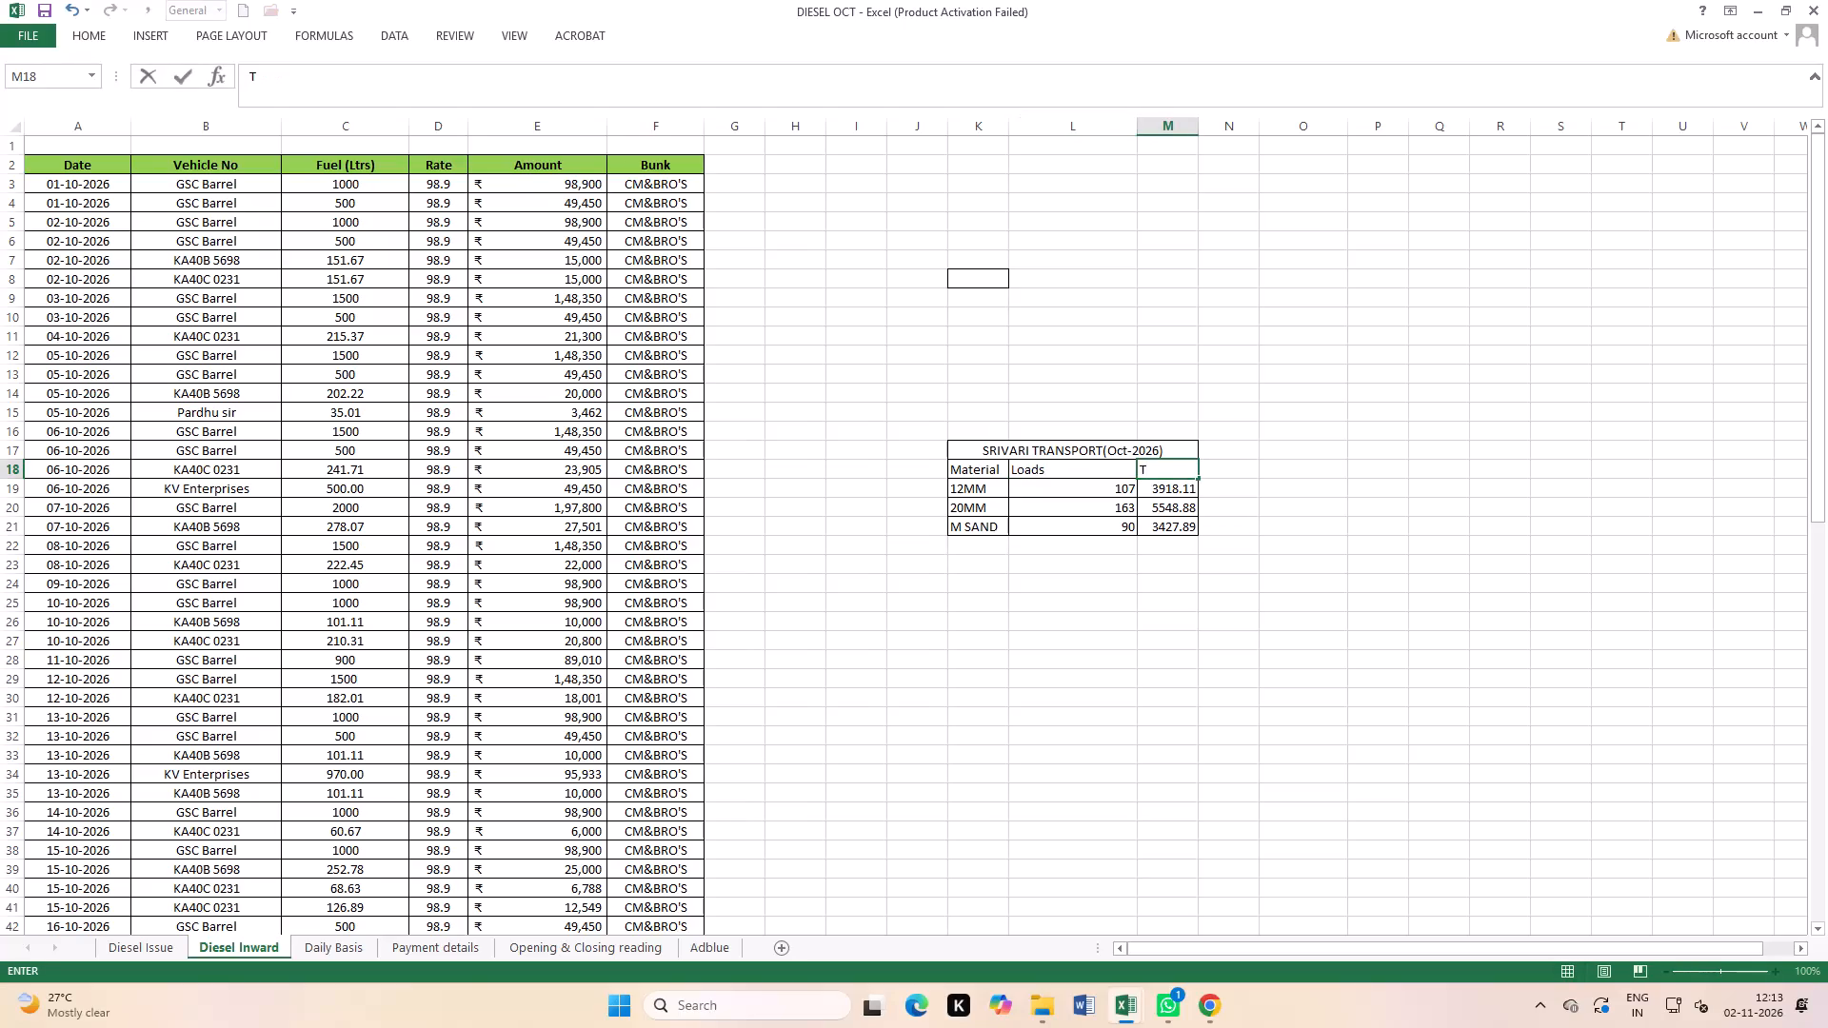
type("ON")
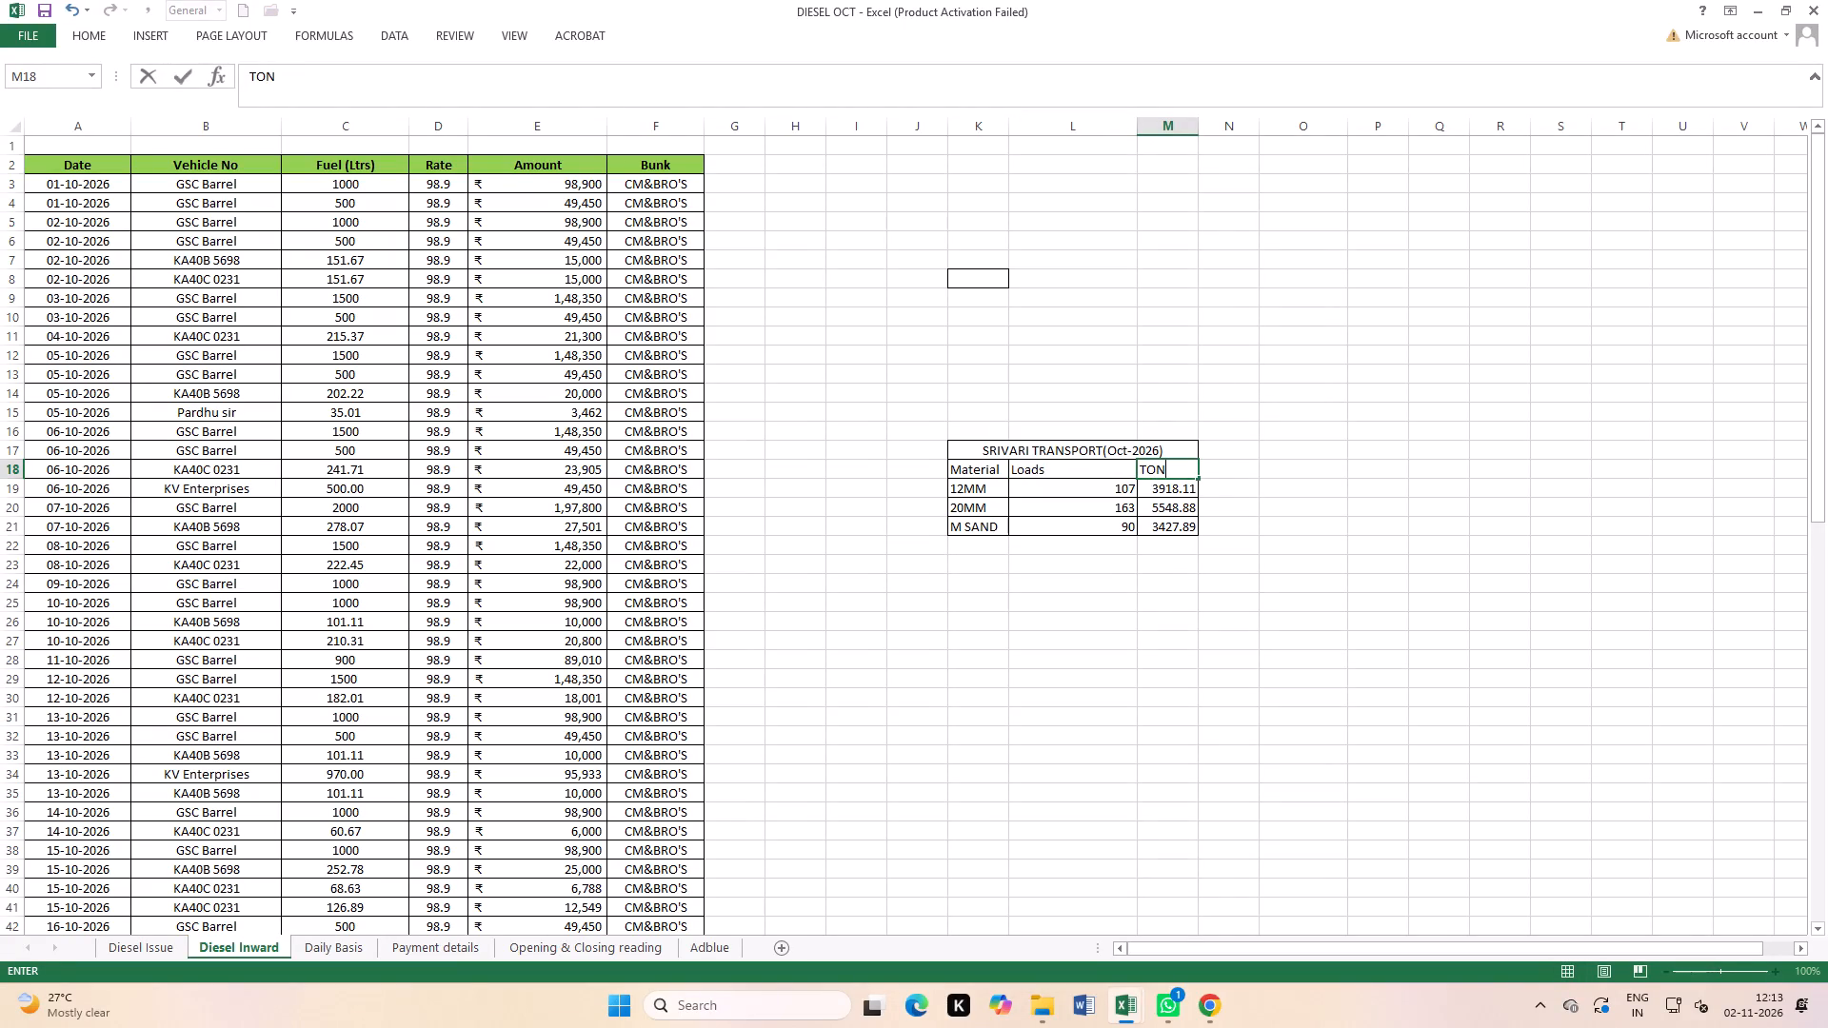
type("'S")
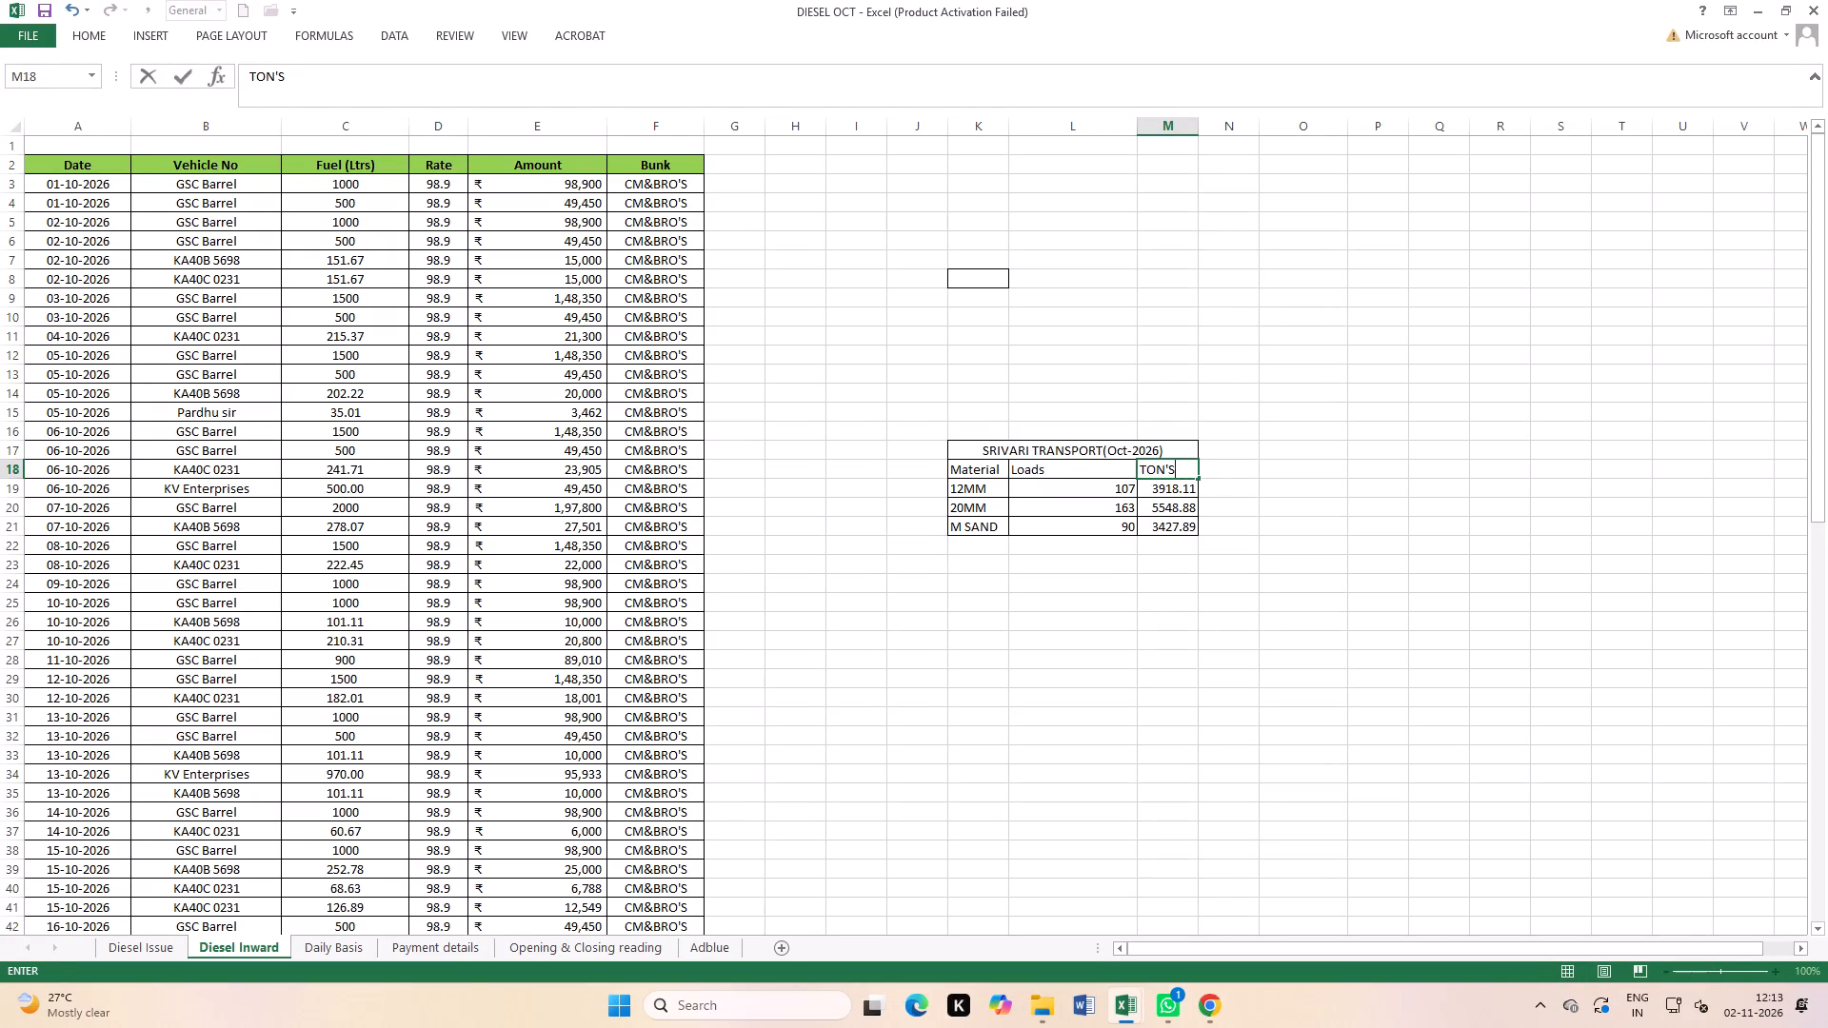
left_click(1182, 577)
Center the table heading and the column headers across K17 to M18.
left_click_drag(990, 451, 1068, 461)
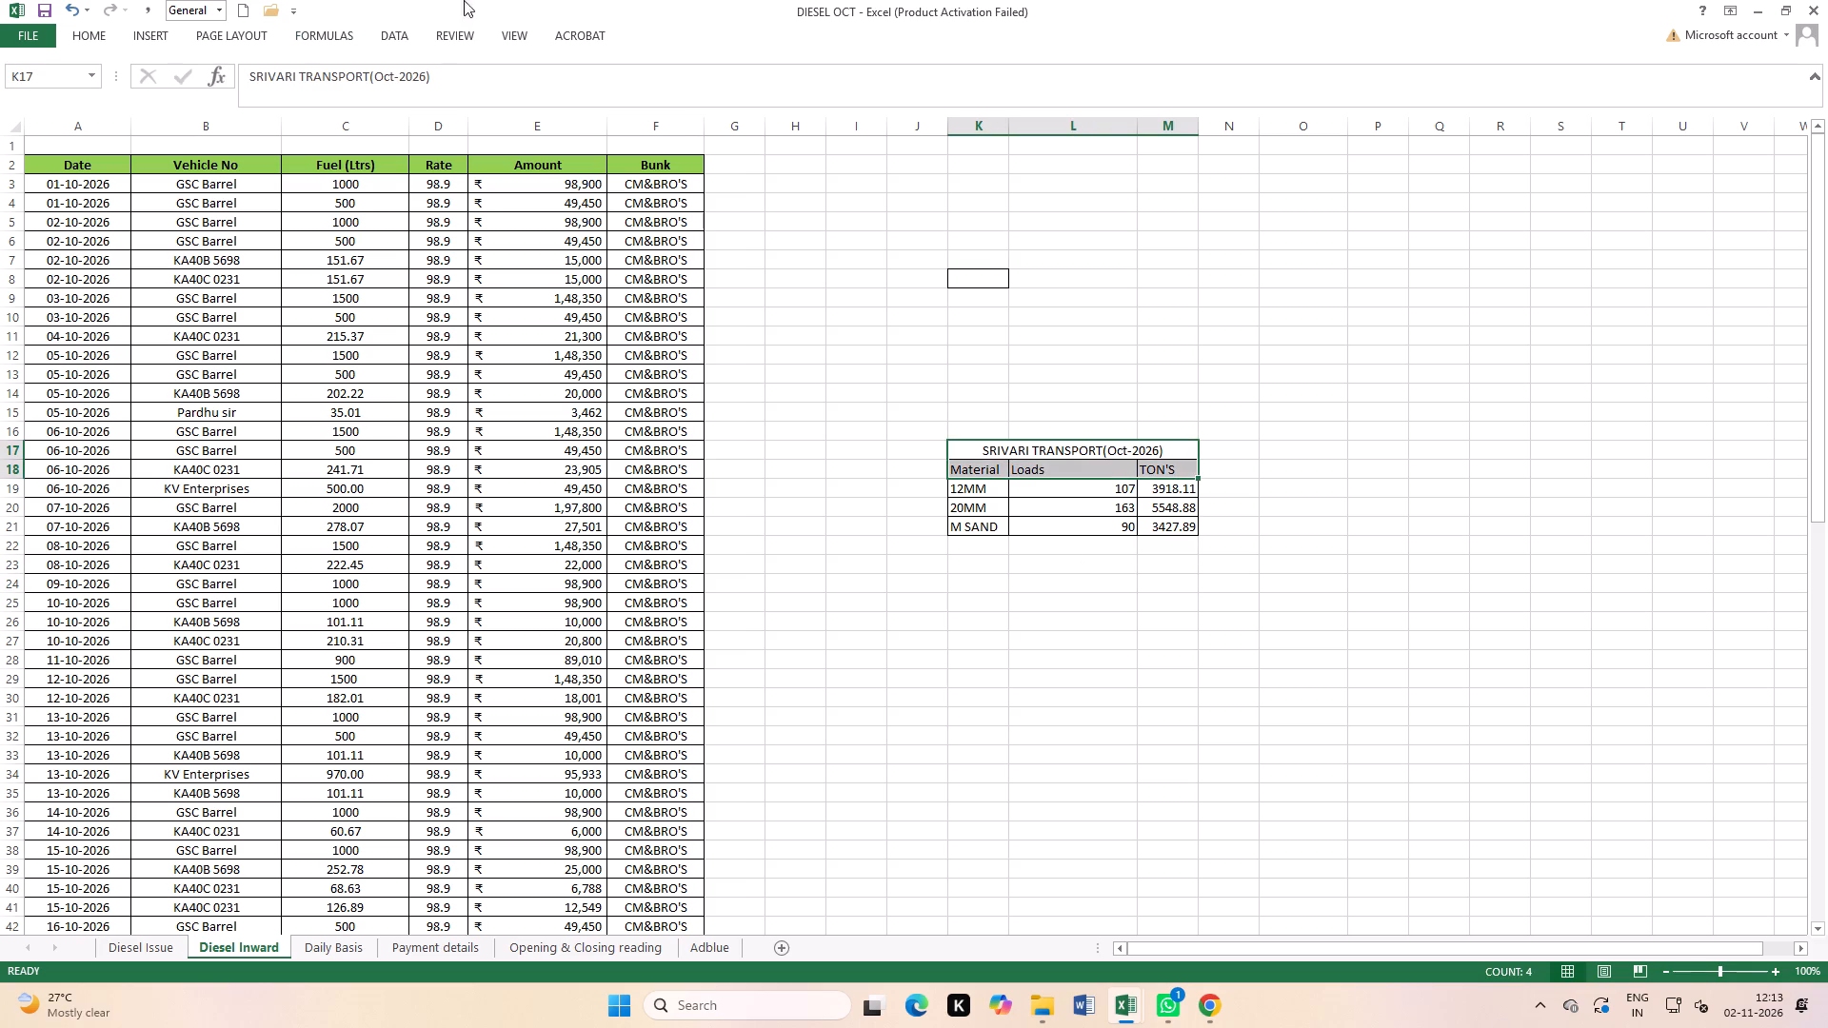
left_click(102, 38)
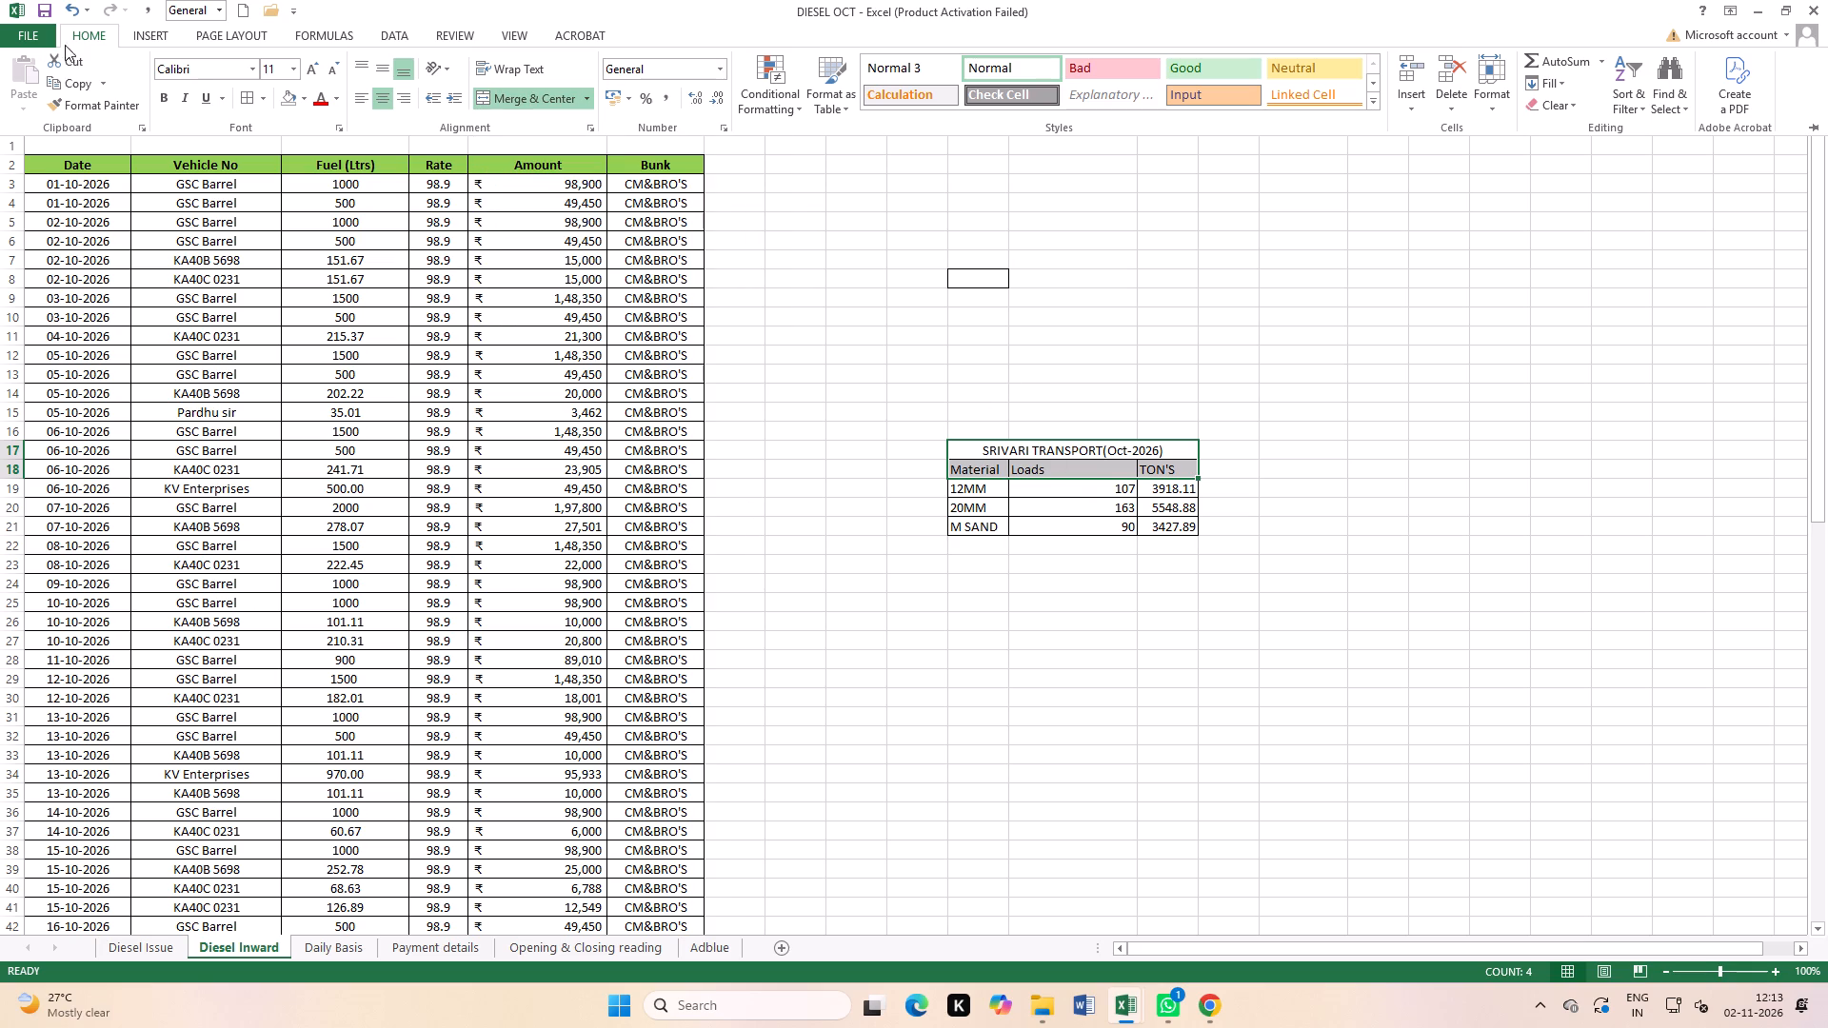
left_click(381, 99)
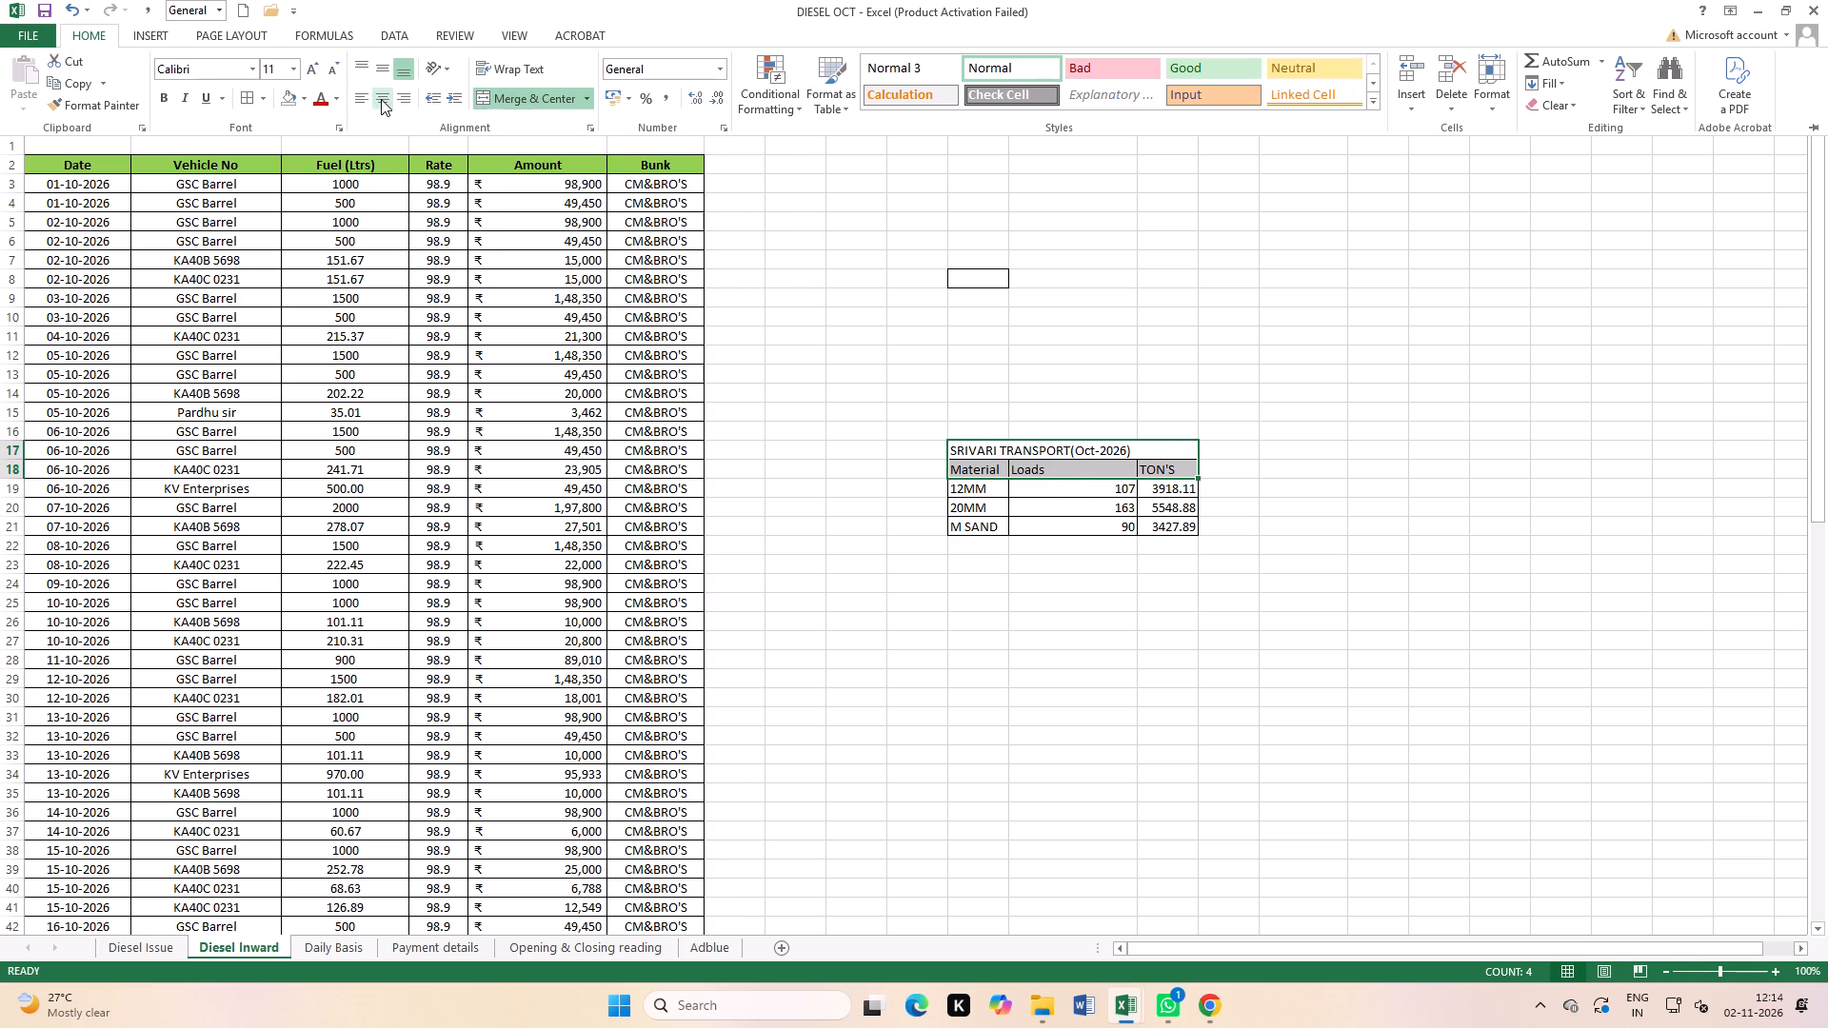
left_click(381, 99)
left_click(1176, 611)
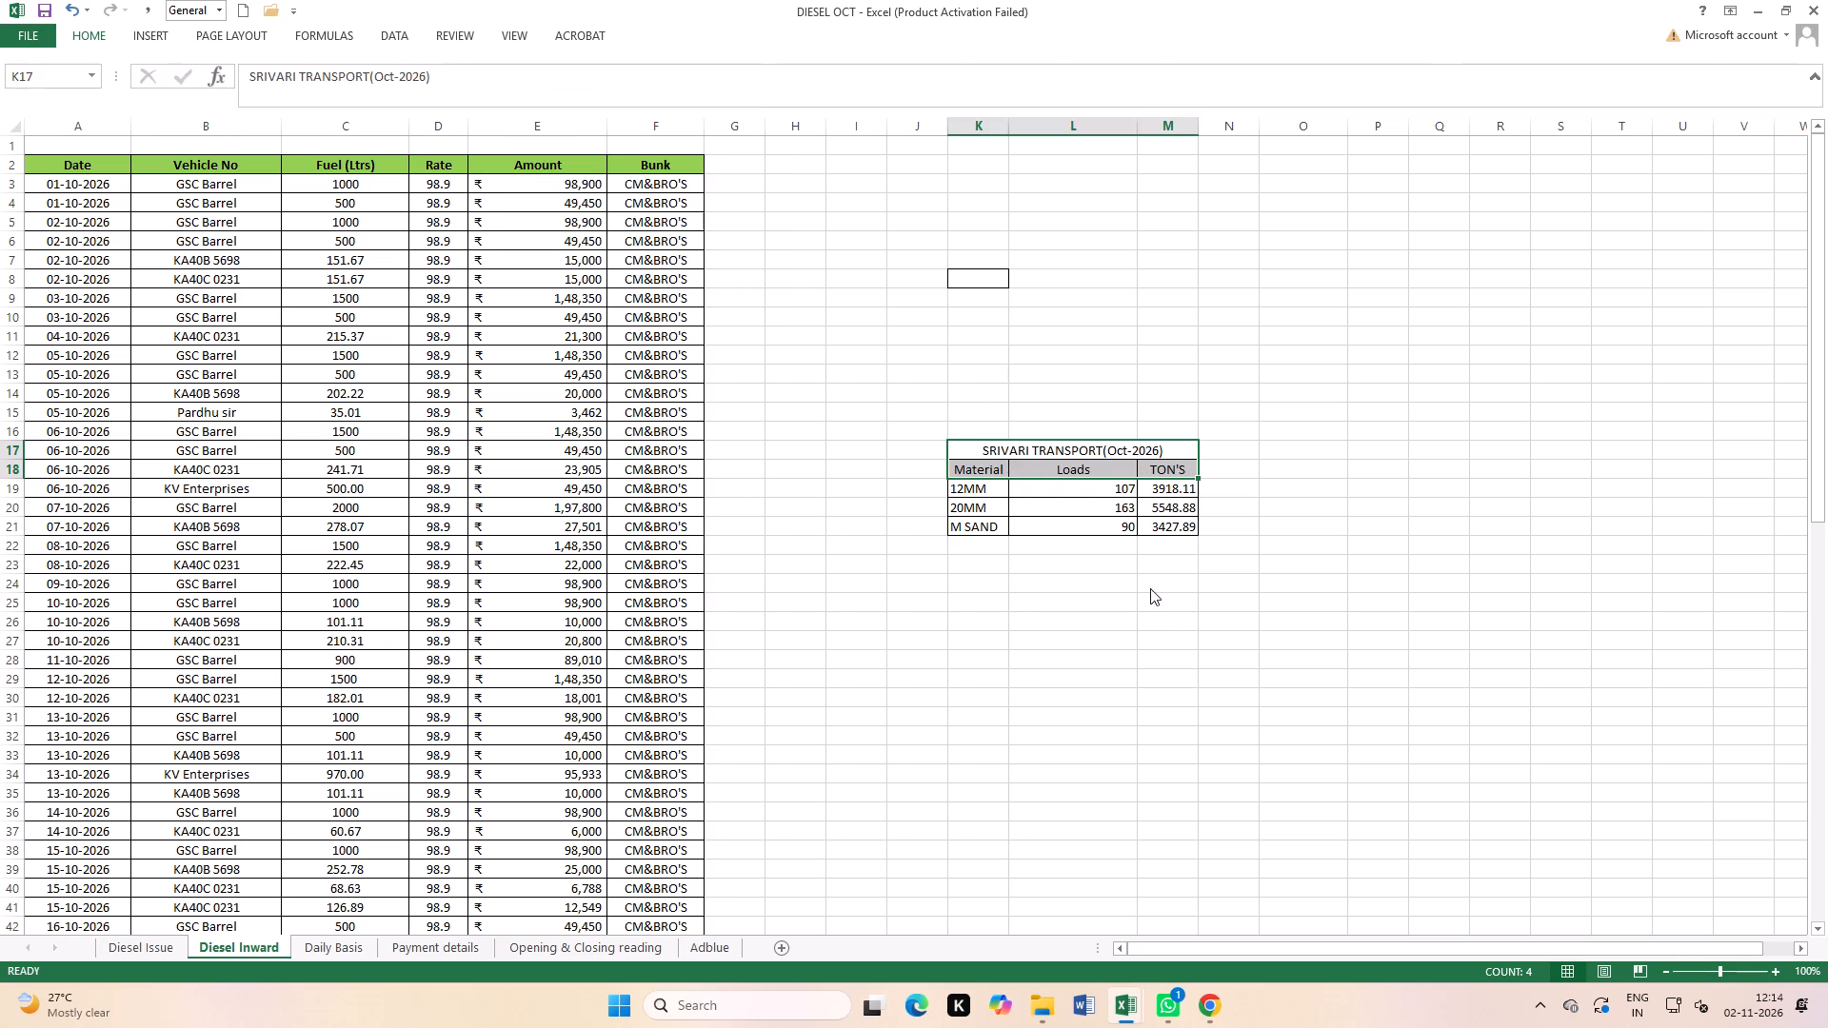
left_click(1150, 588)
Fill the SRIVARI TRANSPORT heading with Aqua, Accent 5, Lighter 40% and set its font color to red.
left_click(1043, 452)
left_click(89, 38)
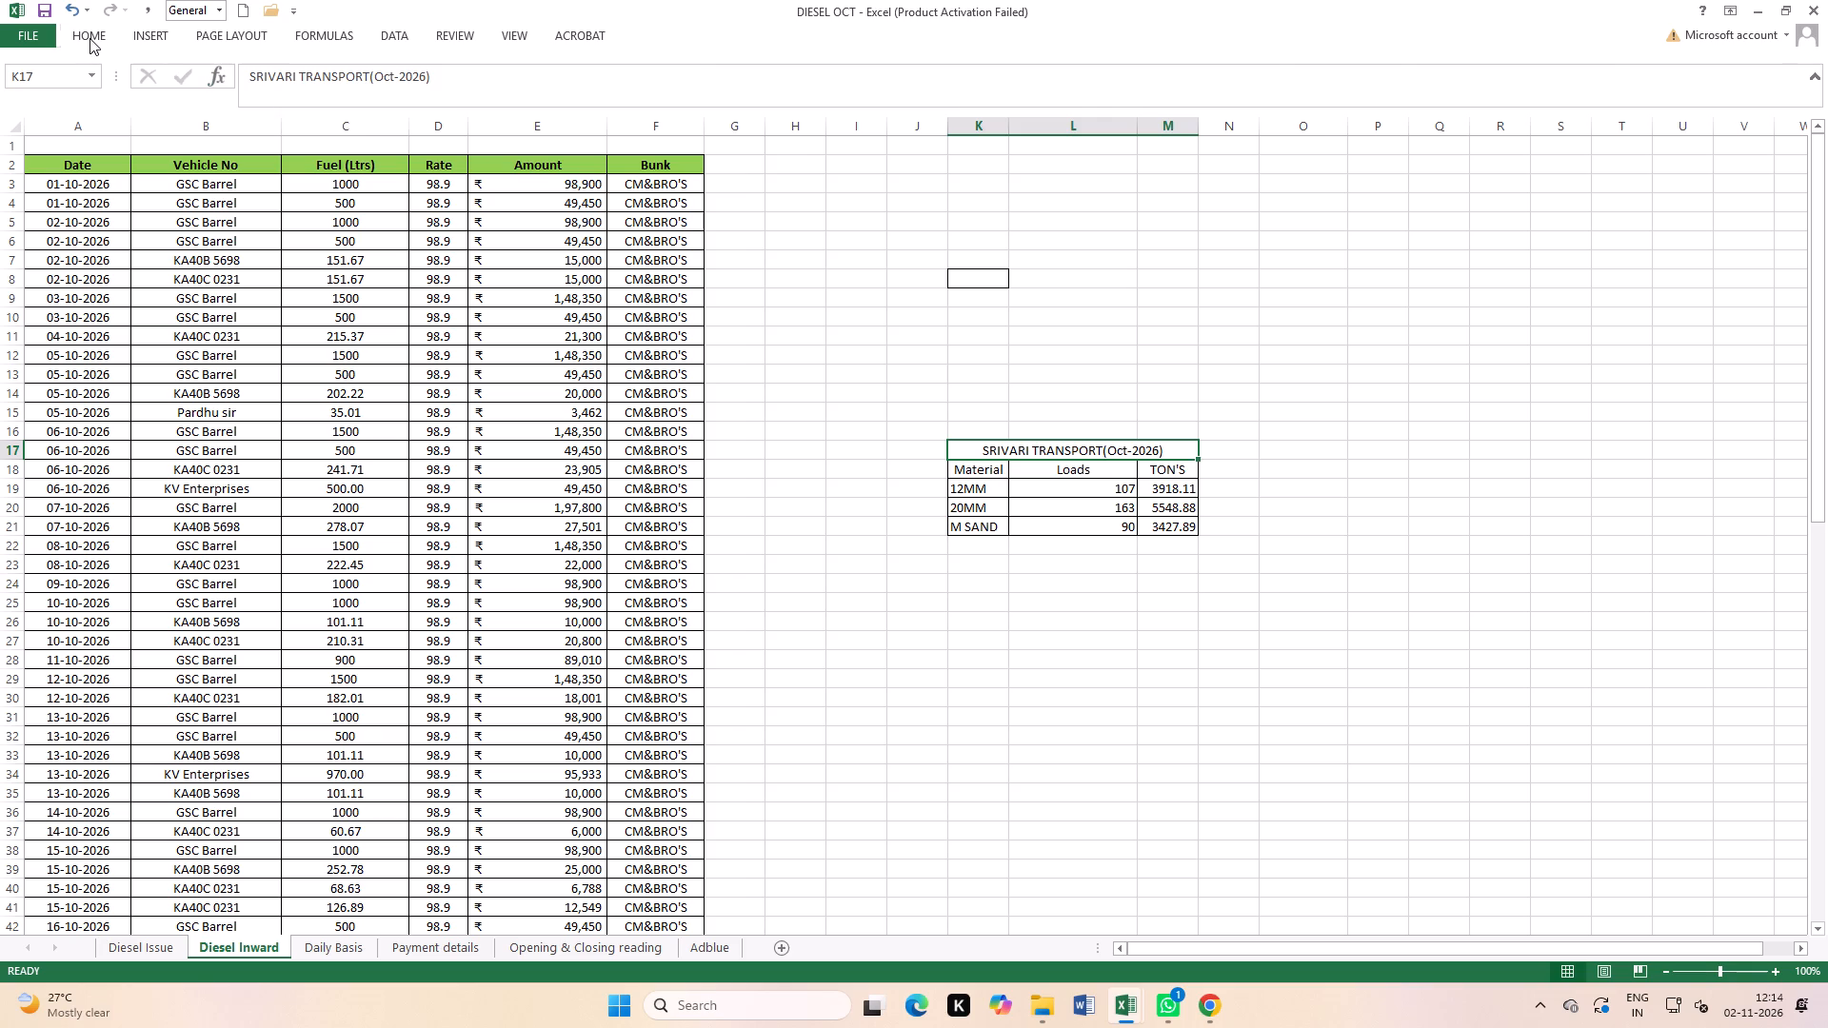
left_click(306, 101)
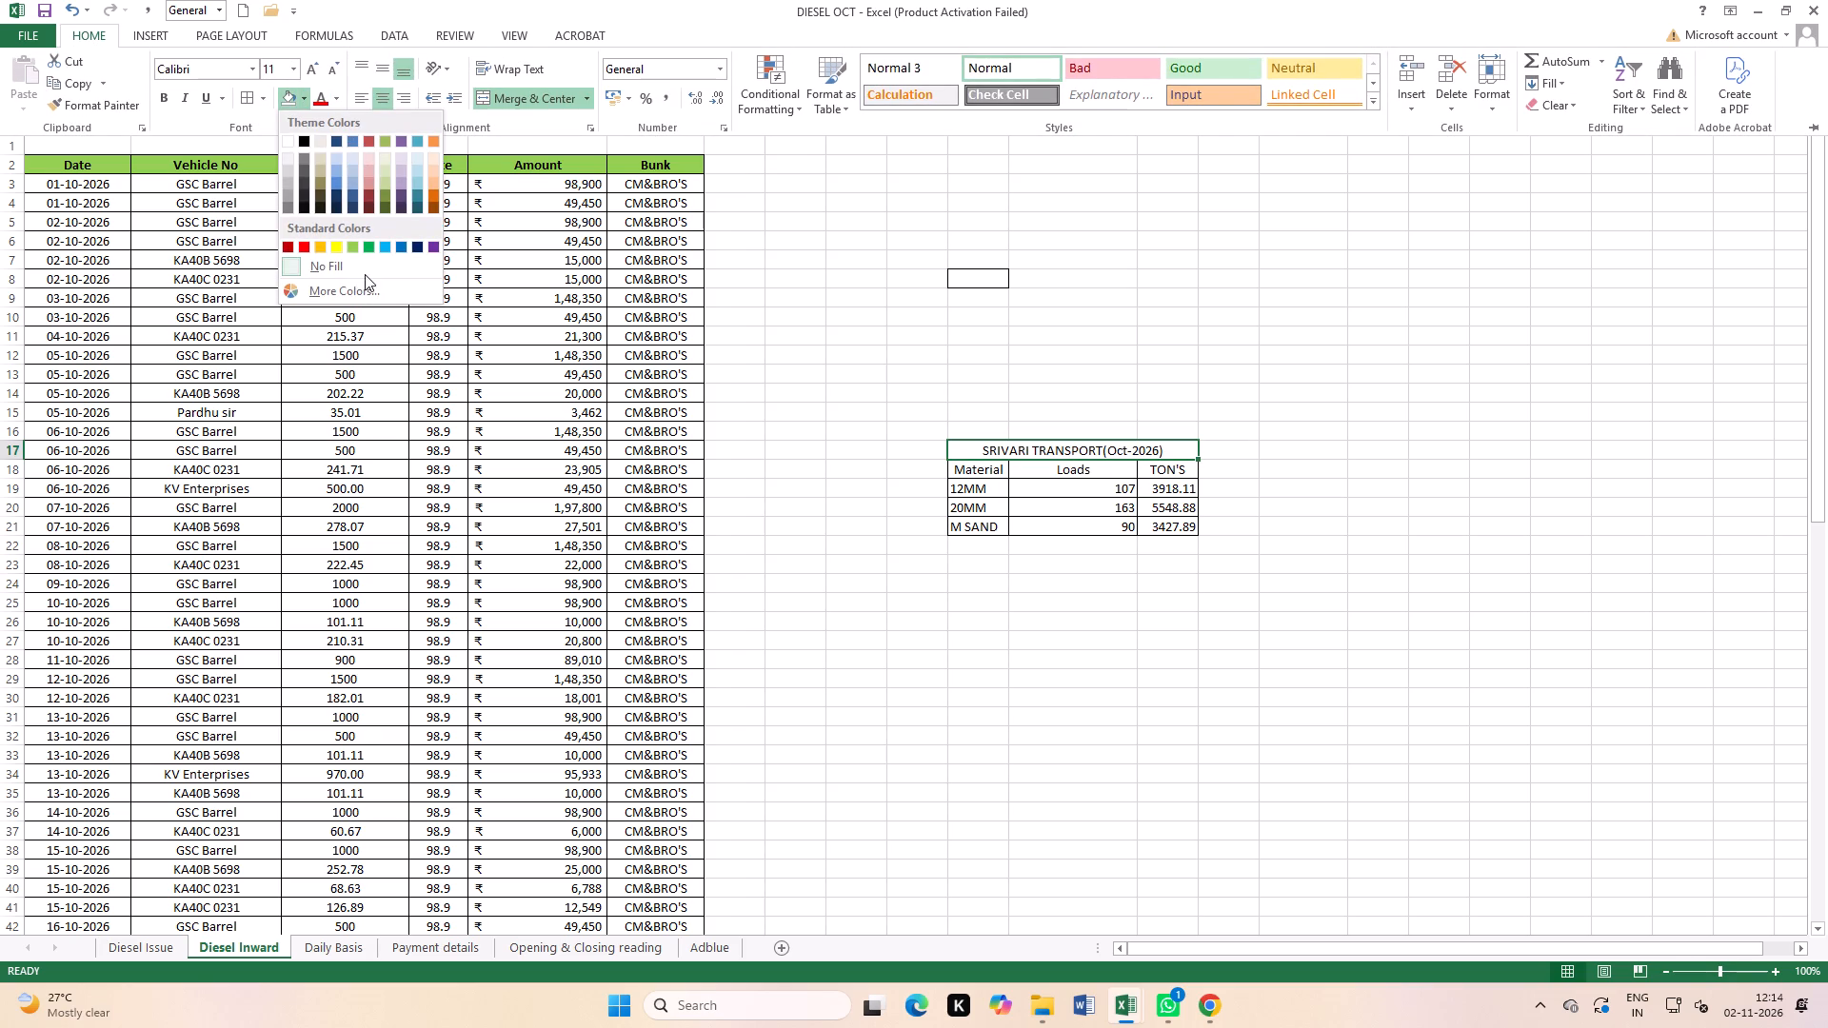
left_click(420, 182)
left_click(322, 102)
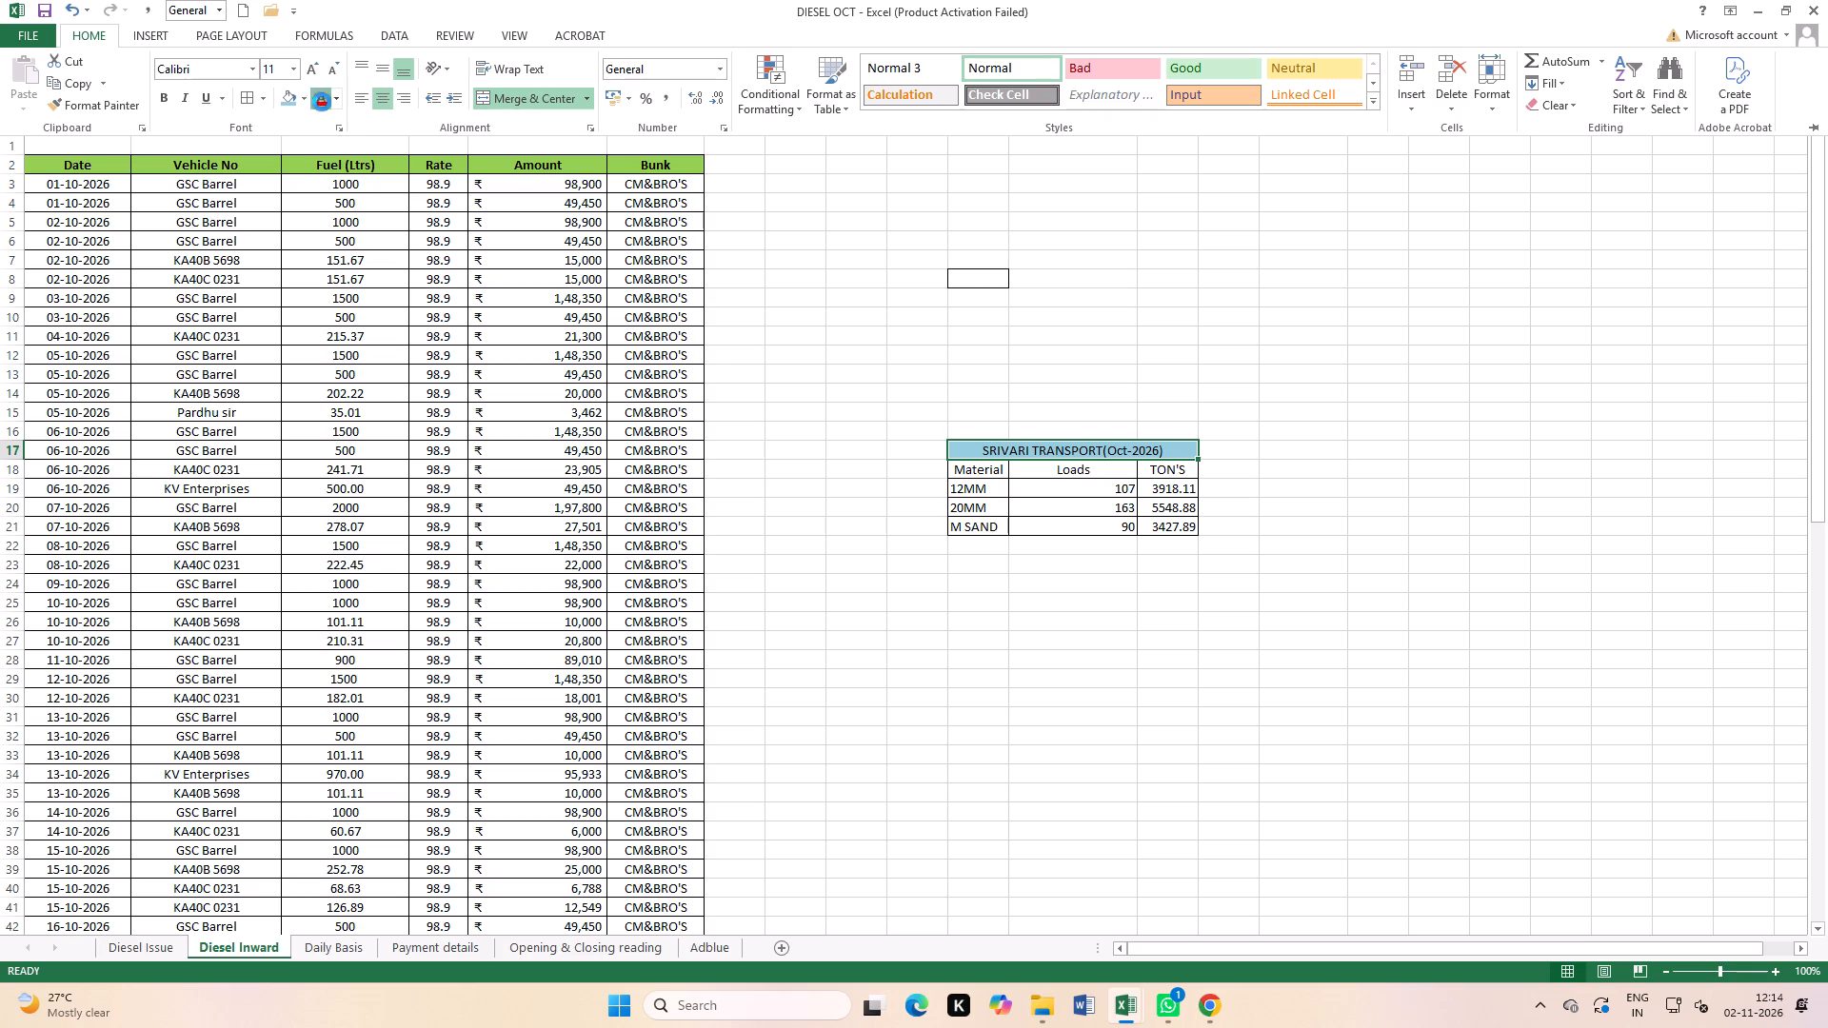
left_click(1297, 673)
left_click(1156, 627)
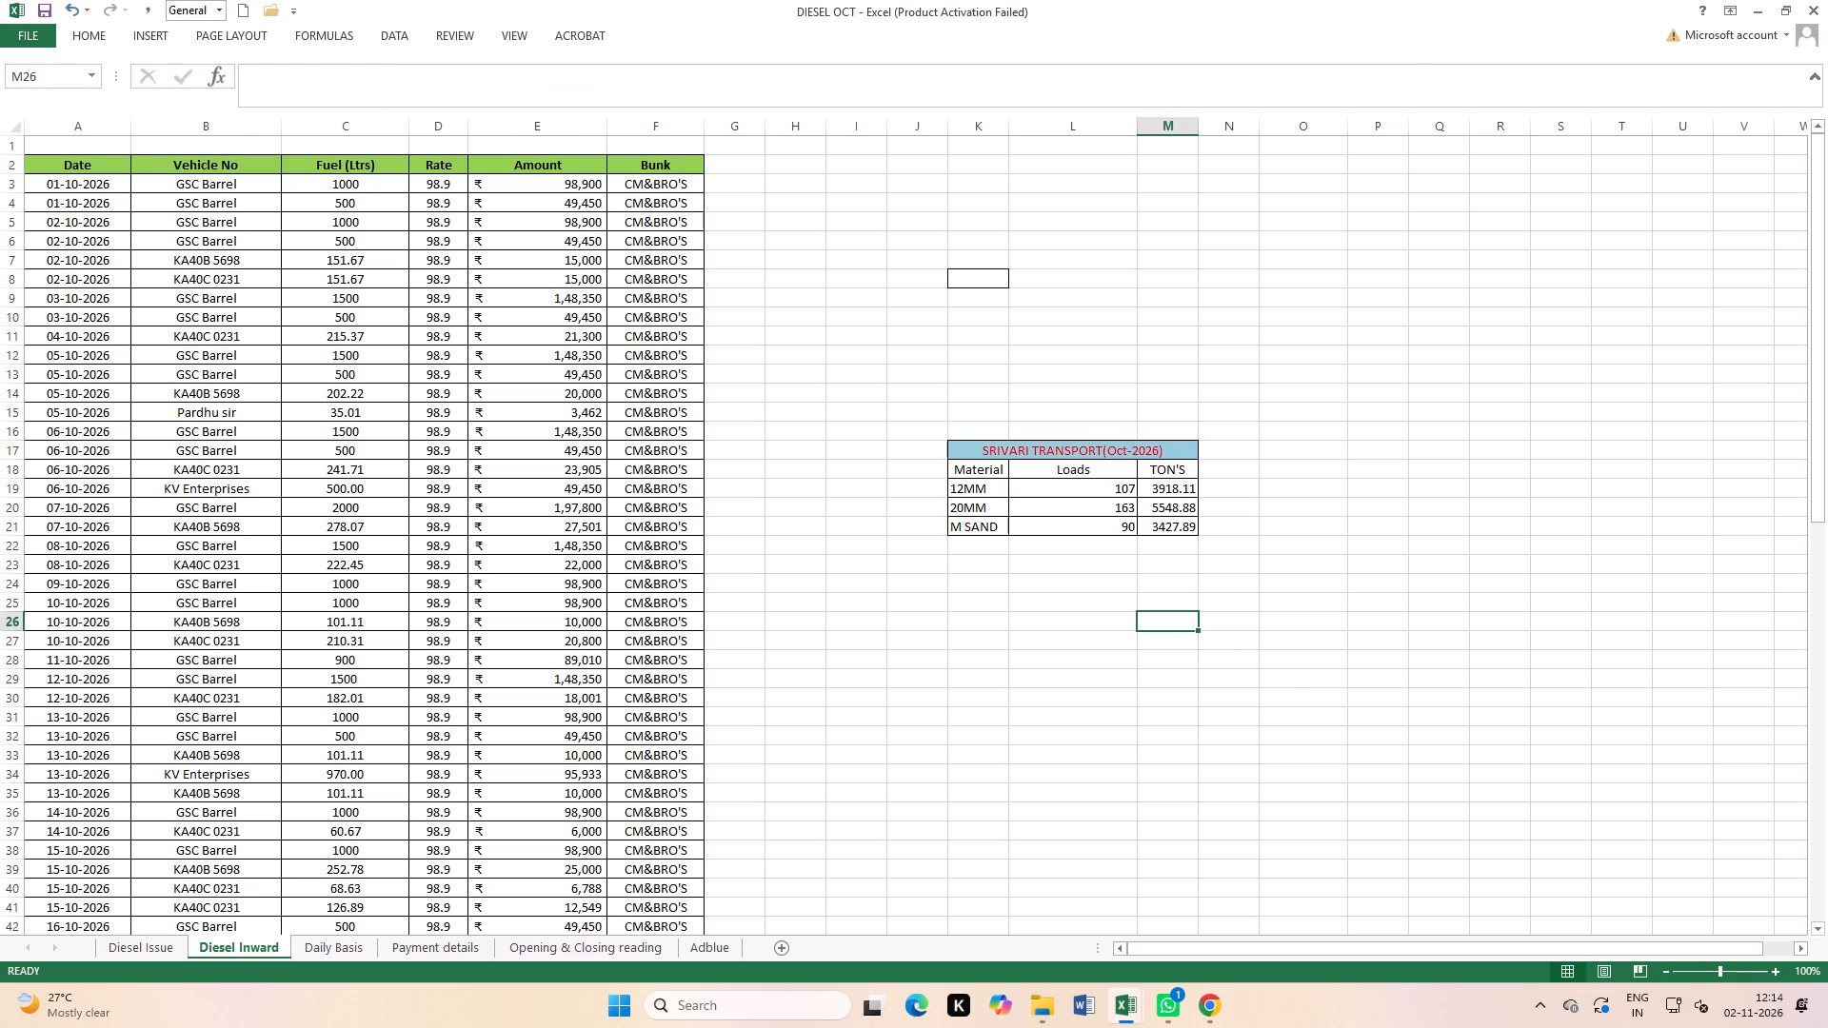
Make the column headers Material, Loads and TON'S in K18 to M18 bold and fill them with light green.
left_click_drag(967, 465, 1158, 473)
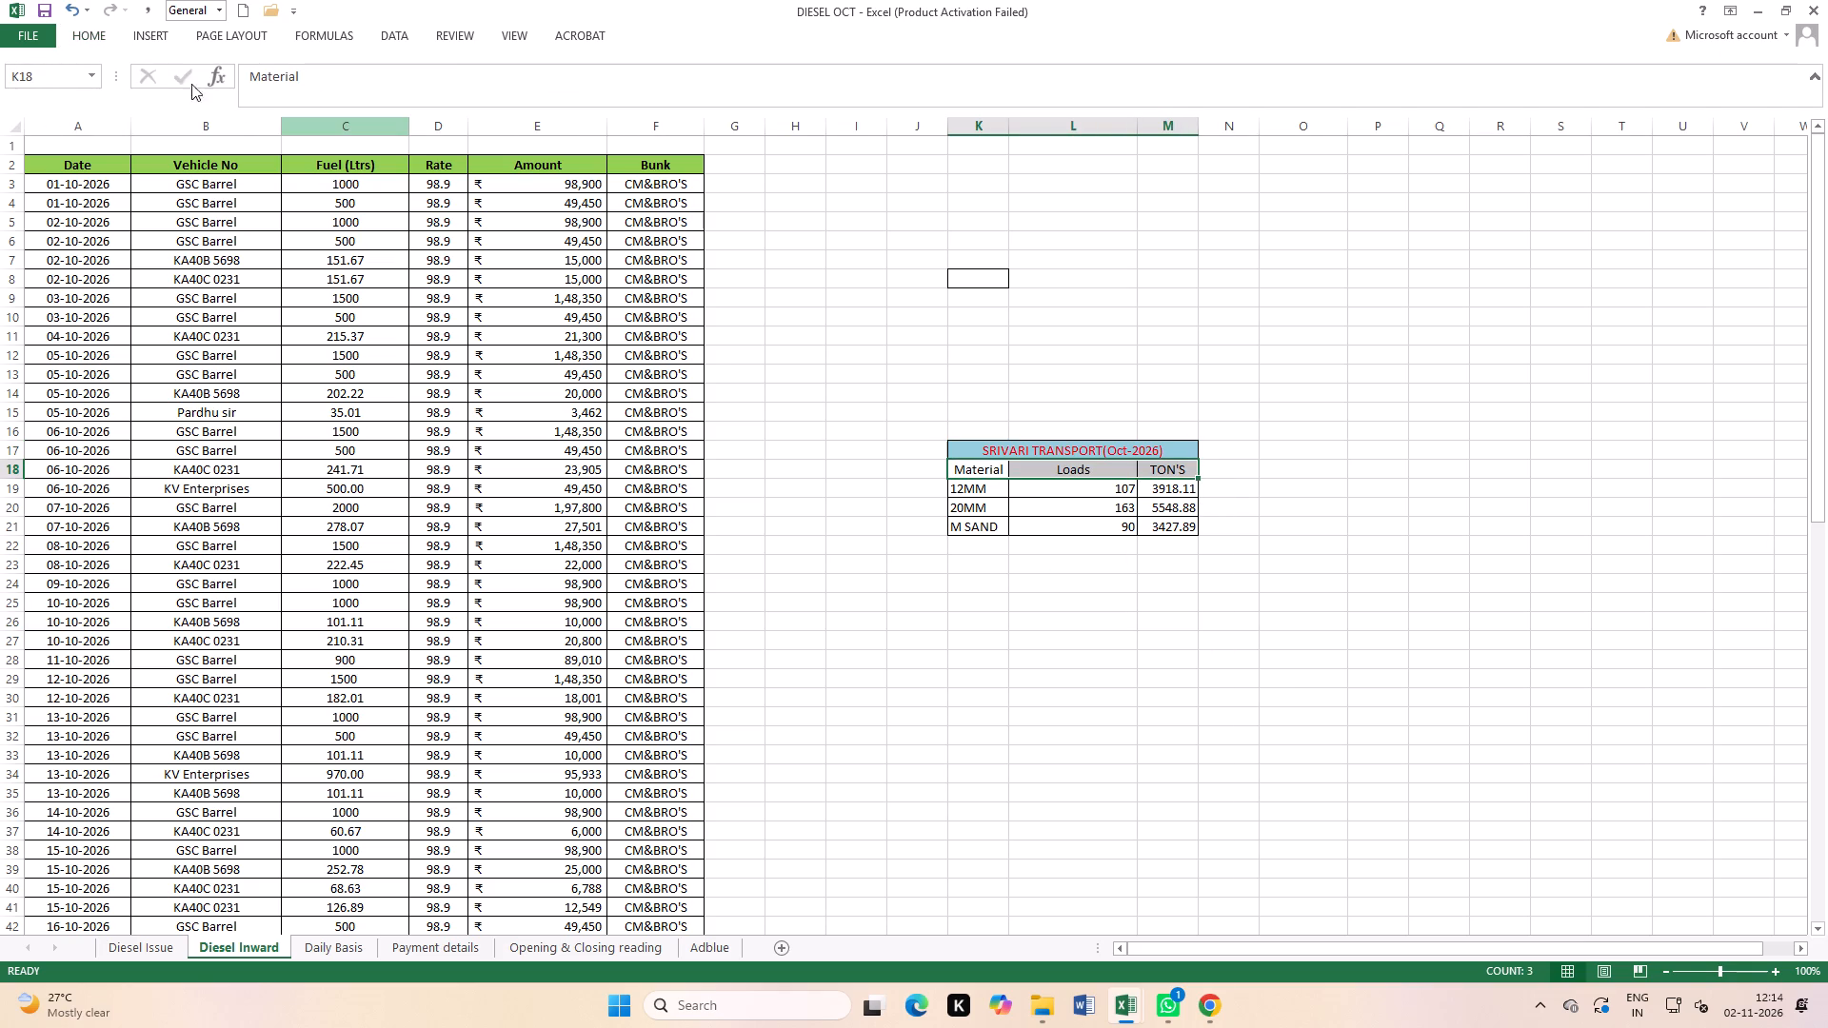
left_click(88, 32)
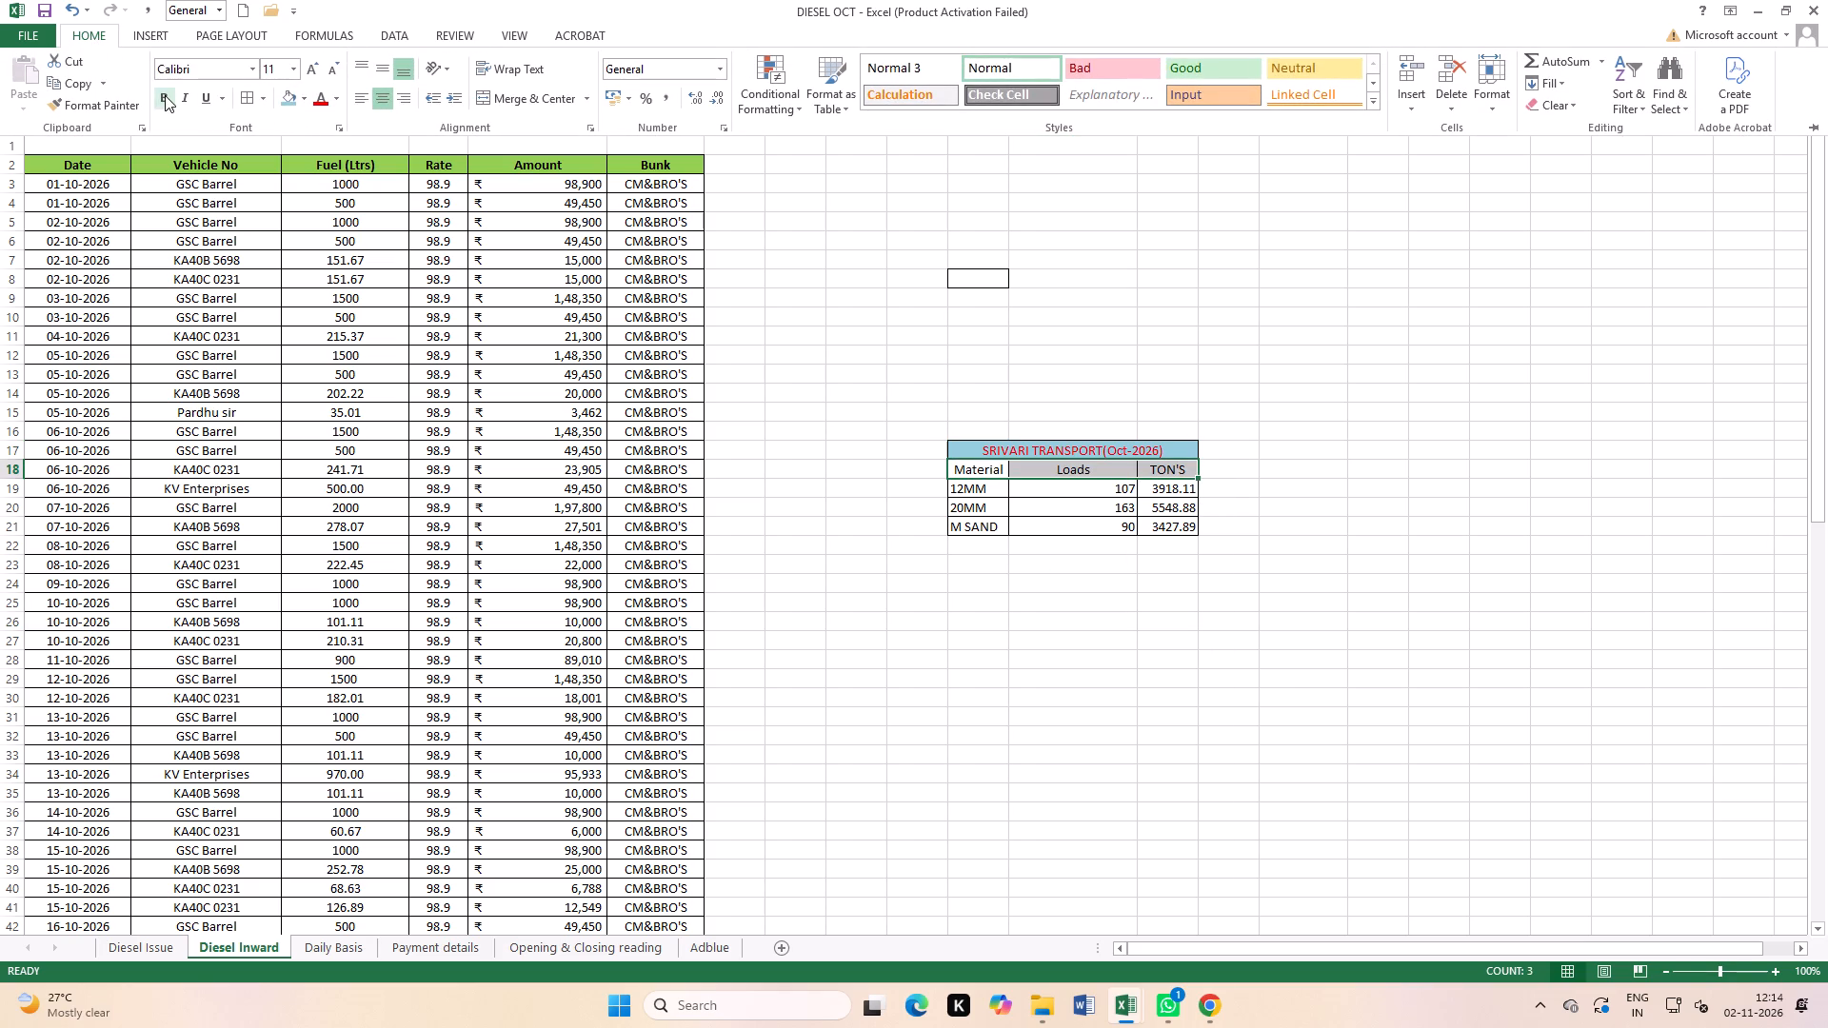
left_click(165, 95)
left_click(1162, 640)
left_click(77, 30)
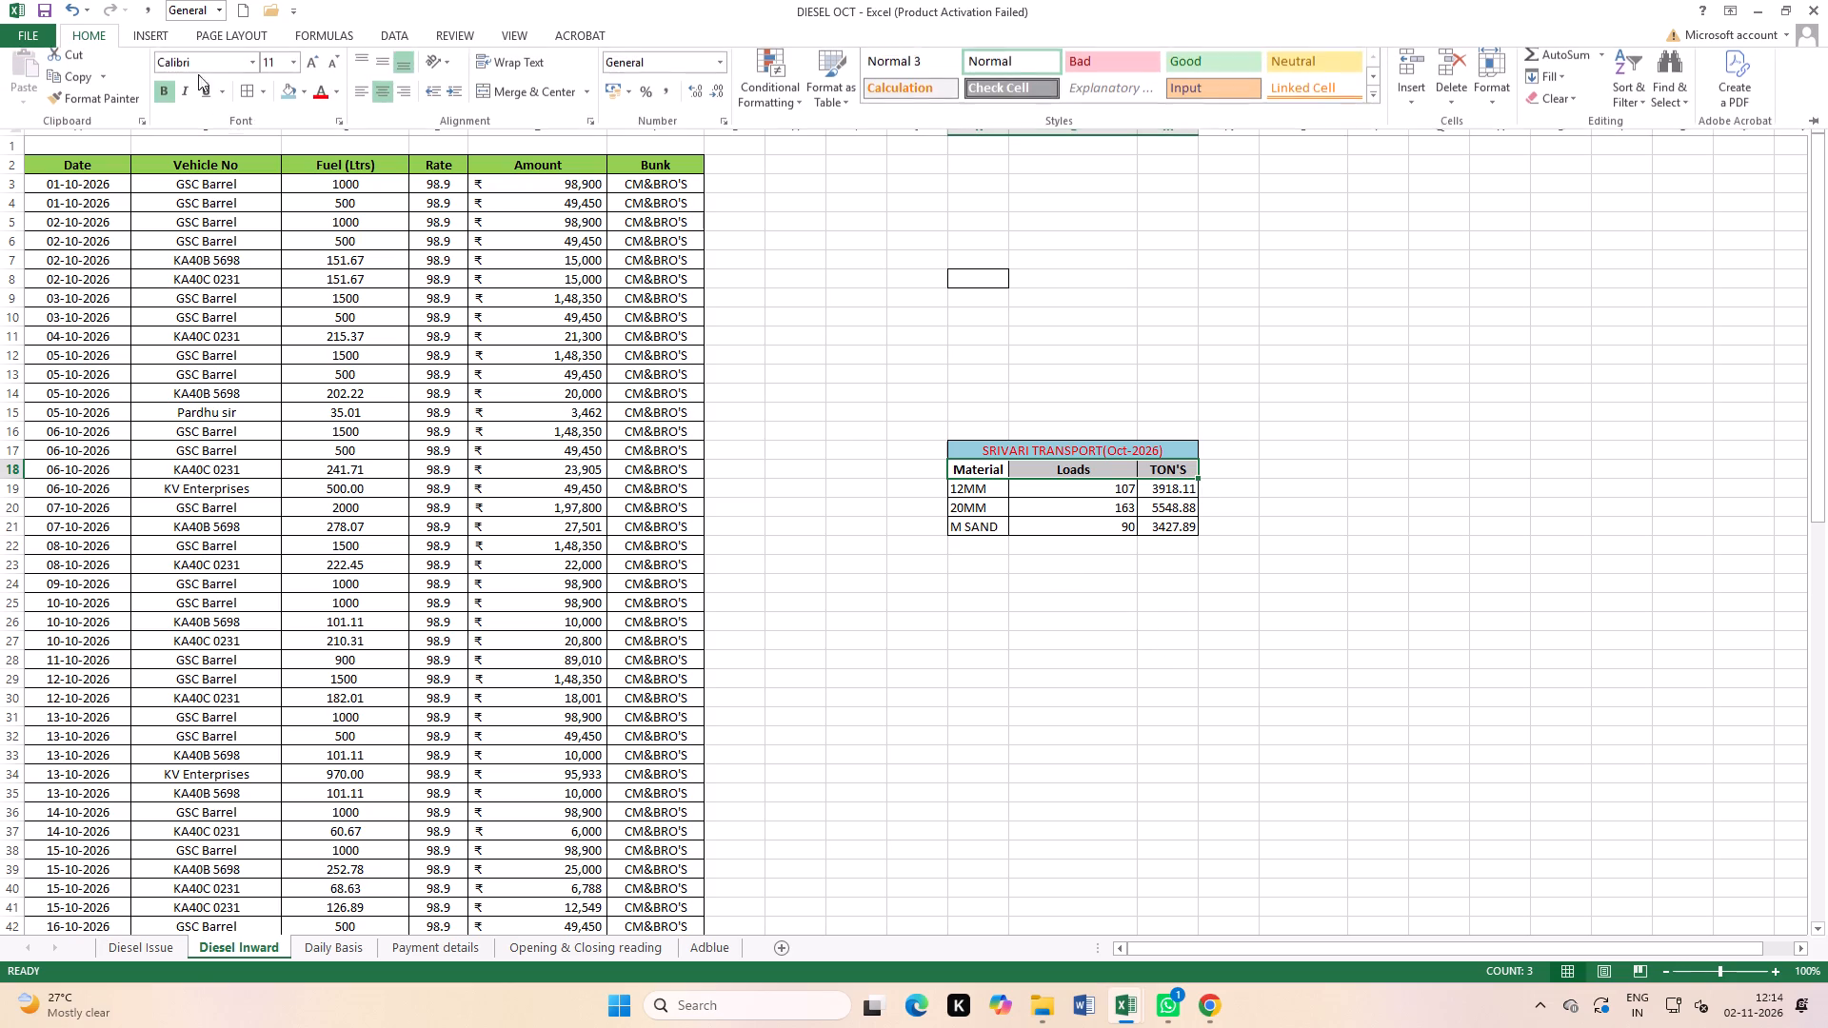
left_click(302, 98)
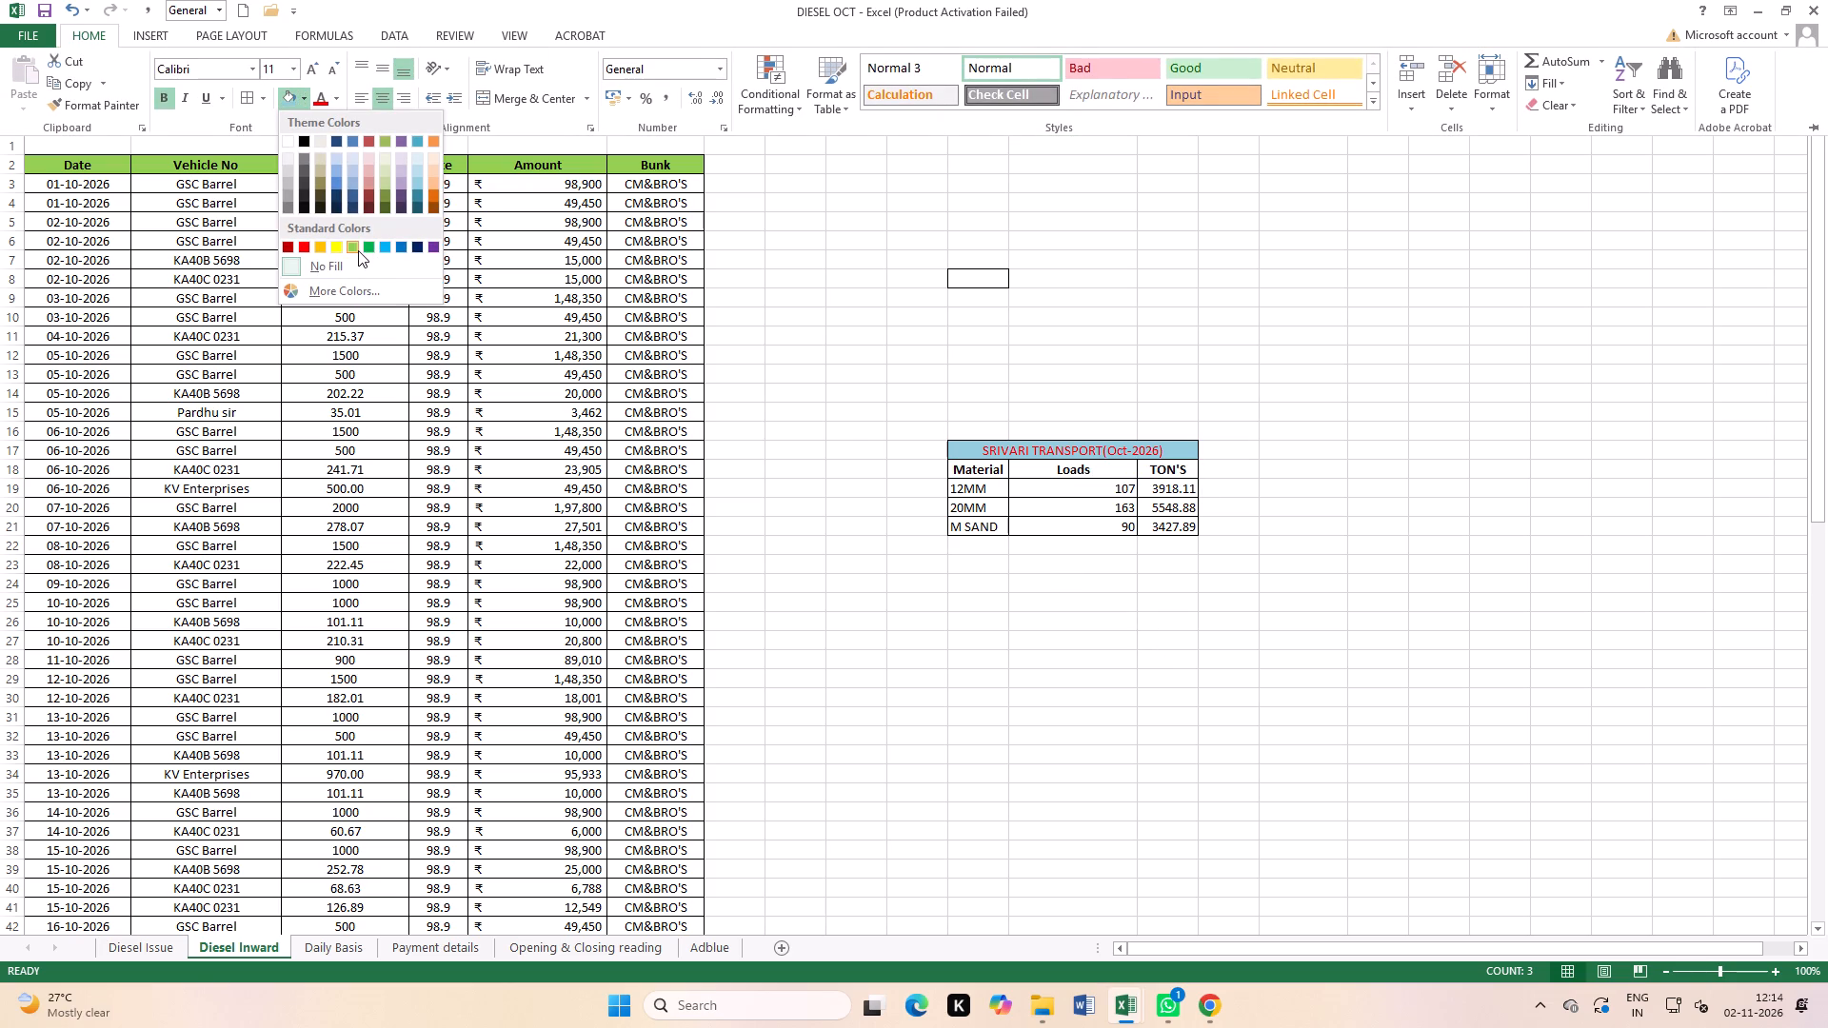
left_click(358, 250)
left_click(1301, 625)
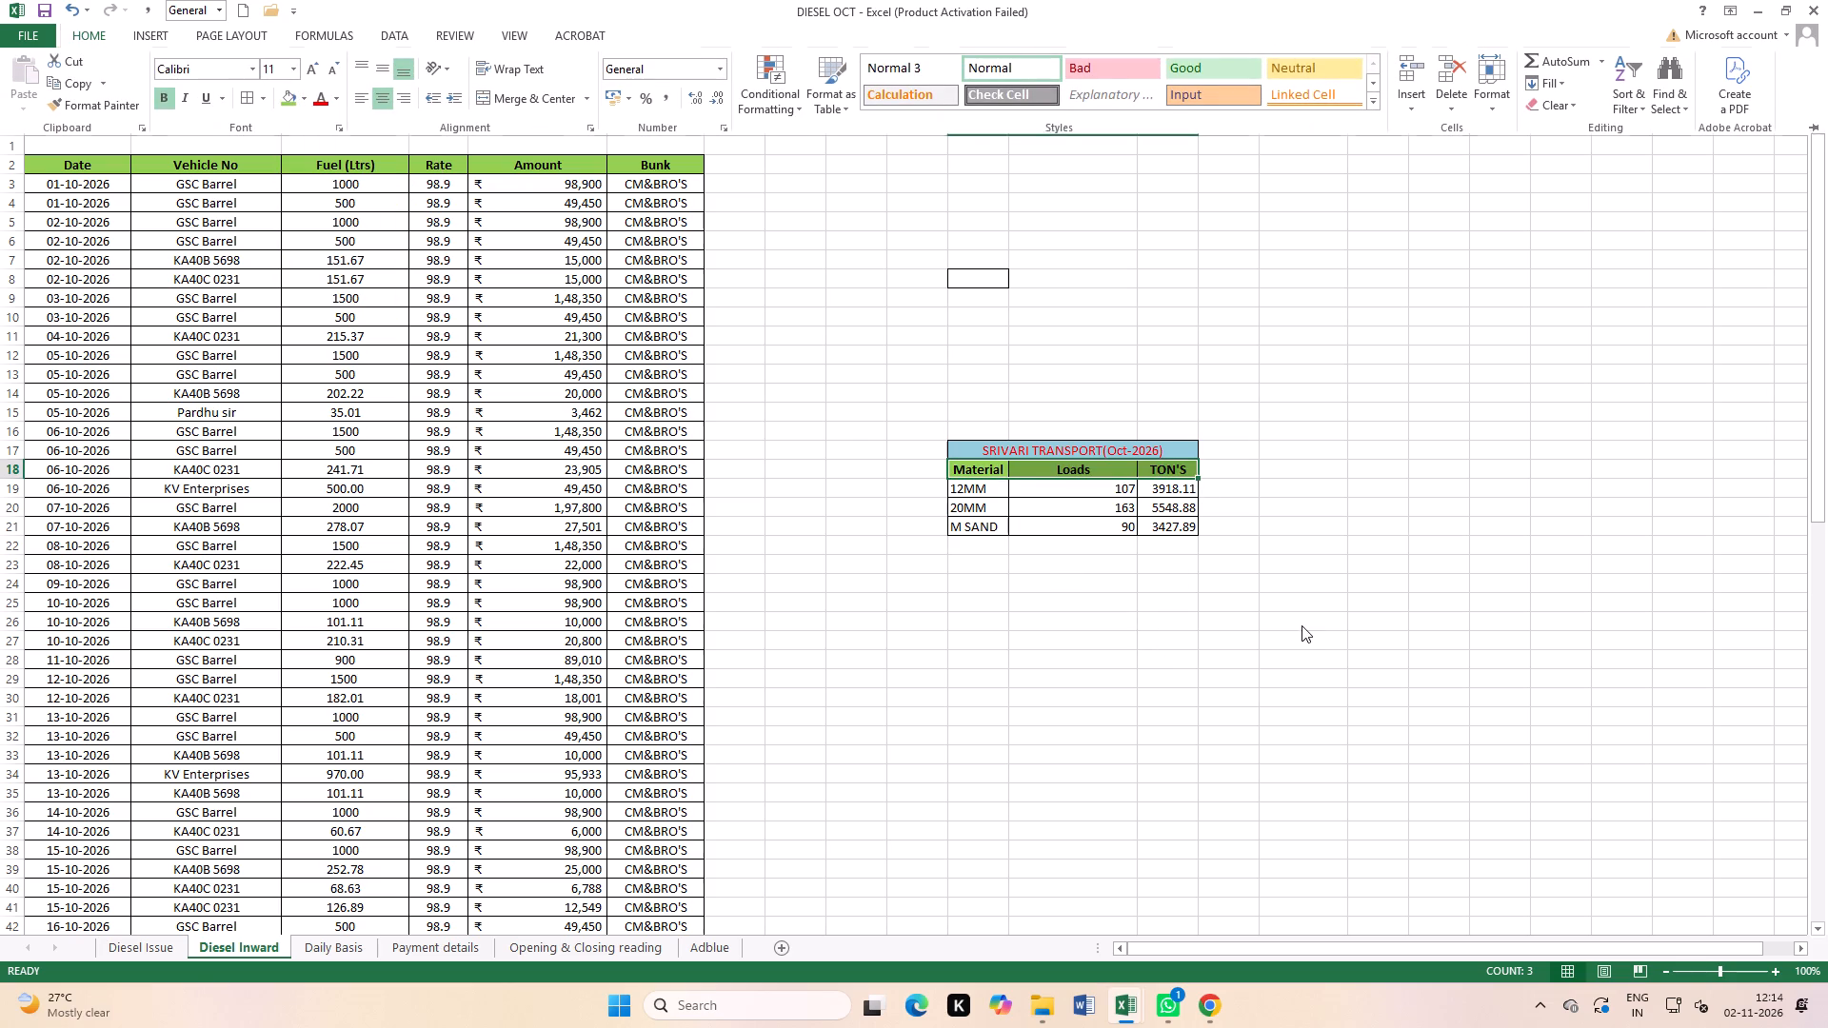
left_click(1240, 619)
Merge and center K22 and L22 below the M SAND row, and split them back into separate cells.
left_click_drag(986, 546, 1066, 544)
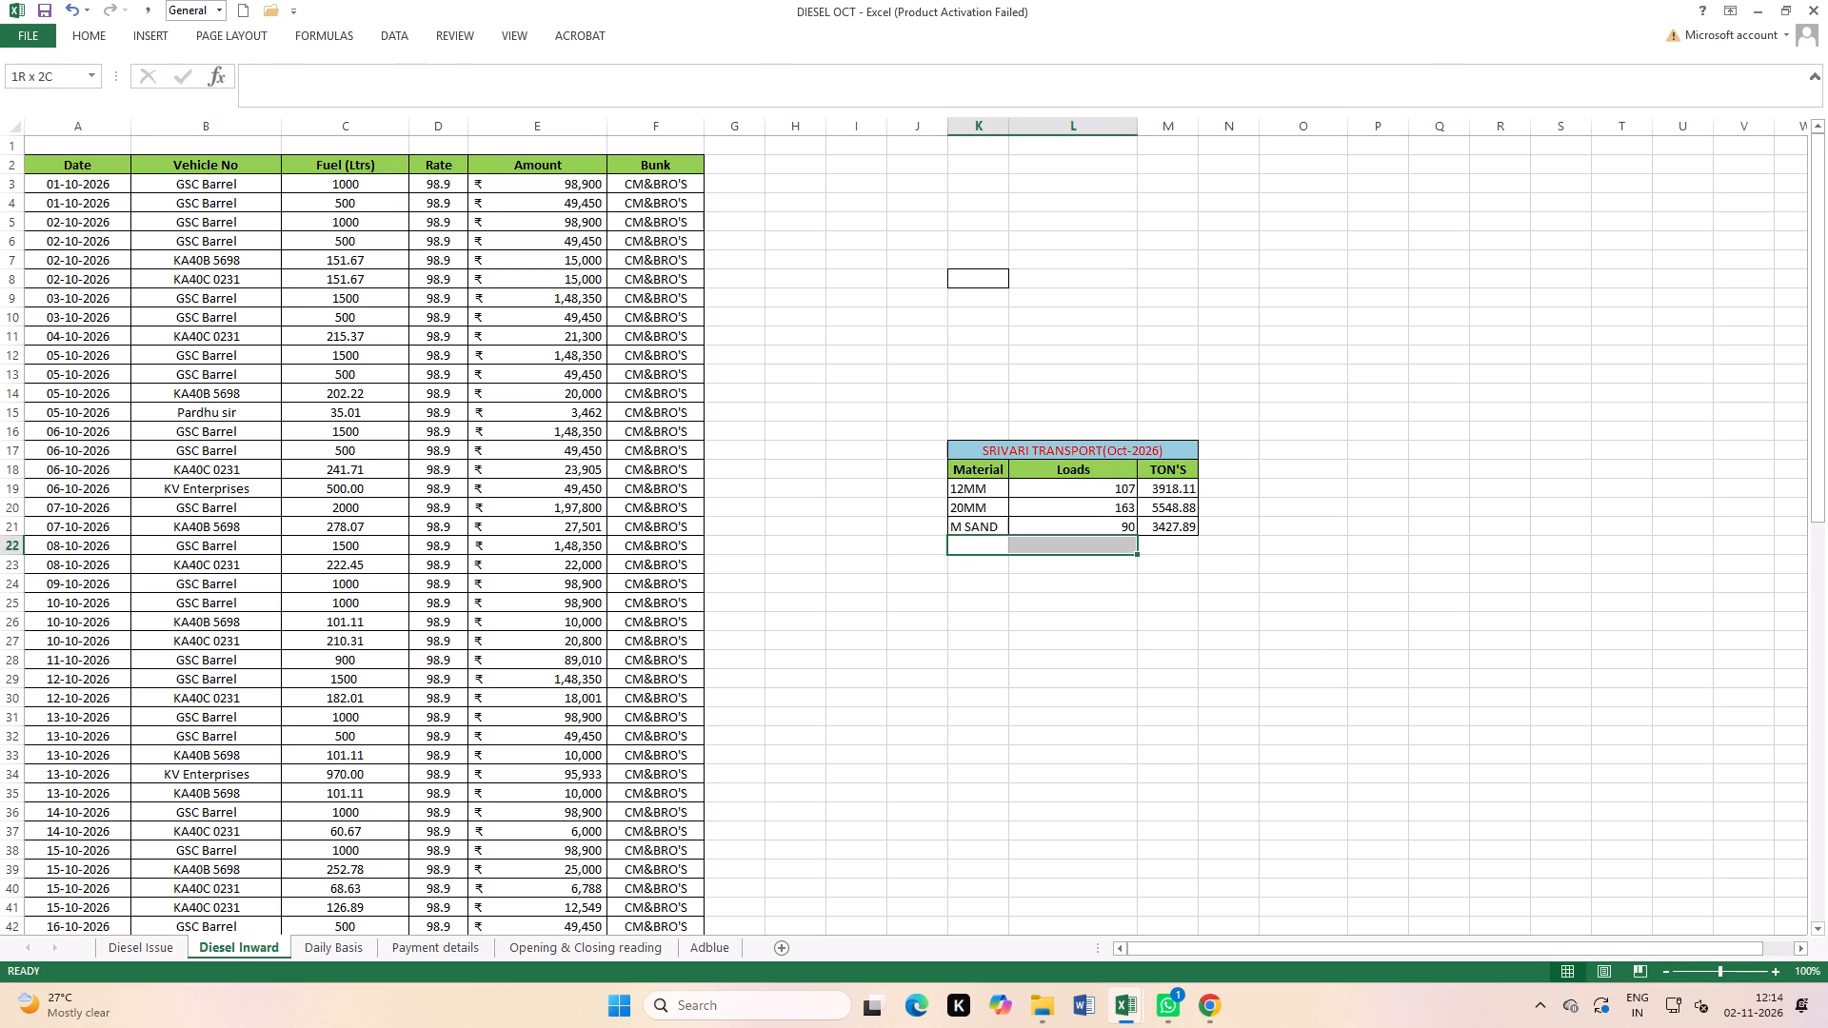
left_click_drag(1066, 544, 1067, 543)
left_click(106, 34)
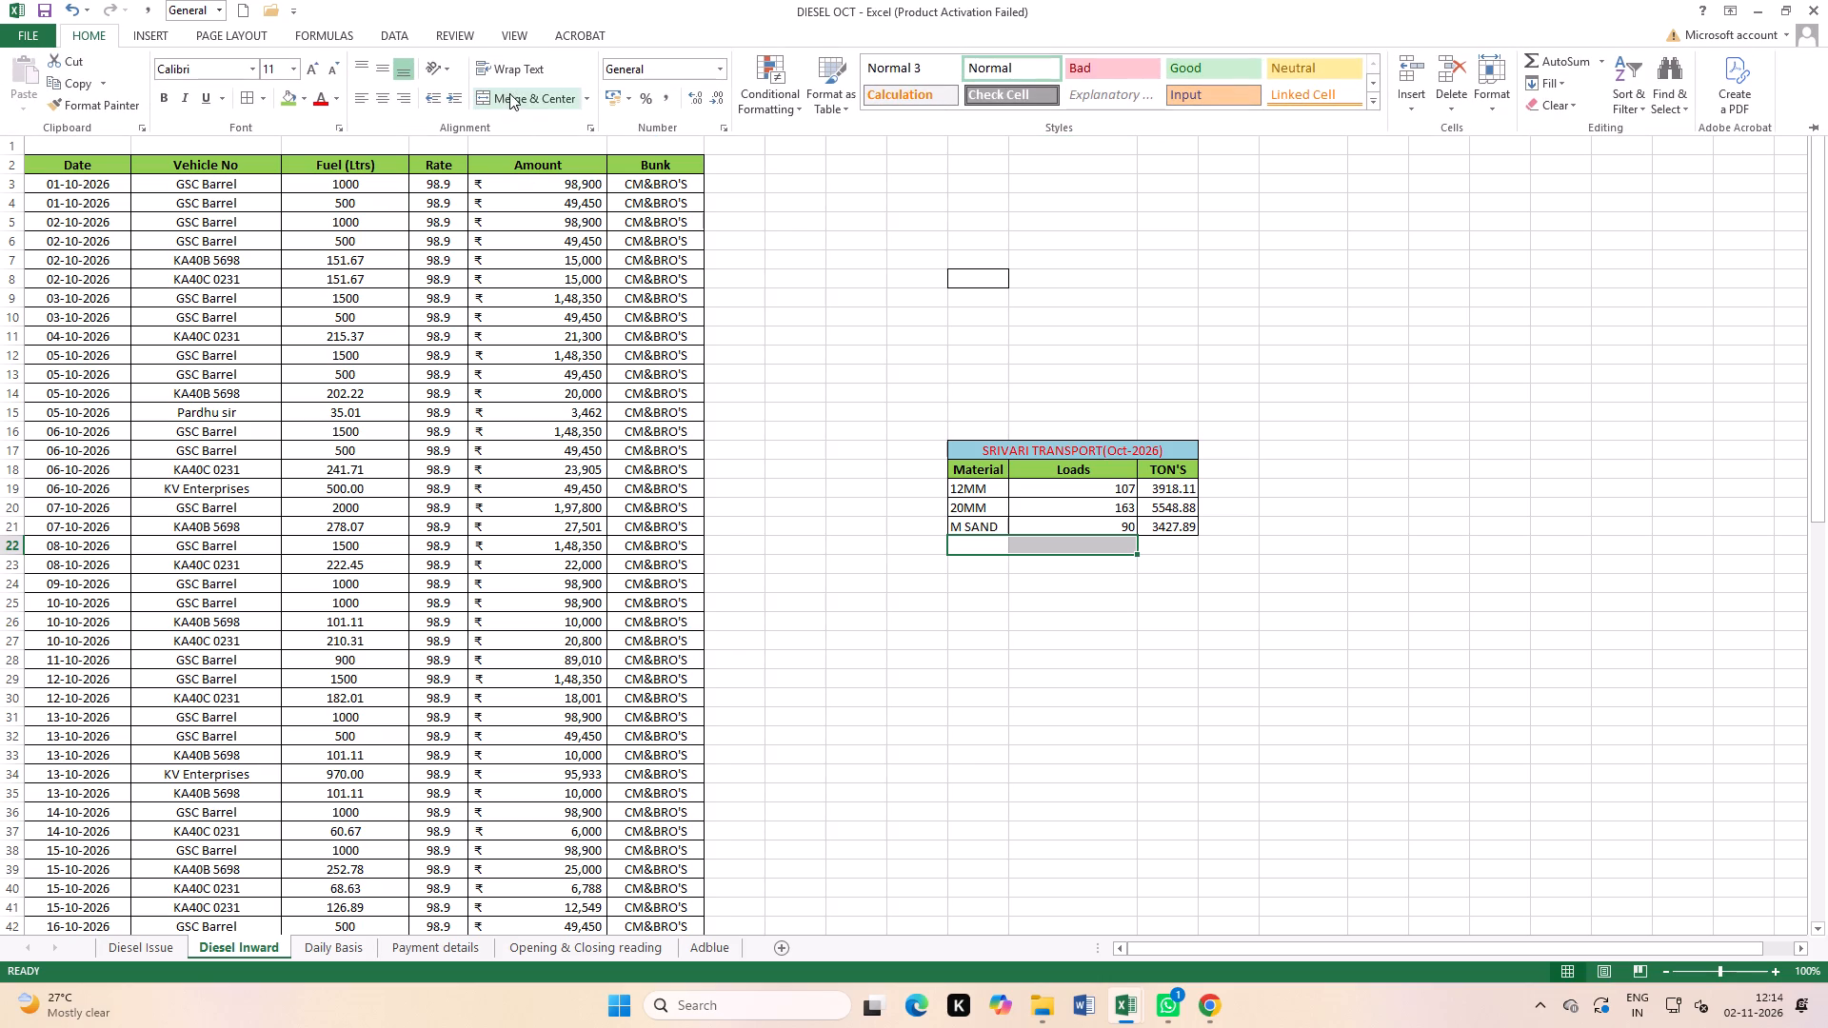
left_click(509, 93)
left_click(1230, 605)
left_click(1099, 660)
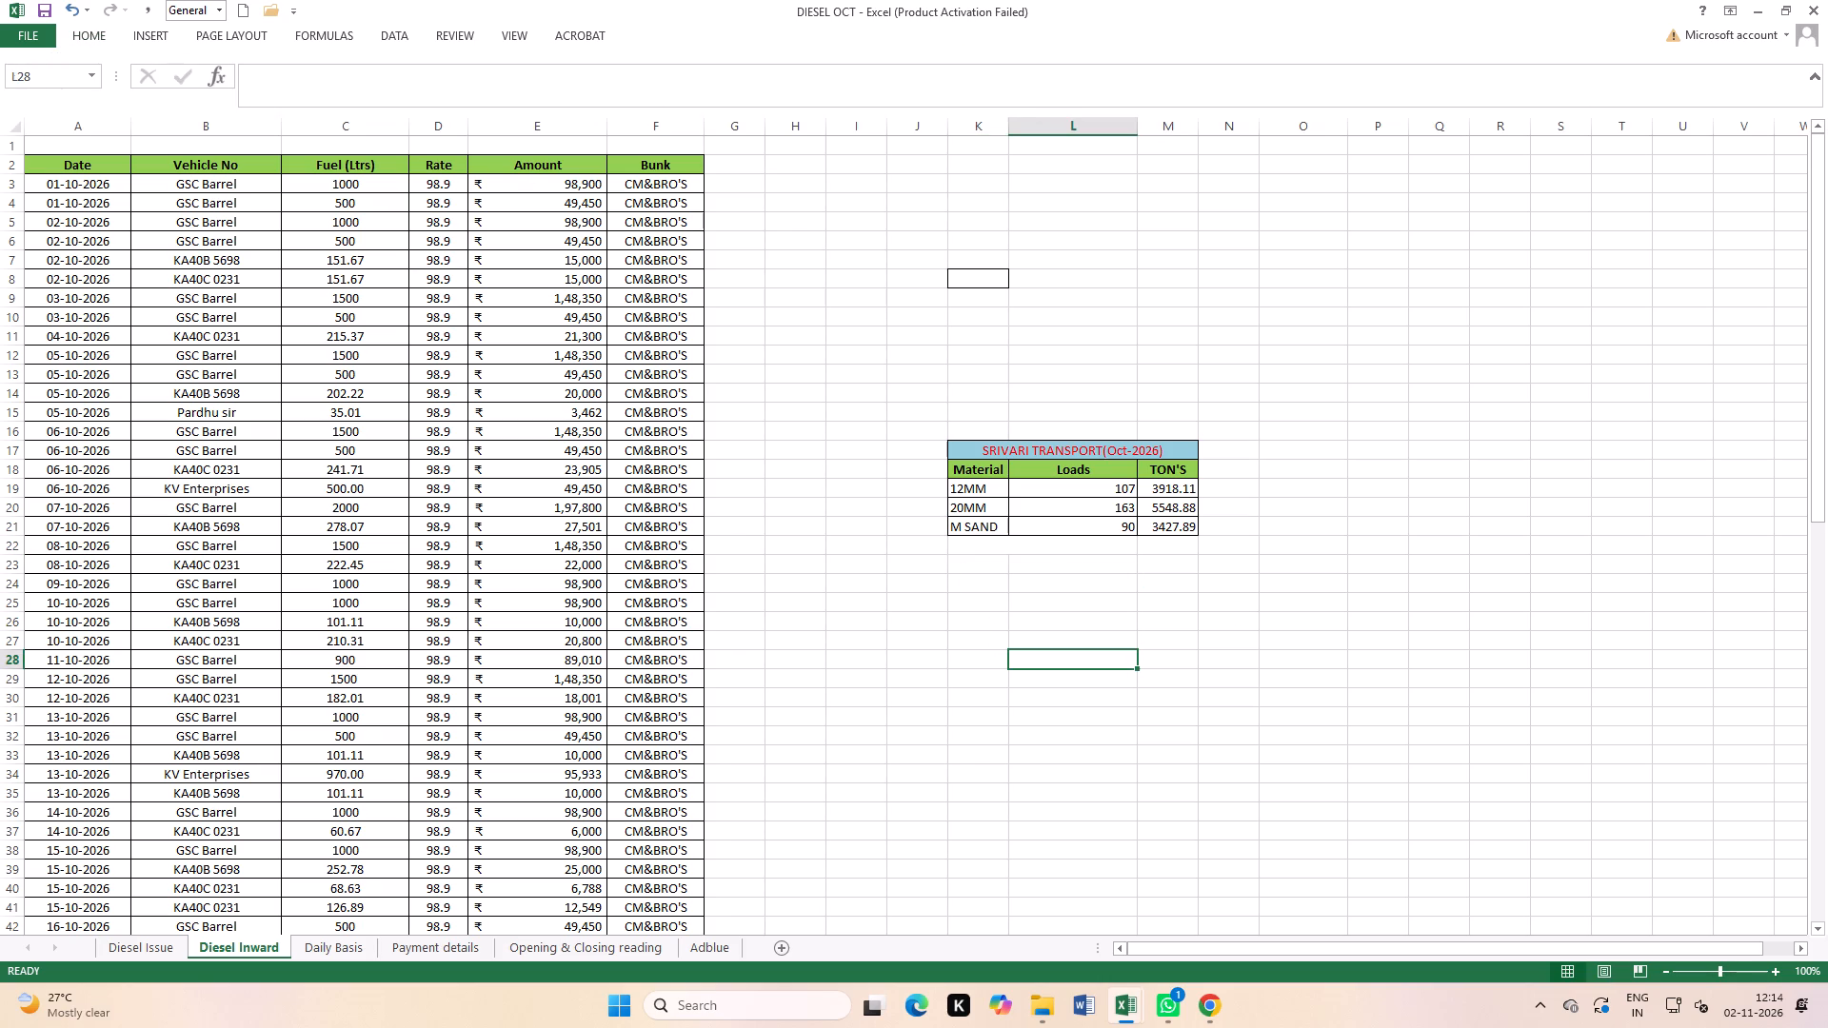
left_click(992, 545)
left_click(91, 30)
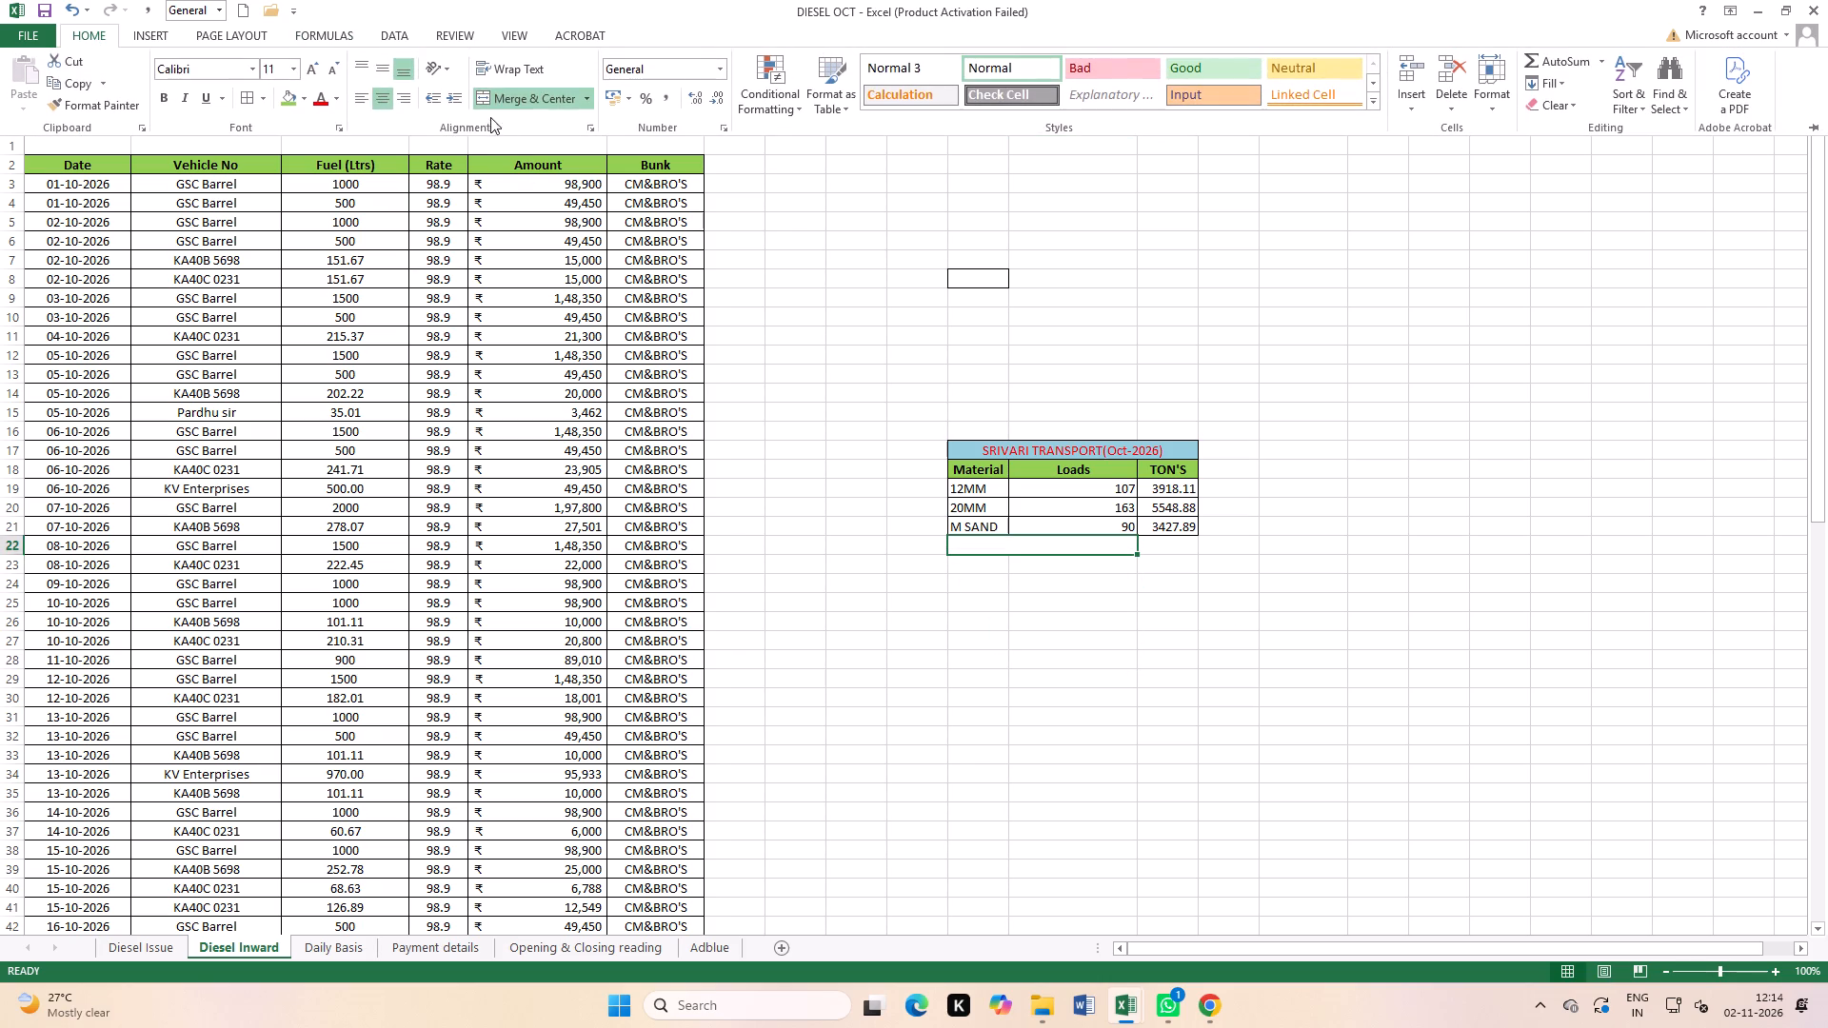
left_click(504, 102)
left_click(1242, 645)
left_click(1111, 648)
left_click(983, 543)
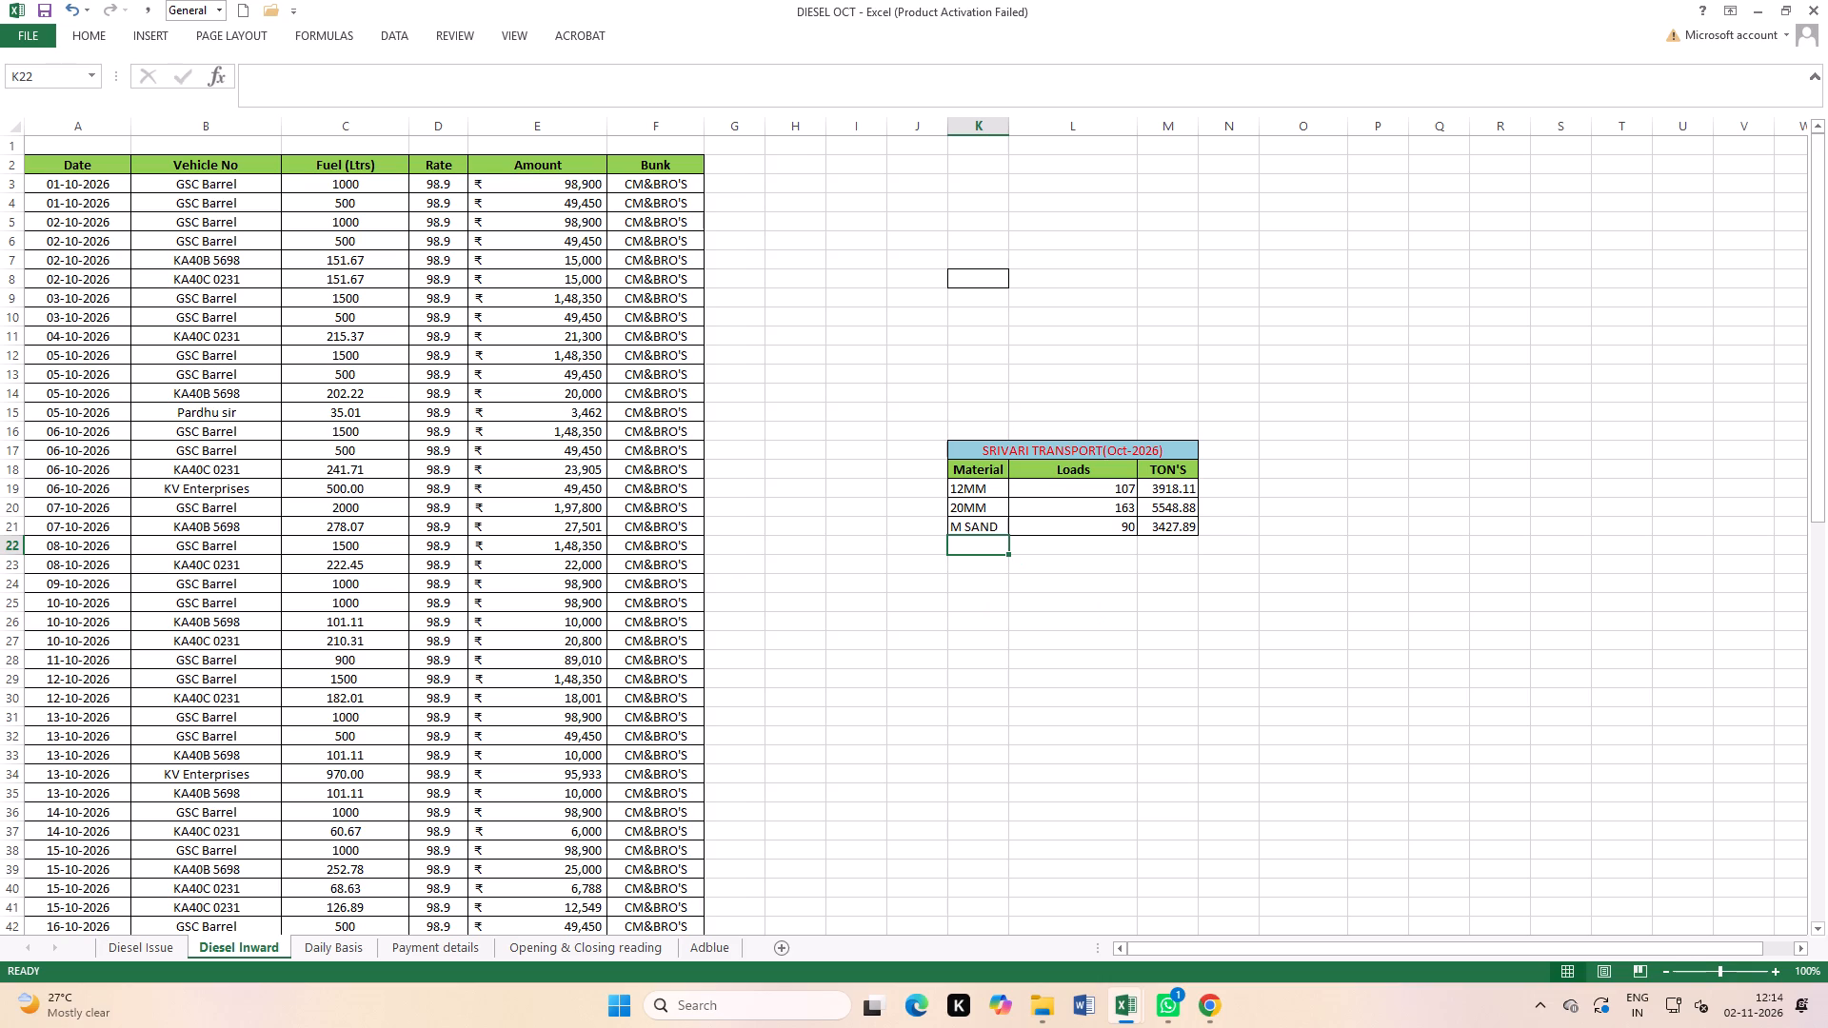
Narrow the Loads column L to fit its contents.
left_click_drag(1136, 133, 1088, 189)
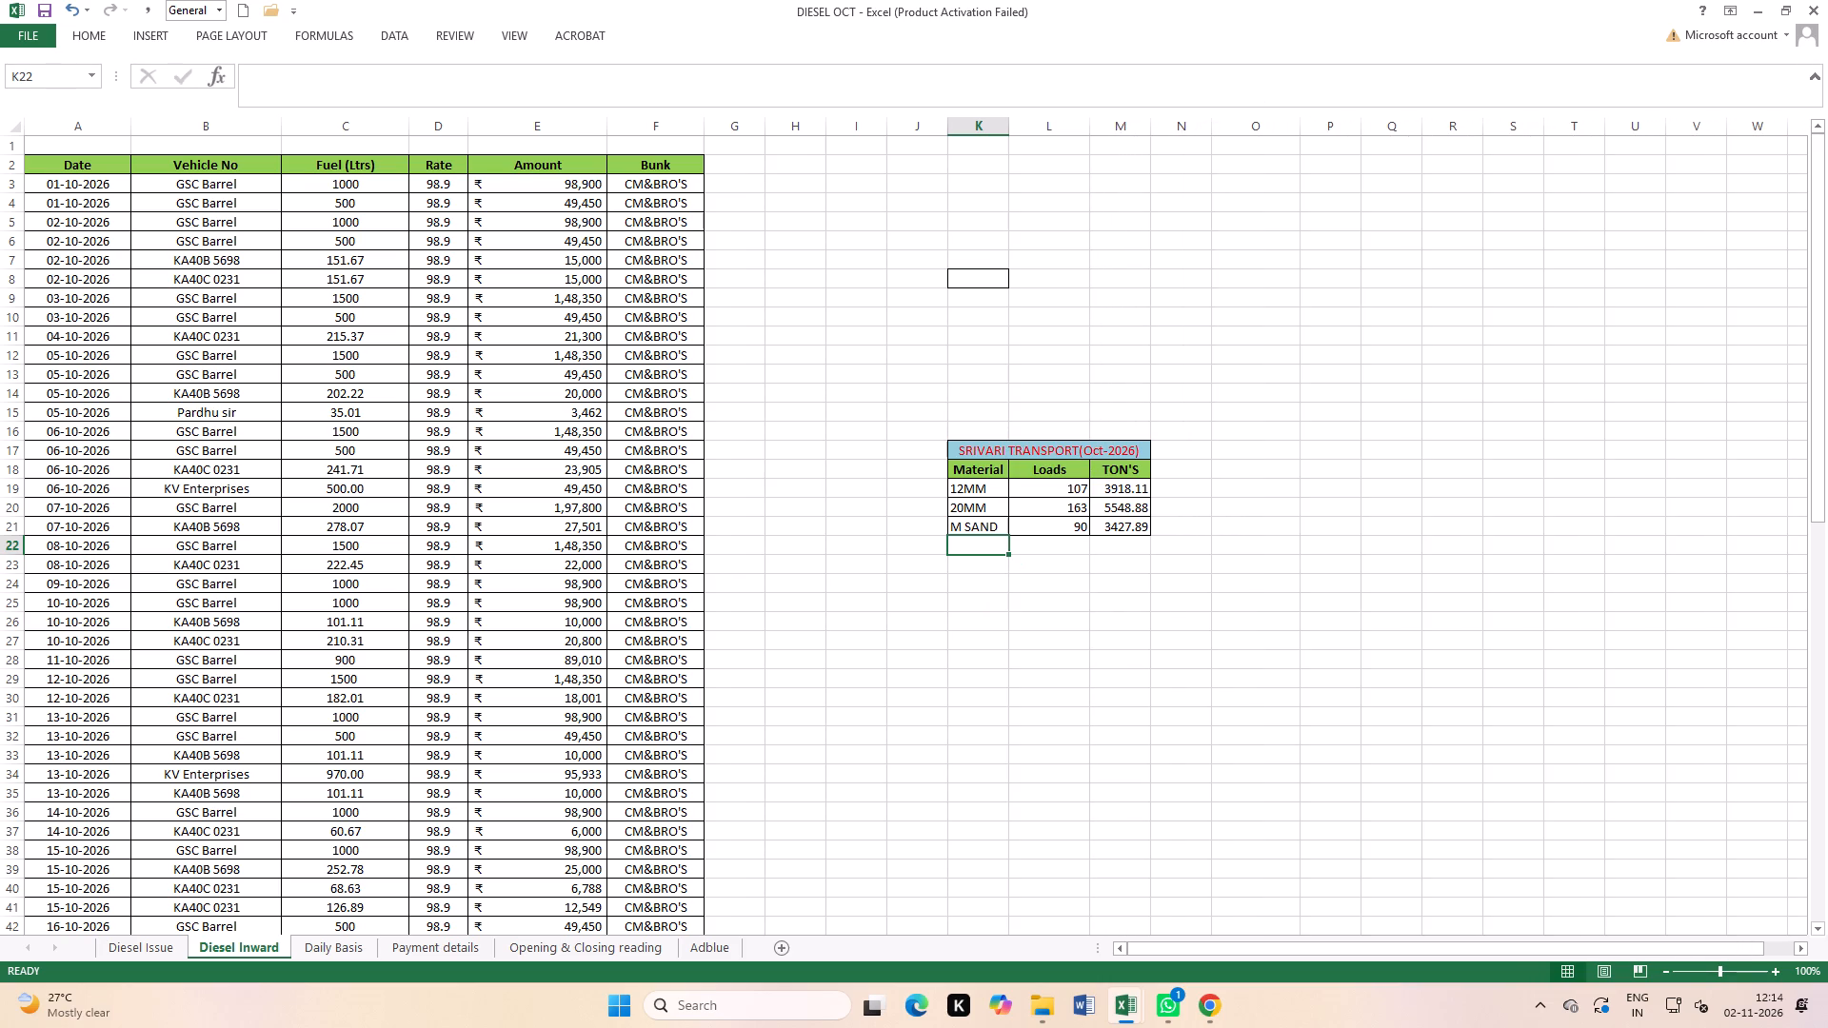
double_click(1089, 129)
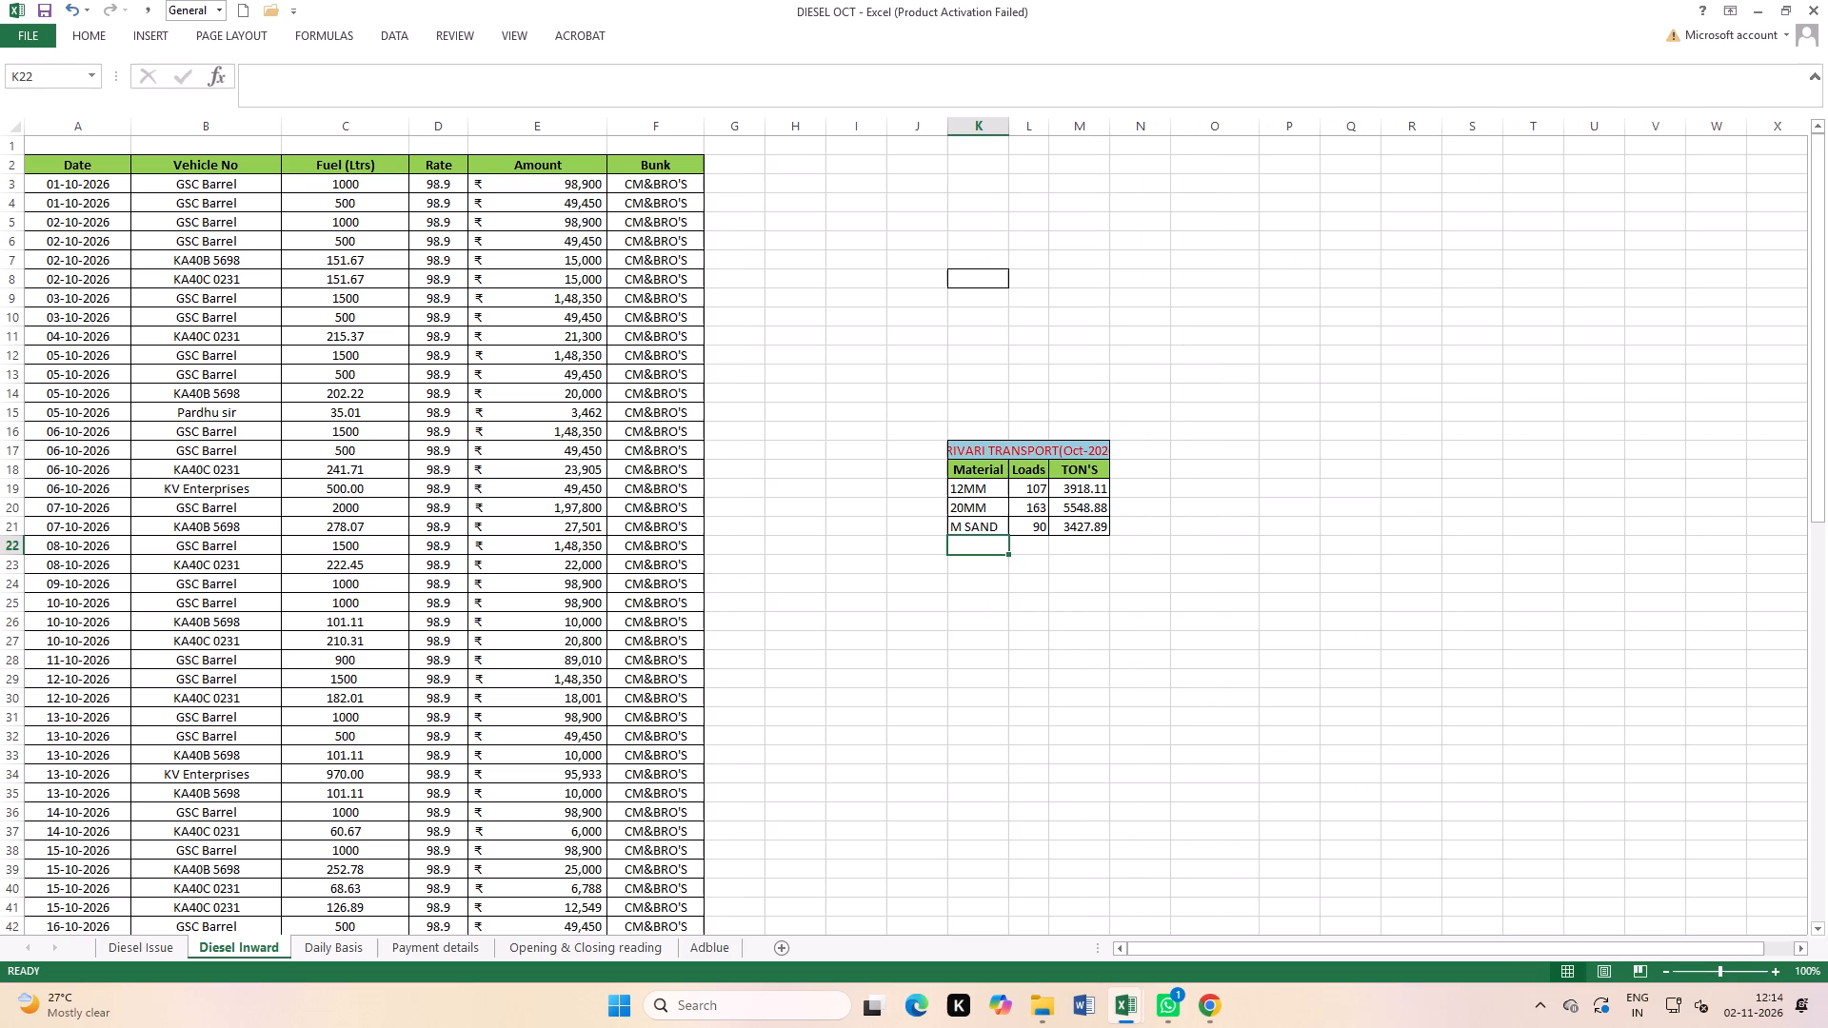
left_click(1098, 658)
Enter the label Total in K22 below the M SAND row.
left_click(981, 544)
key("BackSpace")
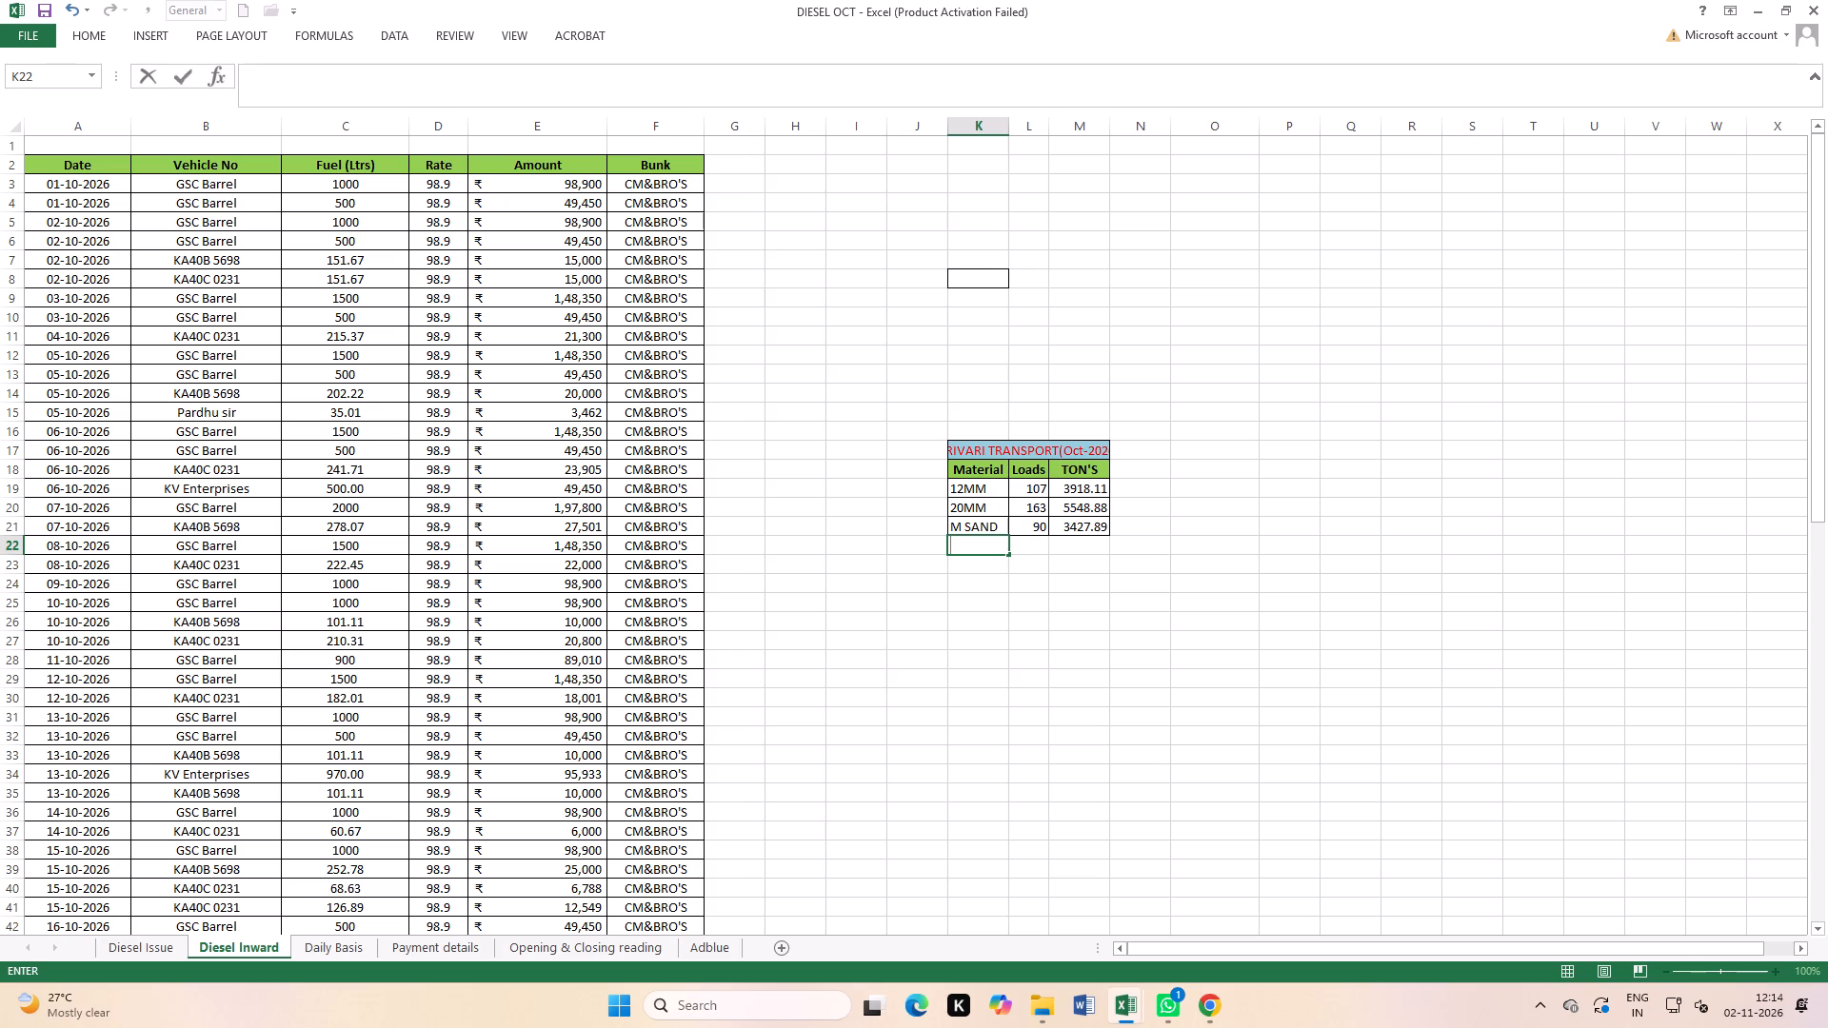
type("ota")
key("l")
left_click(1052, 634)
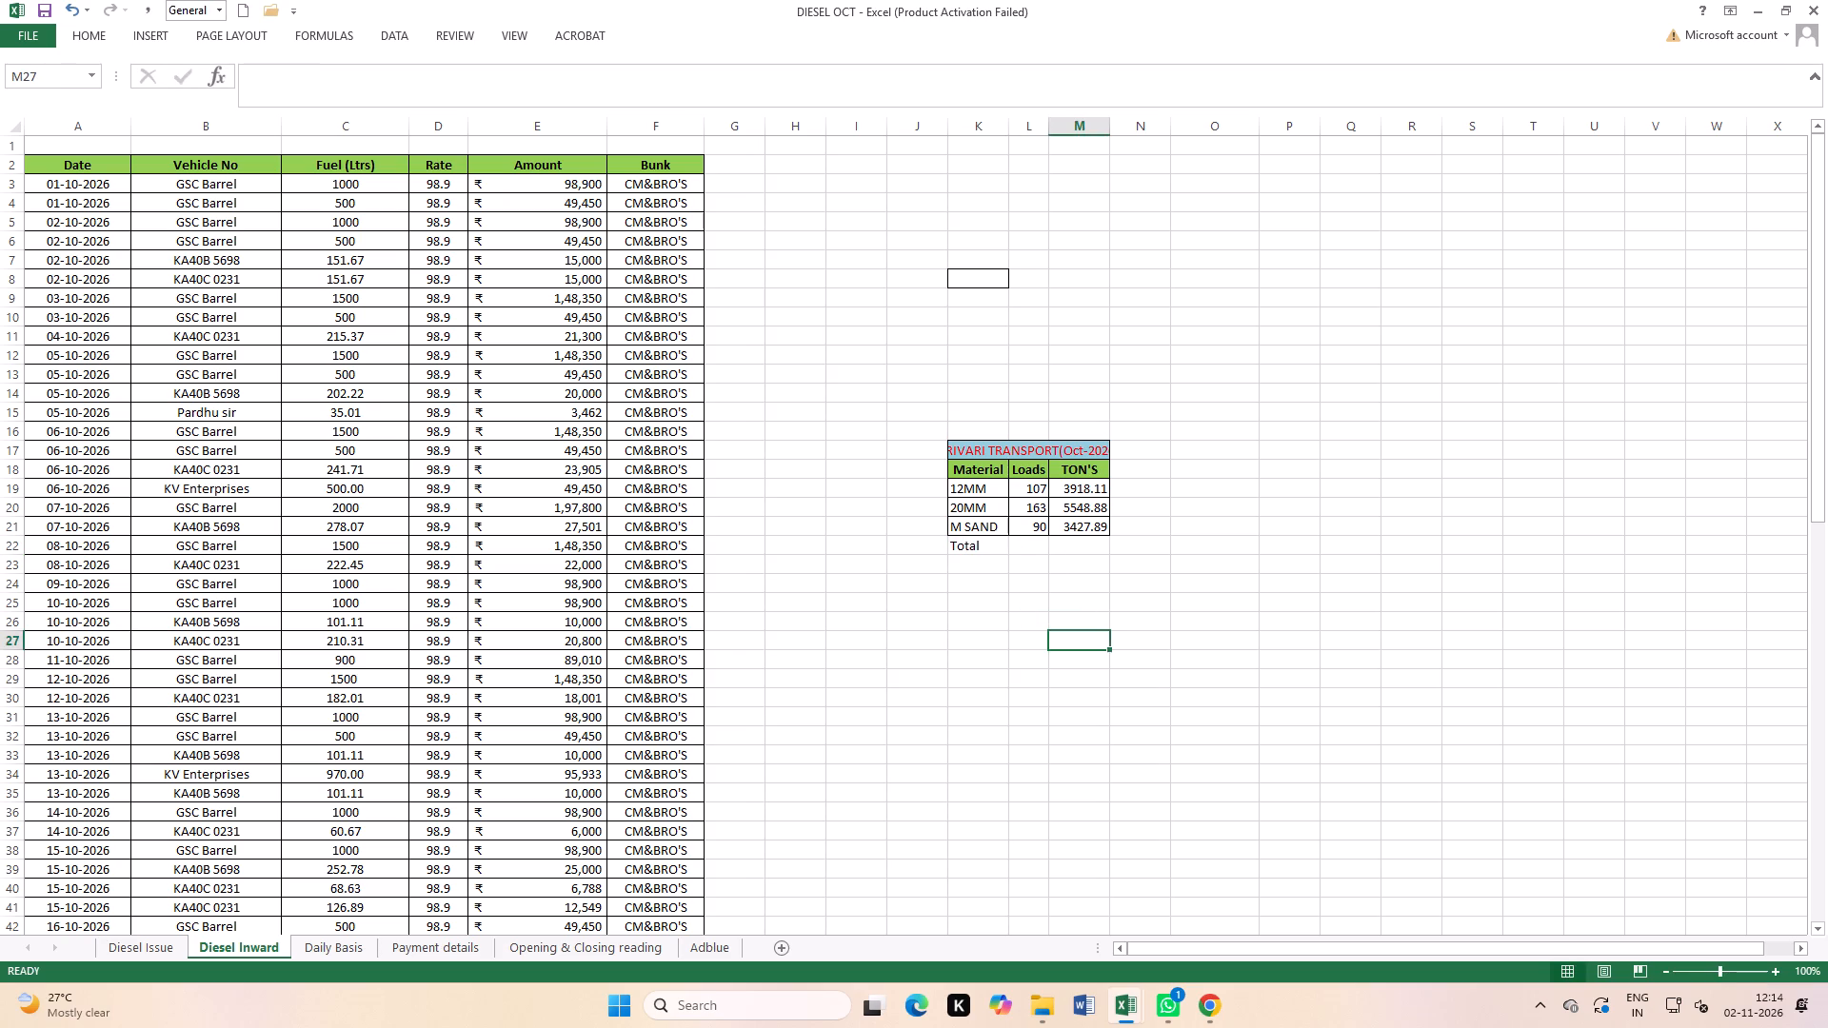
Sum the Loads and TON'S columns with AutoSum in L22 and M22 of the Total row.
left_click(1033, 544)
left_click(83, 31)
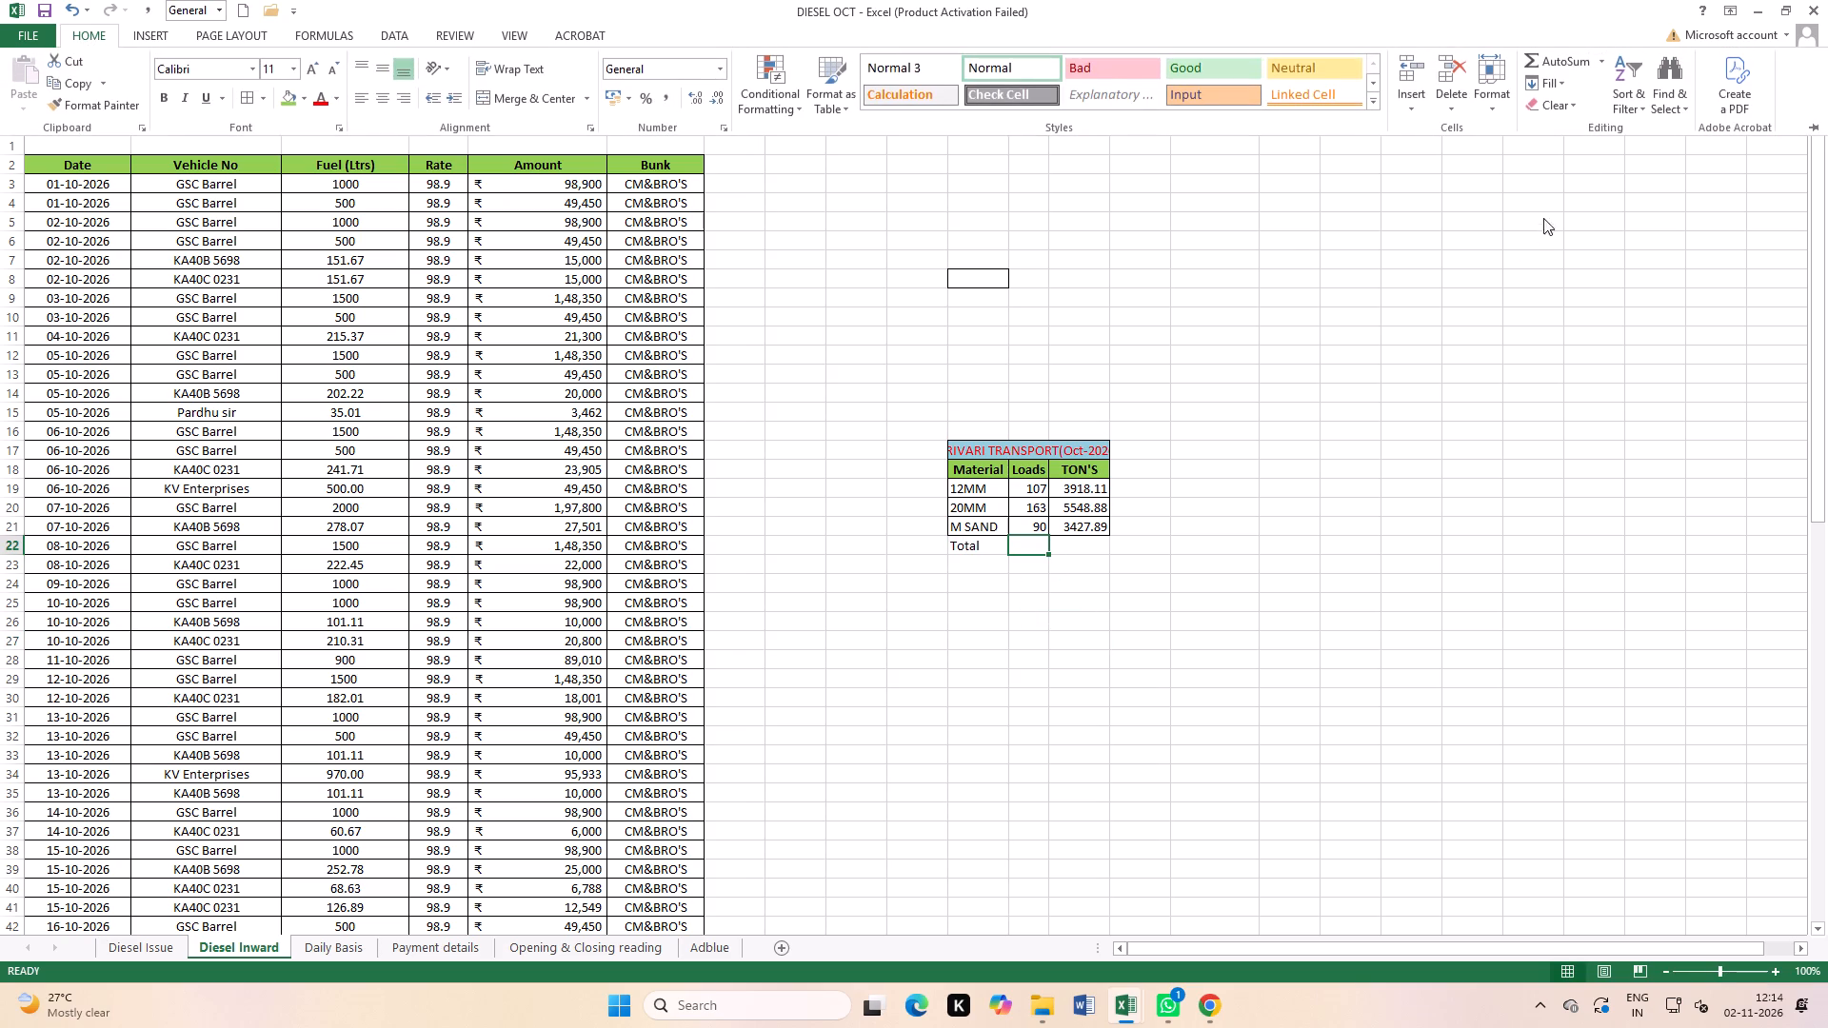
left_click(1552, 59)
key("Return")
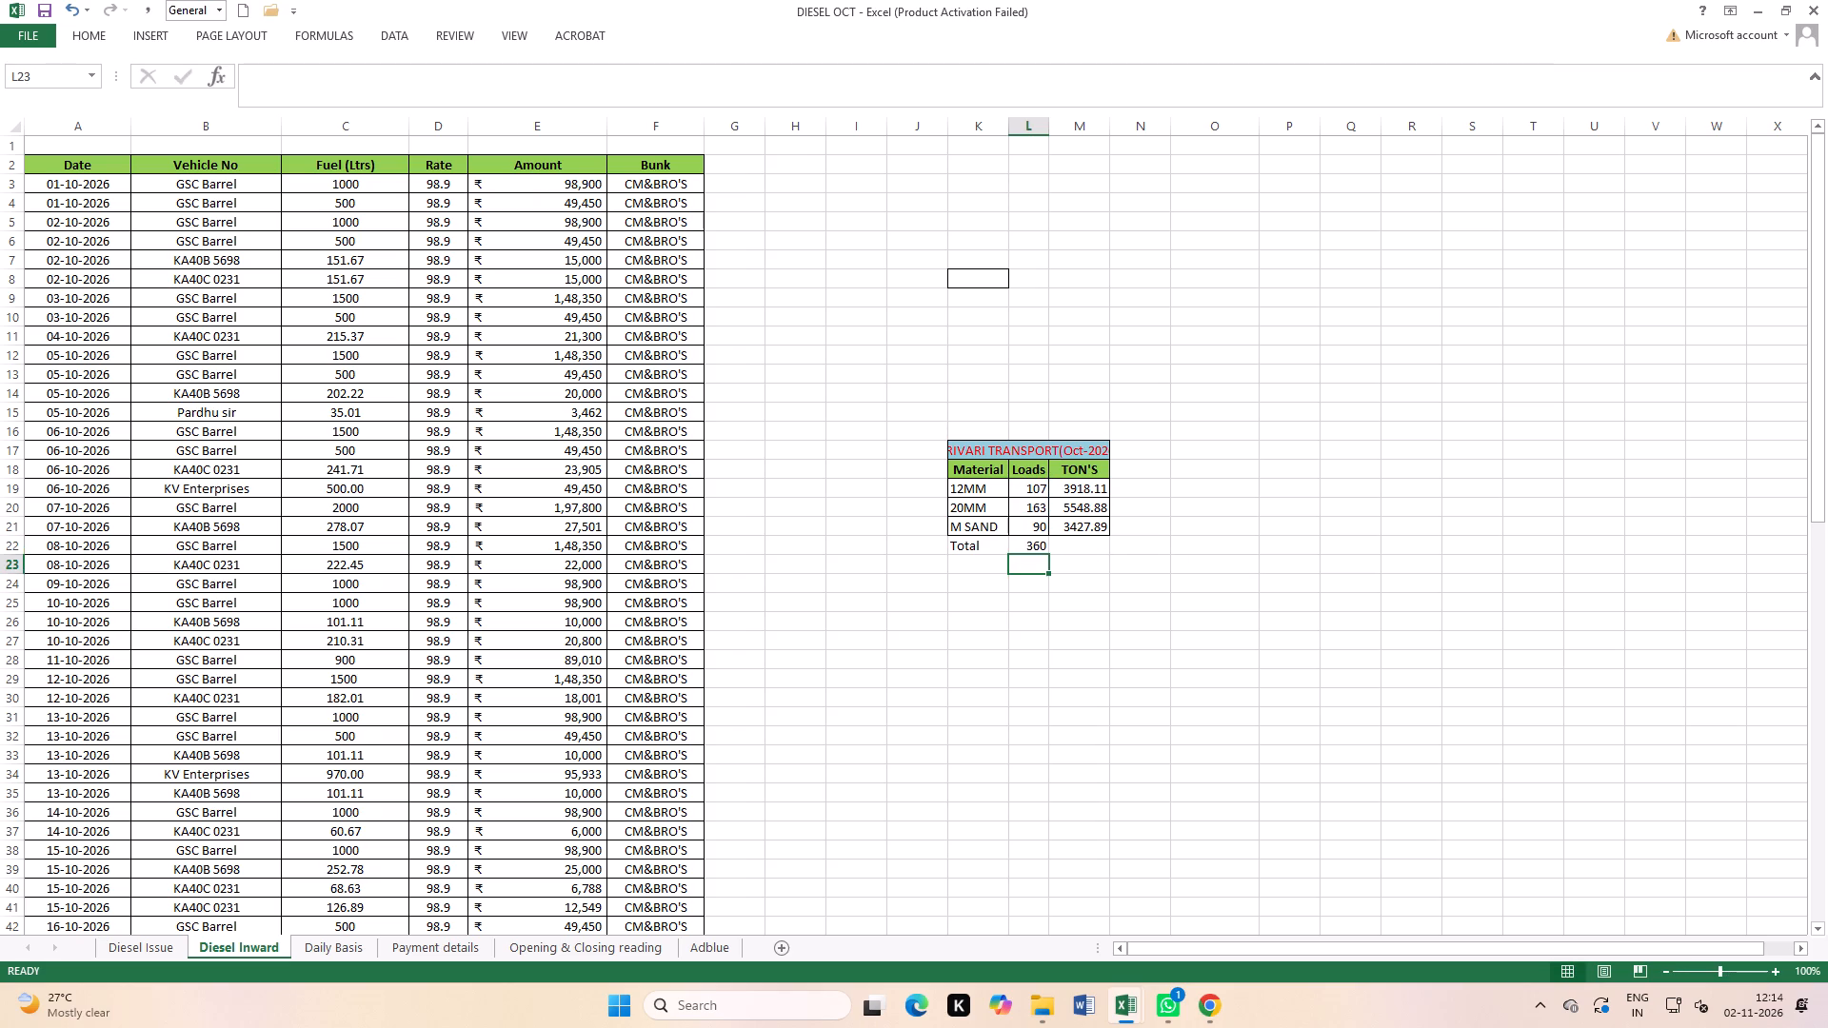
left_click(1084, 548)
left_click(98, 35)
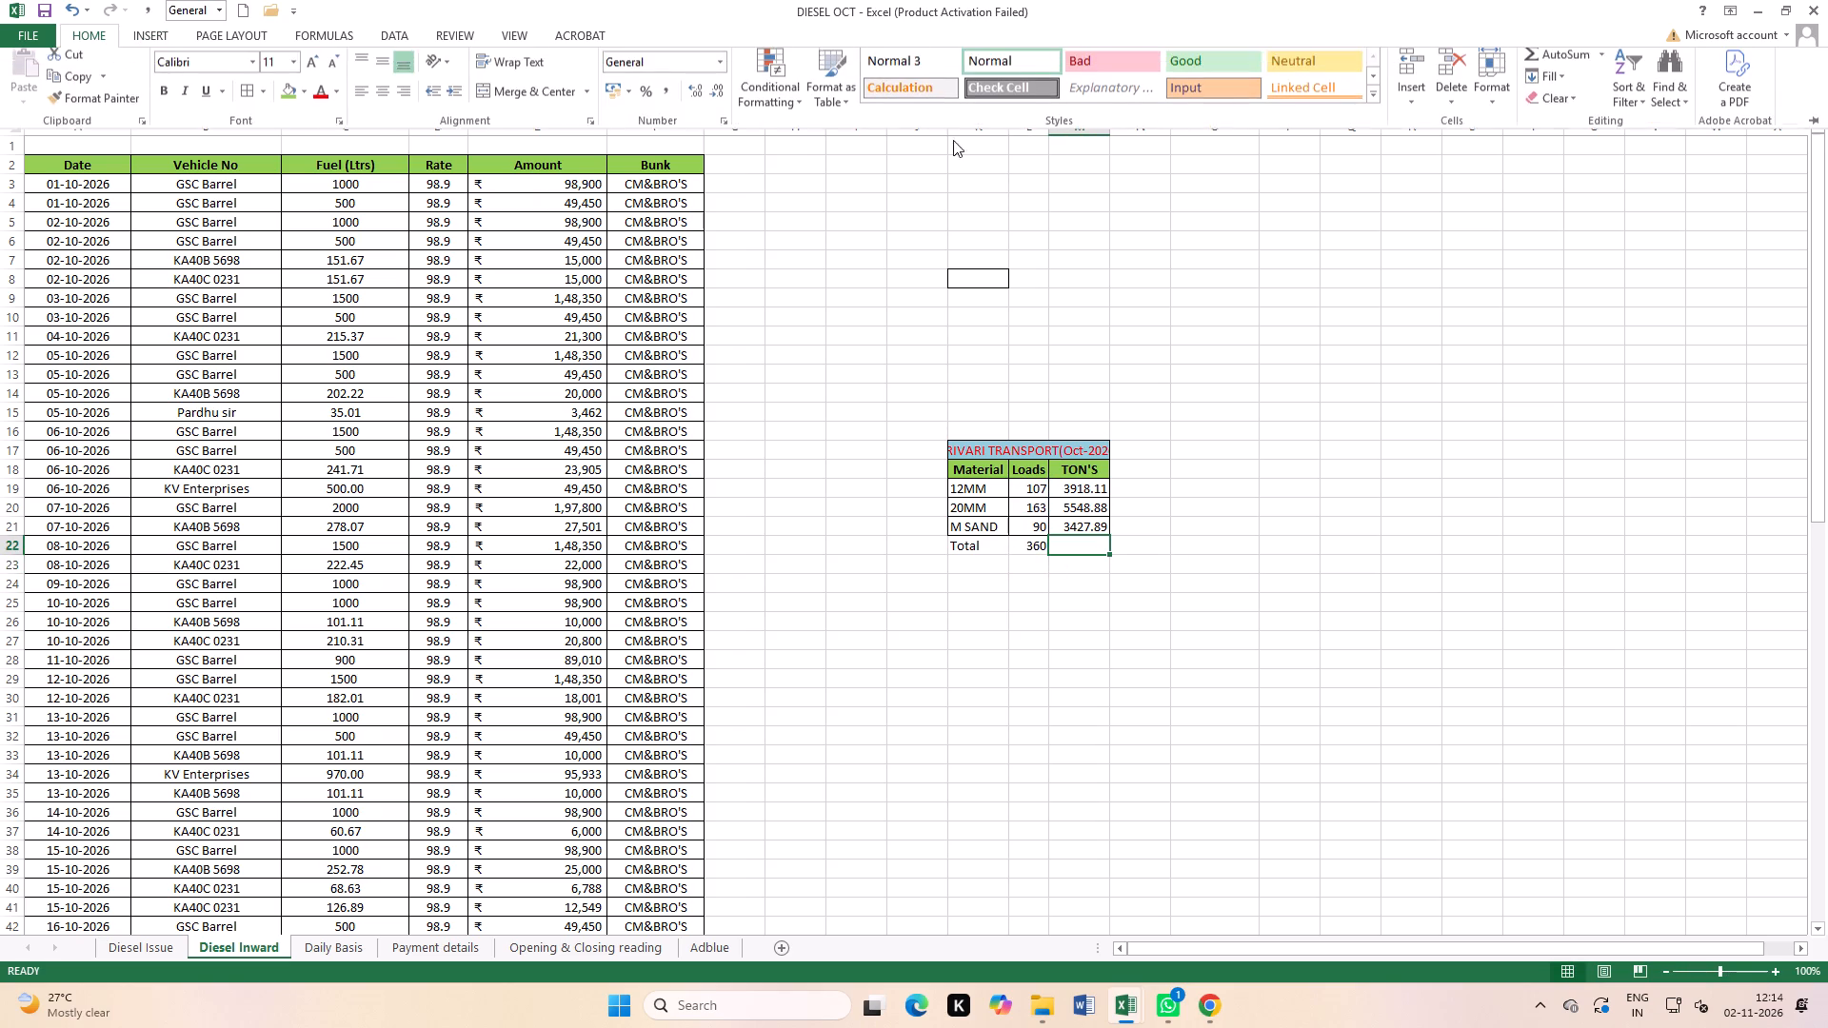
left_click(1581, 58)
key("Return")
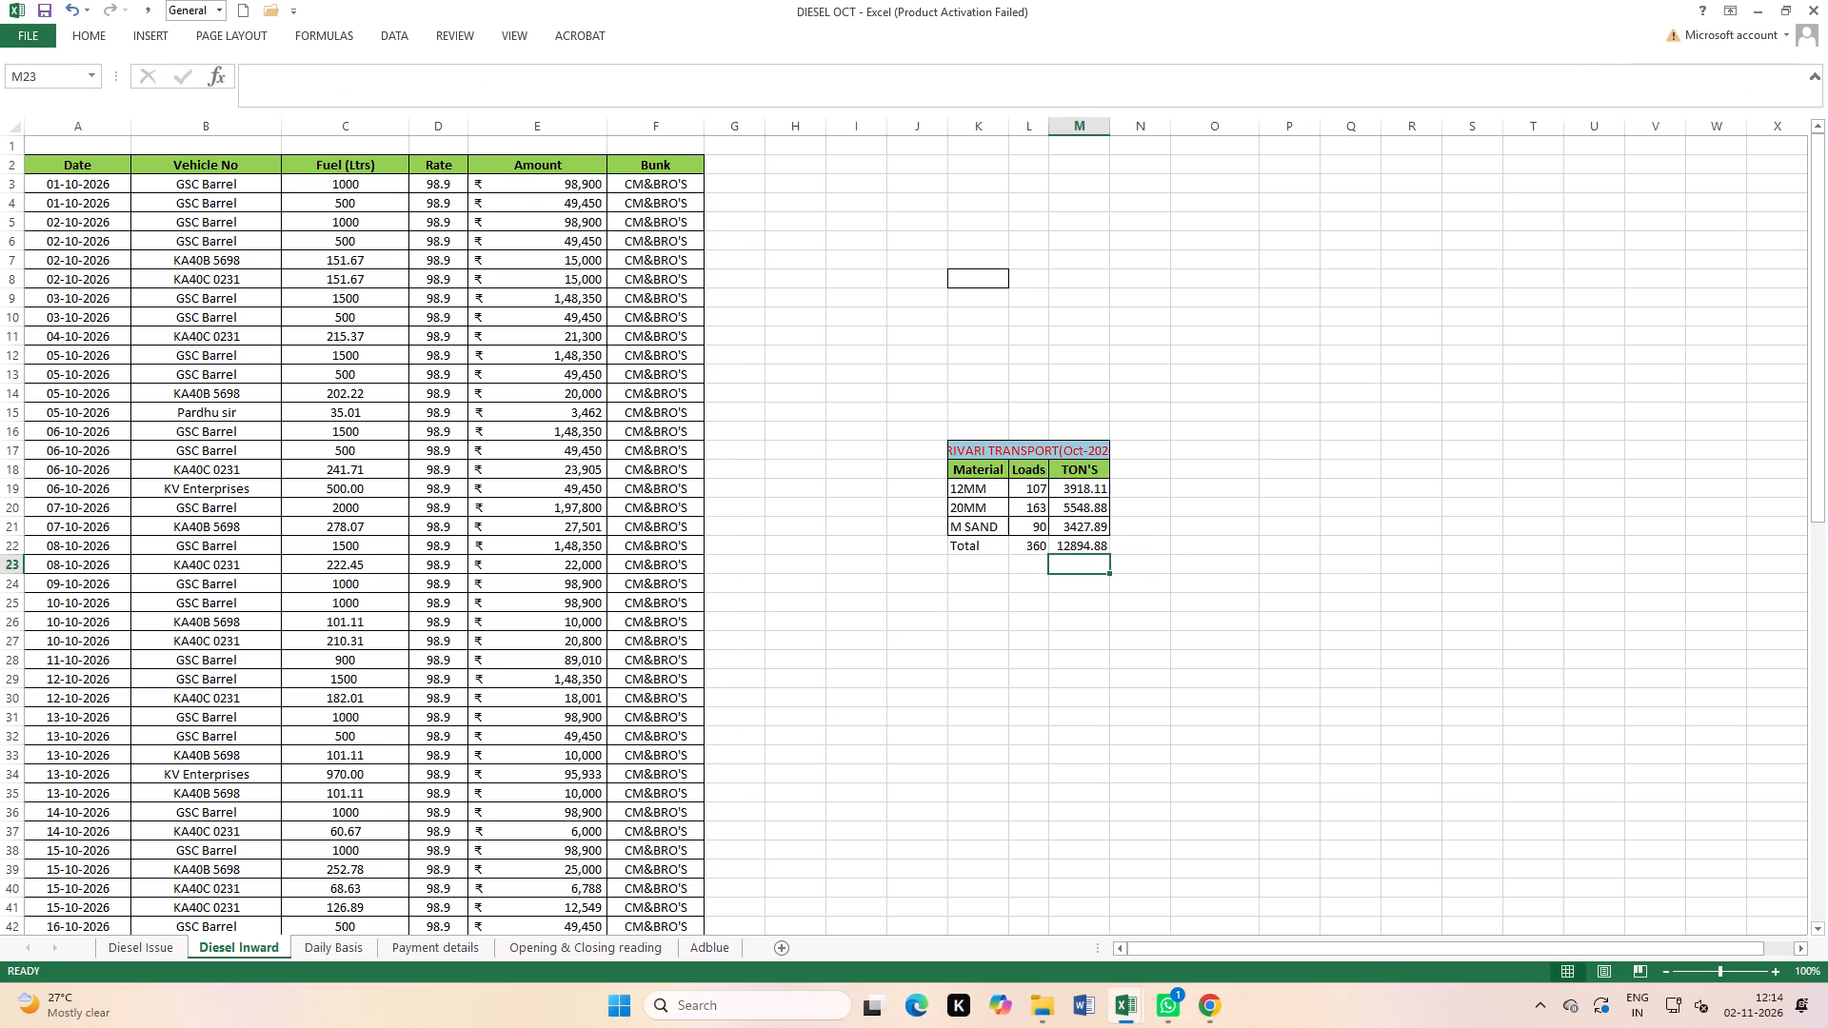
left_click(1507, 621)
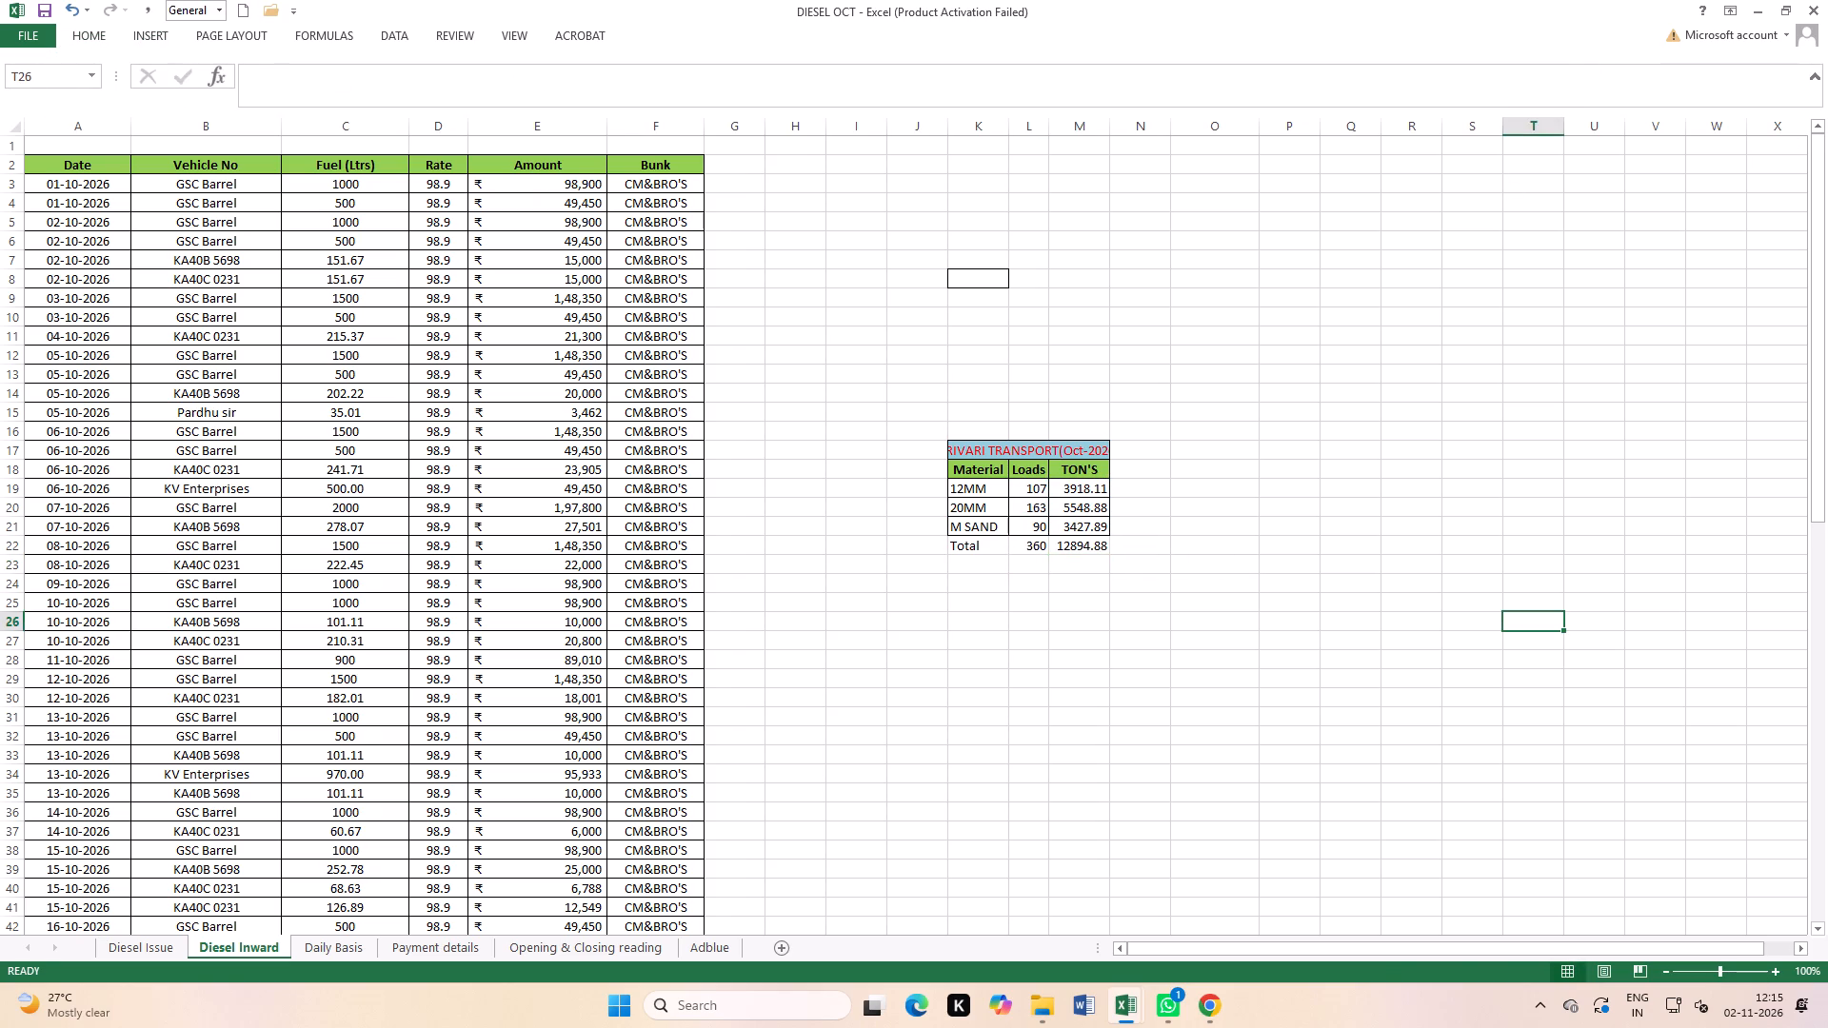
Make the Total row K22 to M22 bold, add cell borders and fill it with yellow.
left_click_drag(986, 549, 1060, 543)
left_click(90, 25)
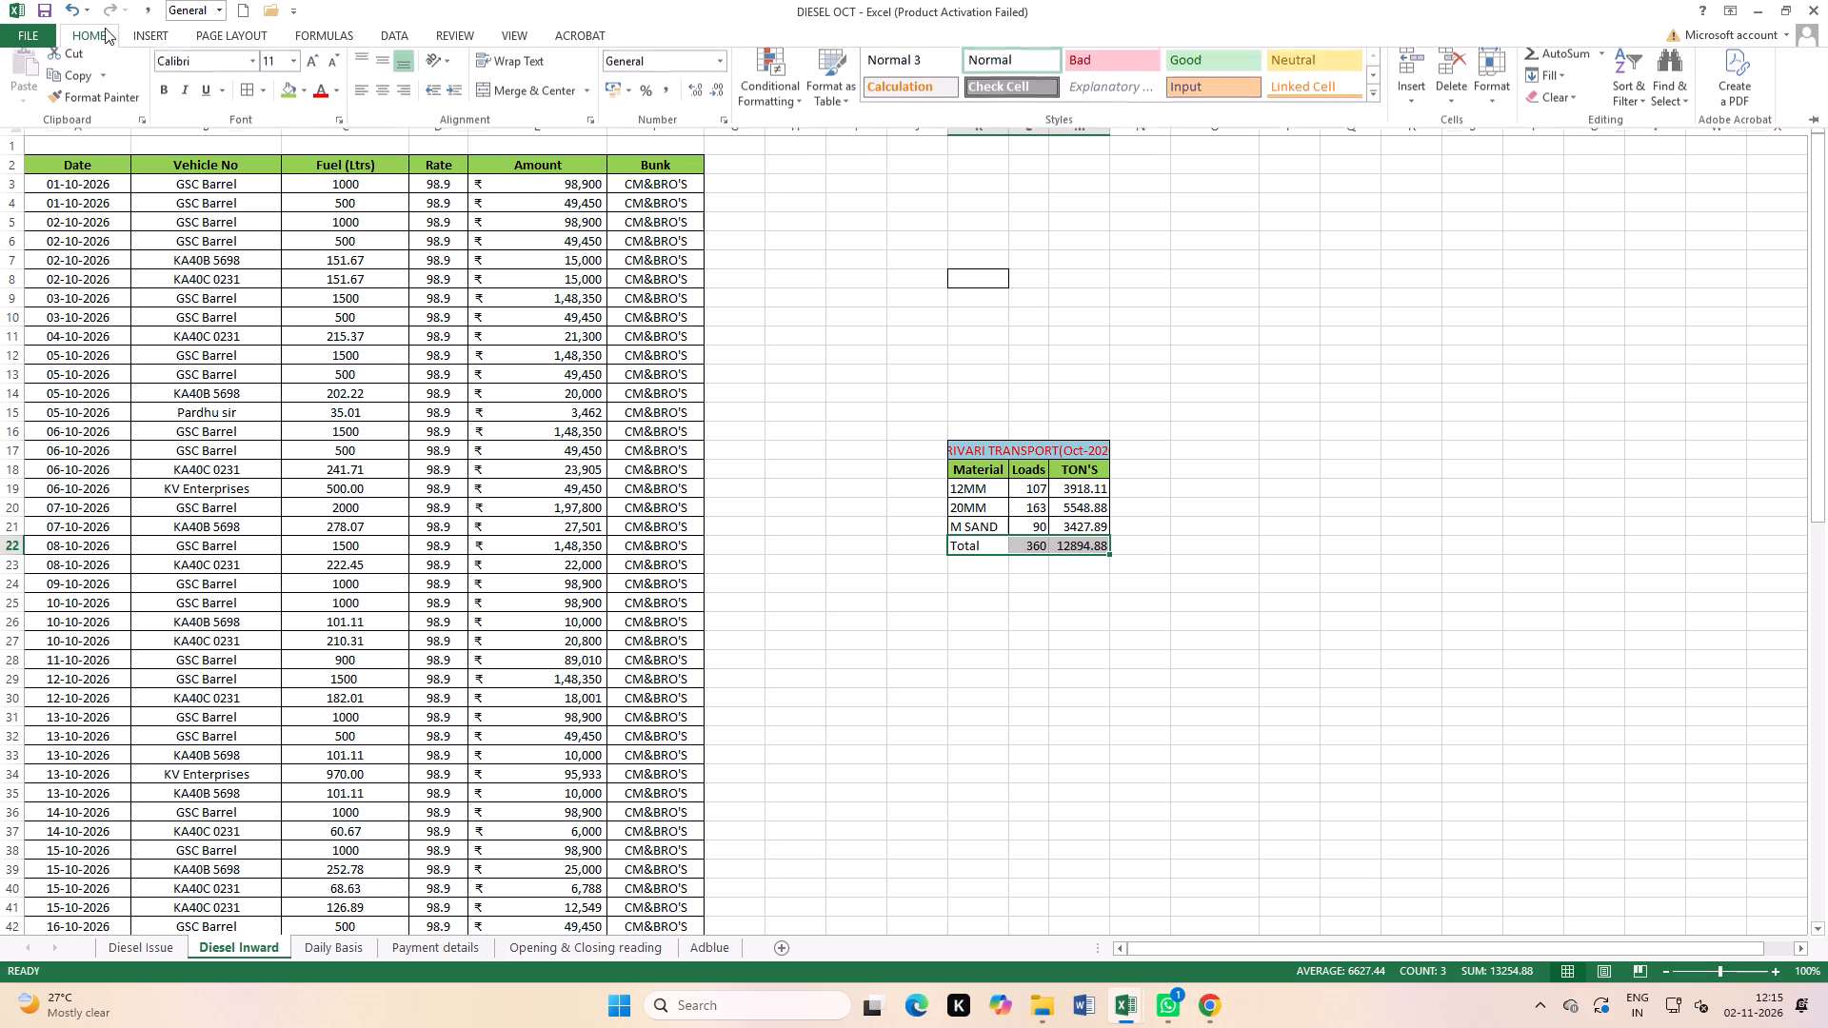
left_click(164, 94)
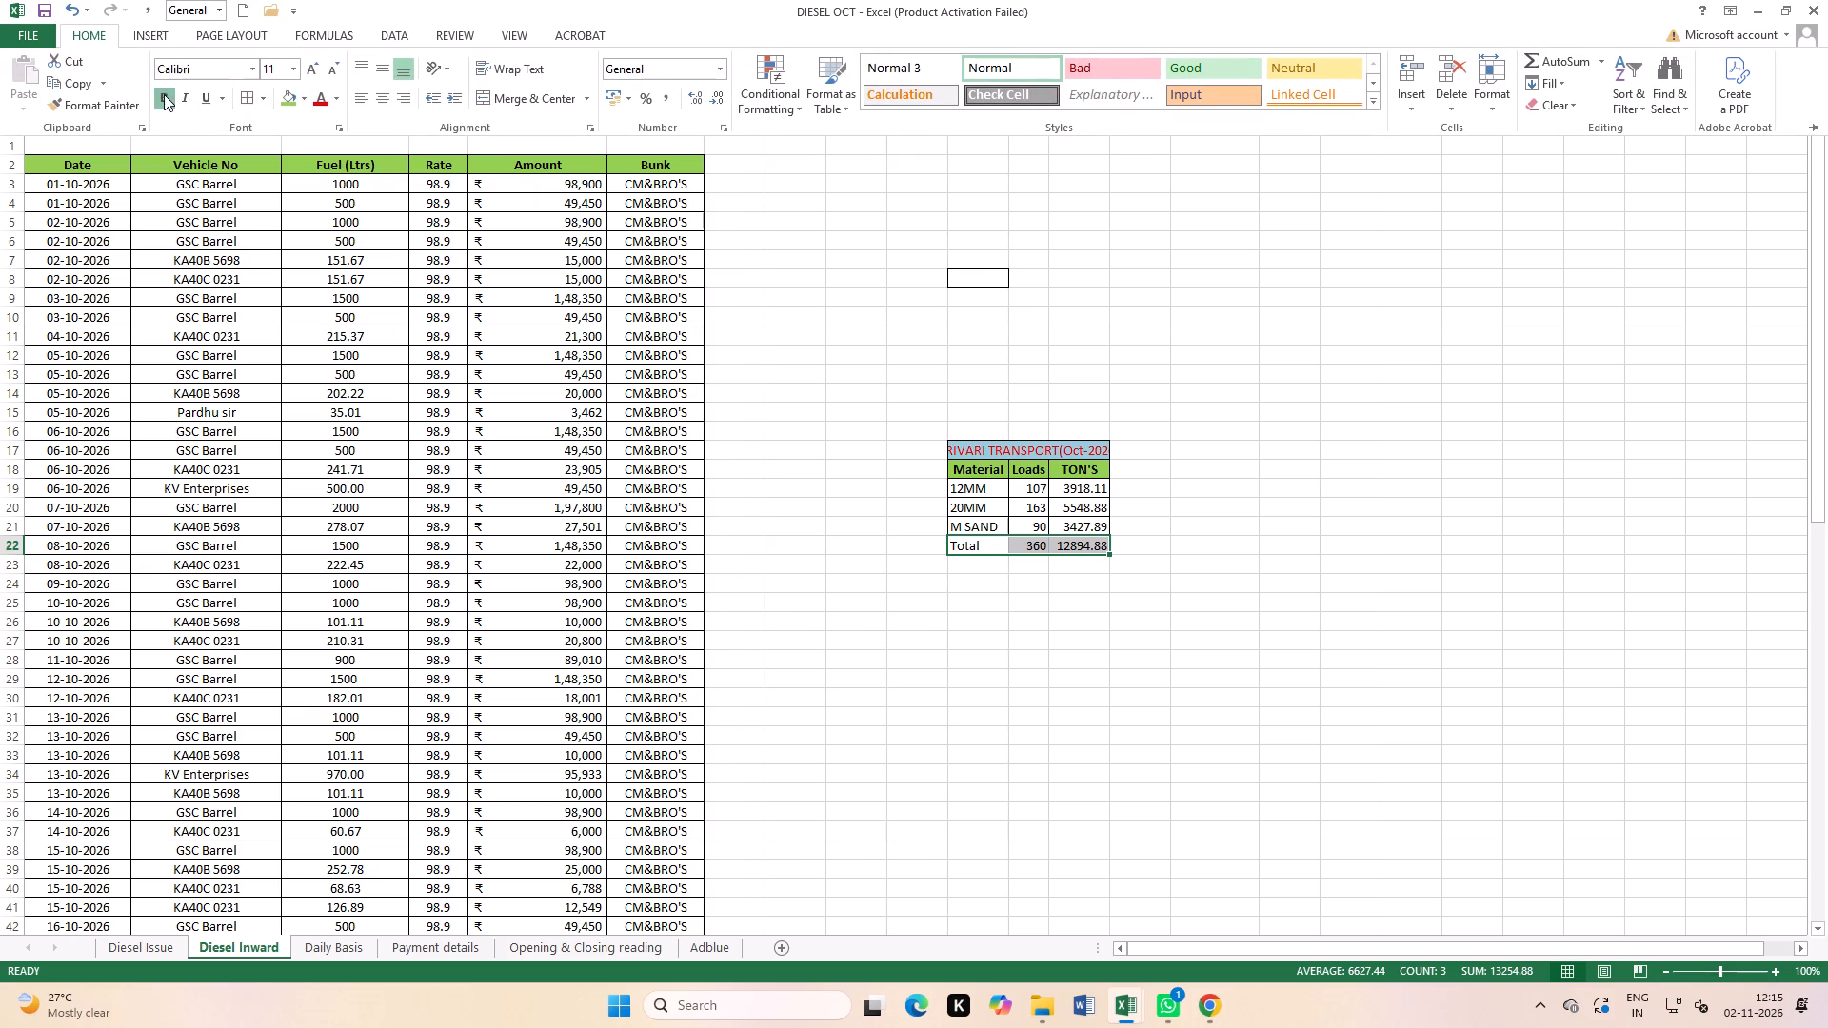
left_click(240, 98)
left_click(302, 101)
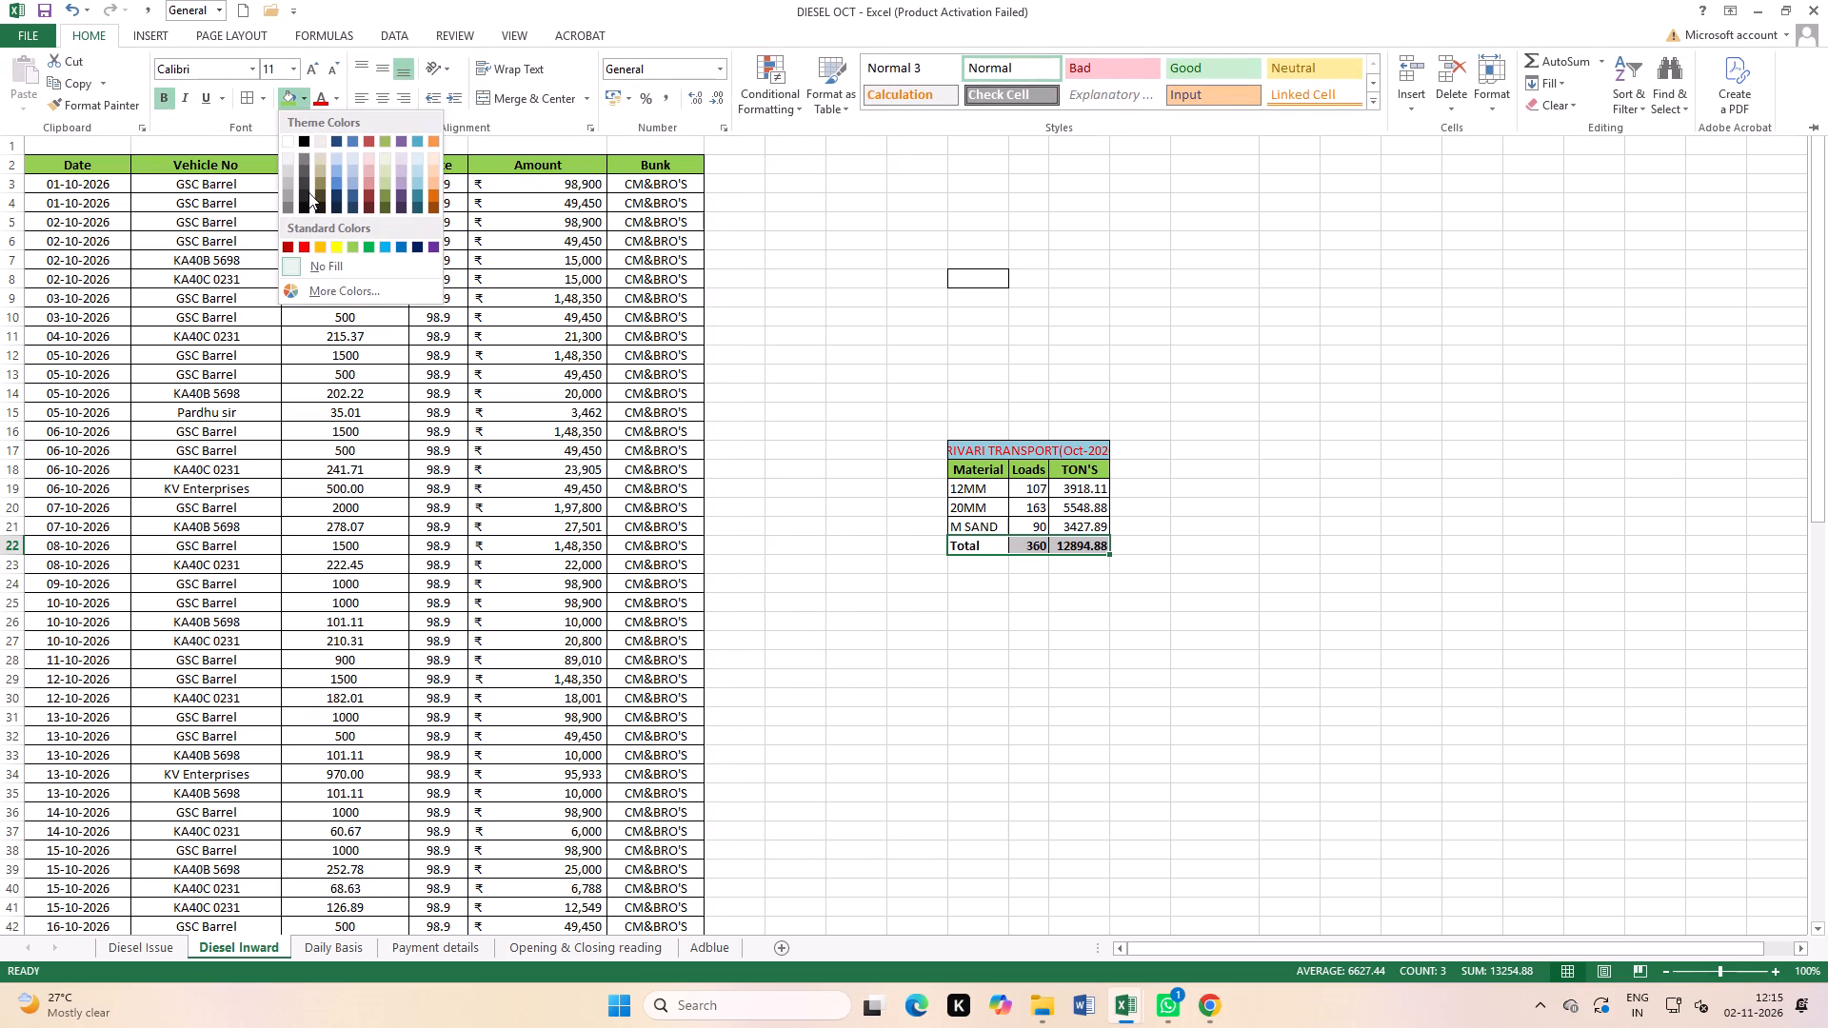
left_click(334, 250)
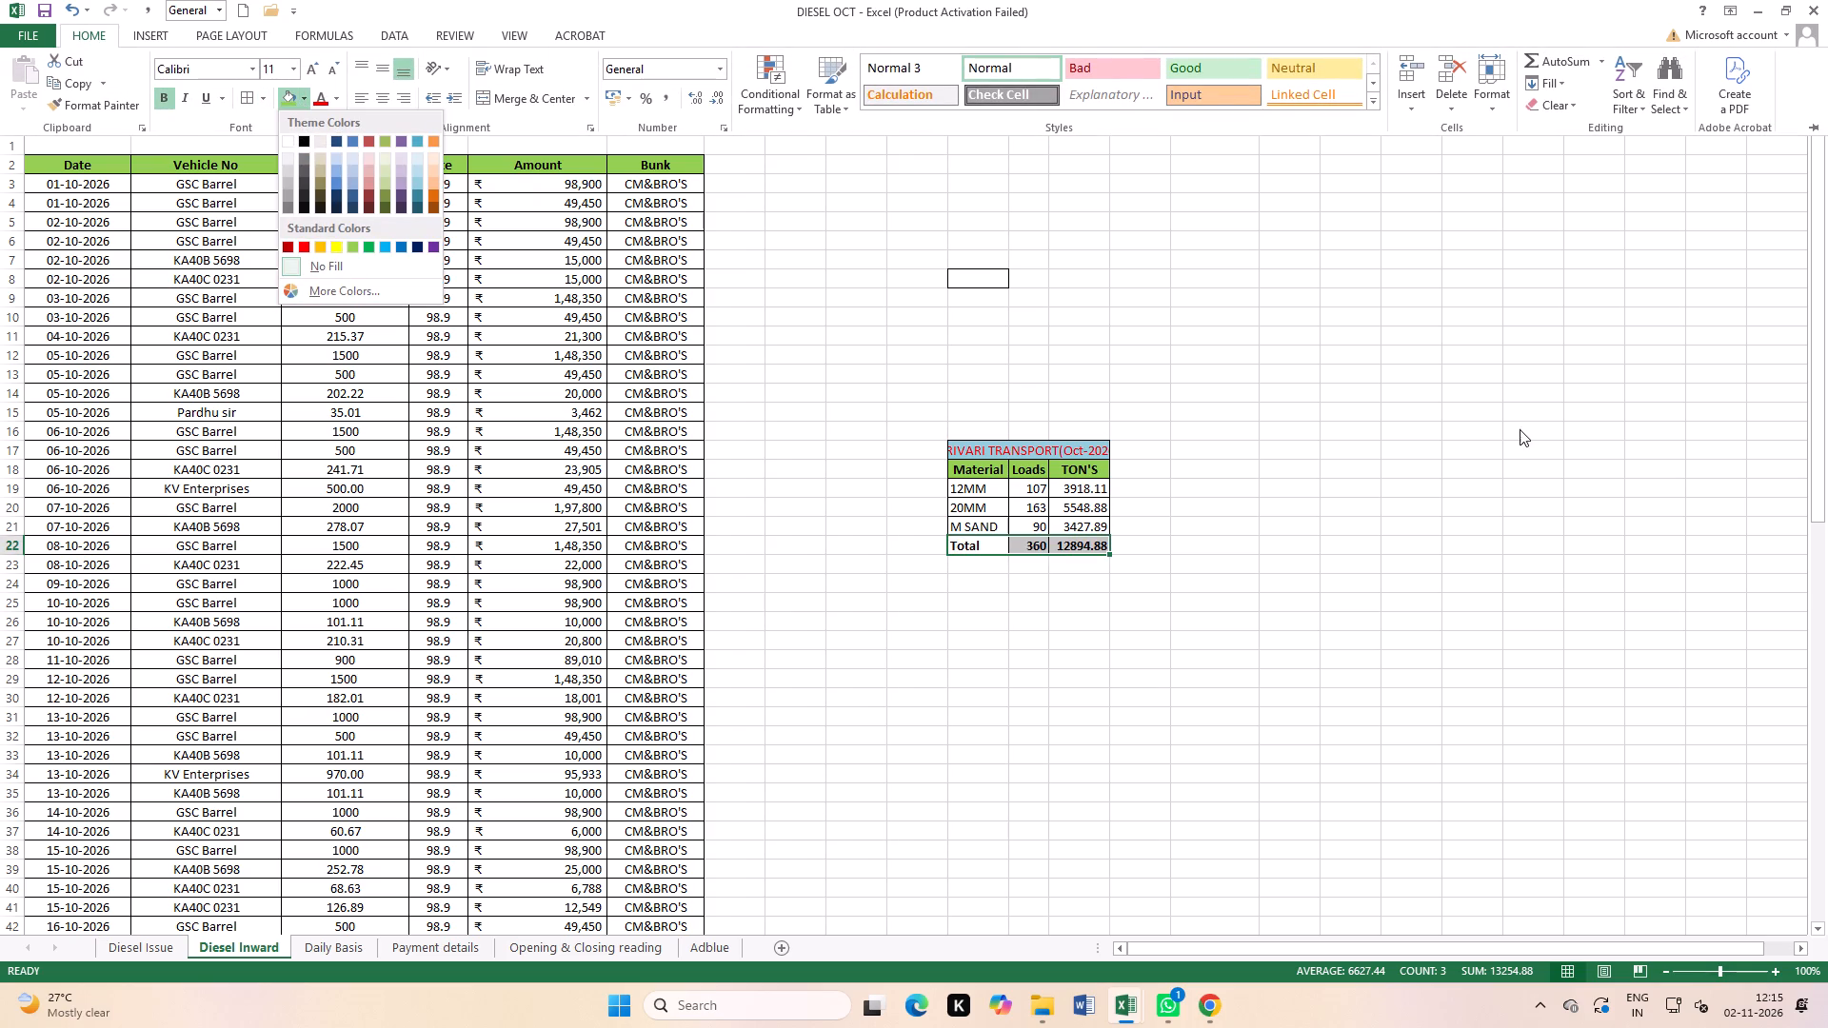
left_click(1520, 429)
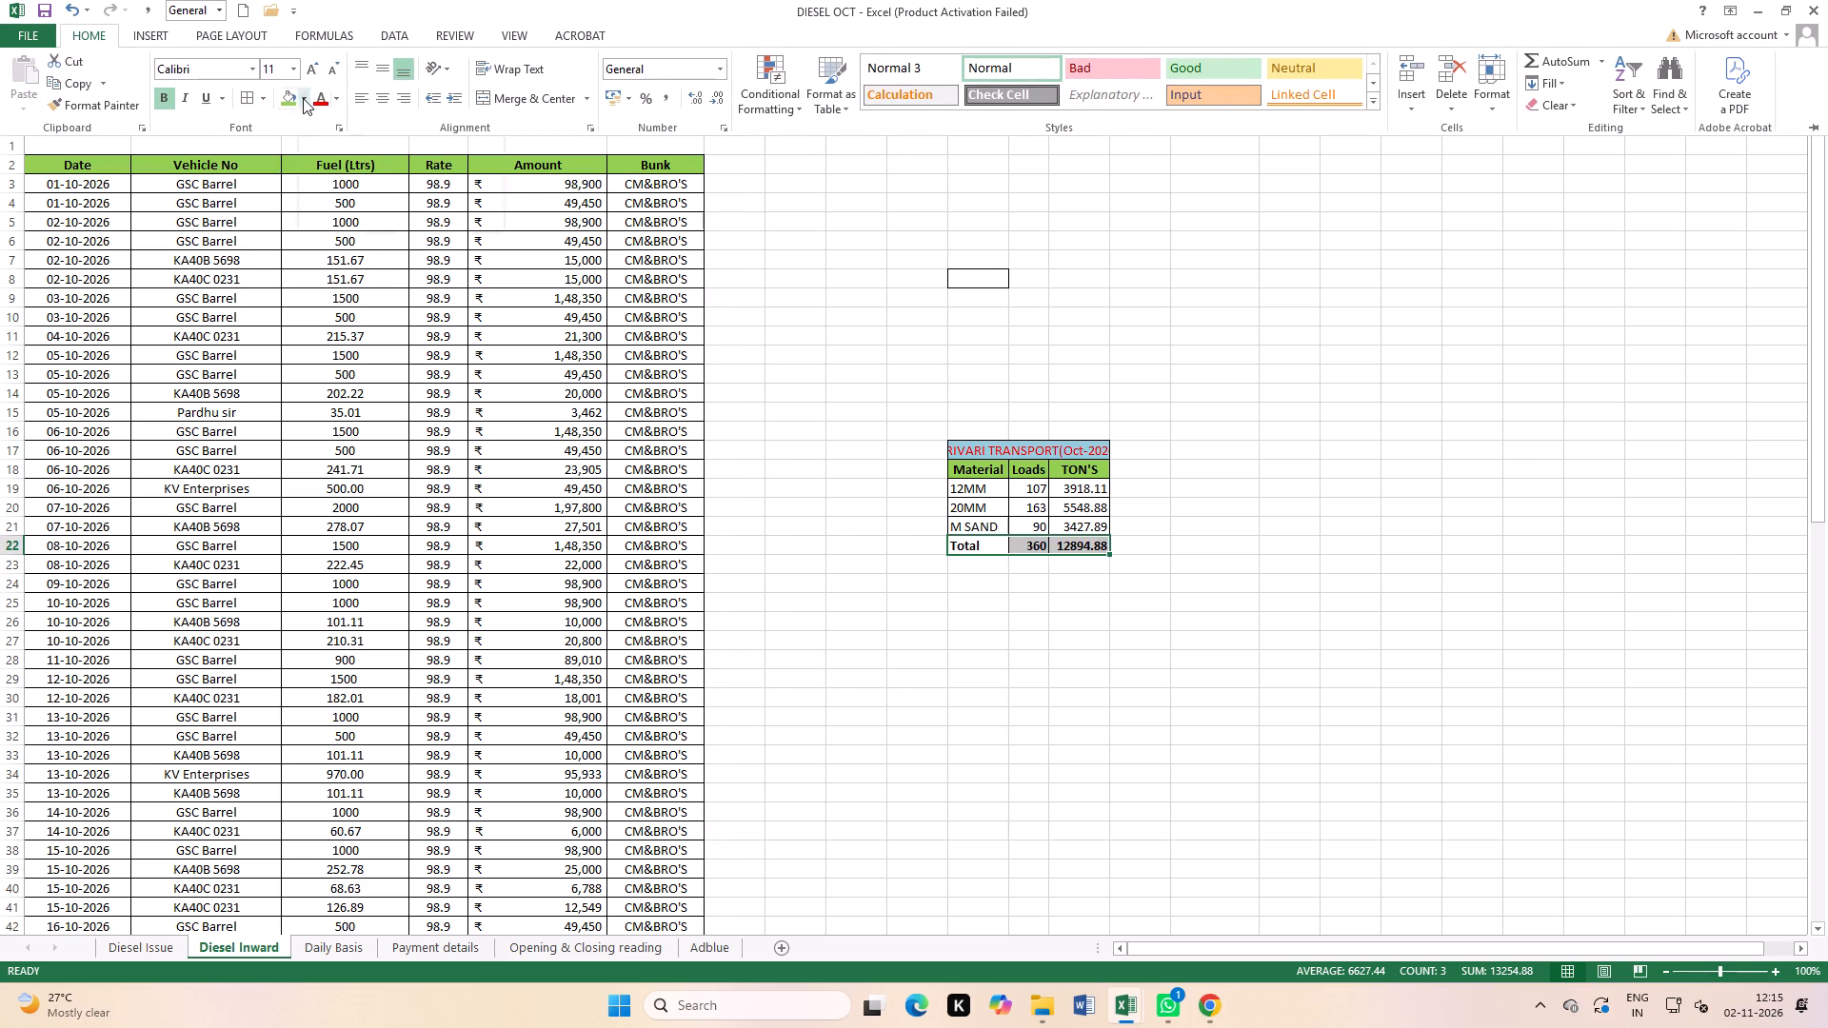
left_click(303, 98)
left_click(331, 241)
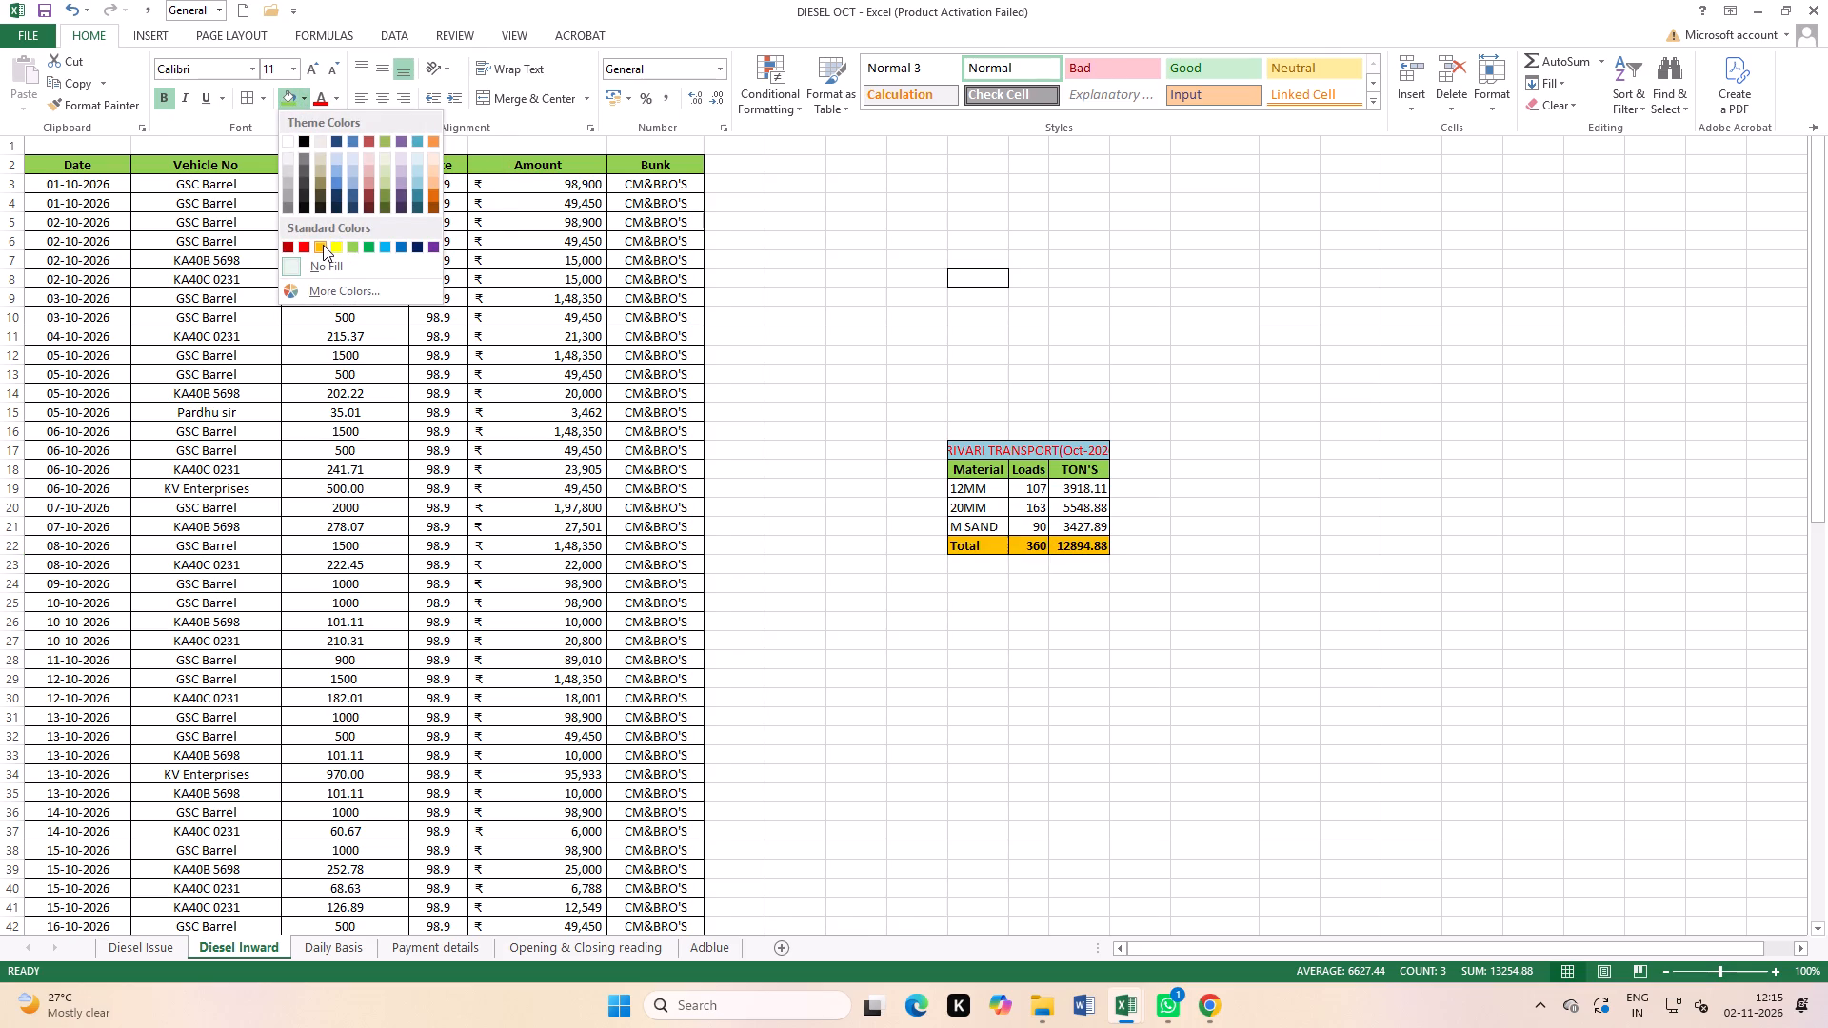
left_click(342, 247)
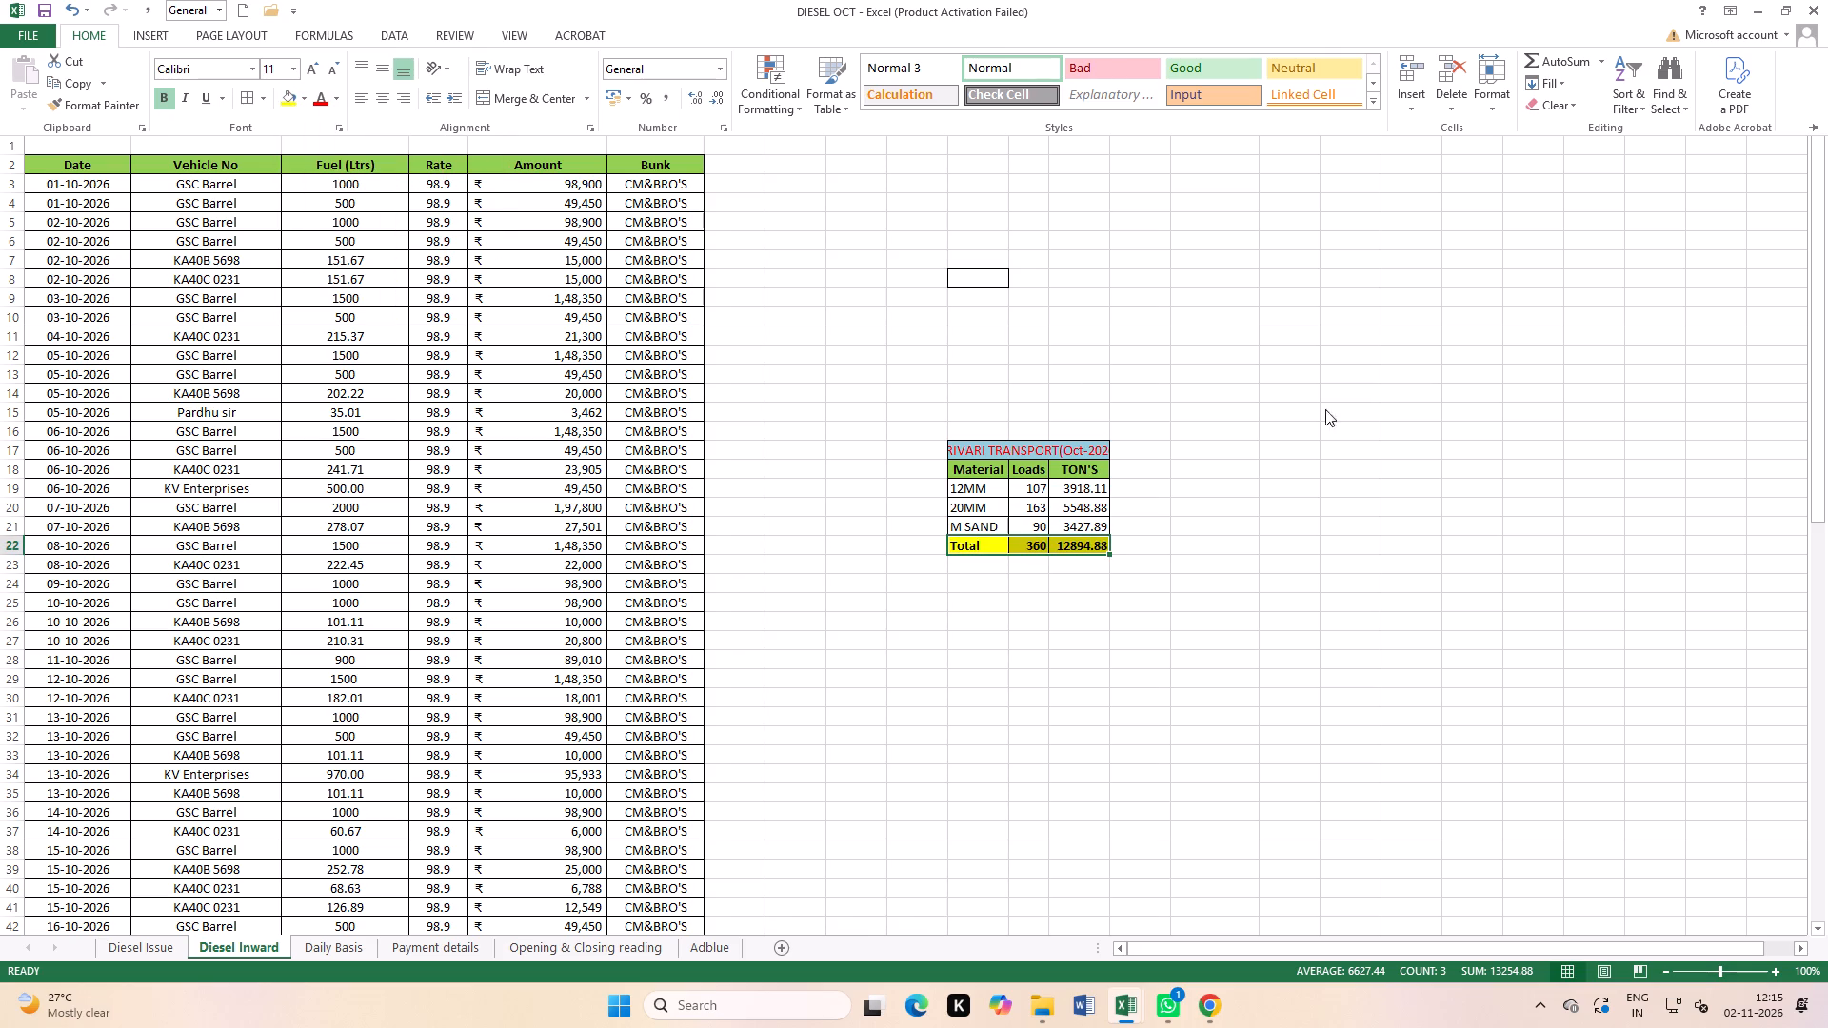
left_click(1401, 416)
left_click(1403, 408)
Auto-fit column K and widen columns L and M so the SRIVARI TRANSPORT(Oct-2026) heading fits in the table.
double_click(1007, 122)
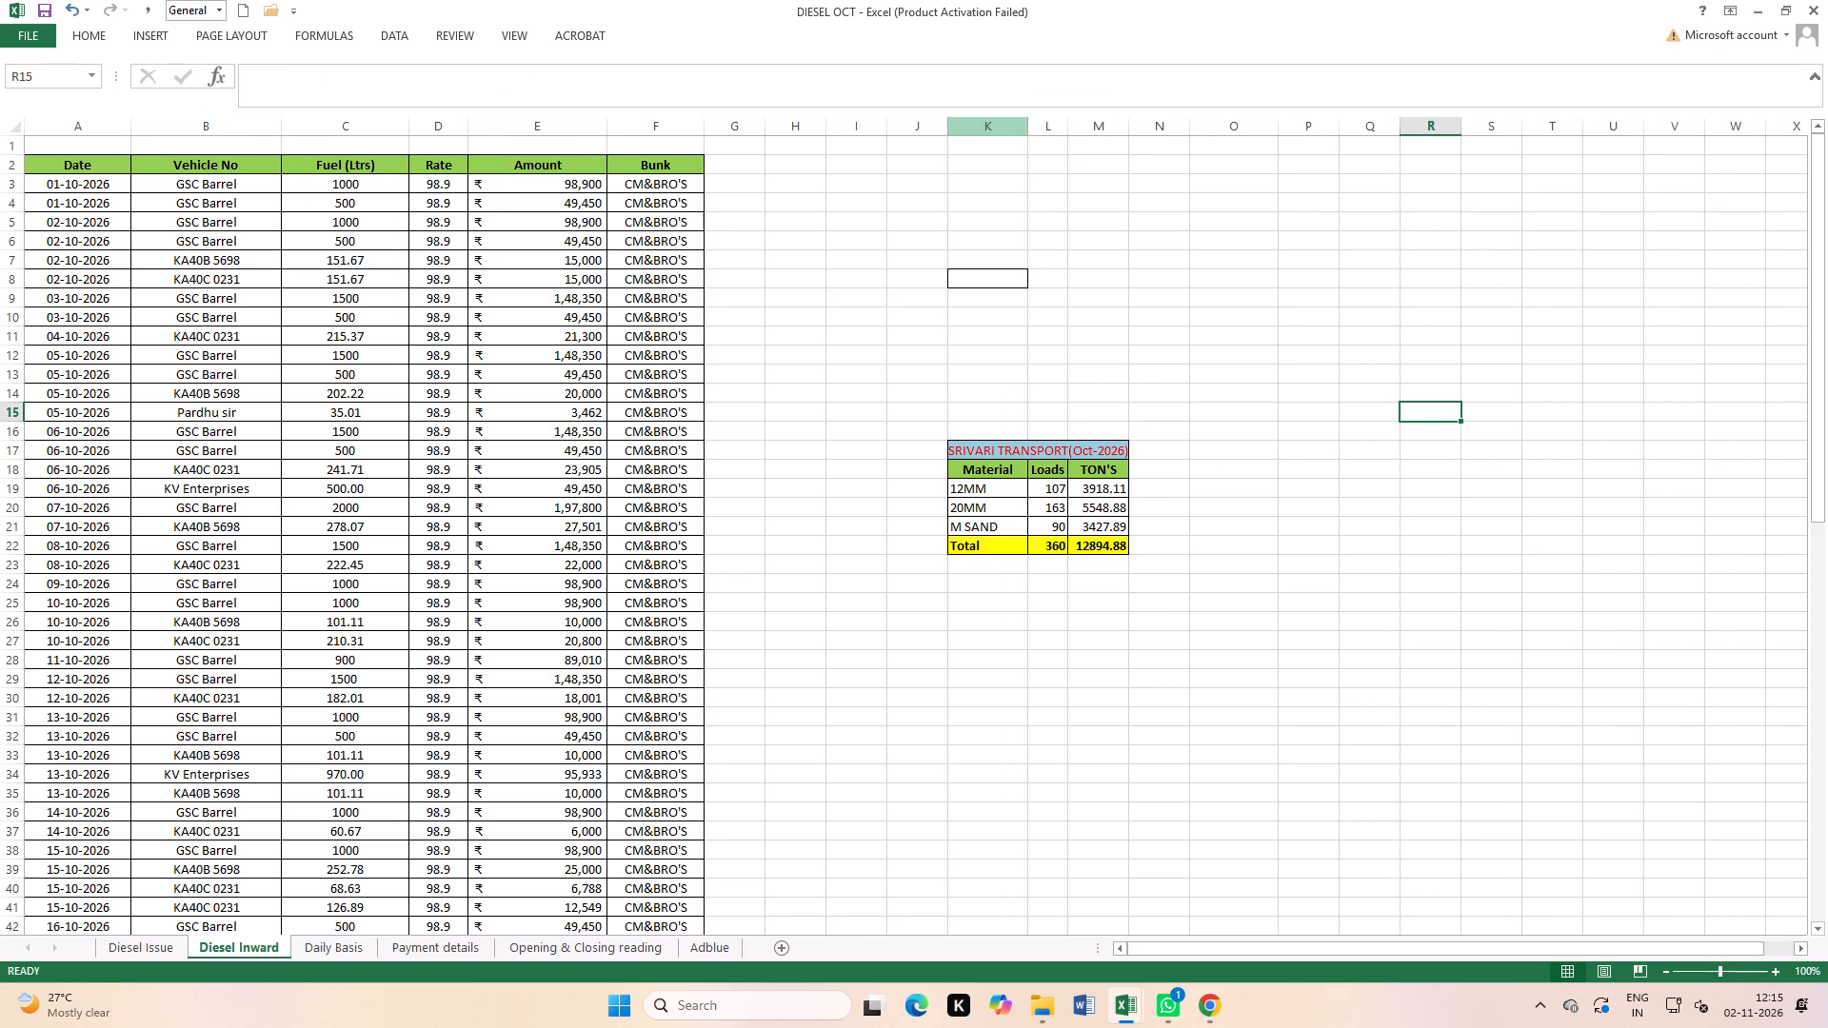
left_click_drag(1064, 124, 1096, 127)
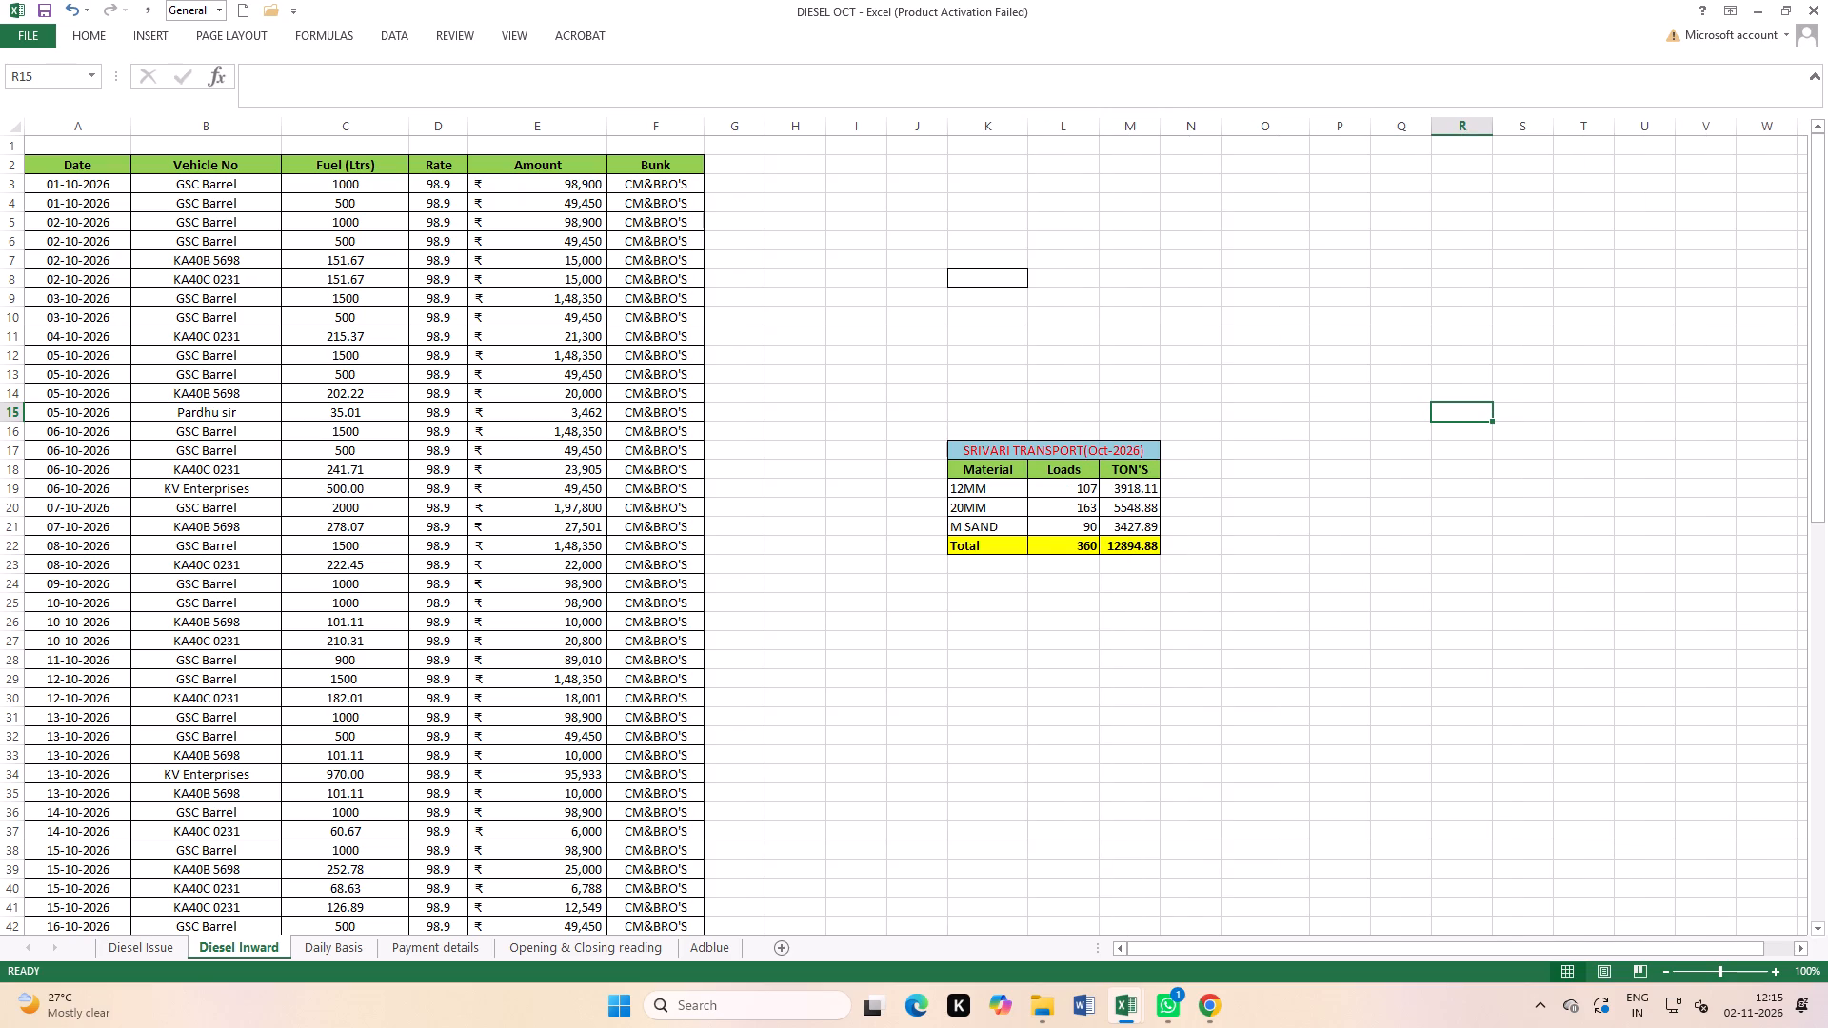
left_click_drag(1162, 124, 1188, 127)
left_click(1381, 549)
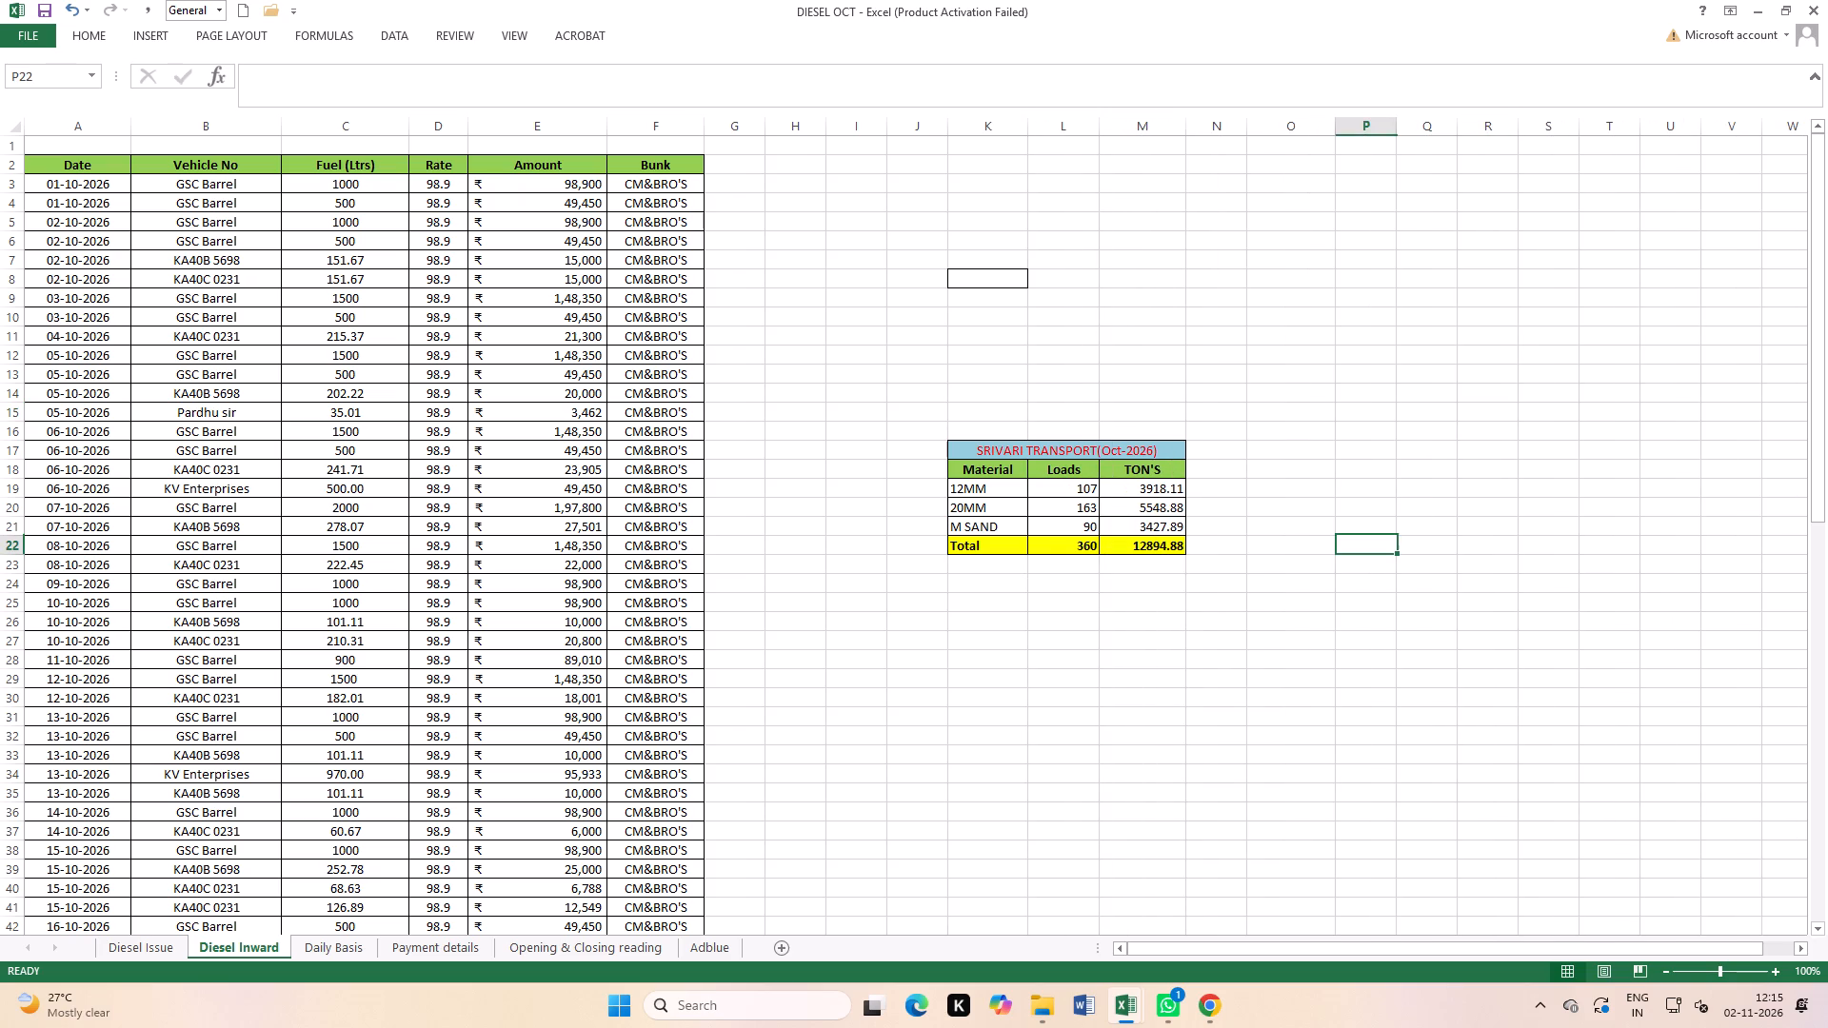
Copy the whole SRIVARI TRANSPORT summary table, K17 to M22.
left_click_drag(982, 448, 1093, 551)
right_click(1082, 523)
left_click(1147, 563)
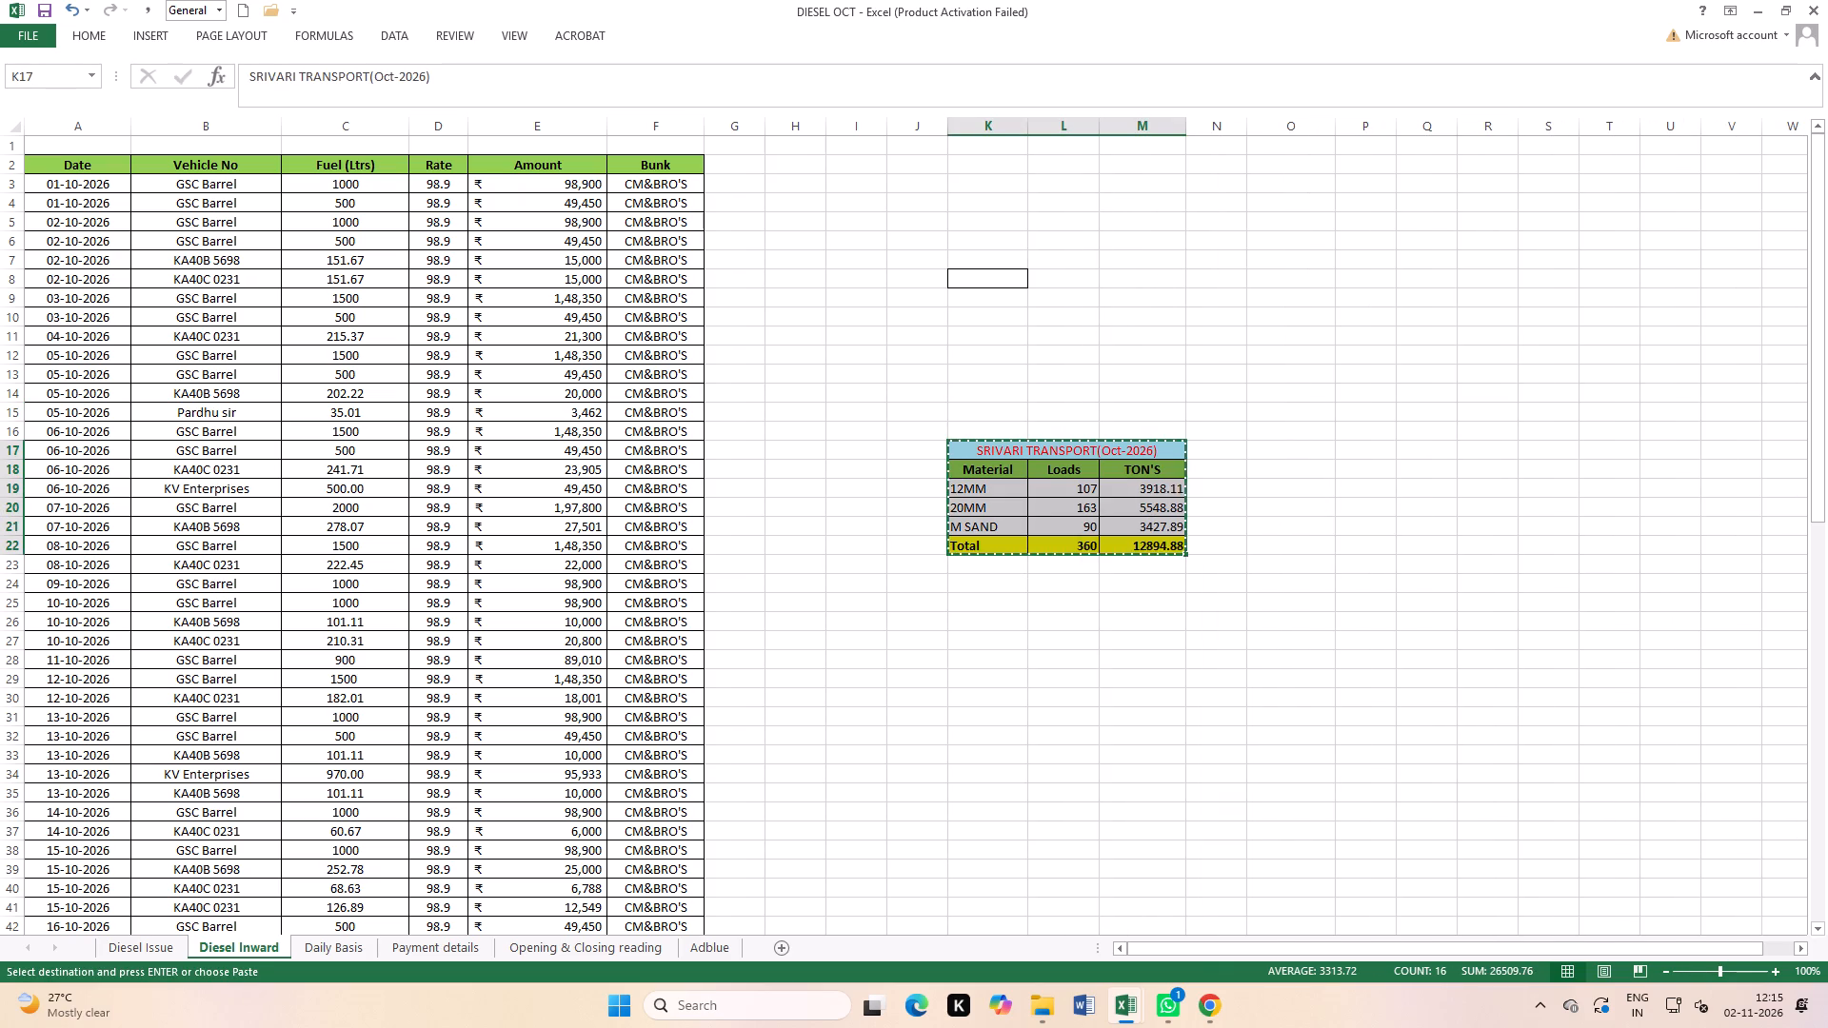
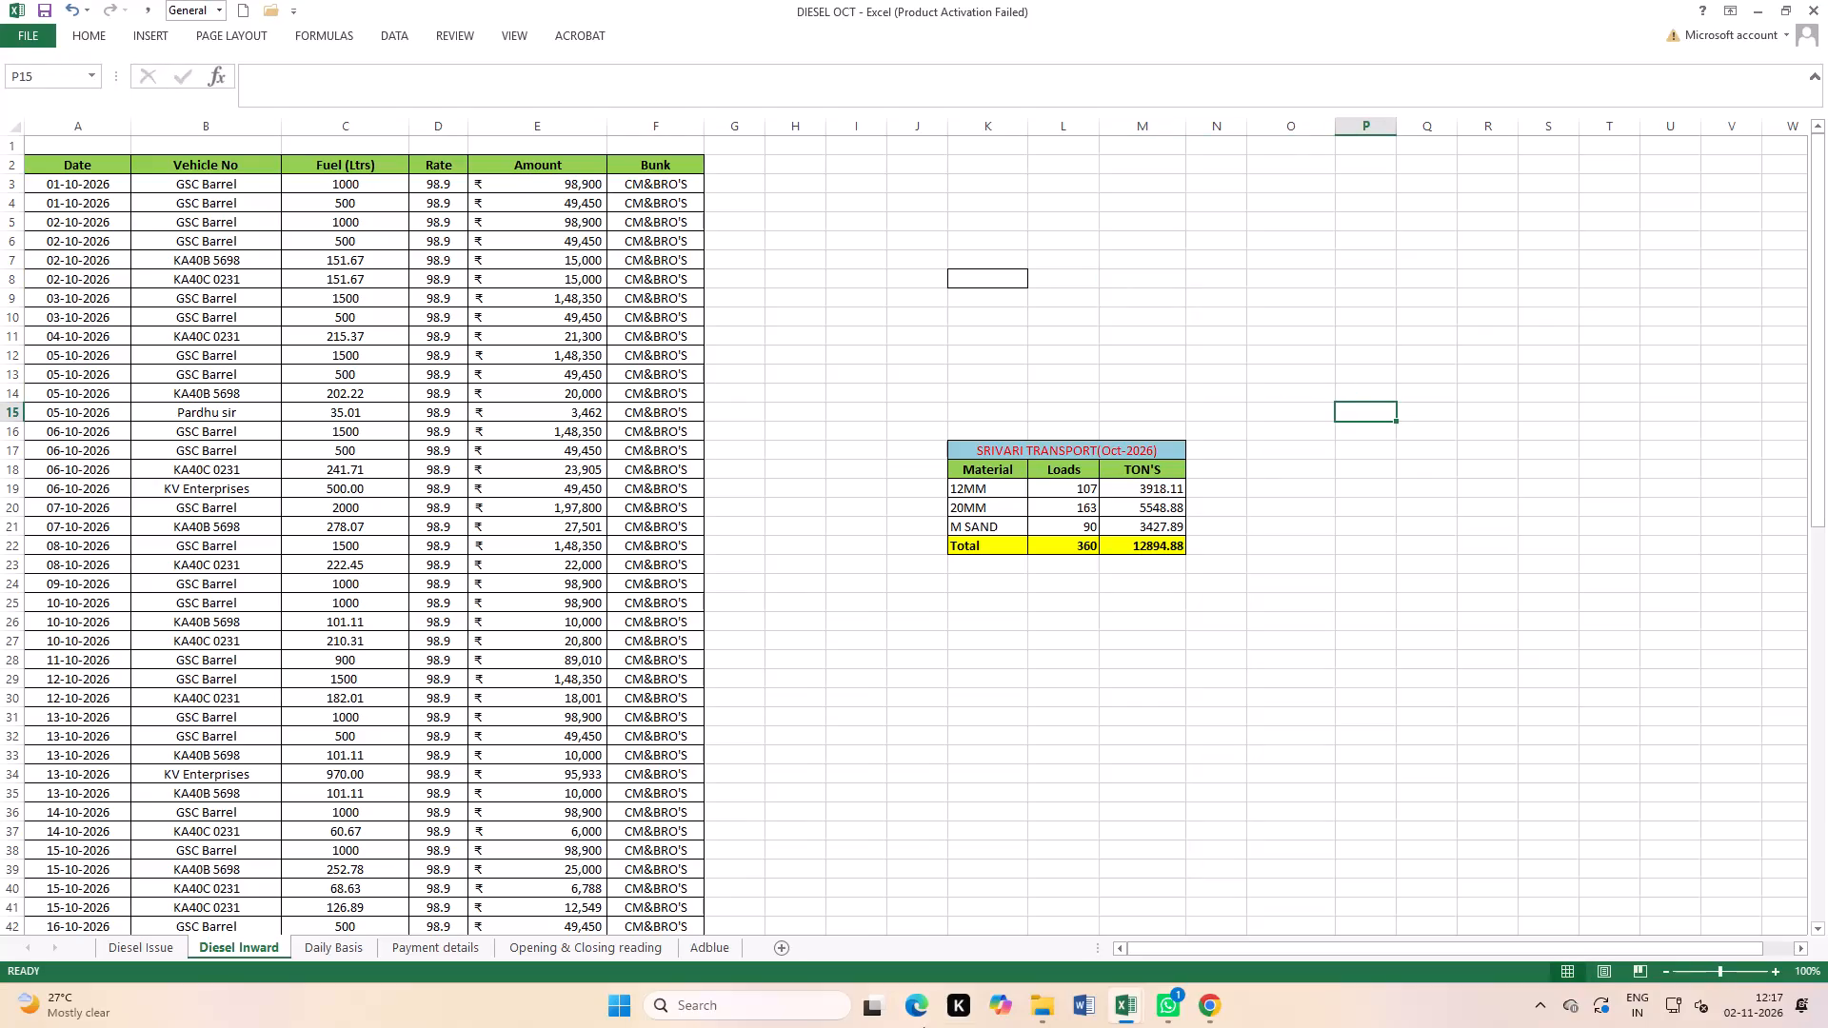
left_click(128, 943)
scroll(325, 588, "up", 1)
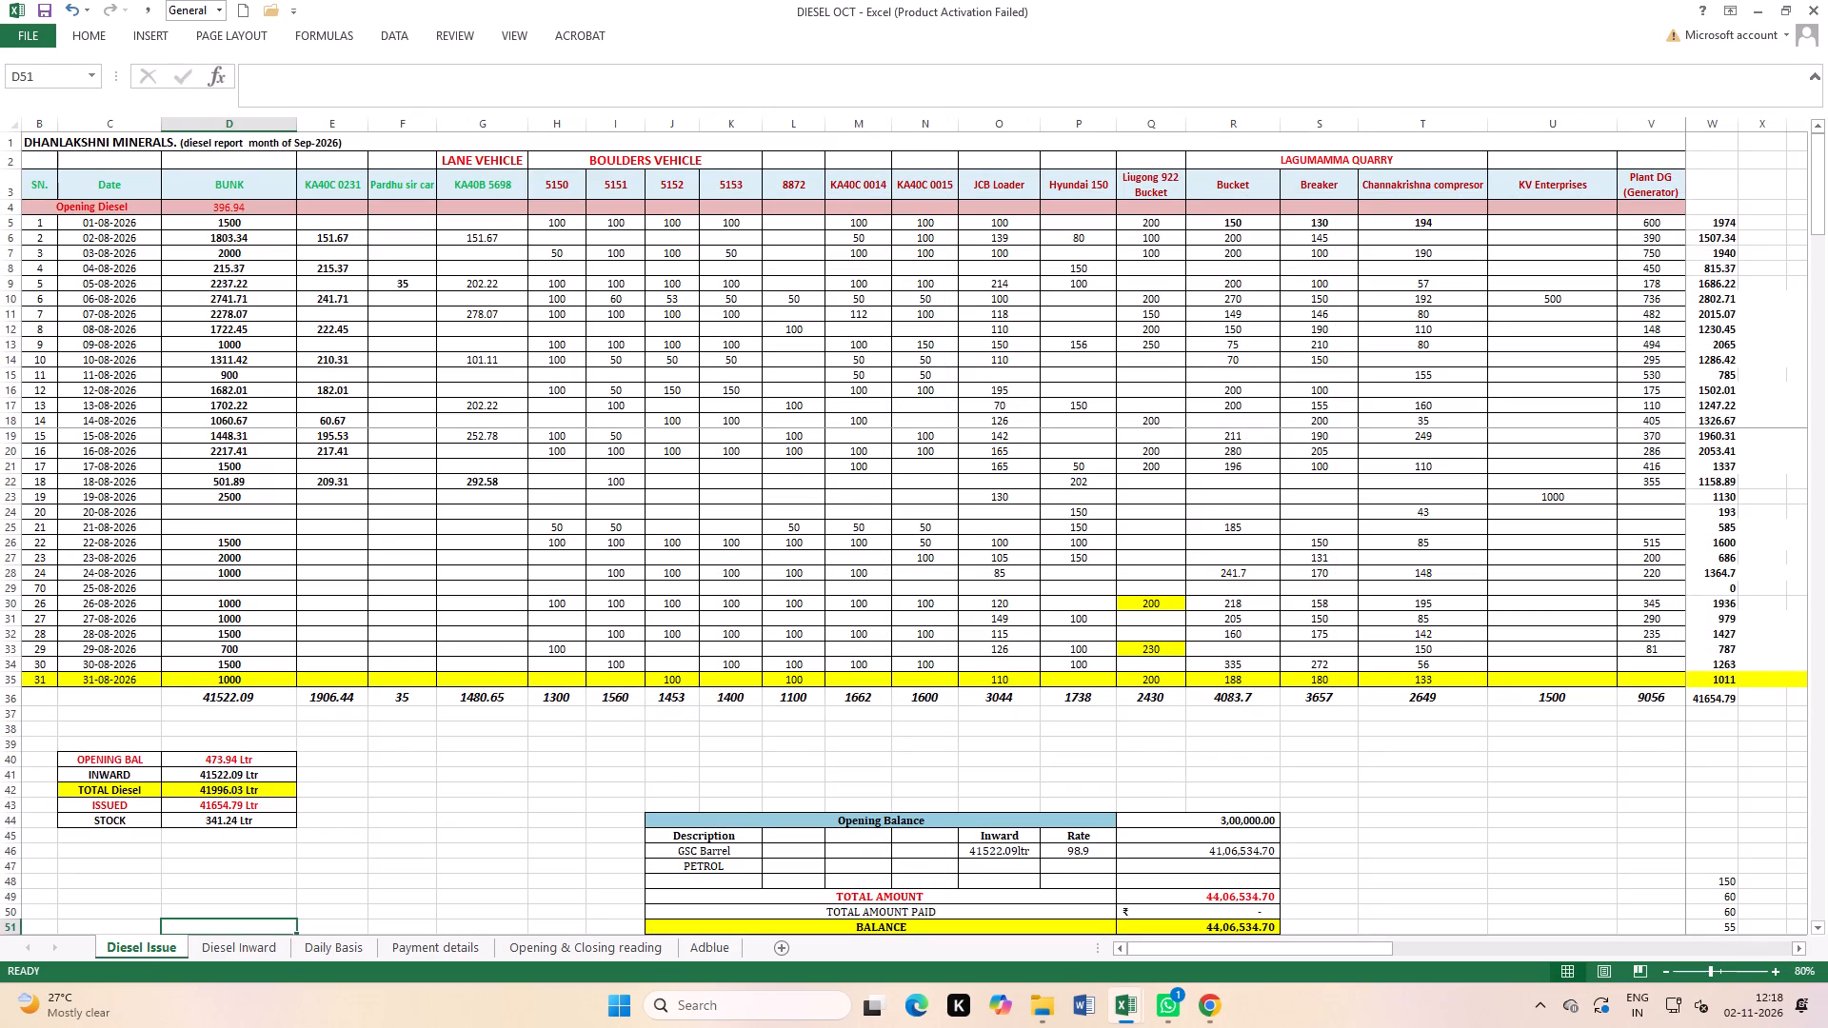
left_click(341, 227)
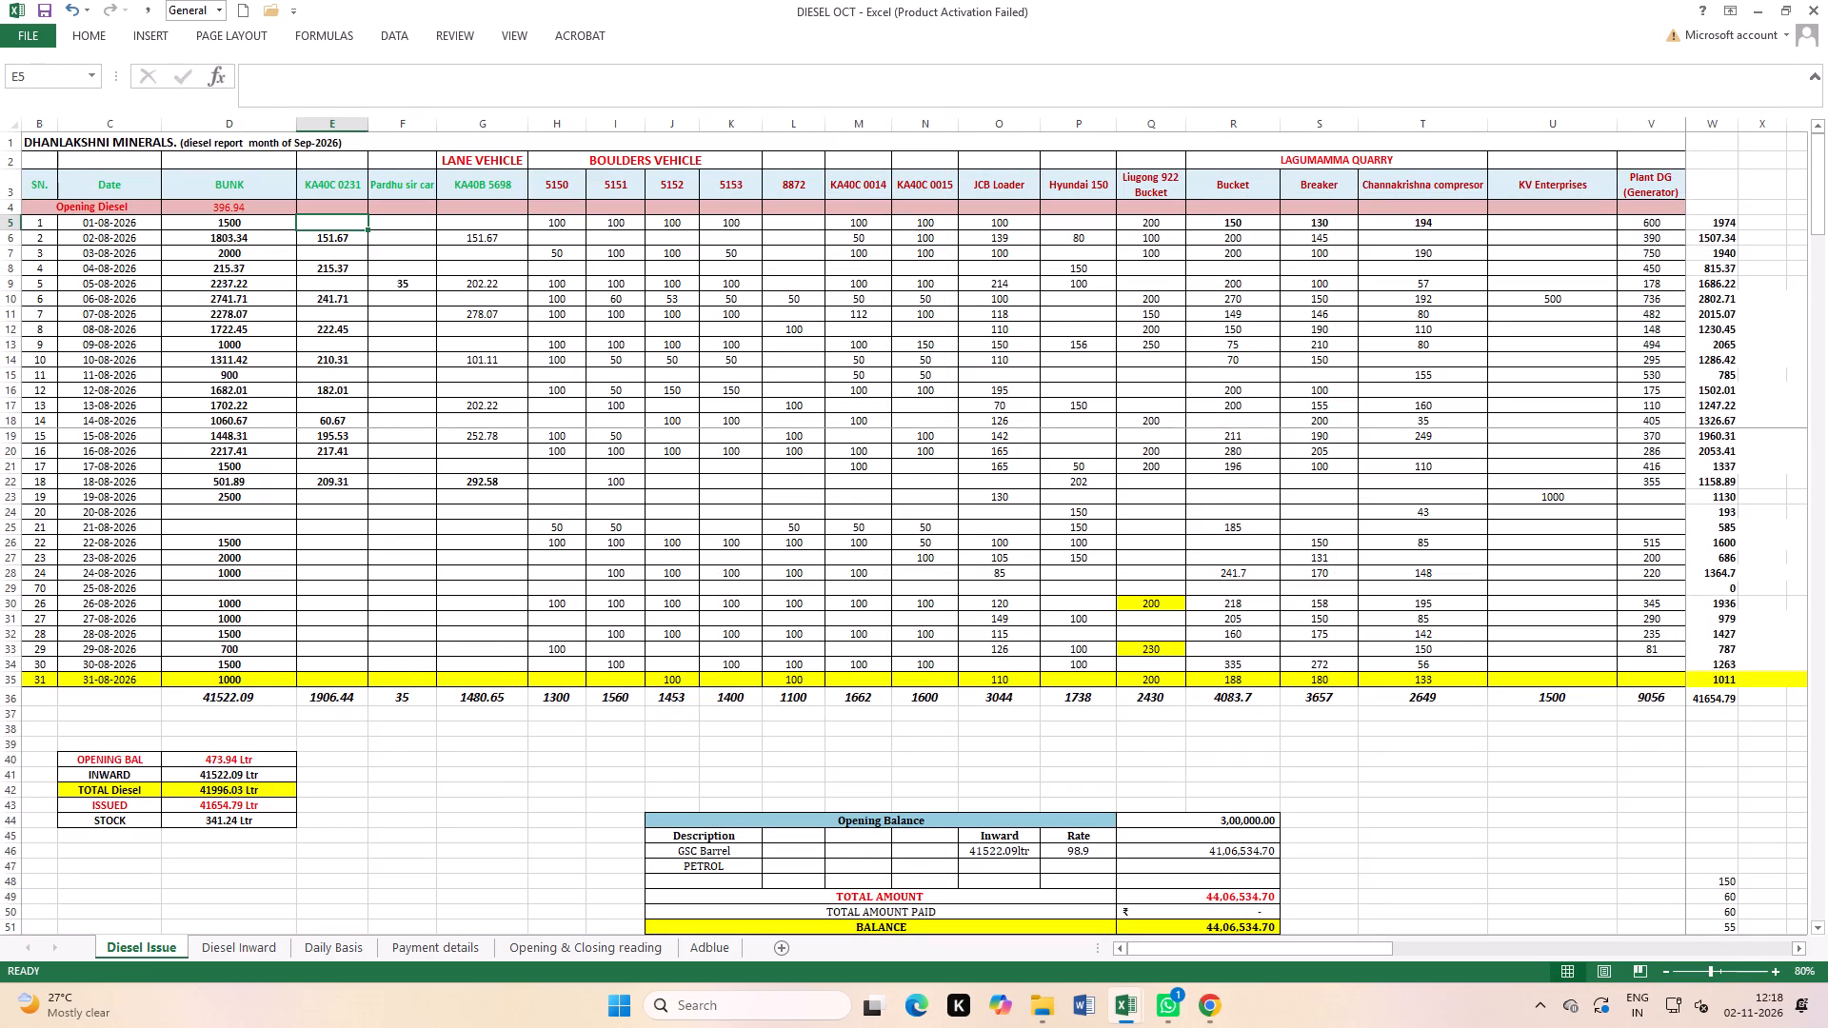
left_click(319, 236)
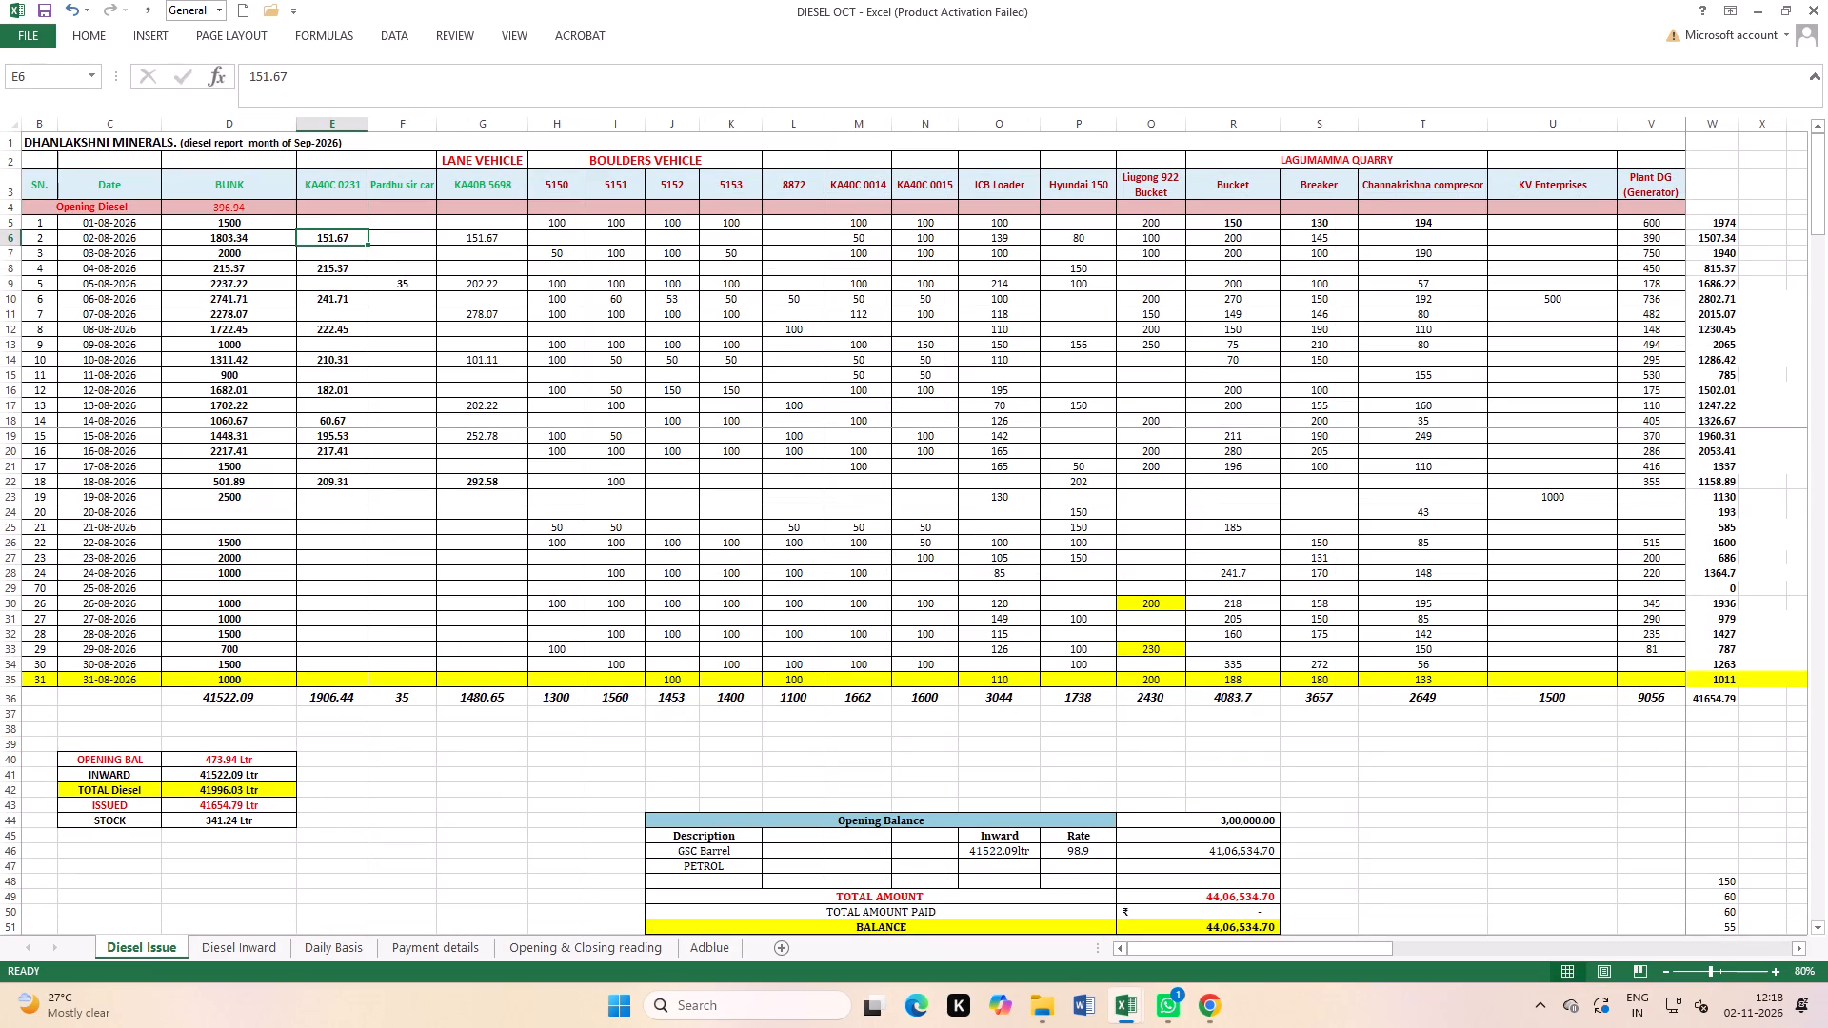
key("Return")
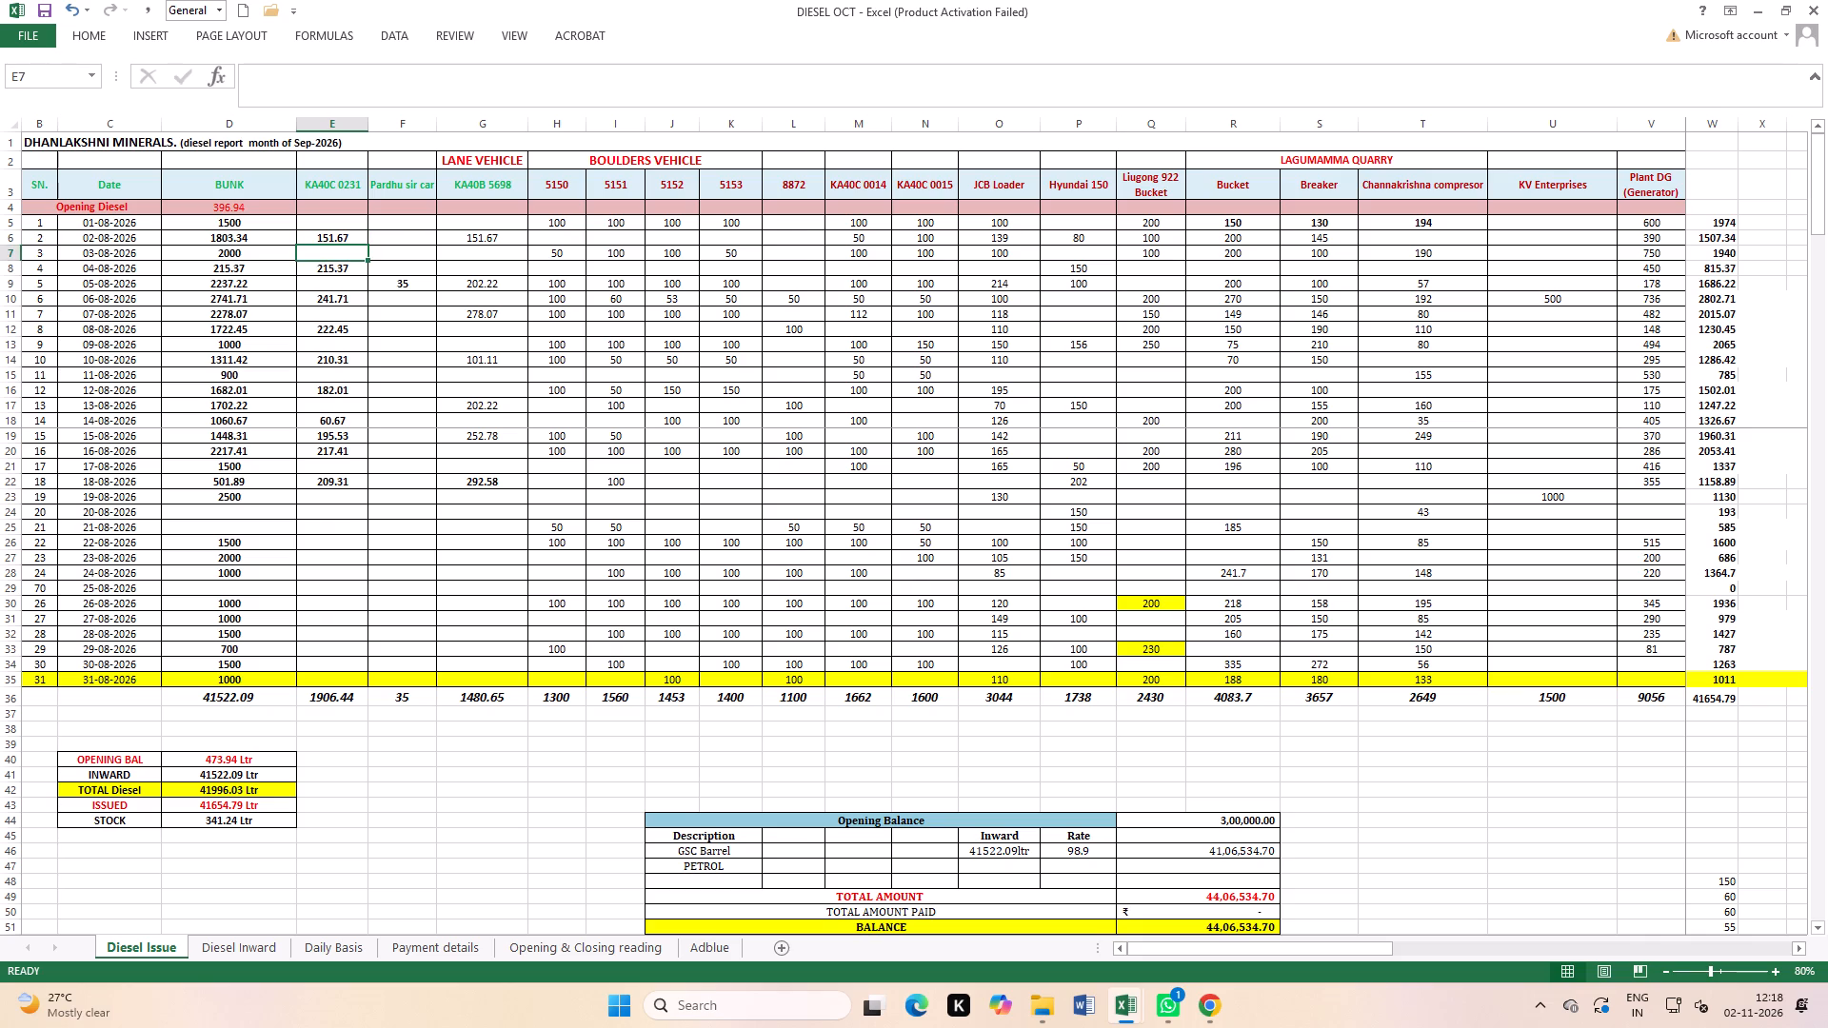
key("Return")
key("Return")
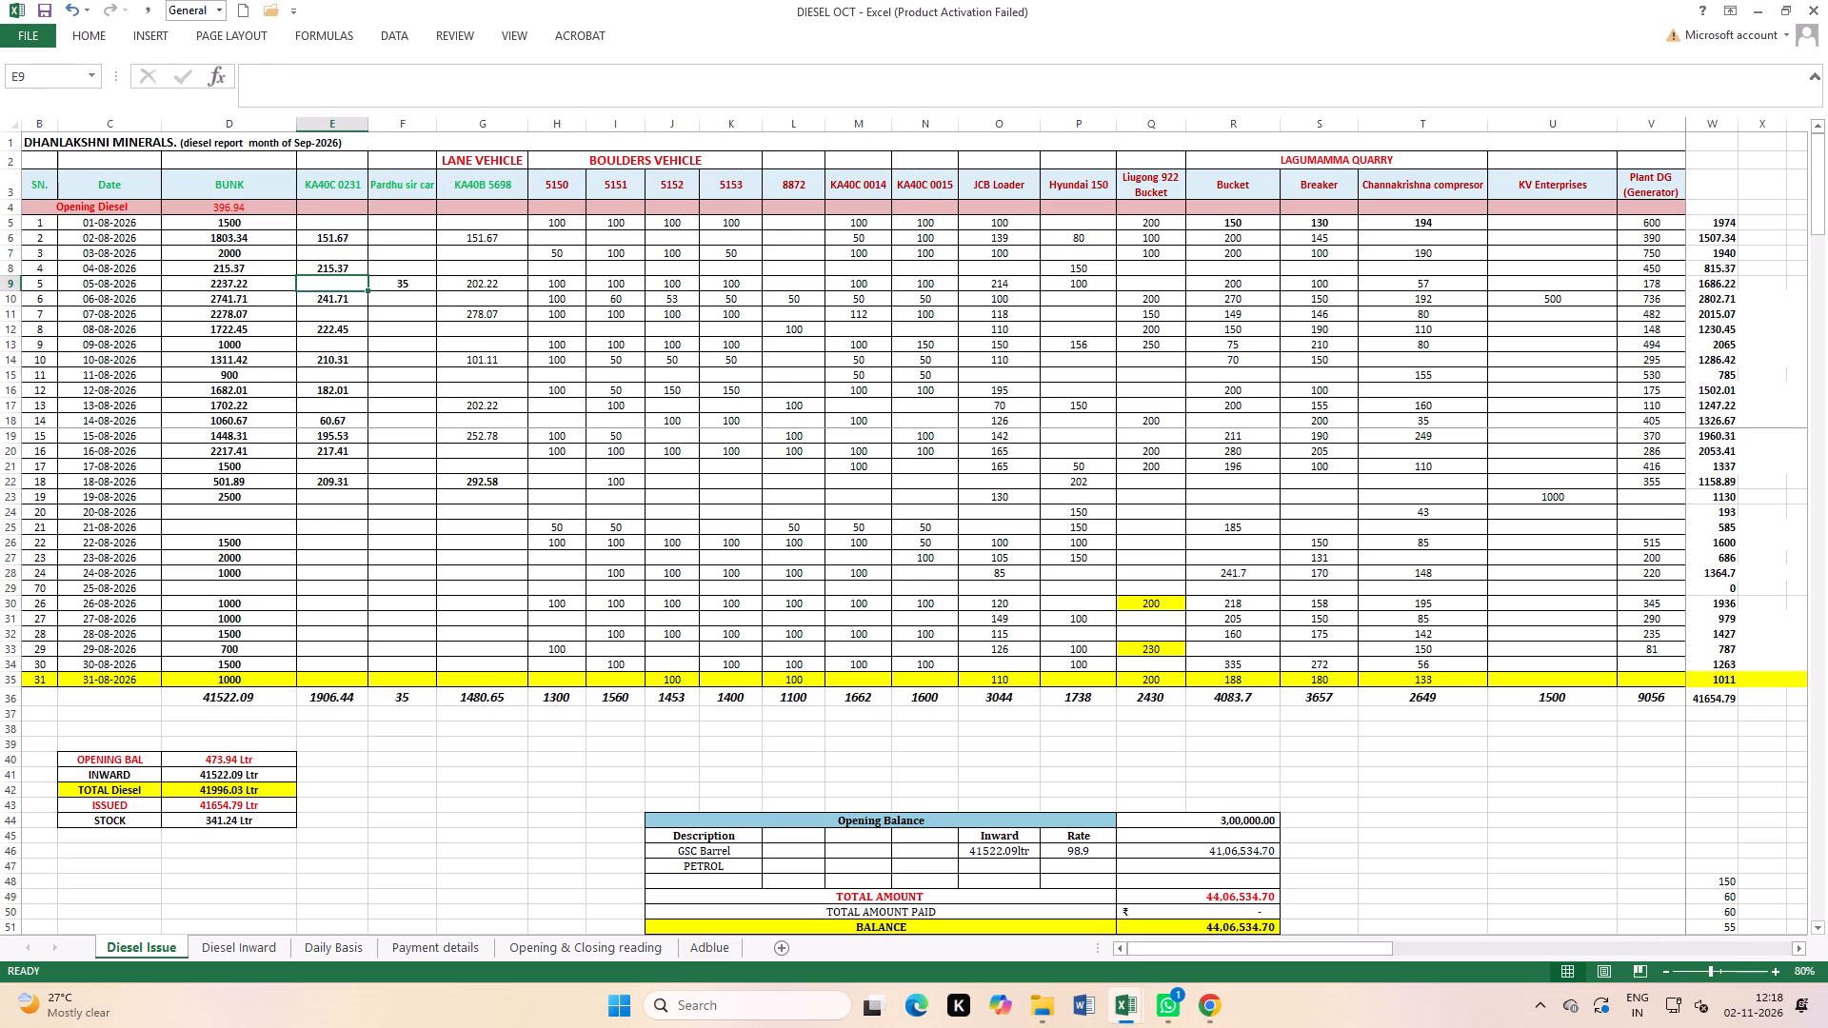
key("Return")
key("Return")
key("Return")
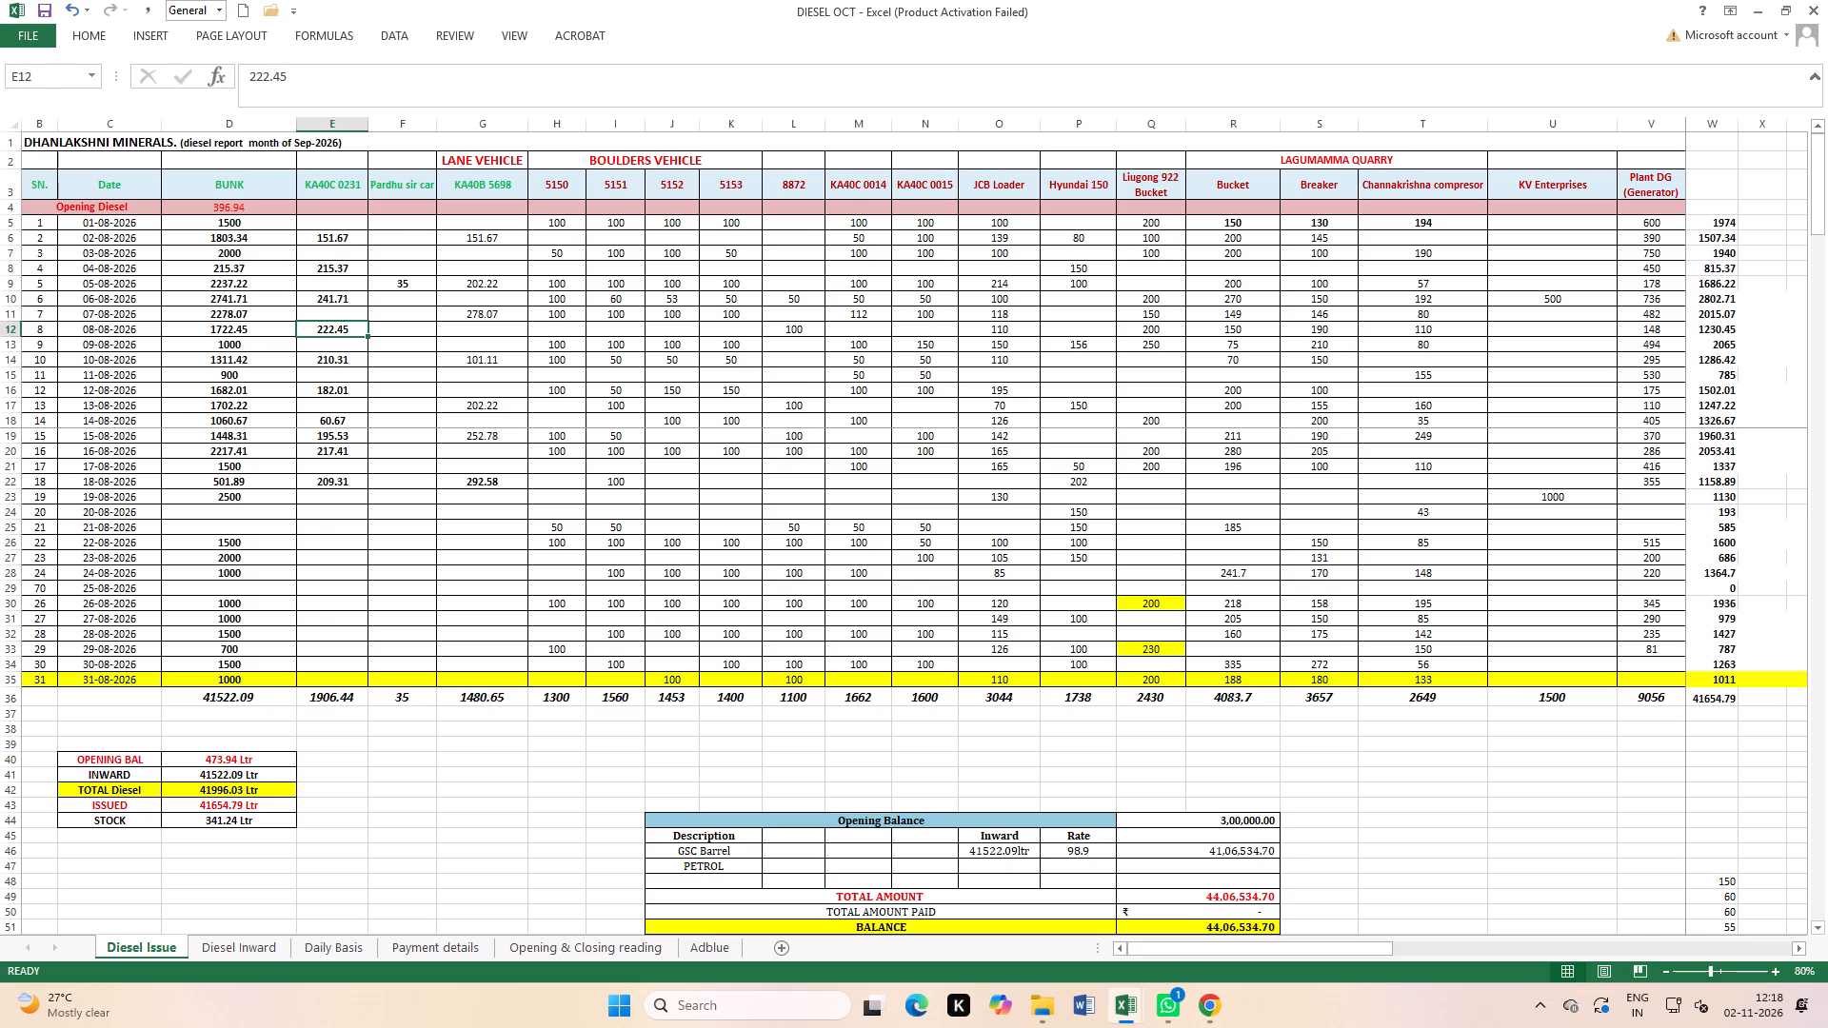
key("Return")
key("Return")
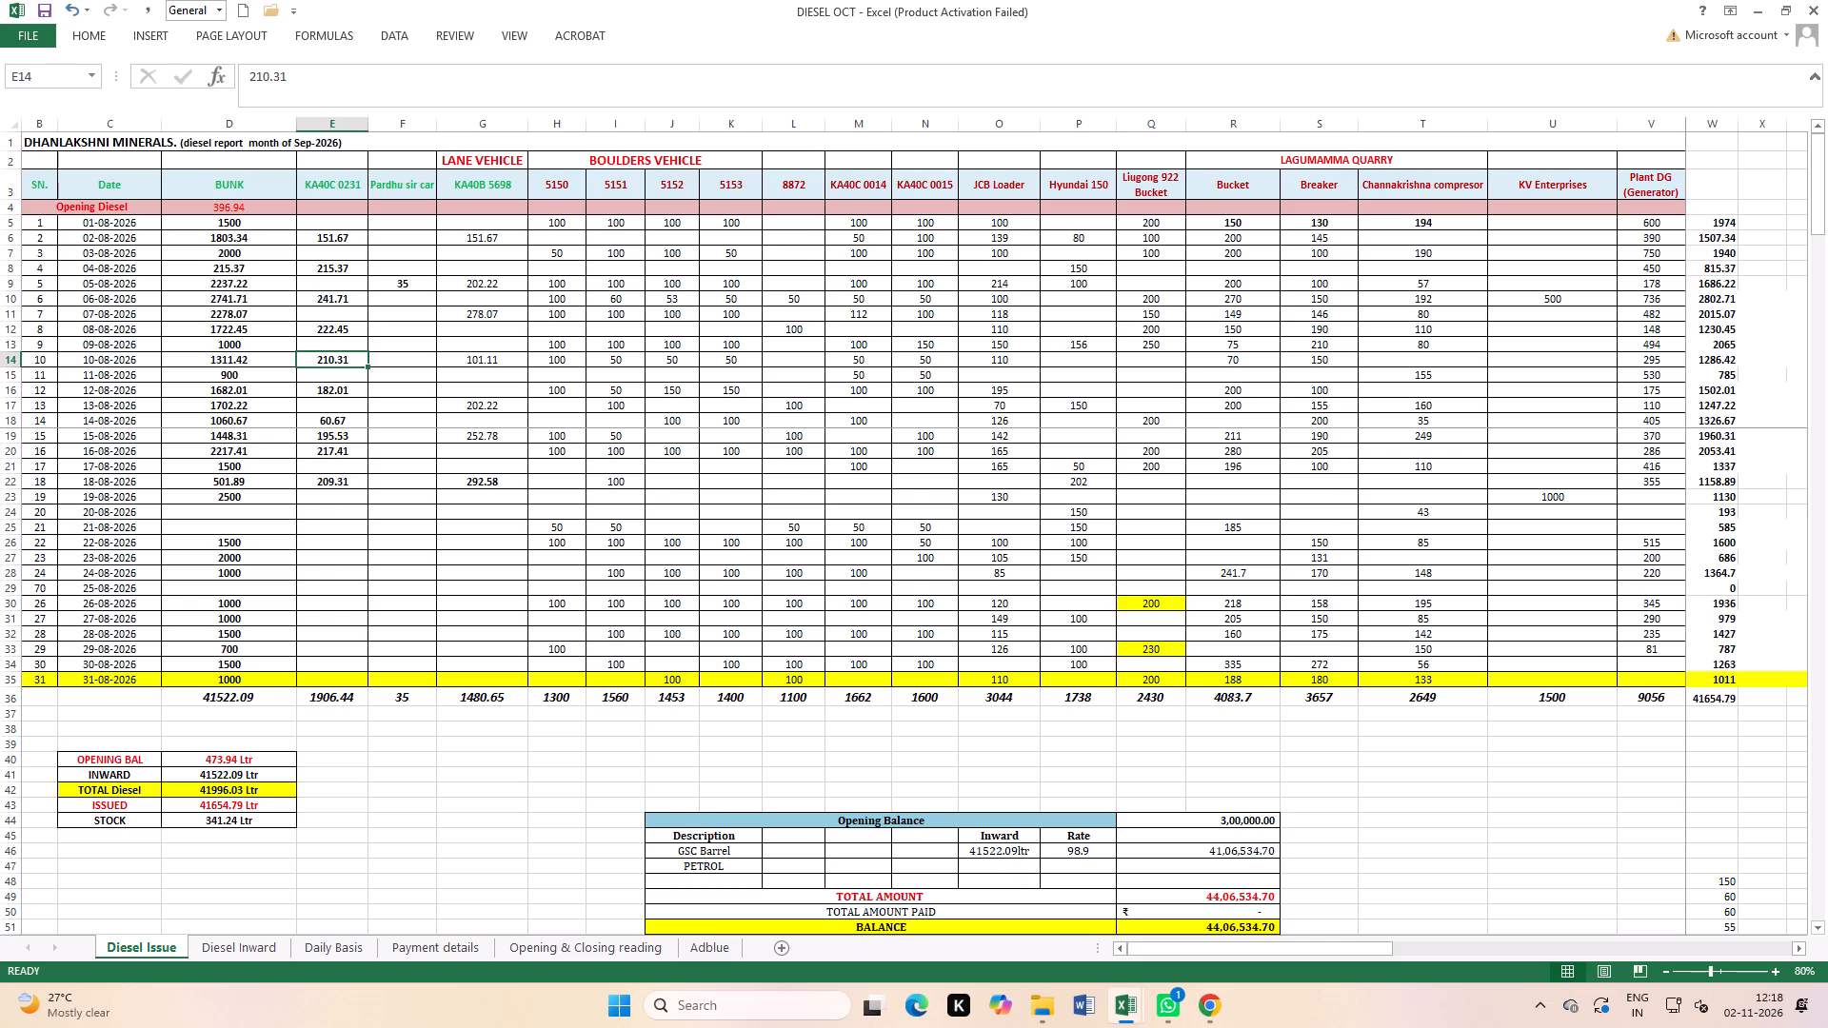
key("Return")
key("Return")
key("Return")
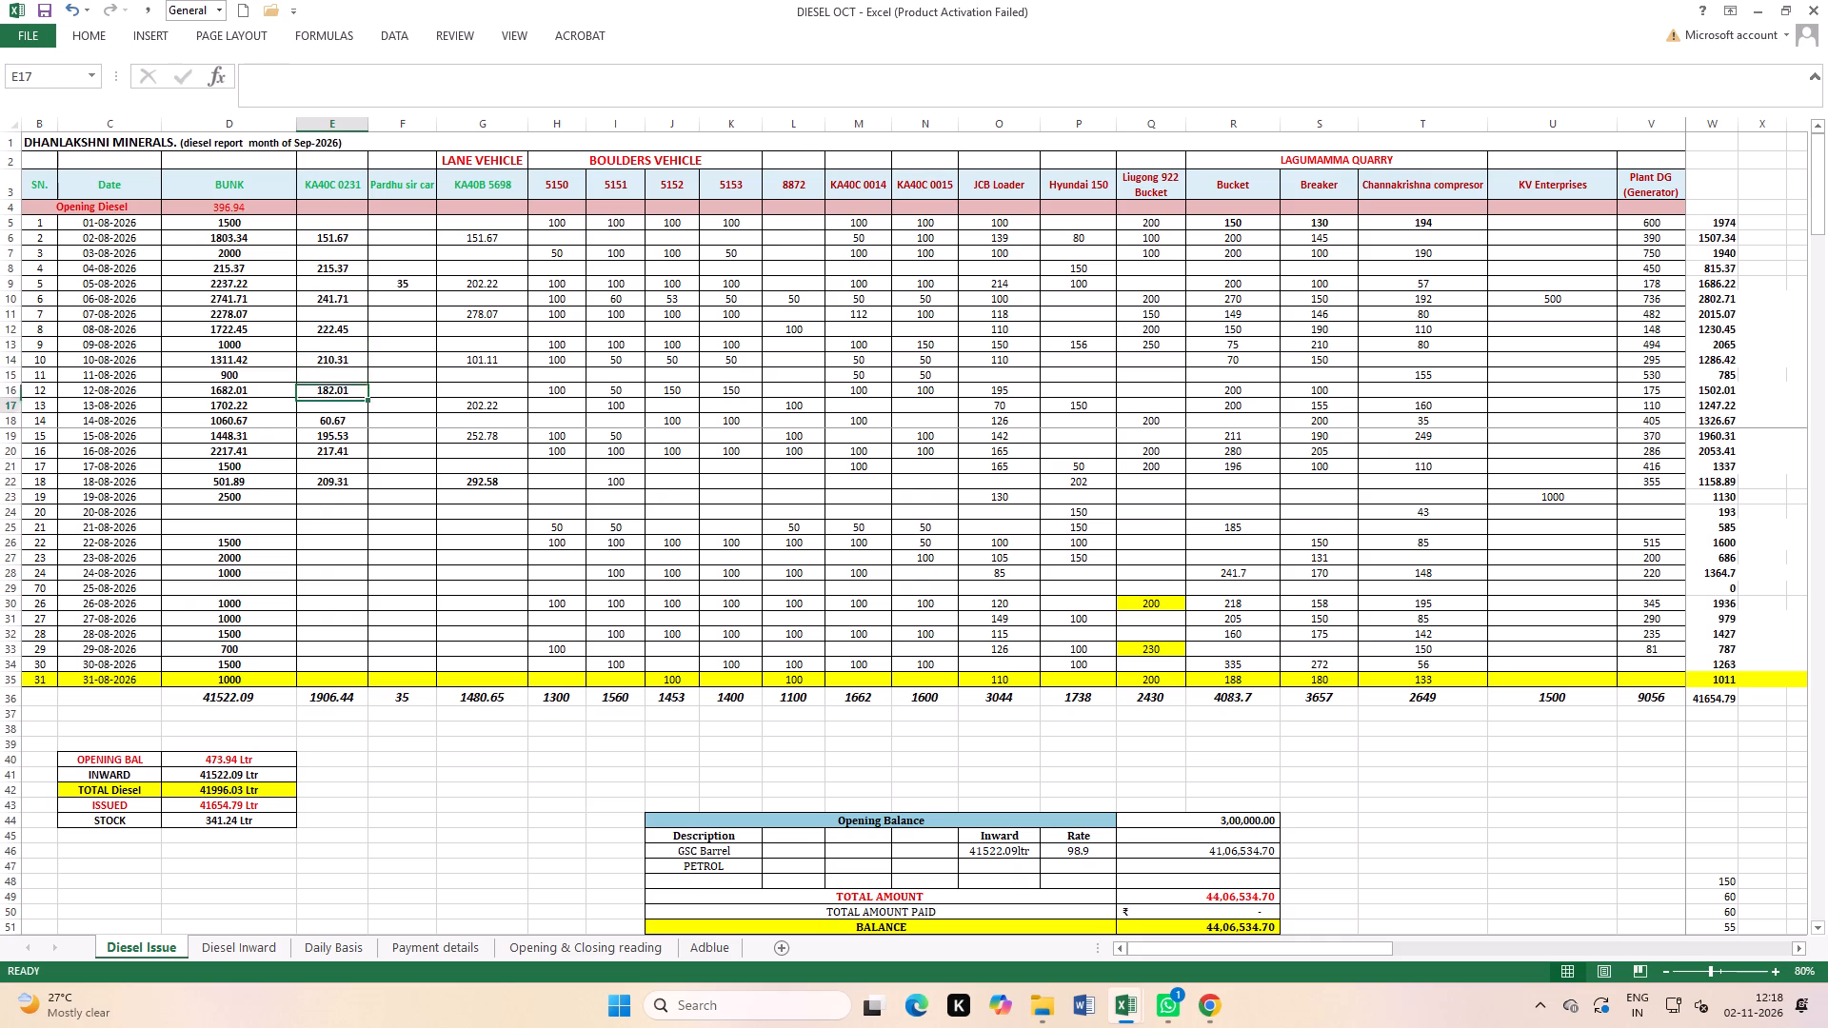
key("Return")
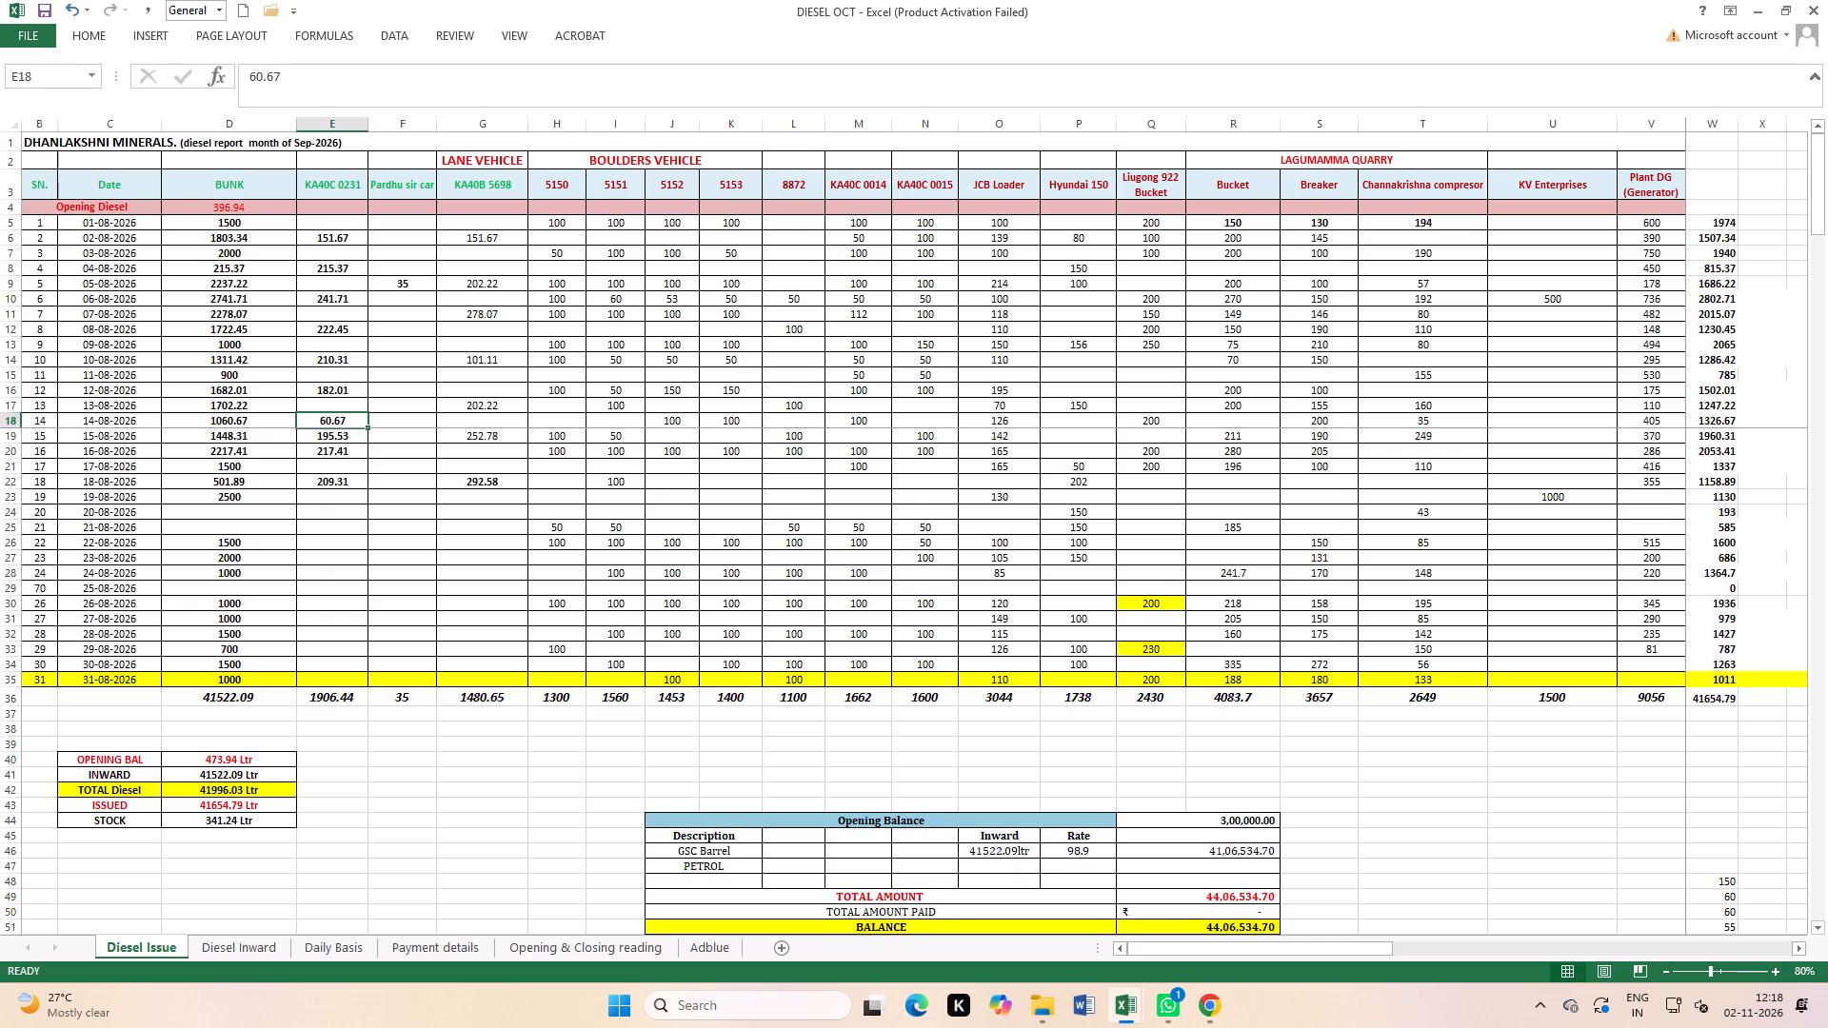
double_click(318, 437)
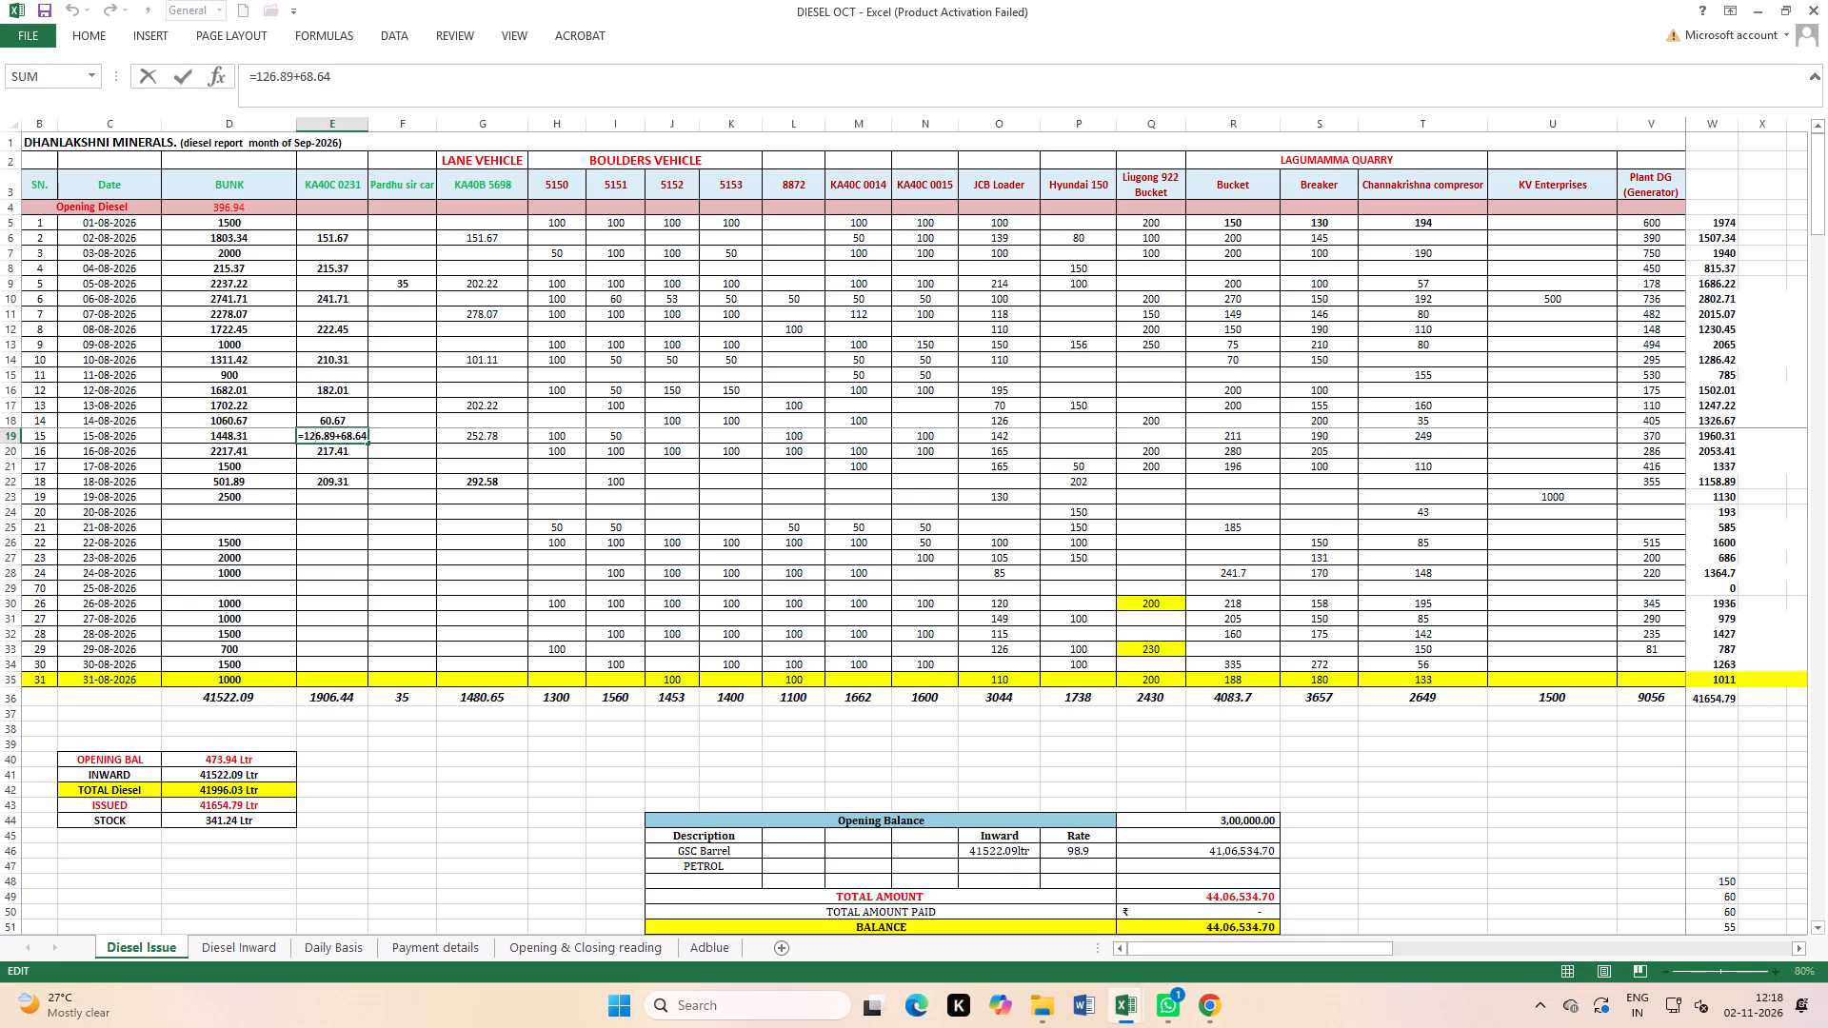
key("Return")
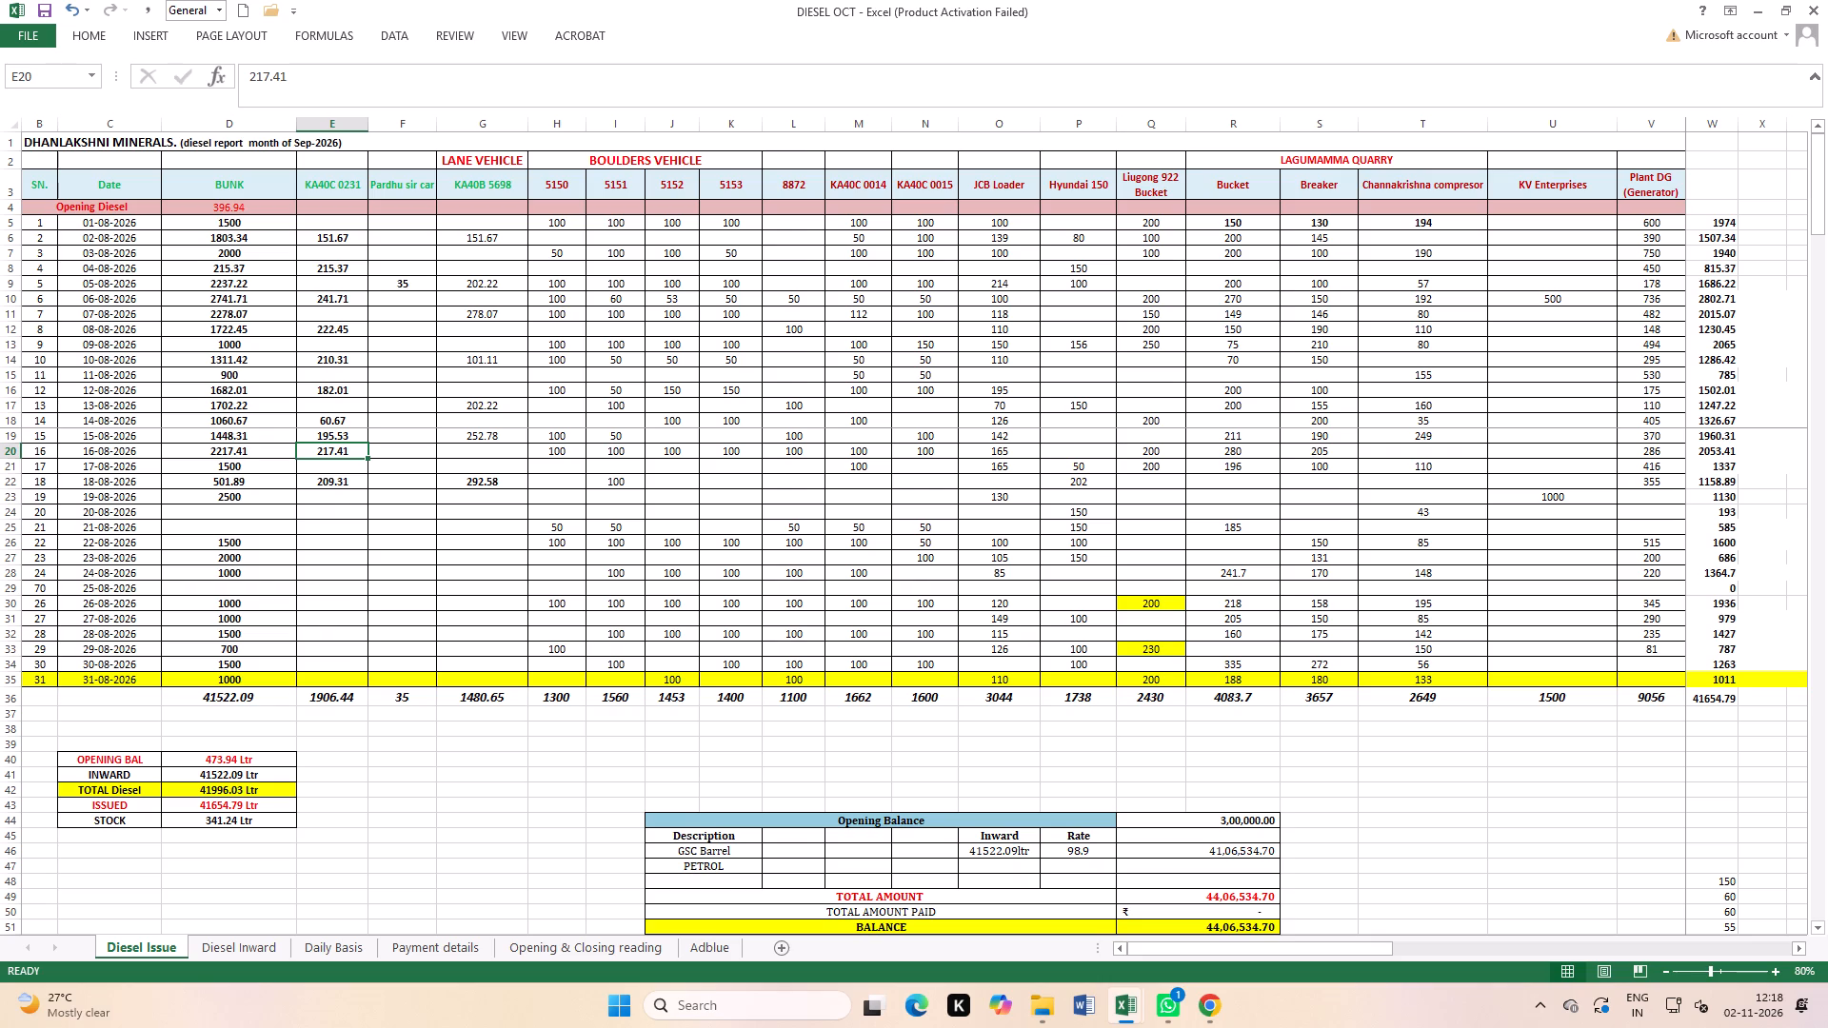
key("Return")
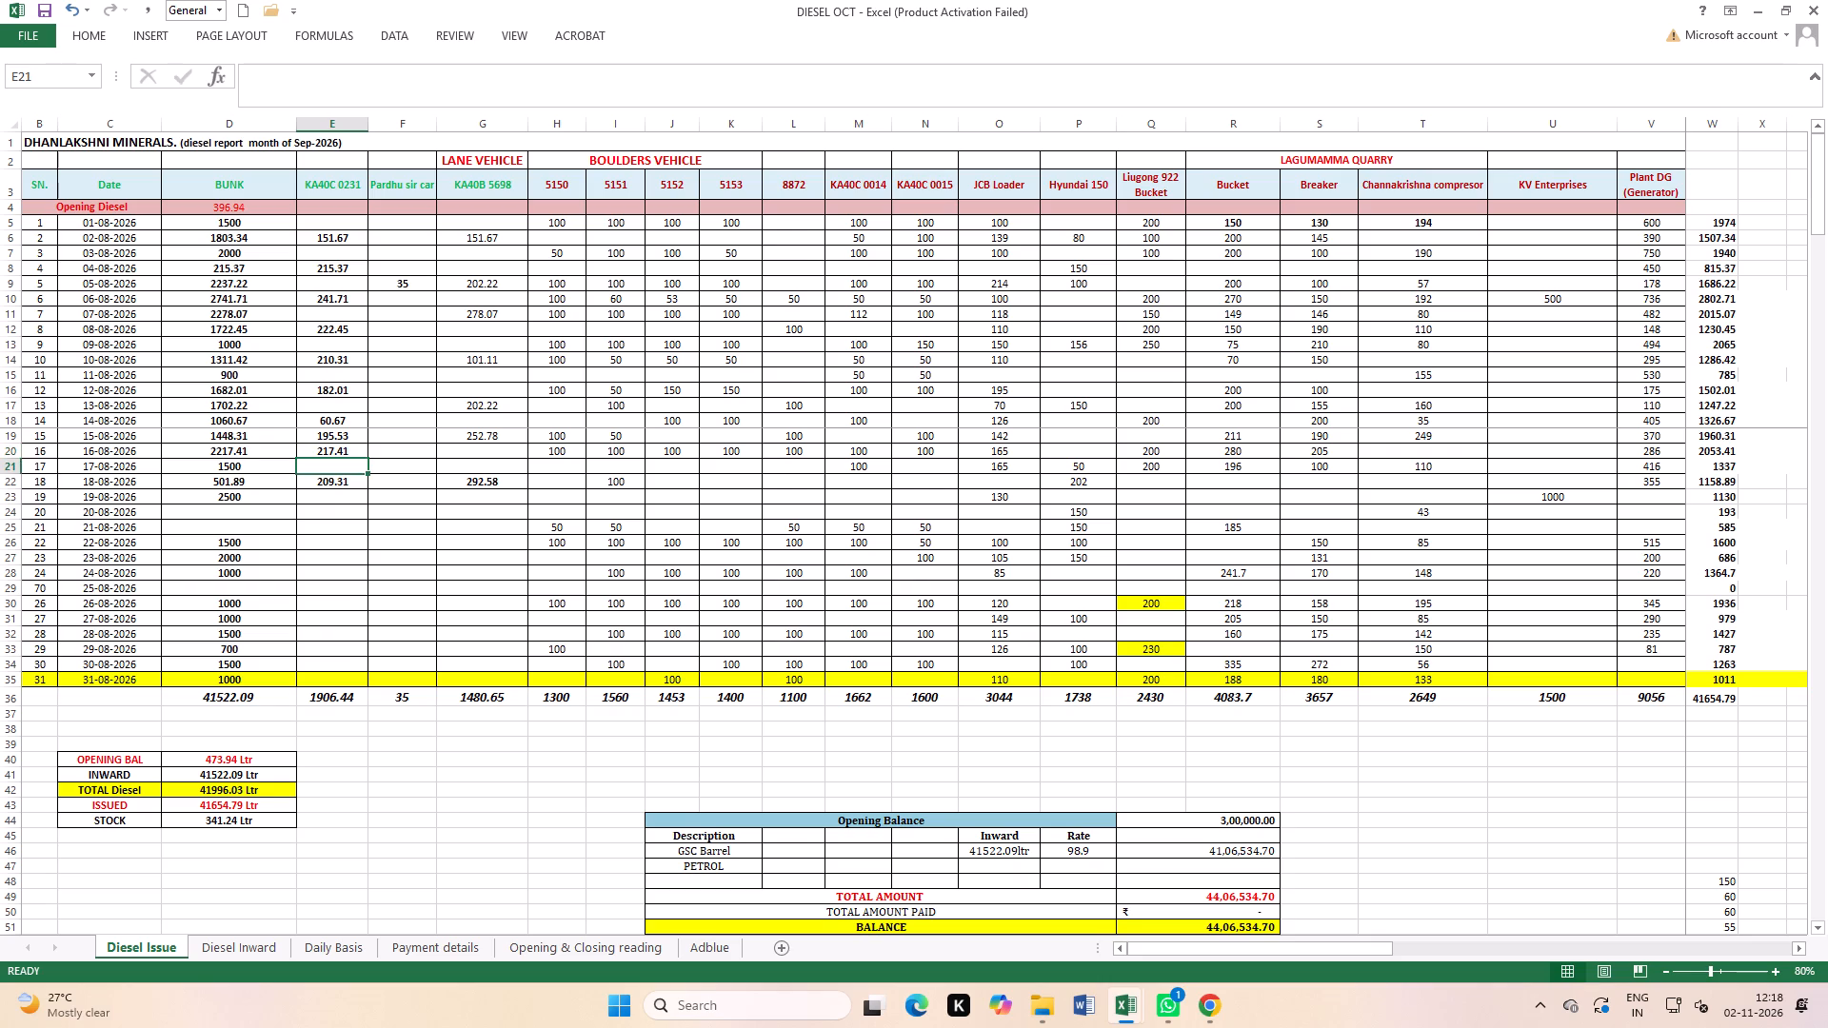
key("Return")
key("Return")
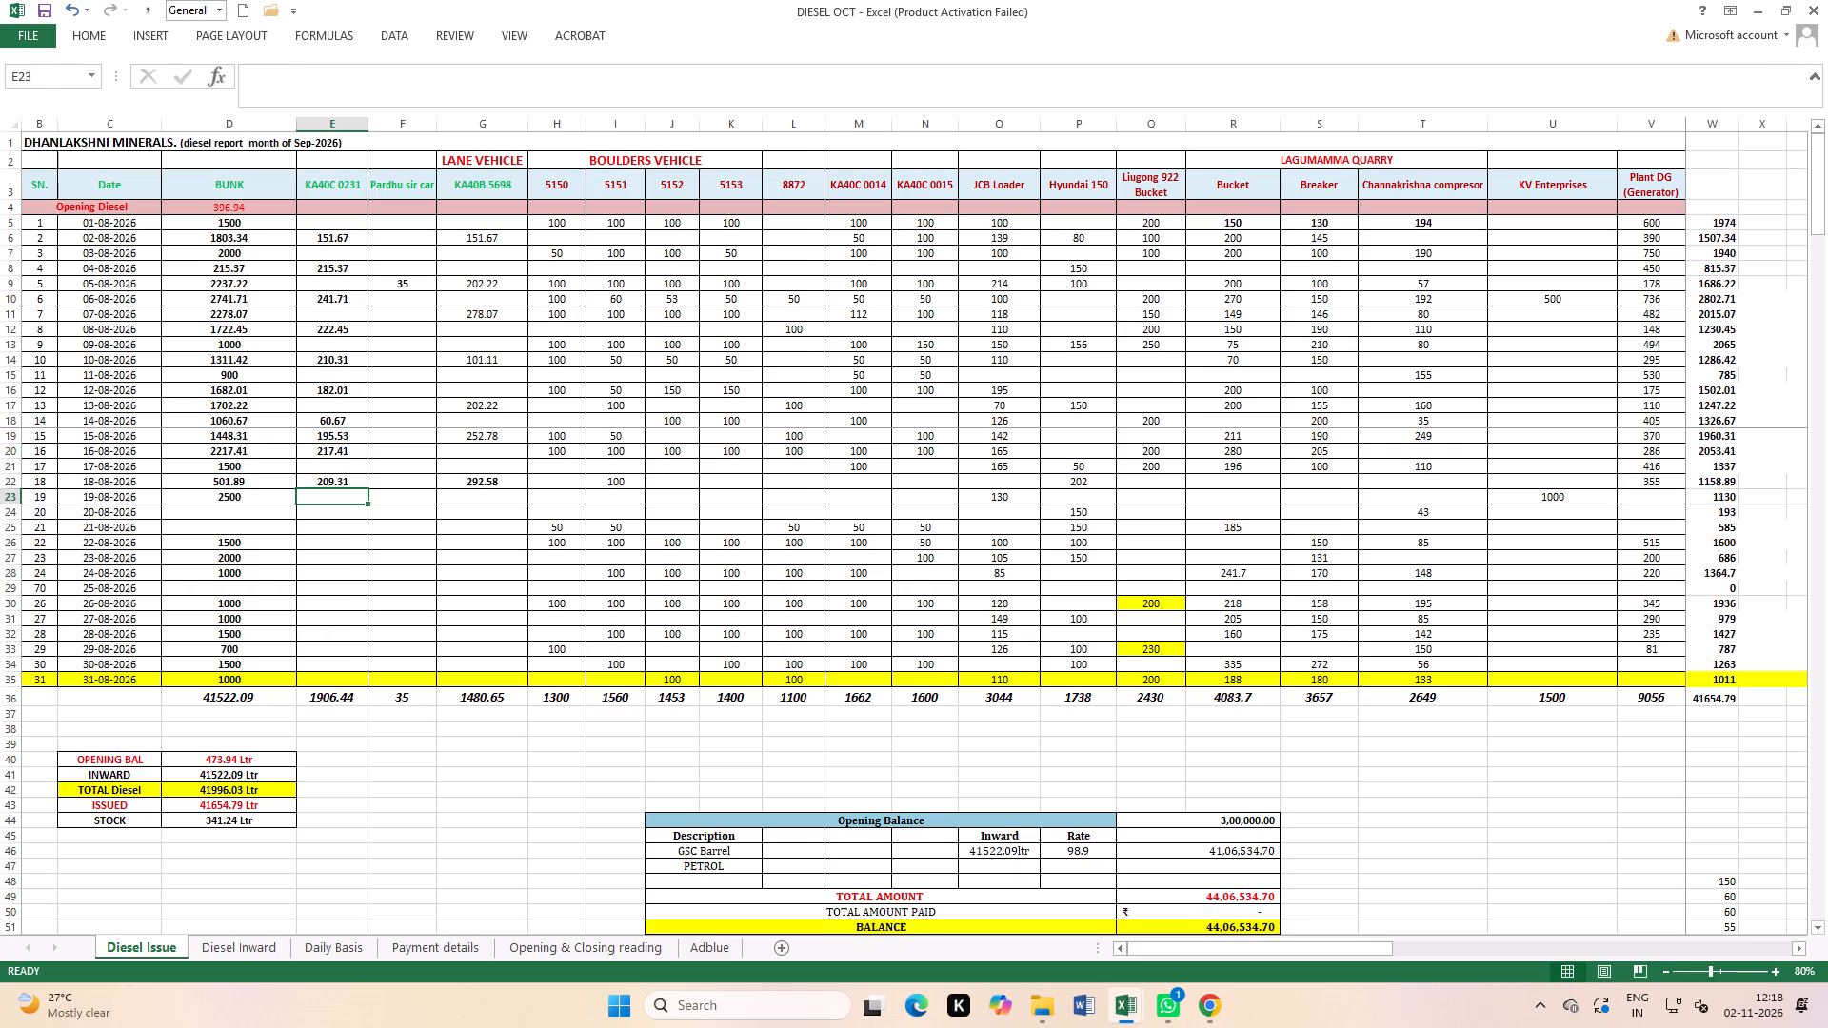
left_click(14, 528)
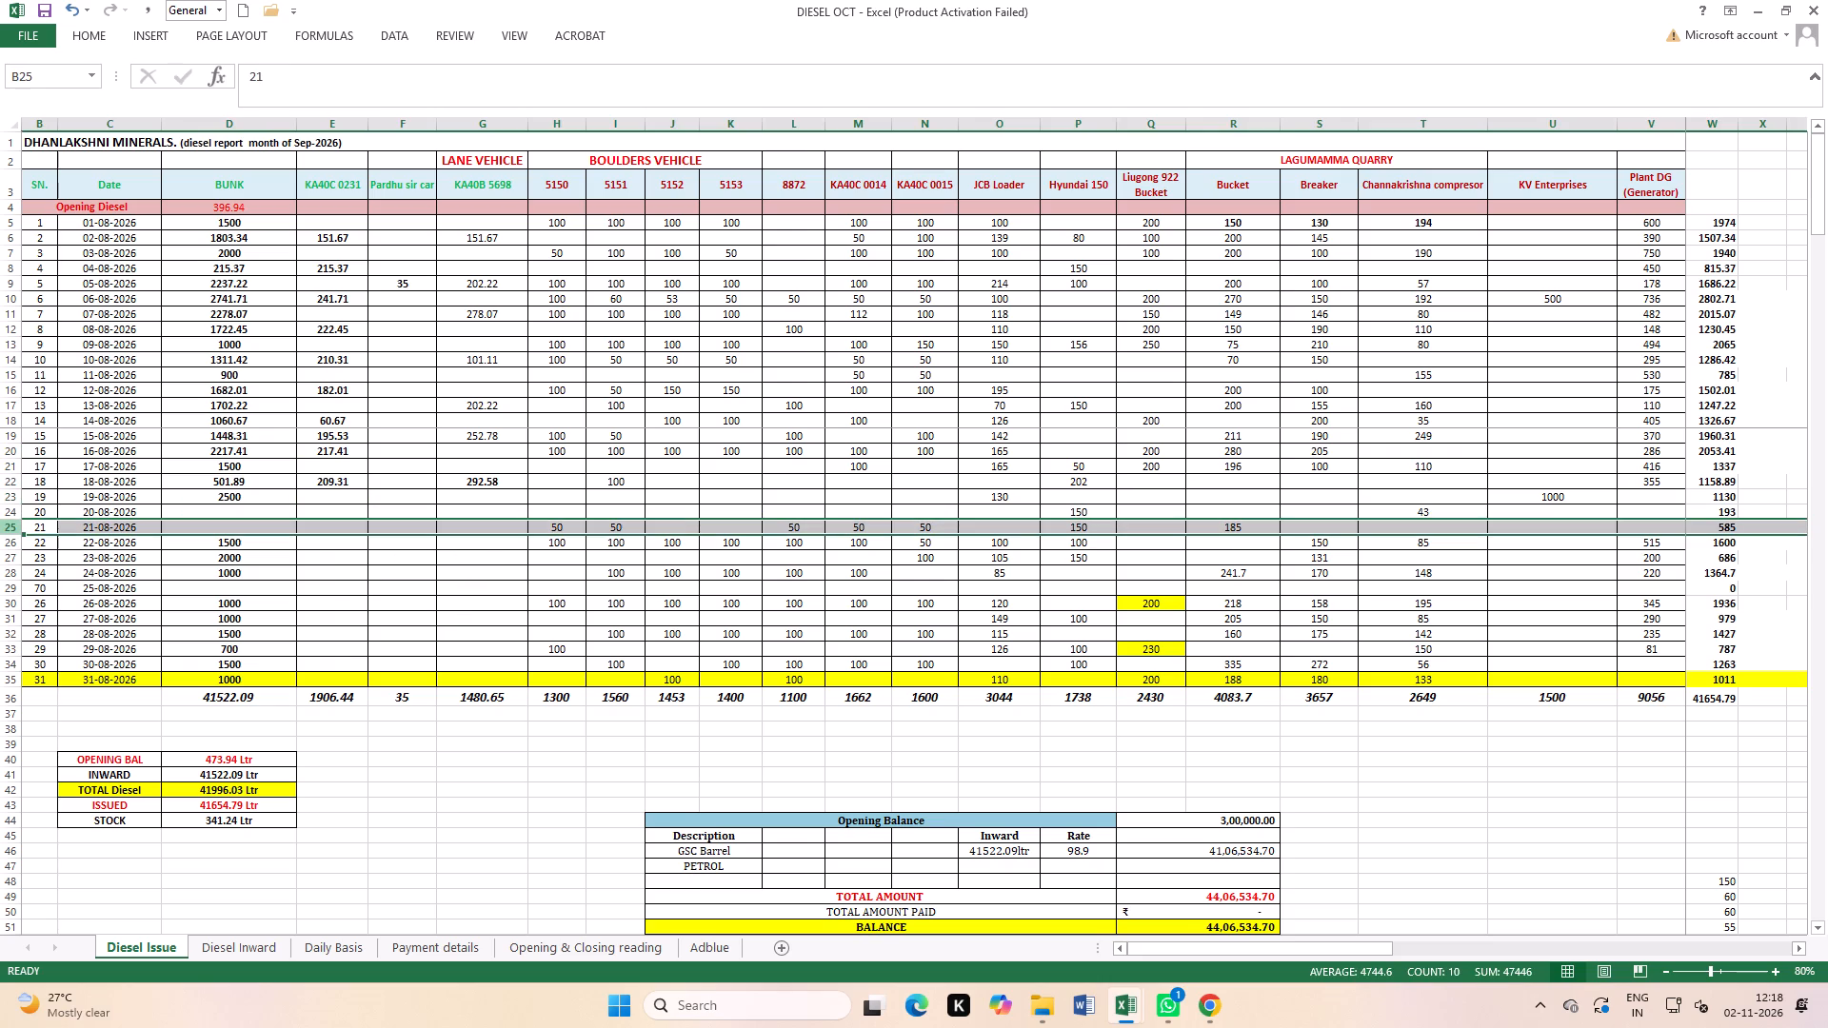
left_click(0, 543)
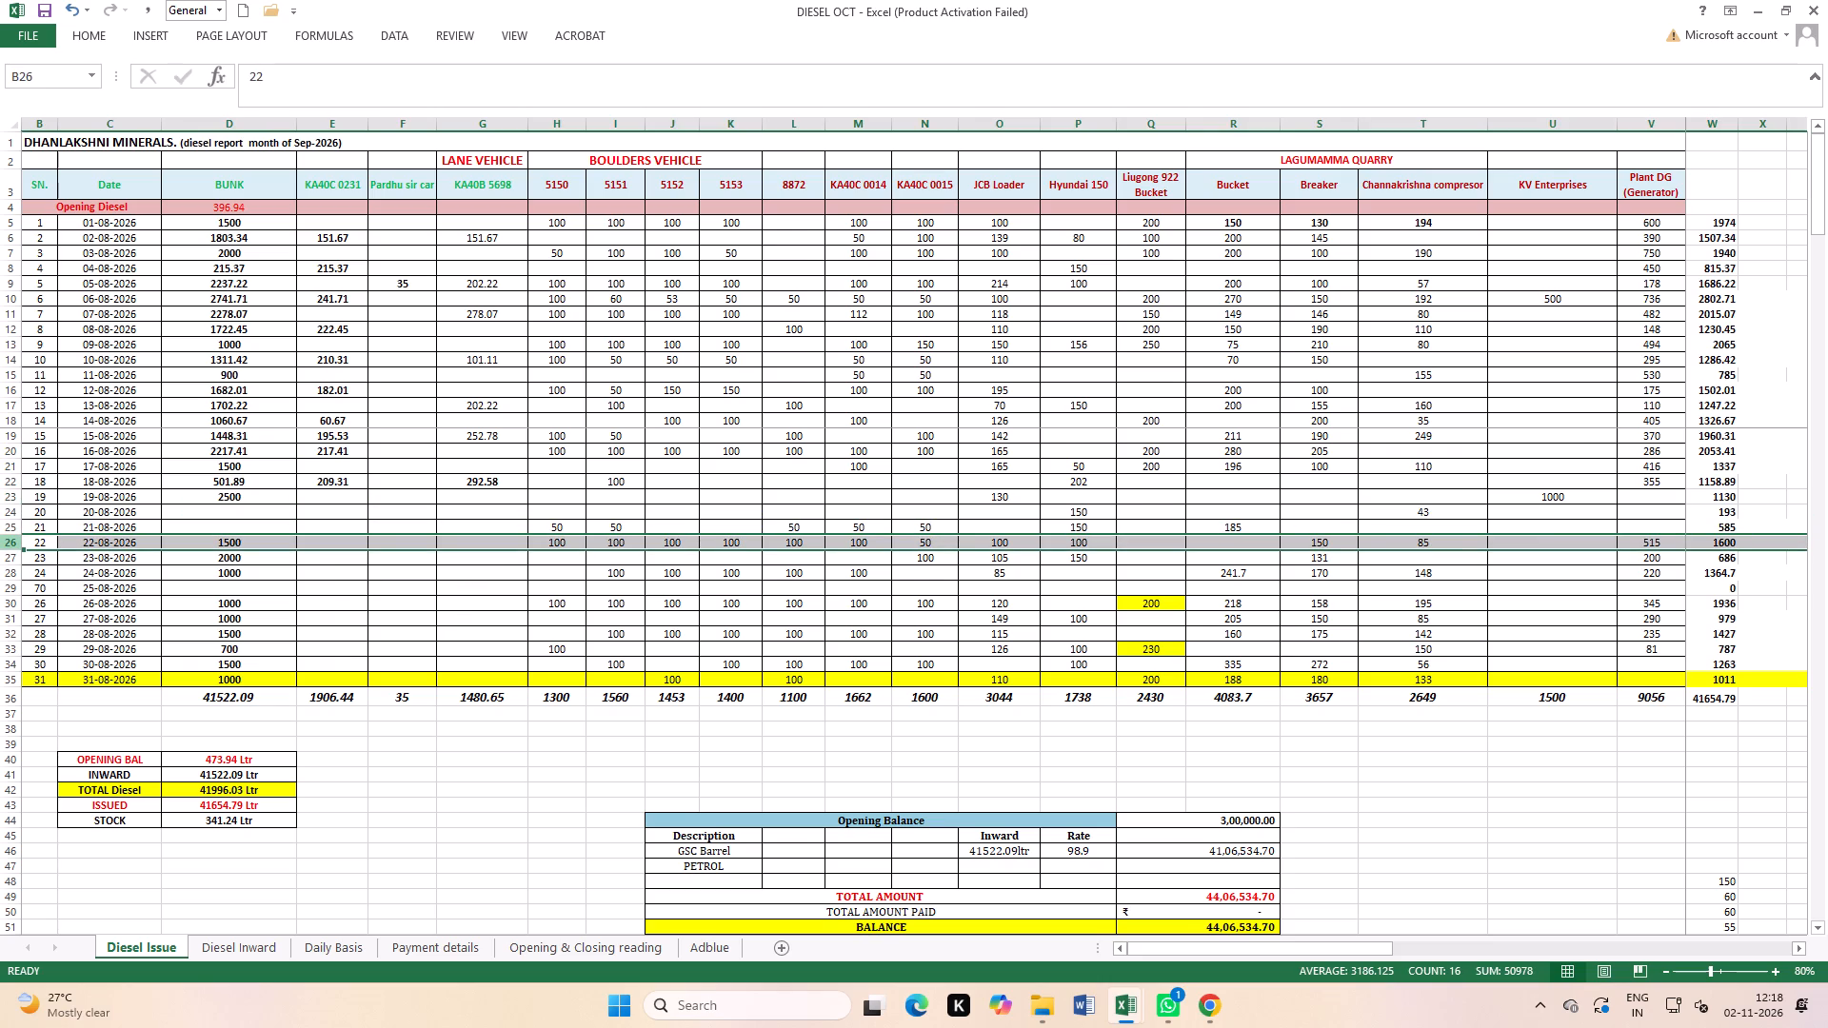
left_click(340, 543)
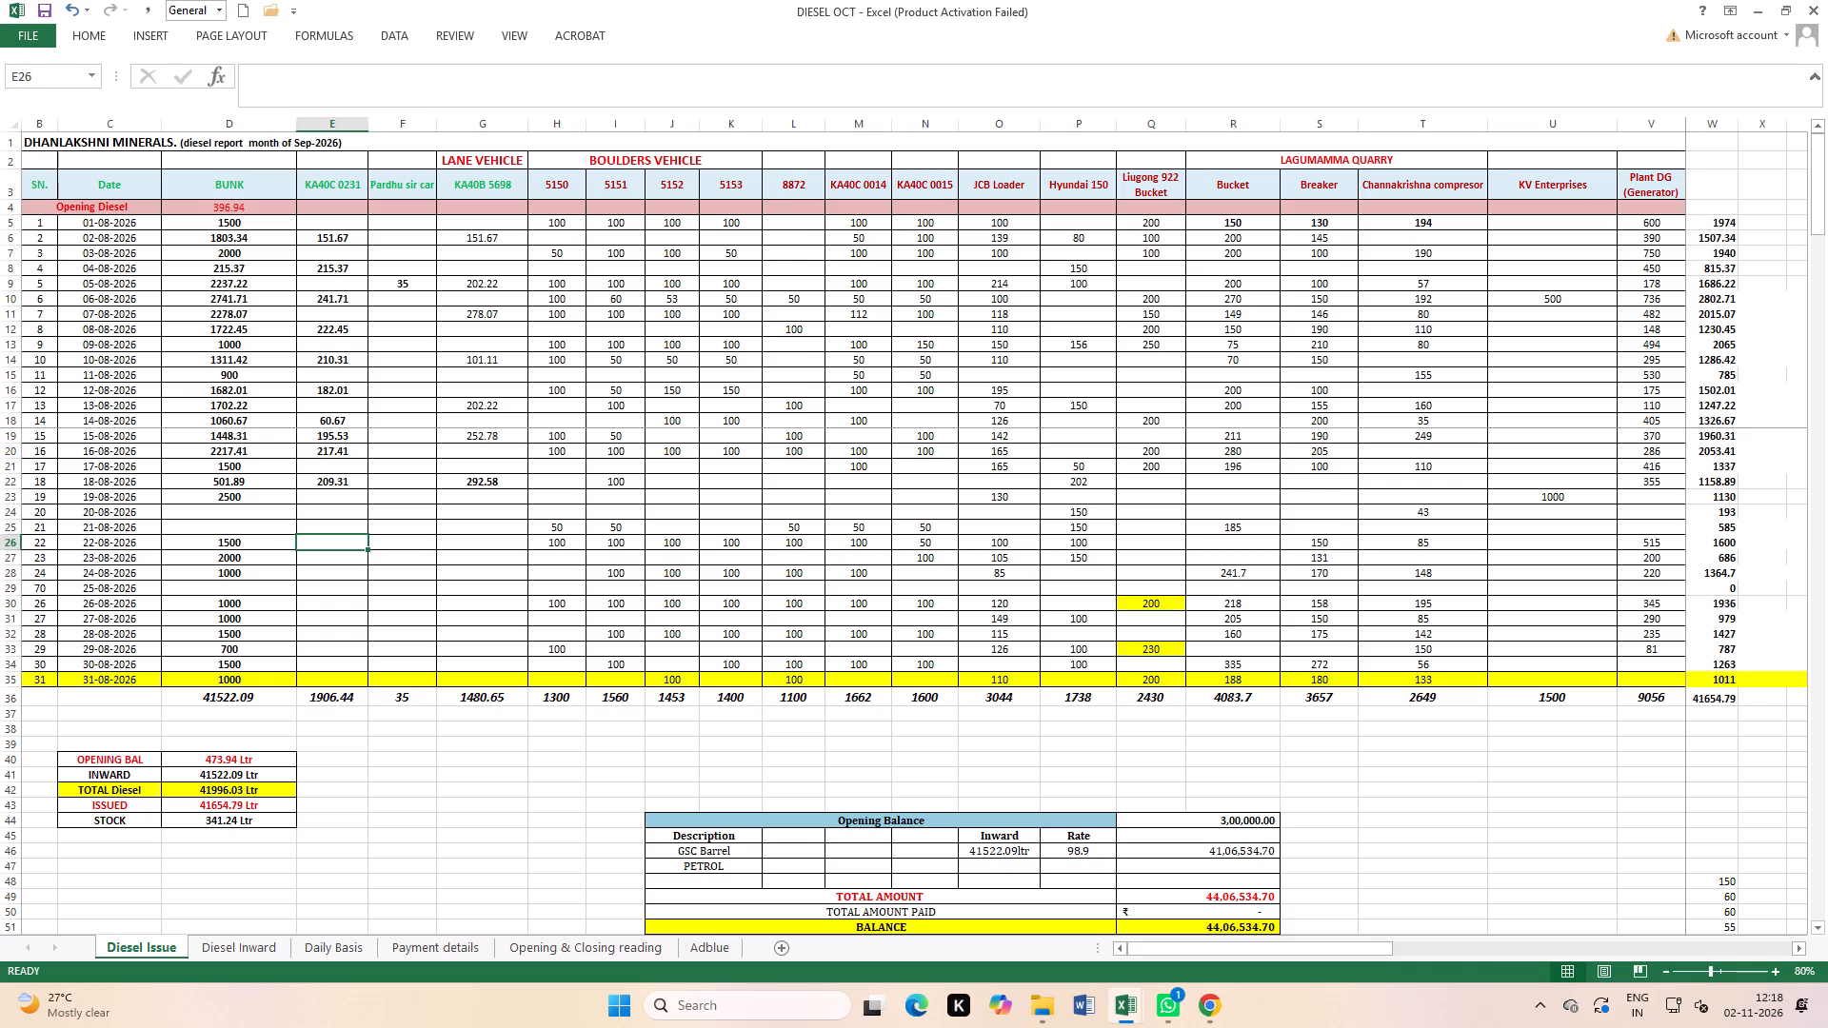
type("22")
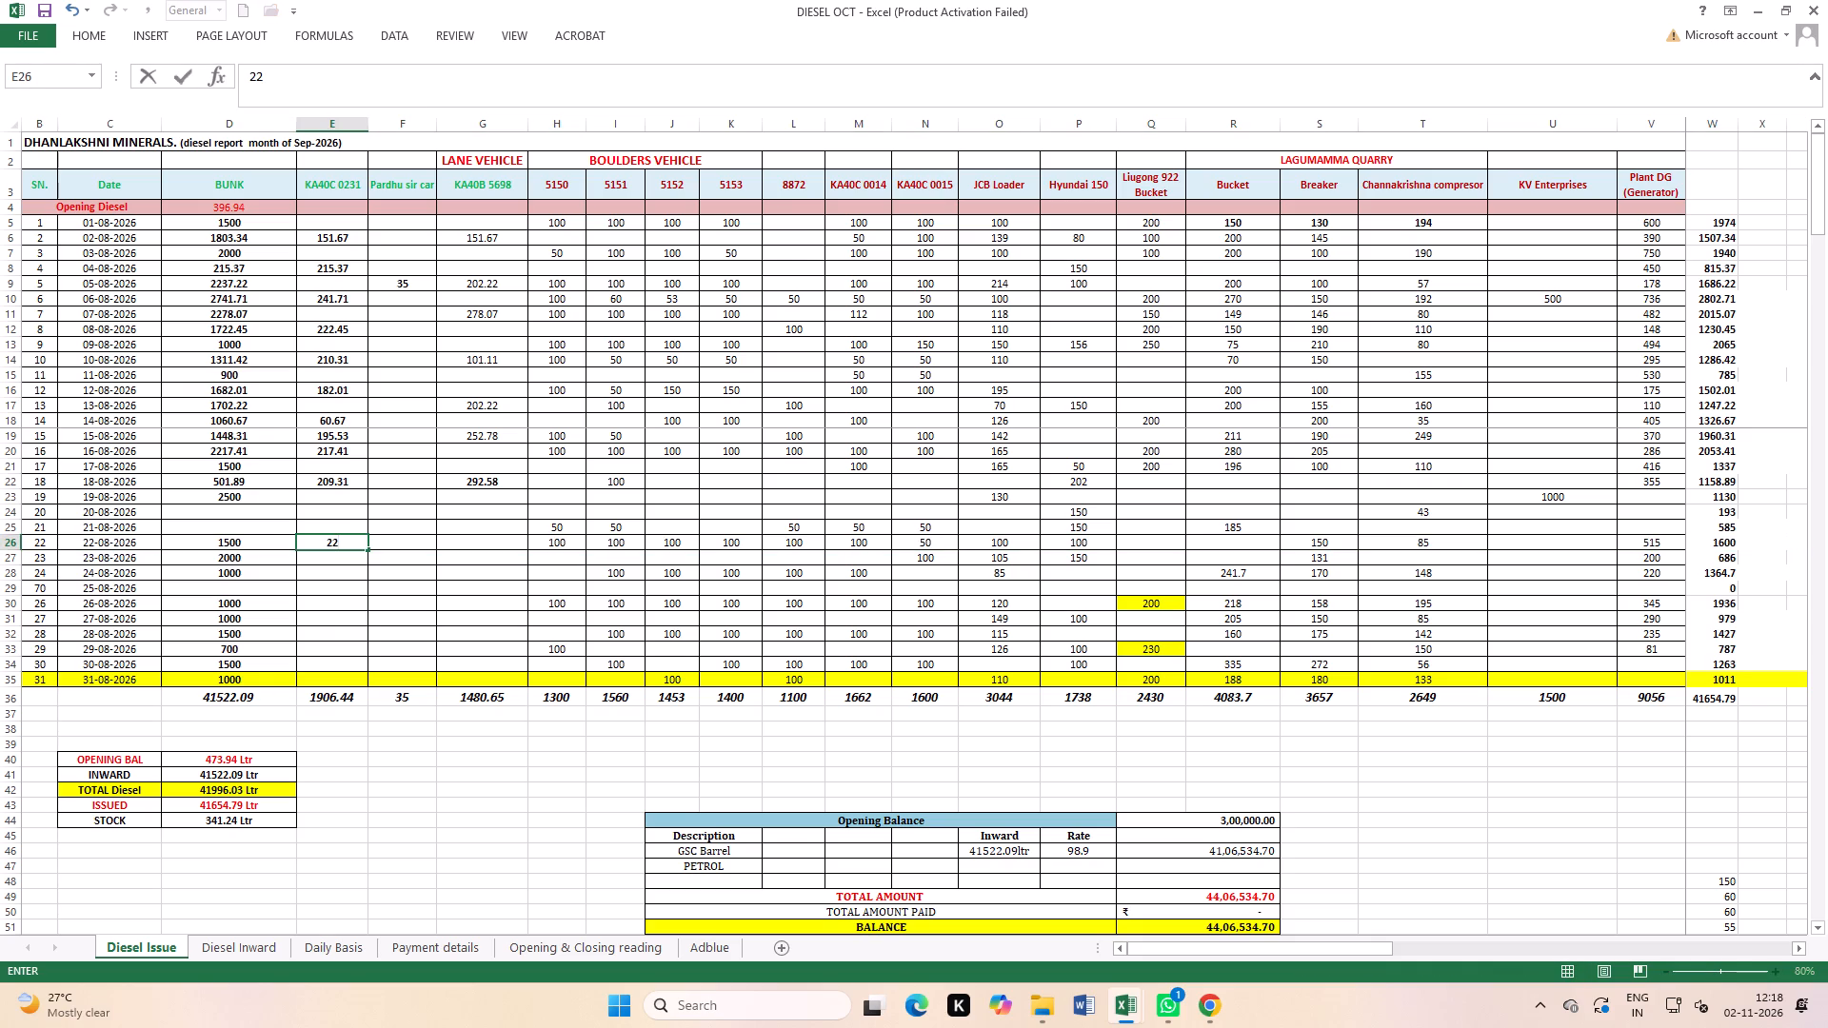
type("2.45")
left_click(352, 608)
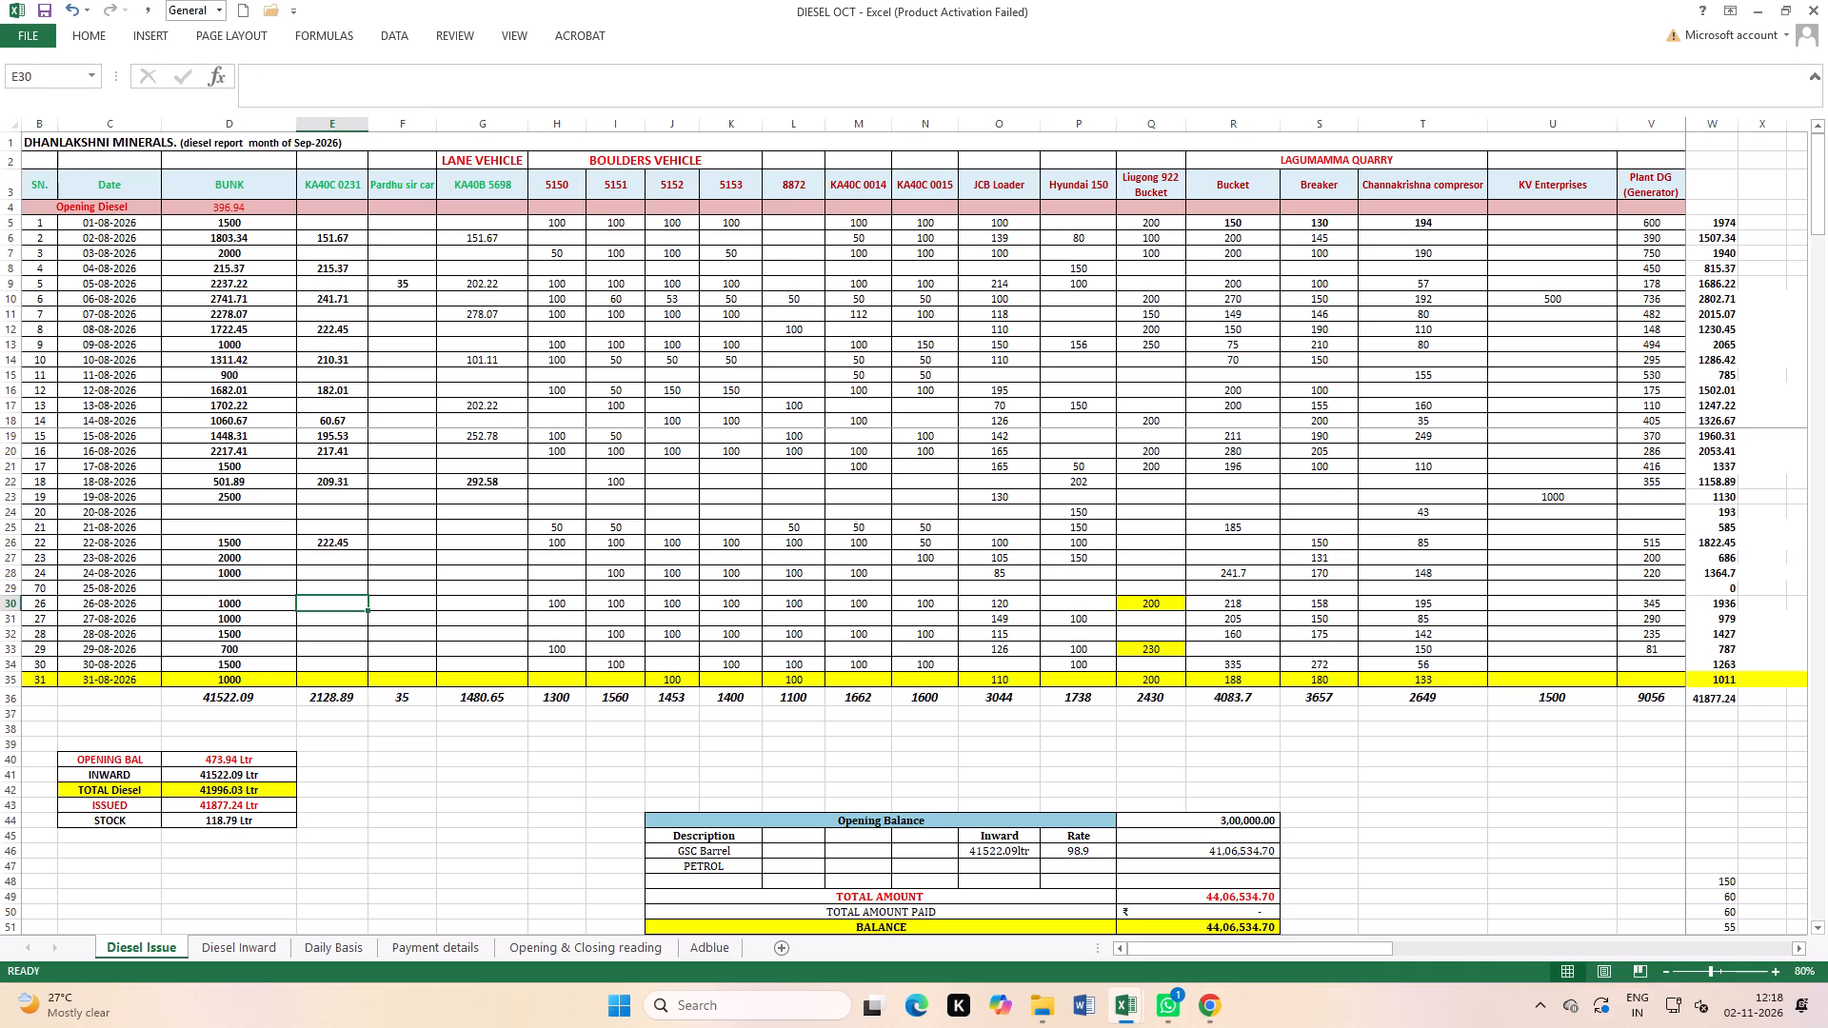
Change the 22-08-2026 BUNK entry in D26 to the formula =1500+222.45.
double_click(231, 543)
left_click(249, 543)
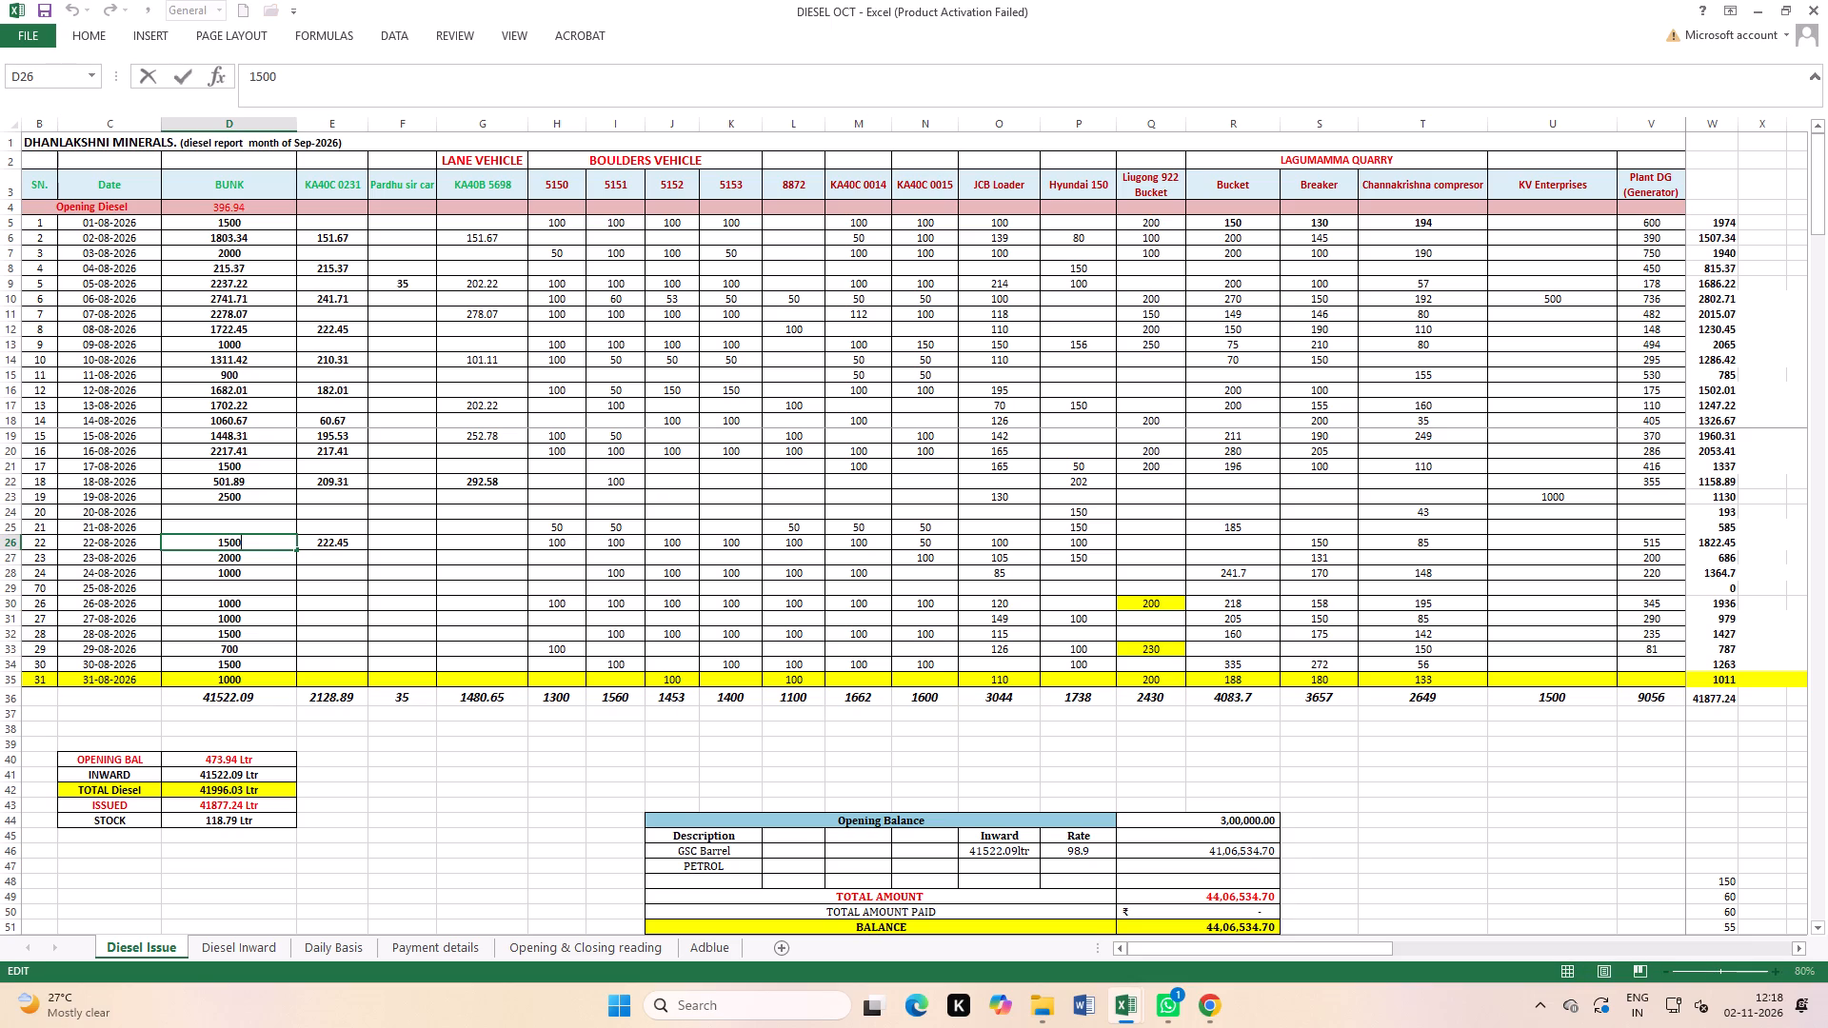
type("+22")
key("period")
key("BackSpace")
type("2.45")
key("Left")
key("Left")
key("Left")
key("Left")
key("Left")
key("Left")
key("Left")
key("Left")
key("Left")
key("Left")
key("Left")
key("Left")
key("Left")
key("Left")
key("Left")
key("Left")
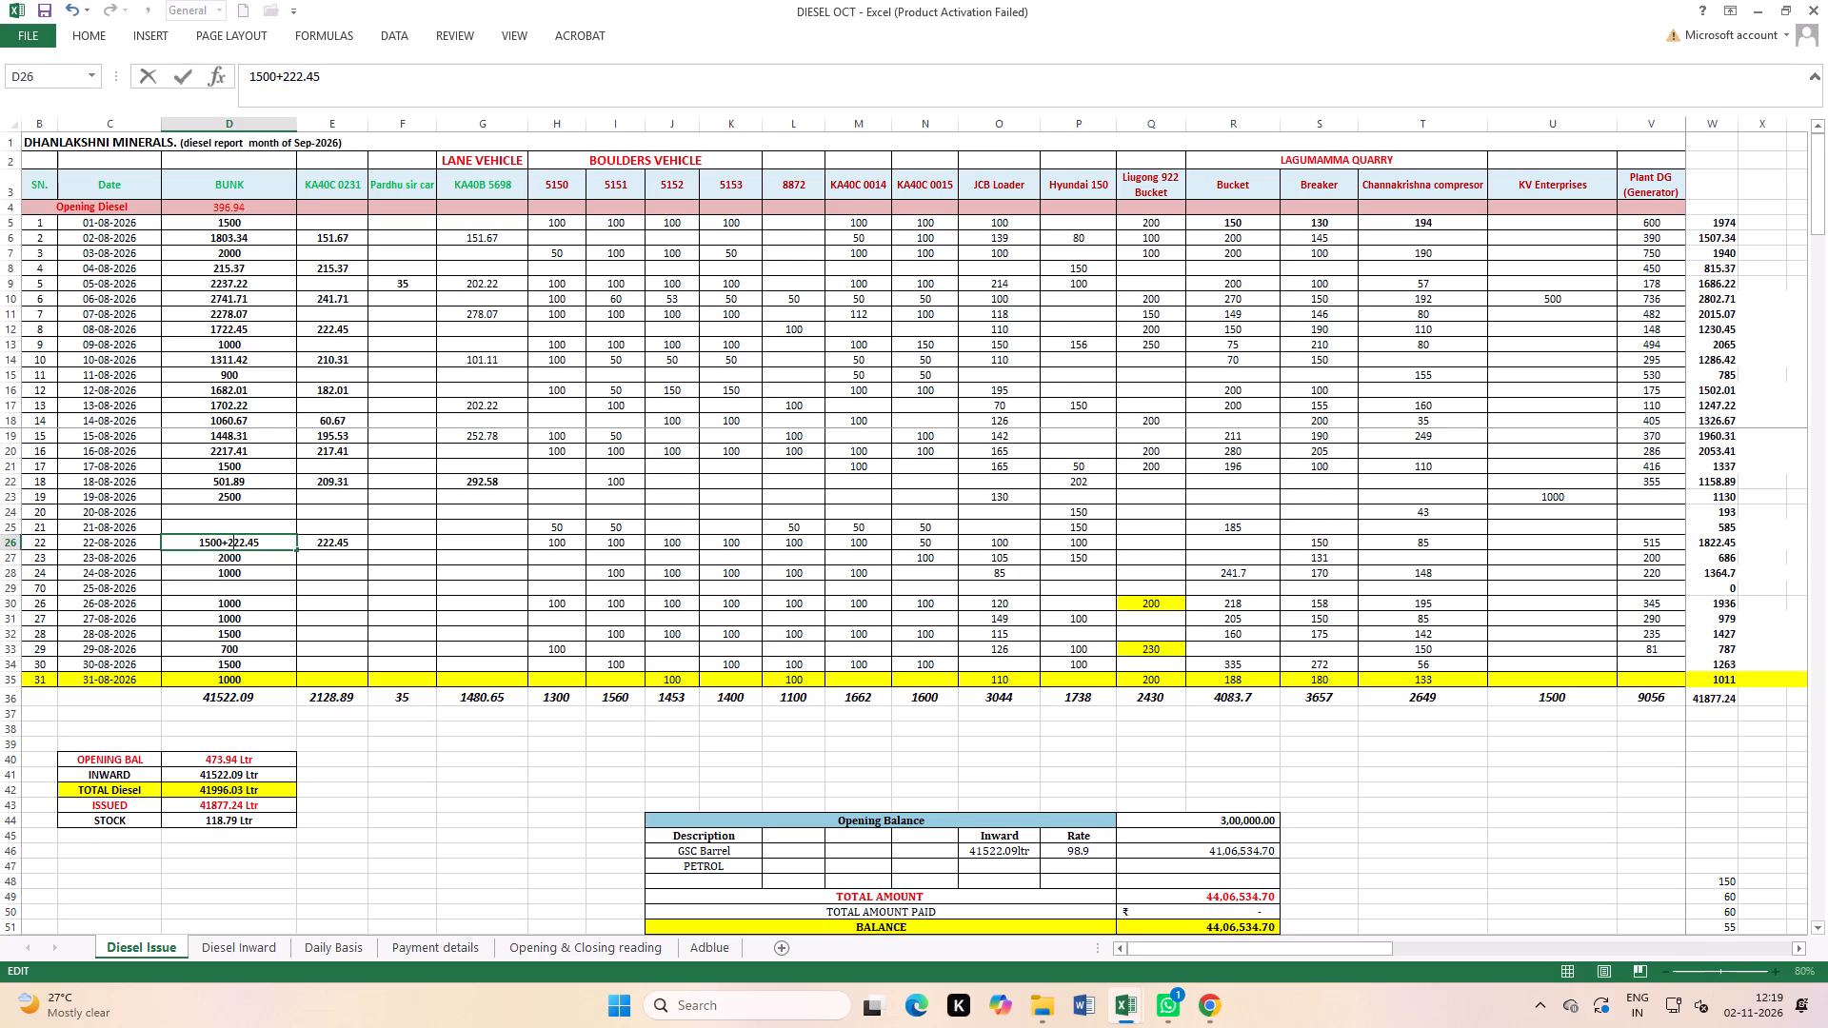
key("equal")
key("Return")
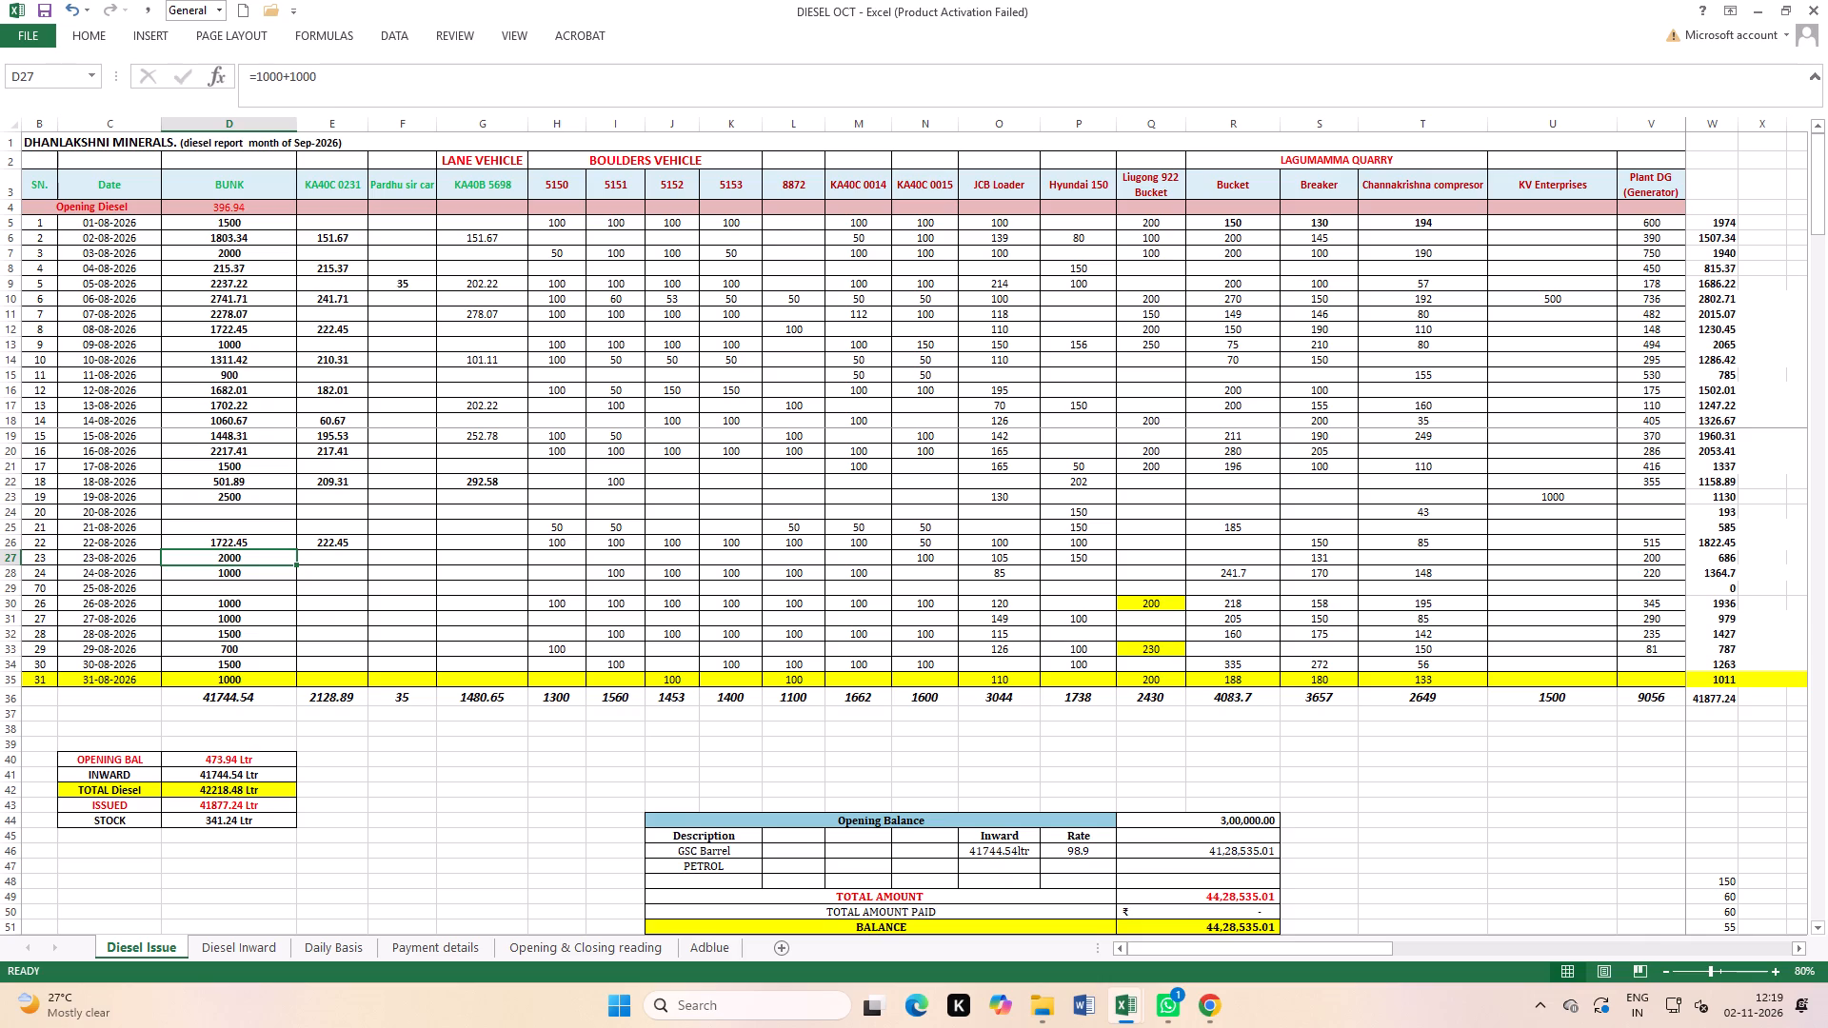
Change the 24-08-2026 BUNK entry in D28 to the formula =1000+223.47.
double_click(205, 574)
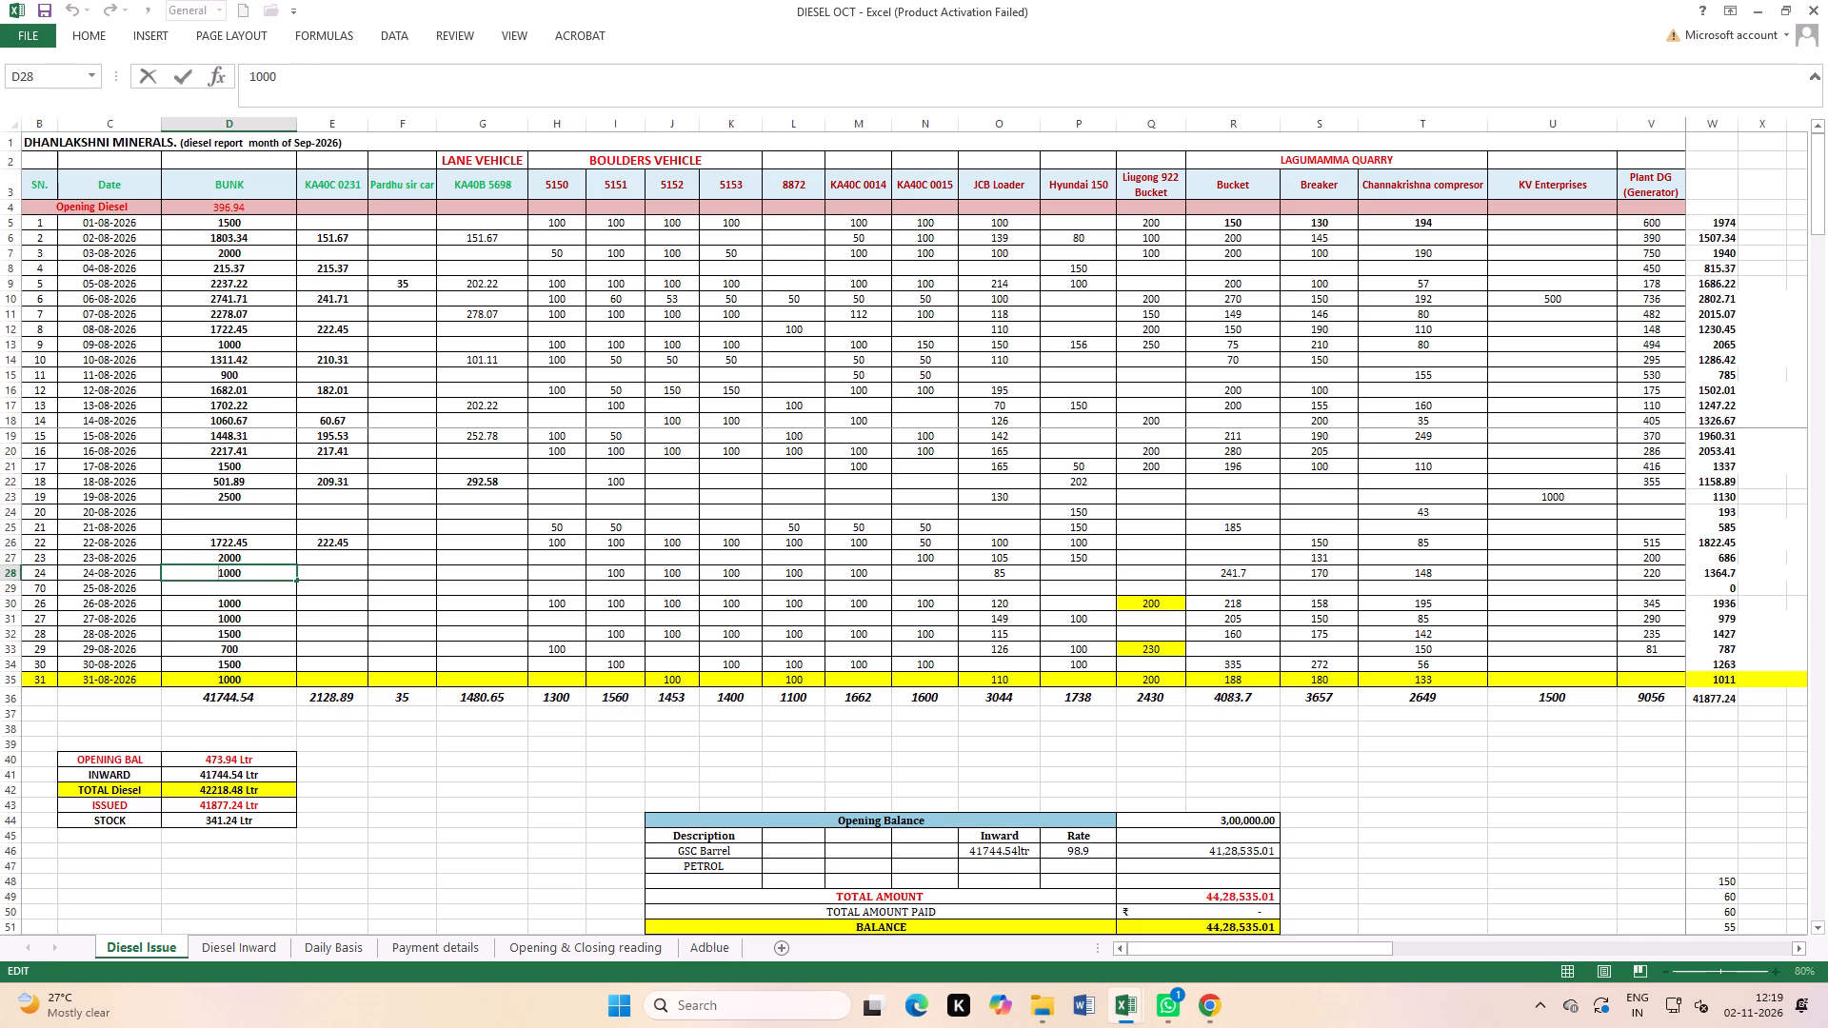
key("equal")
key("Right")
key("Right")
key("Right")
key("Right")
key("Right")
key("Right")
key("Right")
key("Right")
key("Right")
key("Right")
key("Right")
key("Right")
type("+223.")
type("47")
key("Return")
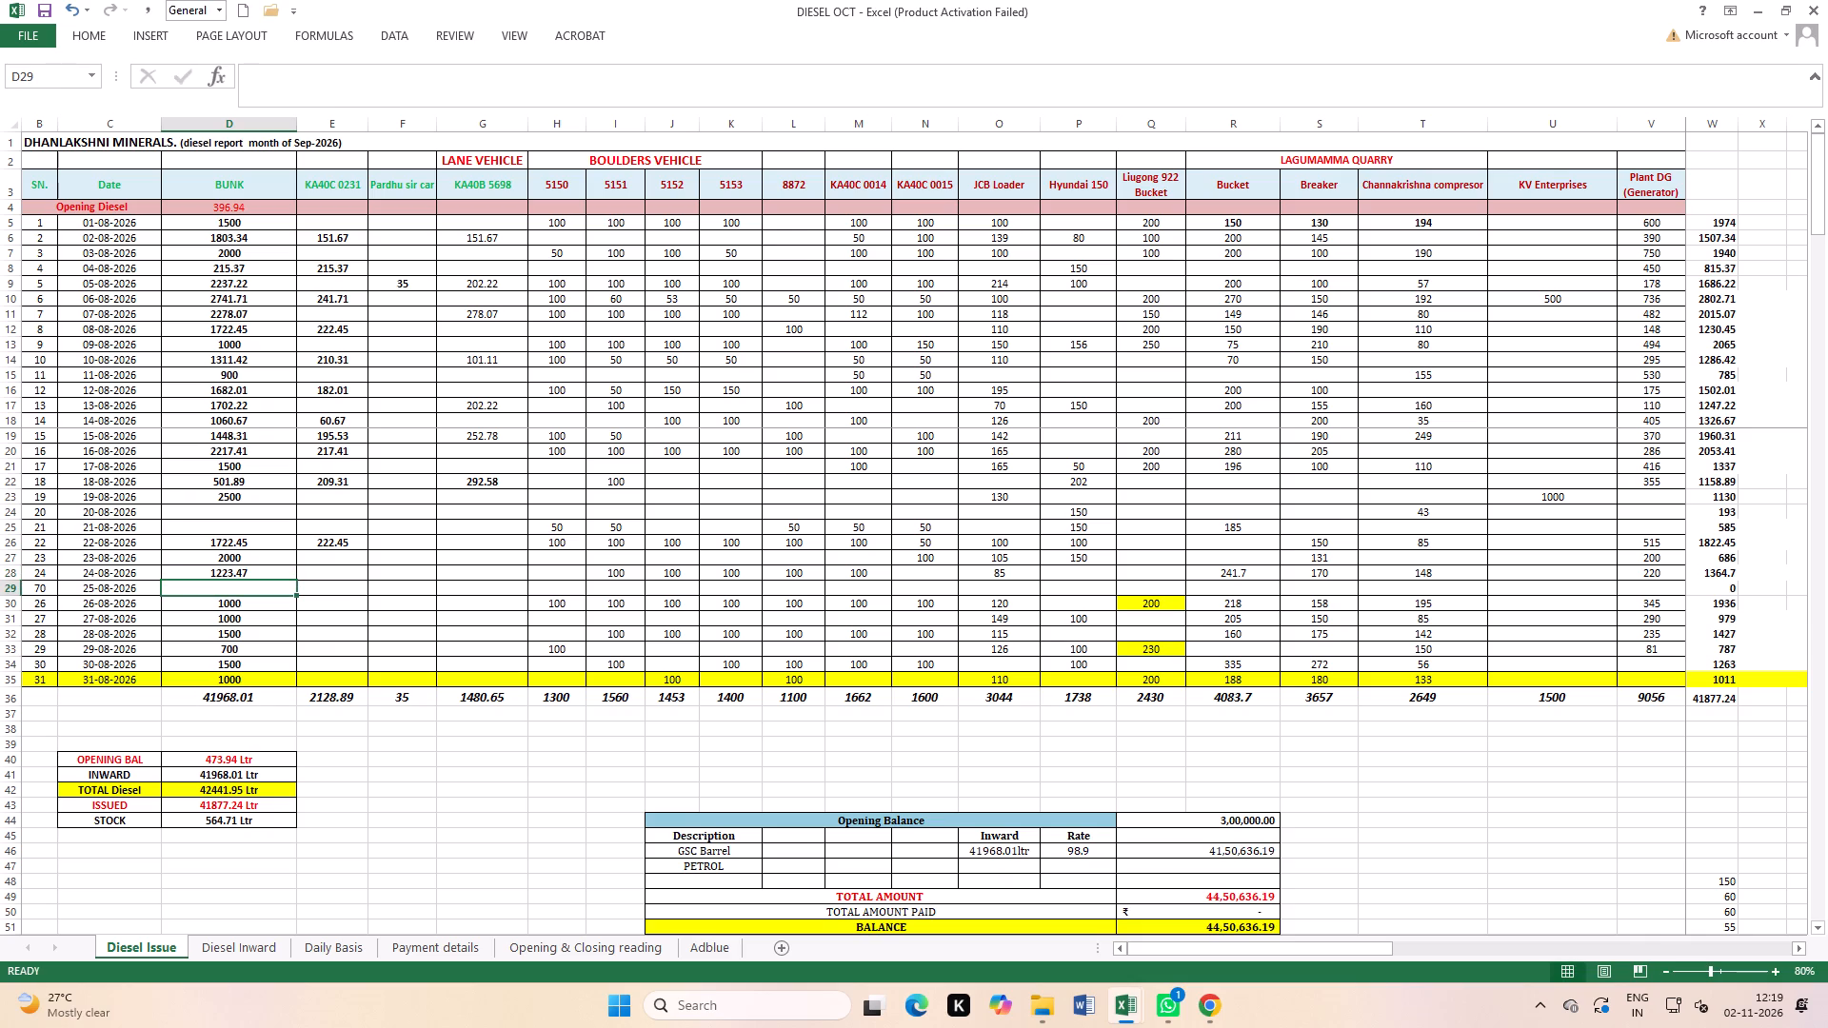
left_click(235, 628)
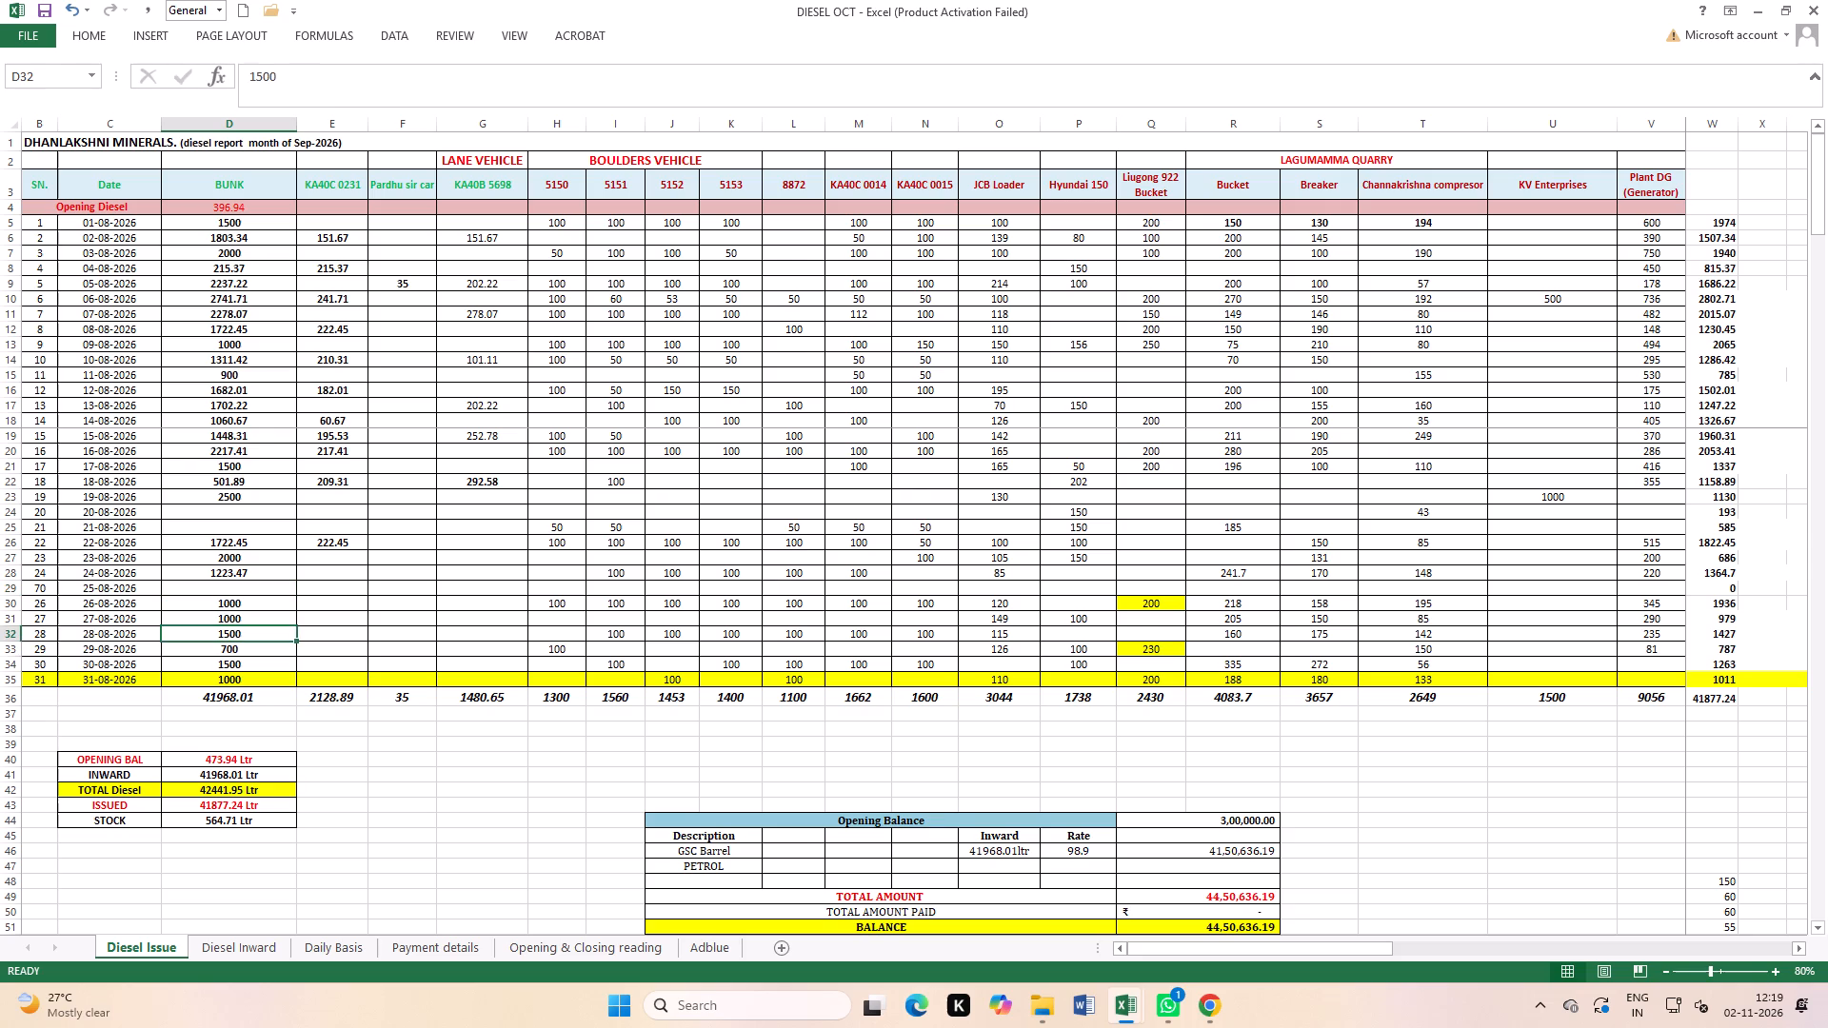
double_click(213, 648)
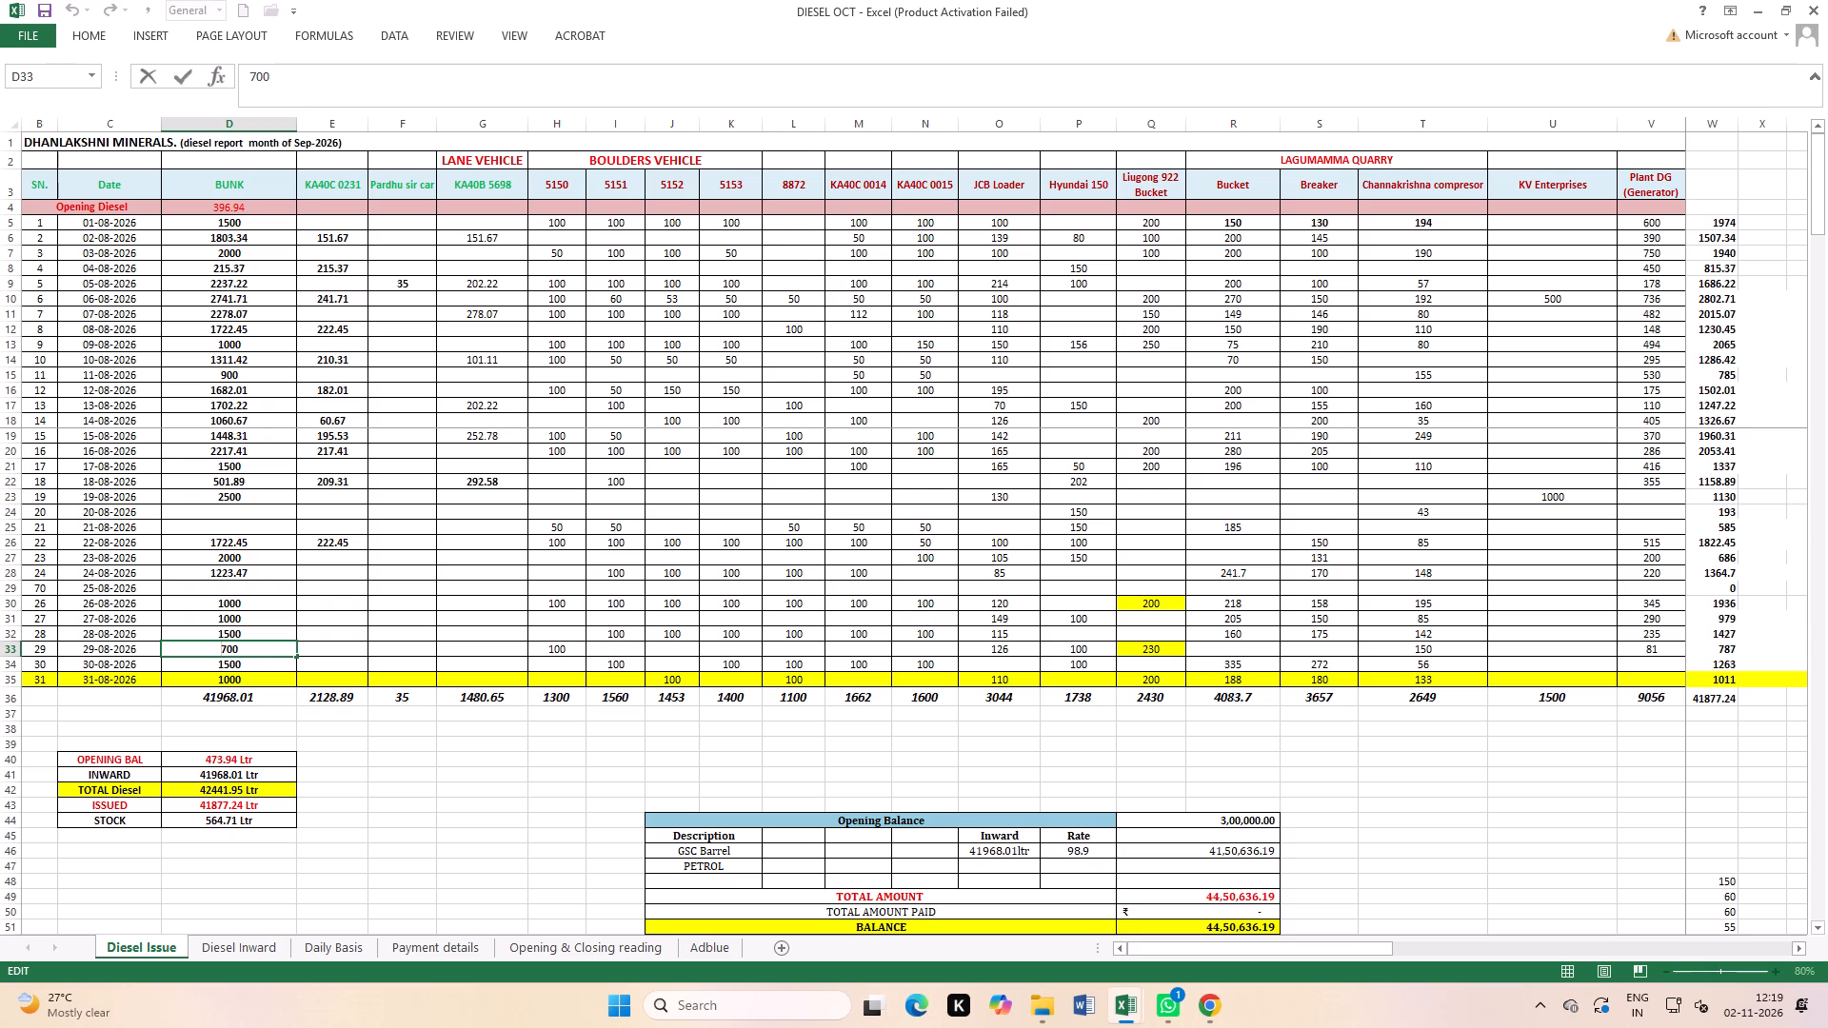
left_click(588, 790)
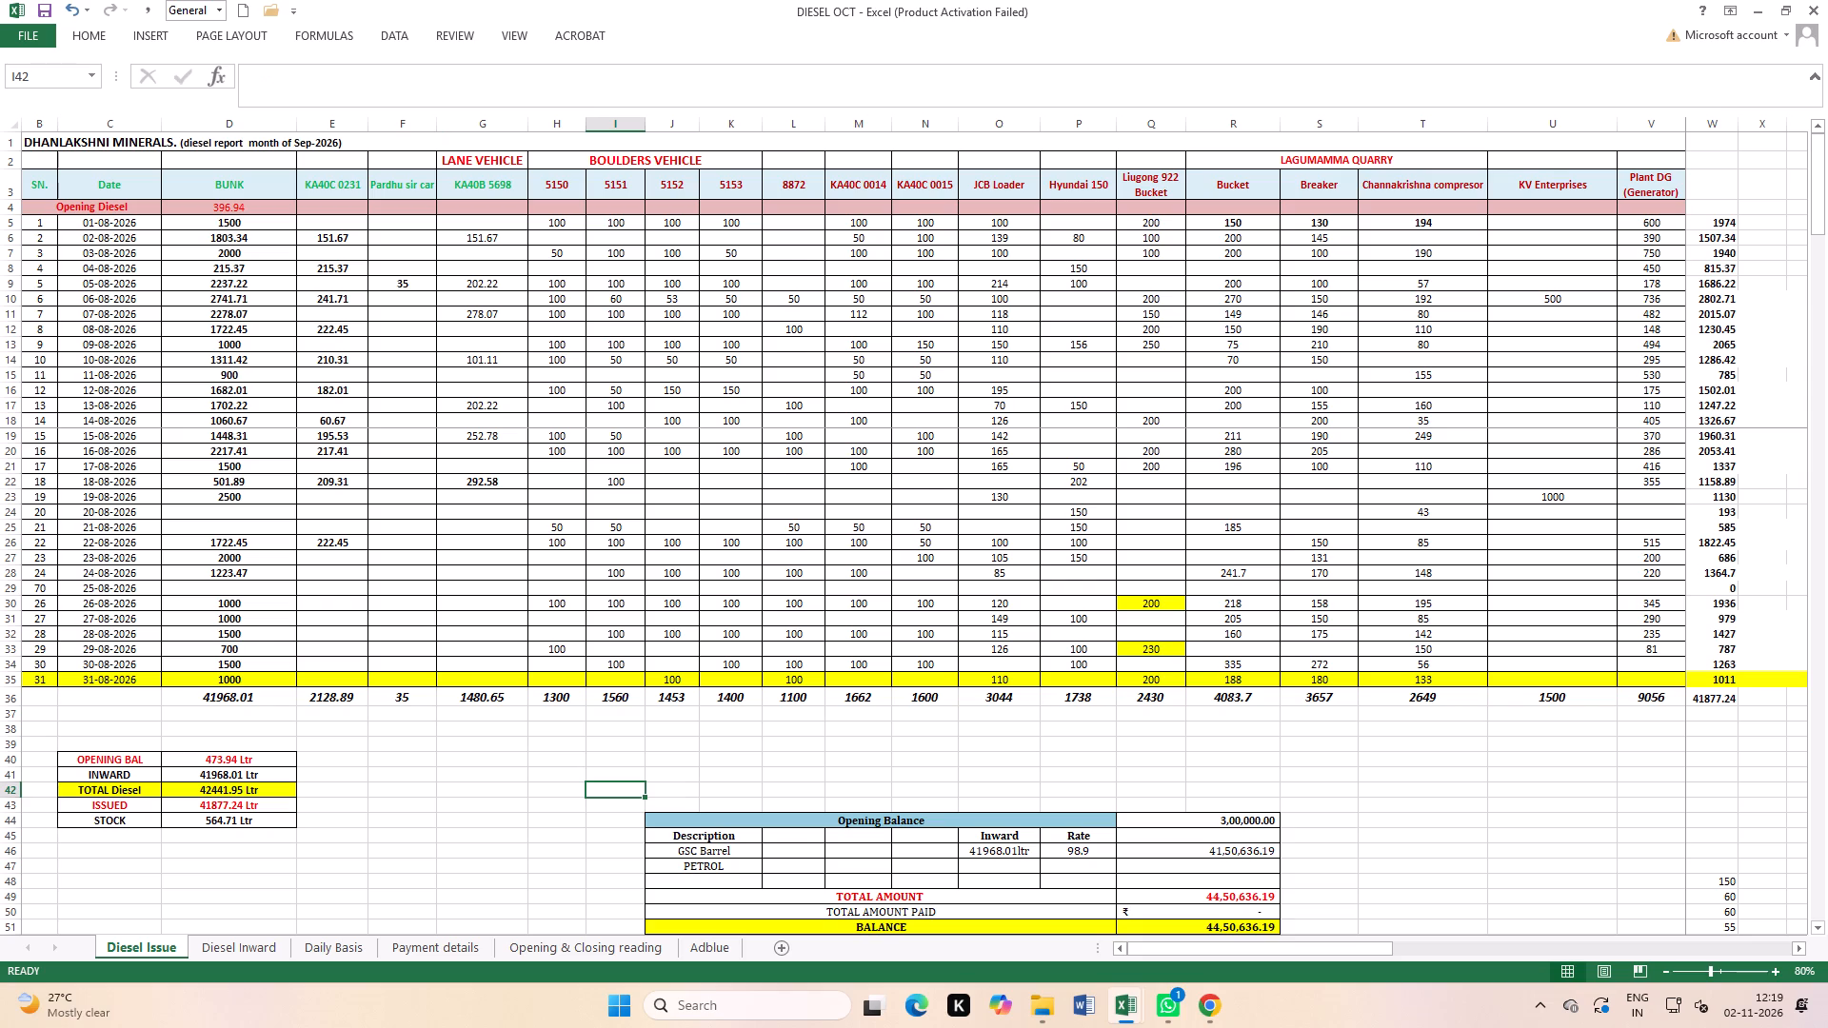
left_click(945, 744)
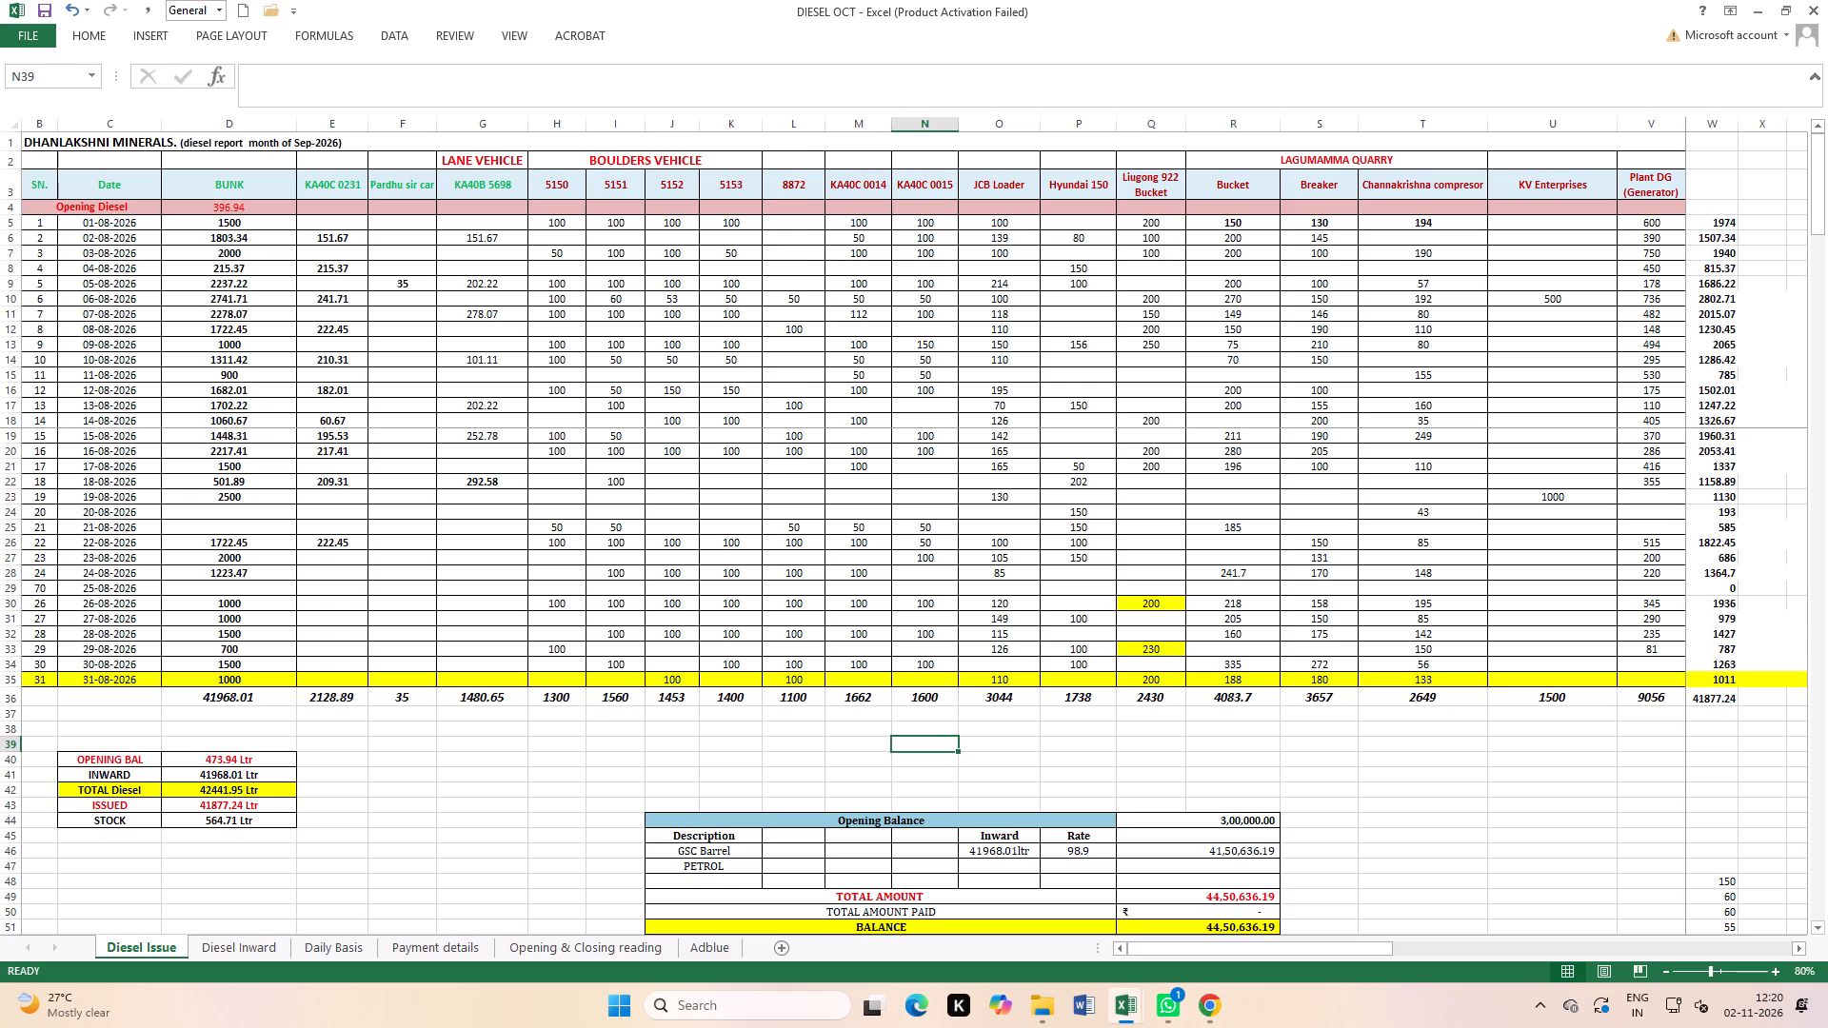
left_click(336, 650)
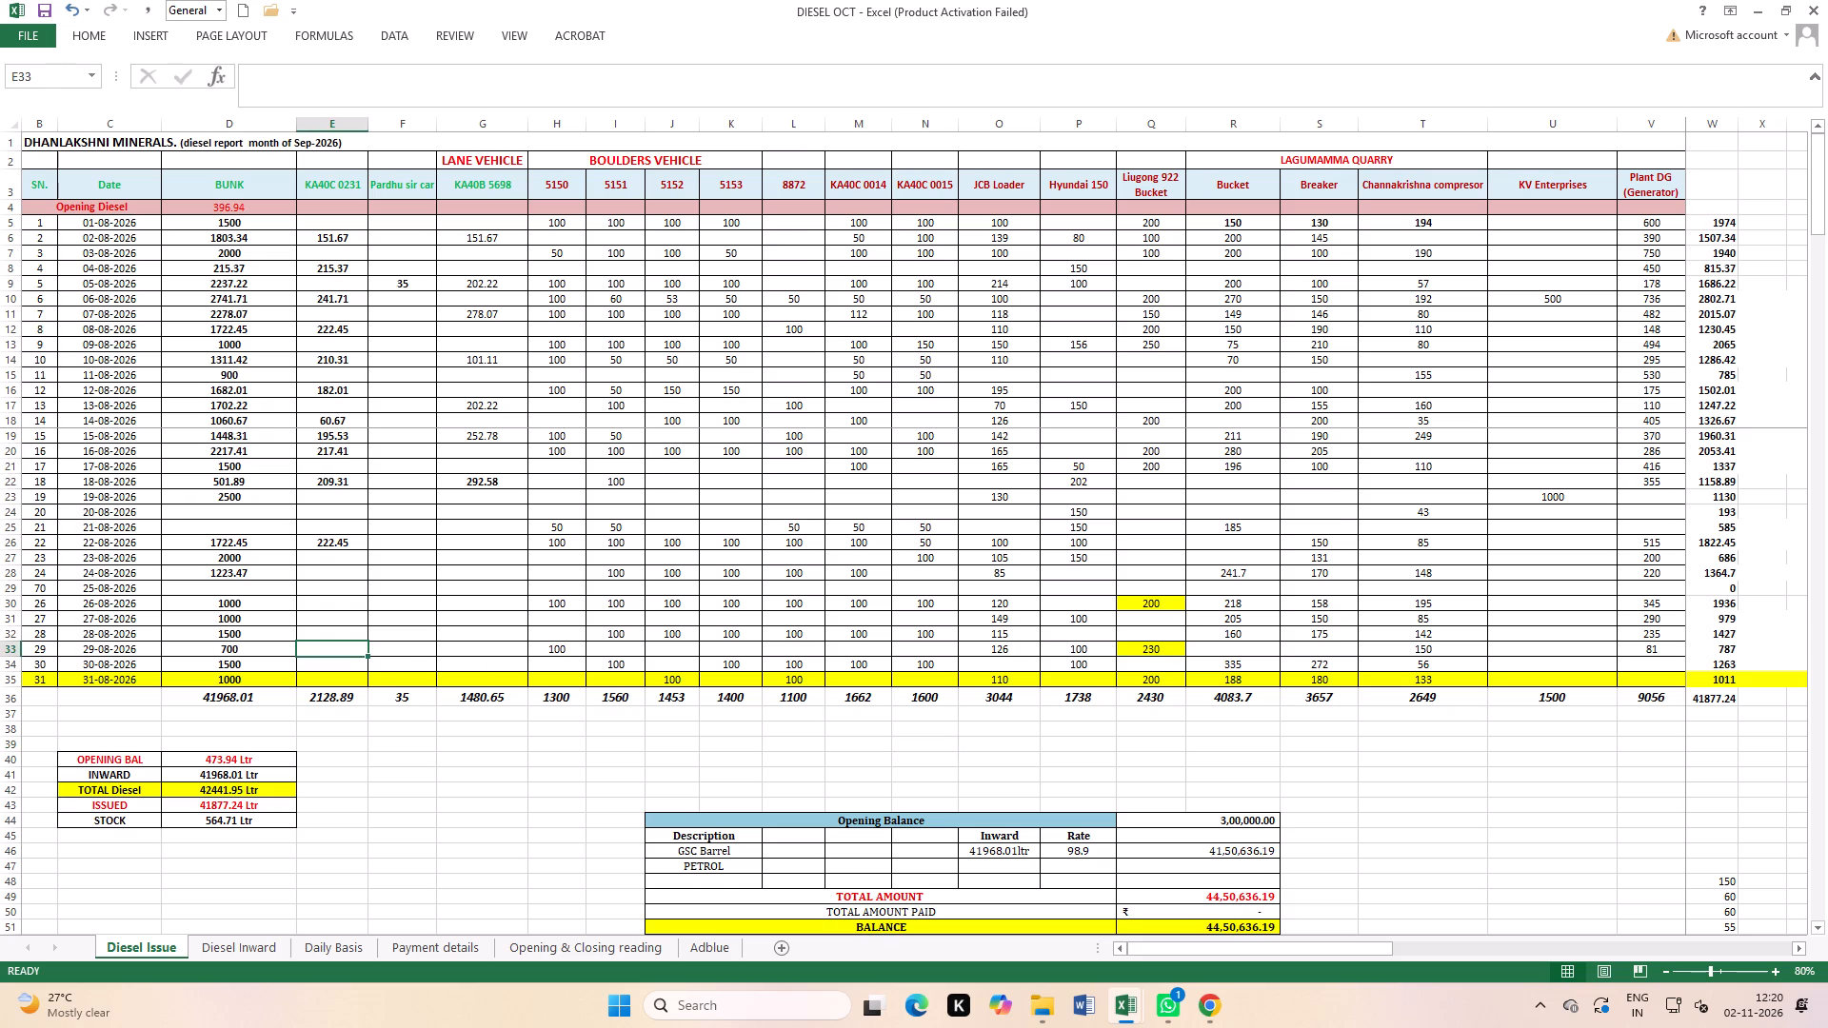
left_click(326, 568)
type("223.47")
key("Return")
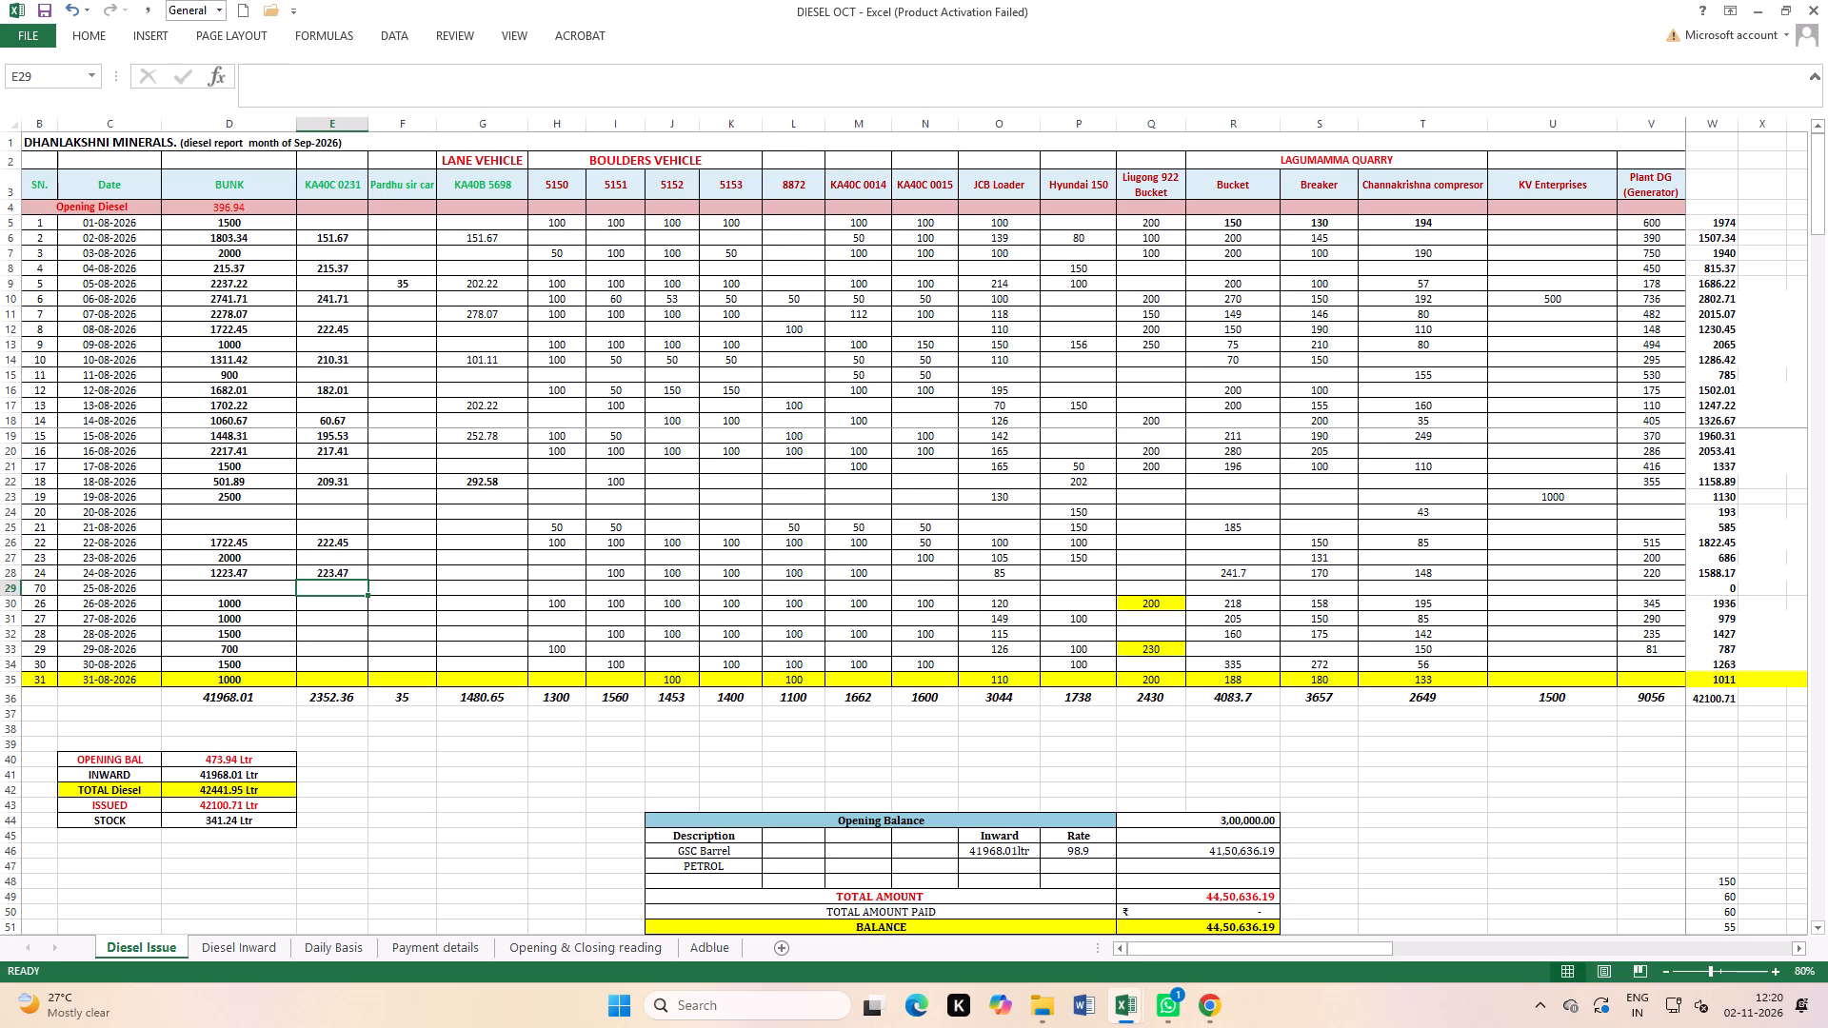
left_click(322, 644)
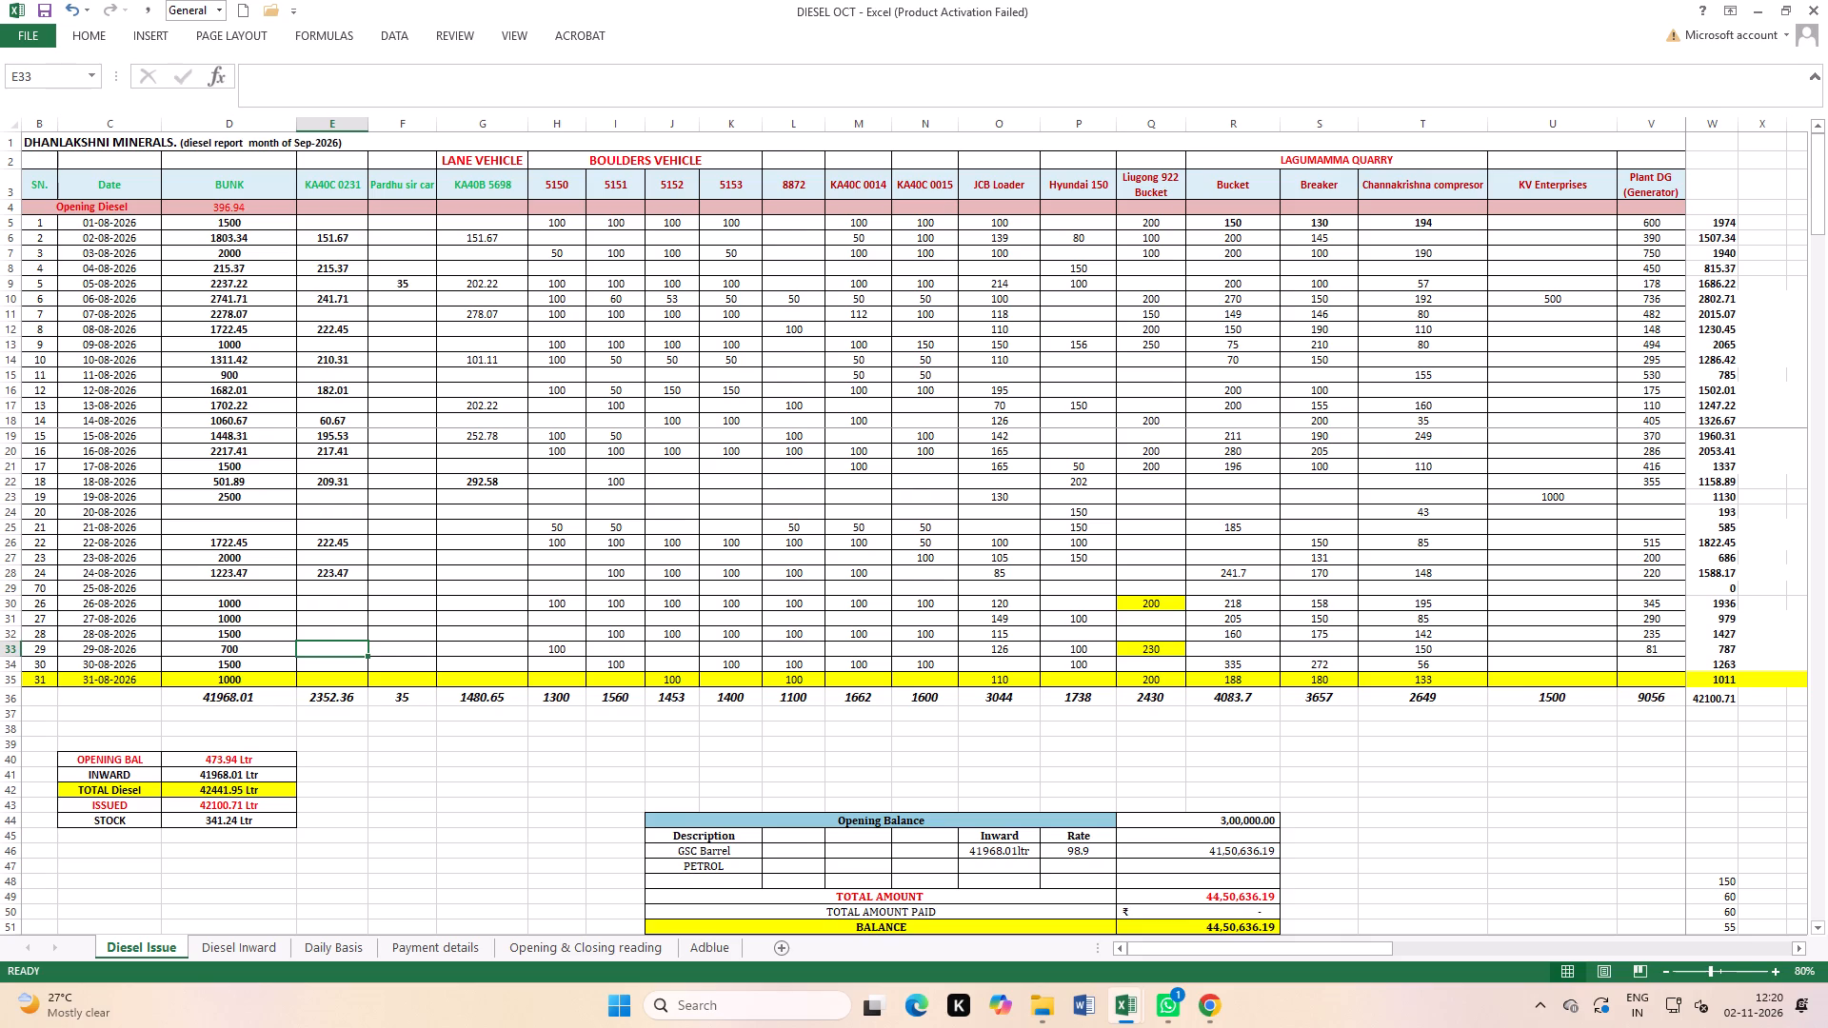
key("2")
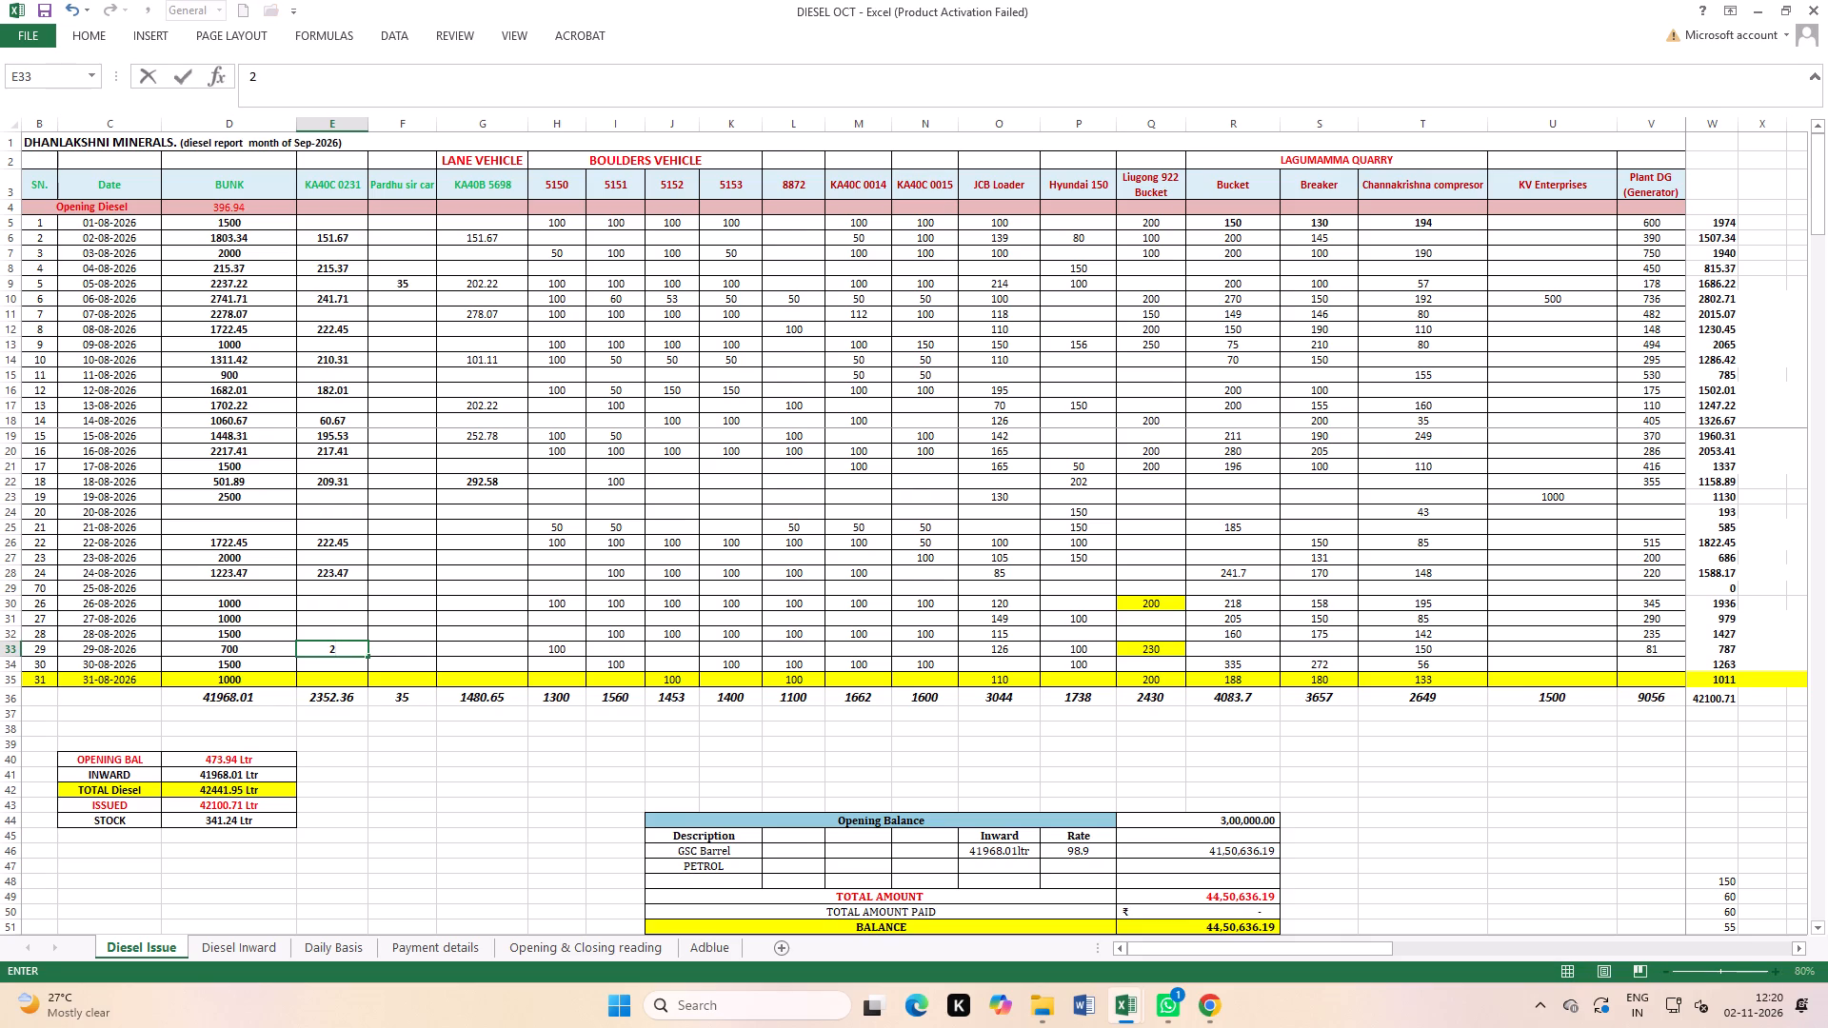
type("11")
type(".34")
key("Return")
Change the 29-08-2026 BUNK entry in D33 to the formula =700+211.34.
double_click(218, 649)
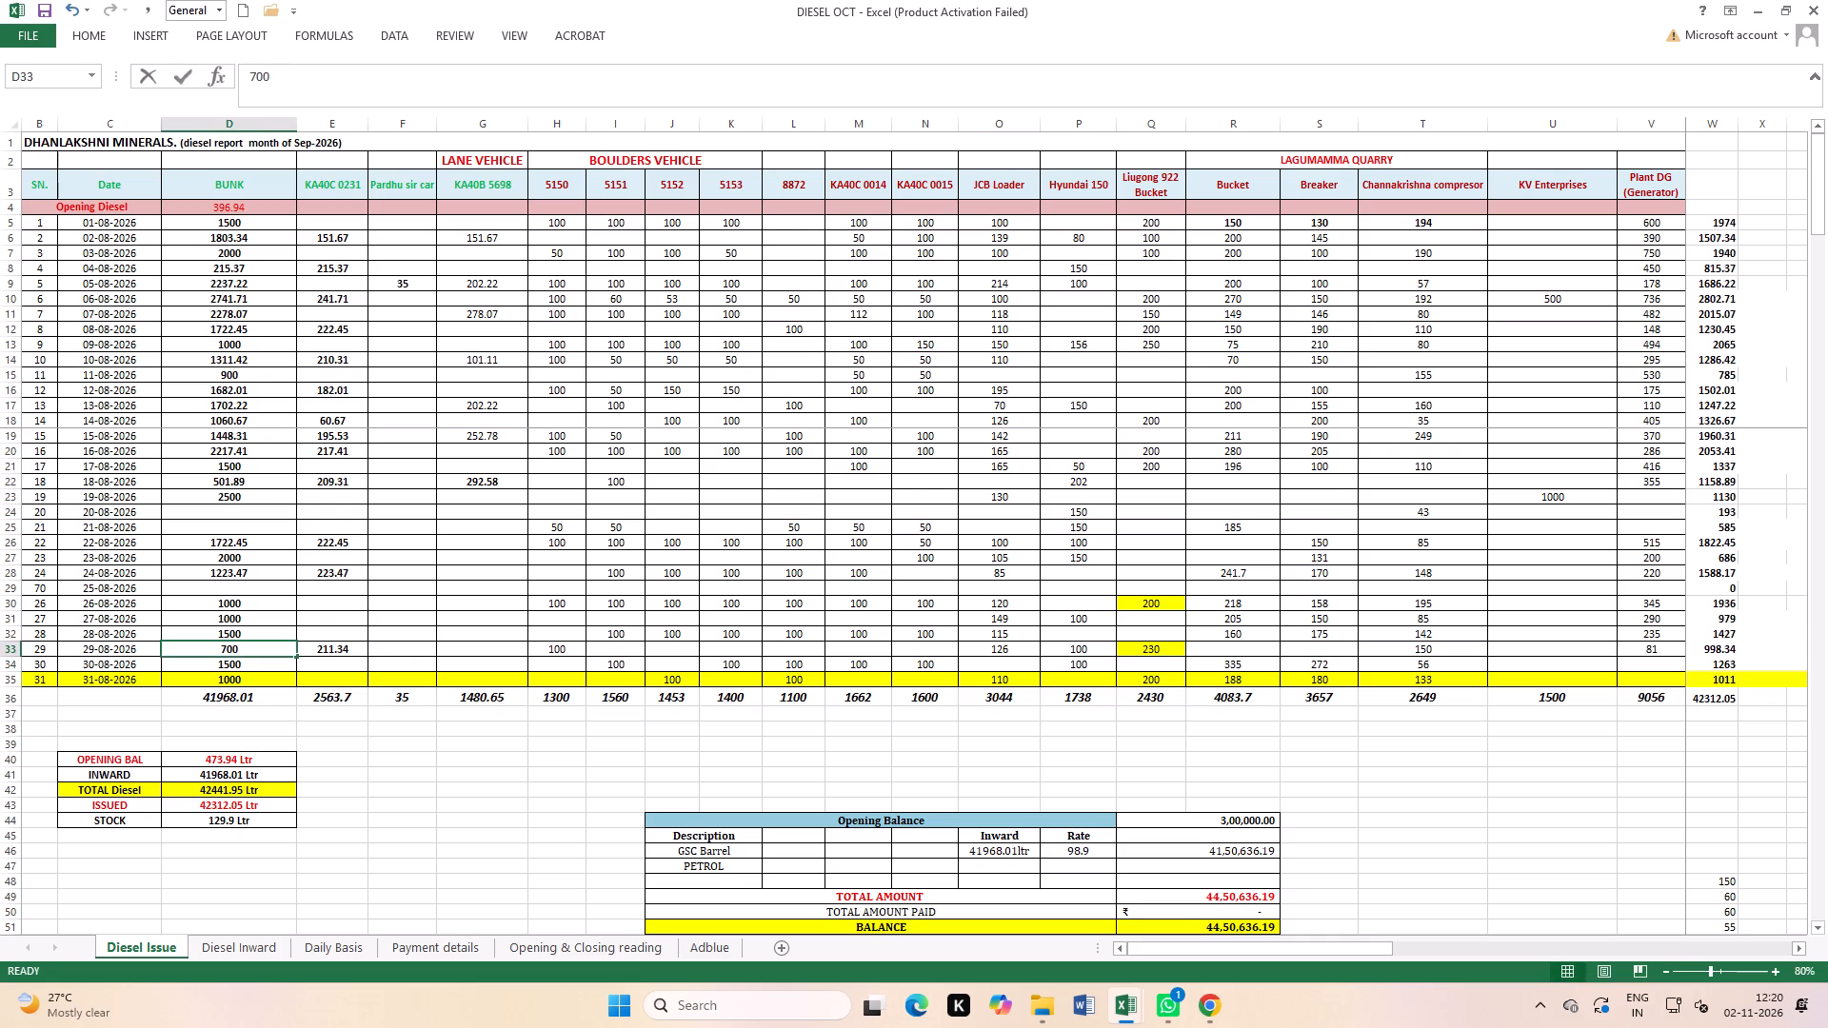
key("equal")
key("Right")
key("Right")
key("Right")
key("Right")
key("Right")
key("Right")
key("Right")
key("Right")
key("Right")
key("Right")
key("Right")
key("Right")
key("Right")
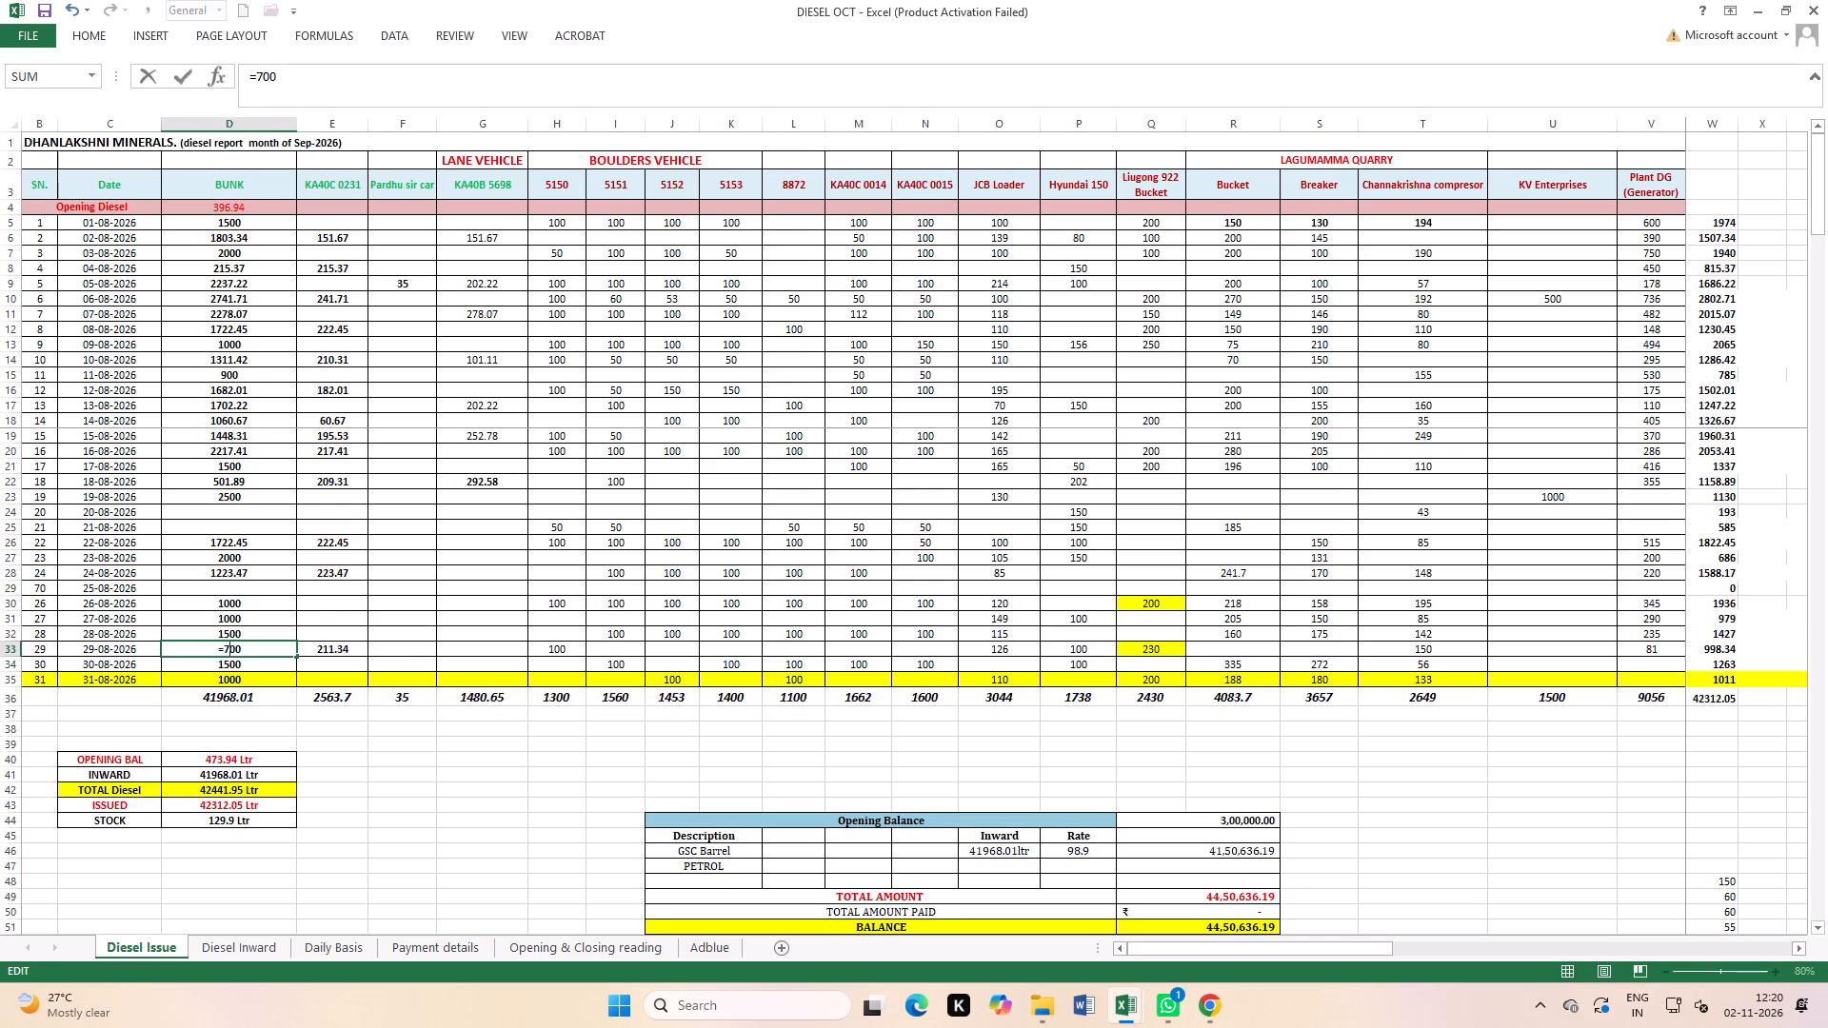
type("+211.34")
key("Return")
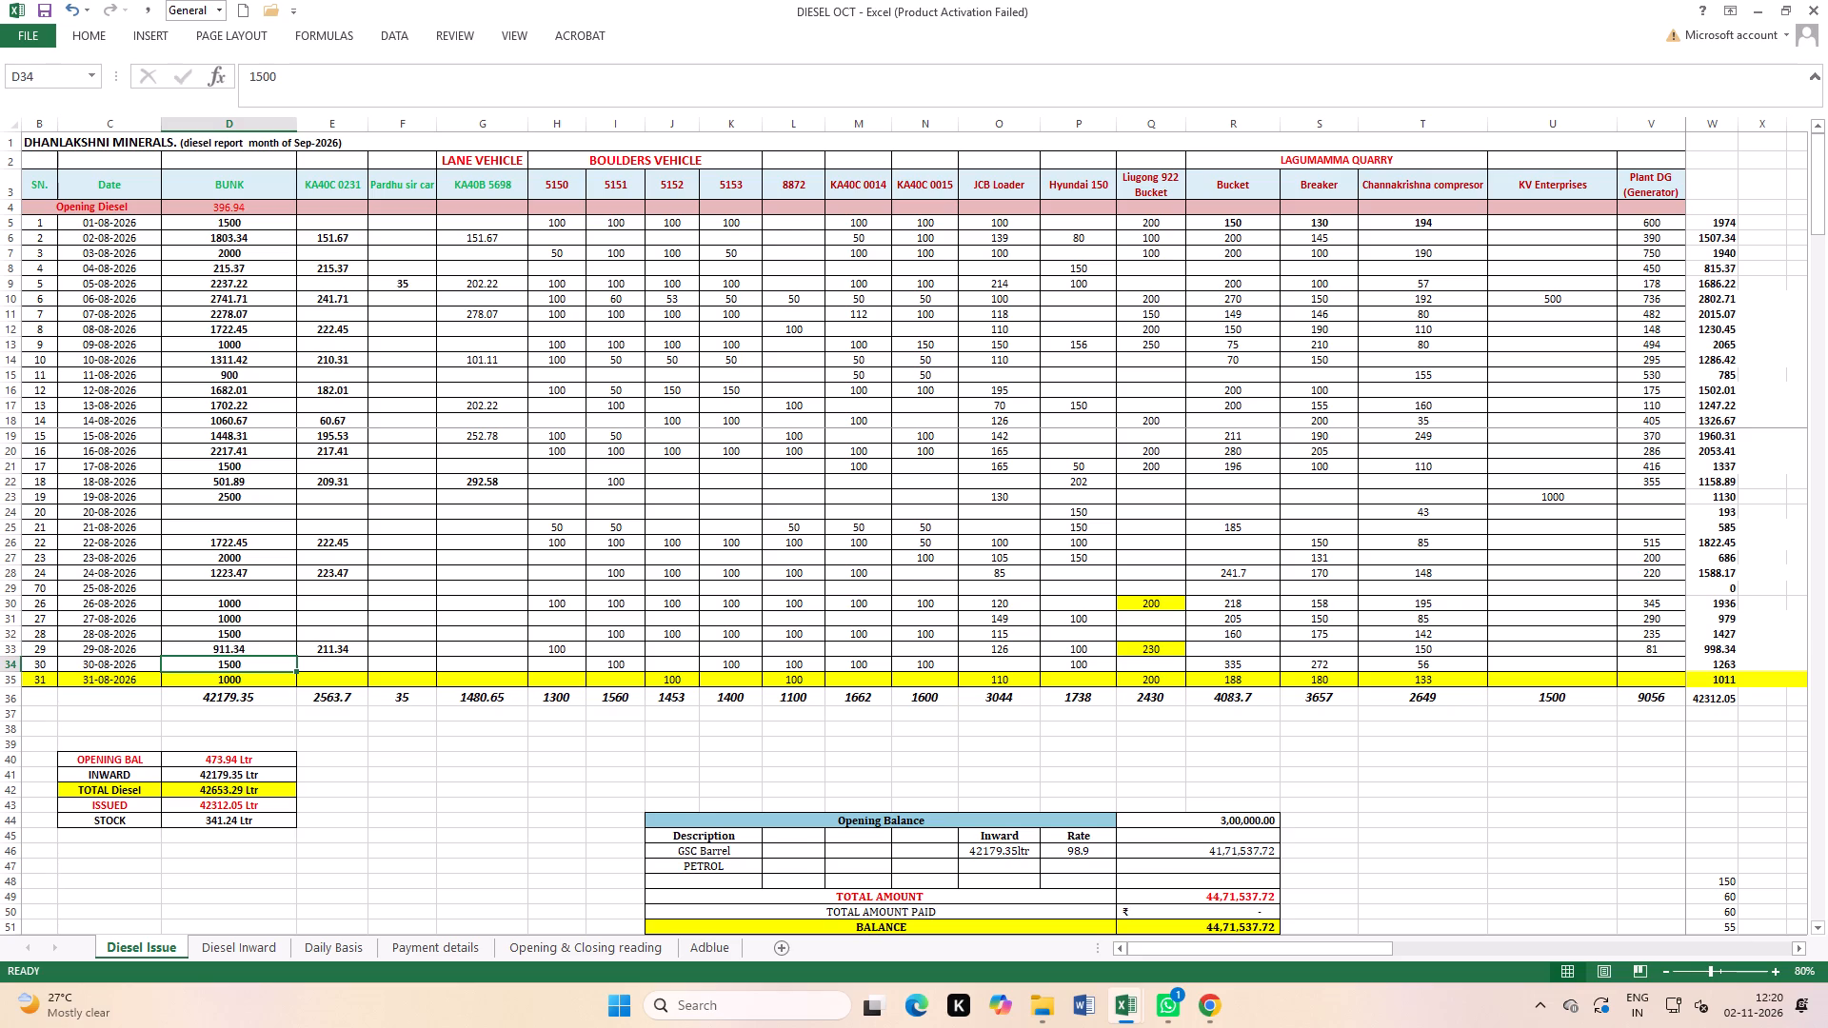
left_click(427, 781)
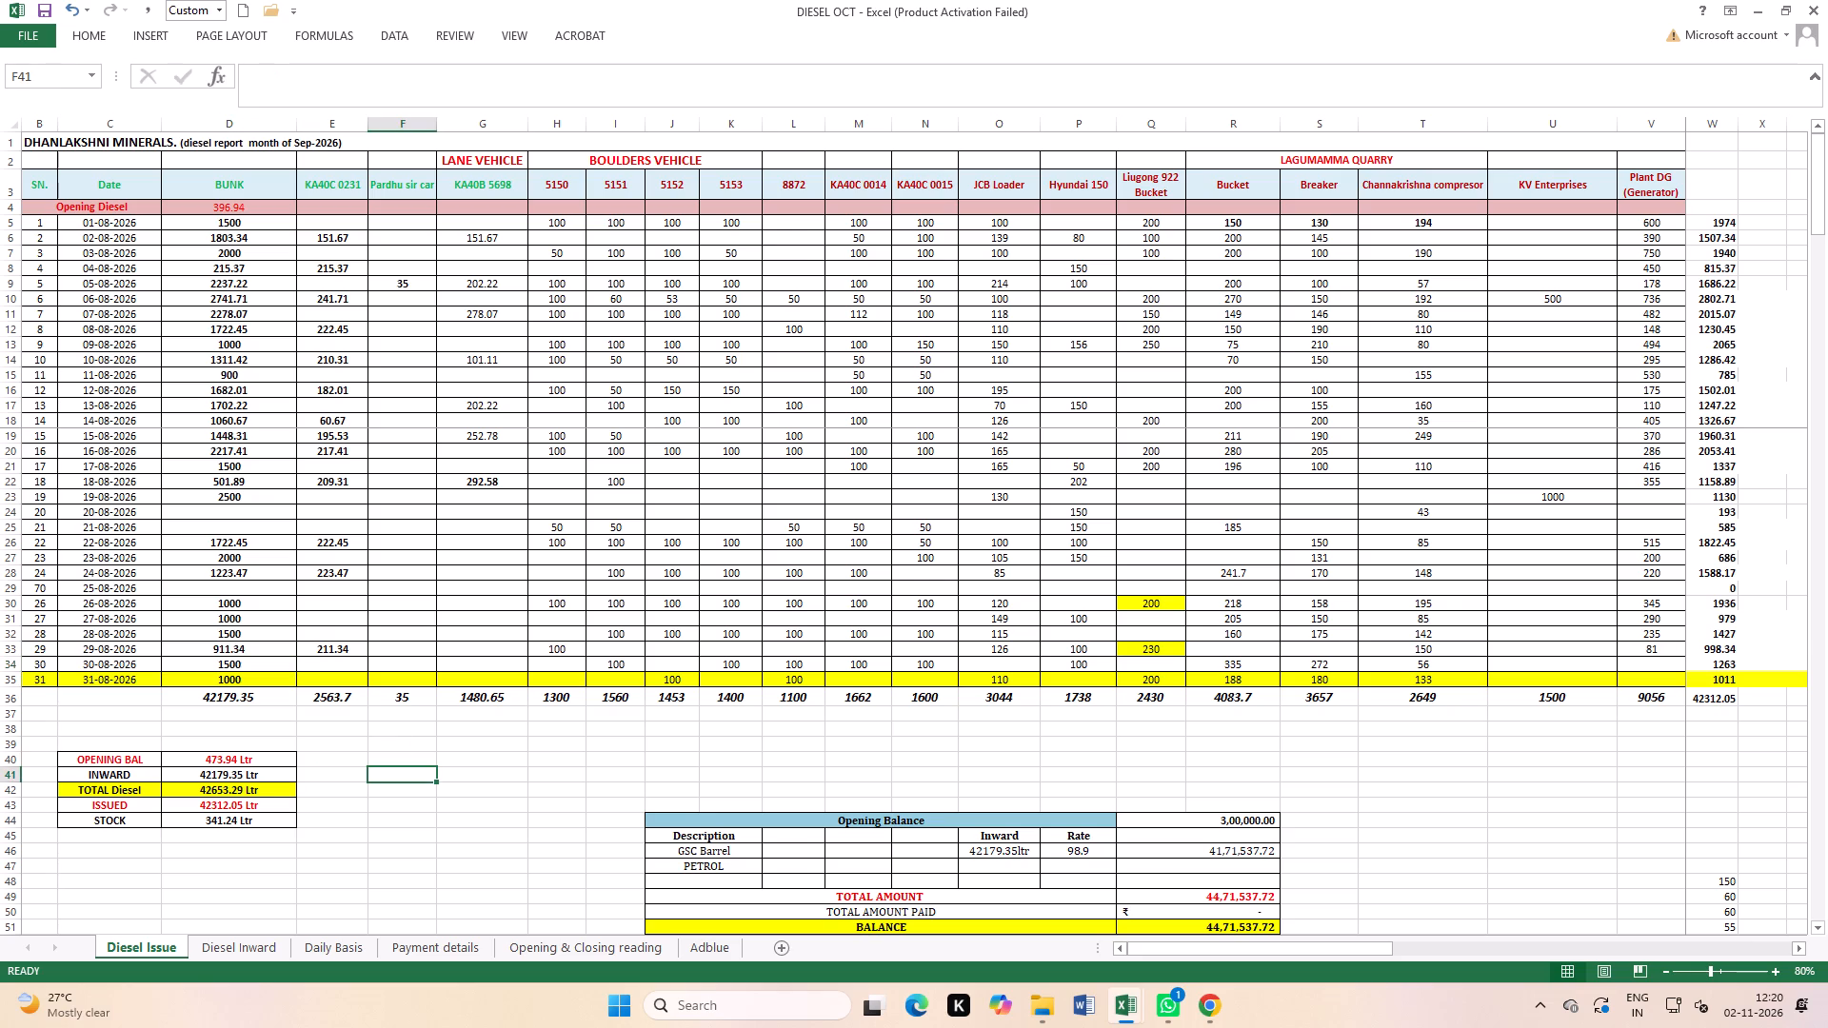
left_click(331, 676)
type("247")
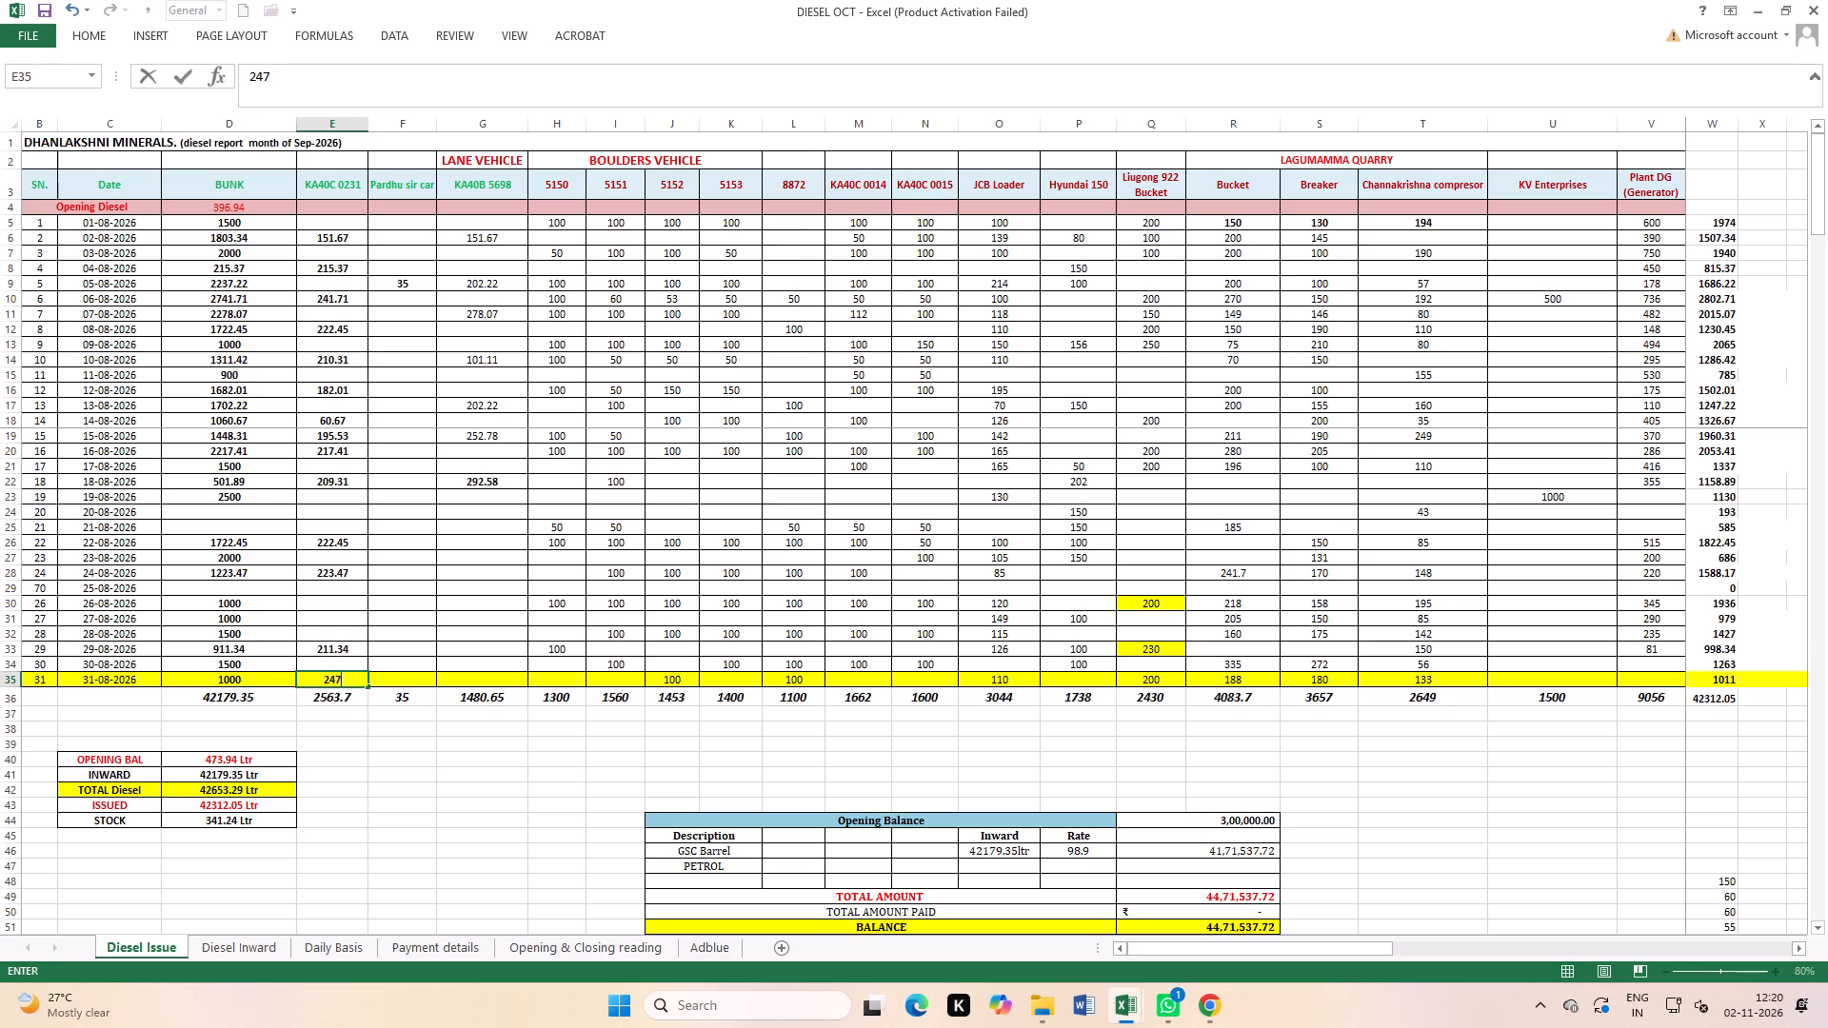
type(".72")
key("Return")
Change the 31-08-2026 BUNK entry in D35 to the formula =1000+247.72.
double_click(220, 676)
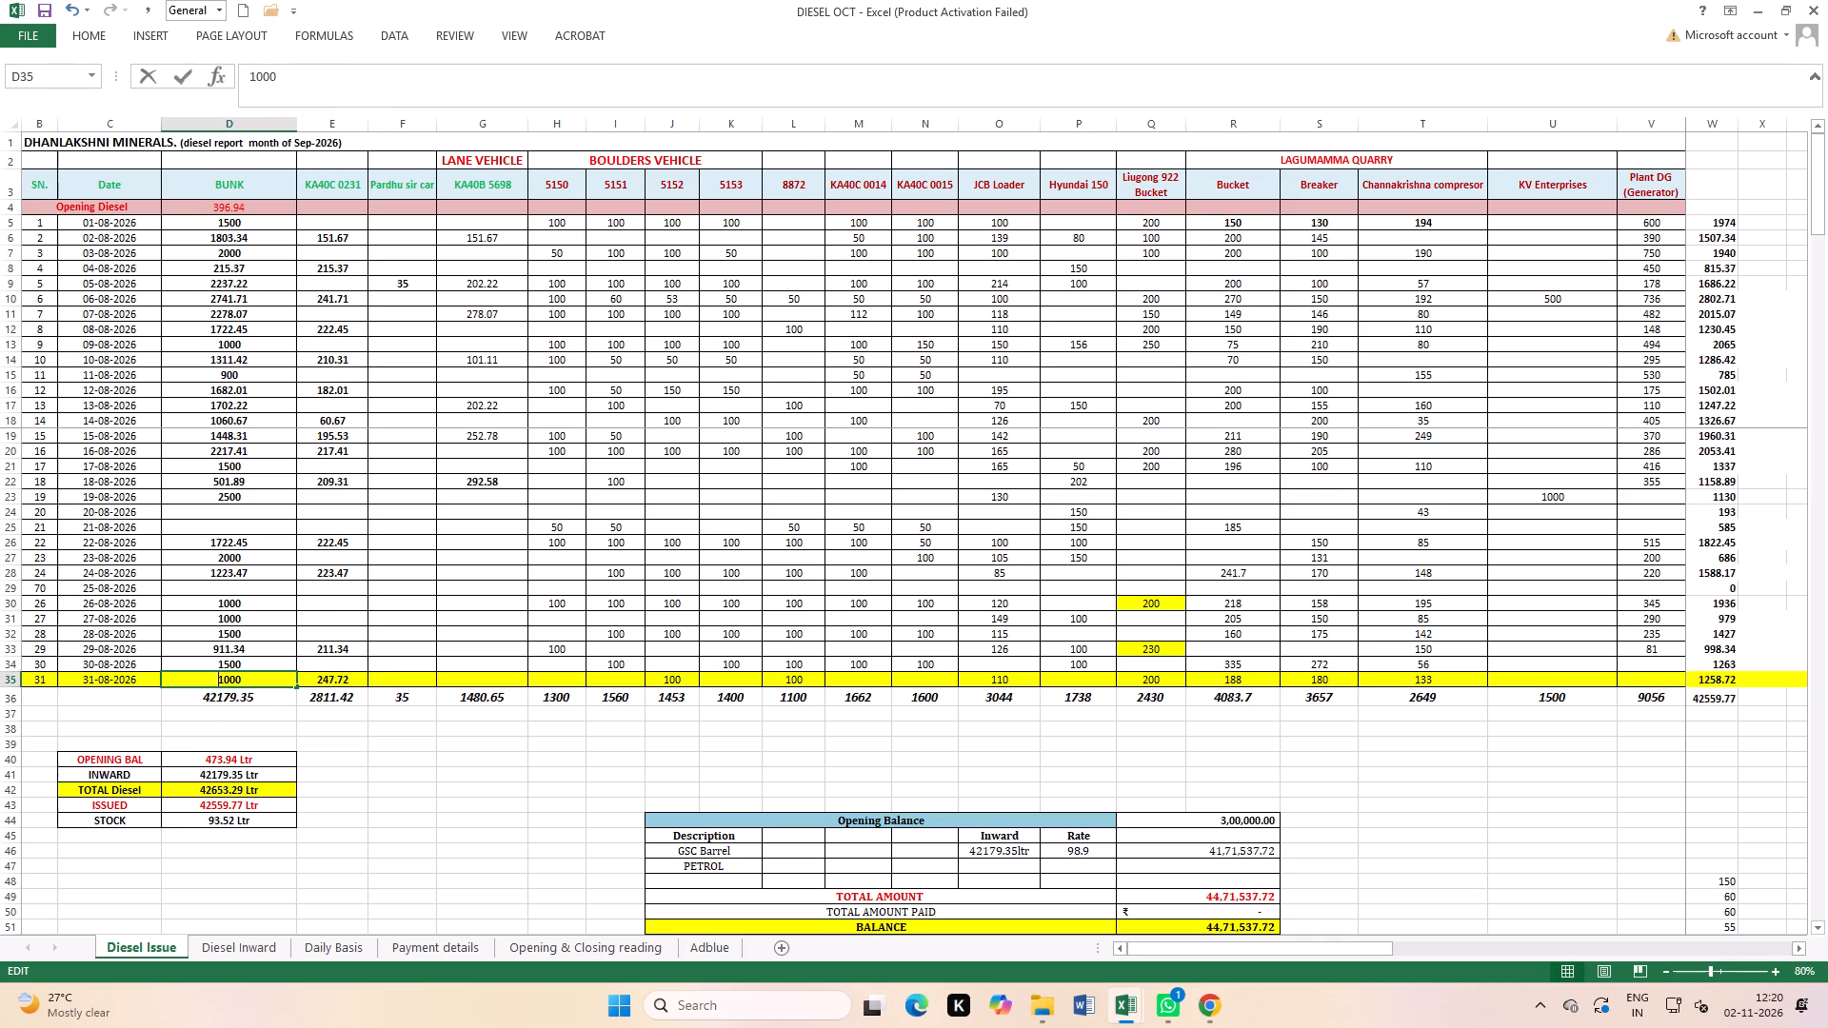
key("minus")
left_click(279, 677)
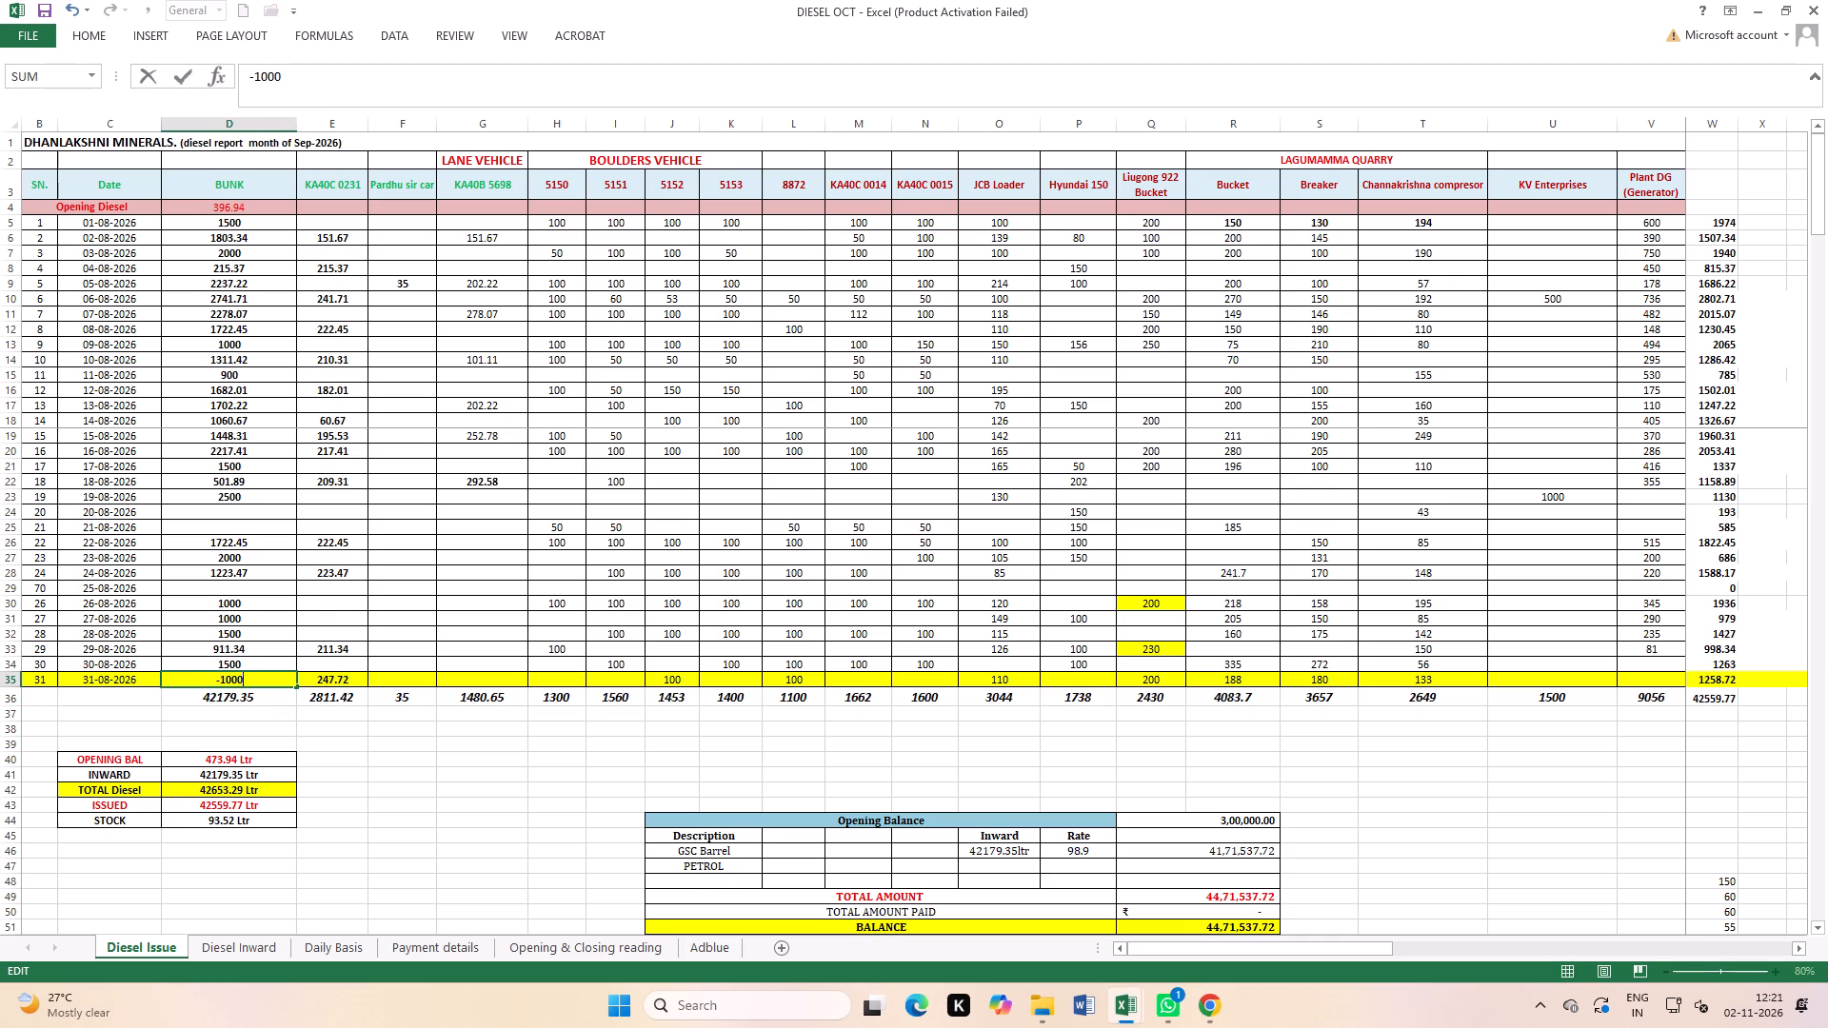
key("BackSpace")
left_click(228, 676)
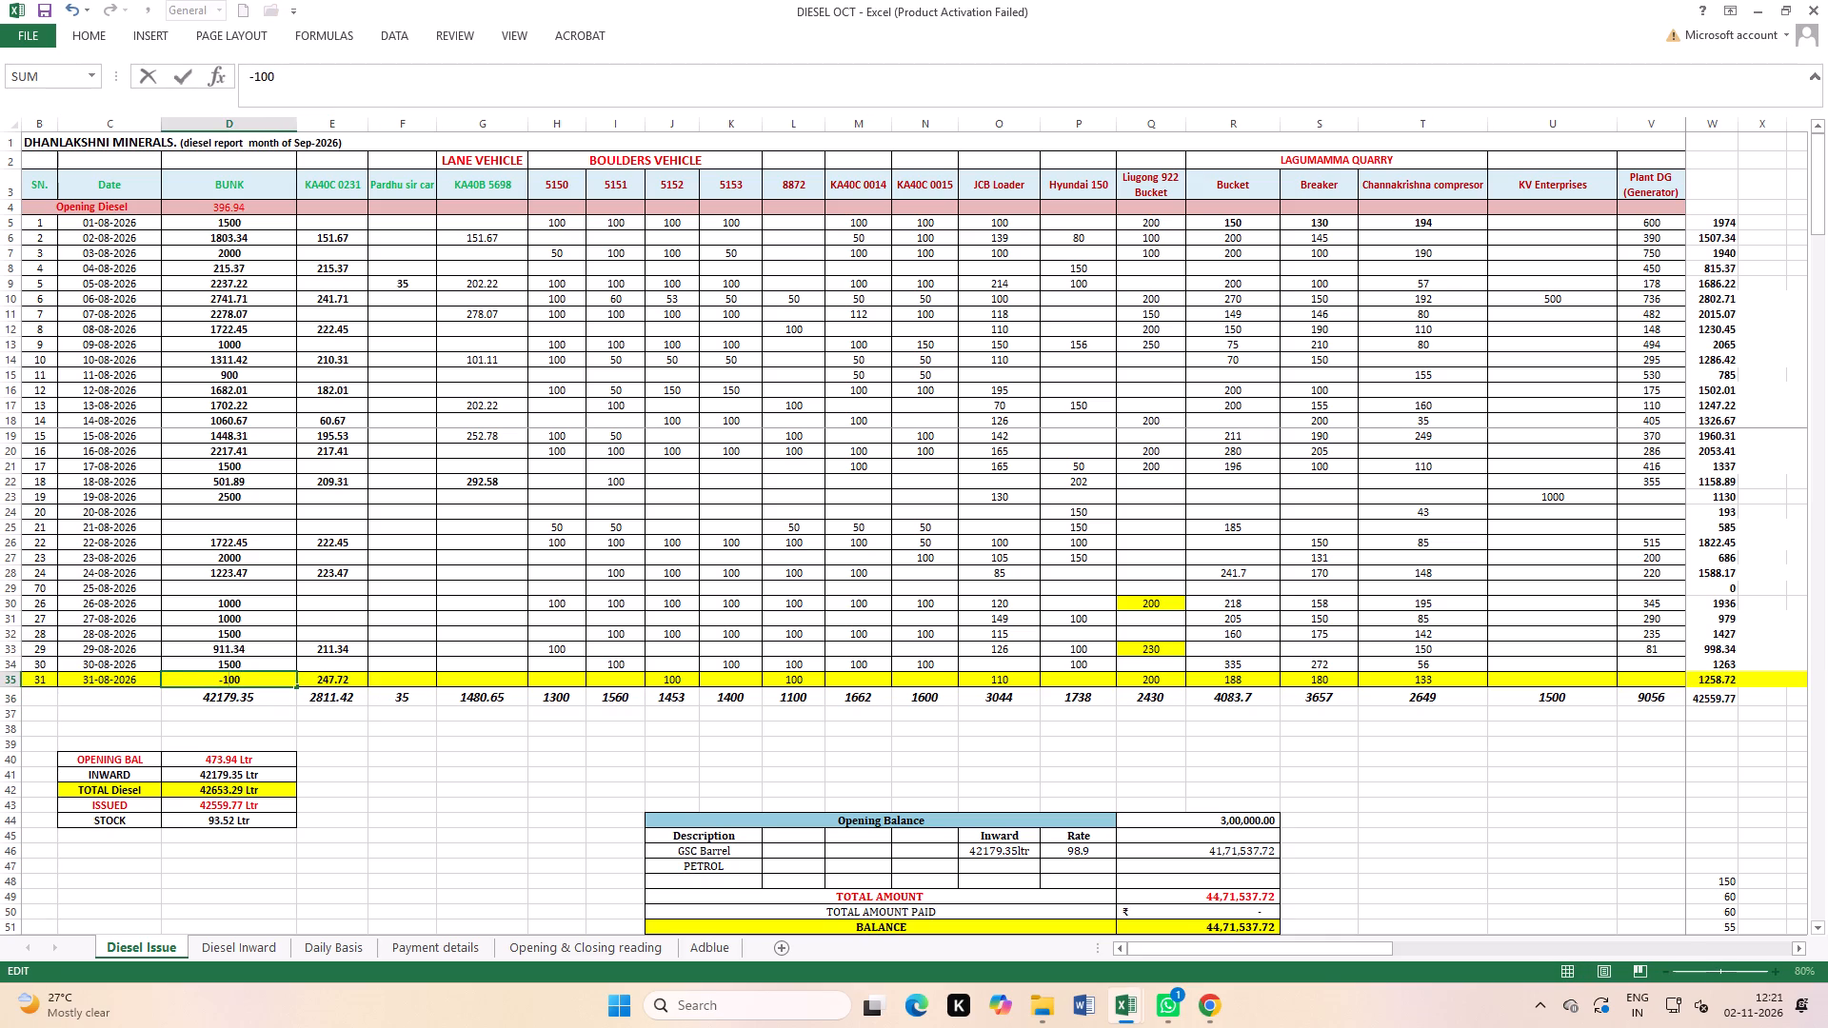
left_click(223, 679)
key("BackSpace")
left_click(250, 681)
key("0")
left_click(214, 684)
key("equal")
left_click(259, 678)
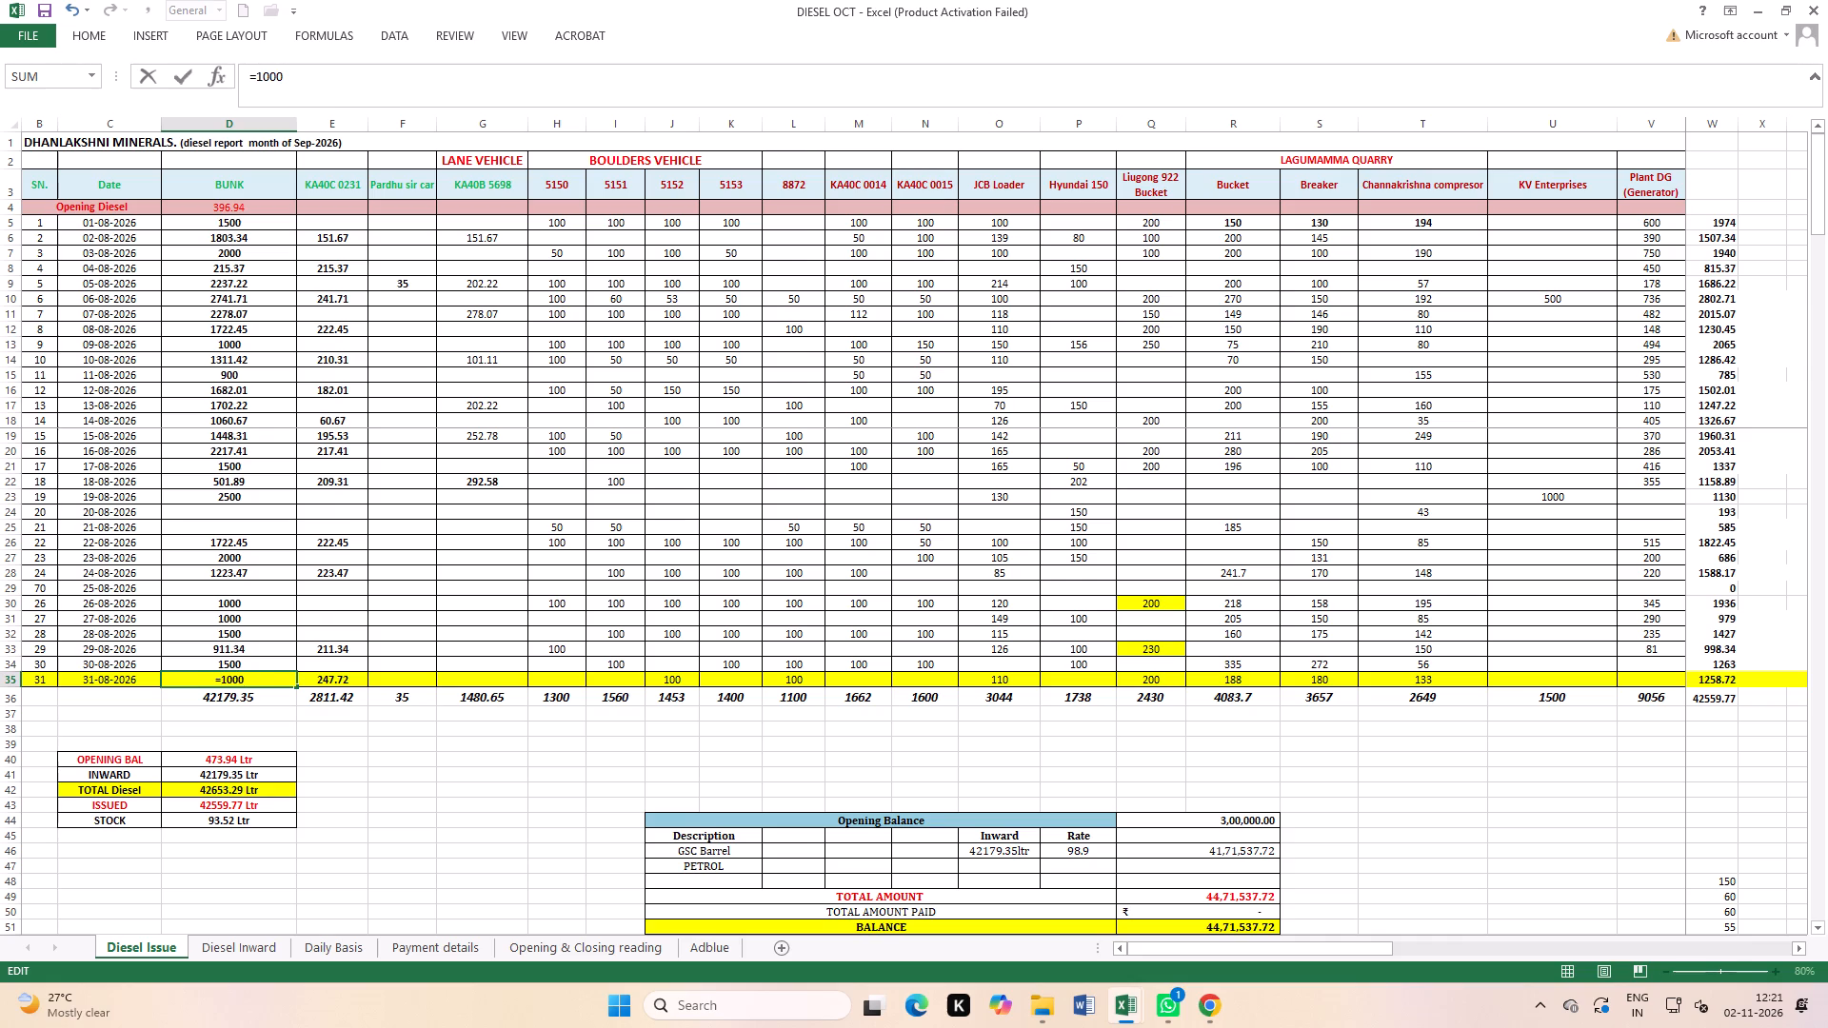
type("+247")
type(".72")
key("Return")
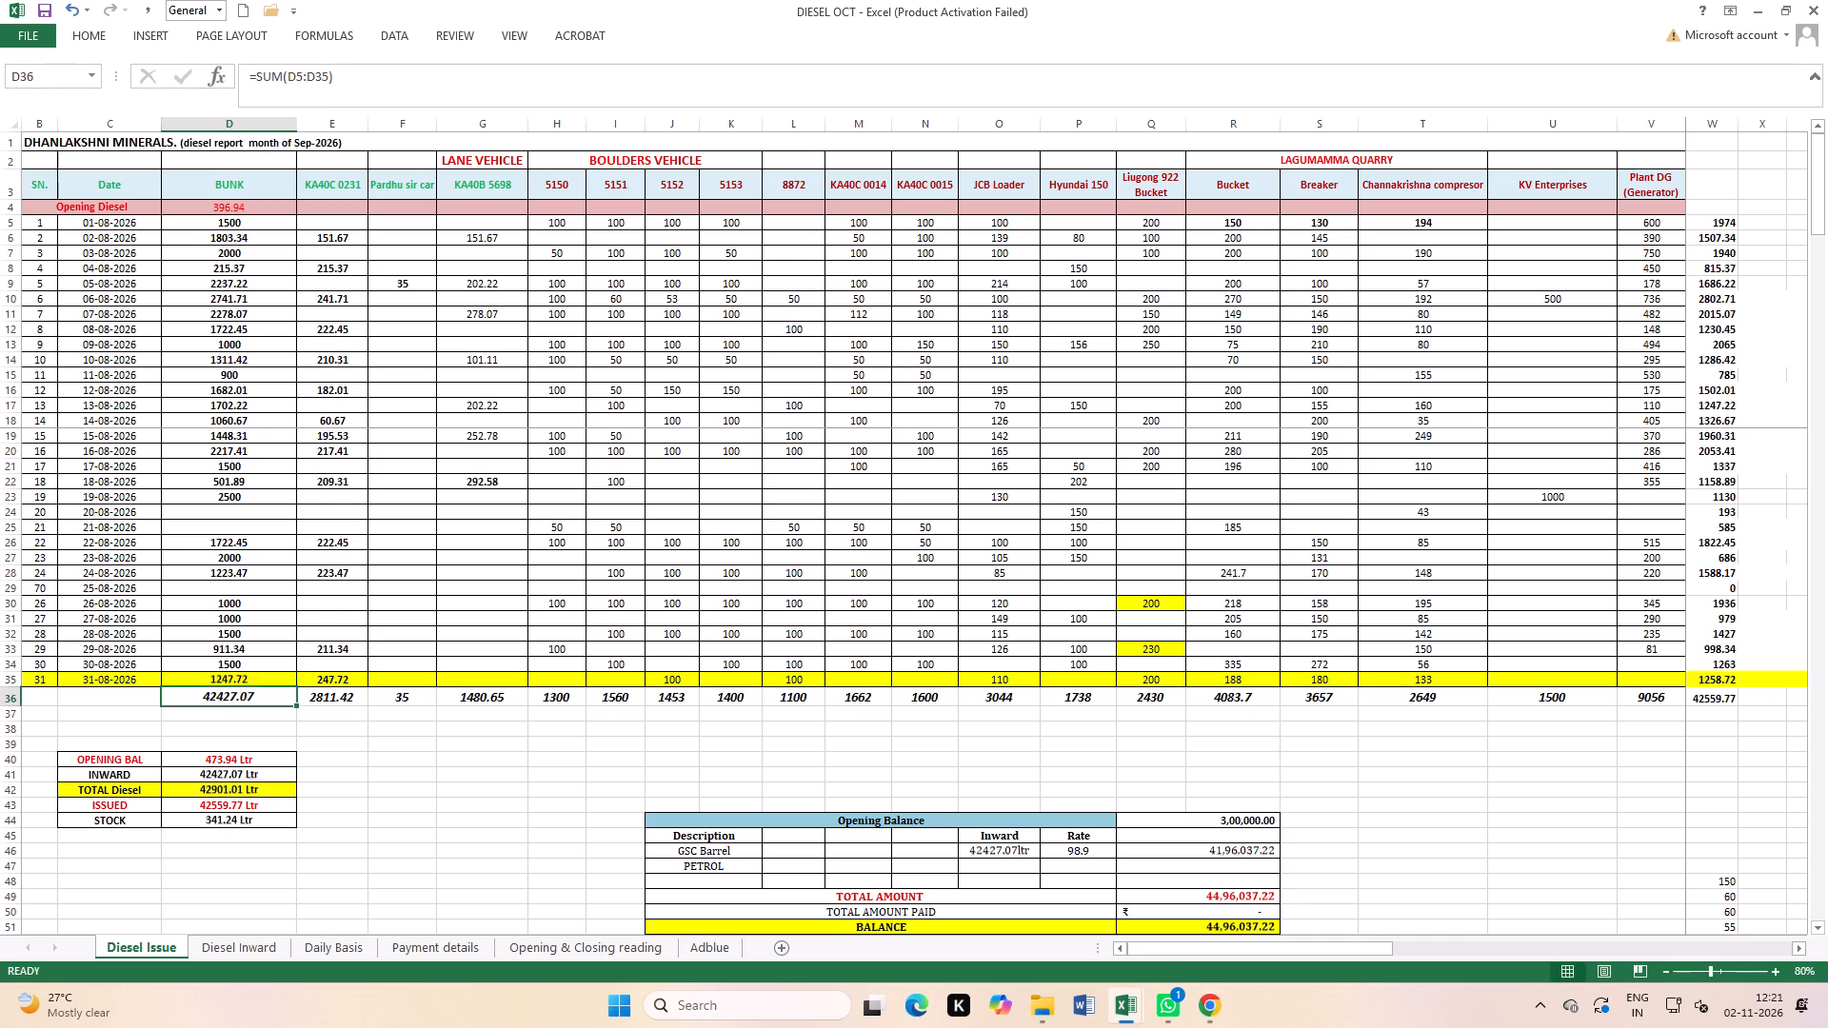
left_click(451, 788)
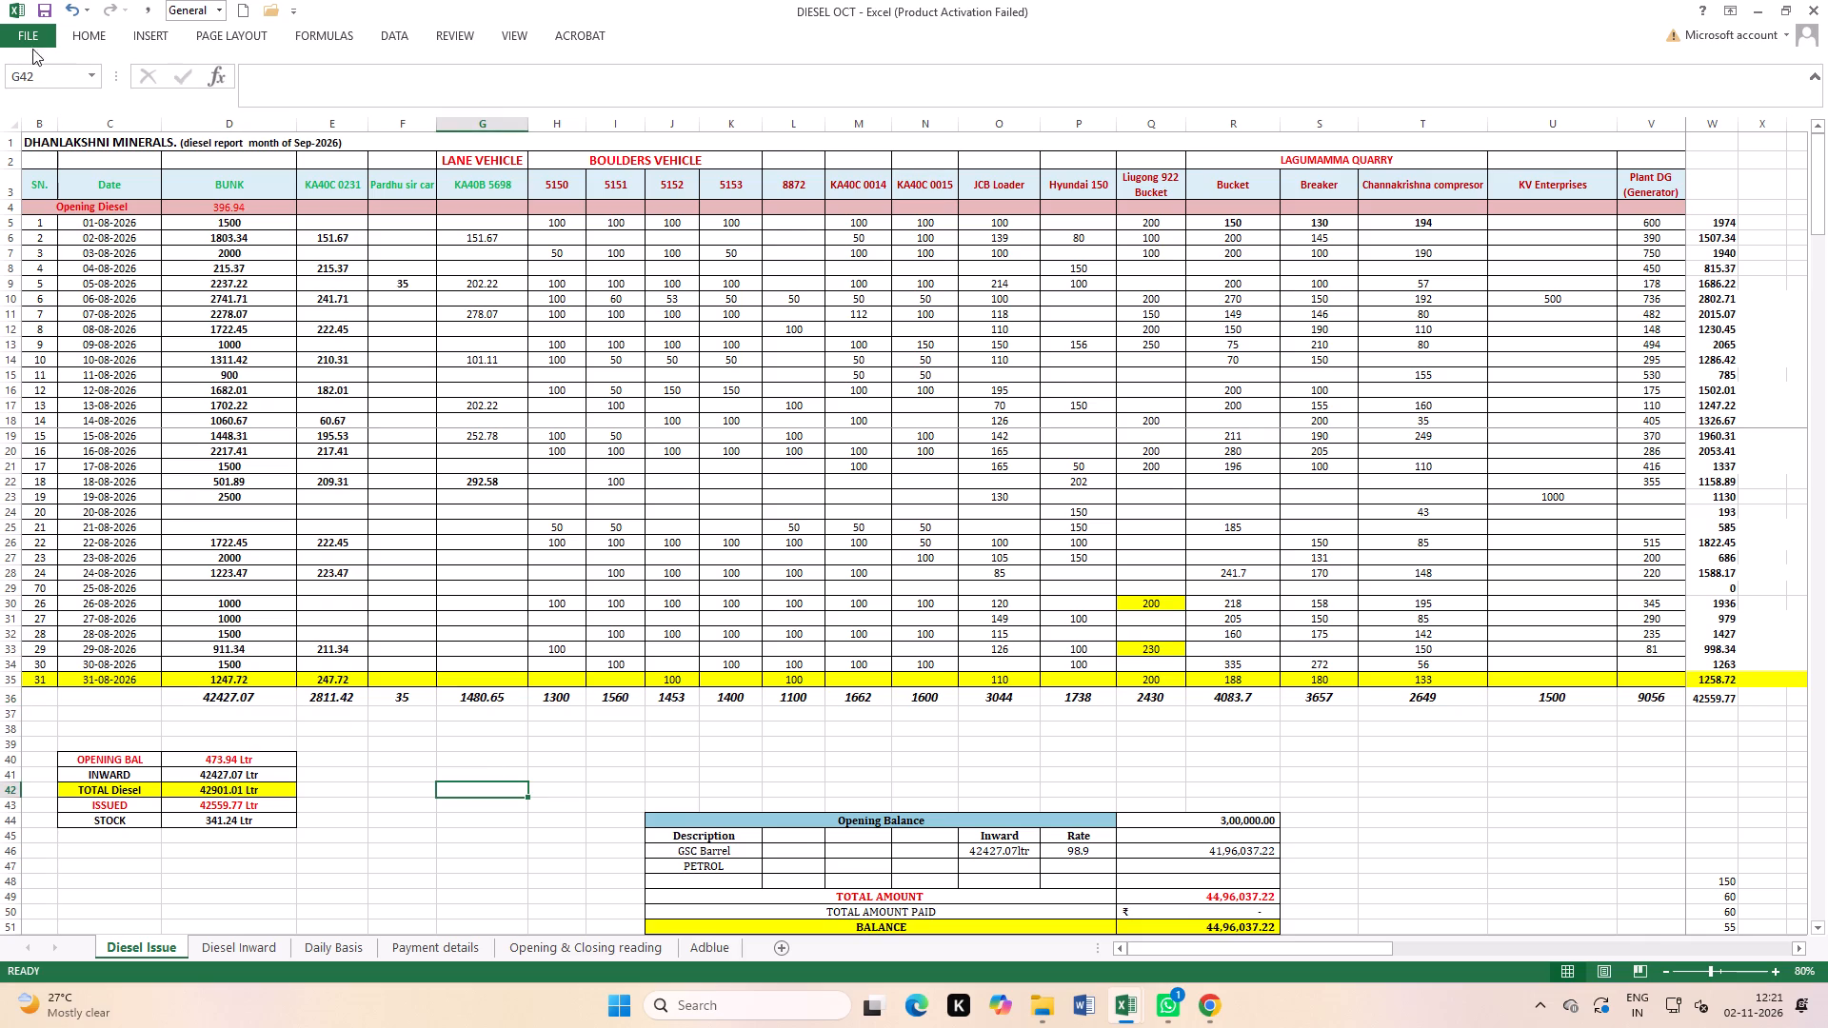
Save the DIESEL OCT workbook.
double_click(42, 7)
left_click(506, 236)
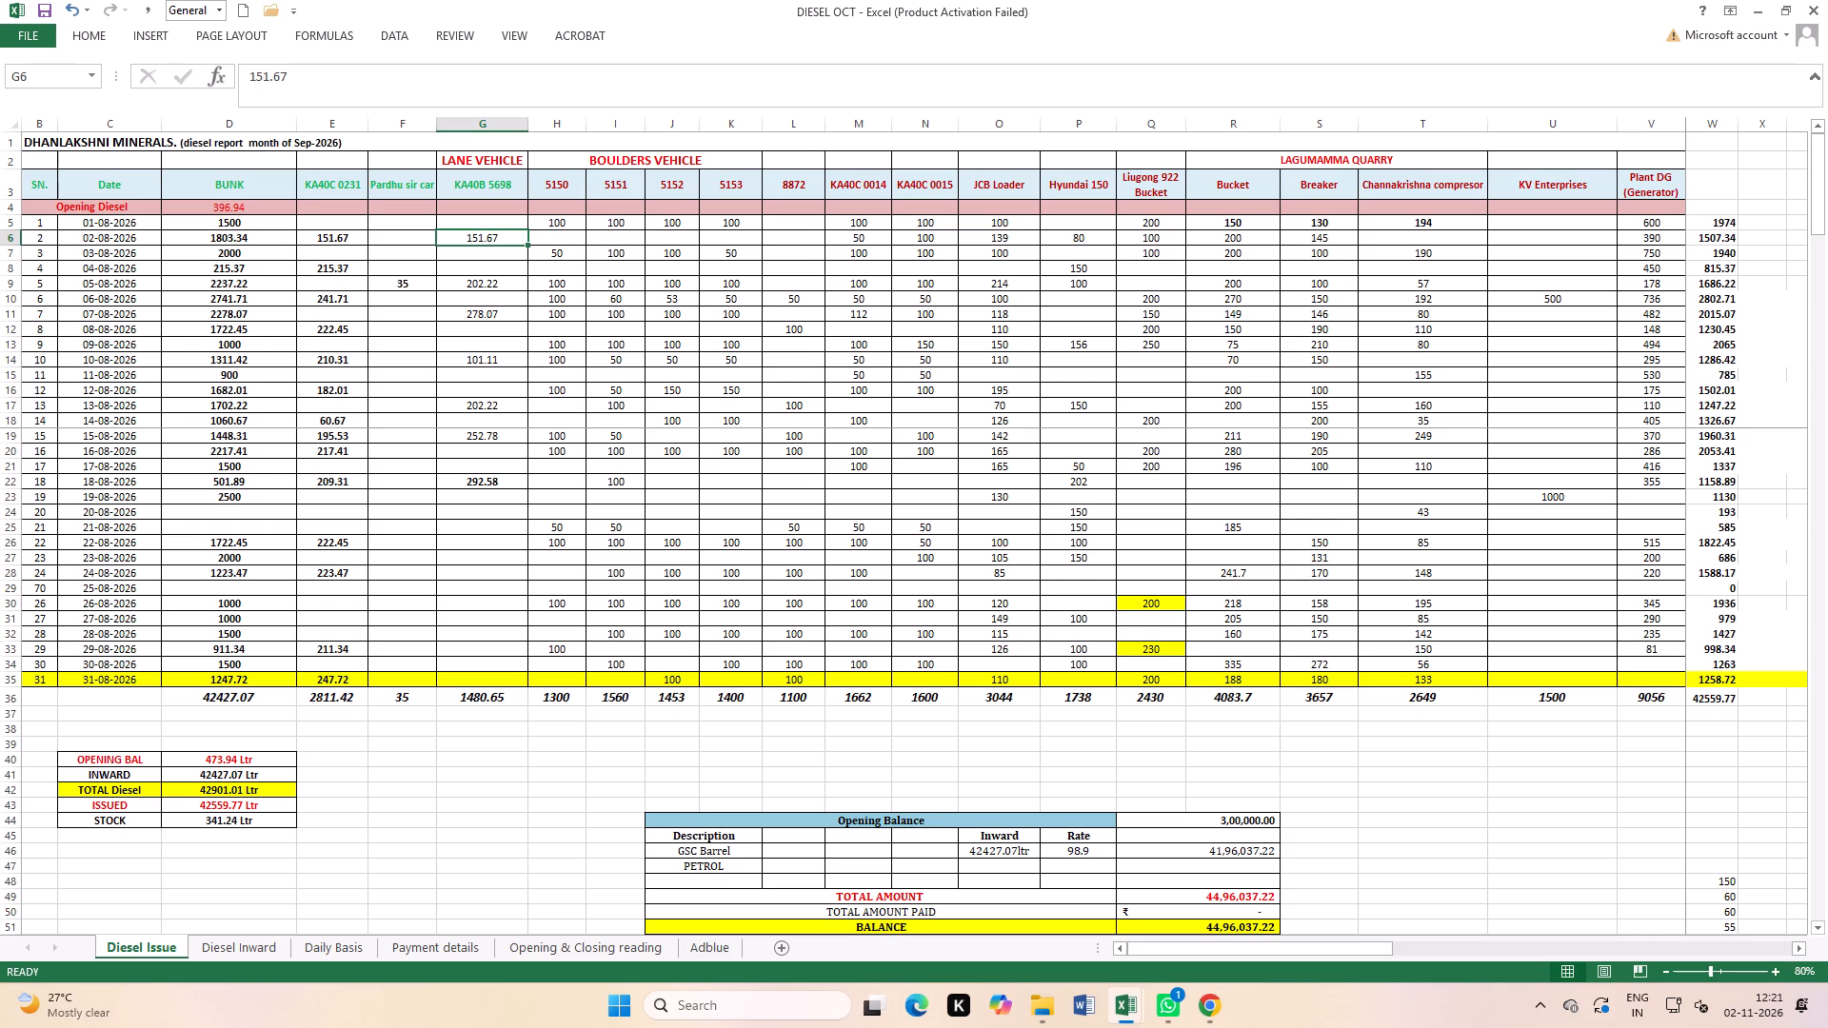
double_click(498, 407)
key("Return")
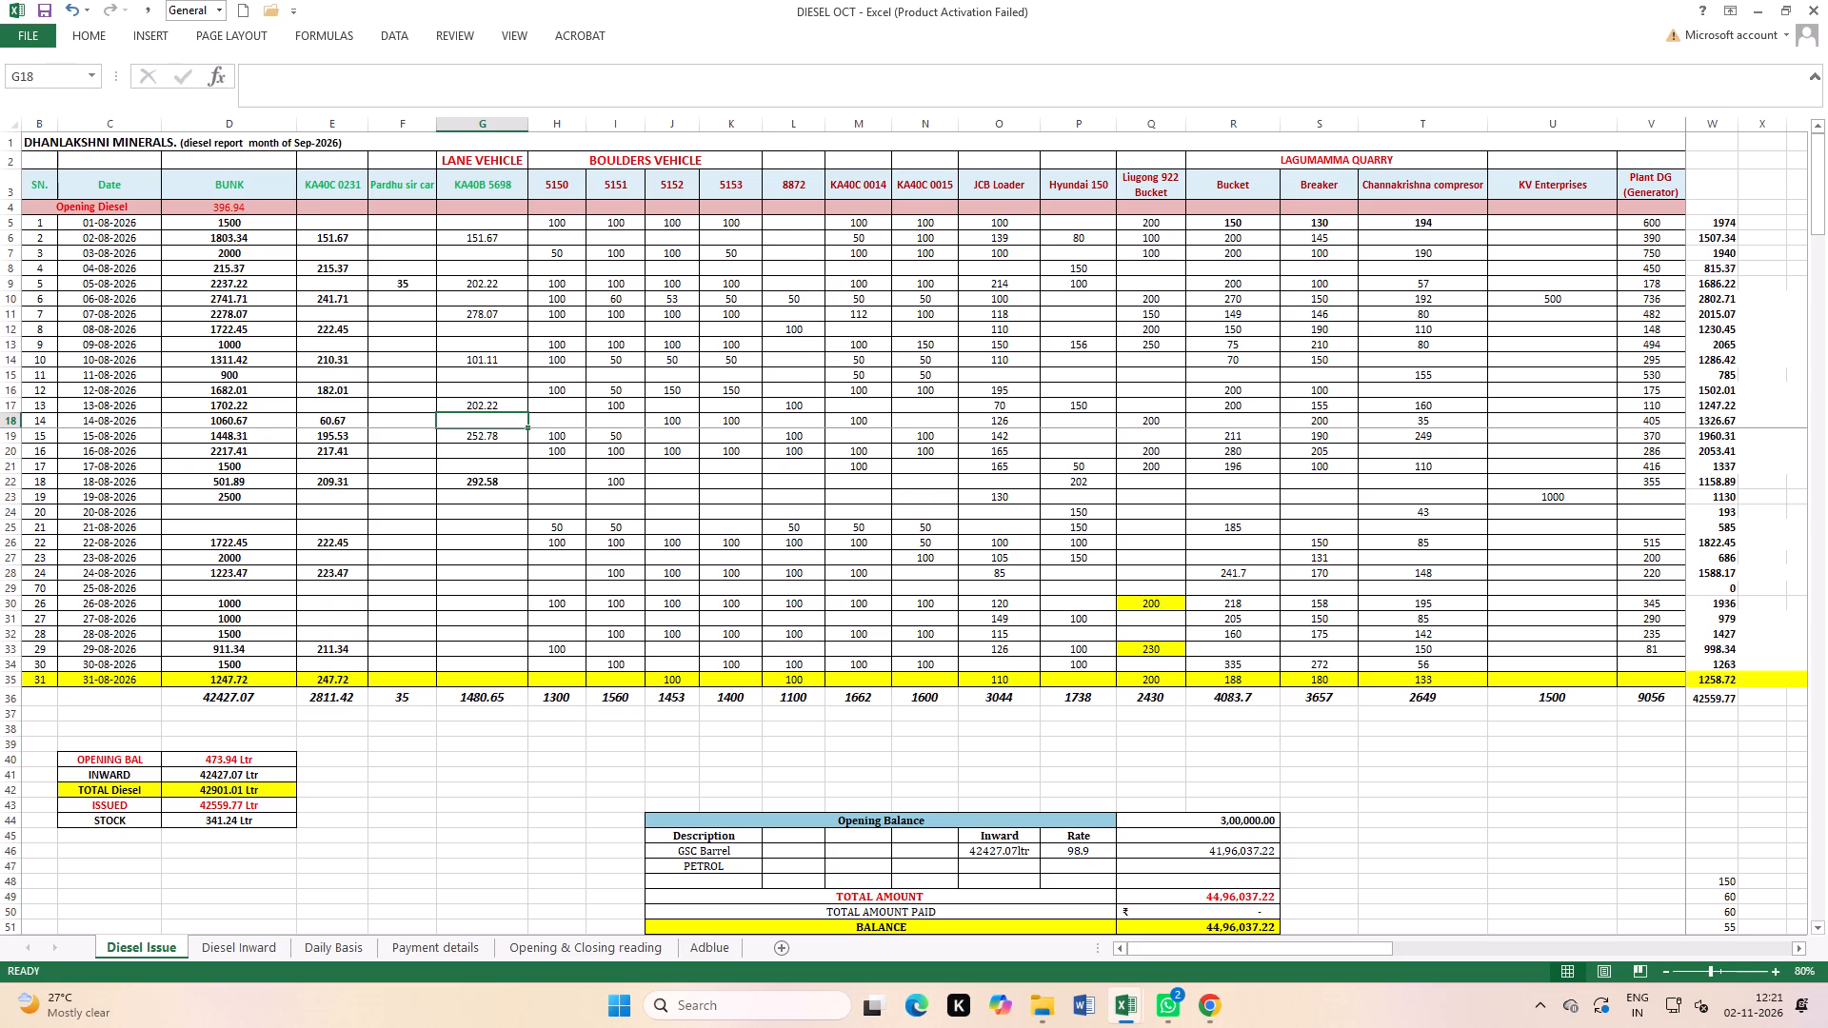
left_click(0, 487)
double_click(497, 476)
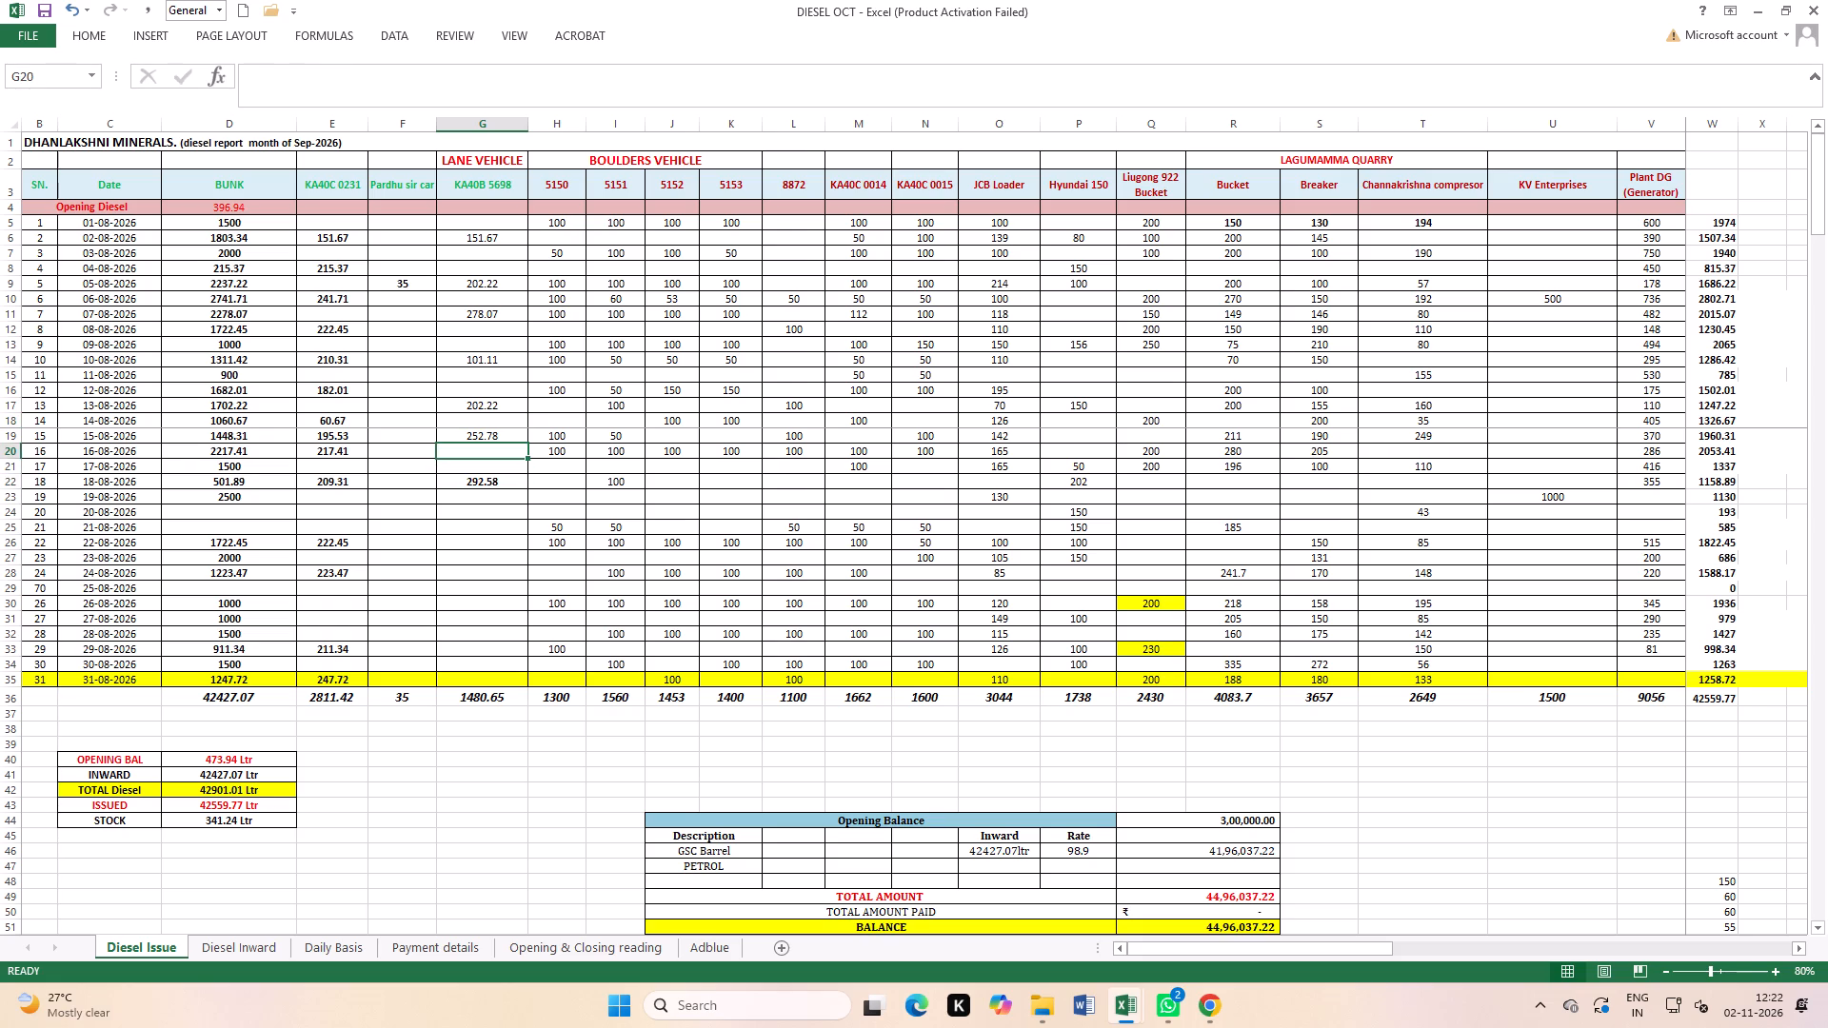
double_click(494, 481)
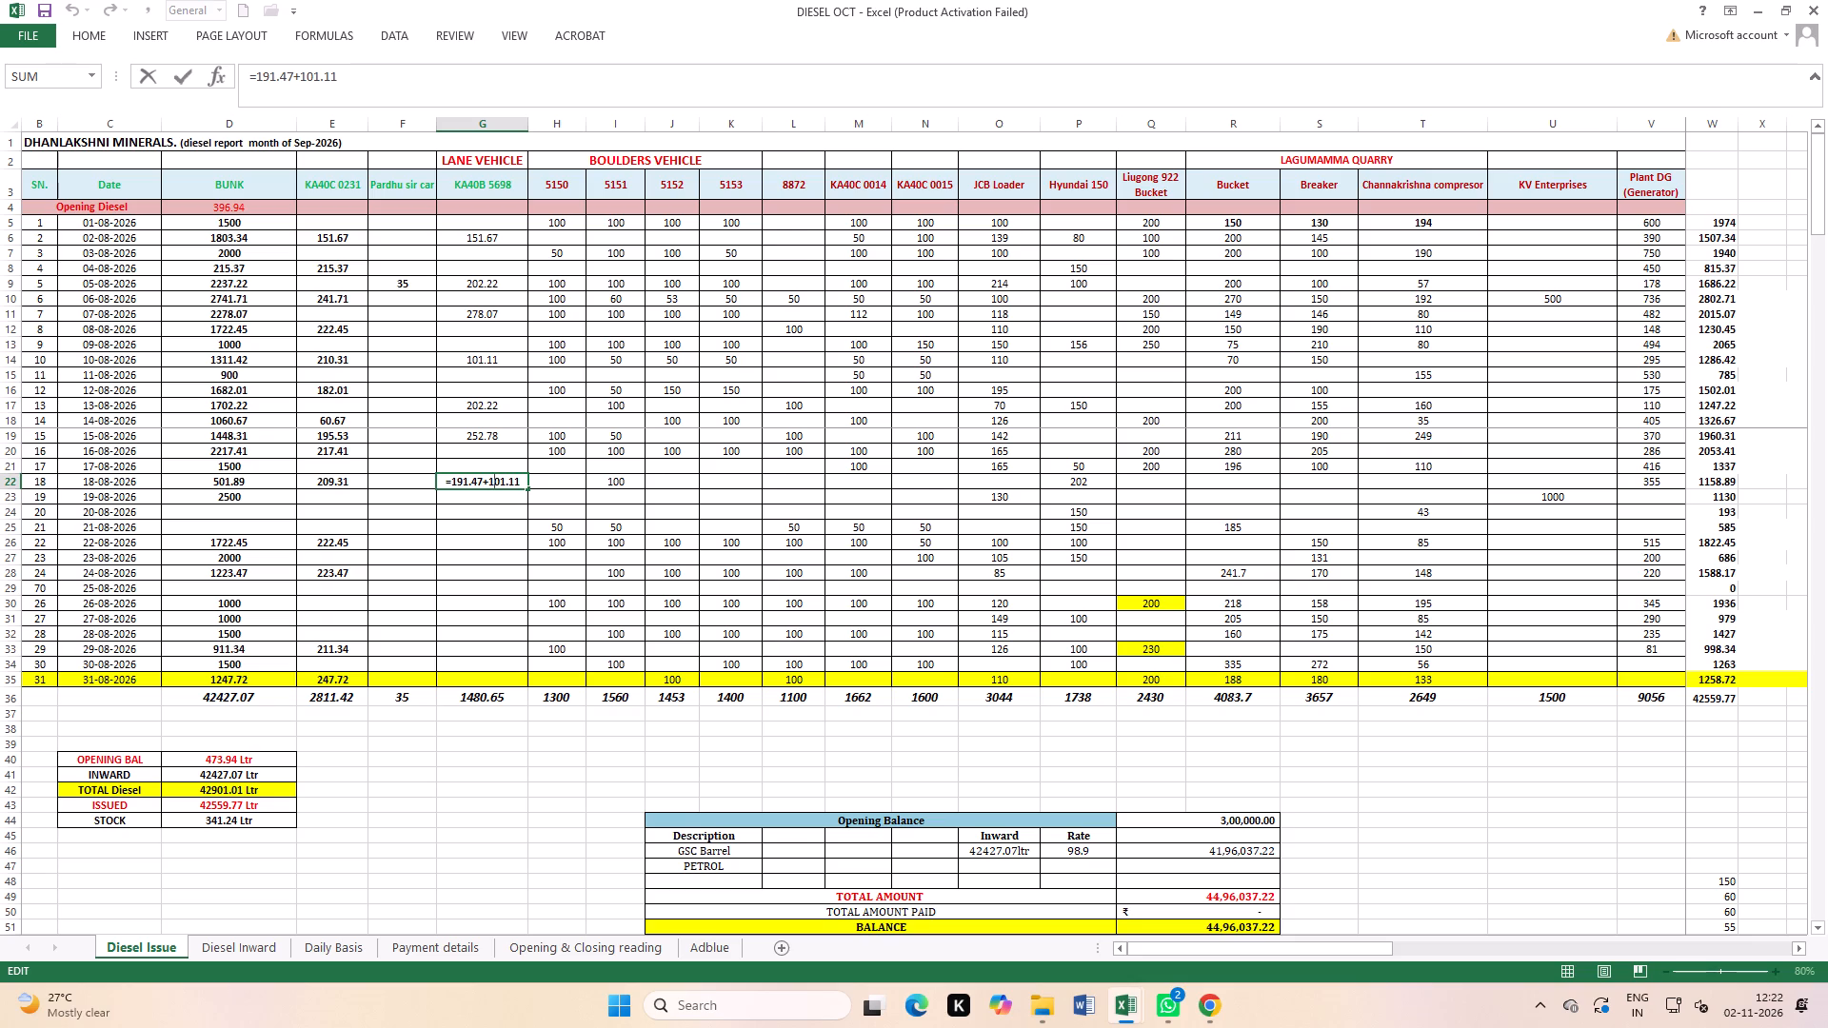
key("Return")
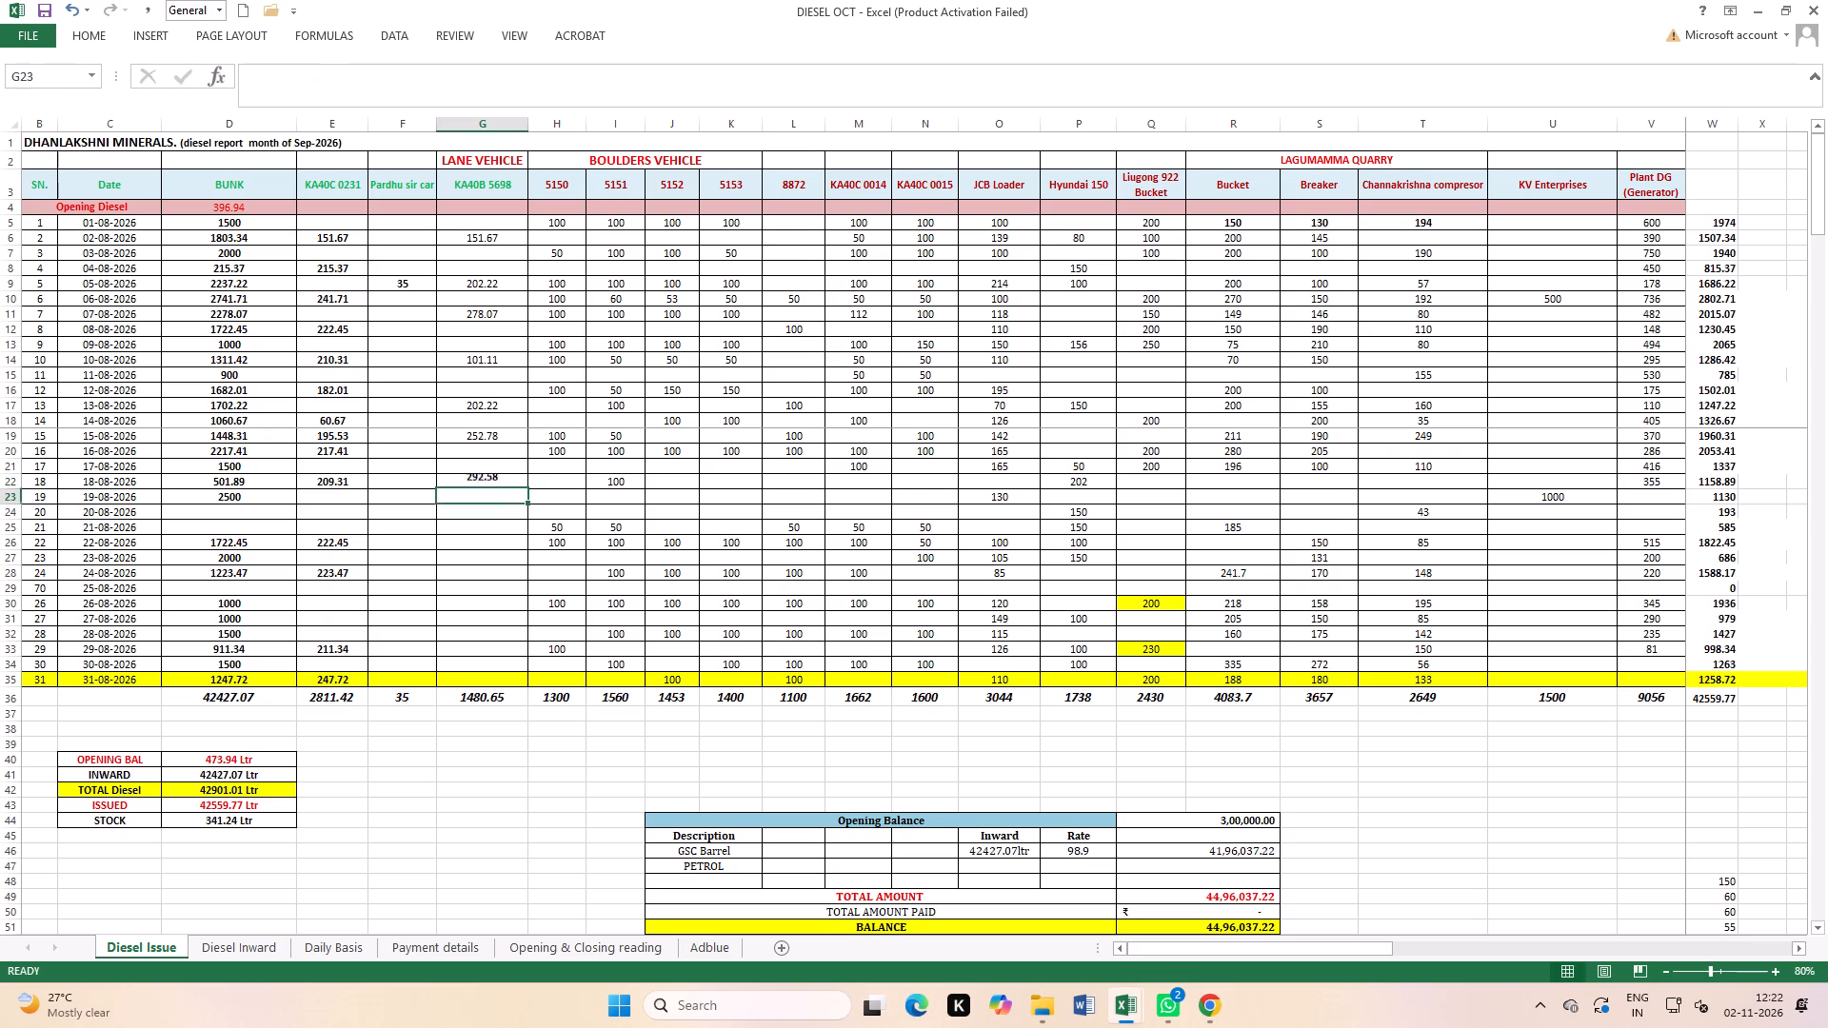
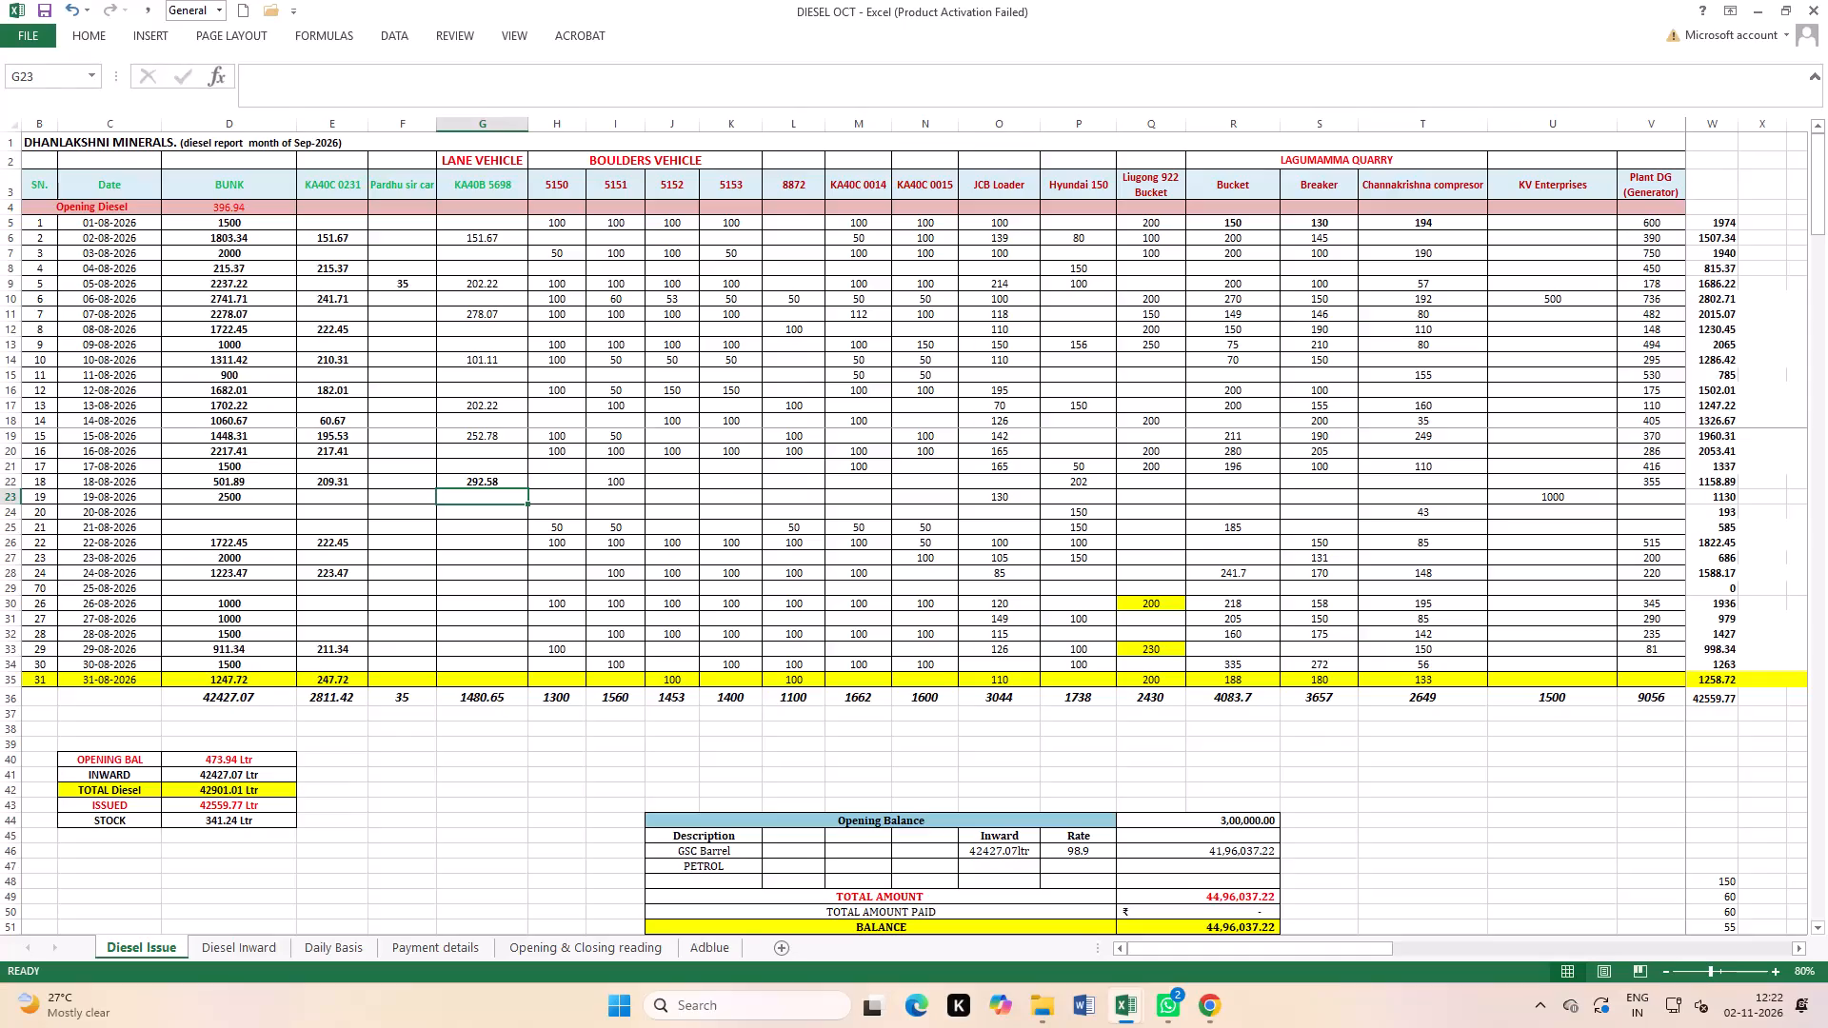
left_click(502, 542)
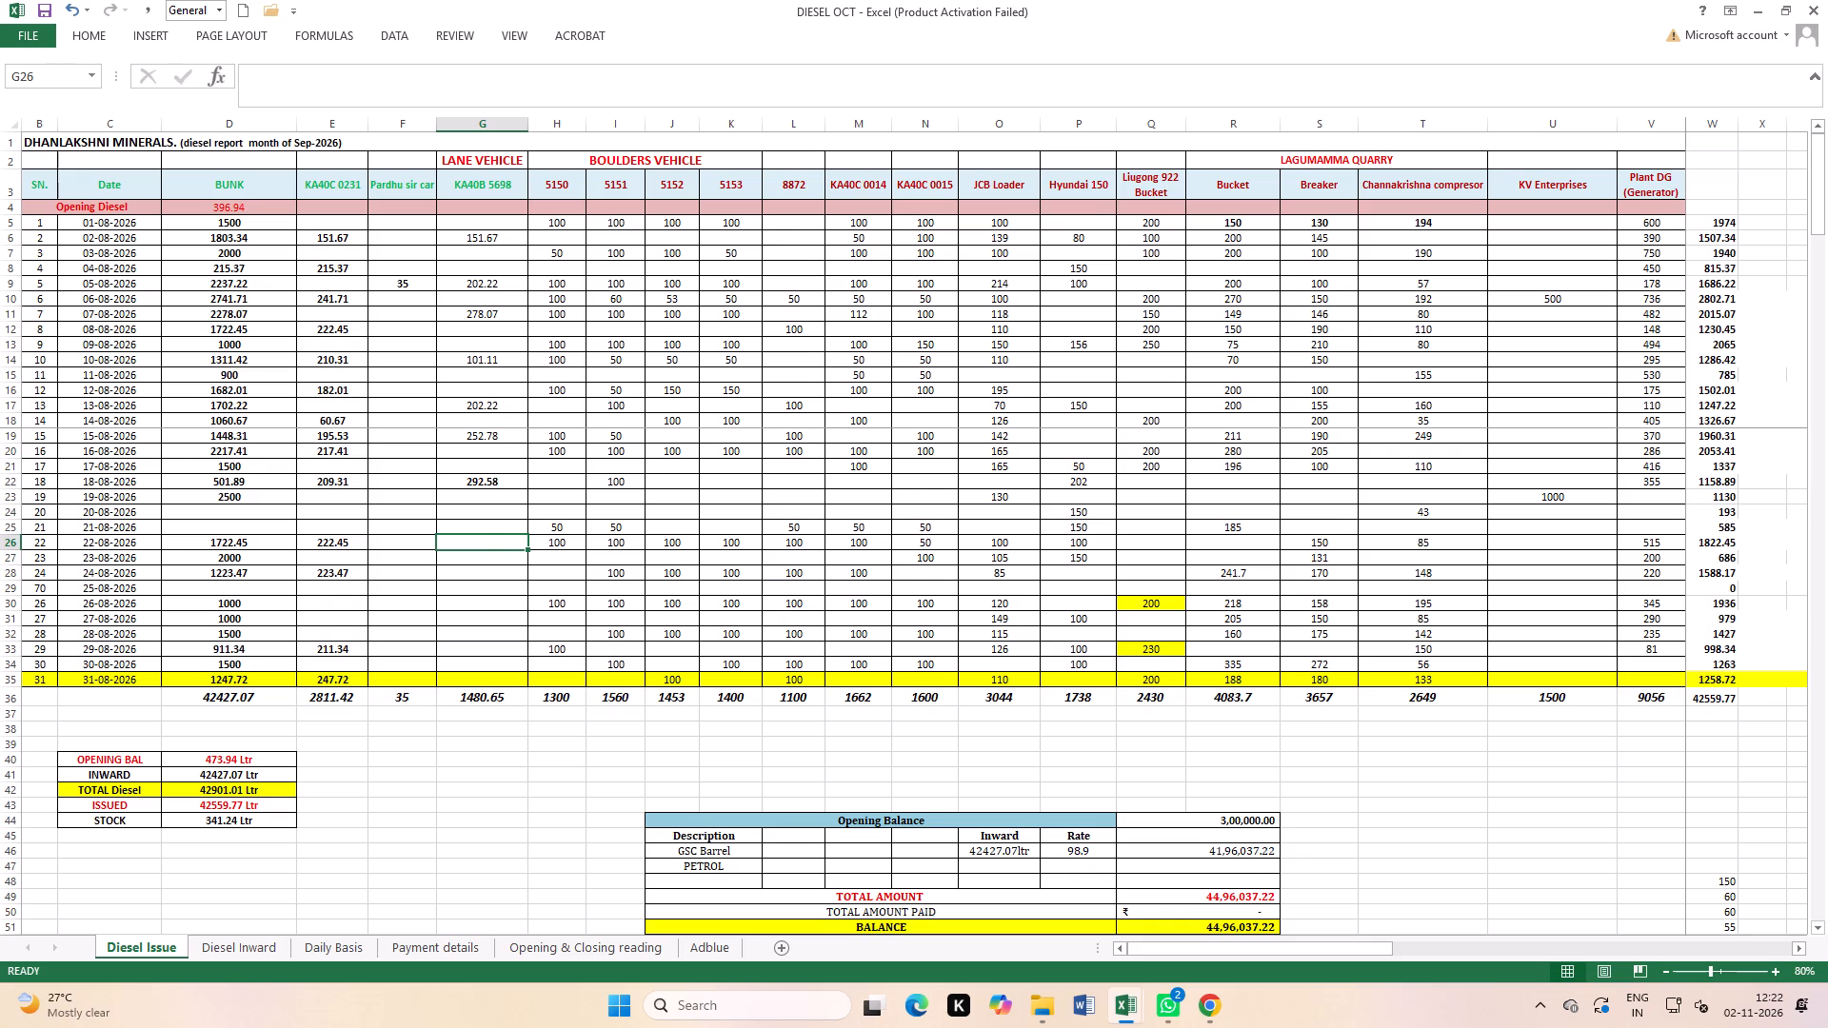
type("252.79")
left_click(439, 564)
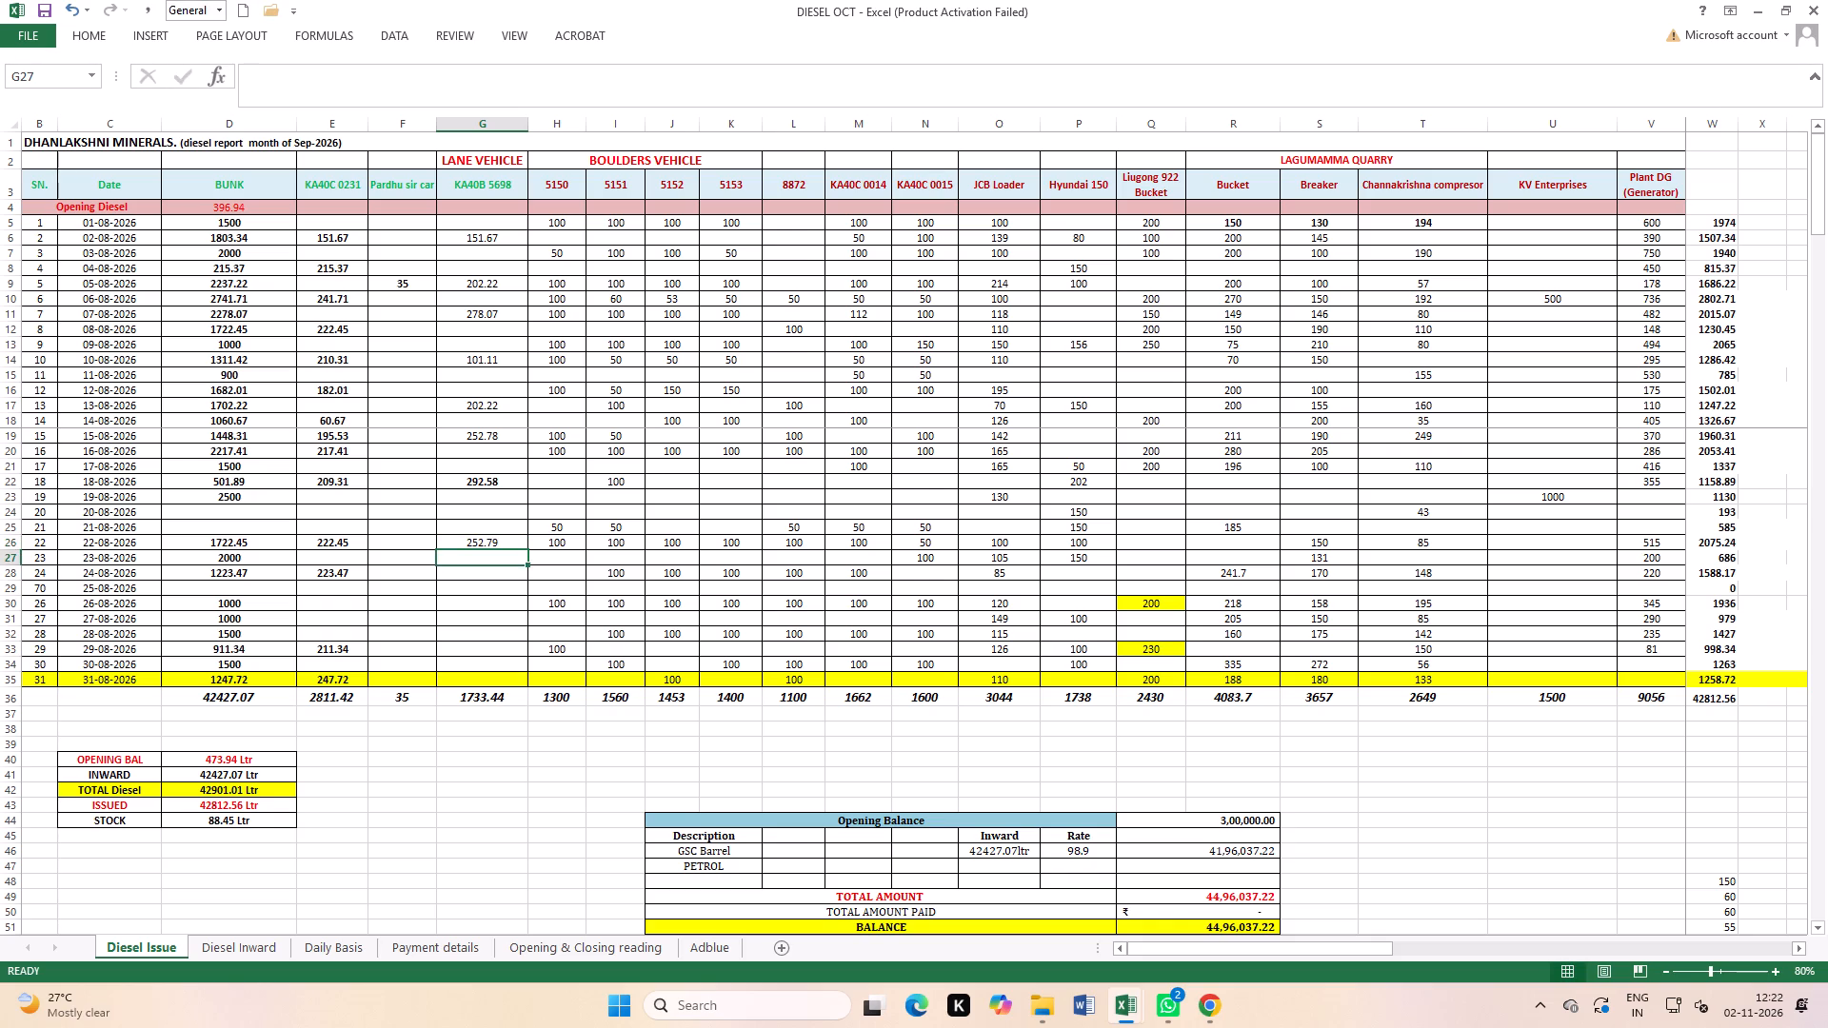
Add 252.79 to the BUNK formula for 22-08-2026, making it =1500+222.45+252.79.
left_click(226, 545)
double_click(249, 542)
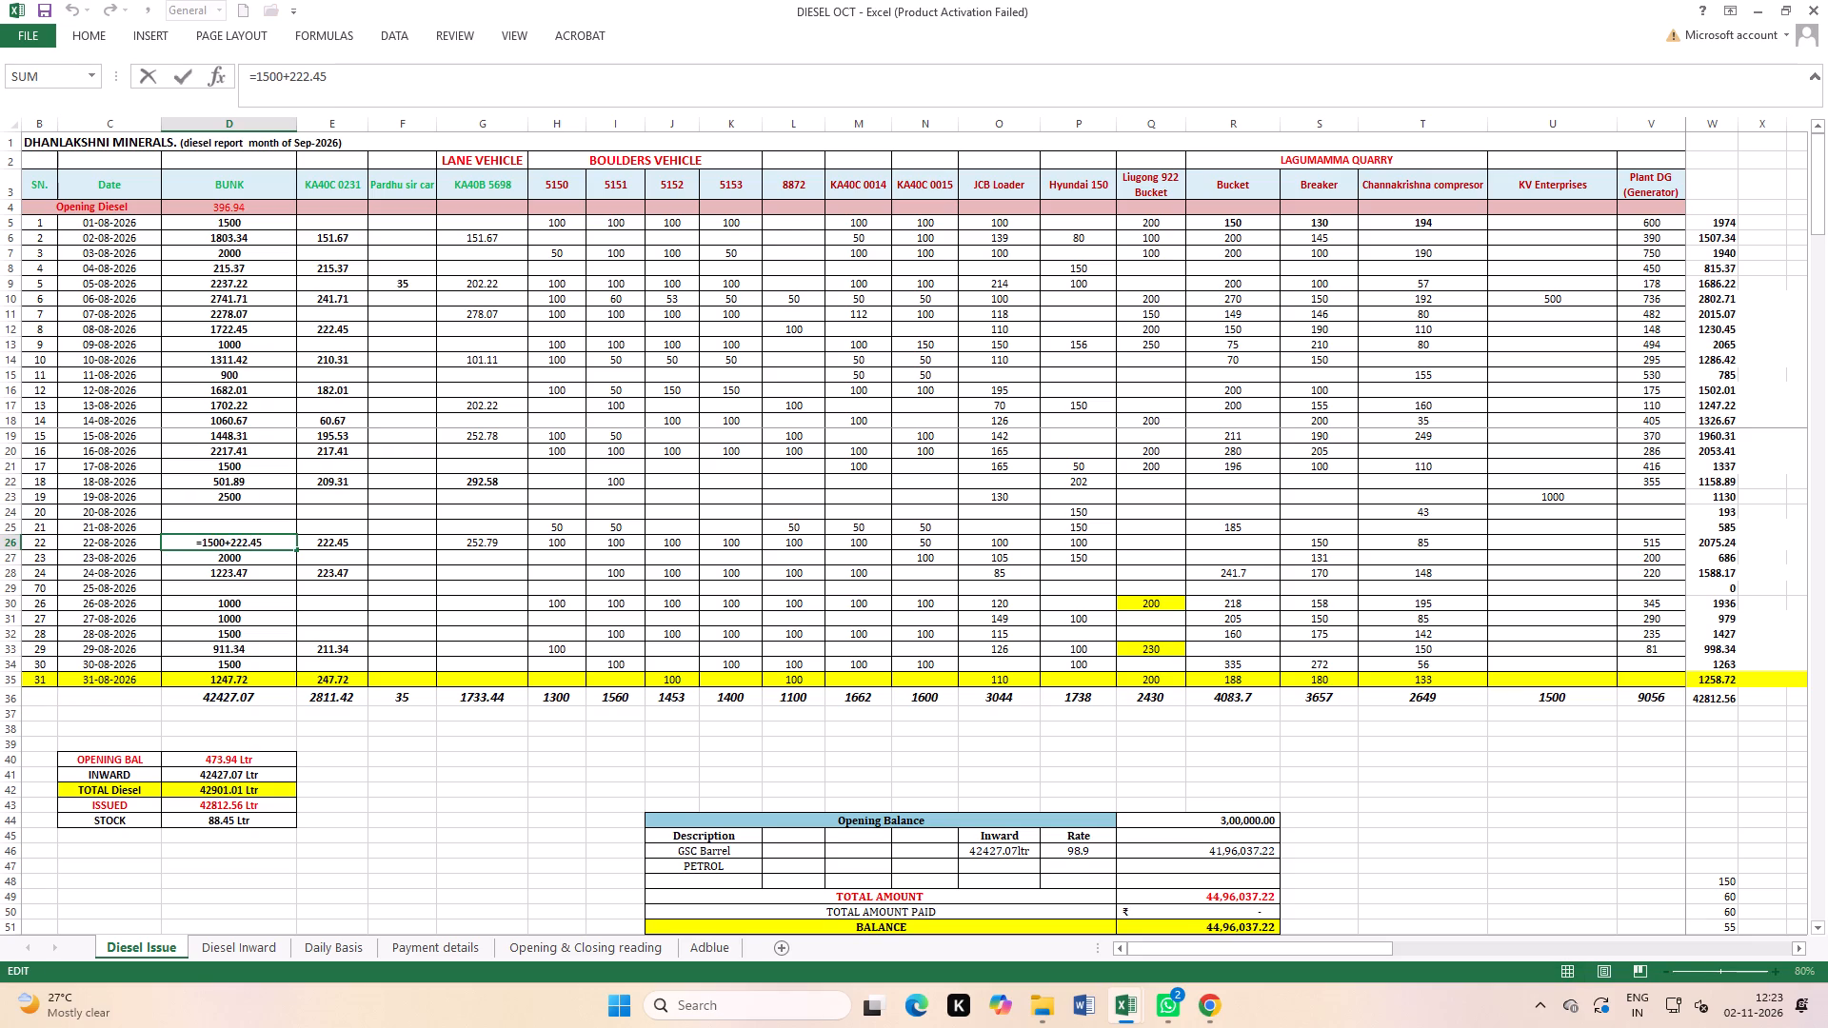
key("Right")
key("Right")
key("Right")
key("Right")
key("Right")
type("+252.79")
key("Return")
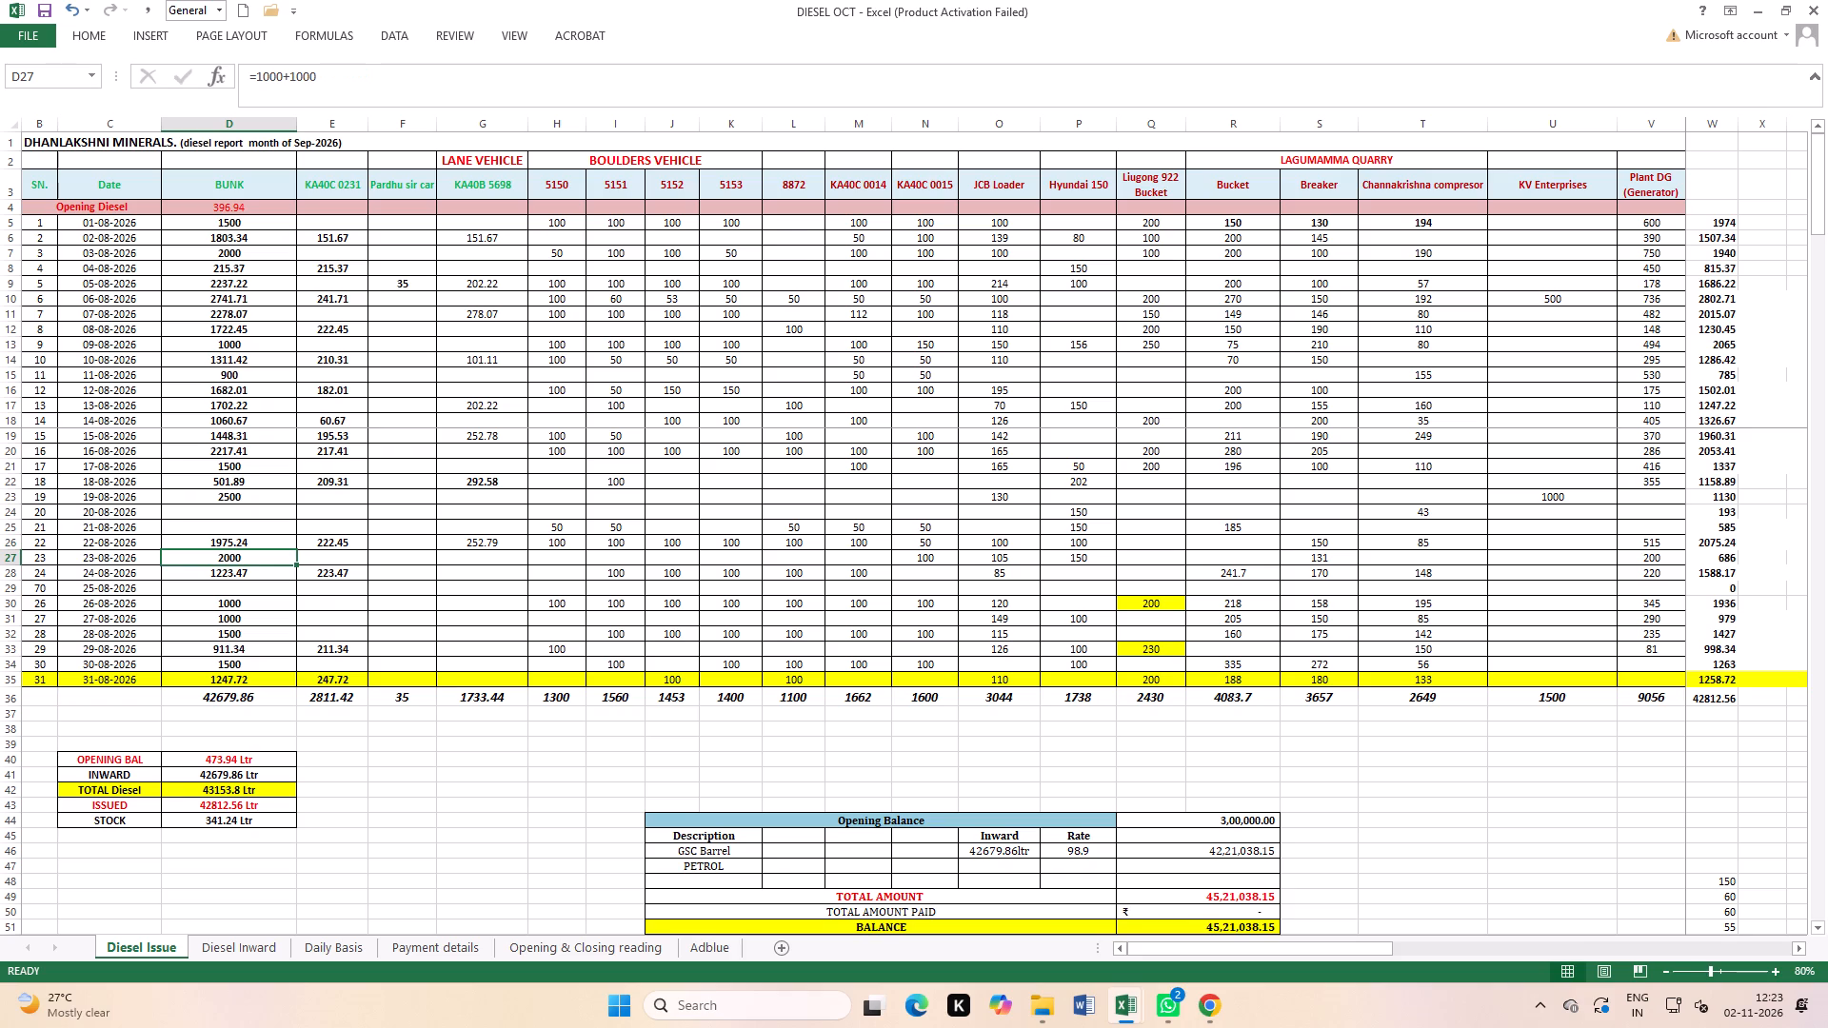
left_click(5, 604)
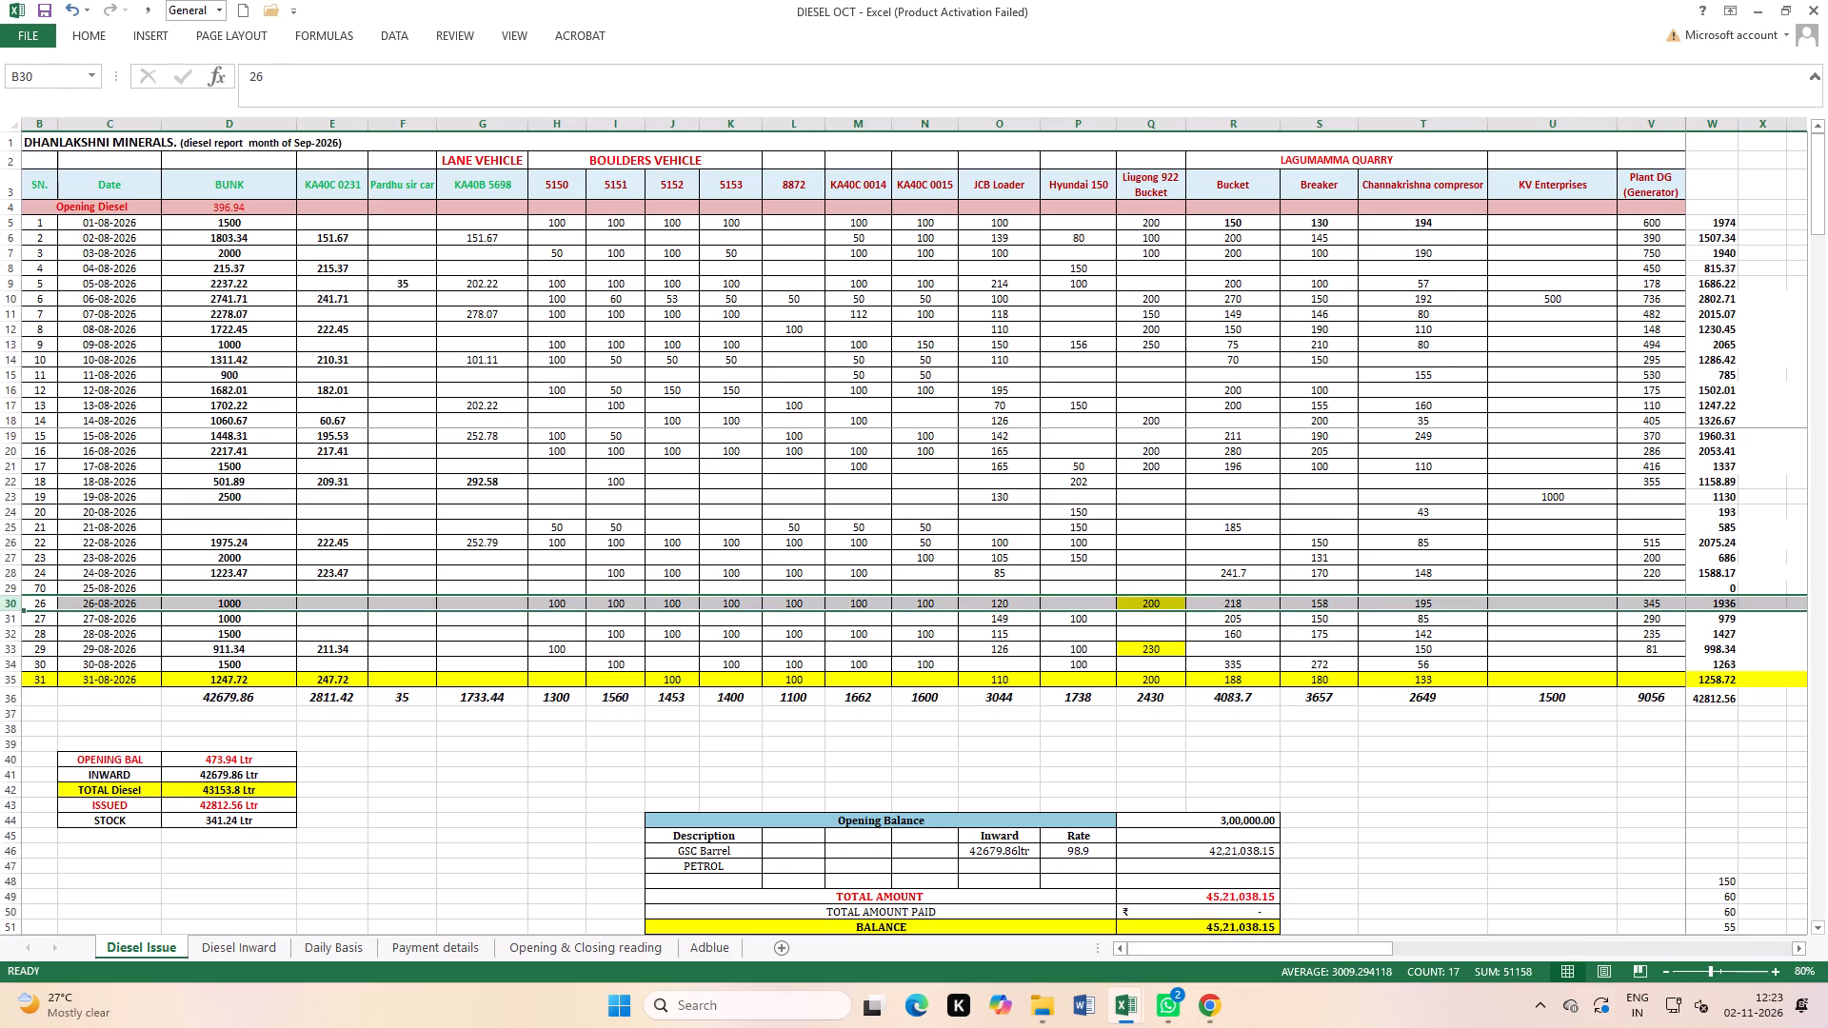
left_click(486, 603)
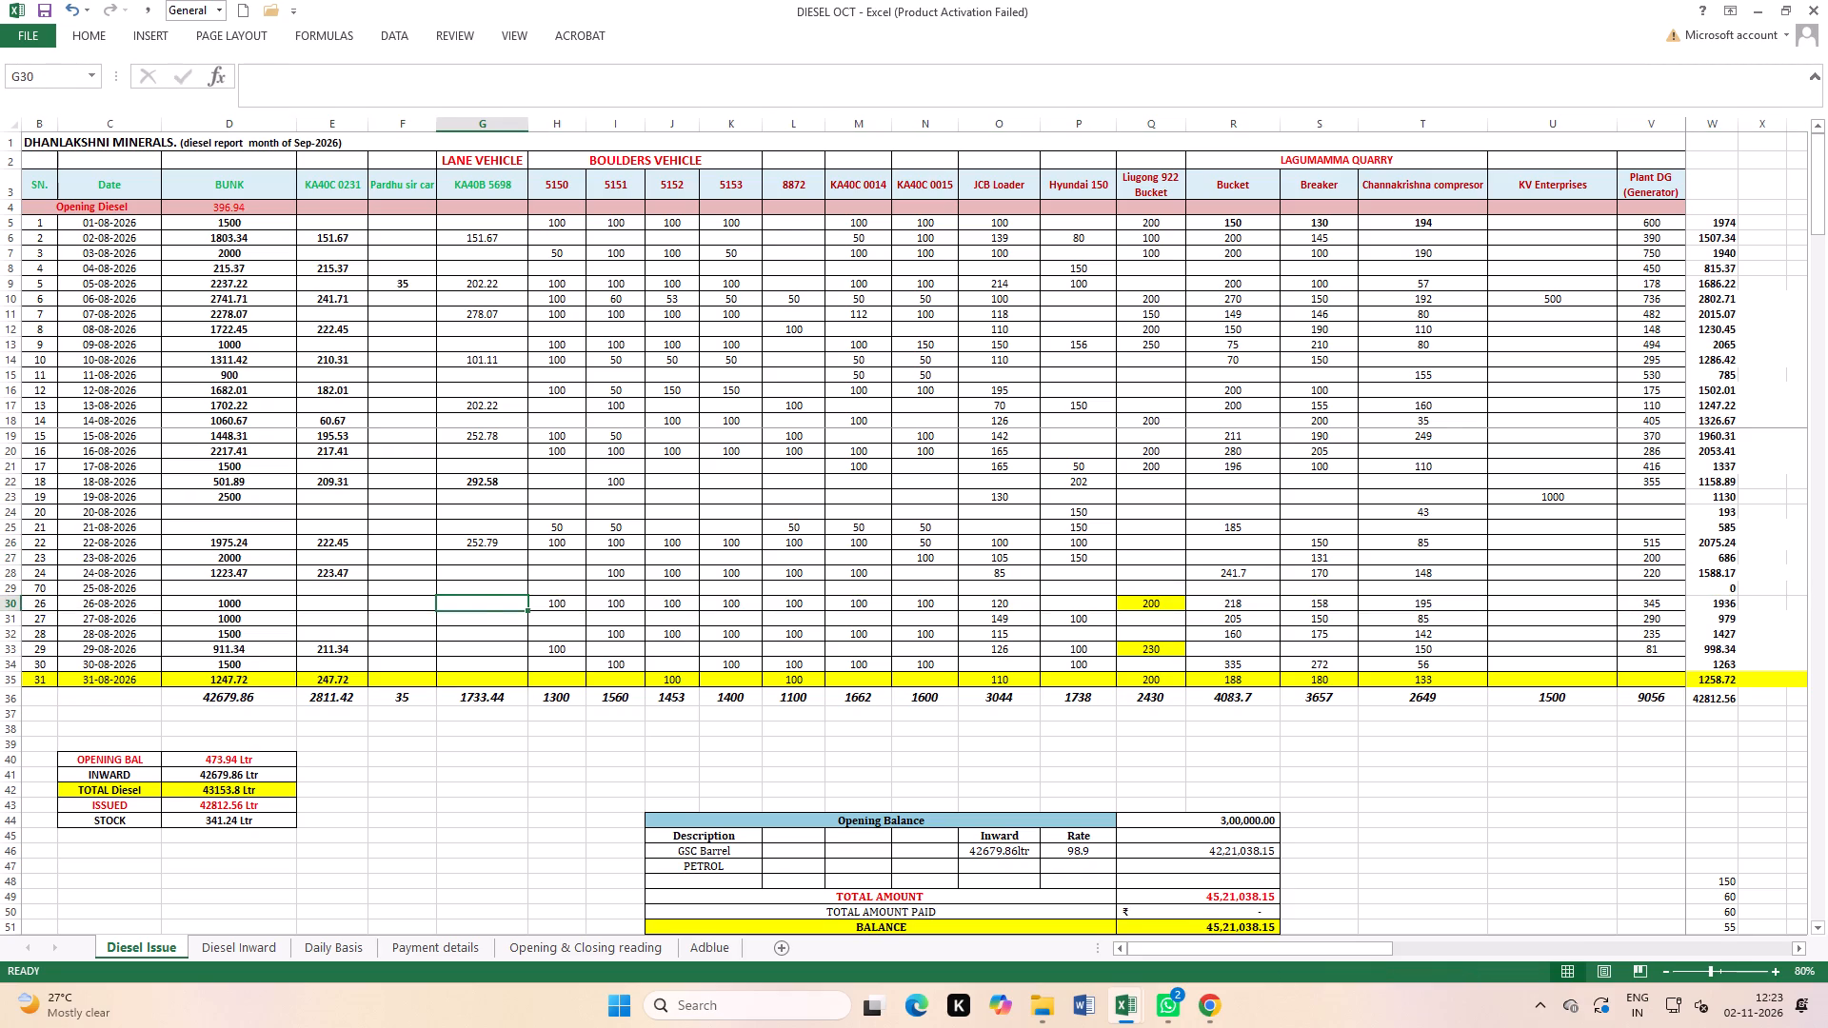
type("250.")
type("01")
key("Return")
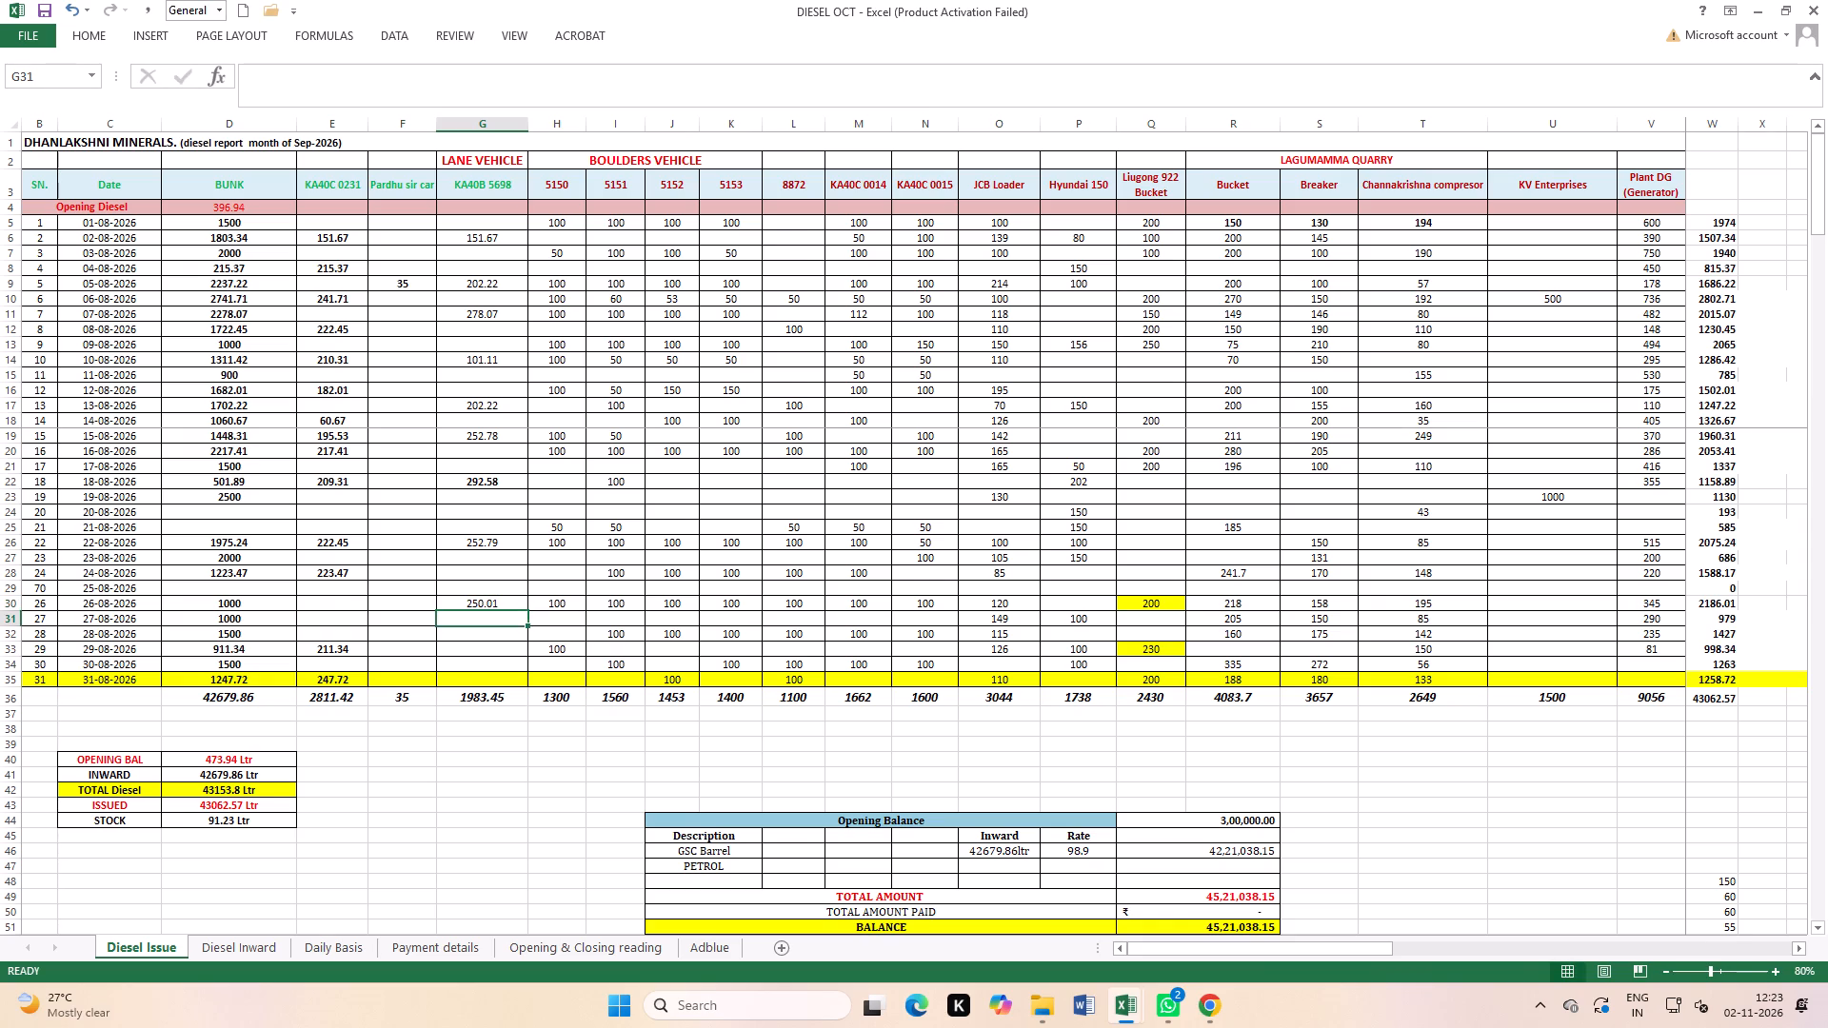
Turn the BUNK value for 26-08-2026 into the formula =1000+250.01.
double_click(203, 597)
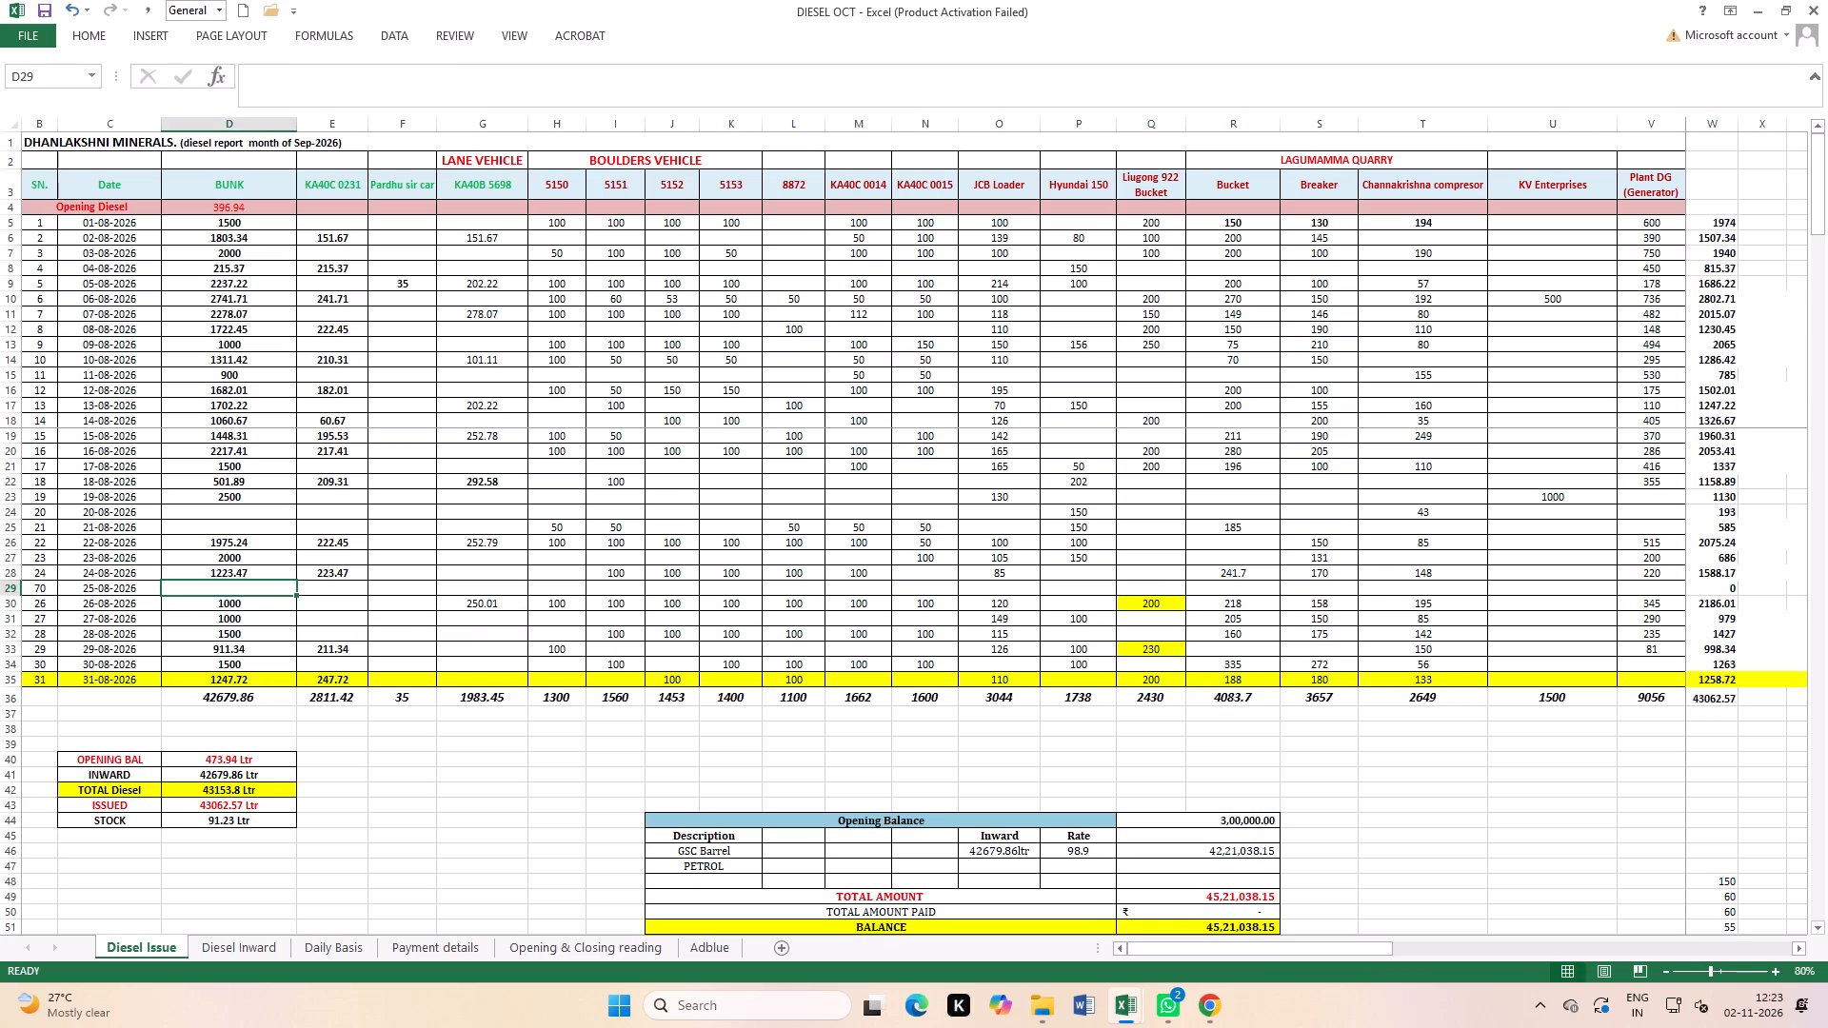
double_click(203, 605)
key("equal")
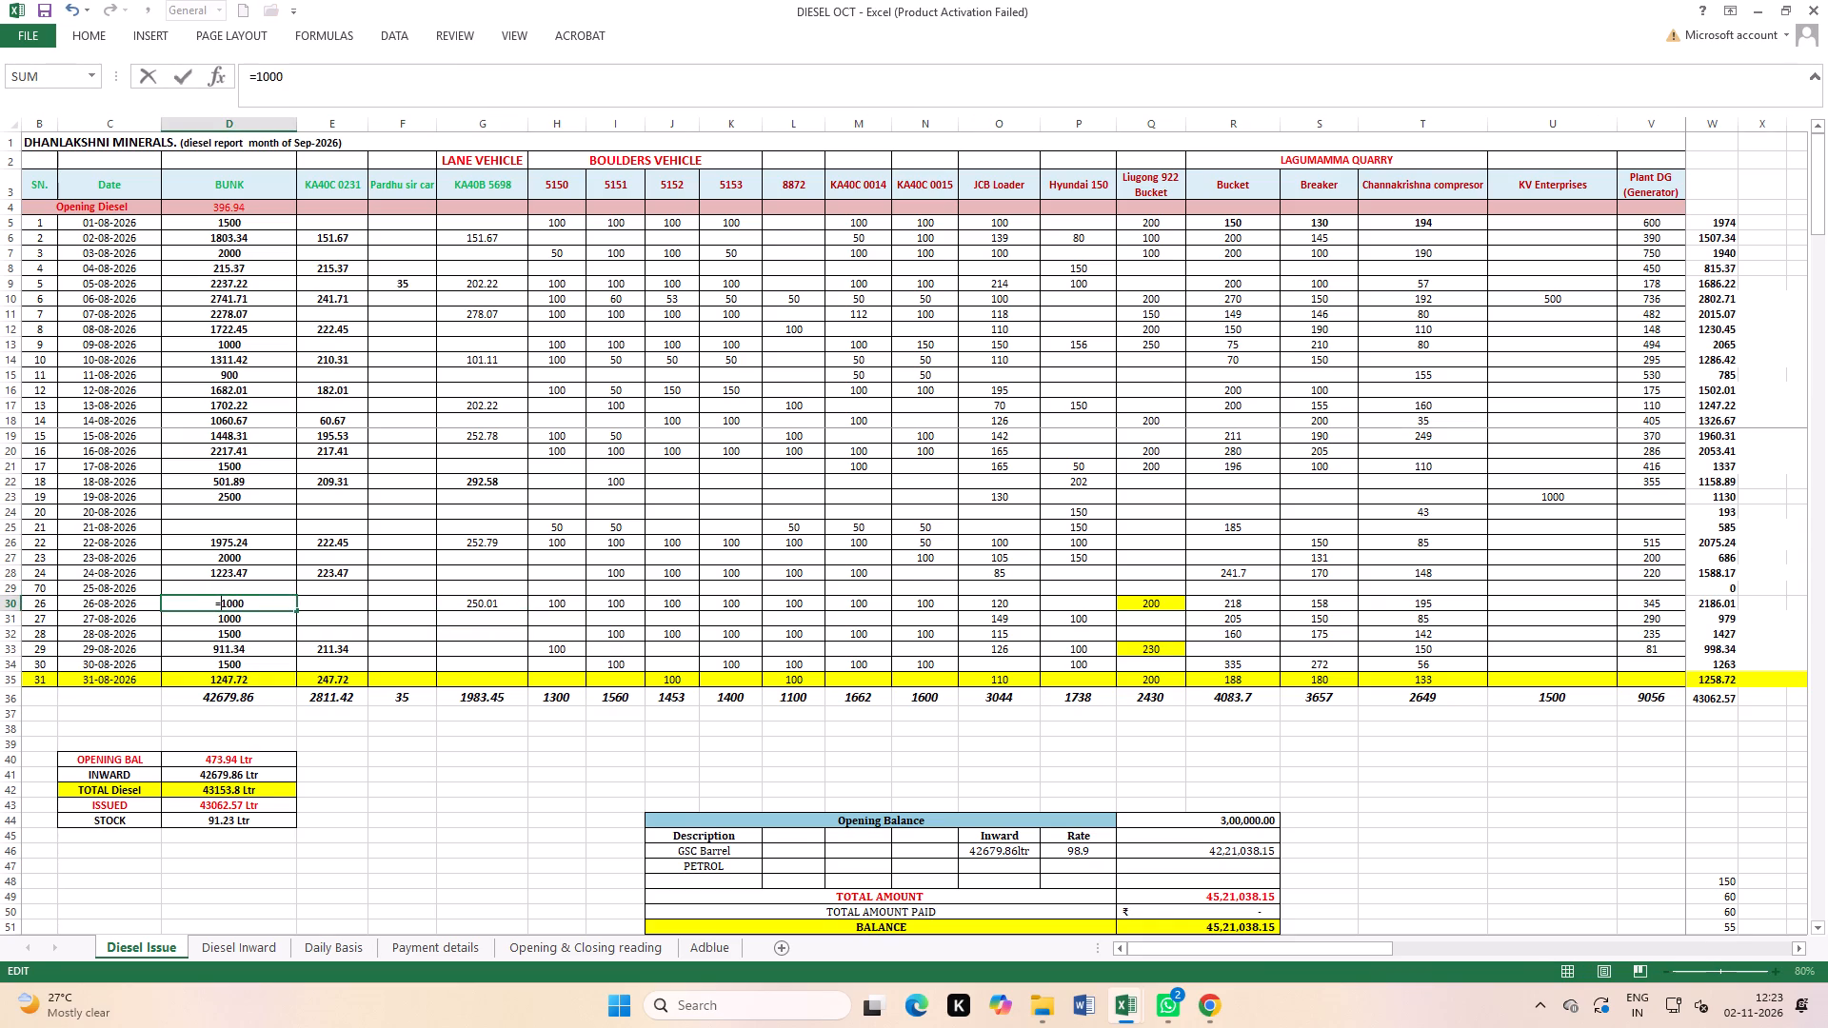
key("Right")
key("Right")
key("Right")
key("Right")
key("Right")
key("Right")
key("Right")
key("Right")
key("Right")
key("Right")
key("Right")
key("plus")
type("250.01")
key("Return")
left_click(332, 601)
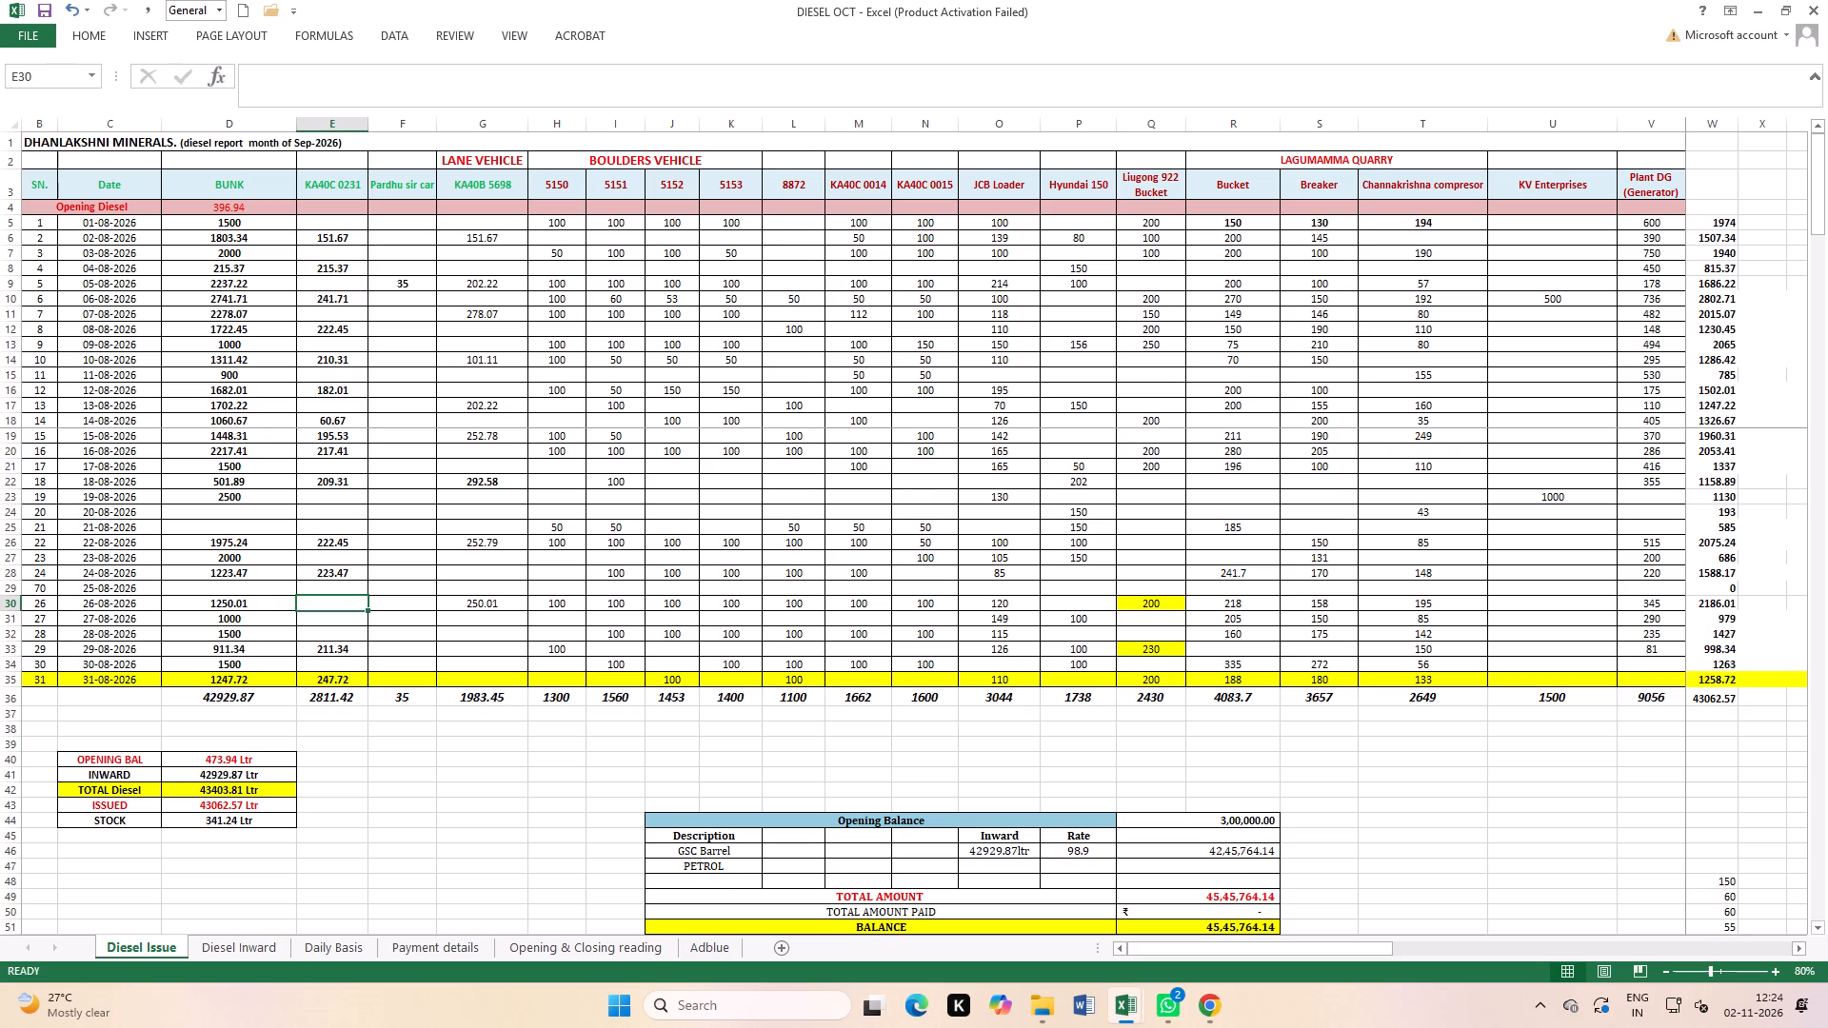
left_click(0, 616)
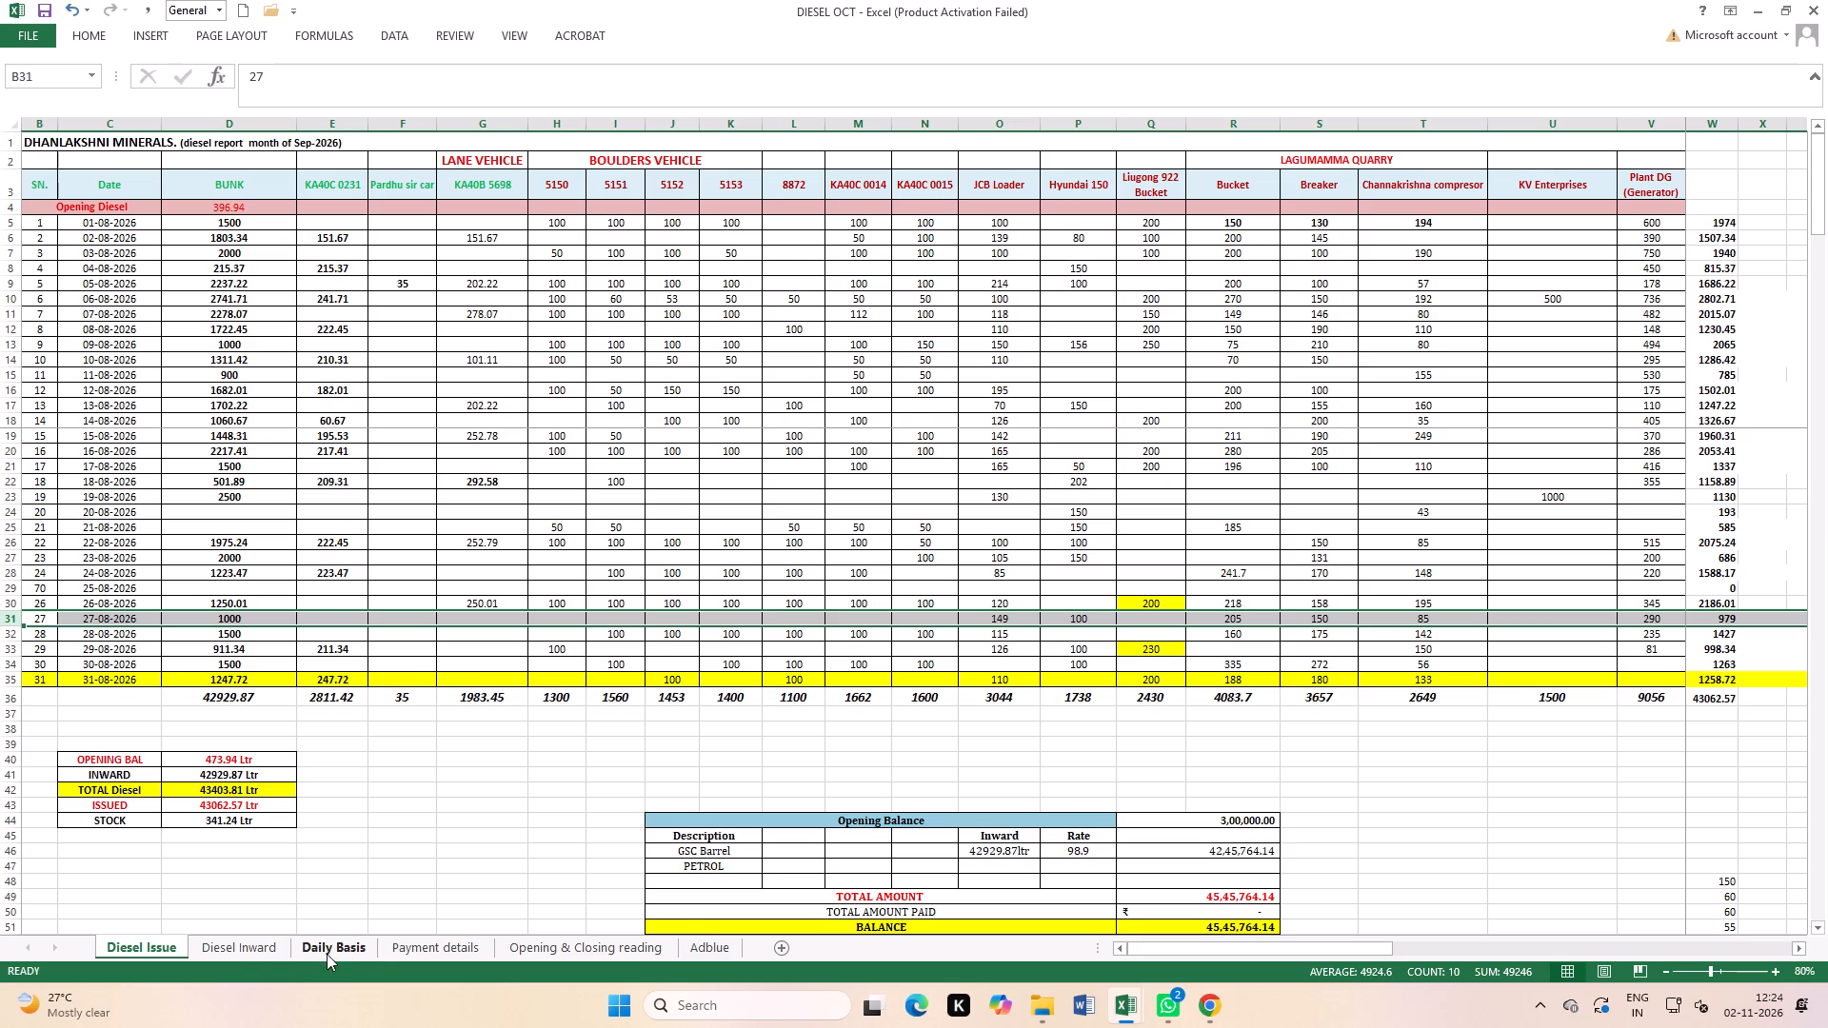
left_click(257, 950)
scroll(357, 737, "down", 12)
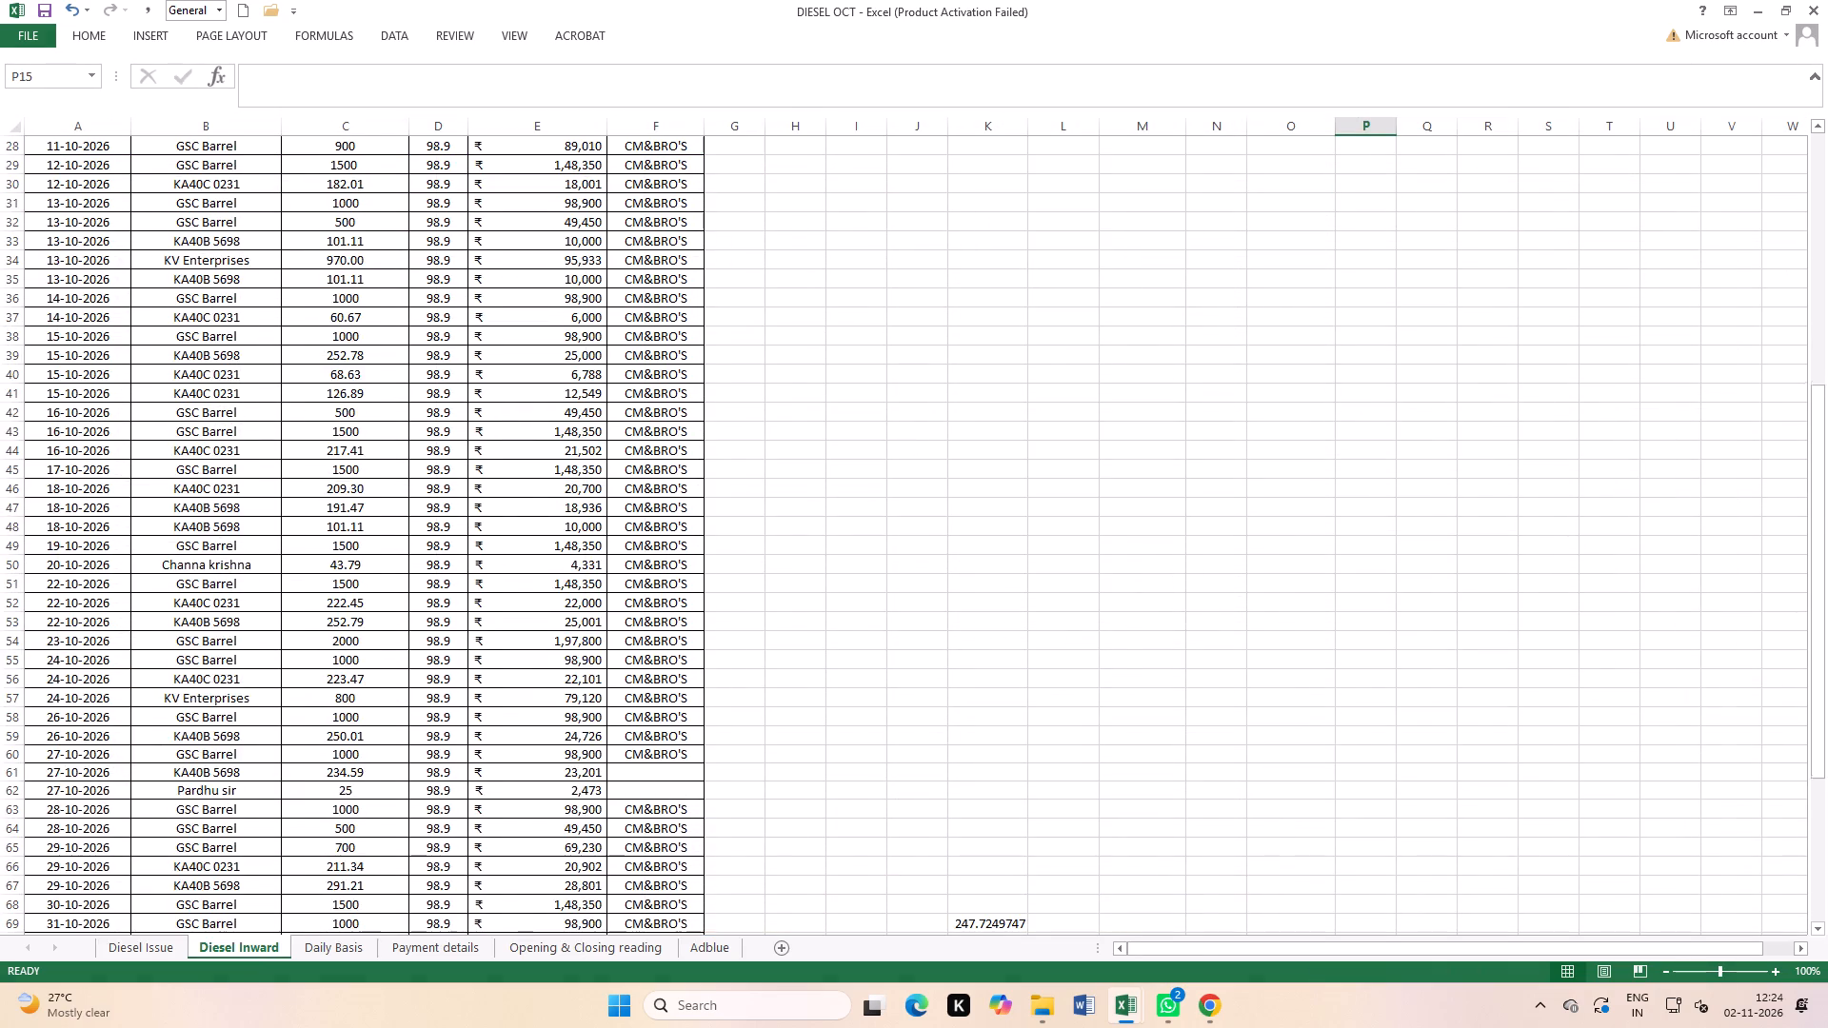
scroll(285, 706, "down", 3)
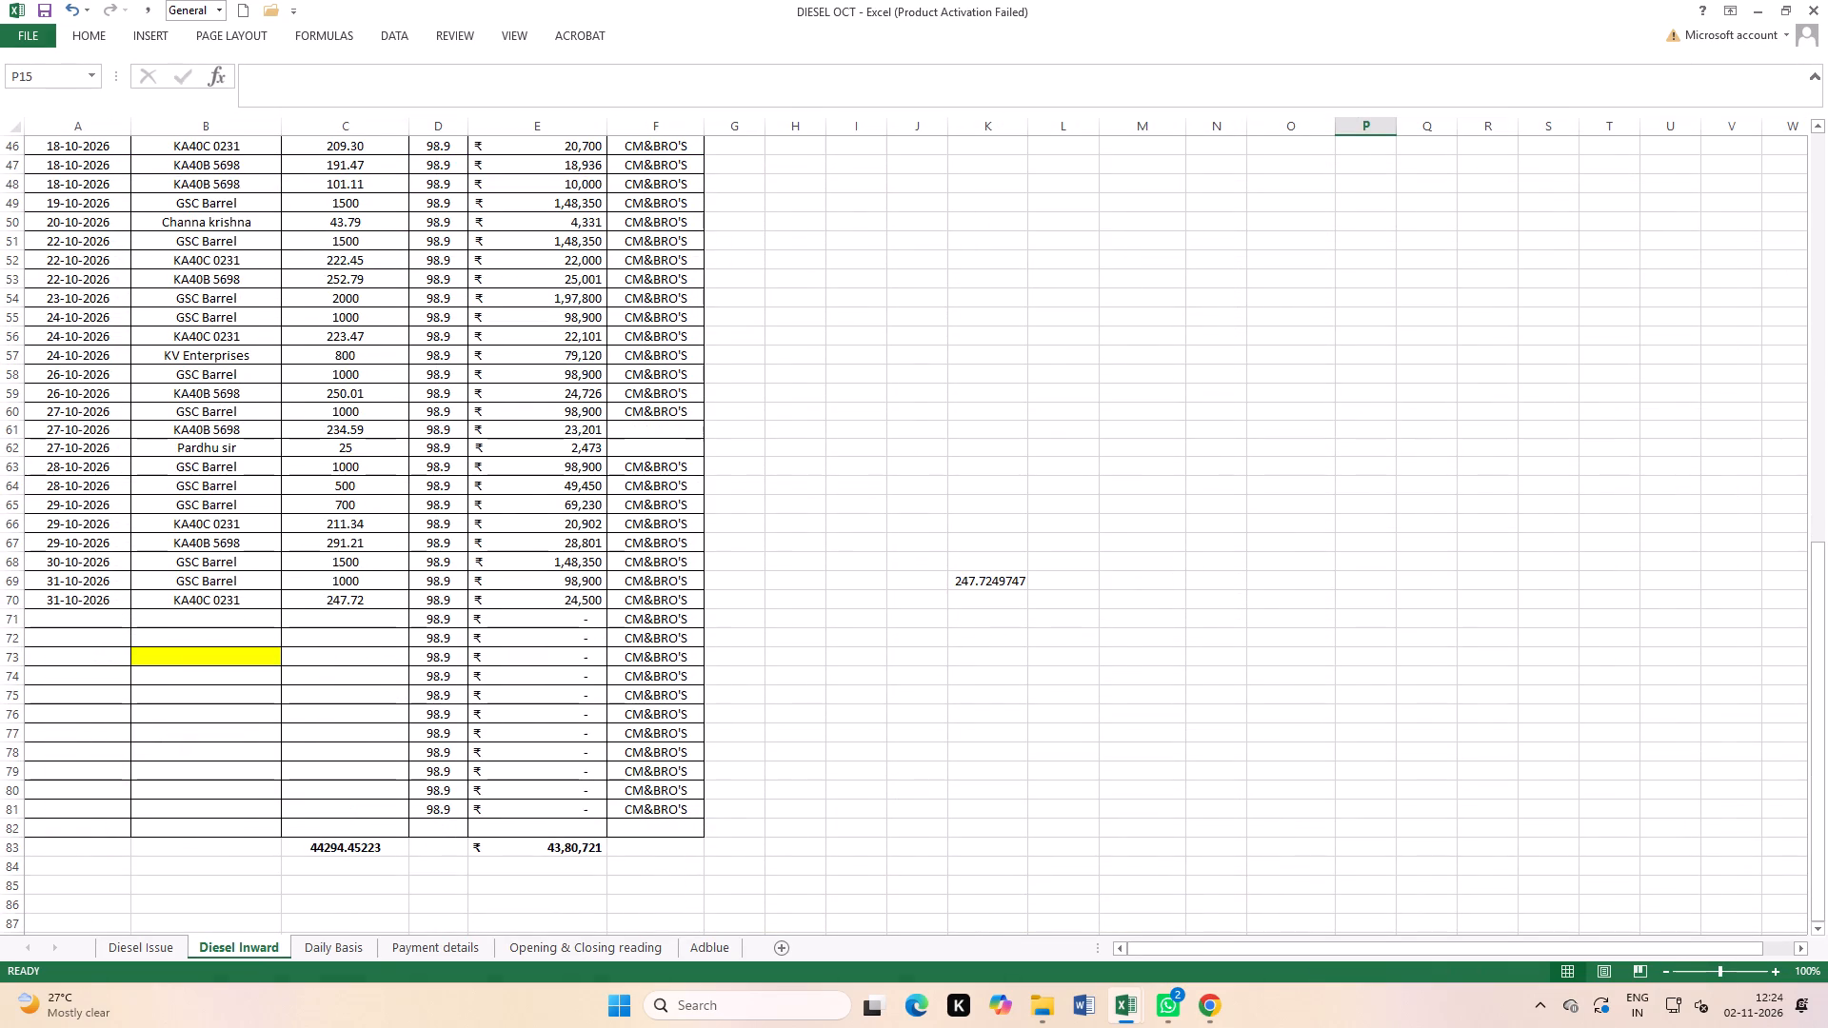
scroll(196, 479, "up", 2)
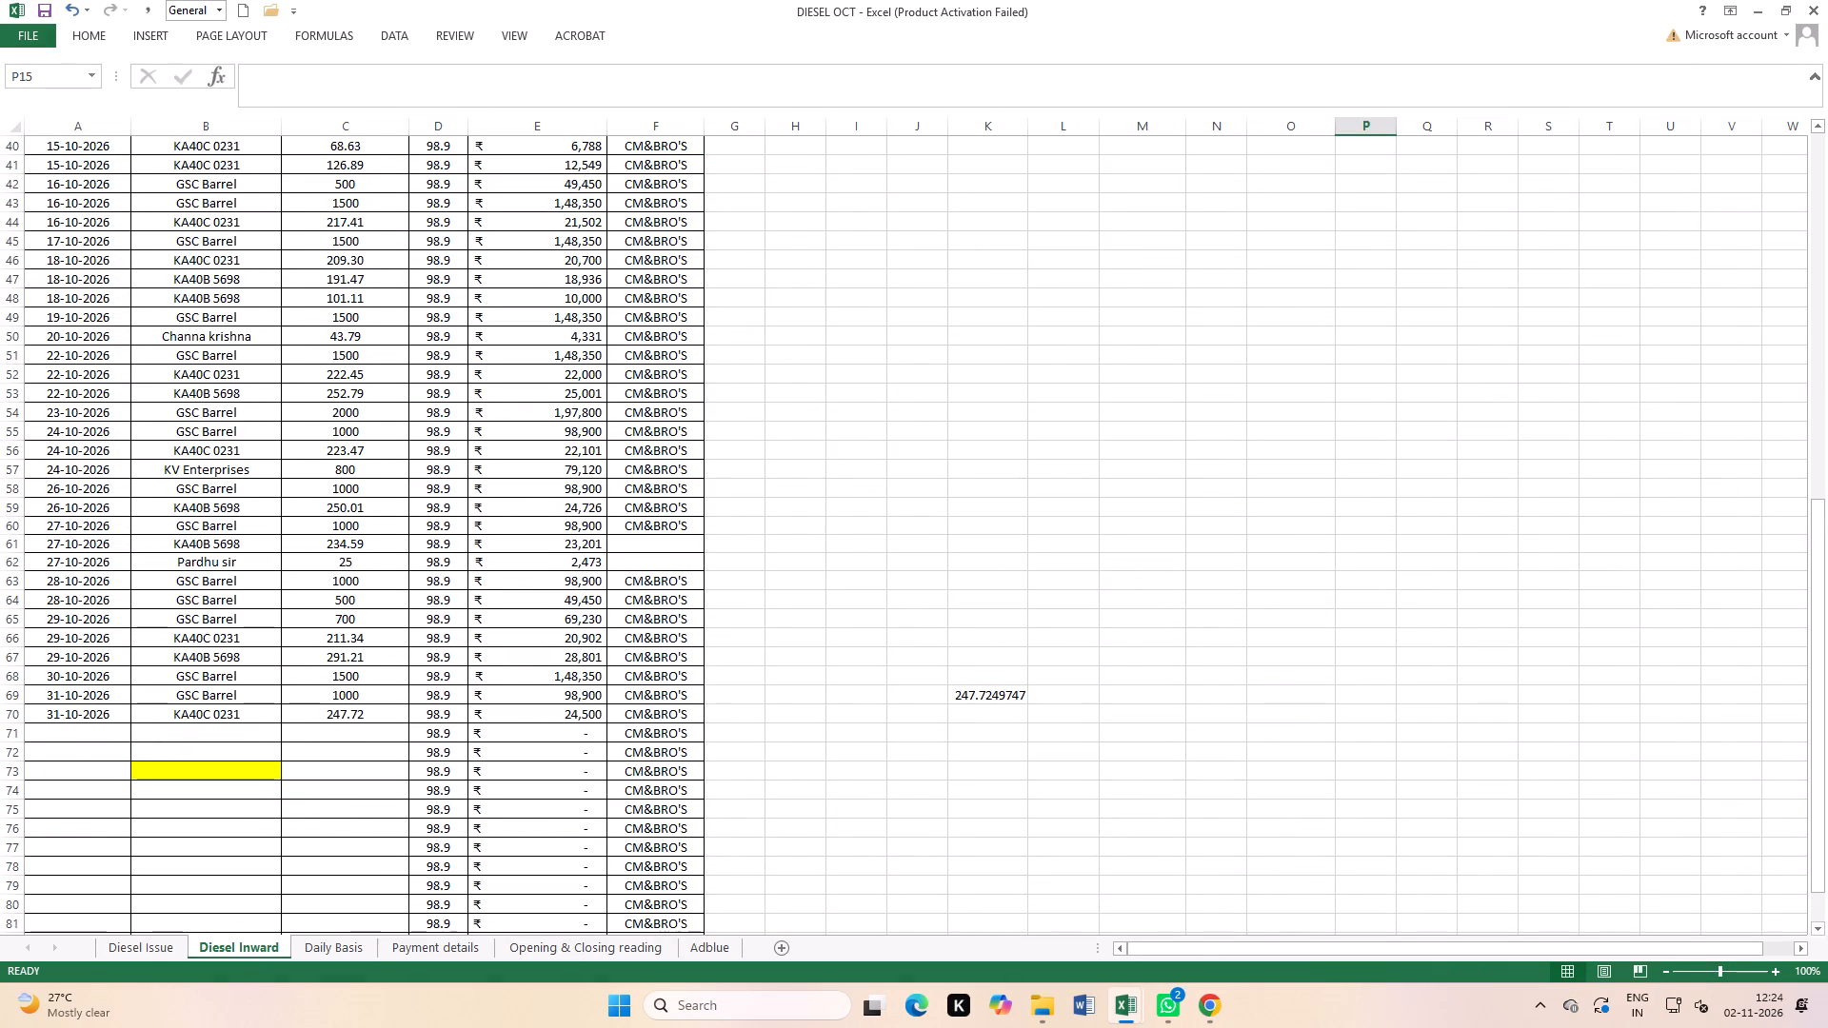
left_click(240, 546)
left_click(239, 636)
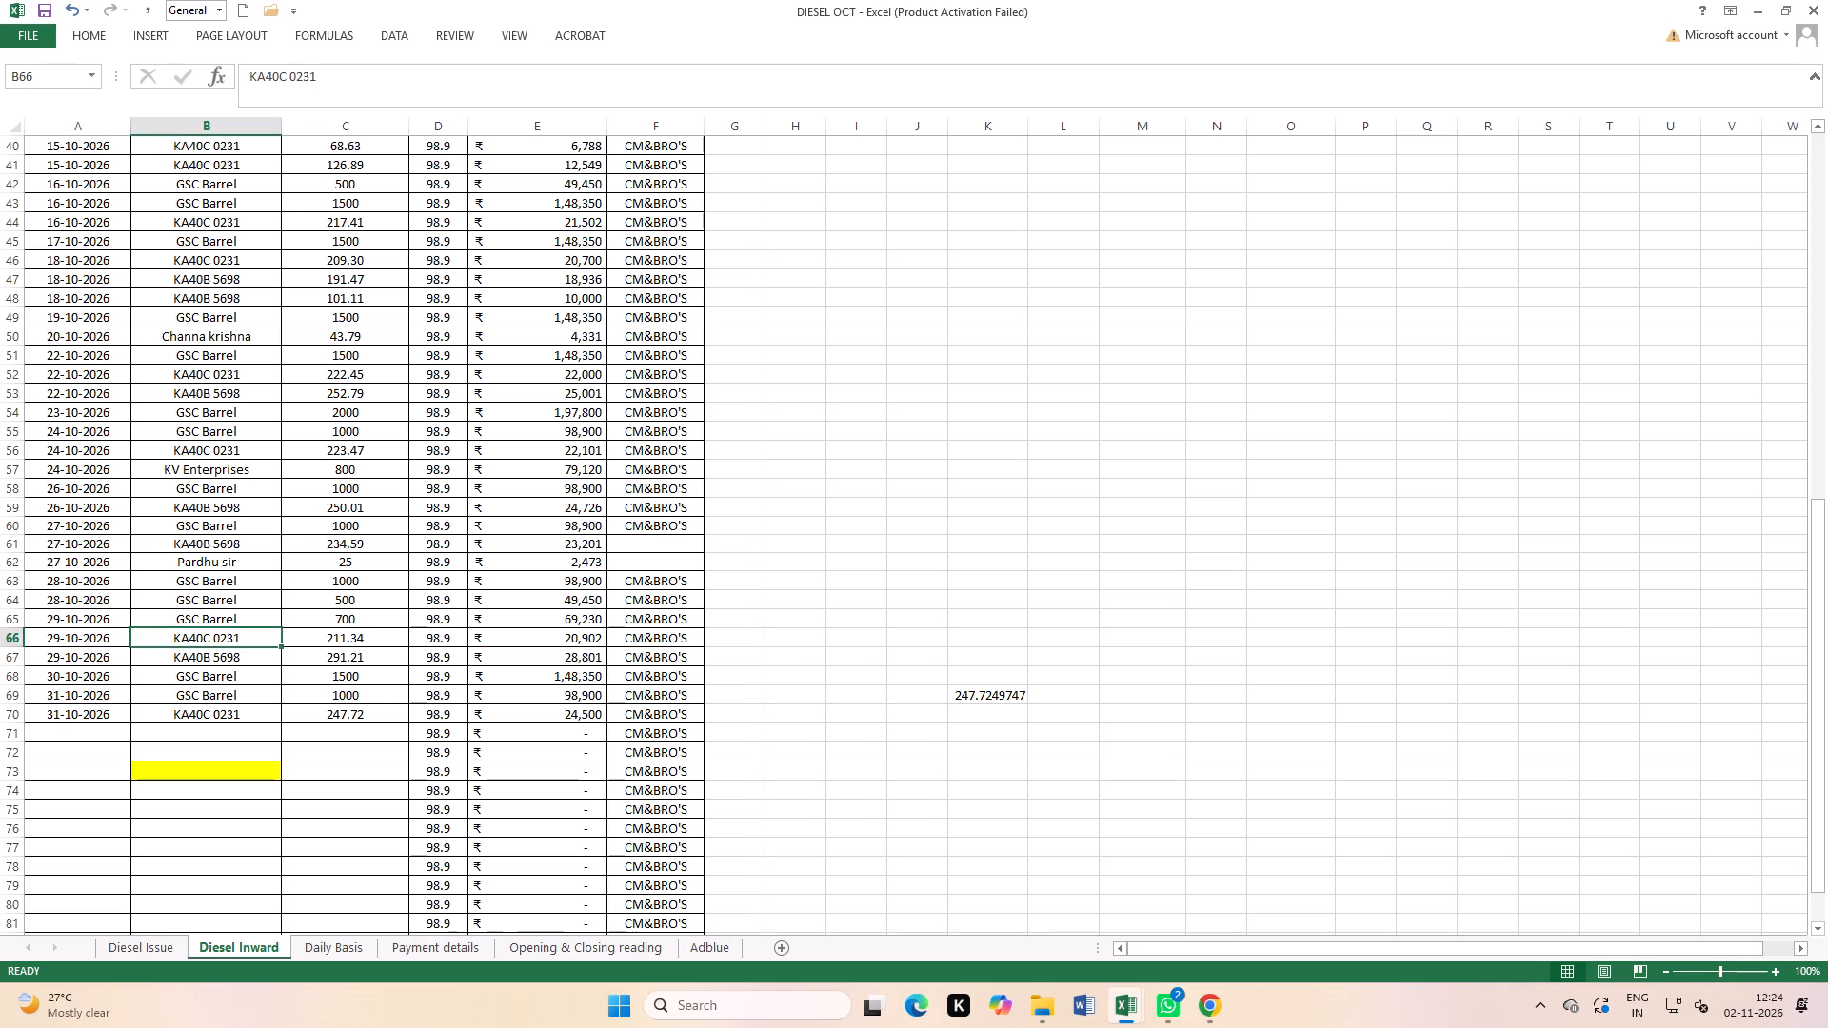
key("ctrl+c")
left_click(209, 542)
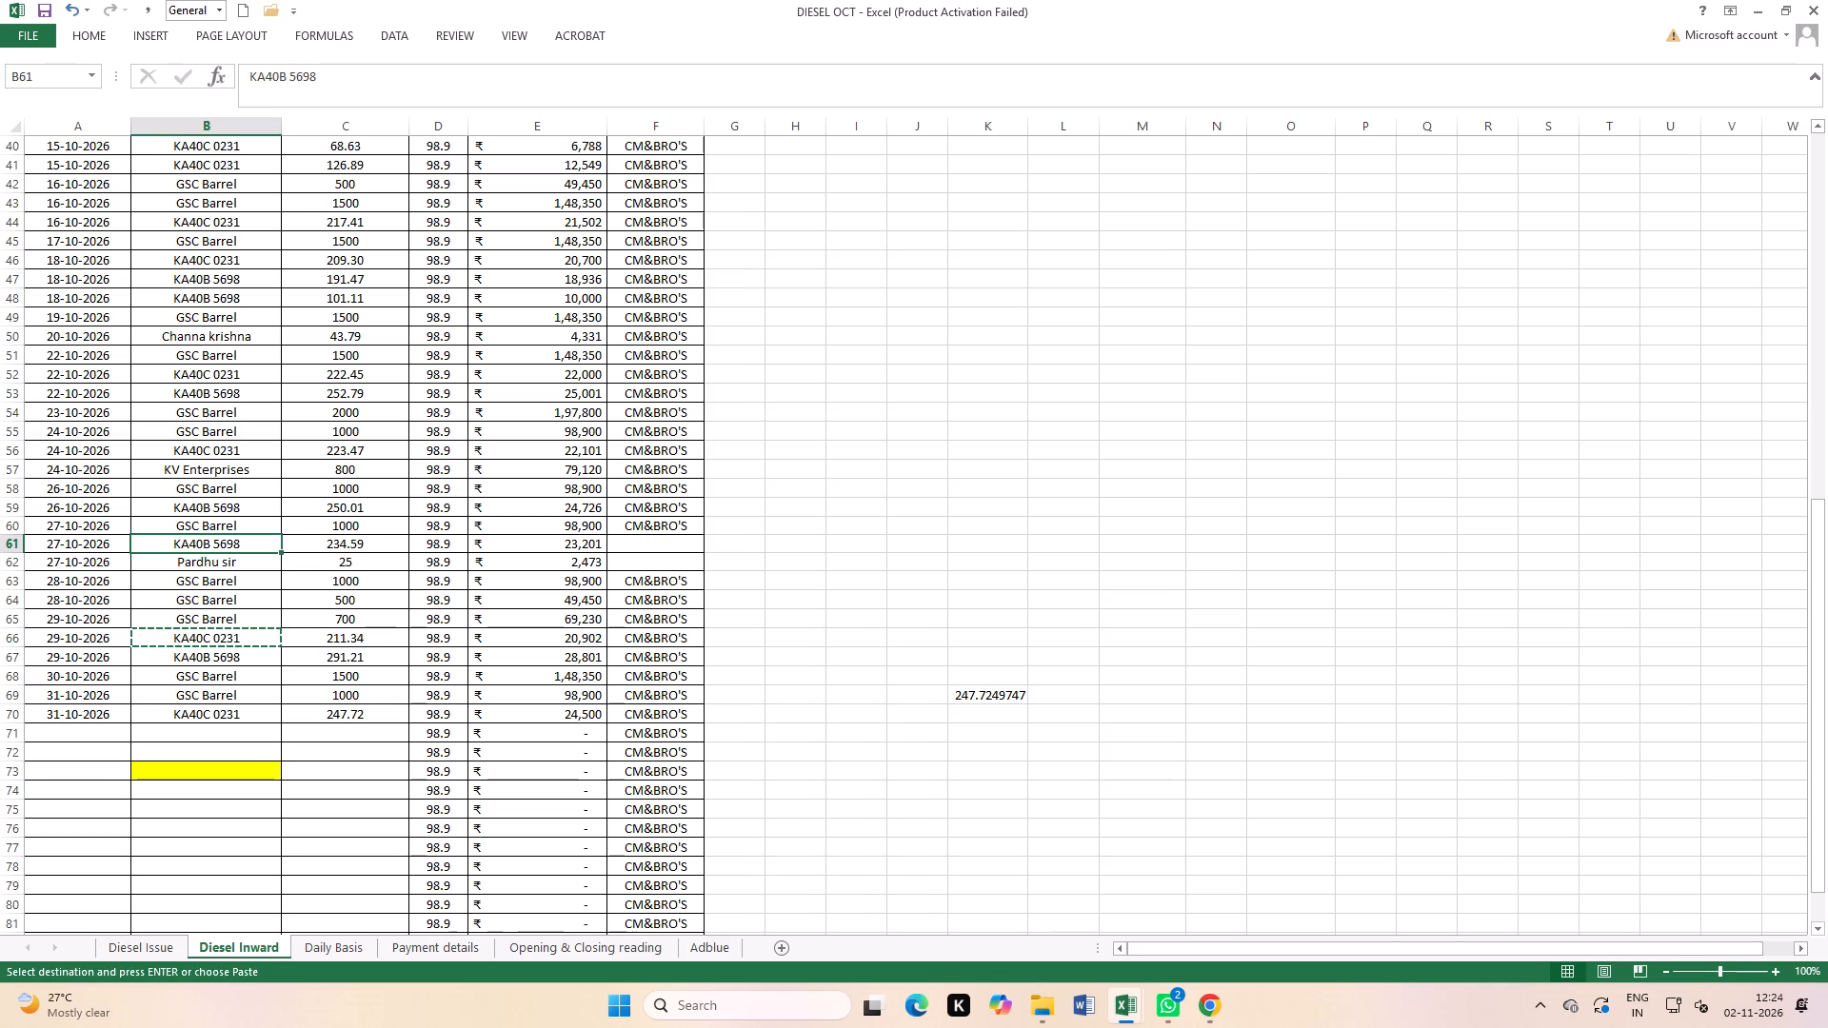
key("ctrl+v")
Save the workbook.
left_click(440, 662)
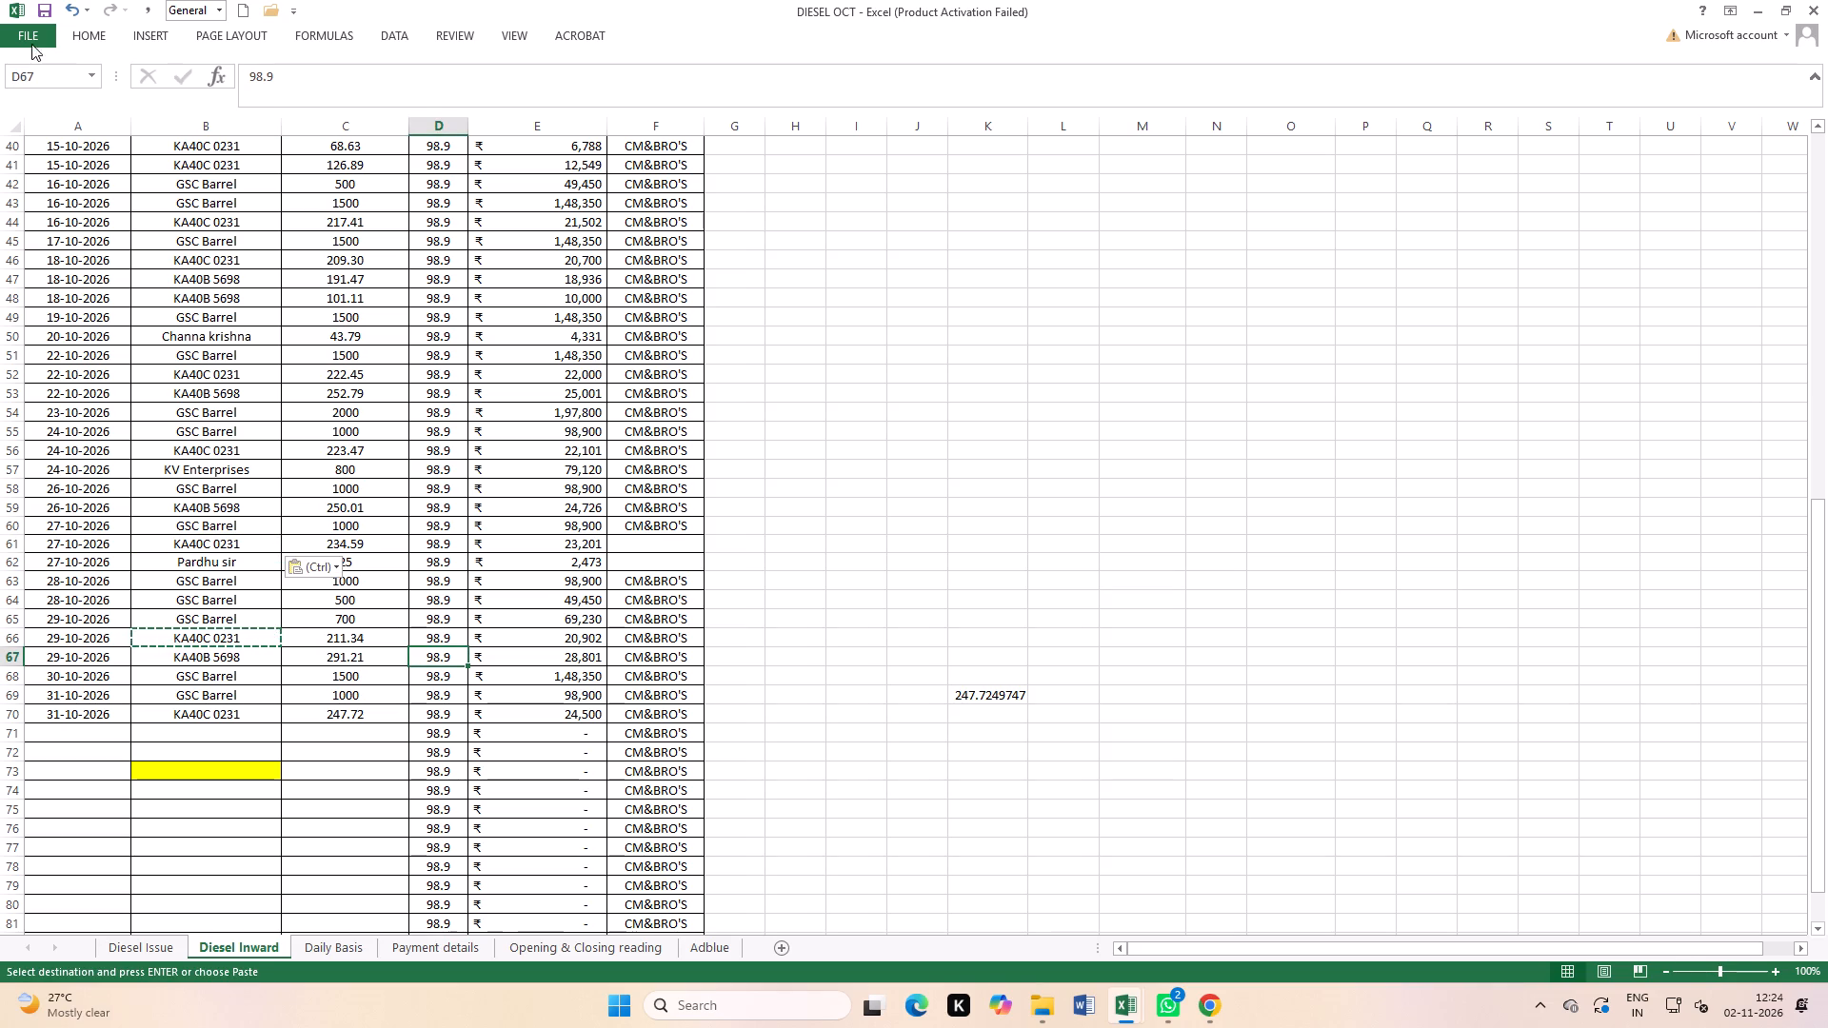
left_click(50, 2)
Fill CM&BRO'S down from the 27-10-2026 GSC Barrel row into the two blank supplier cells below it.
left_click_drag(642, 522, 641, 548)
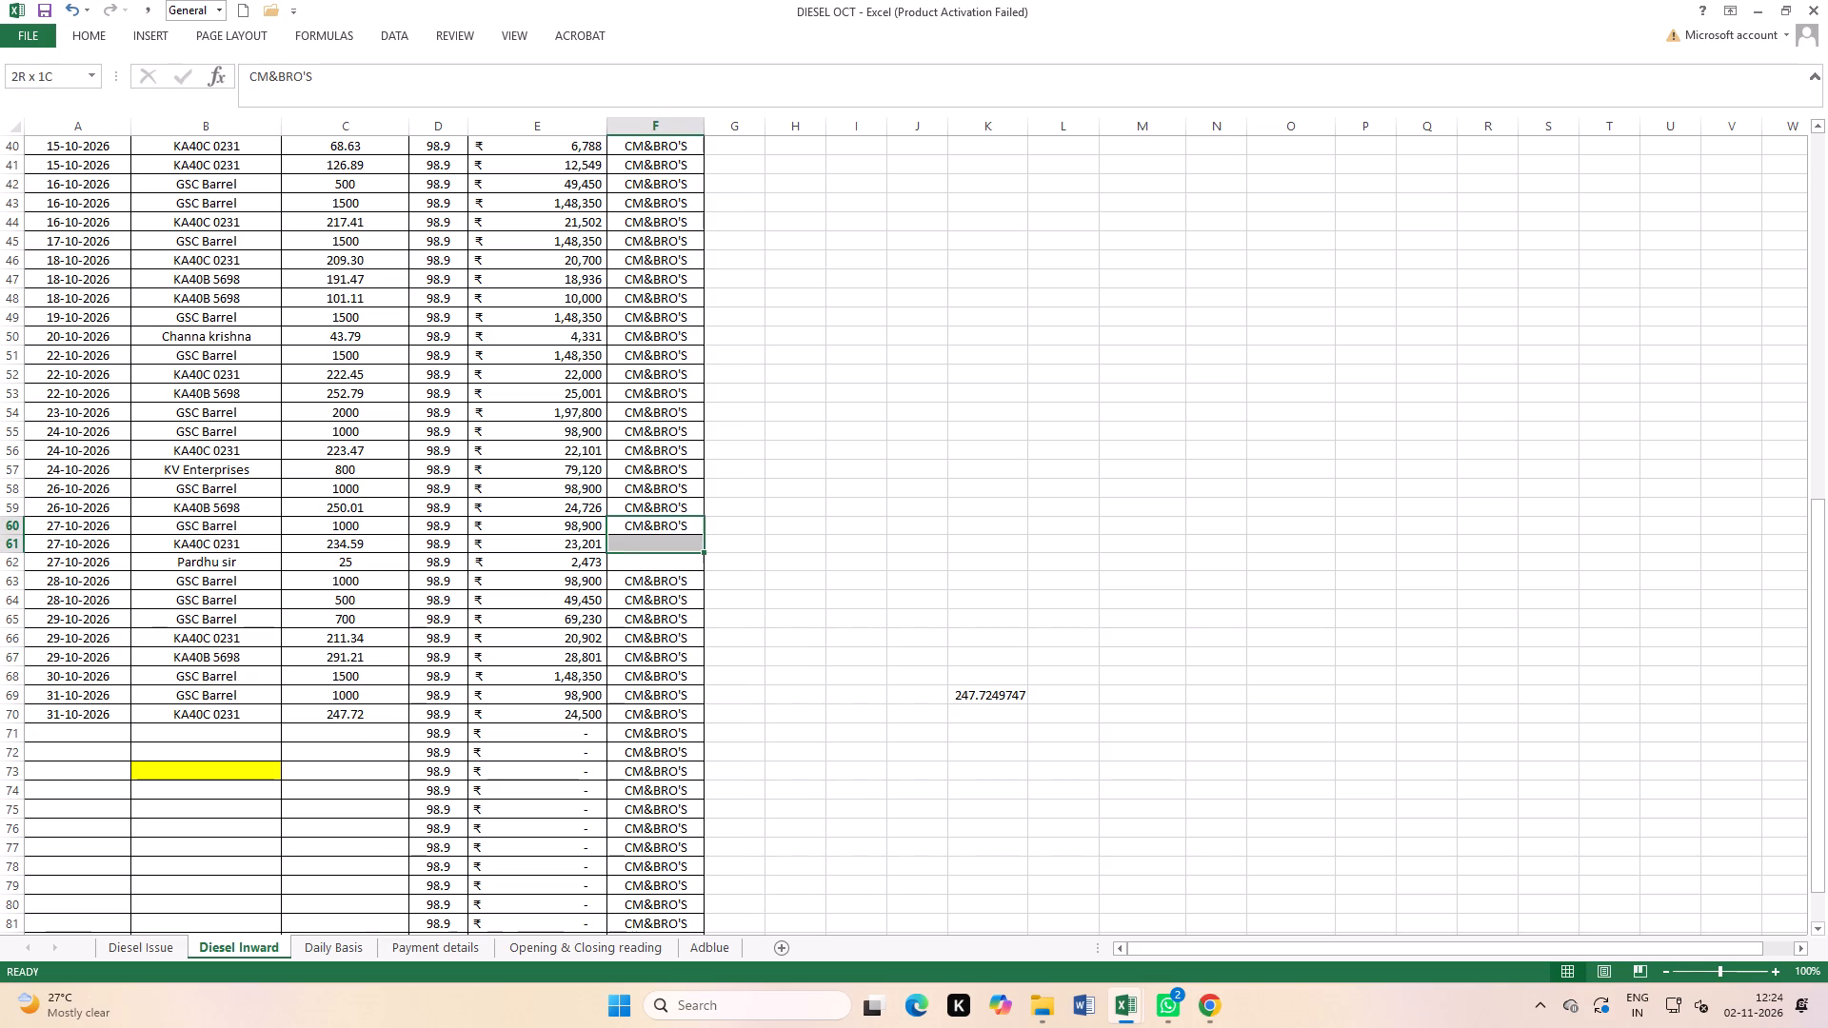
left_click_drag(641, 548, 642, 562)
key("ctrl+d")
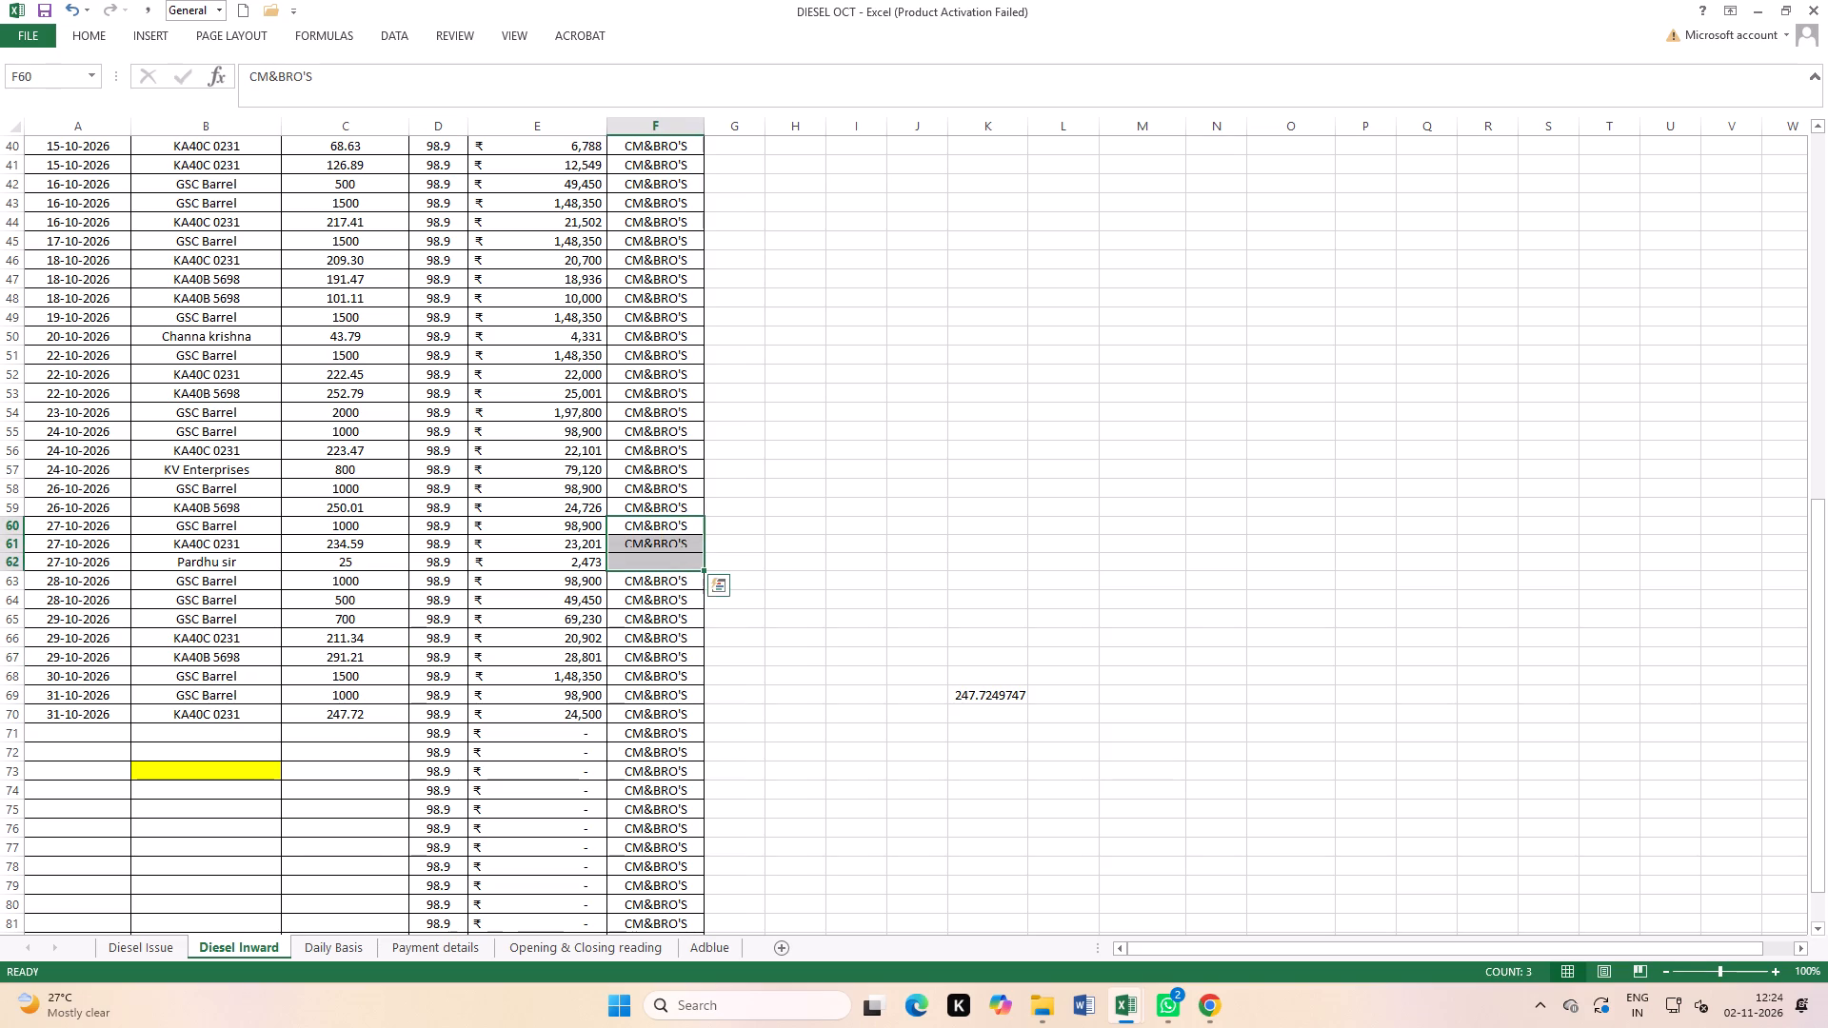
left_click(755, 645)
On the Diesel Issue sheet, turn the BUNK value for 27-08-2026 into the formula =1000+234.59.
left_click(170, 954)
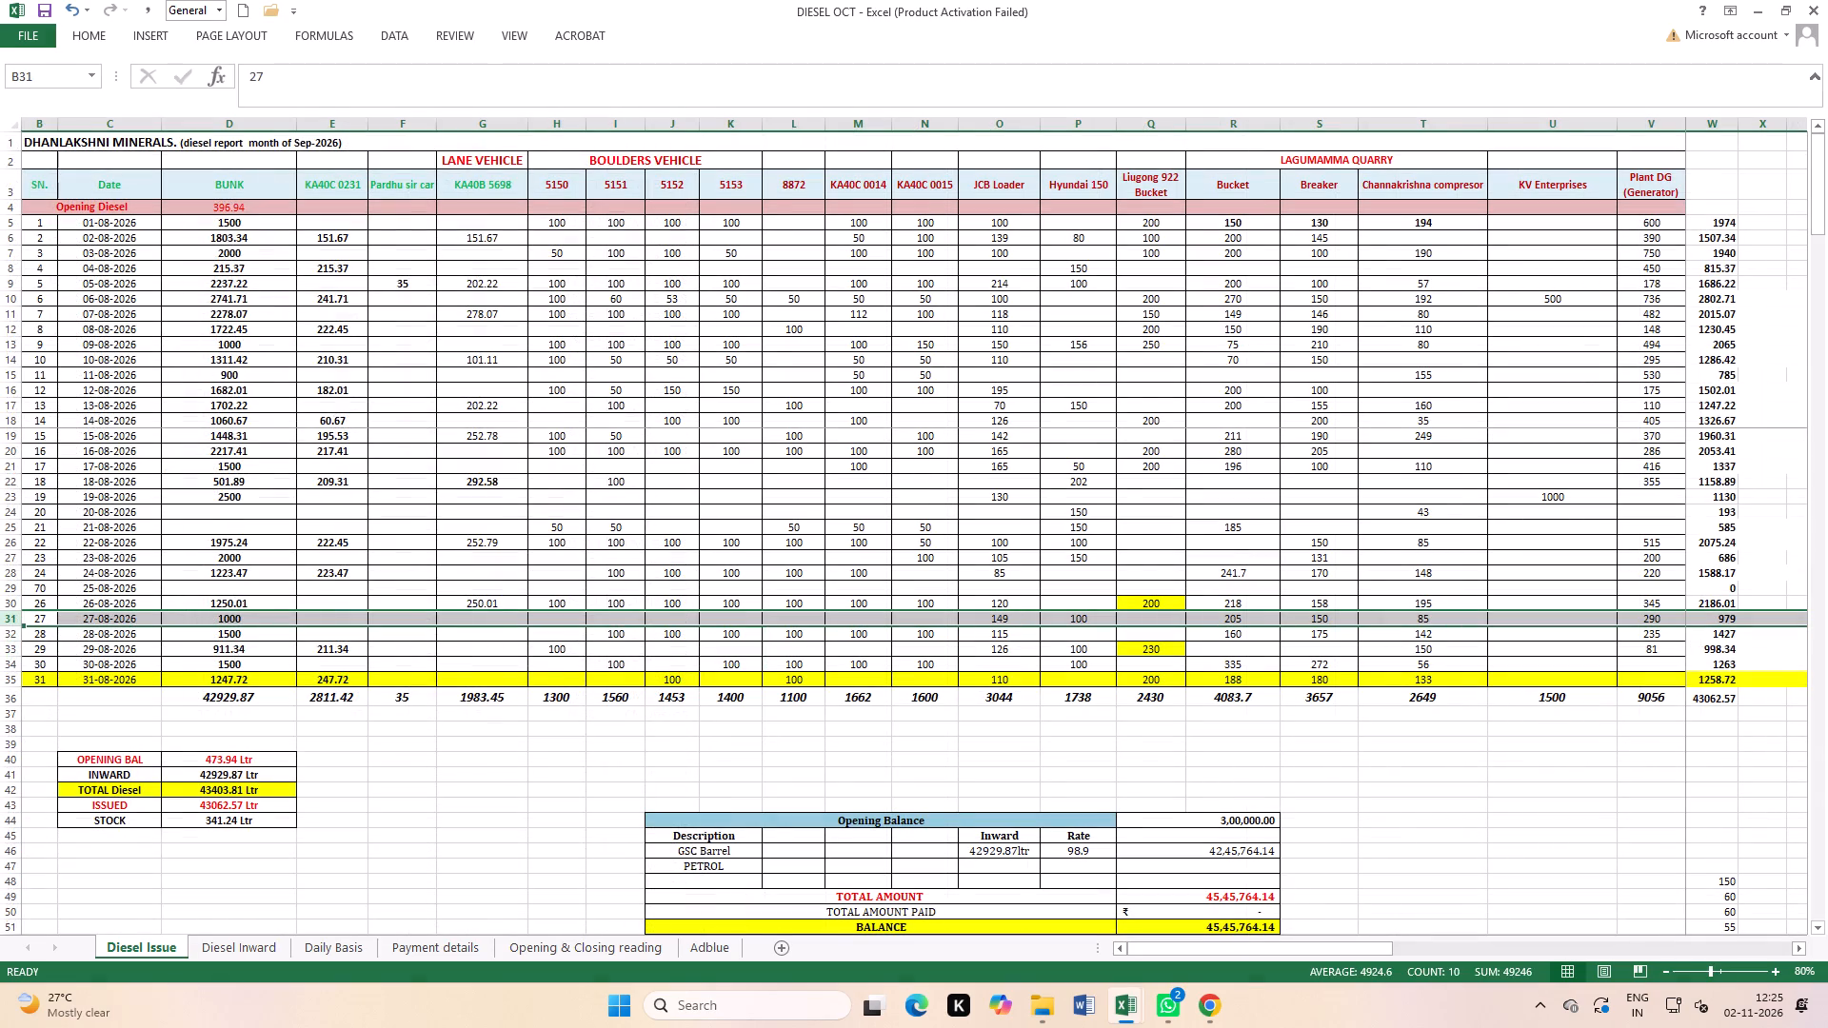
double_click(190, 618)
key("equal")
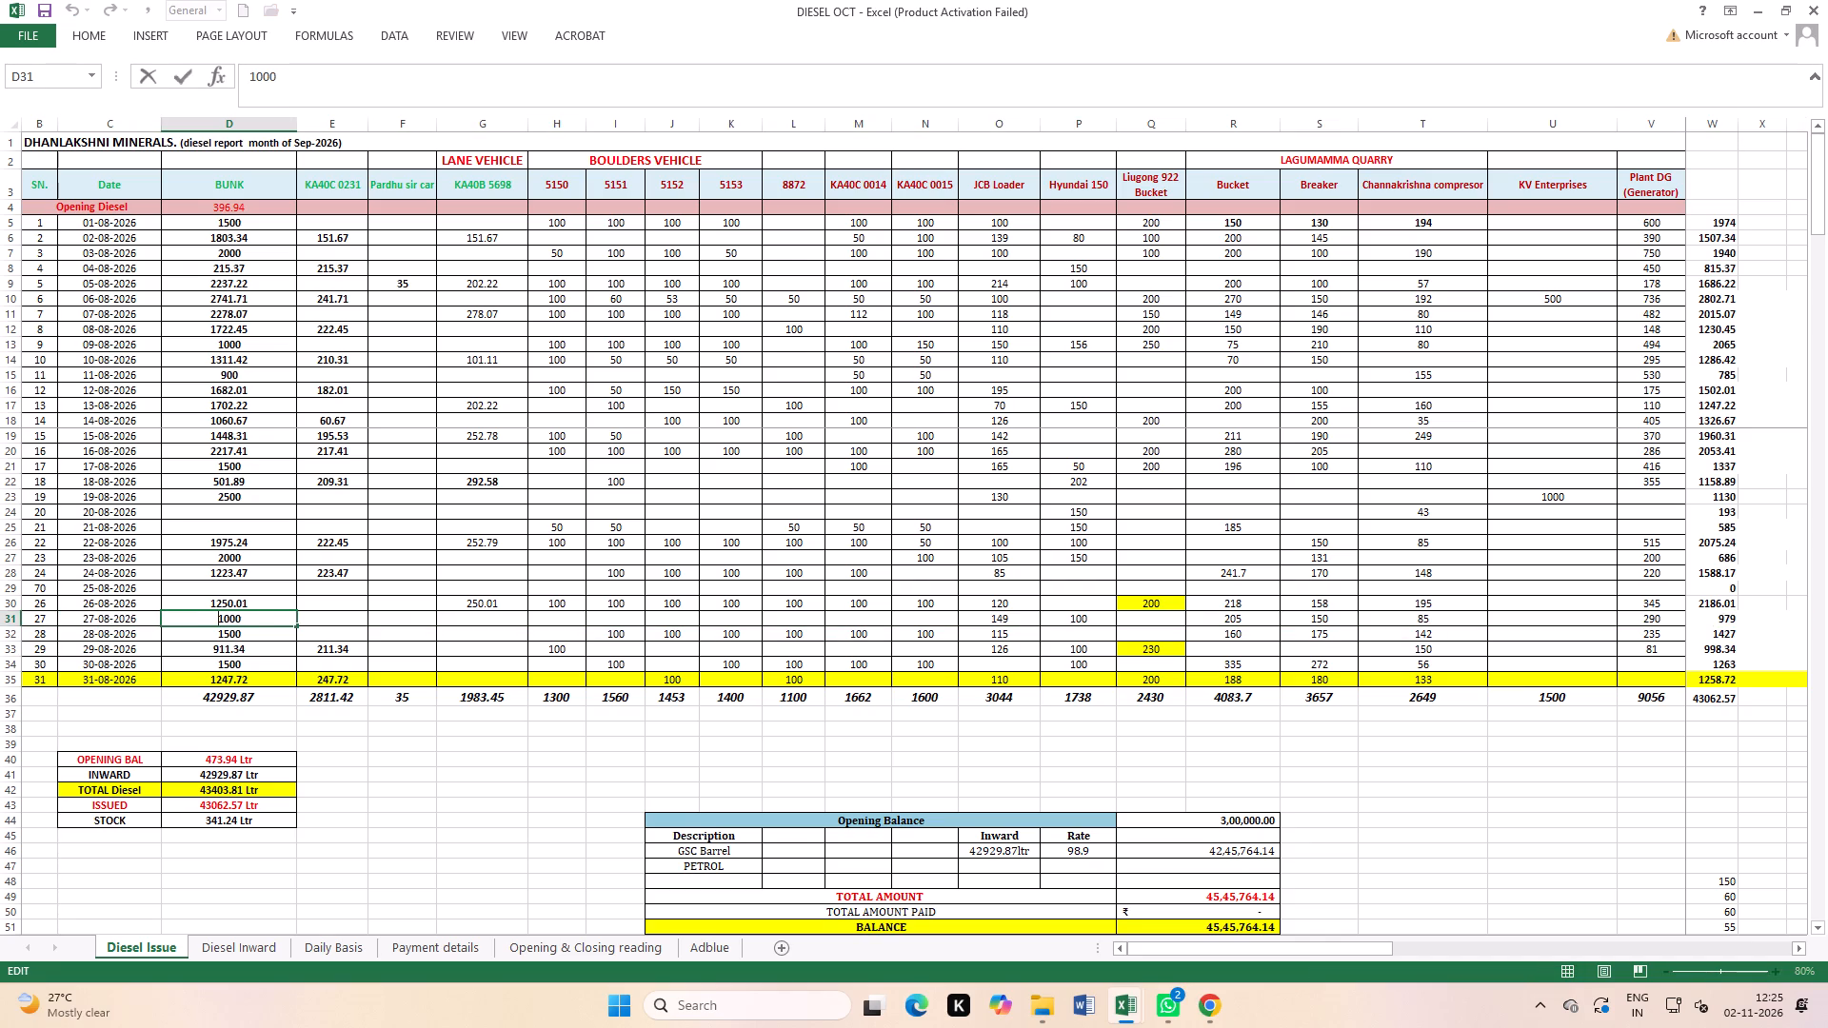
key("Right")
key("Right")
key("Right")
key("Right")
key("Right")
key("Right")
key("Right")
key("Right")
key("Right")
key("Right")
key("Right")
key("Right")
key("Right")
key("Right")
type("+3")
key("BackSpace")
type("234.59")
left_click(342, 616)
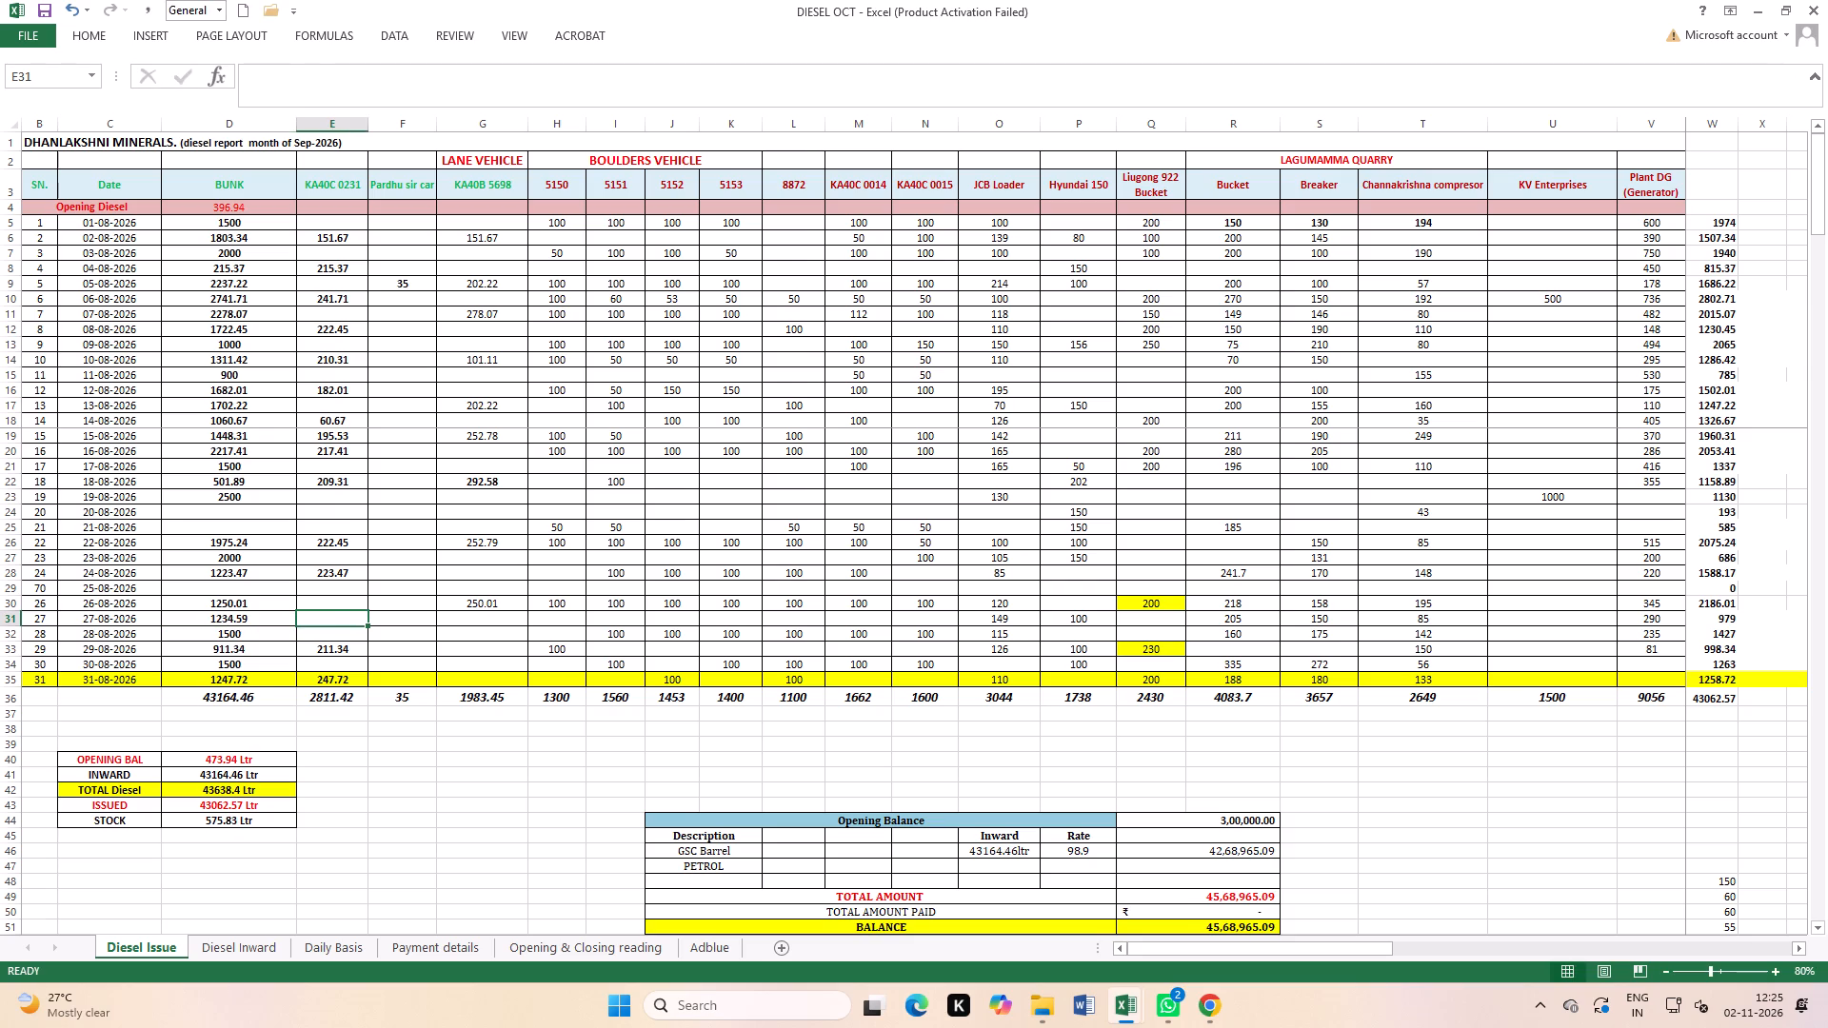
type("234.59")
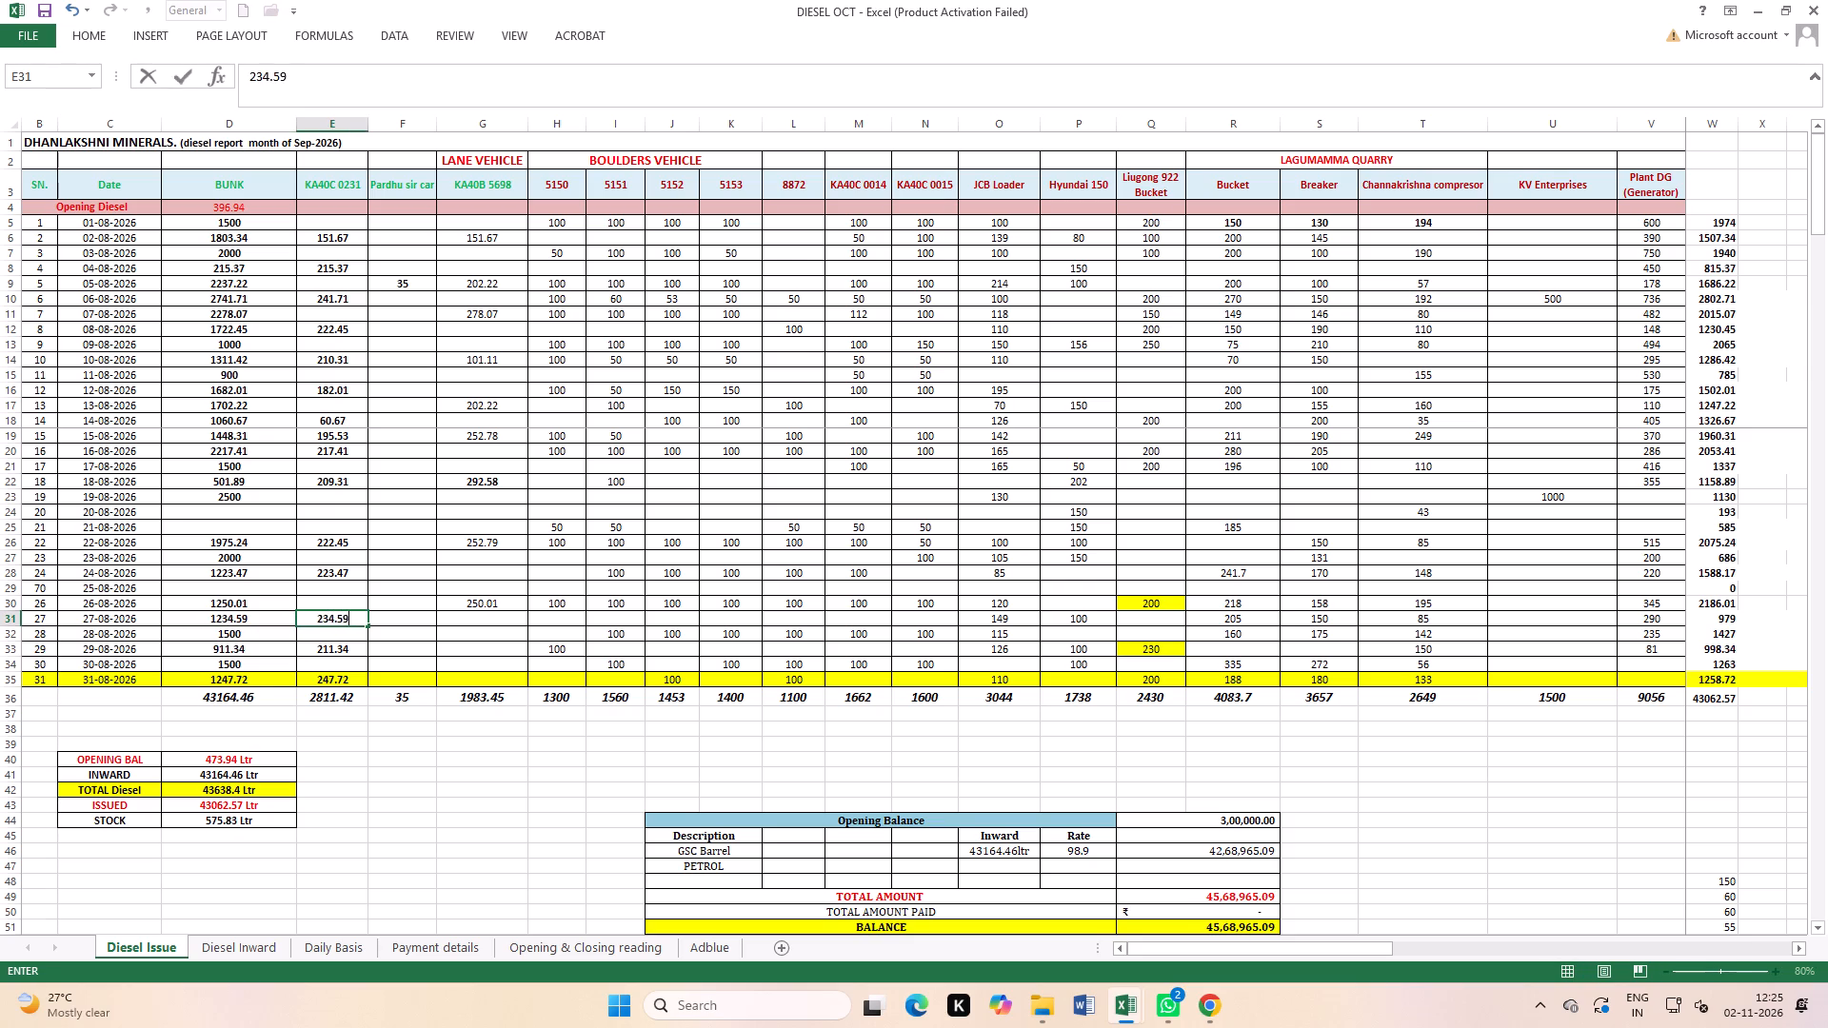
key("Return")
left_click(447, 803)
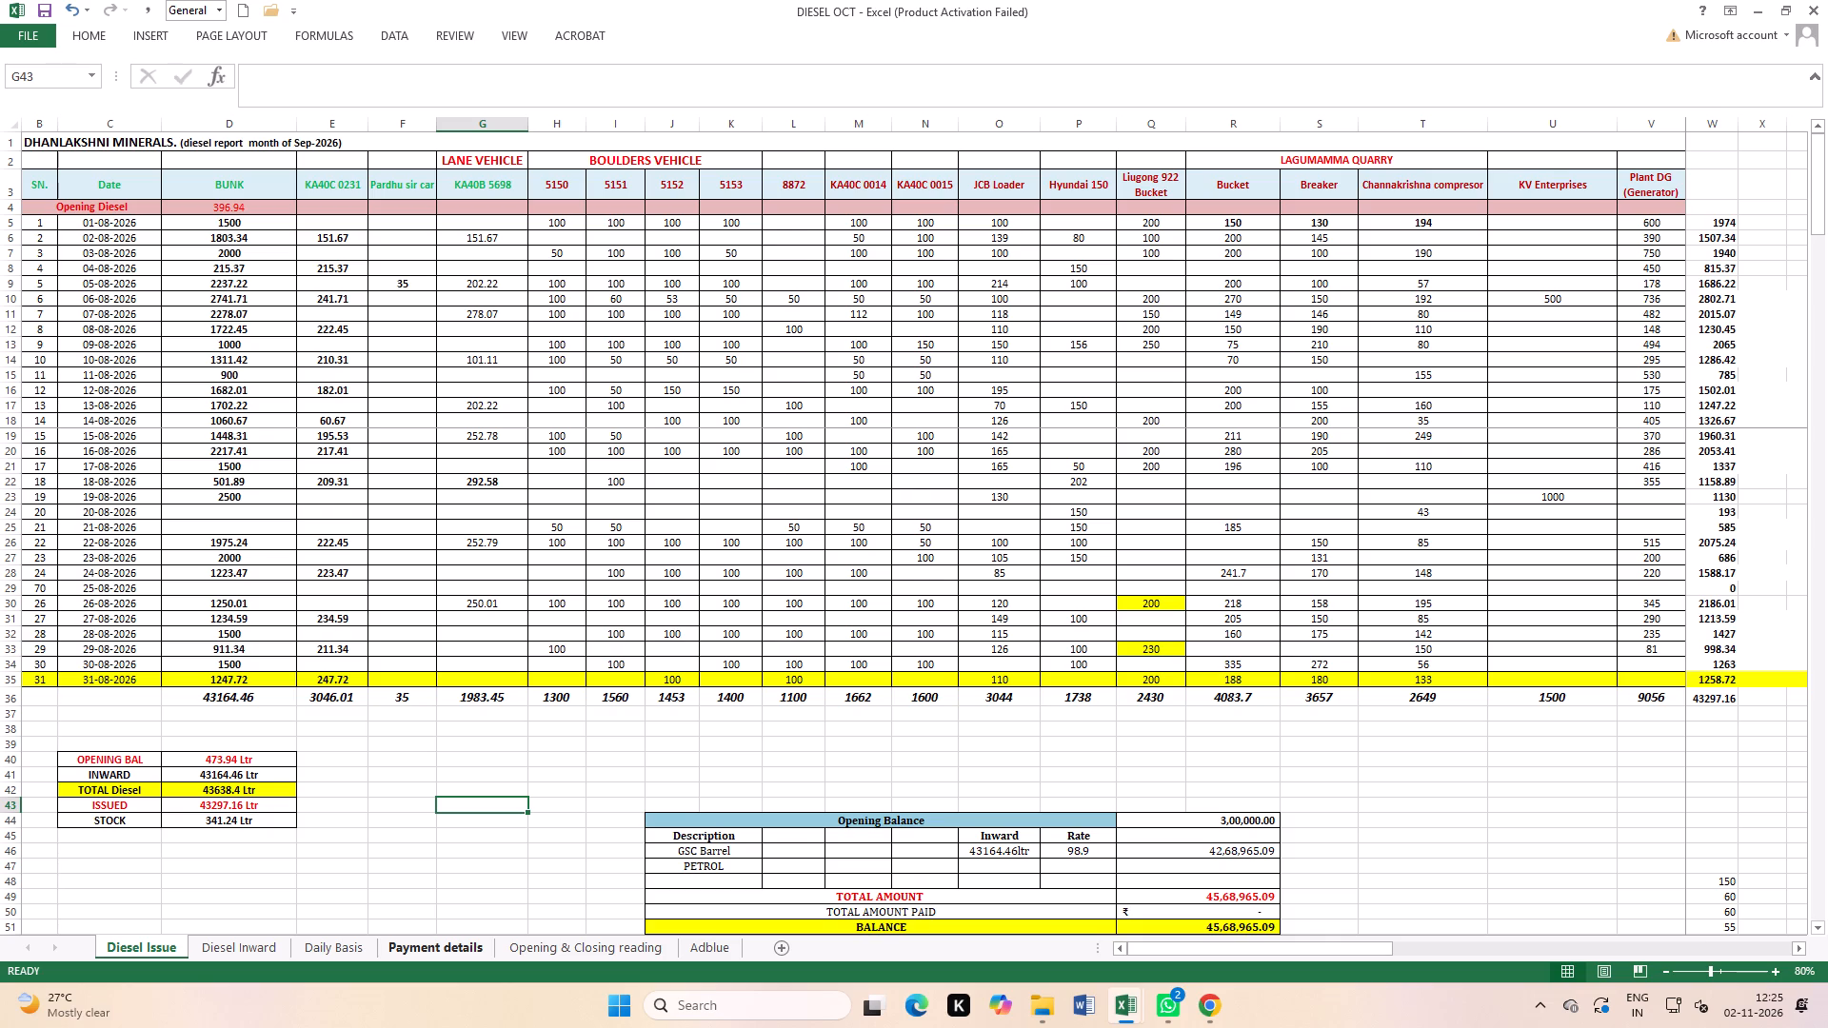
Add 291.21 to the BUNK formula for 29-08-2026, making it =700+211.34+291.21.
double_click(261, 649)
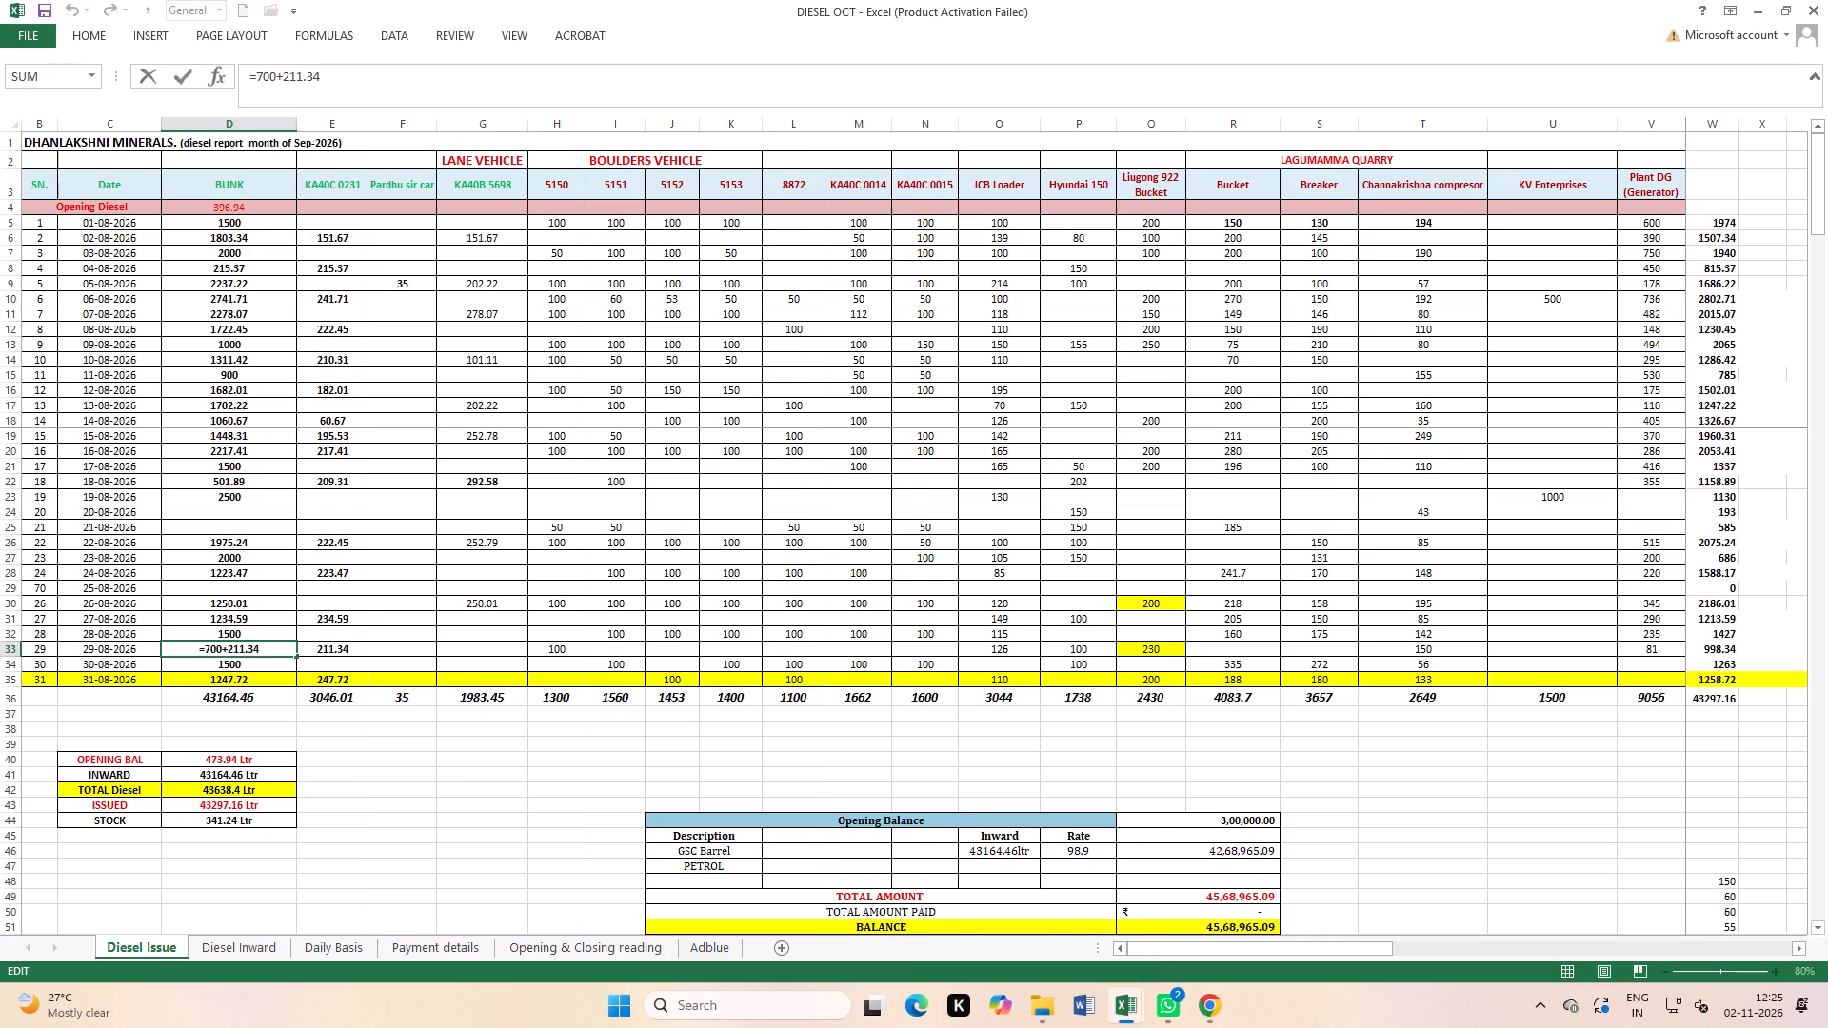
type("+291.21")
key("Return")
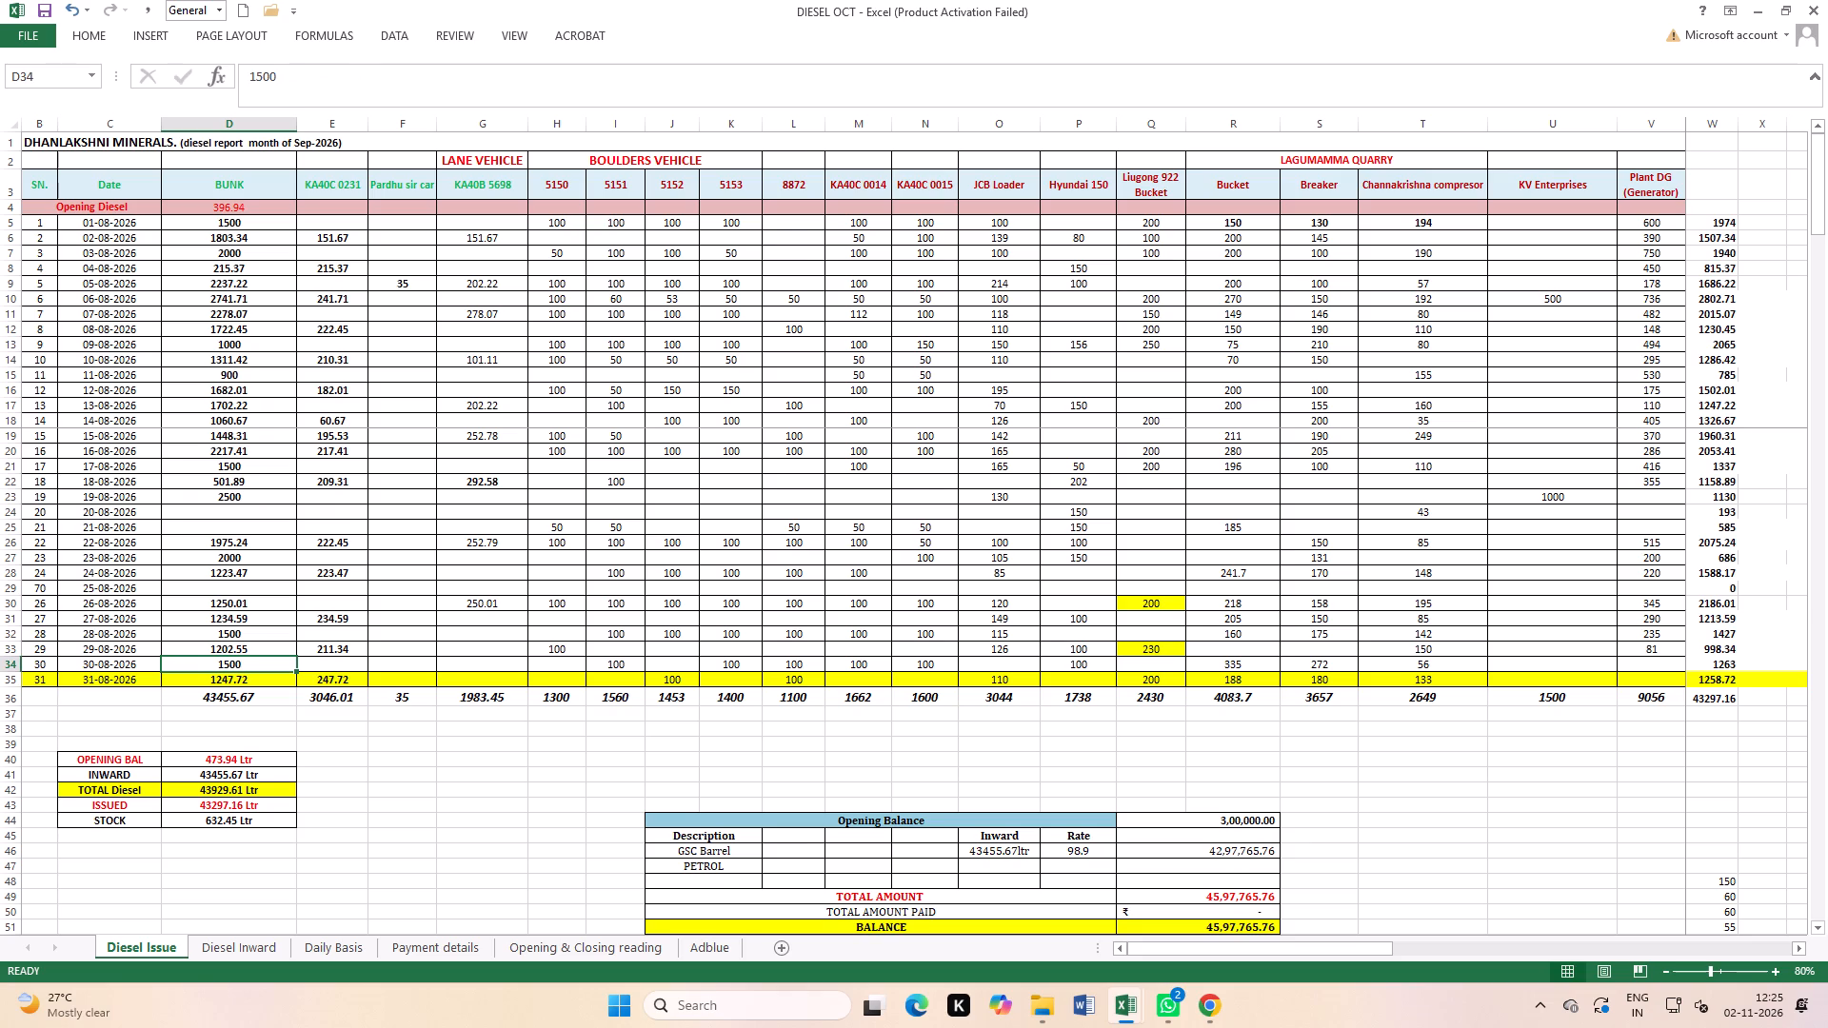
left_click(393, 668)
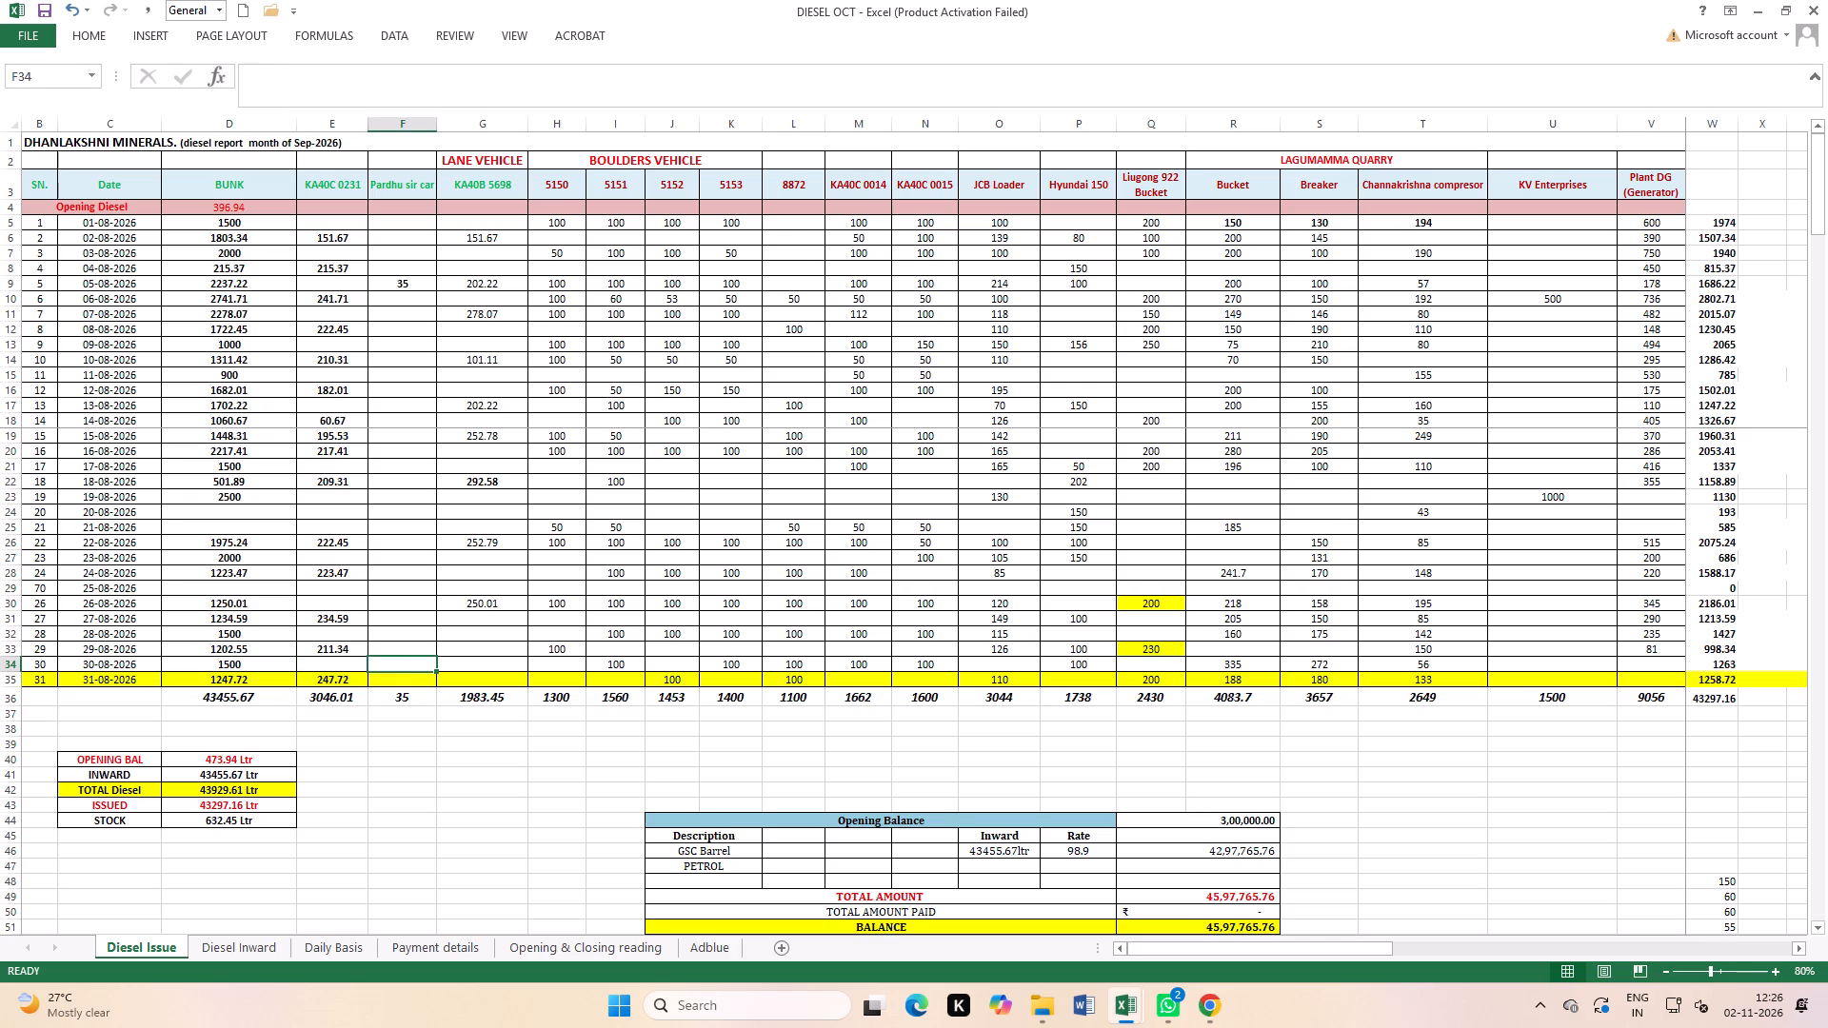
left_click(465, 648)
type("291.21")
key("Return")
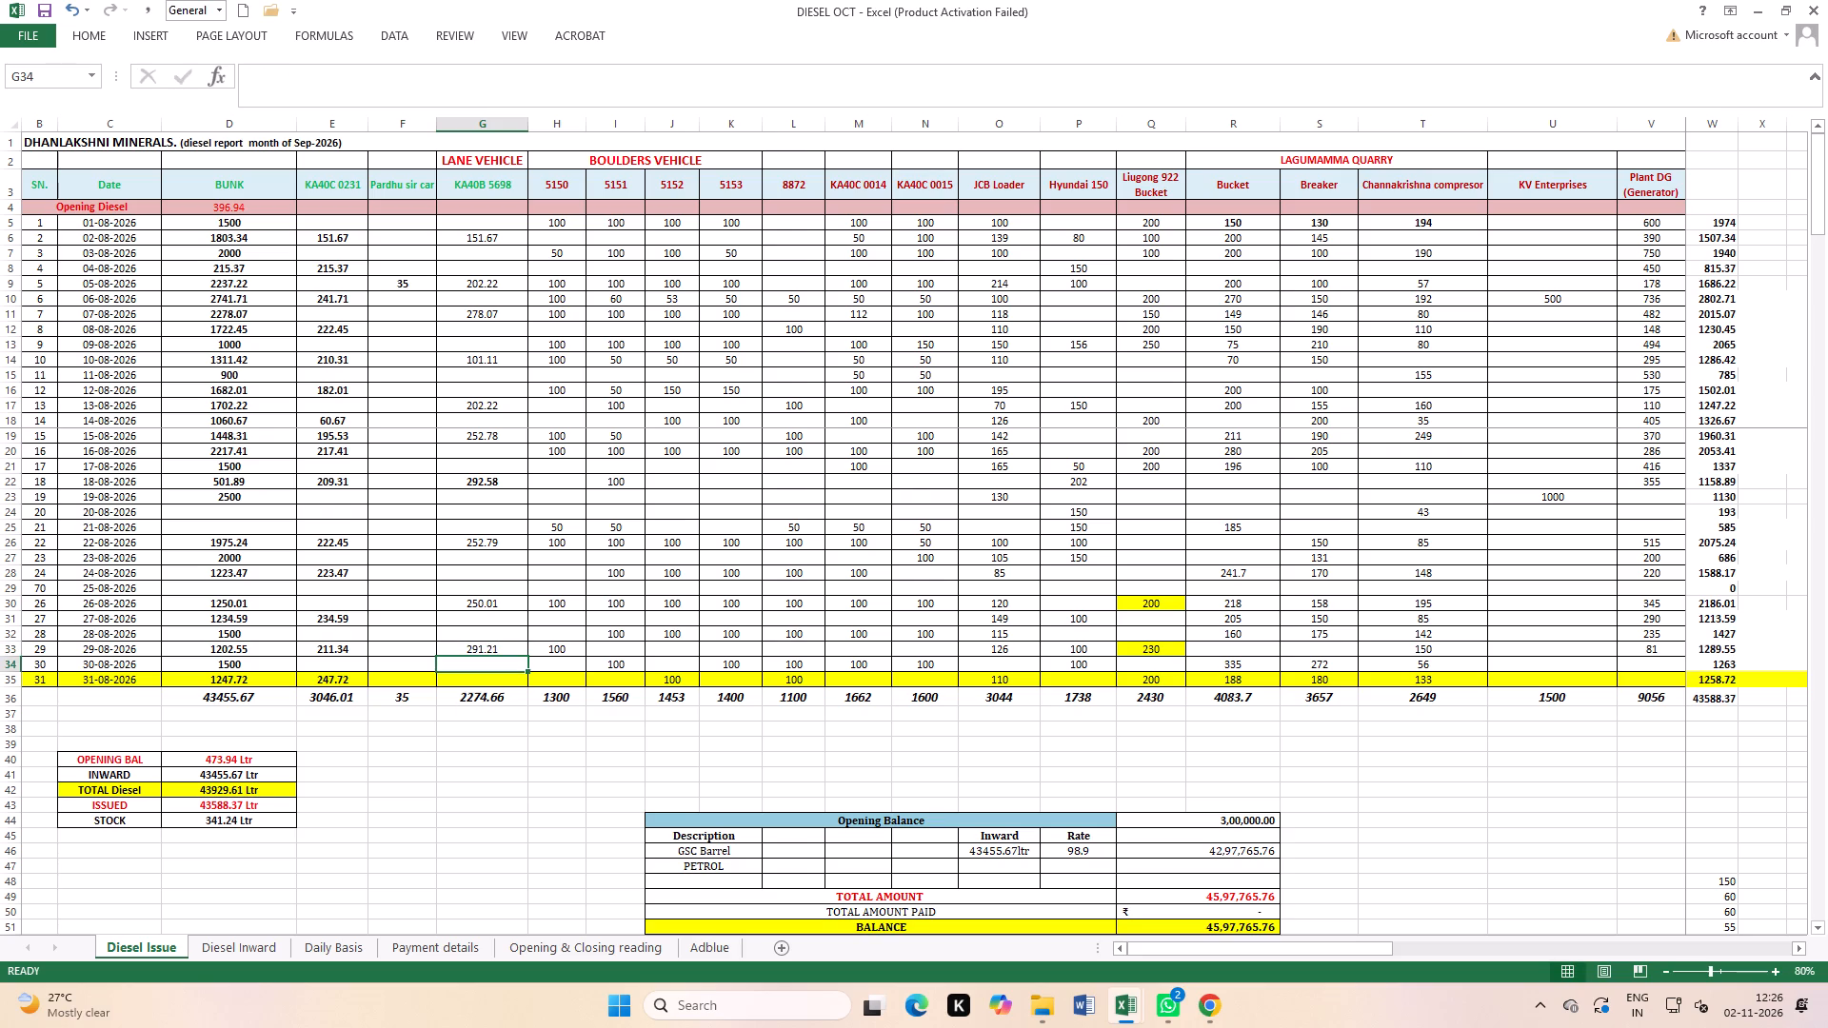
Save the workbook with the updated diesel issue entries.
left_click(449, 778)
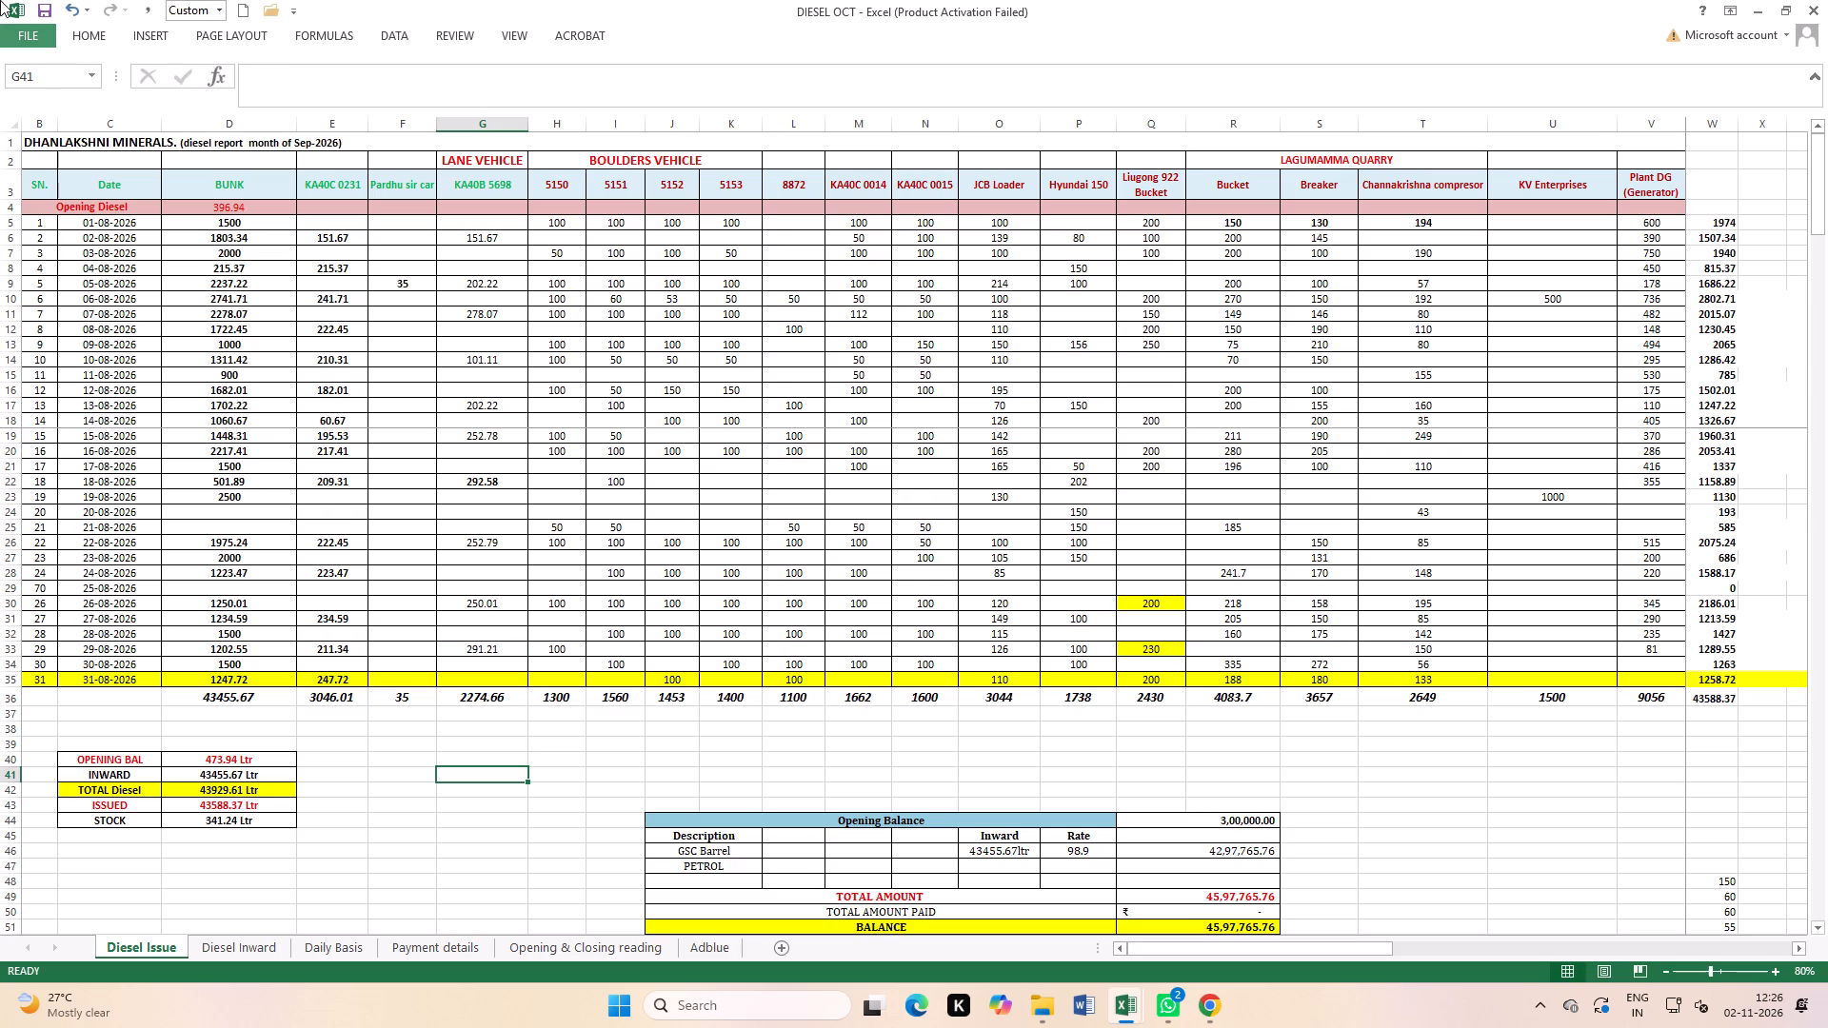
double_click(46, 9)
Check the range of the fuel litres total formula in Diesel Inward and compare it with the BUNK total in Diesel Issue.
left_click(268, 944)
scroll(331, 845, "down", 6)
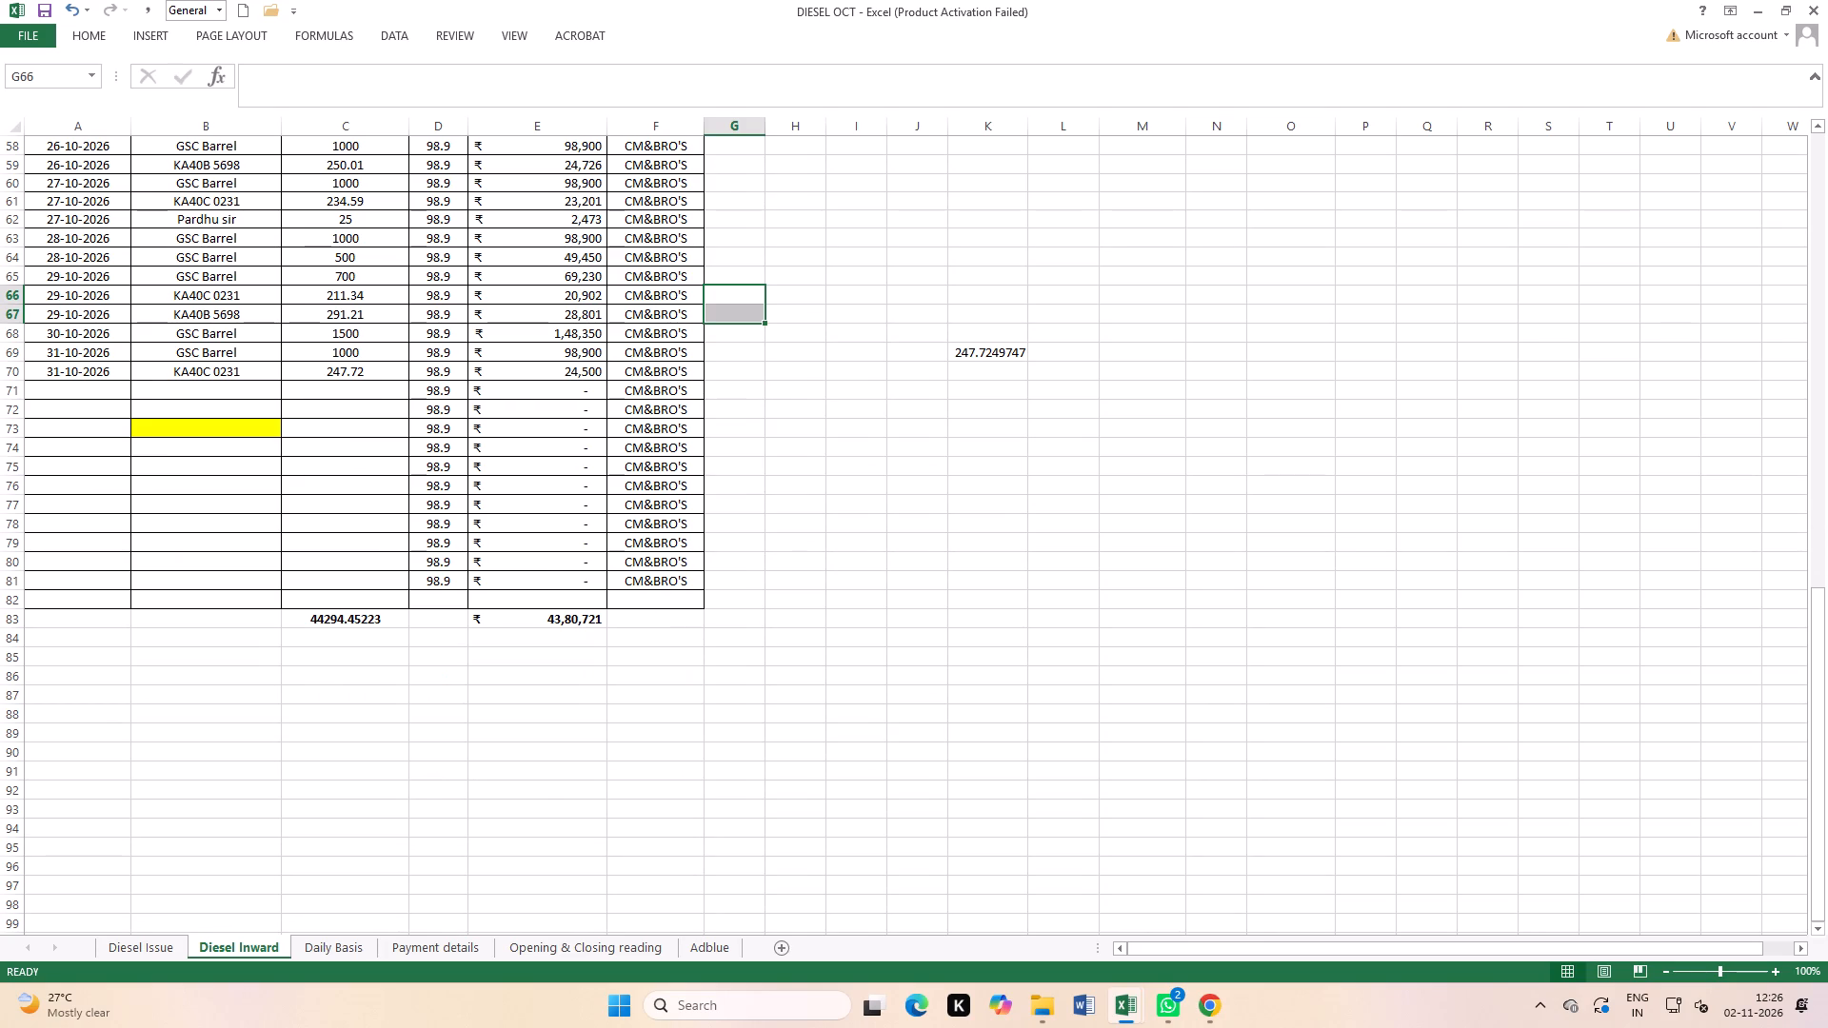
double_click(365, 614)
scroll(414, 542, "up", 9)
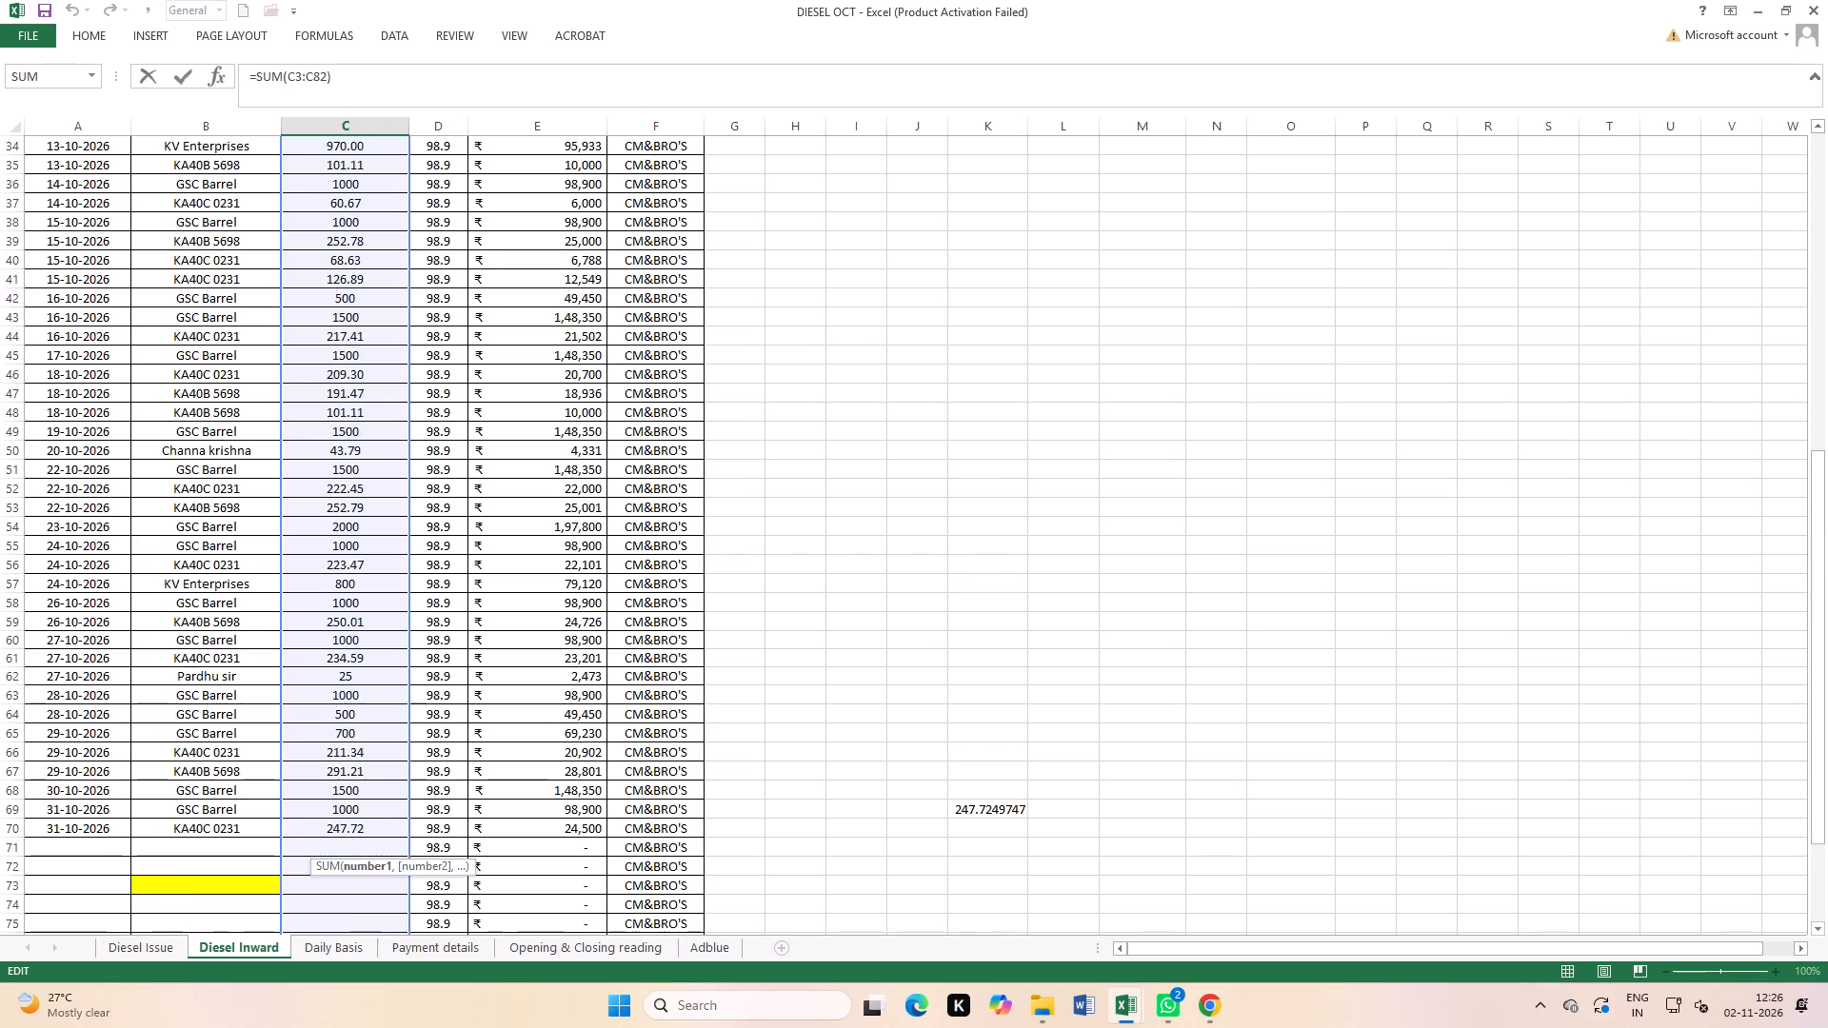
scroll(414, 542, "up", 14)
key("Return")
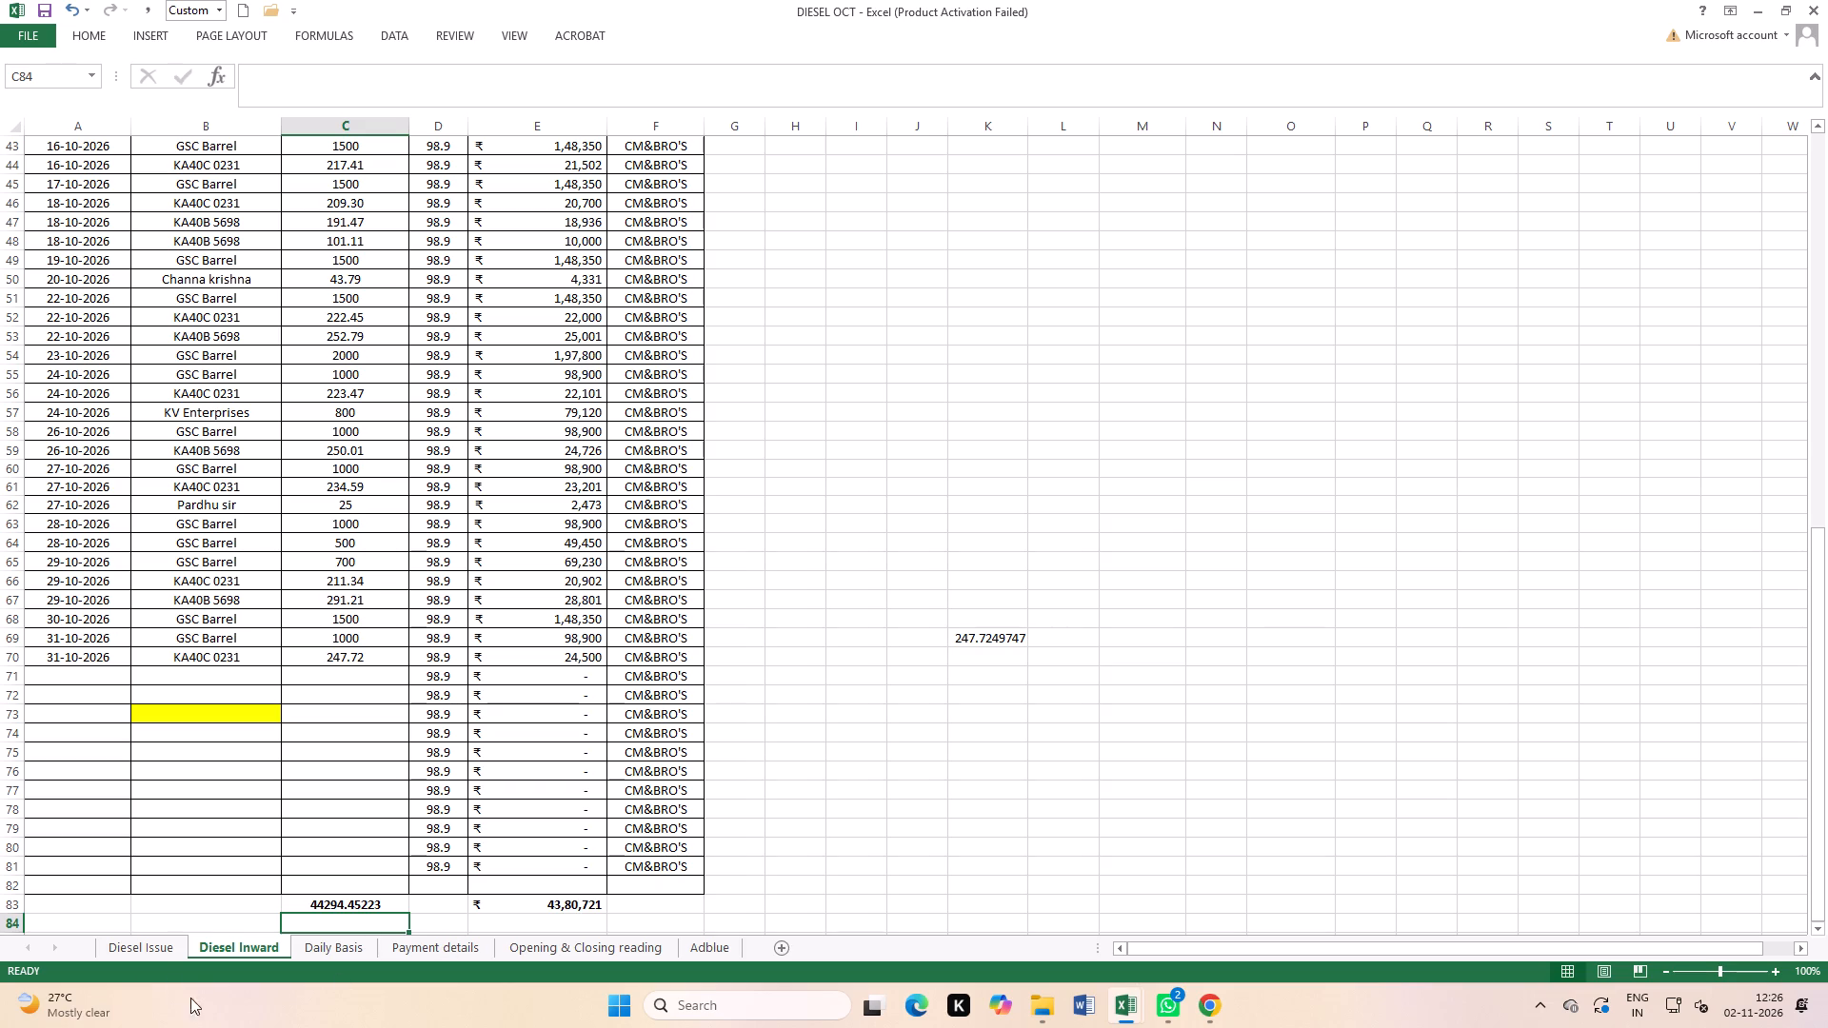
left_click(145, 948)
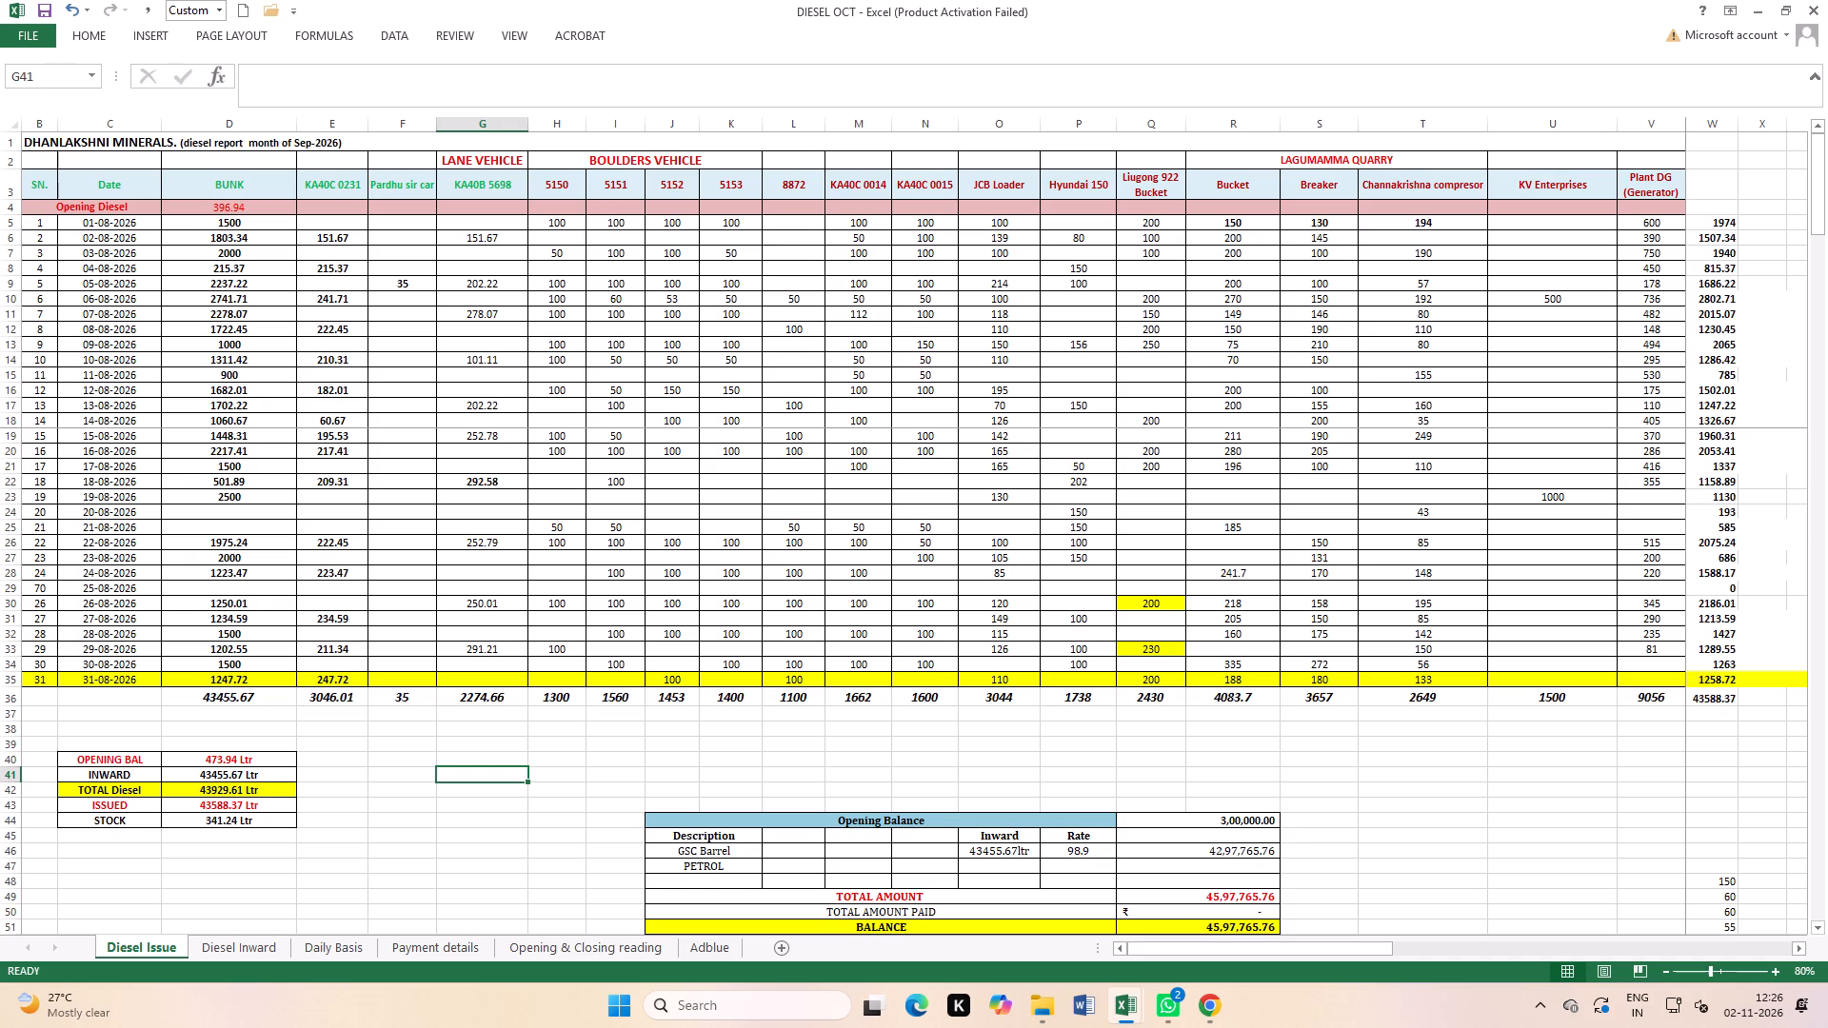
scroll(390, 789, "up", 4)
left_click(252, 946)
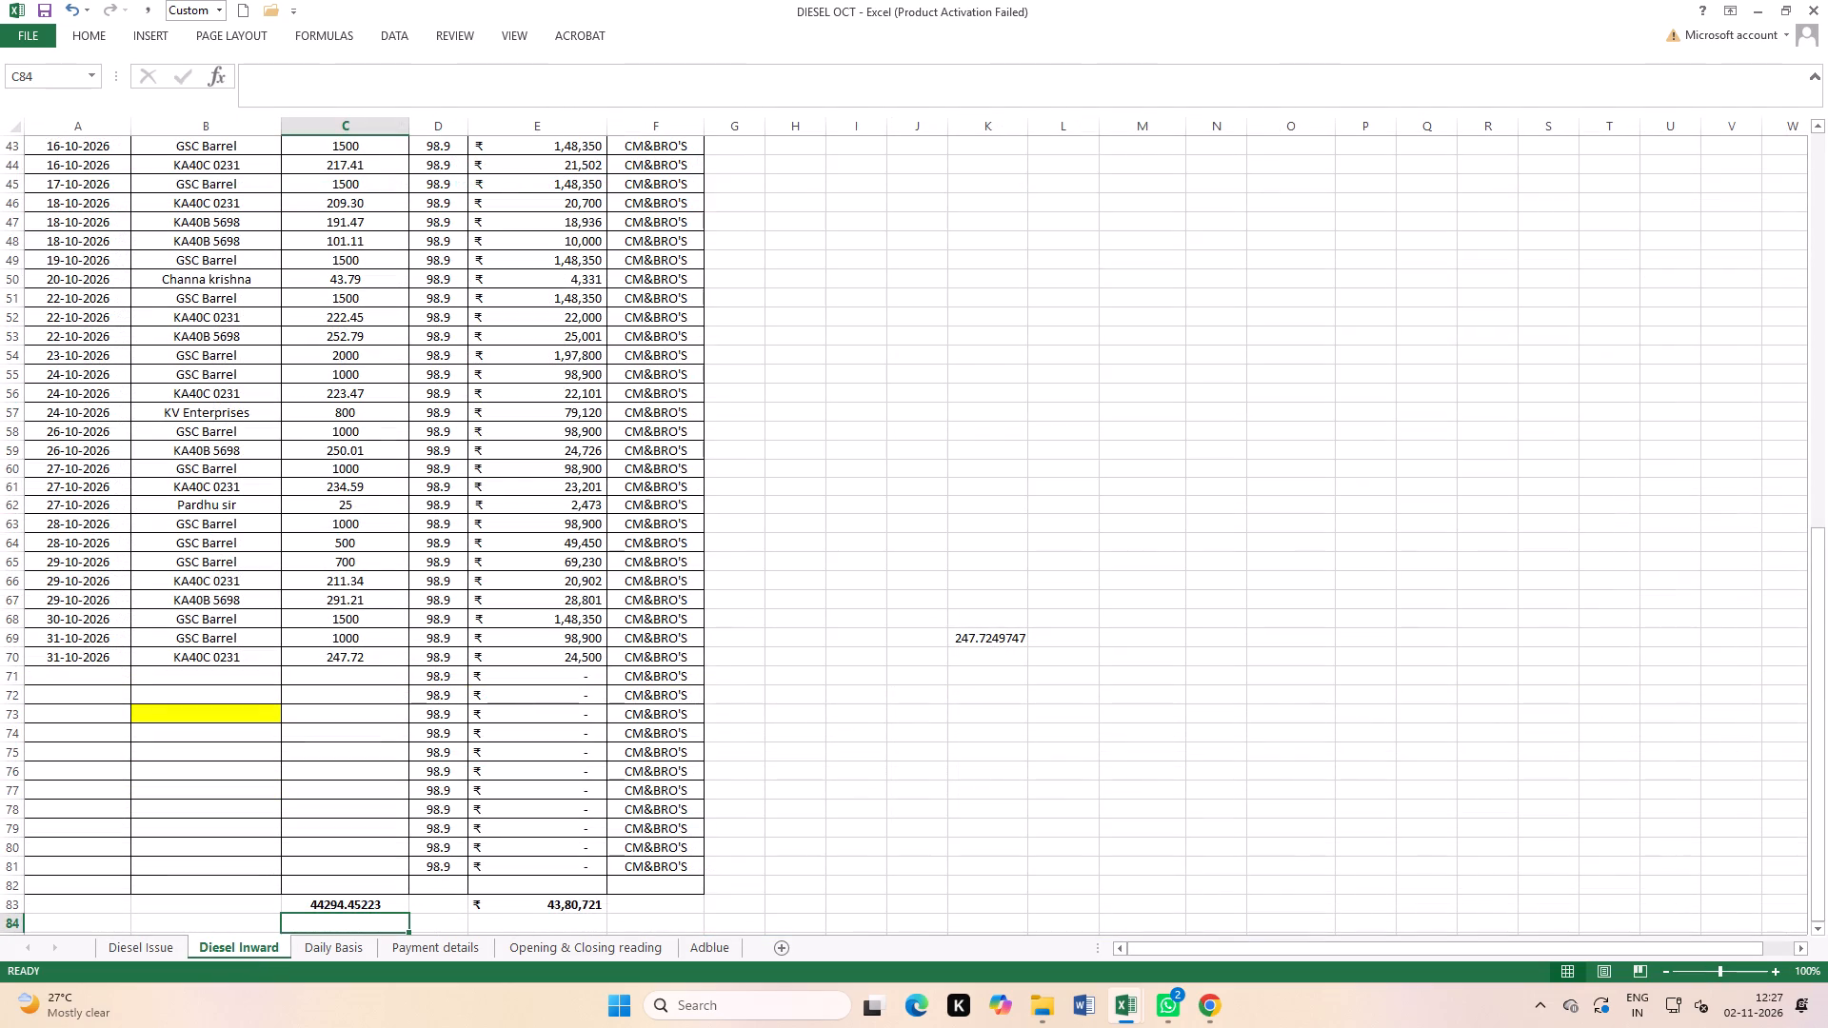
Delete the Daily Basis sheet from the workbook.
left_click(361, 943)
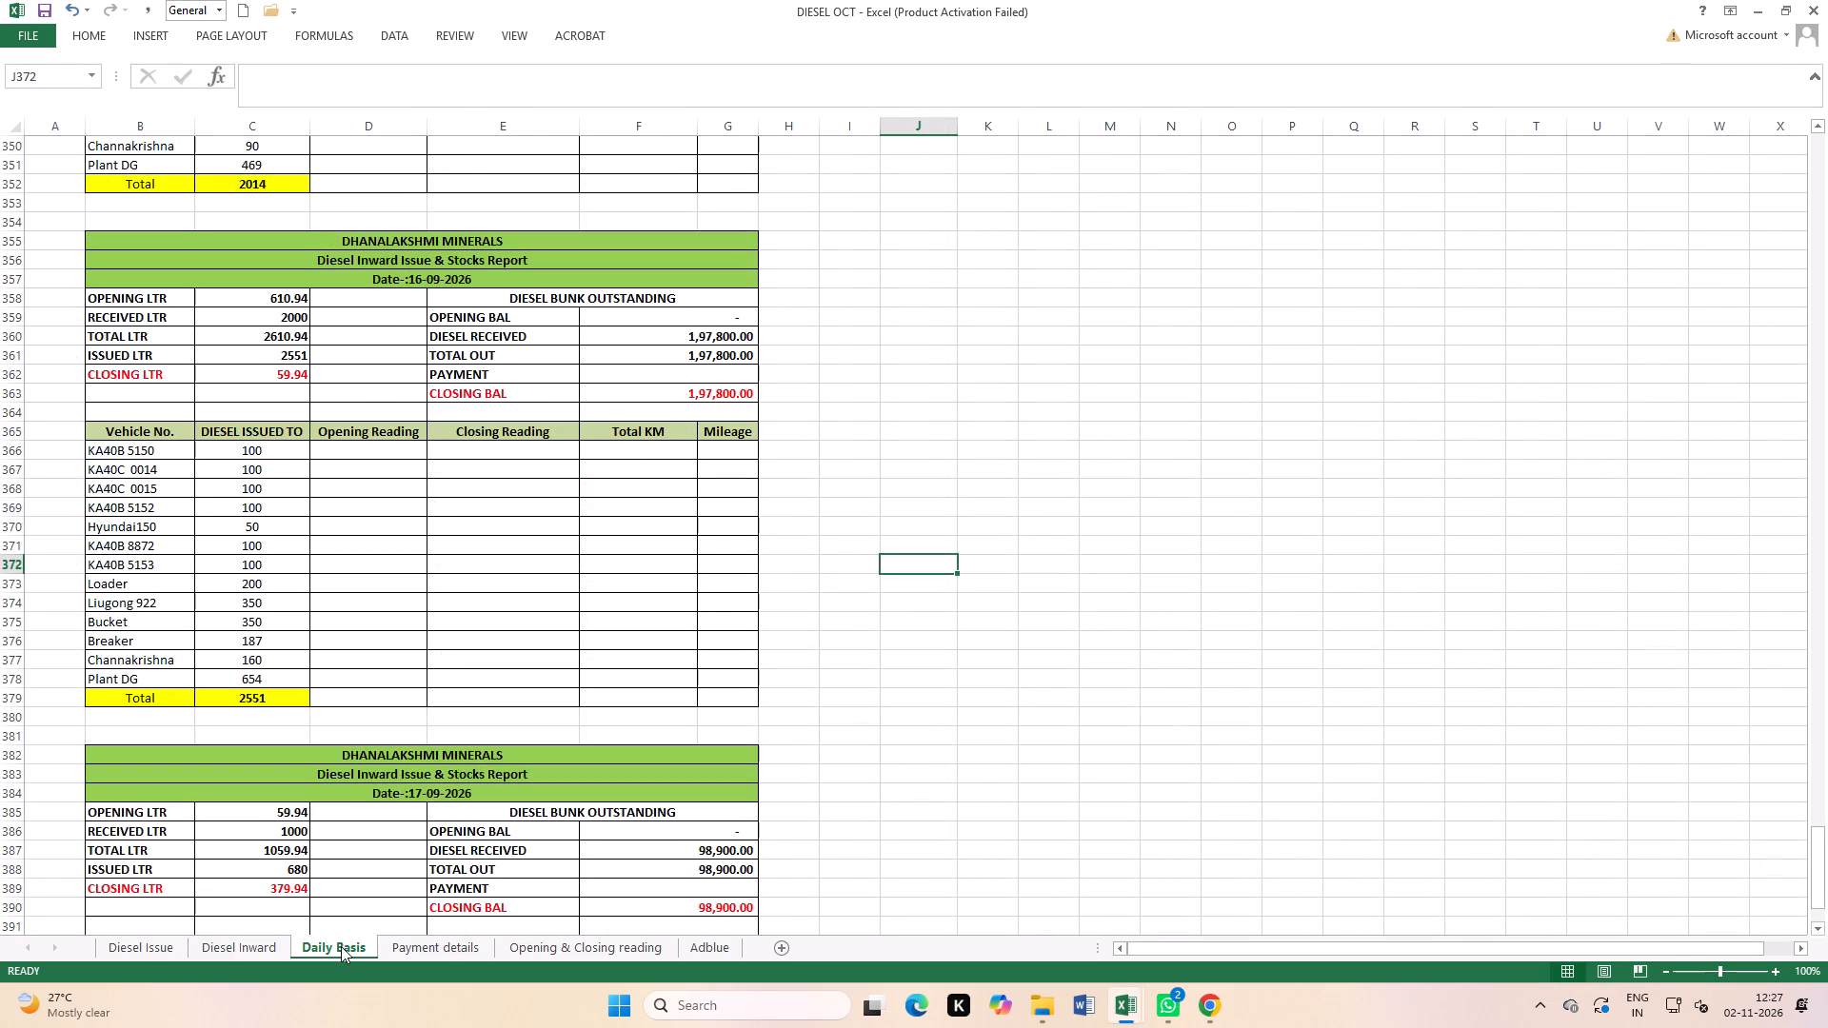
right_click(341, 946)
left_click(374, 754)
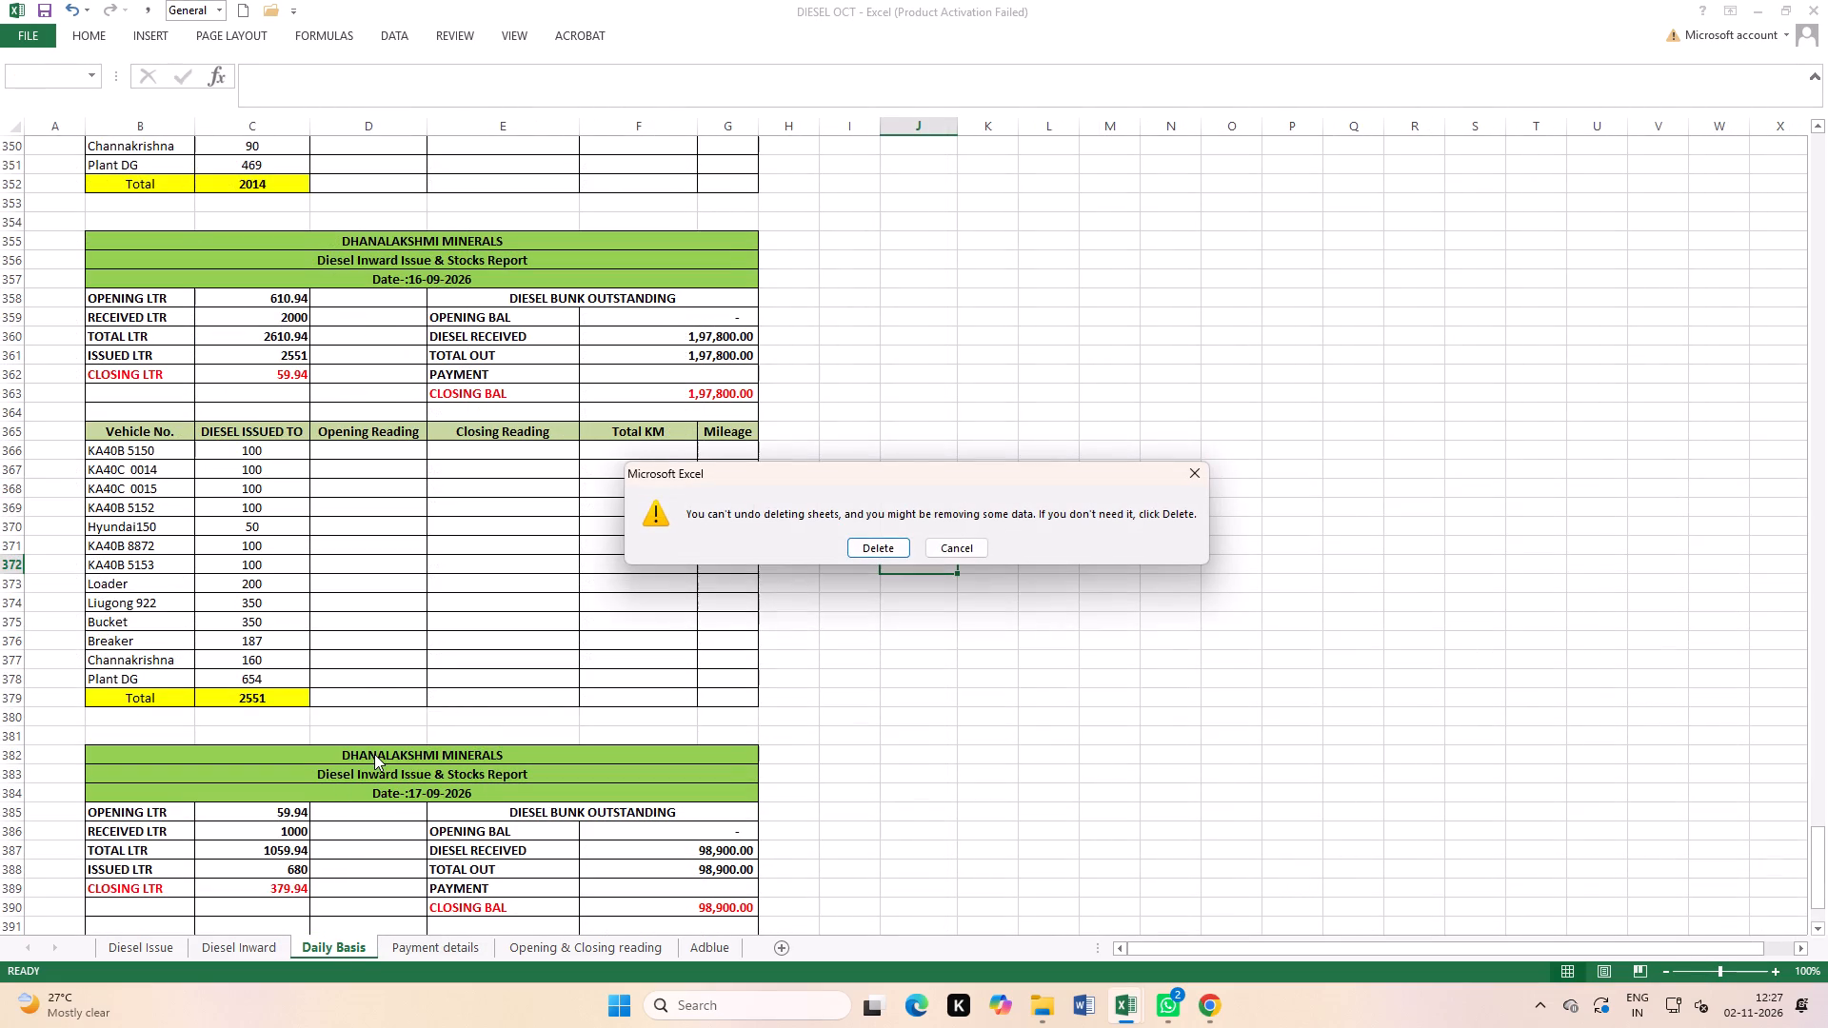
left_click(866, 546)
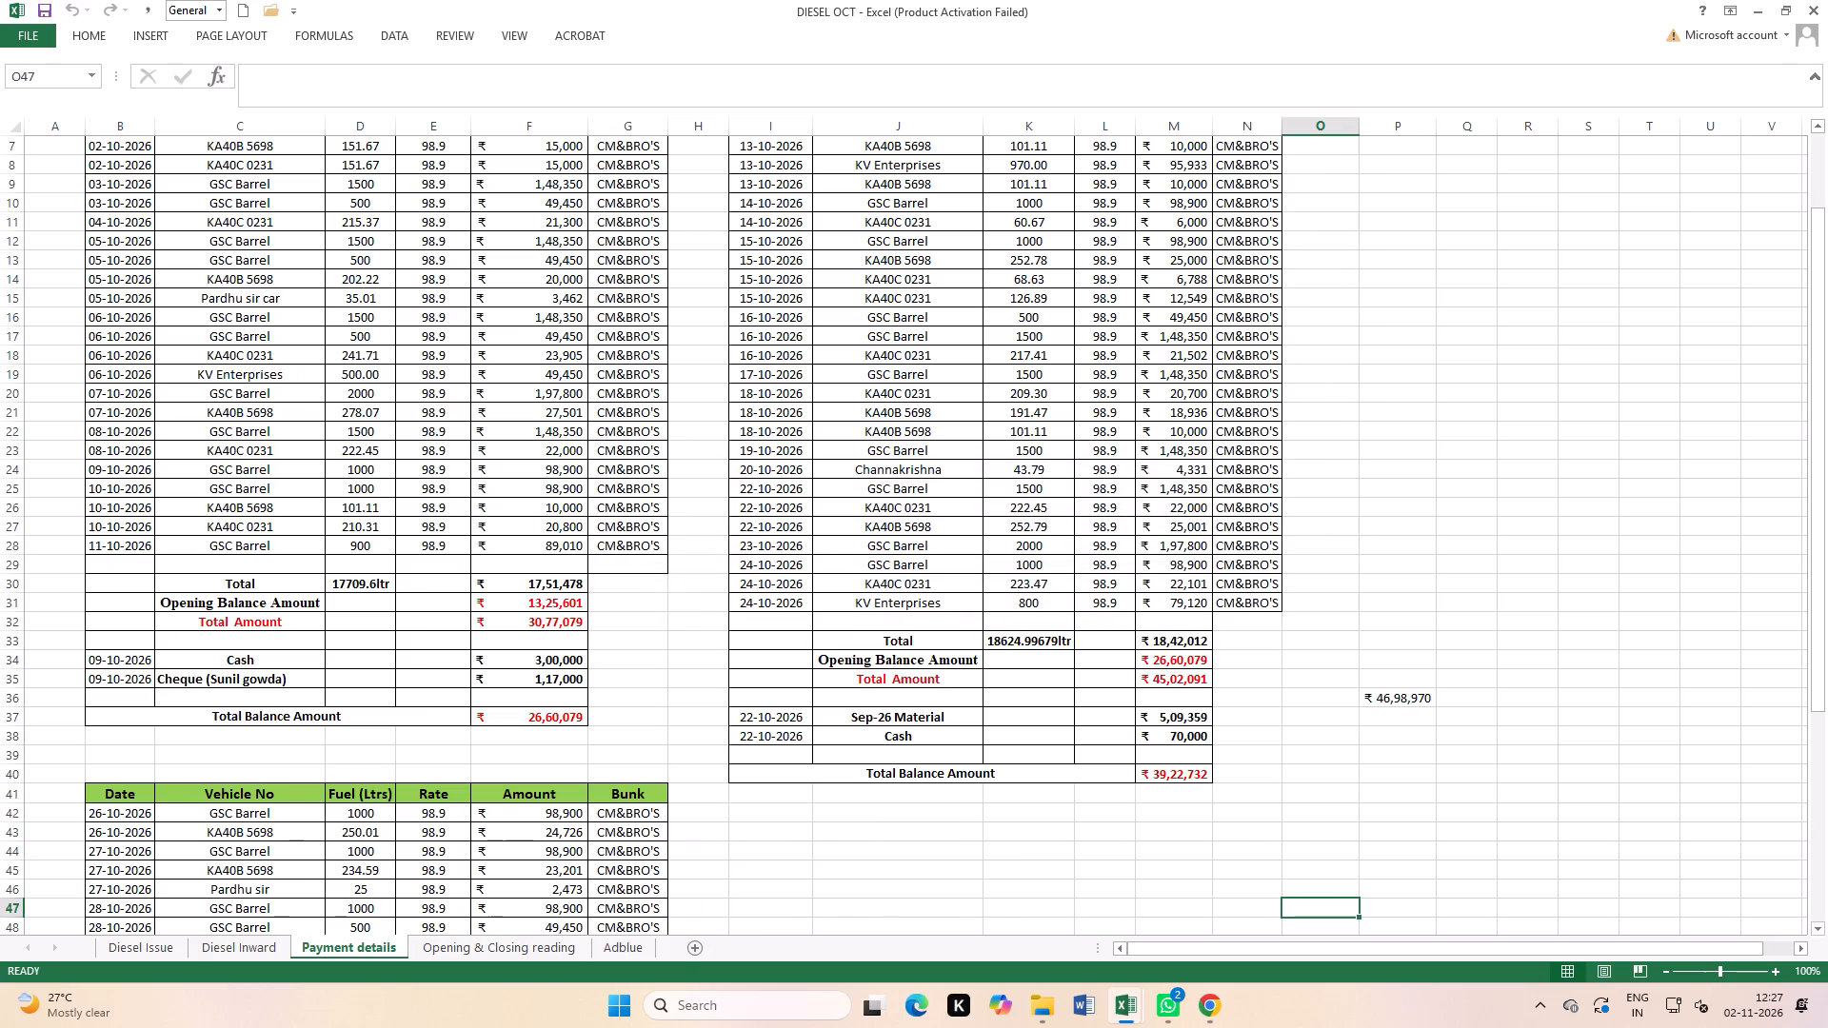
Review the Payment details sheet down to the 26-10-2026 to 31-10-2026 fuel entries and balance block.
left_click(482, 952)
left_click(371, 955)
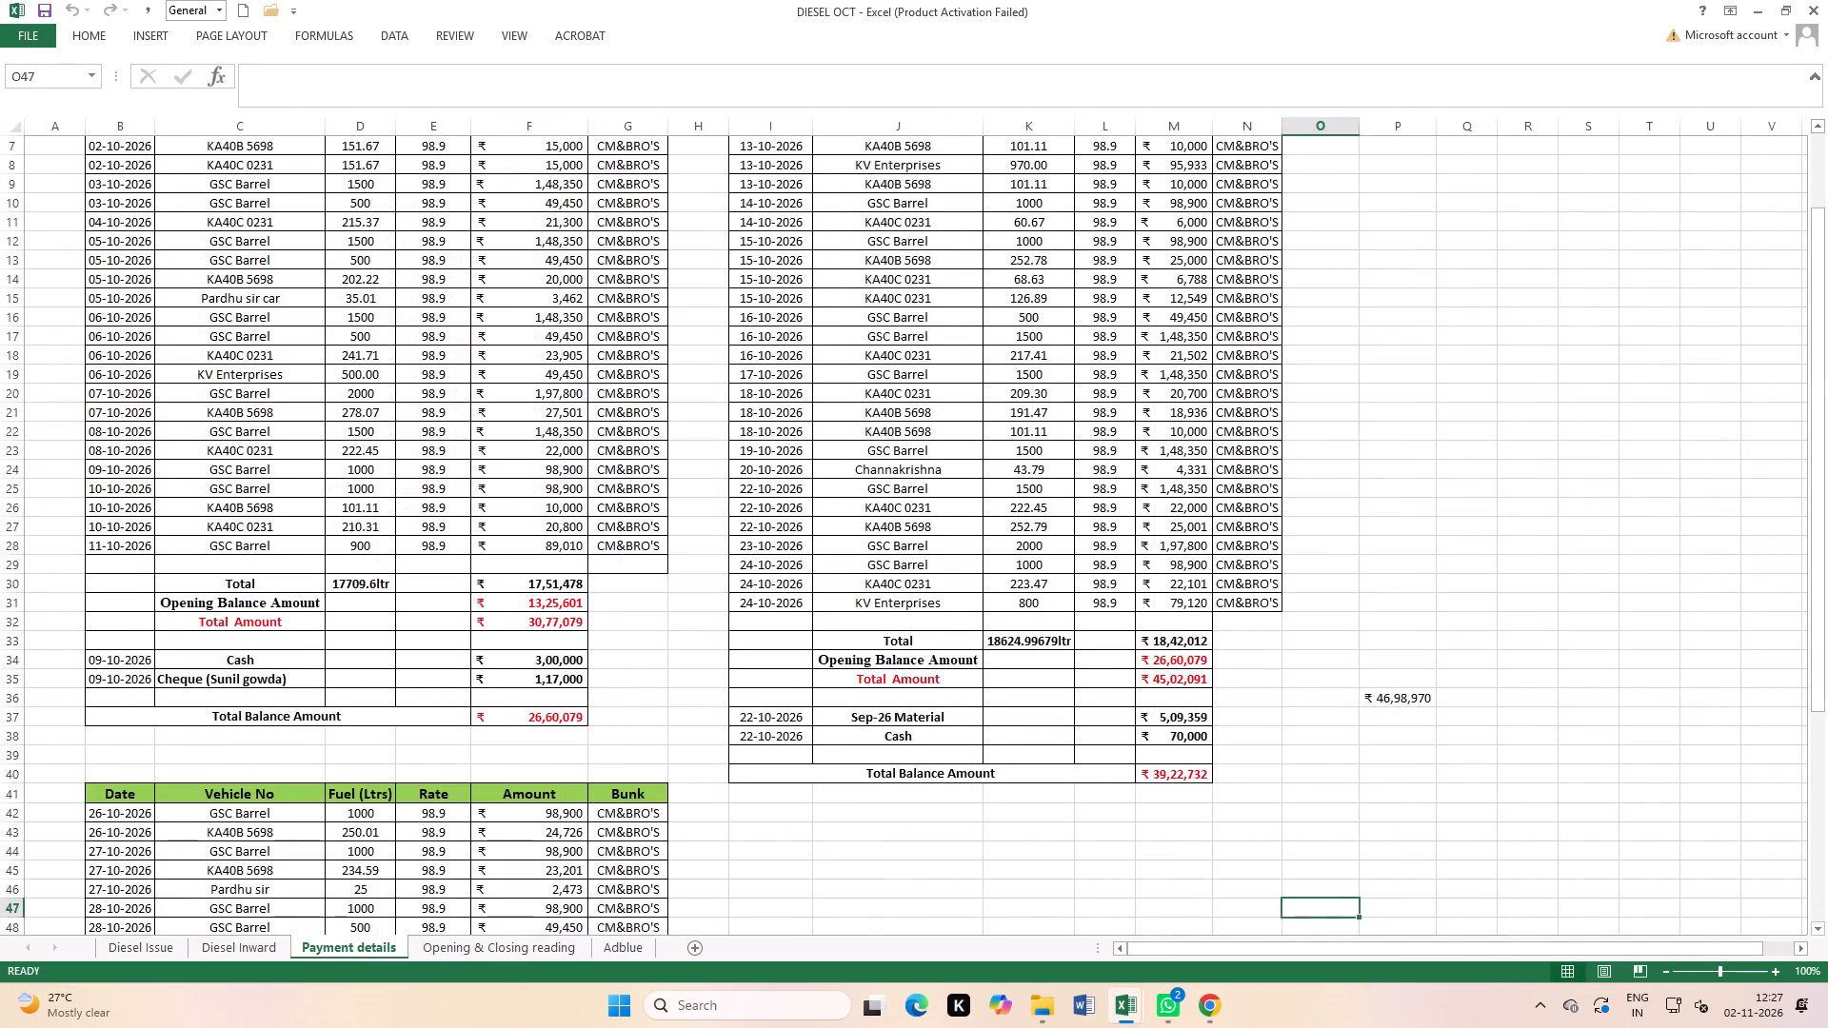
scroll(712, 756, "down", 5)
scroll(863, 582, "down", 6)
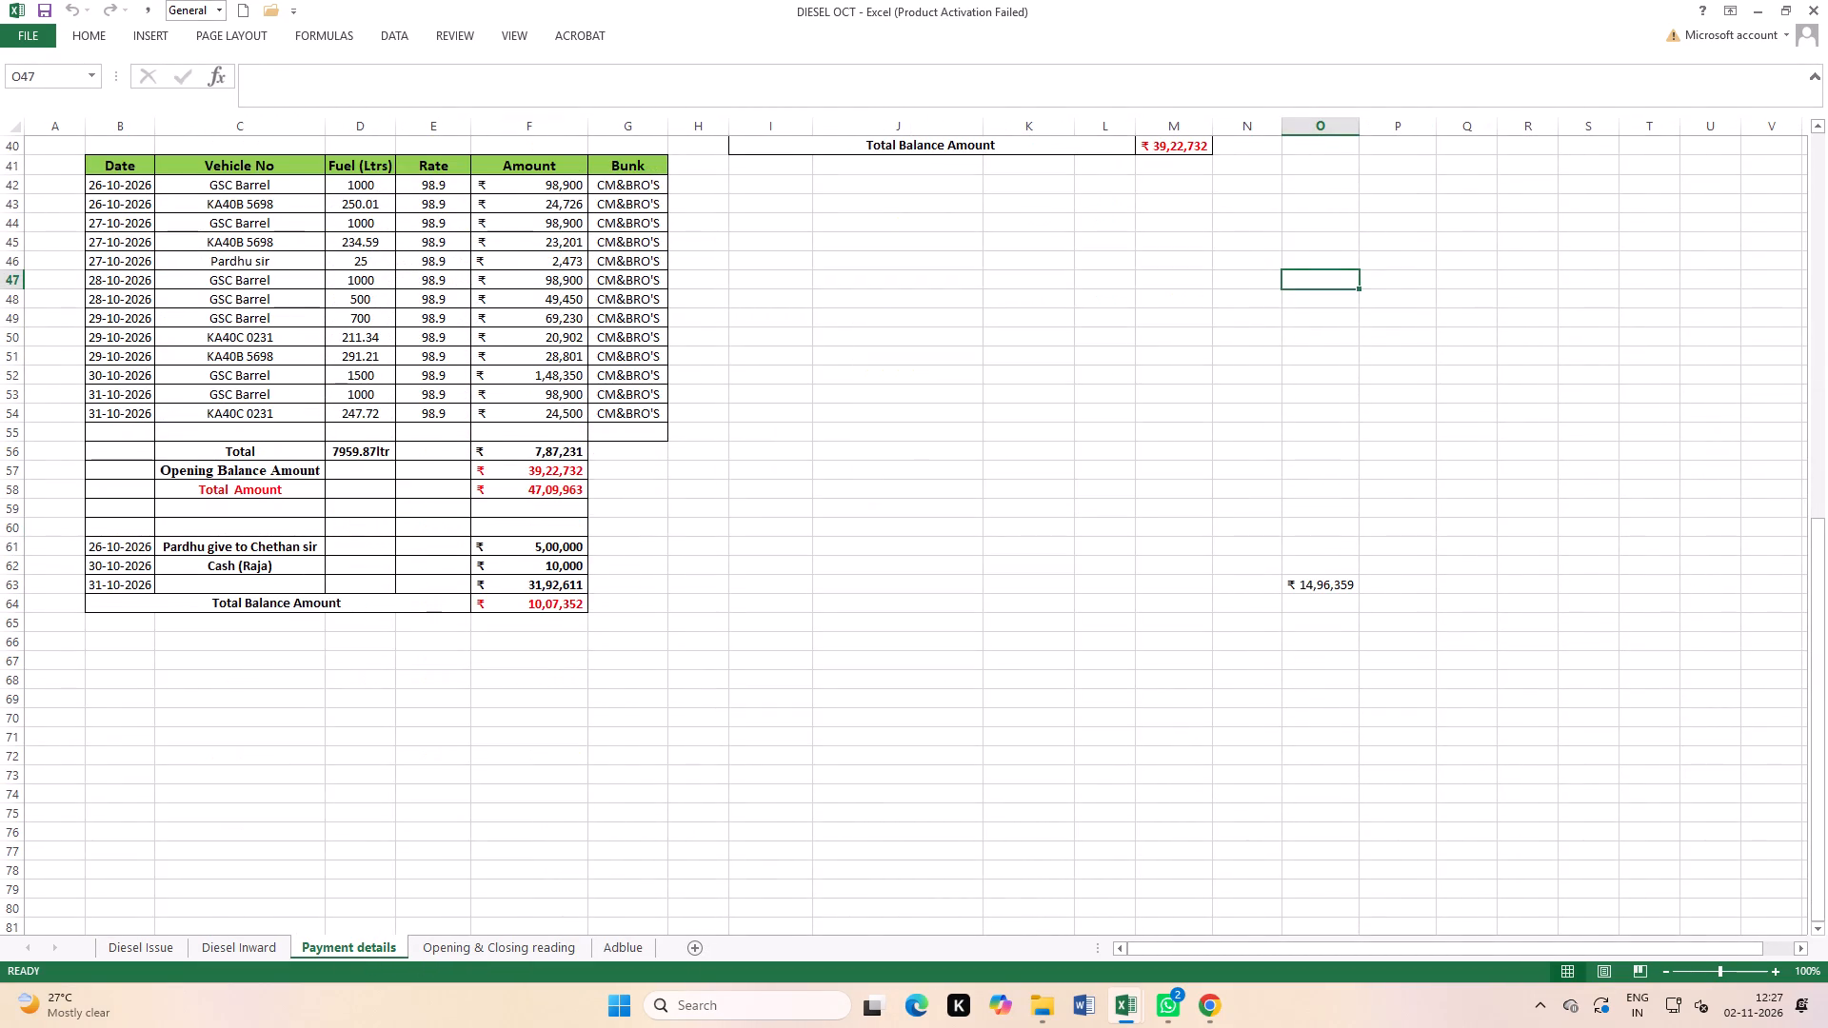
Select the Diesel Inward amounts from 31-10-2026 back to 01-10-2026 to check their sum.
left_click(246, 956)
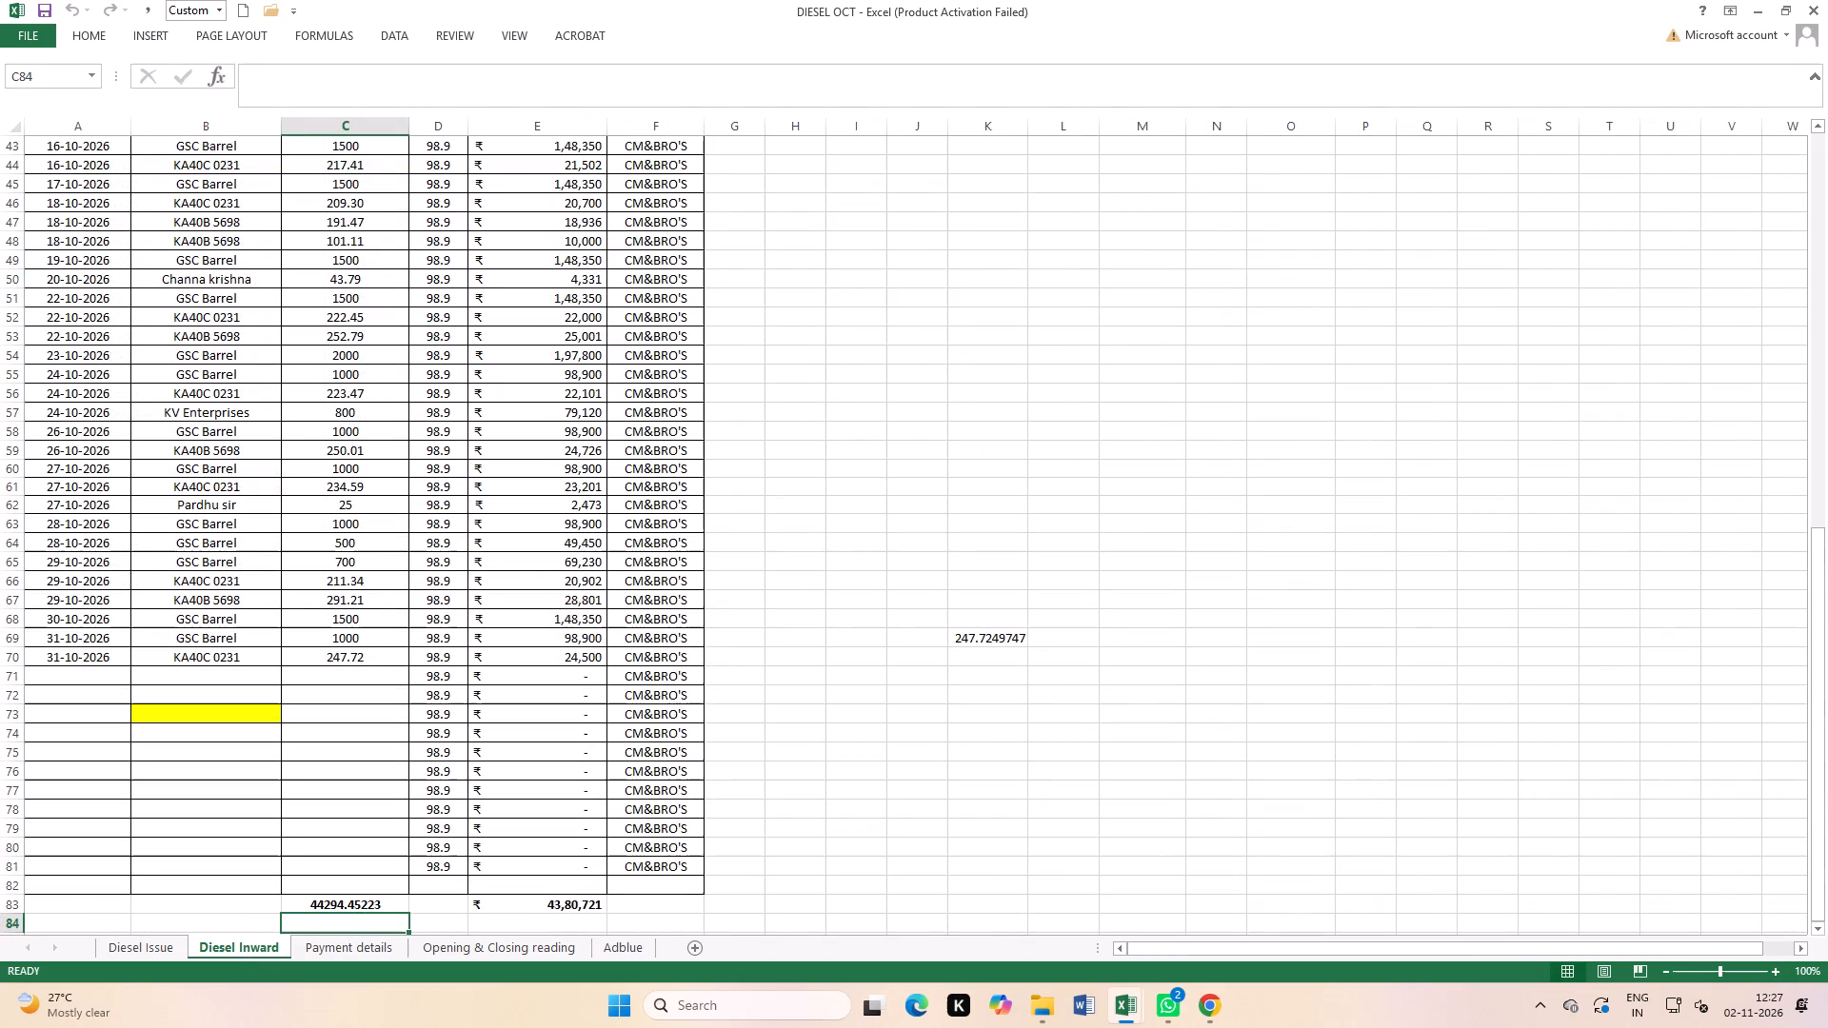
left_click_drag(588, 661, 602, 461)
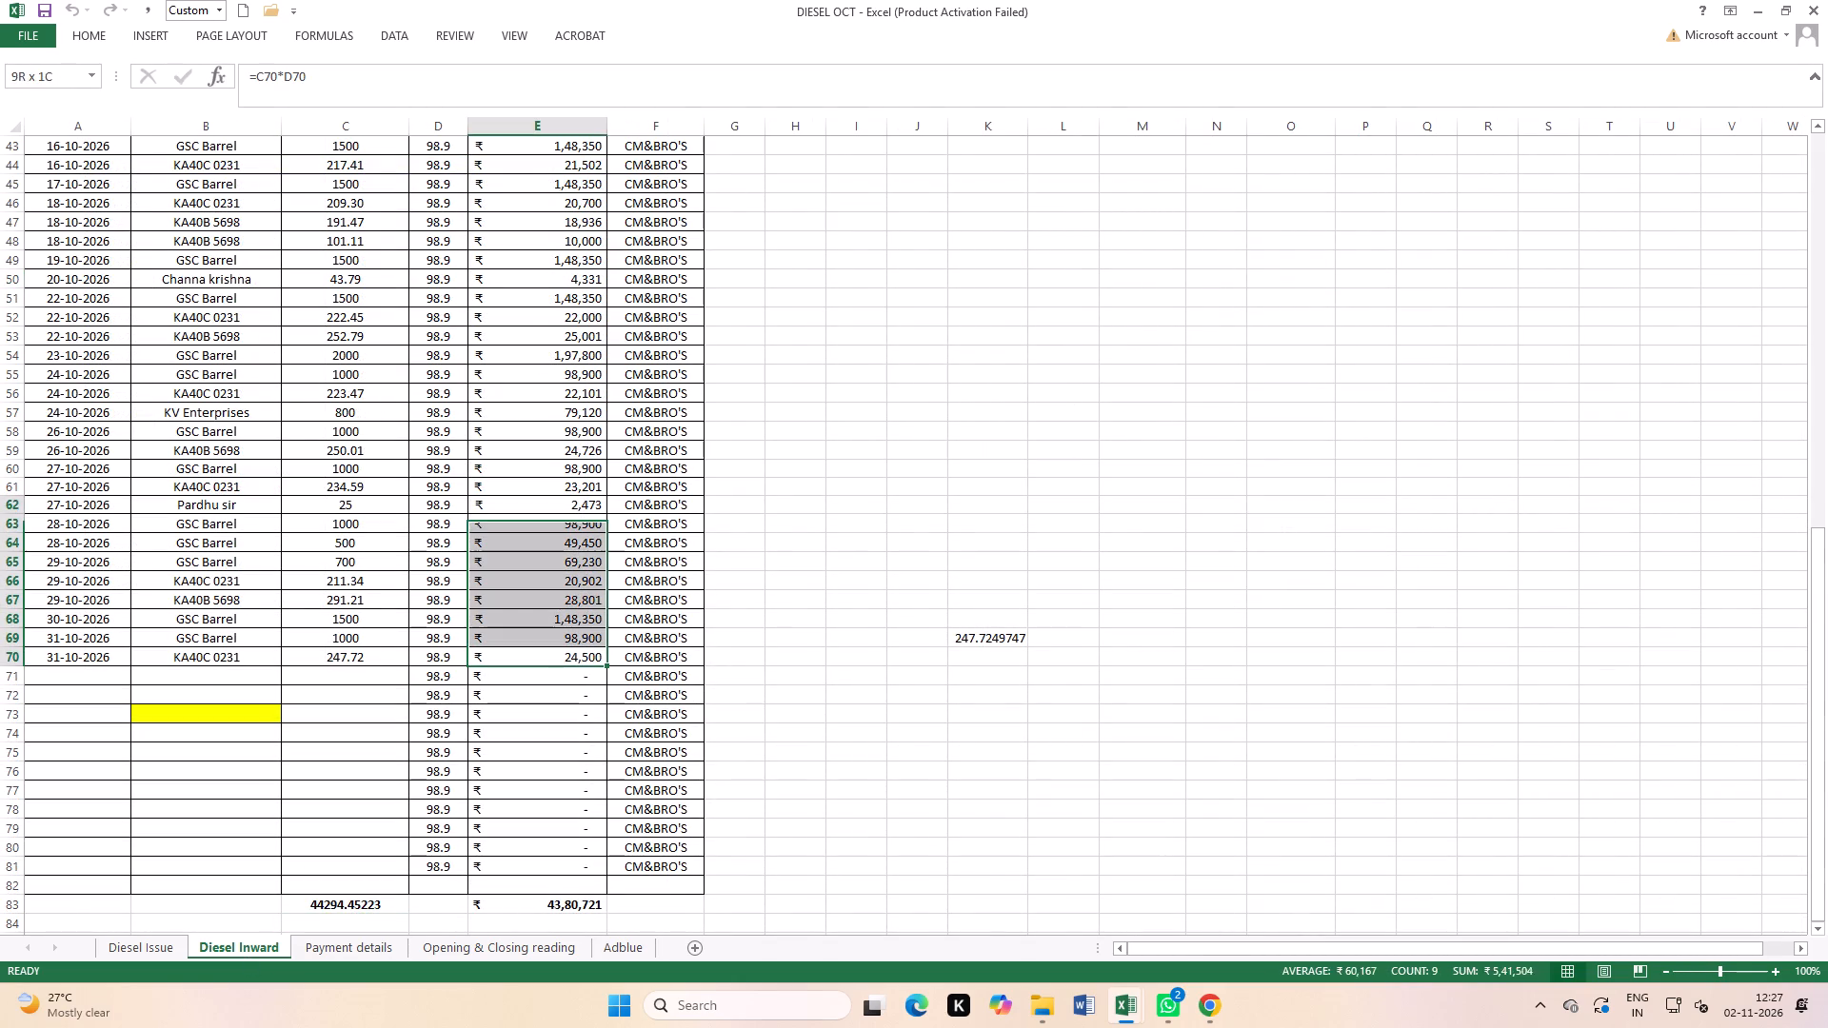
left_click_drag(602, 461, 572, 109)
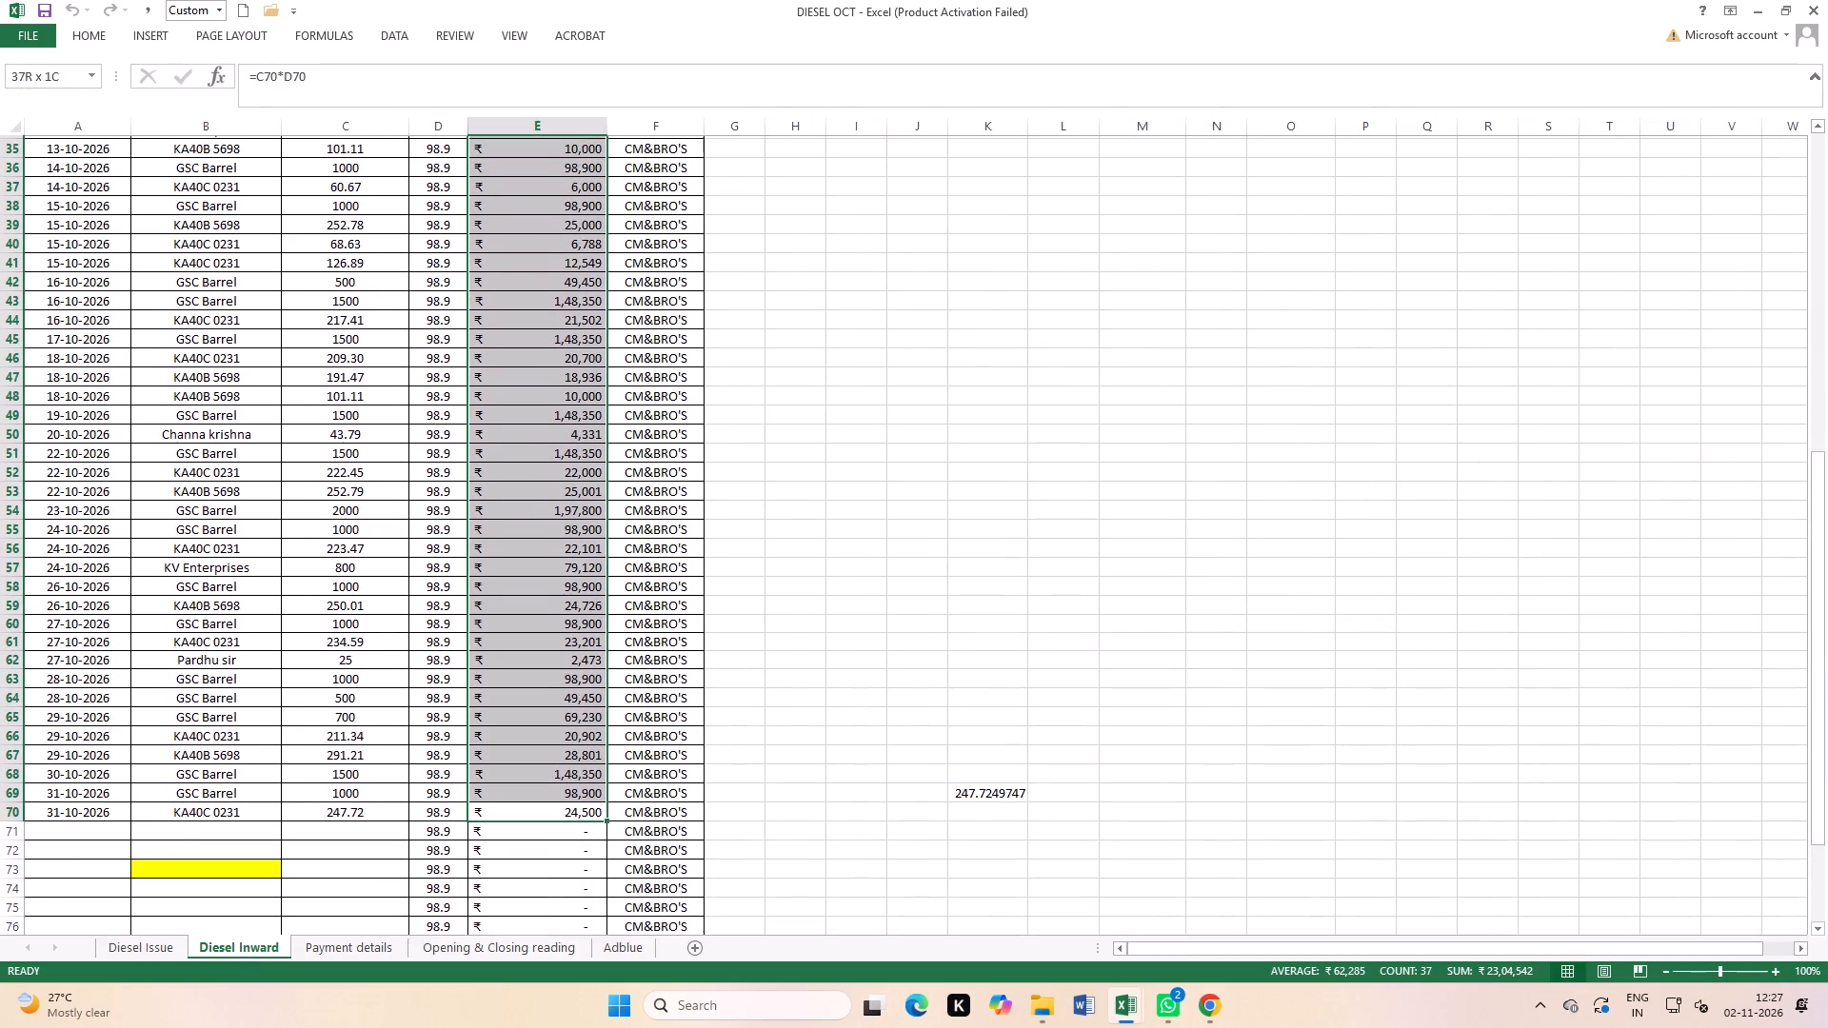
left_click_drag(572, 109, 572, 105)
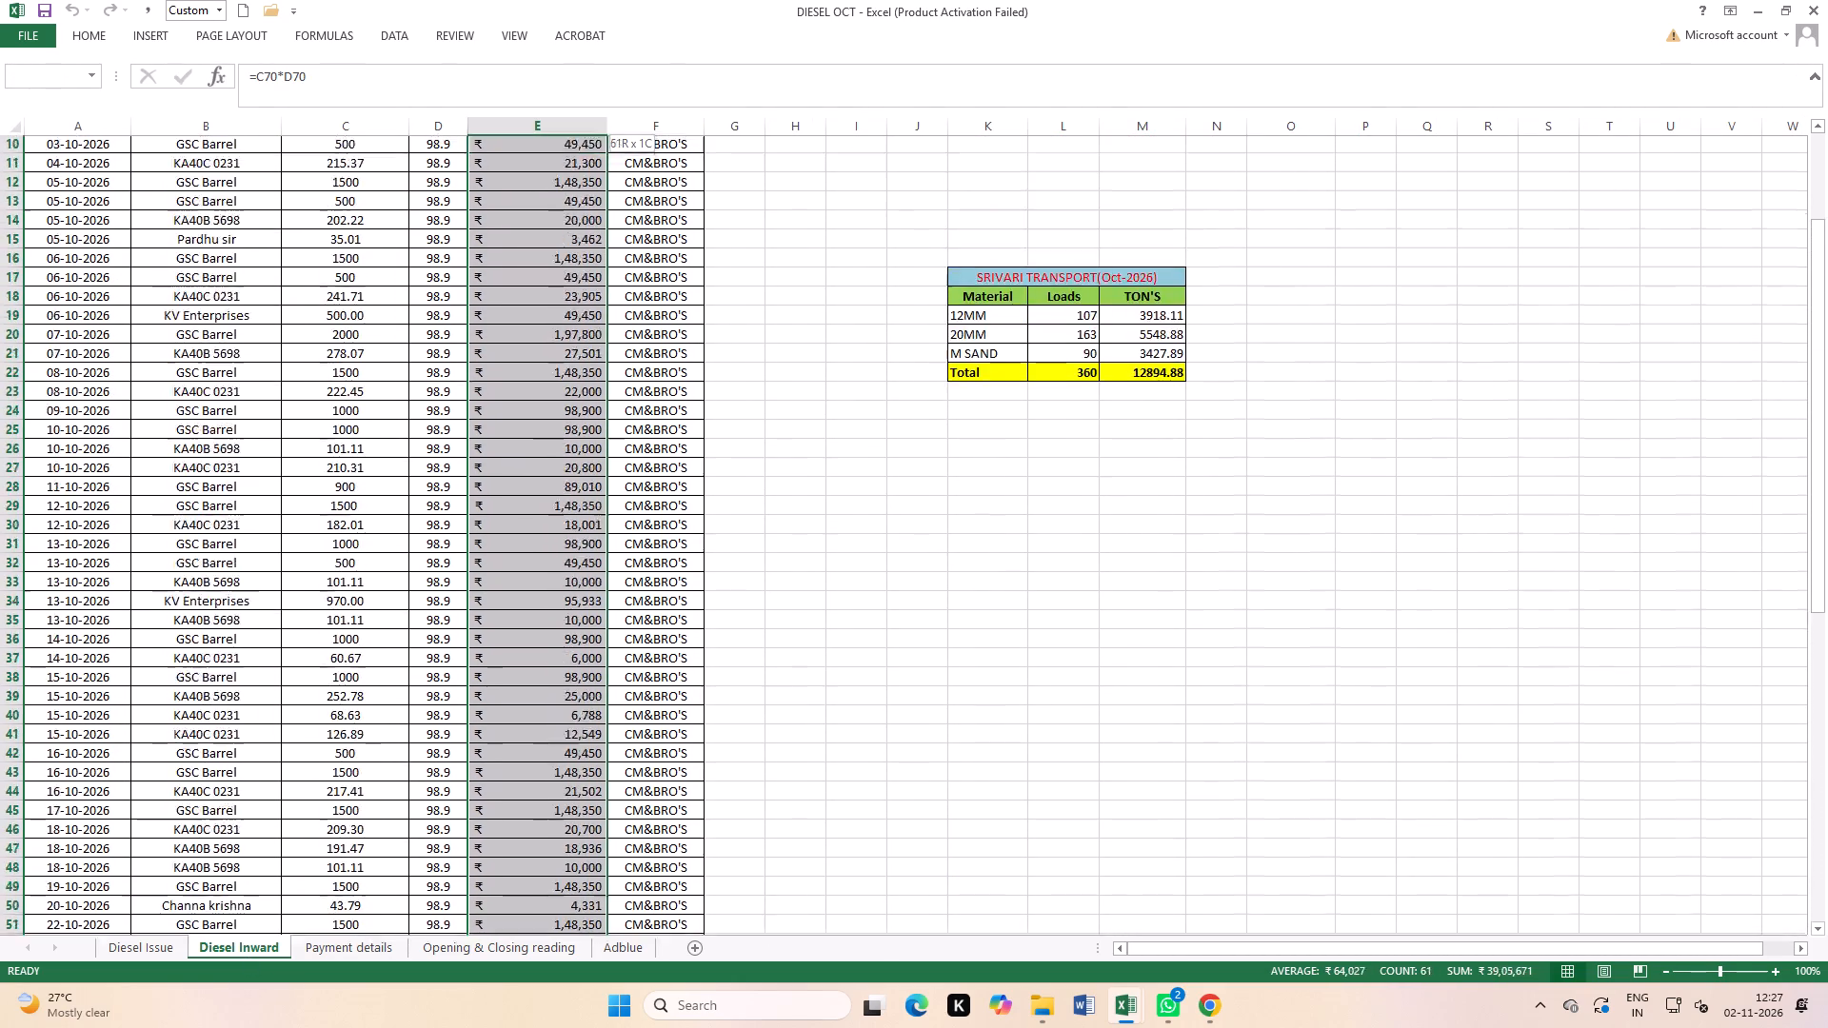
left_click_drag(572, 105, 590, 188)
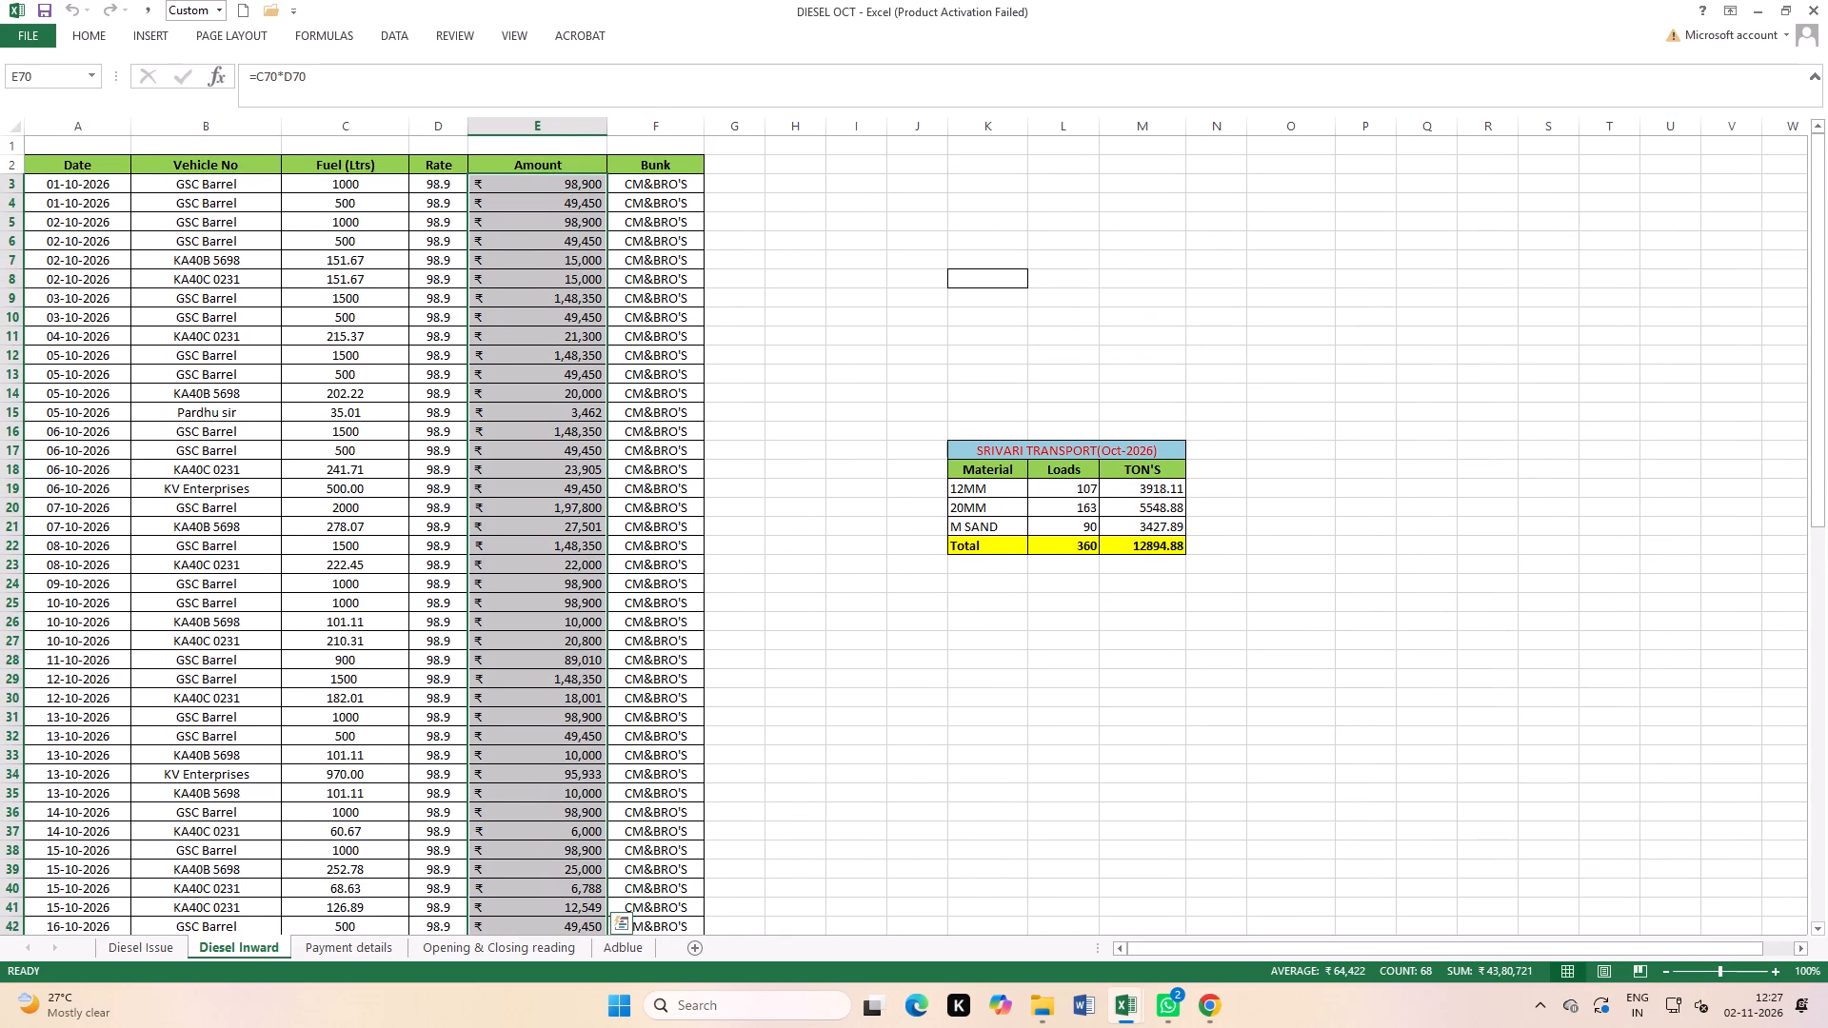
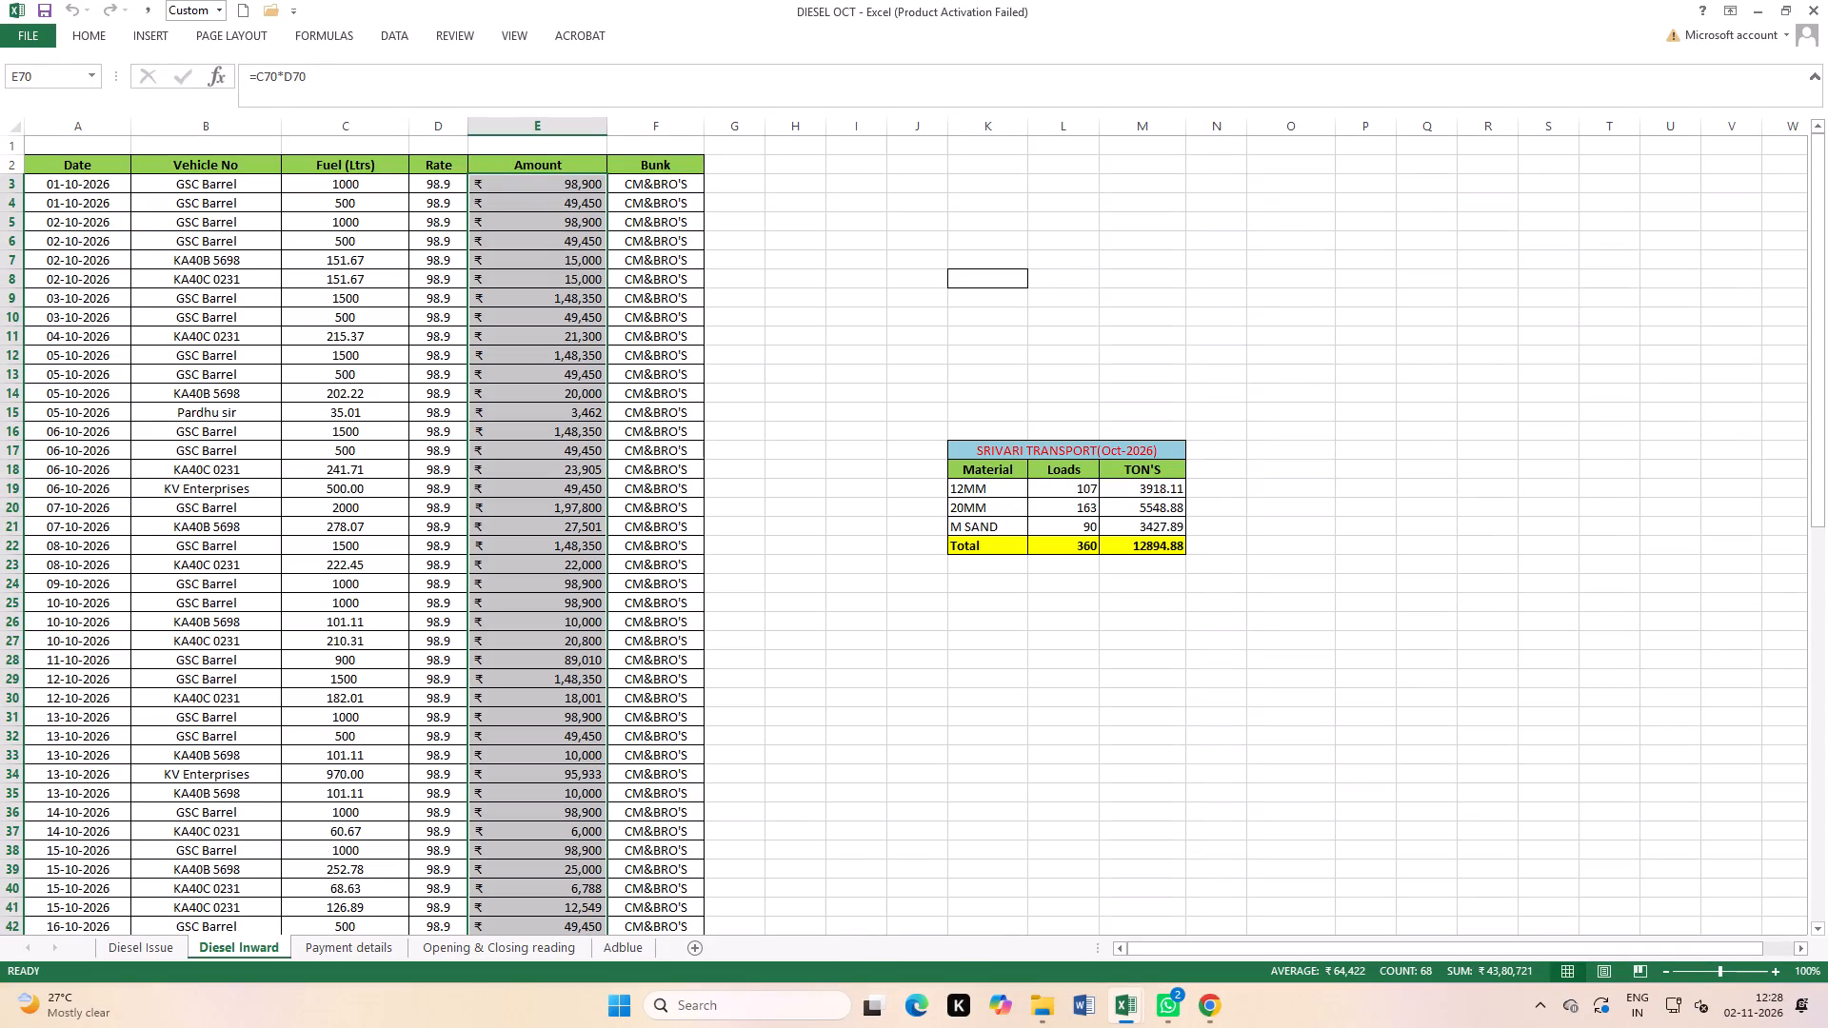
Check the INWARD litres formula and the 18-08-2026 and 19-08-2026 rows in the Diesel Issue sheet.
left_click(128, 942)
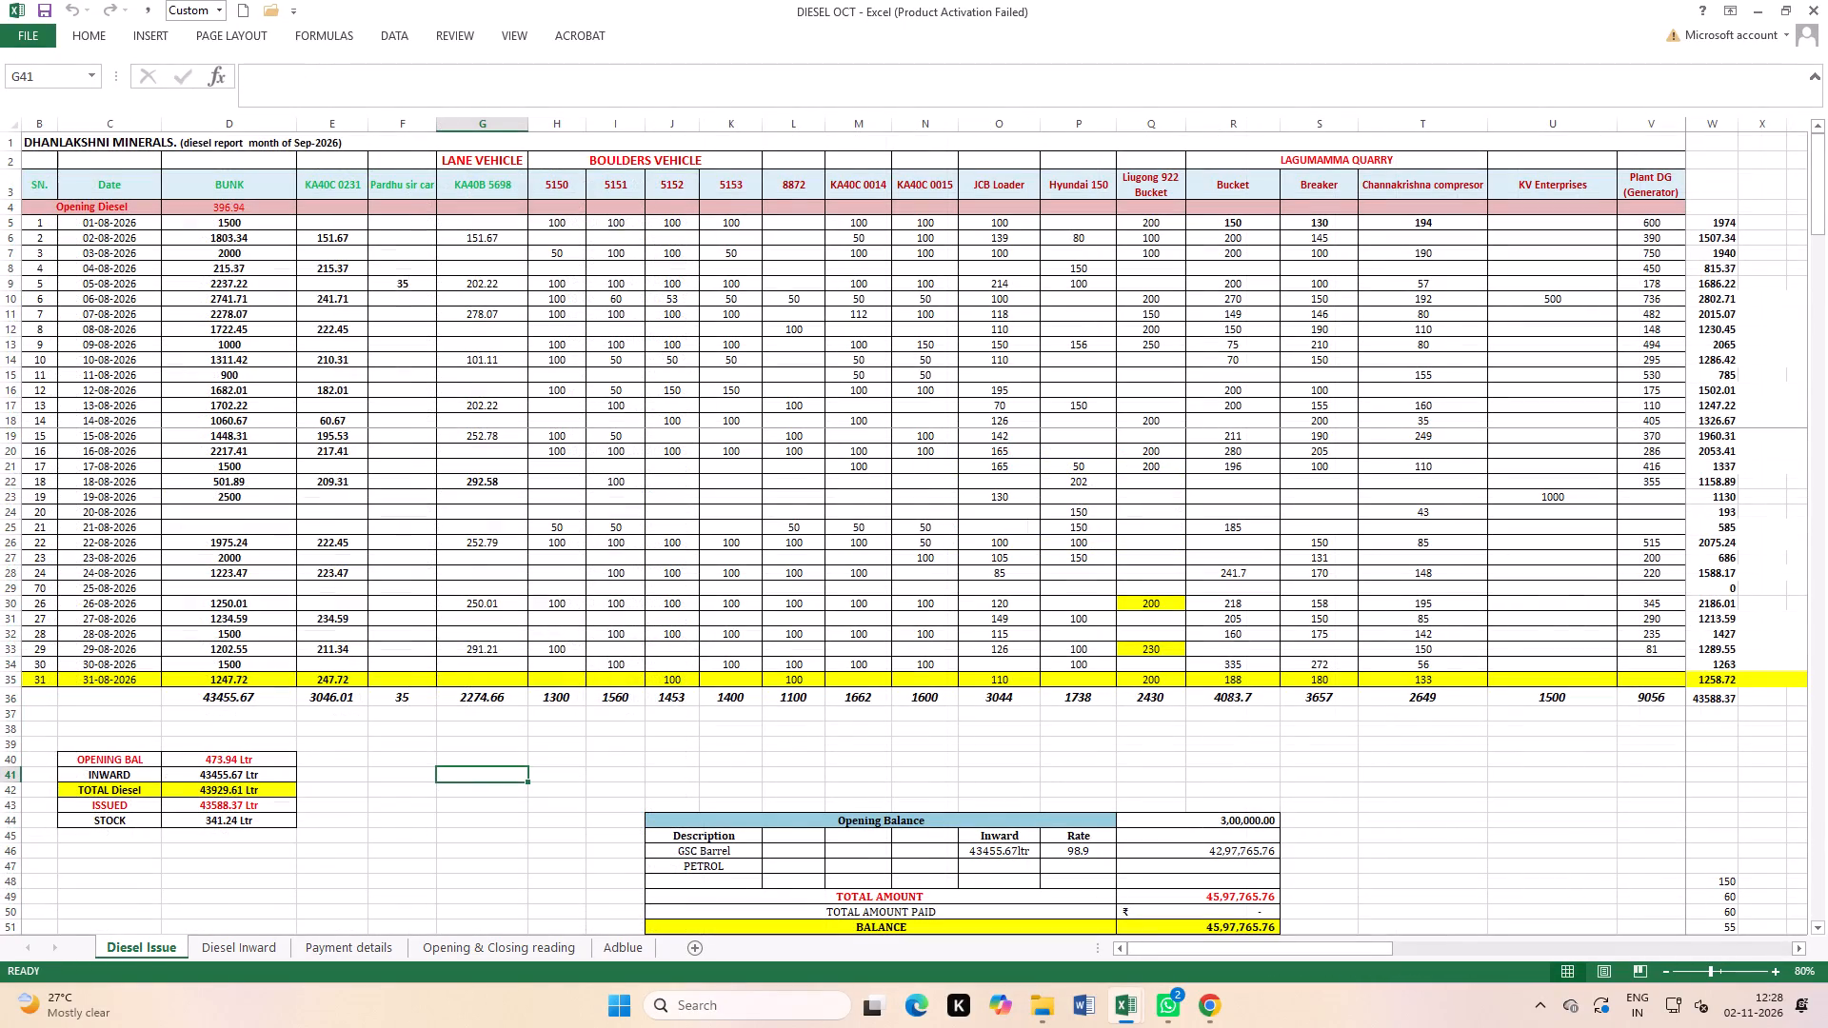
left_click(210, 779)
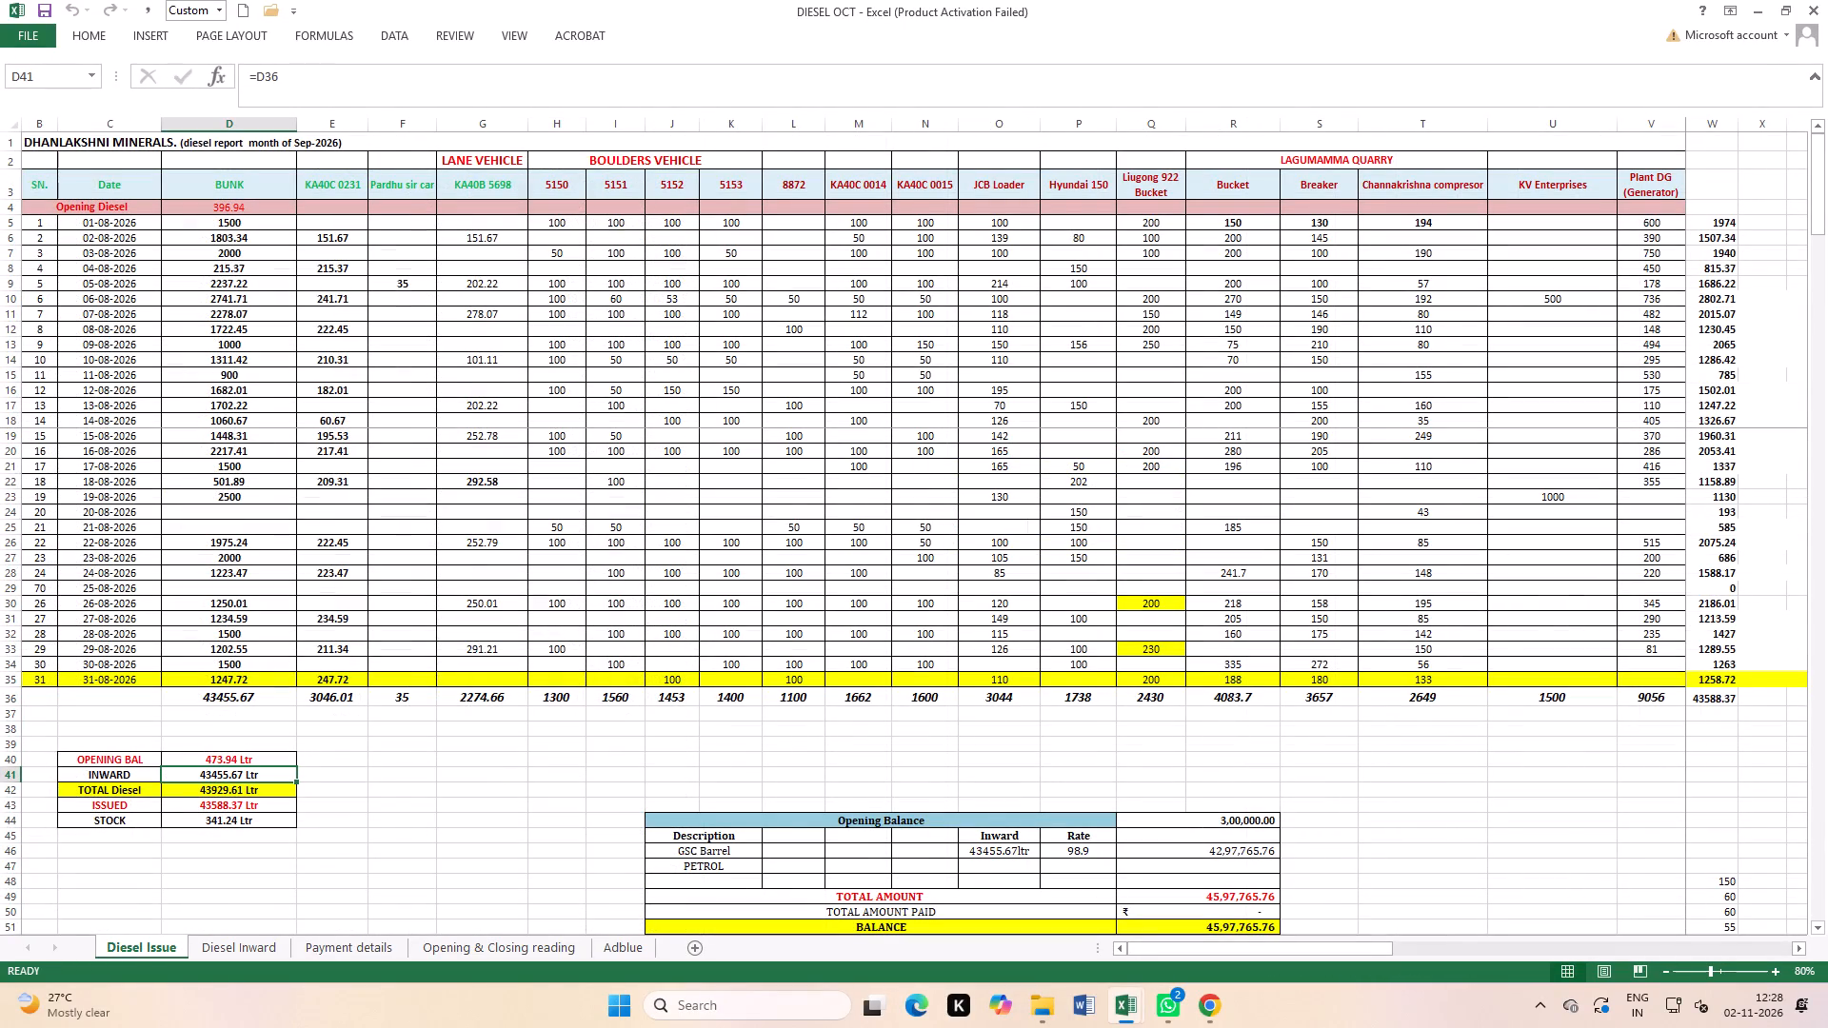
scroll(331, 533, "up", 4)
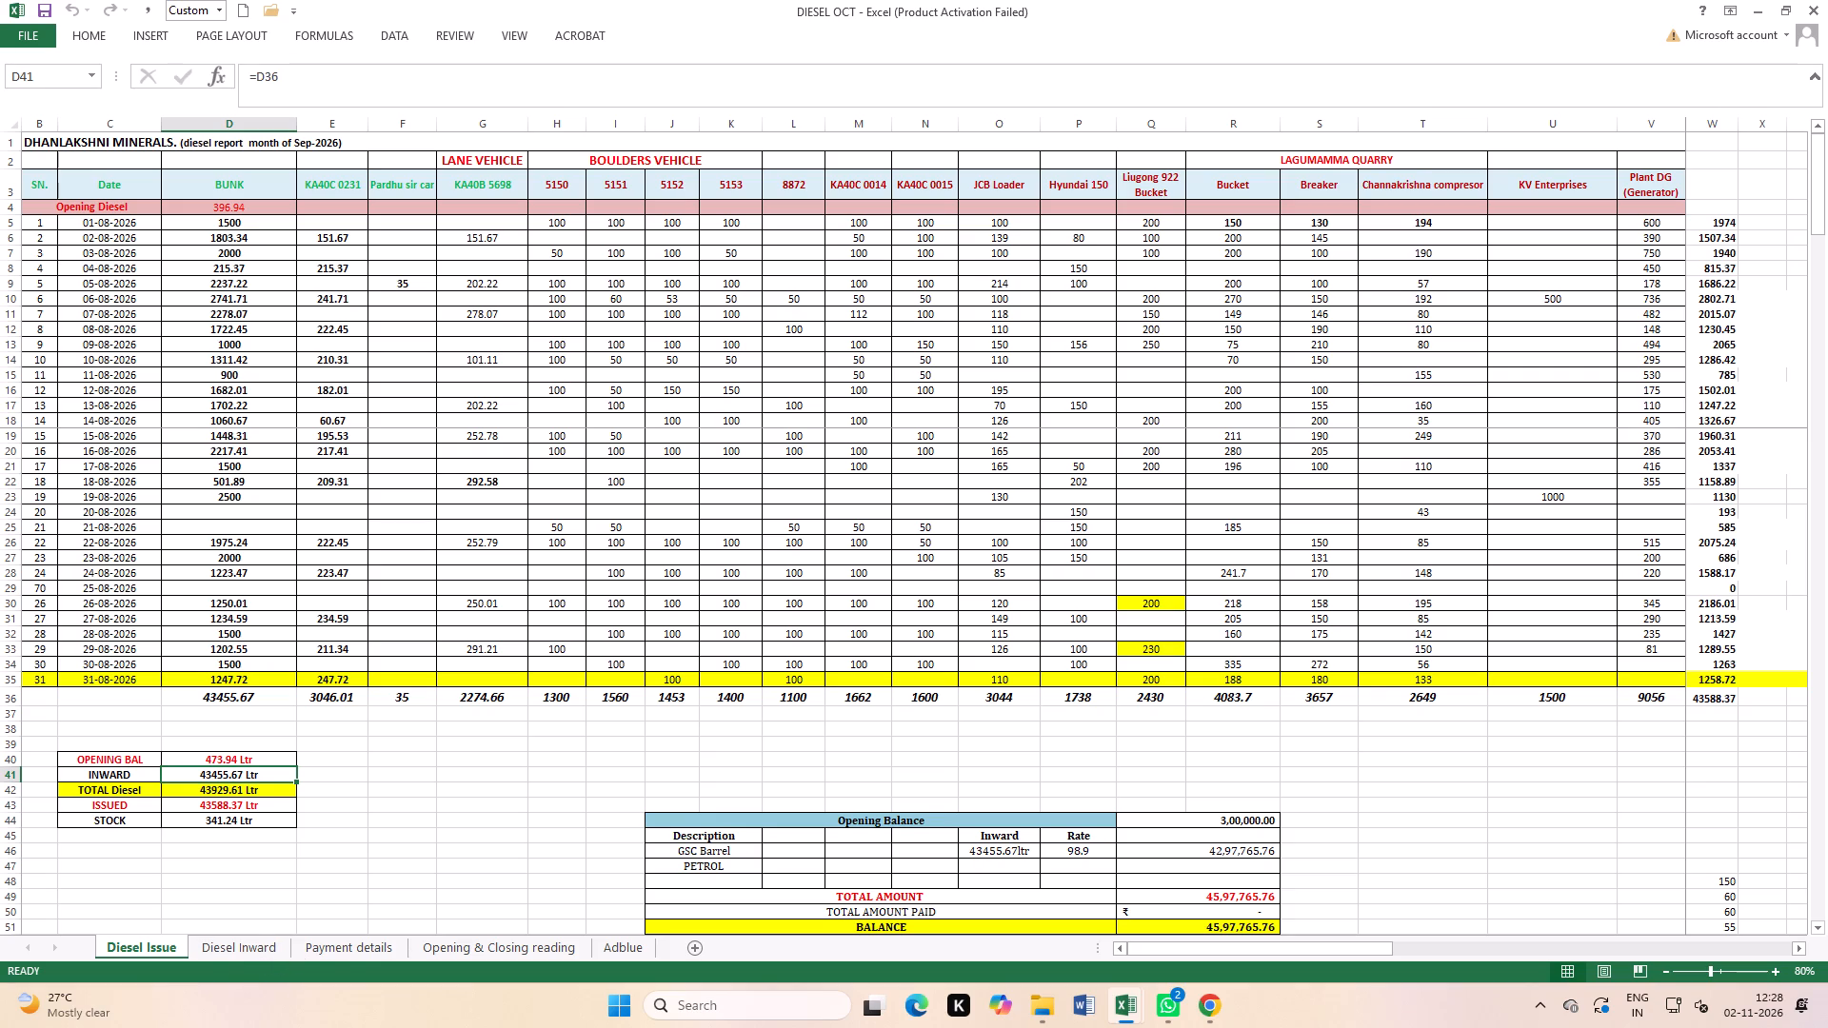
left_click(6, 484)
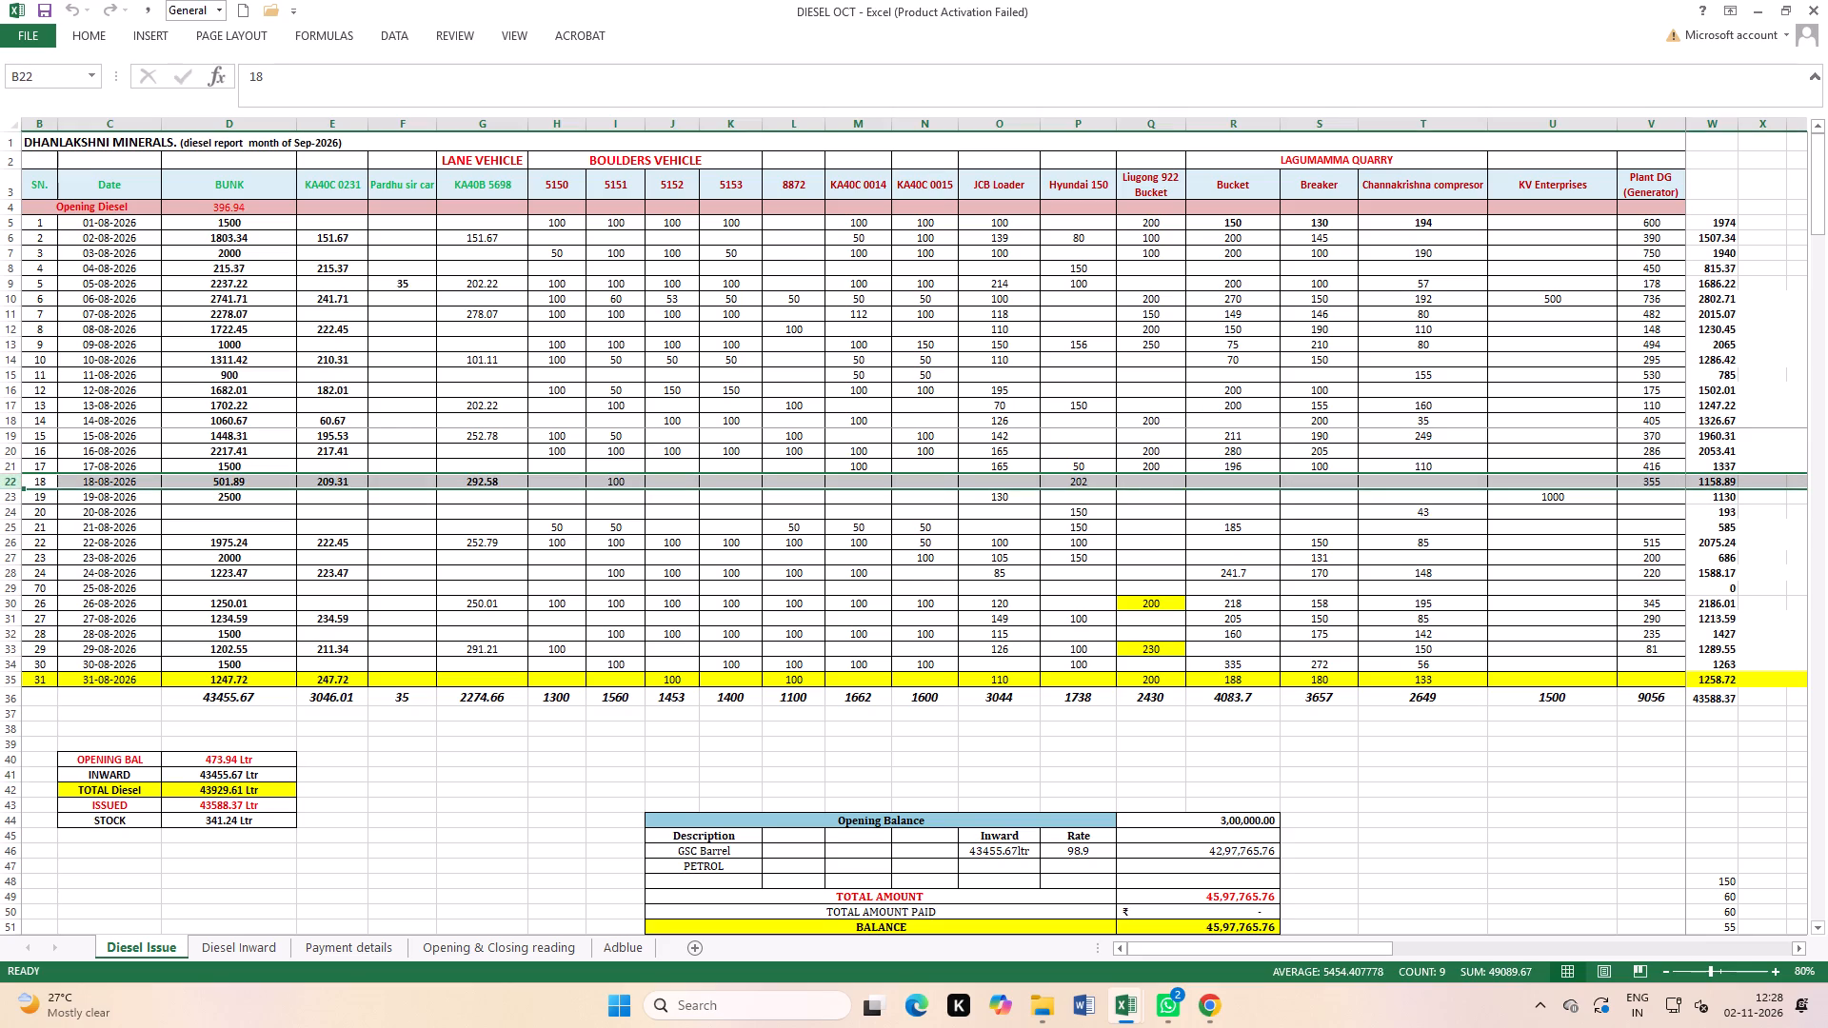
left_click(3, 493)
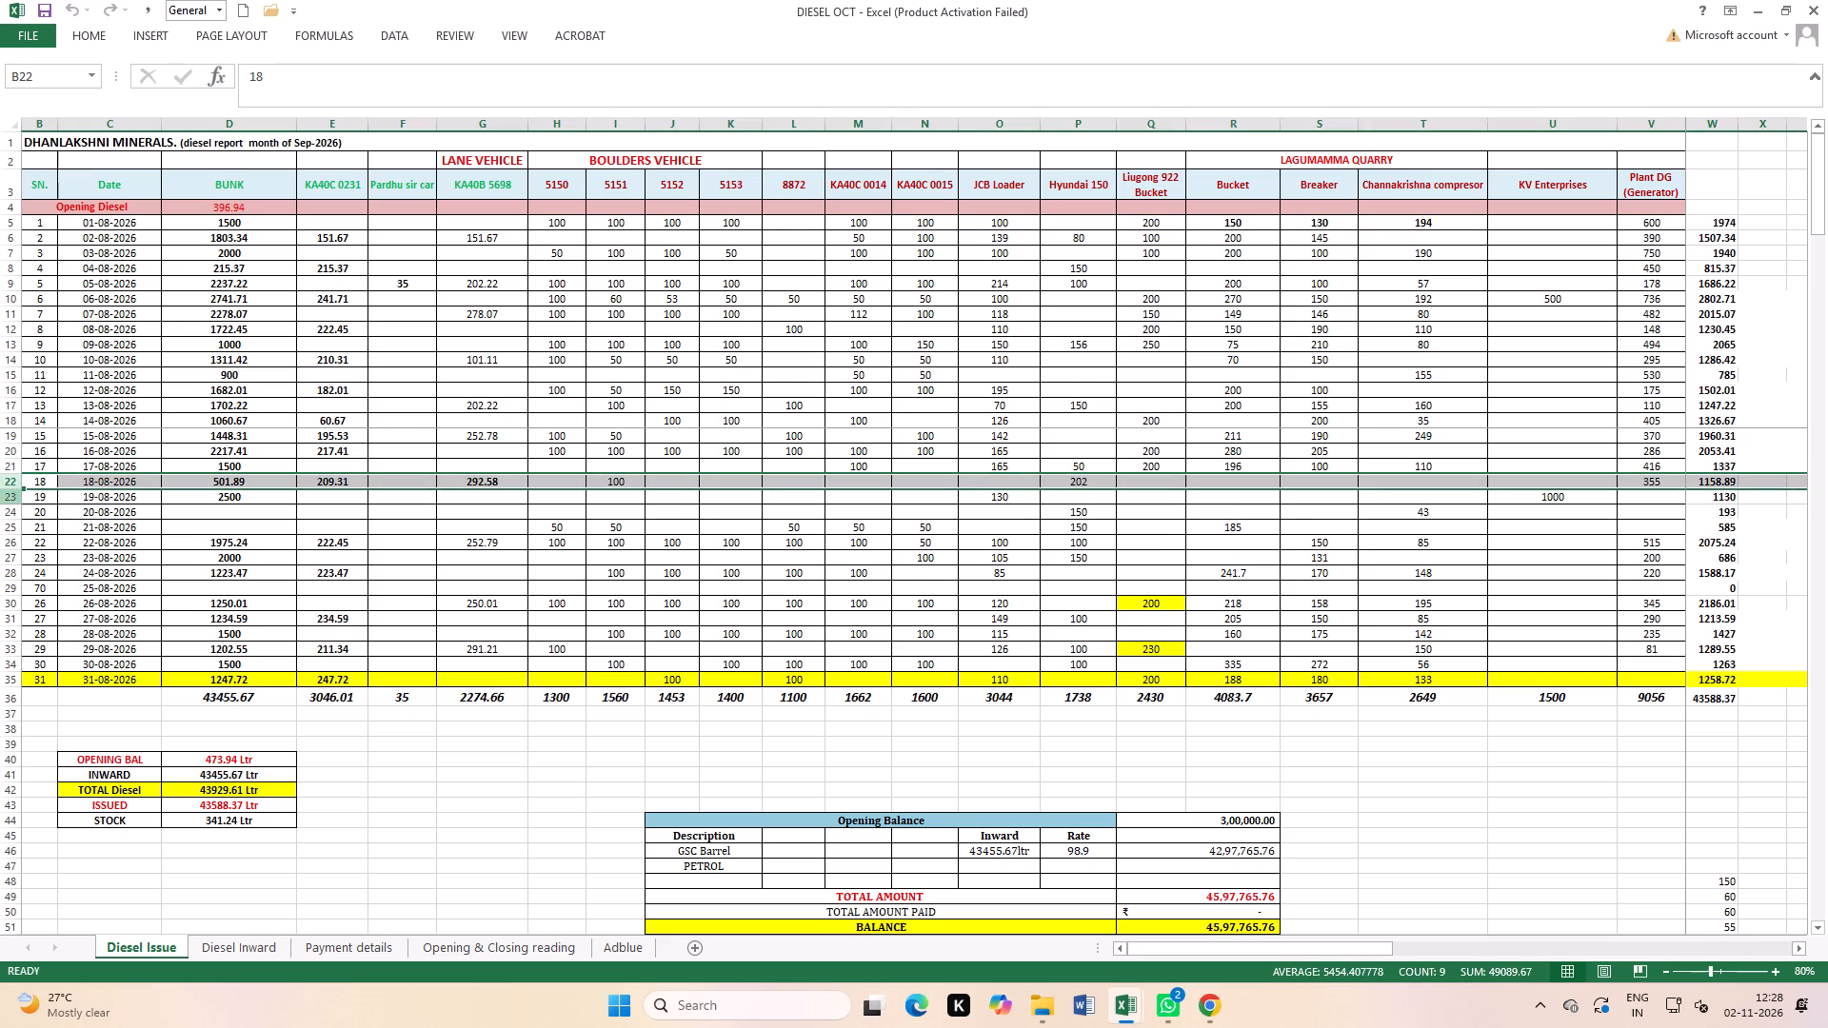
left_click(6, 500)
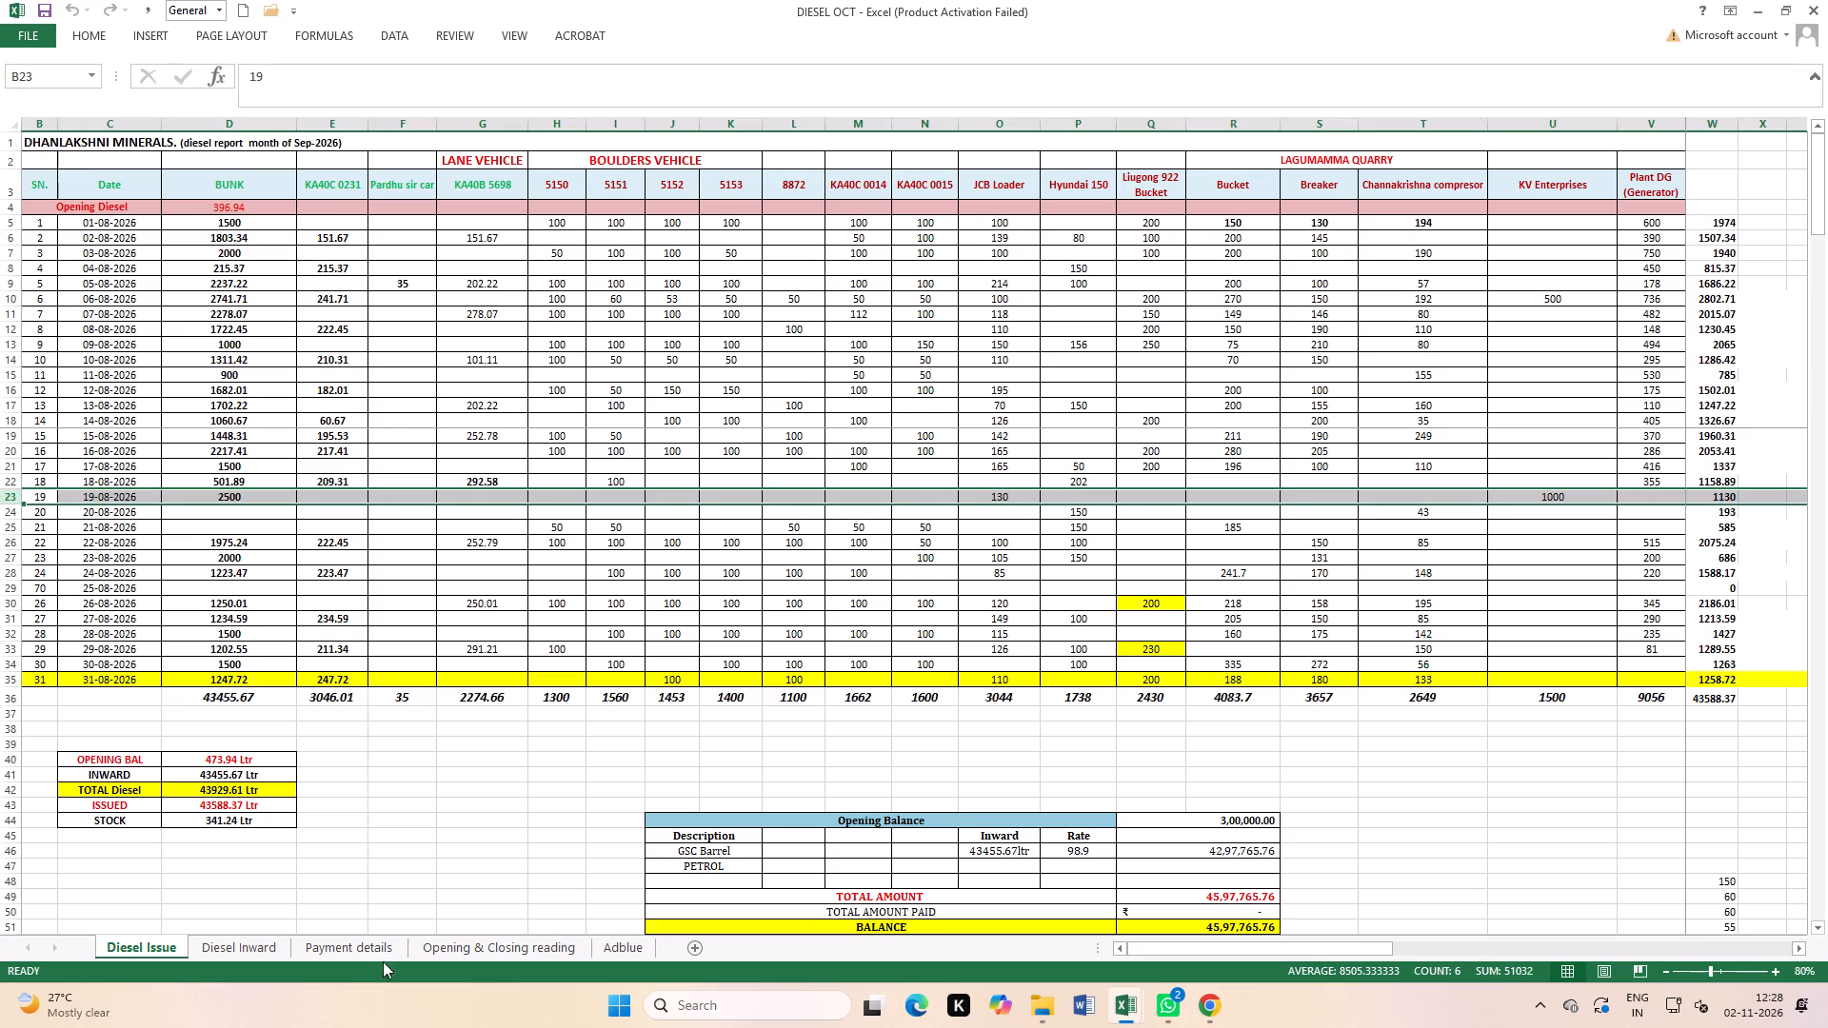
Filter the Diesel Inward table by Vehicle No to show only the KV Enterprises entries.
left_click(266, 947)
scroll(324, 536, "up", 3)
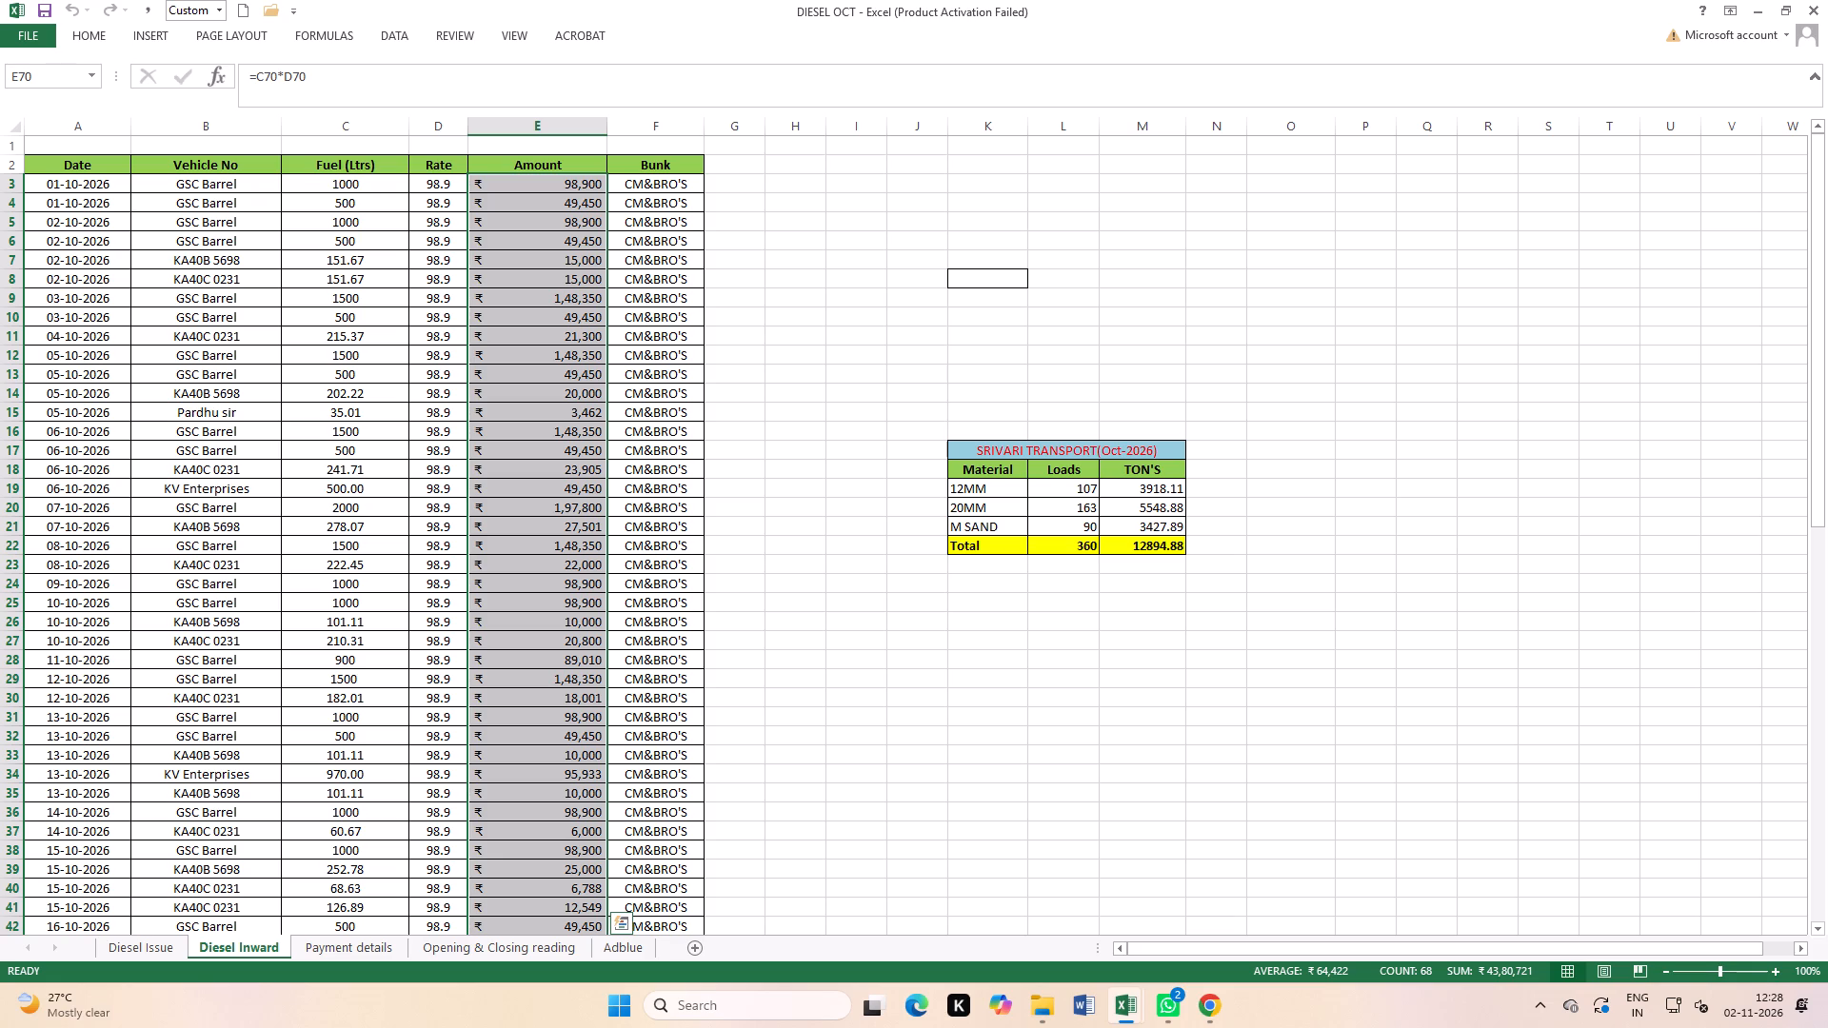
left_click_drag(55, 167, 656, 178)
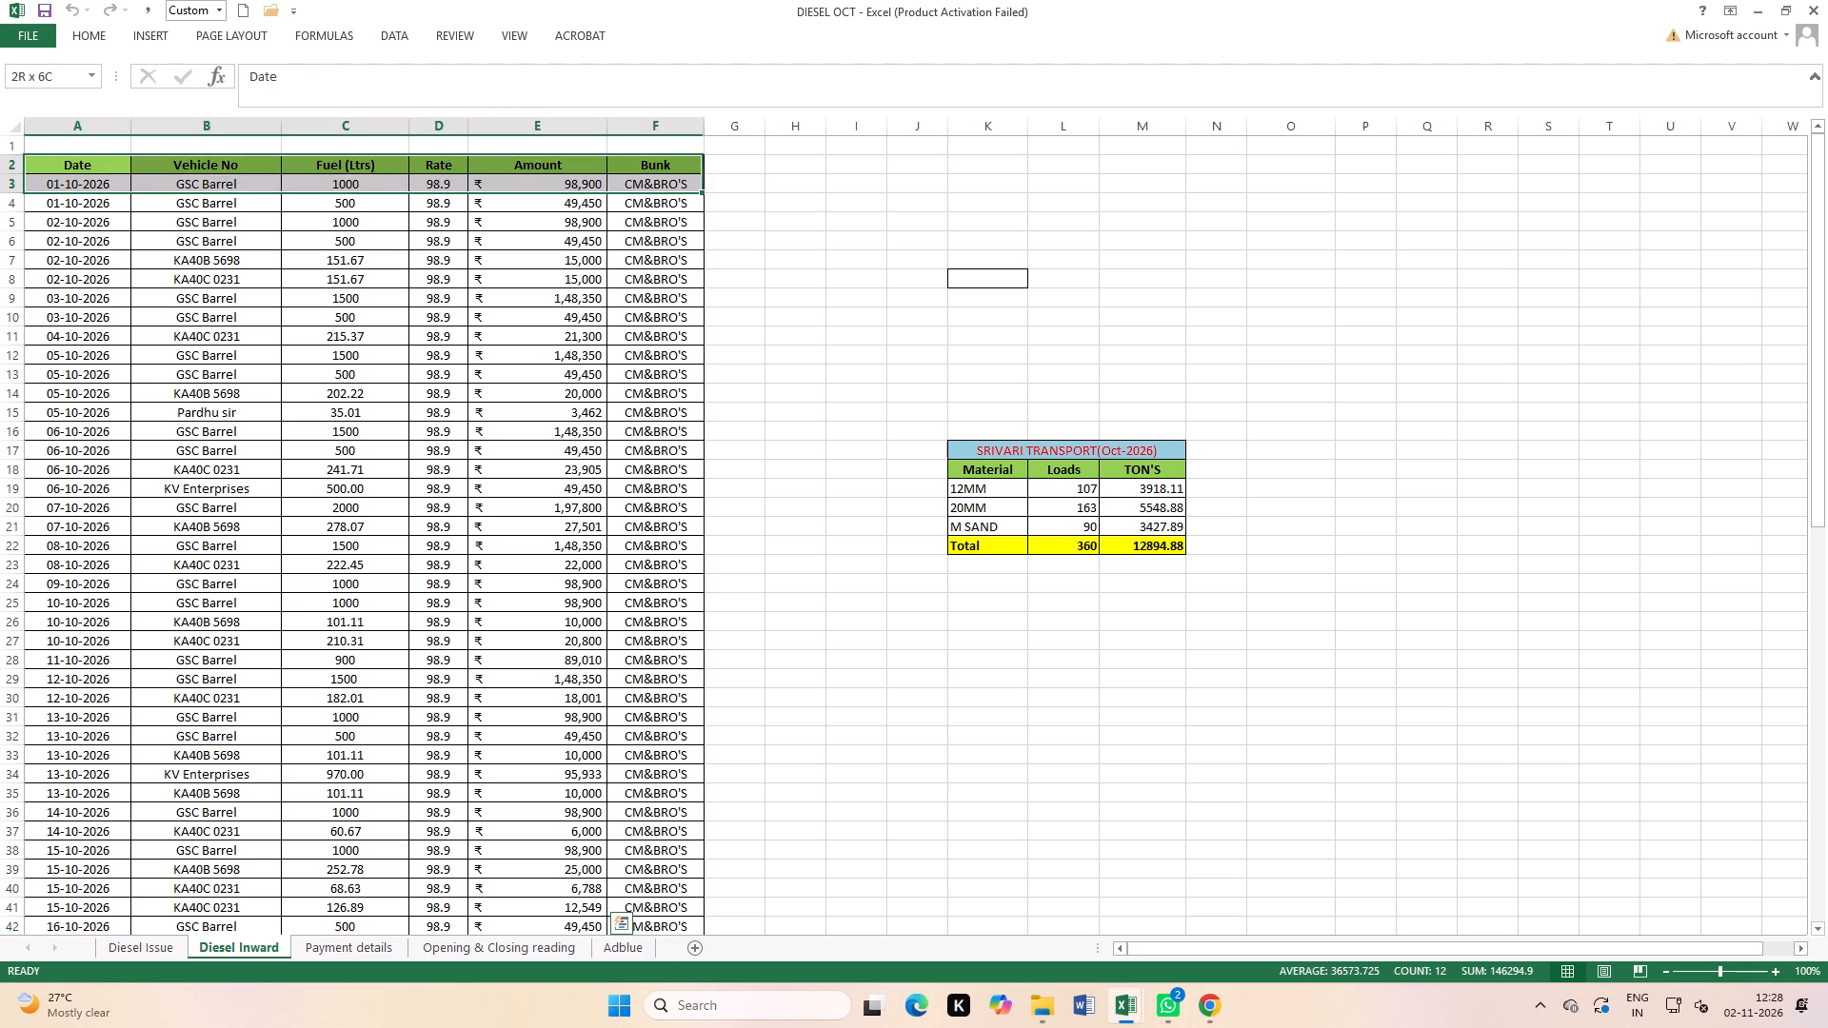
left_click_drag(656, 178, 681, 164)
left_click(102, 36)
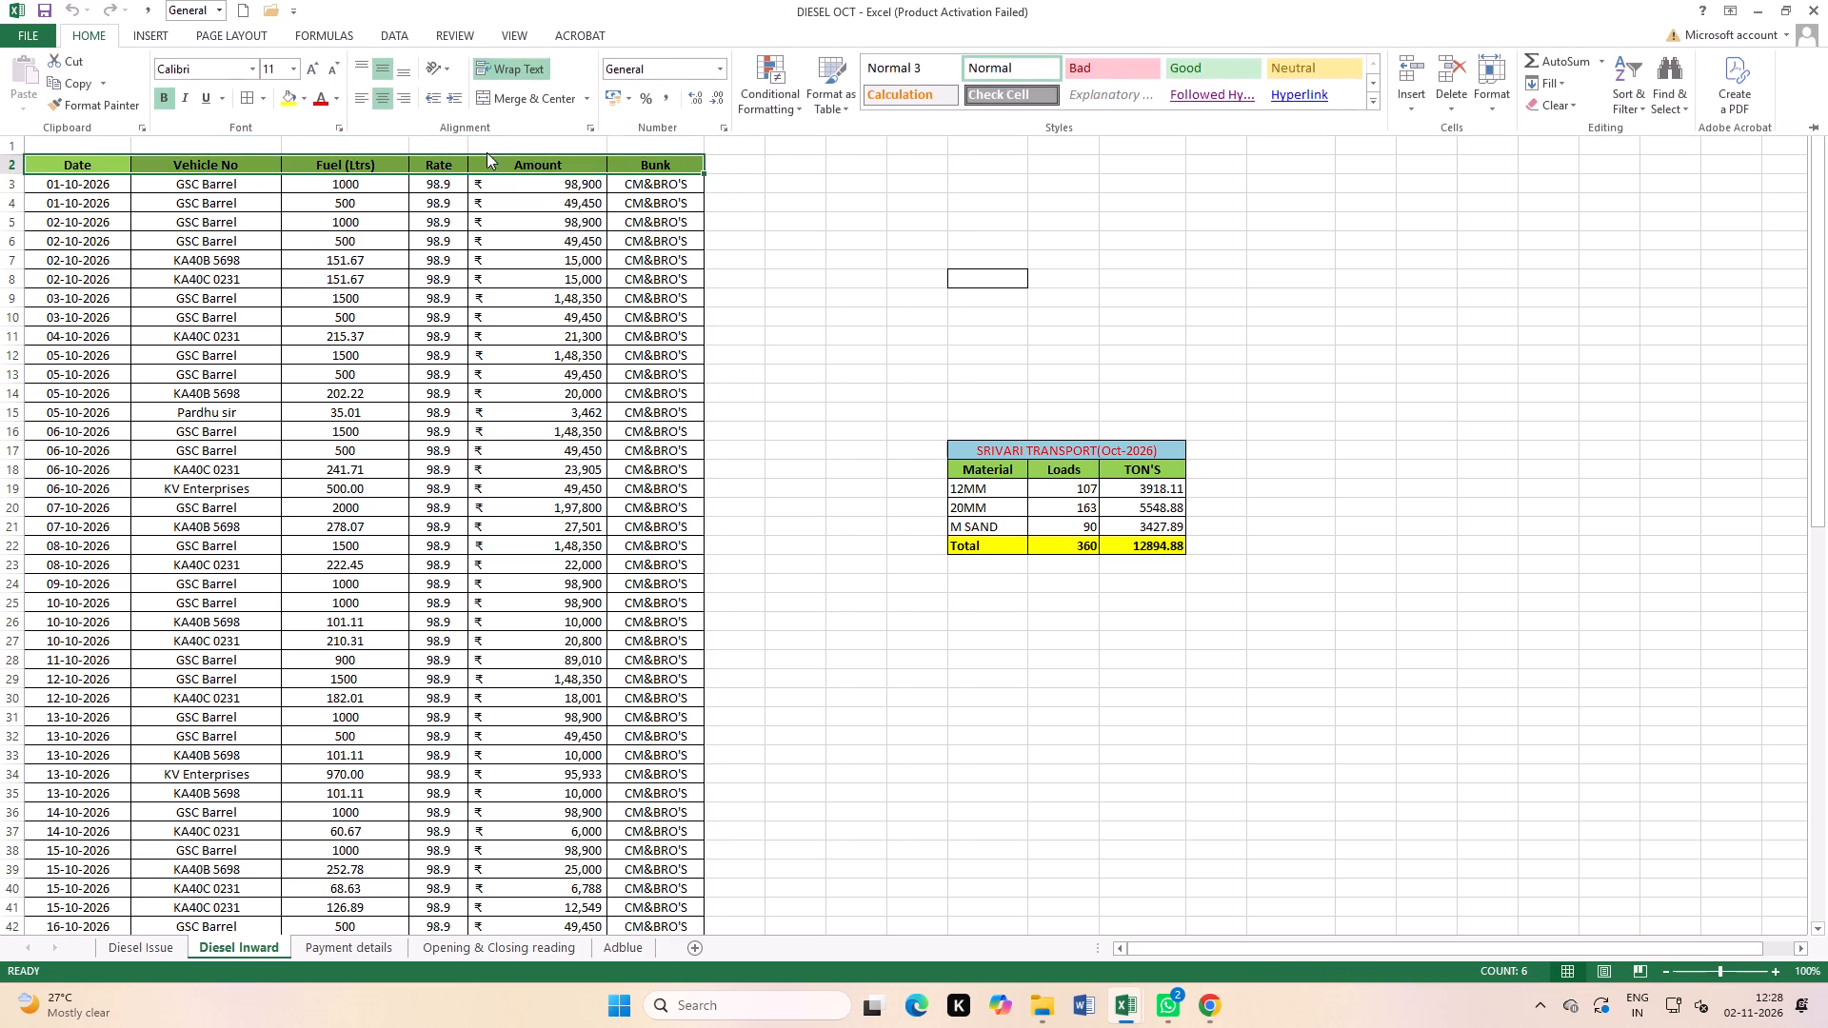
left_click(382, 40)
left_click(483, 88)
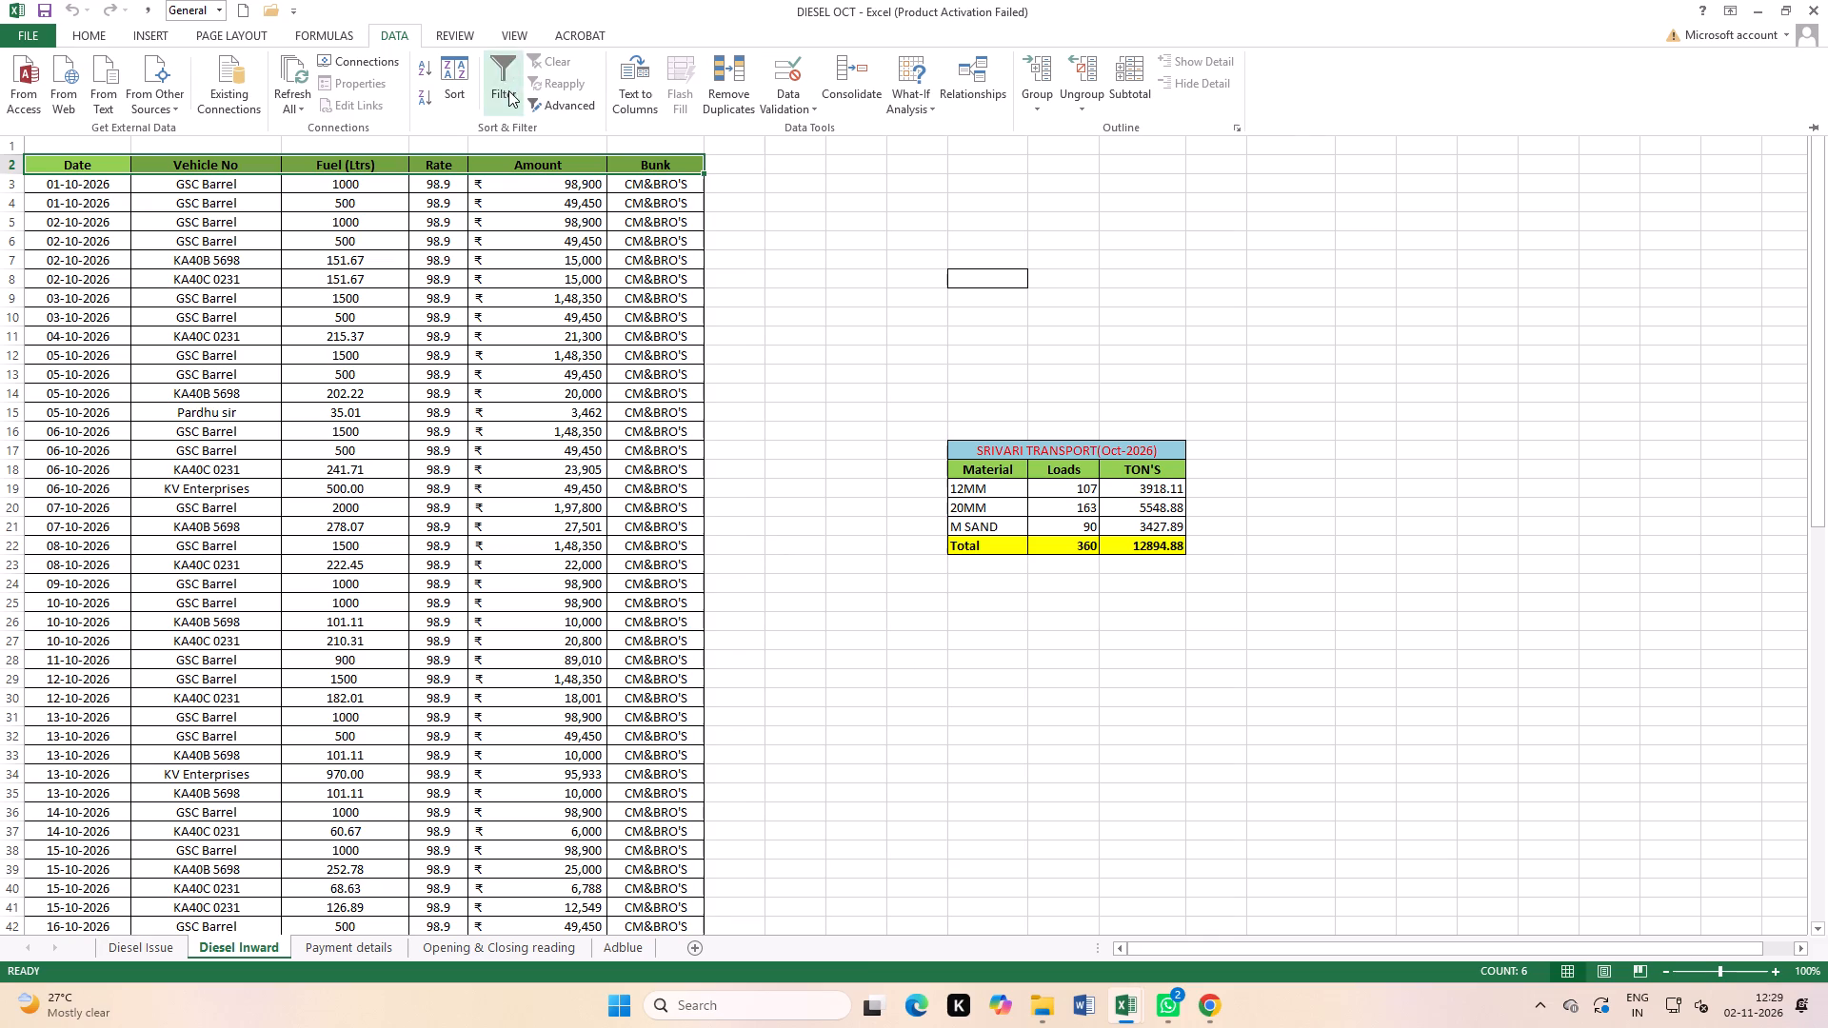
left_click(508, 90)
left_click(487, 636)
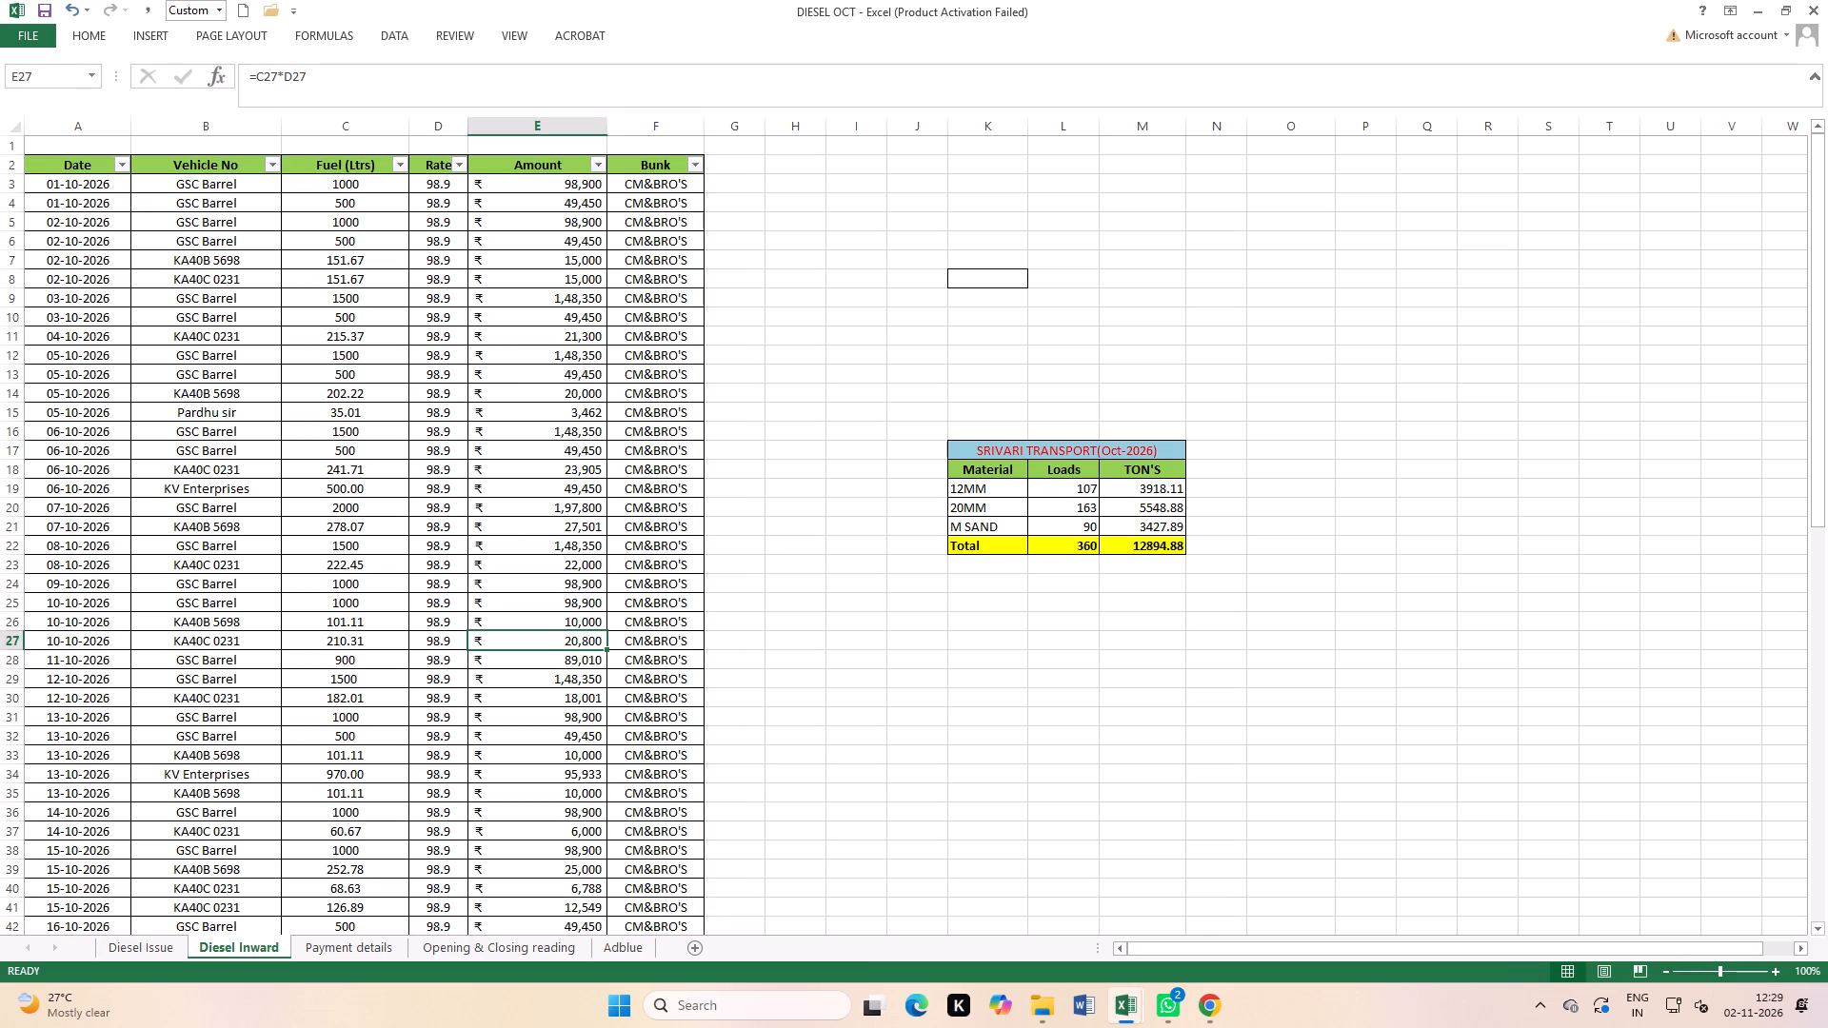
left_click(269, 171)
left_click(120, 346)
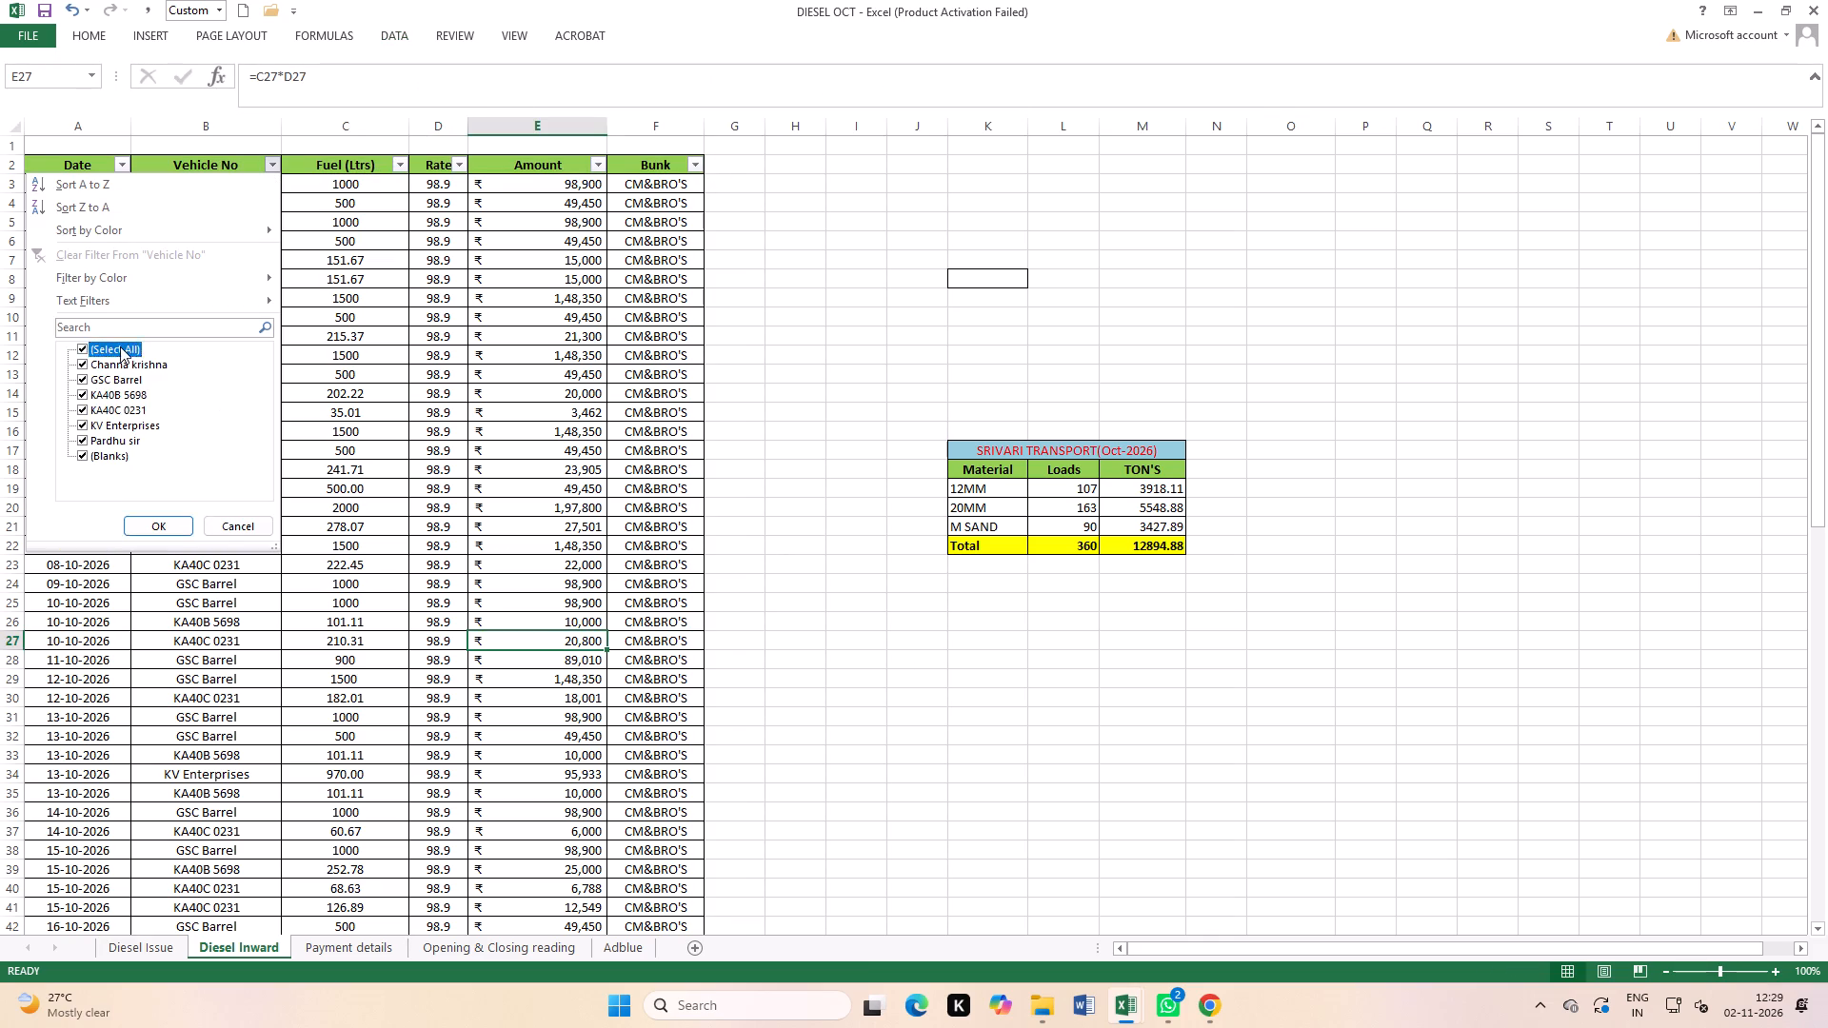
left_click(123, 423)
left_click(155, 525)
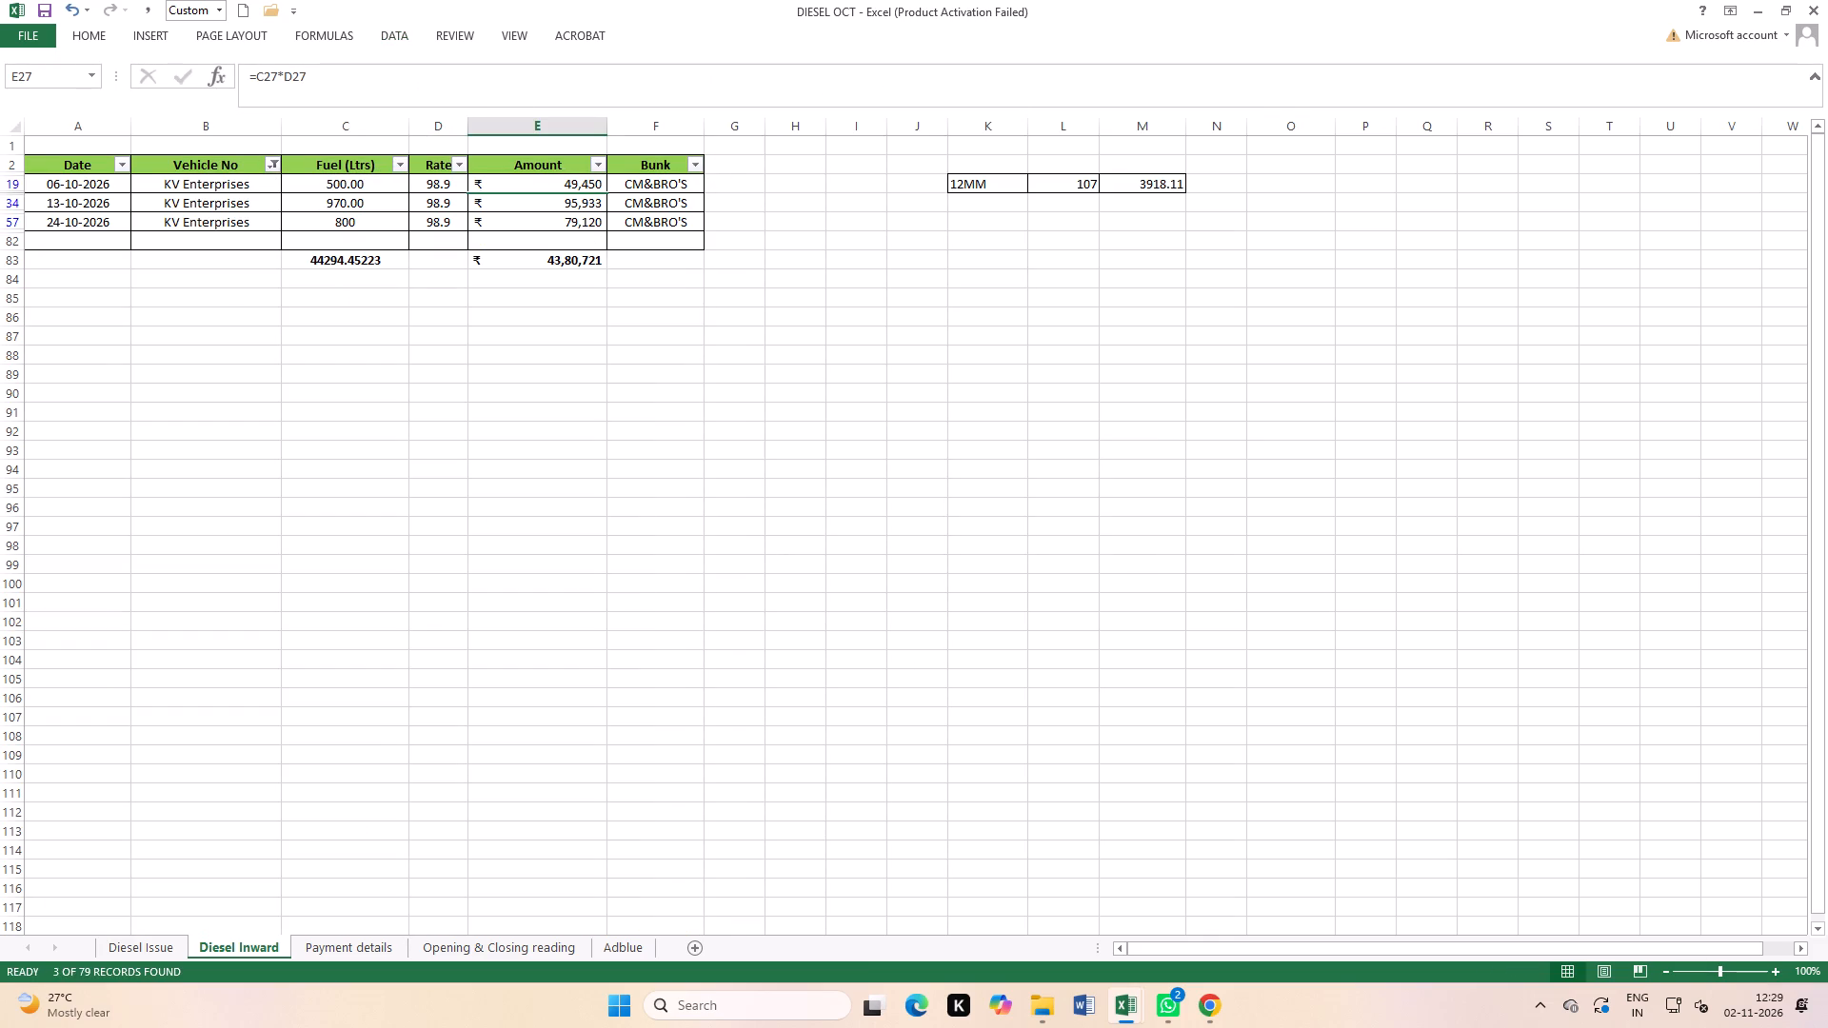
Check the sum of the filtered KV Enterprises fuel litres and remove the filter from the Diesel Inward table.
left_click(711, 527)
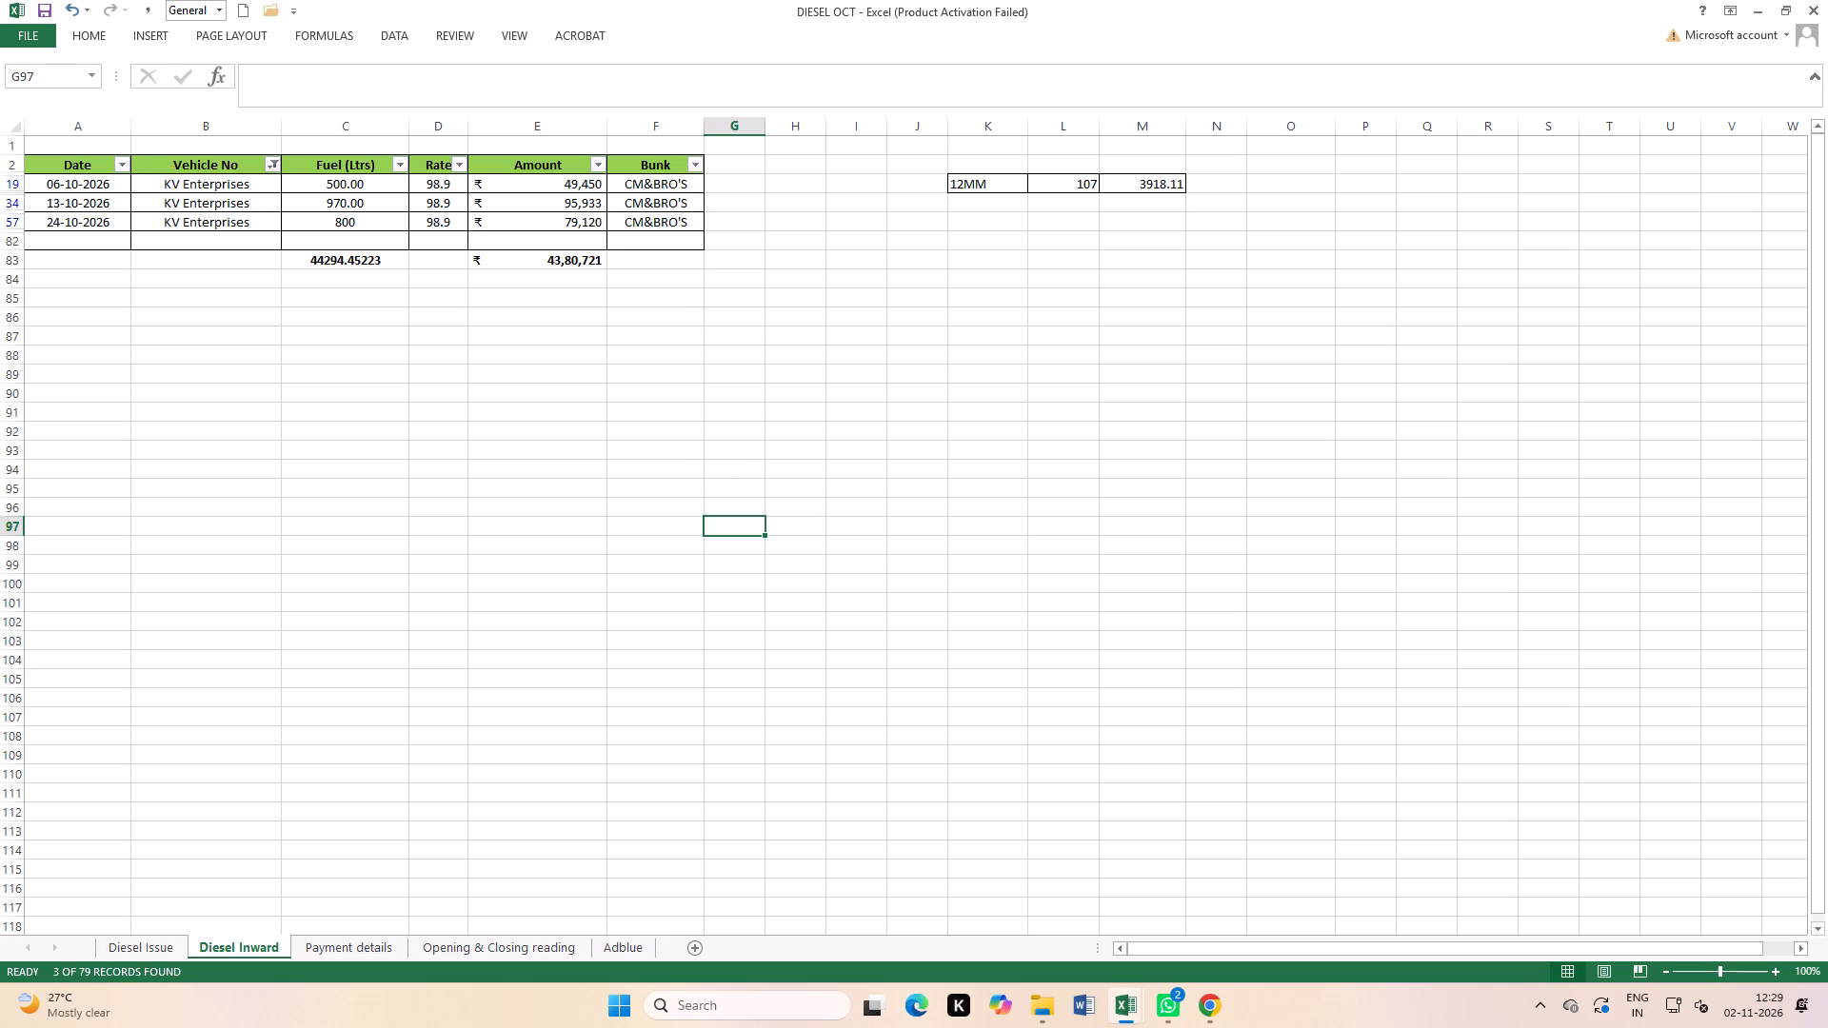
left_click_drag(351, 187, 351, 217)
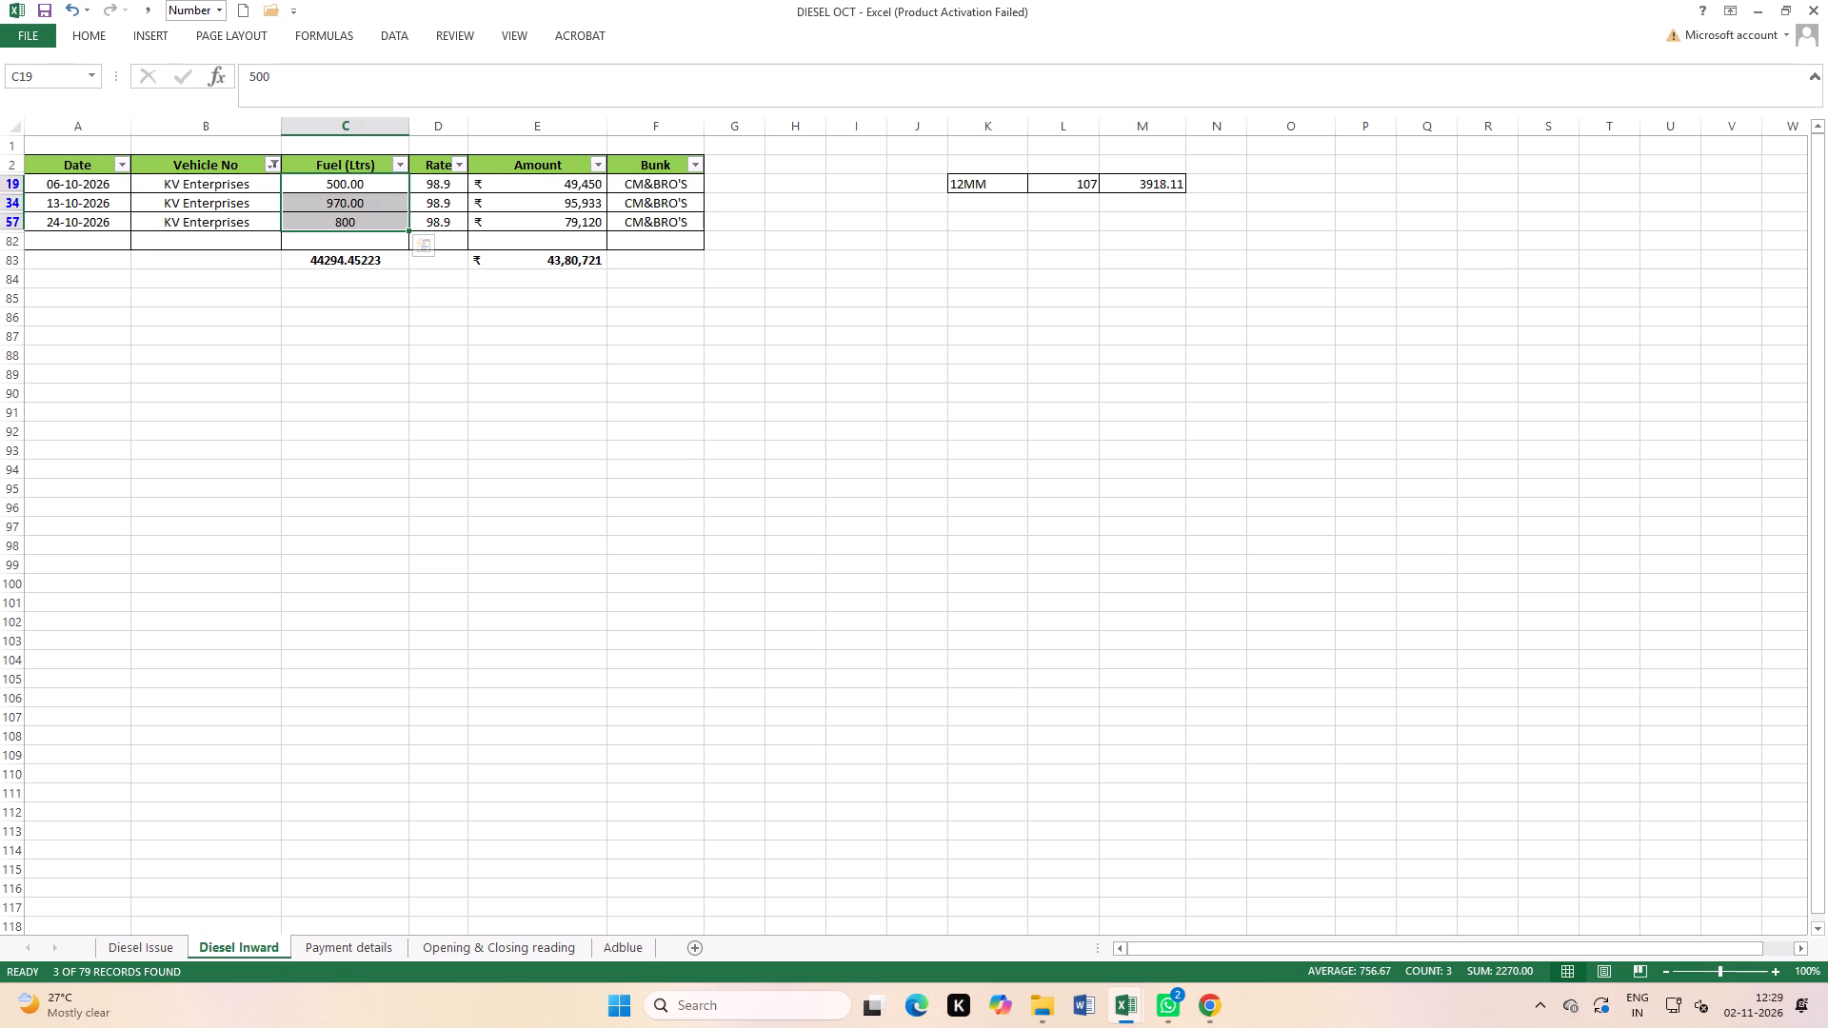
left_click(397, 37)
left_click(511, 84)
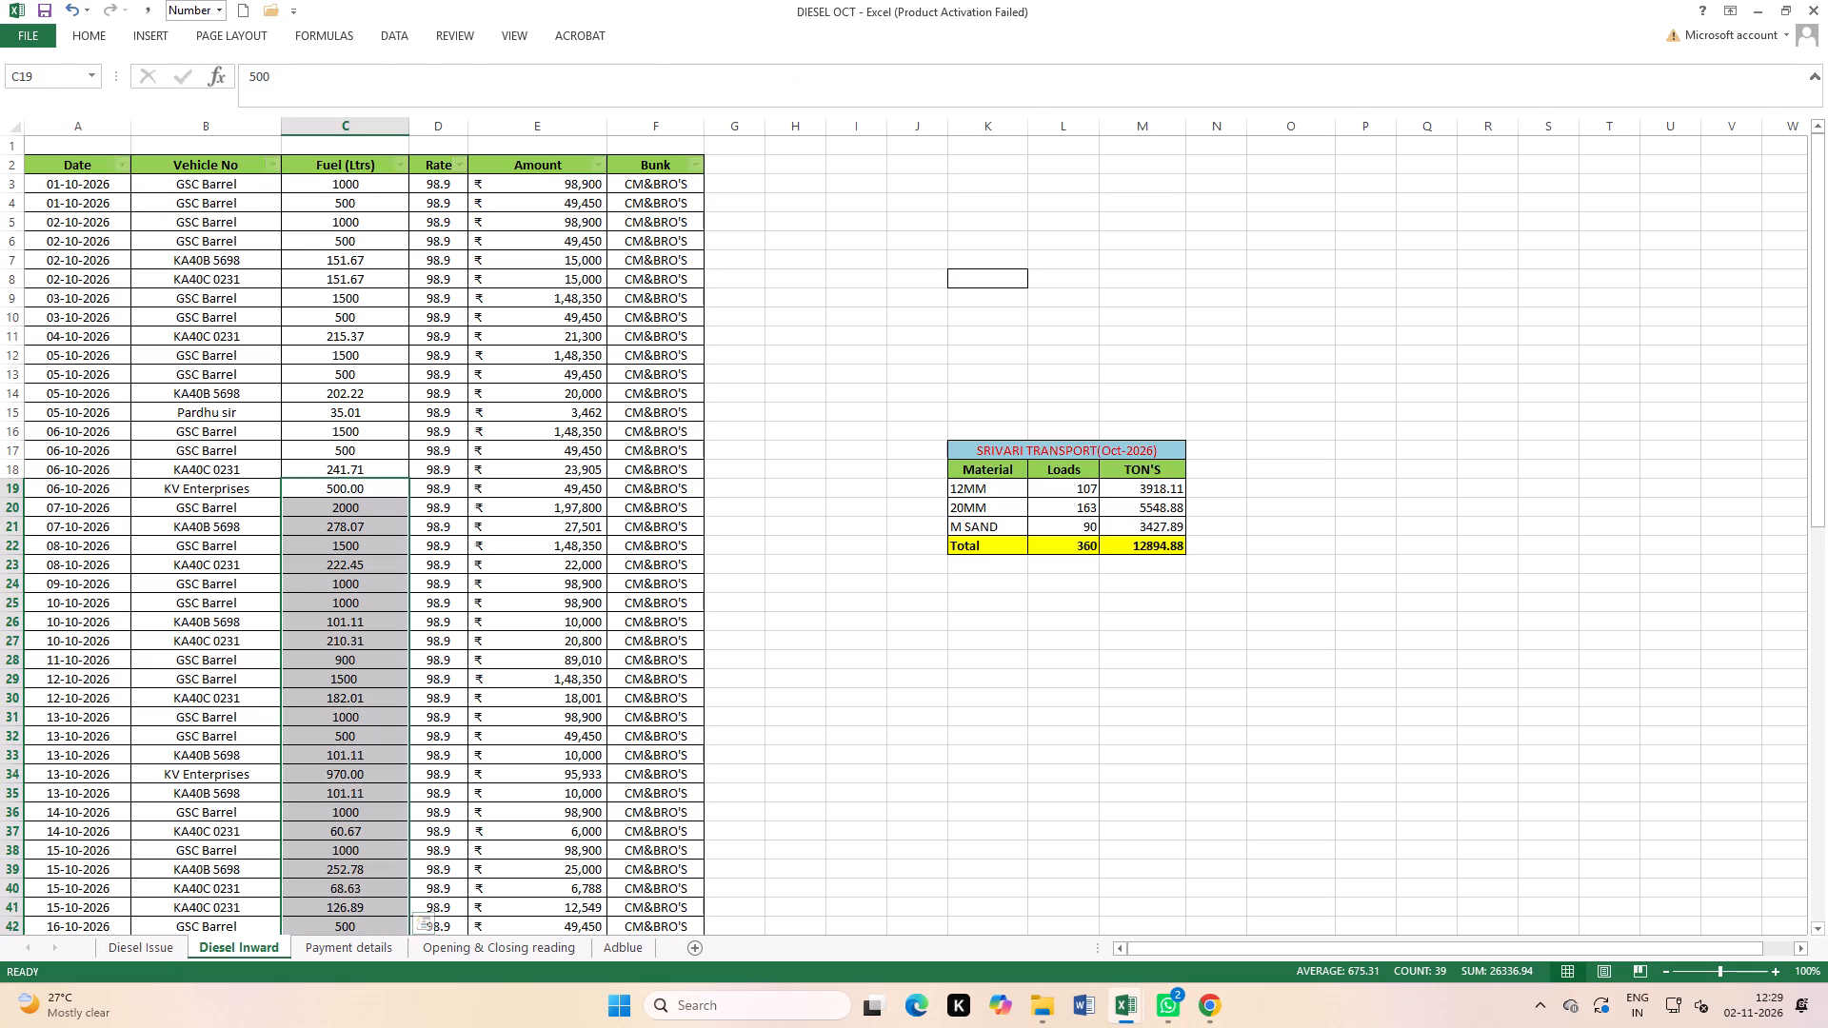
Check the 06-08-2026 row in Diesel Issue for whether its BUNK formula includes the KV Enterprises litres.
left_click(118, 943)
scroll(287, 571, "up", 4)
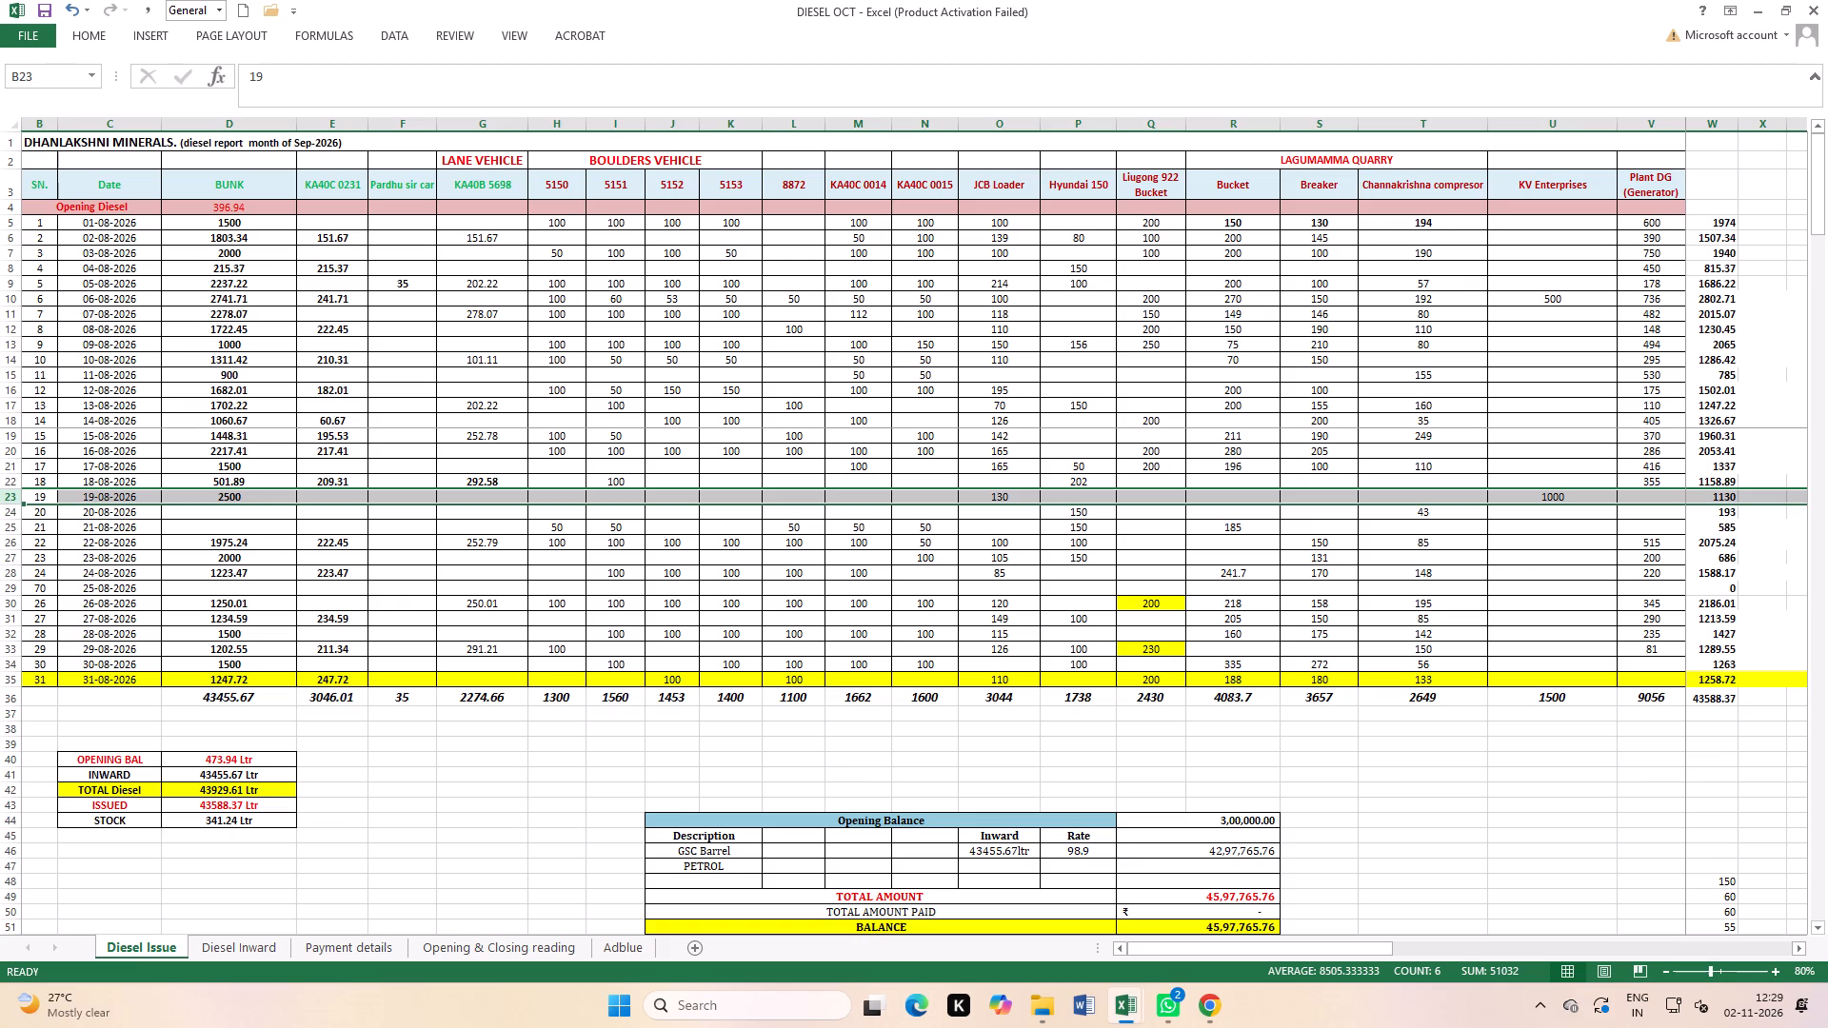
left_click(1554, 304)
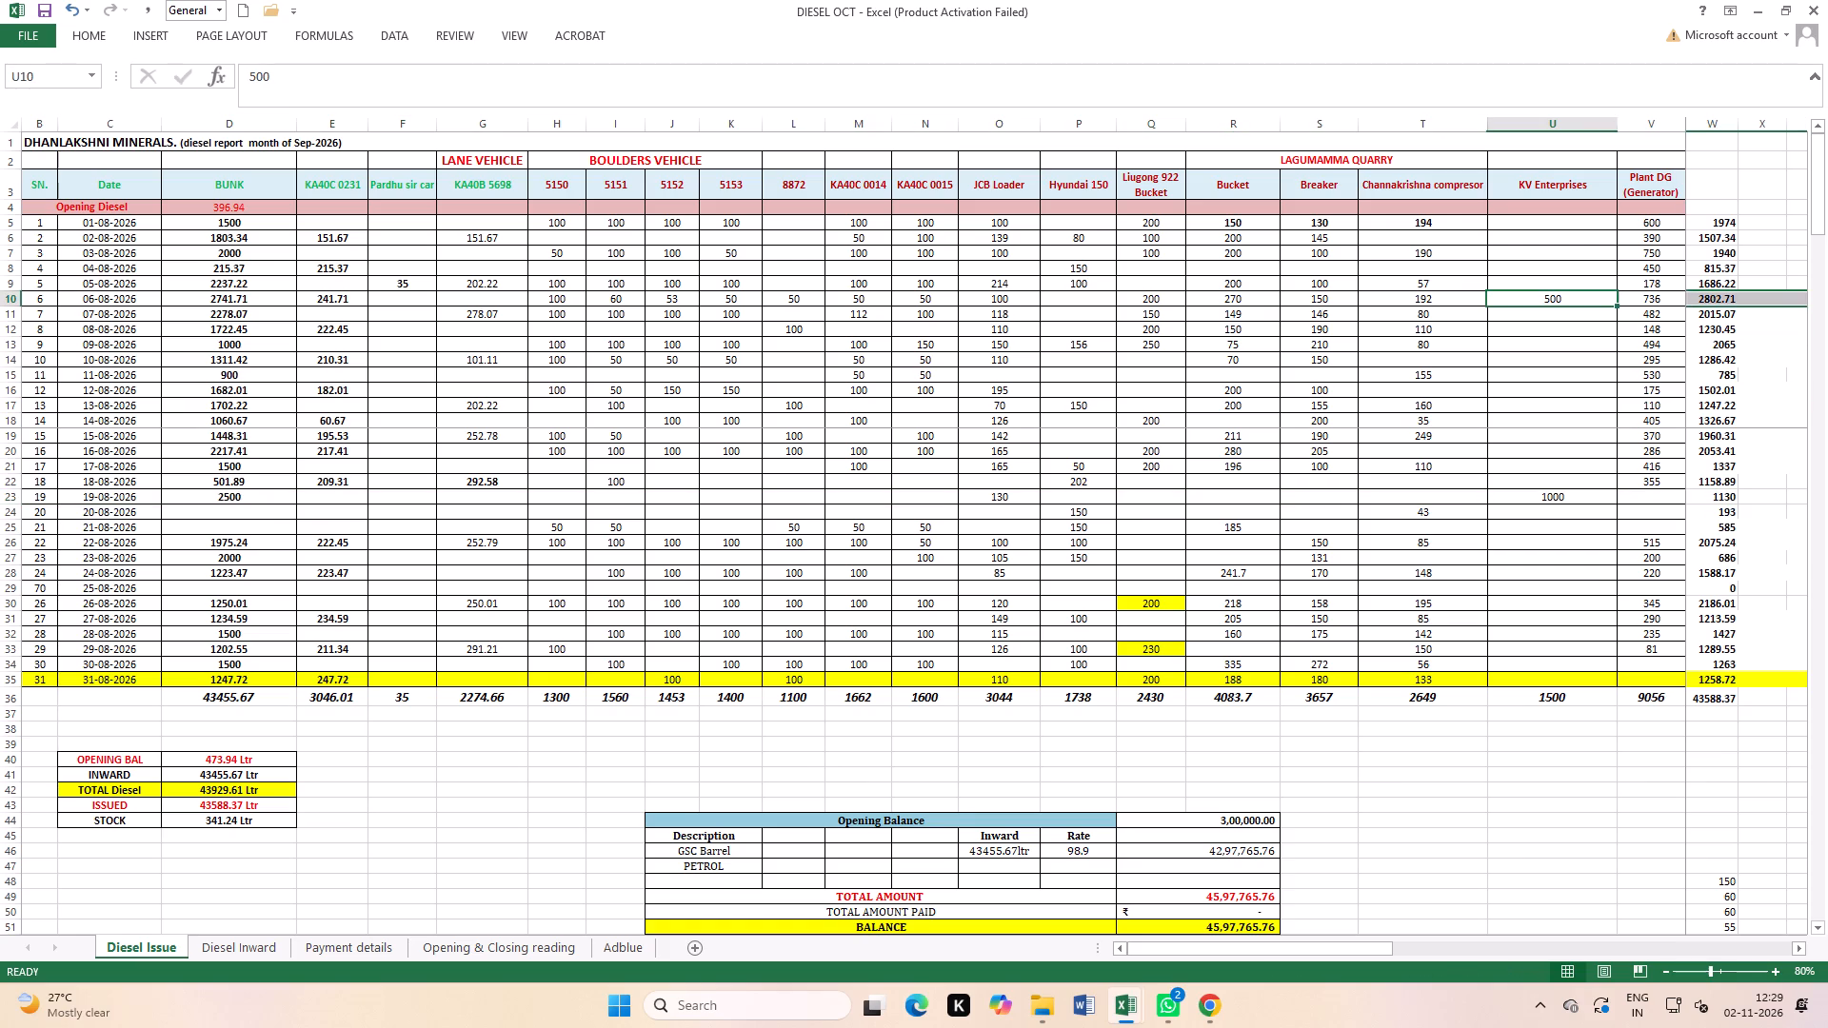
left_click(5, 299)
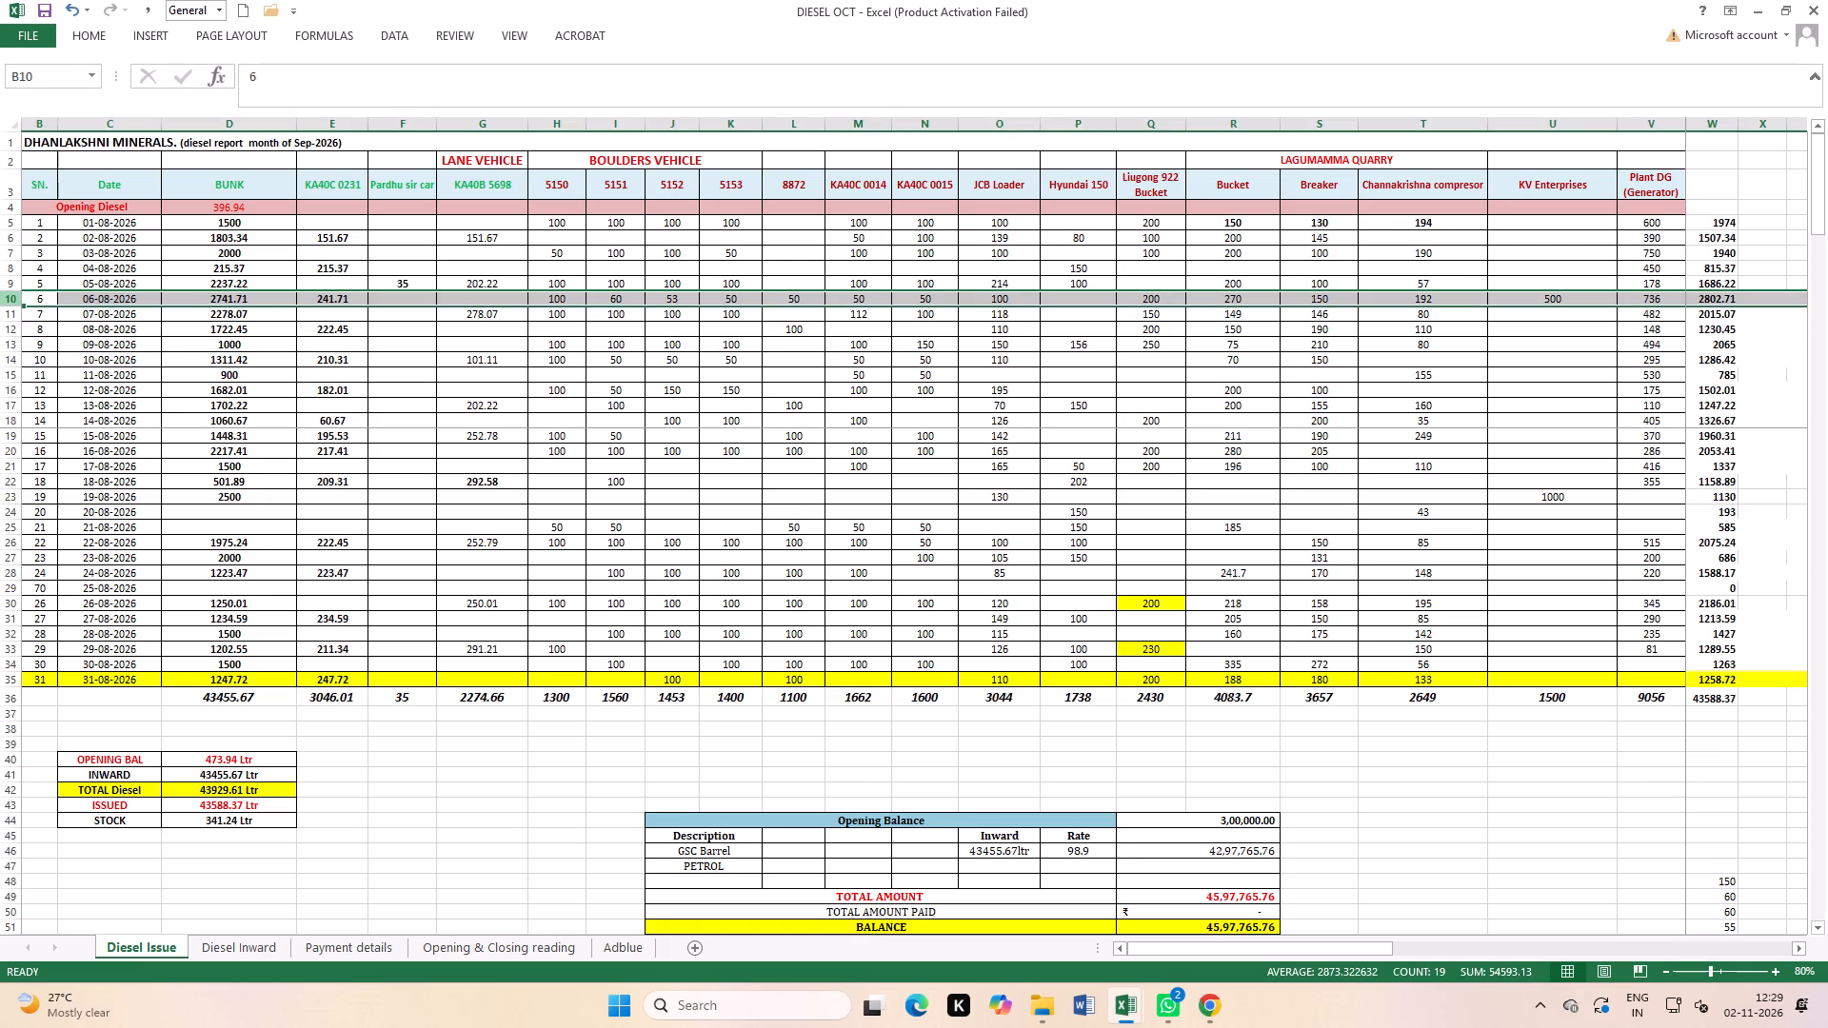
double_click(253, 293)
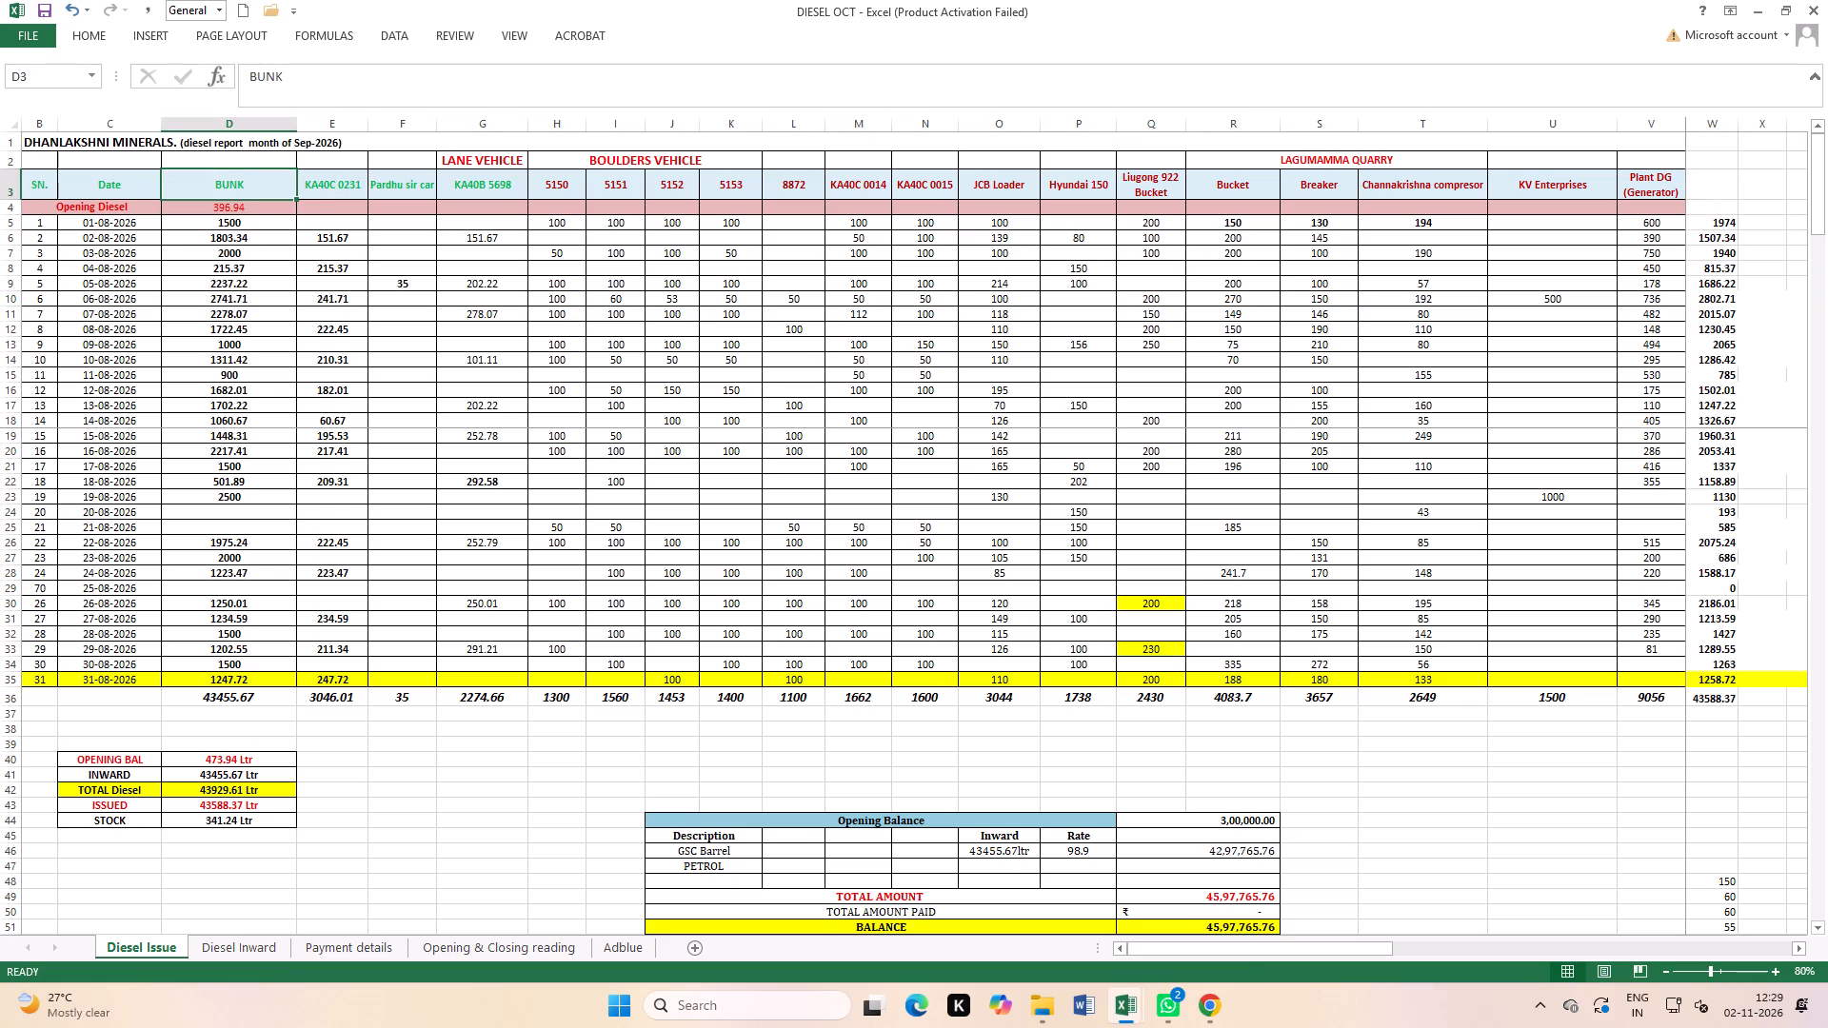
double_click(248, 302)
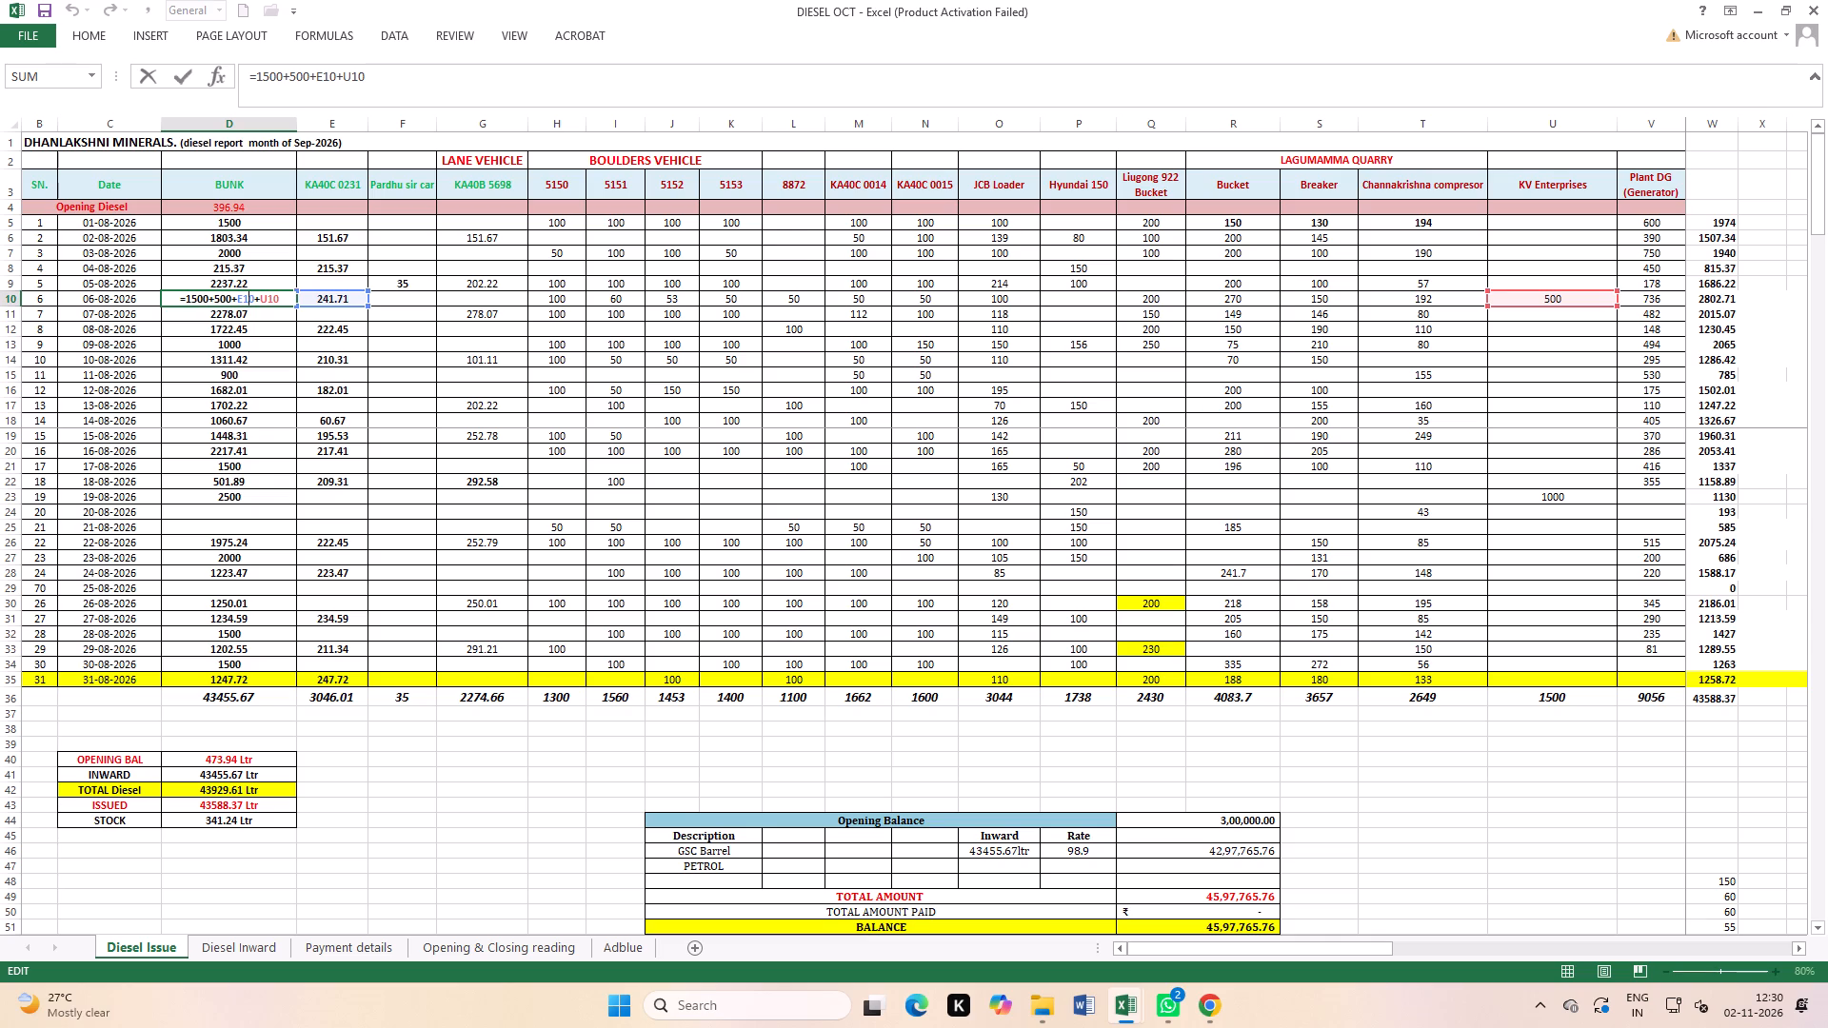
key("Return")
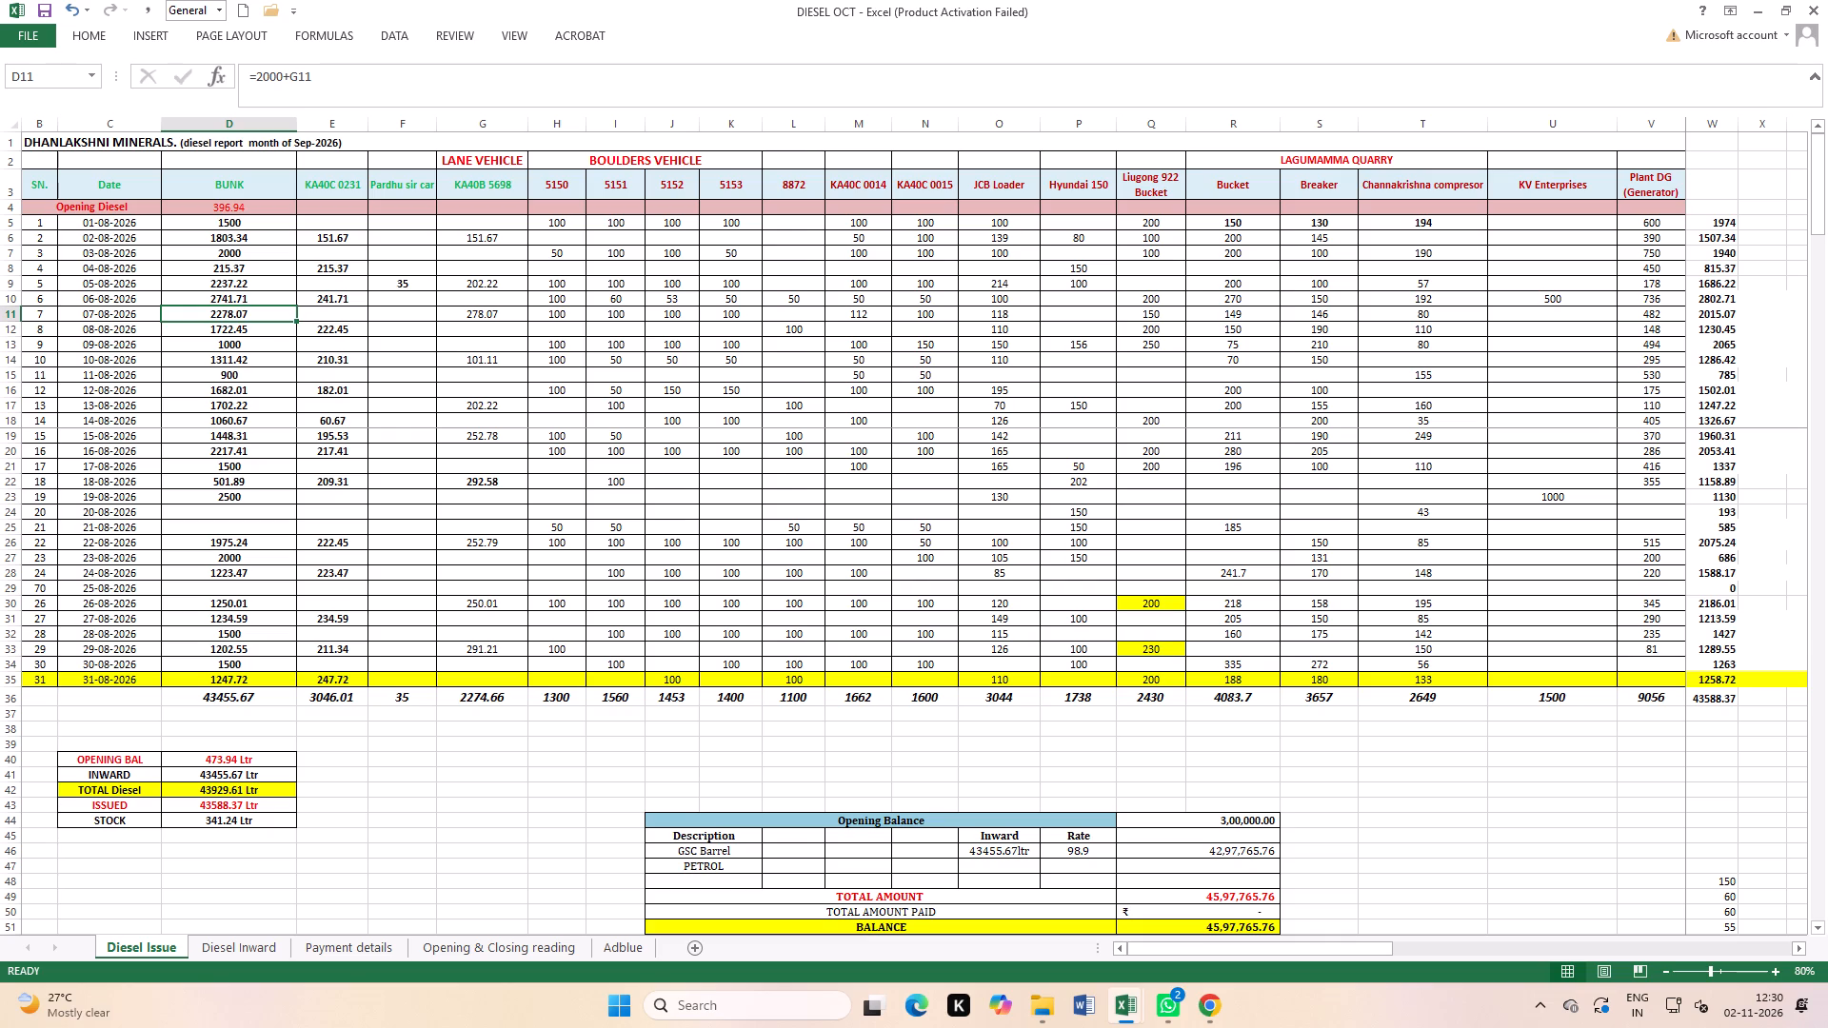
Add 970 to the BUNK formula of the 13-08-2026 row in Diesel Issue, making it =1000+970+500+G17.
left_click(0, 405)
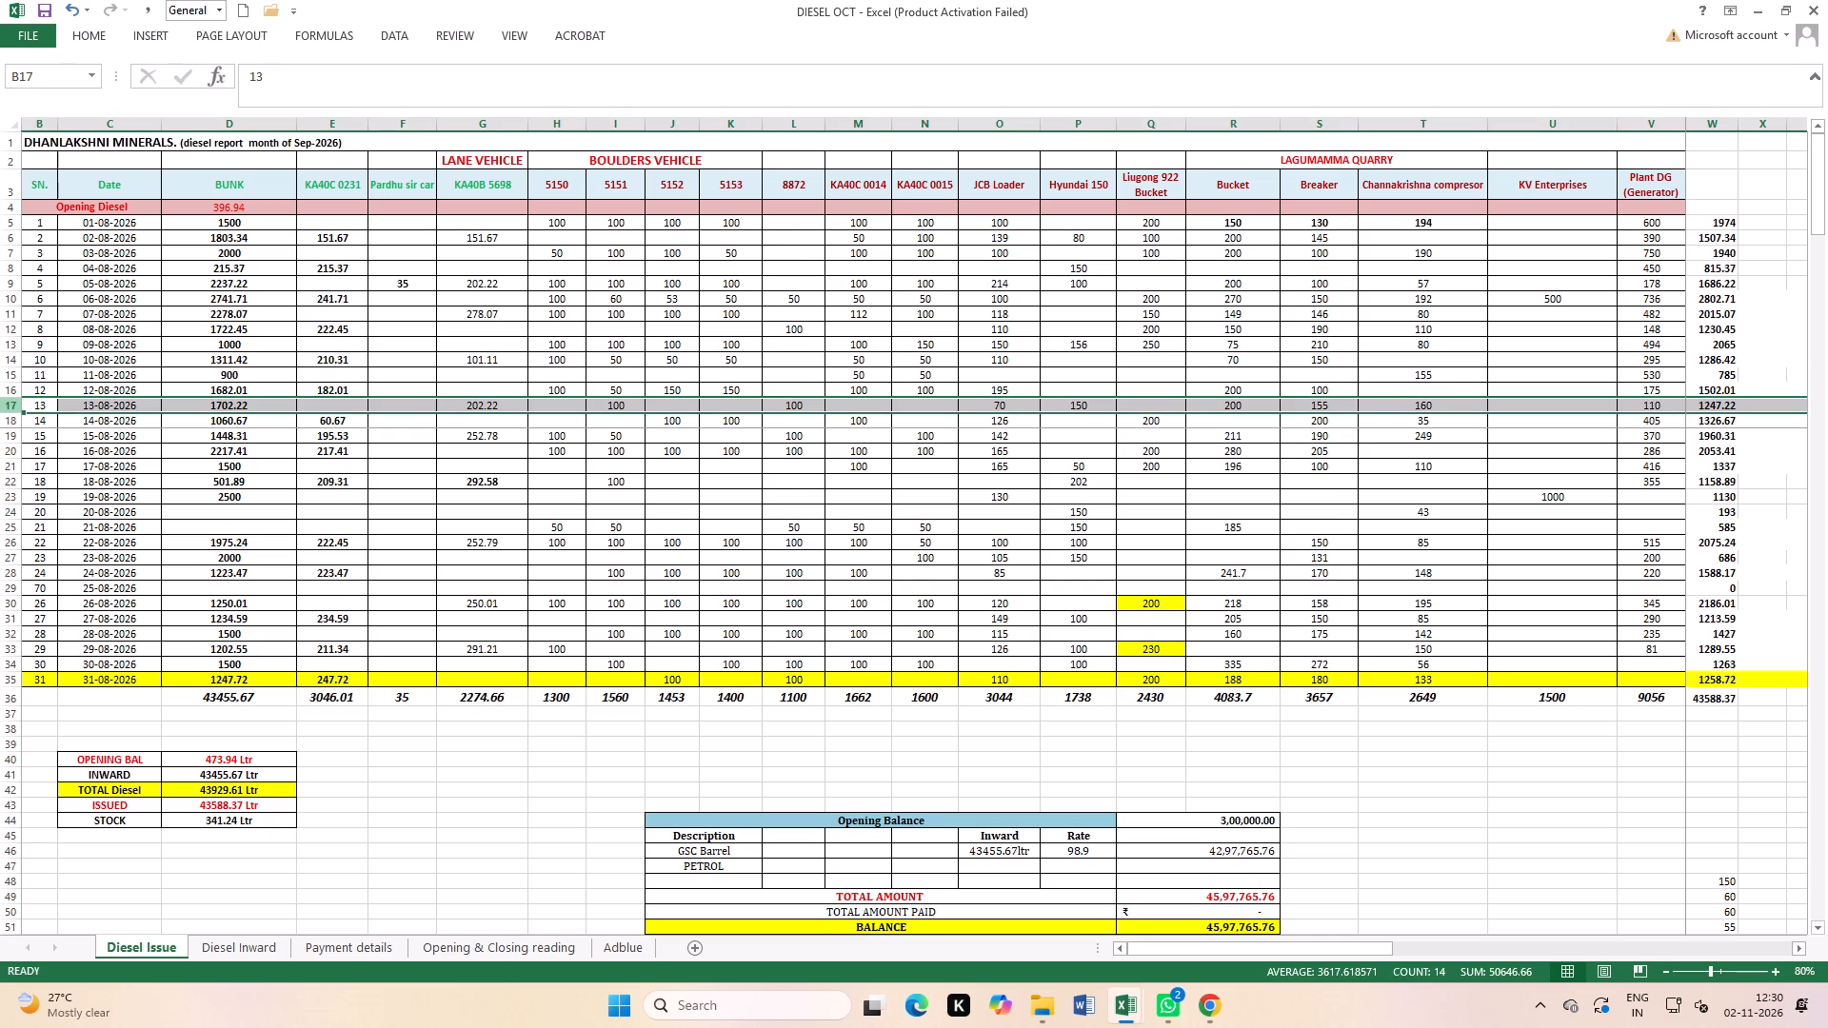
double_click(264, 406)
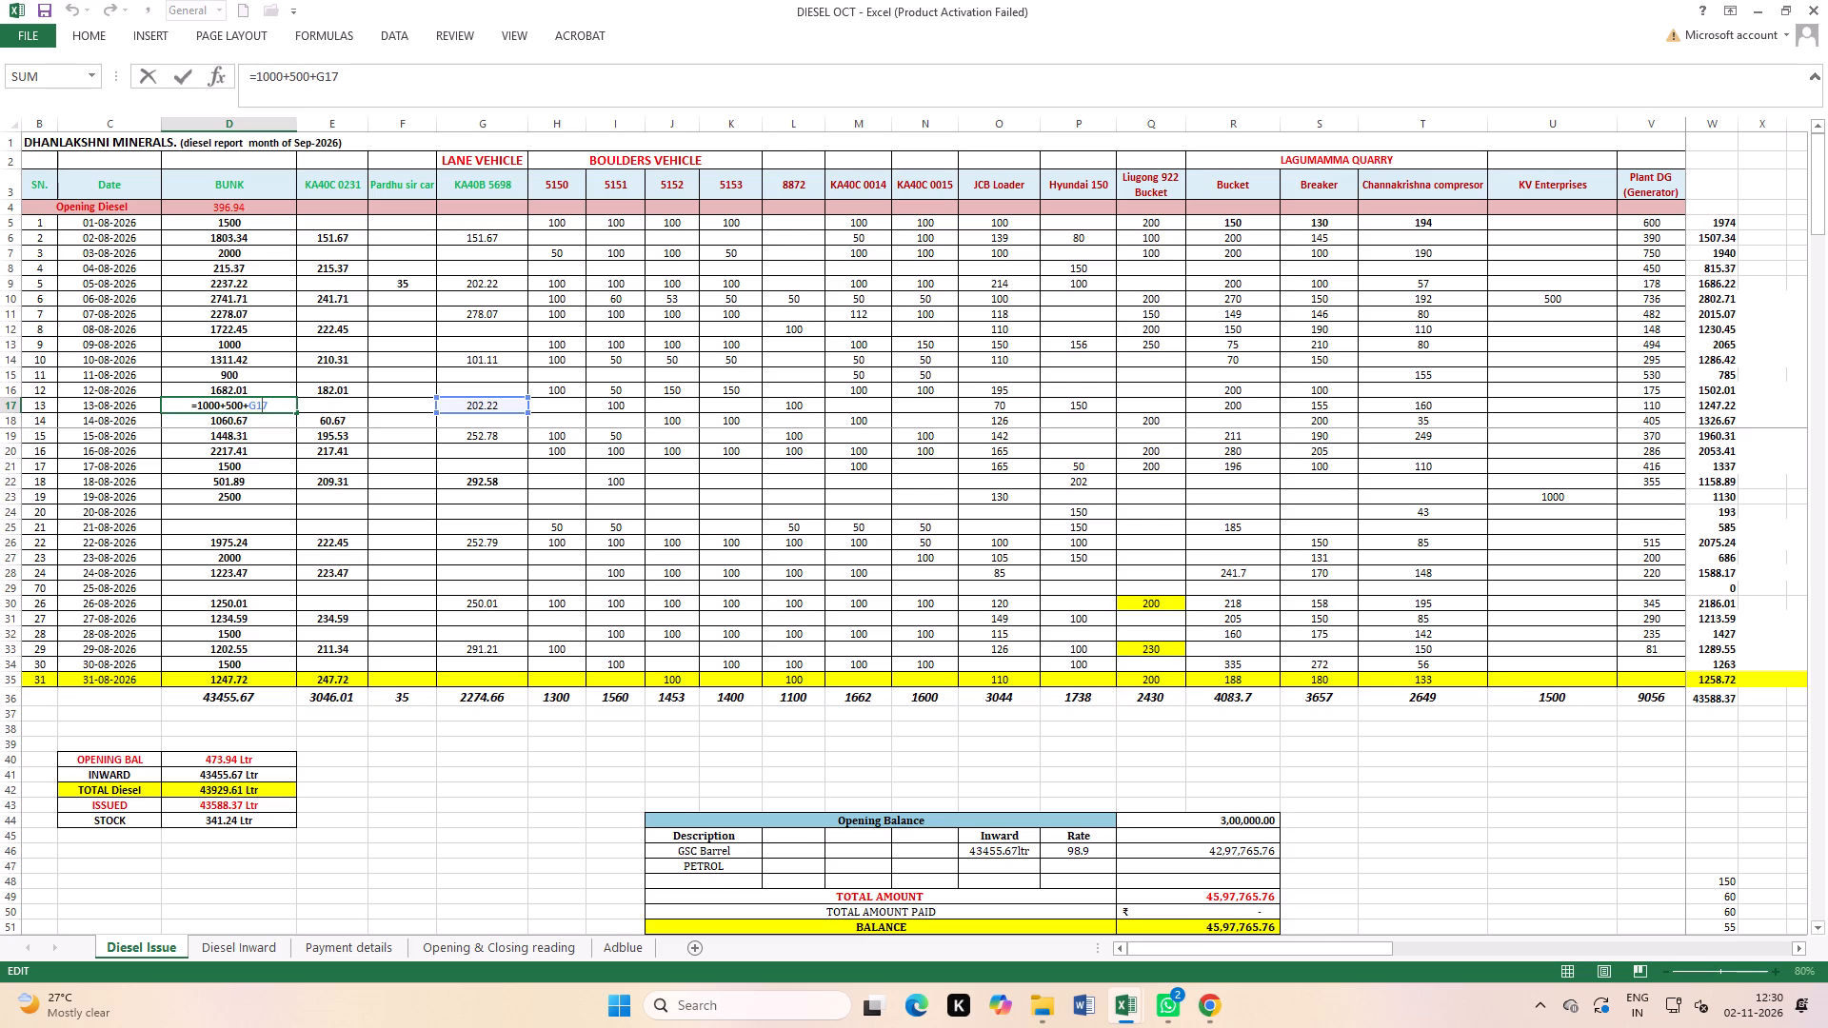
left_click(222, 406)
key("plus")
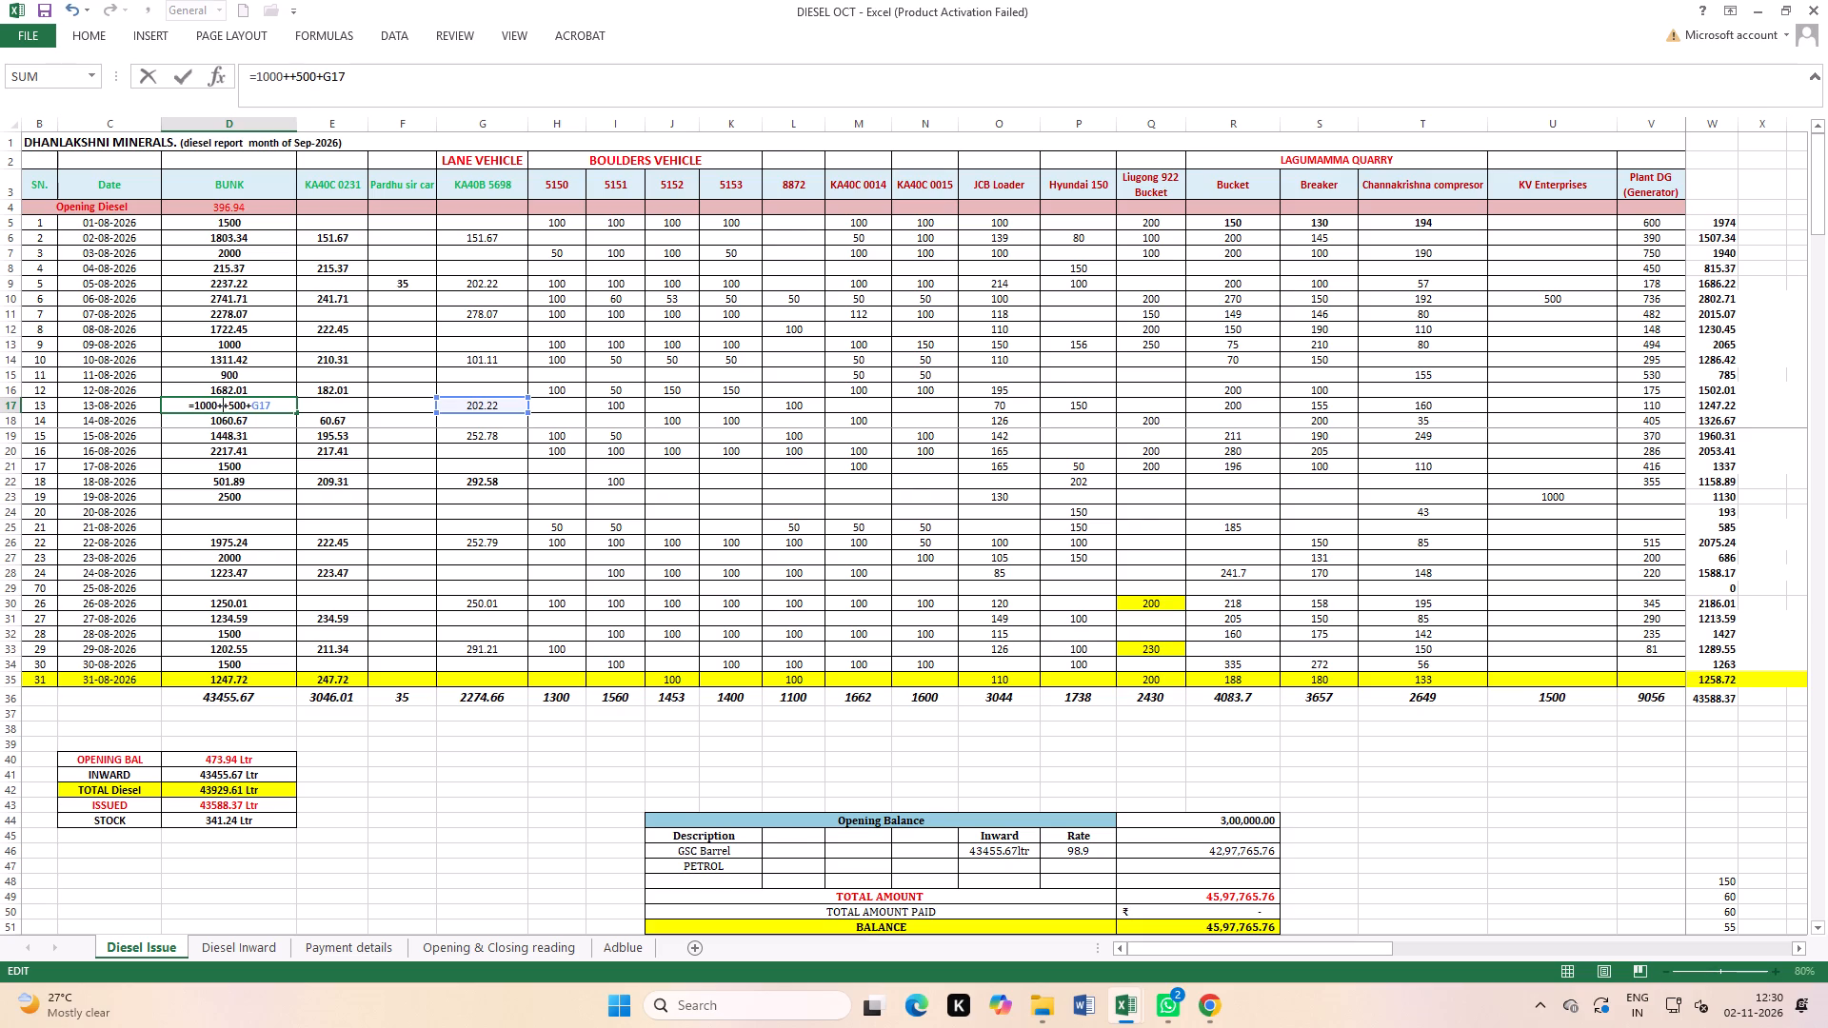
type("50")
key("BackSpace")
key("BackSpace")
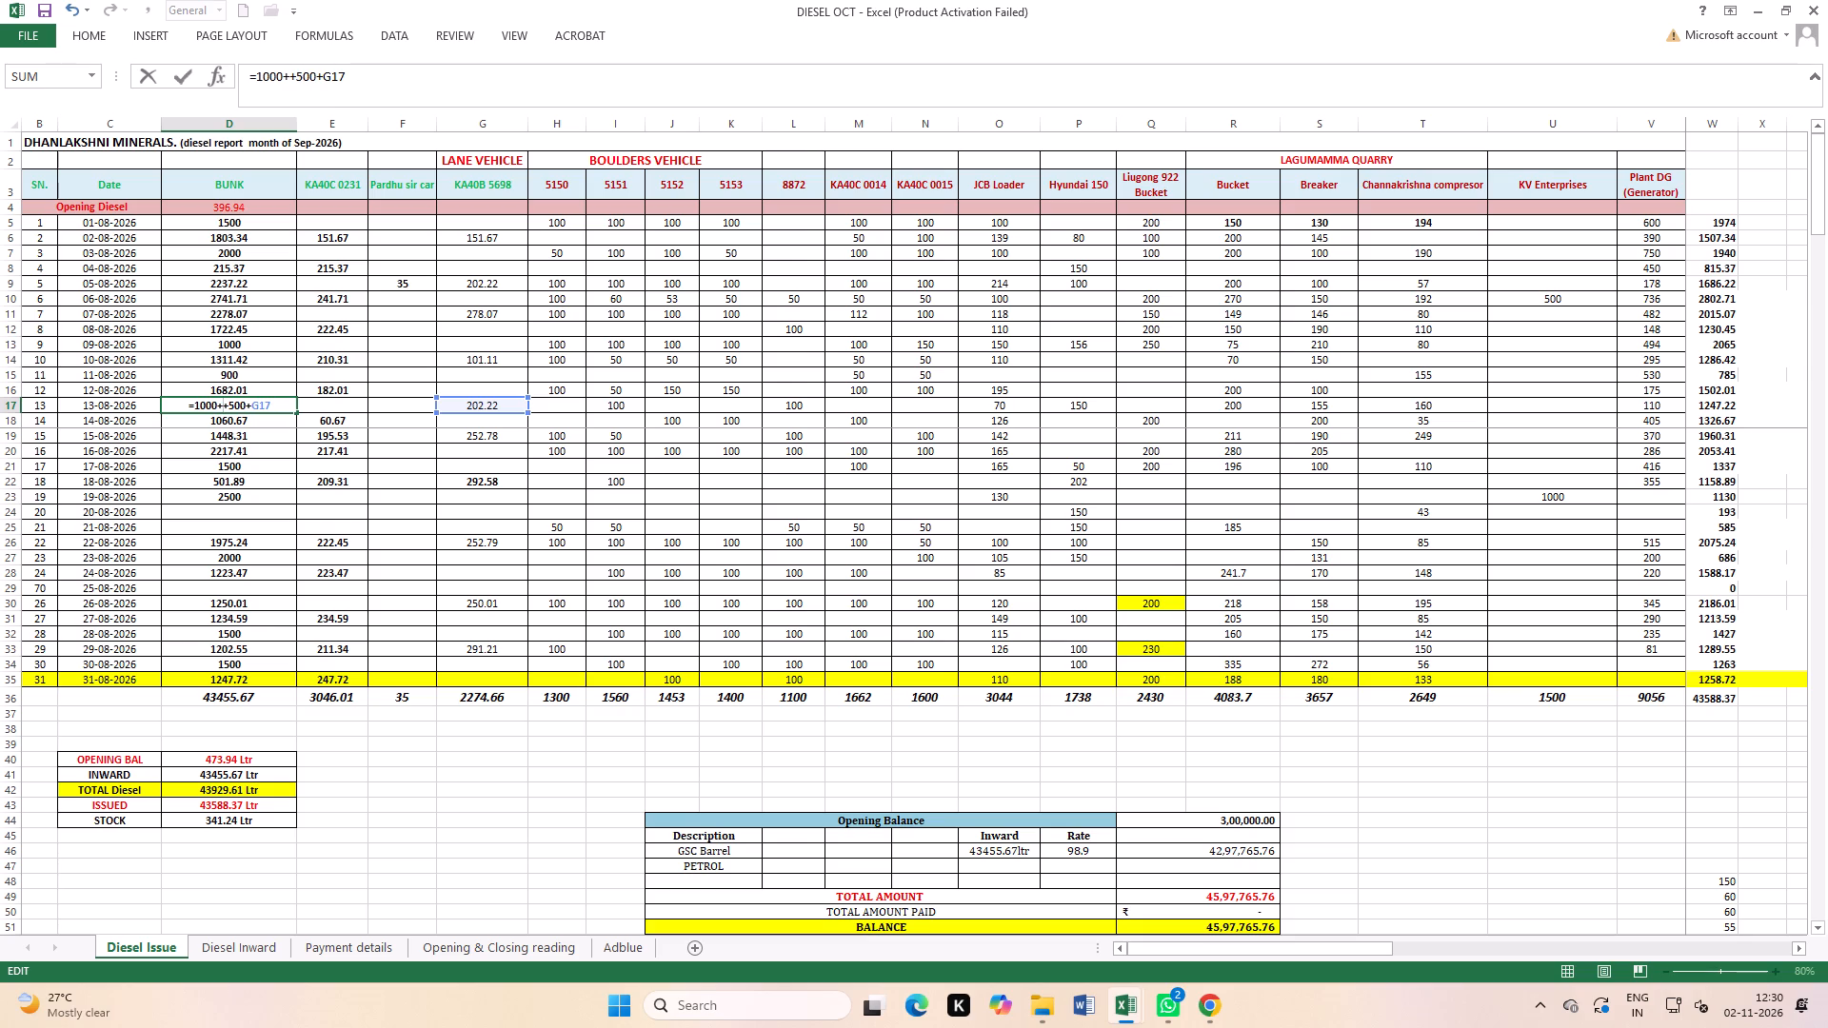
key("9")
key("7")
key("0")
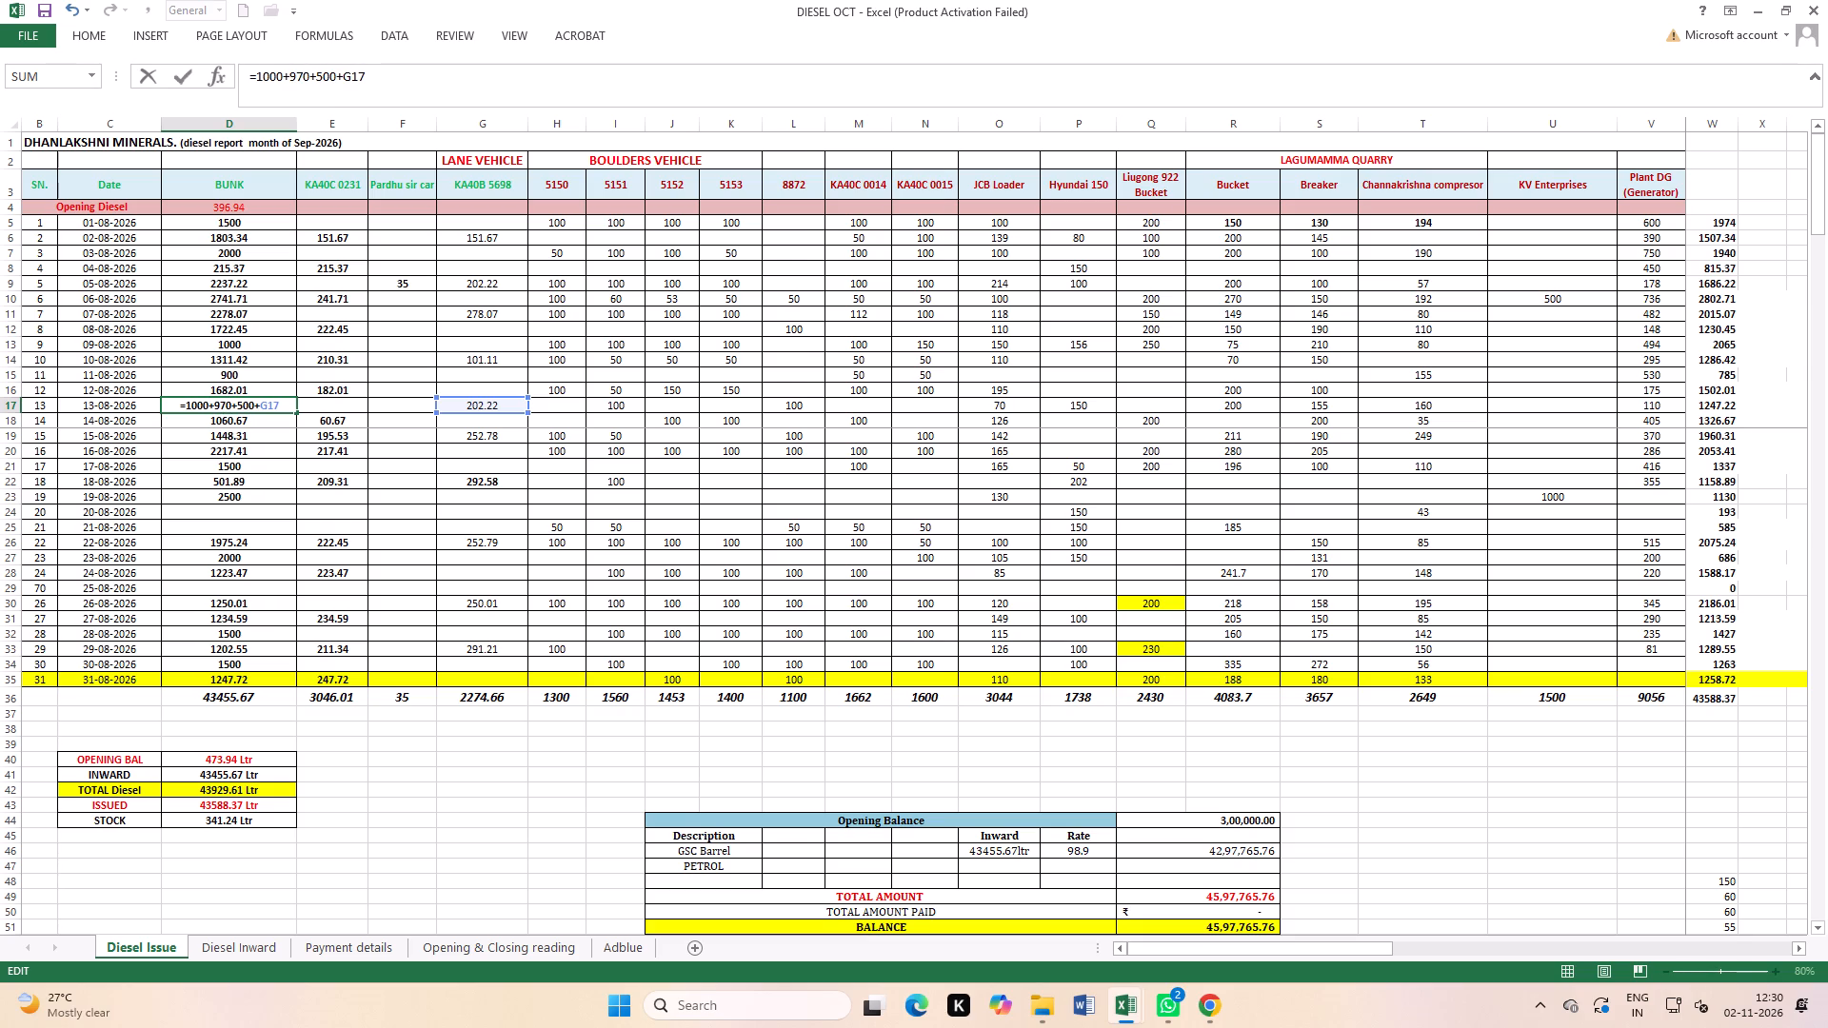
key("Return")
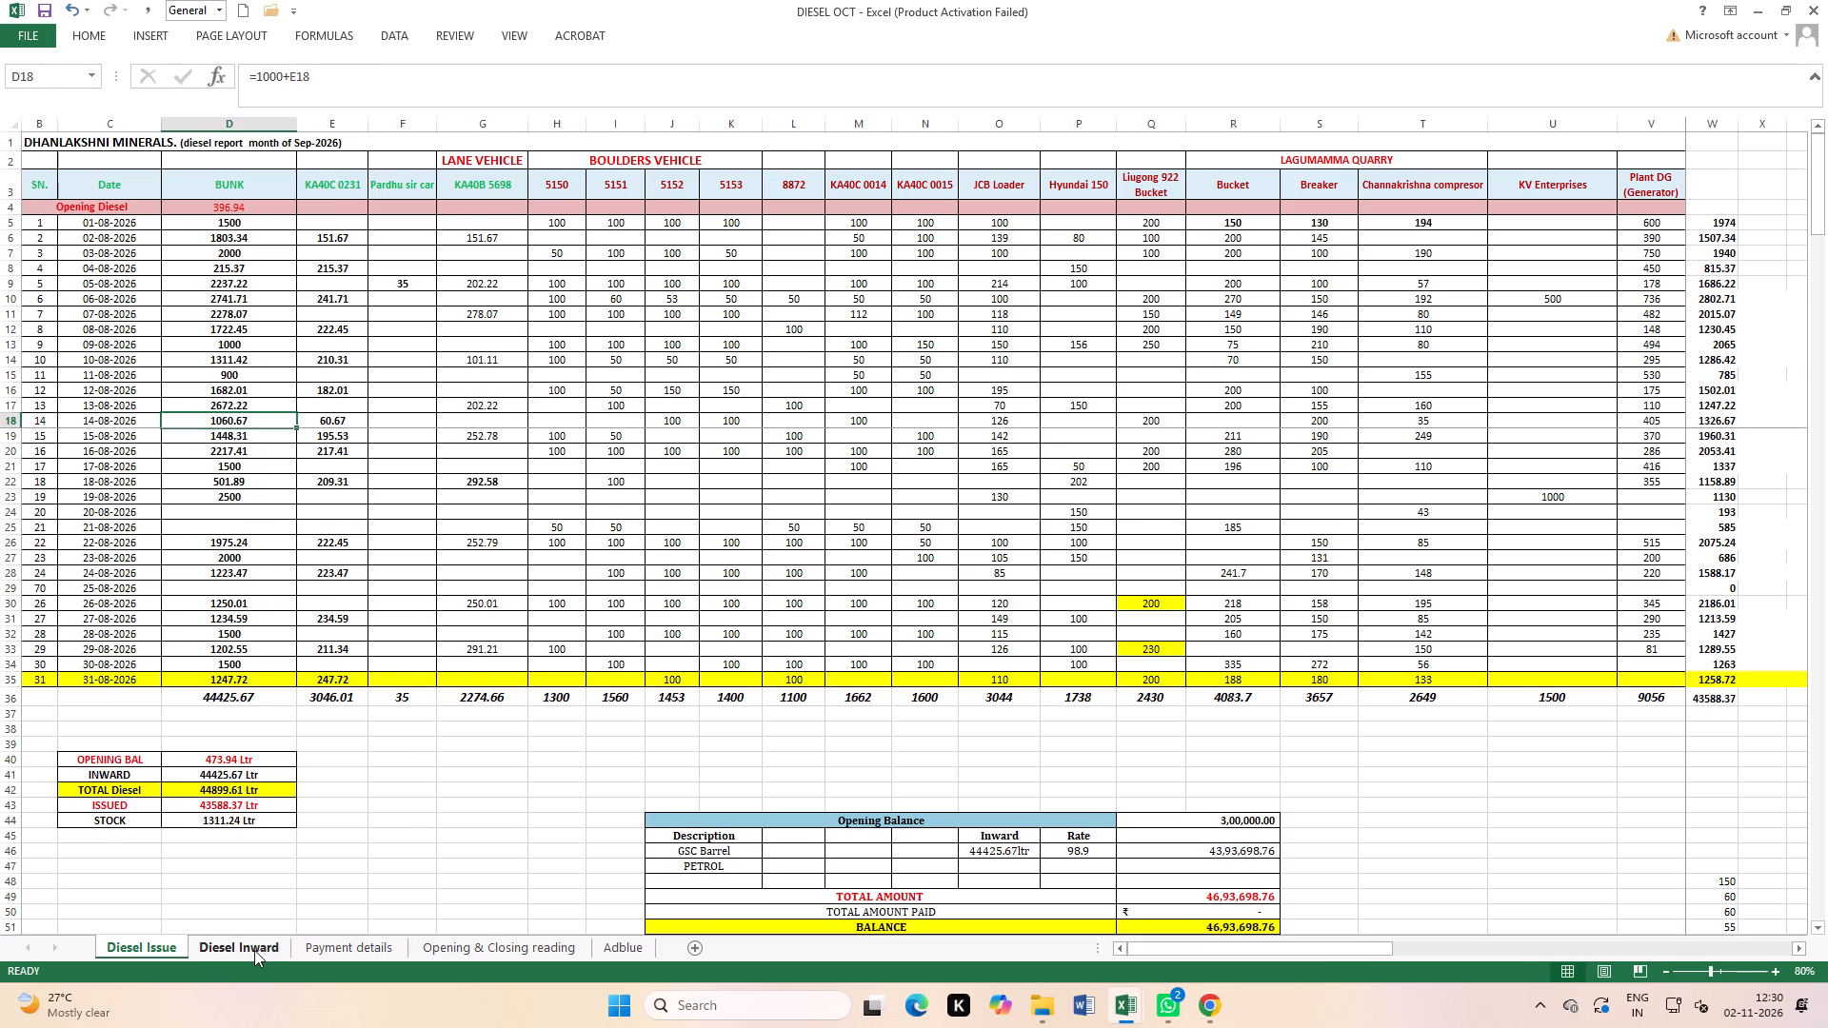
Filter the Diesel Inward table by Vehicle No to show only the KV Enterprises entries.
left_click(254, 950)
left_click_drag(50, 172, 298, 168)
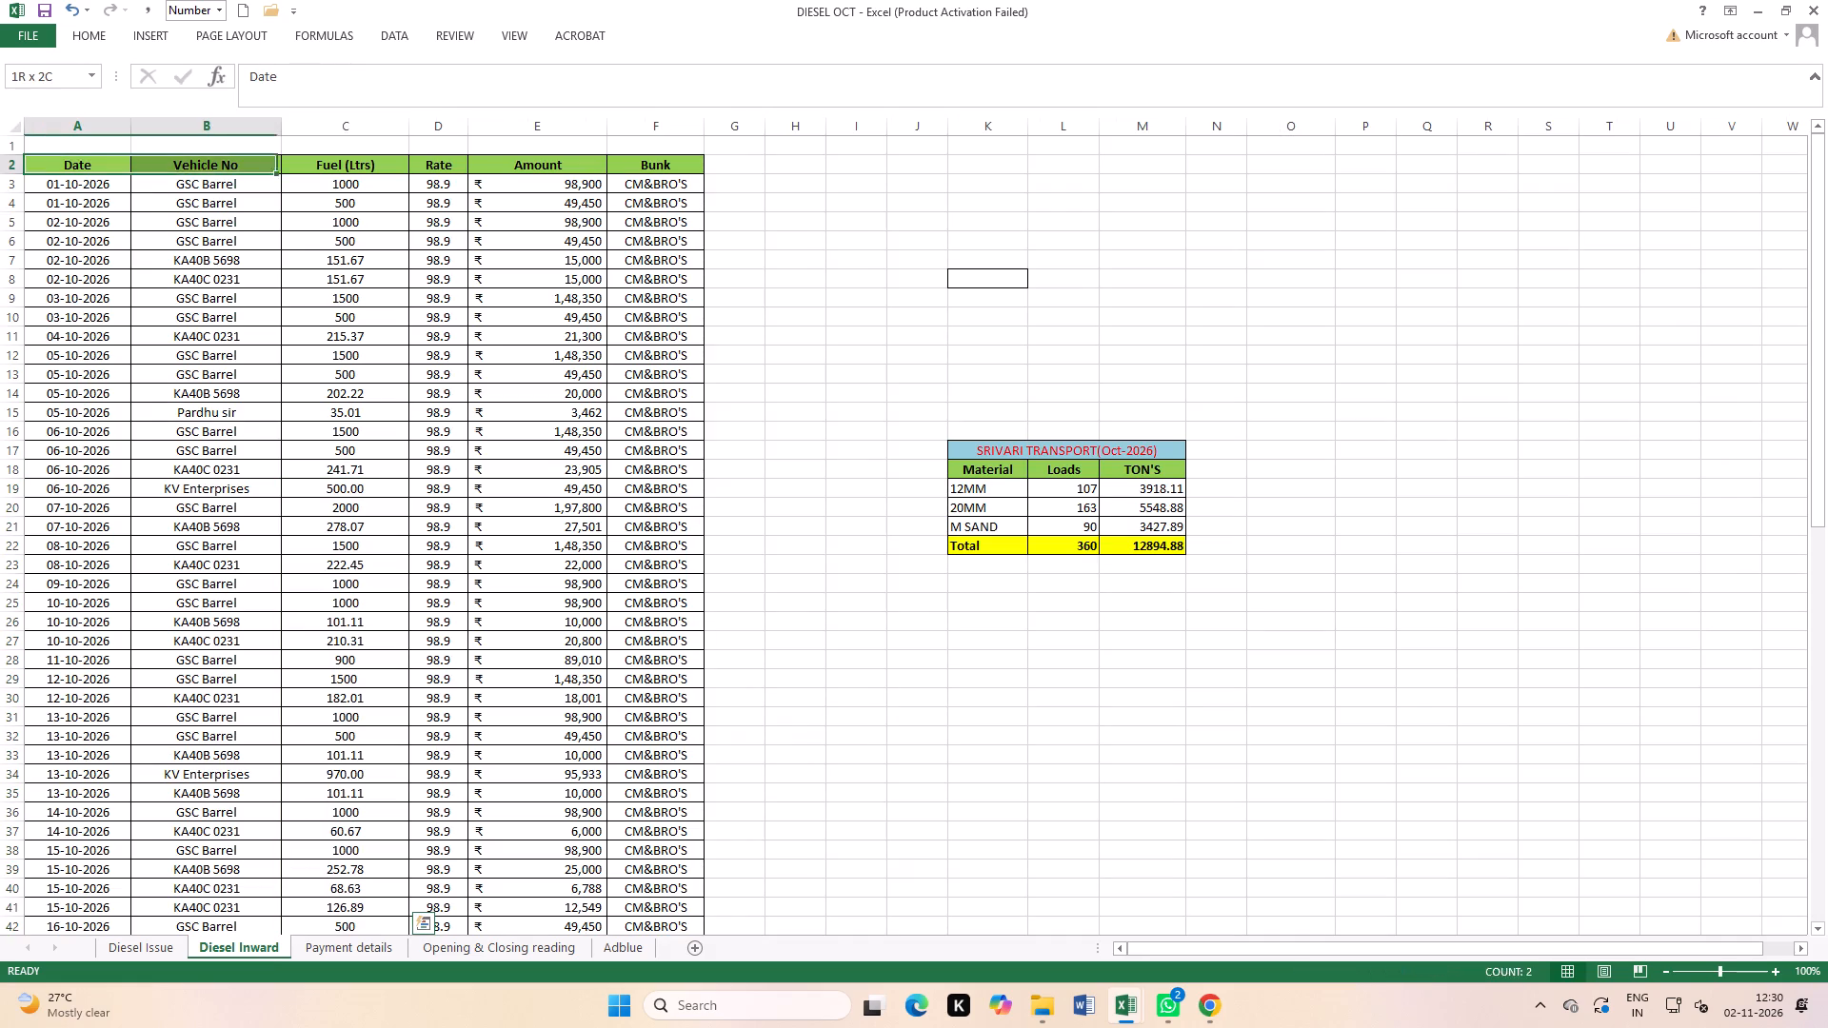
left_click_drag(298, 168, 667, 165)
left_click(390, 32)
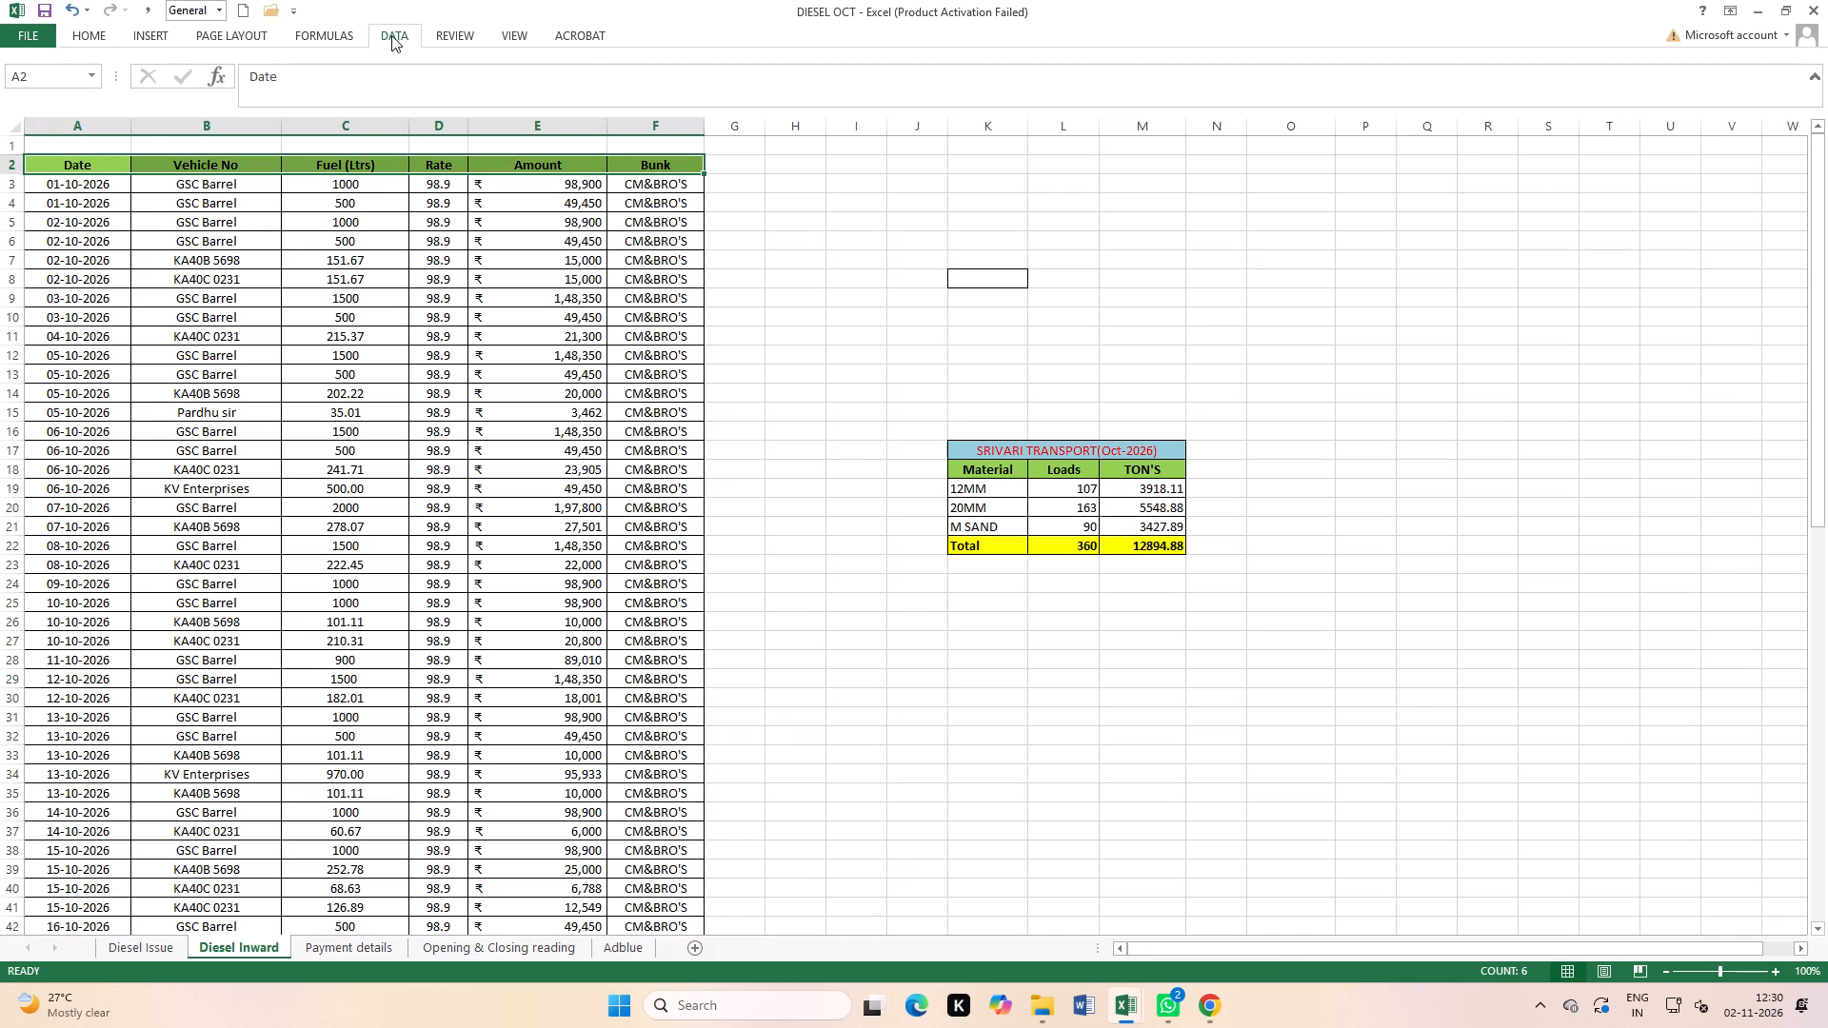
left_click(496, 74)
left_click(423, 382)
left_click(273, 163)
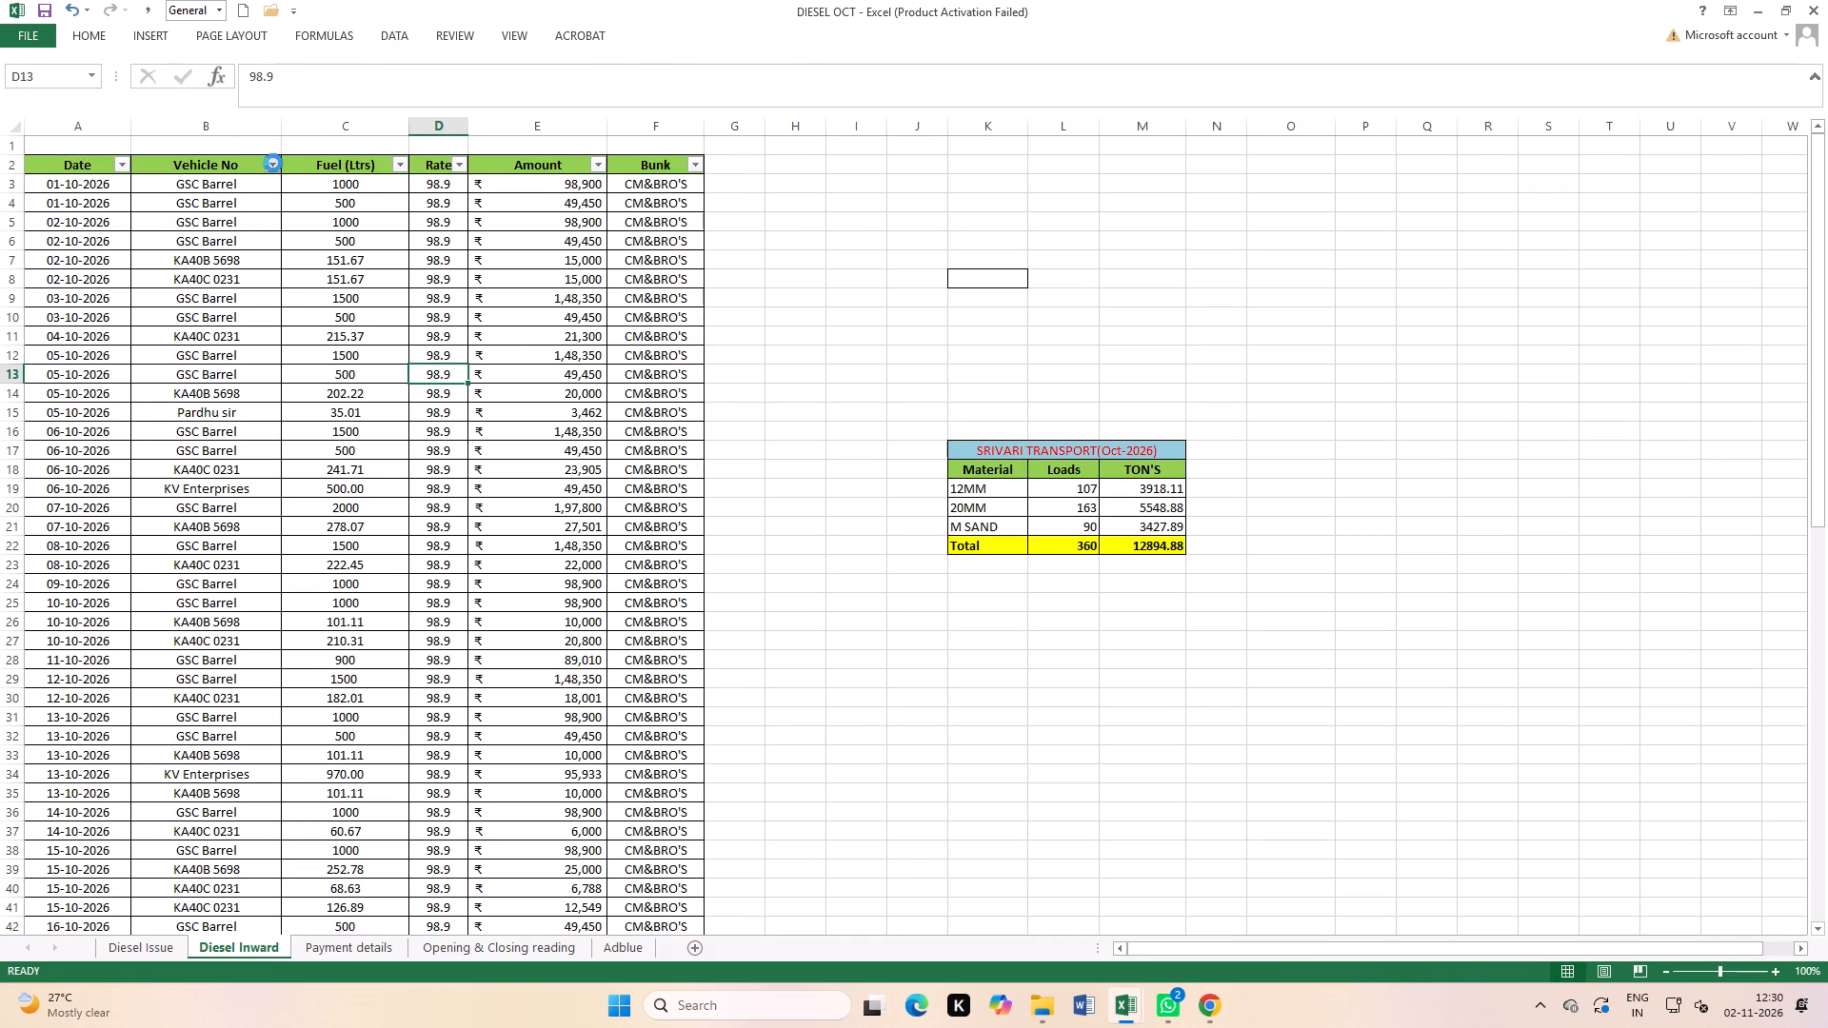
left_click(132, 349)
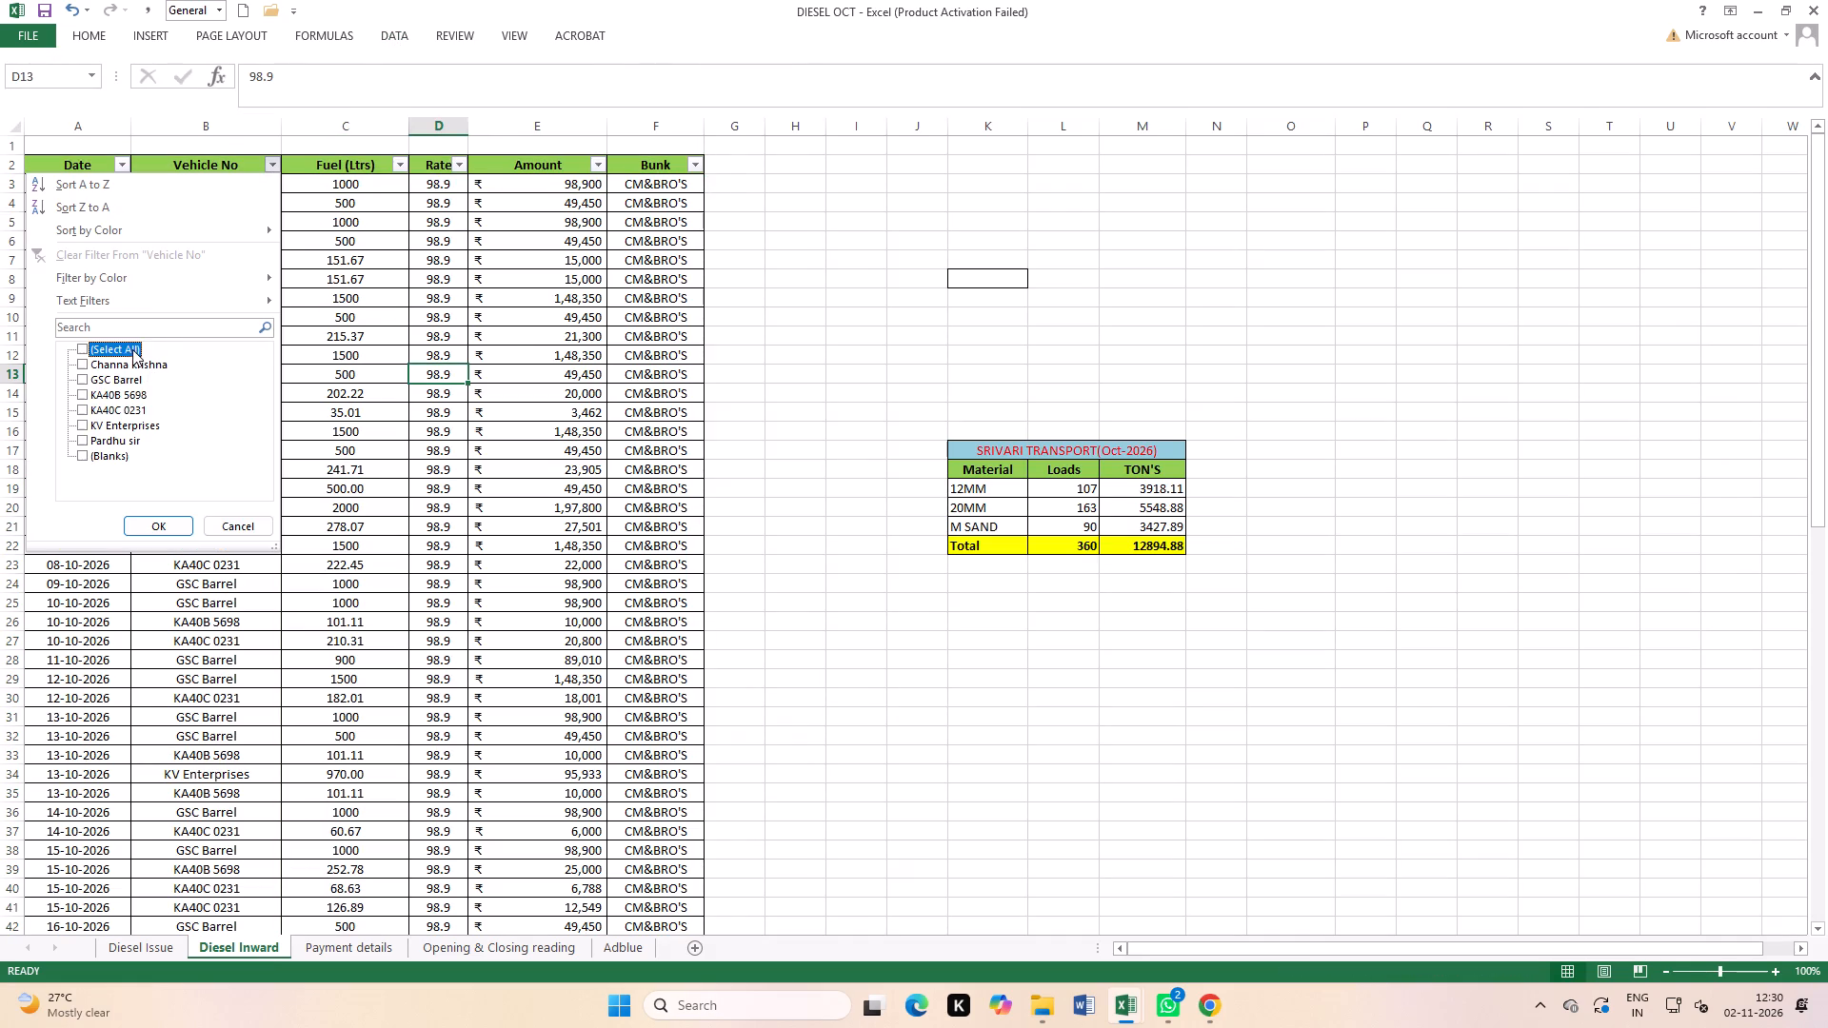
left_click(126, 425)
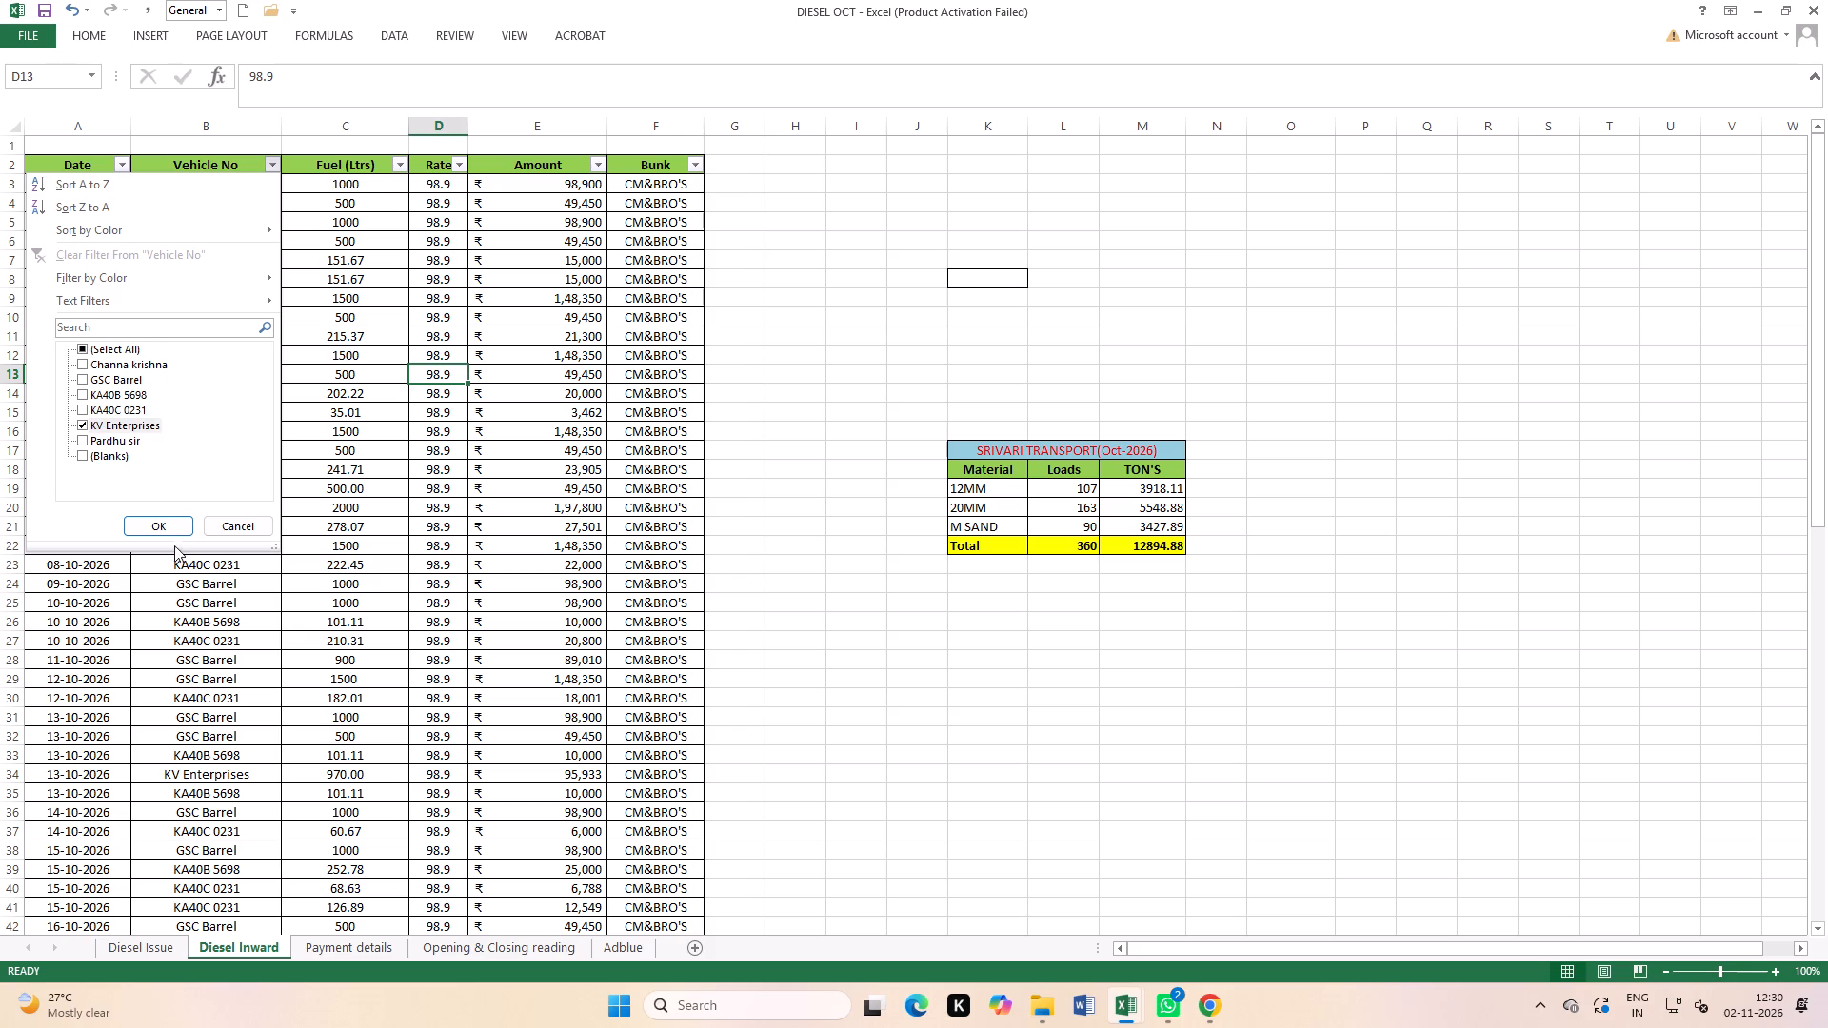
left_click(165, 526)
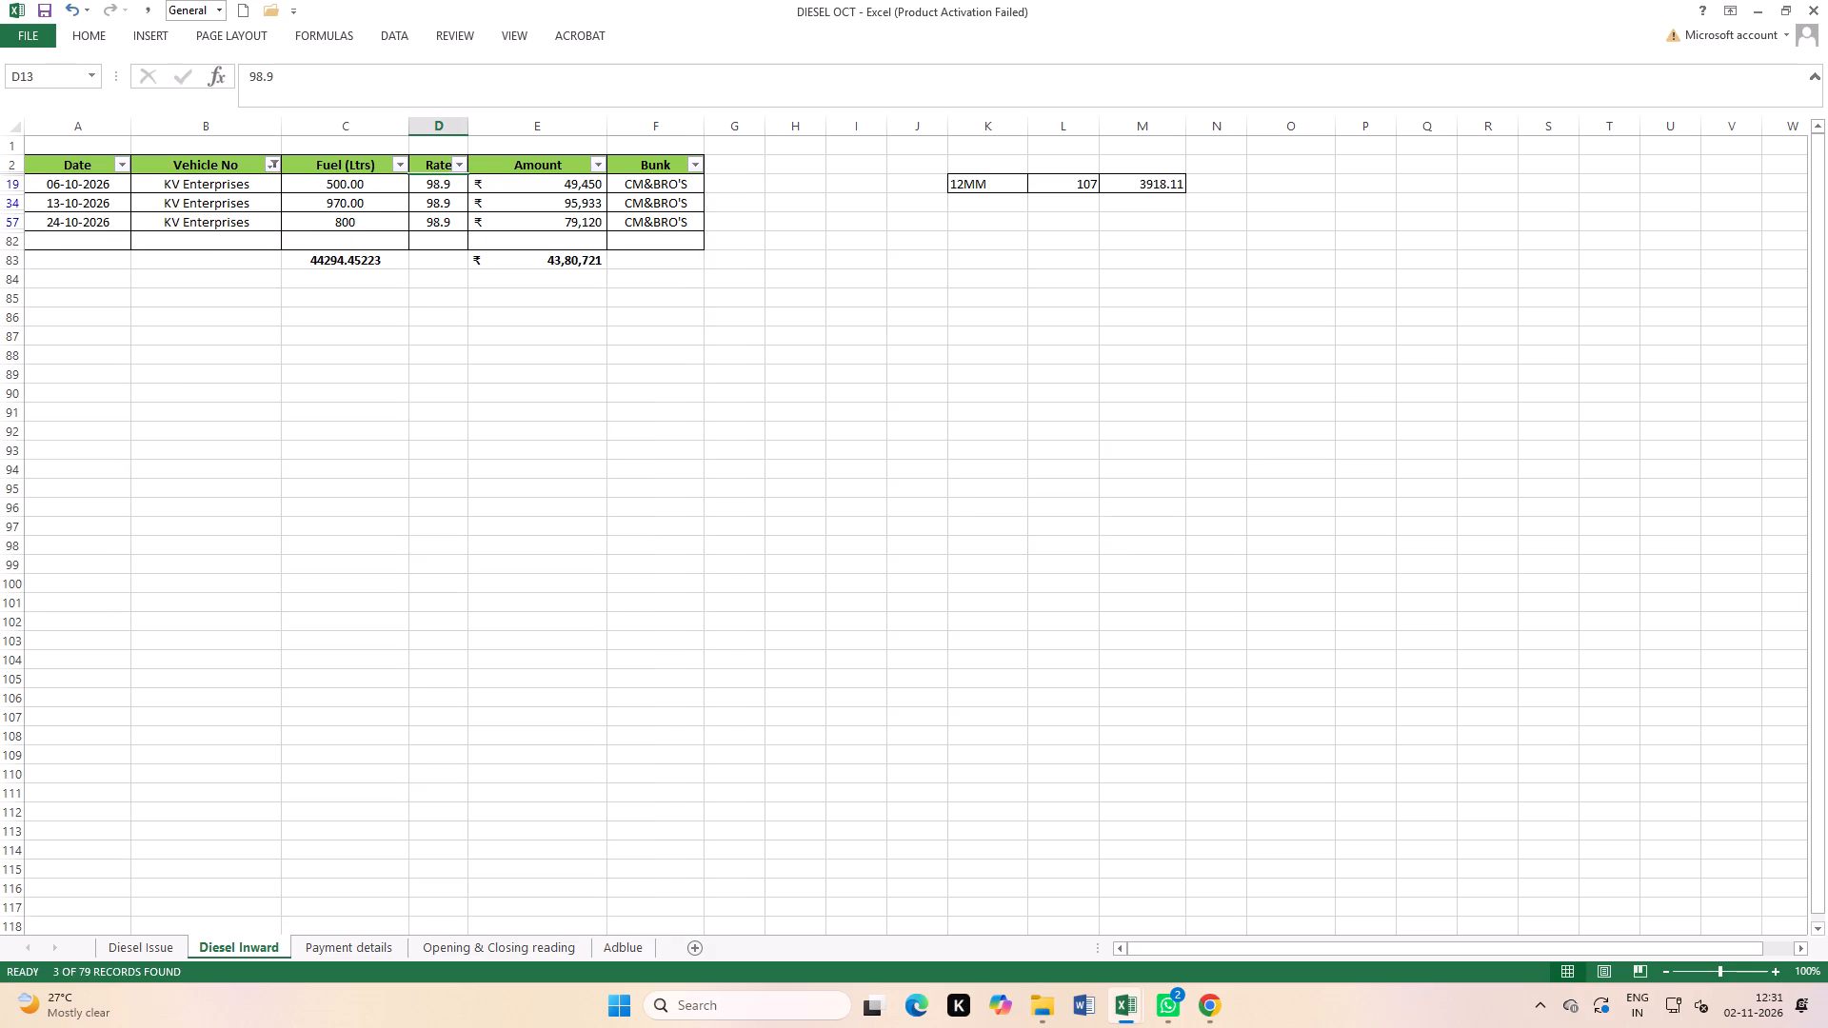
Enter 970 in the KV Enterprises column of the 13-08-2026 row in Diesel Issue.
left_click(157, 945)
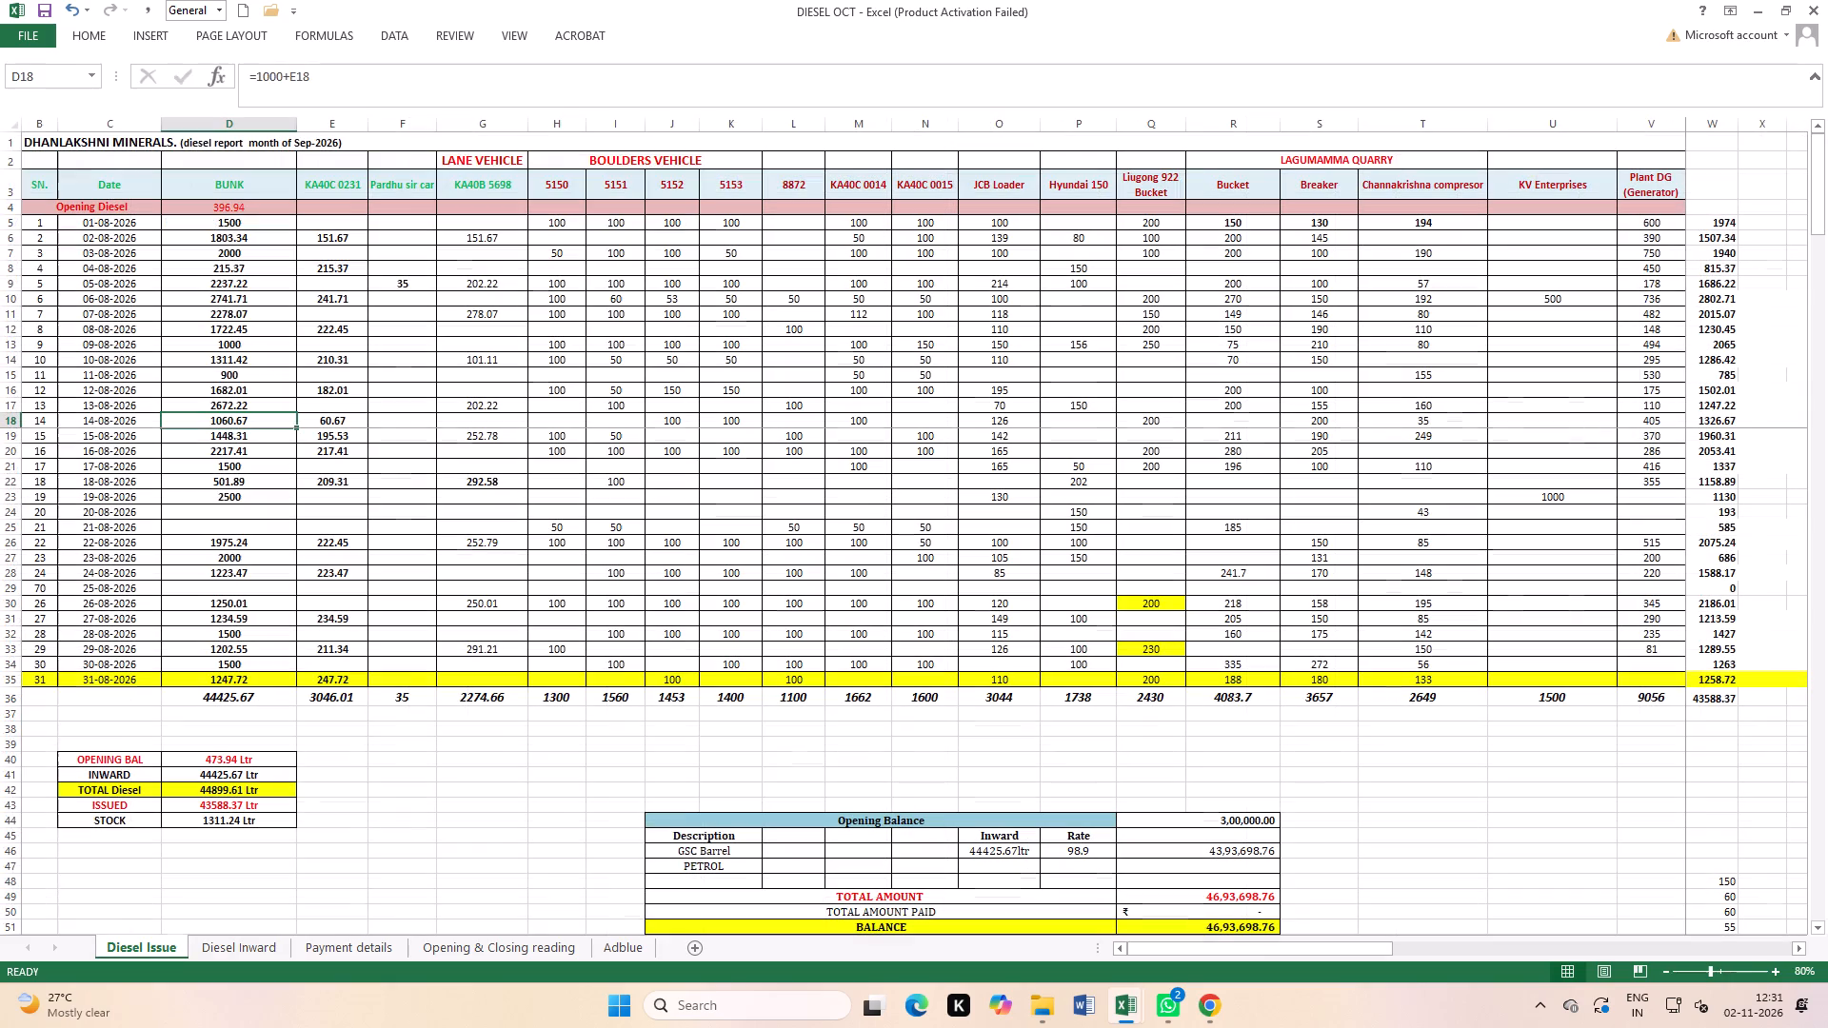
left_click(3, 420)
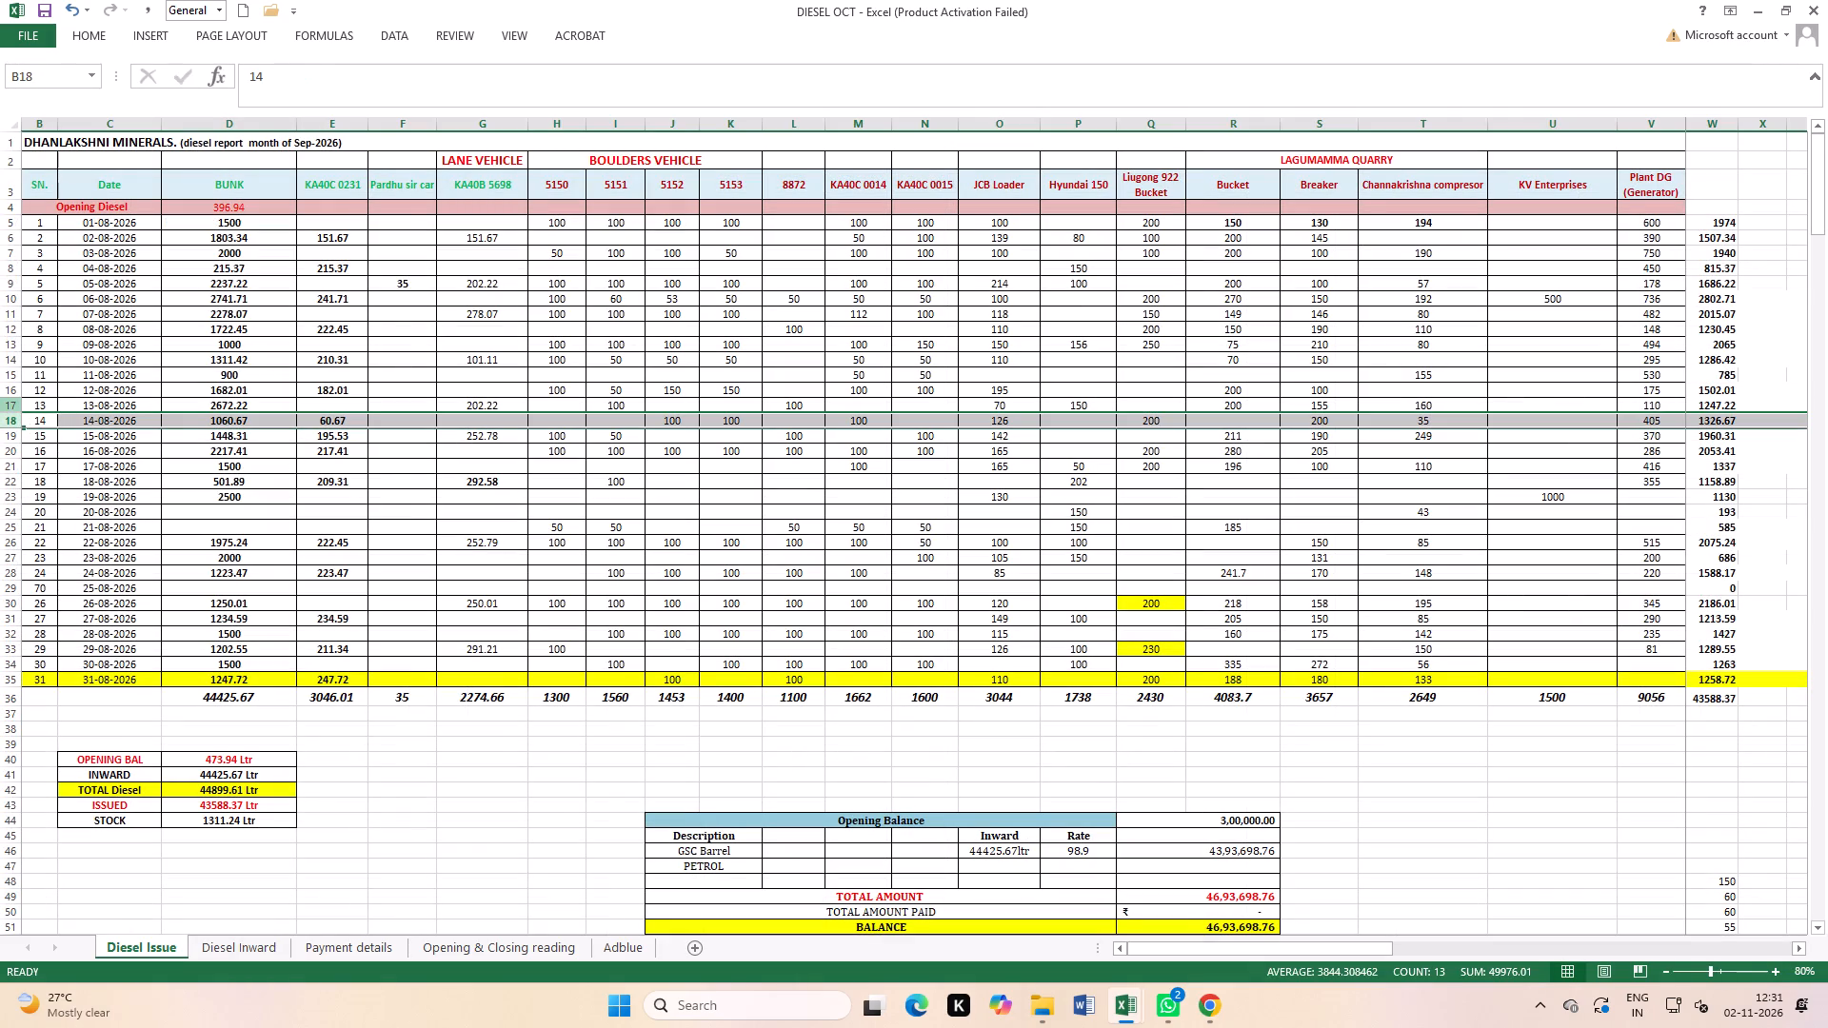
left_click(0, 407)
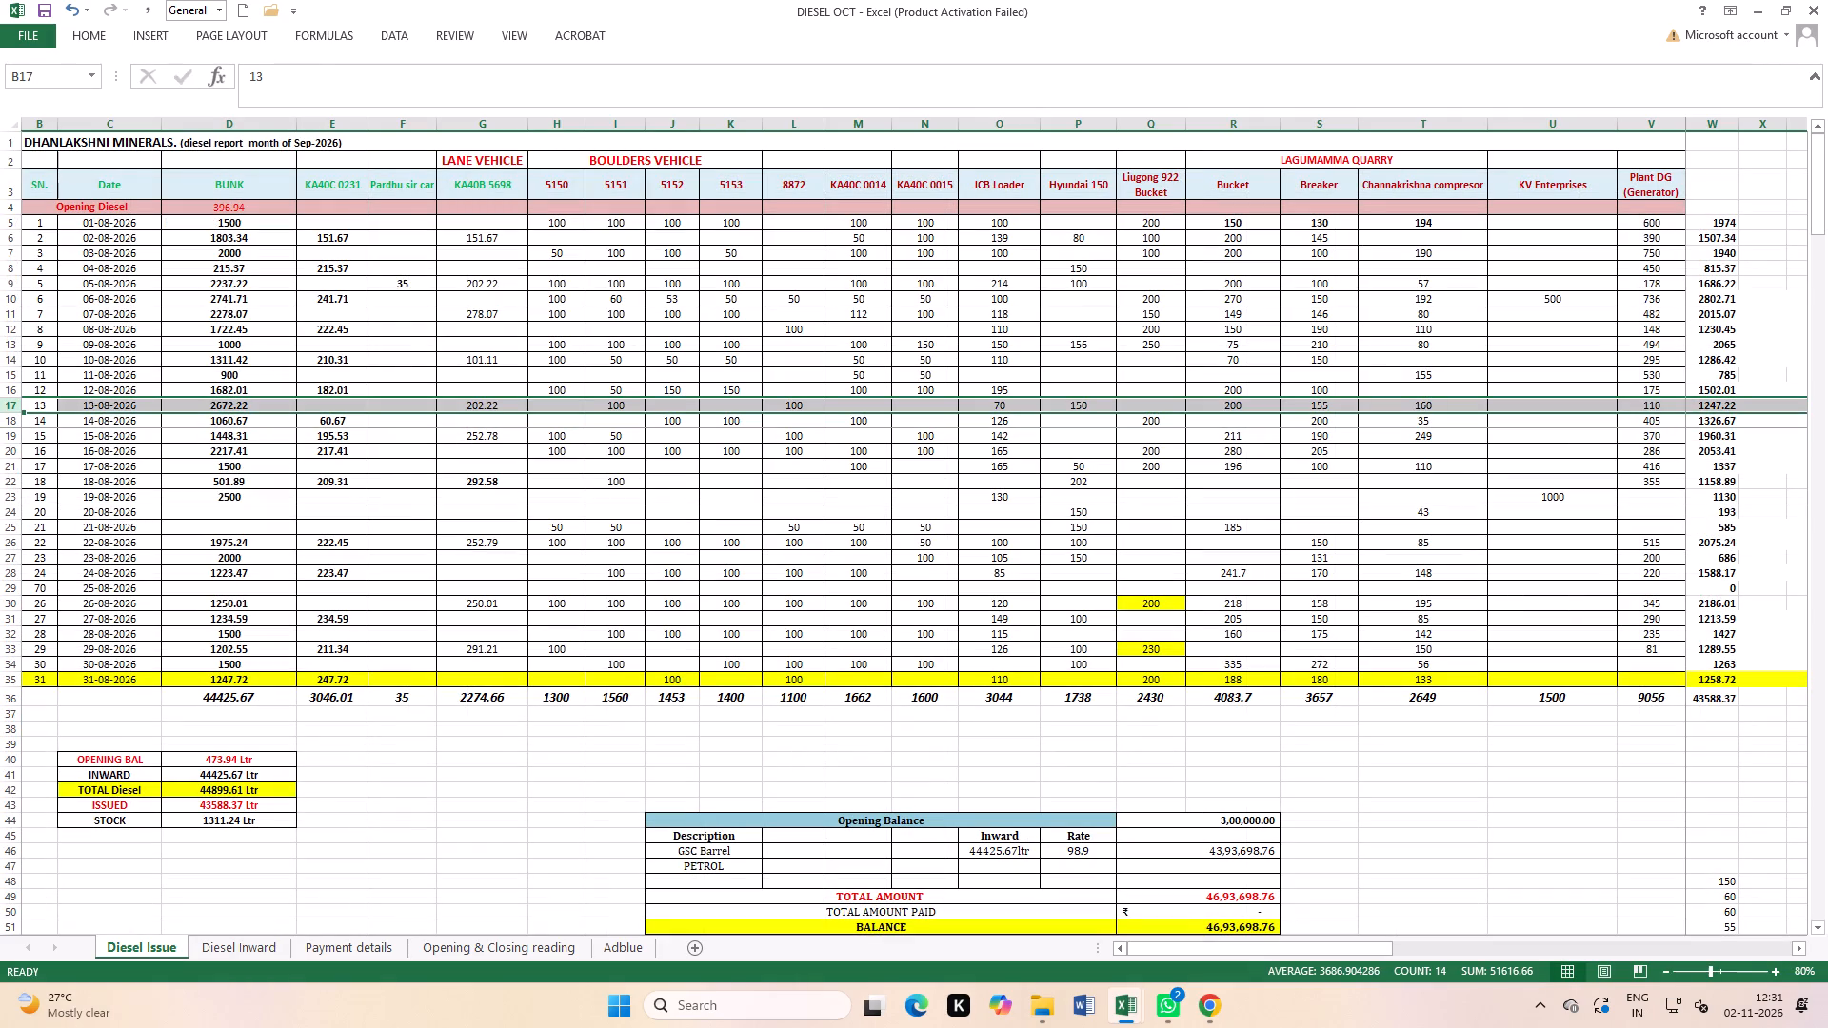
left_click(1518, 404)
type("970")
key("Return")
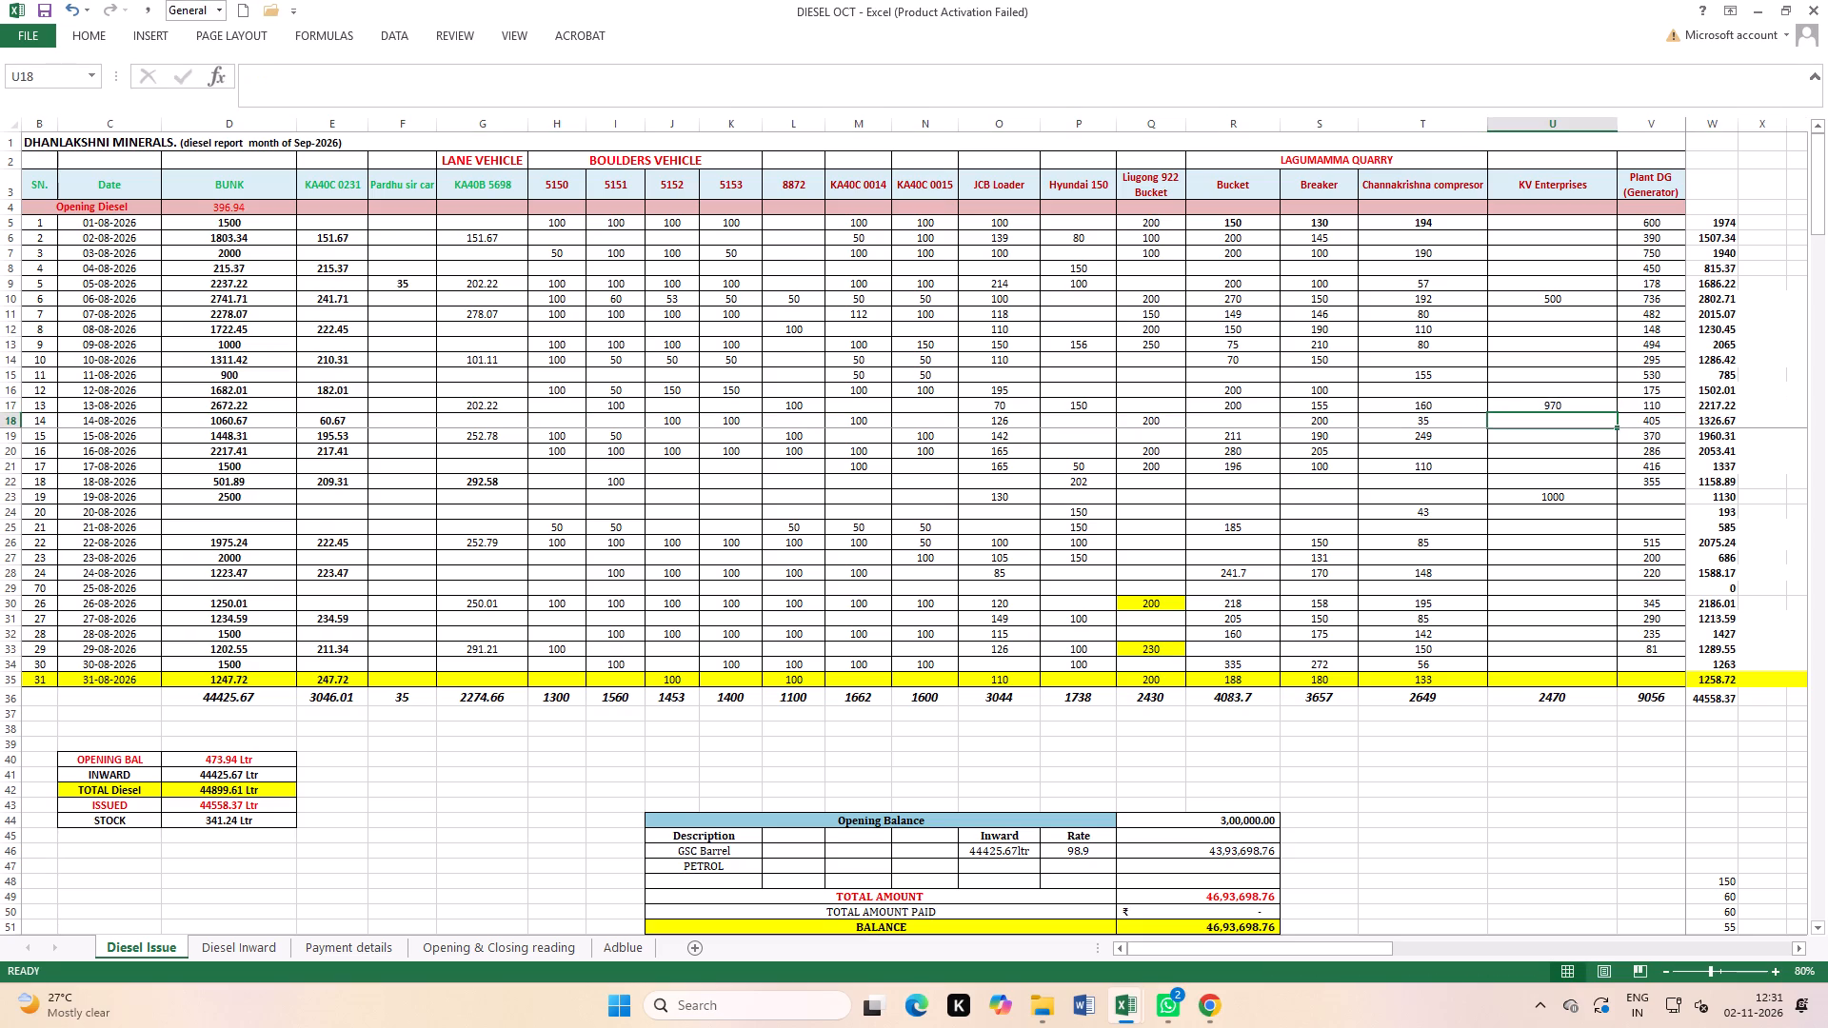
Add 800 to the BUNK formula of the 24-08-2026 row, making it =1000+223.47+800.
left_click(527, 557)
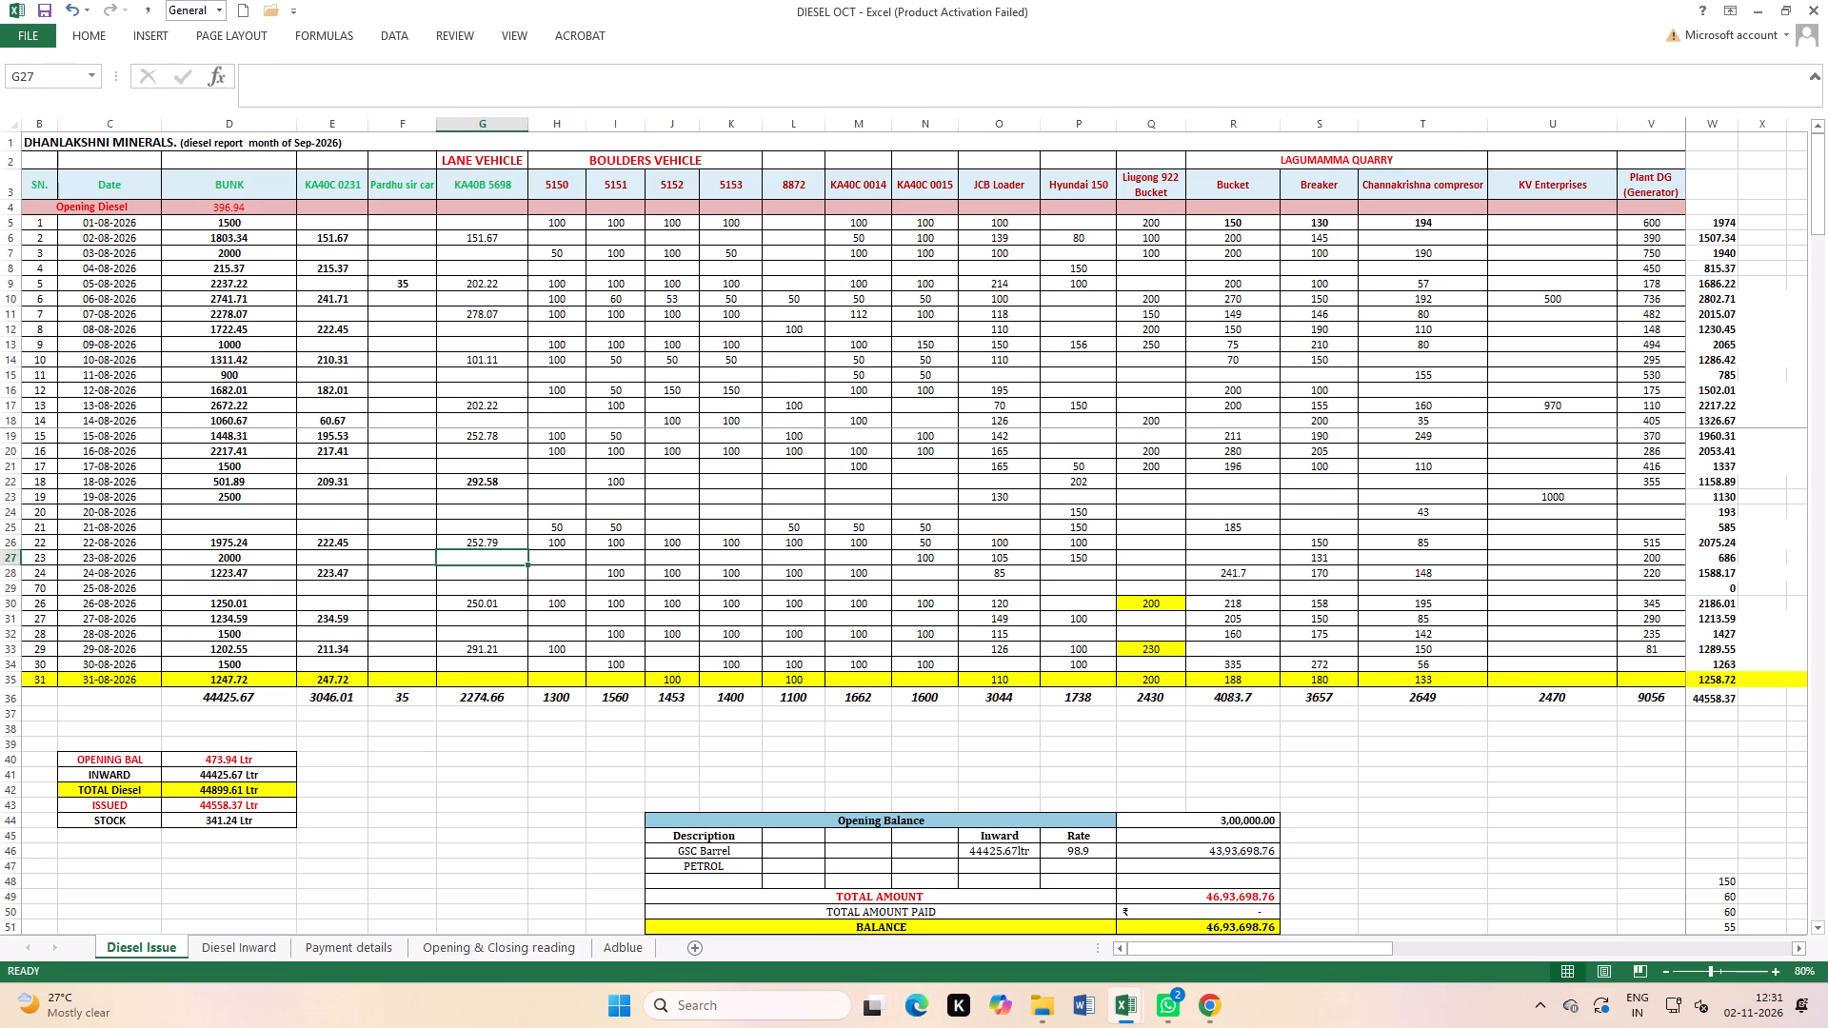
left_click(0, 495)
left_click(6, 569)
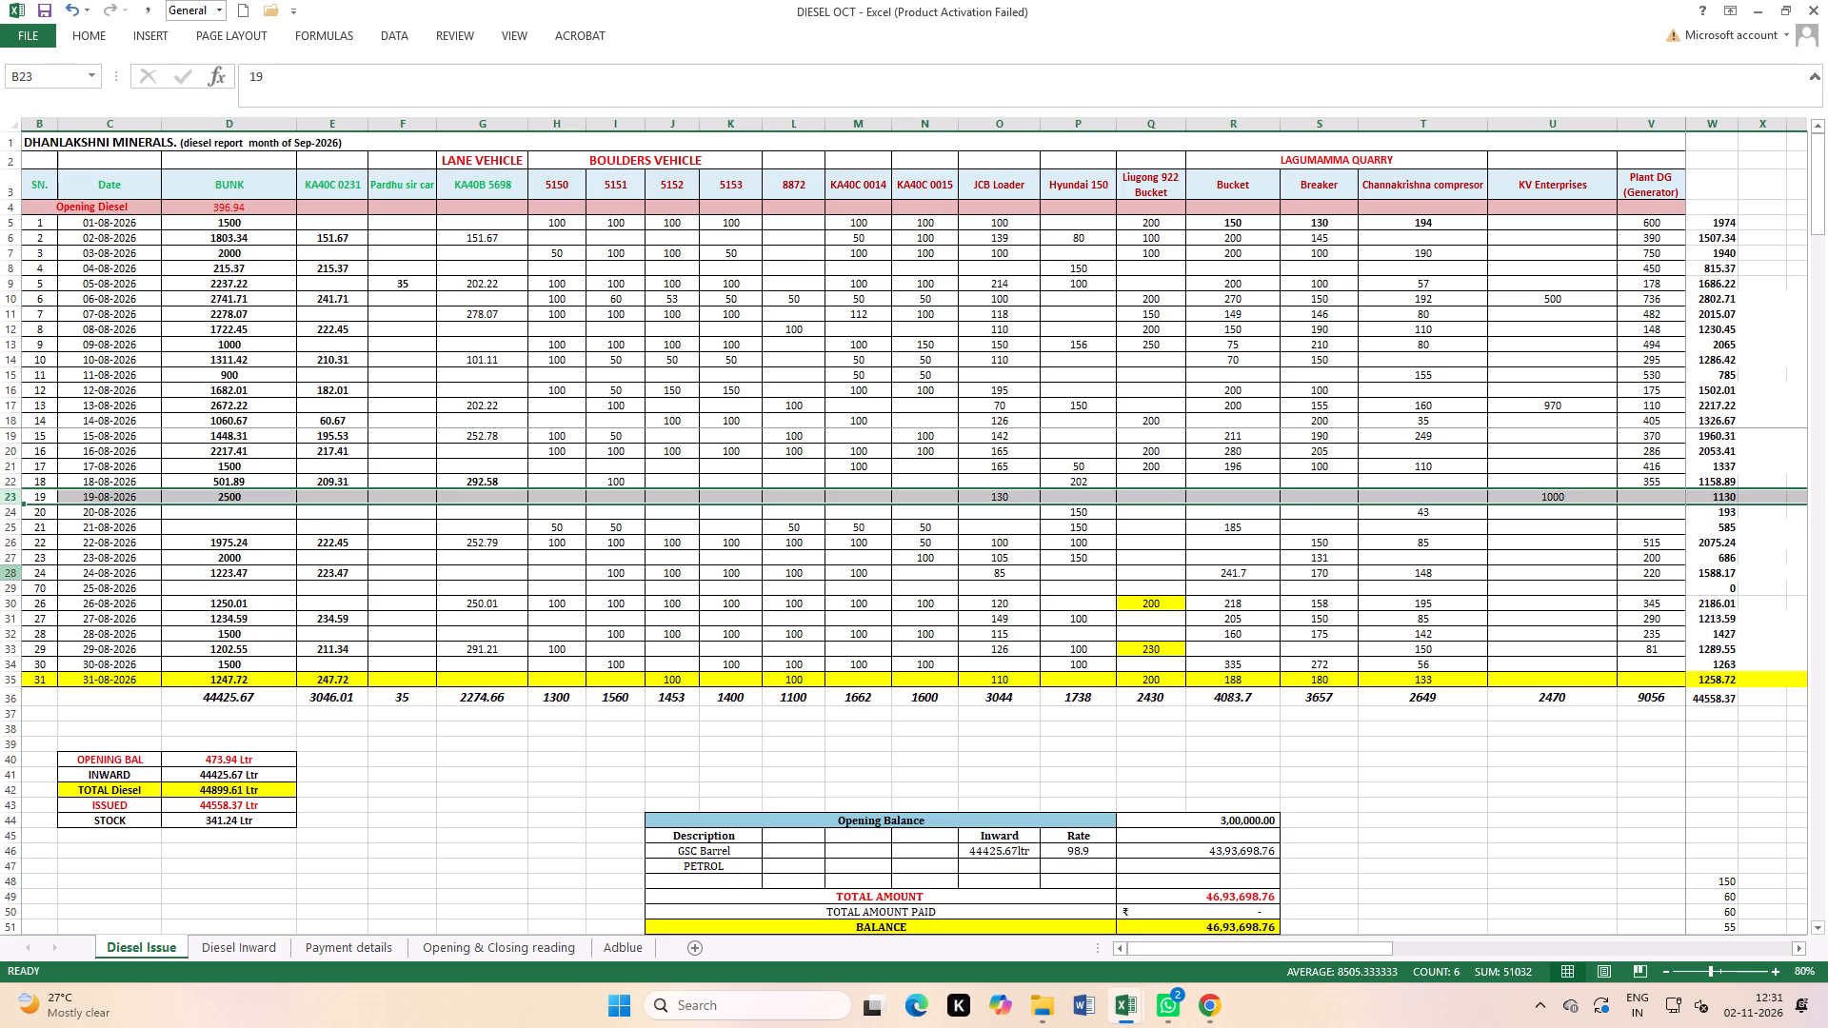
left_click(6, 574)
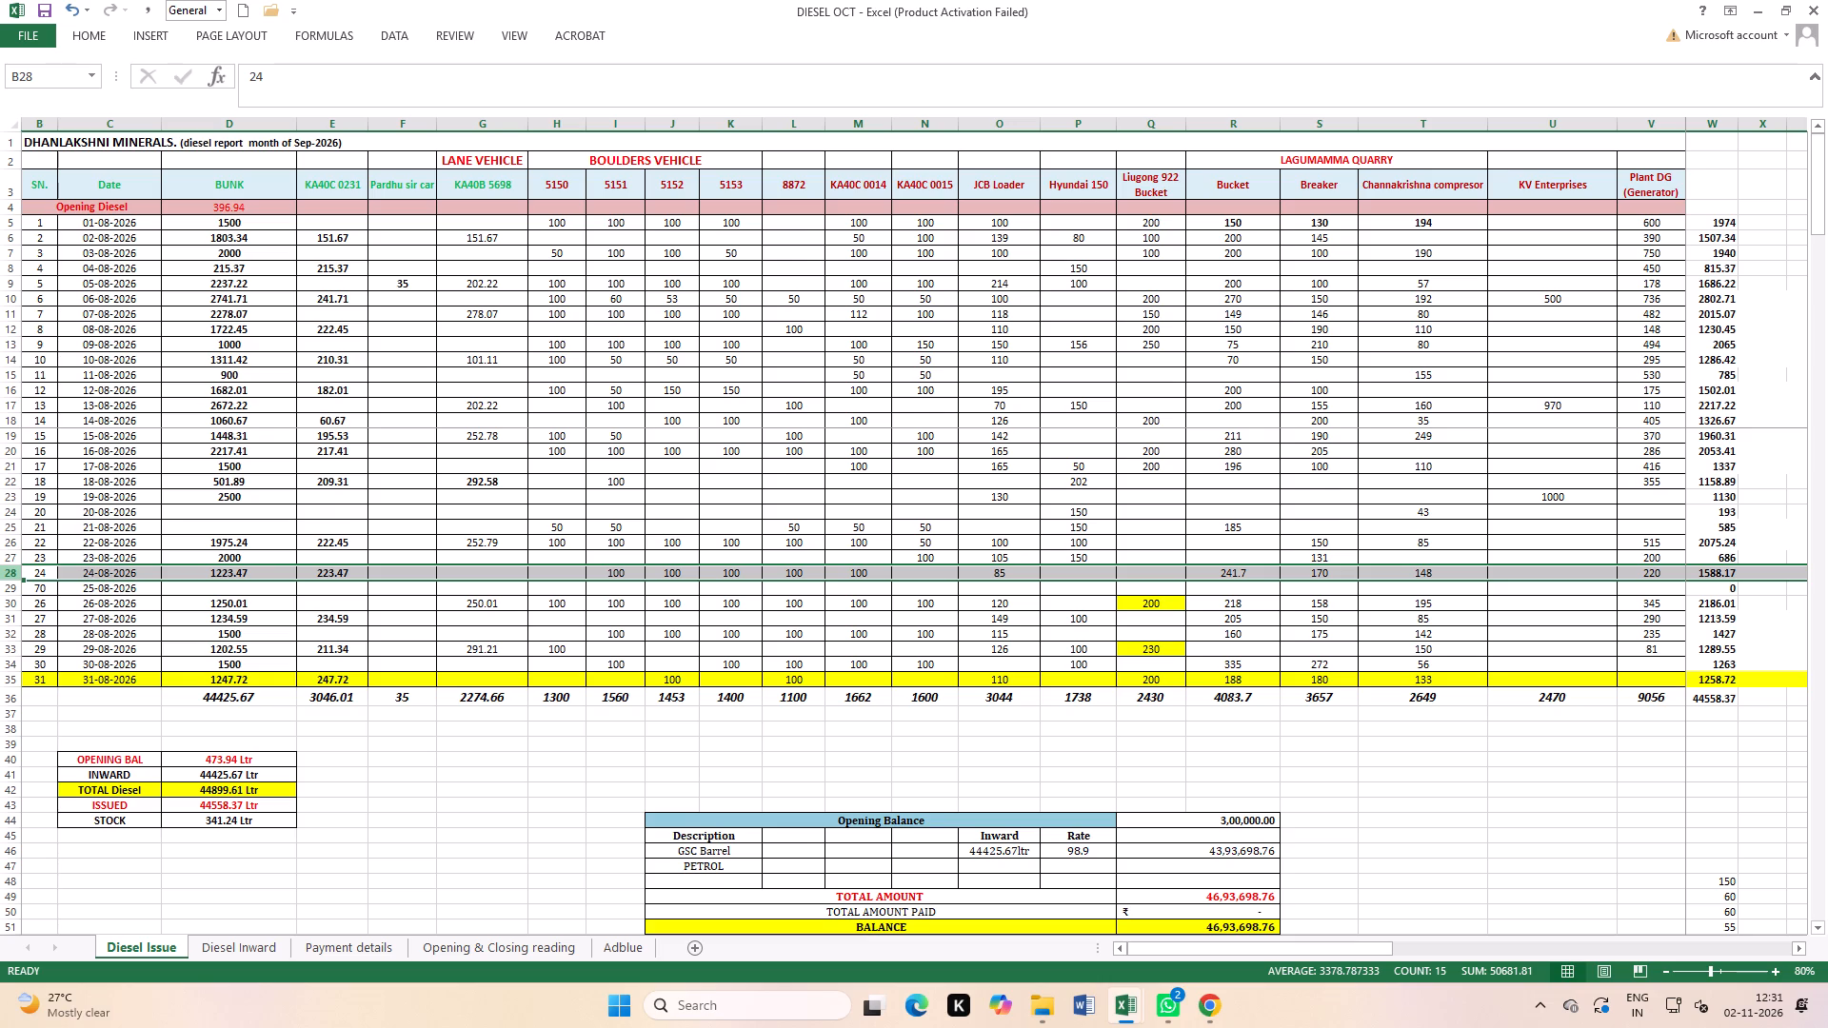
double_click(235, 573)
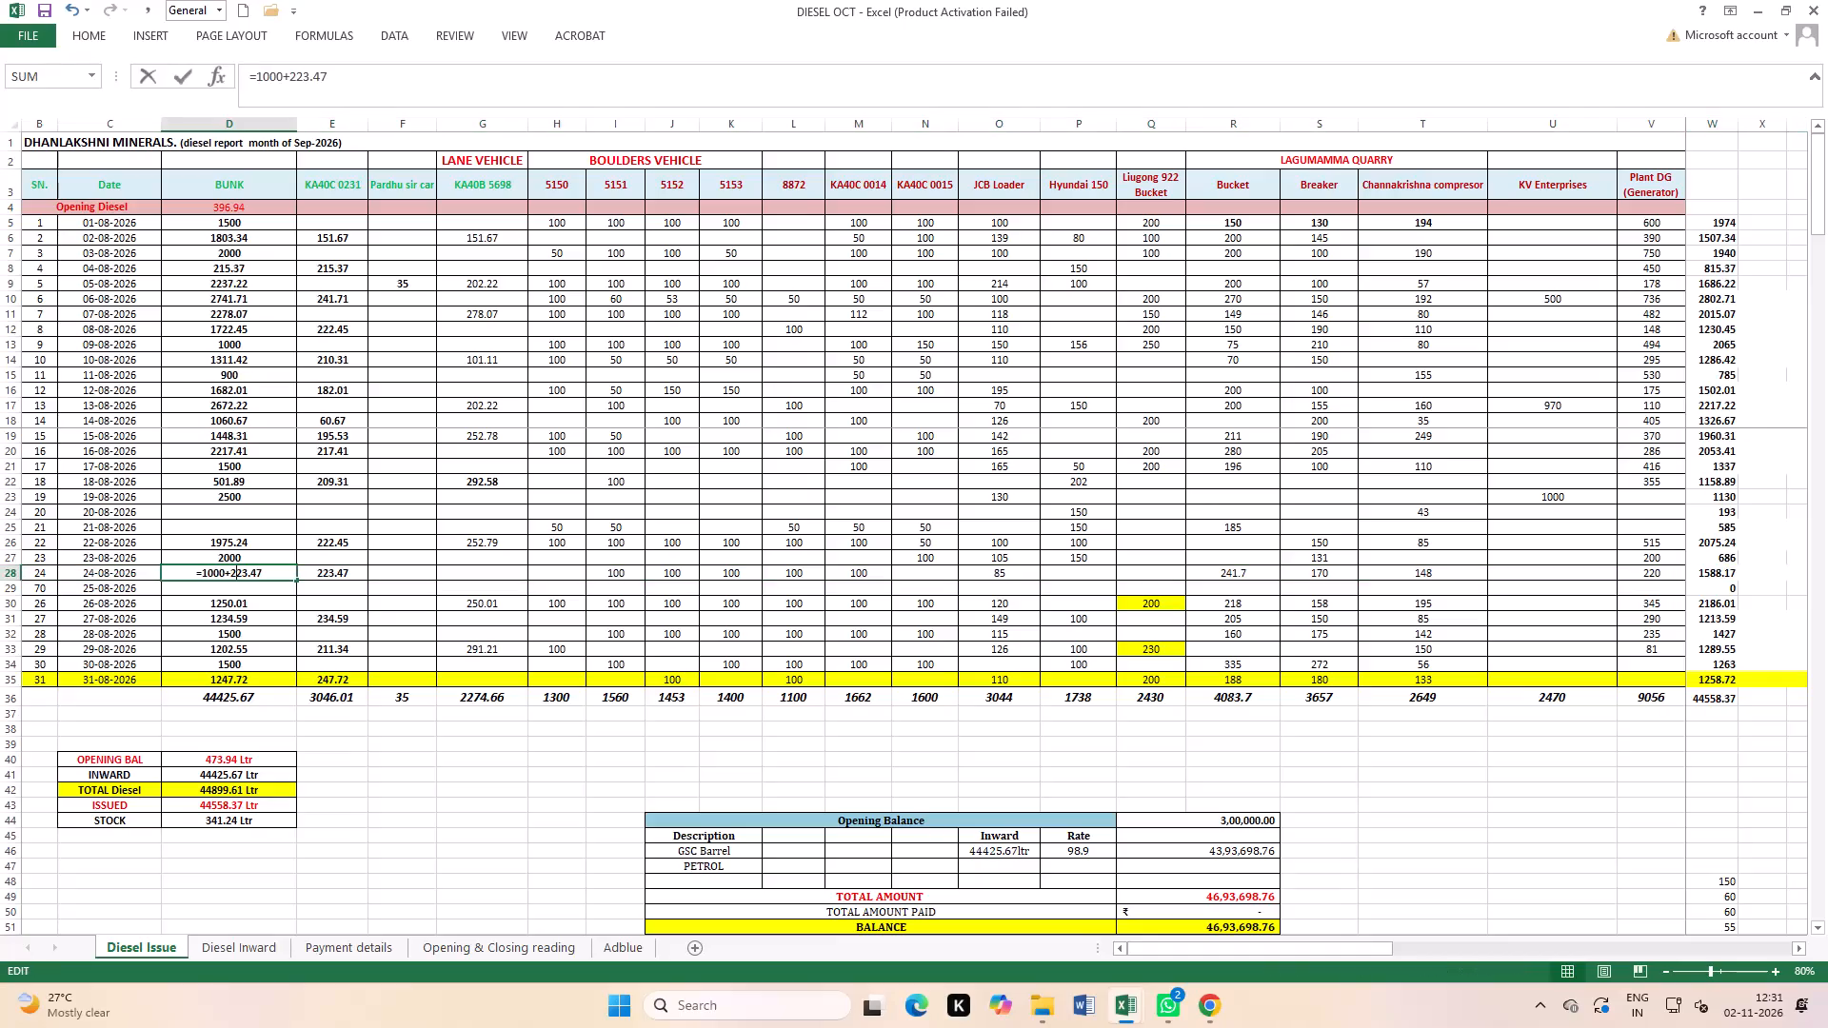
left_click(267, 573)
type("+800")
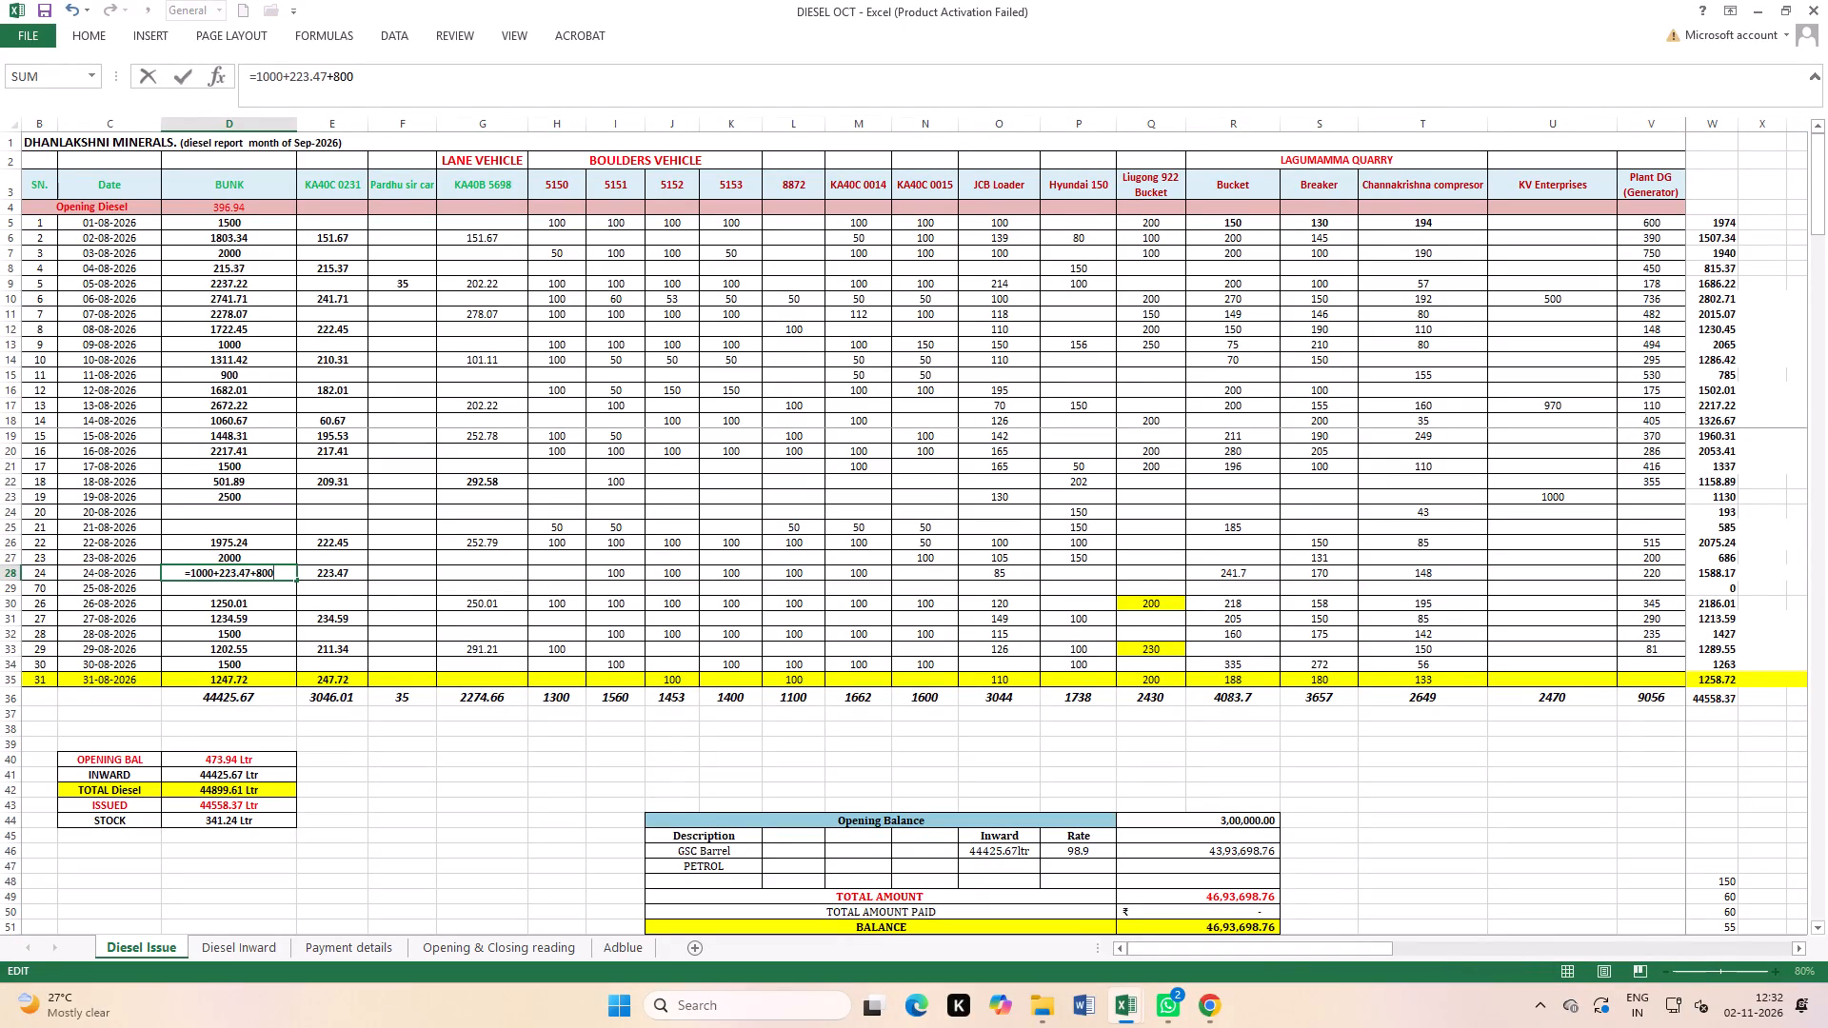
key("Return")
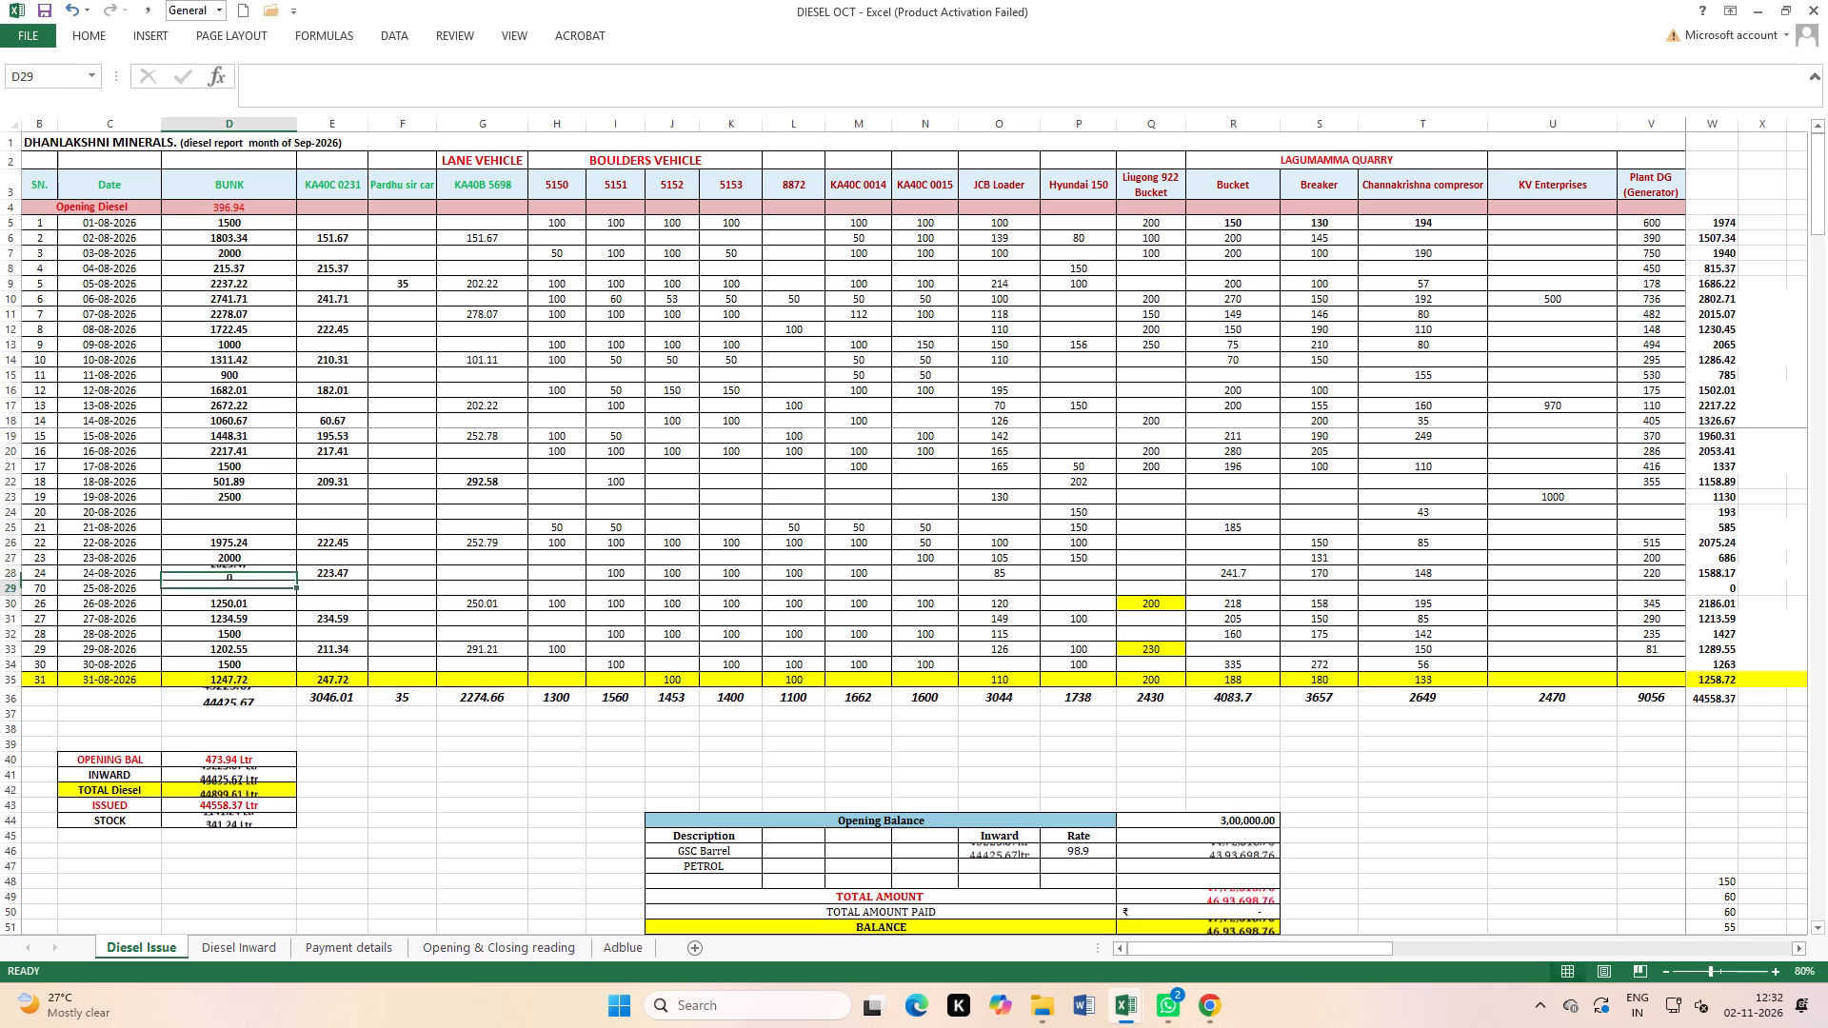
Enter 800 in the KV Enterprises column of the 24-08-2026 row.
left_click(5, 572)
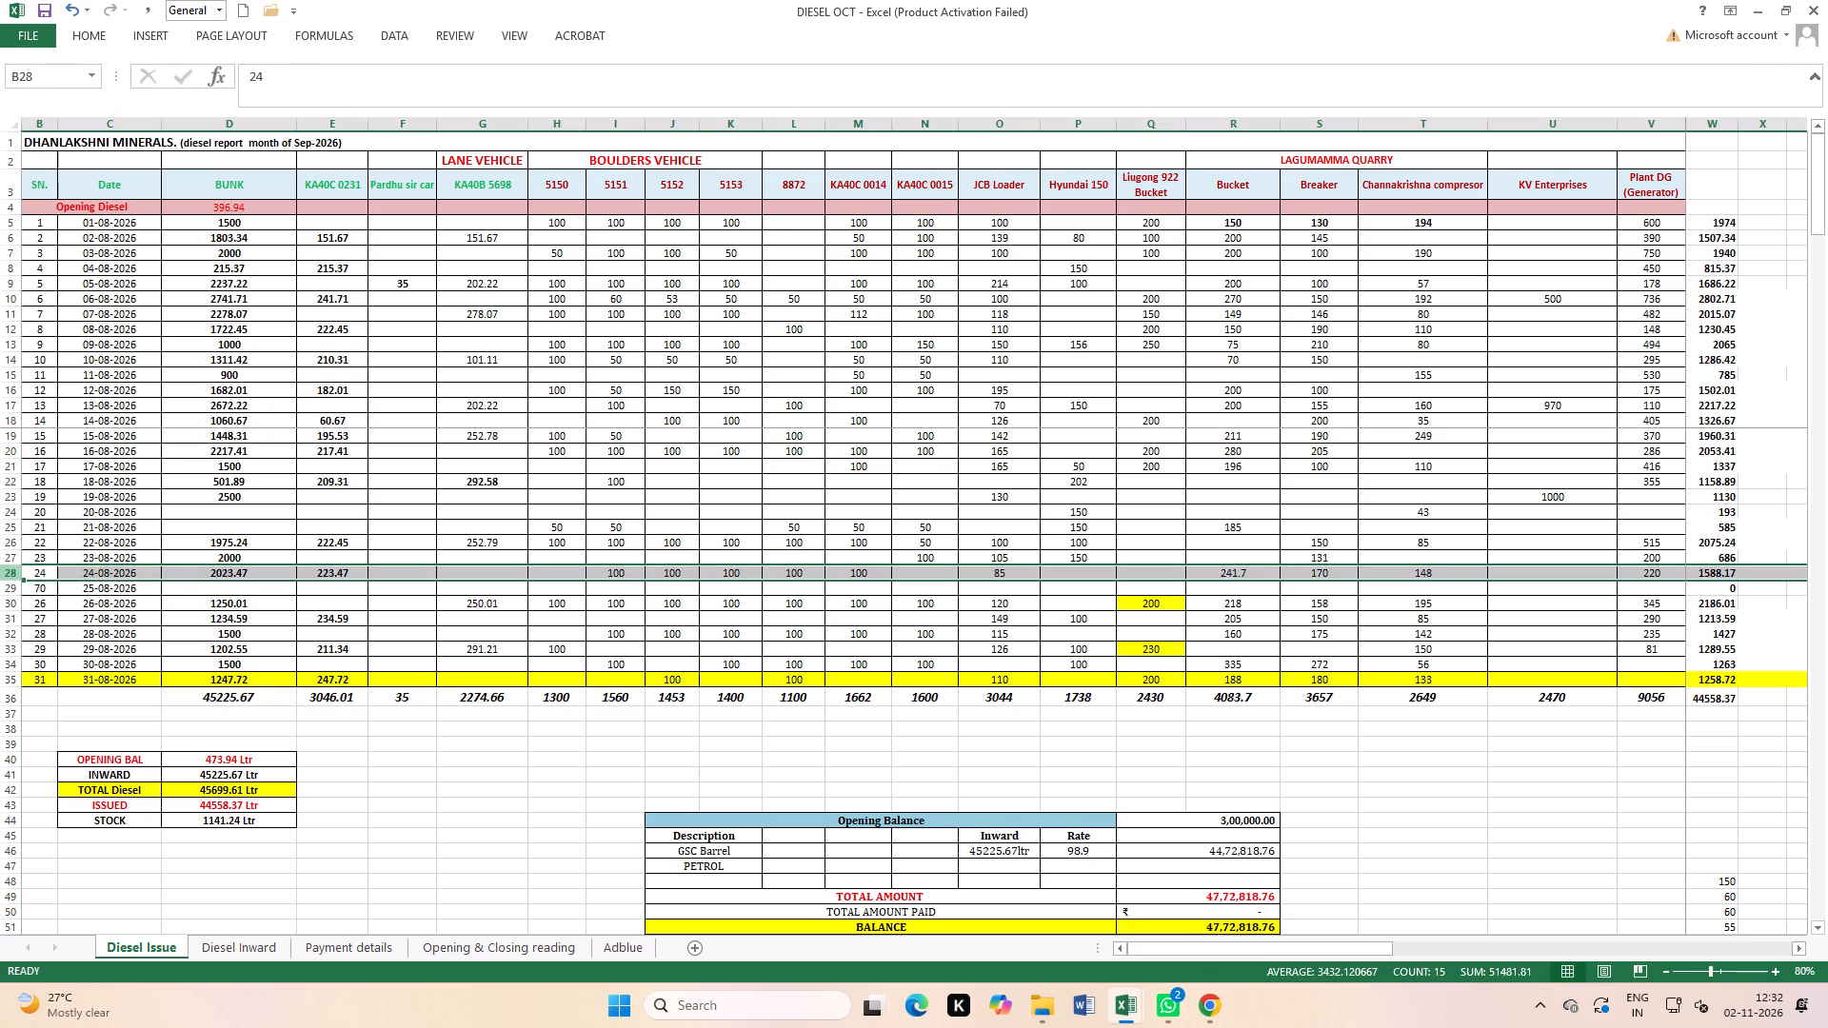
left_click(1539, 568)
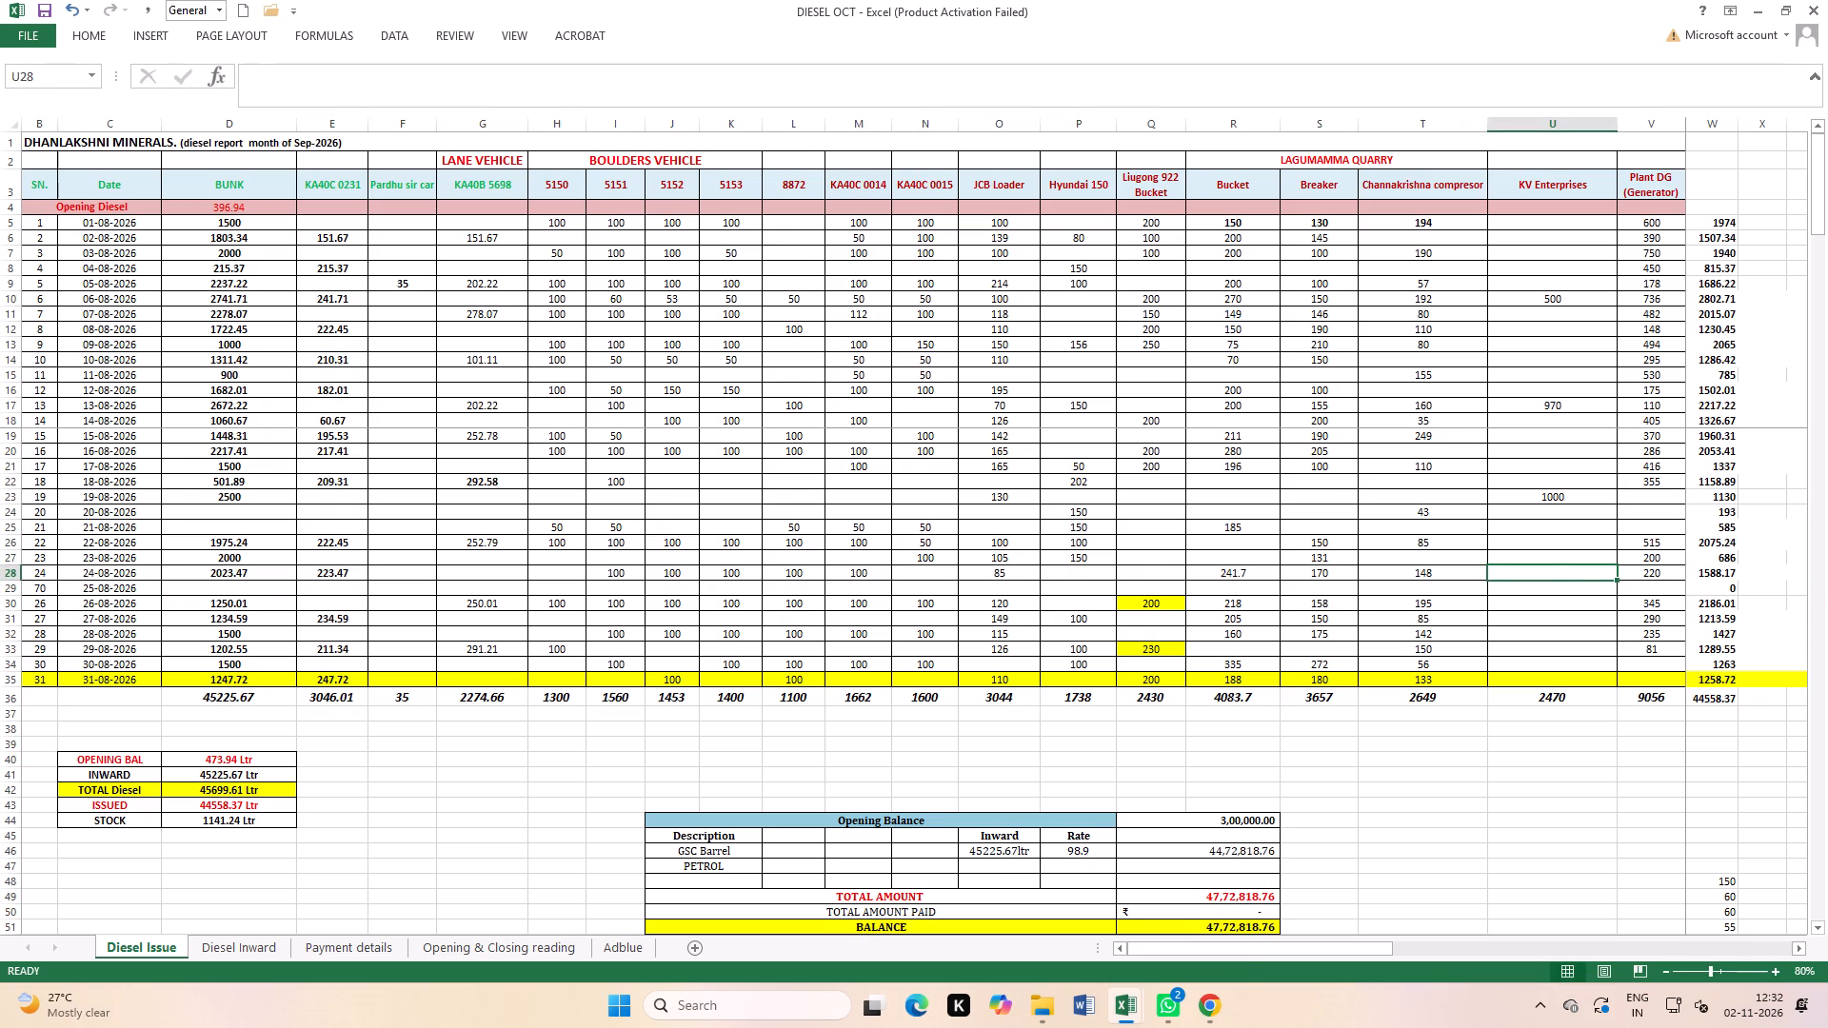
type("80")
key("0")
key("Return")
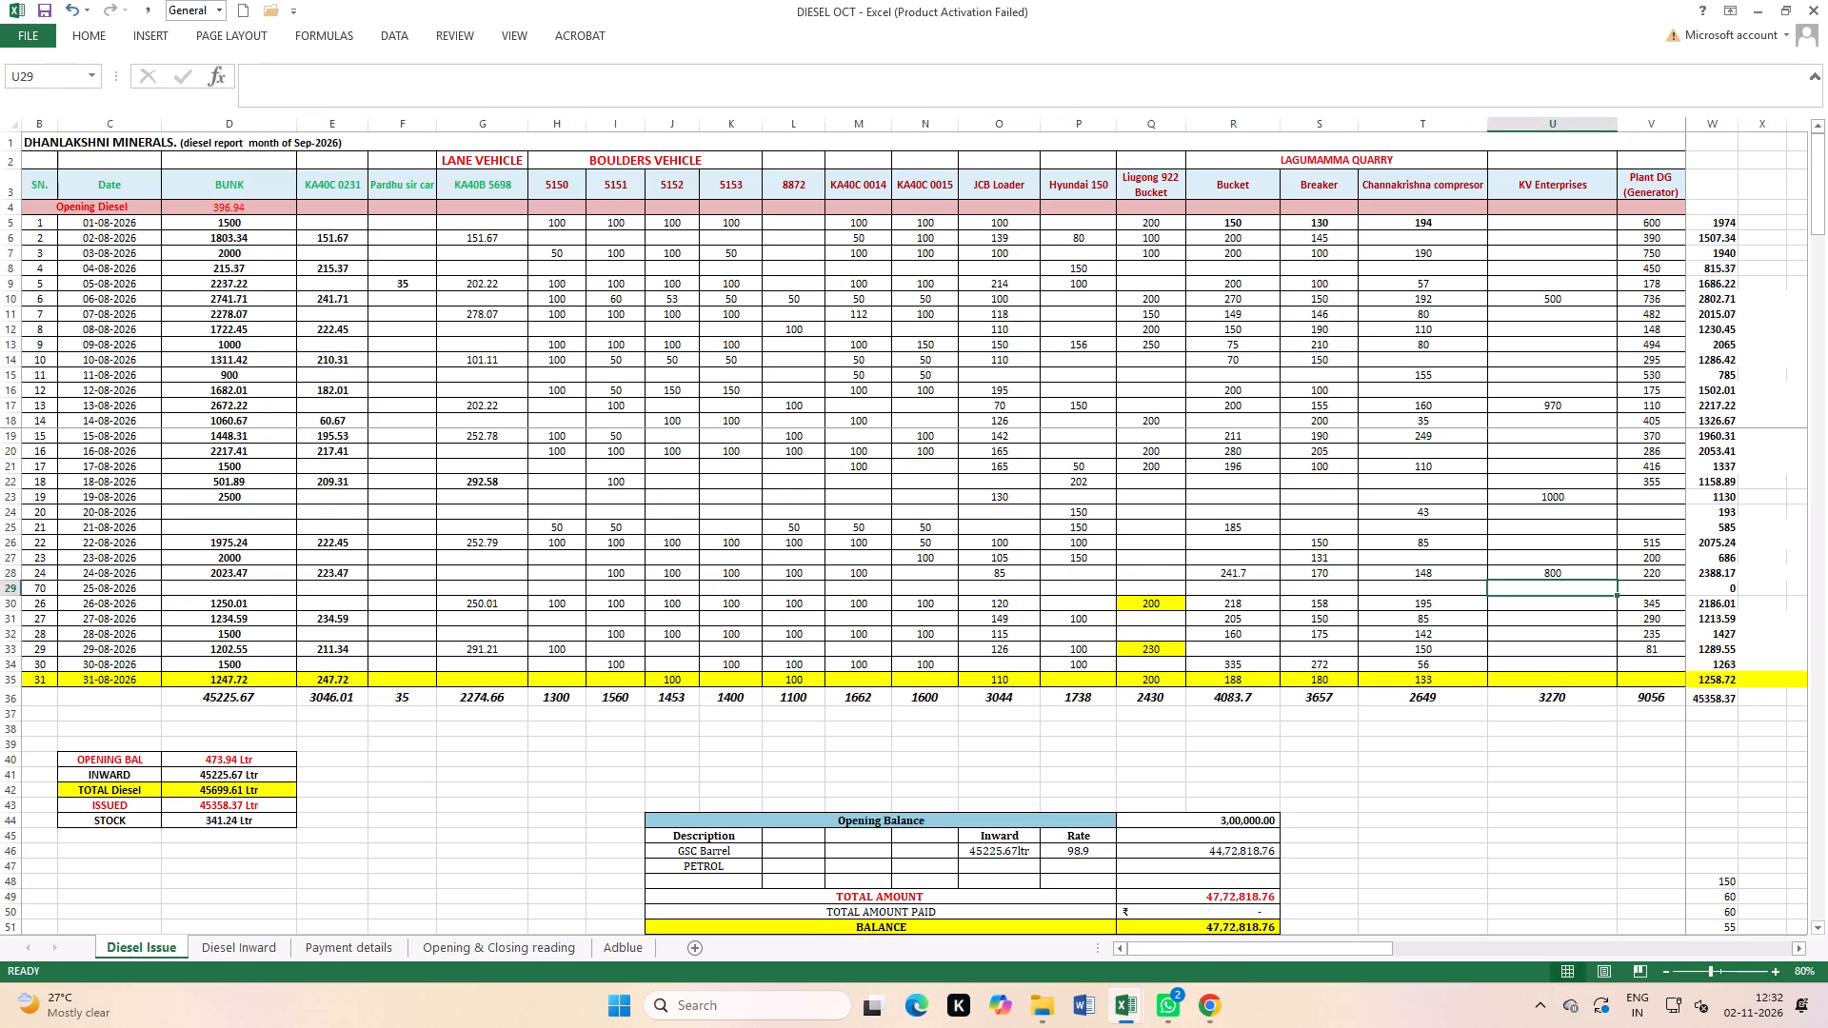
Delete the KV Enterprises litres from the 19-08-2026 row in Diesel Issue.
left_click(1569, 495)
key("Delete")
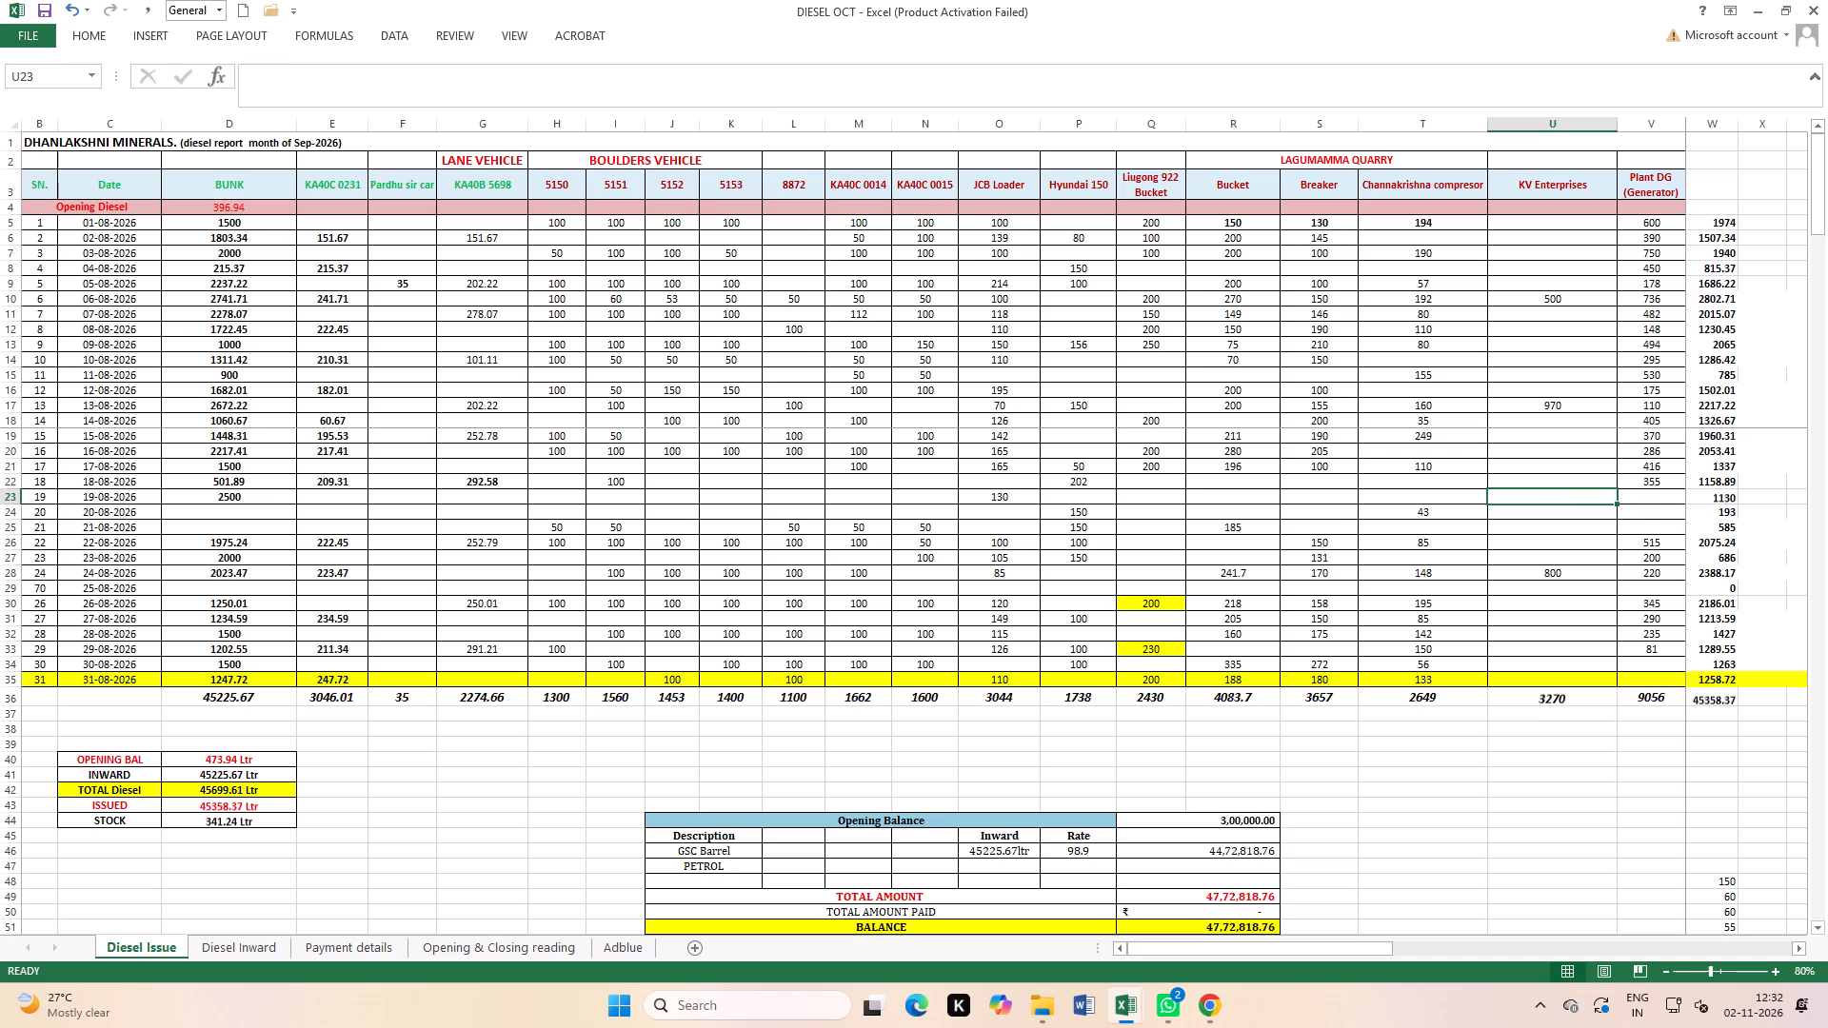
left_click(1520, 813)
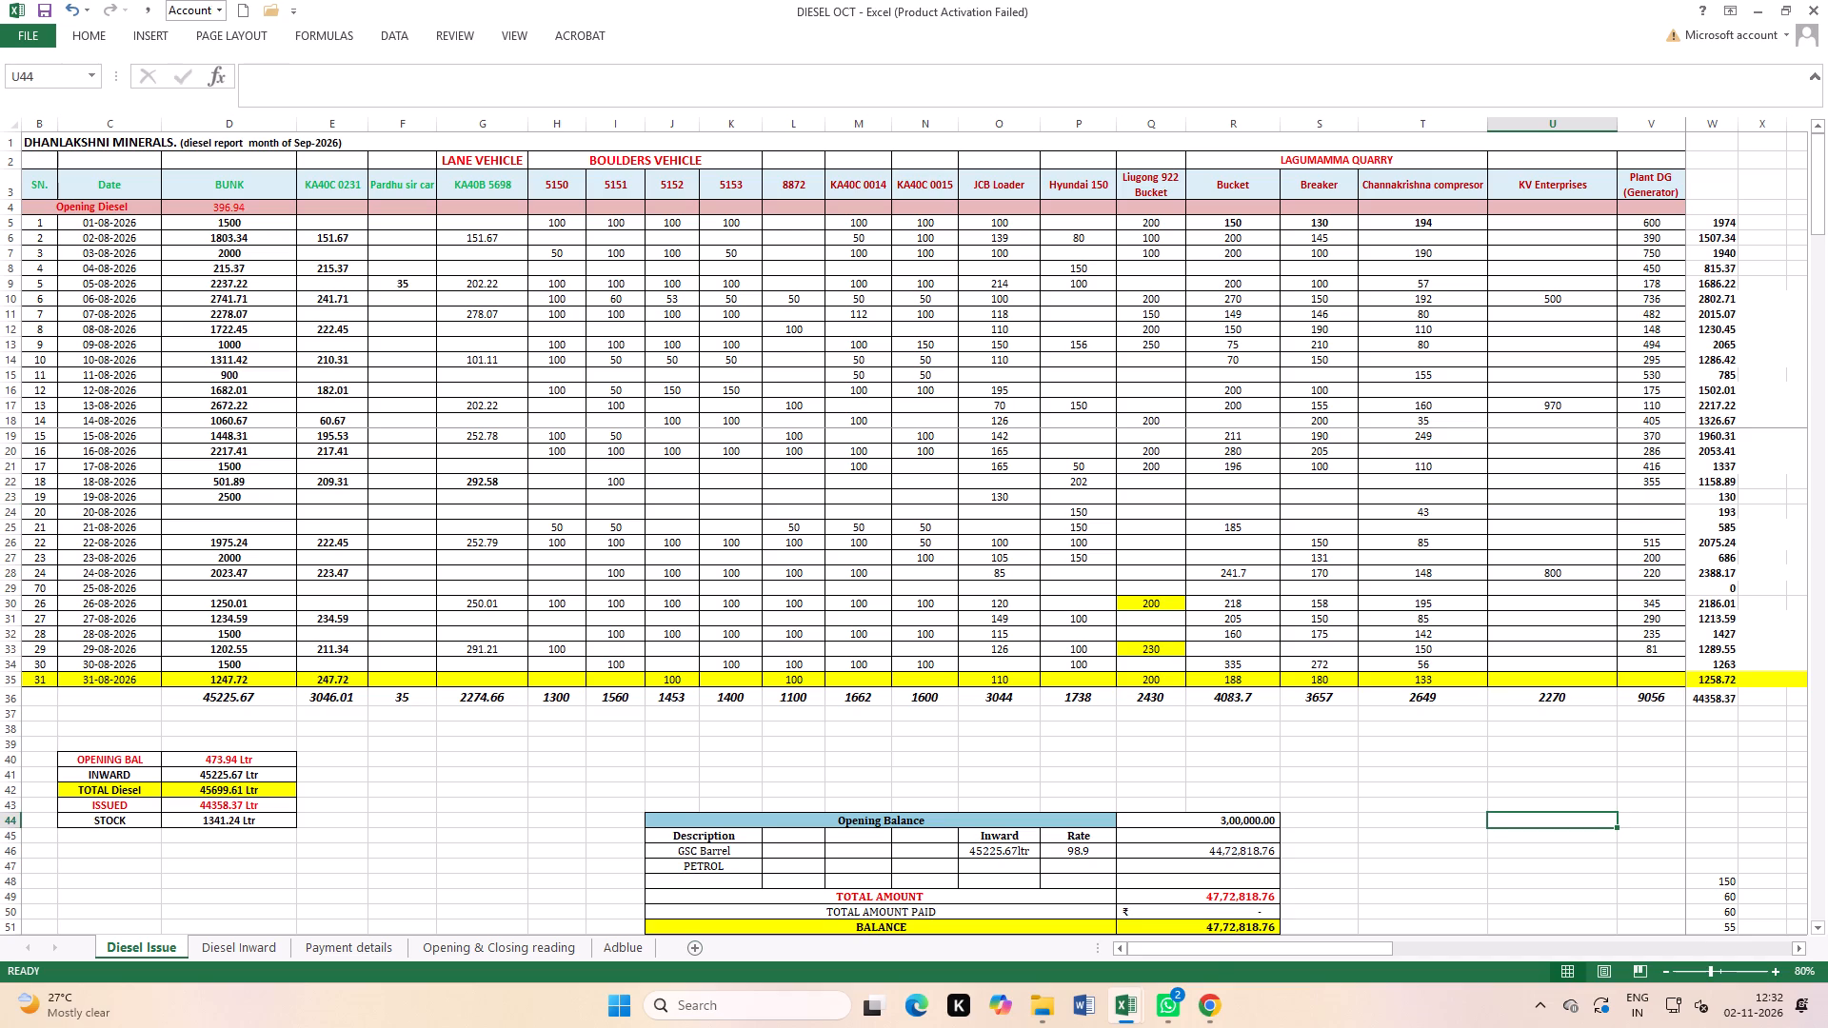
Save the workbook.
double_click(43, 6)
Glance at Payment details, and remove the filter from the Diesel Inward table so all entries show.
left_click(330, 950)
scroll(362, 672, "up", 2)
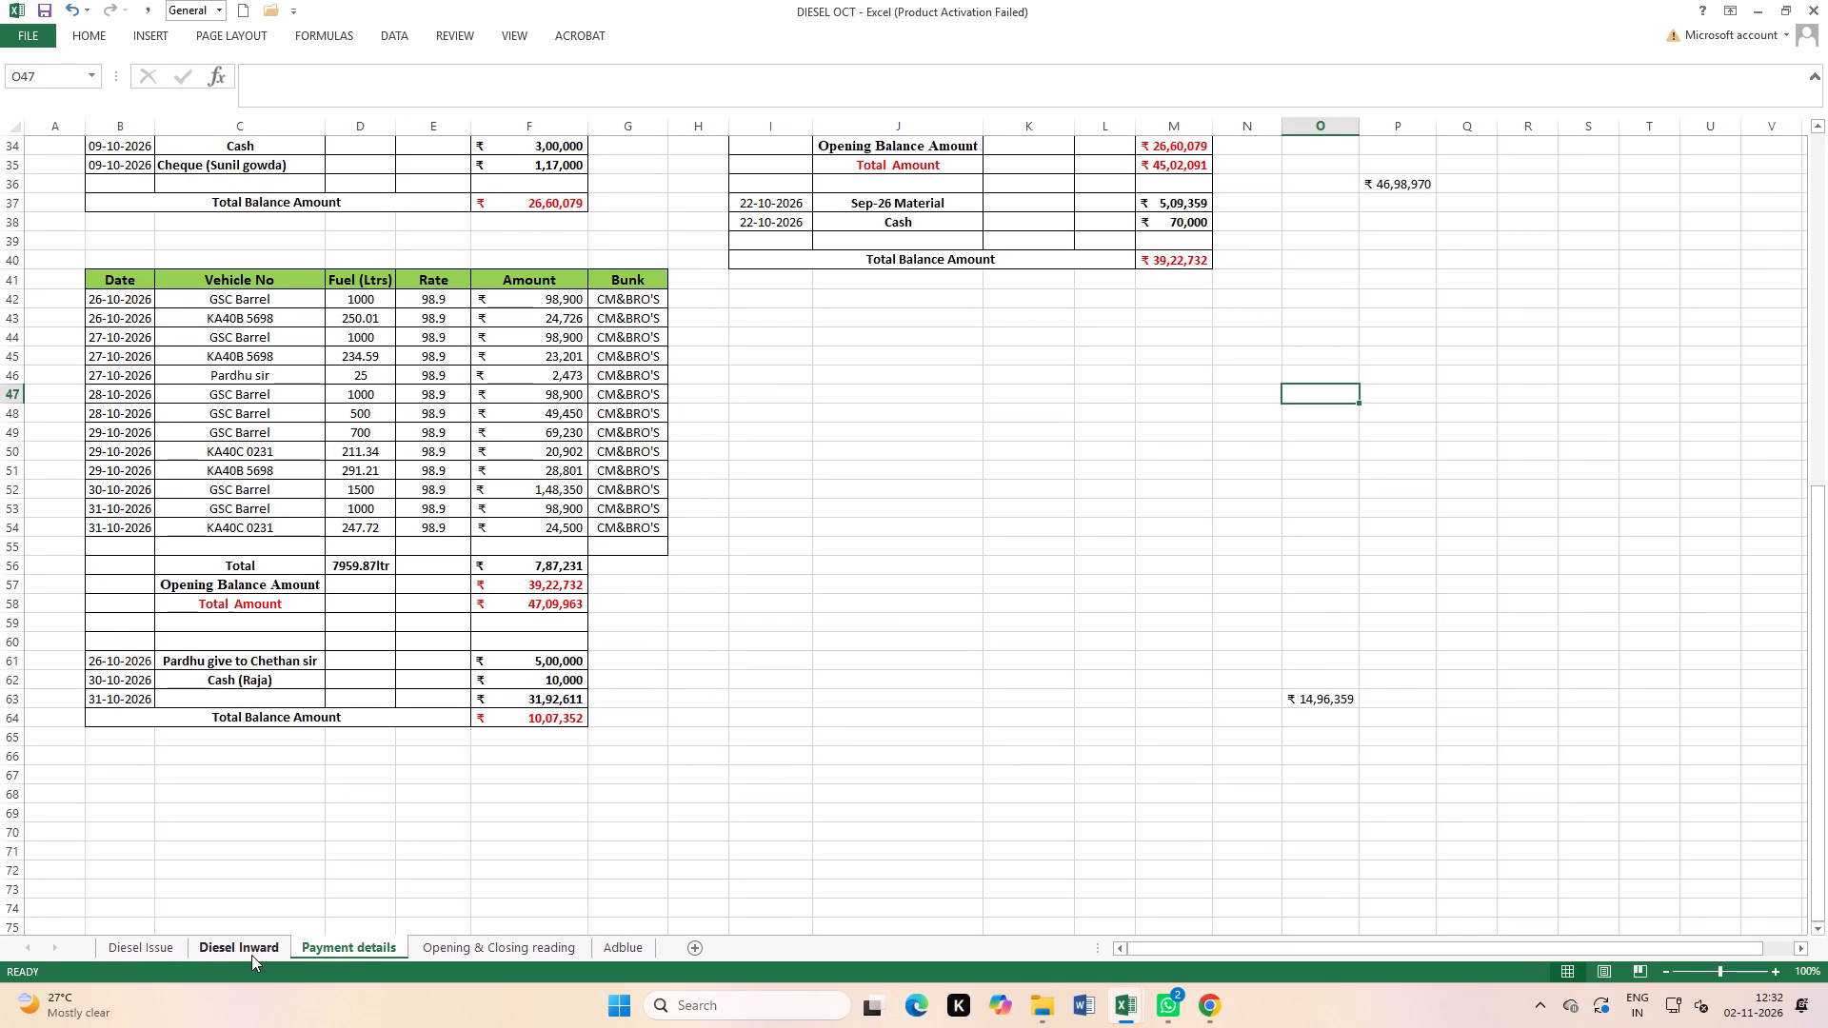
left_click(223, 949)
scroll(327, 723, "up", 3)
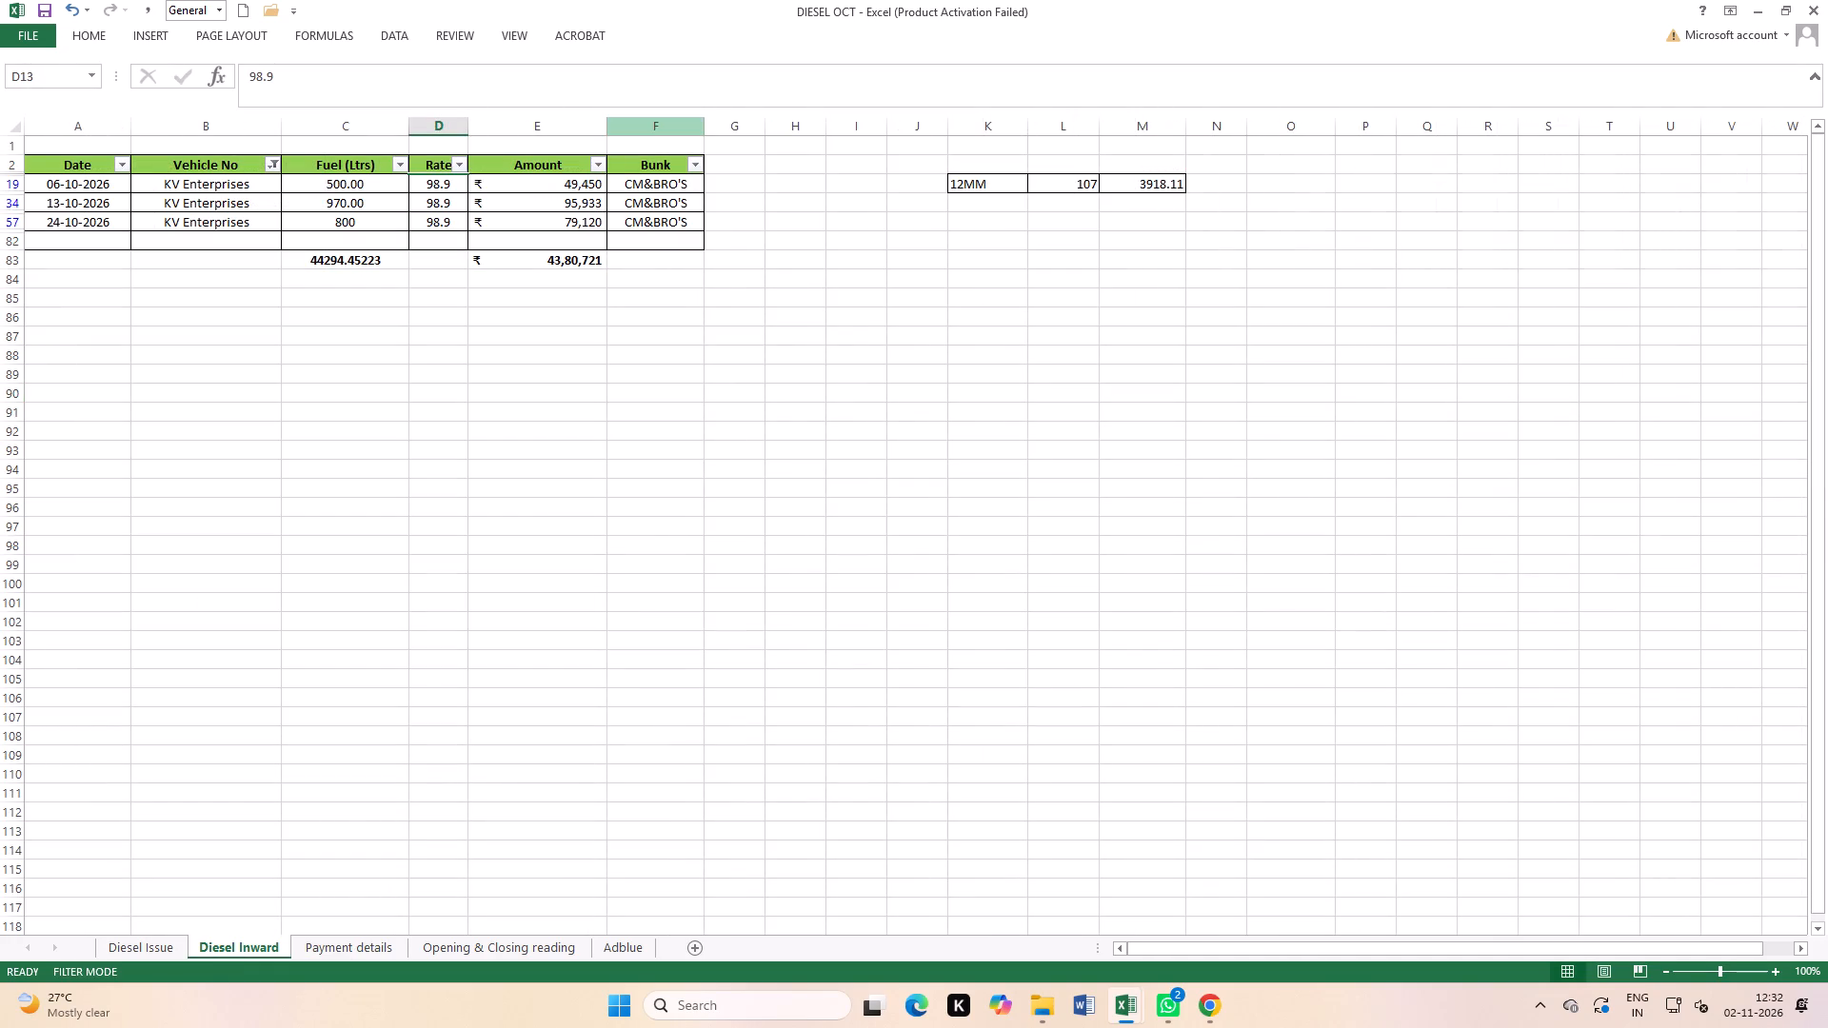
left_click(397, 37)
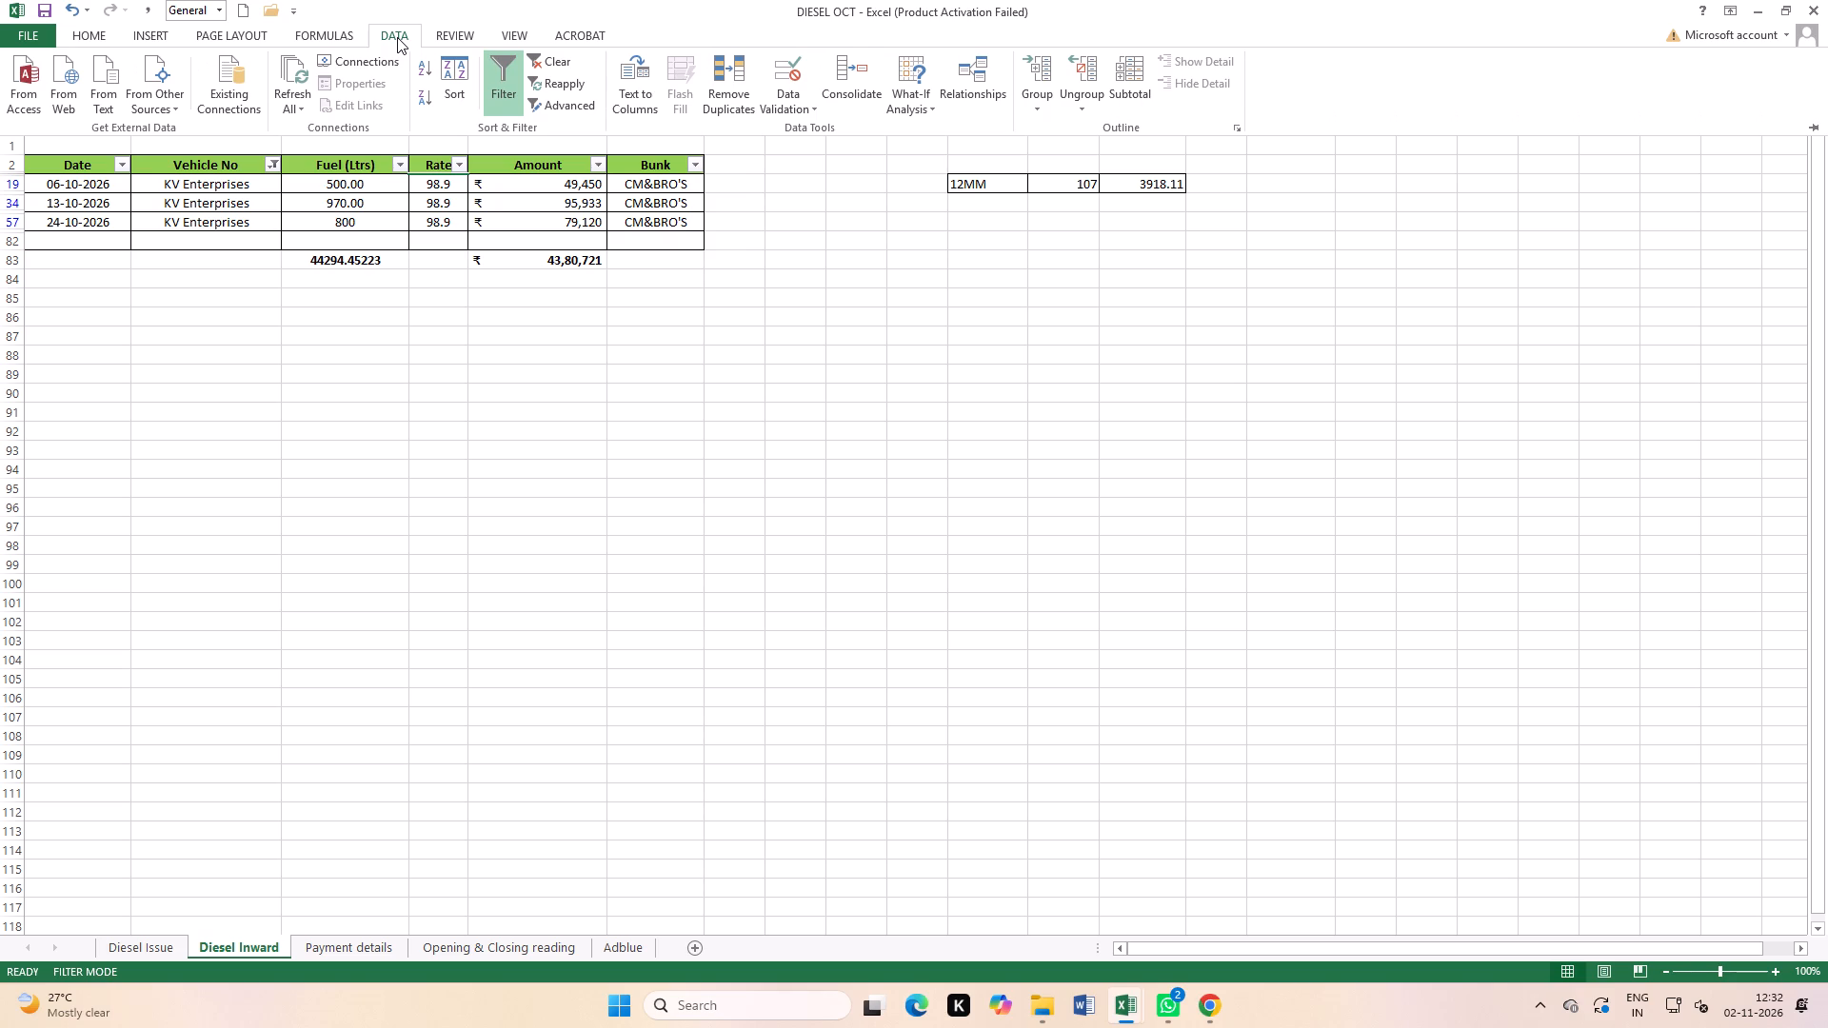
left_click(506, 90)
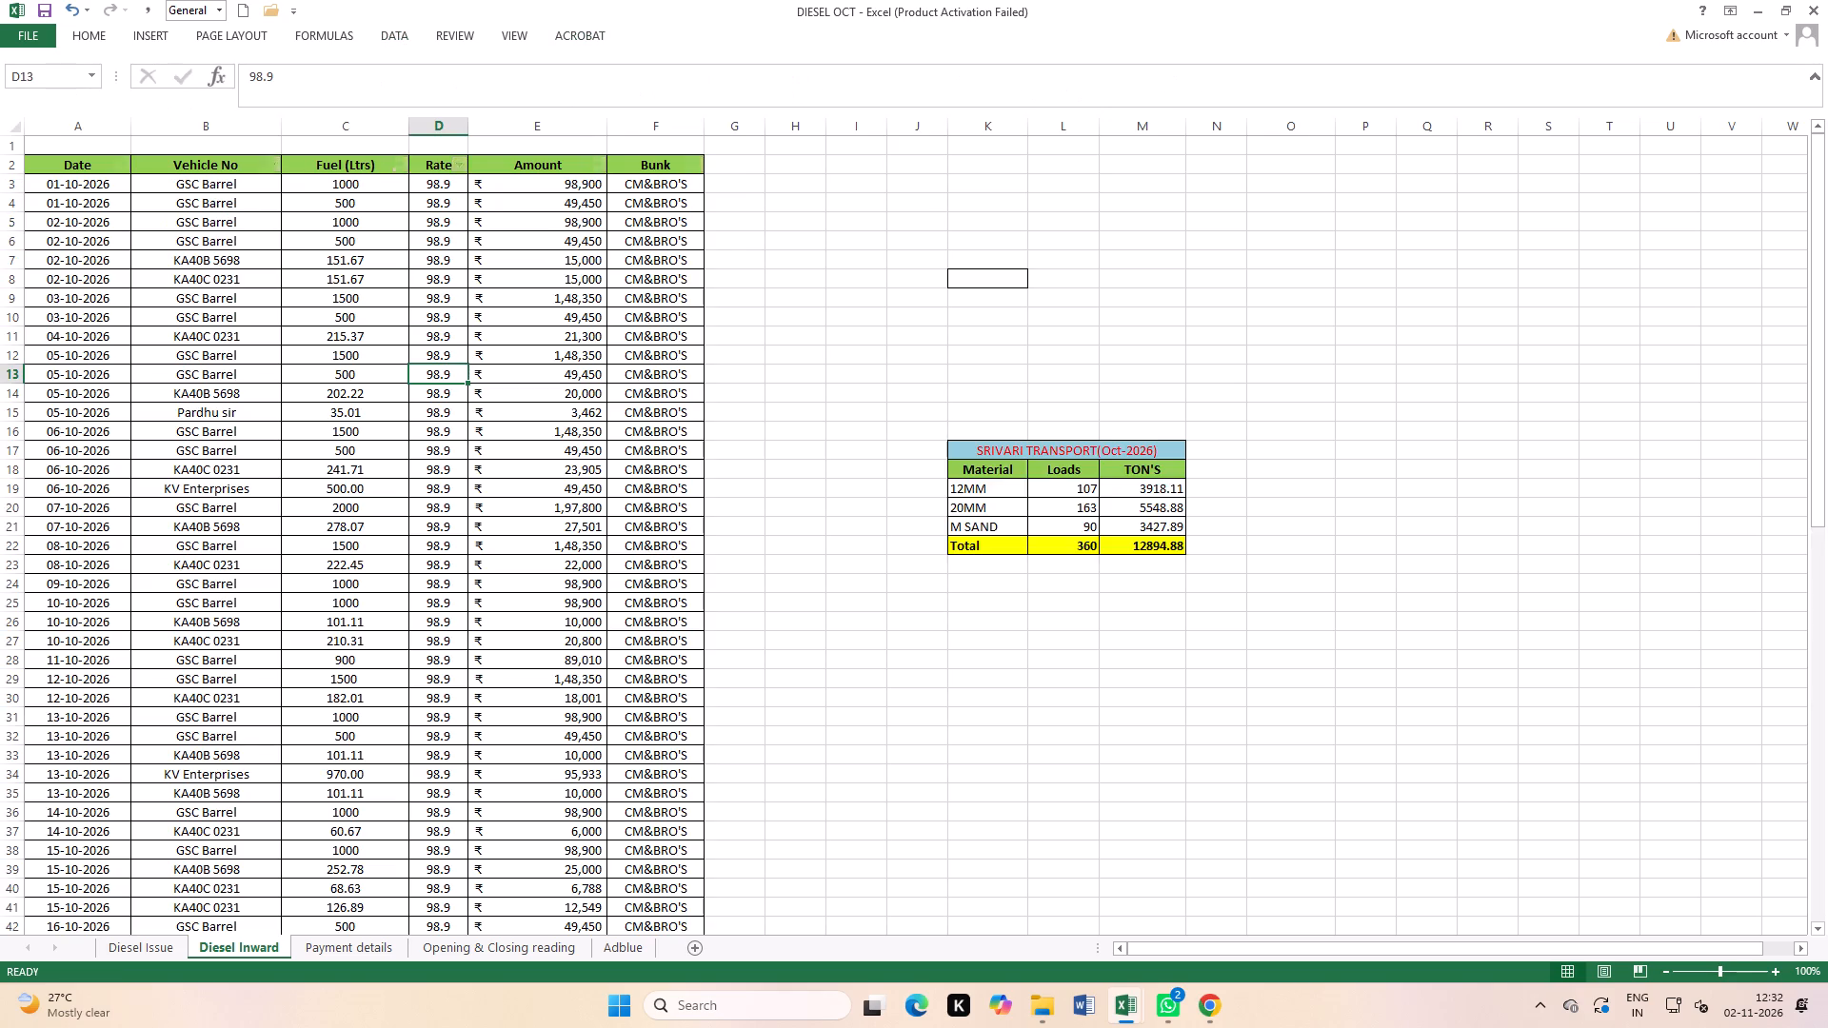
Check the range of the Fuel (Ltrs) total formula in Diesel Inward against the INWARD figure in the Diesel Issue summary.
scroll(380, 596, "down", 15)
double_click(381, 847)
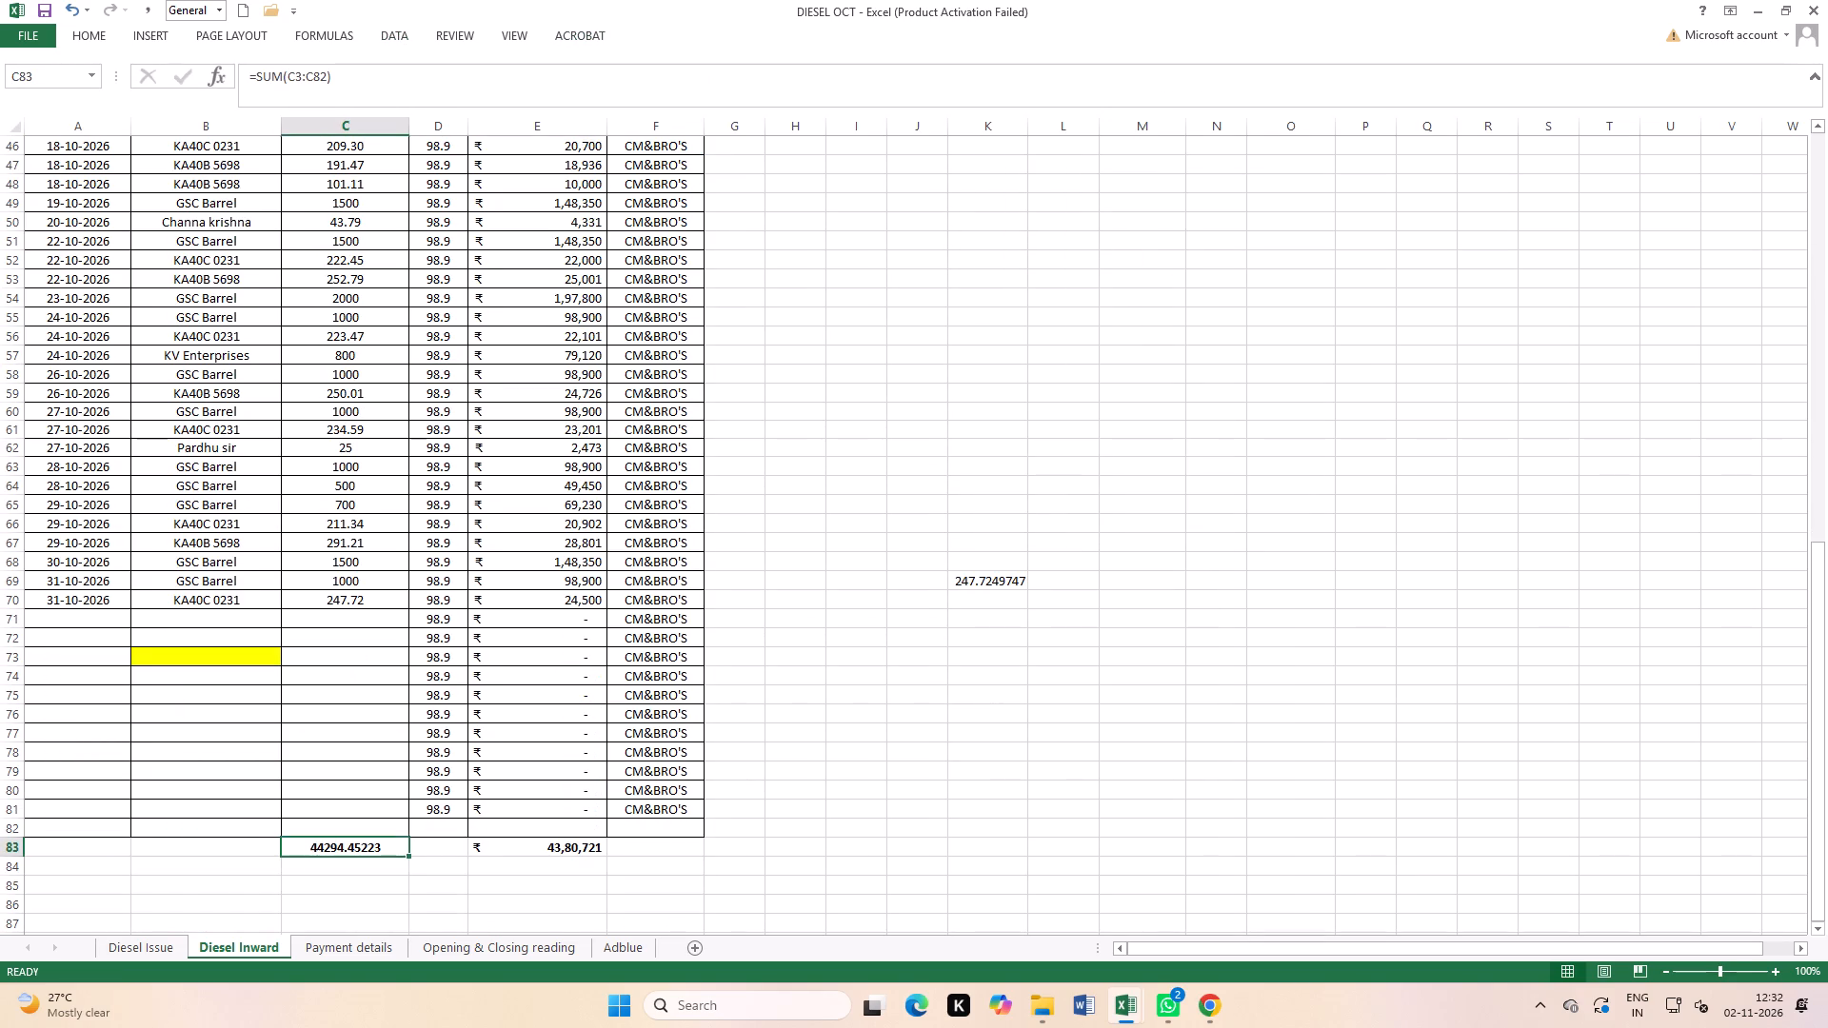
scroll(383, 818, "up", 3)
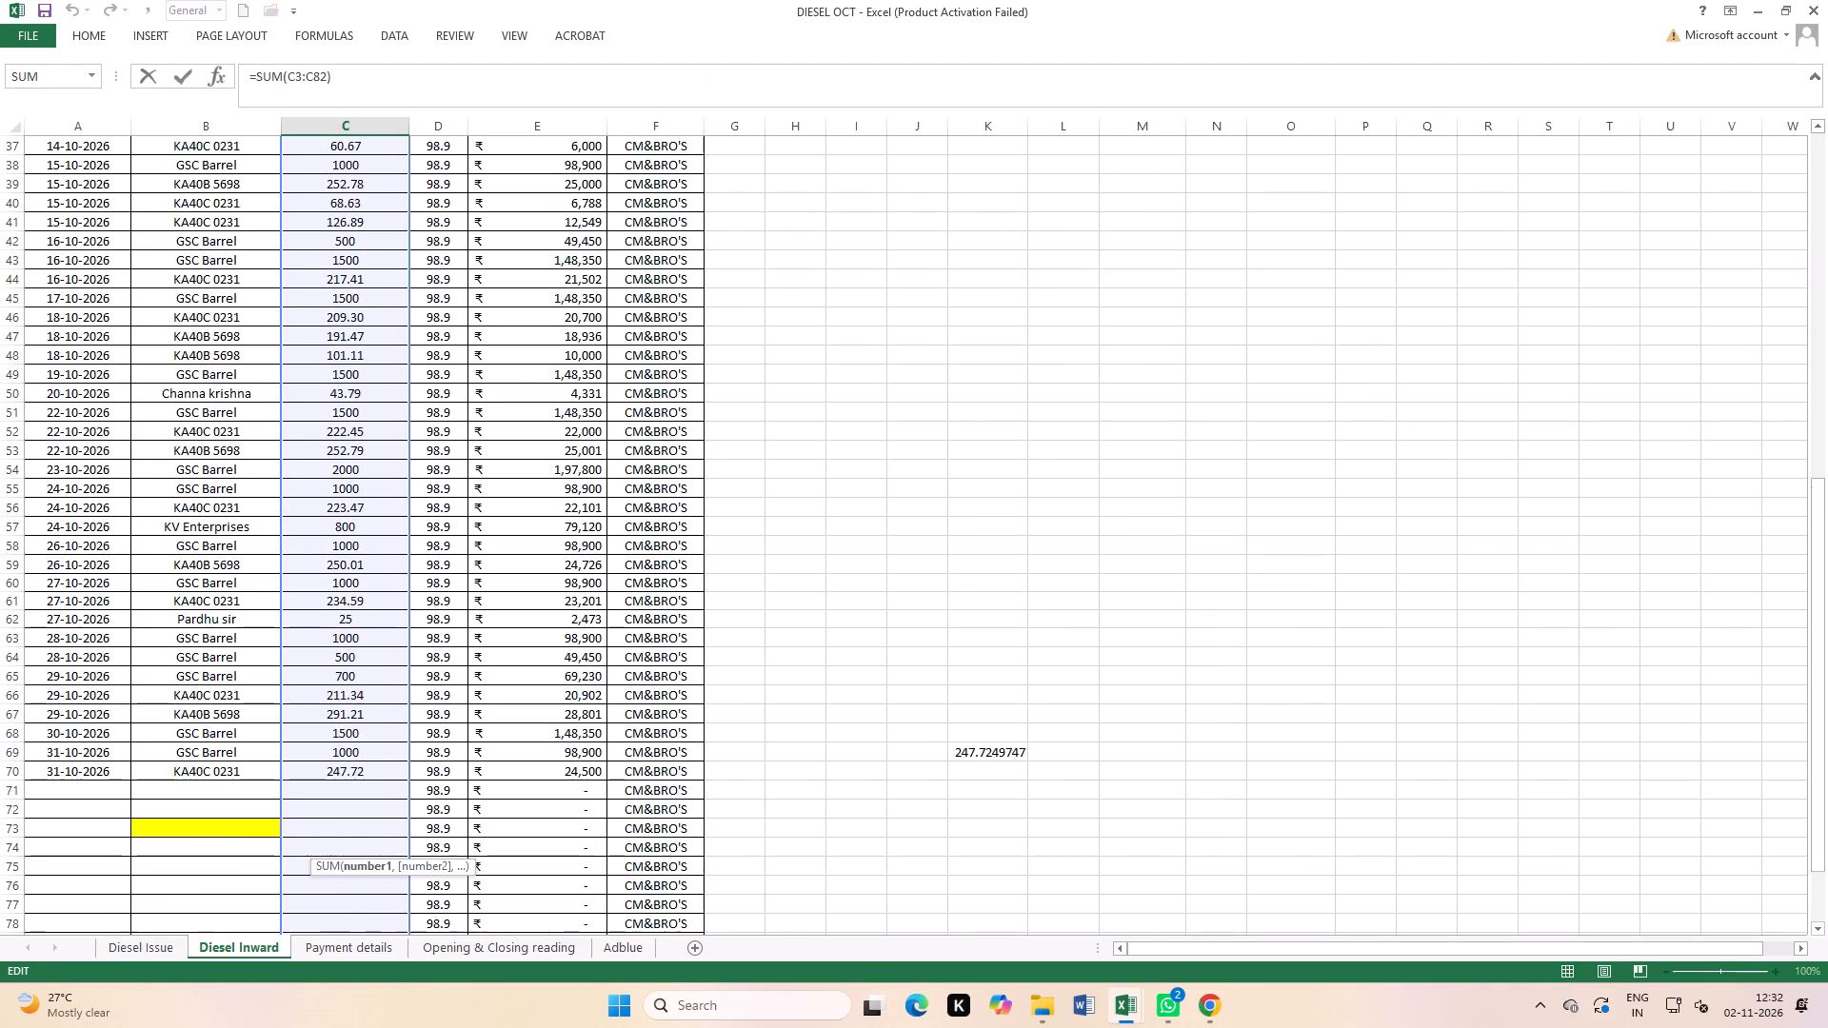
scroll(384, 818, "up", 20)
scroll(384, 818, "up", 1)
key("Return")
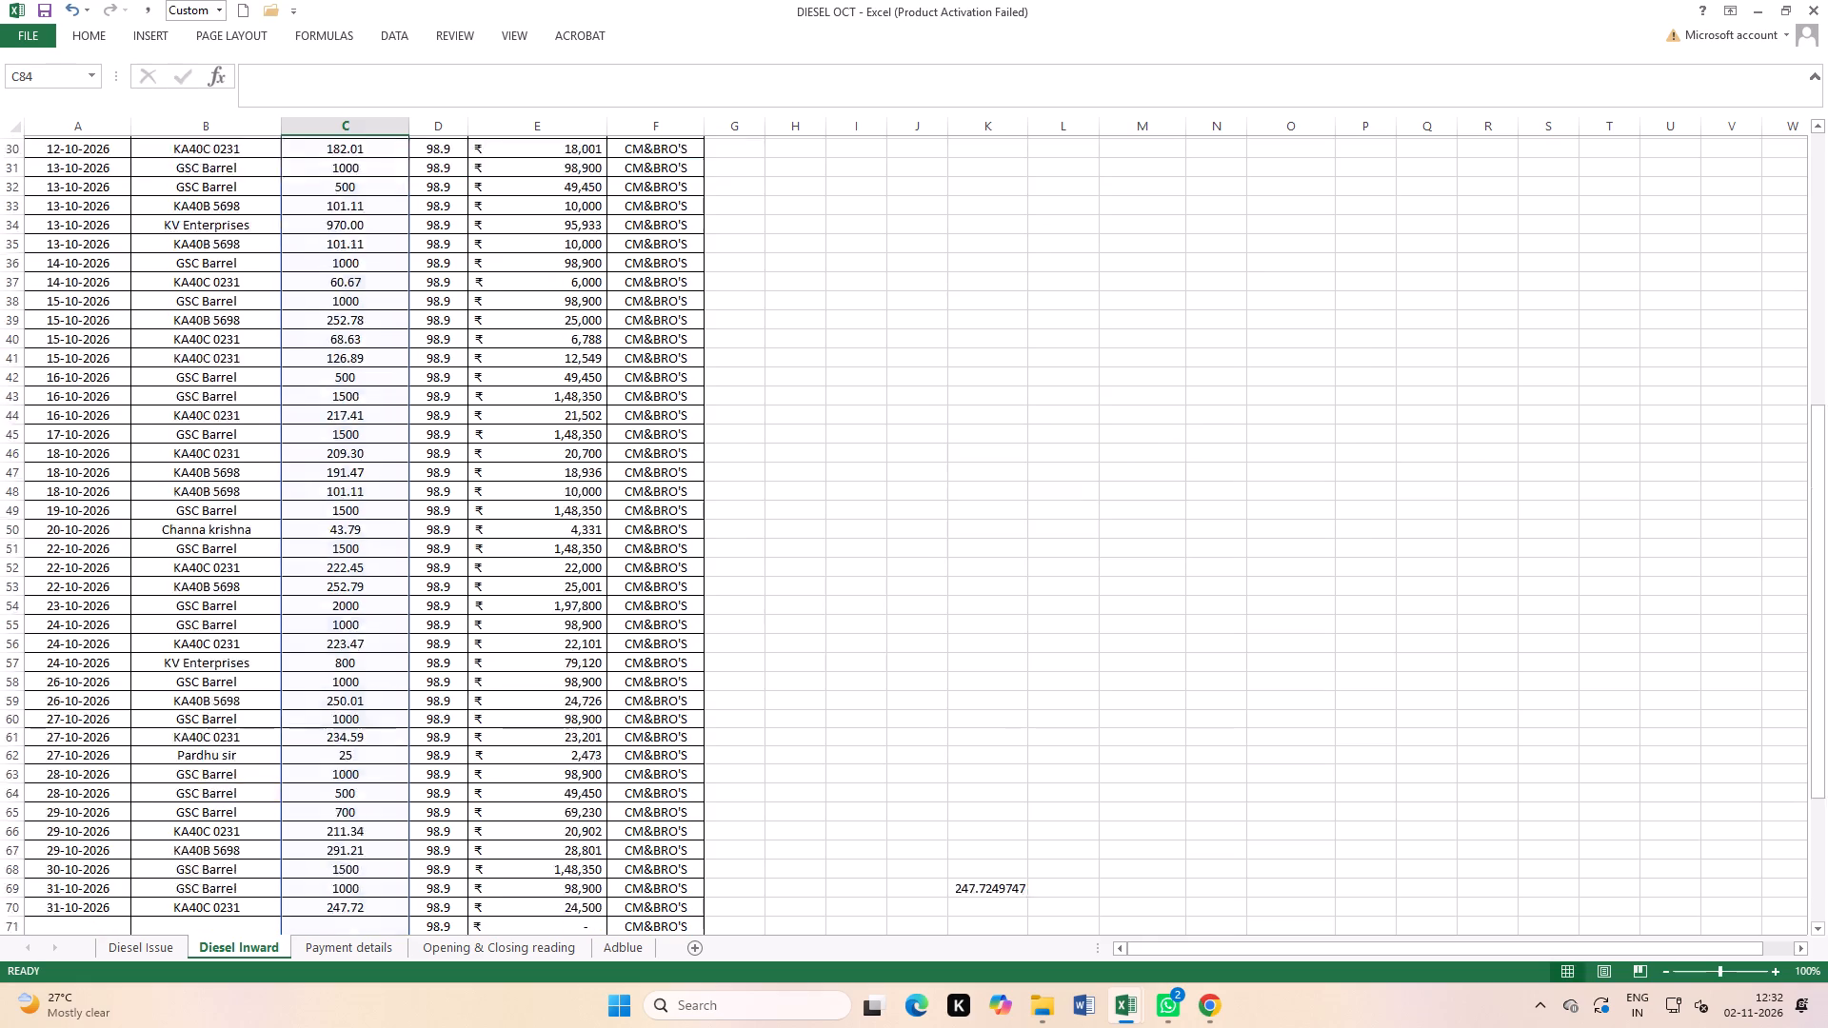
scroll(693, 758, "down", 3)
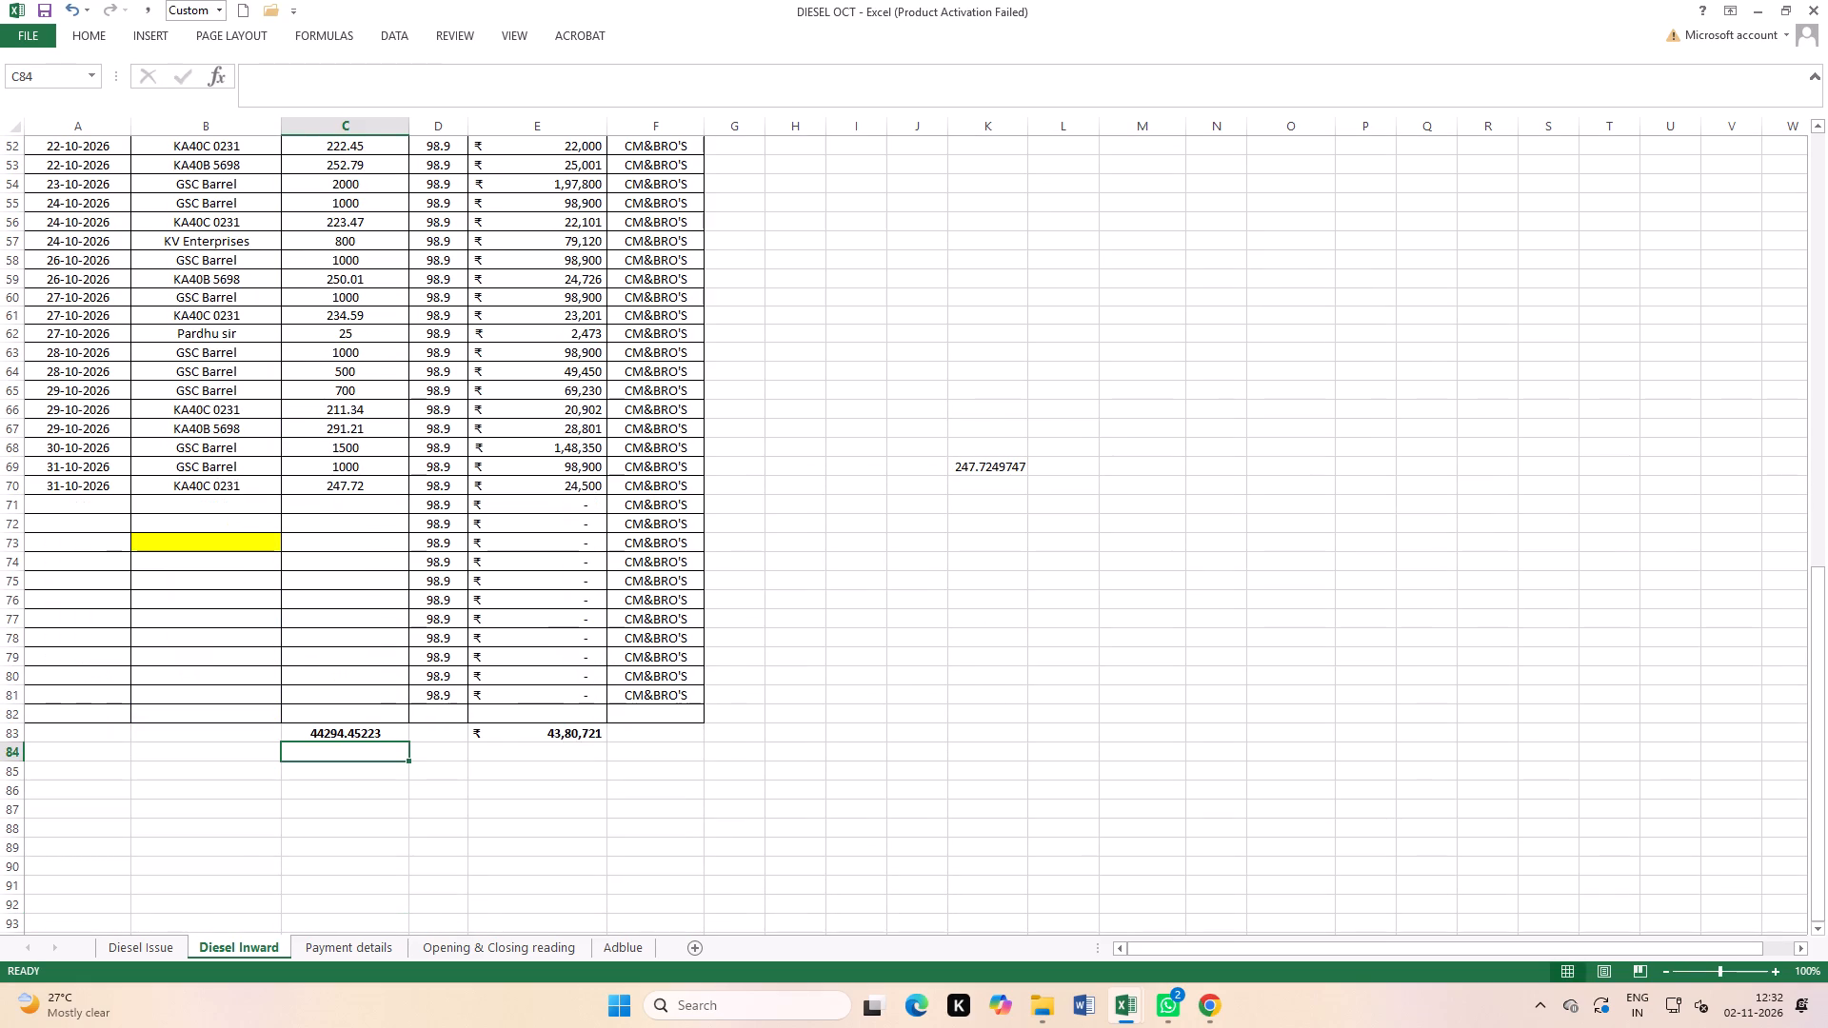
left_click(157, 946)
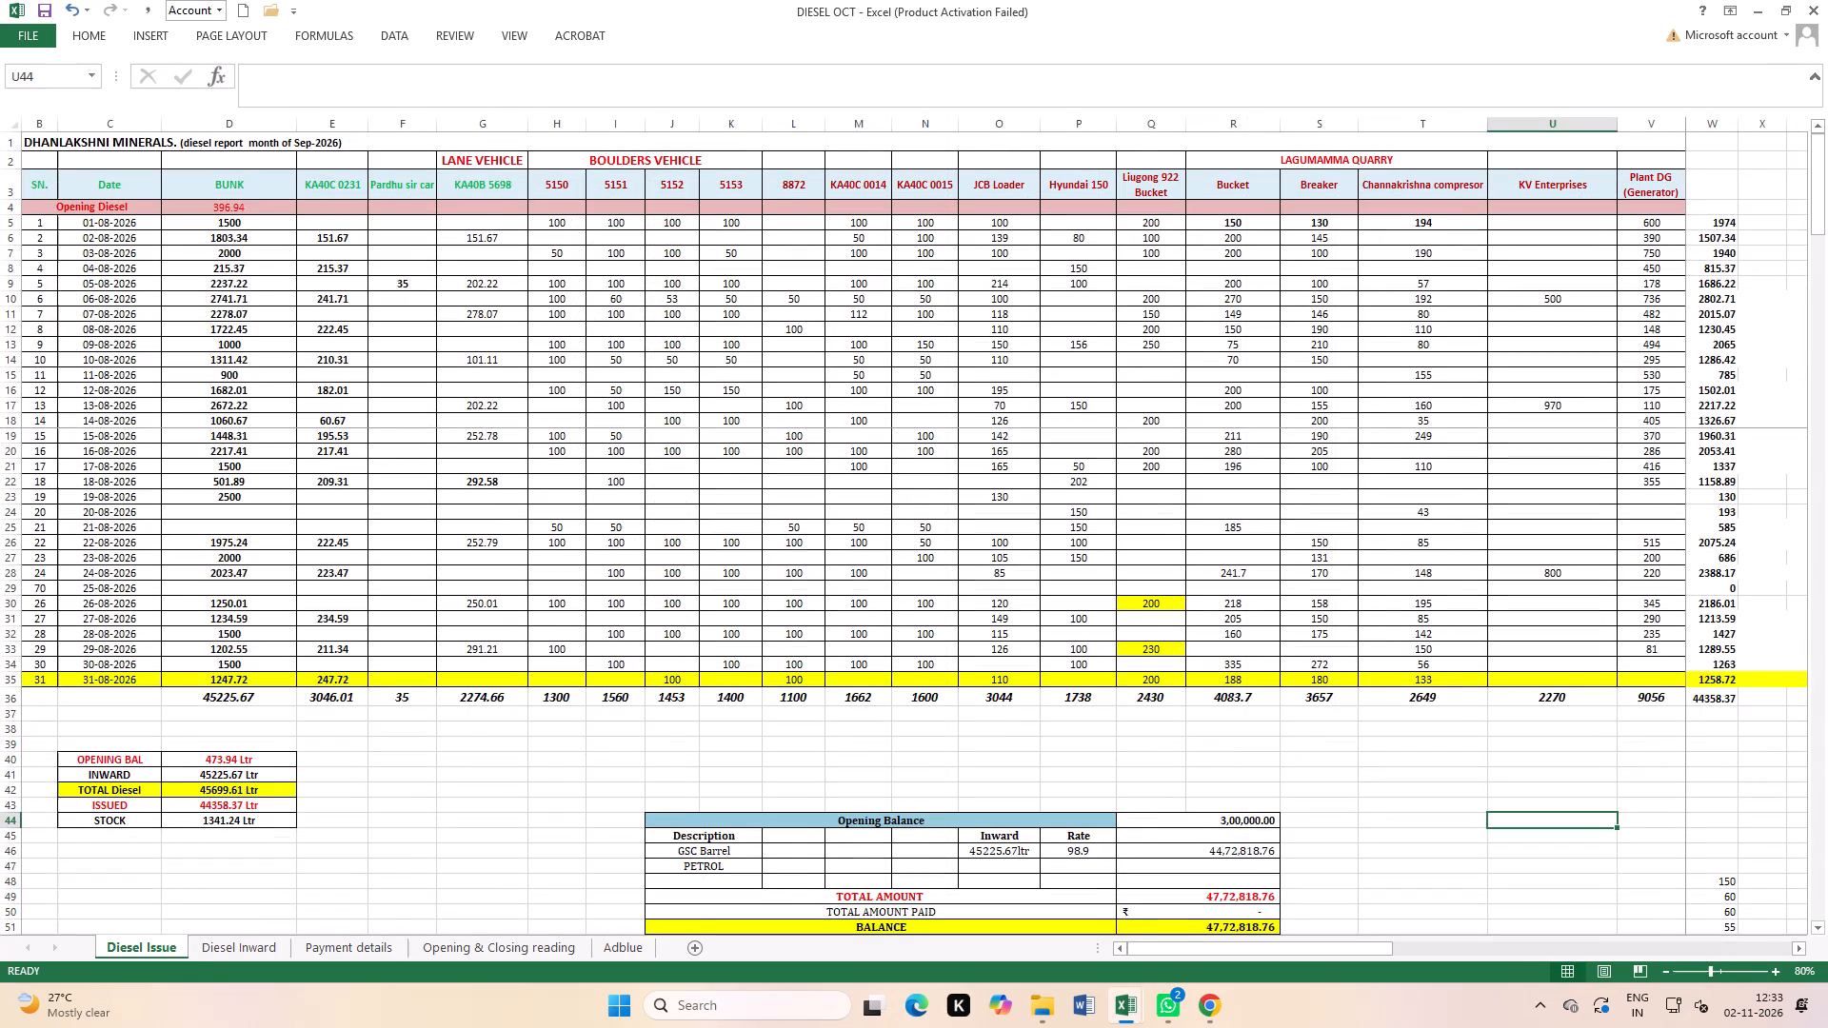
left_click(246, 776)
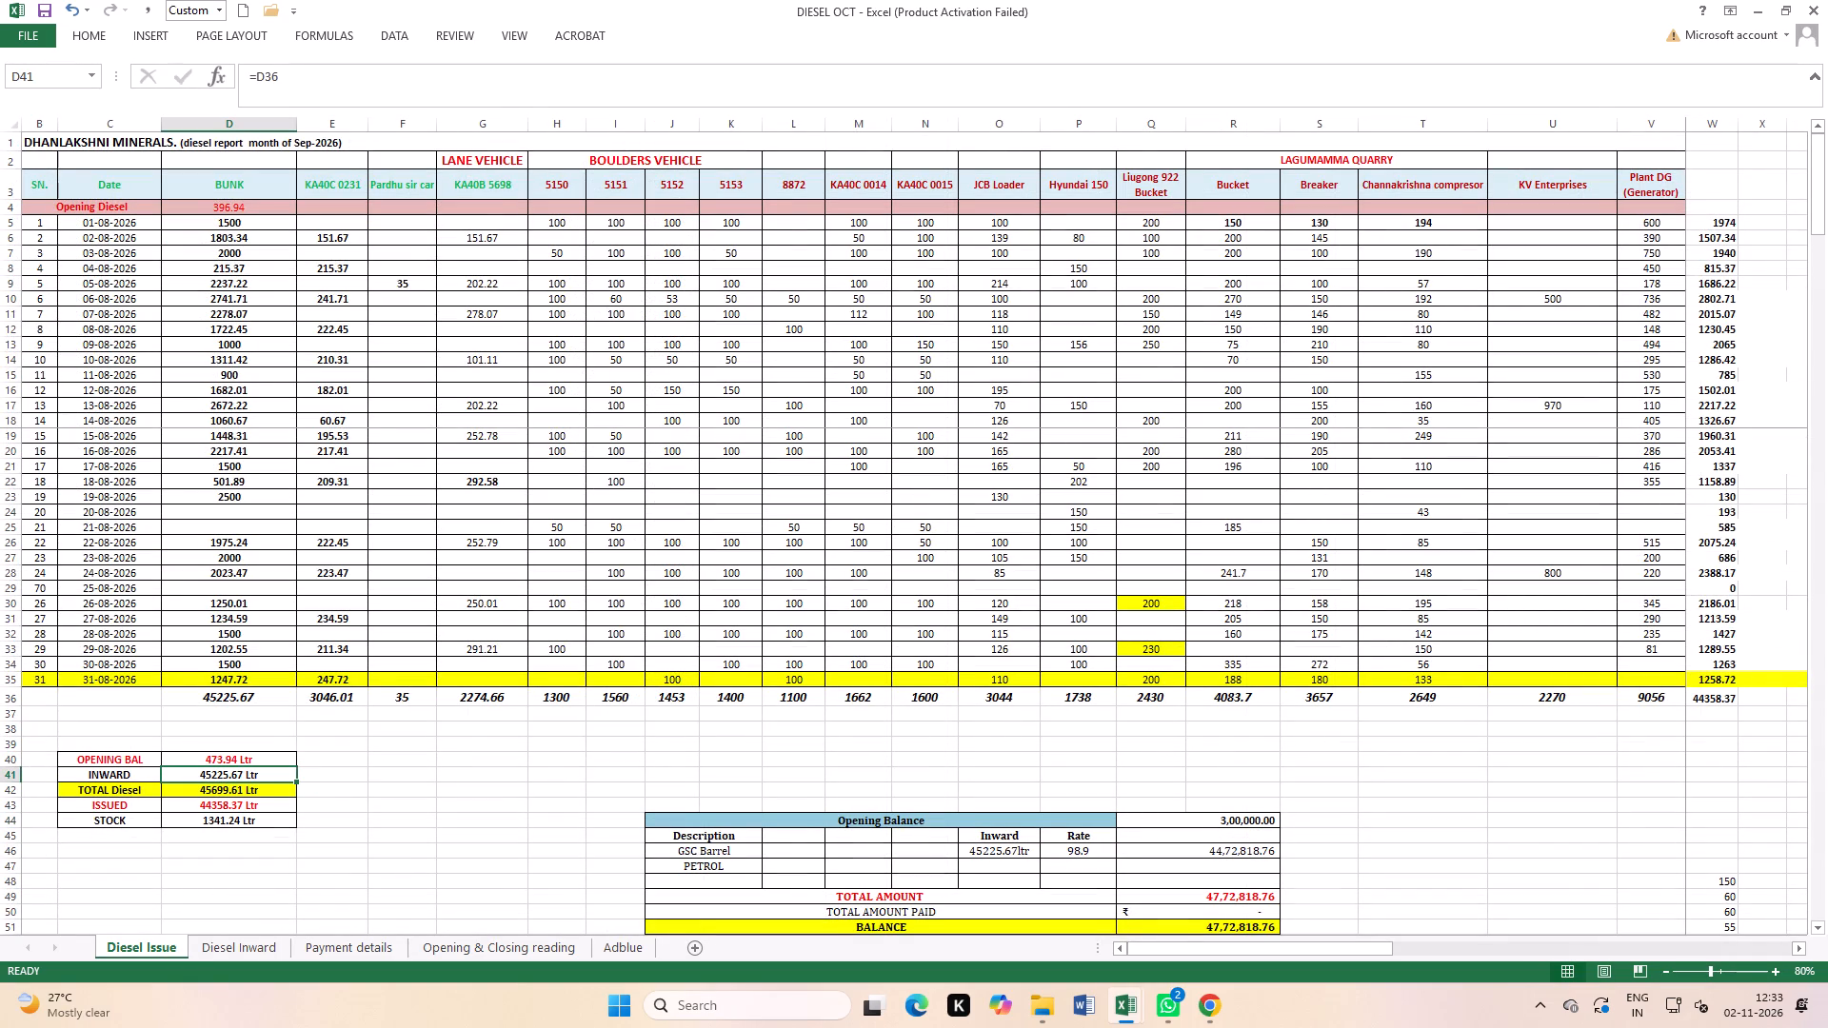
Open the BUNK formula of the 06-08-2026 row in Diesel Issue for editing.
left_click(0, 283)
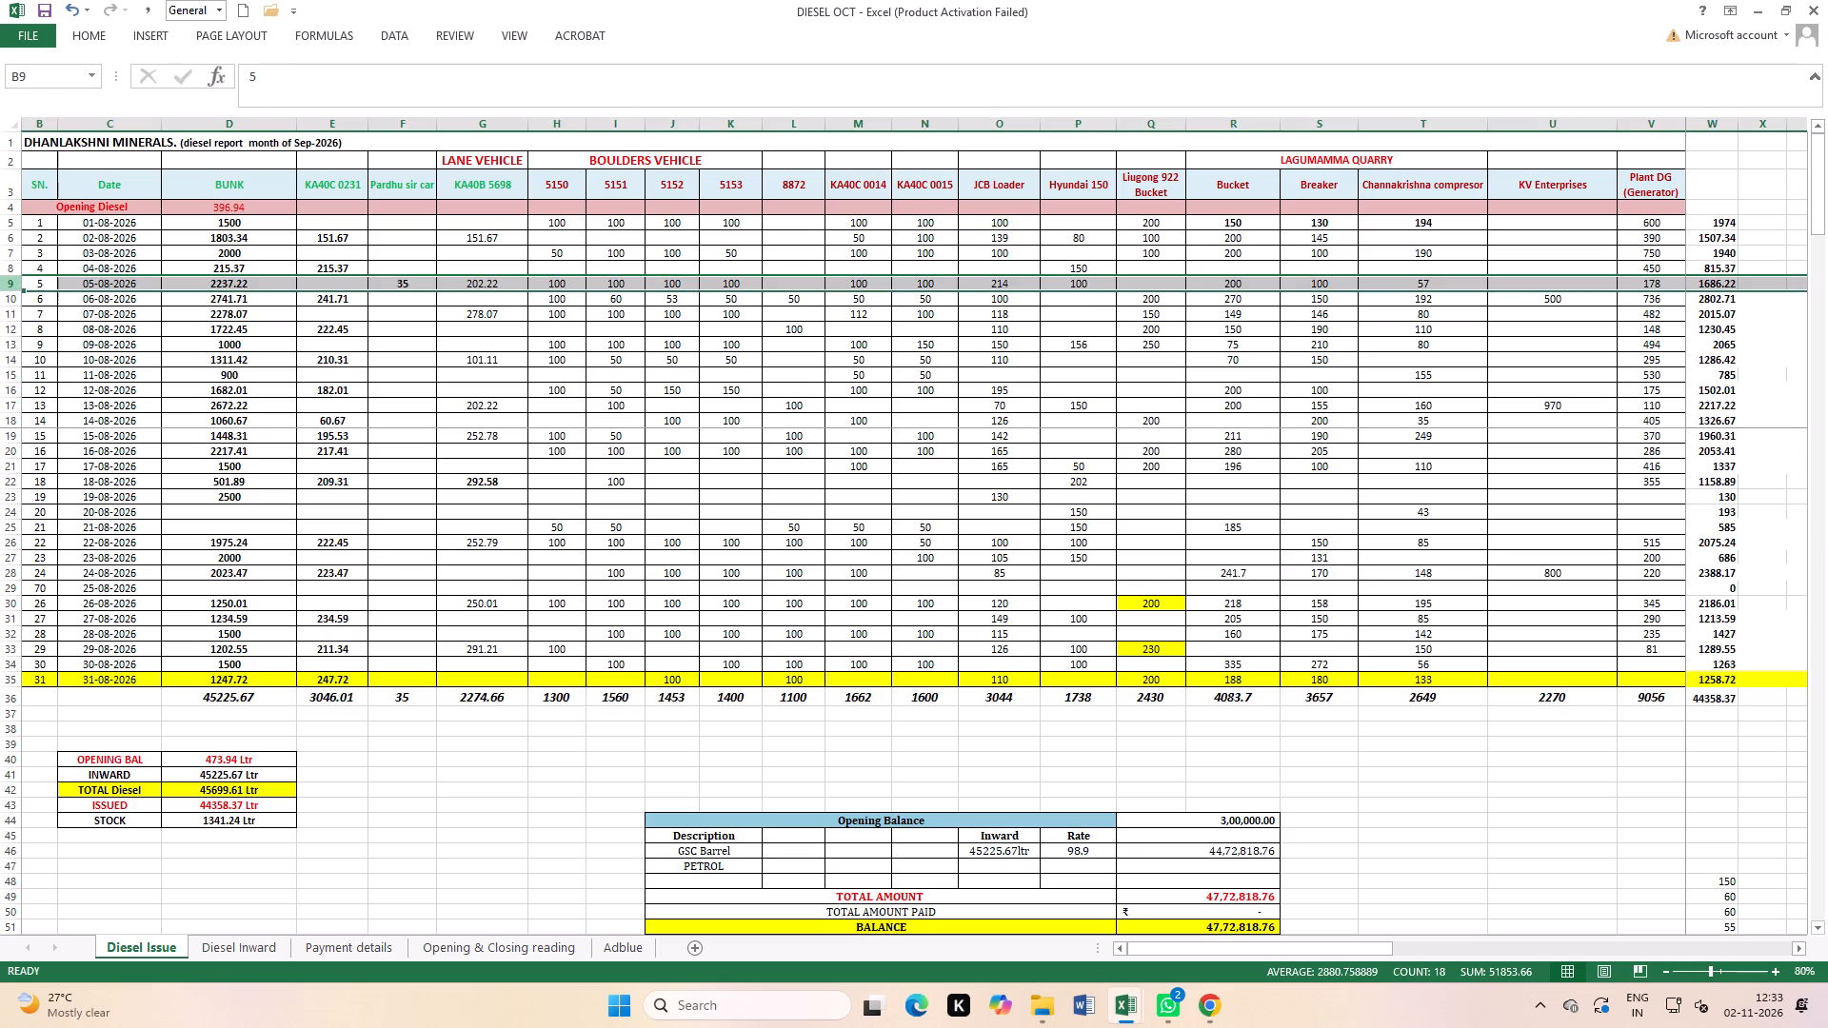
left_click(0, 298)
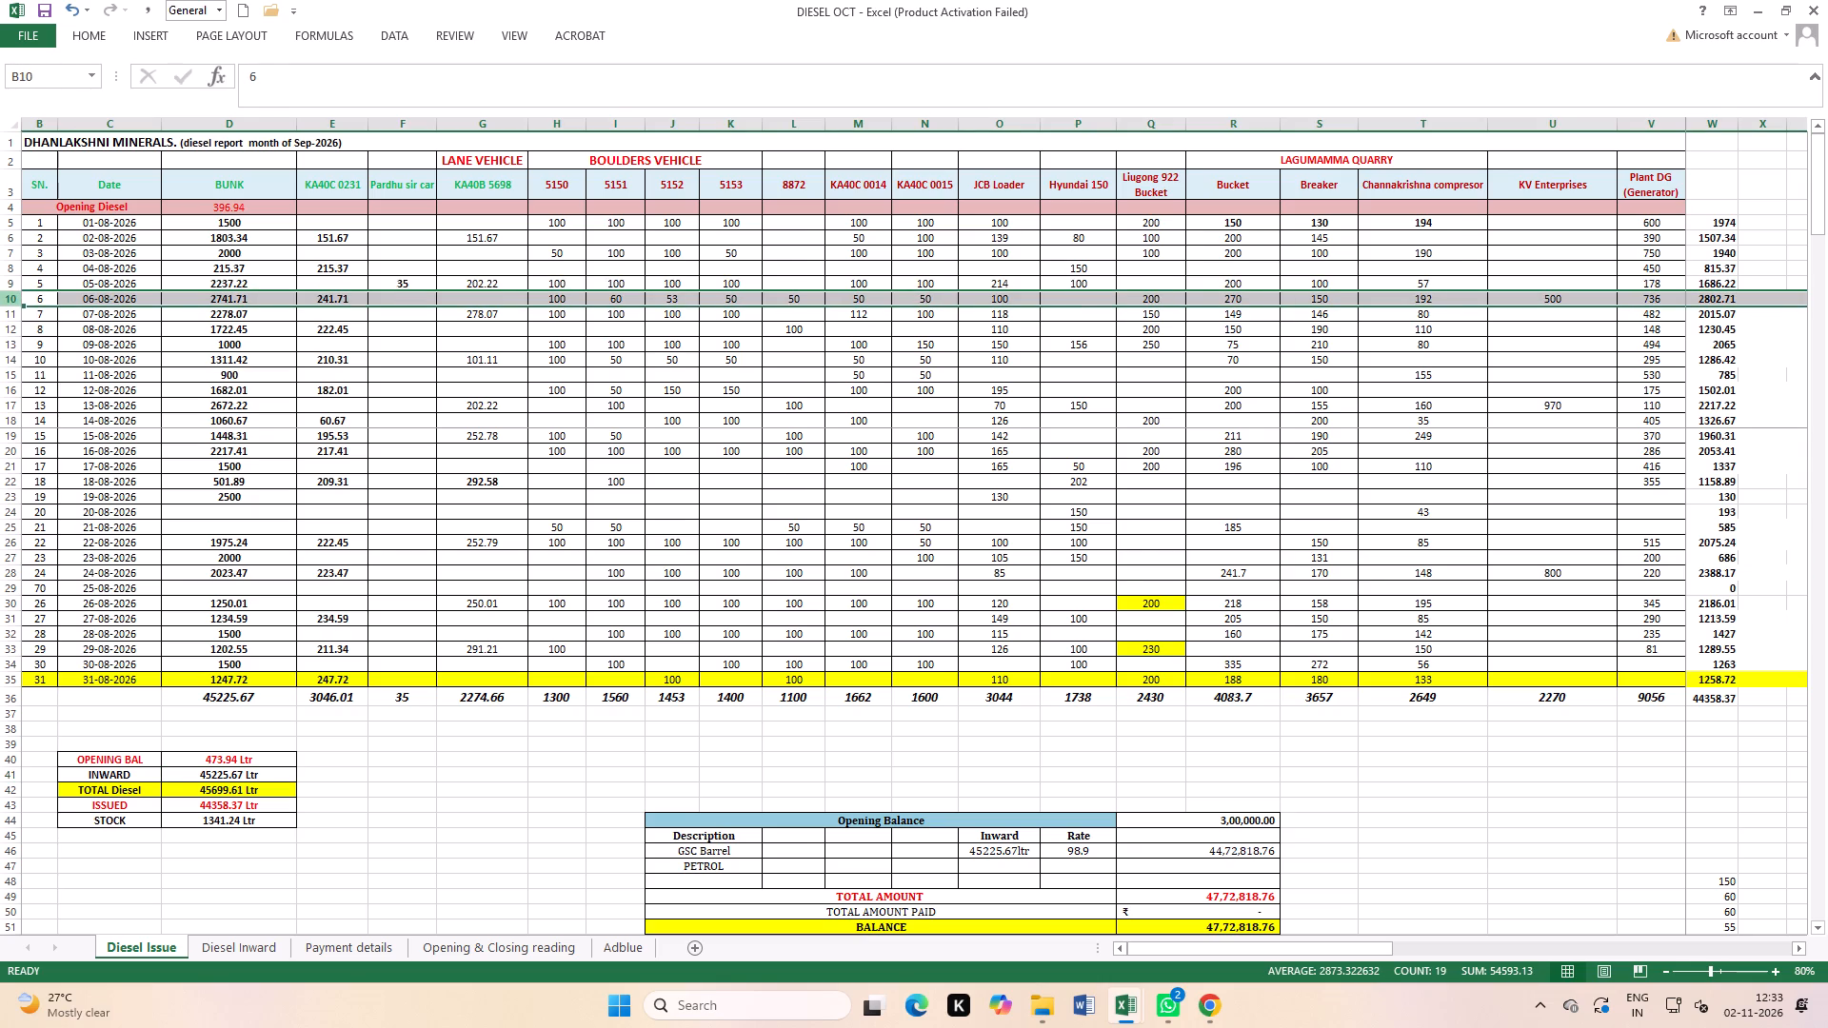
double_click(231, 300)
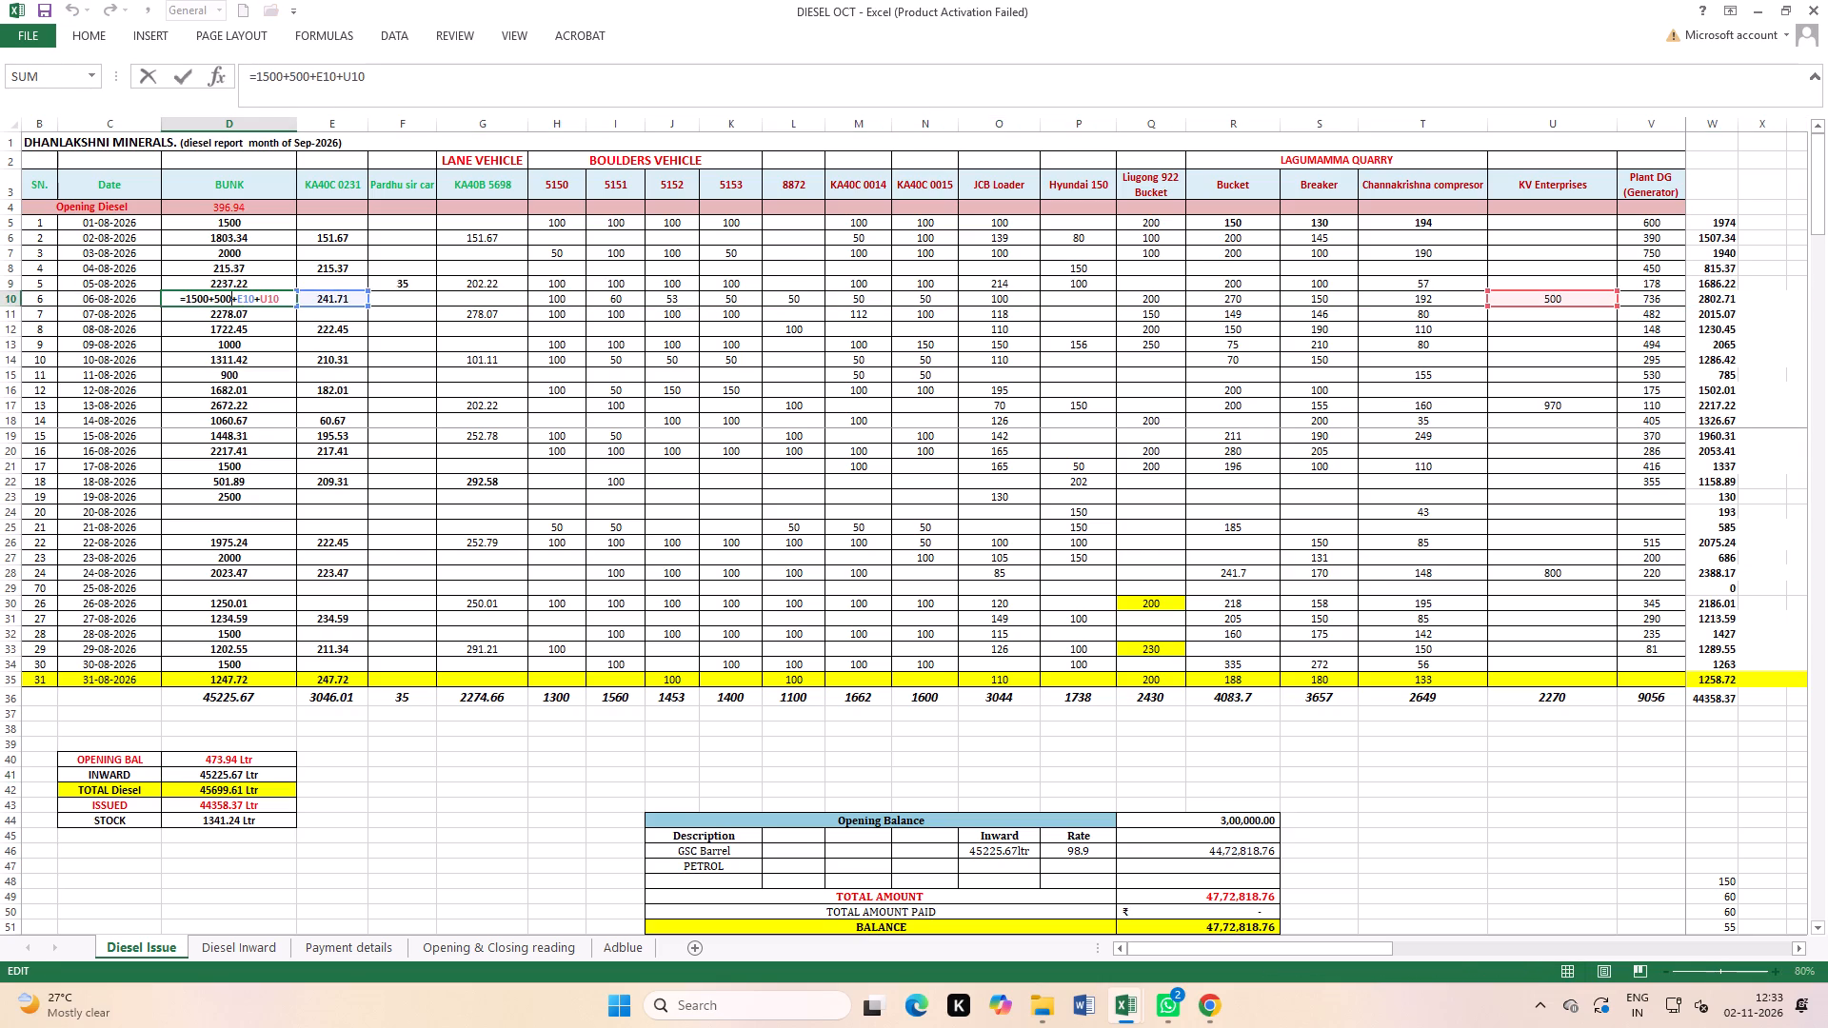
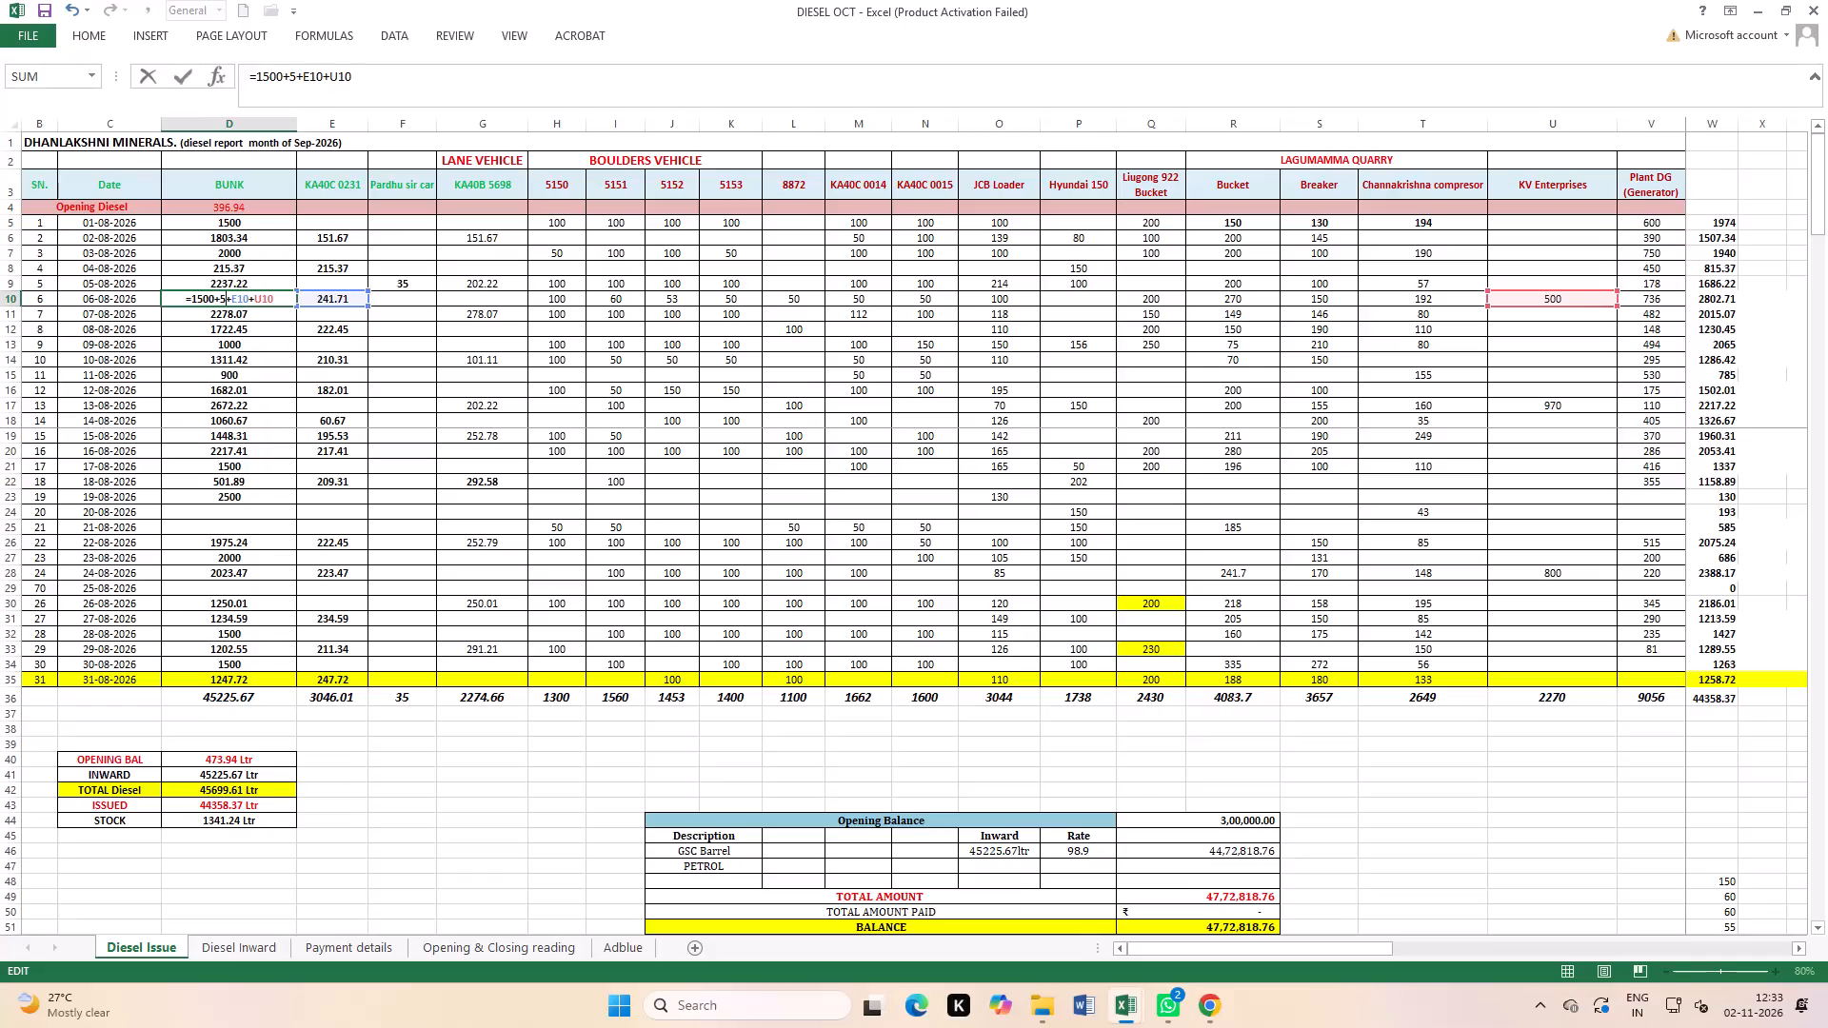
Remove the extra constant after 1500 from the 06-08-2026 BUNK formula, making it =1500+E10+U10.
key("BackSpace")
key("BackSpace")
key("Return")
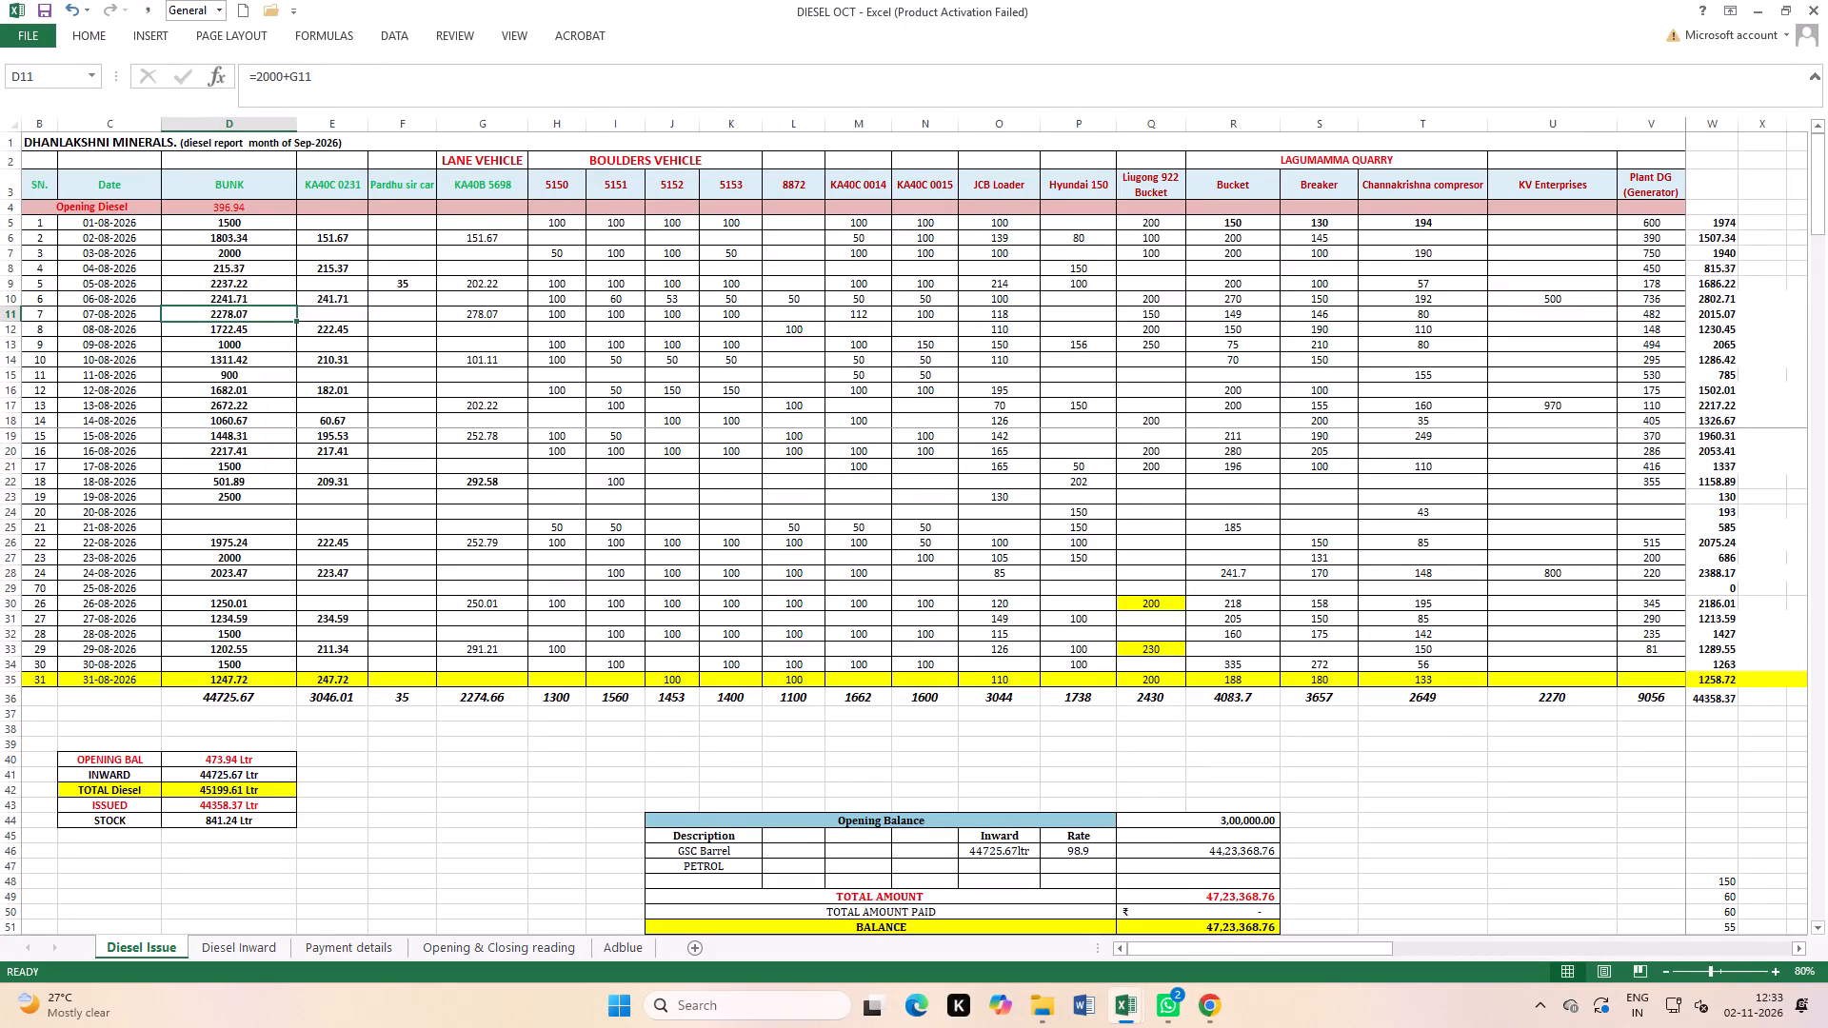
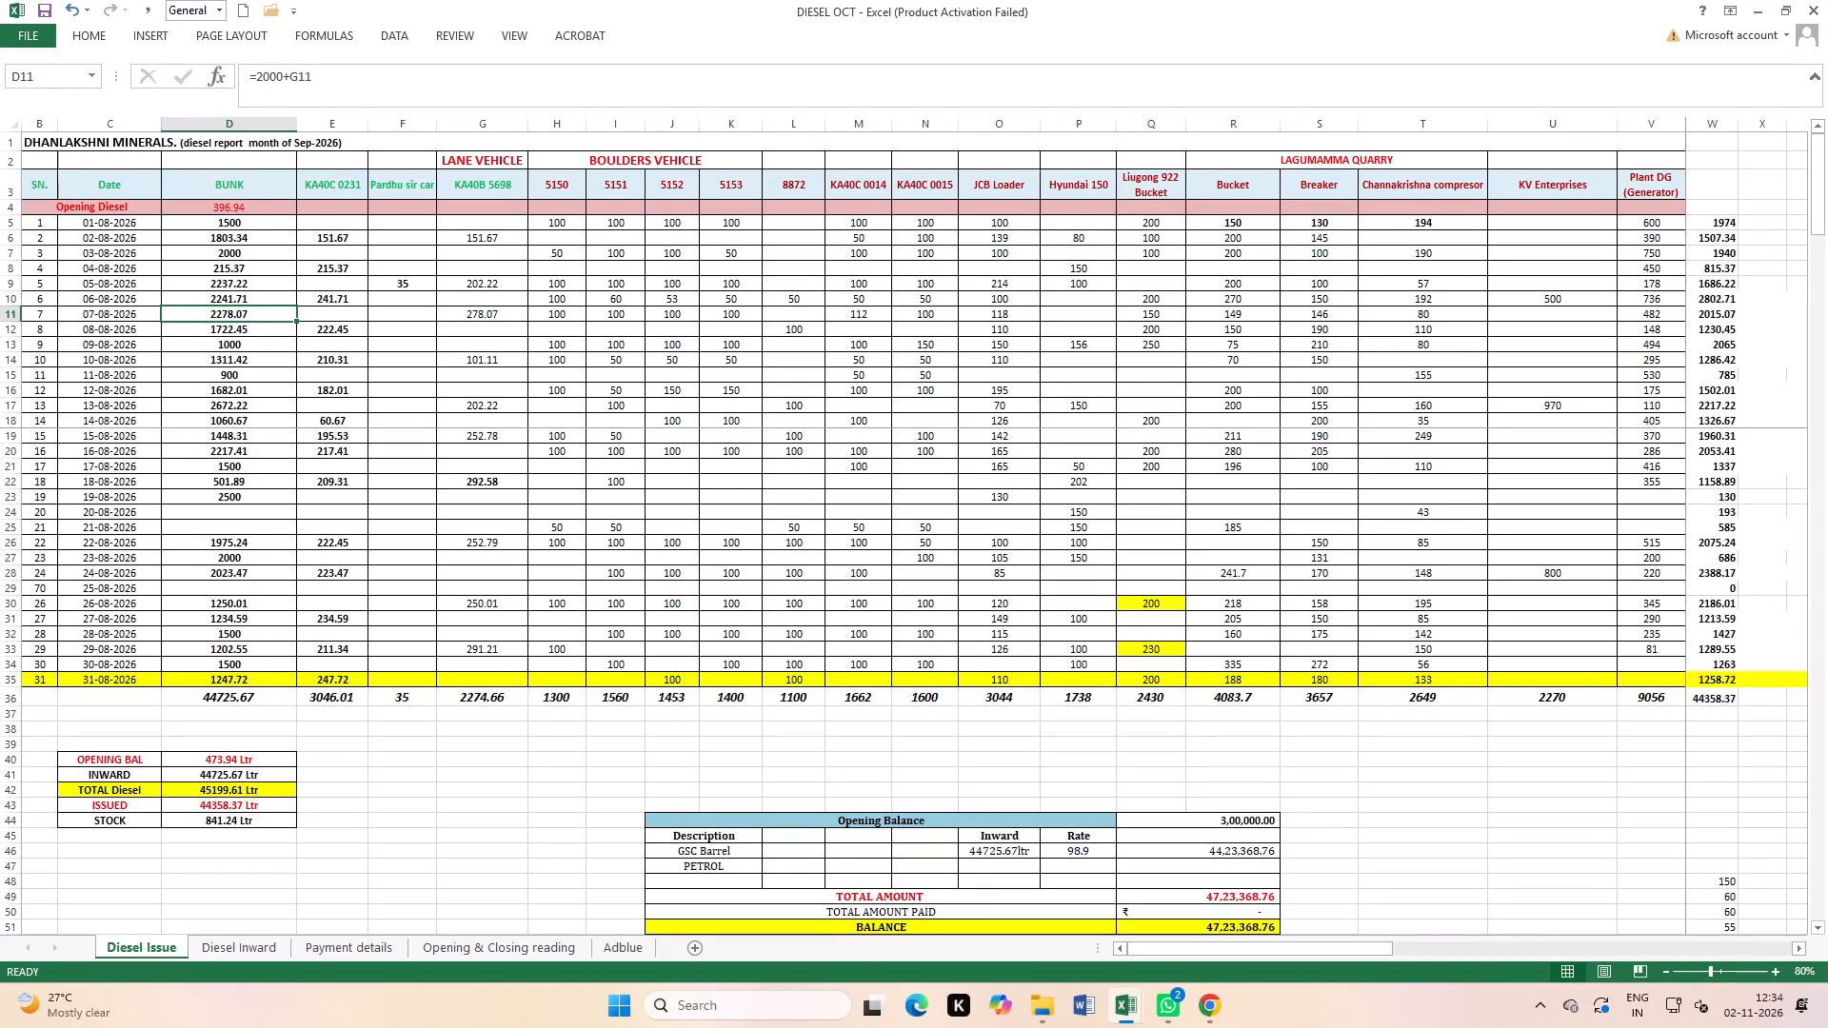
Review the BUNK entries for 01-08-2026 through 06-08-2026 one by one, checking which constants and cell references each formula adds.
double_click(253, 225)
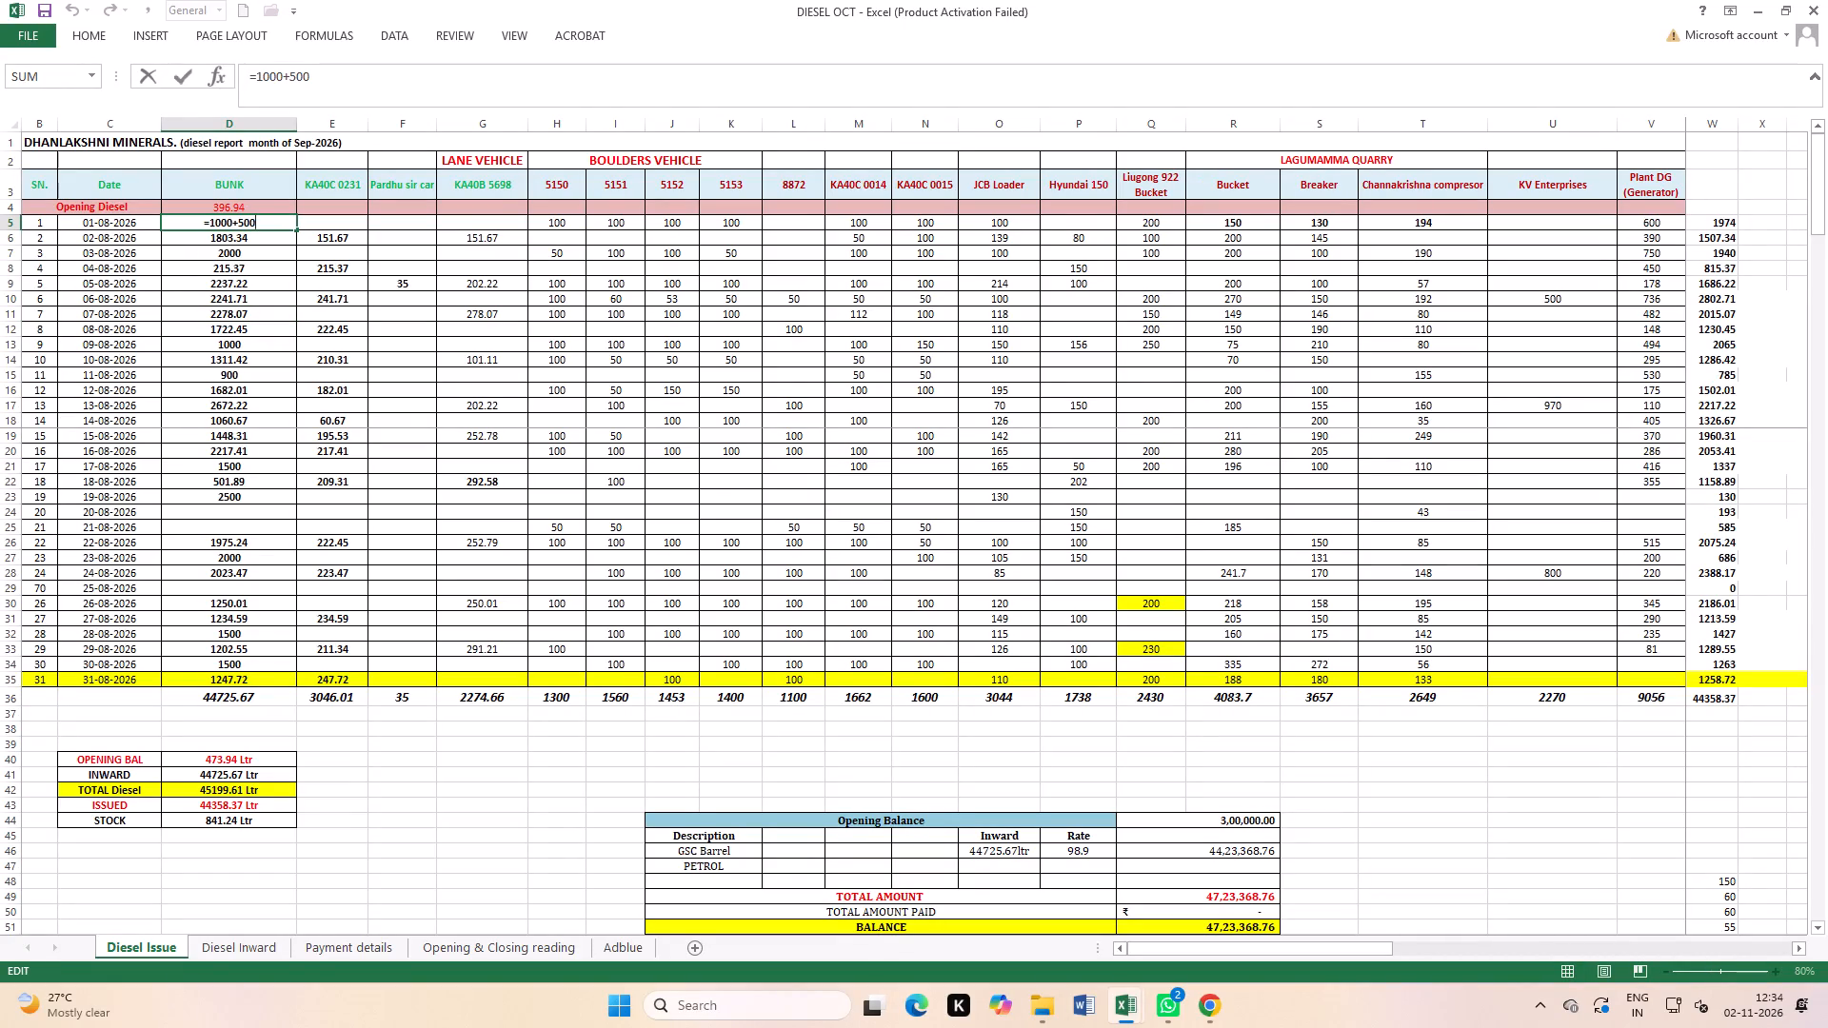
key("Return")
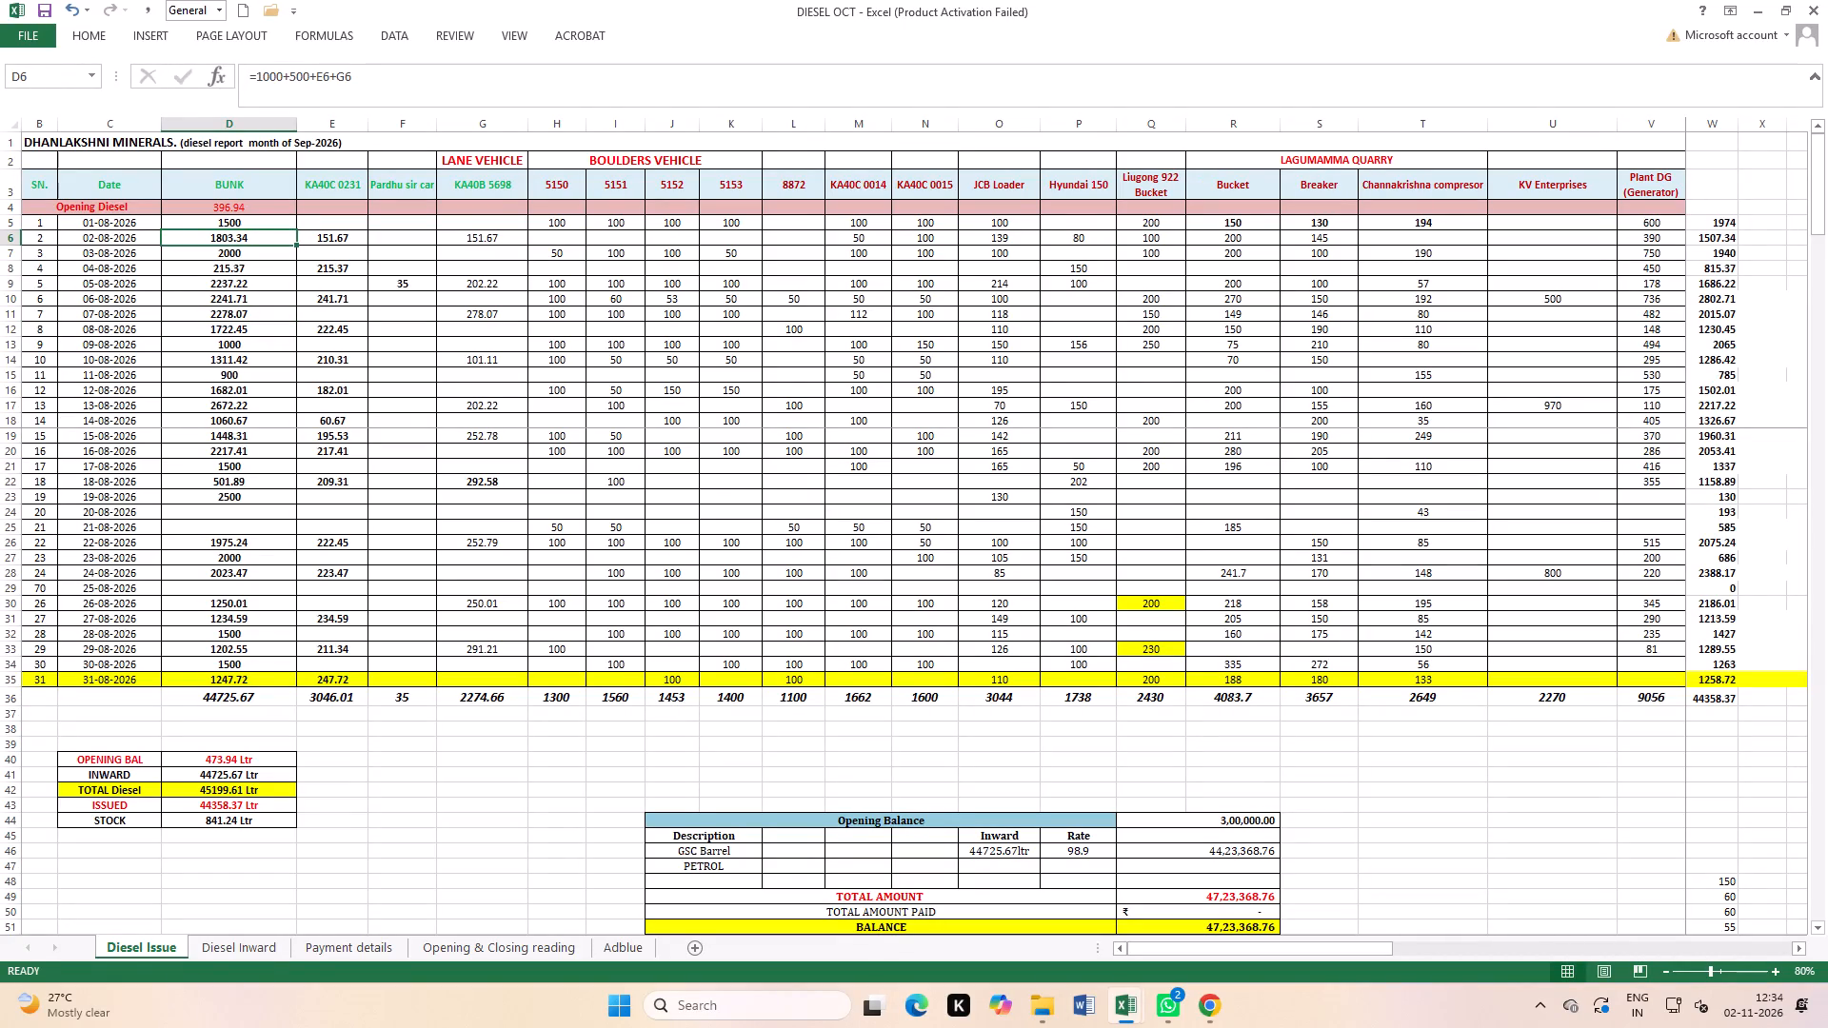
scroll(257, 236, "up", 3)
left_click(255, 231)
double_click(254, 234)
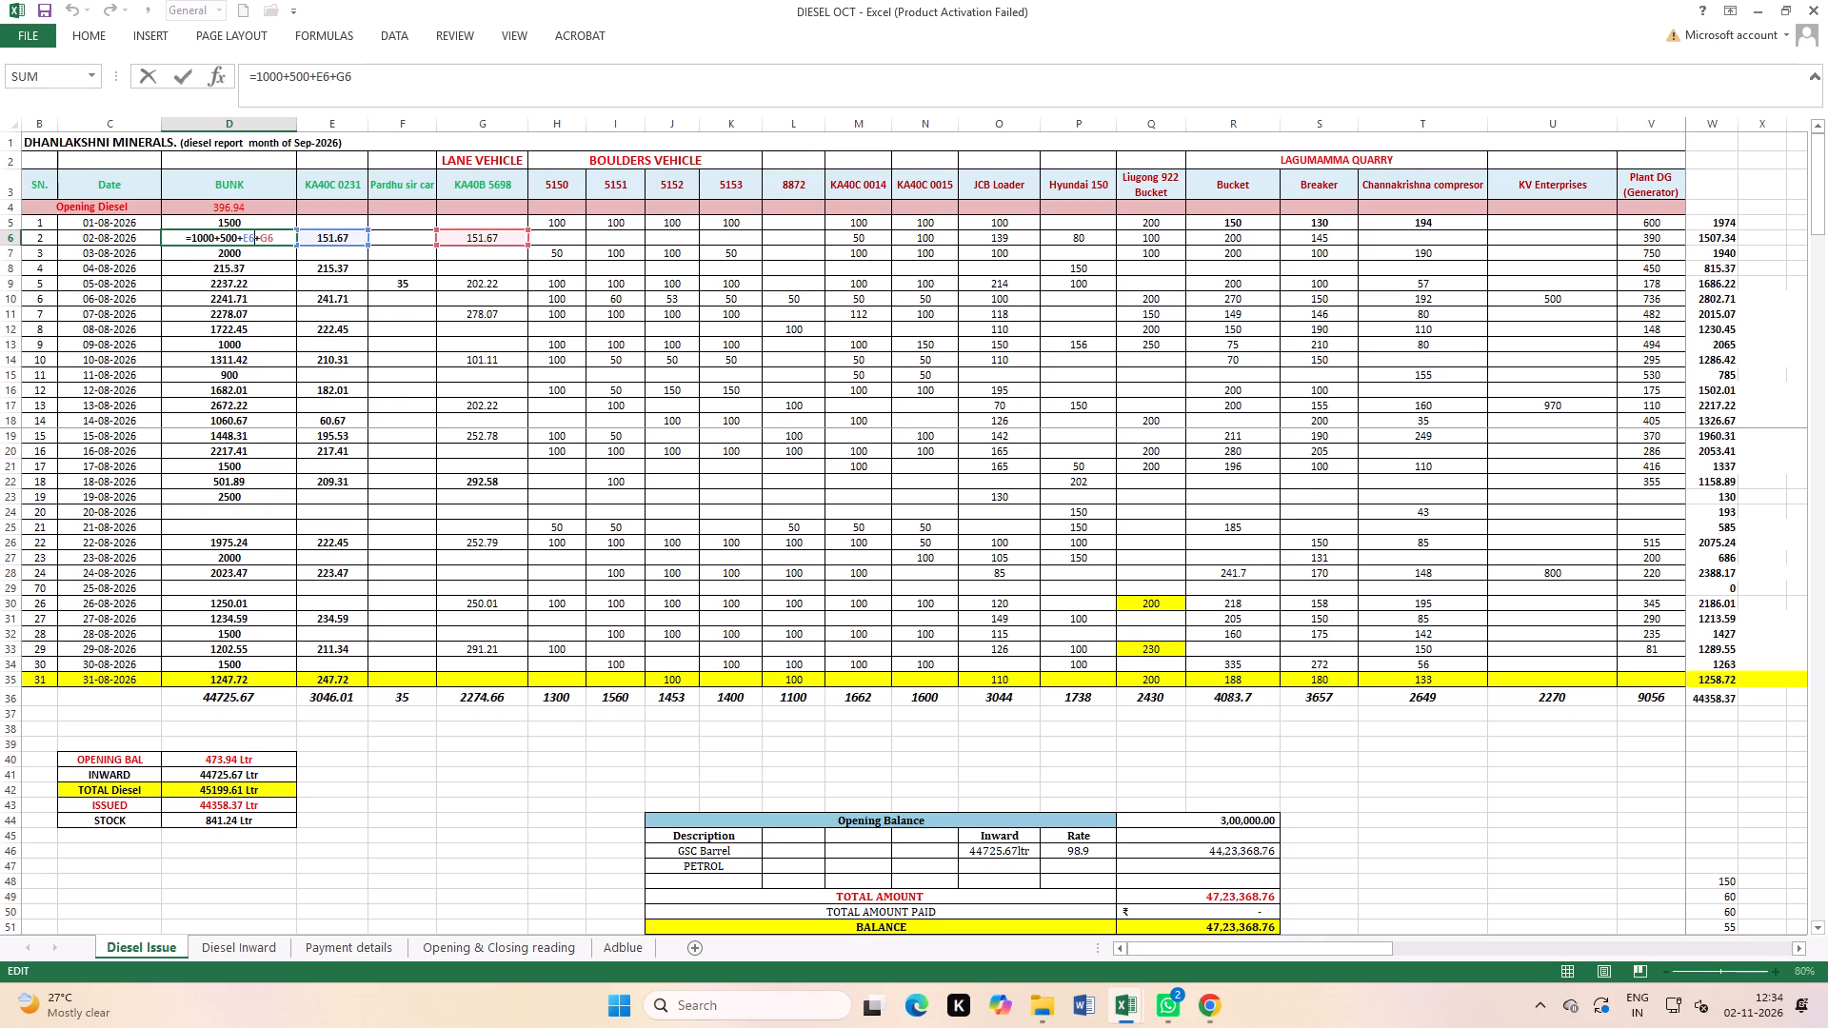
key("Return")
double_click(261, 253)
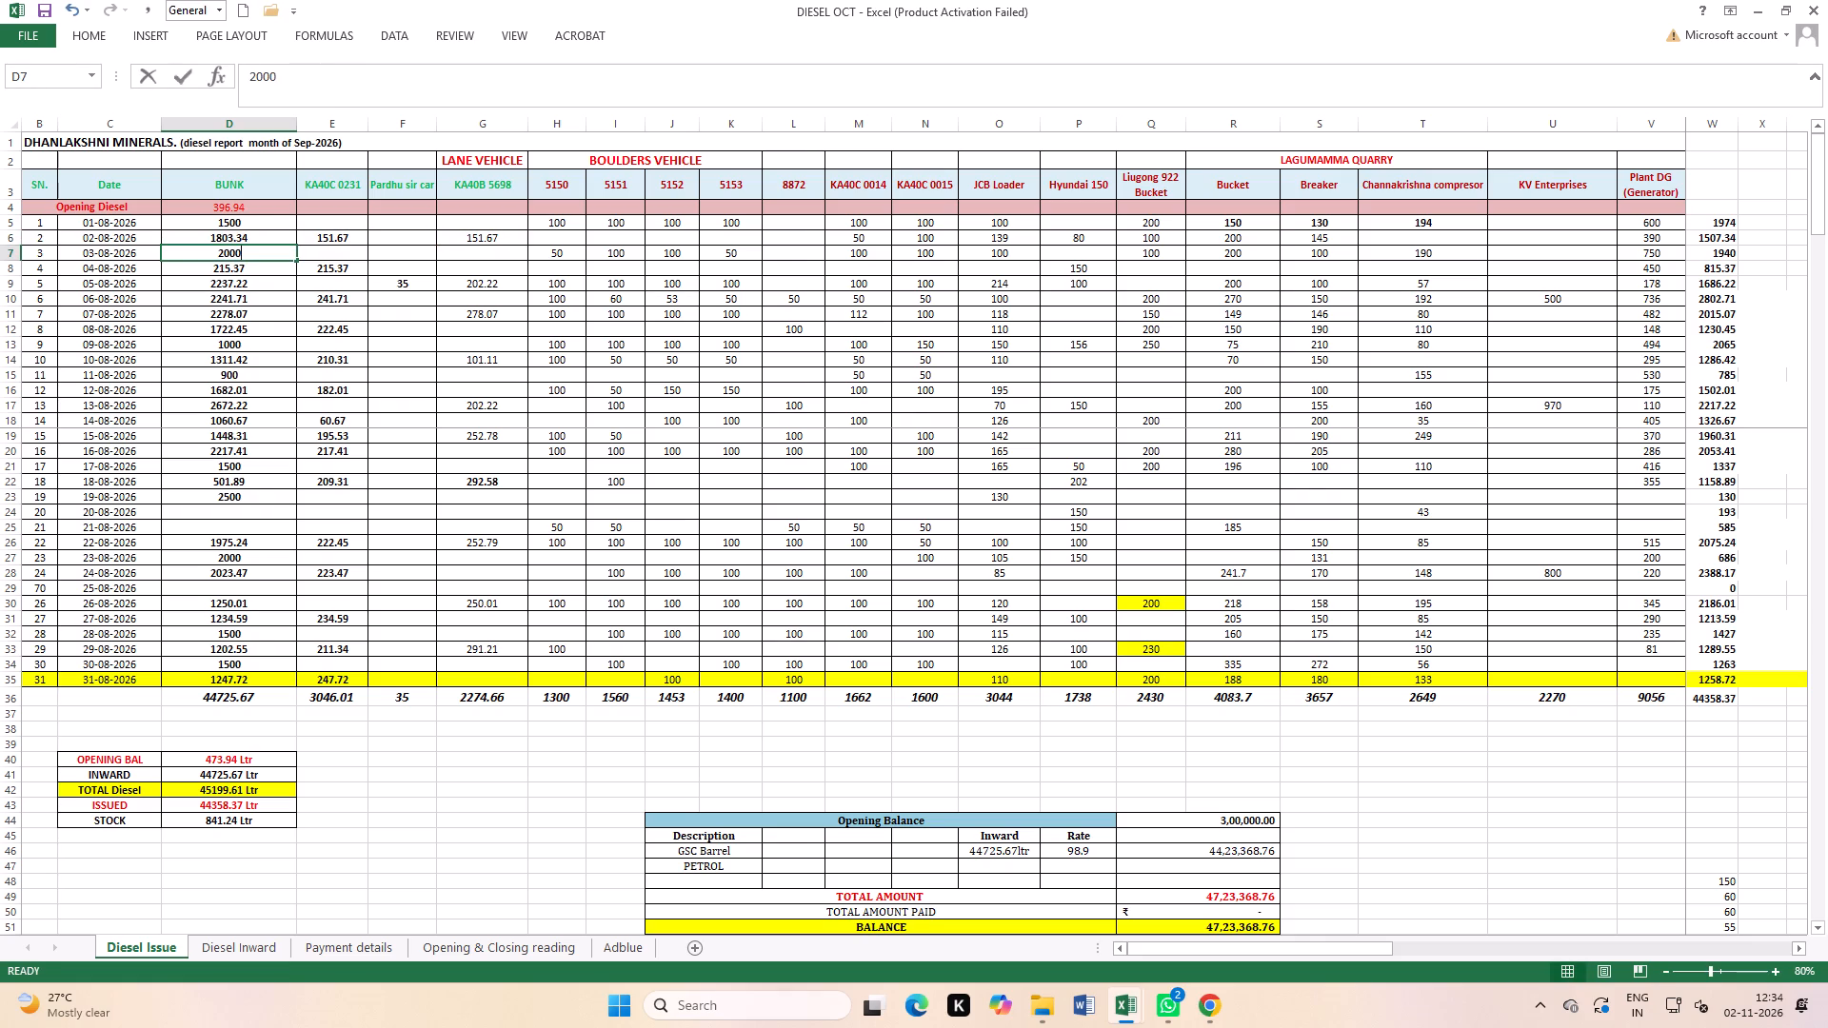
double_click(251, 269)
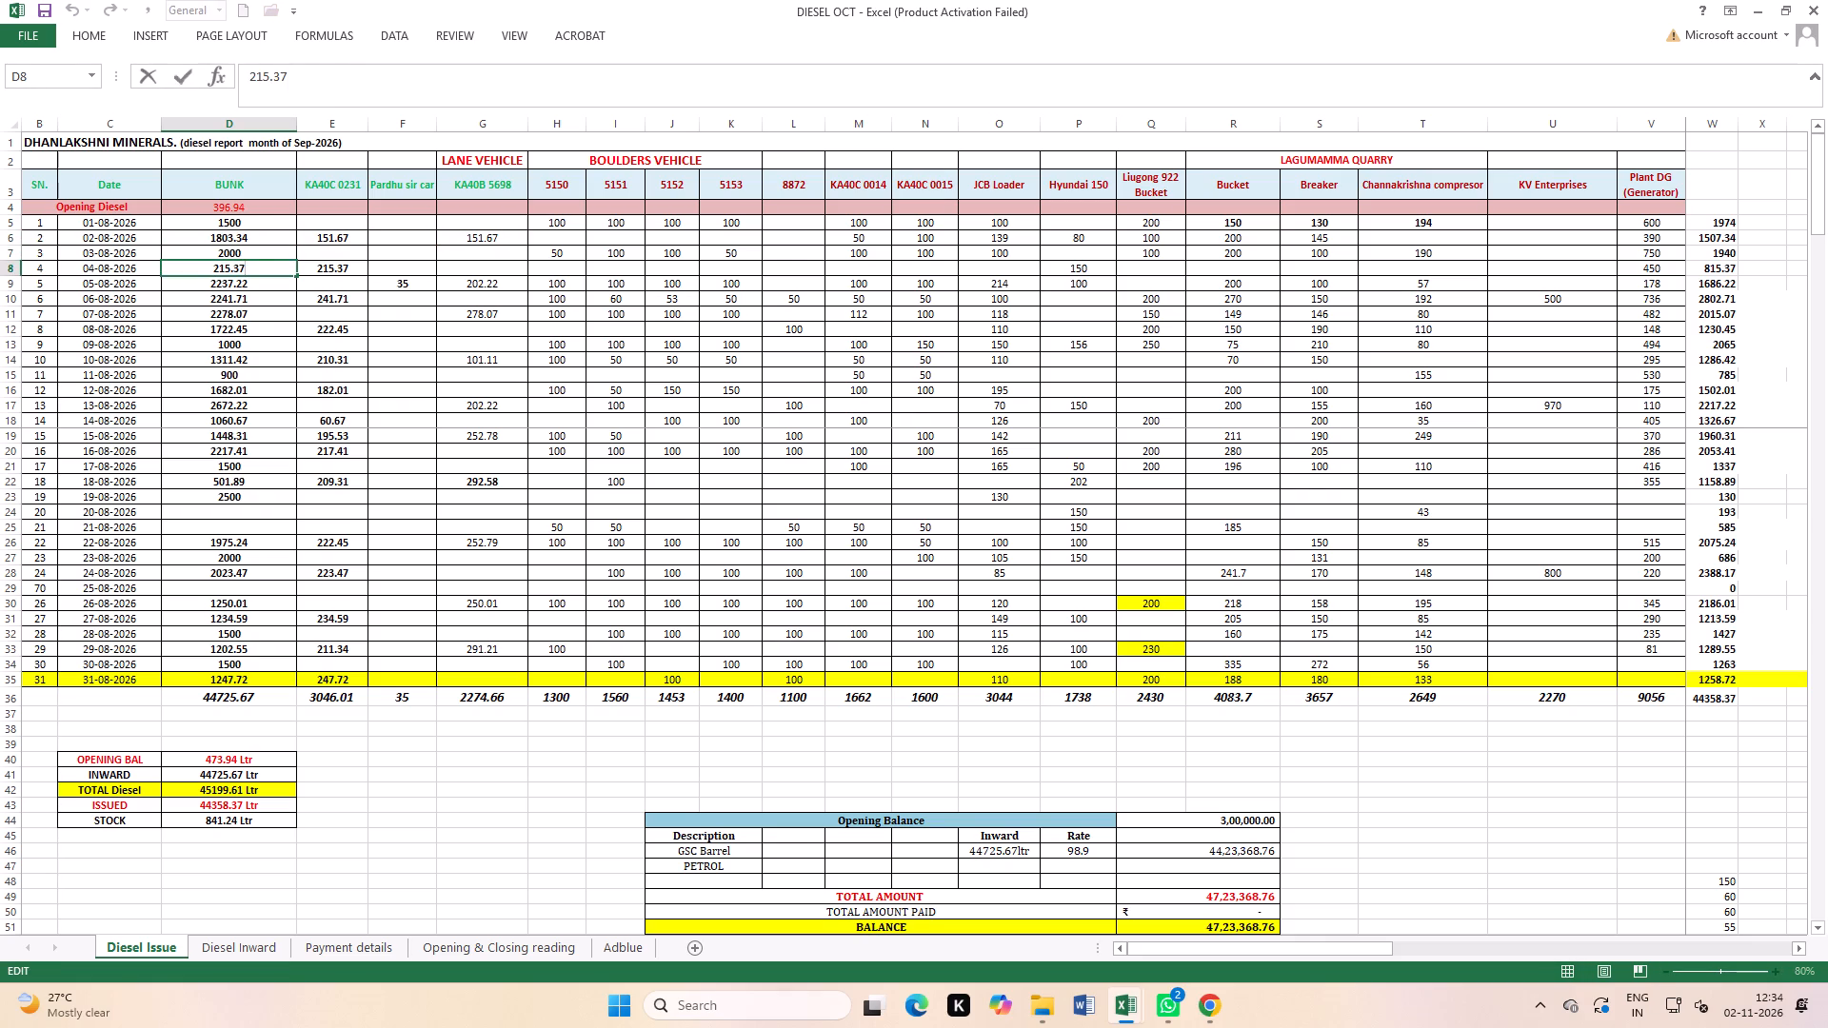
double_click(250, 286)
key("Return")
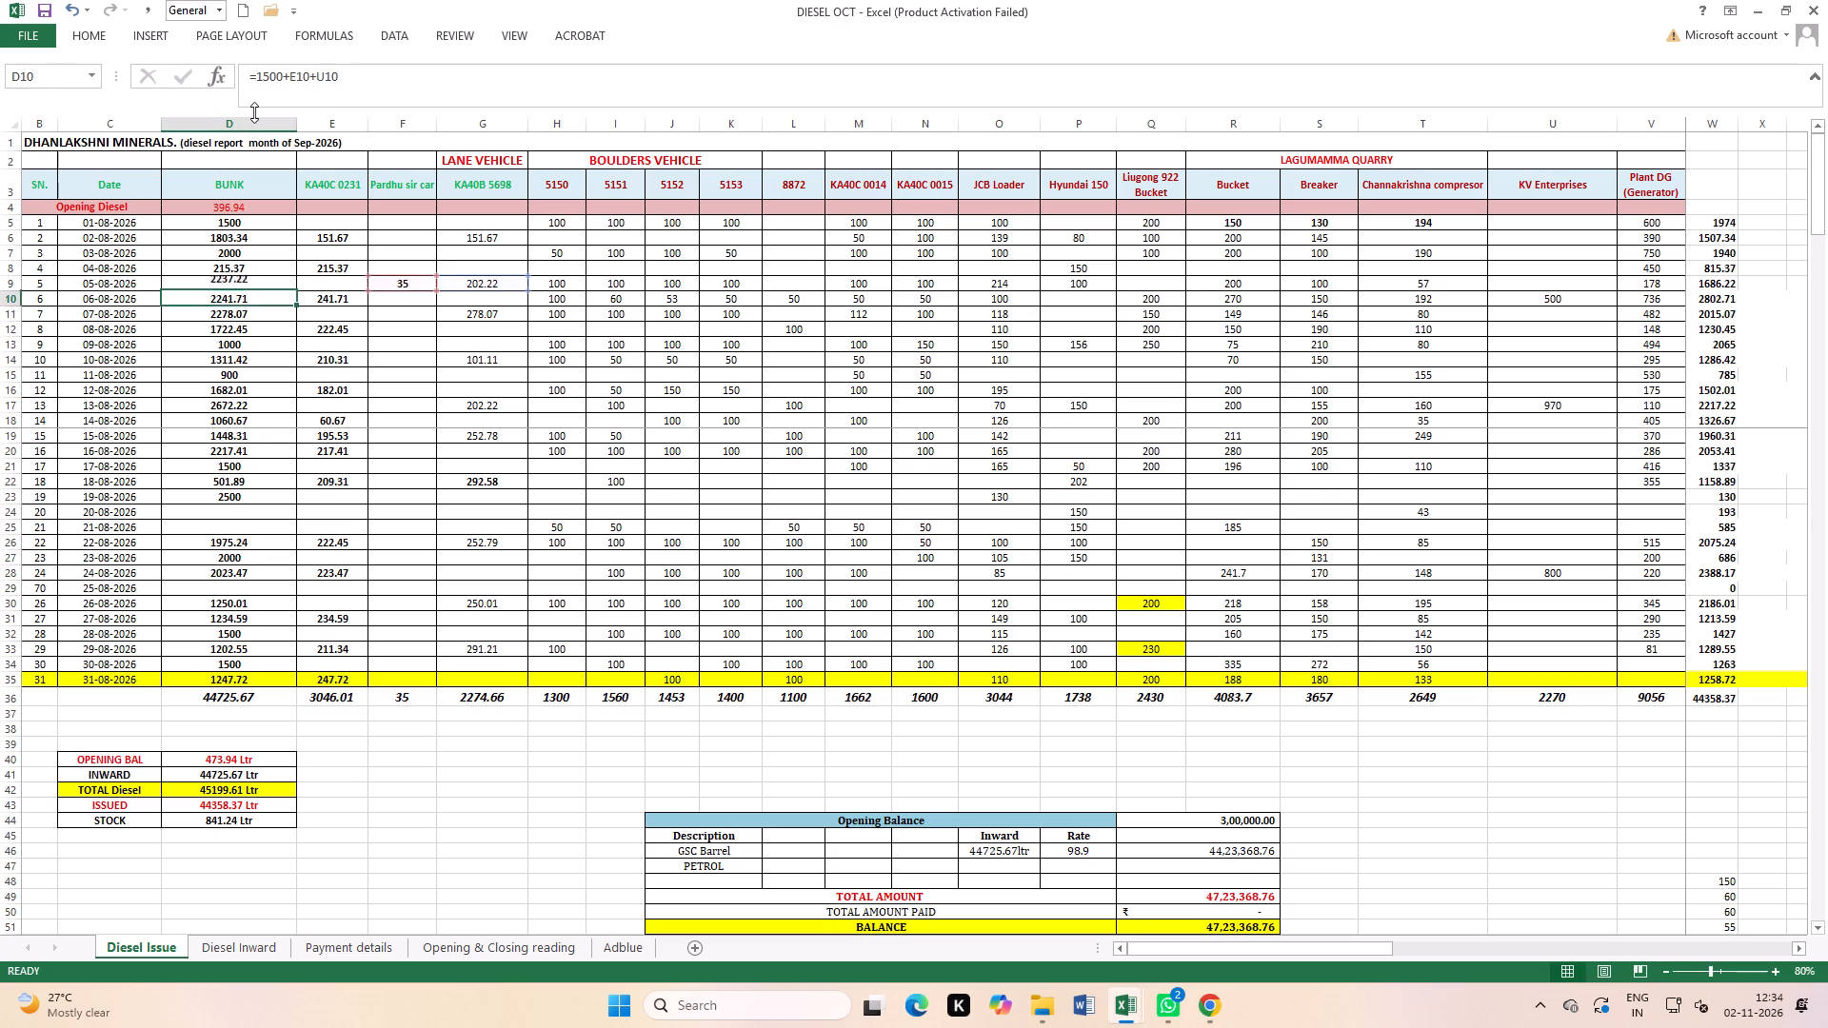
double_click(257, 295)
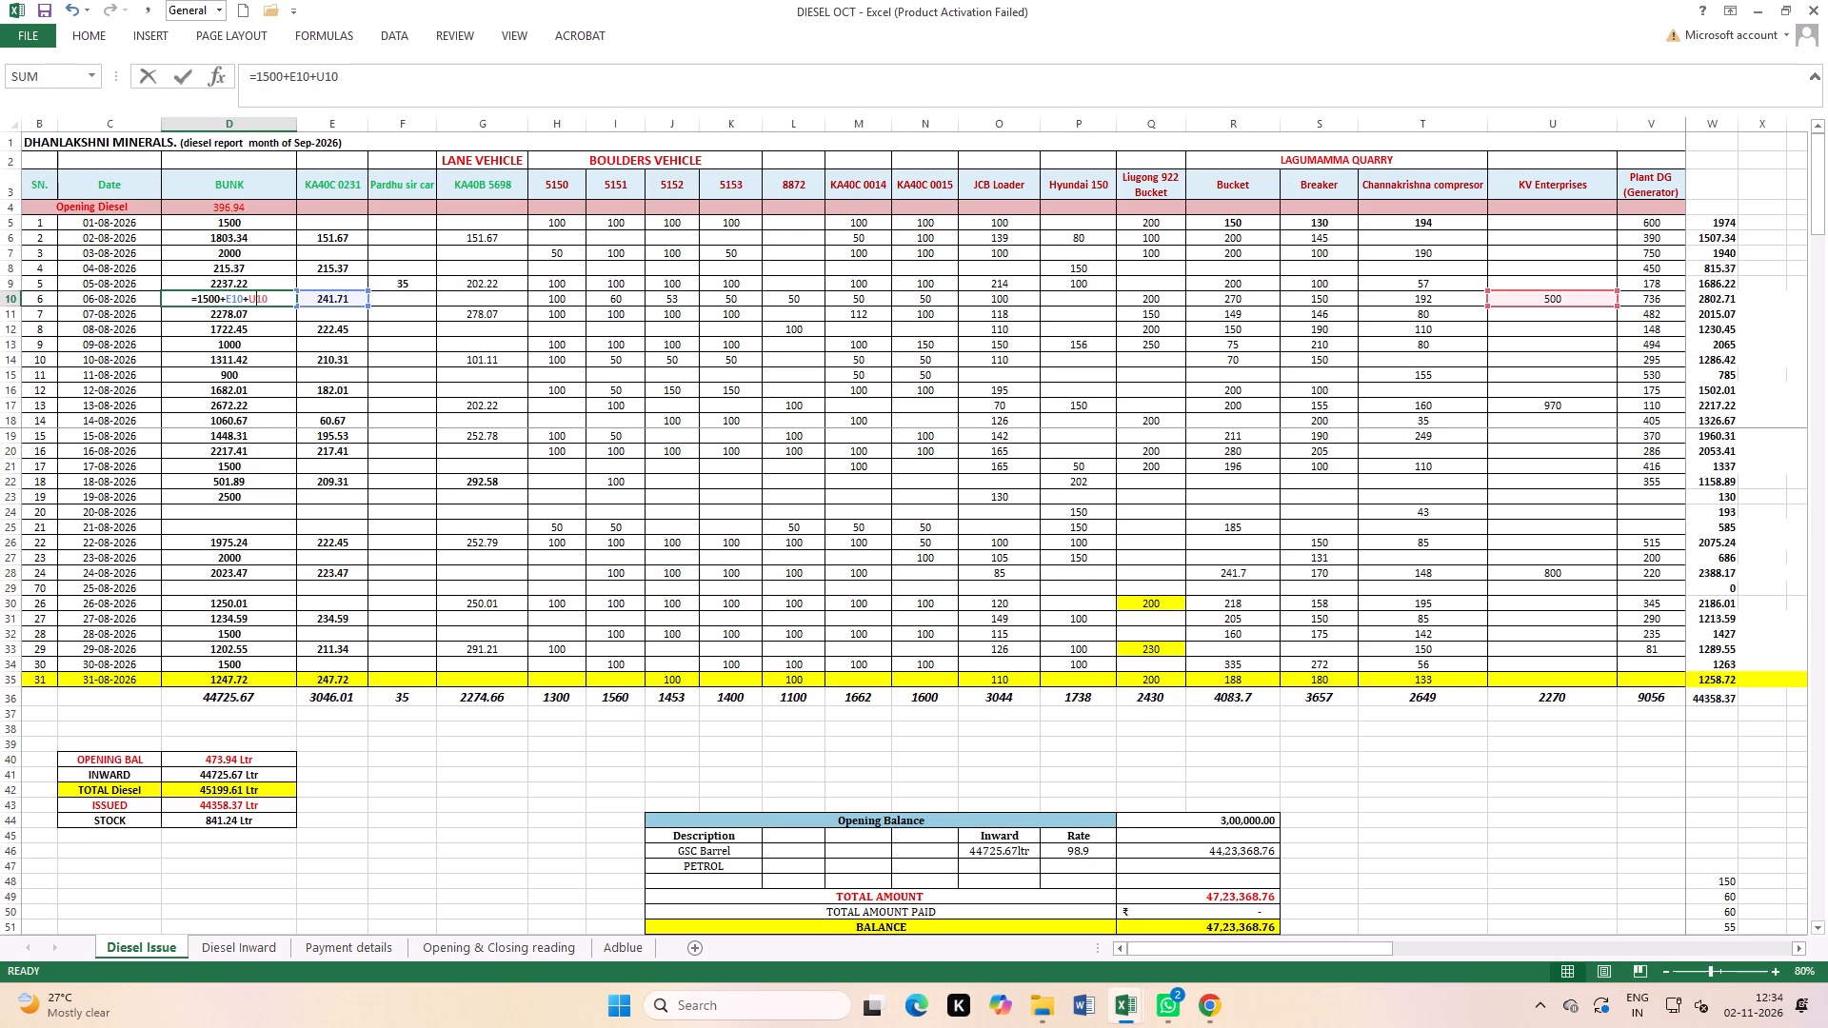
key("Return")
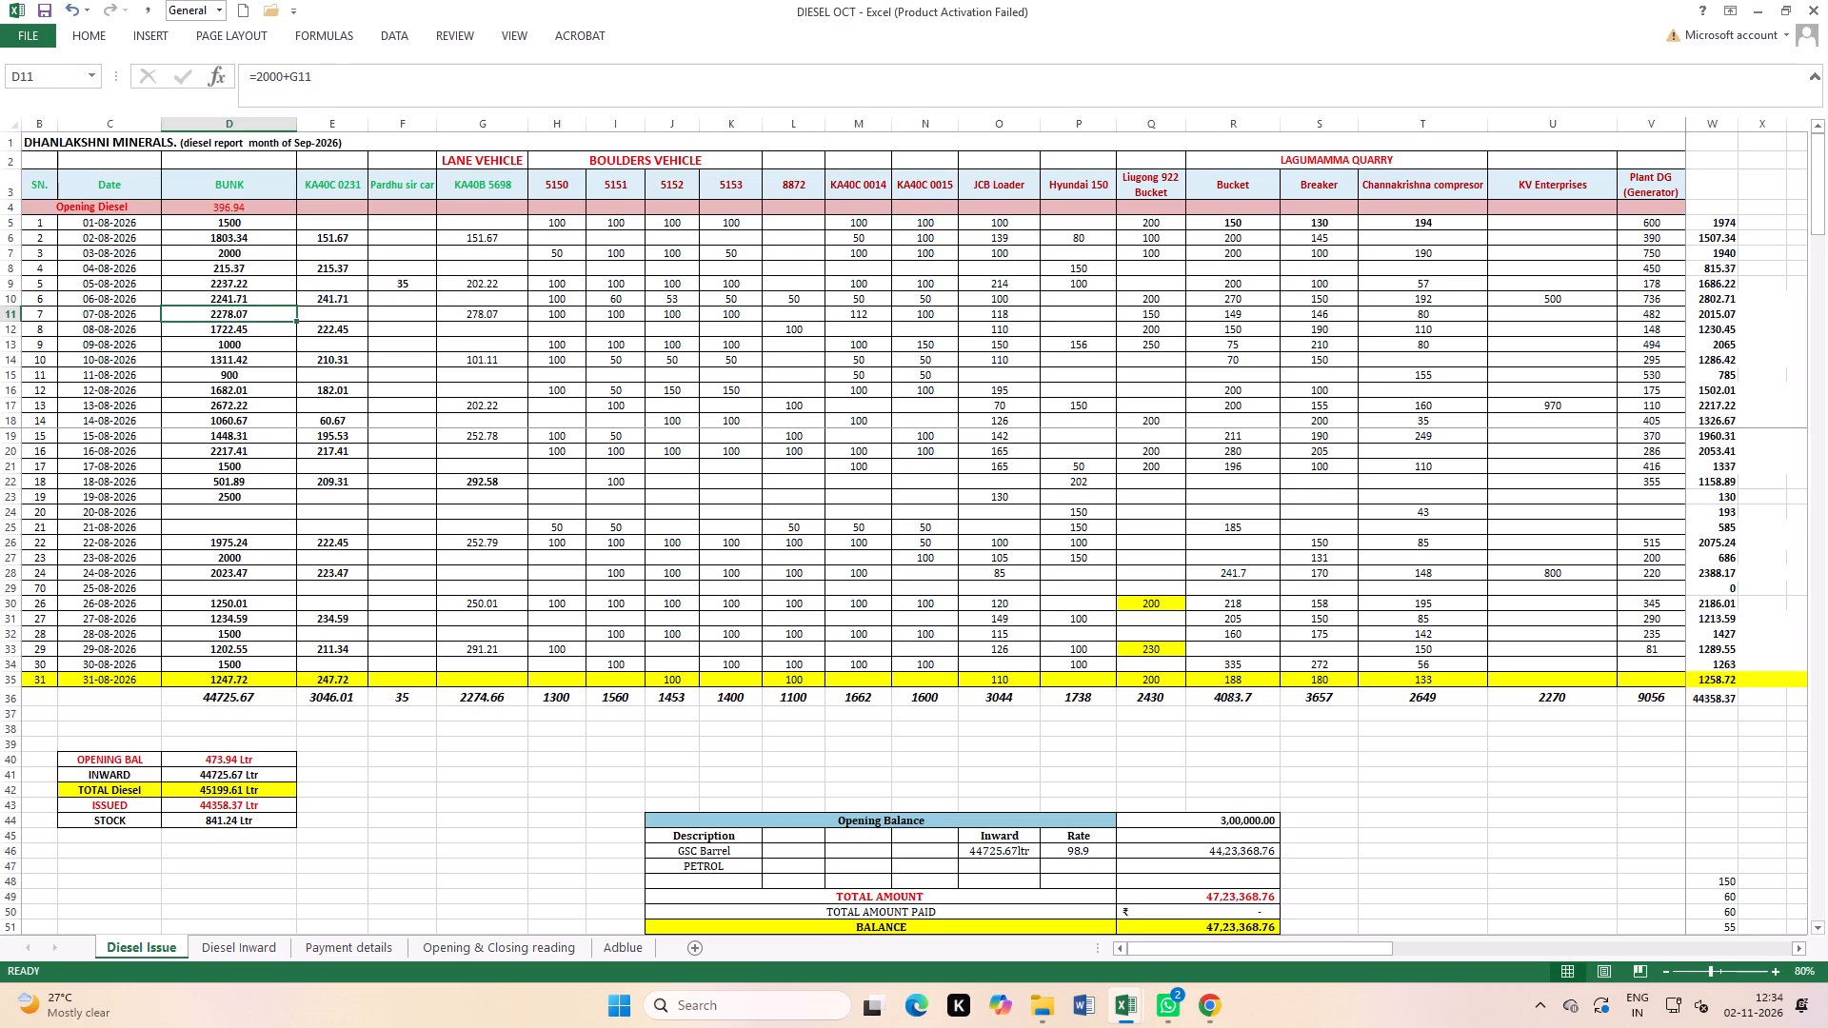
Review the BUNK entries for 07-08-2026 through 12-08-2026, checking the constants and vehicle references in each formula.
double_click(261, 316)
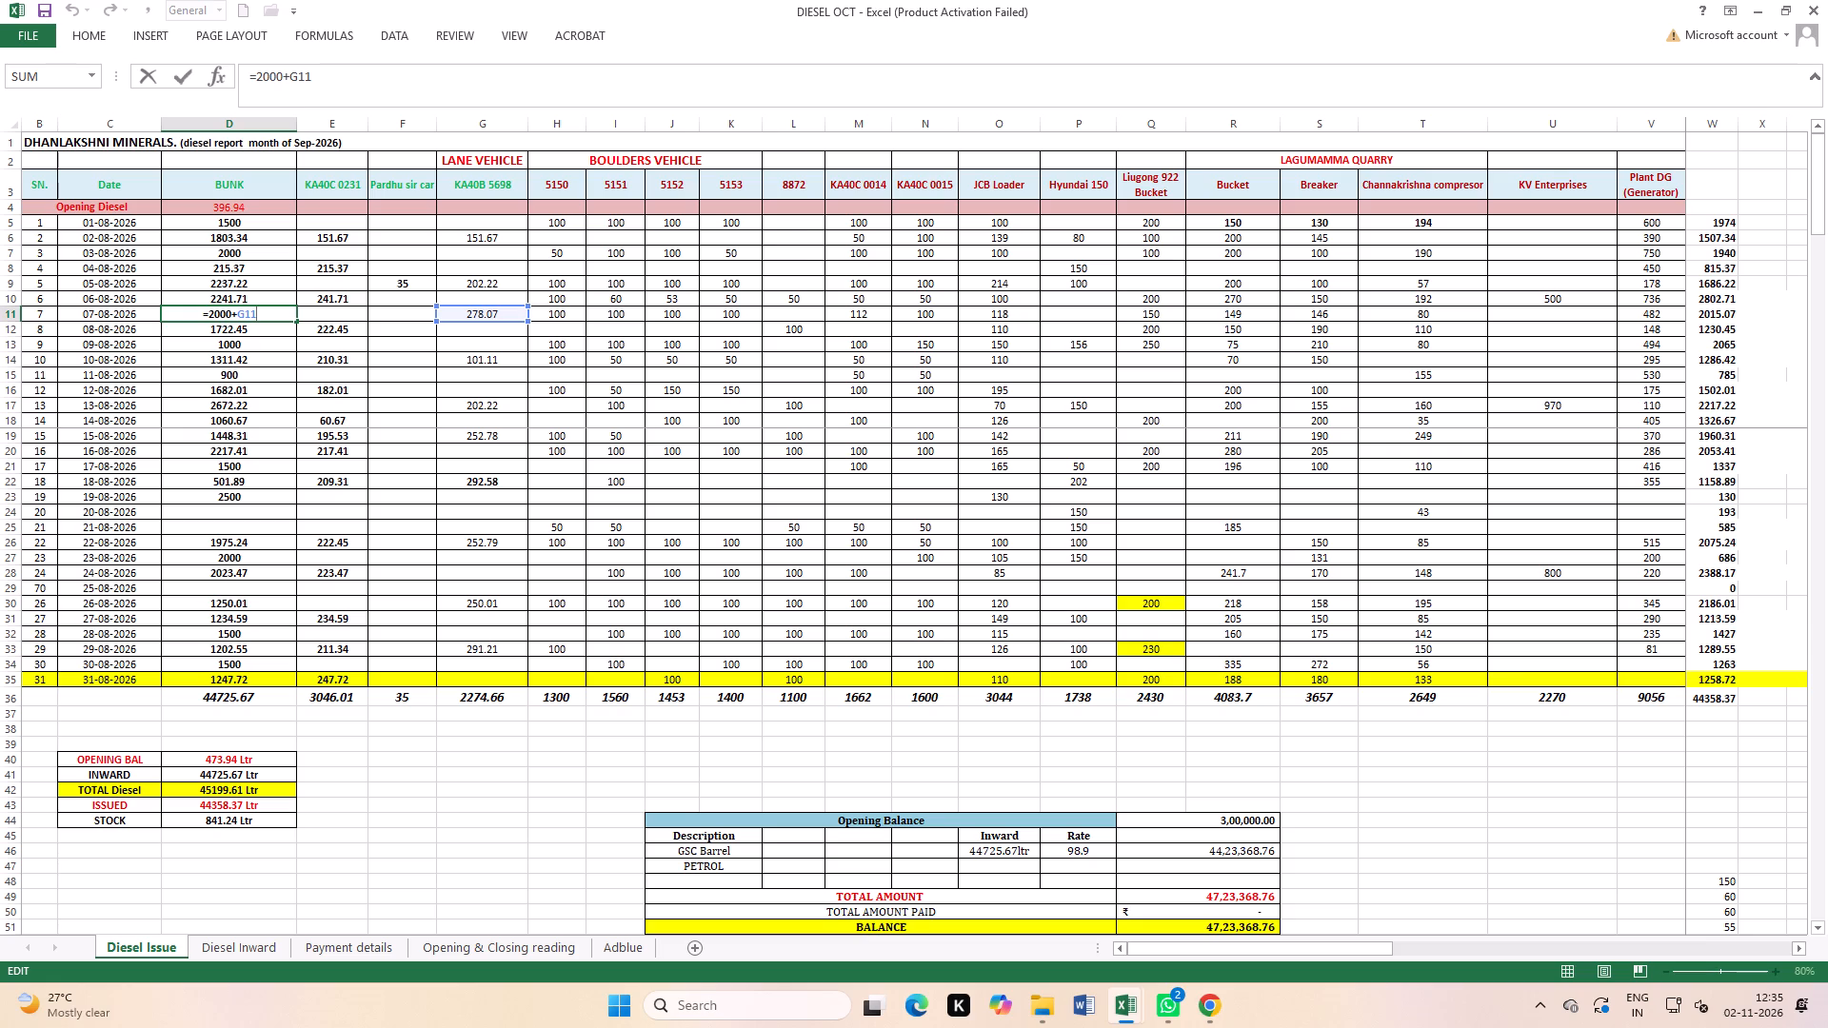
key("Return")
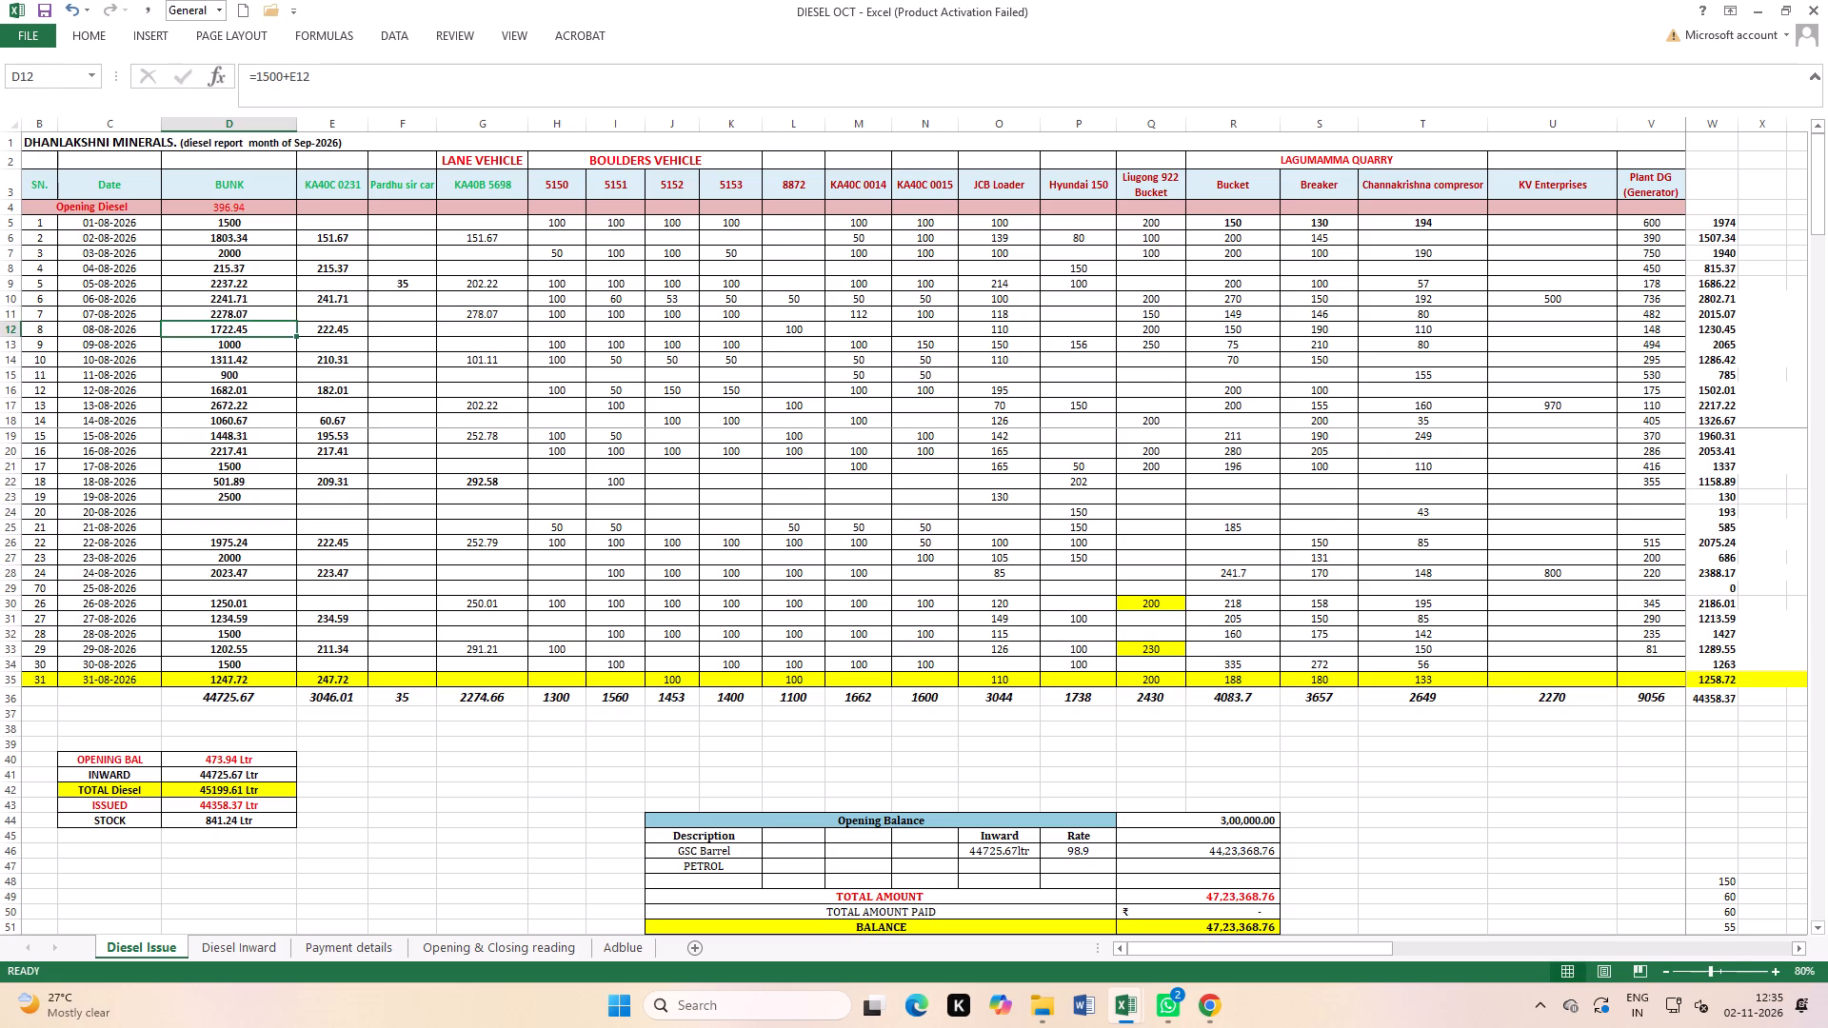
double_click(274, 328)
key("Return")
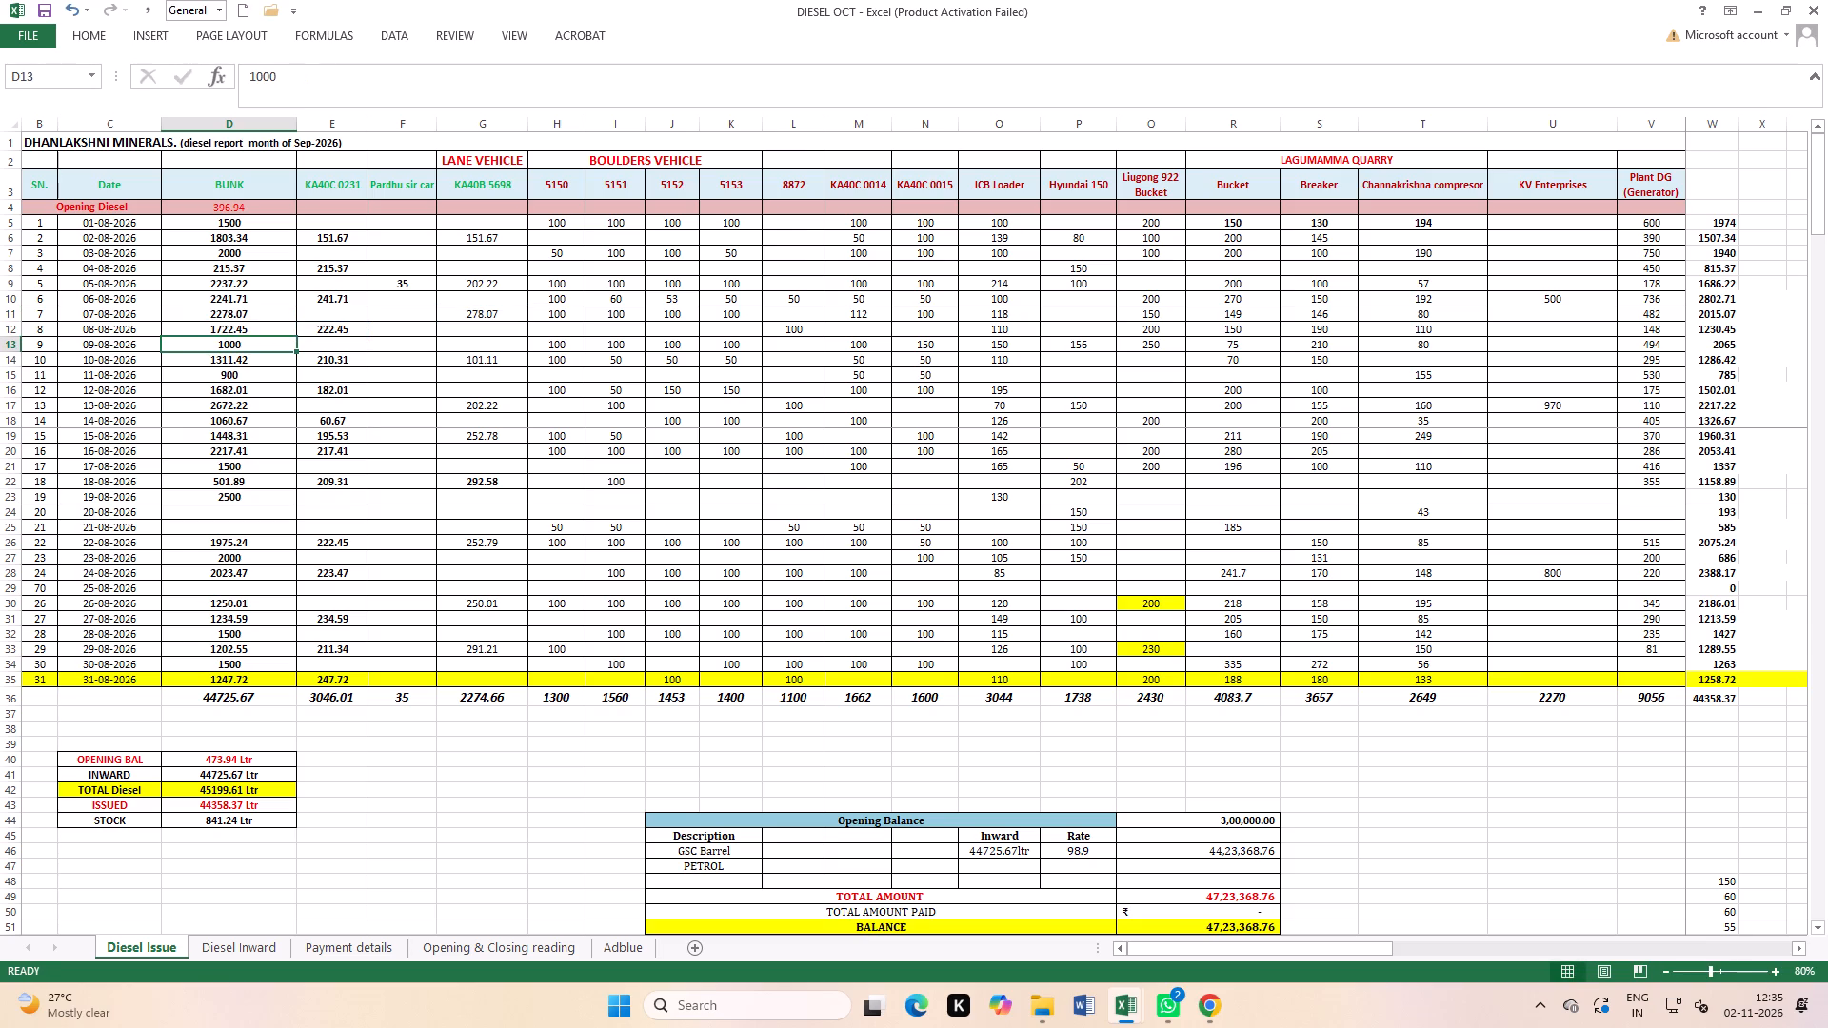
double_click(240, 346)
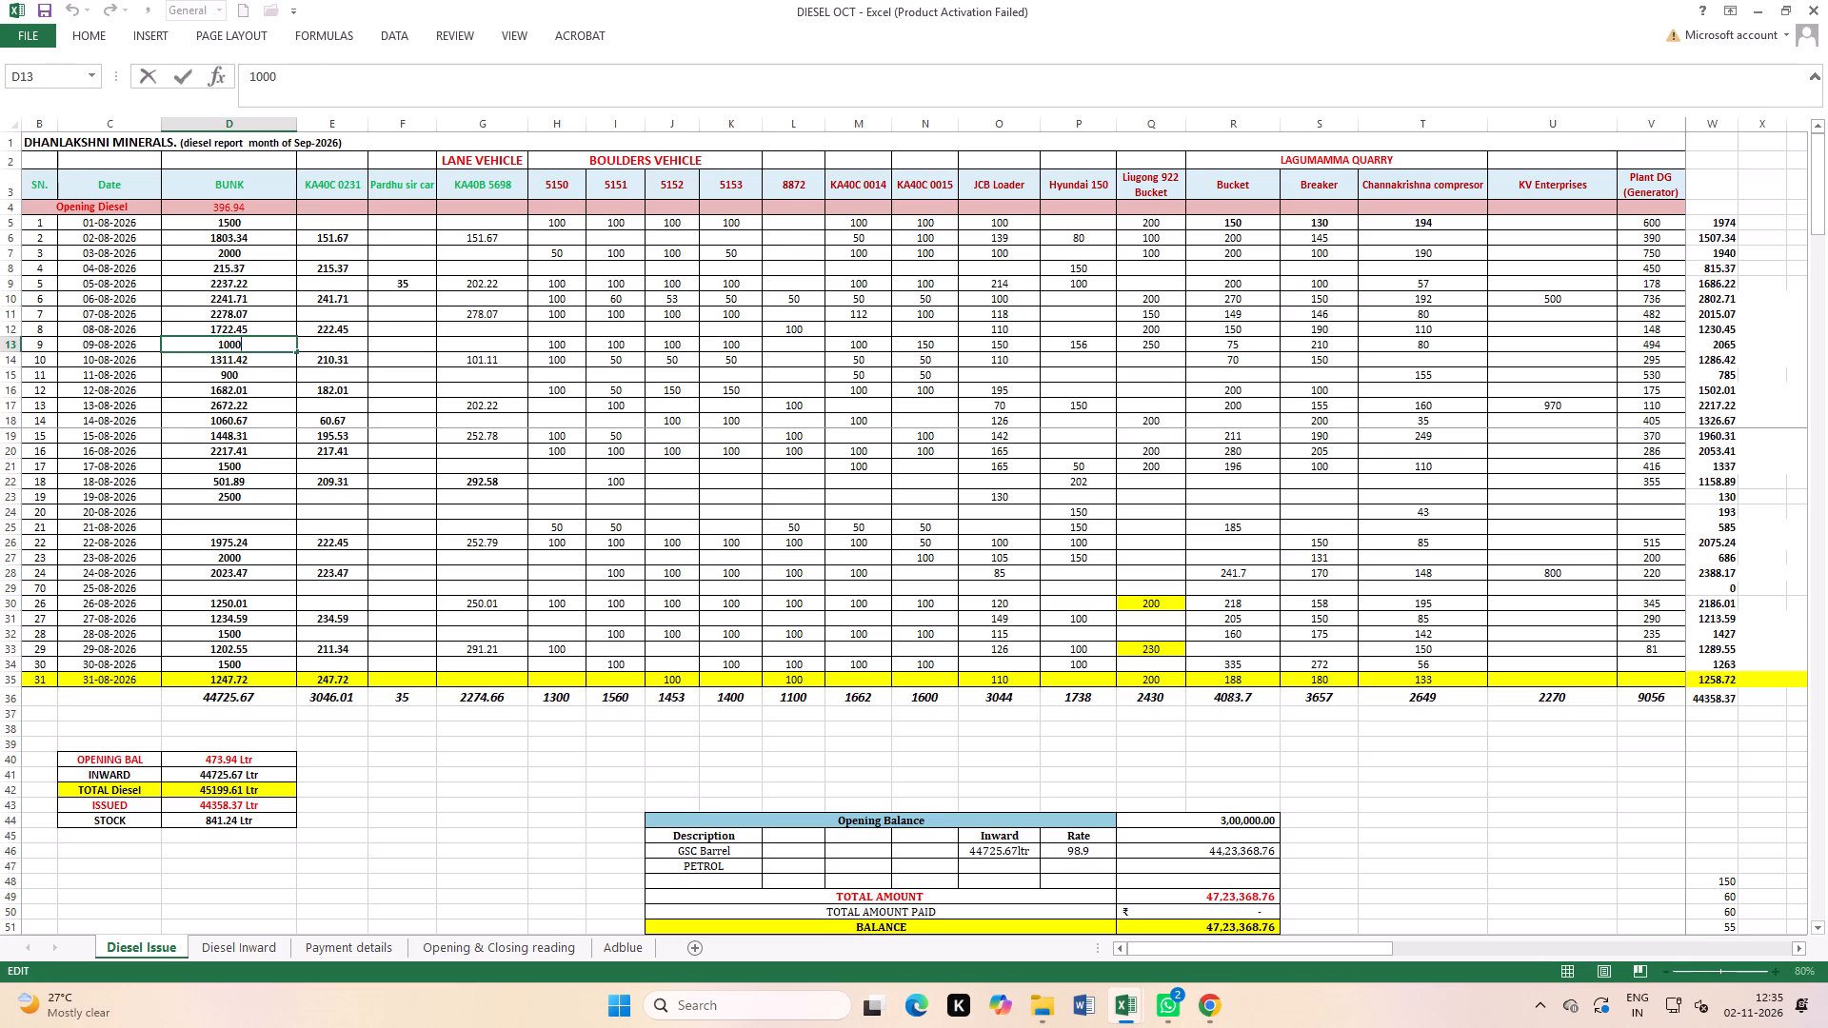
double_click(234, 360)
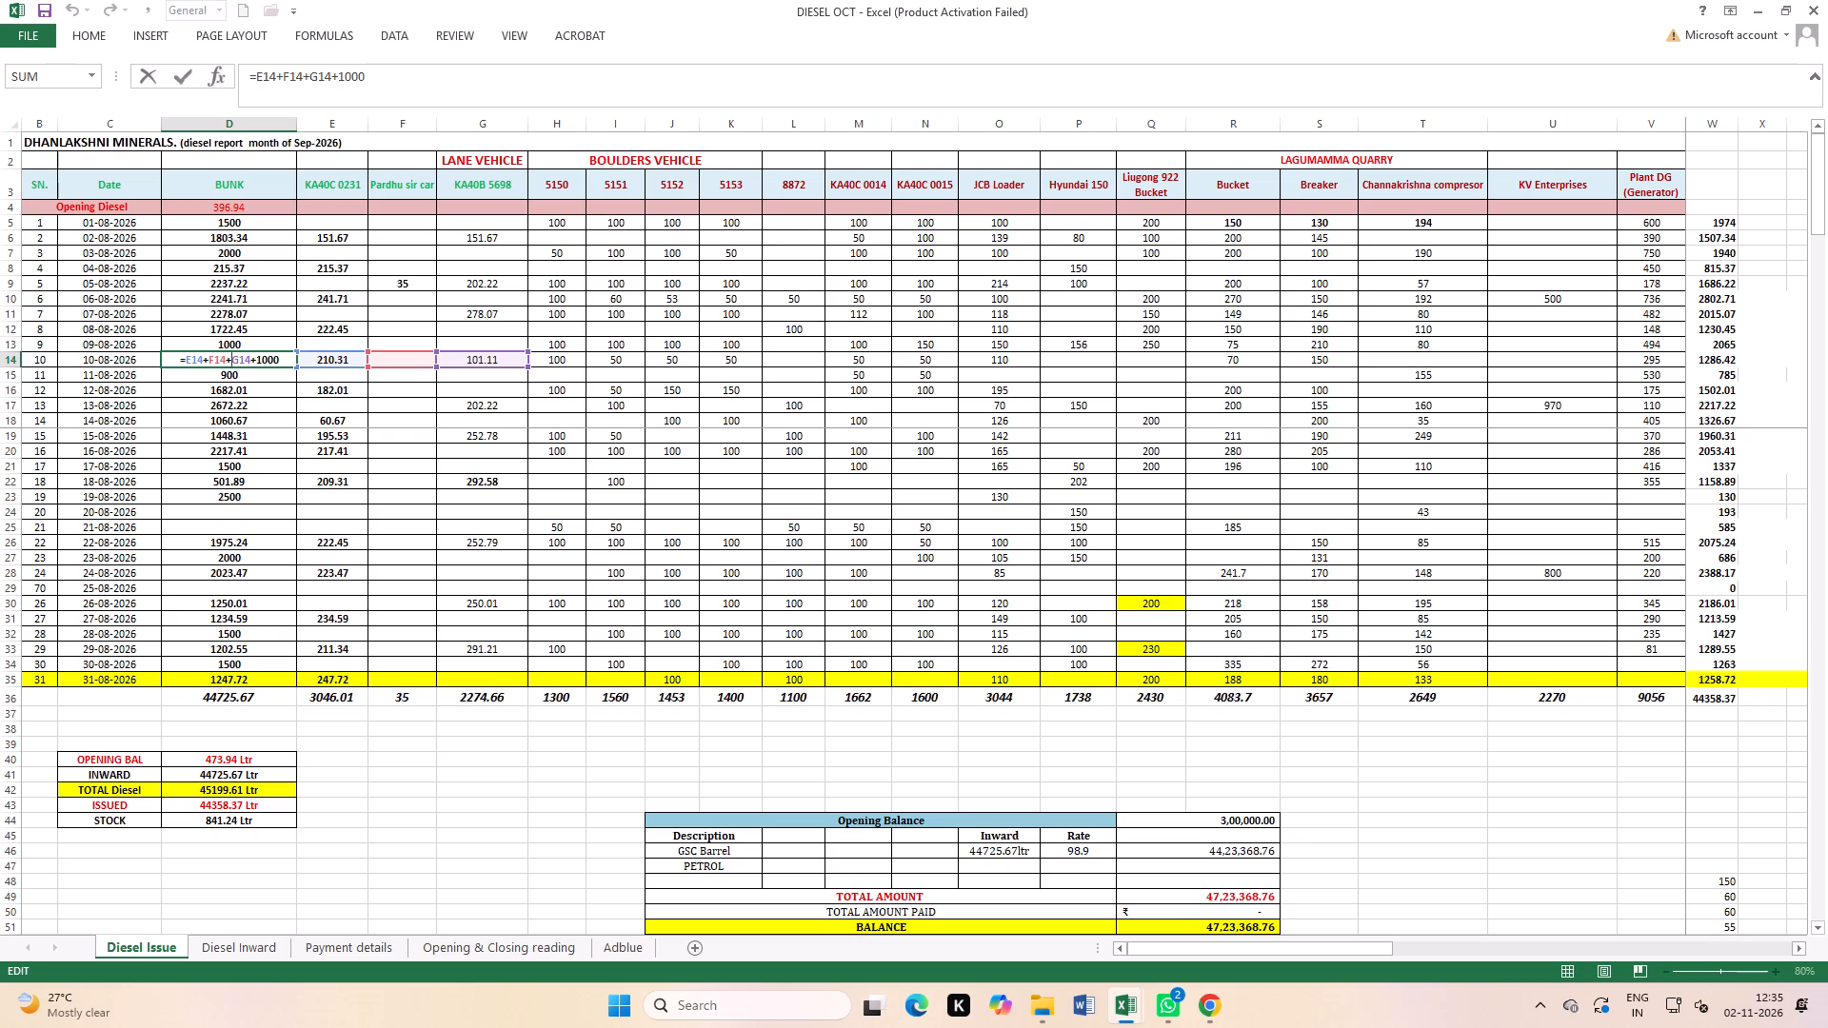
key("Return")
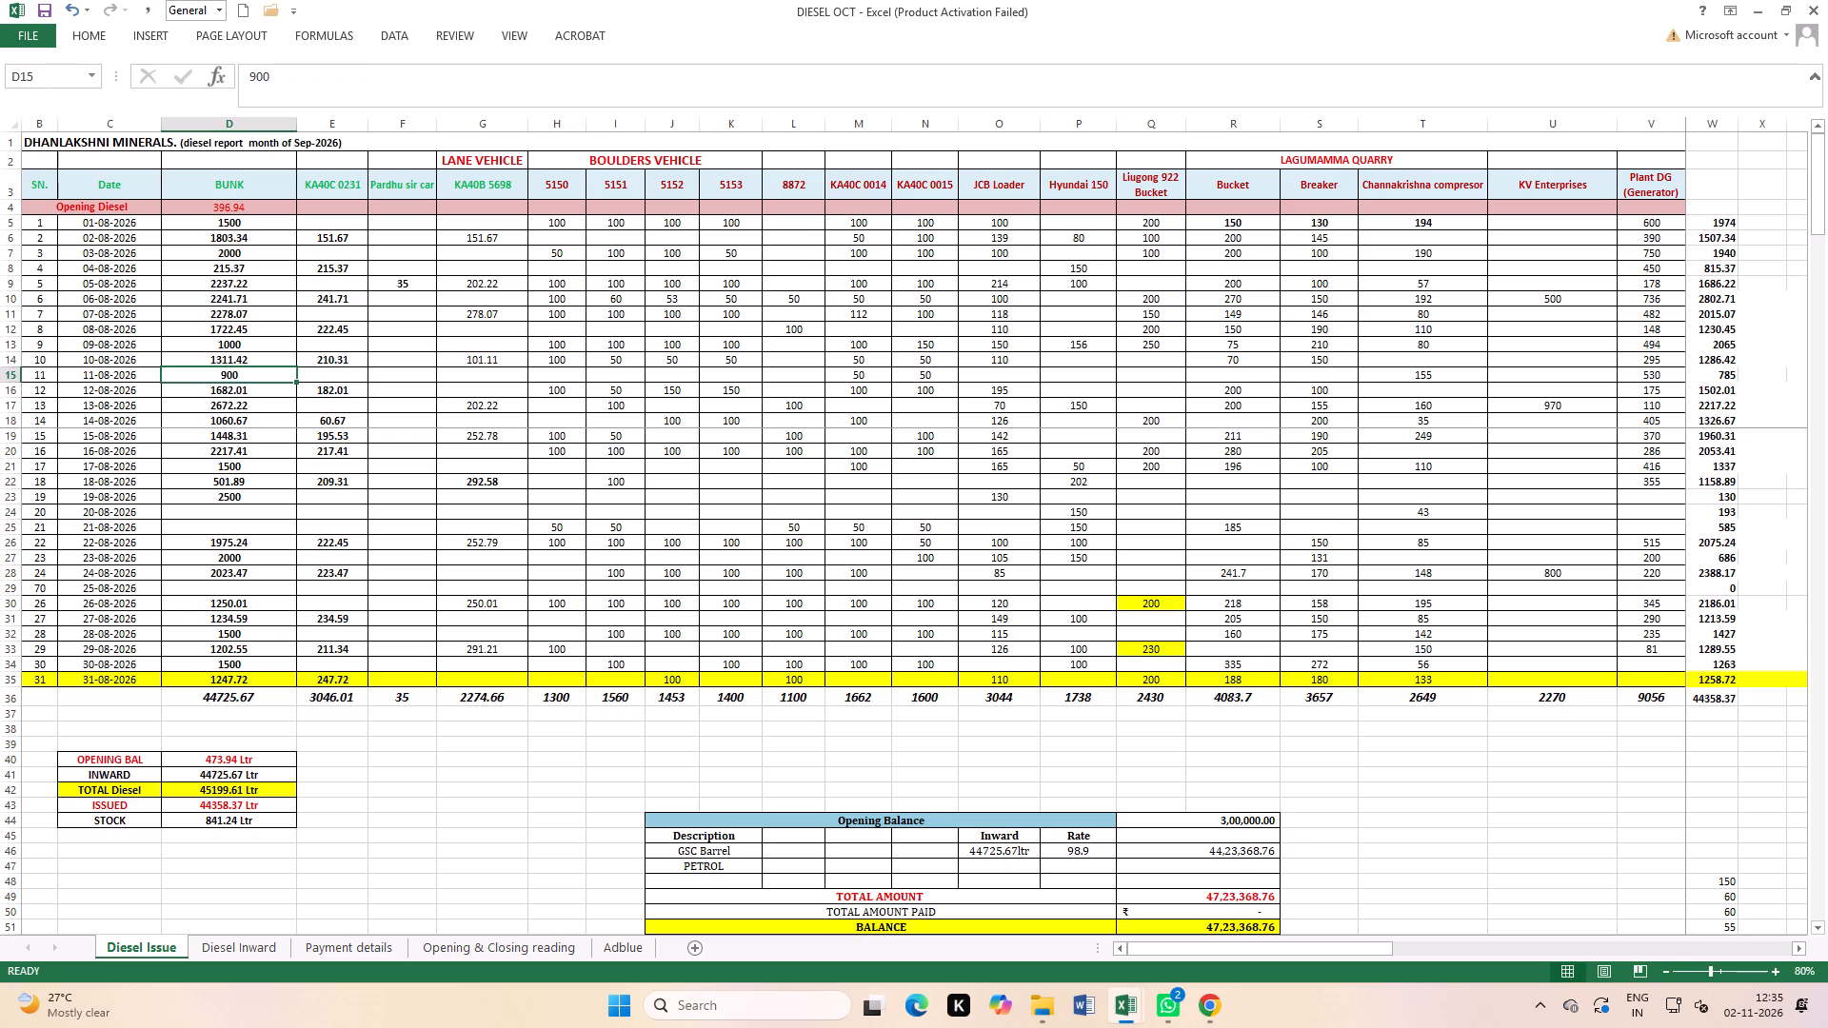
double_click(238, 376)
key("Return")
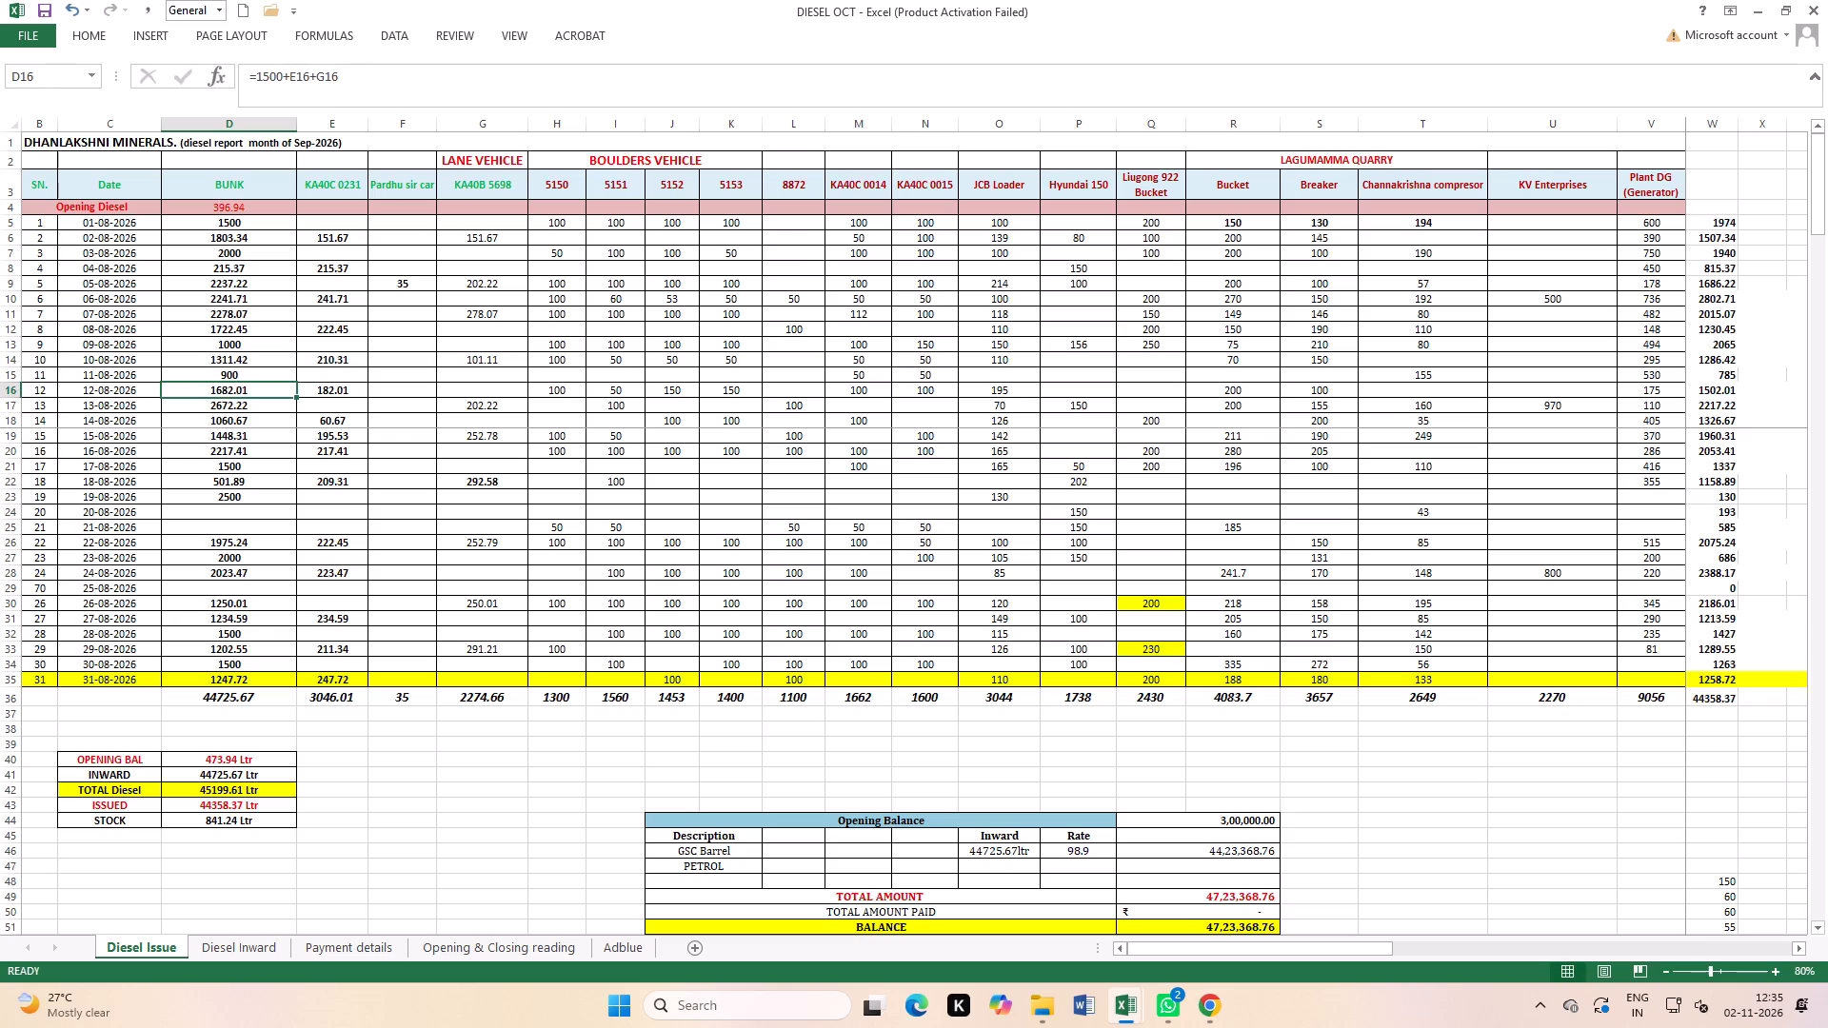
left_click(243, 385)
double_click(242, 390)
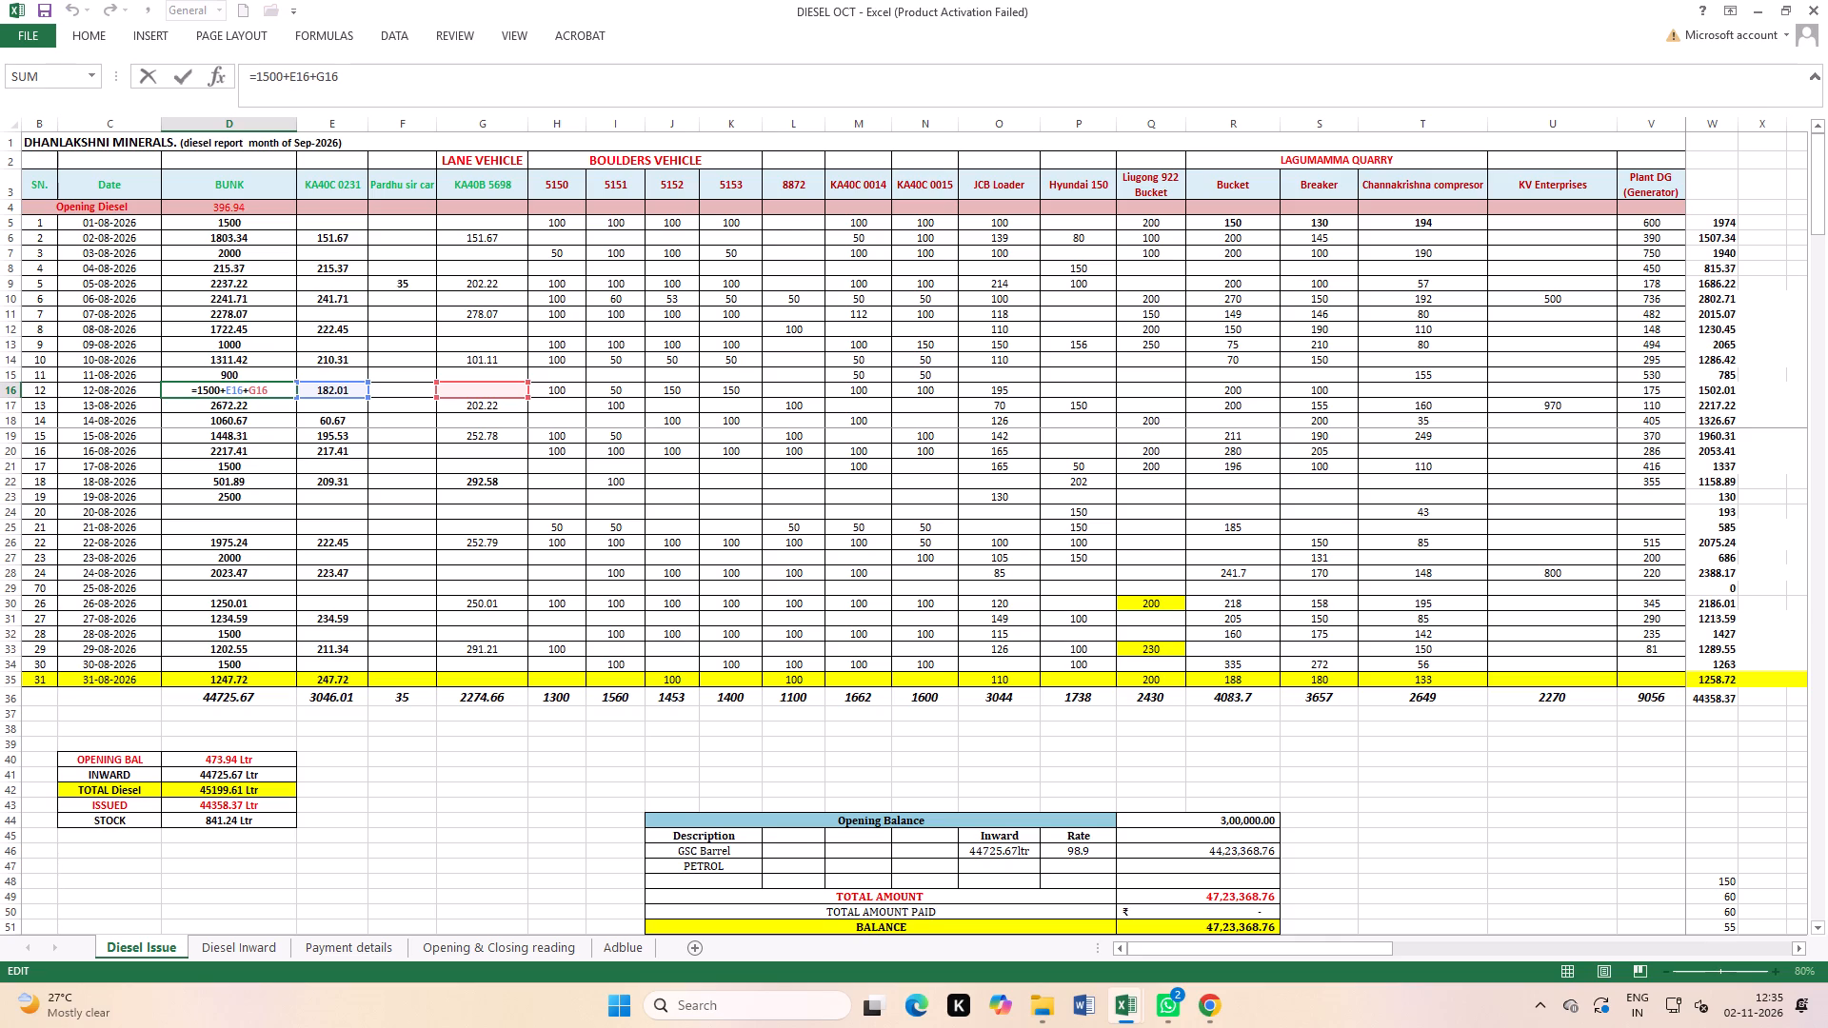
key("Return")
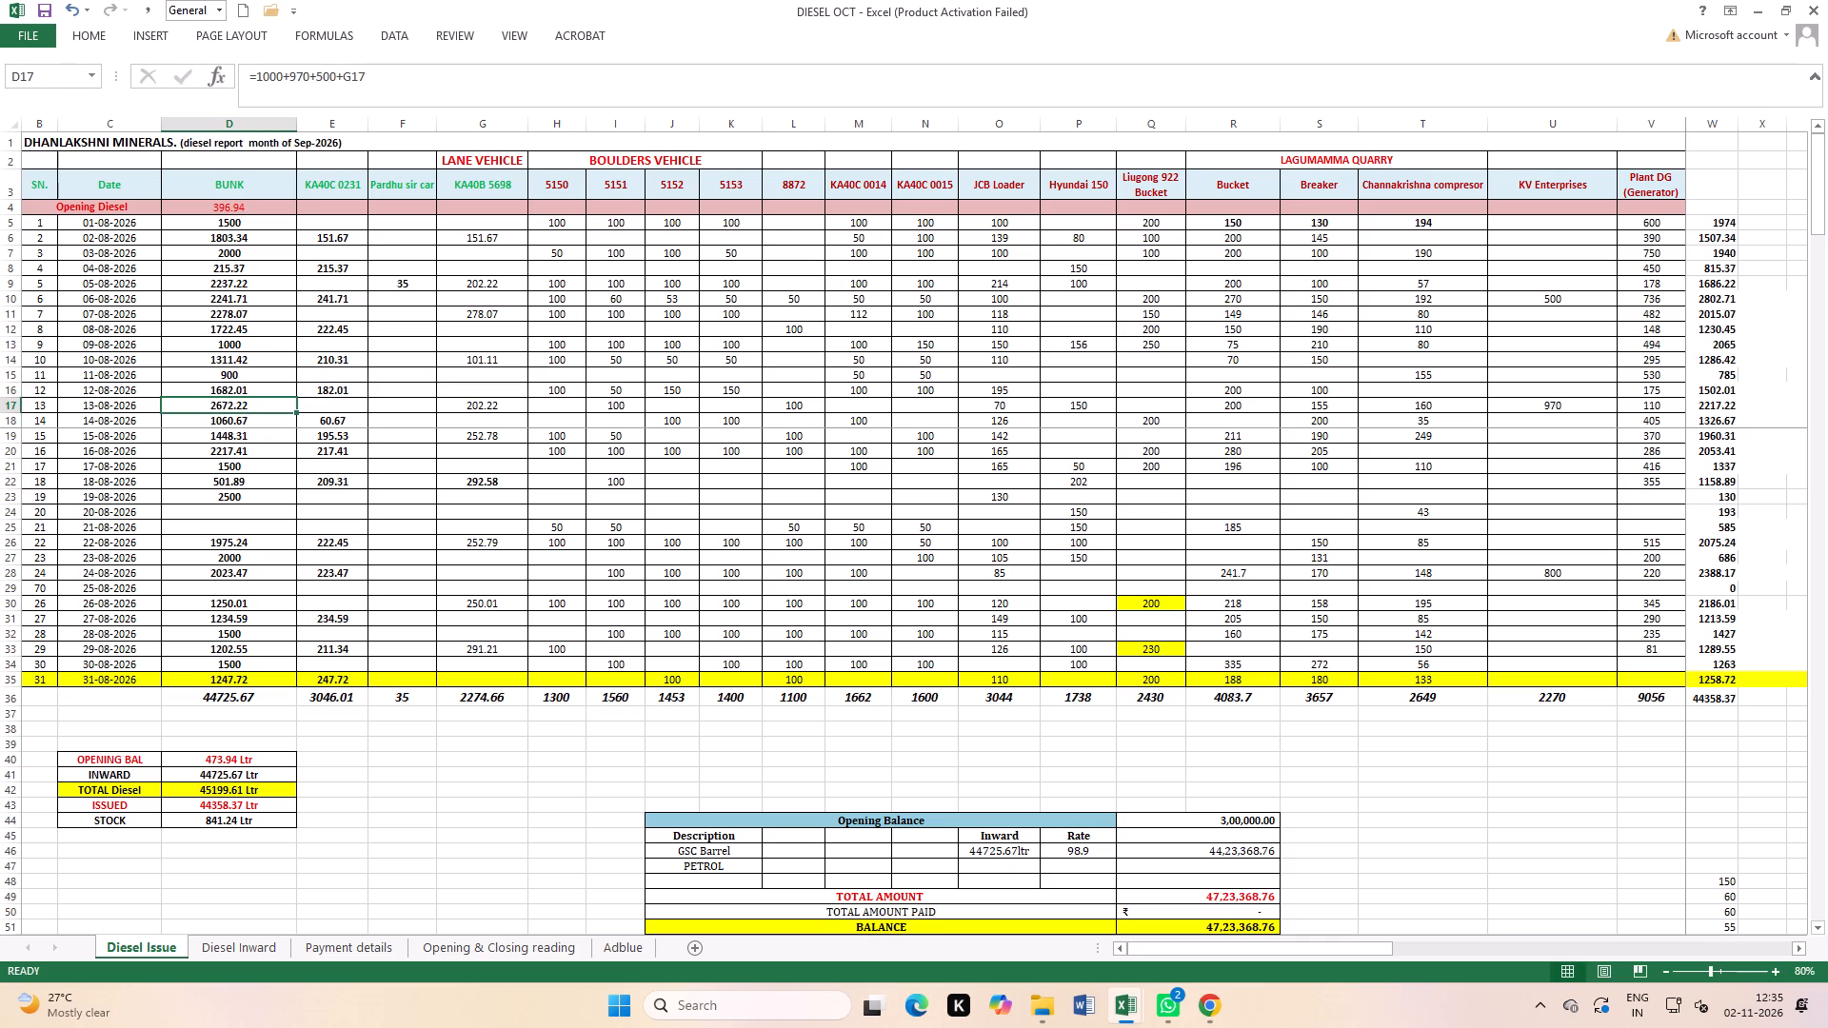
Review the filled BUNK entries from 13-08-2026 through 23-08-2026, checking the components of each formula.
double_click(250, 405)
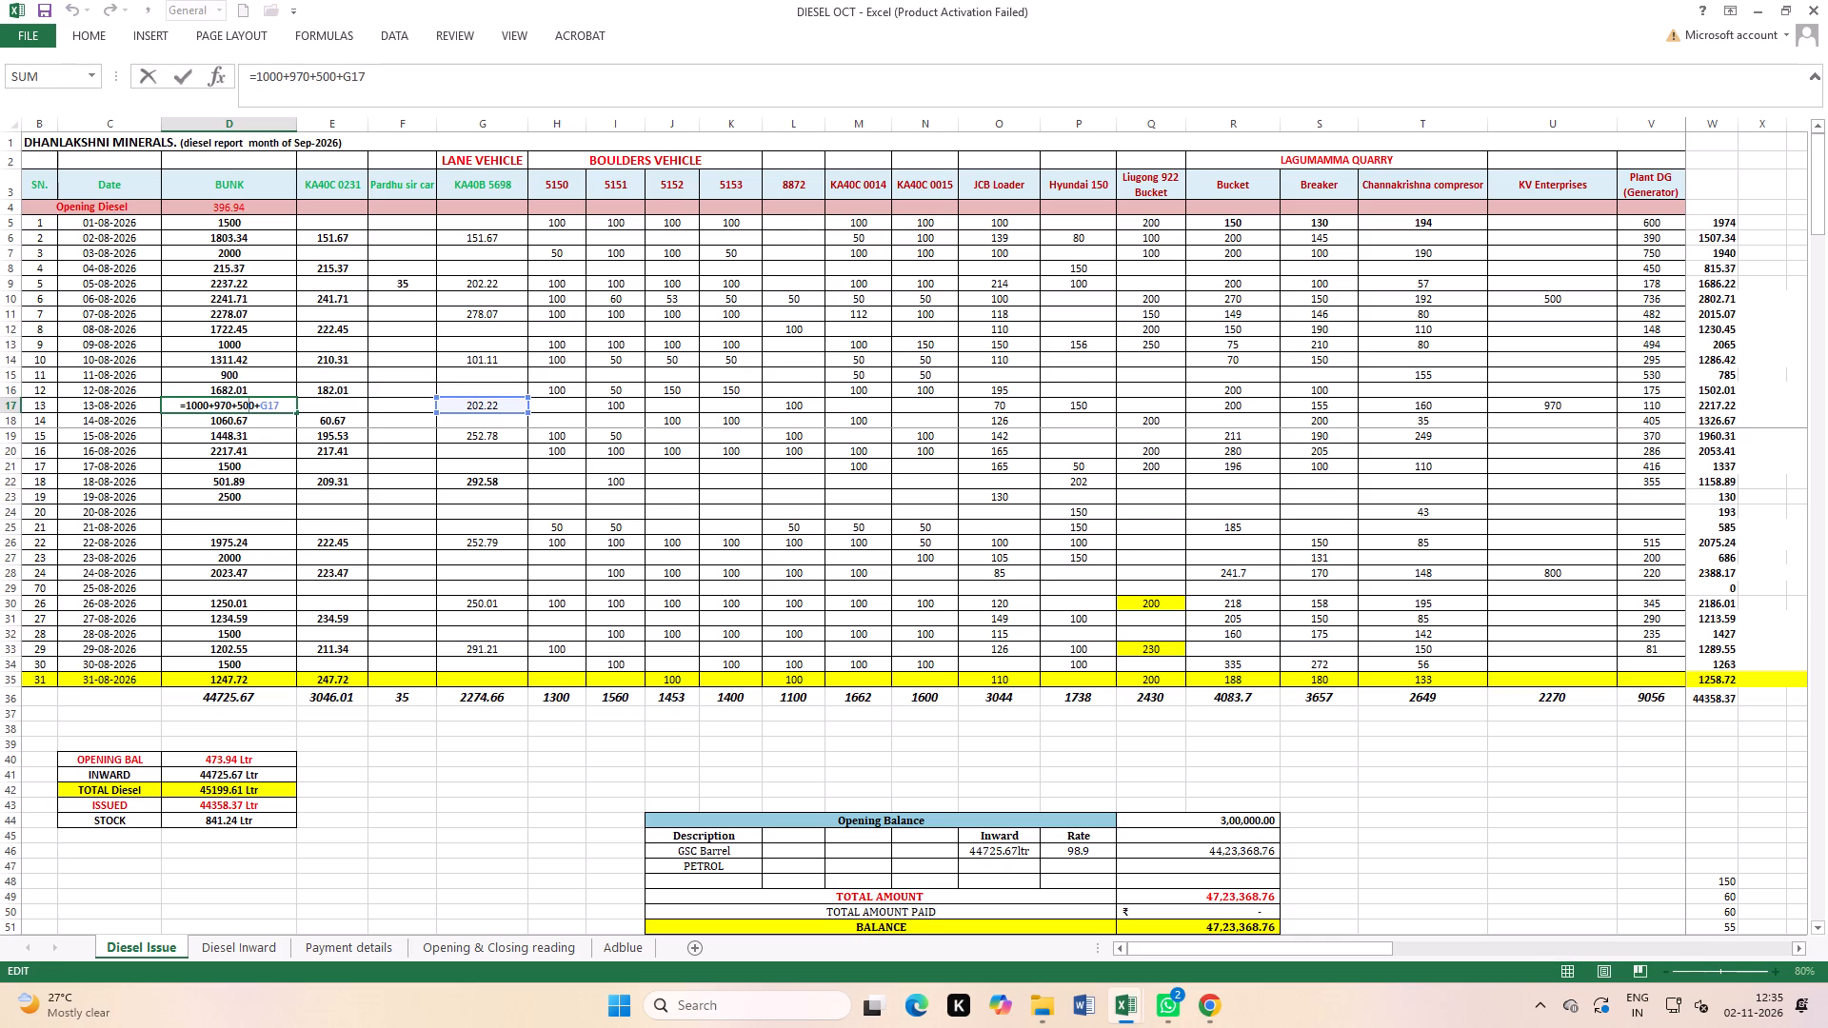
key("Return")
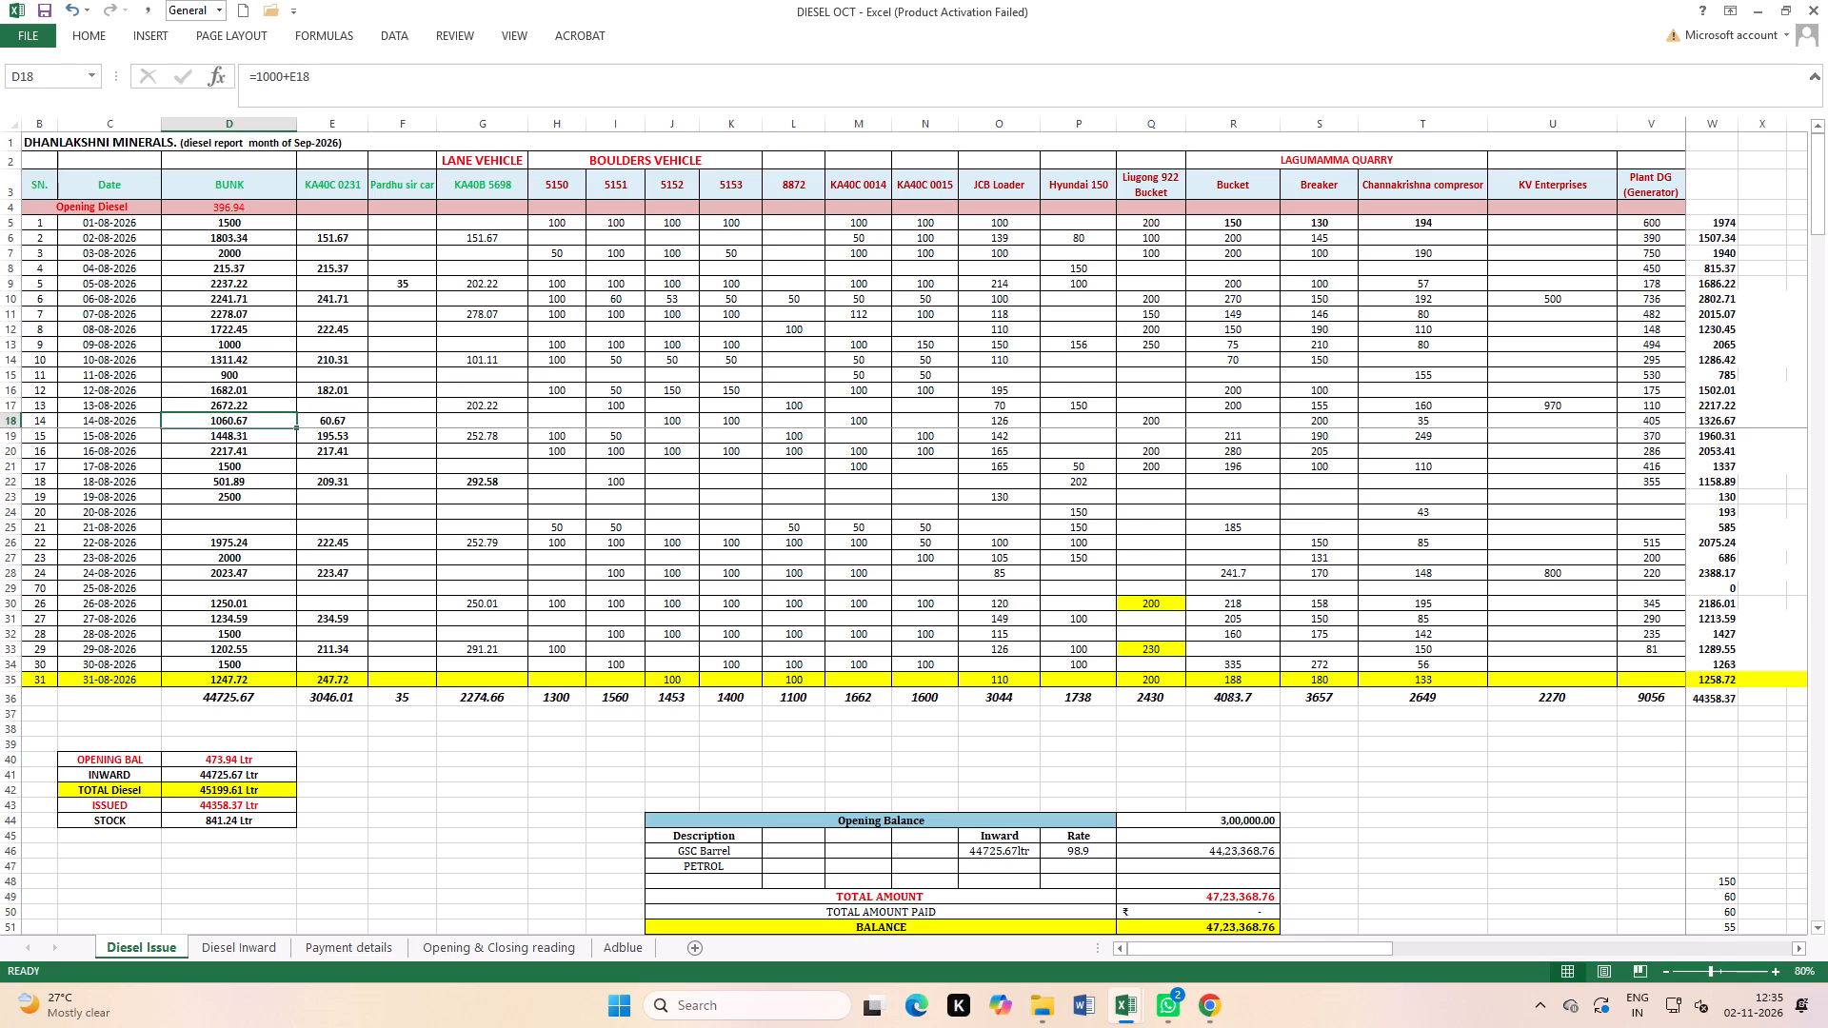
double_click(248, 419)
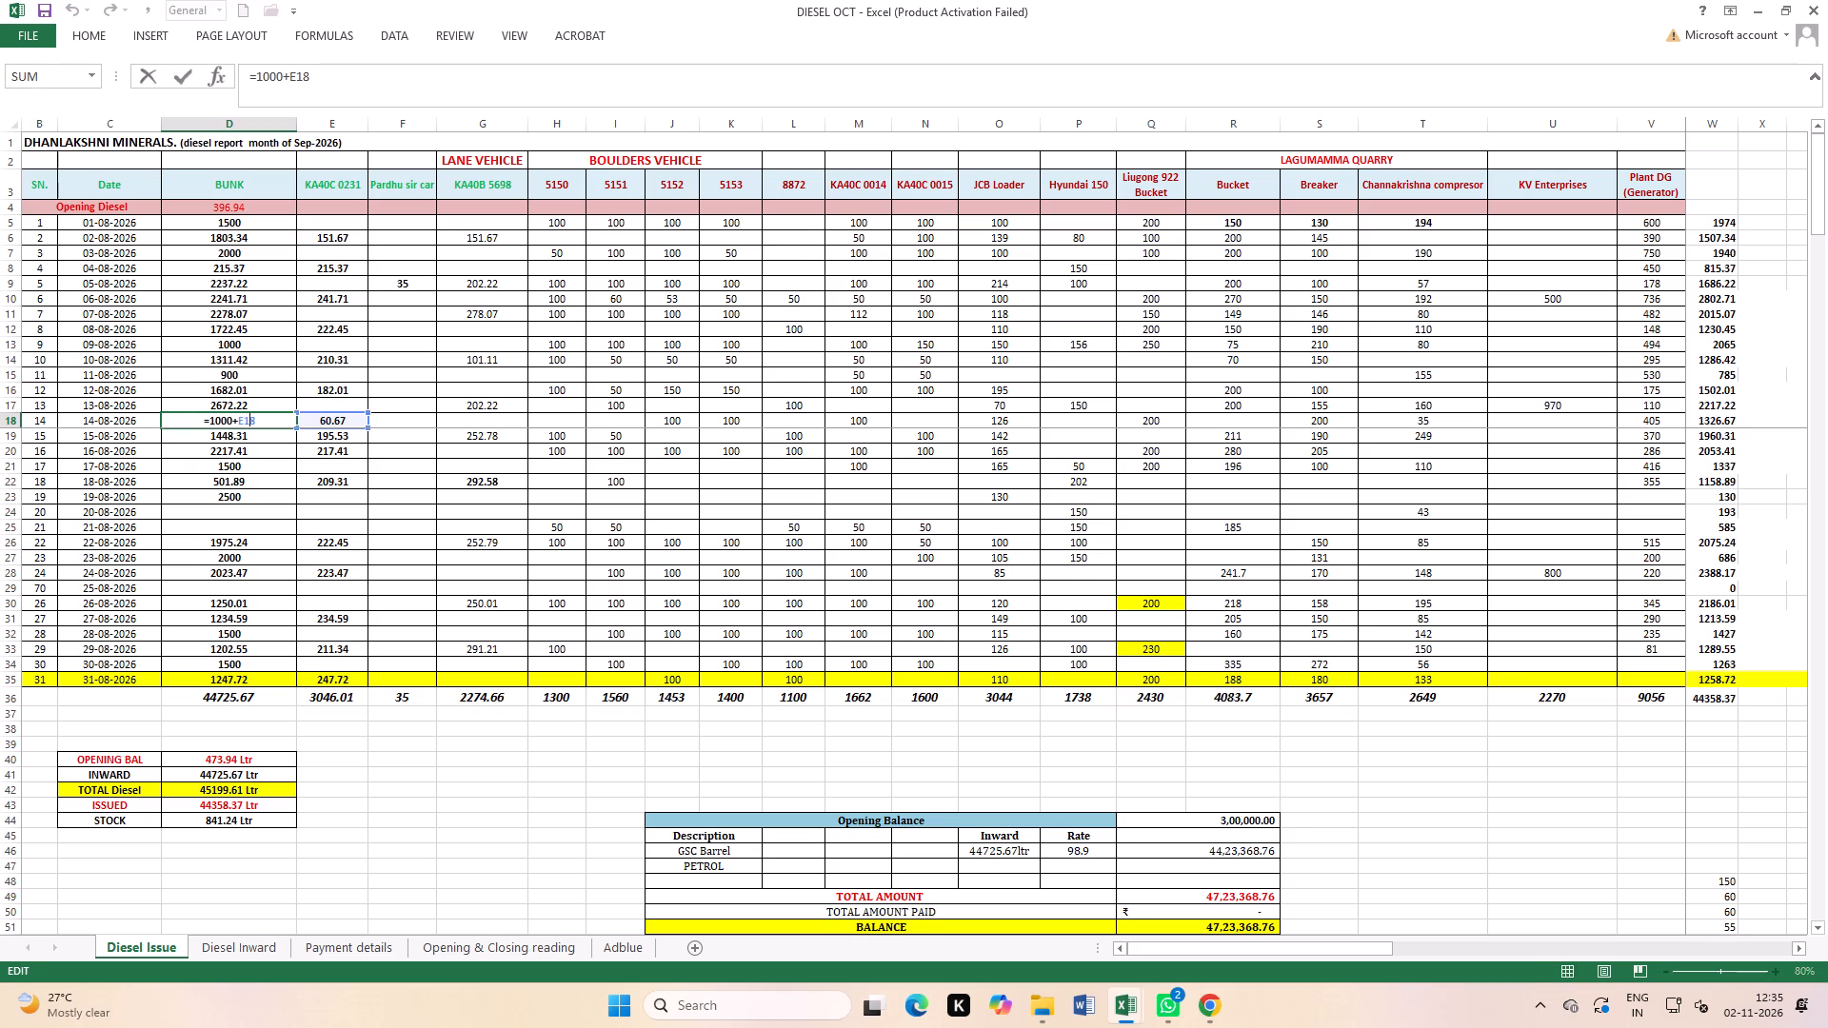
key("Return")
double_click(243, 432)
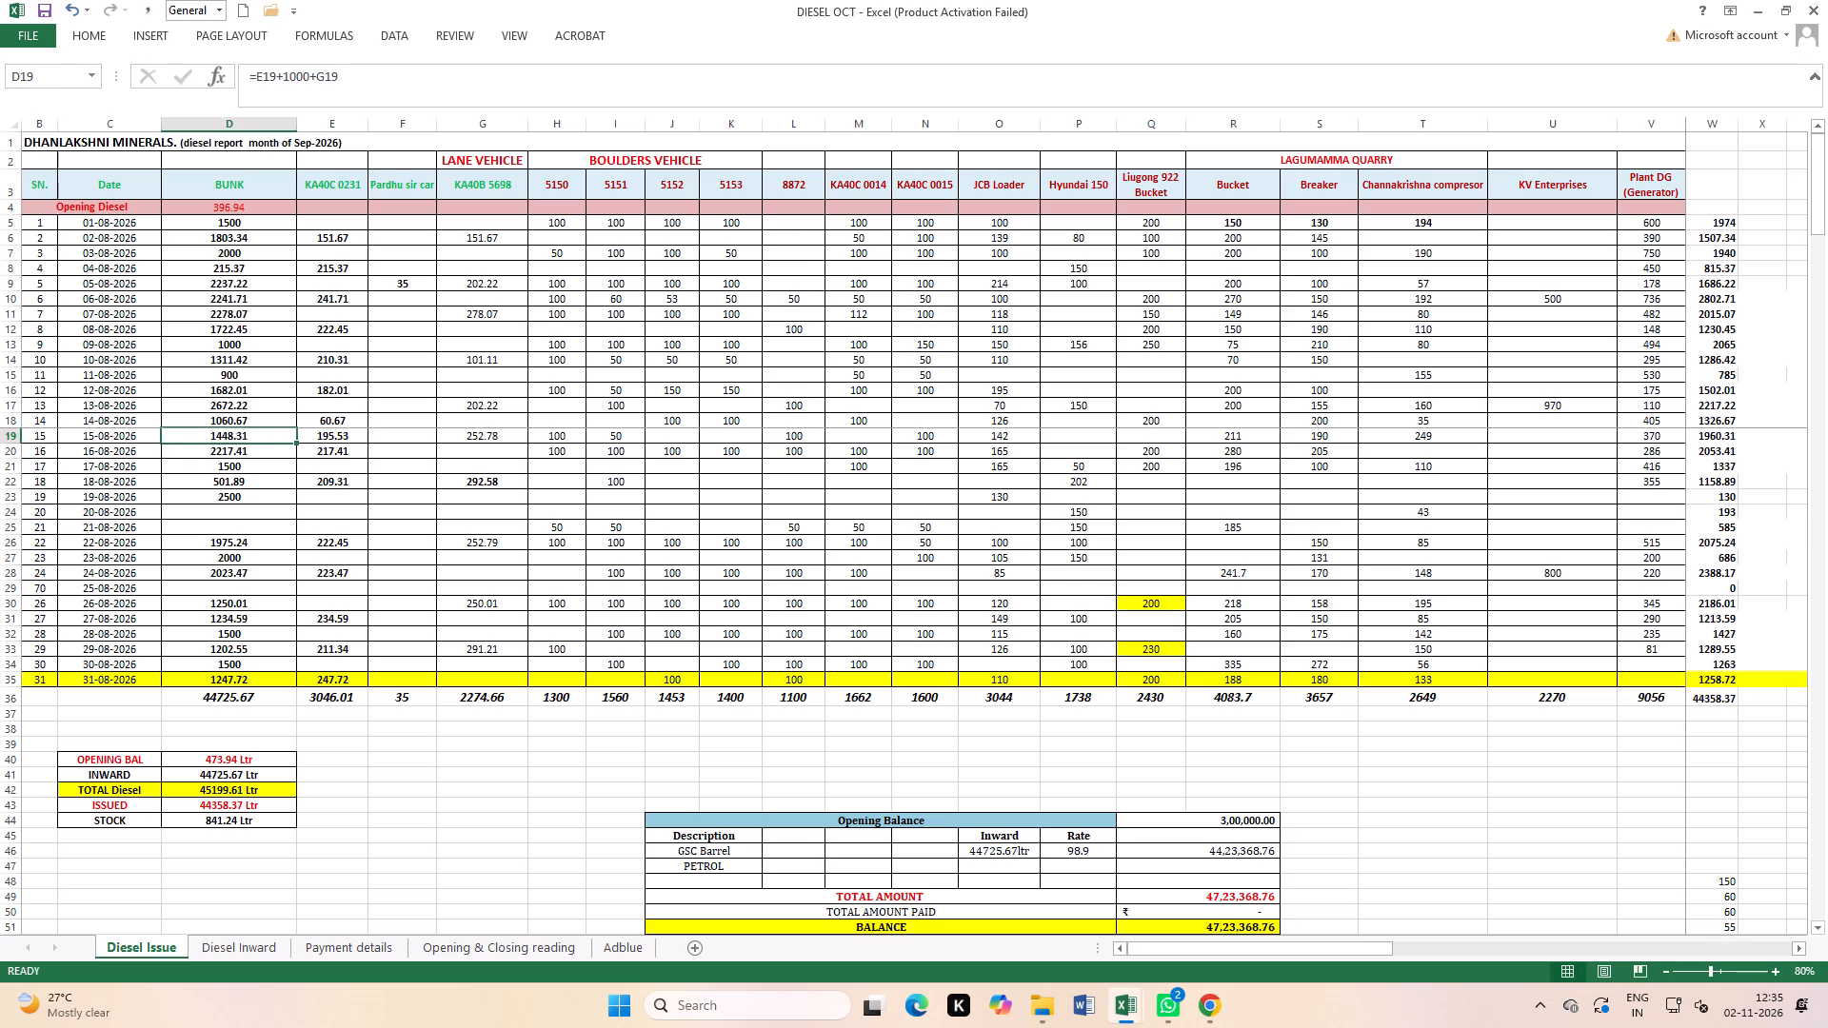
key("Return")
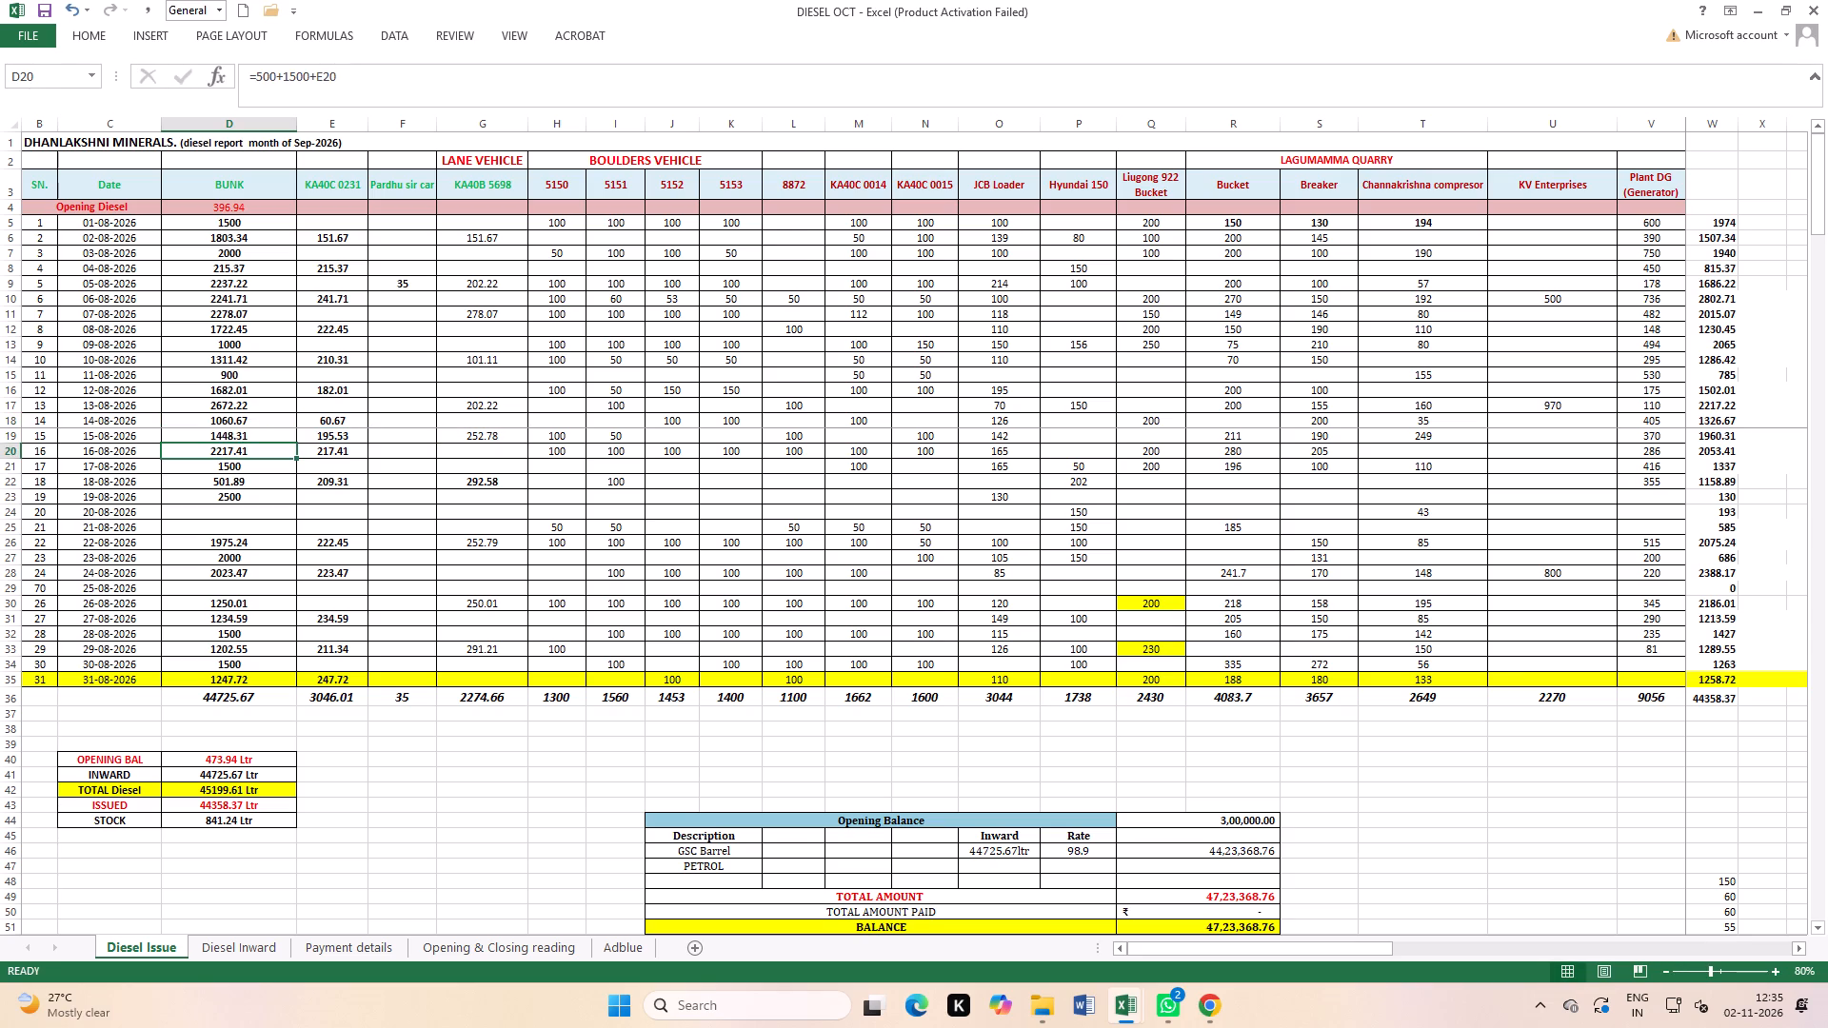
double_click(259, 449)
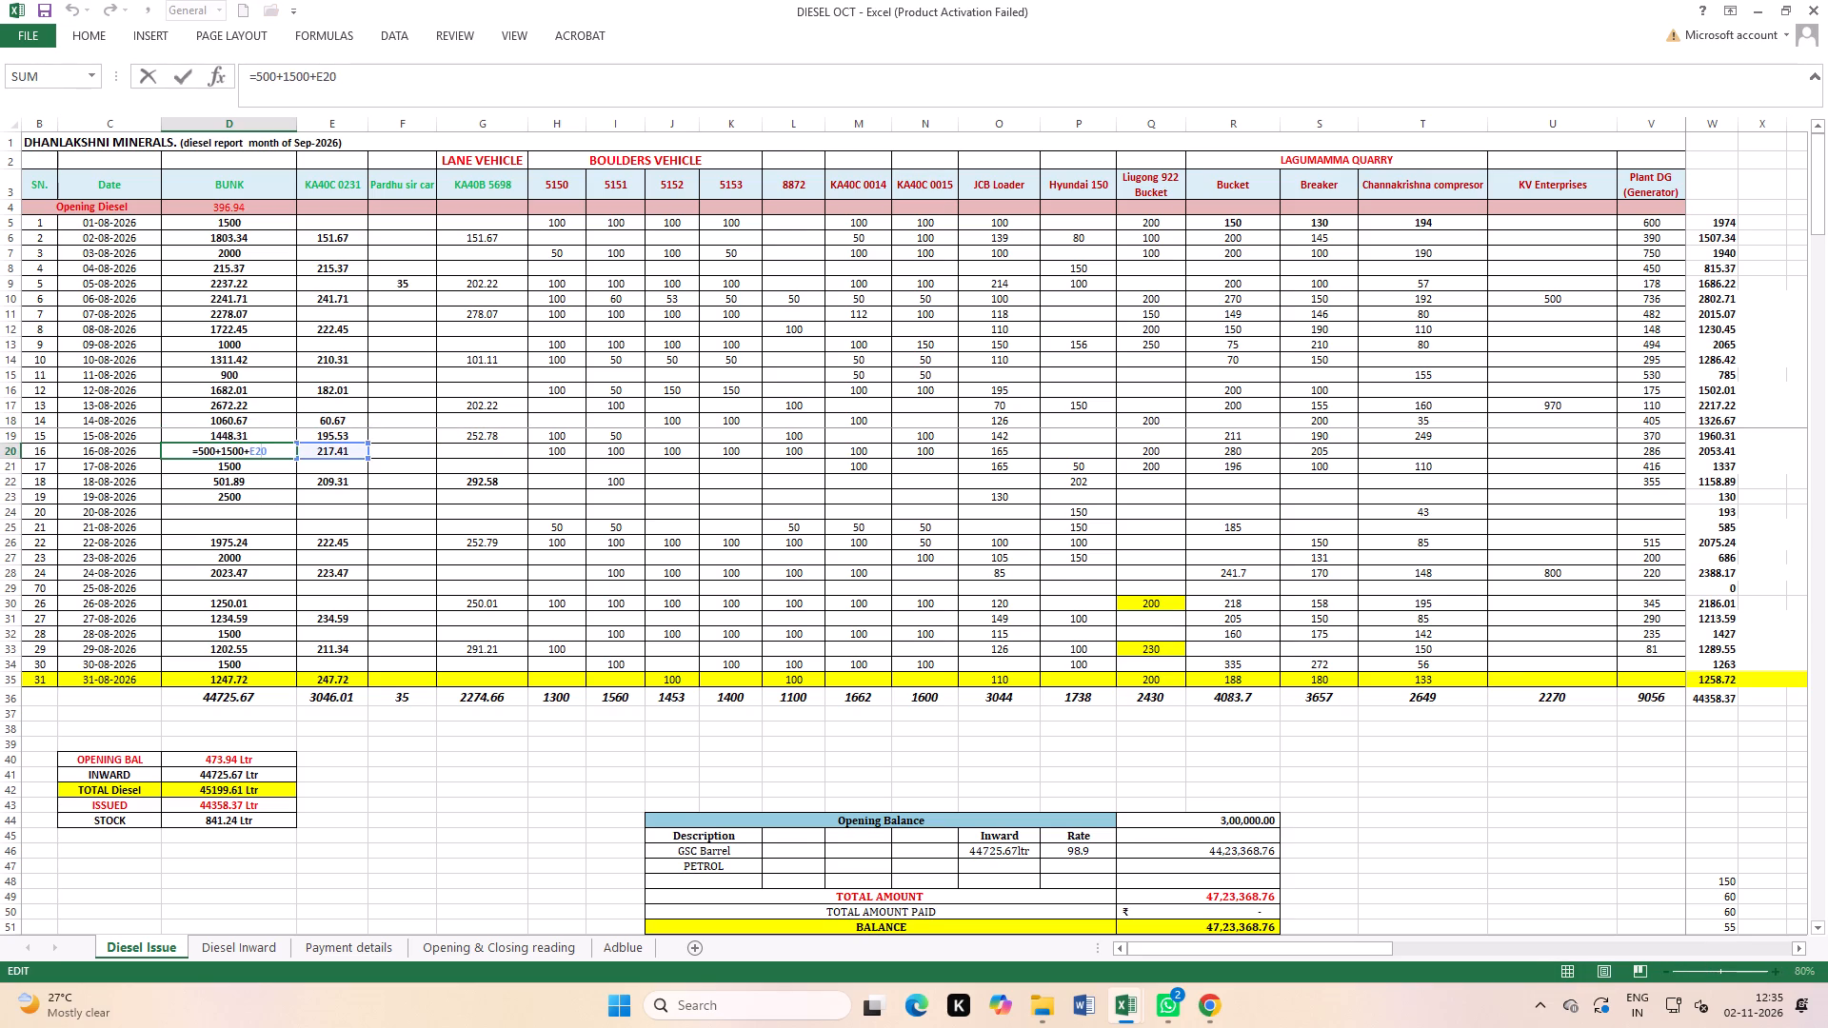
key("Return")
double_click(270, 469)
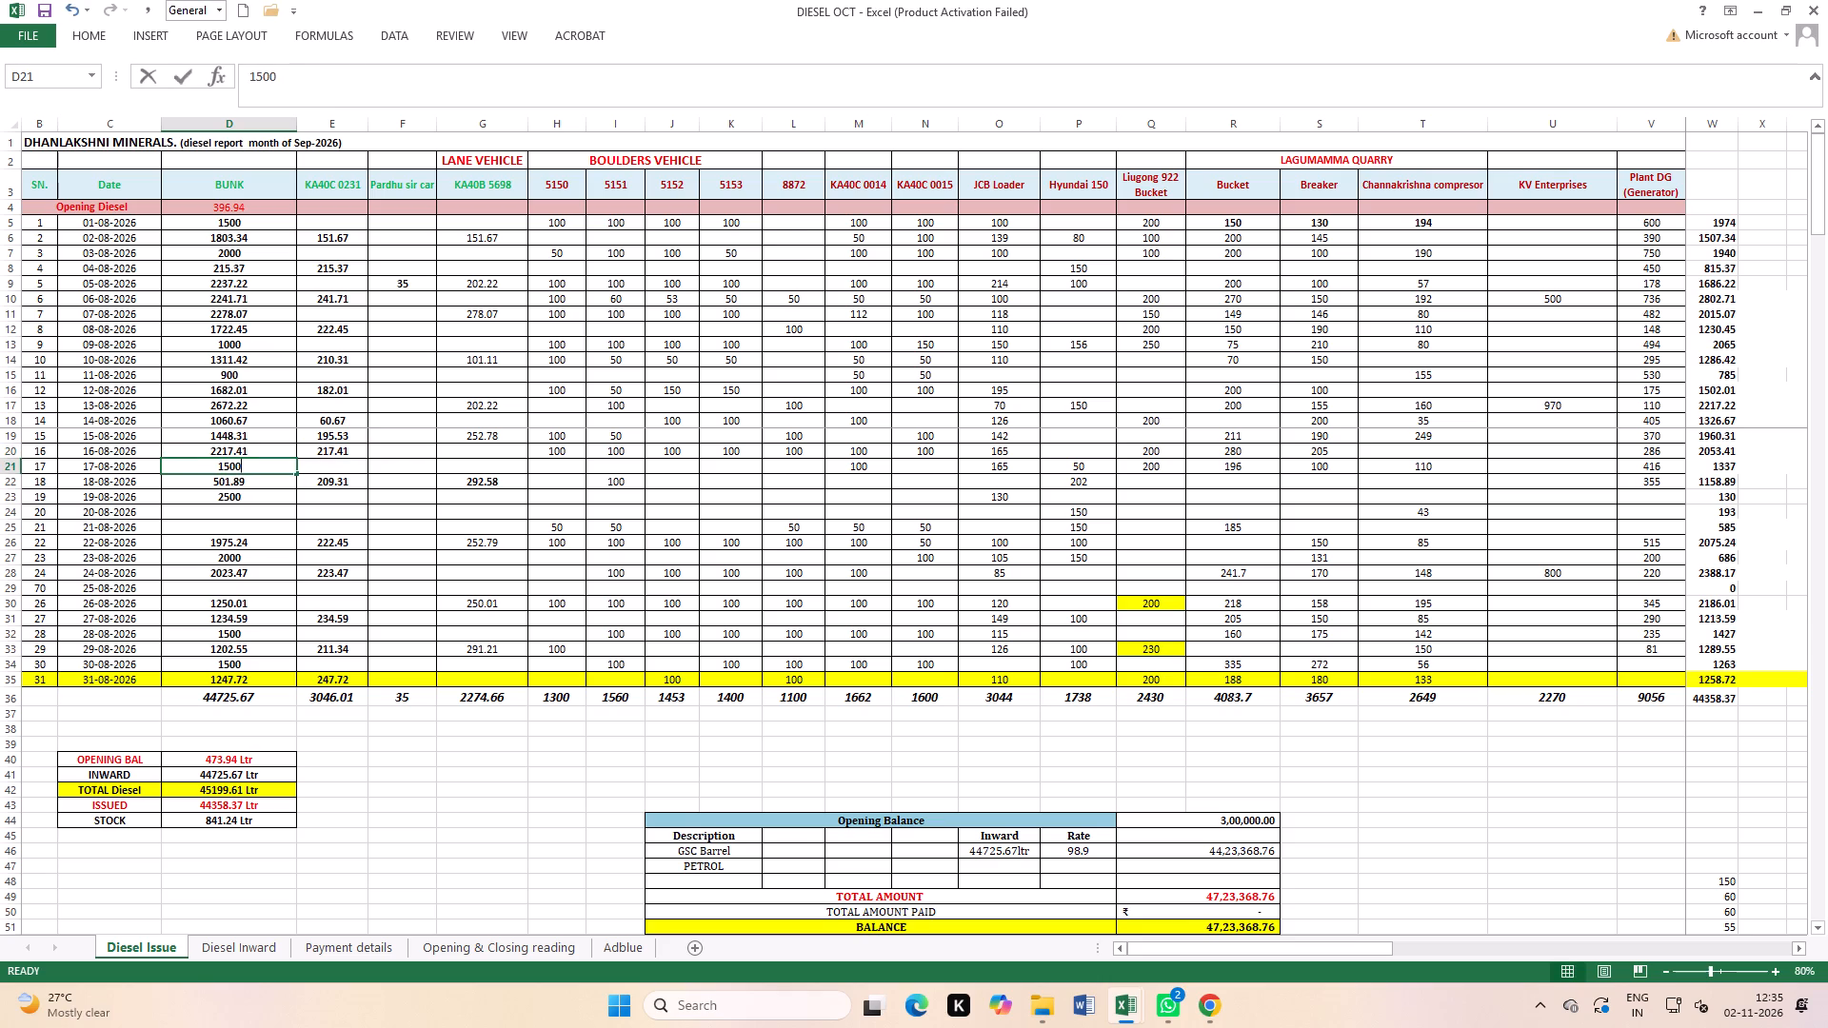
double_click(261, 478)
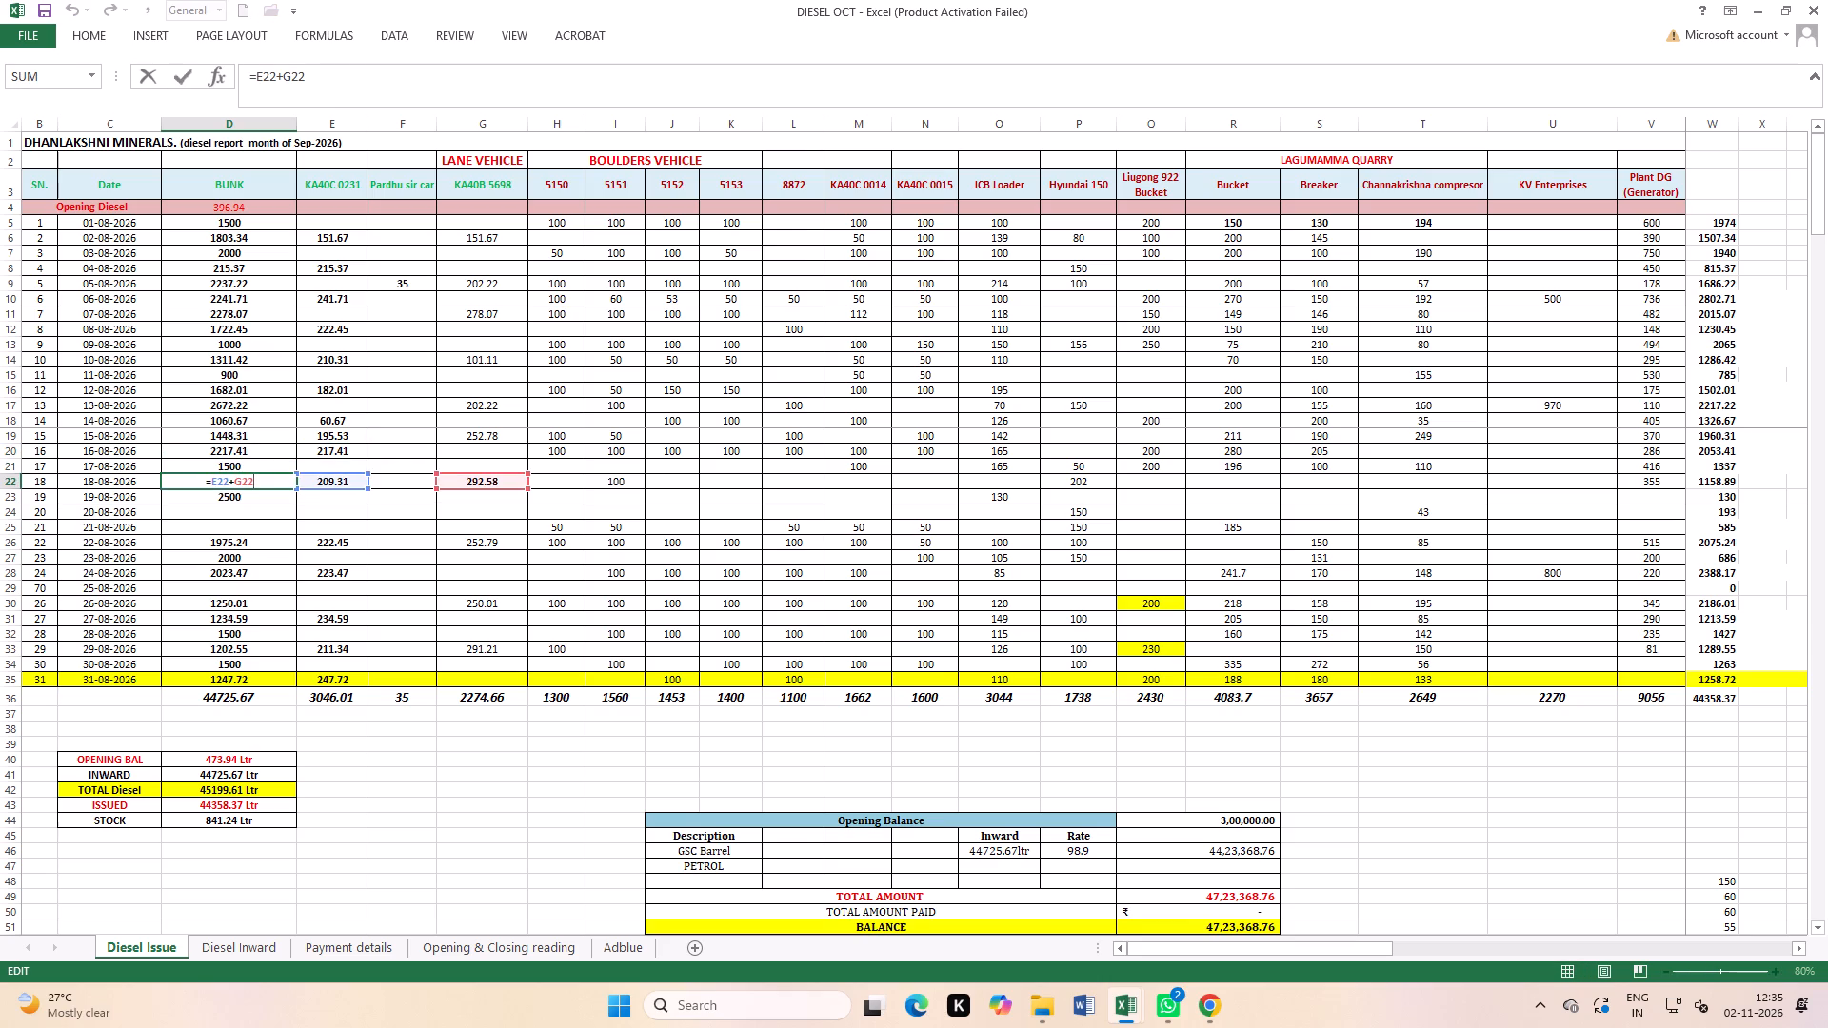
key("Return")
double_click(260, 493)
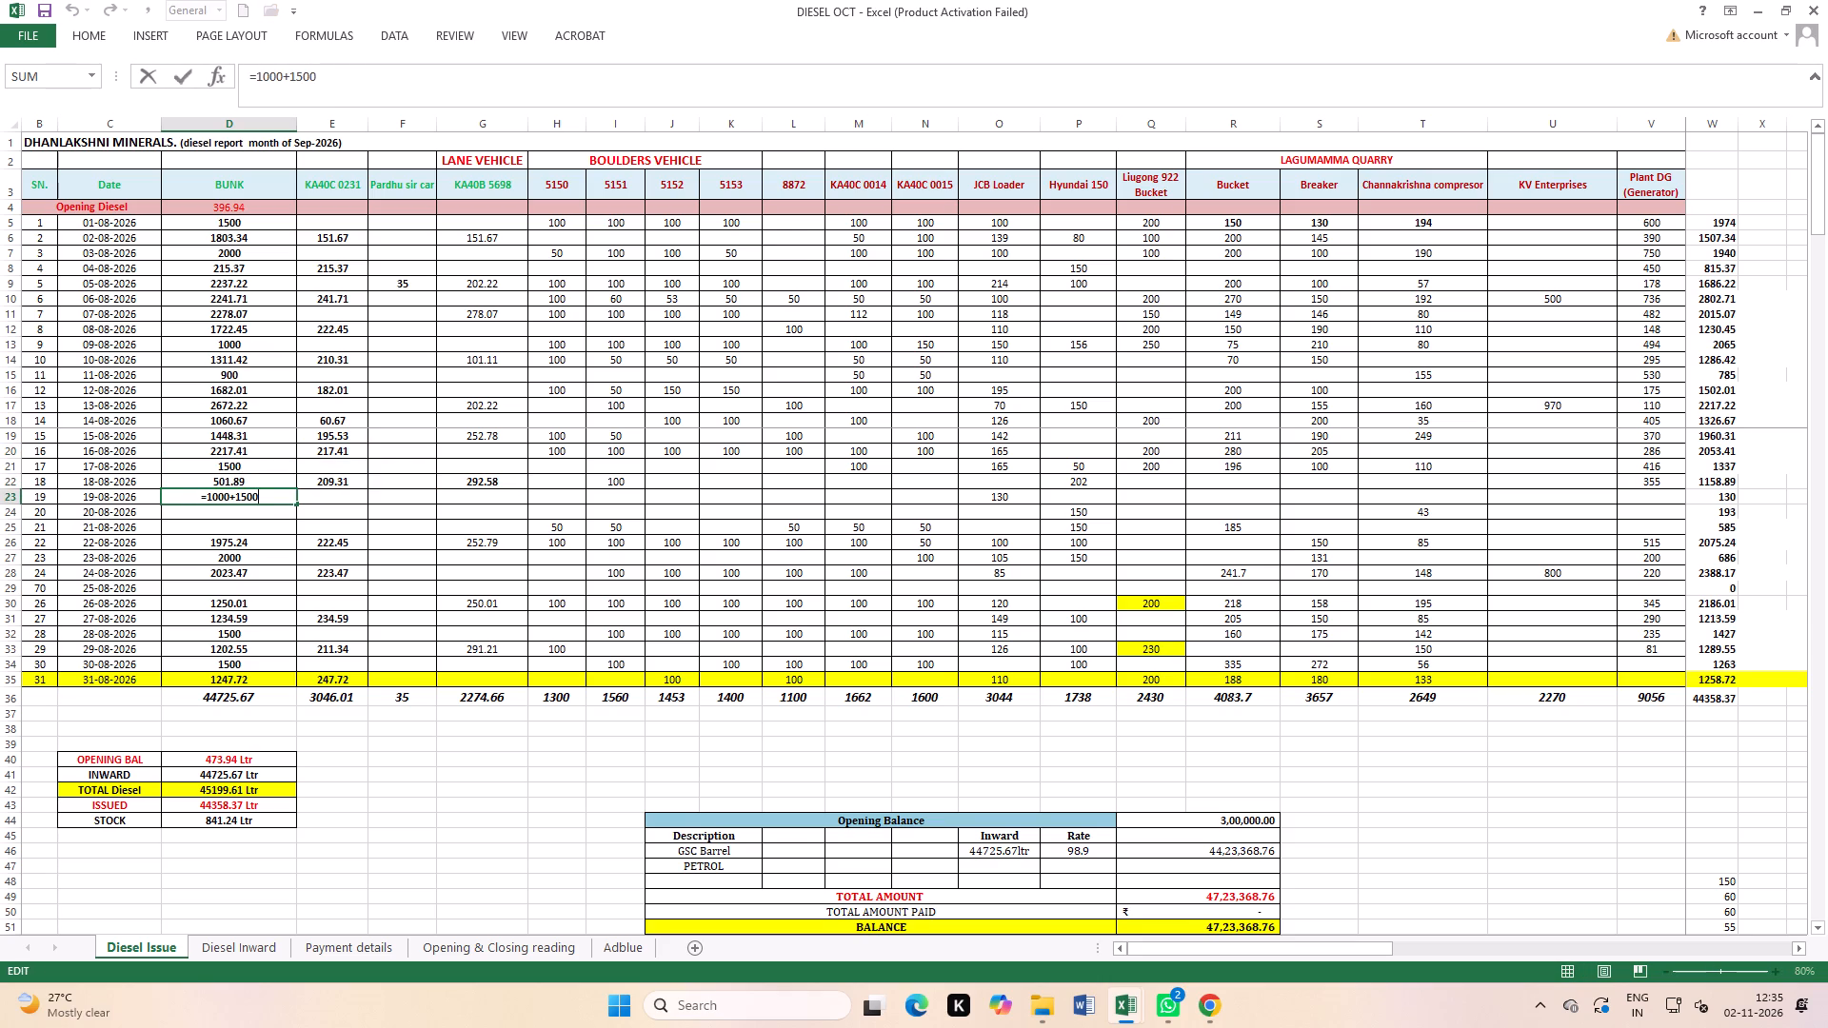
key("Return")
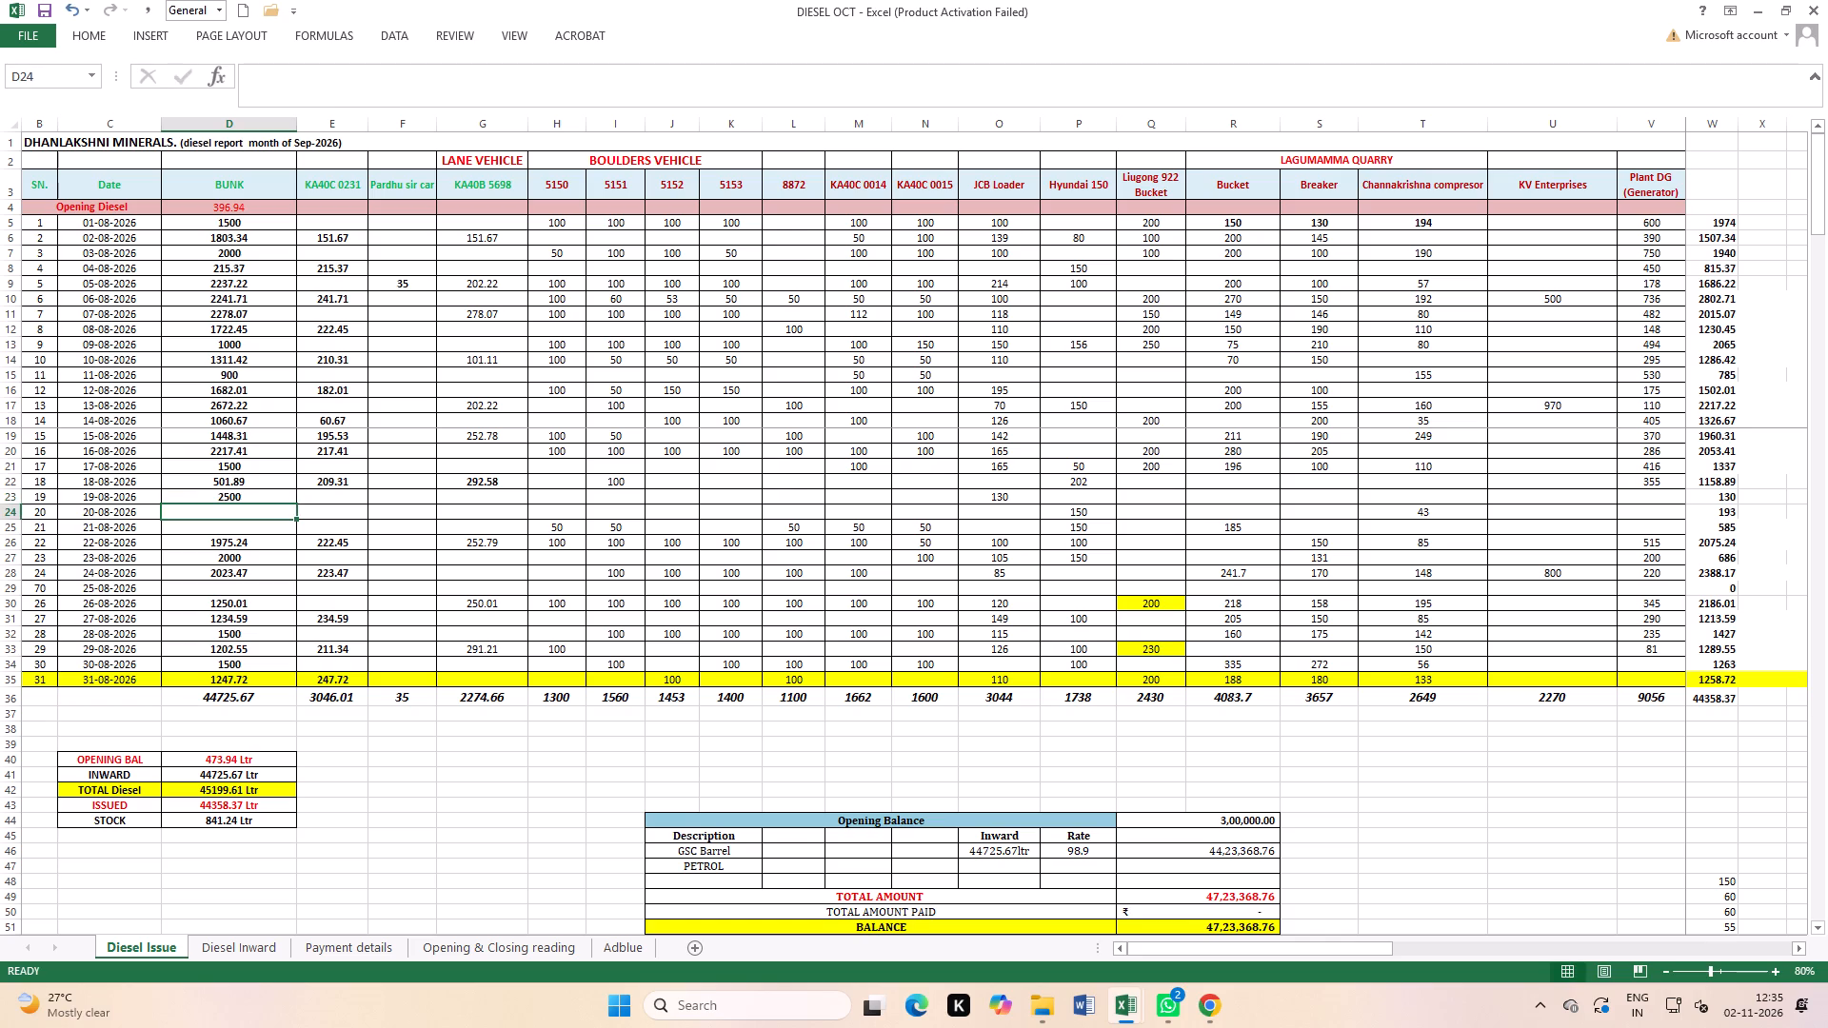
double_click(254, 543)
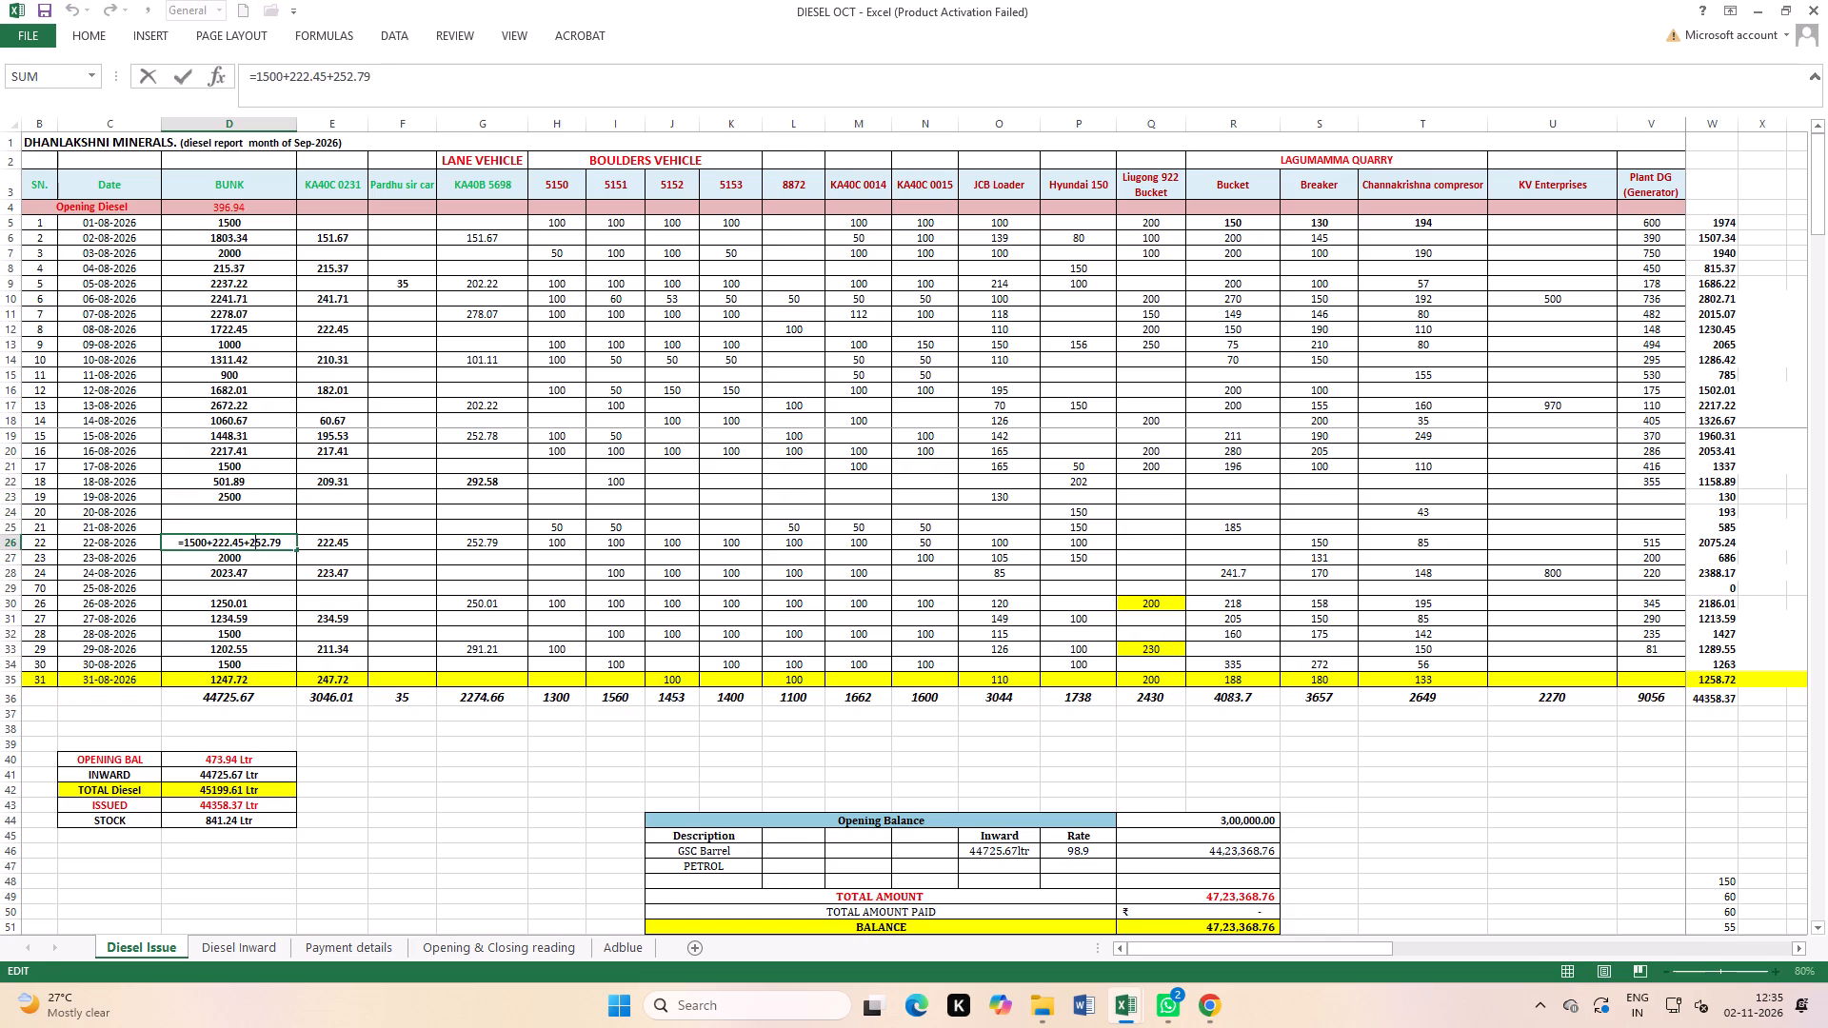
key("Return")
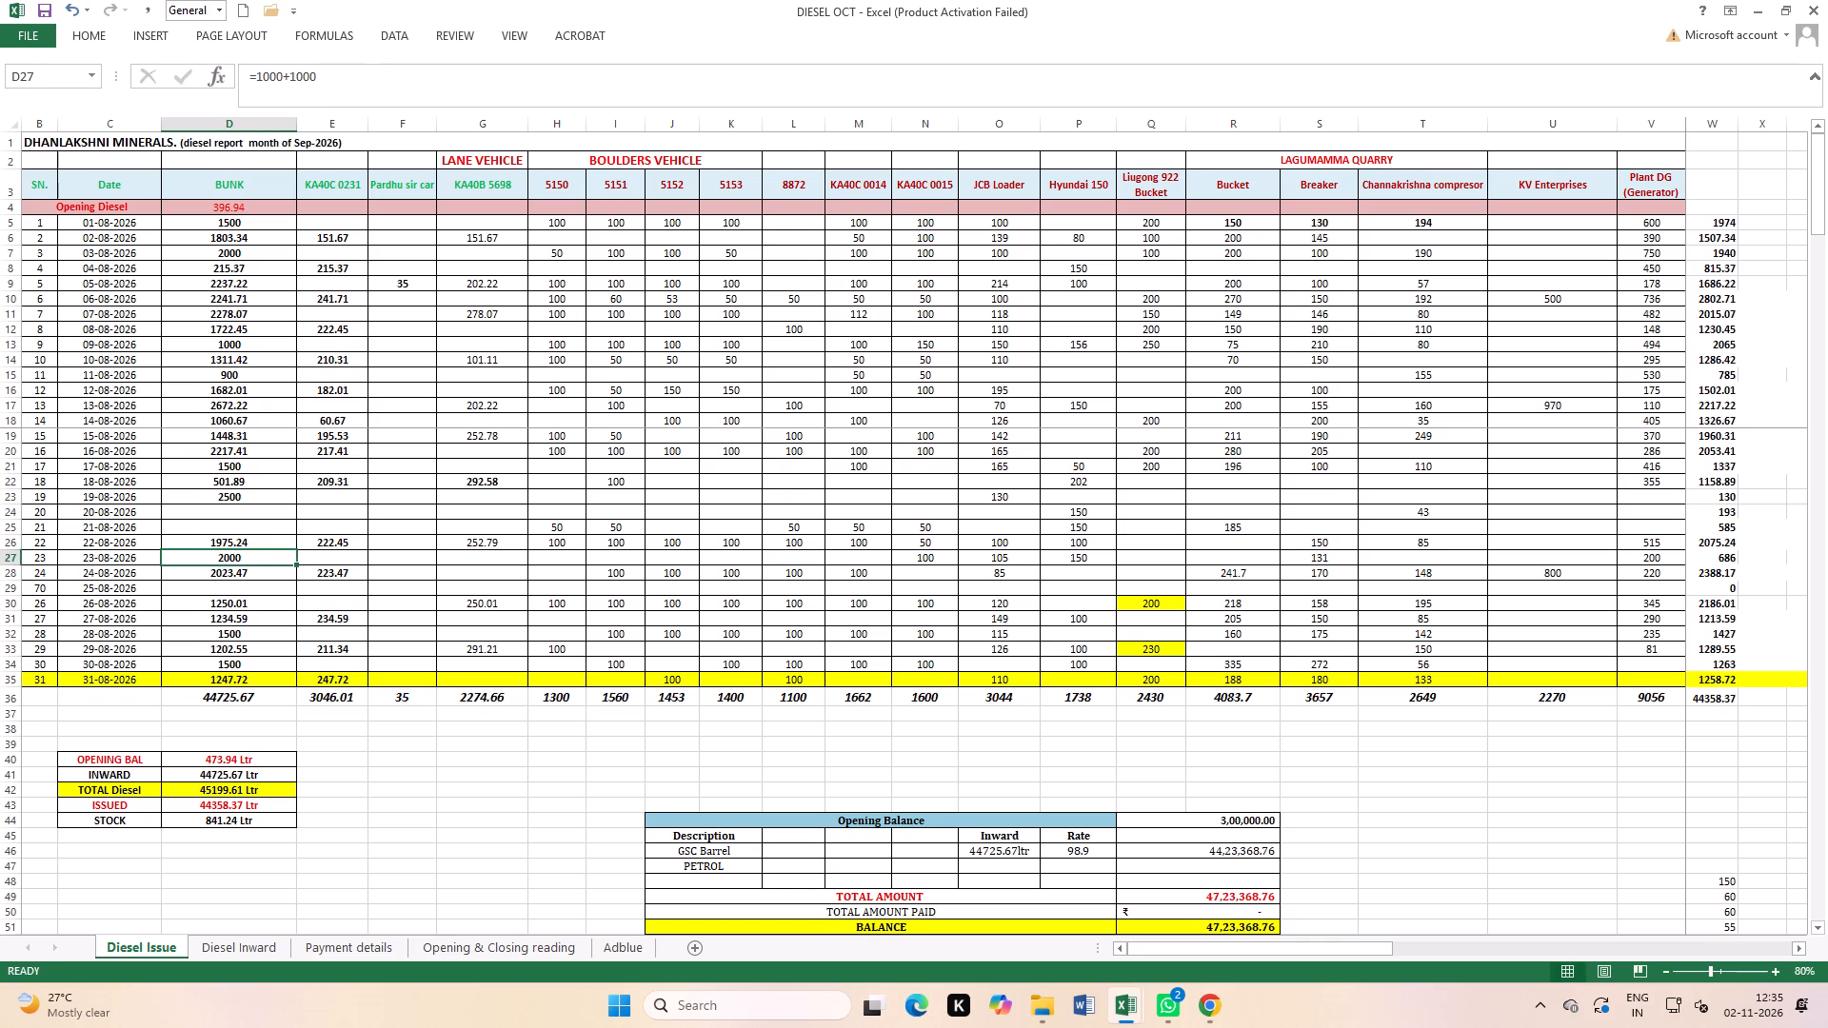
double_click(234, 557)
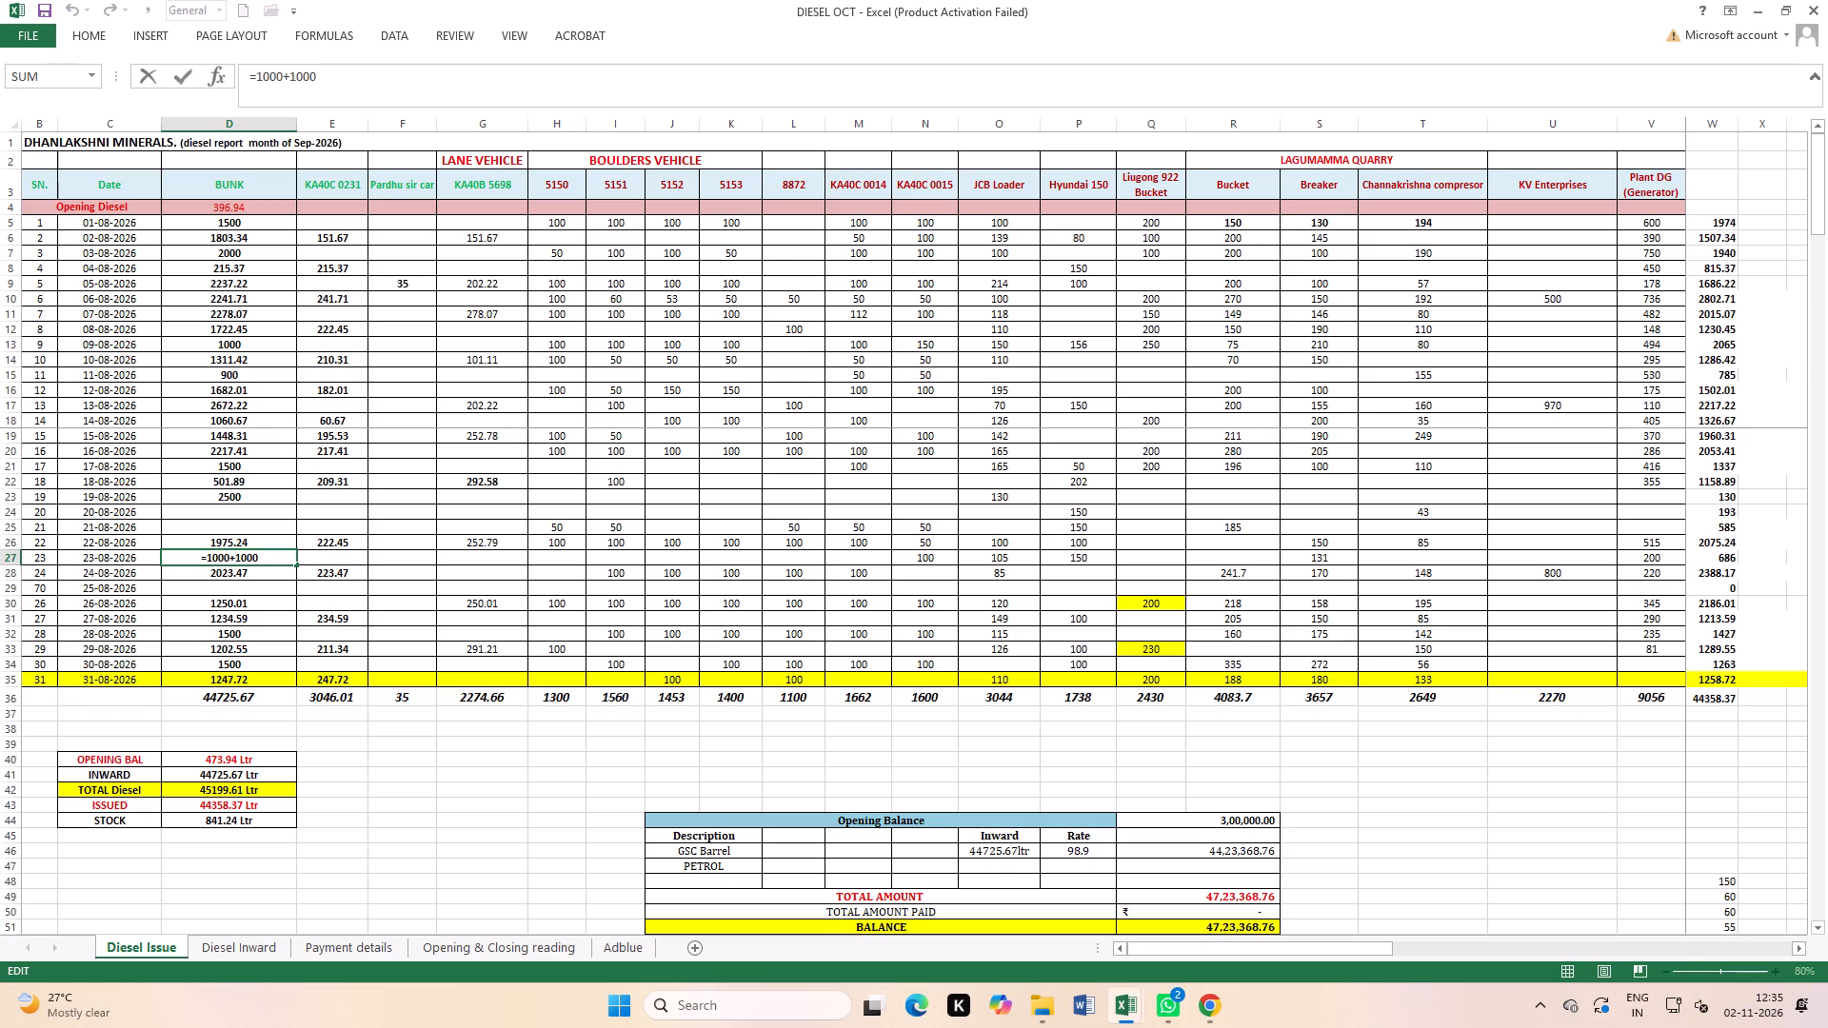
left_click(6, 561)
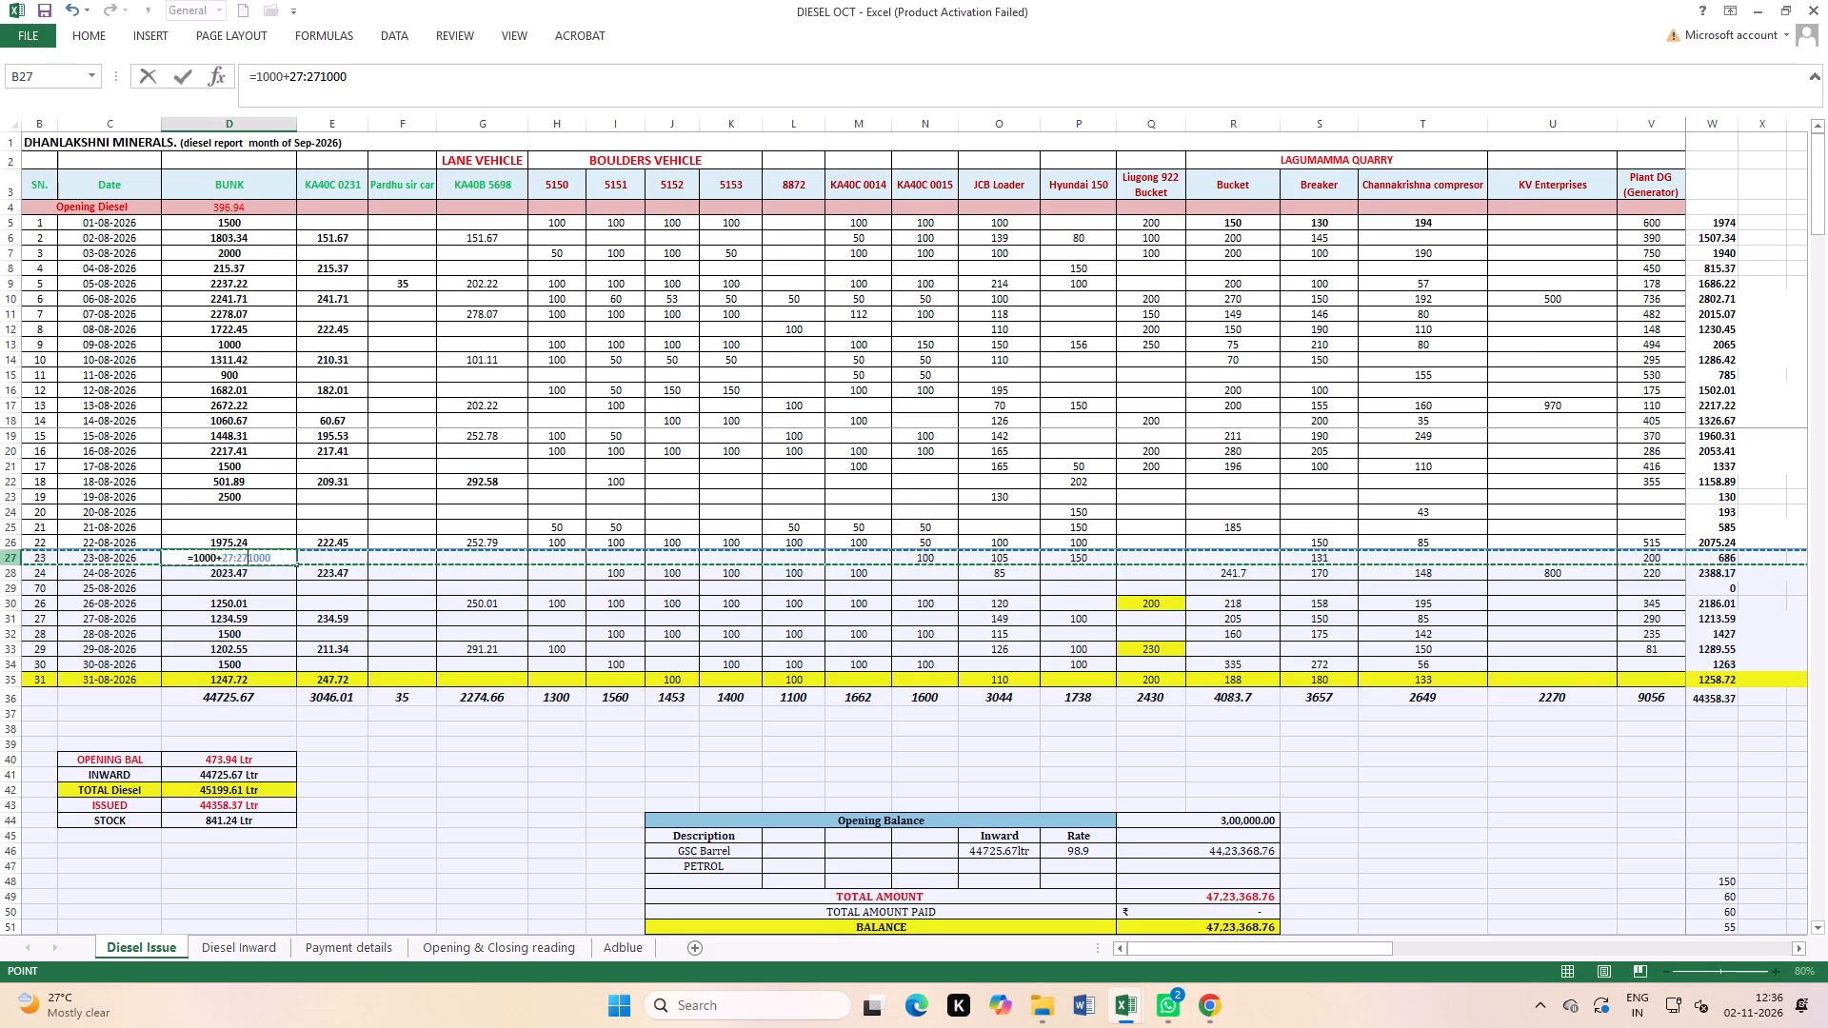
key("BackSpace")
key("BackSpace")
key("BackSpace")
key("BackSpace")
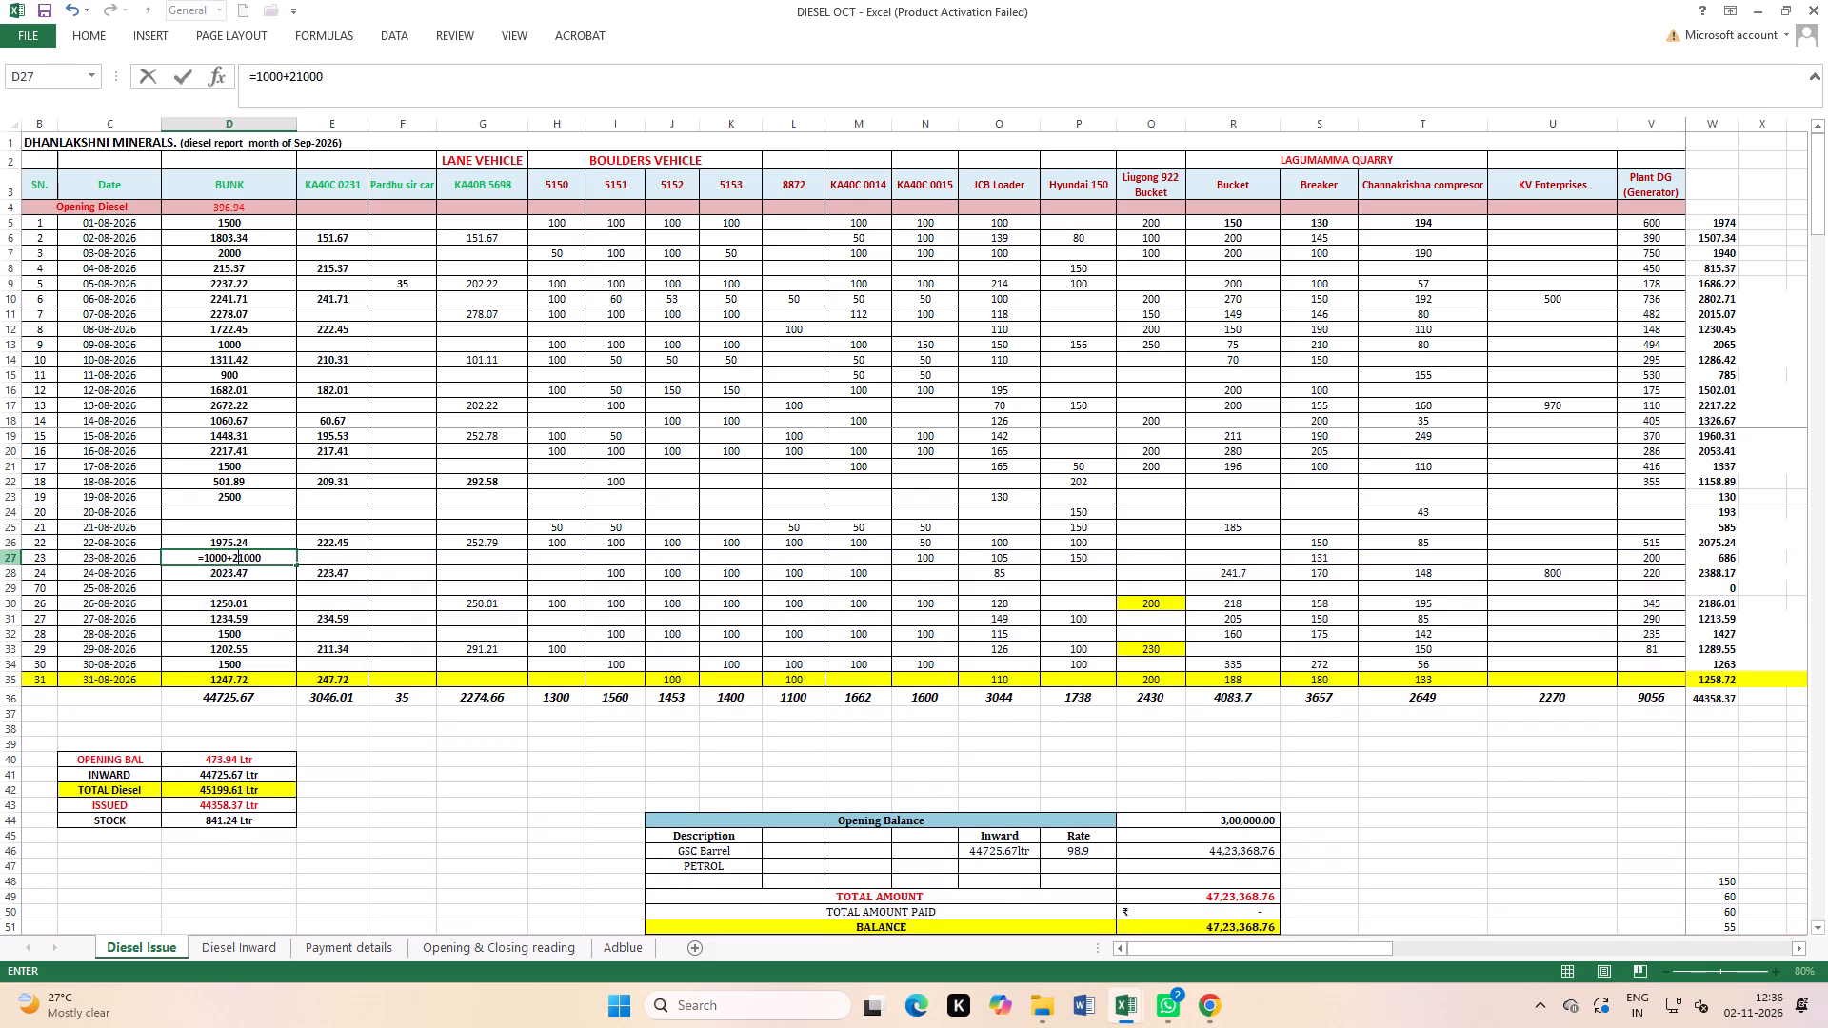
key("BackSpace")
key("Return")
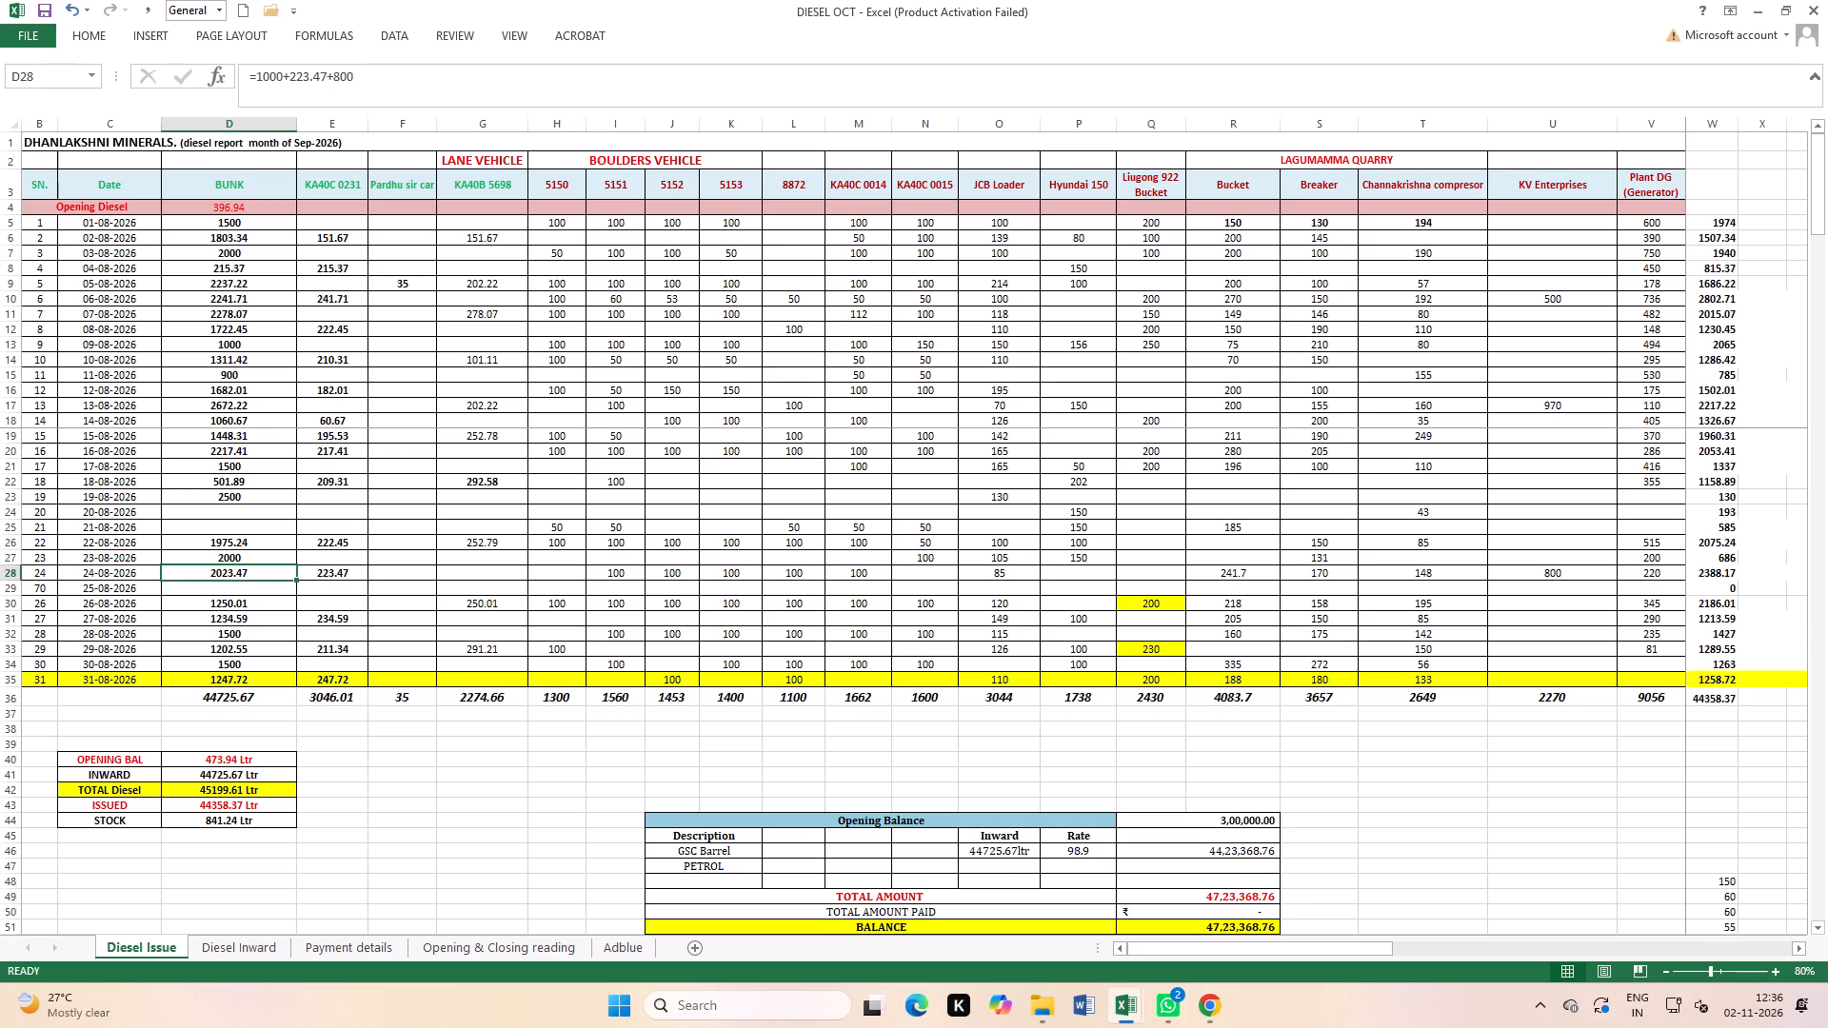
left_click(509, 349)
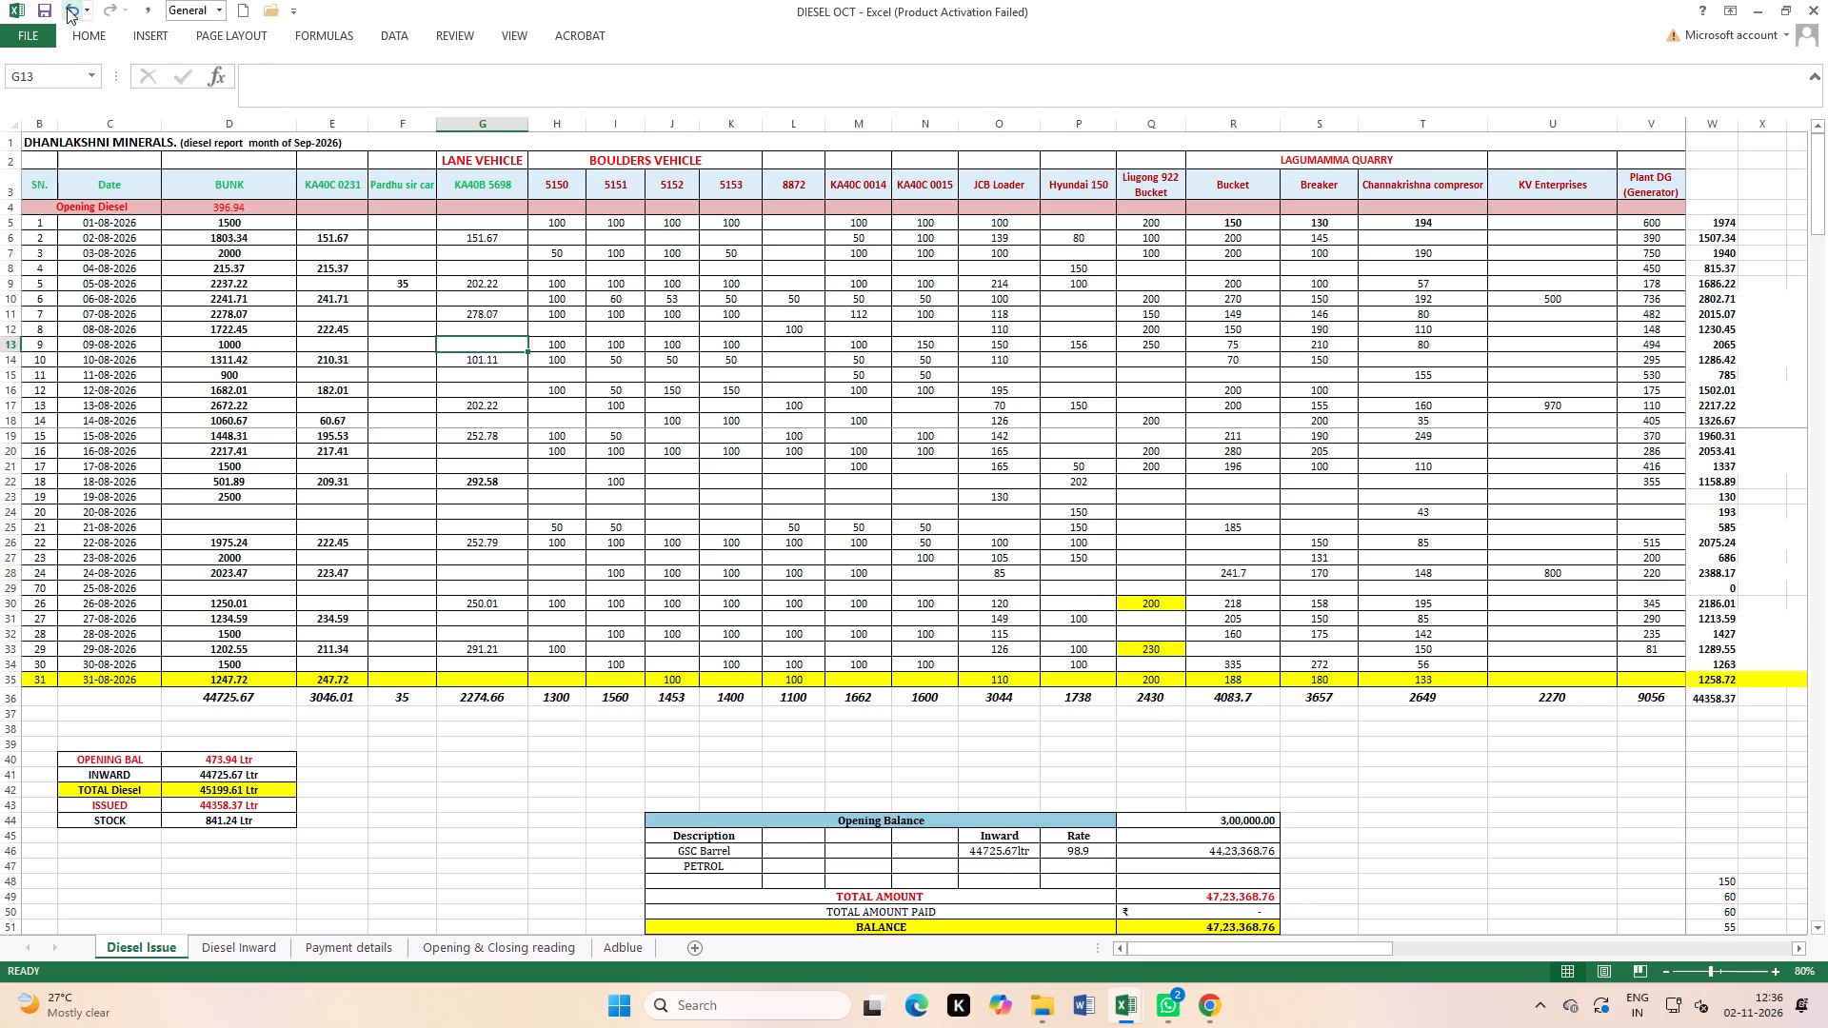
Undo the recent edits back to before the 06-08-2026 BUNK constant was removed and the KV Enterprises litres for 19-08-2026 and 24-08-2026 were changed.
triple_click(67, 8)
triple_click(67, 8)
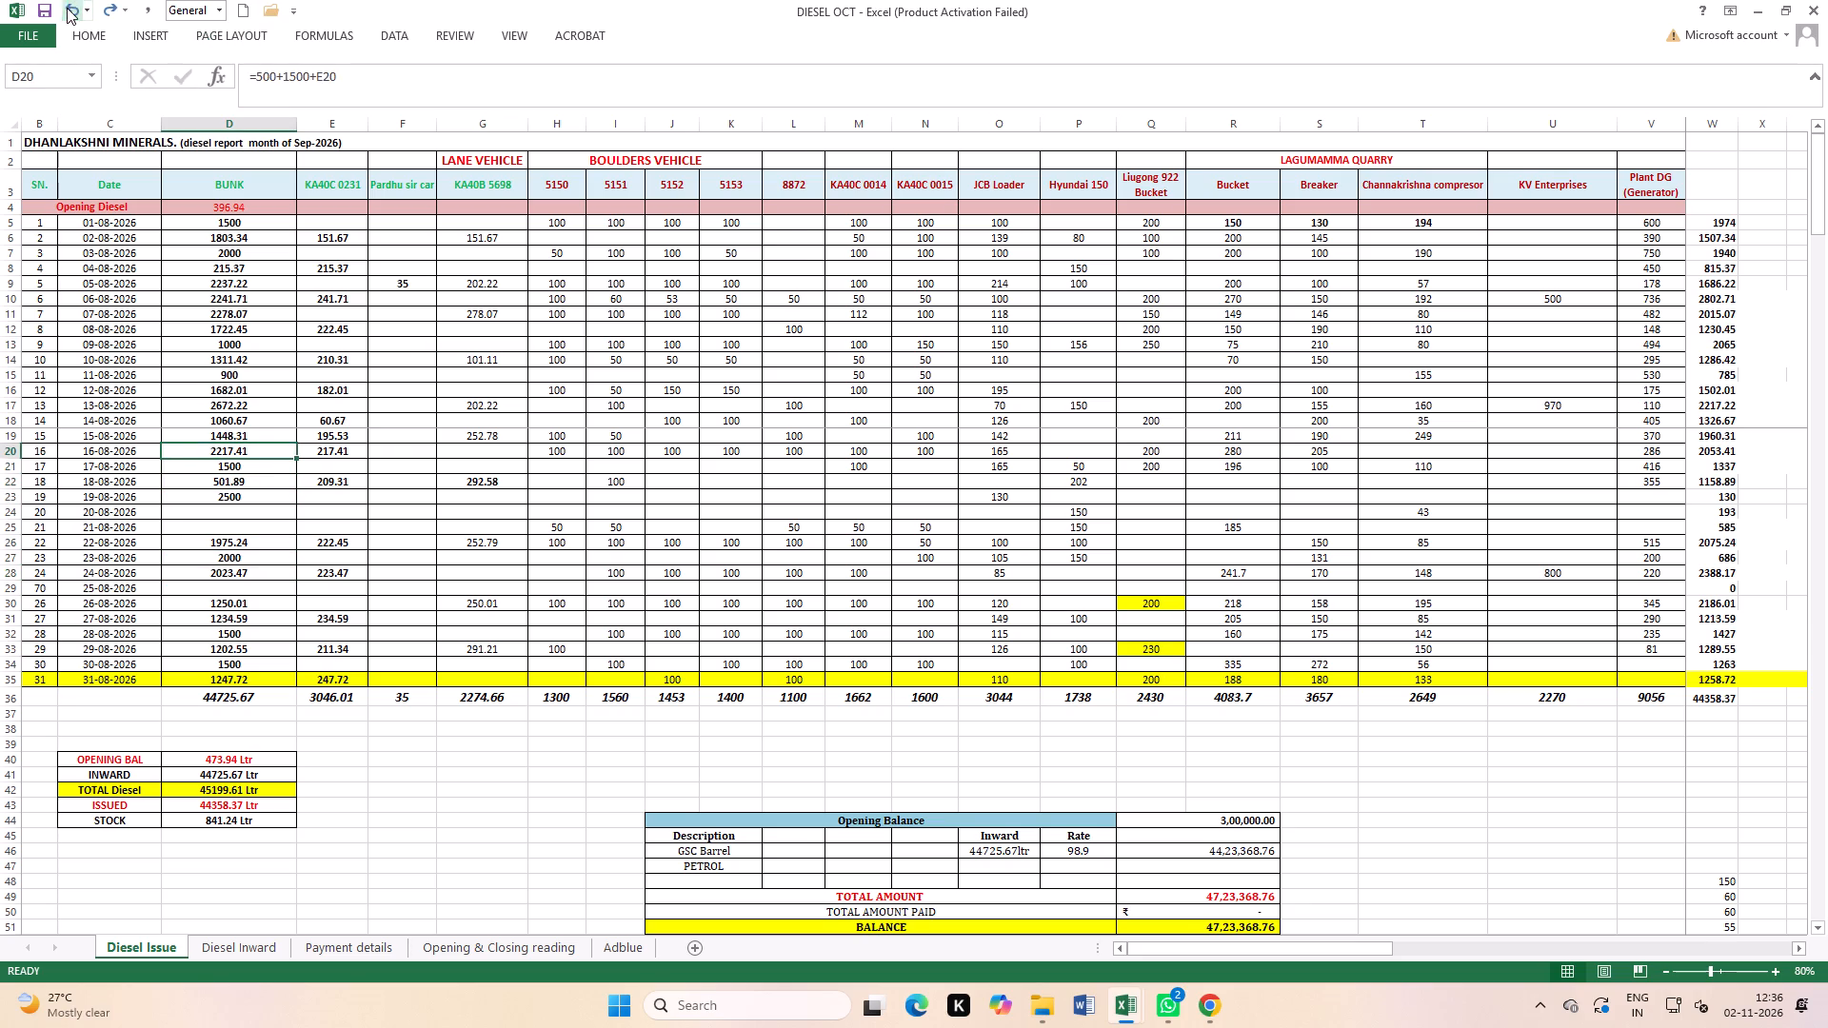
left_click(67, 8)
left_click(67, 8)
triple_click(67, 8)
triple_click(67, 8)
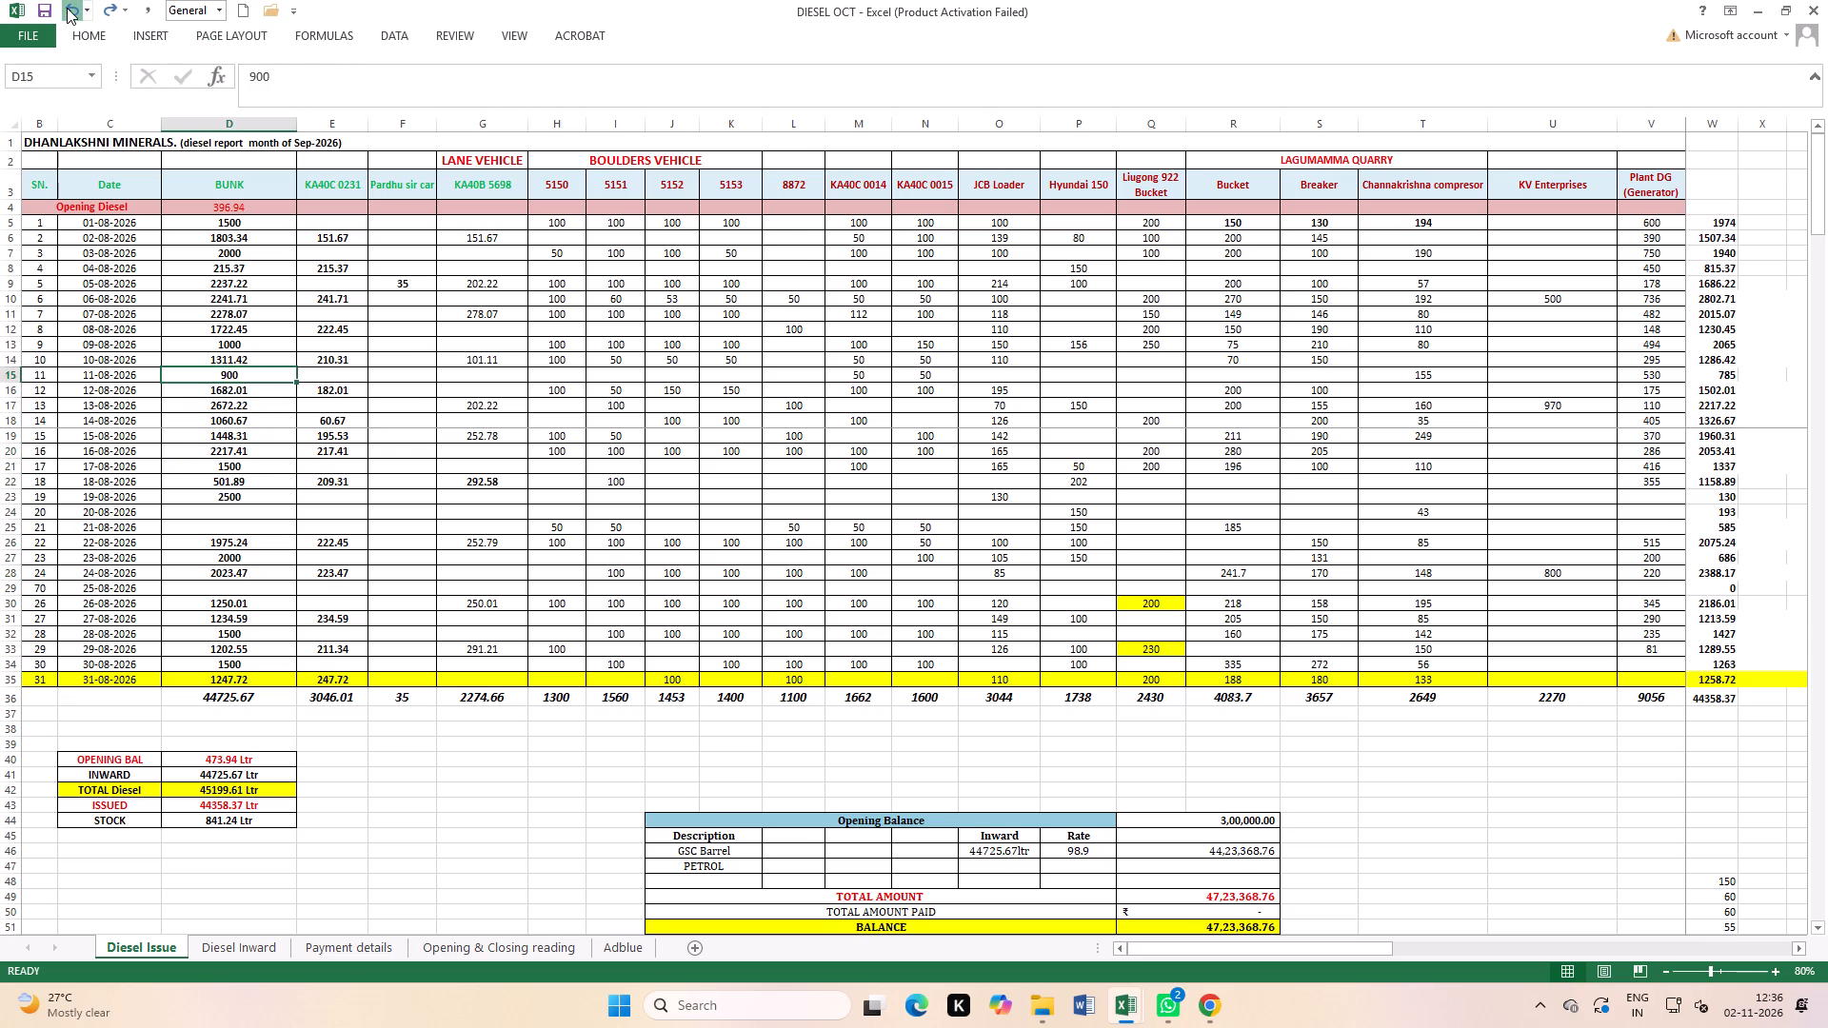
triple_click(67, 8)
triple_click(67, 8)
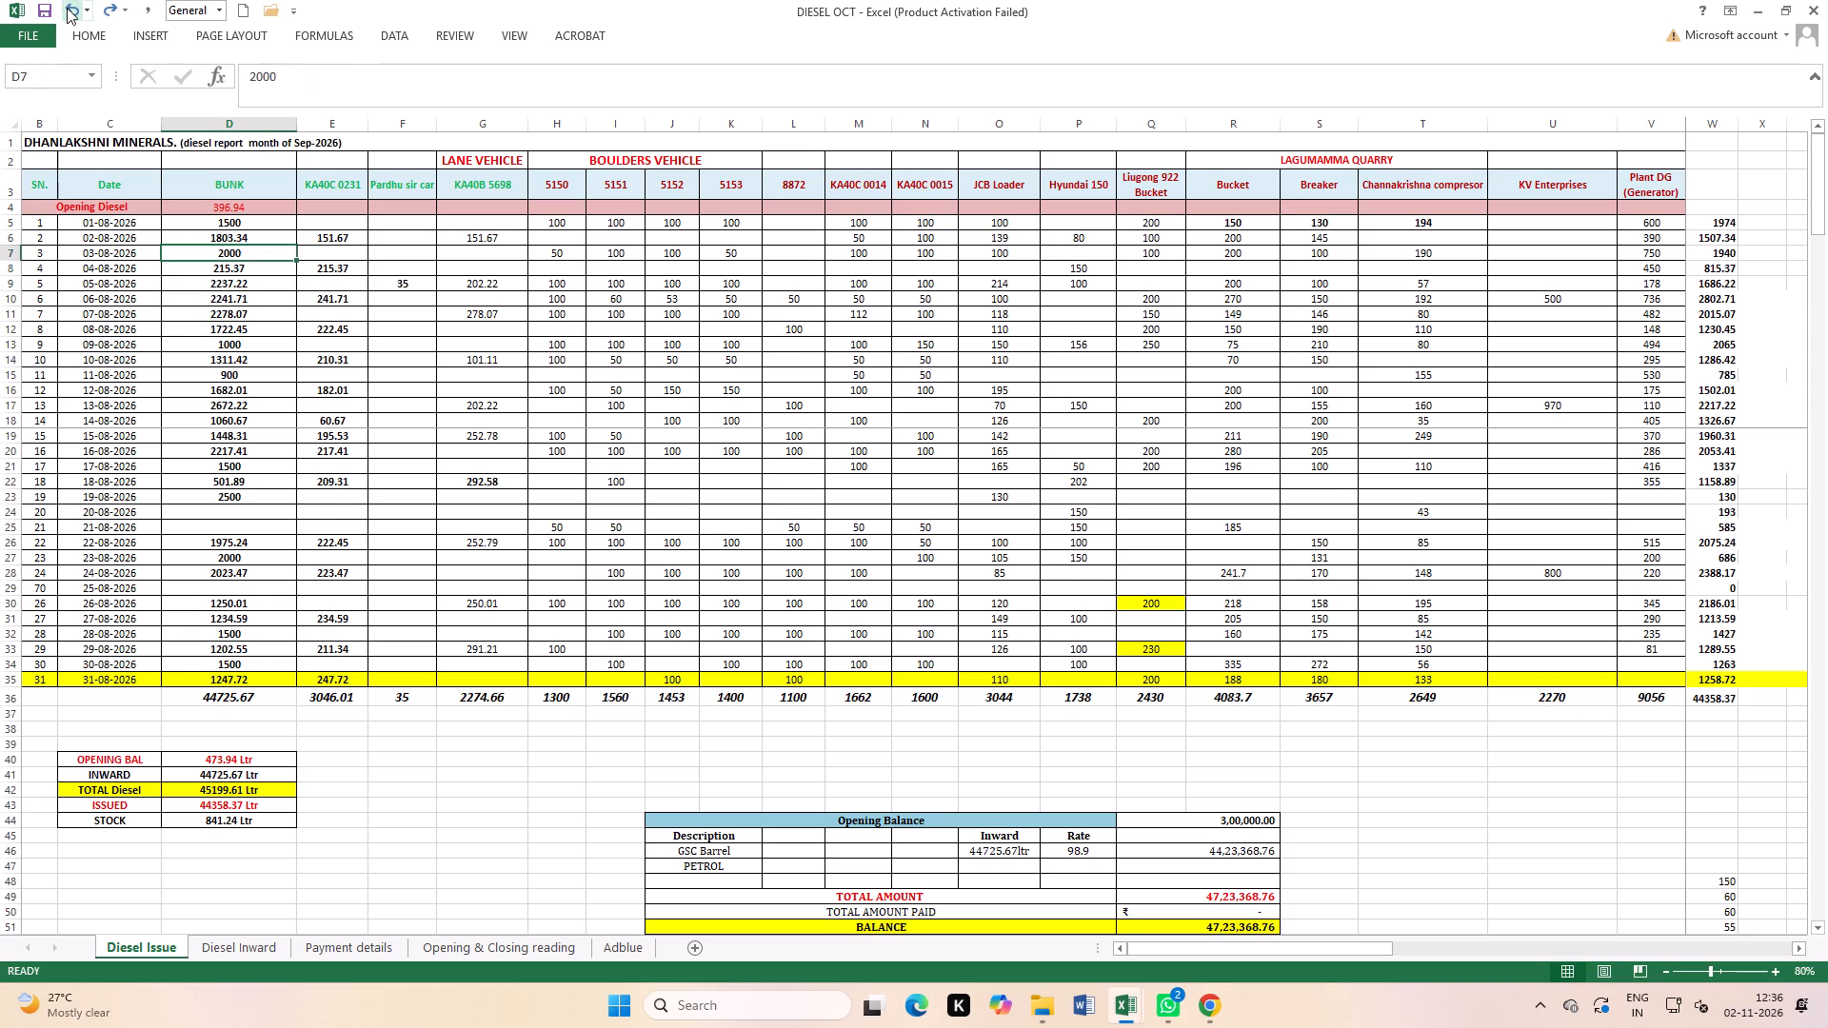
triple_click(67, 8)
left_click(67, 8)
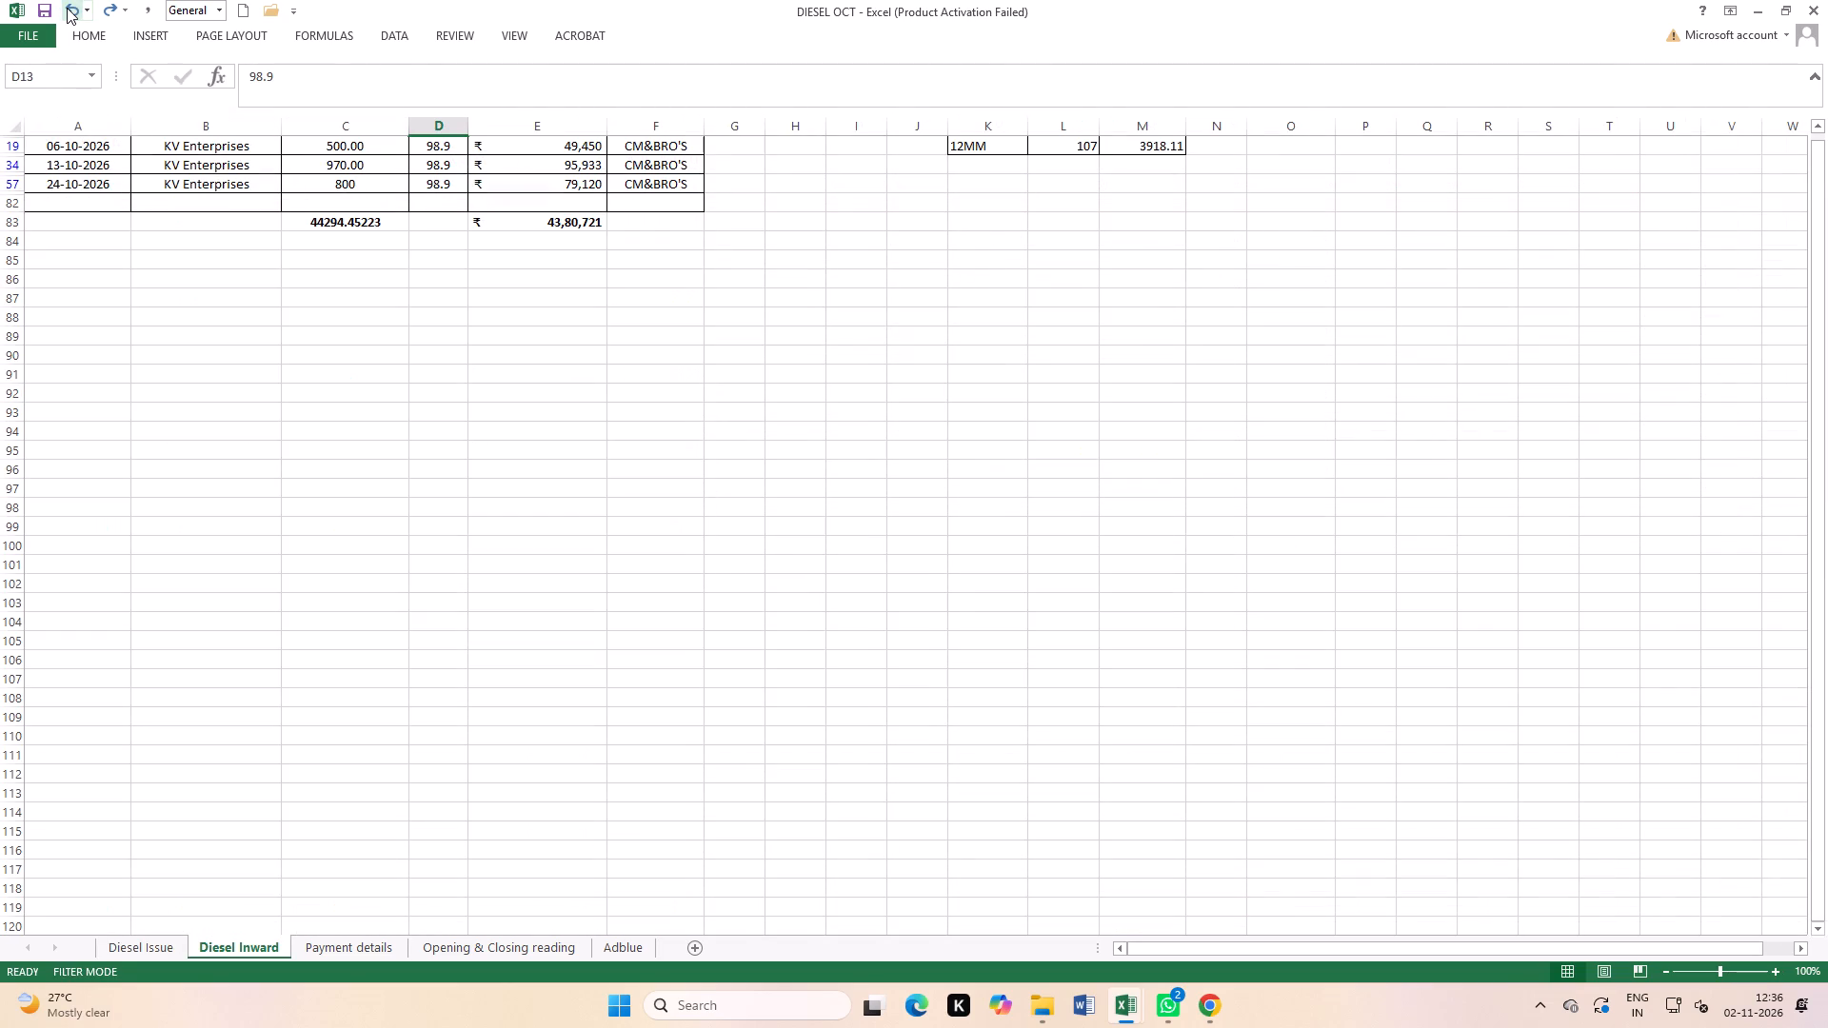
double_click(67, 8)
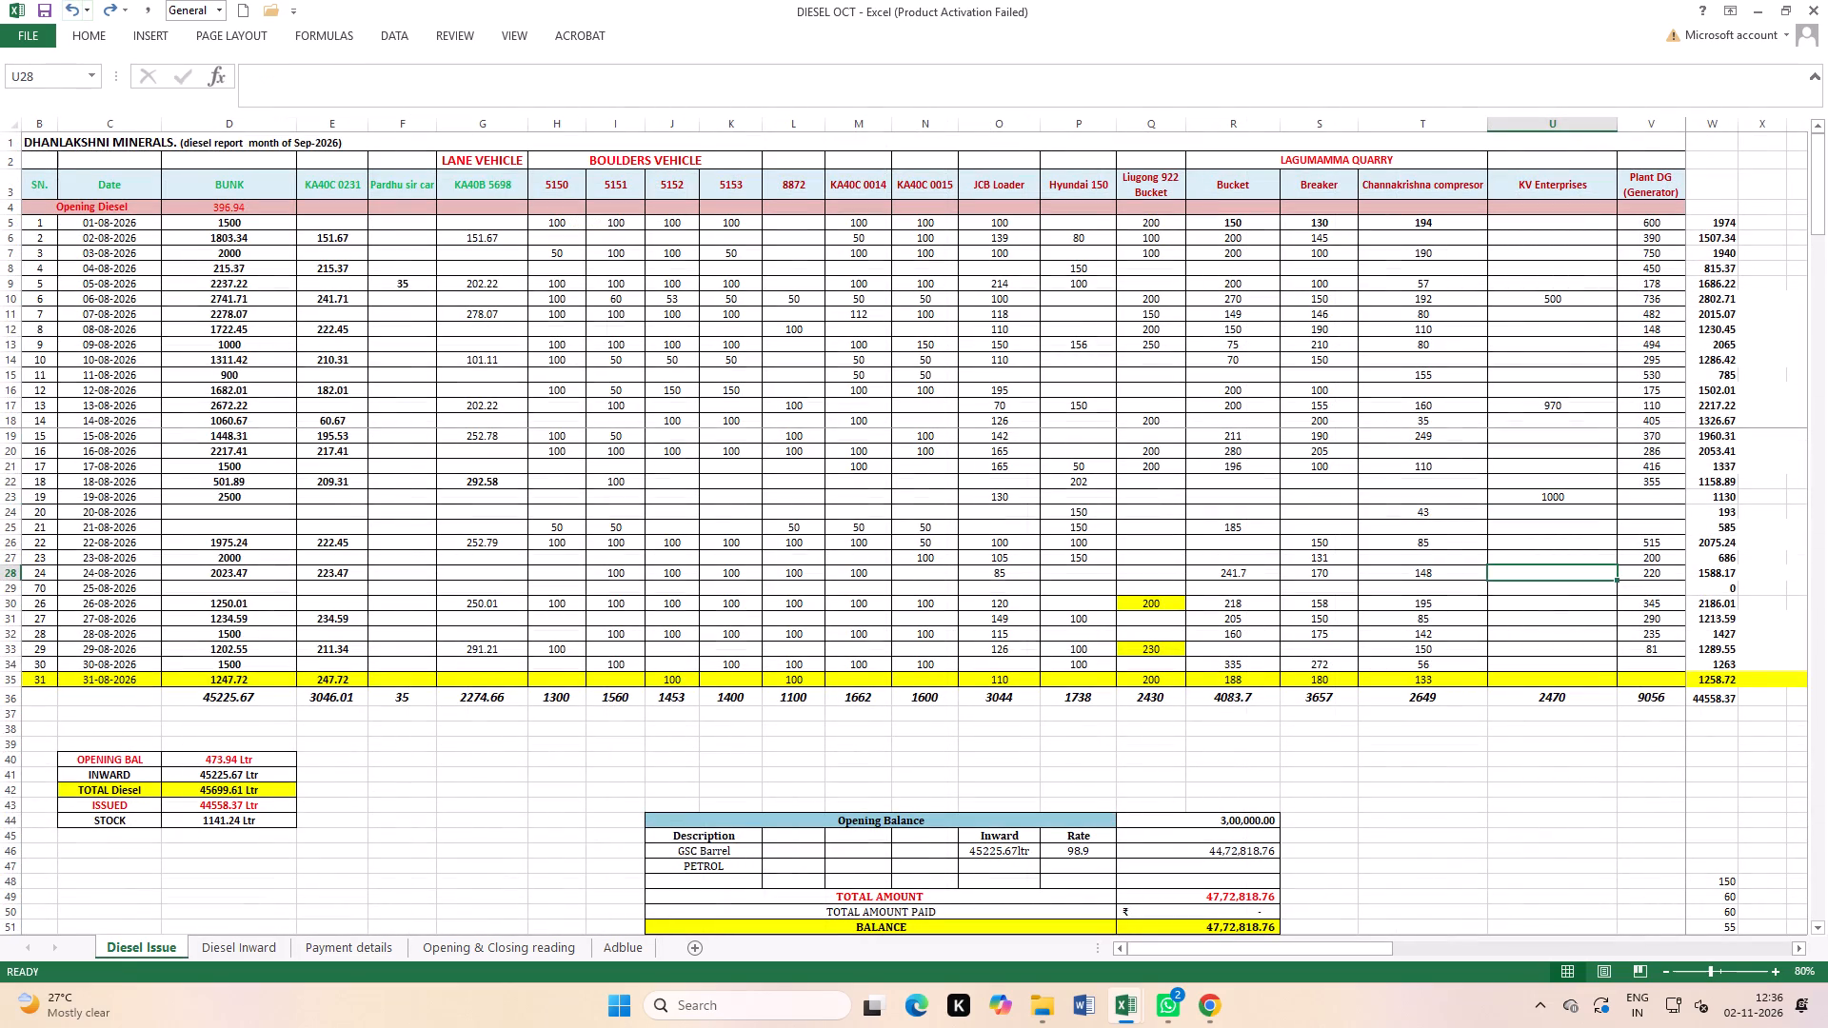
Remove the 1000 constant from the 19-08-2026 BUNK formula in the Diesel Issue sheet, making it =1500.
left_click(1507, 574)
left_click(0, 478)
left_click(6, 480)
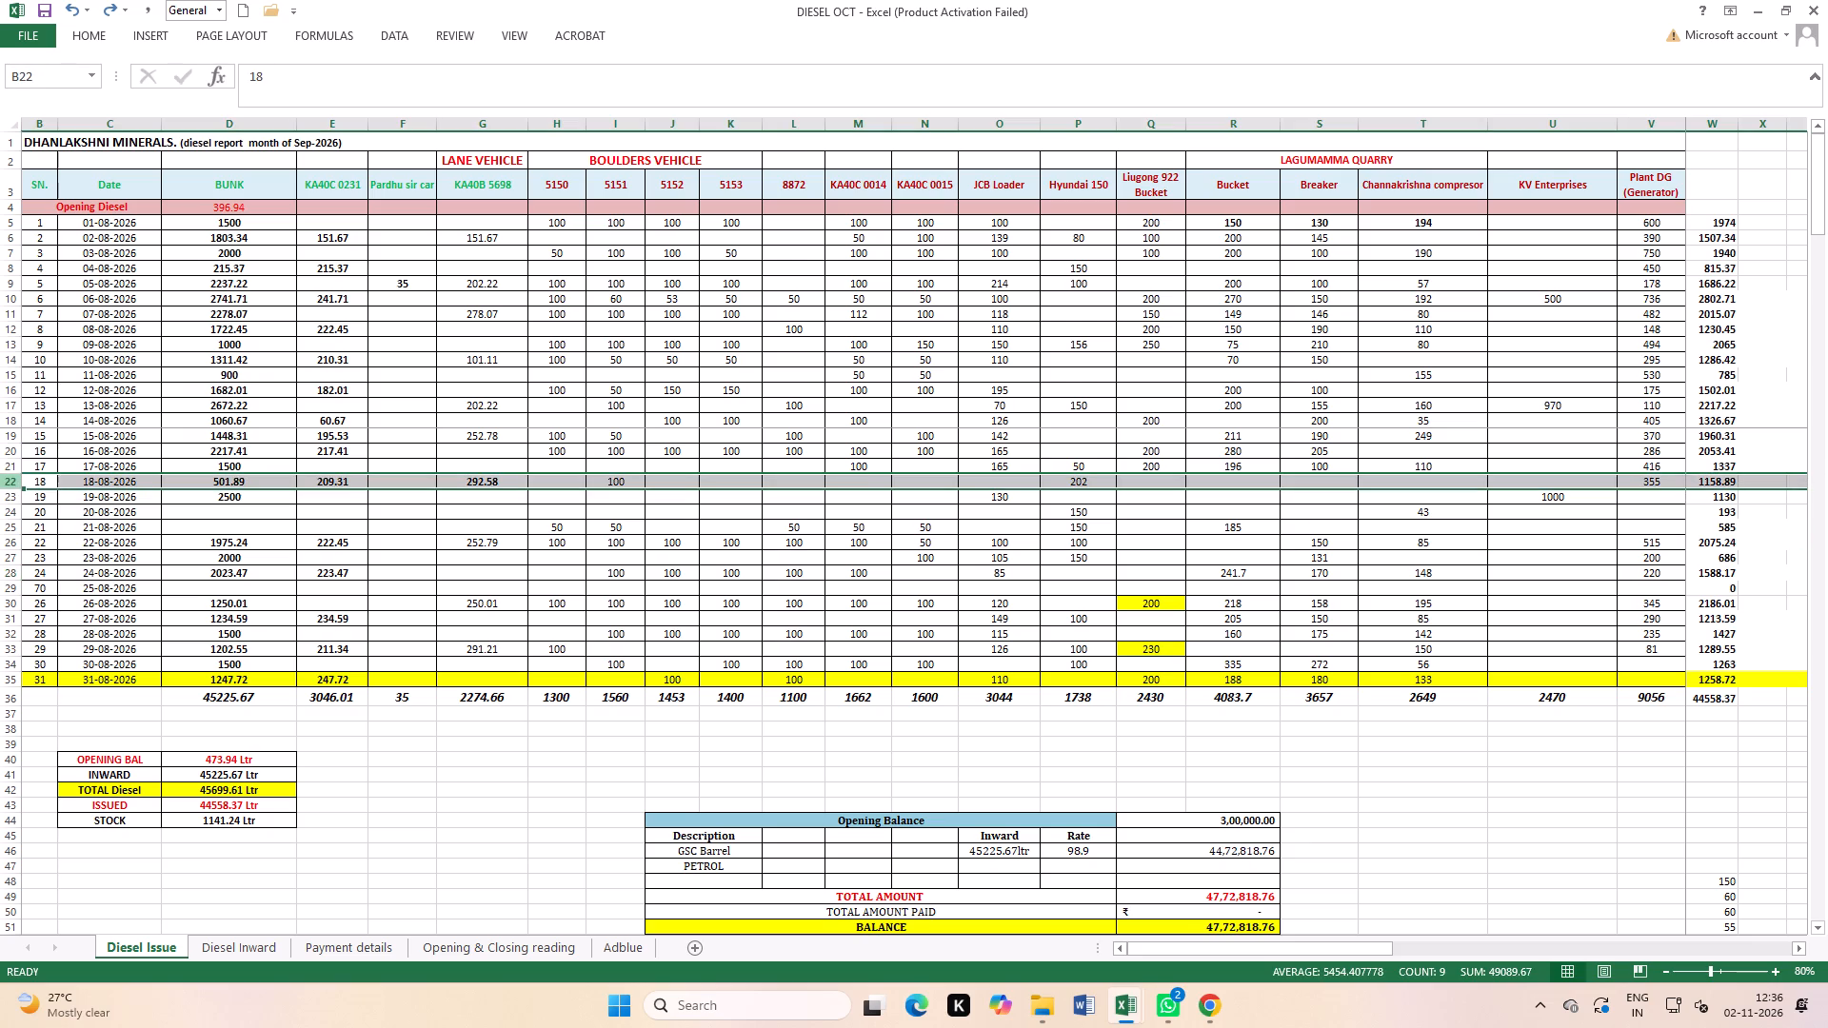
left_click(2, 496)
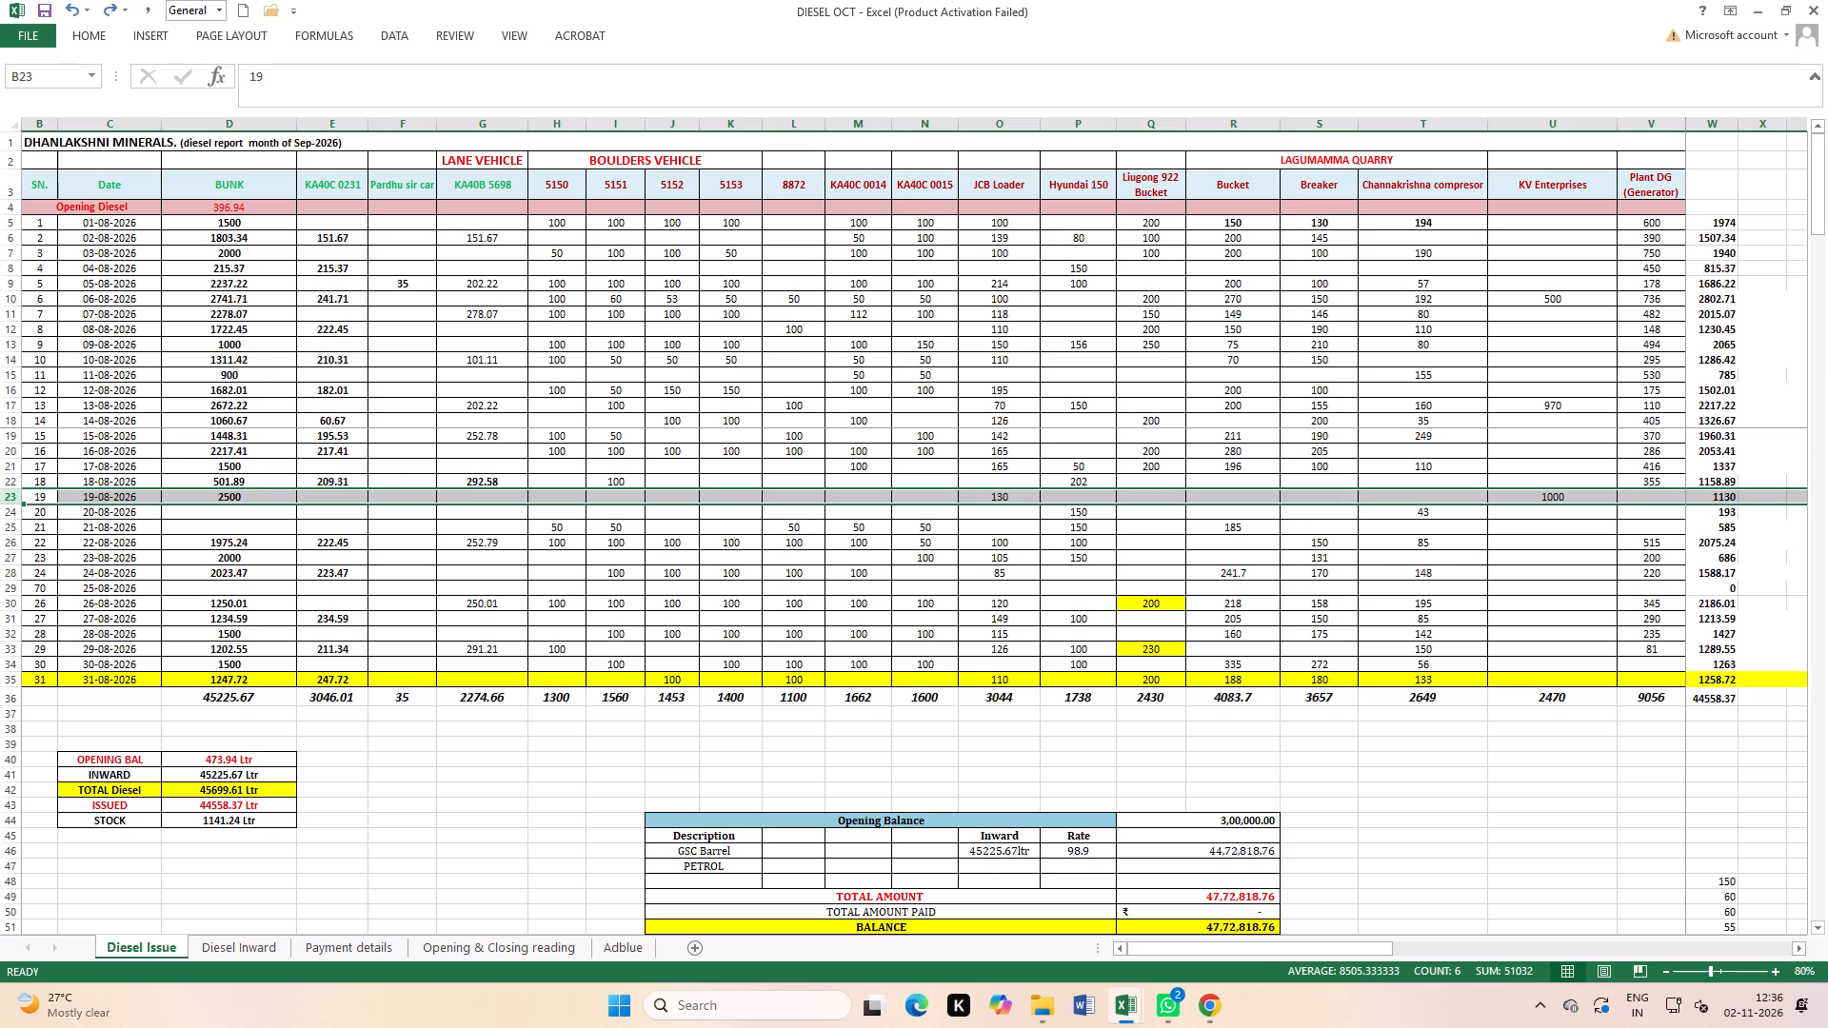
double_click(250, 498)
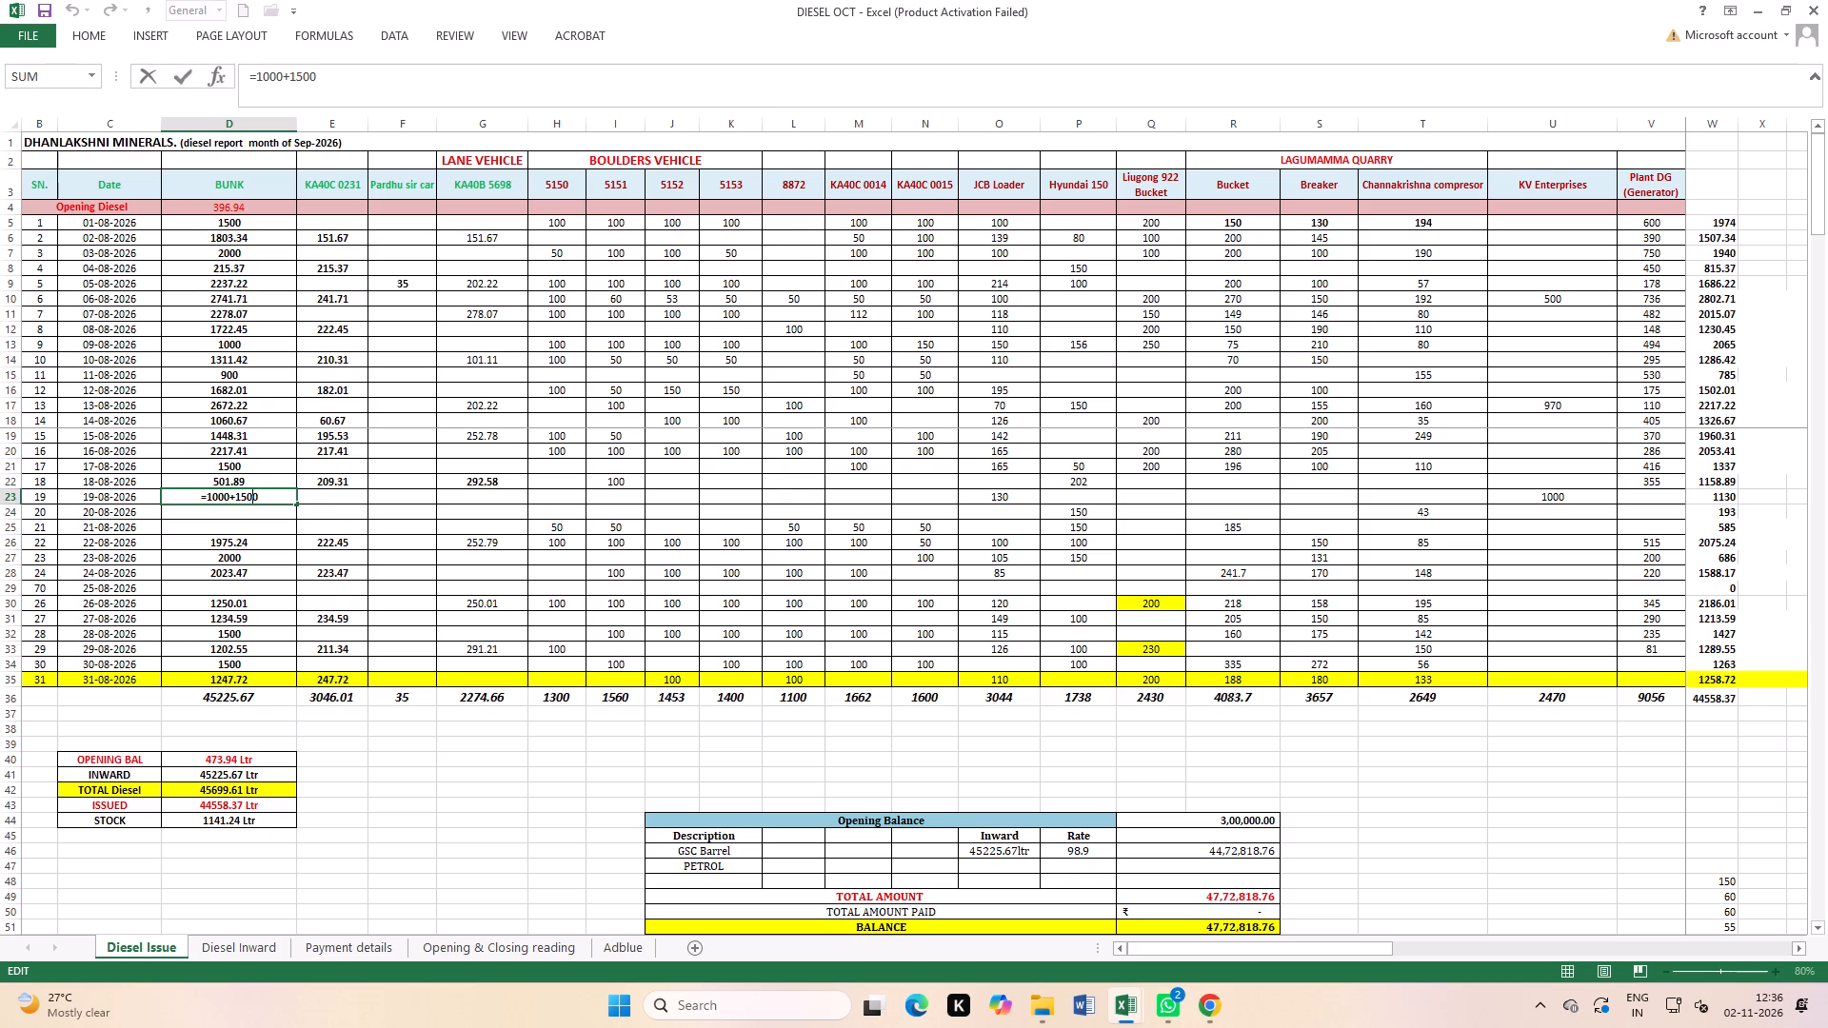
left_click(235, 495)
key("BackSpace")
key("BackSpace")
key("BackSpace")
key("BackSpace")
key("BackSpace")
key("Return")
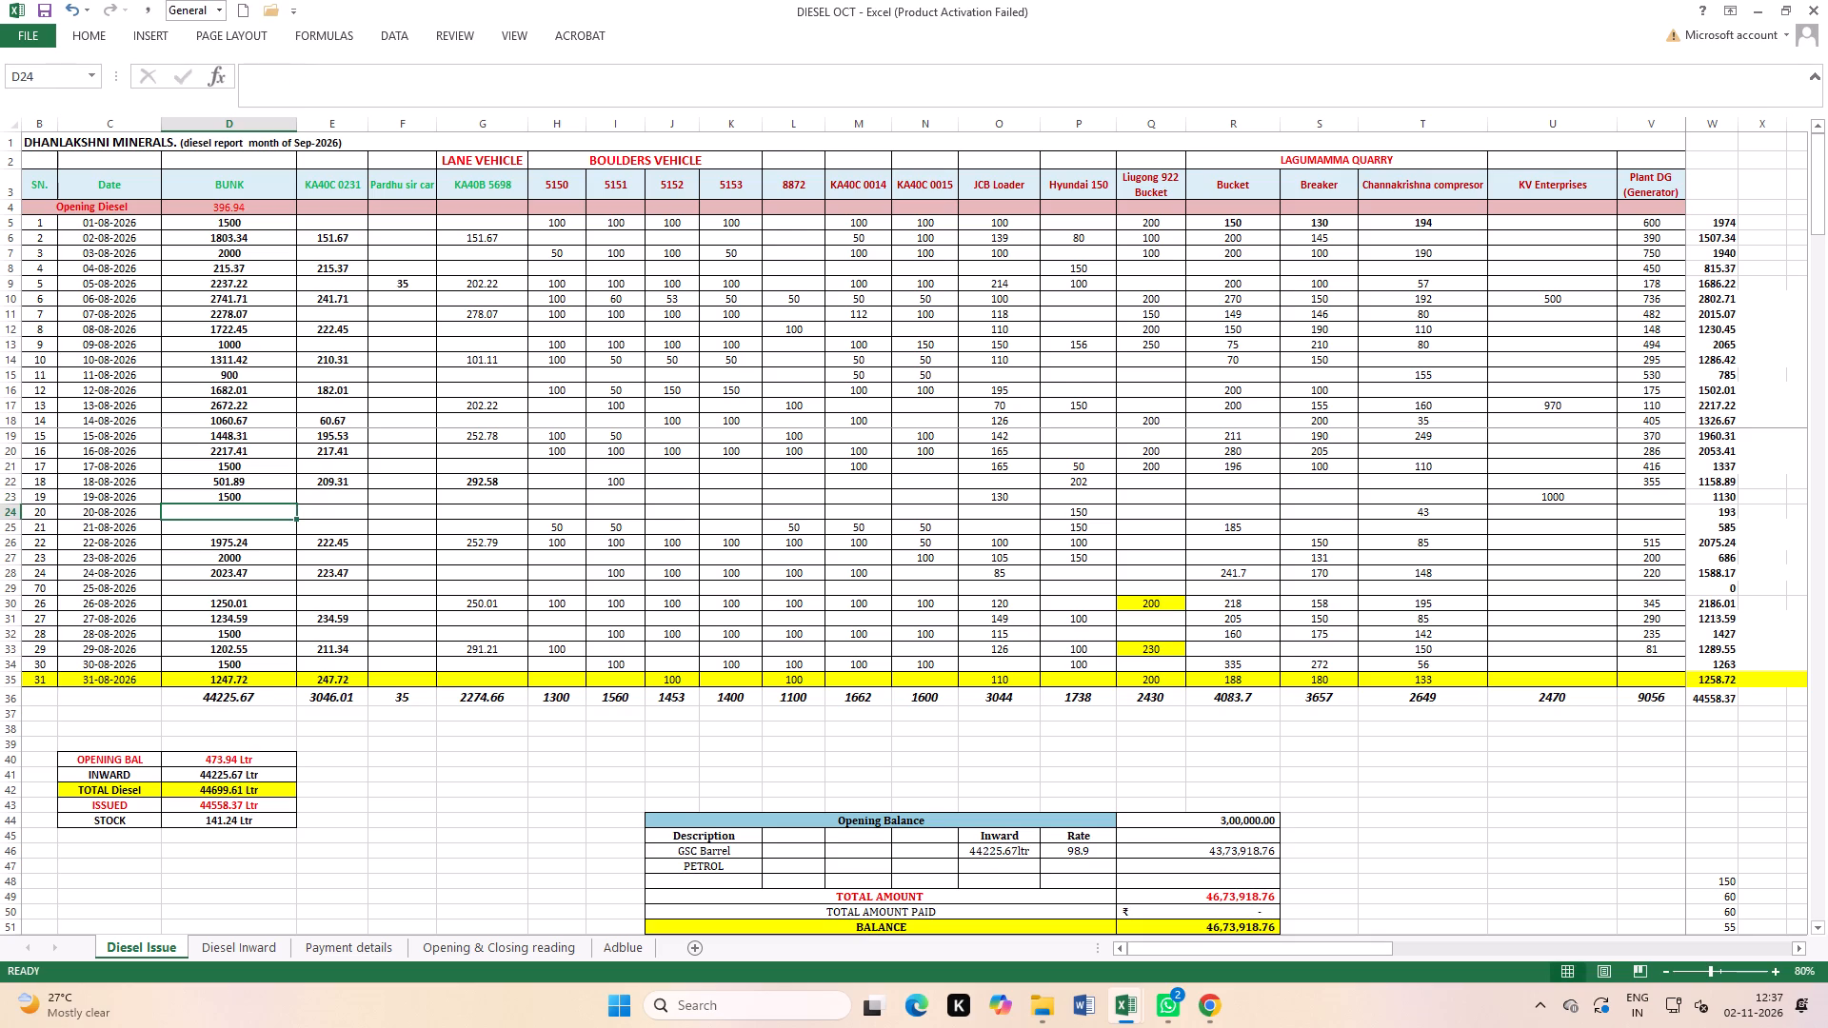
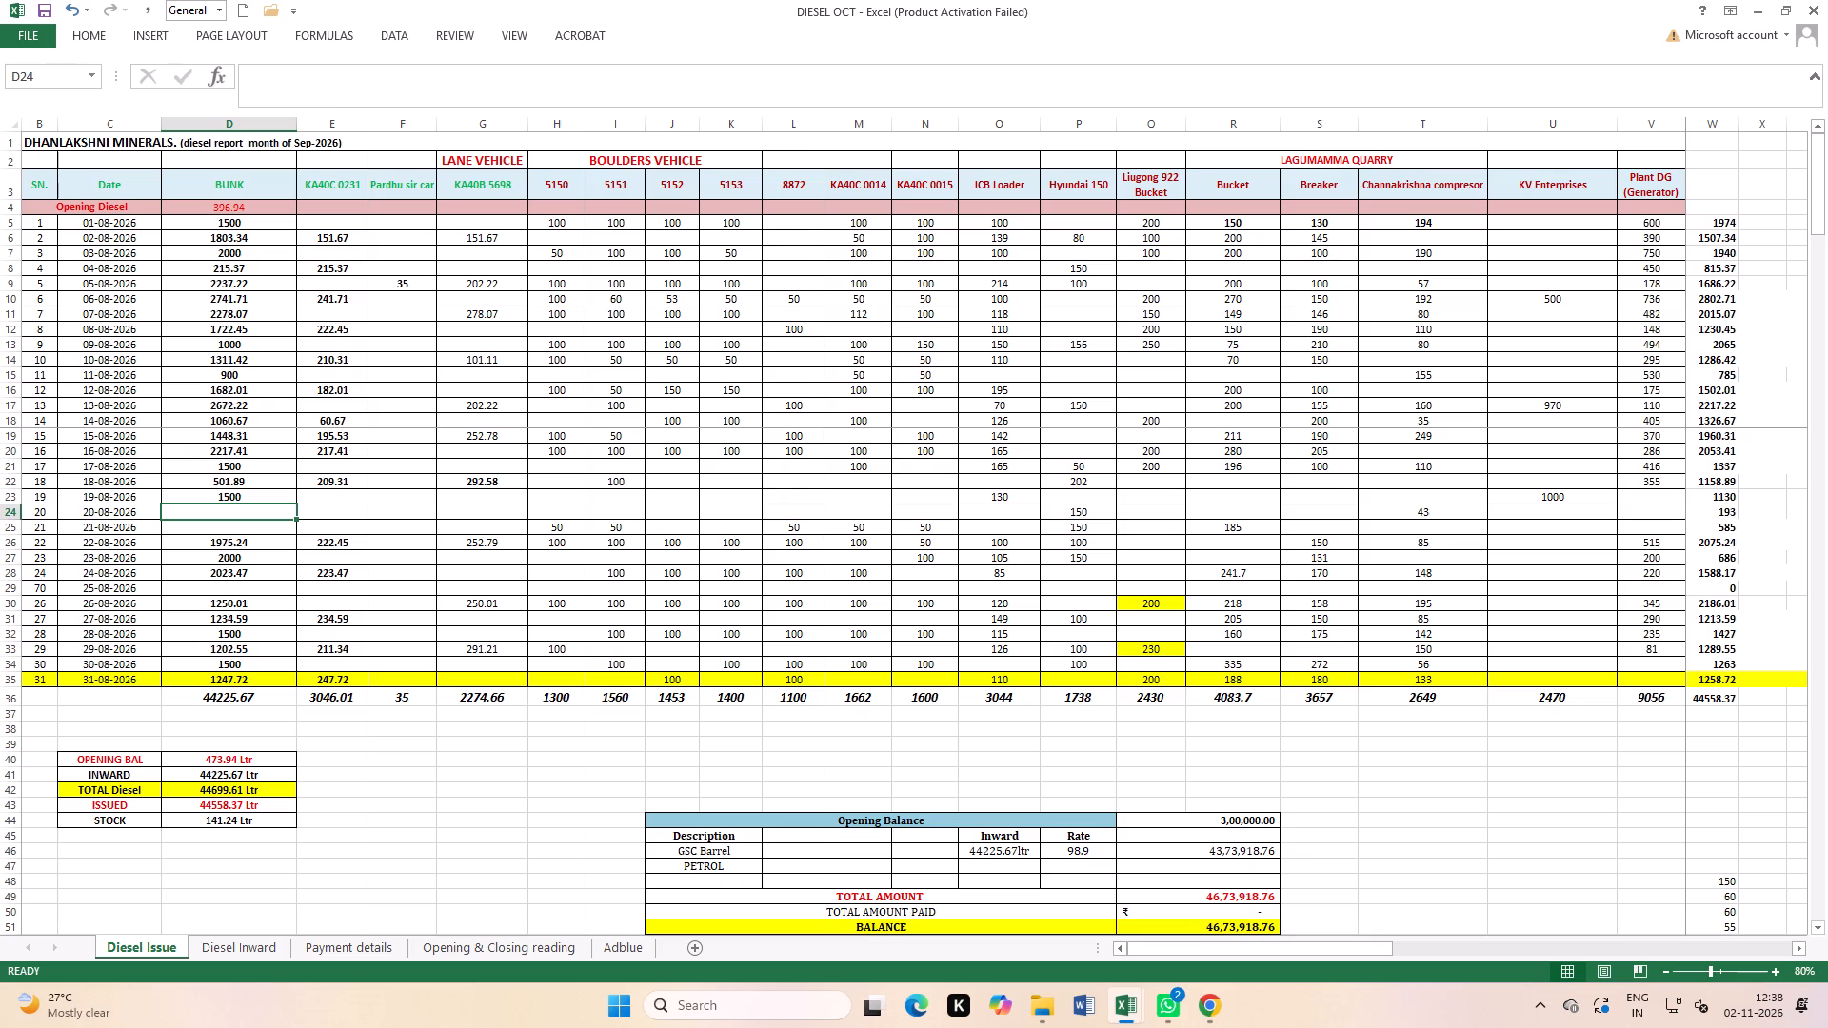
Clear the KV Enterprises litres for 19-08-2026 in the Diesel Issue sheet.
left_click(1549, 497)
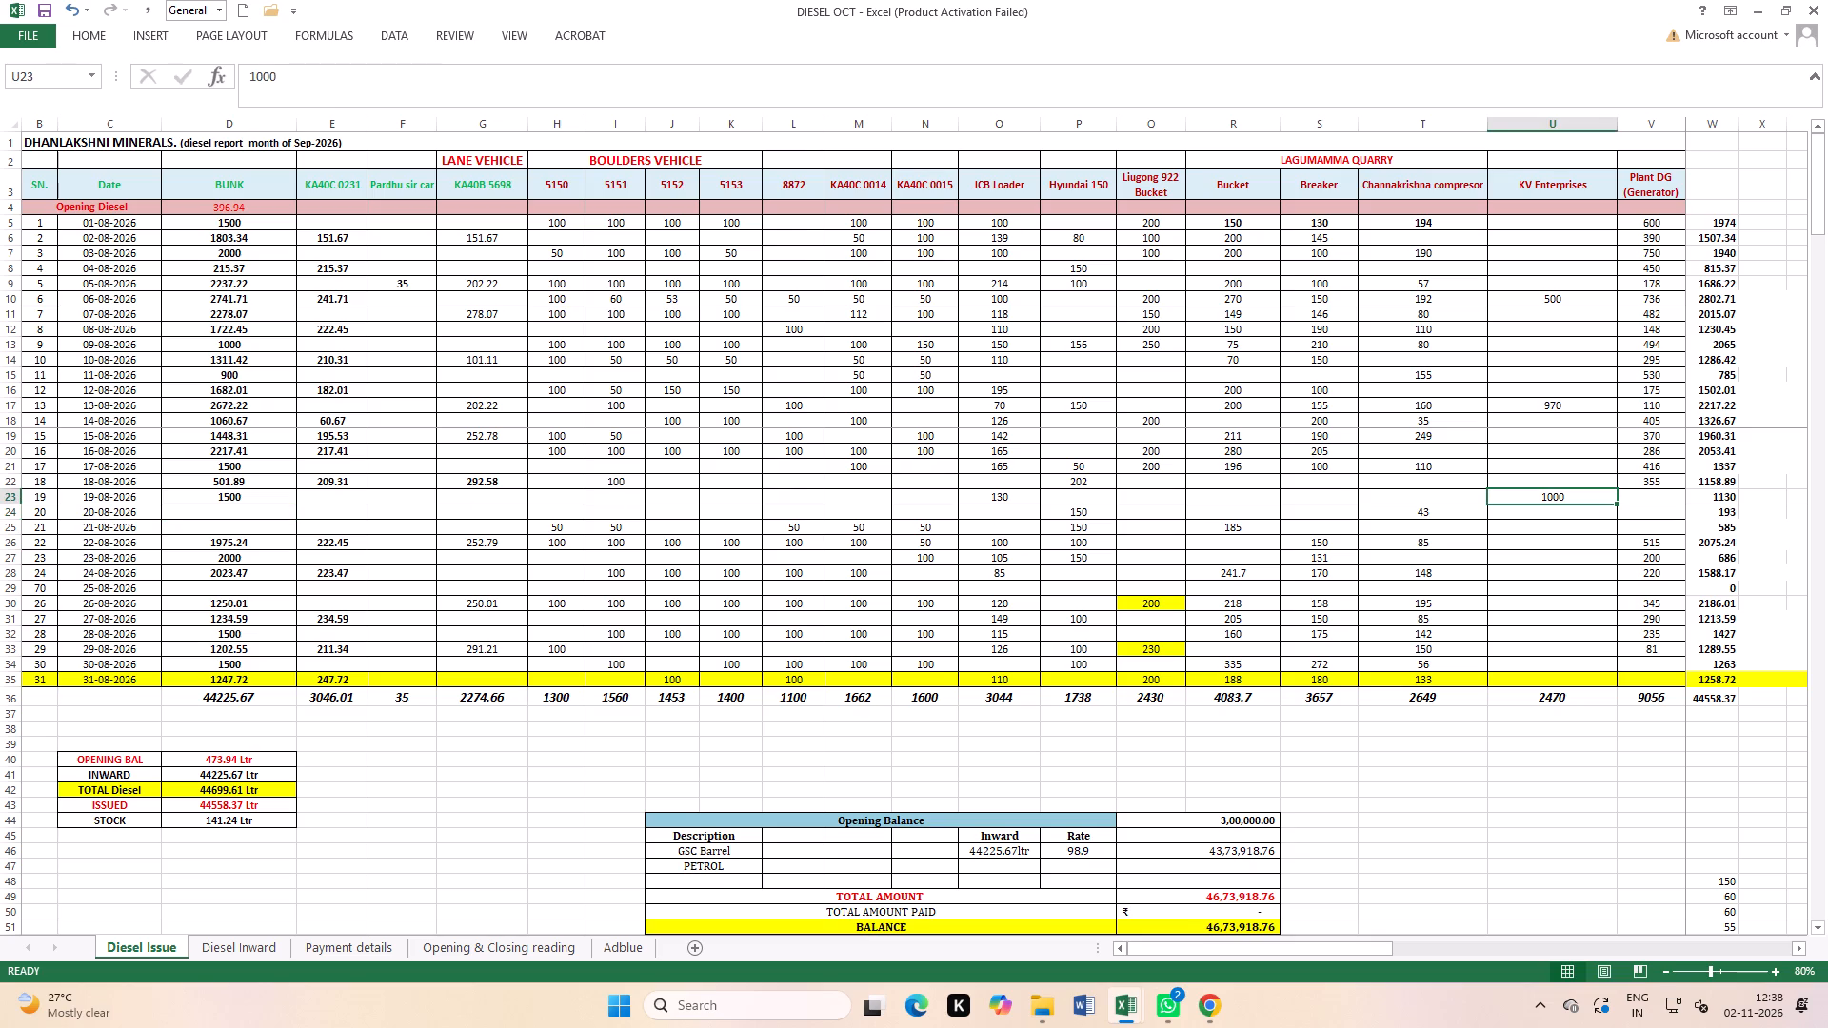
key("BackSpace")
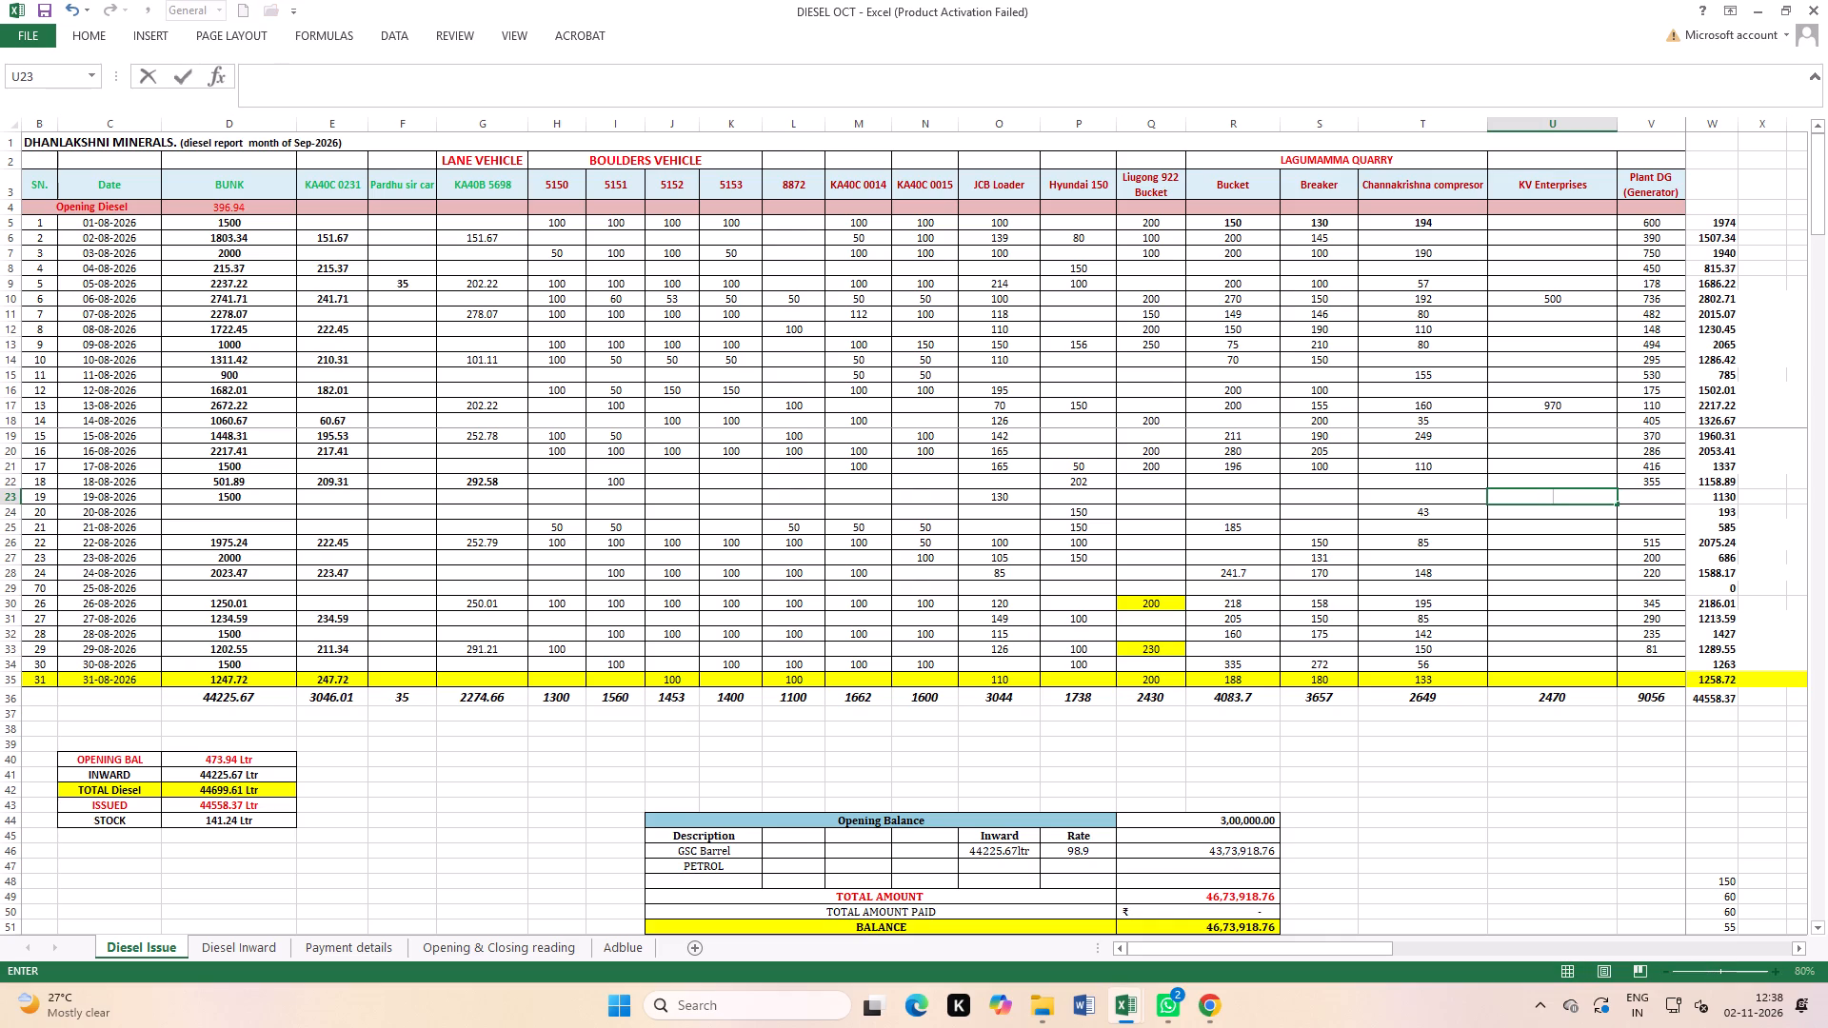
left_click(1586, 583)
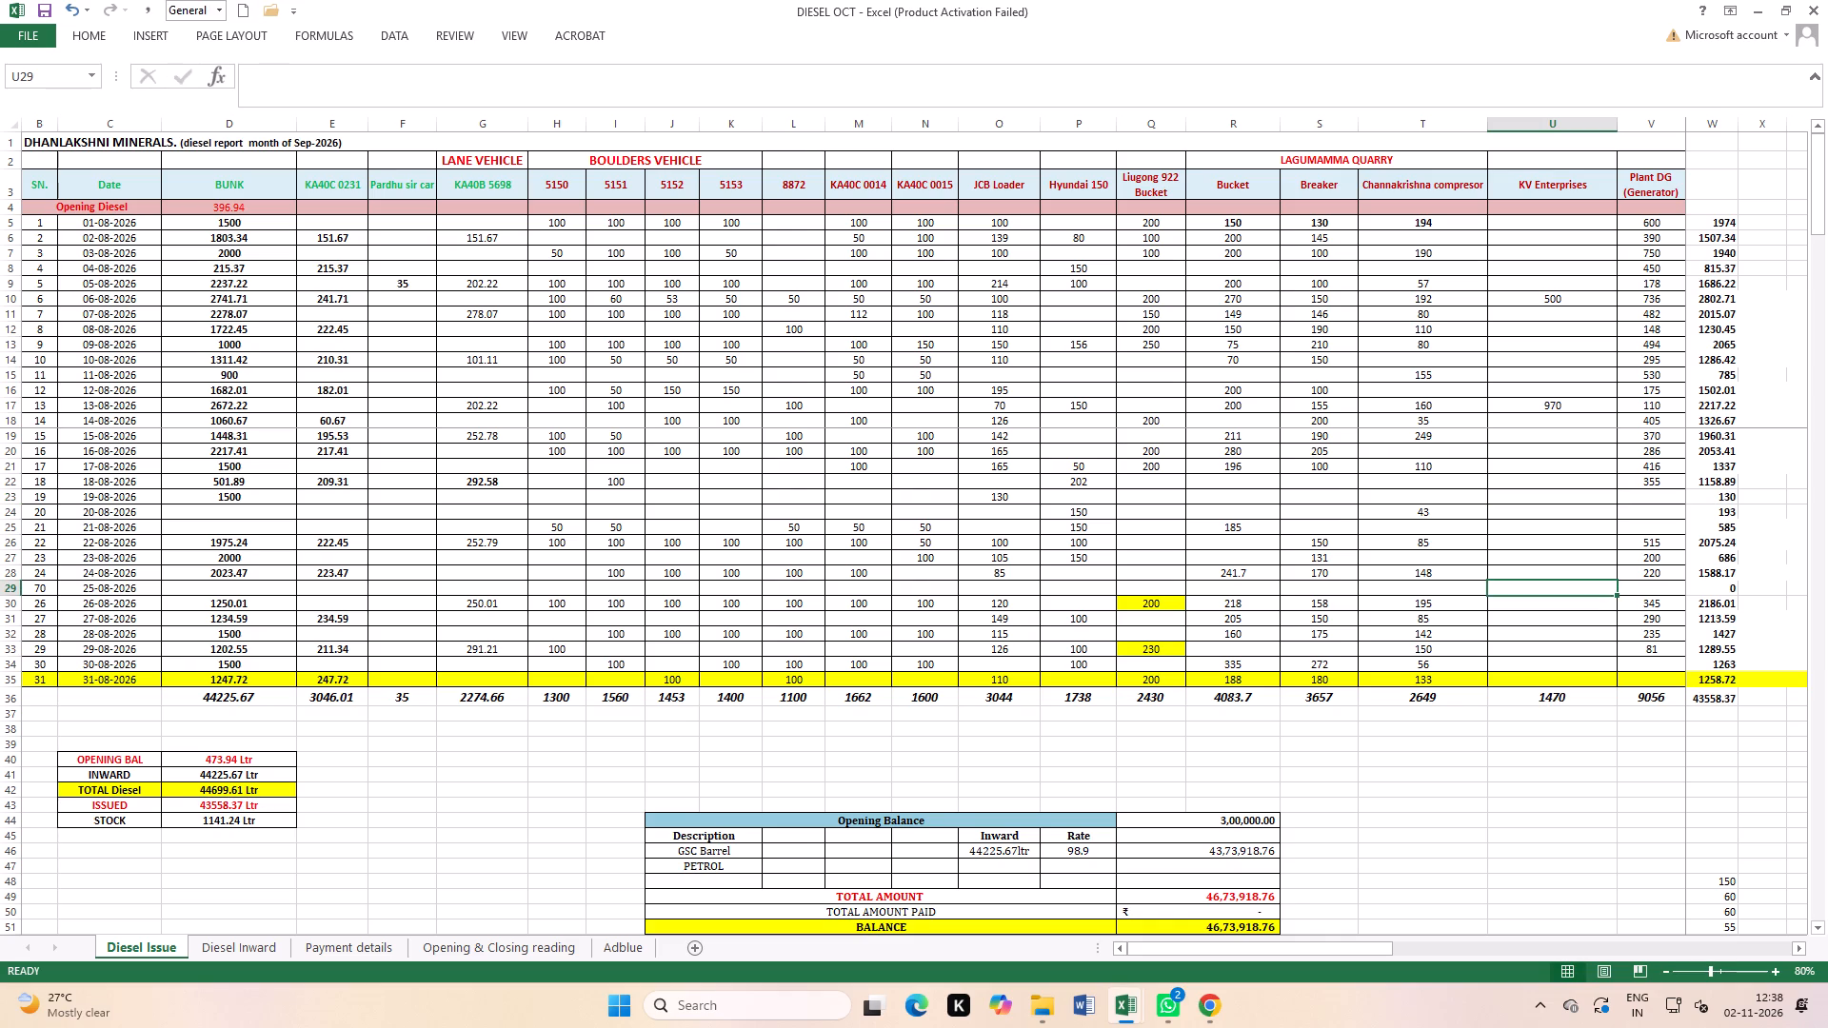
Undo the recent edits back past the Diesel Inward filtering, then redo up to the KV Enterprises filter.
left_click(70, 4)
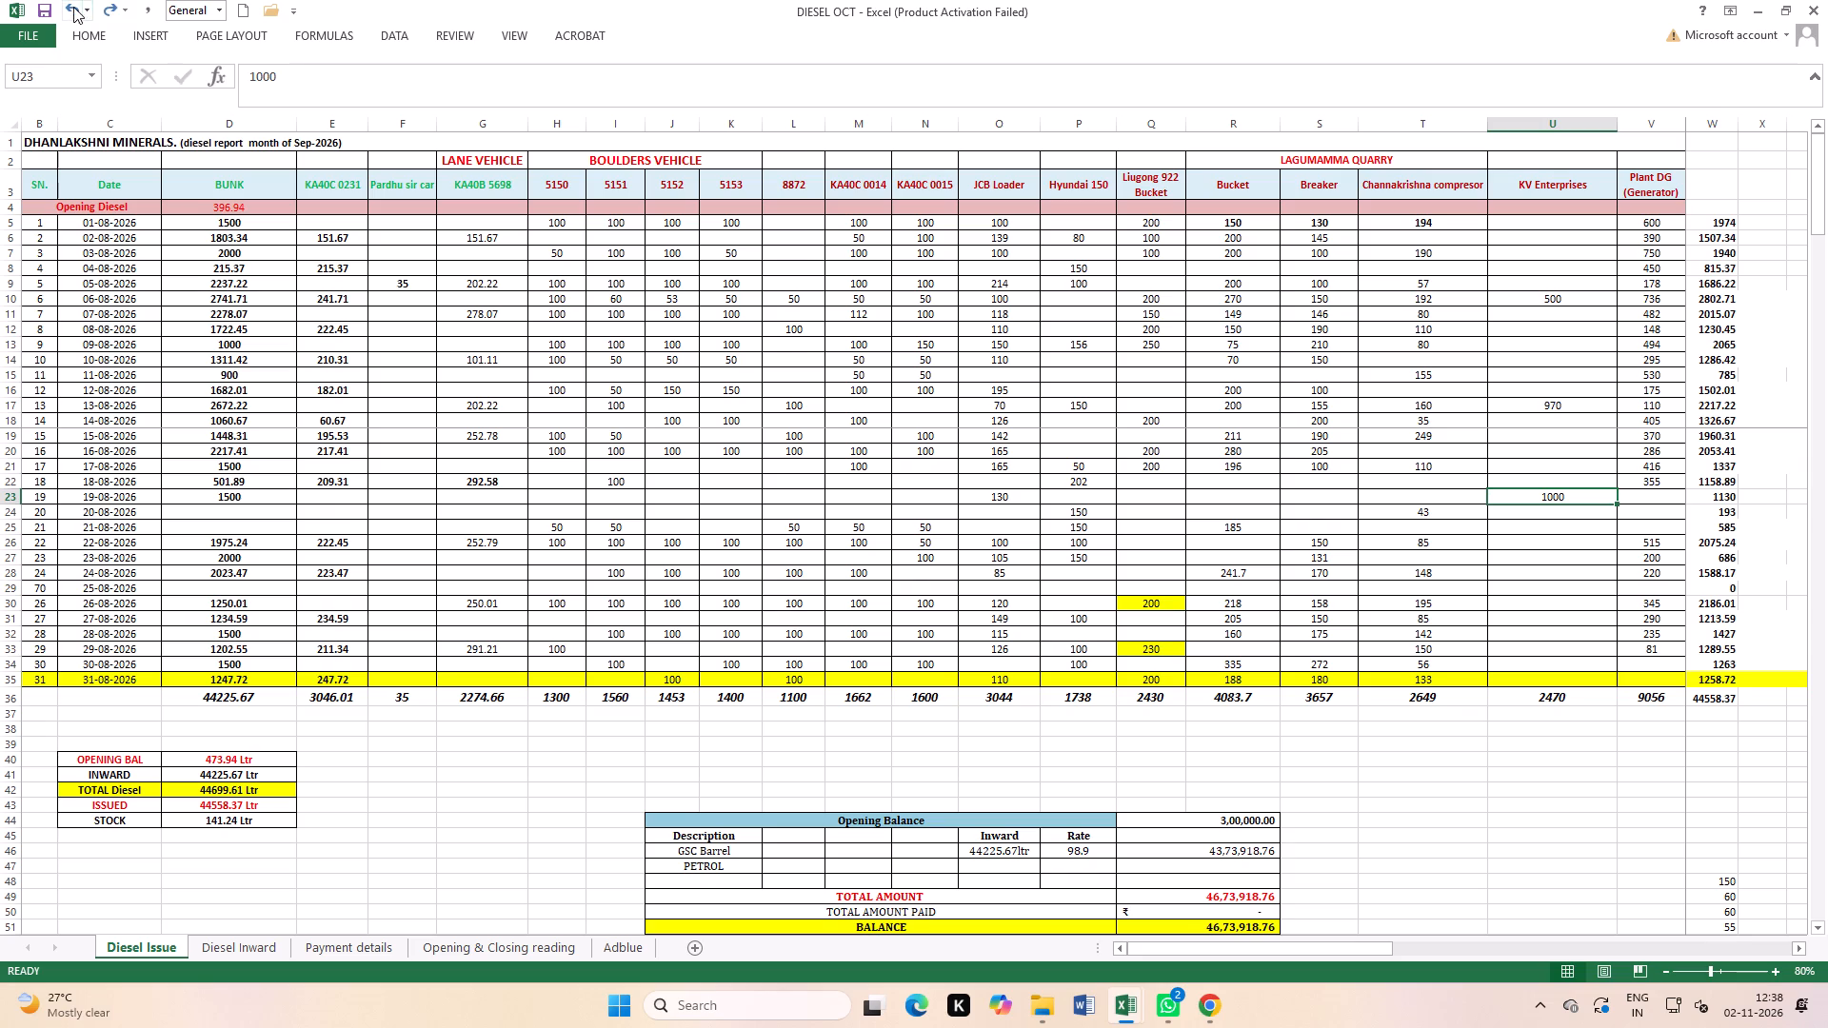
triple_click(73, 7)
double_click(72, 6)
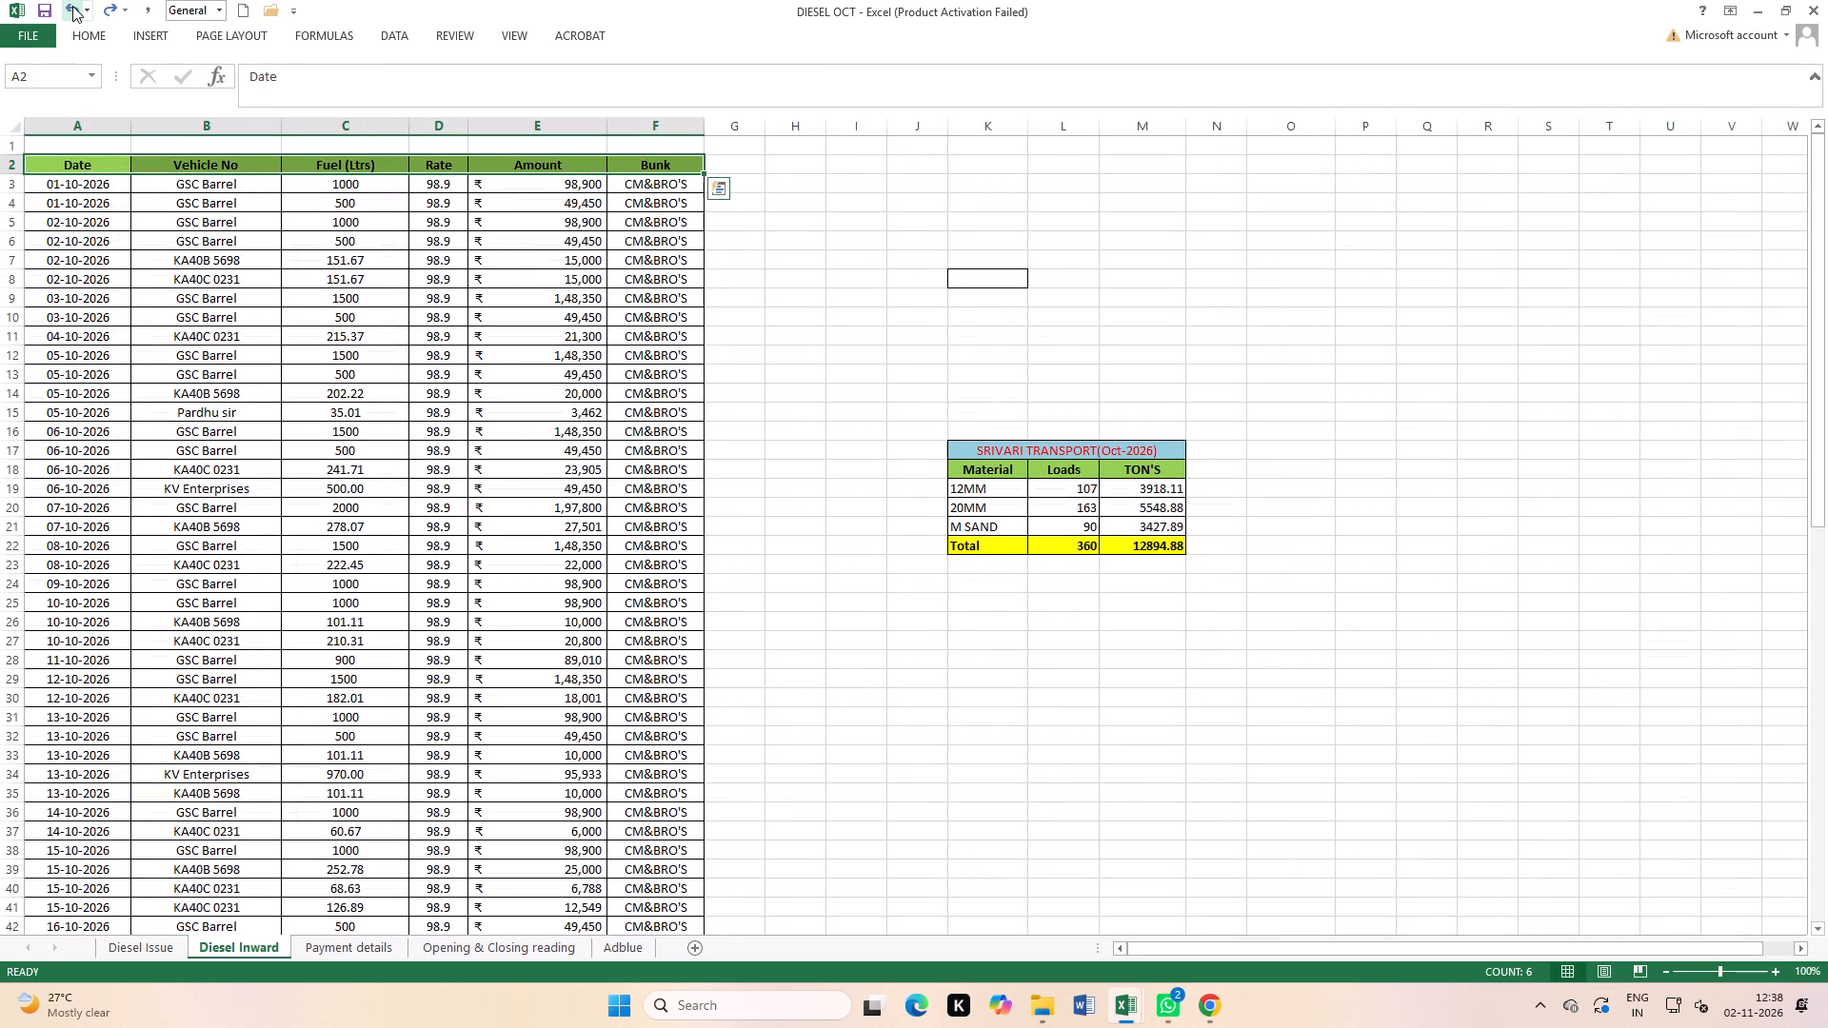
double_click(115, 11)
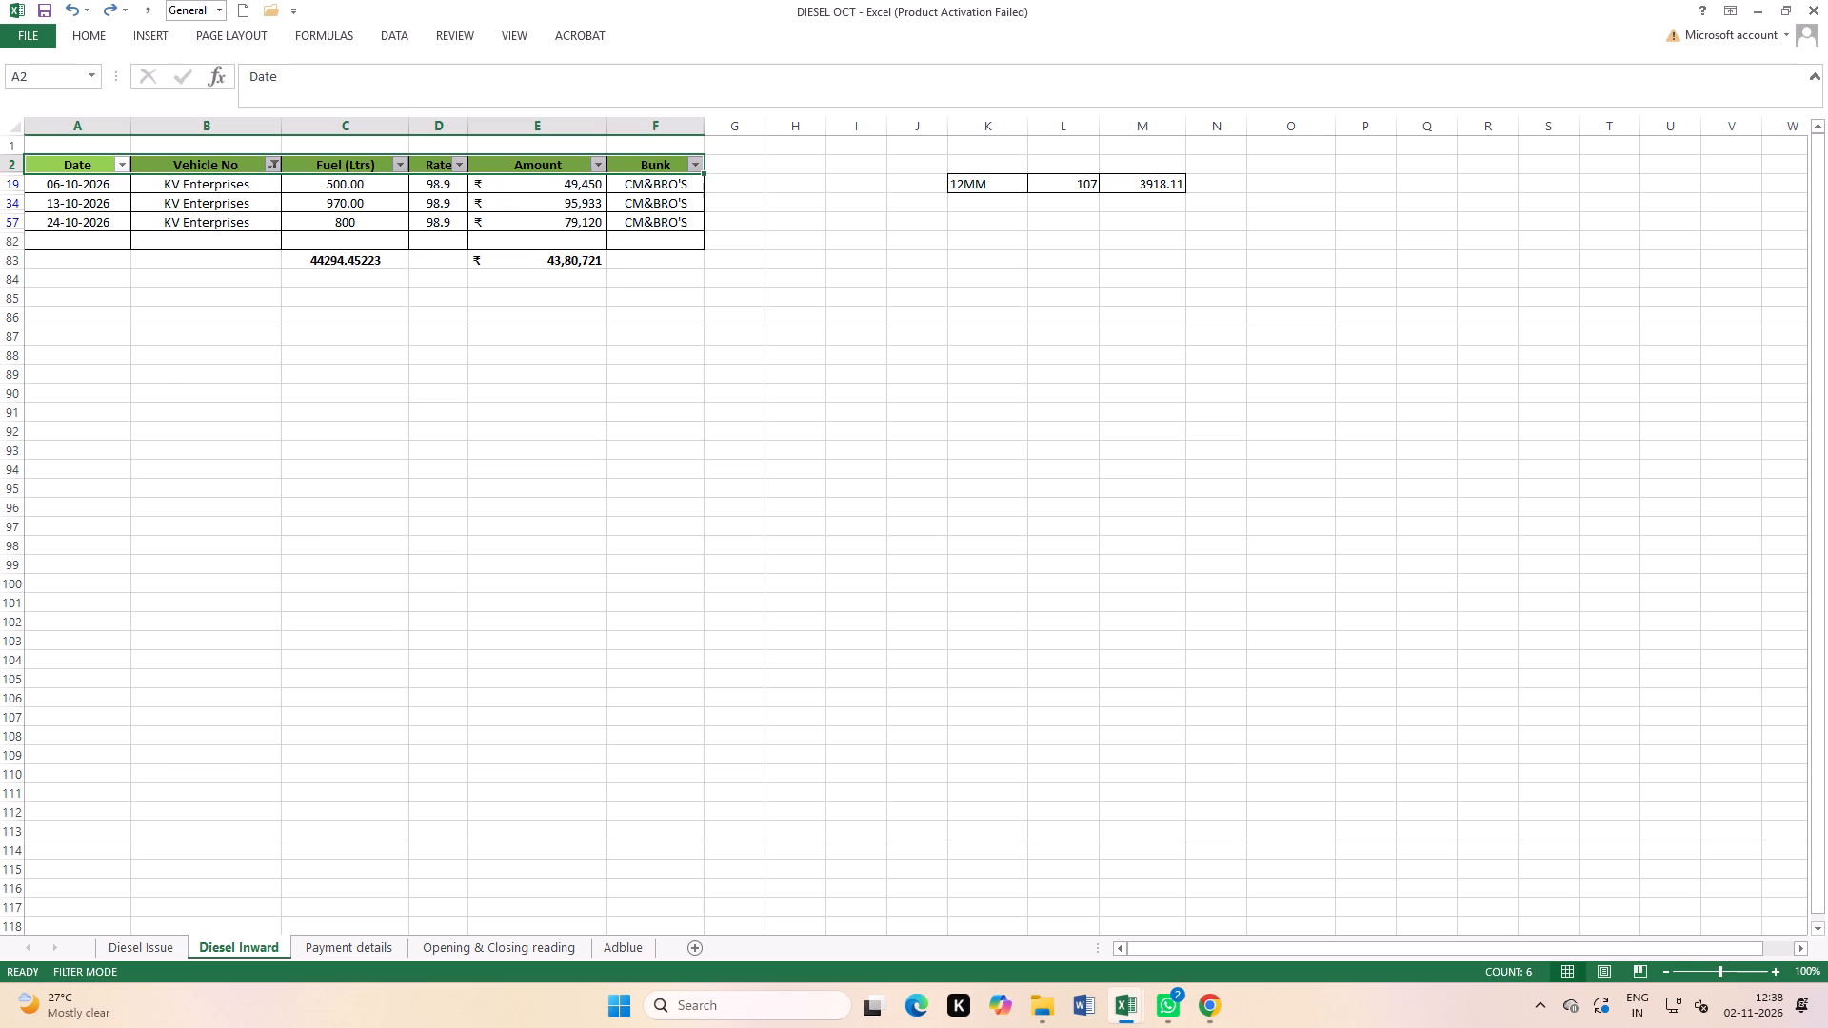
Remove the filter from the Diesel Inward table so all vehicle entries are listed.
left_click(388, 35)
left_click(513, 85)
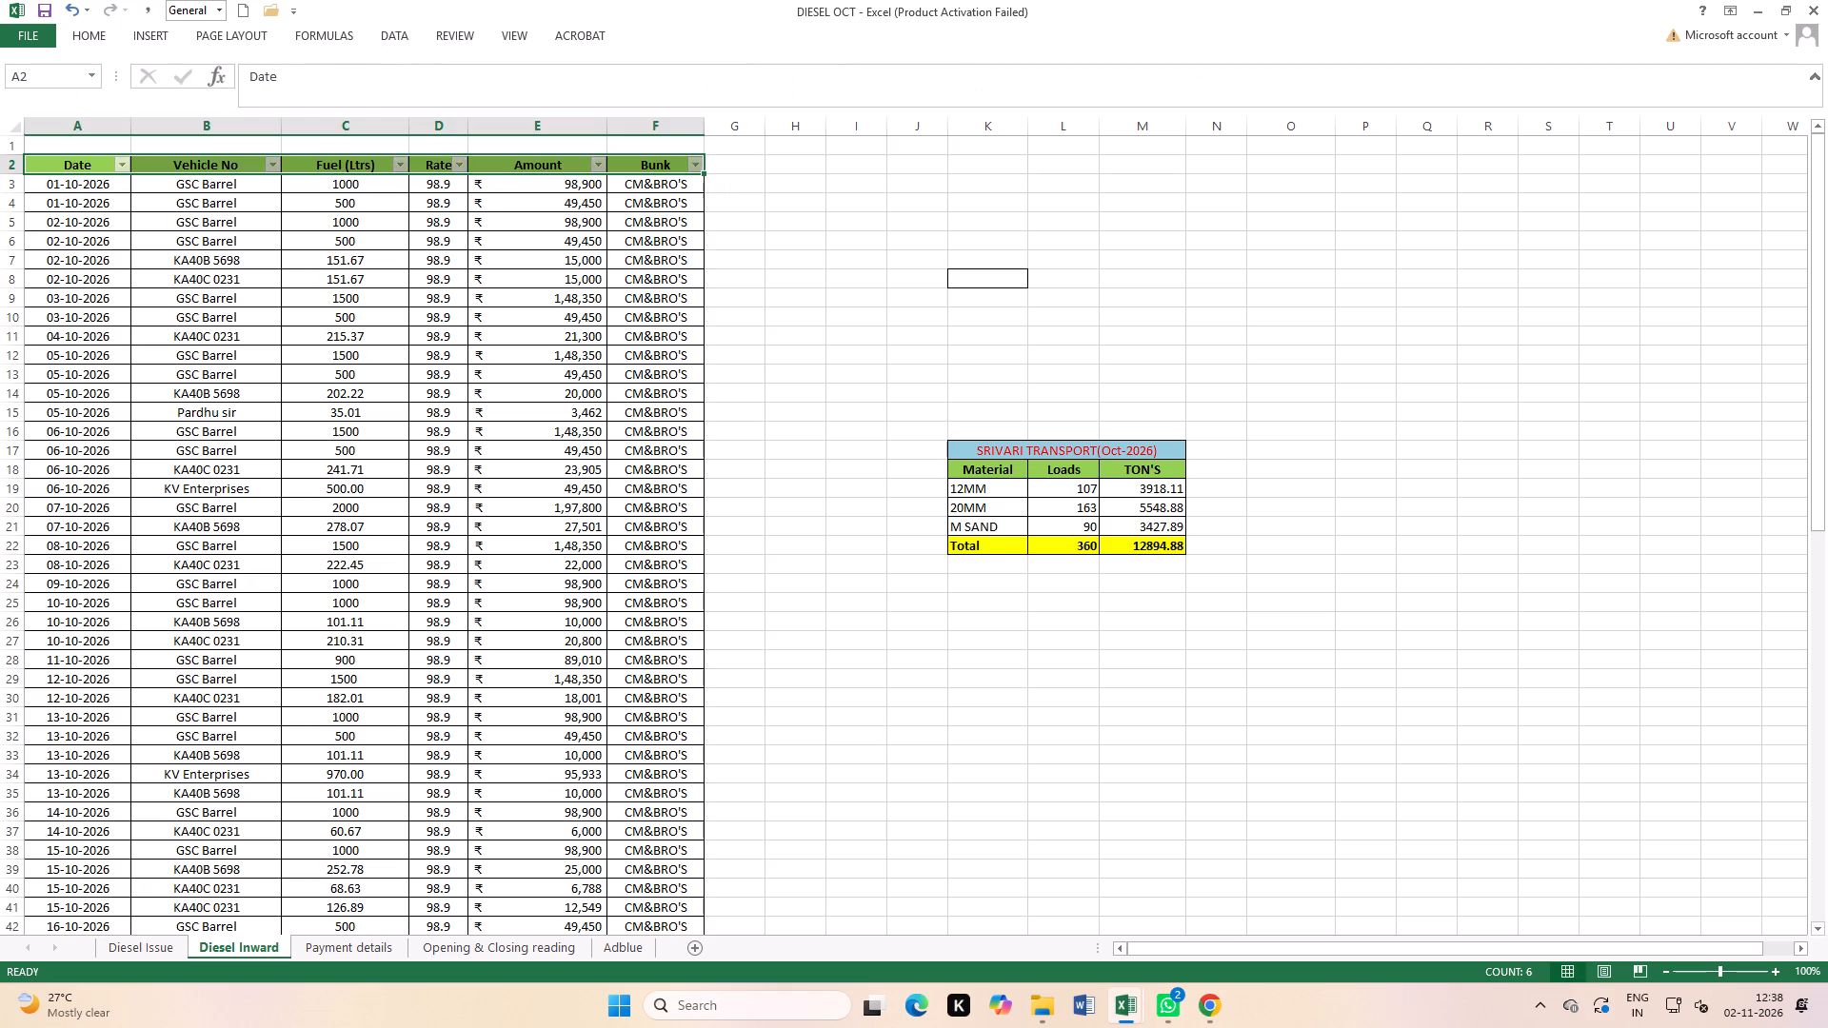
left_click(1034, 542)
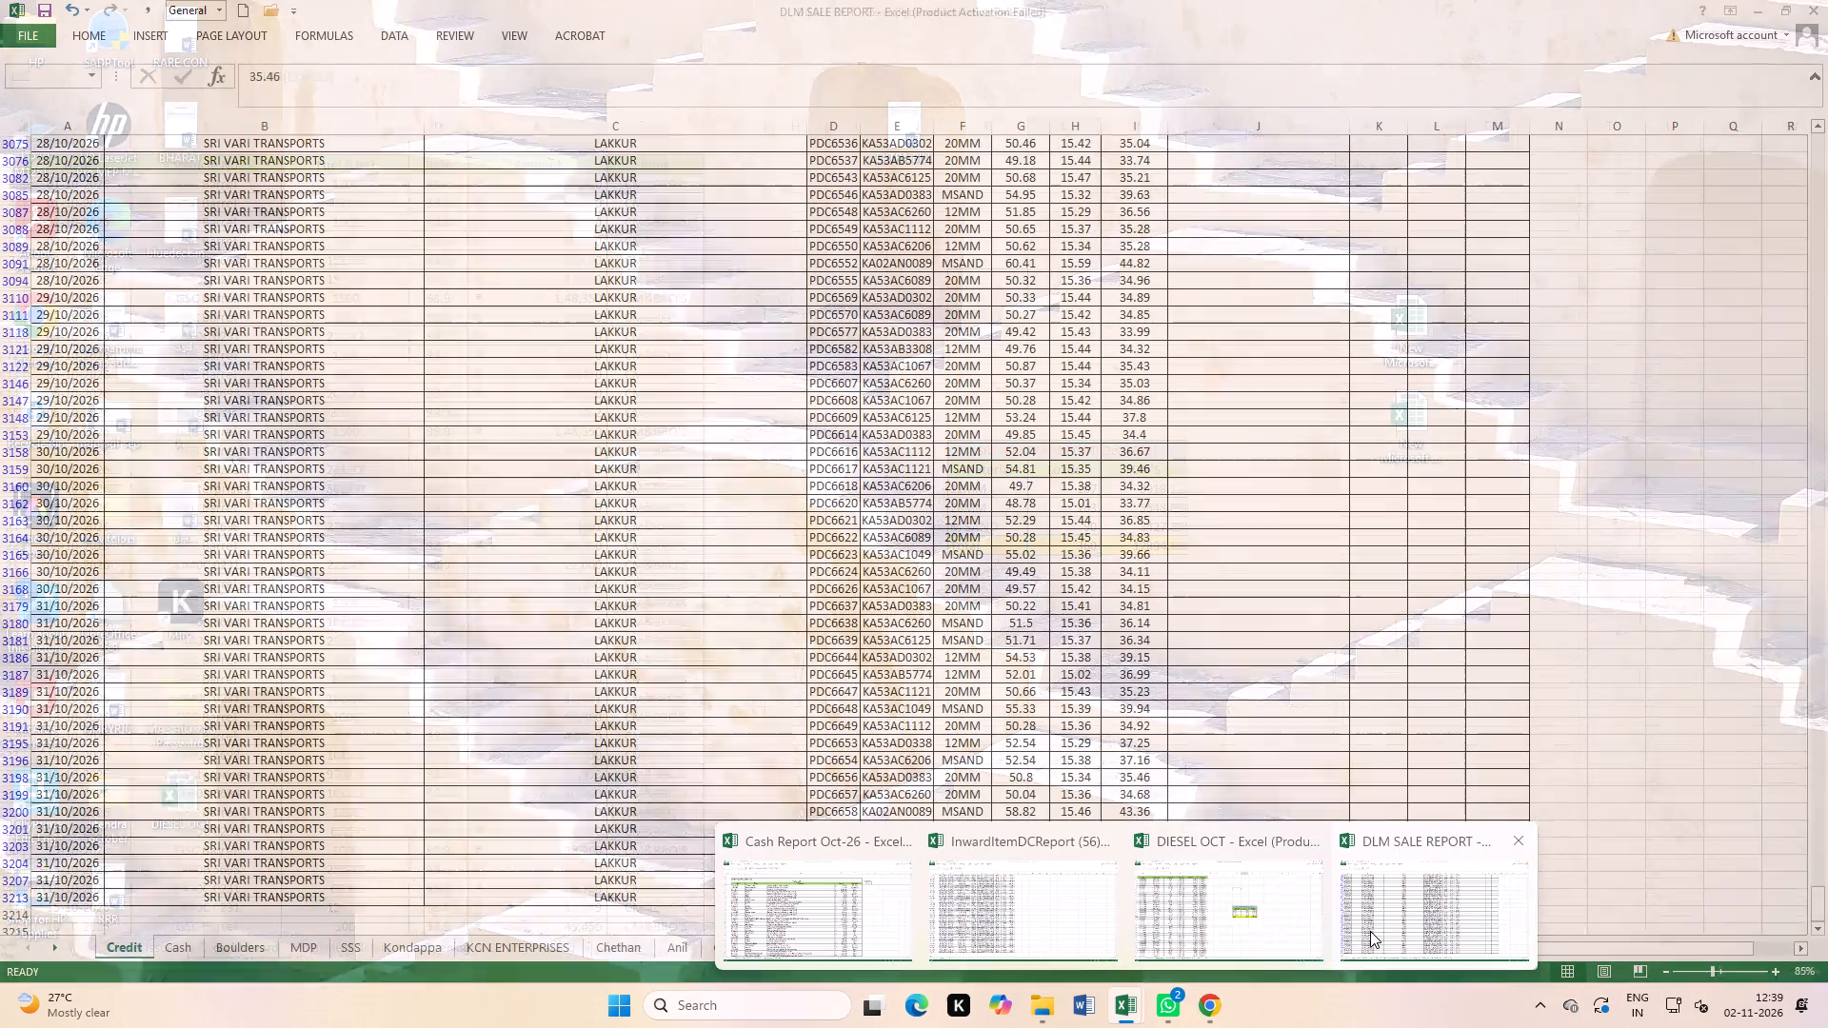
Close the DIESEL OCT workbook without saving and reopen it from the Oct-2026 folder.
left_click(1257, 919)
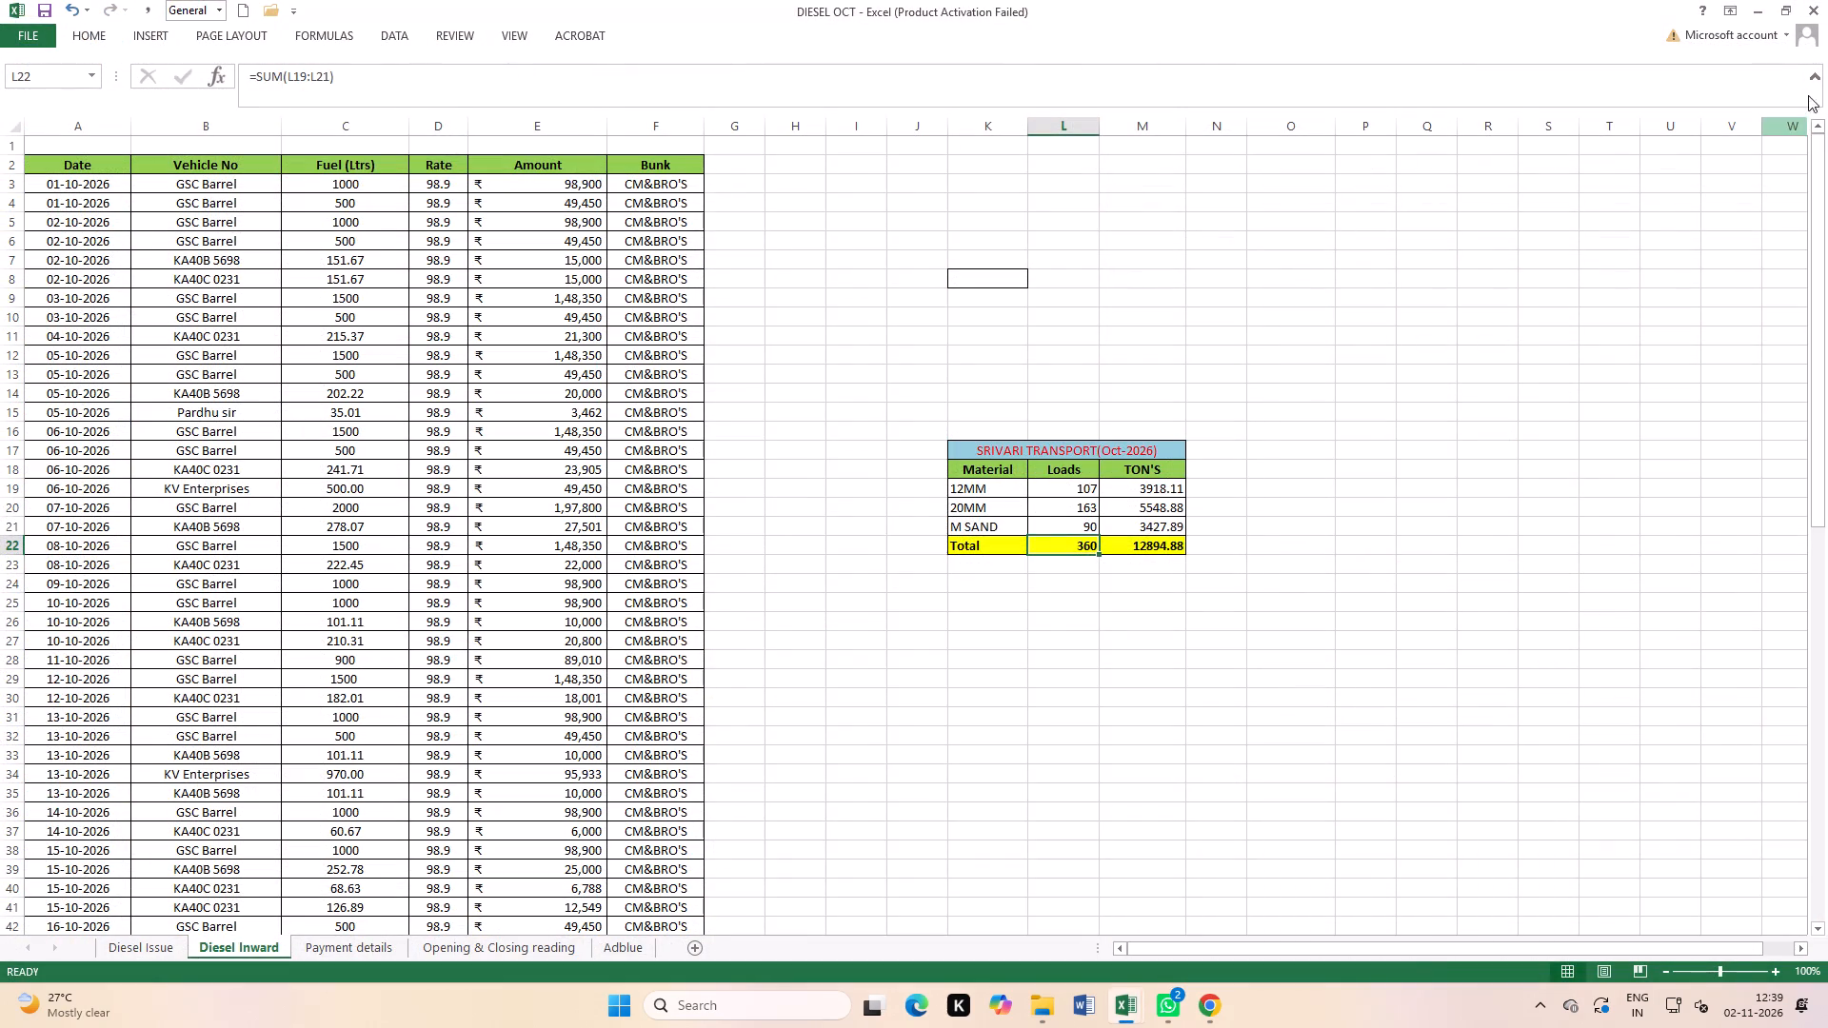
left_click(1818, 0)
left_click(907, 544)
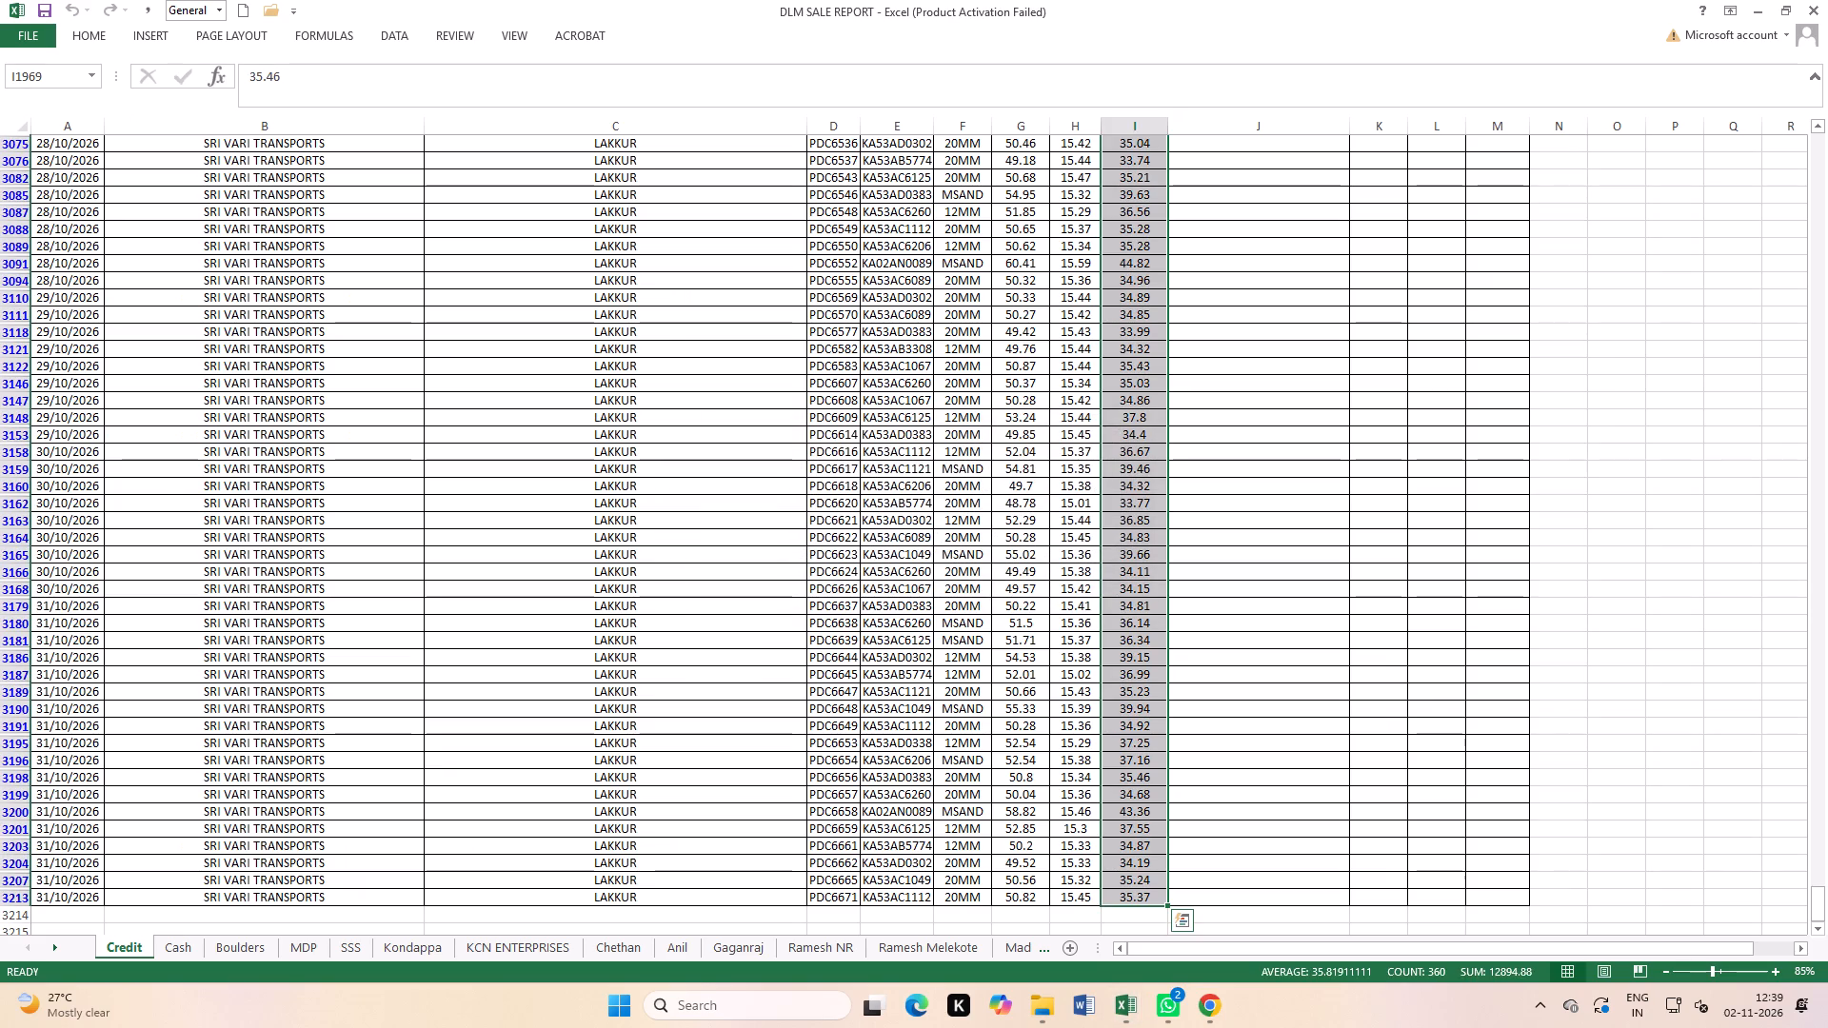
left_click(1046, 1013)
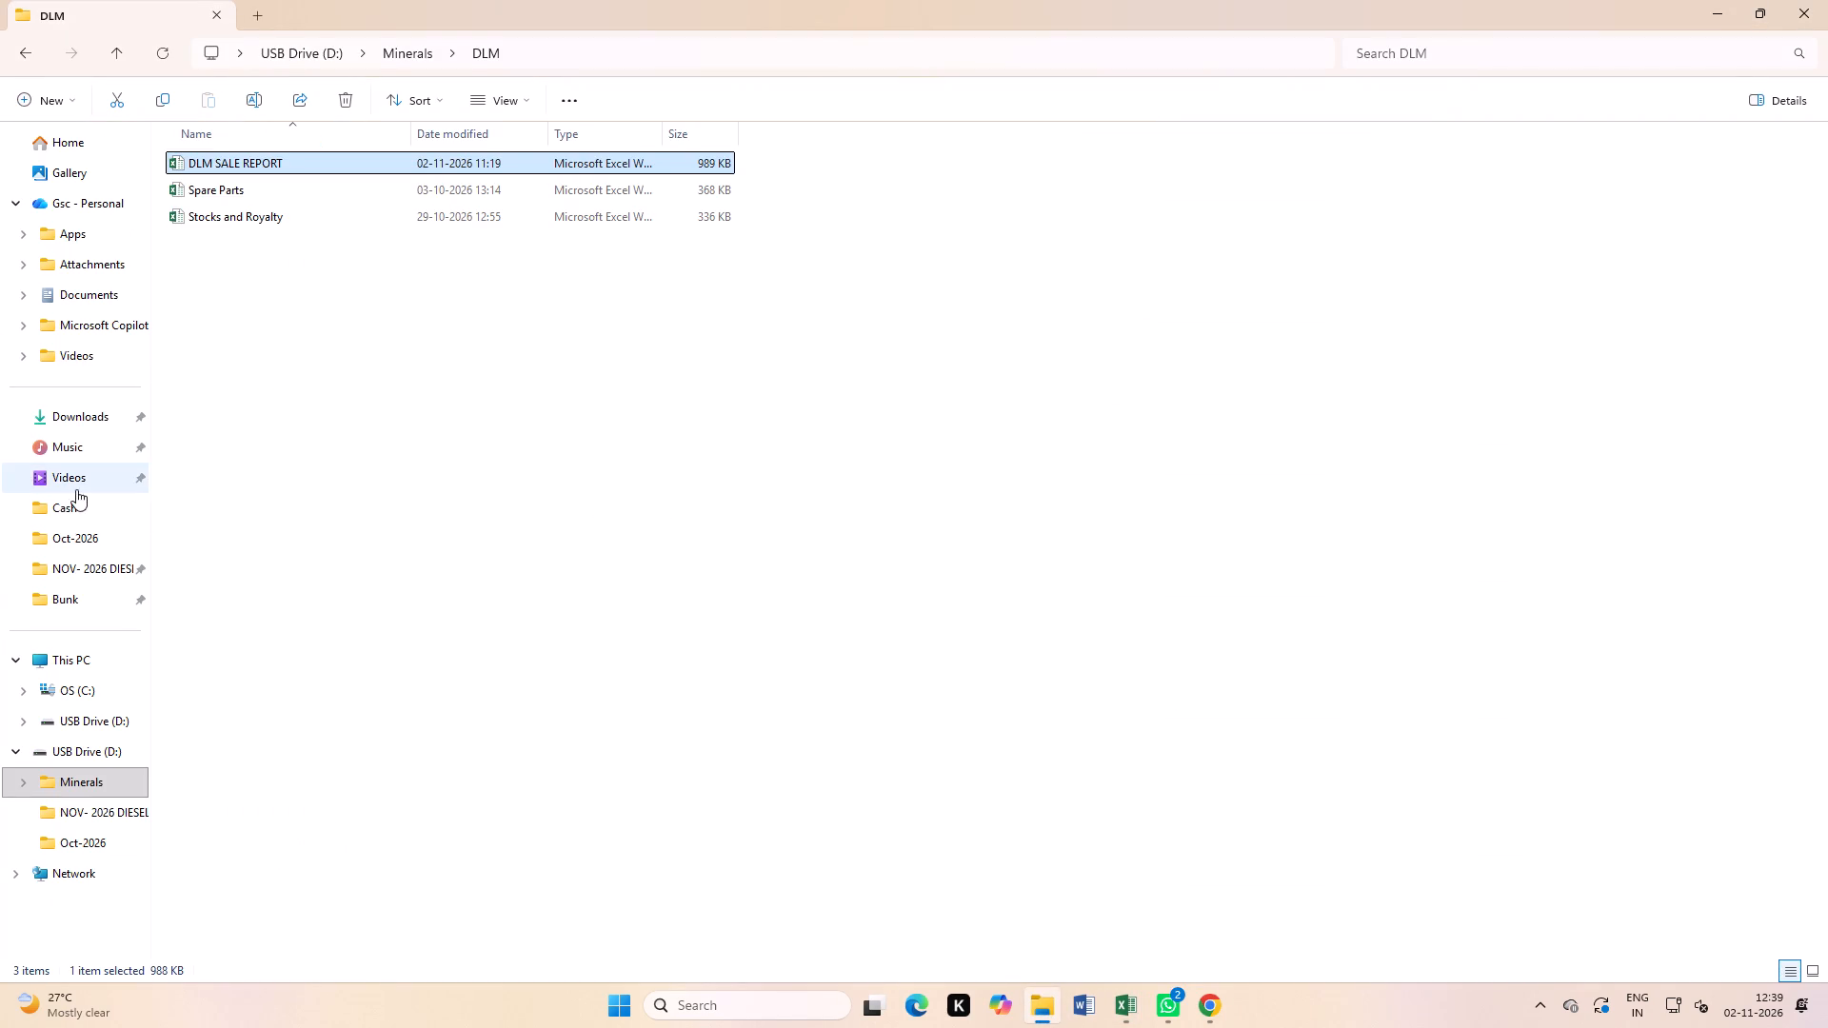
left_click(85, 534)
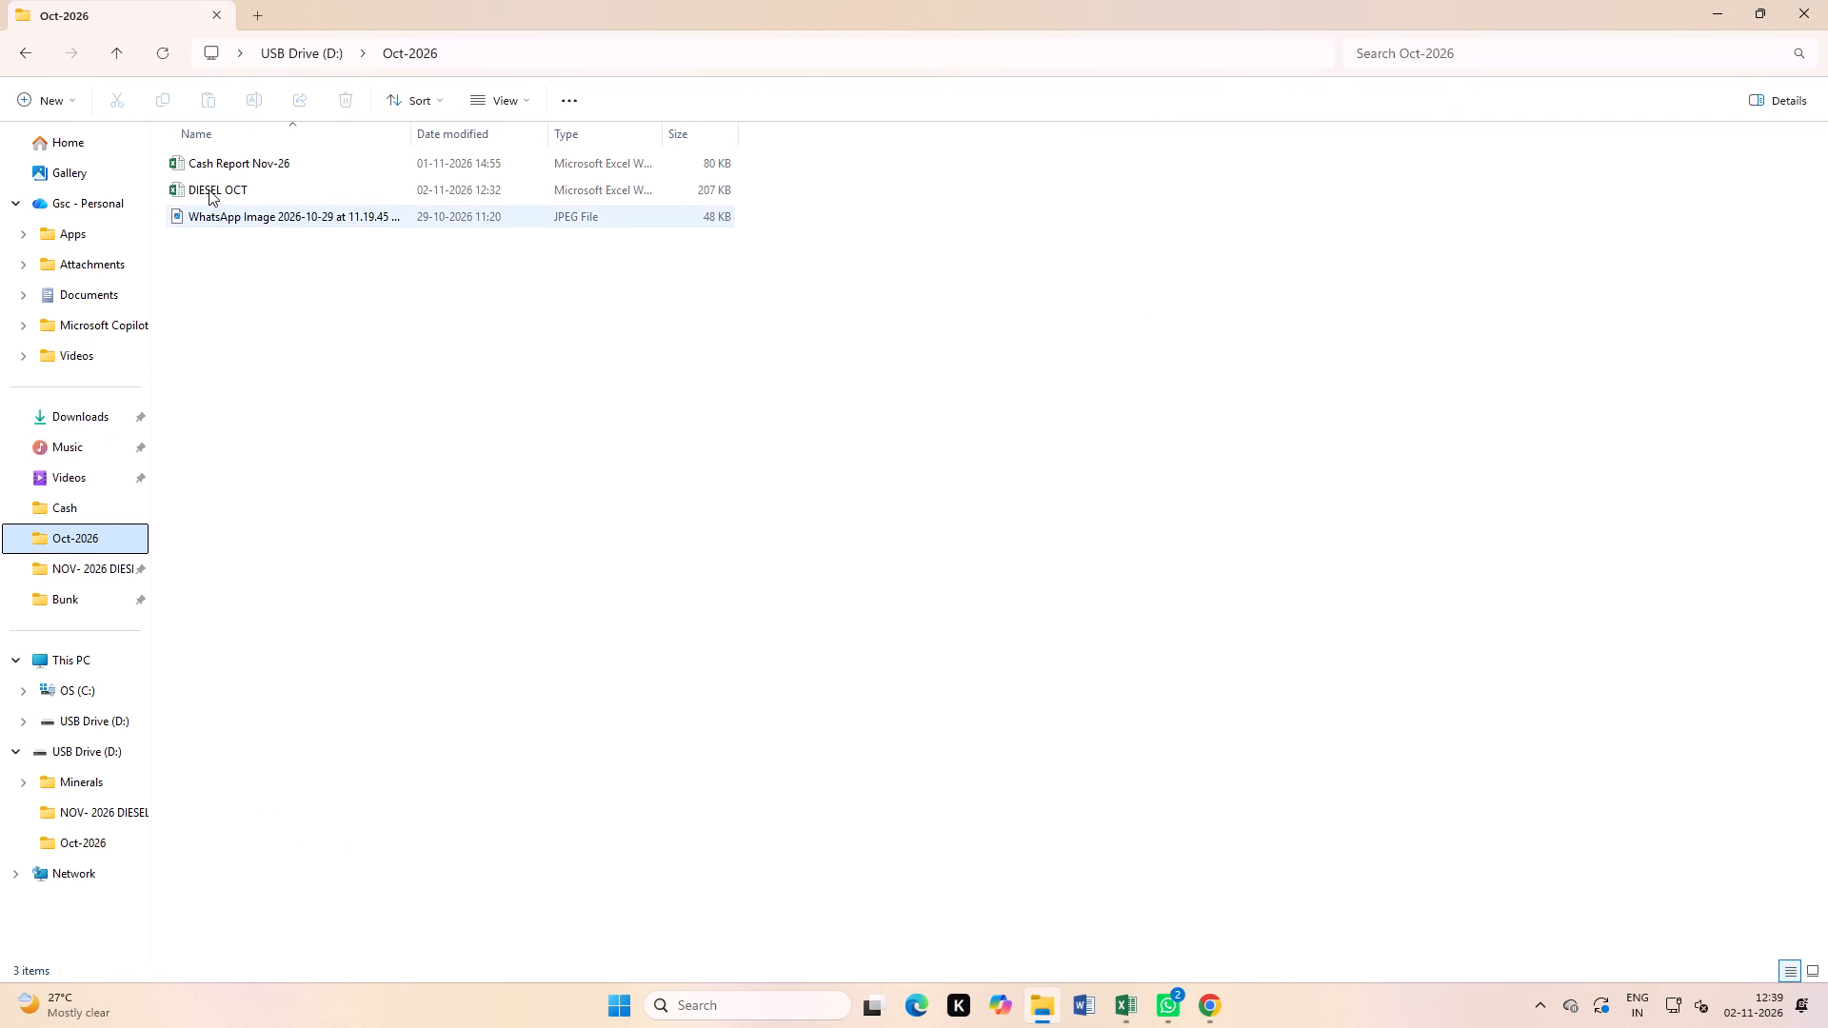
double_click(209, 189)
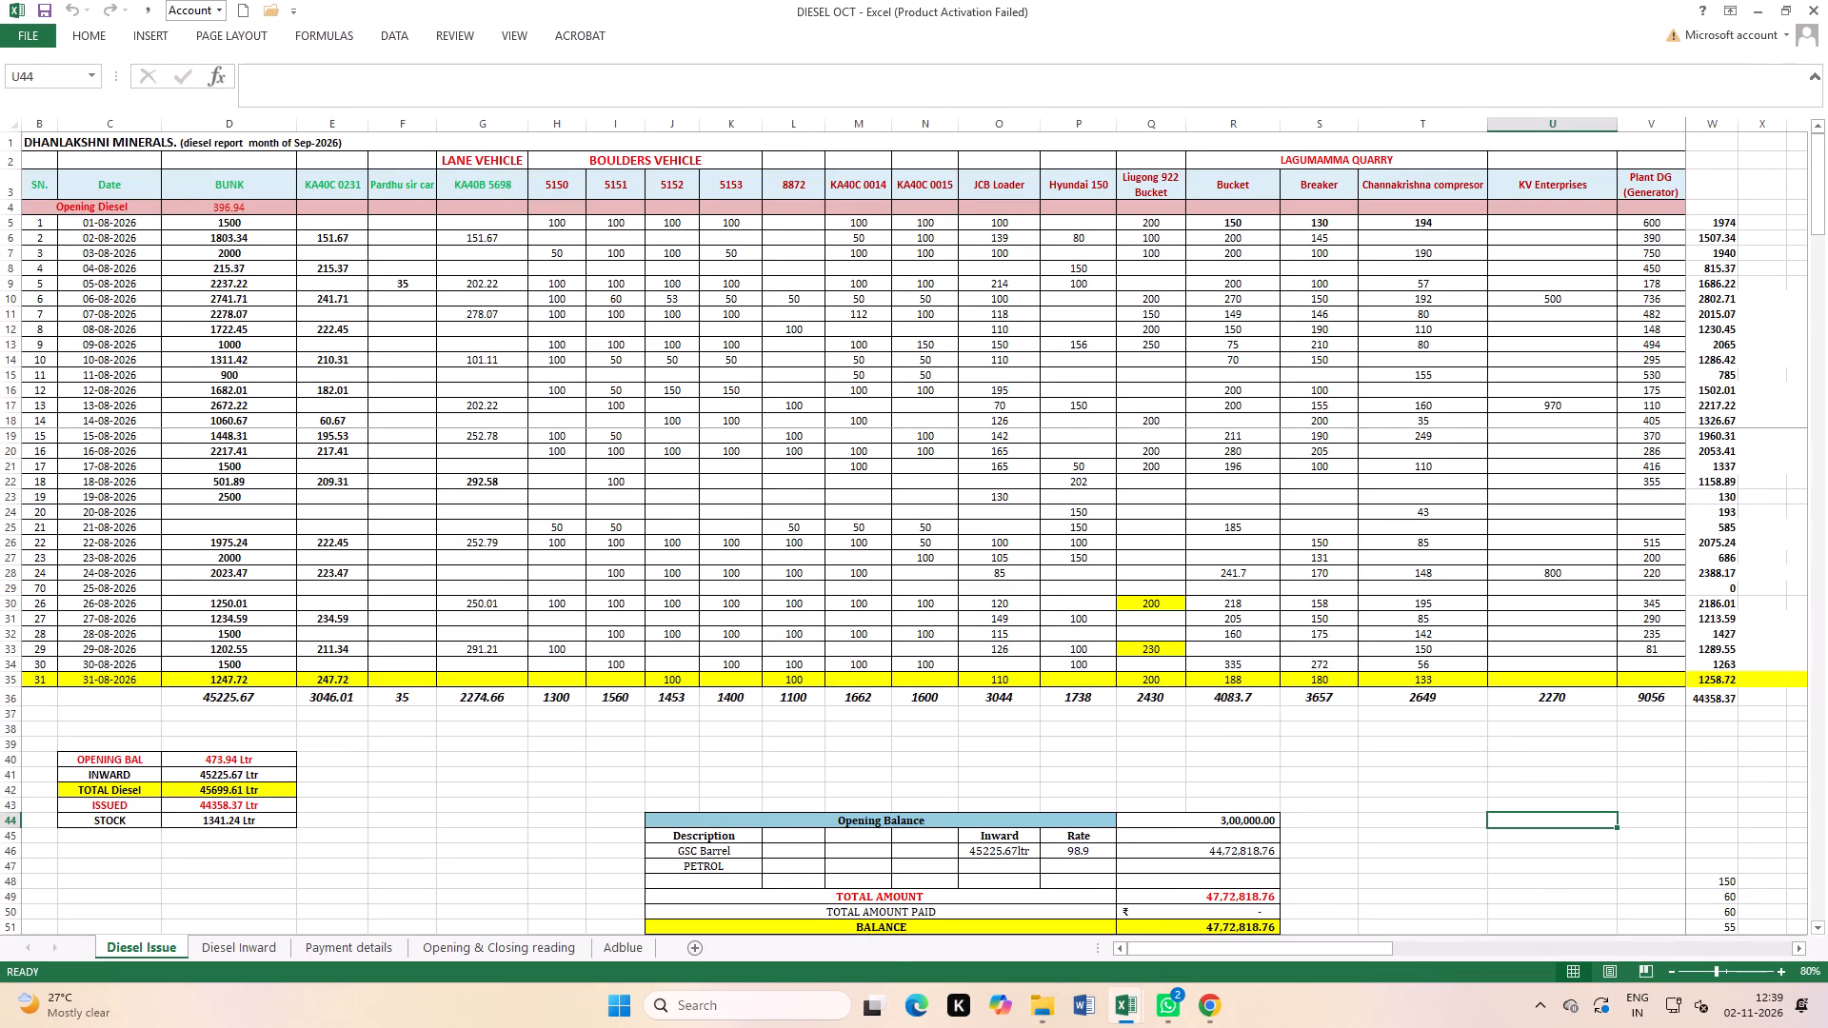
Remove the 1000 constant from the 19-08-2026 BUNK formula in the Diesel Issue sheet, leaving only 1500.
scroll(382, 784, "up", 5)
double_click(250, 496)
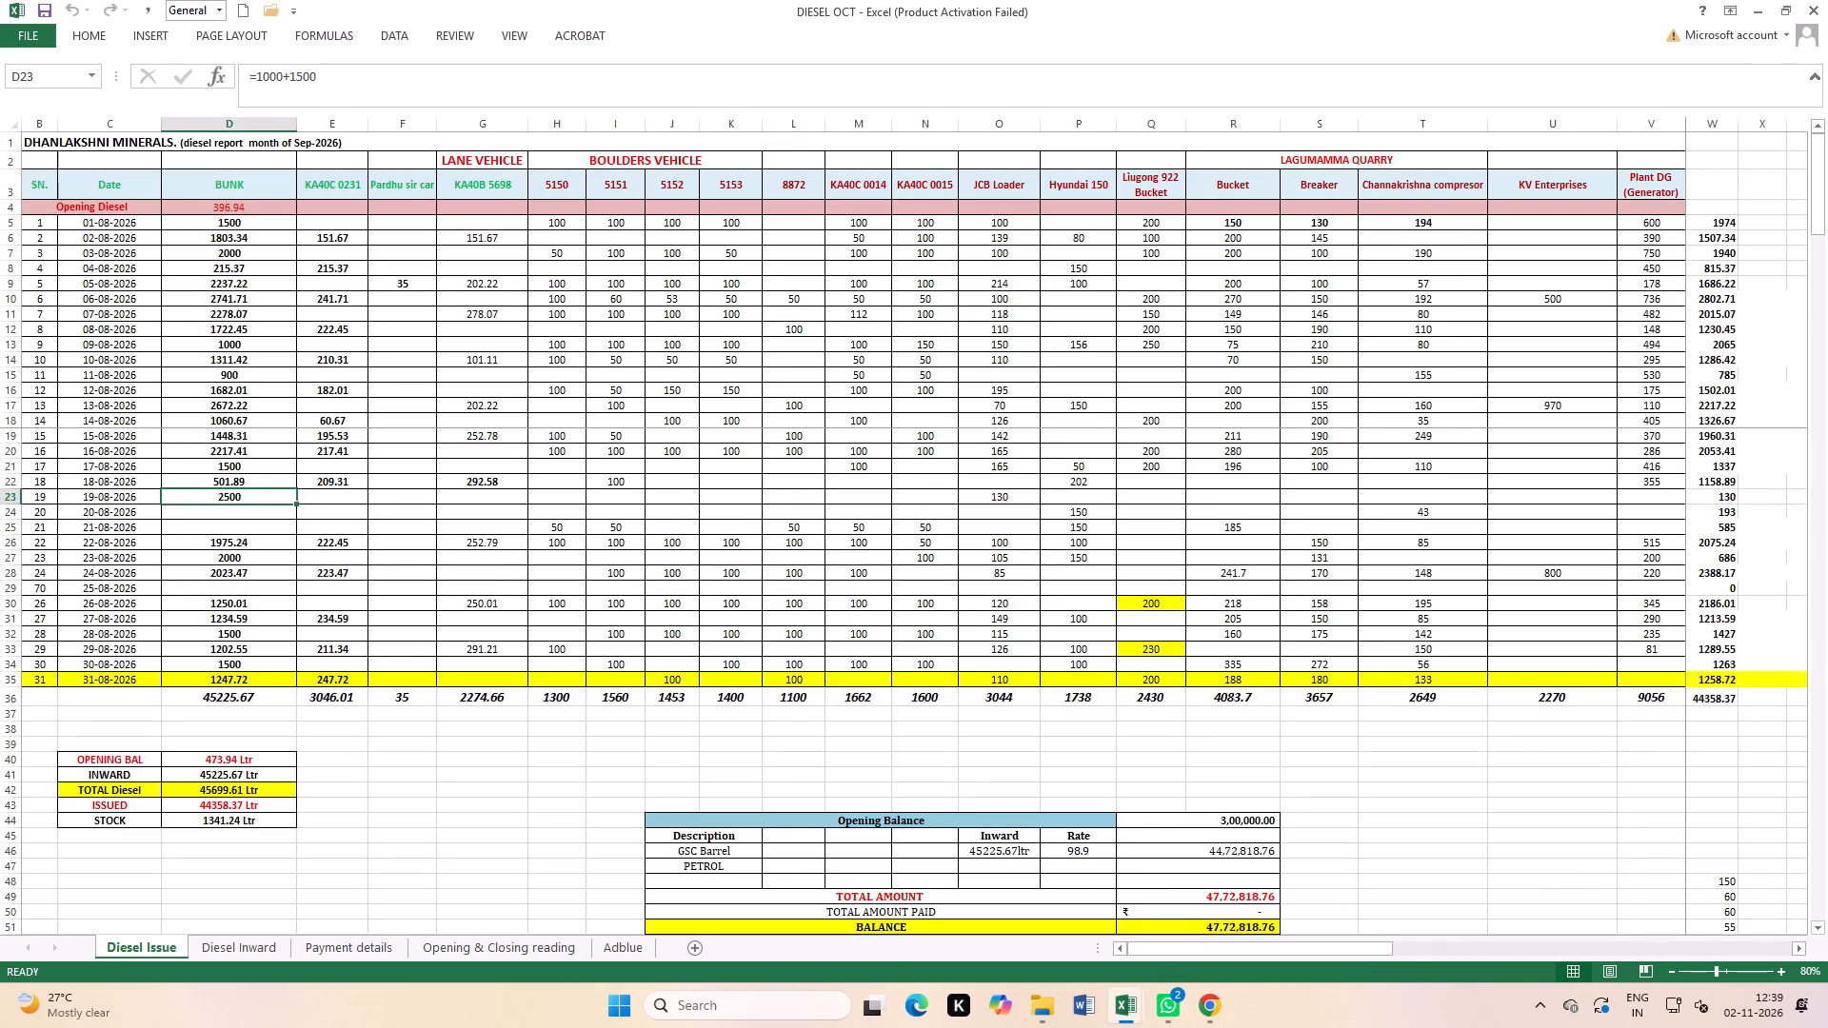
left_click(231, 498)
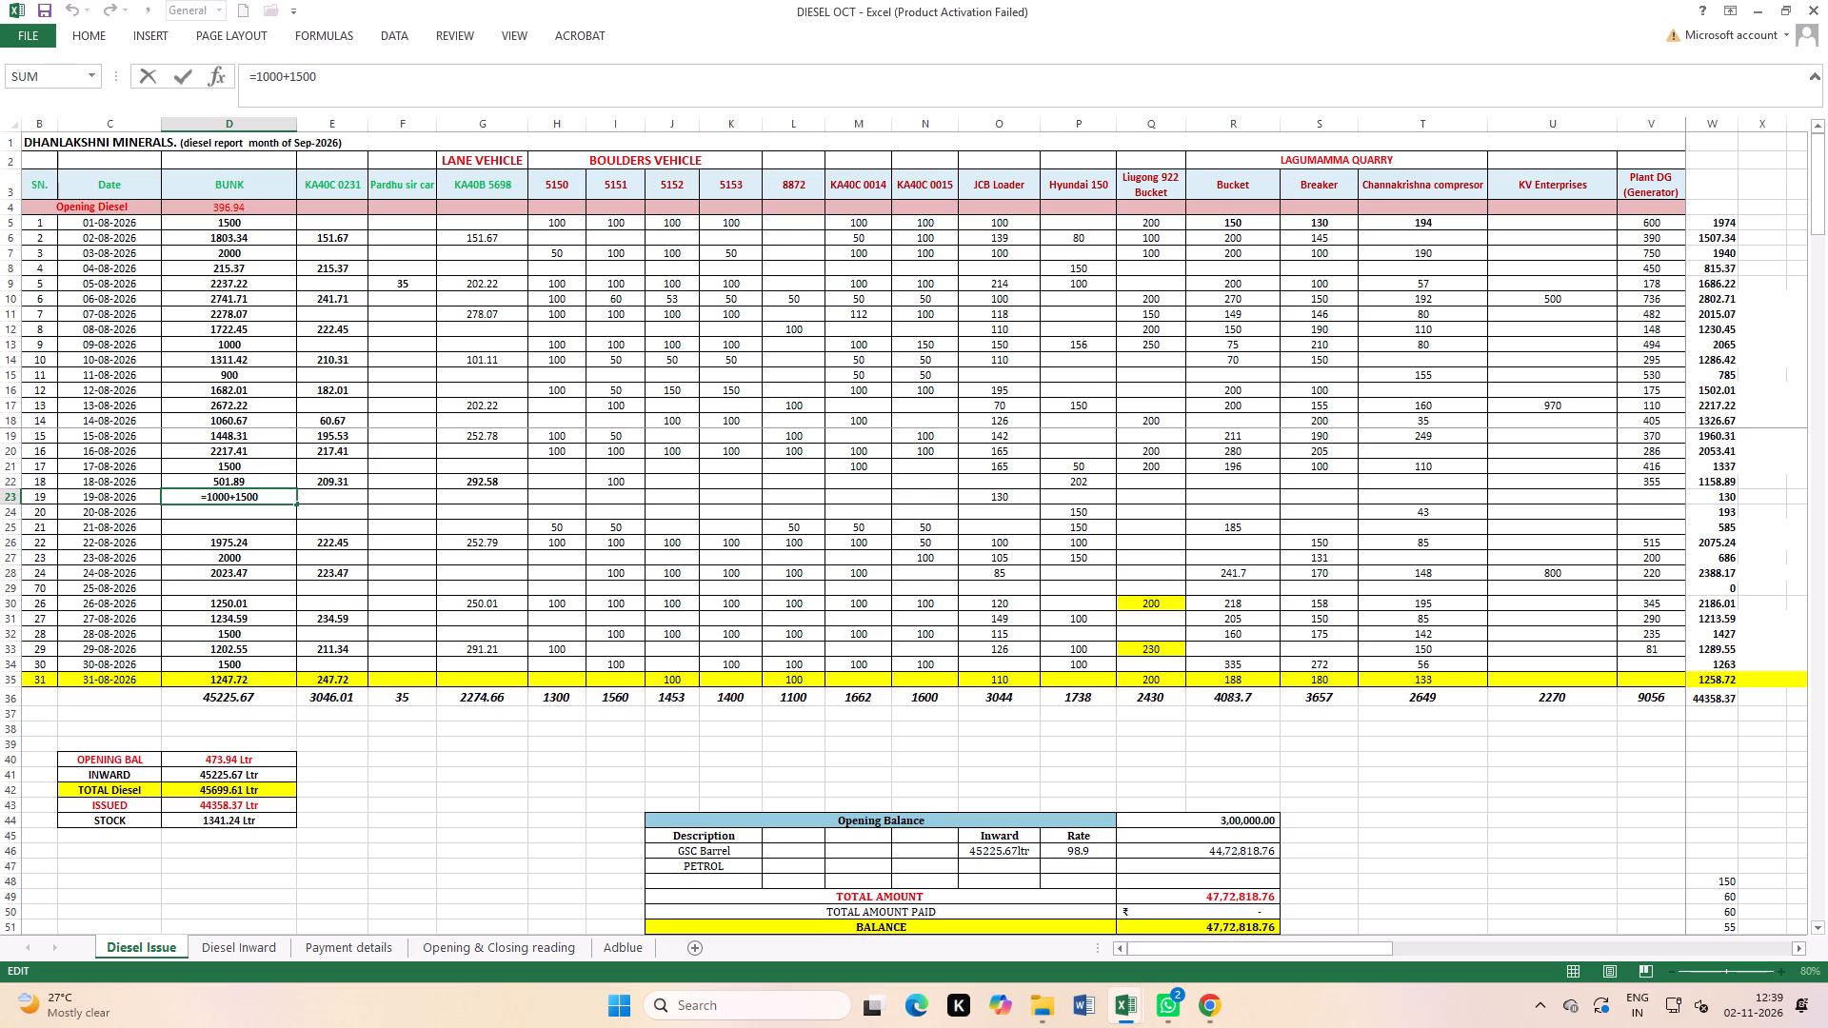
key("BackSpace")
key("BackSpace")
key("BackSpace")
key("BackSpace")
key("BackSpace")
key("Return")
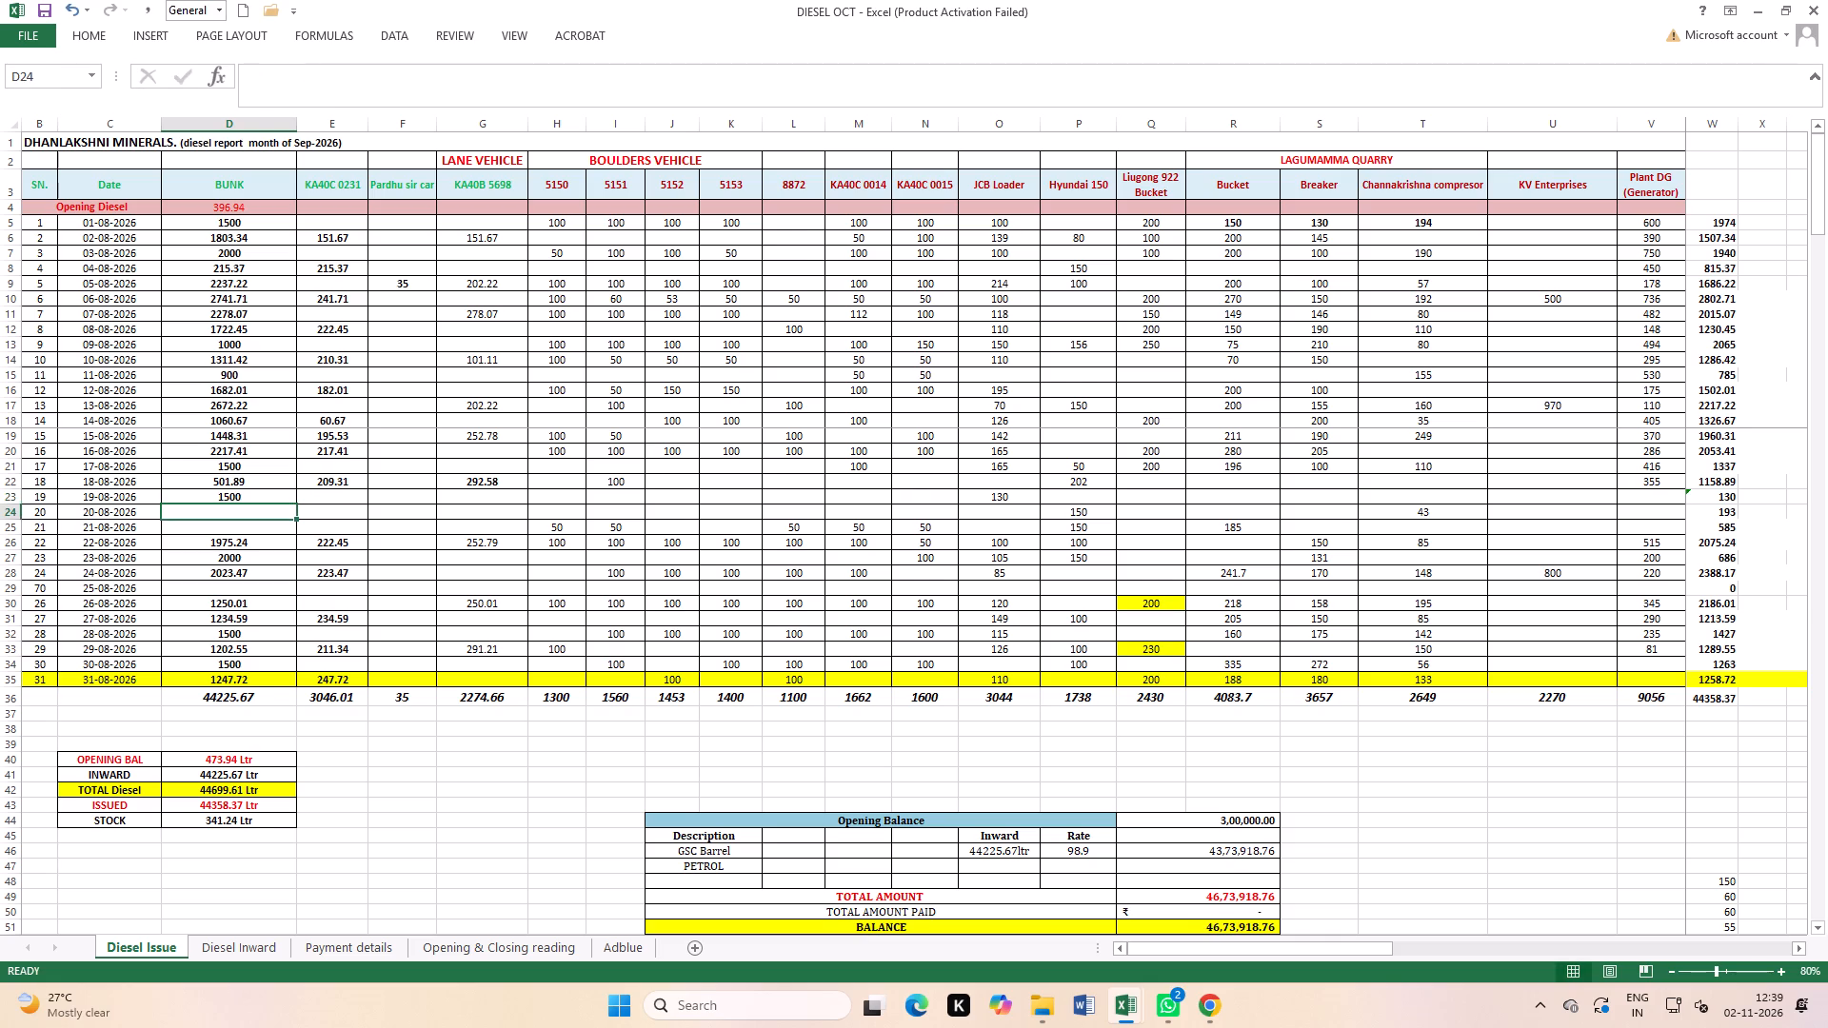
left_click(546, 816)
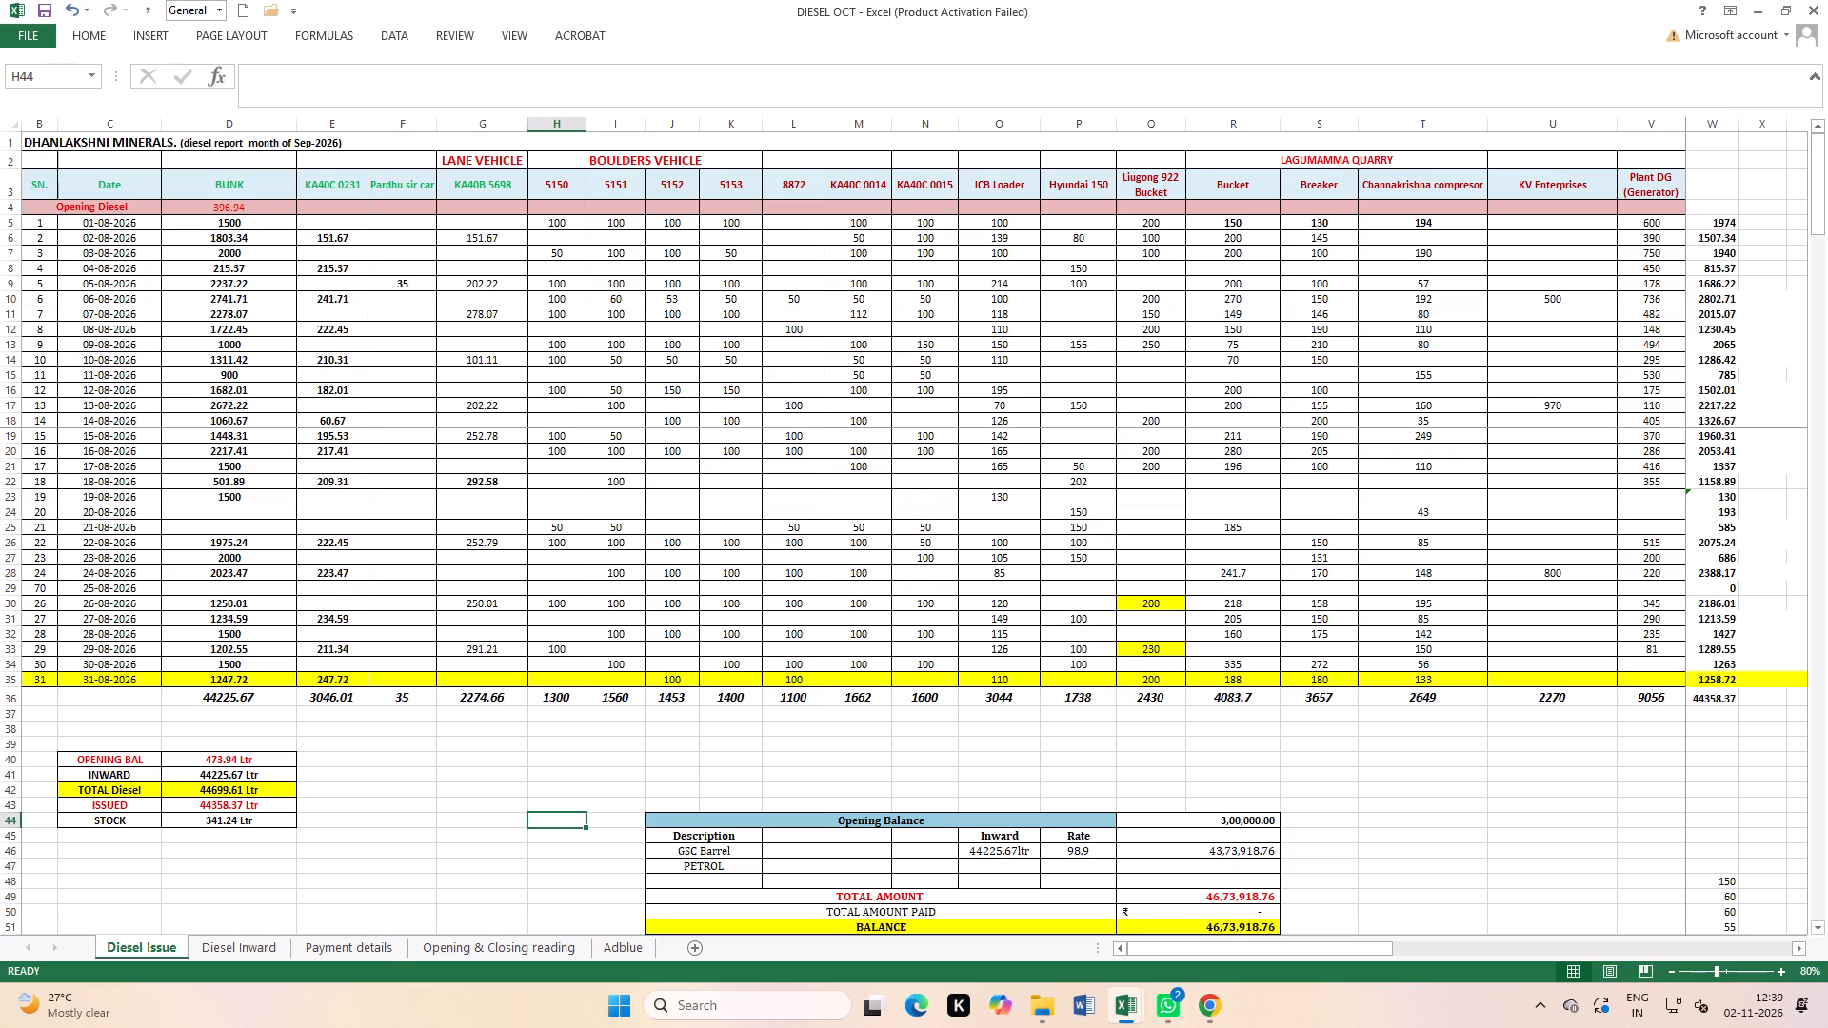
Remove the KV Enterprises filter from the Diesel Inward table.
left_click(255, 948)
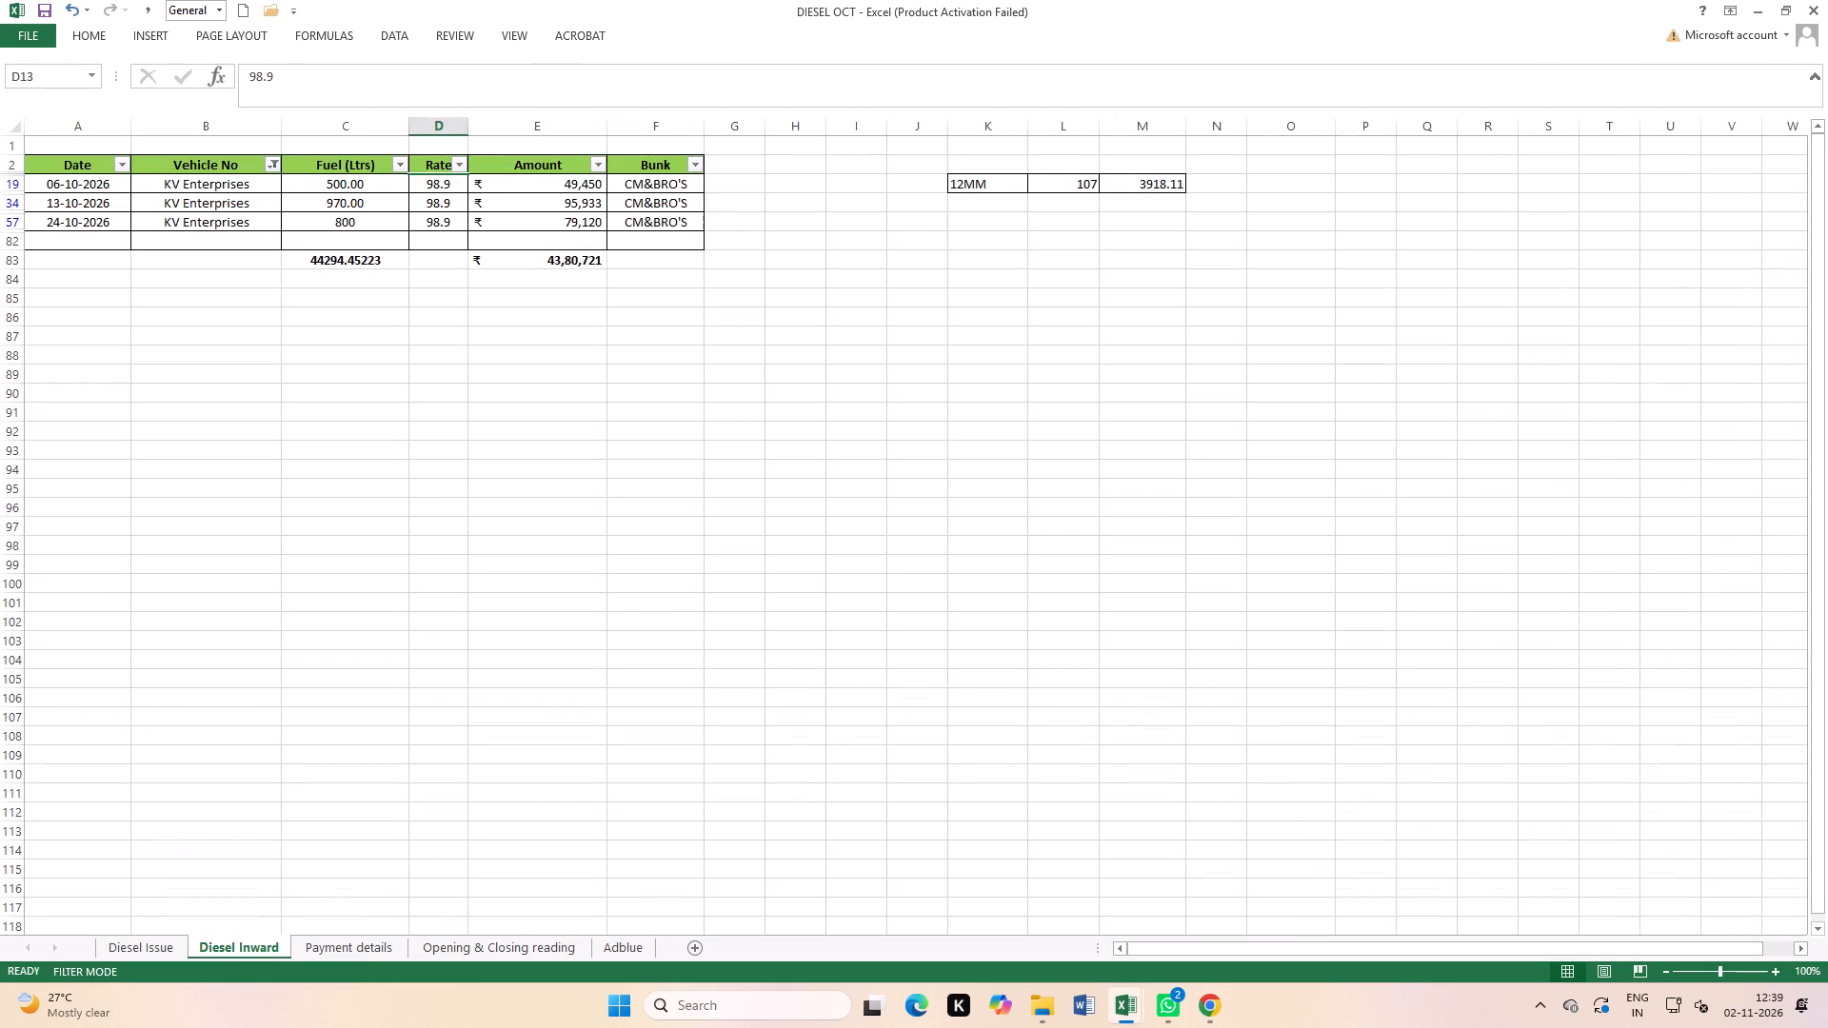
left_click(91, 31)
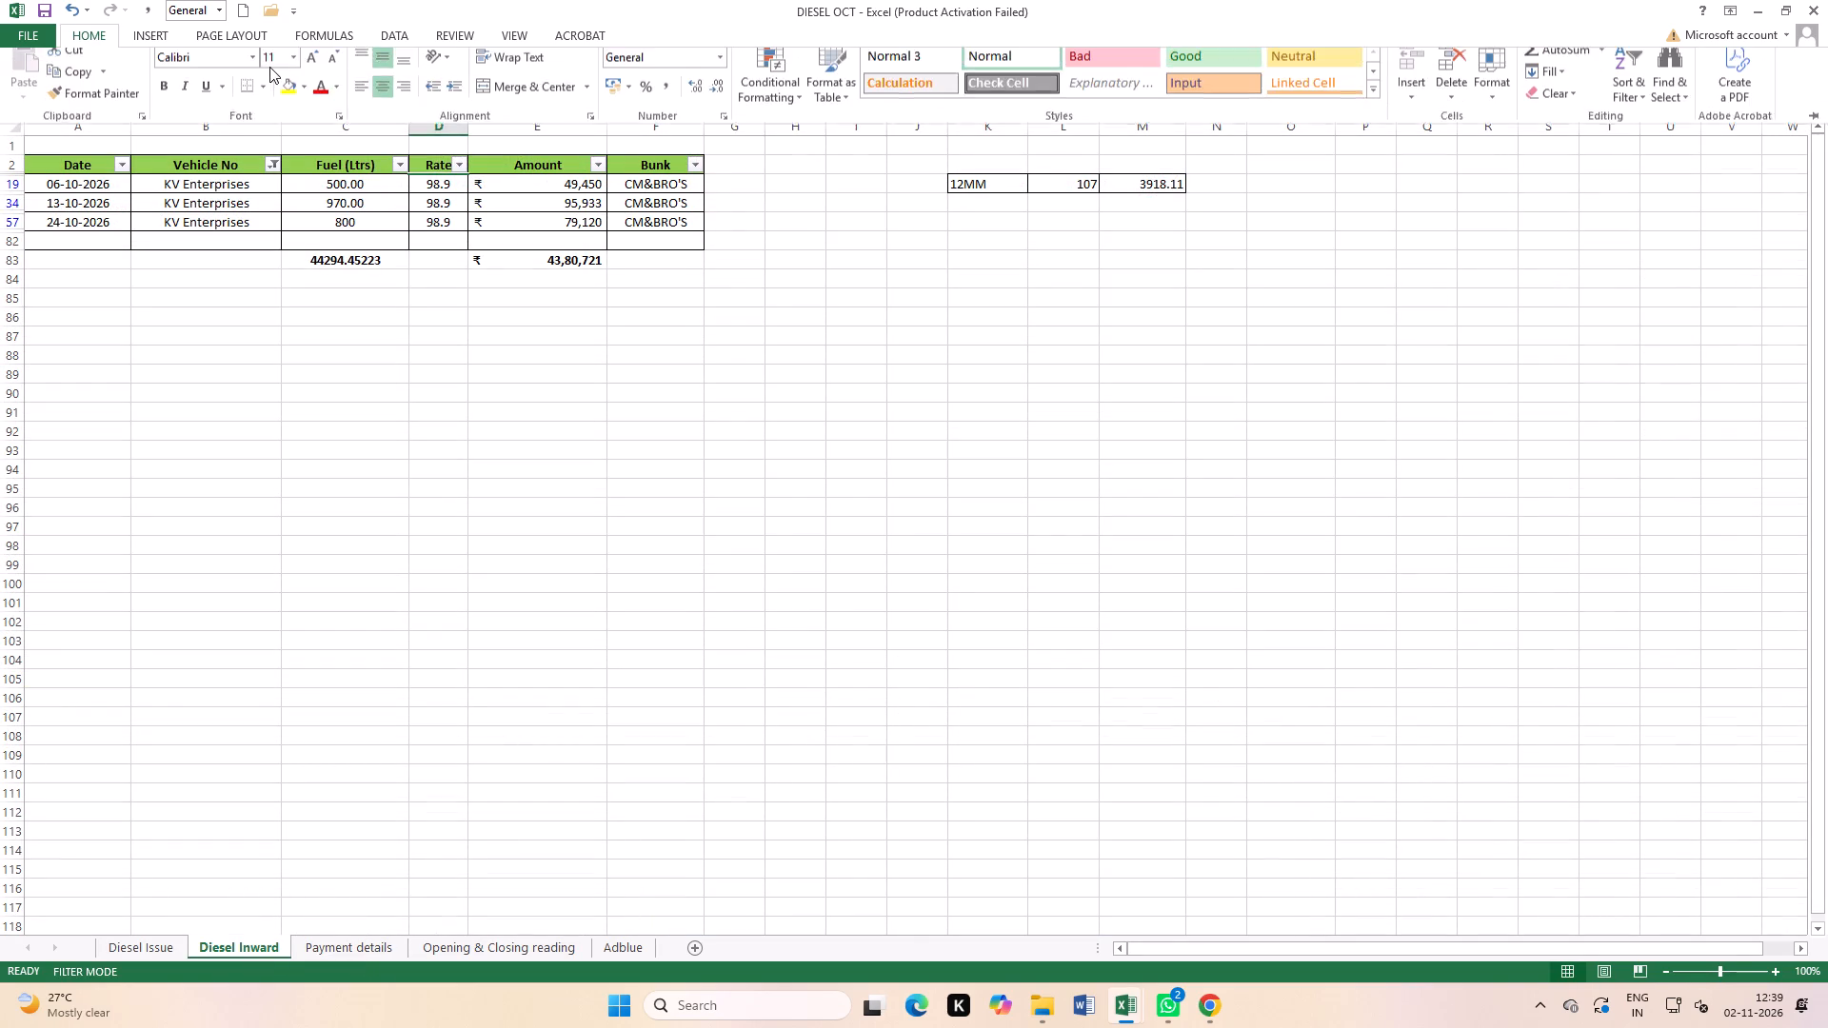
left_click(403, 37)
left_click(504, 78)
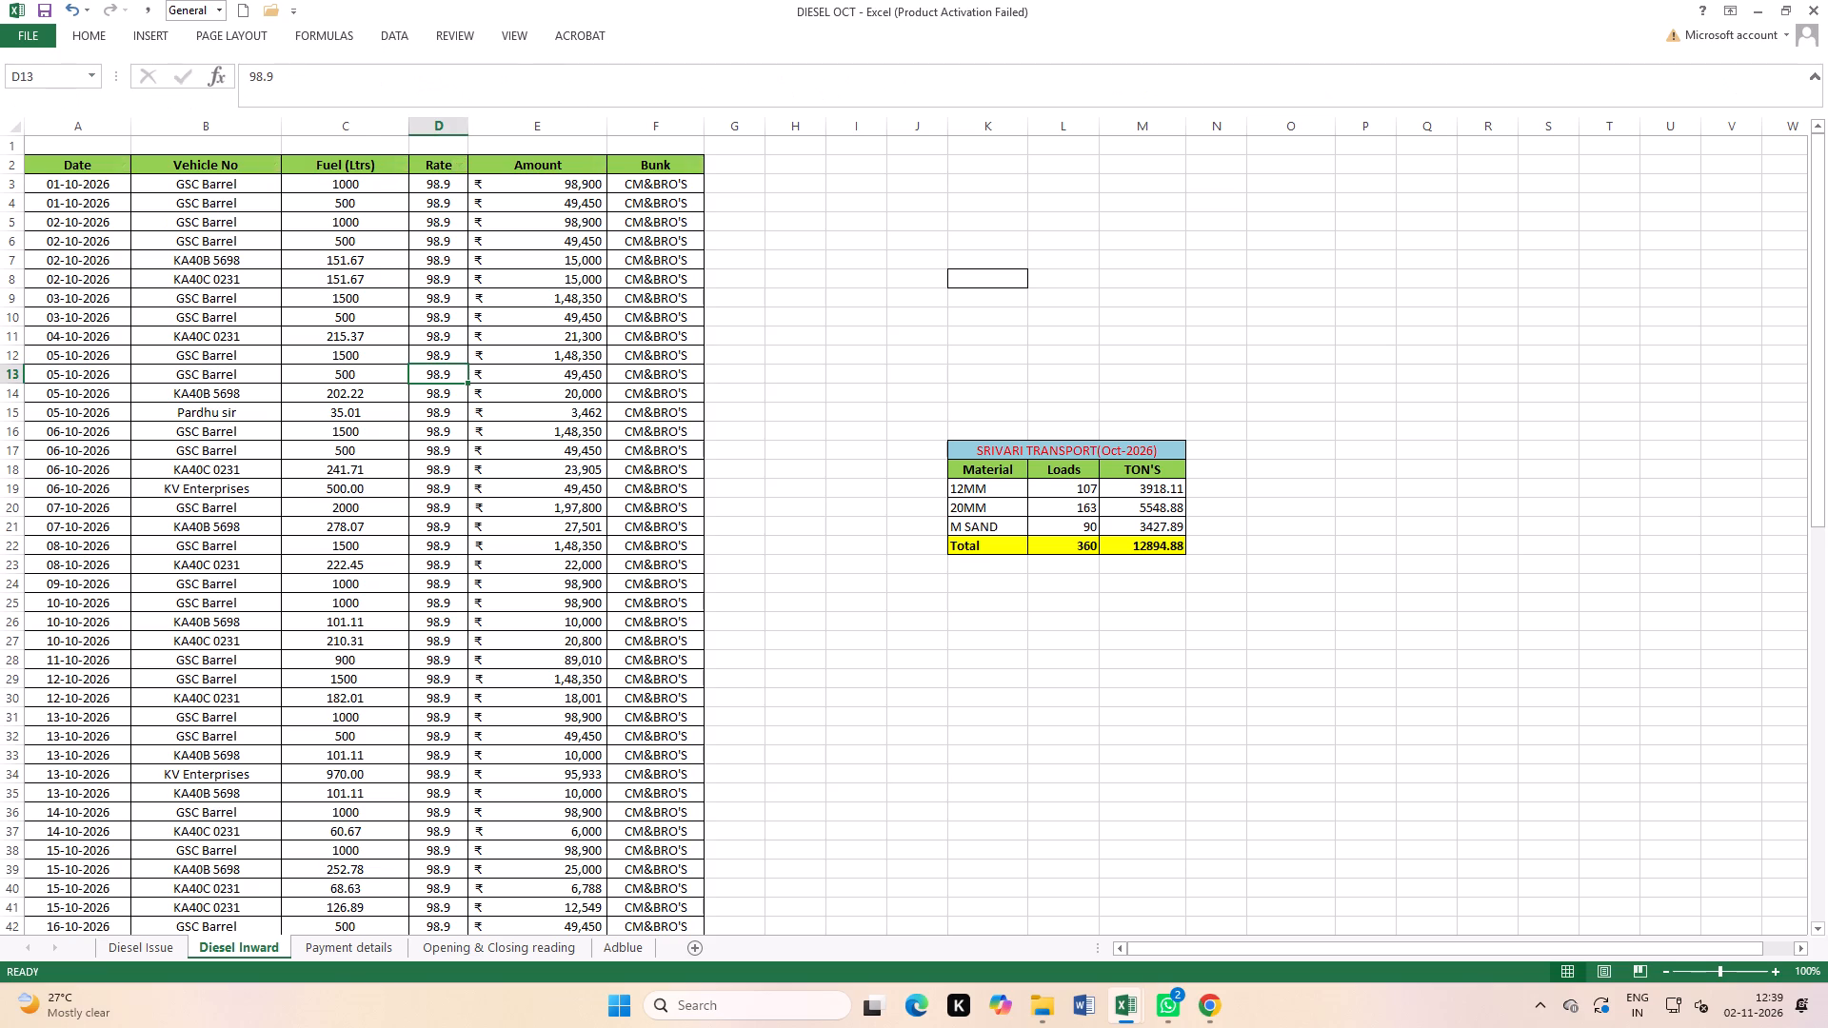
left_click(487, 561)
Compare the Diesel Inward and Payment details entries, including the late-October fuel rows and totals, with the Diesel Issue sheet.
left_click(169, 939)
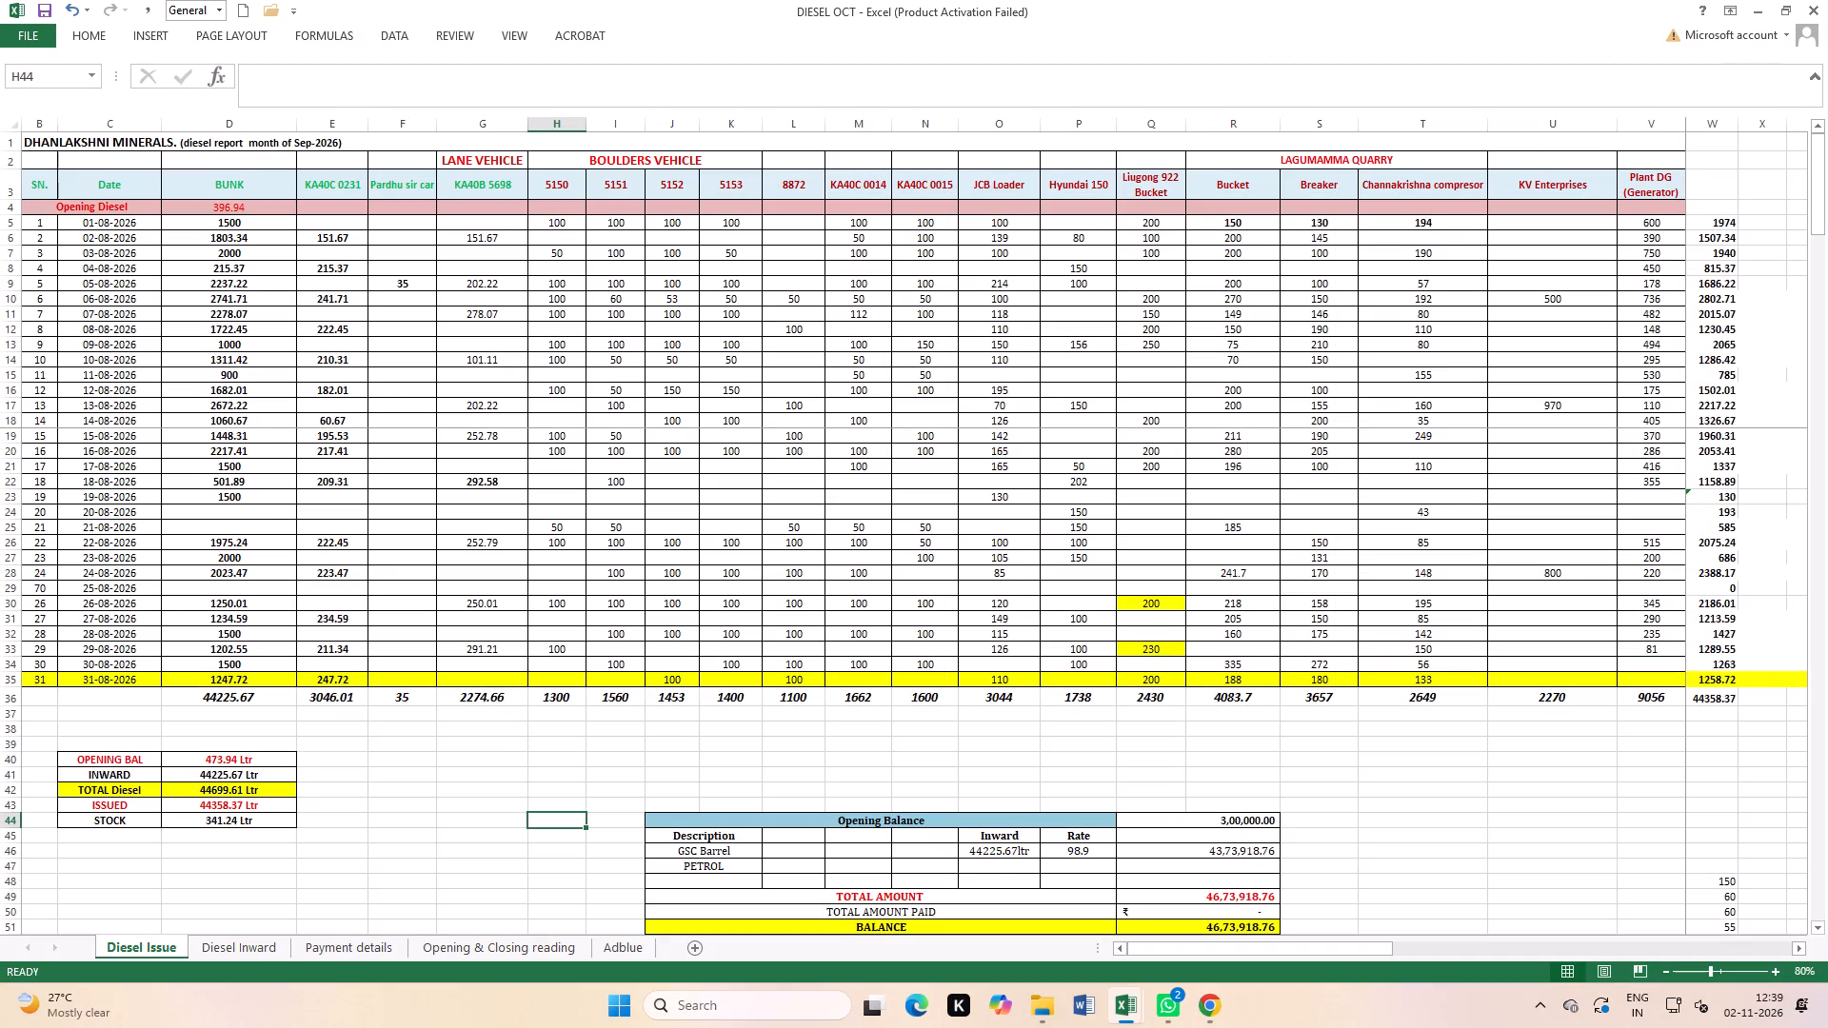
left_click(267, 949)
scroll(378, 852, "down", 4)
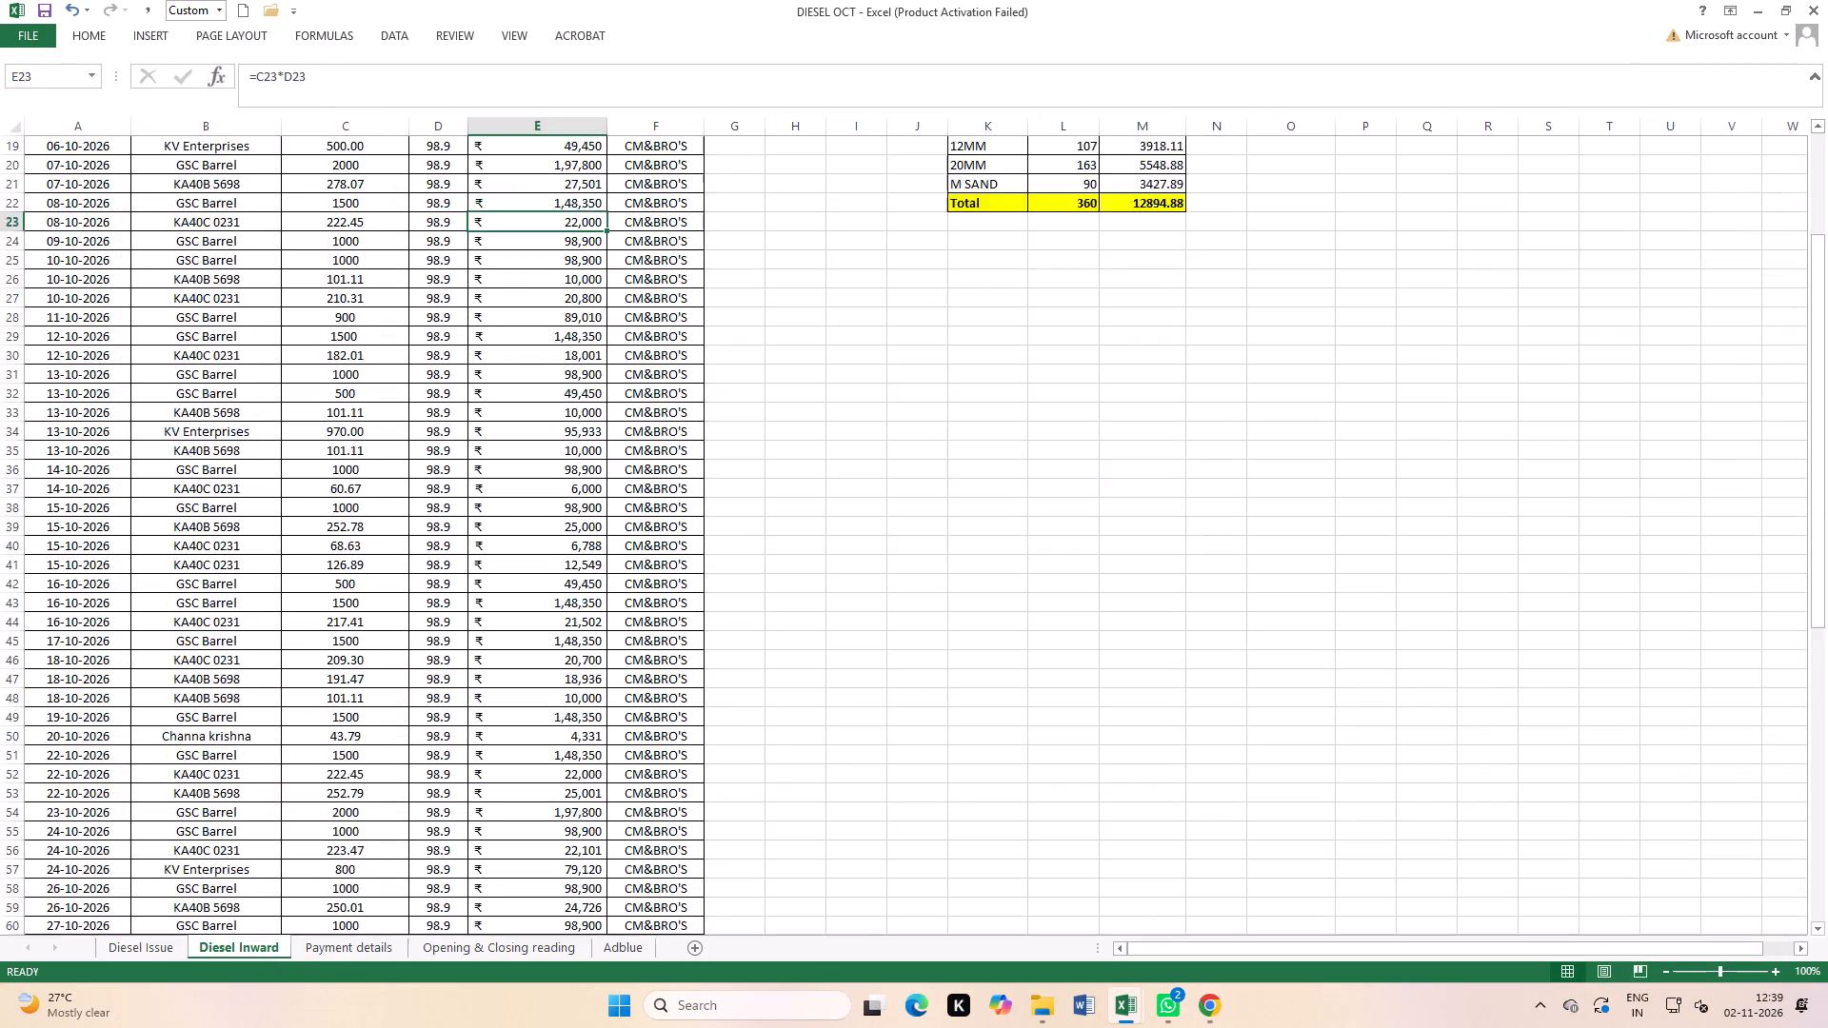
scroll(388, 857, "down", 15)
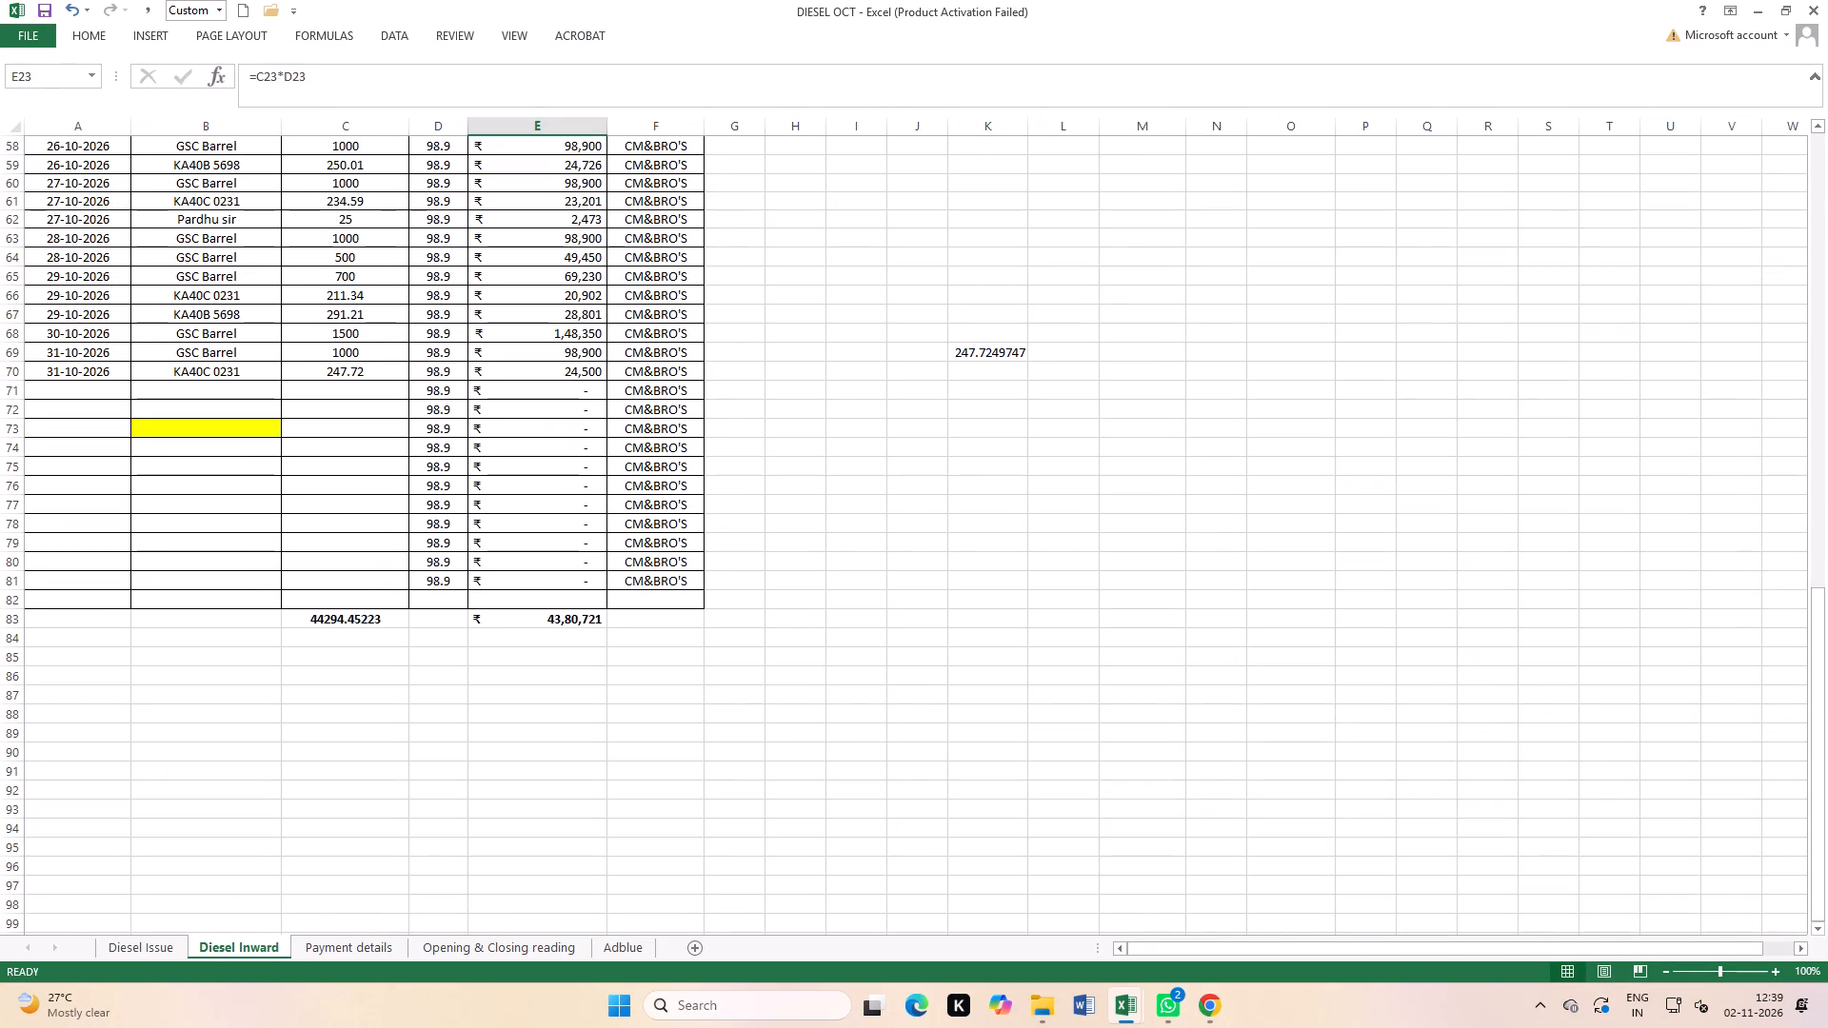
left_click(134, 950)
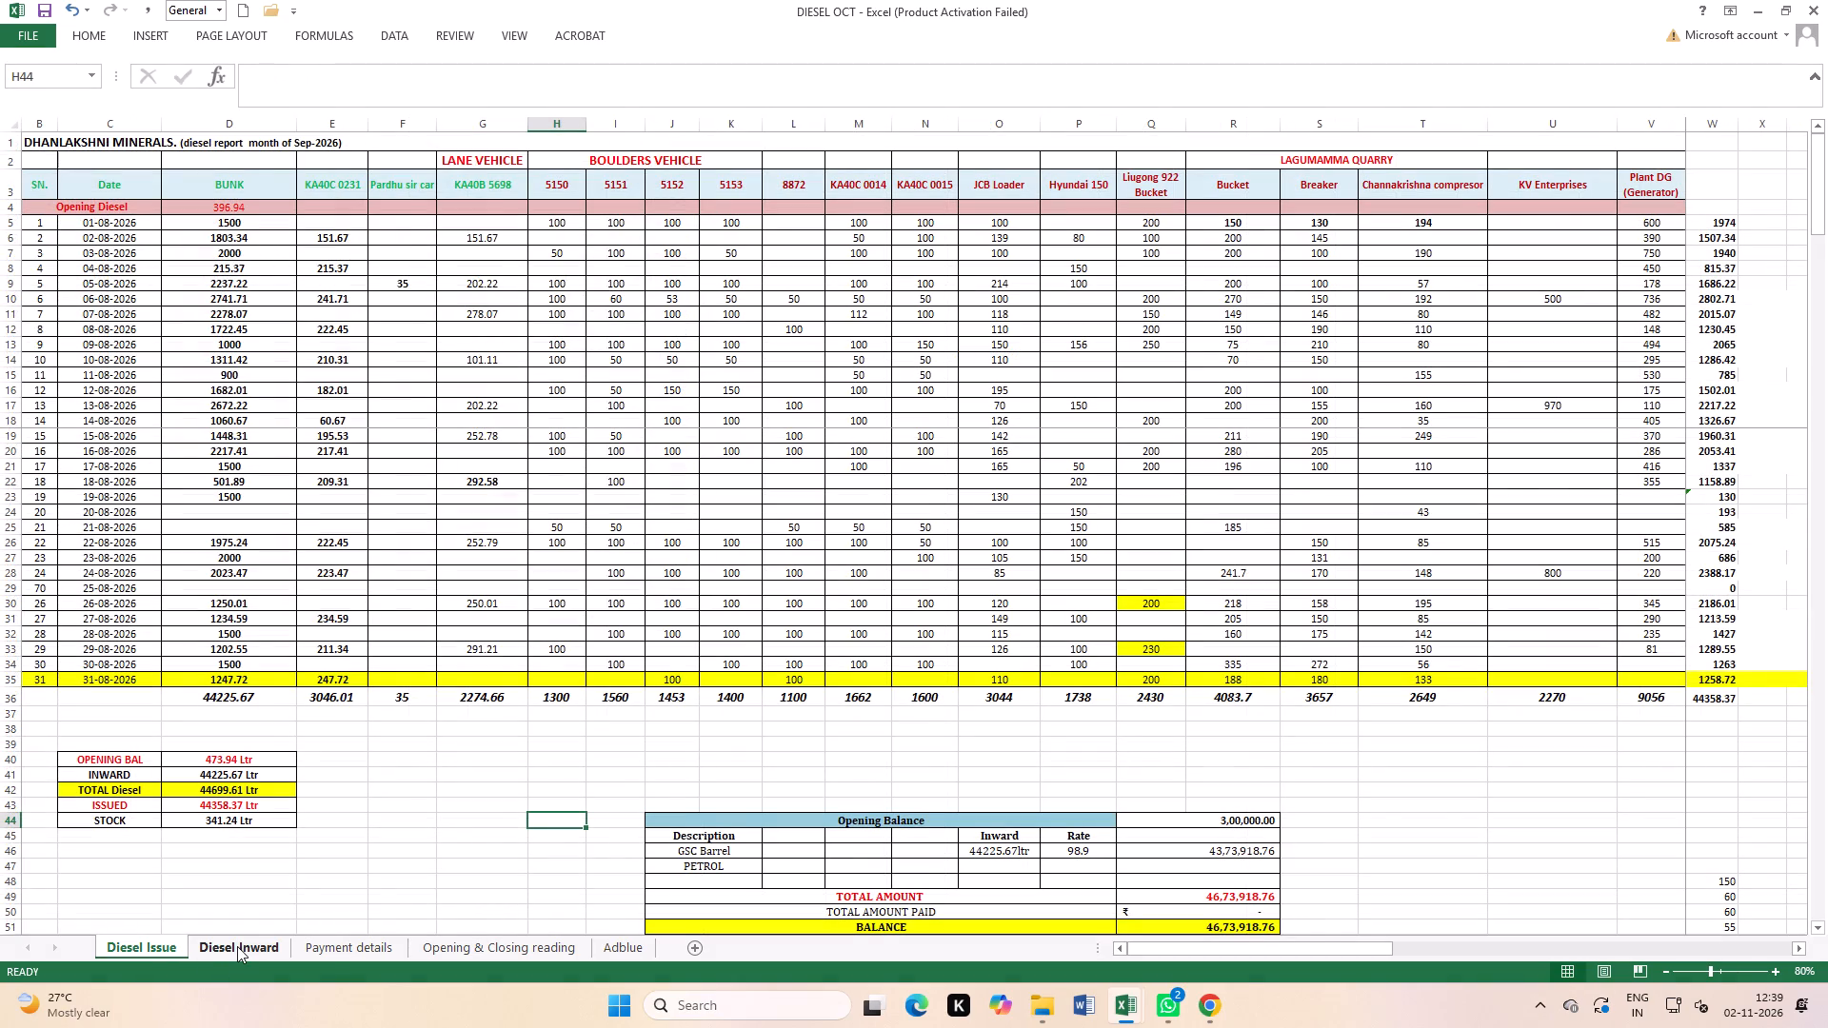
left_click(326, 946)
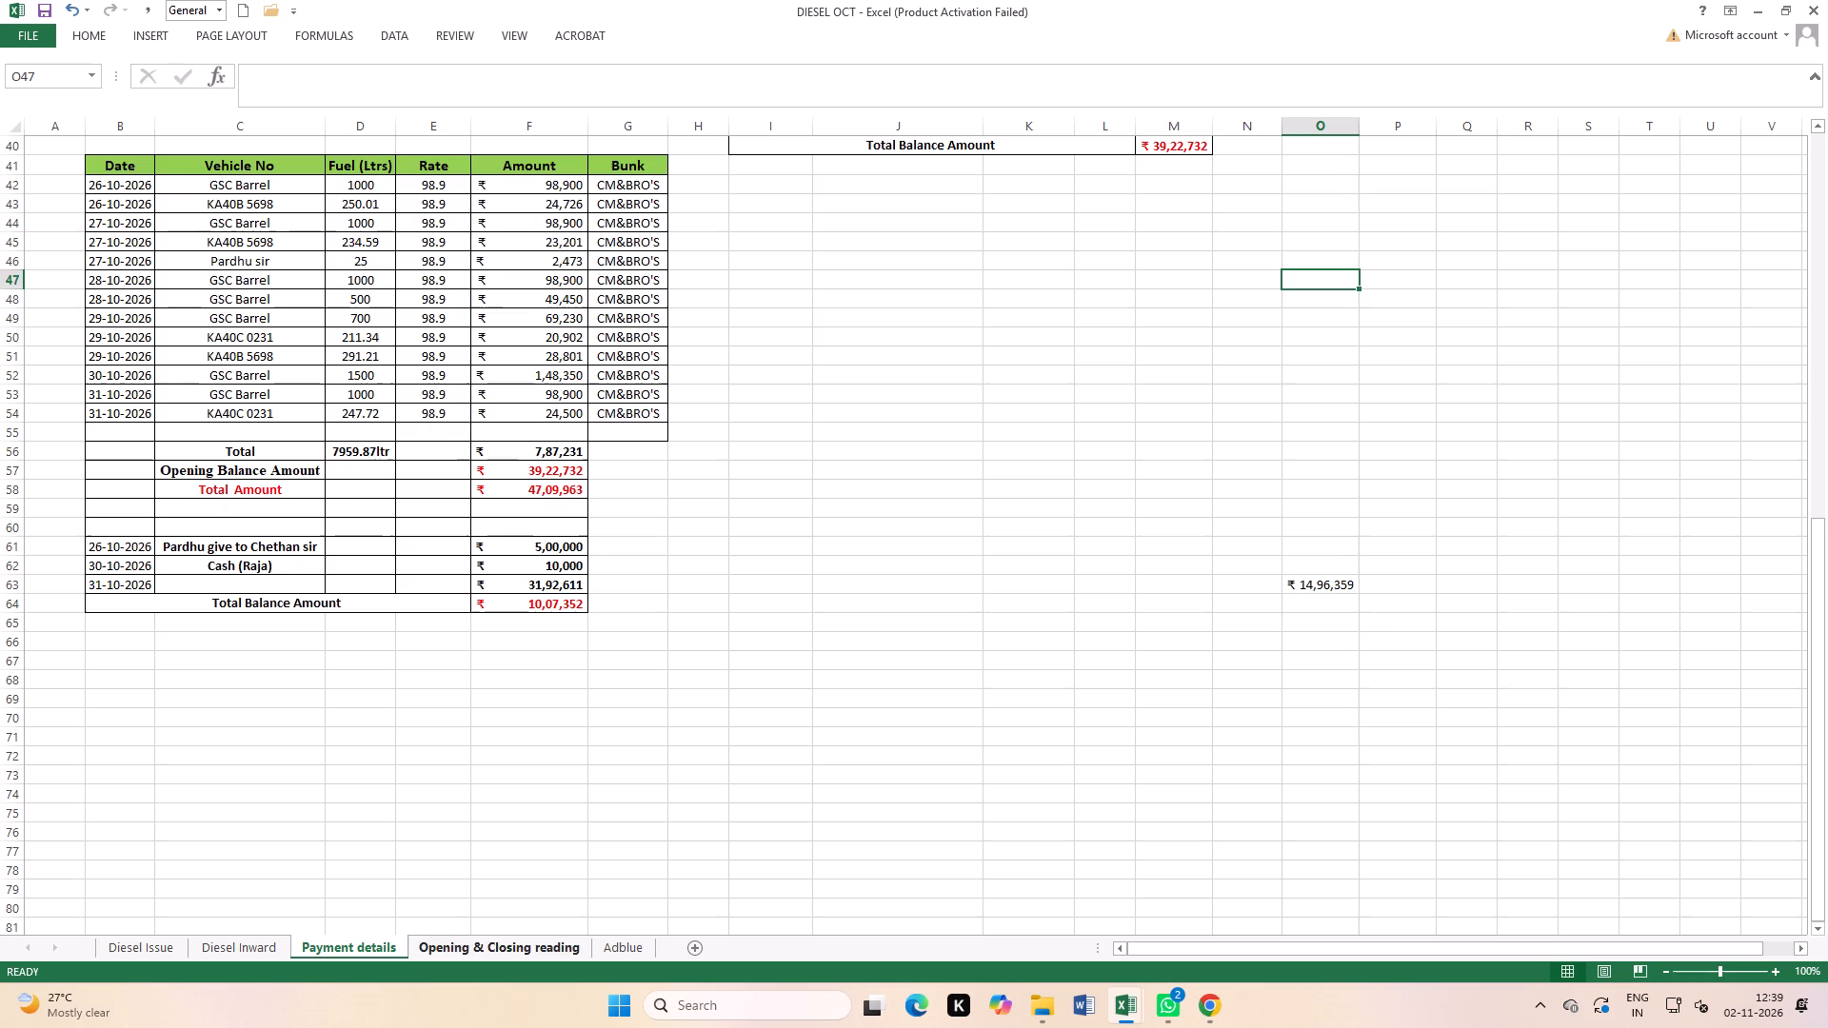
scroll(93, 666, "up", 4)
Add 25 litres to the 27-08-2026 BUNK formula in the Diesel Issue sheet, making it =1000+234.59+25.
left_click(143, 948)
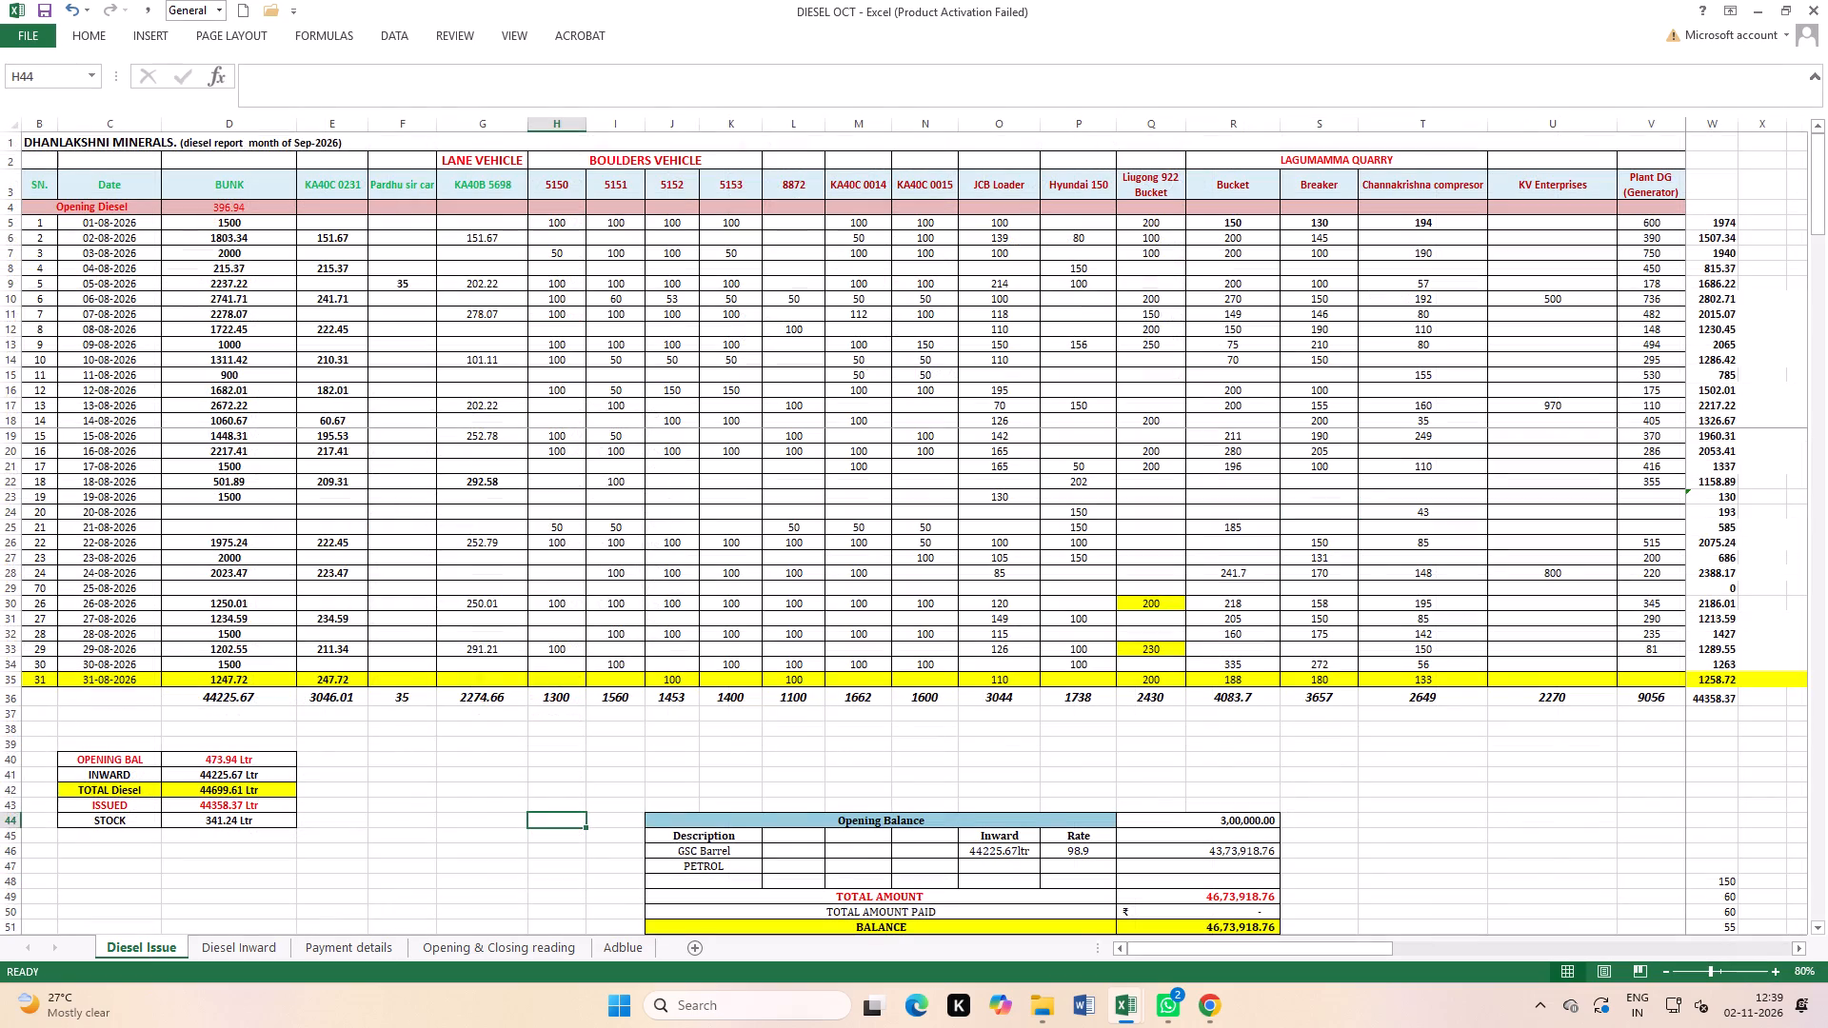
double_click(192, 615)
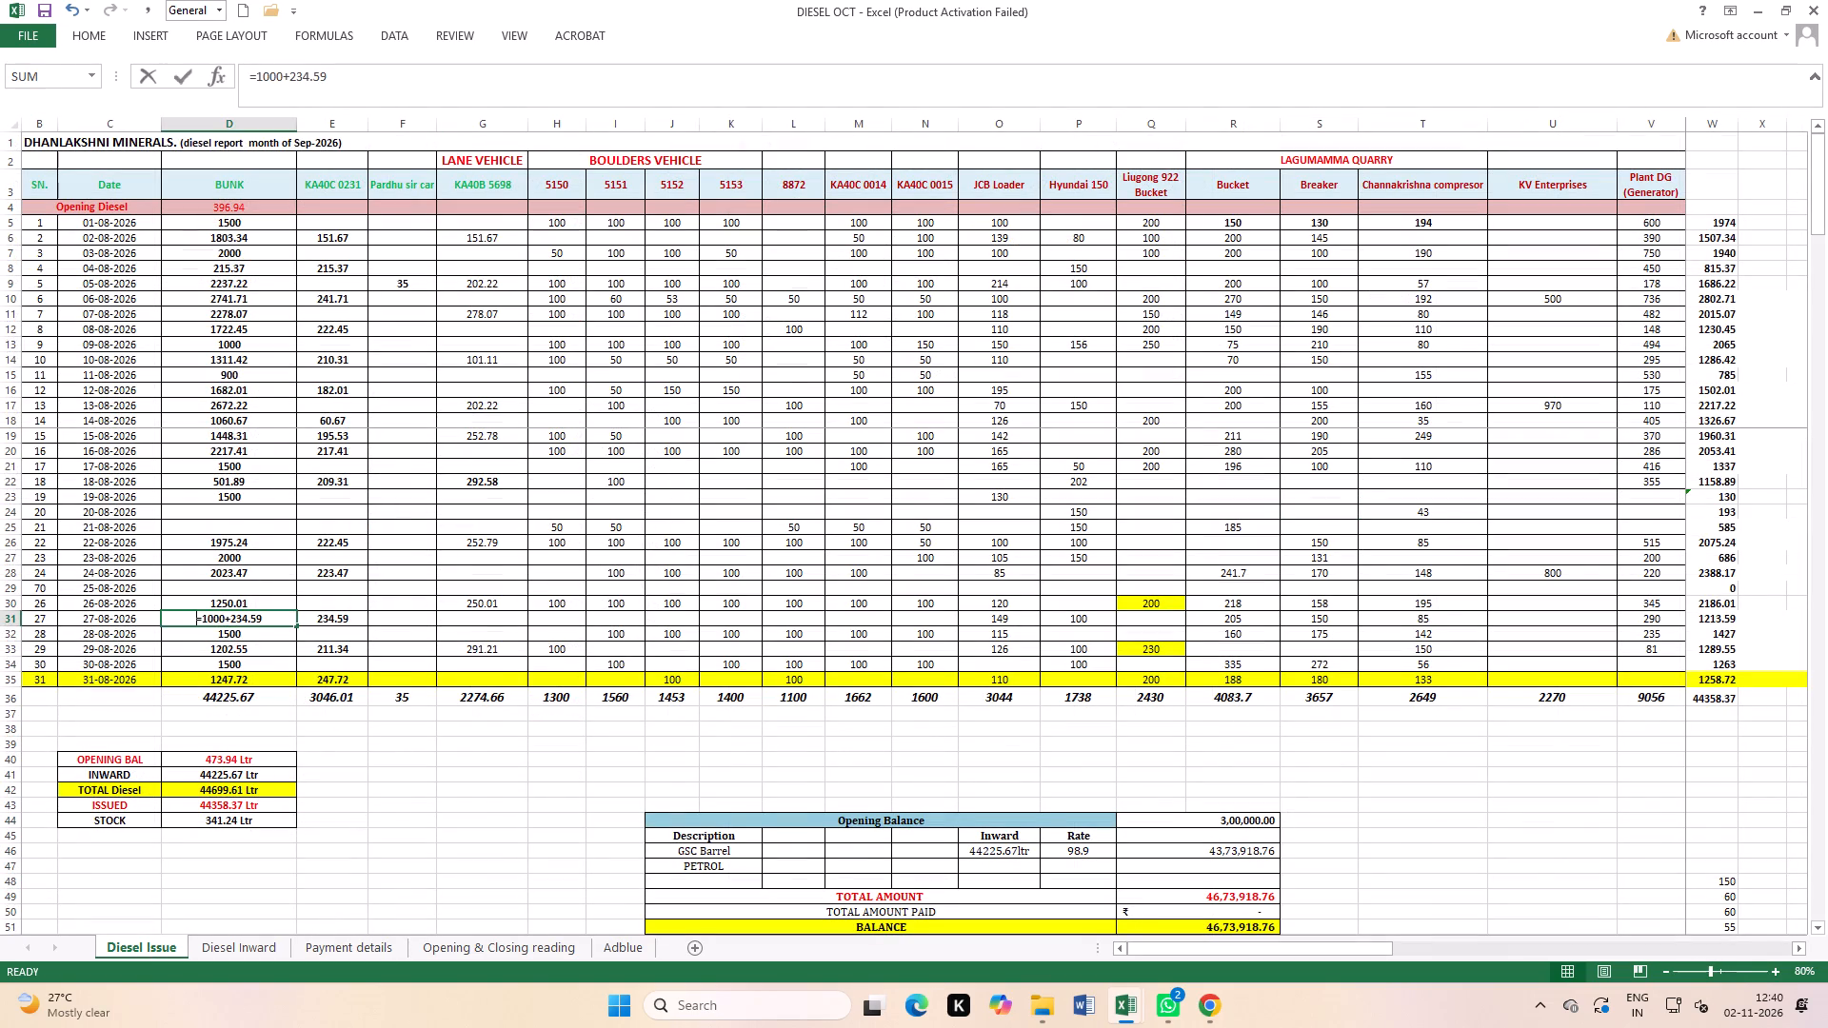
left_click(266, 615)
type("+25")
key("Return")
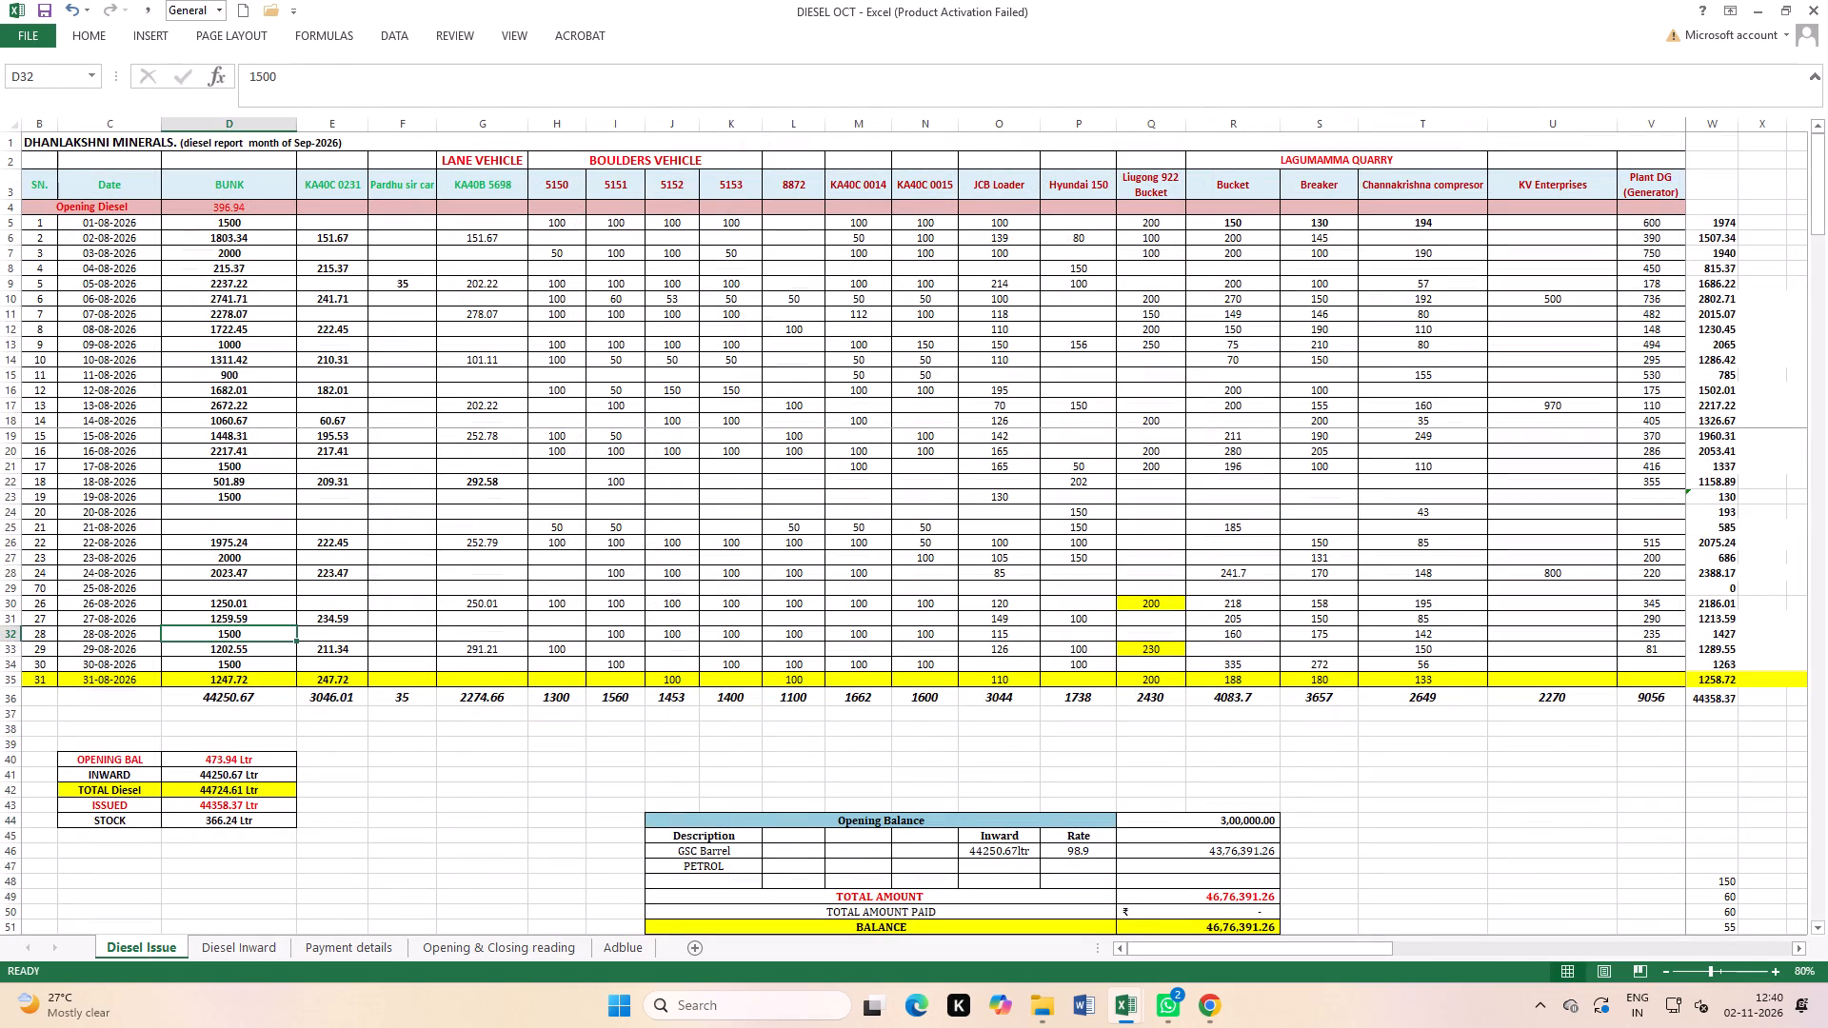
Enter 25 litres for the Pardhu sir car on 27-08-2026.
left_click(399, 618)
type("25")
key("Return")
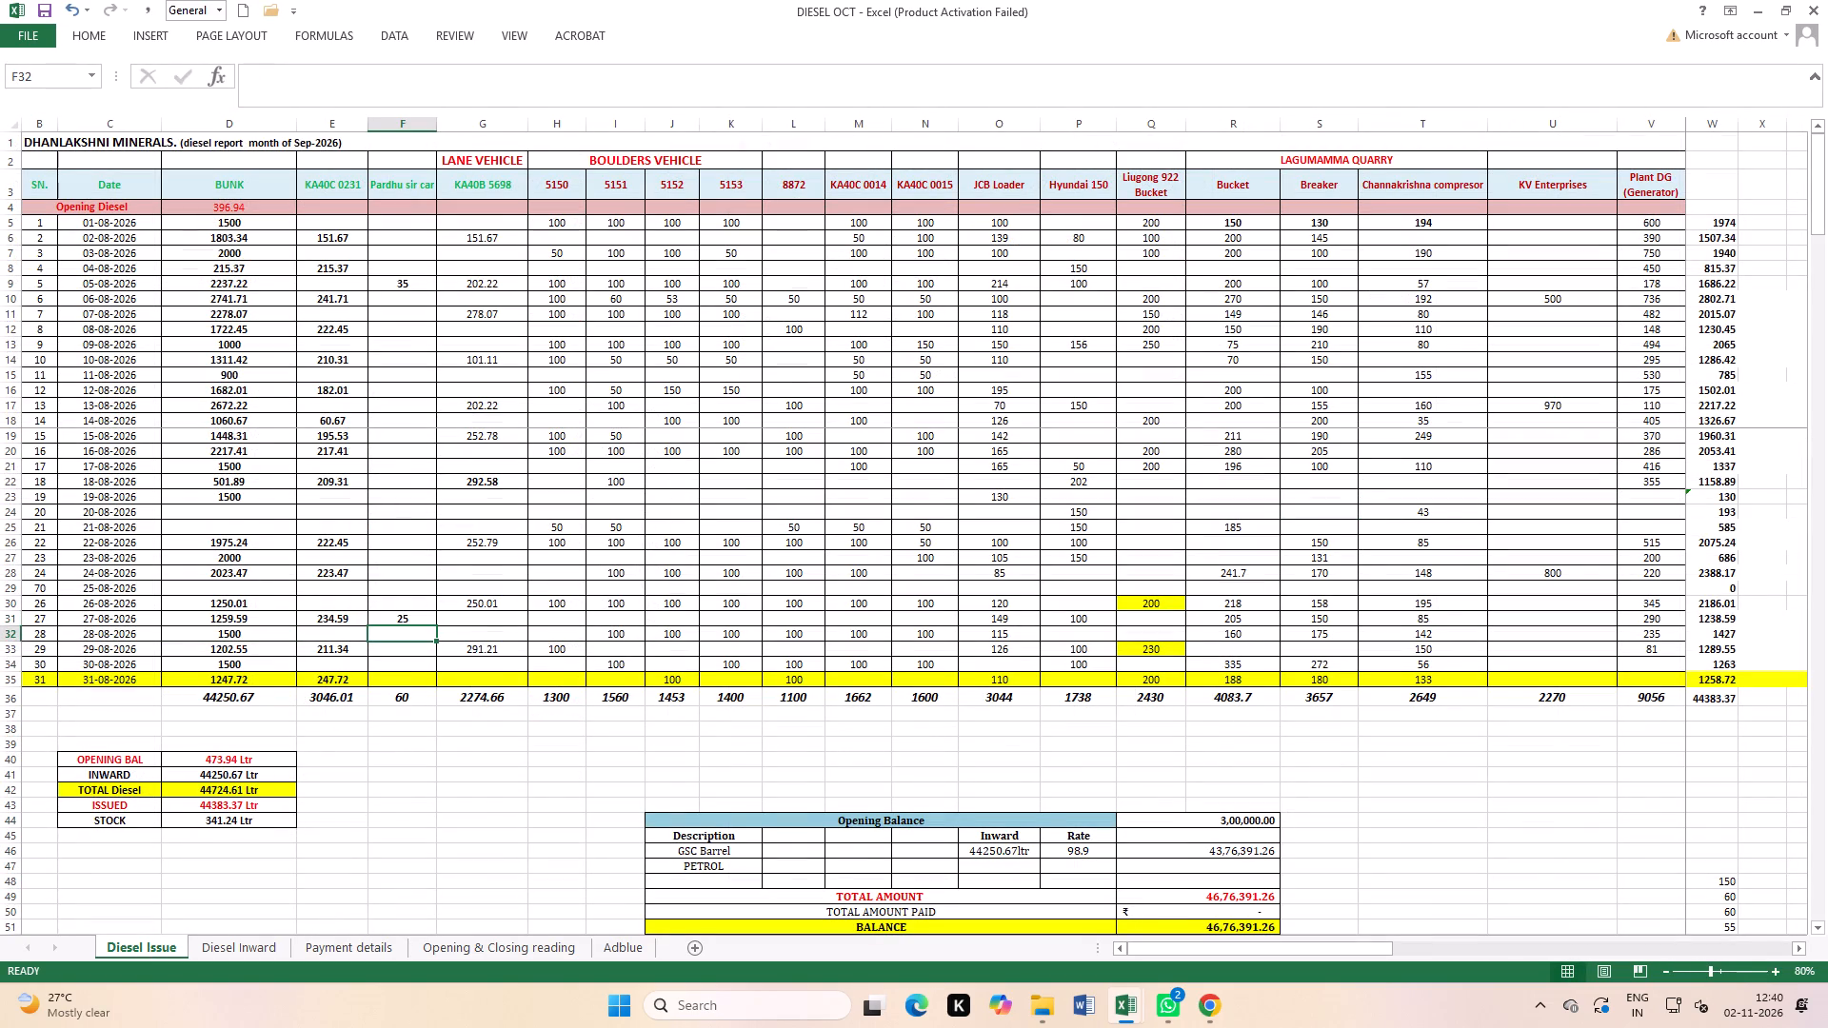
Save the DIESEL OCT workbook.
left_click(438, 768)
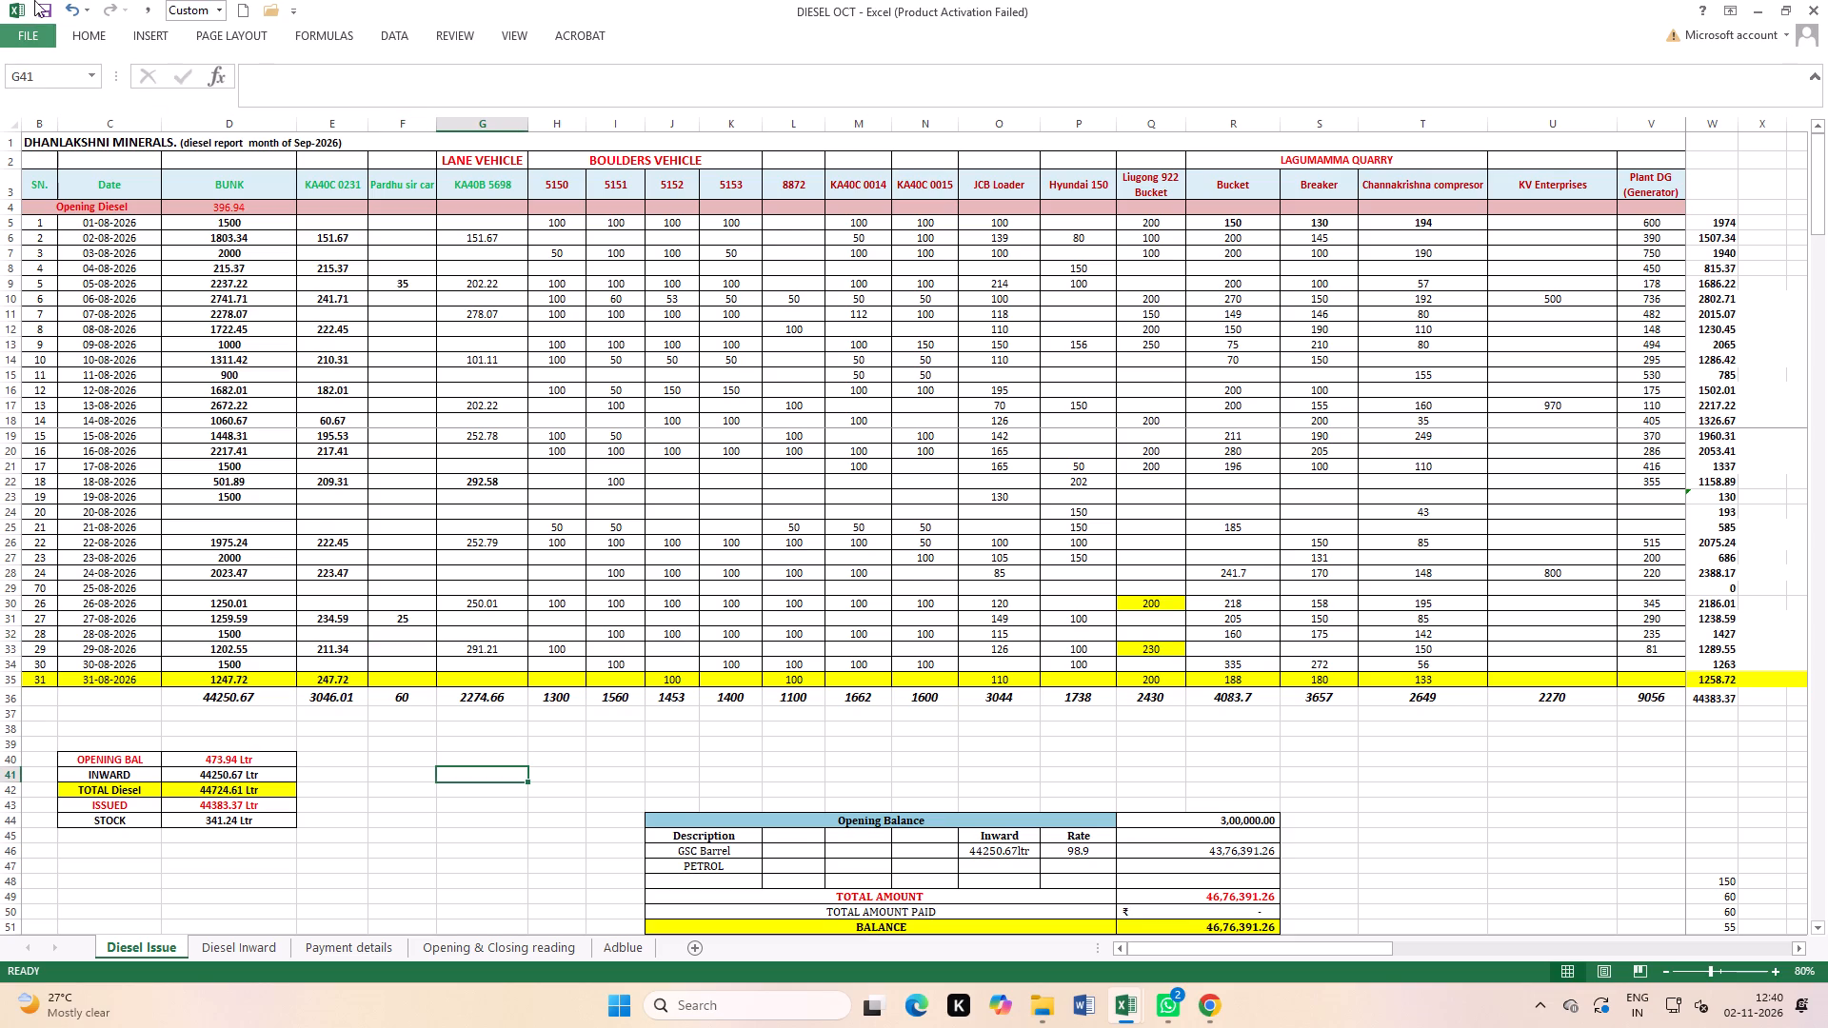
double_click(44, 7)
Enter 43 litres in the BUNK column for 20-08-2026 on the Diesel Issue sheet and save the workbook.
left_click(1430, 515)
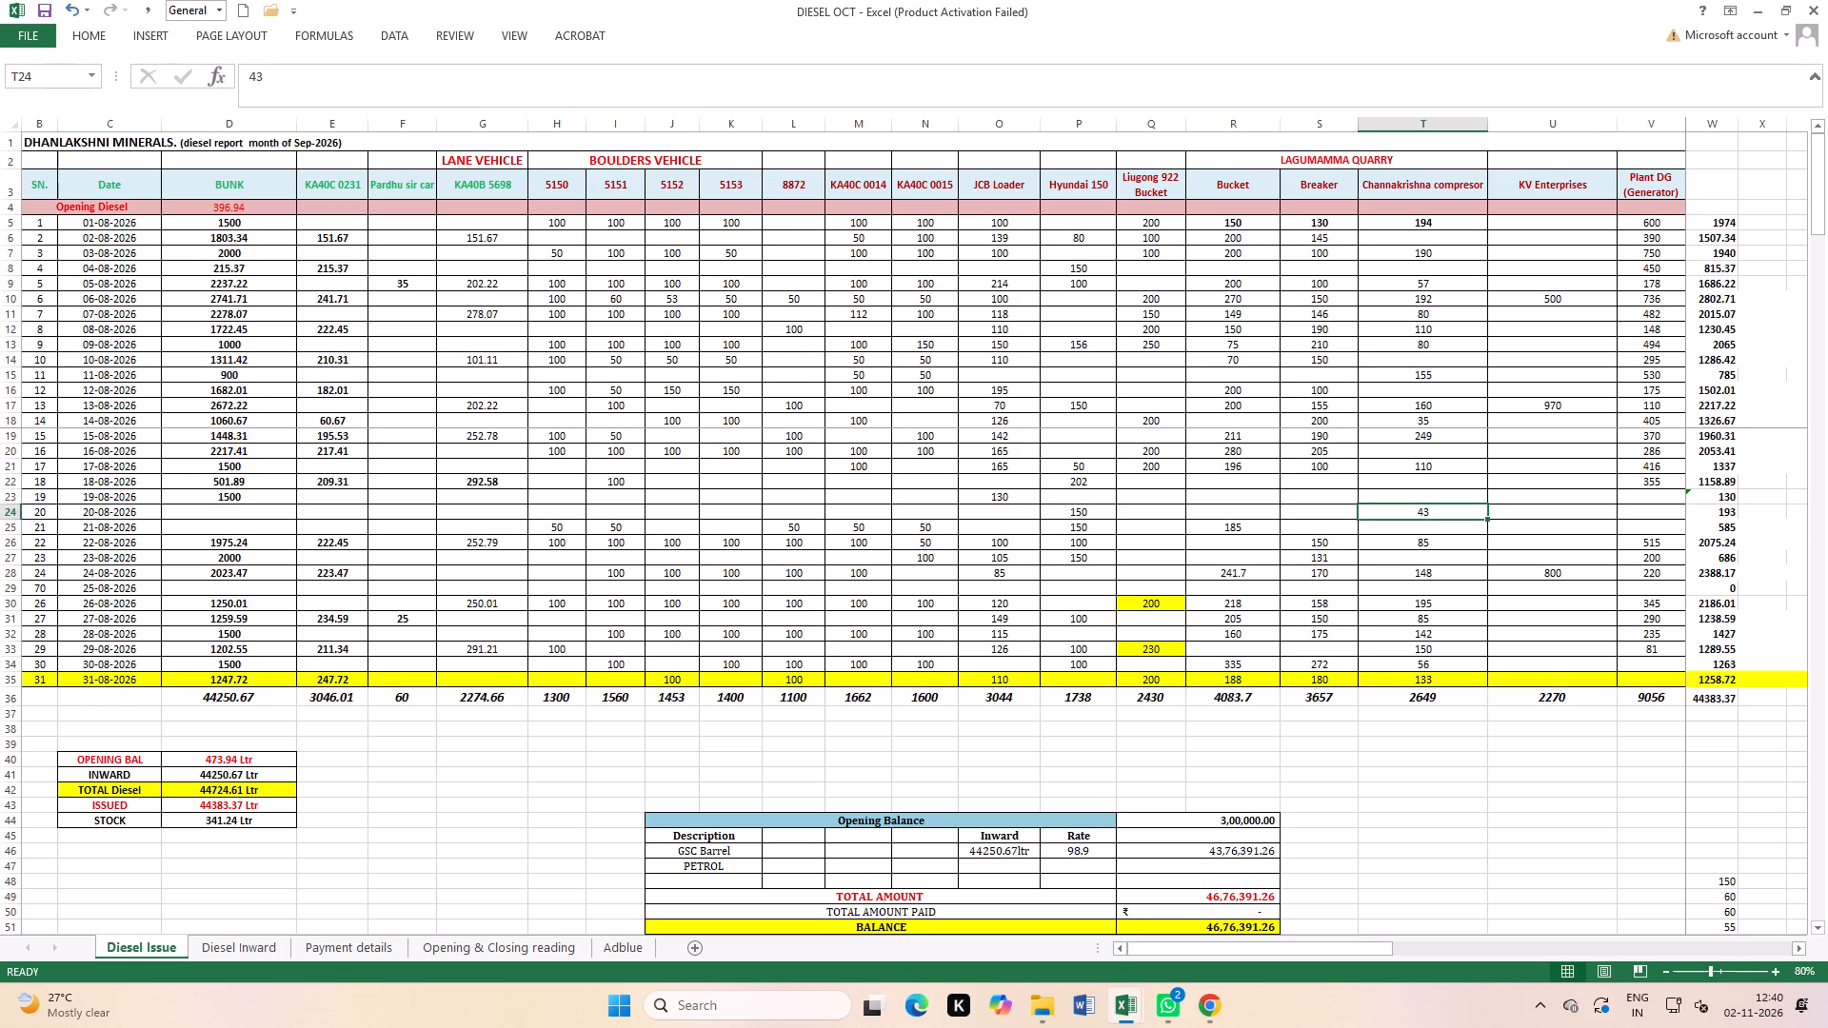
left_click(0, 513)
left_click(221, 511)
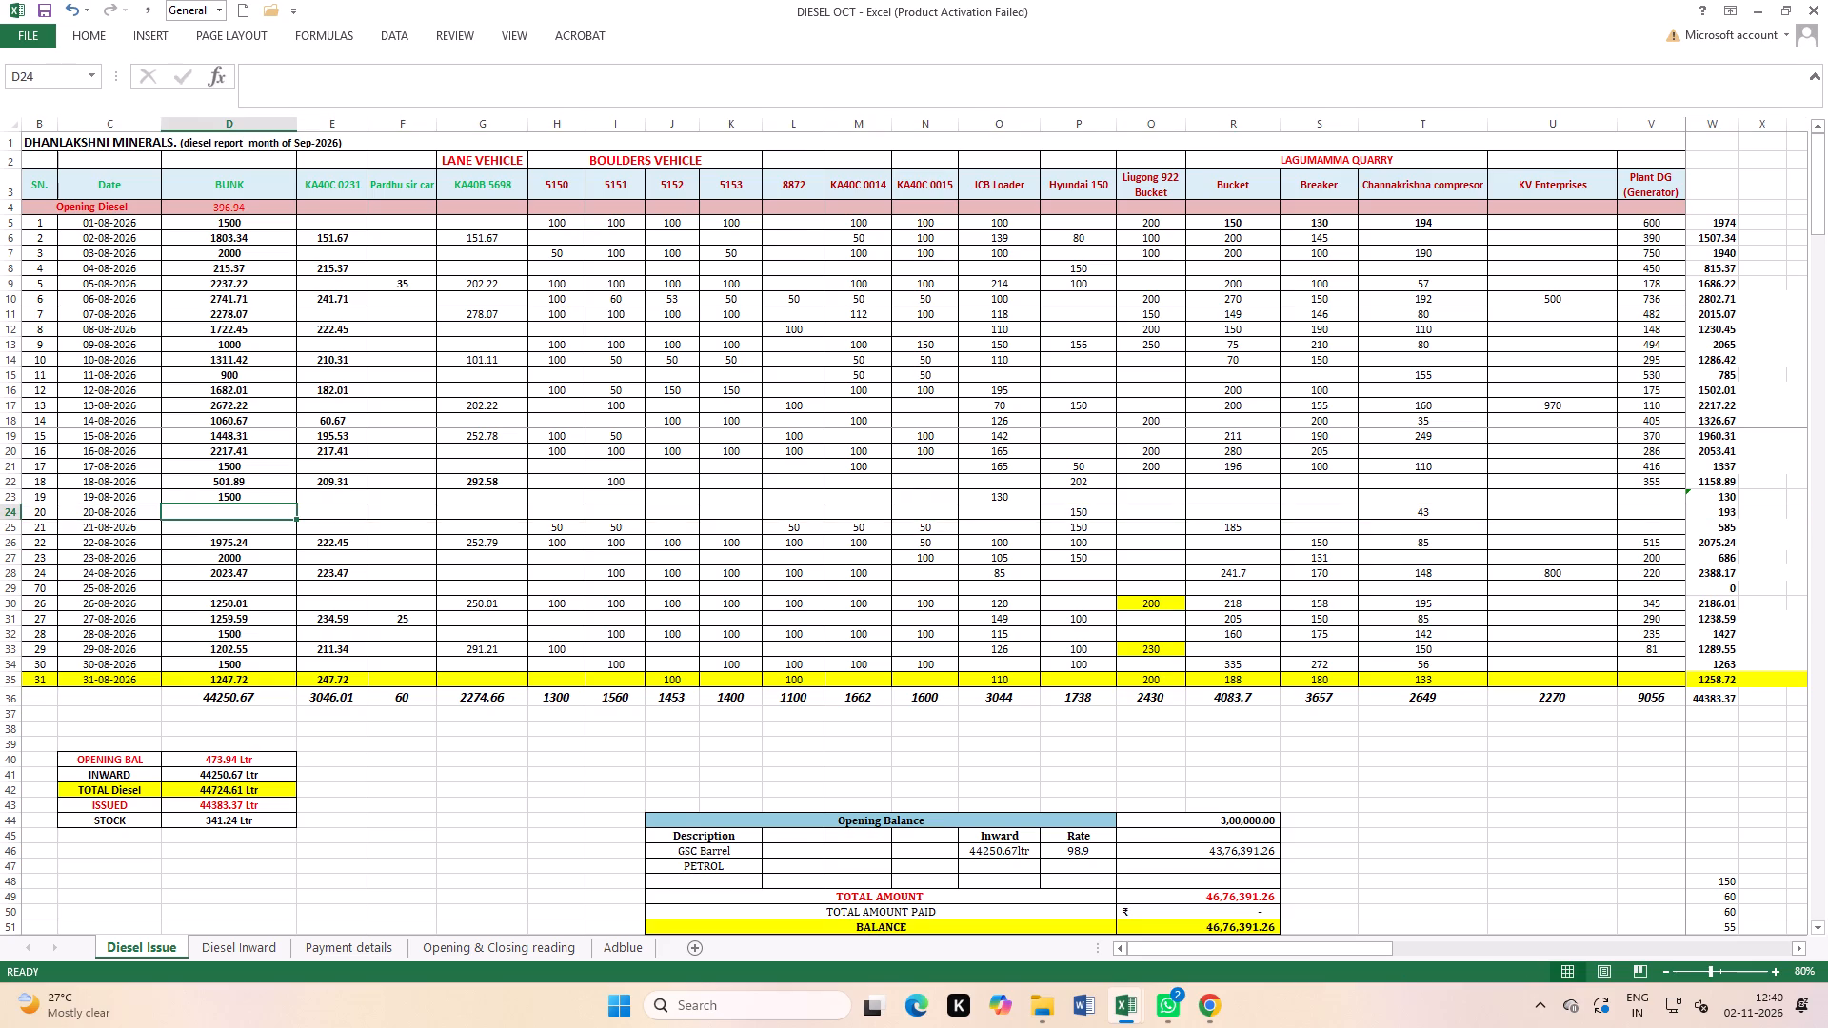
type("43")
key("Return")
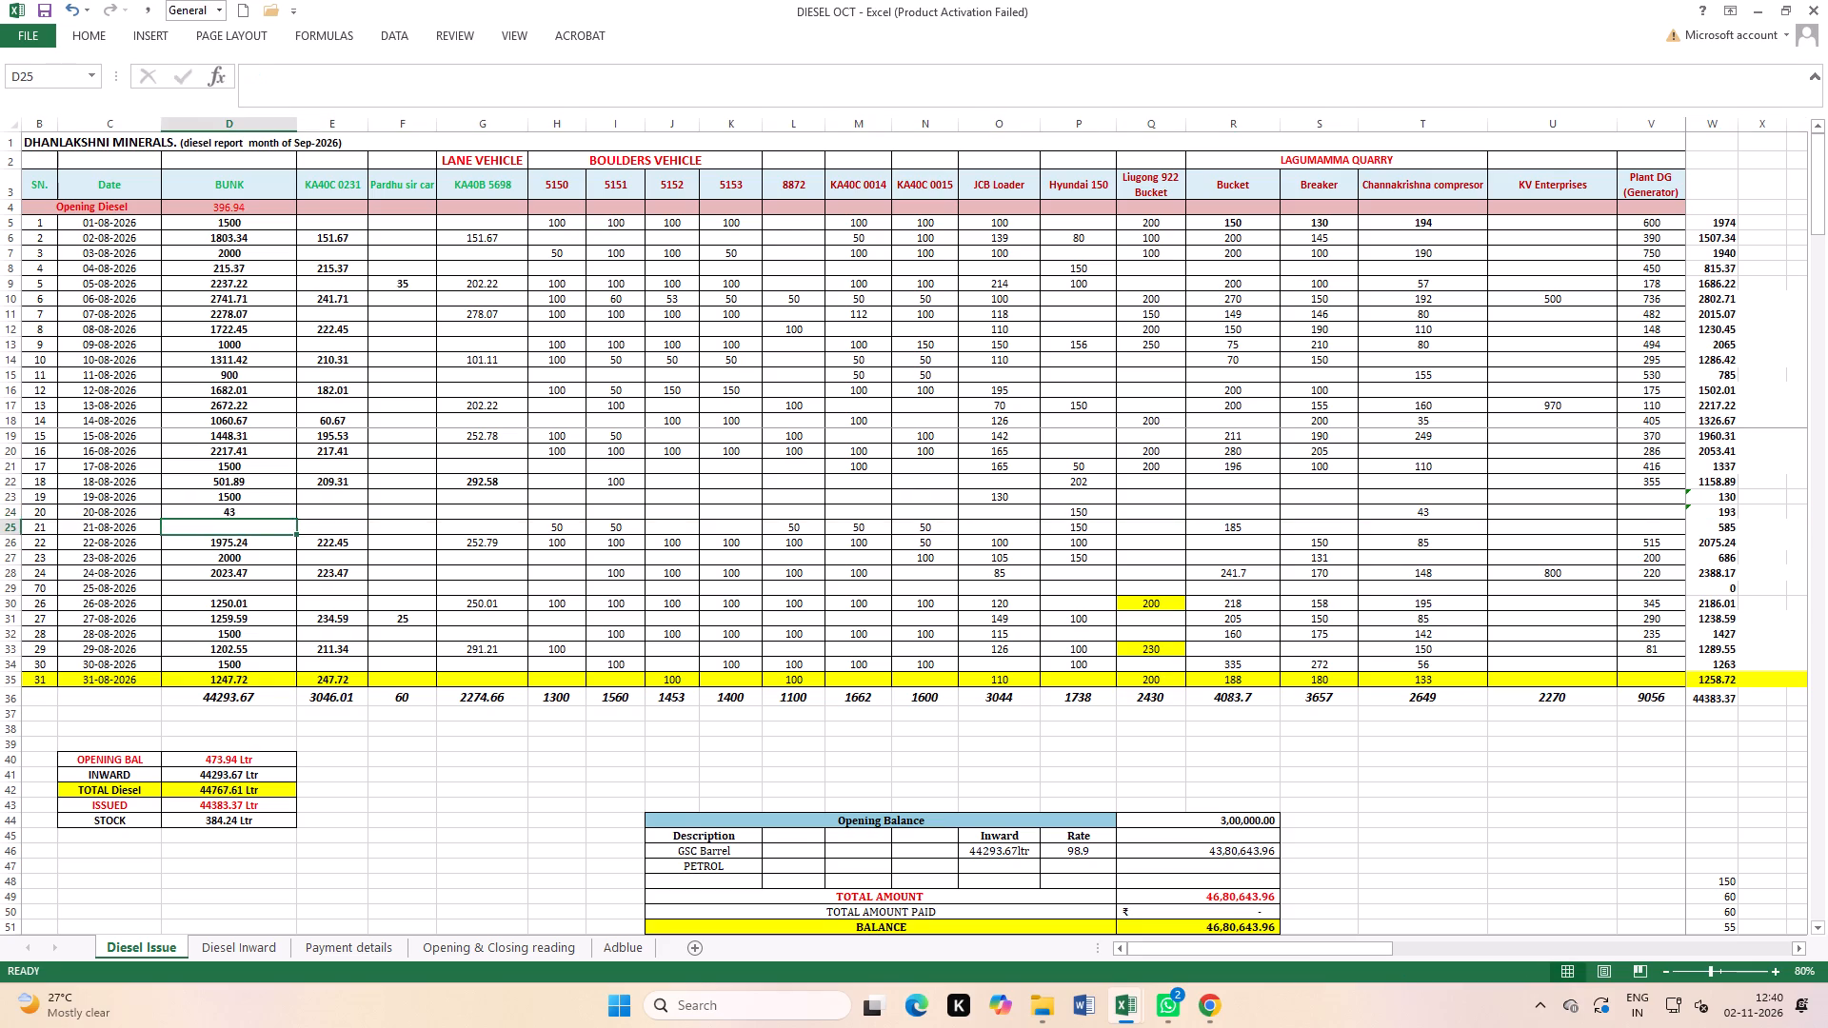
left_click(407, 866)
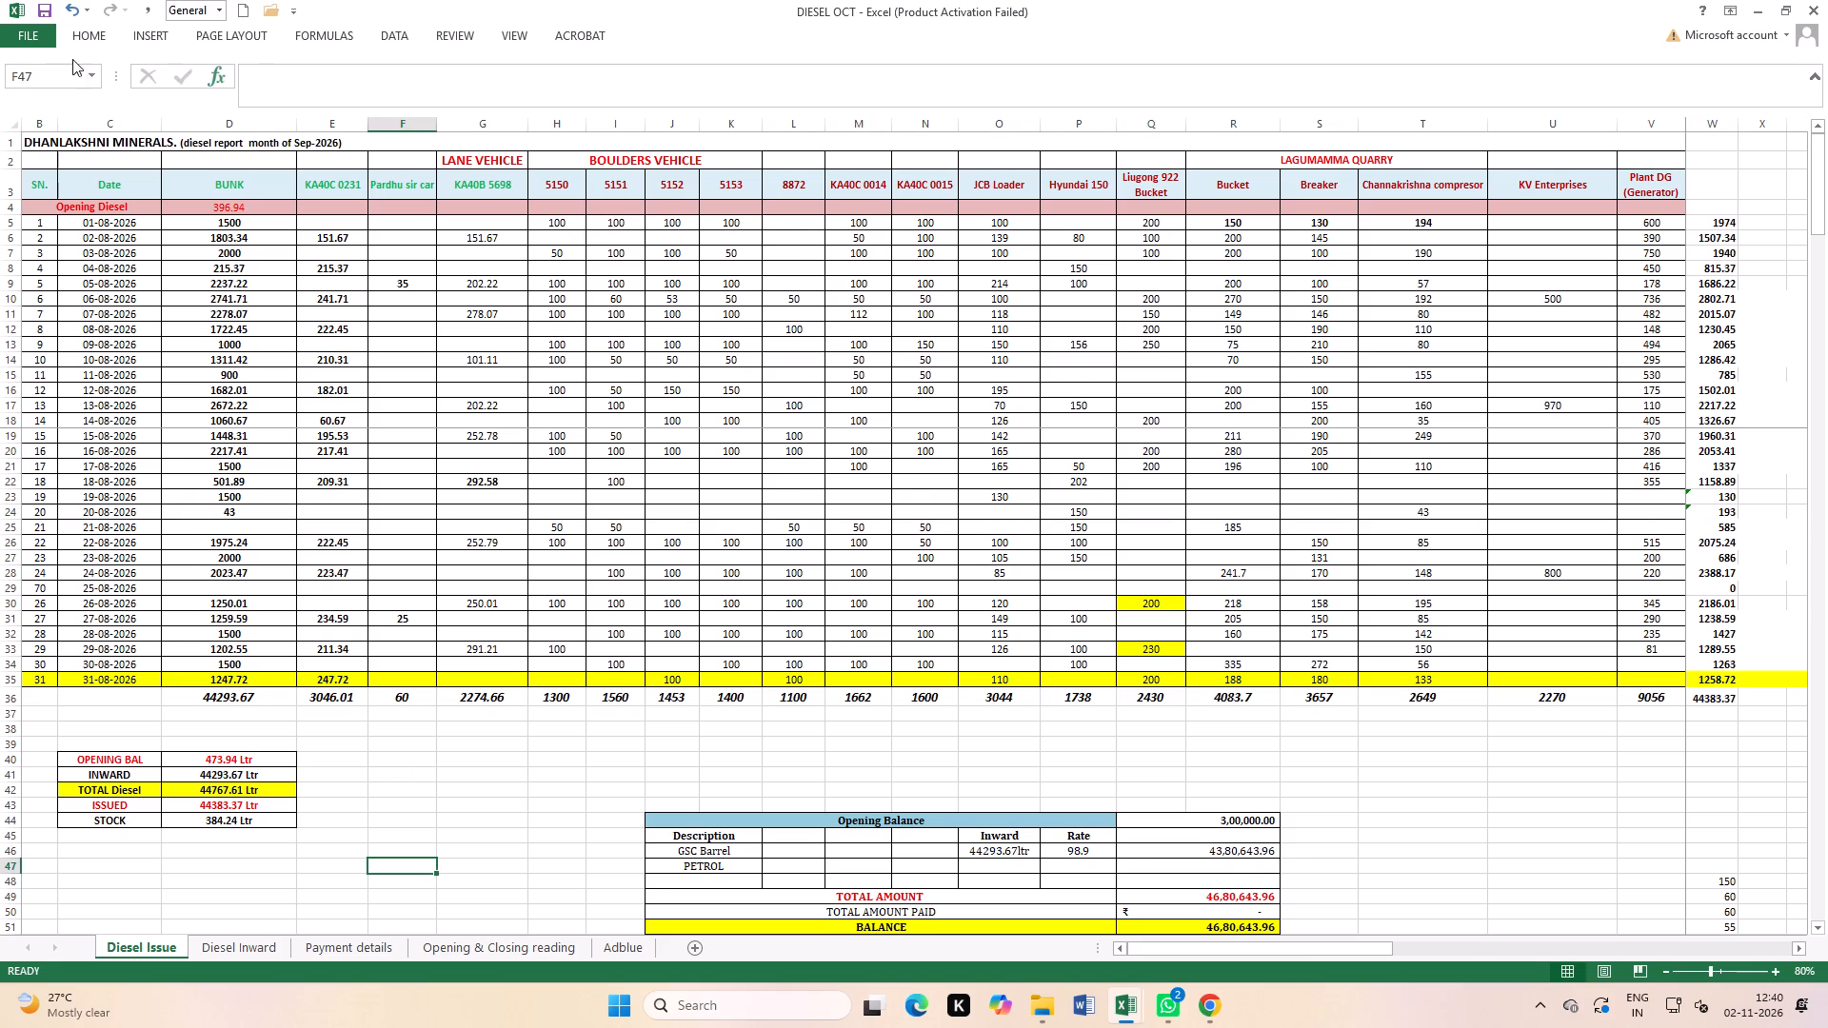
left_click(47, 8)
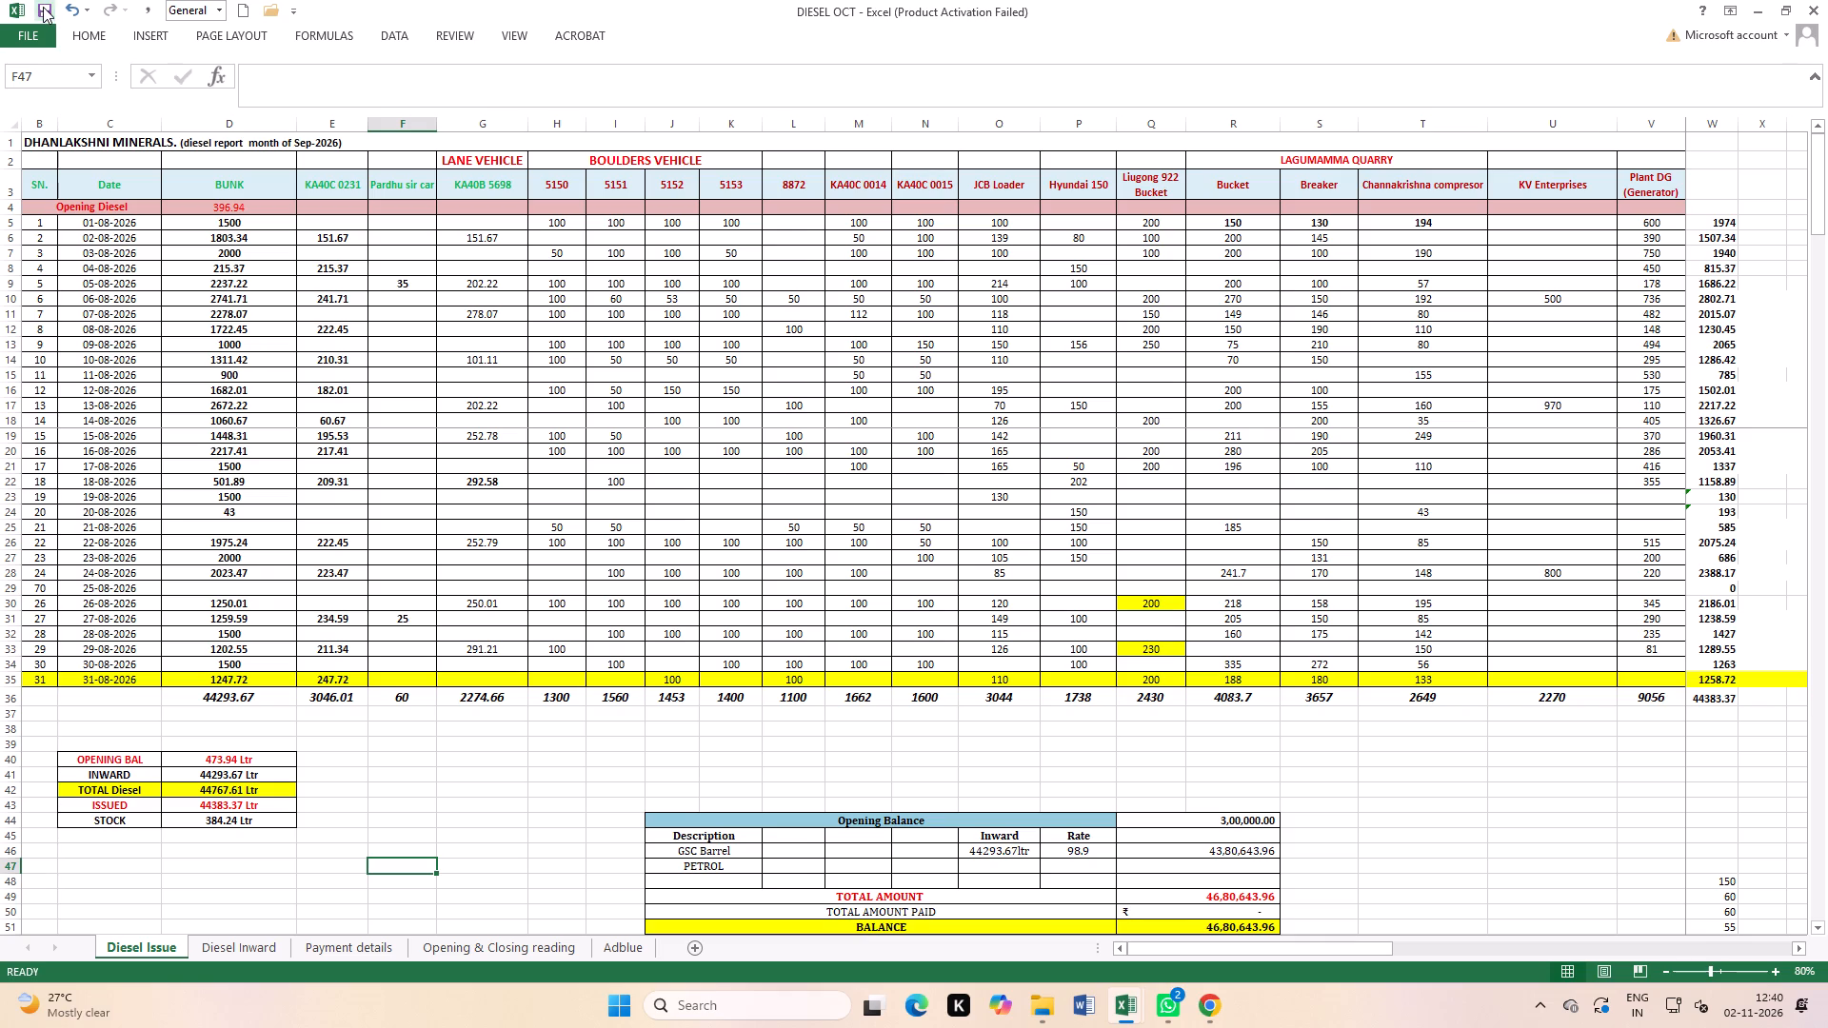
double_click(43, 7)
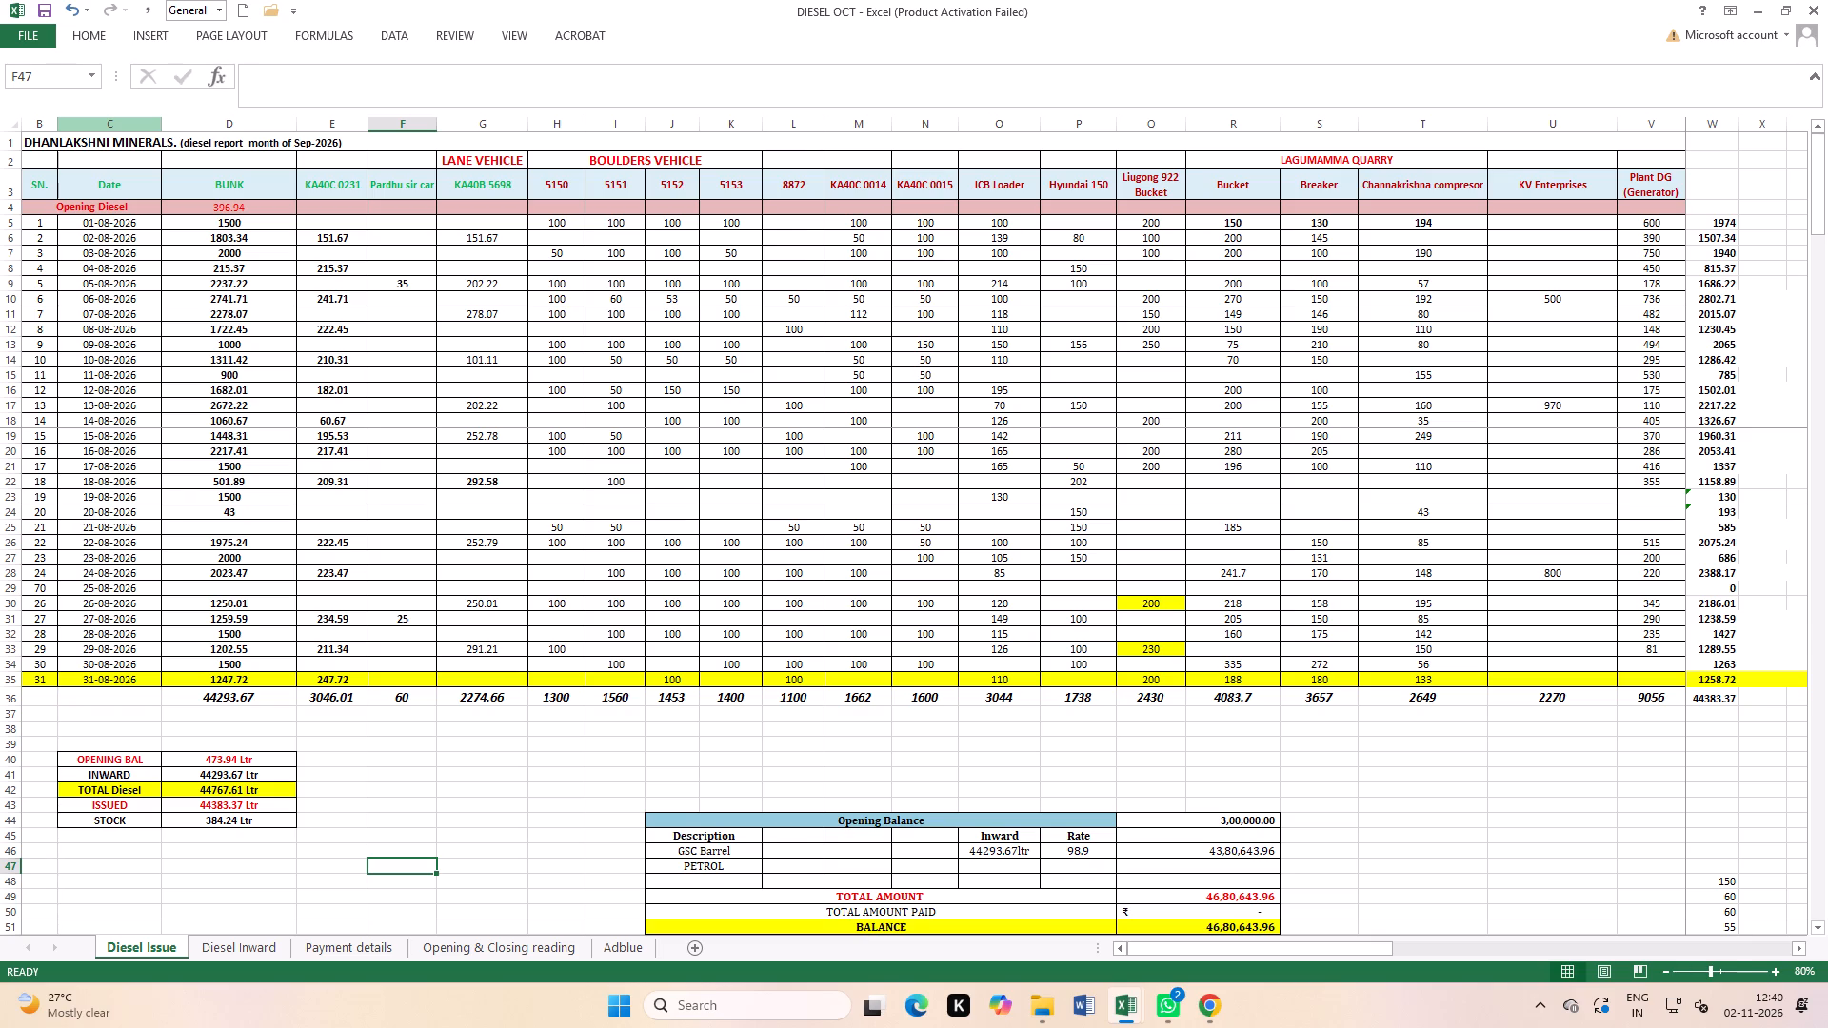
Set the Lagumamma Quarry Breaker litres for 23-08-2026 to 174 and save the workbook.
left_click(1340, 406)
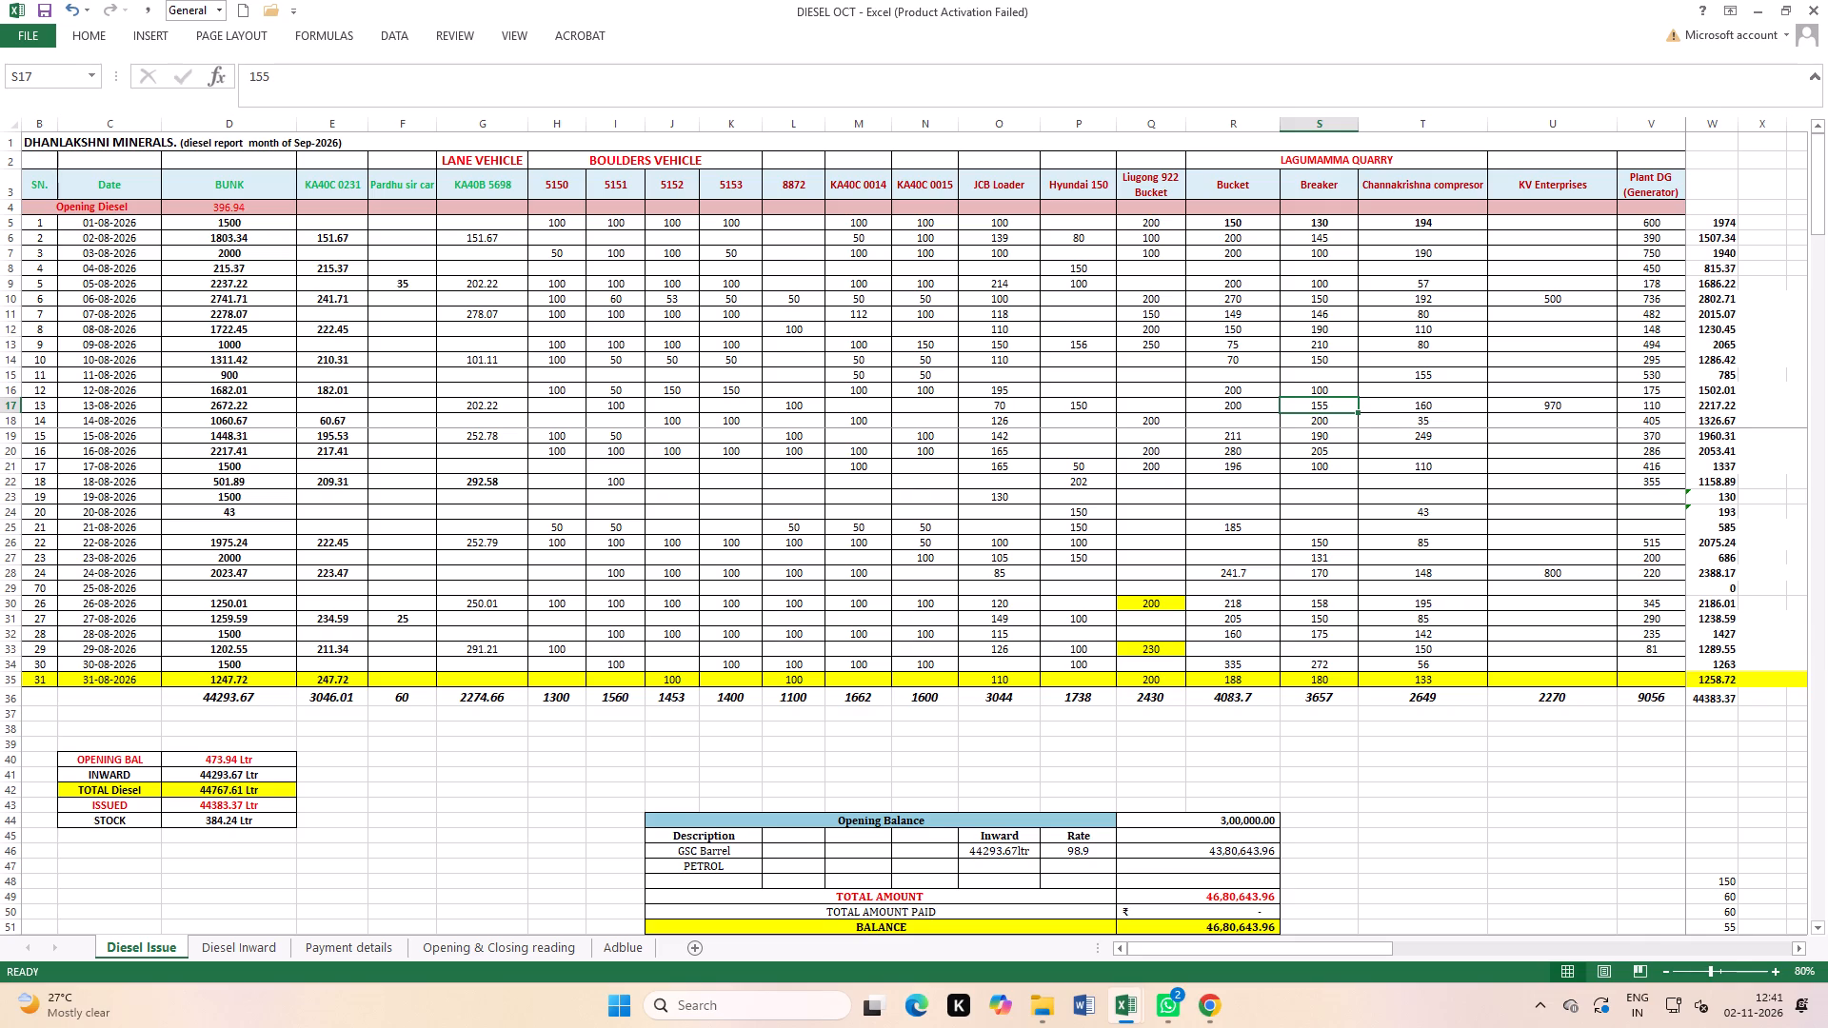
left_click(1326, 560)
type("174")
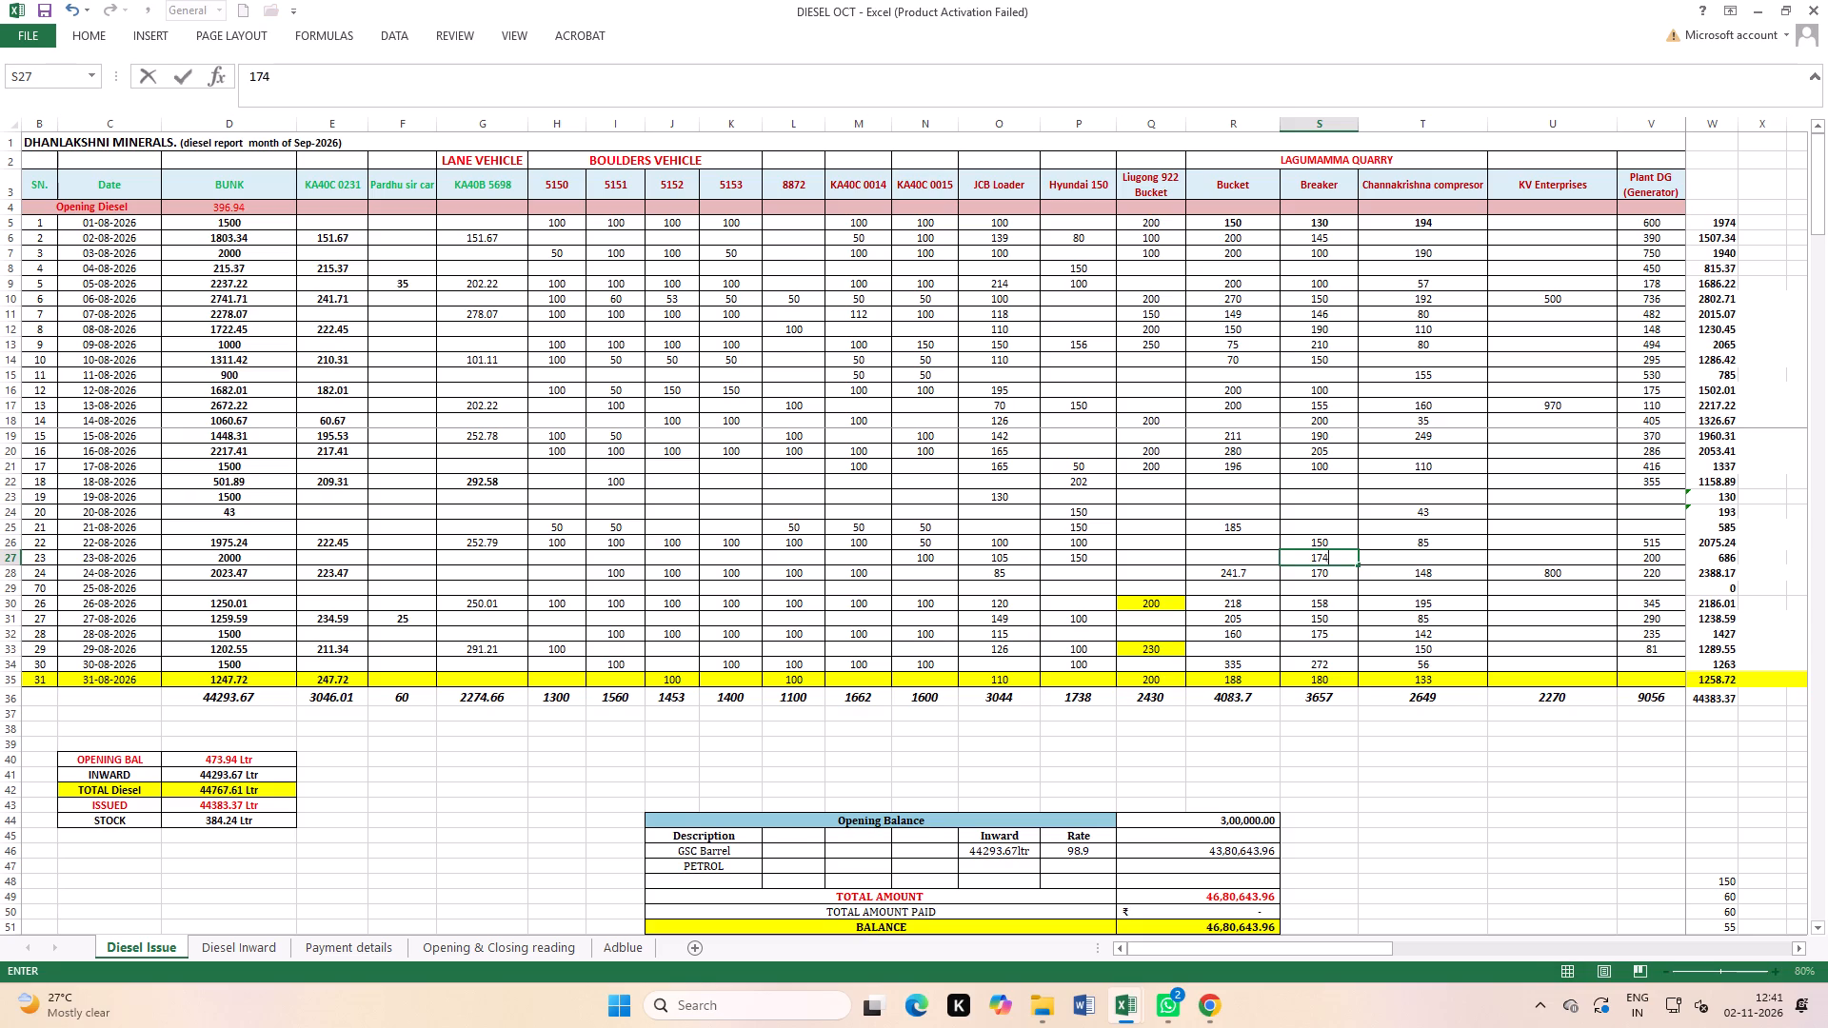
key("Return")
left_click(1340, 768)
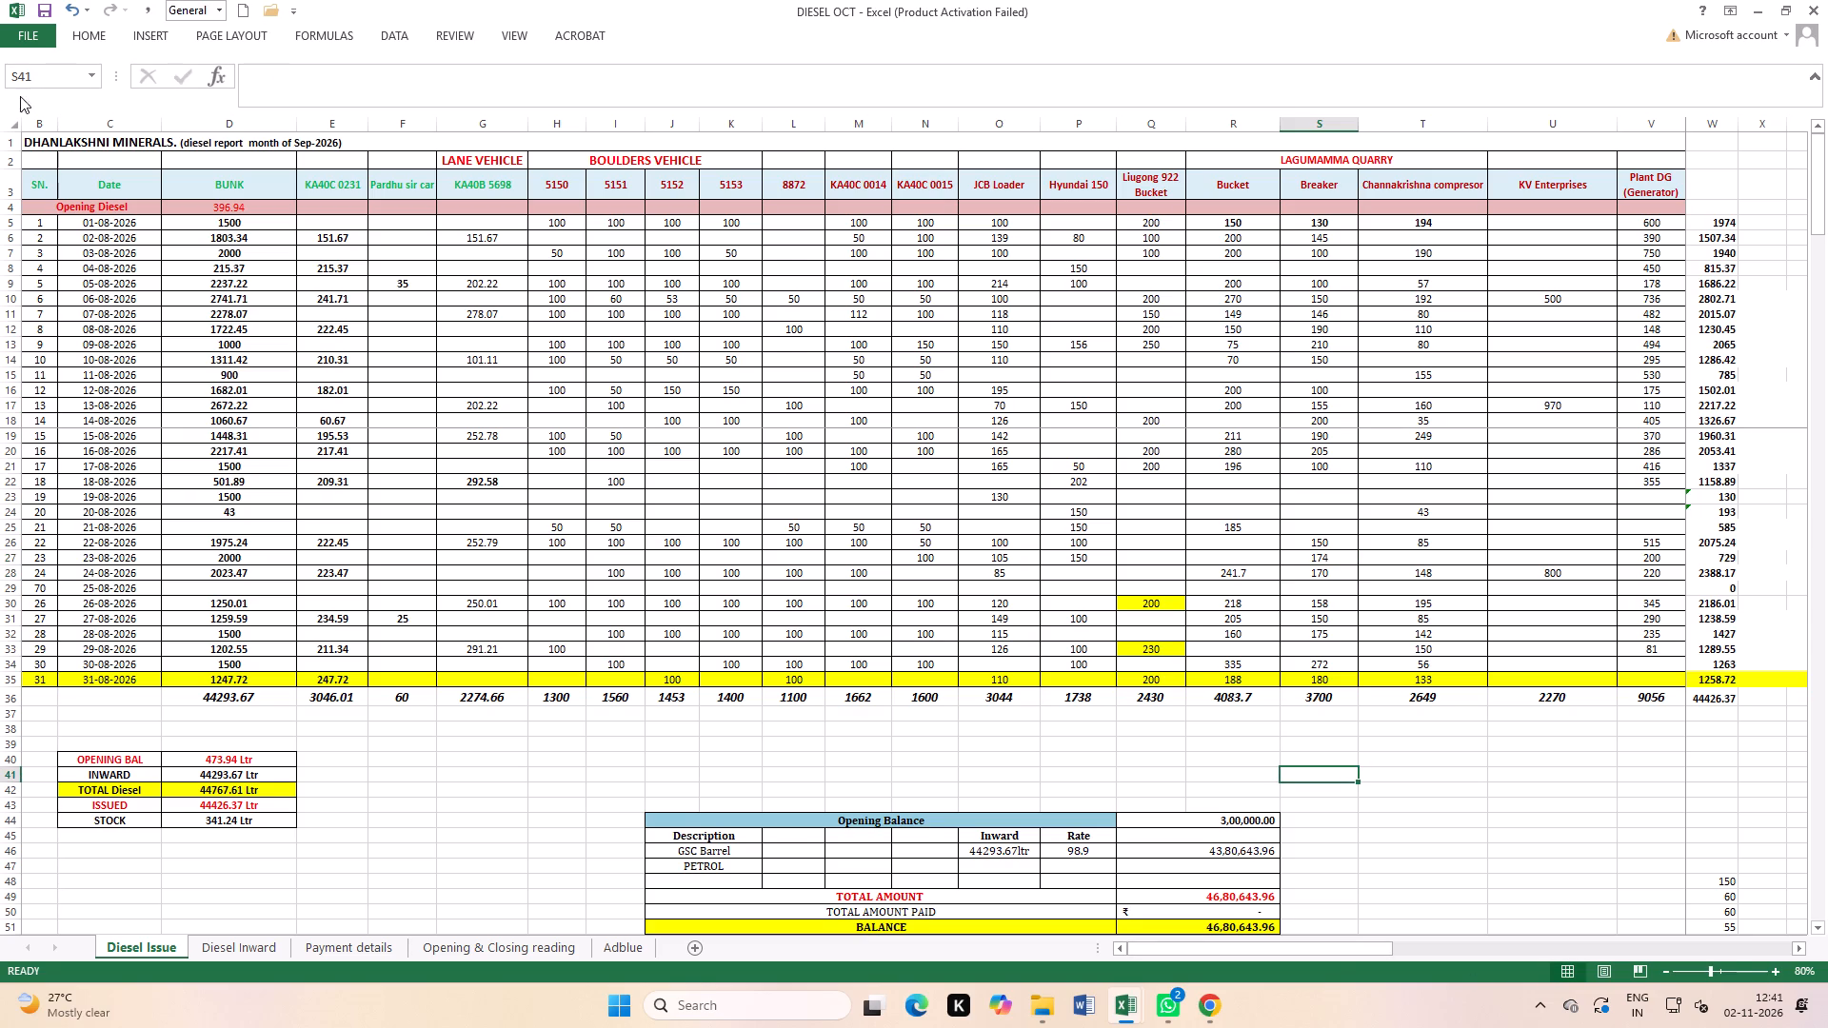
double_click(46, 8)
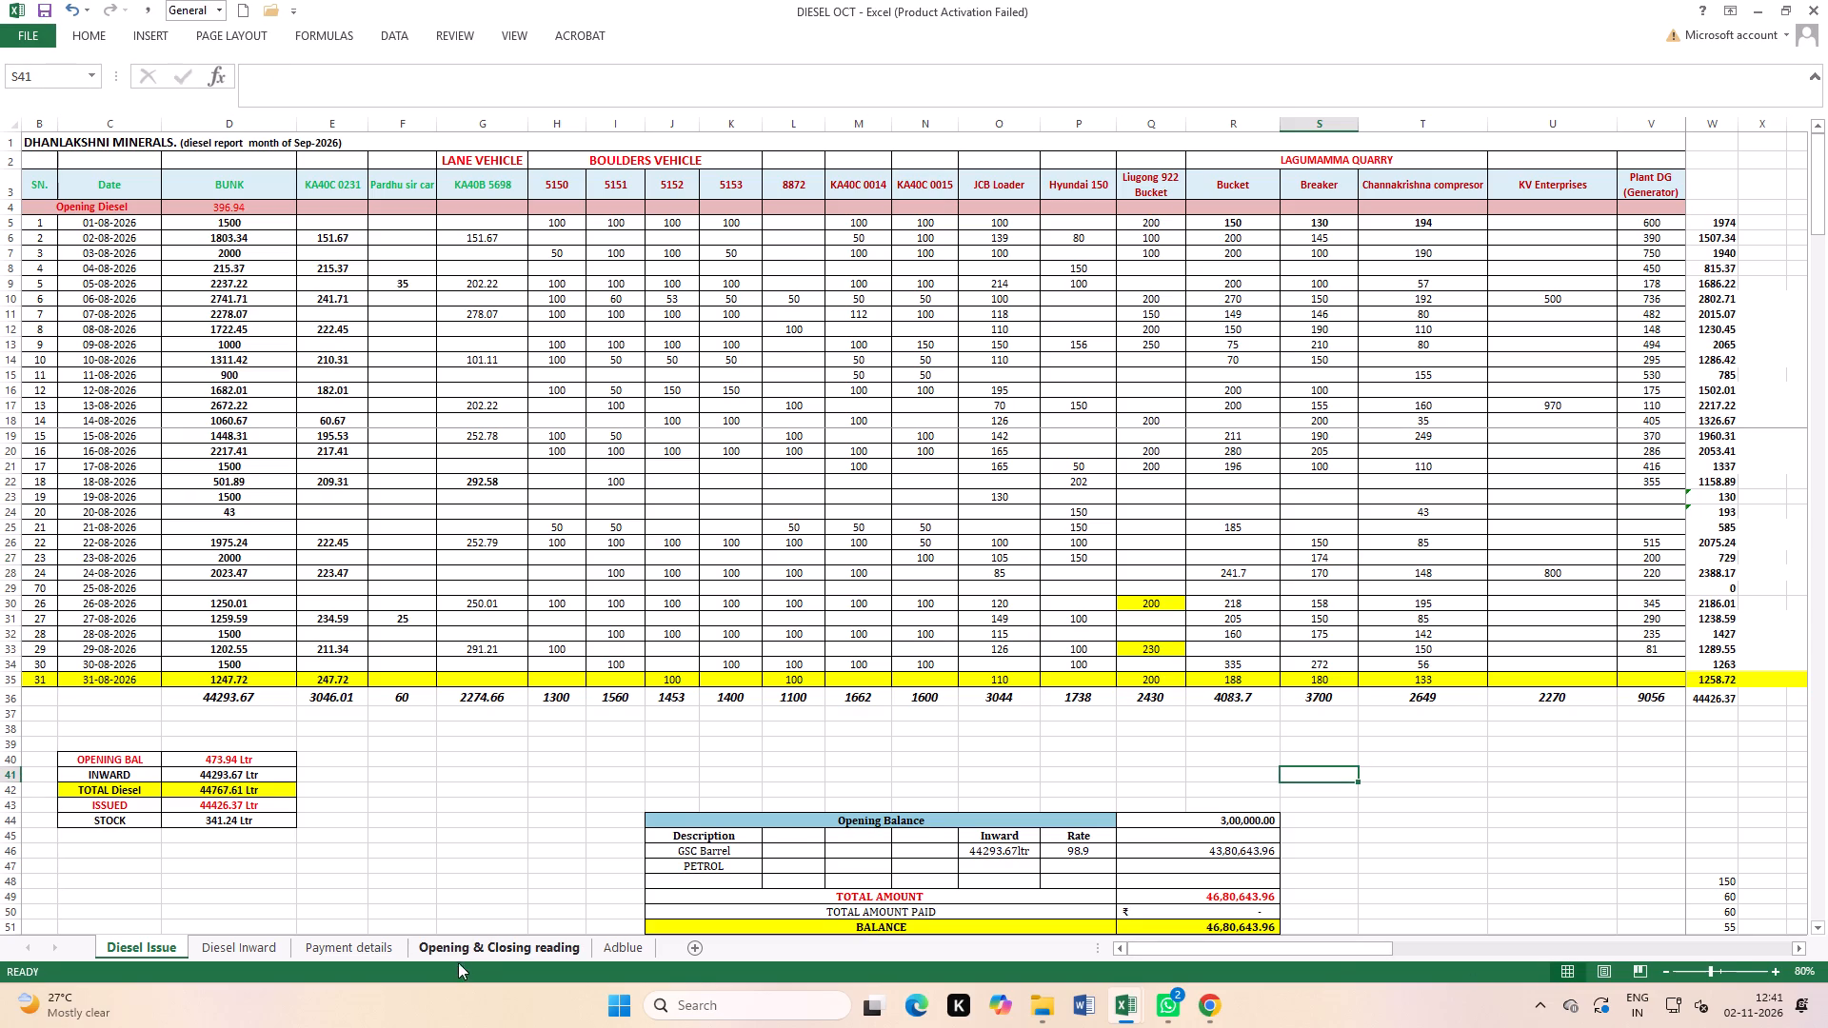
Set the Hyundai 215(Breaker) received diesel to 3700 in the Opening & Closing reading sheet and save the workbook.
left_click(466, 947)
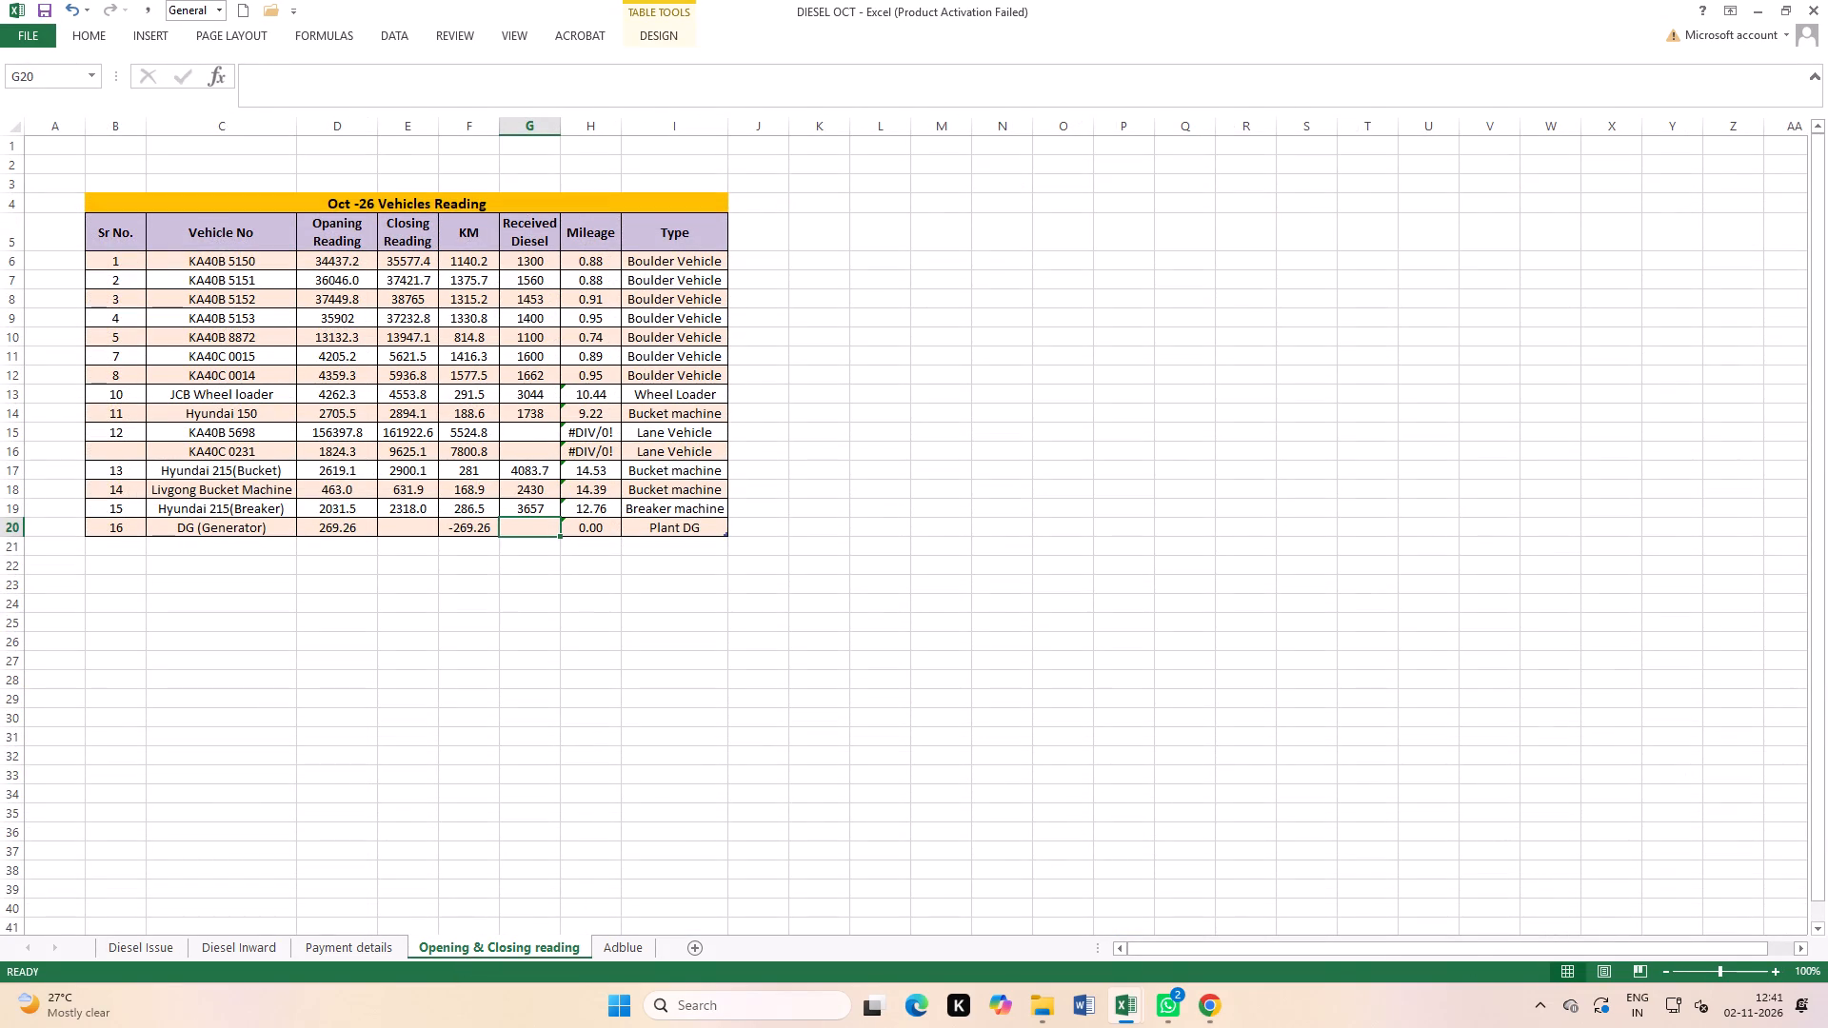
left_click(535, 505)
type("3700")
key("Return")
left_click(611, 676)
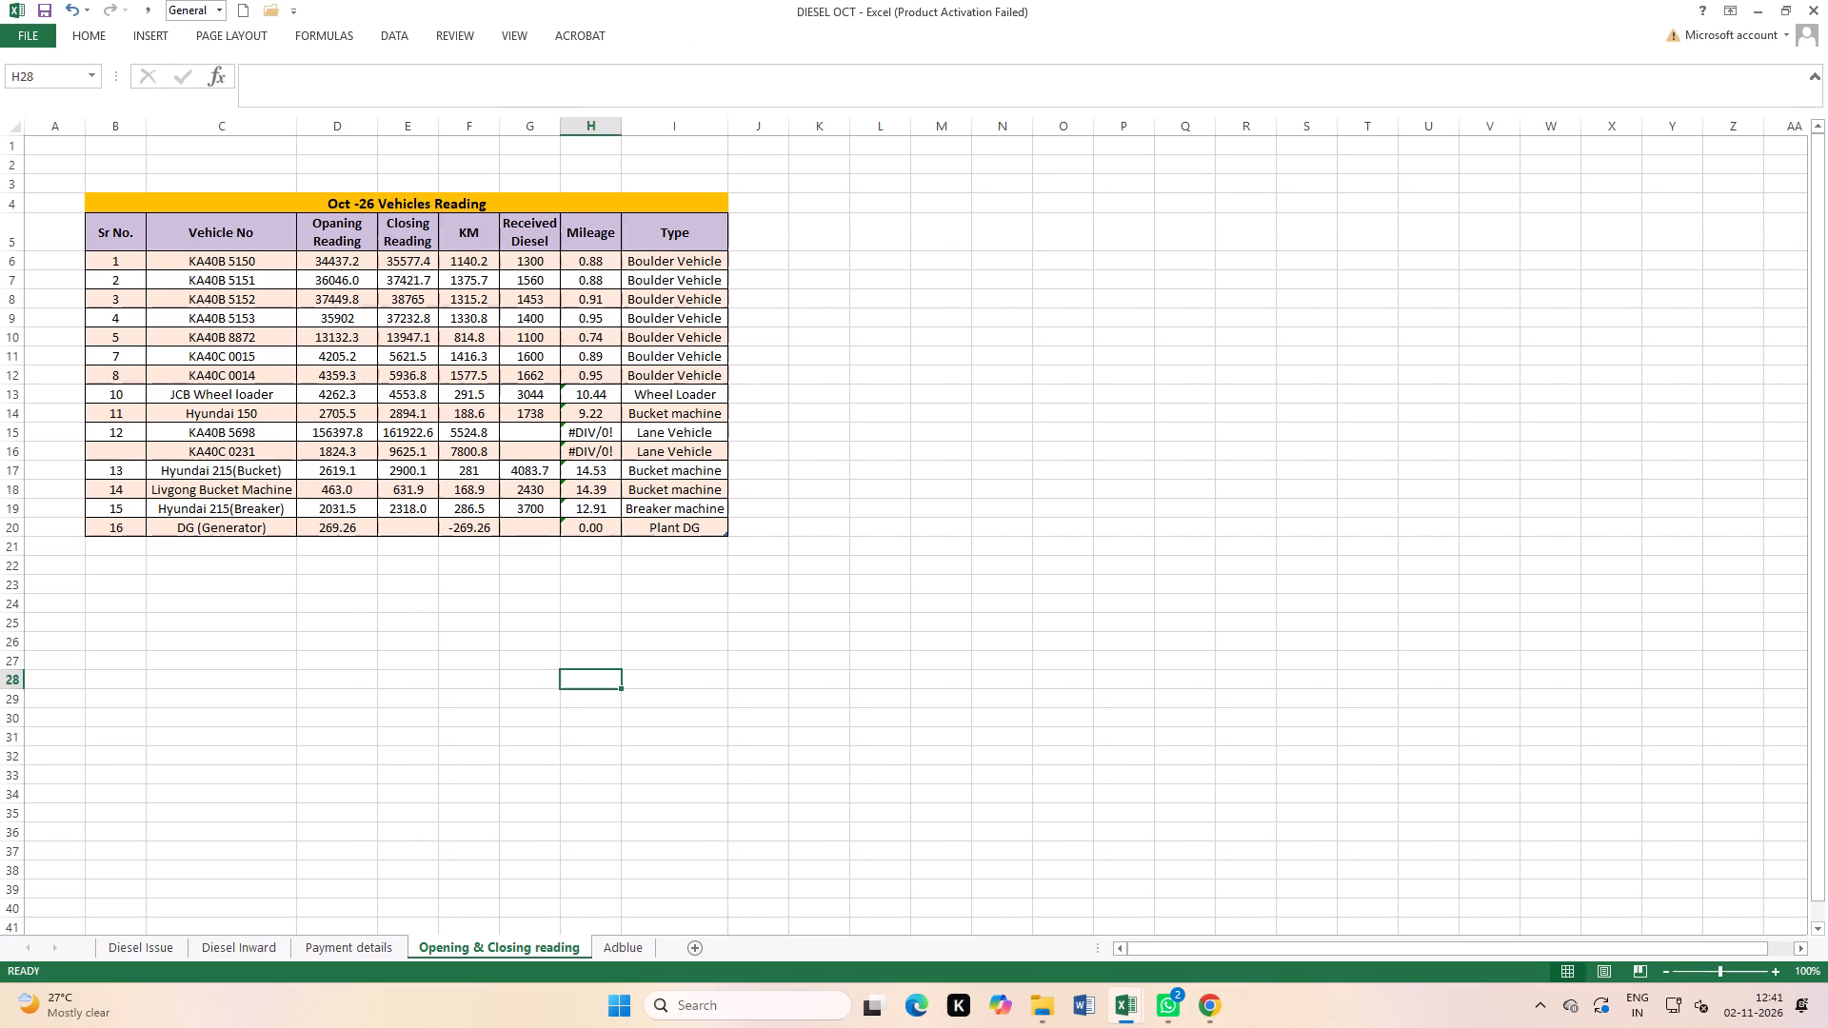
left_click(47, 8)
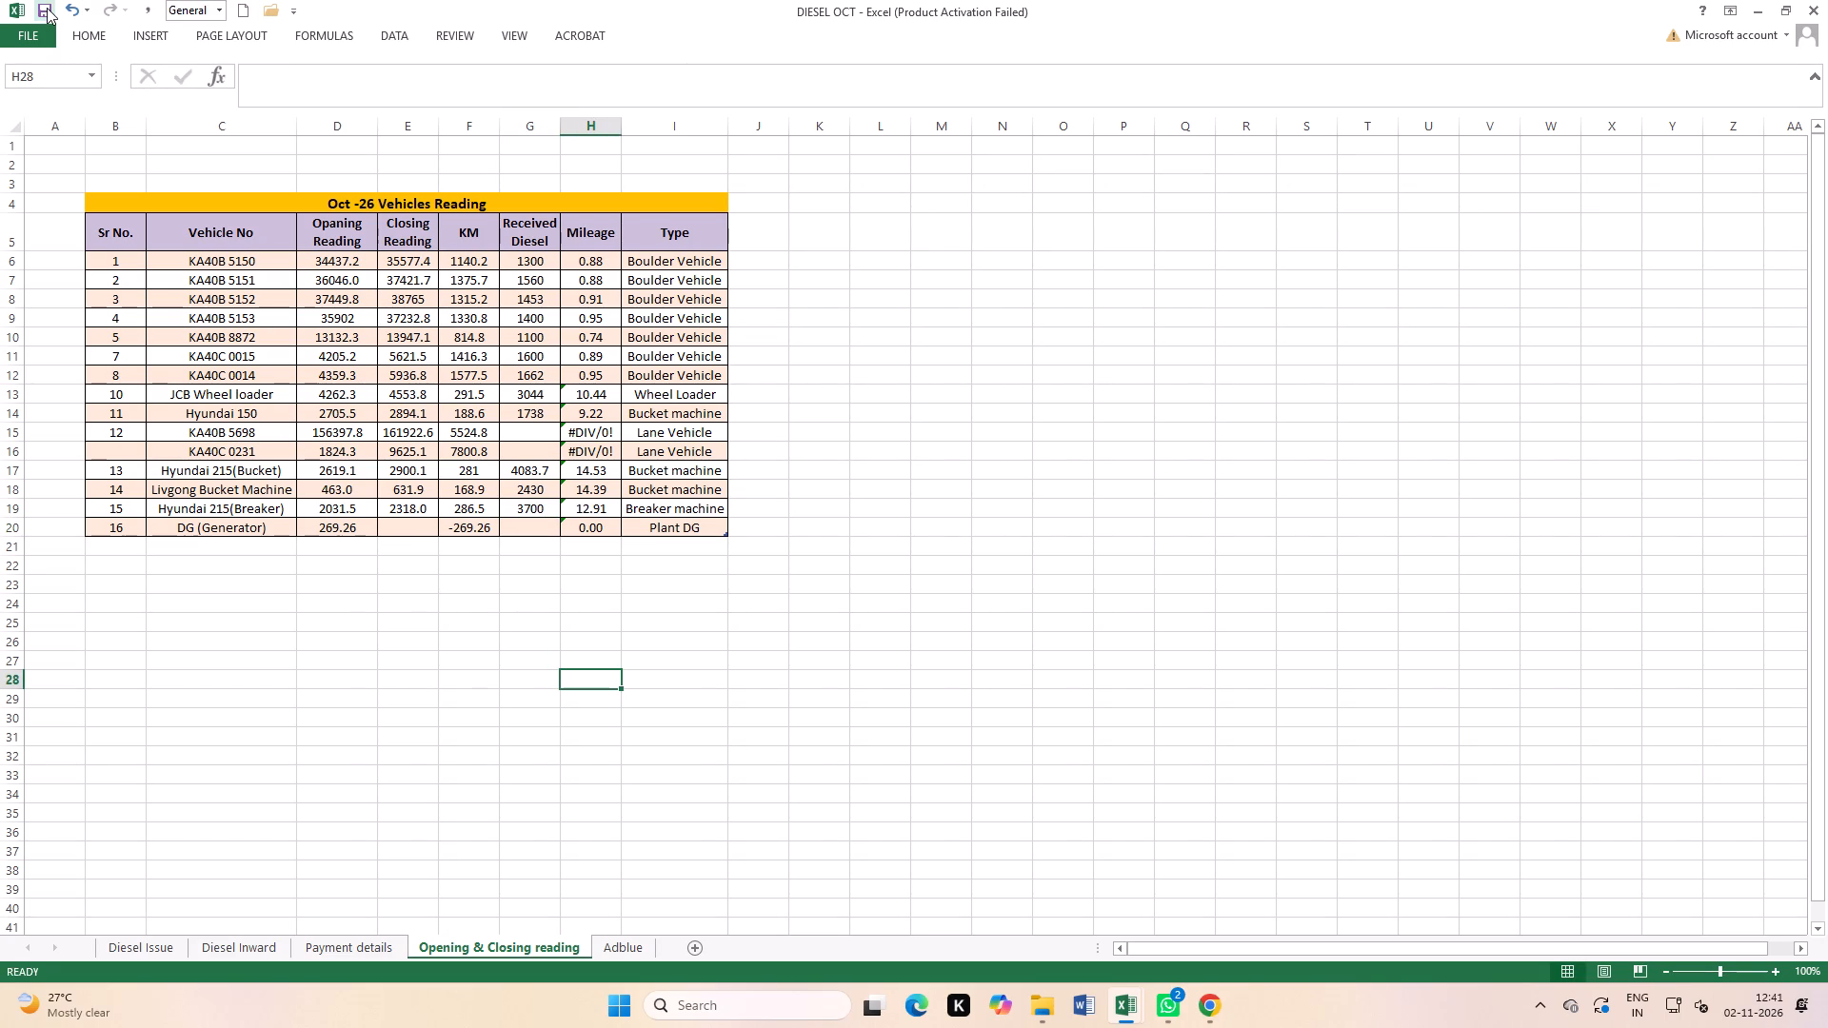
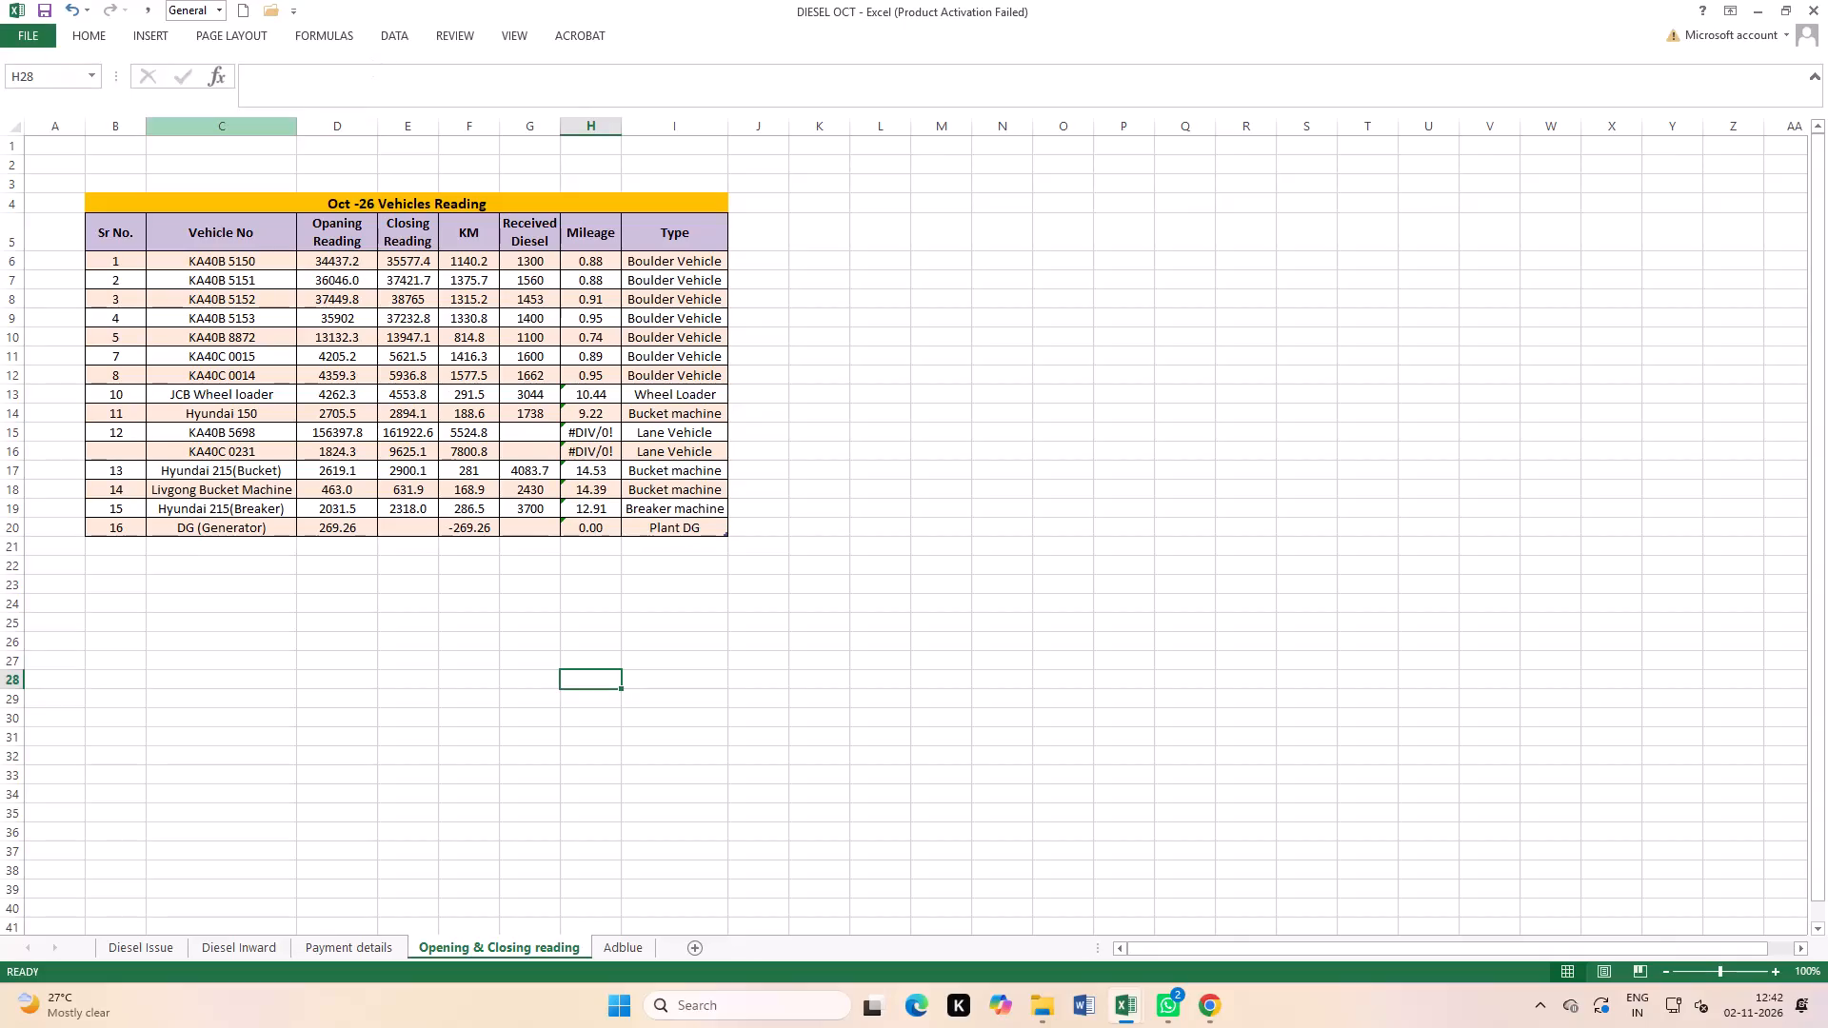
Format the total litres at the bottom of the Diesel Inward sheet to two decimal places.
left_click(864, 577)
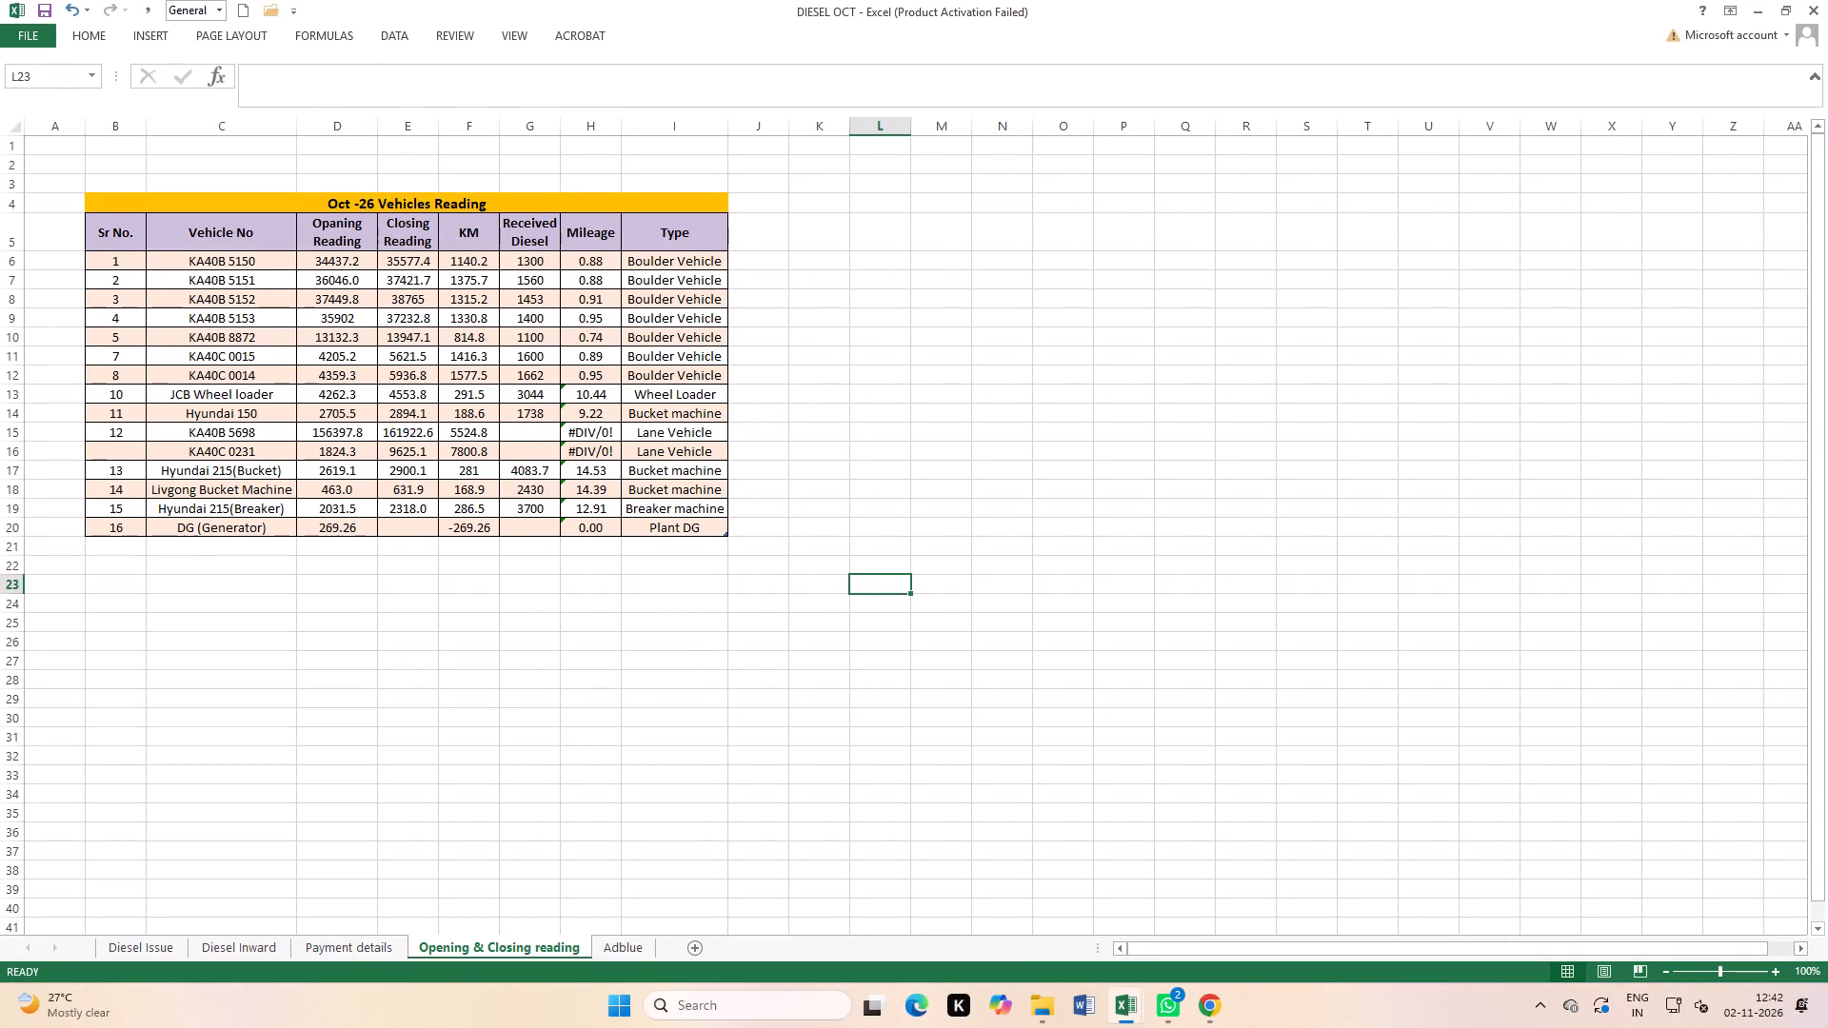
left_click(157, 950)
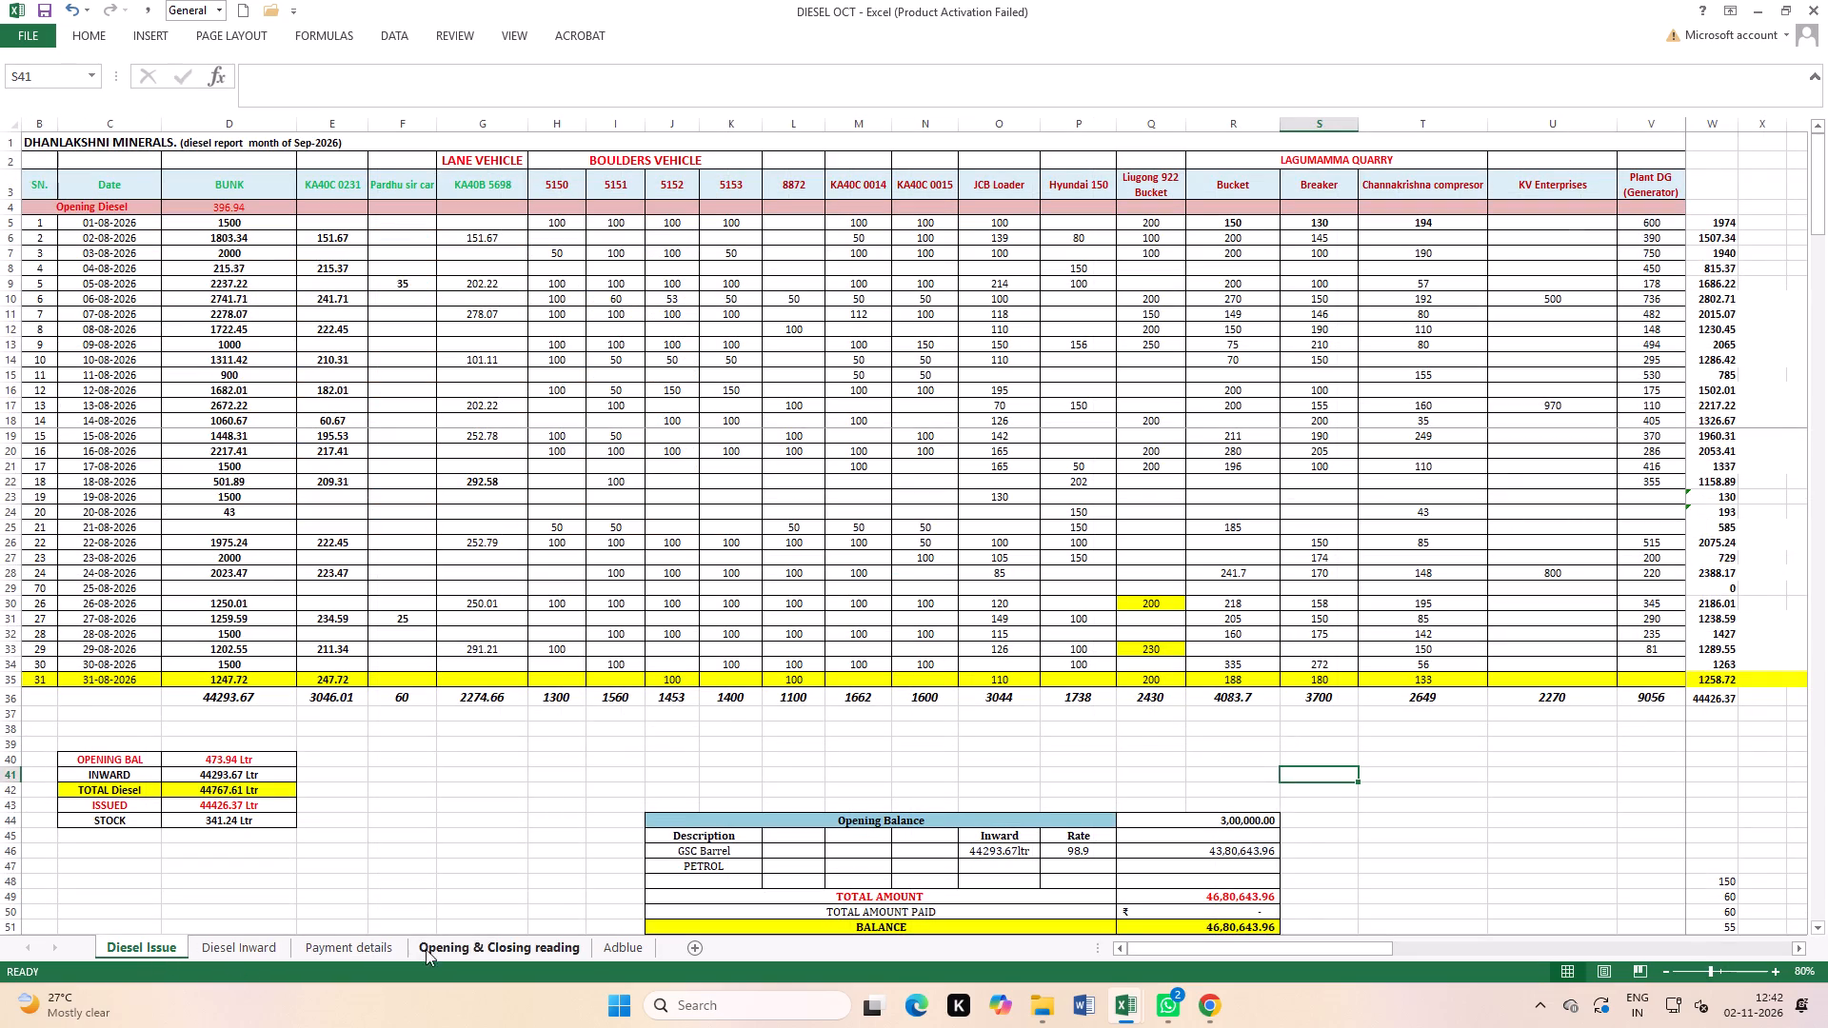
left_click(236, 945)
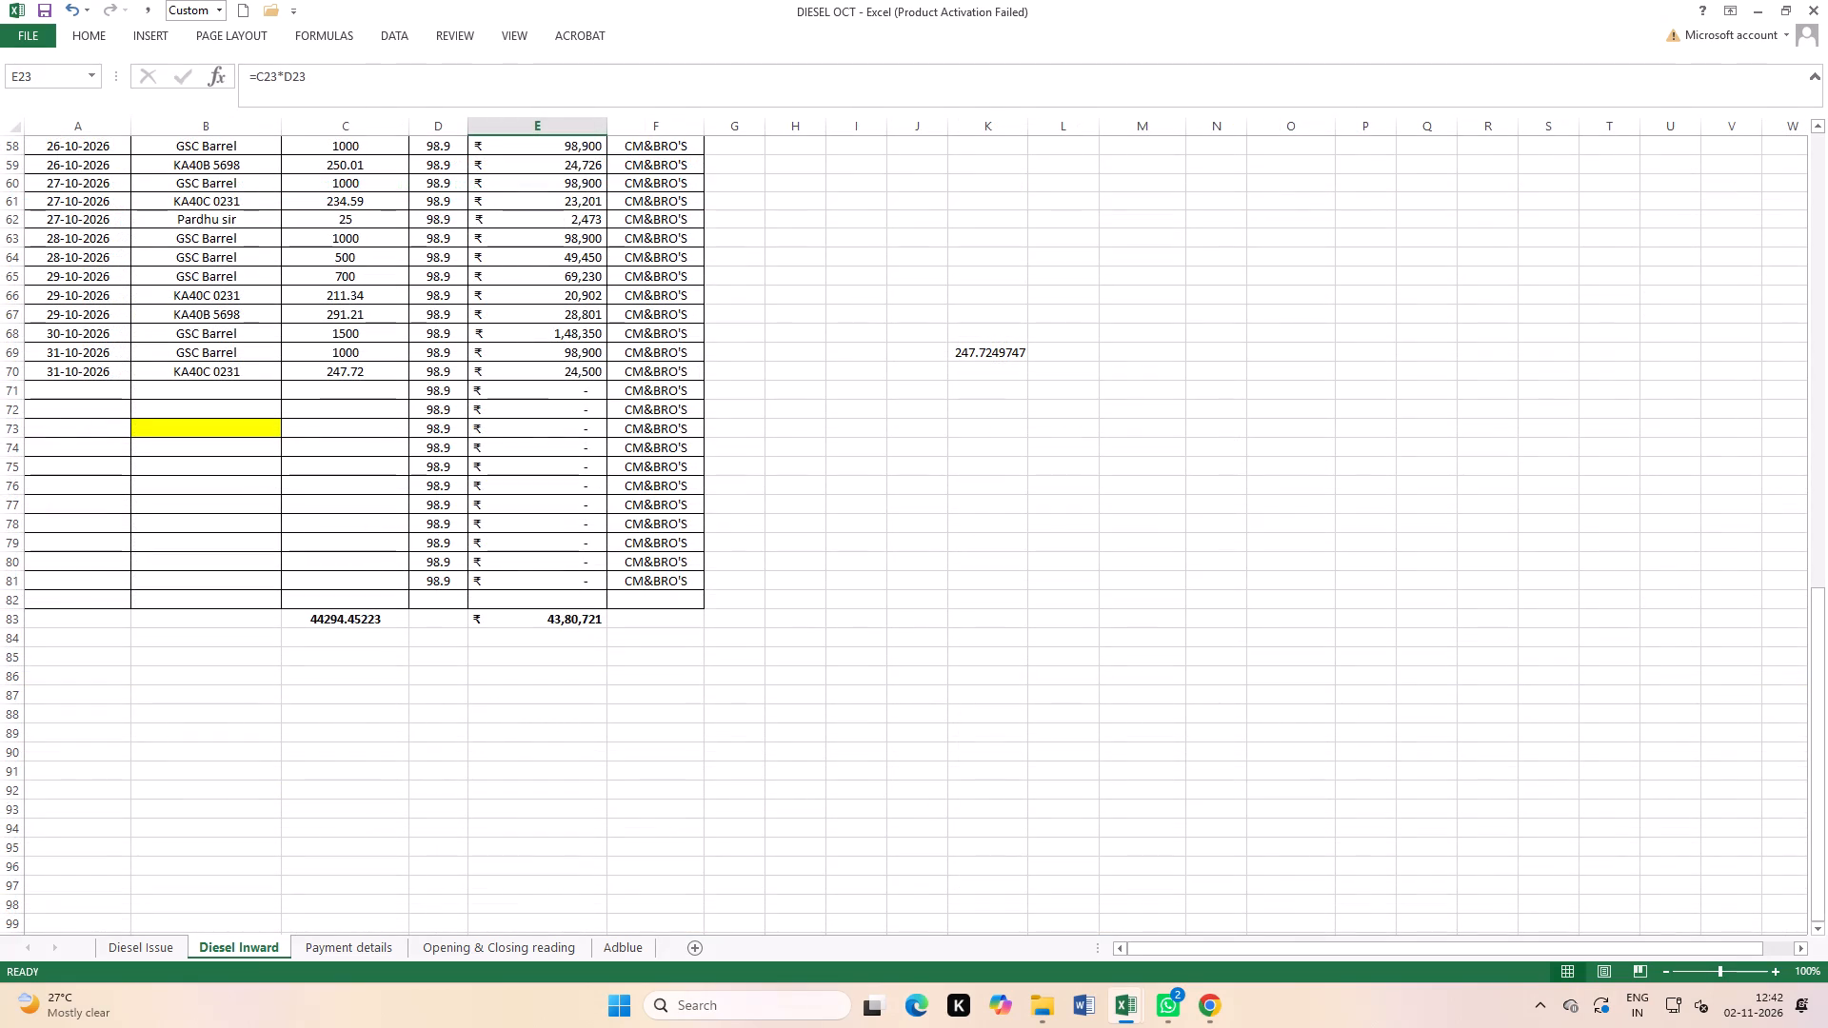
left_click(154, 949)
left_click(244, 945)
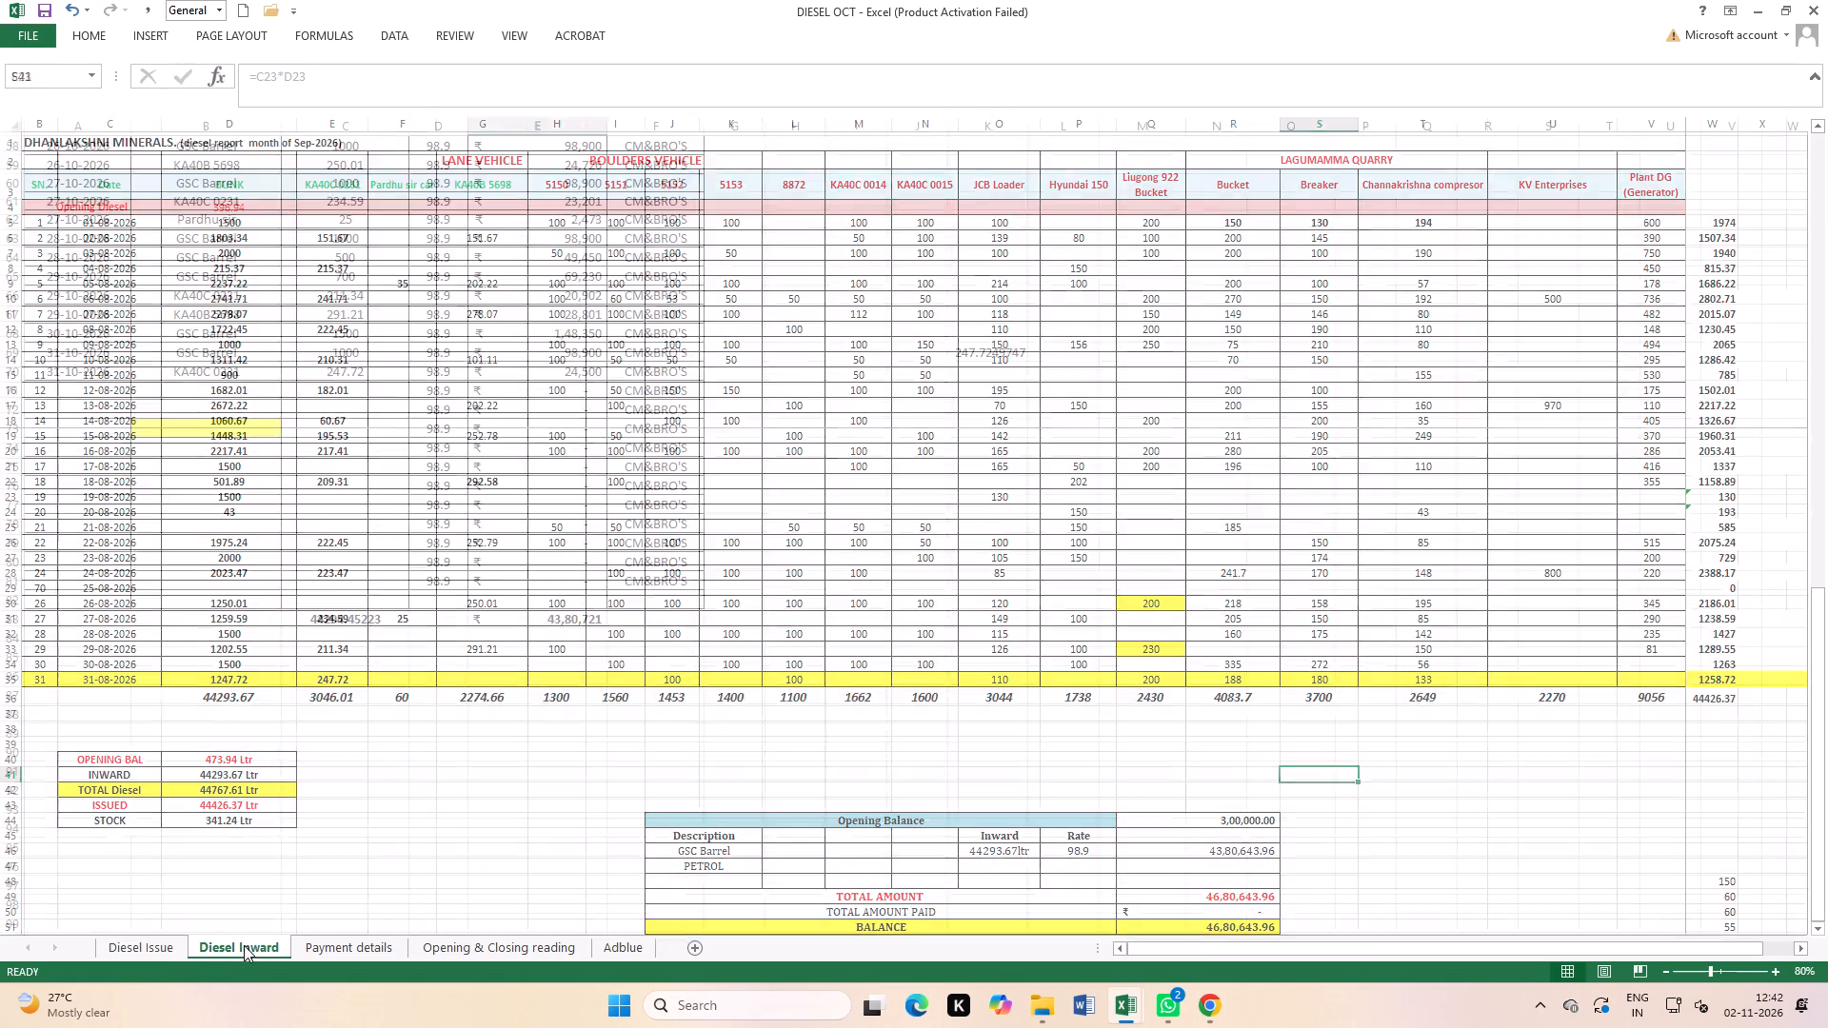
left_click(367, 619)
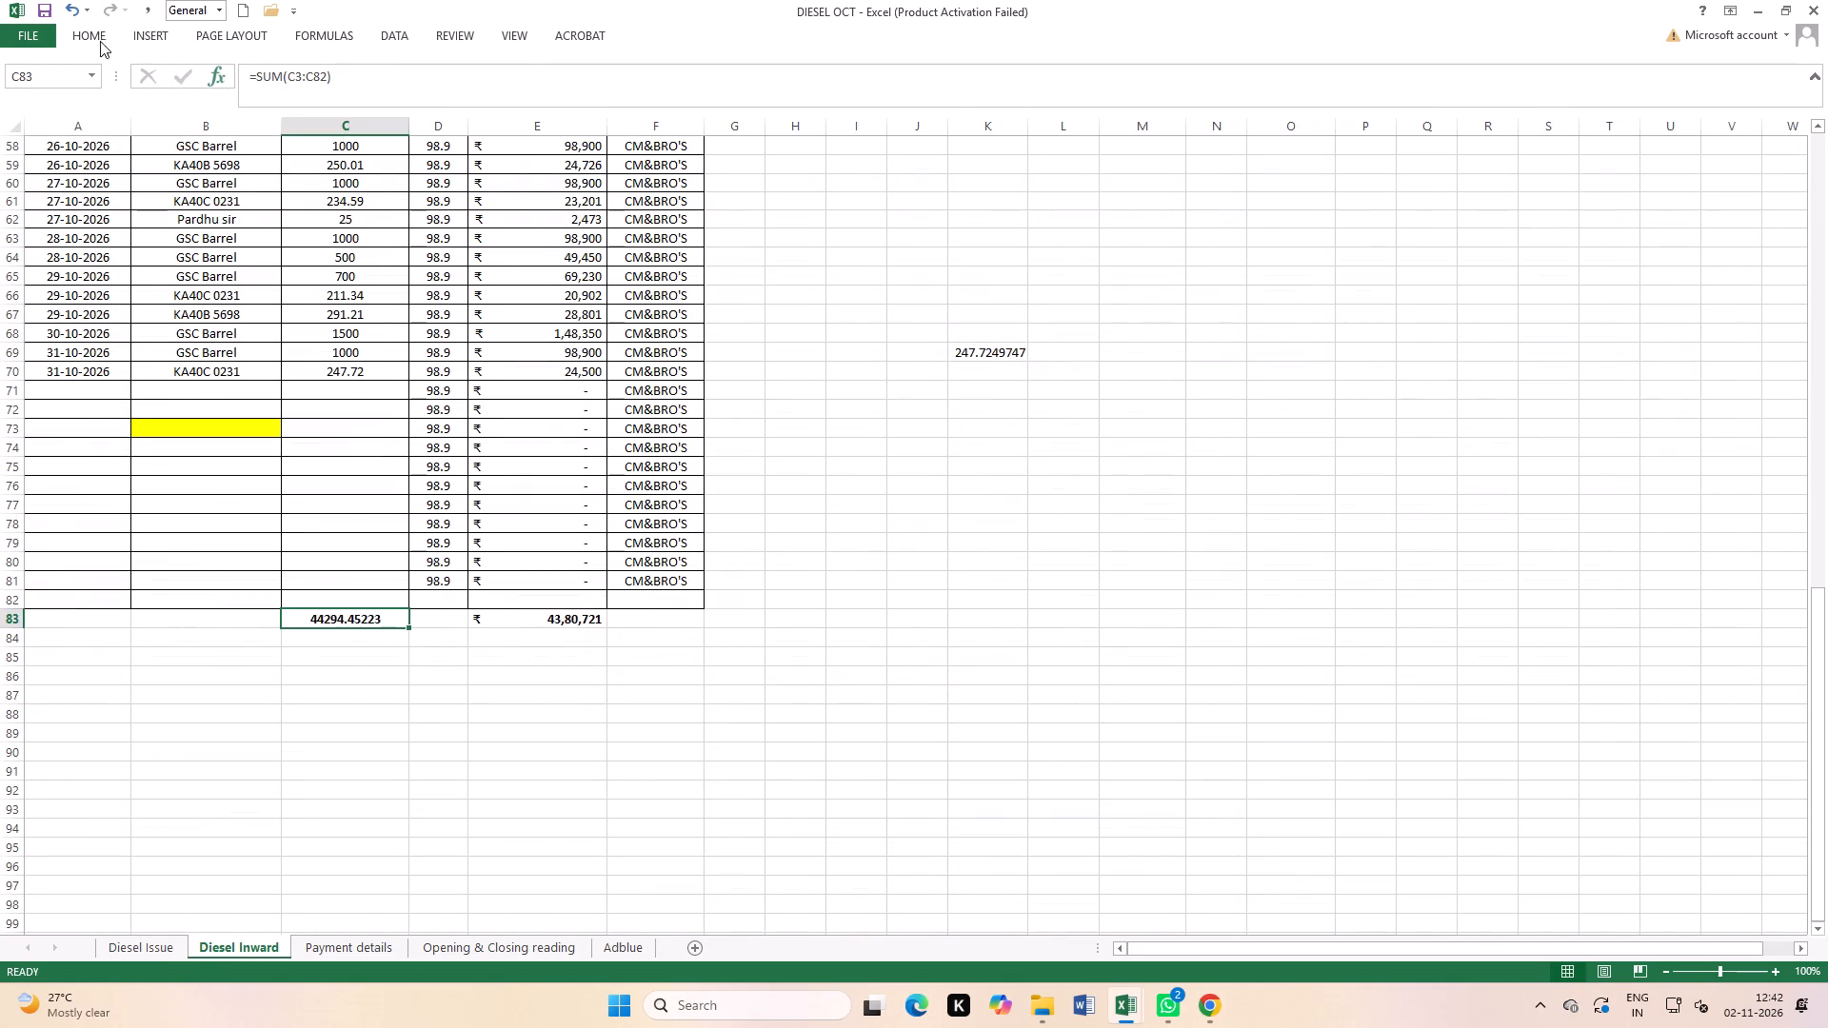
left_click(95, 37)
left_click(716, 98)
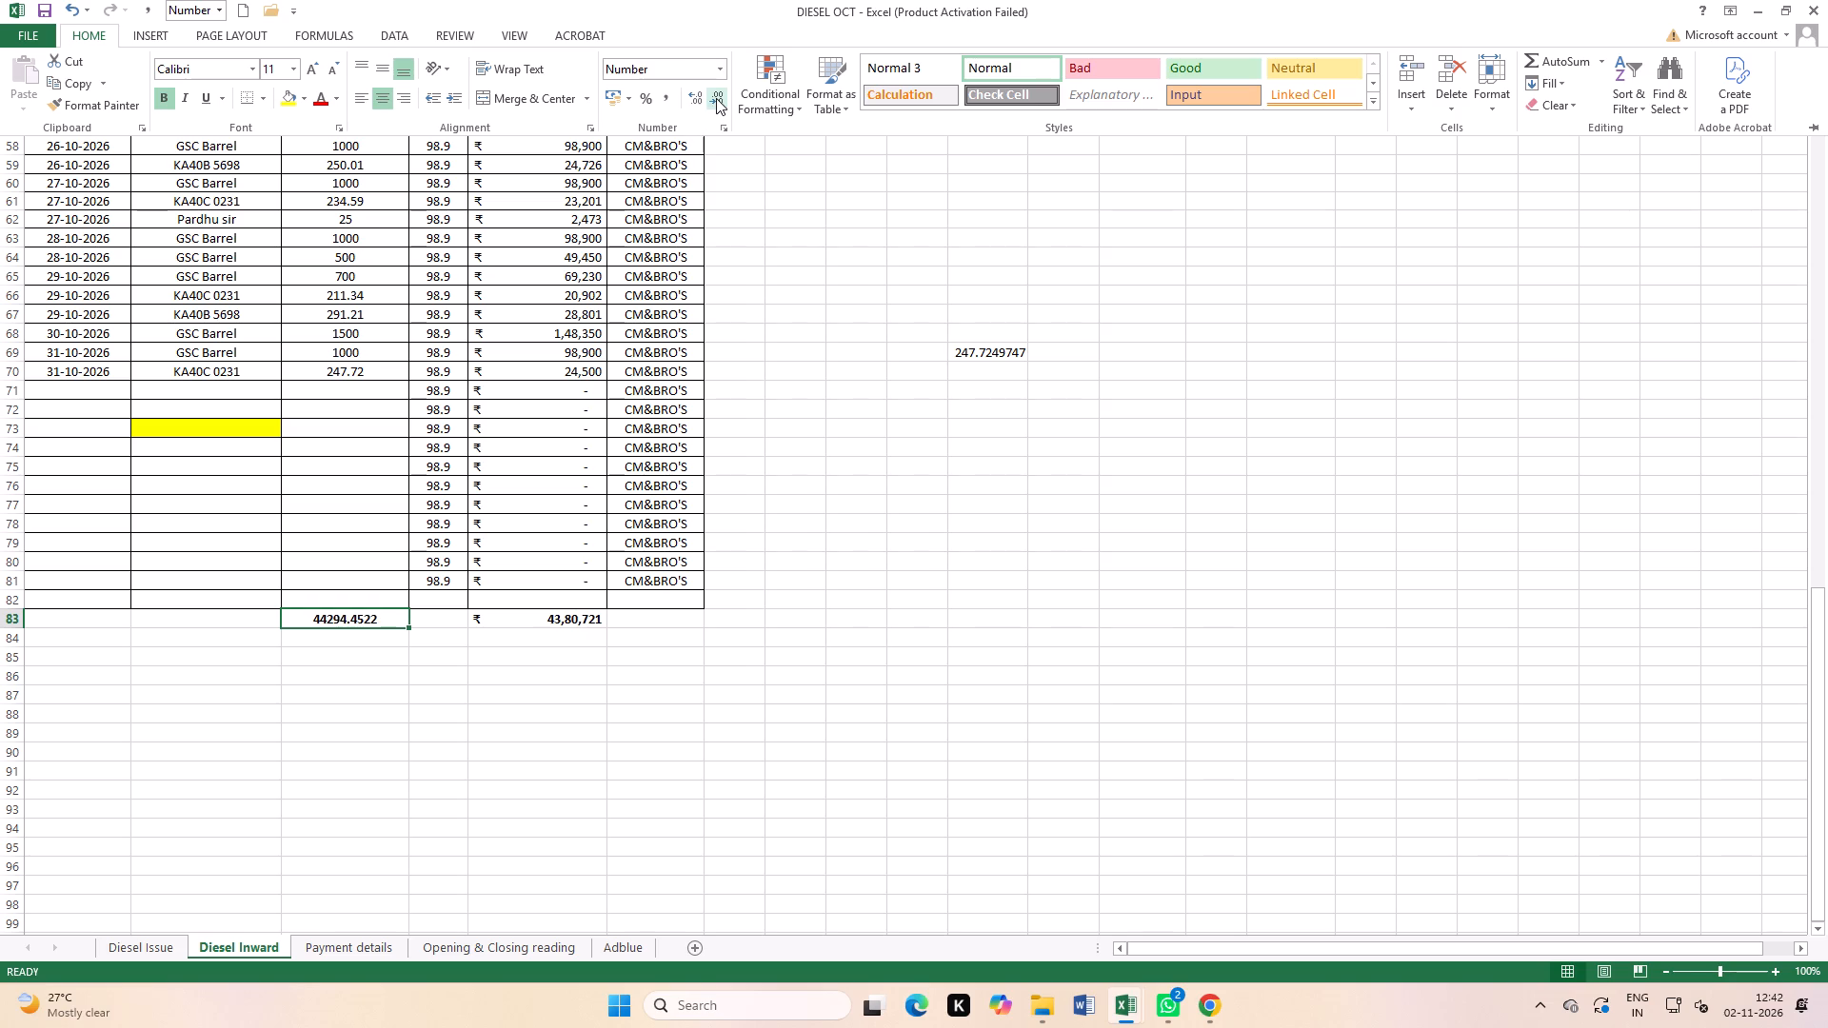
left_click(716, 98)
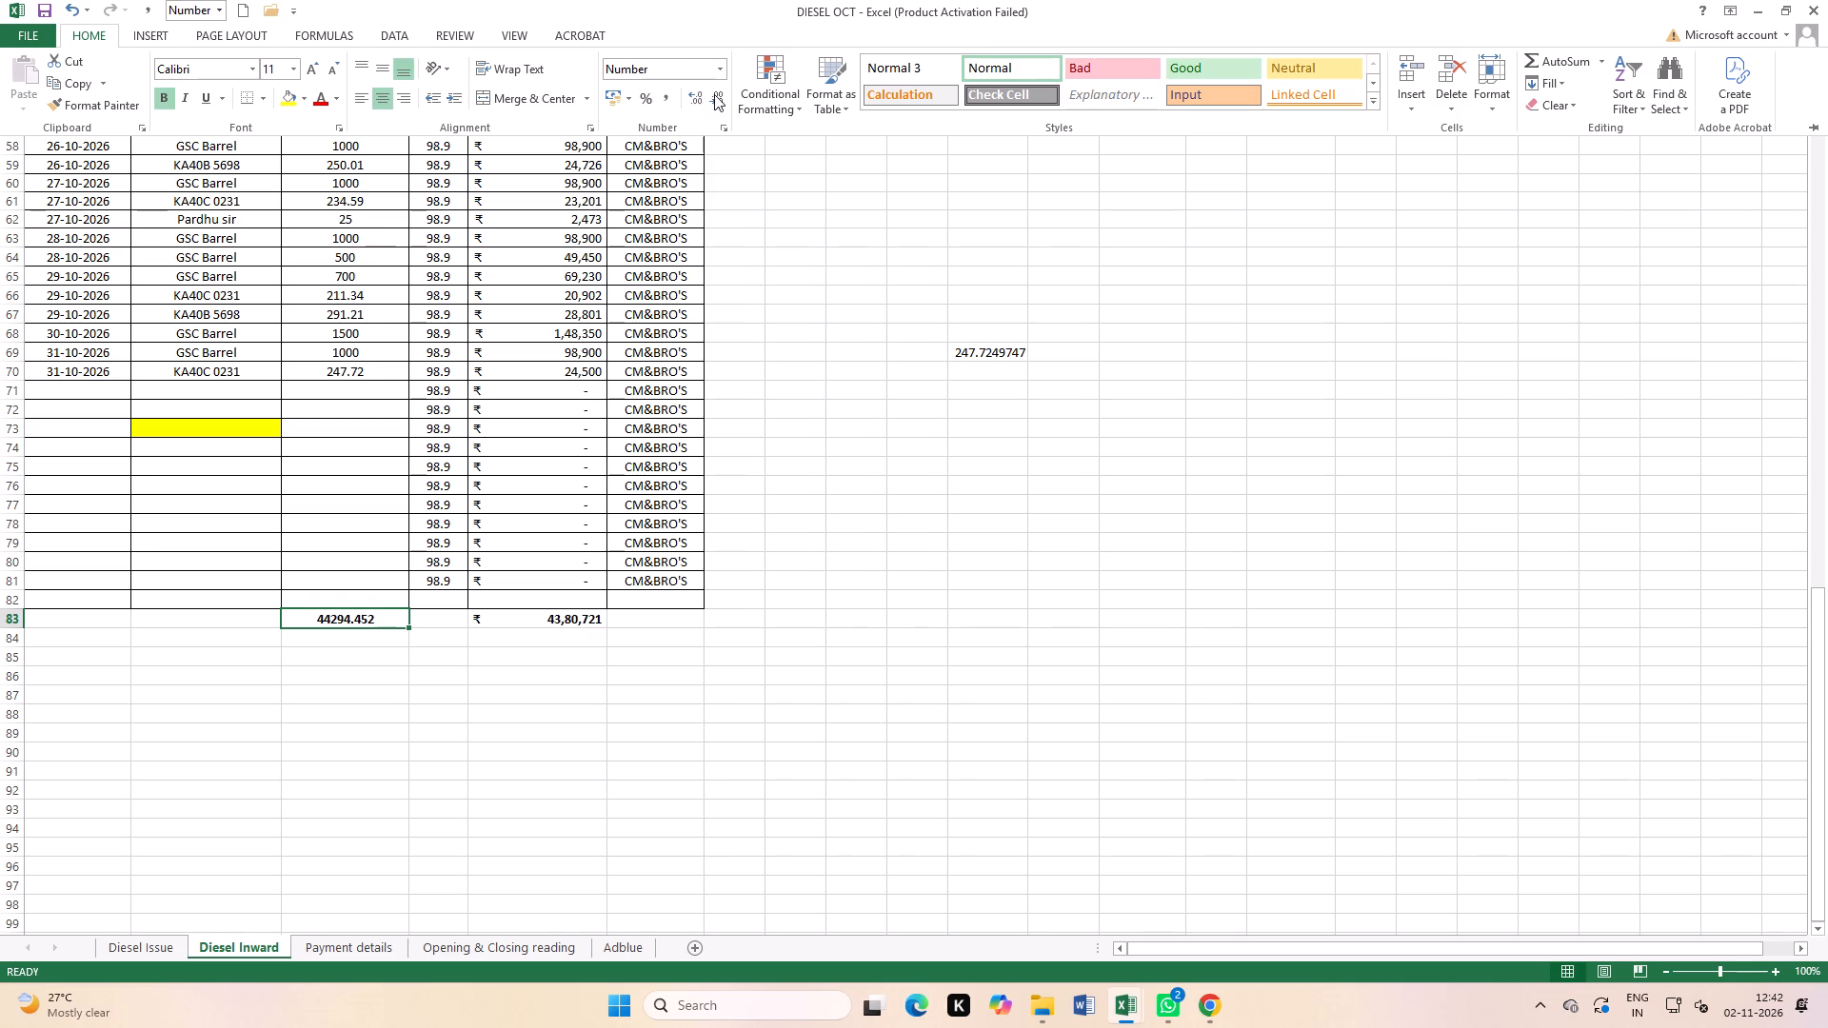
left_click(720, 90)
left_click(908, 692)
left_click(896, 685)
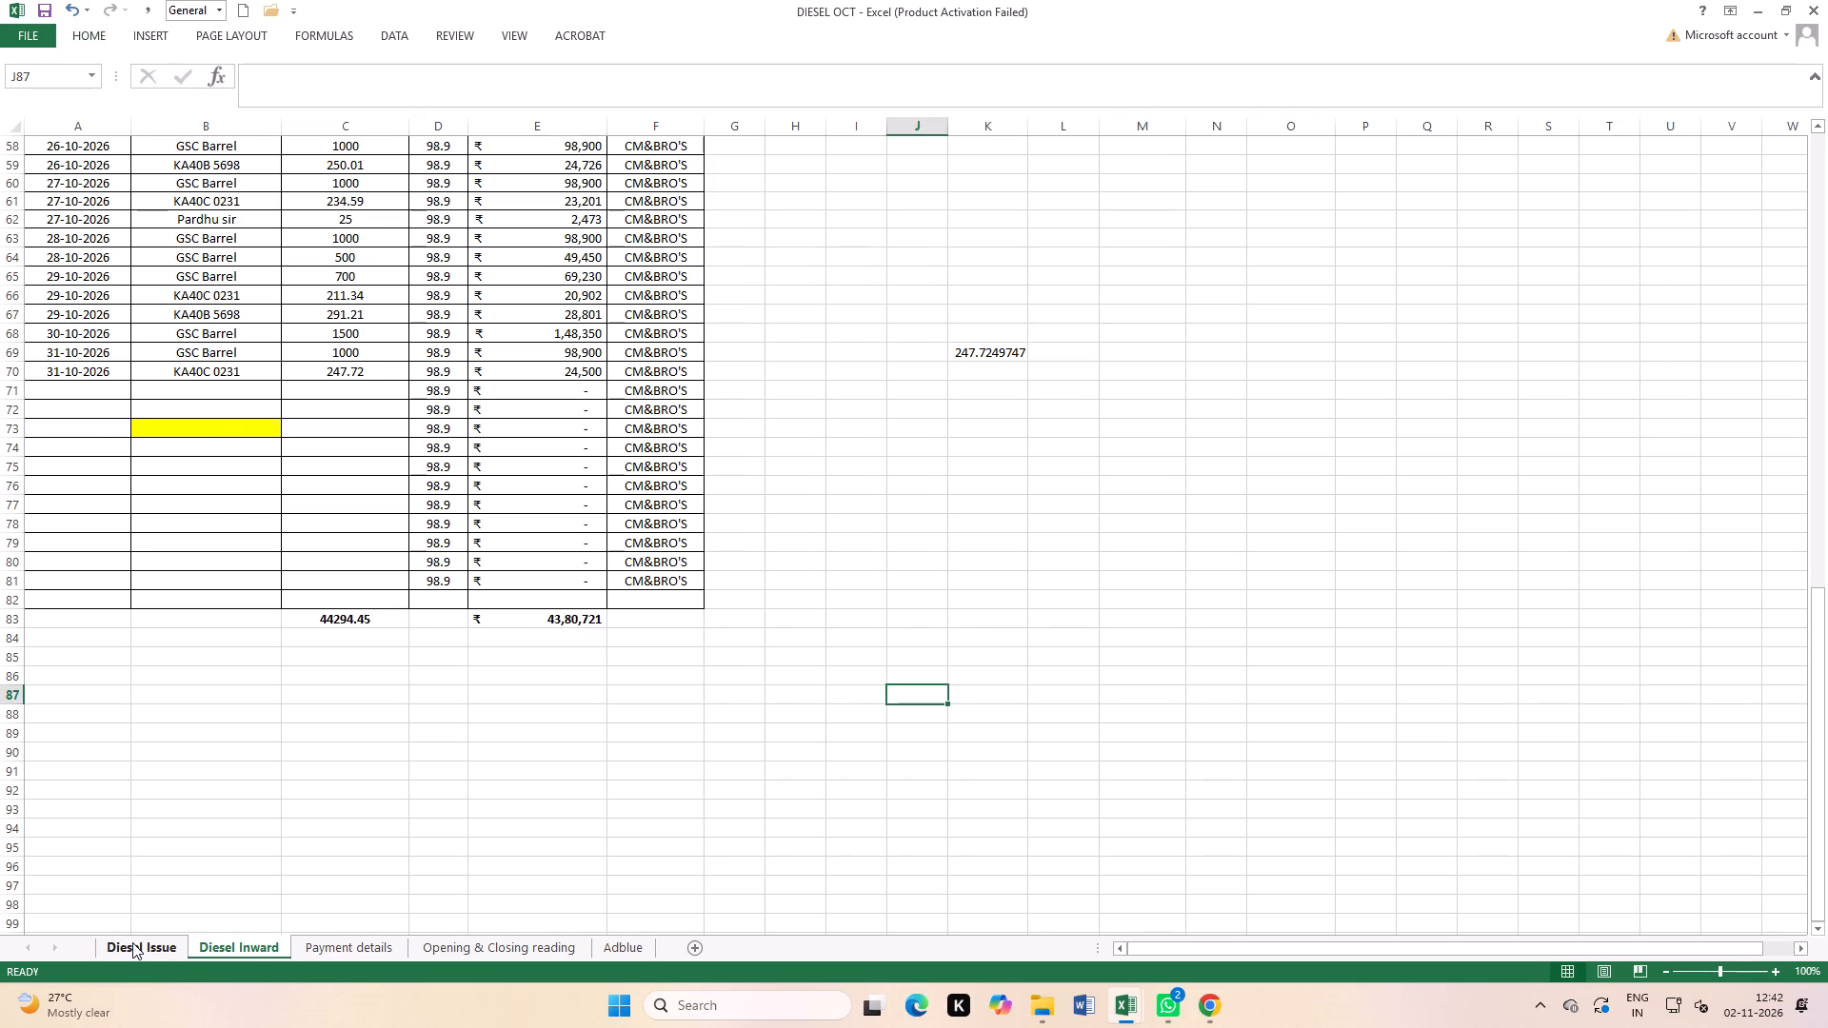
Check the formulas behind the BUNK column total and the 15-08-2026 BUNK entry on the Diesel Issue sheet.
left_click(132, 942)
left_click(274, 728)
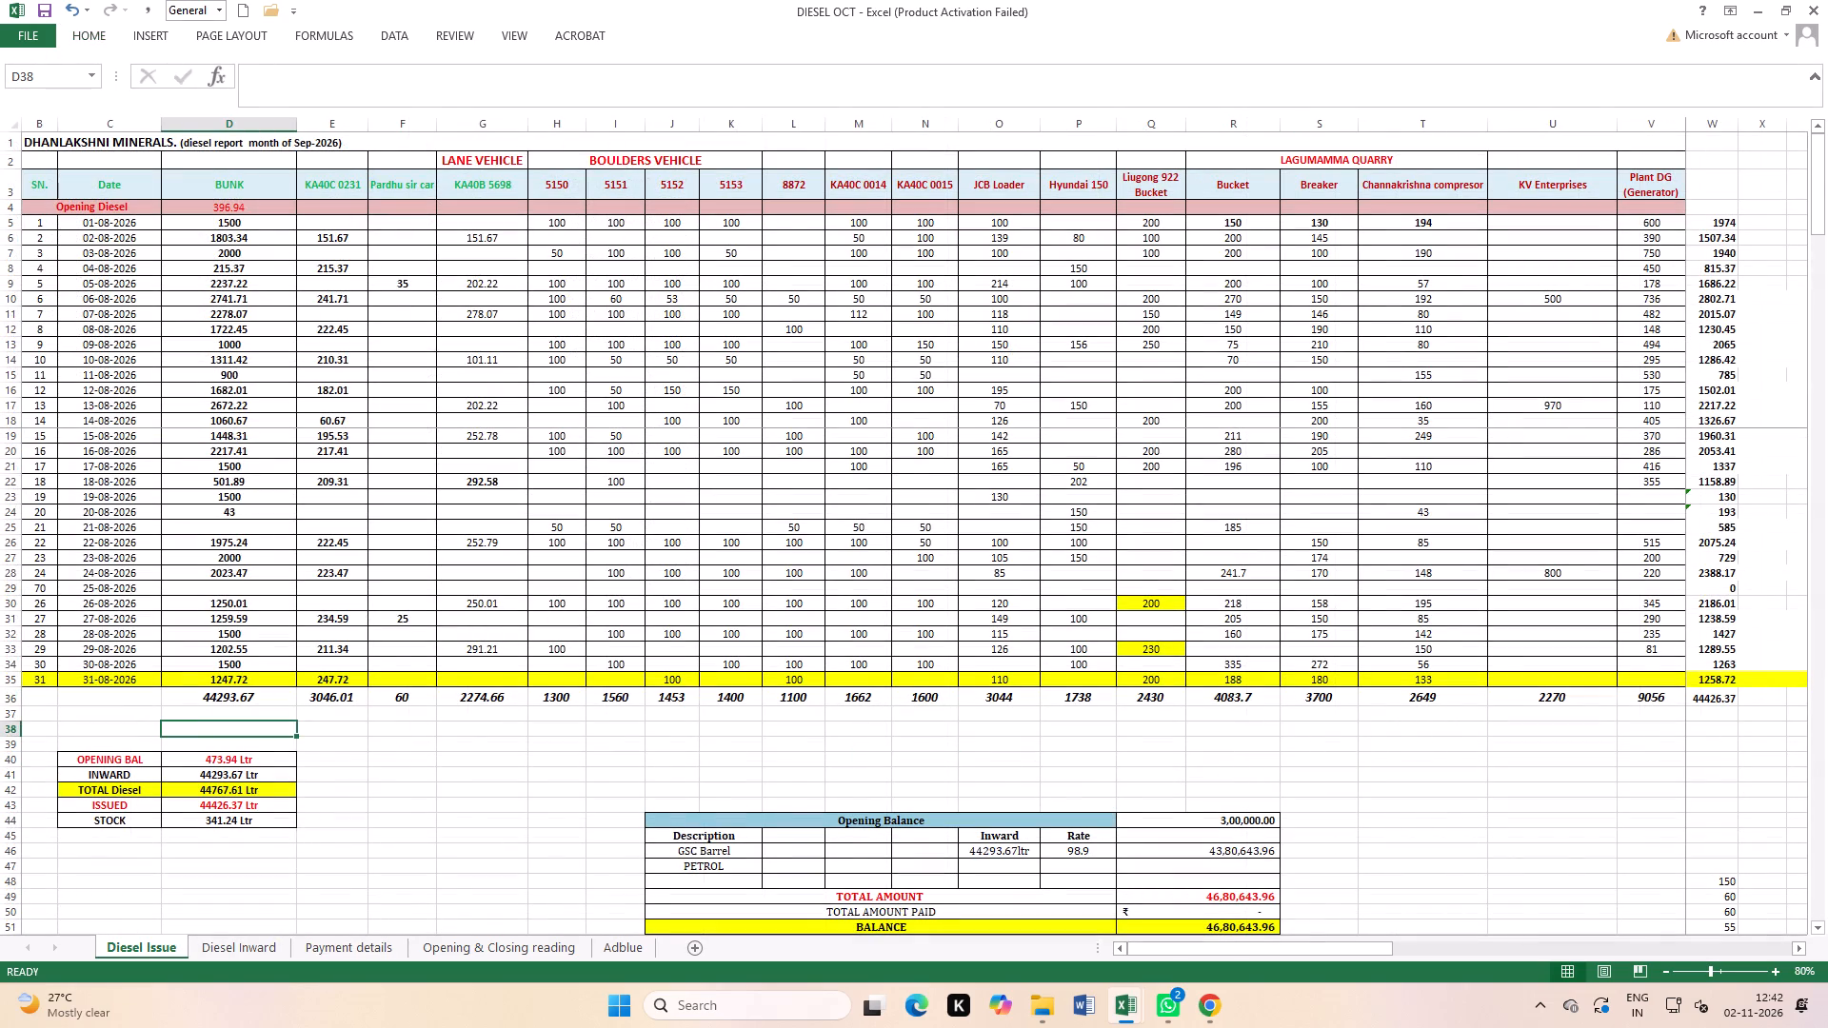
double_click(253, 701)
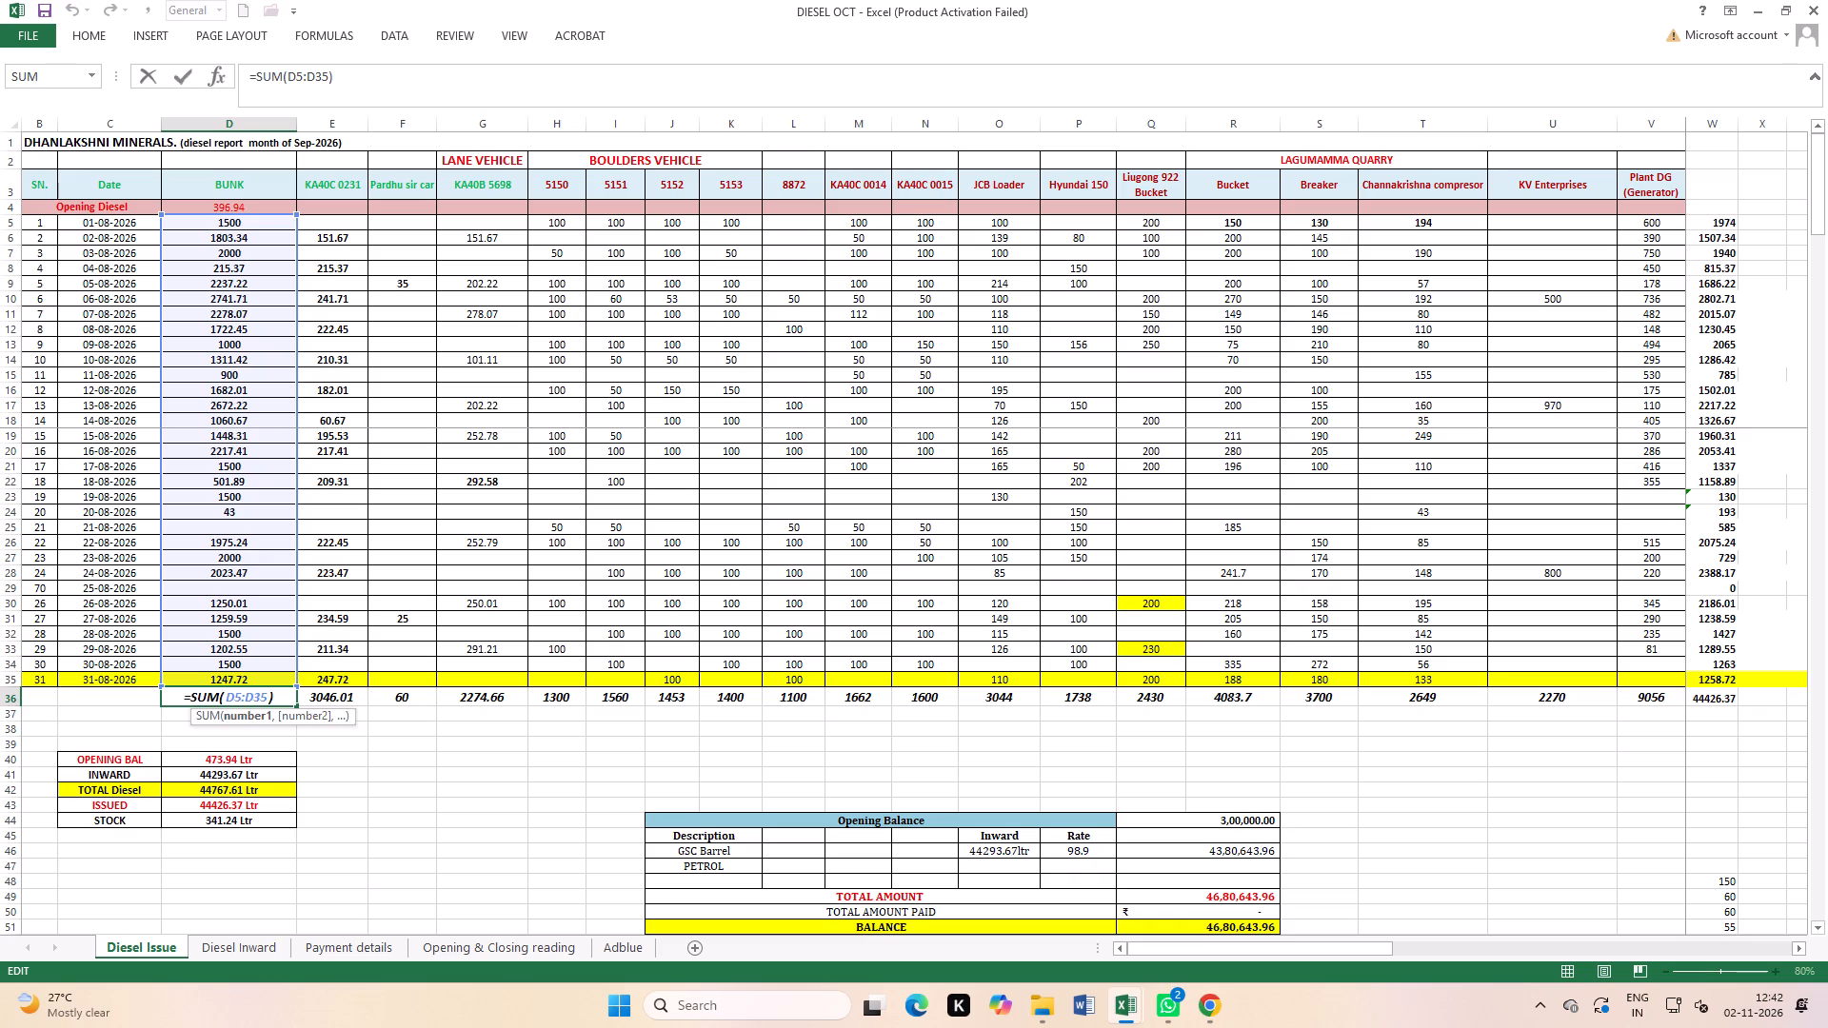
key("Return")
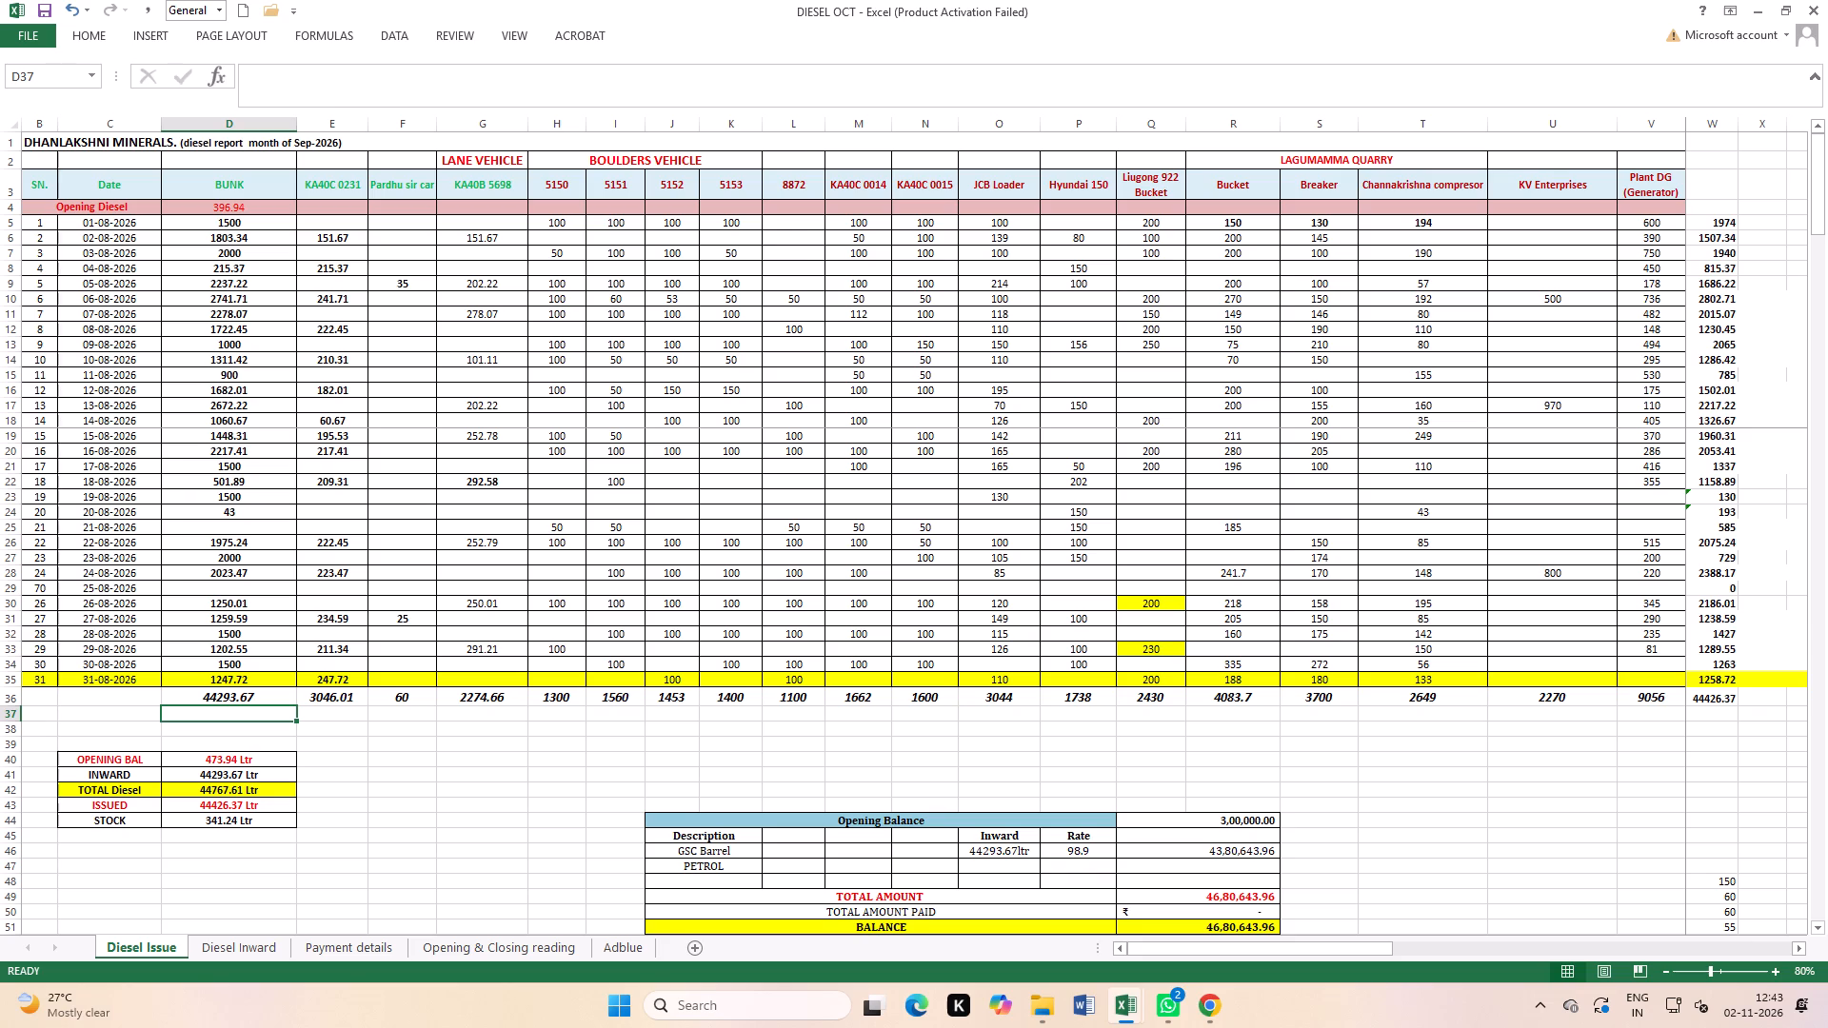
left_click(246, 440)
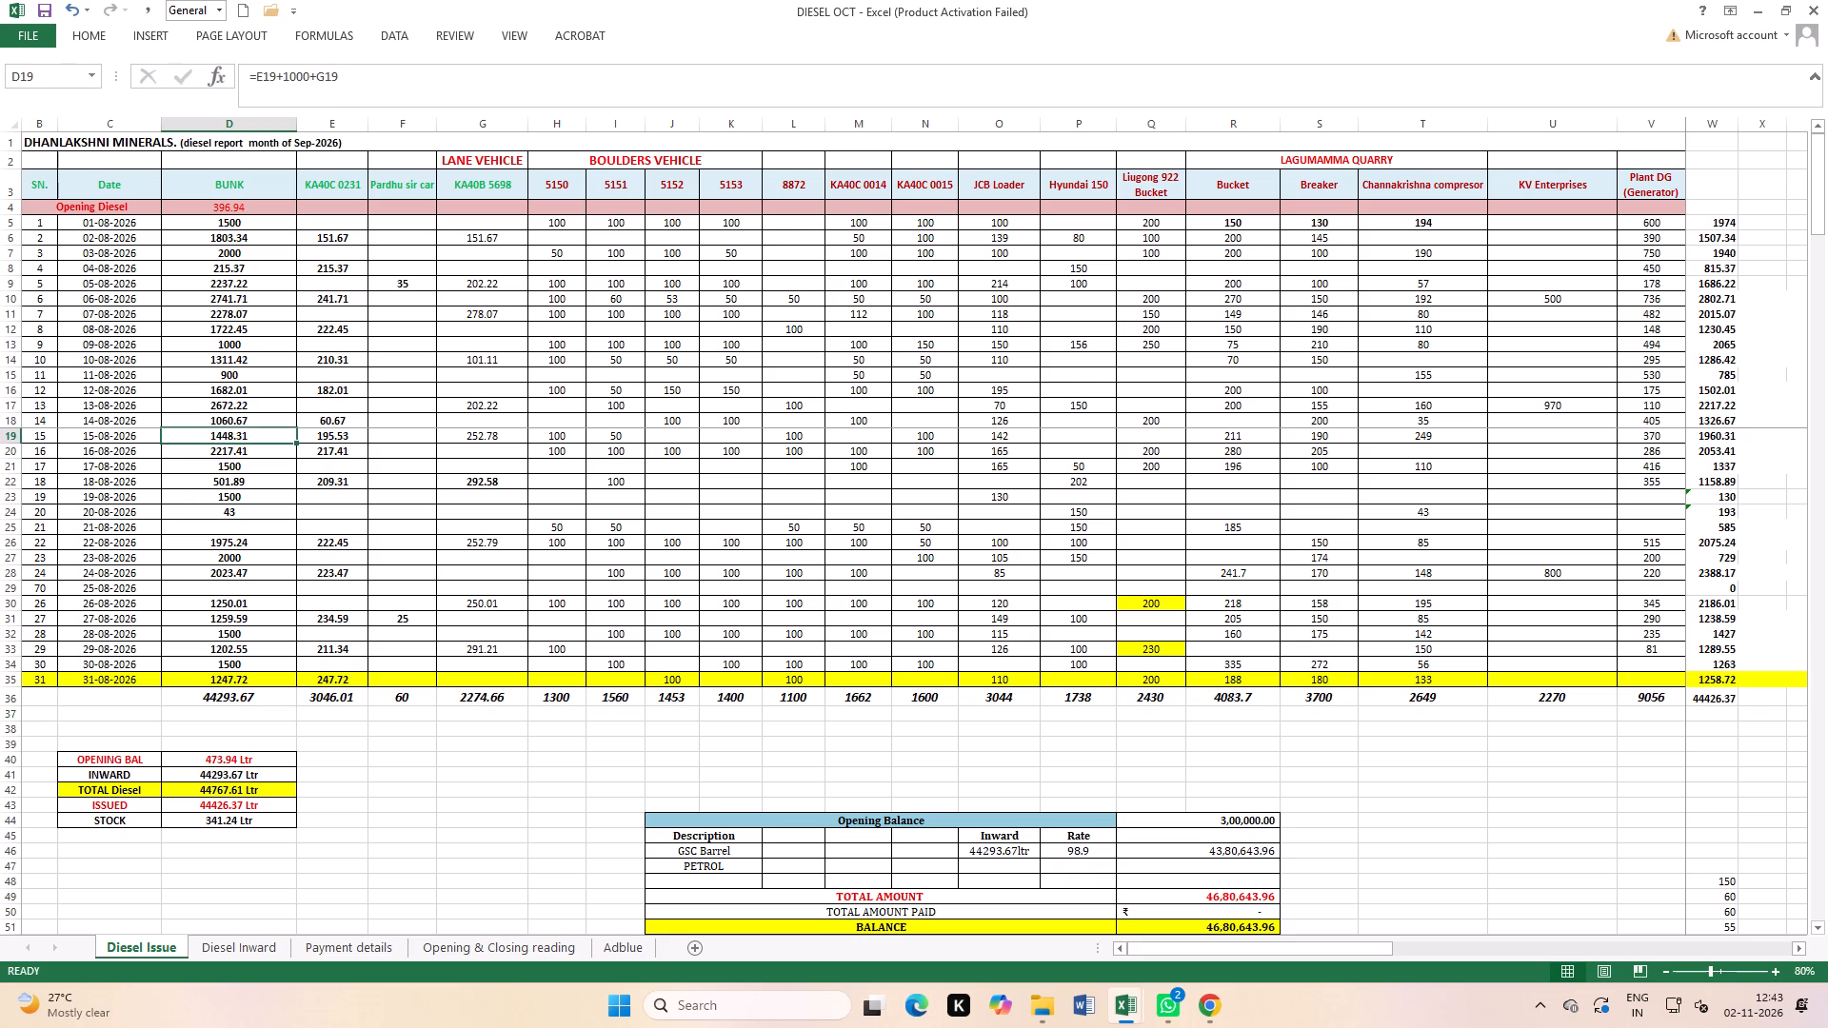
double_click(245, 433)
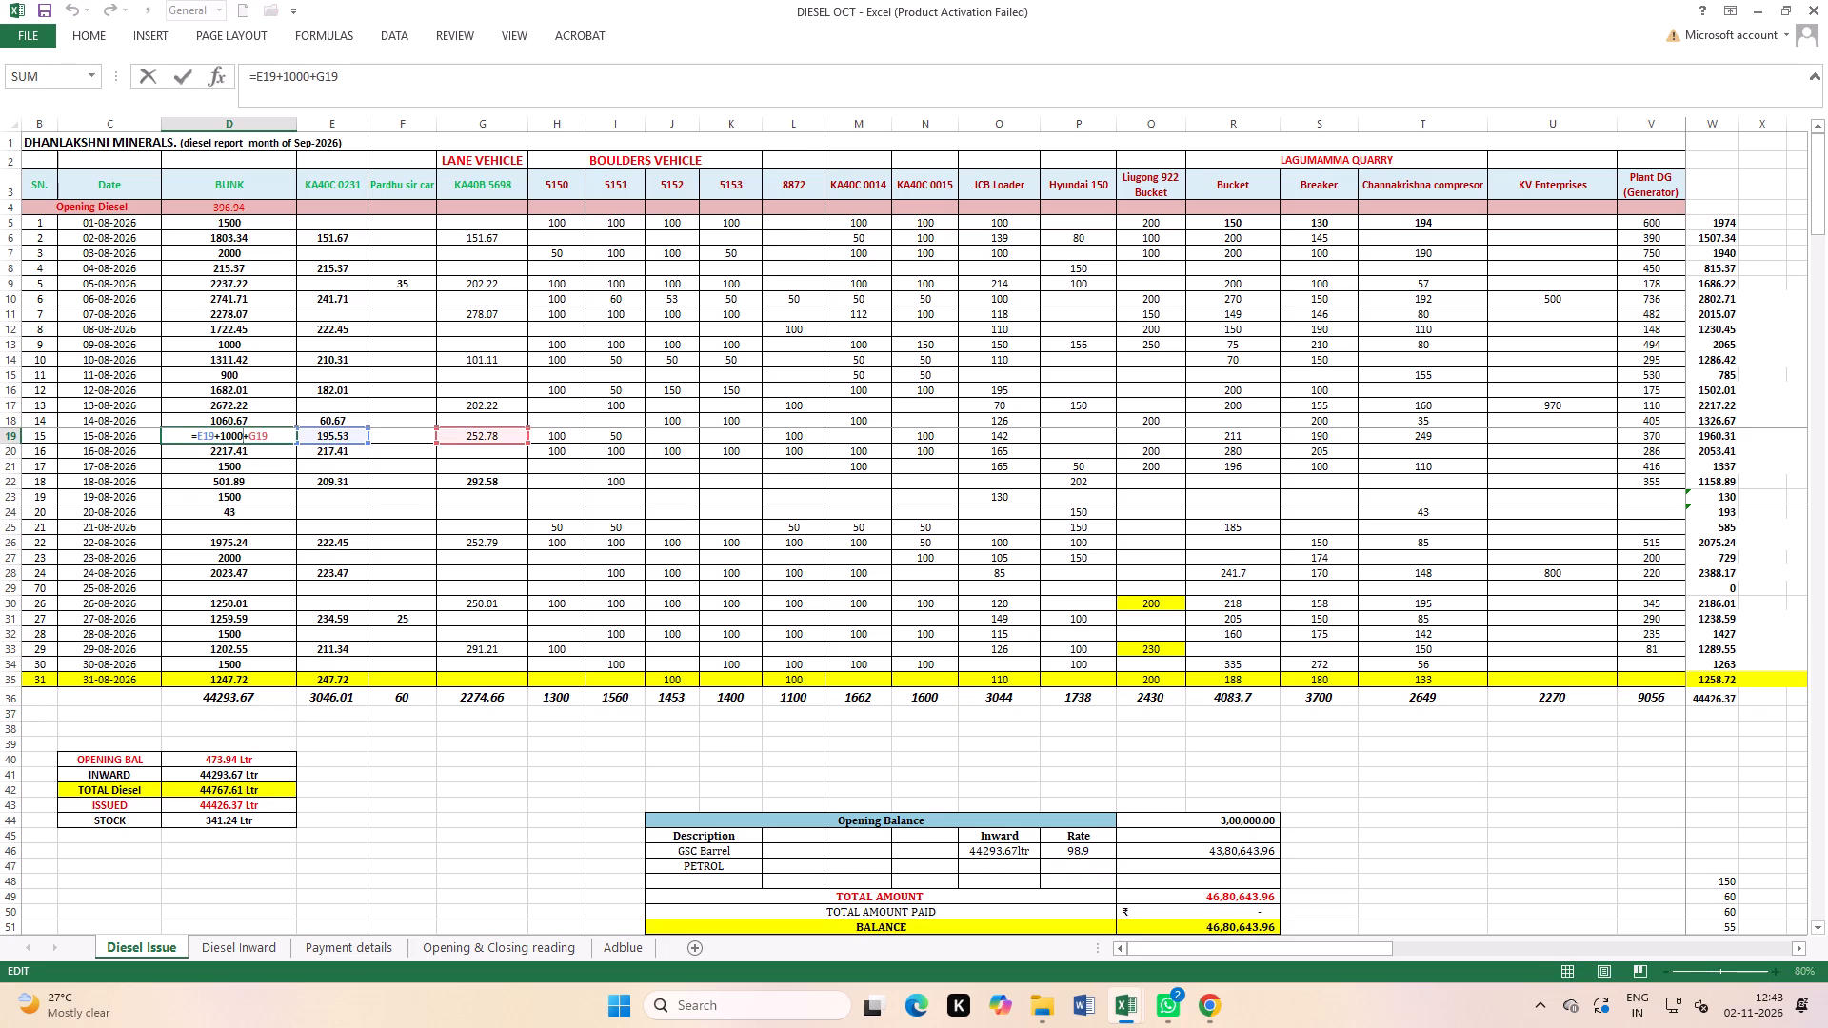
key("Return")
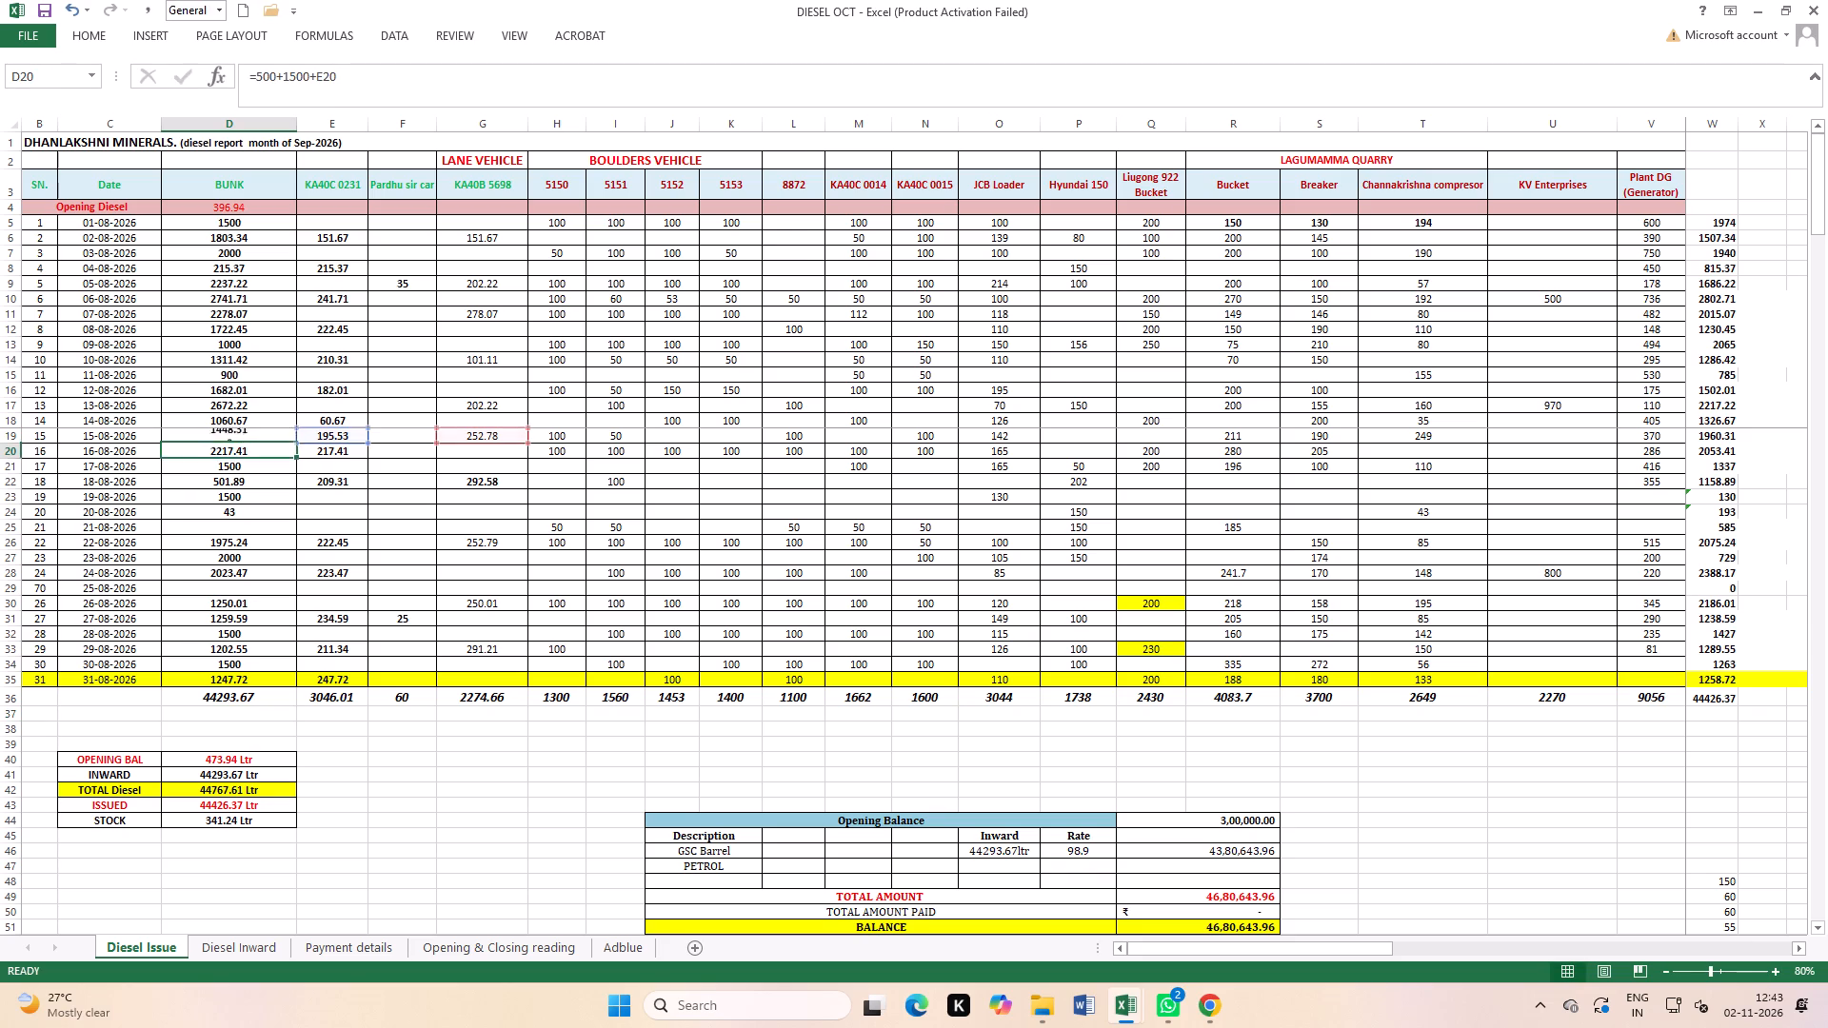
double_click(489, 542)
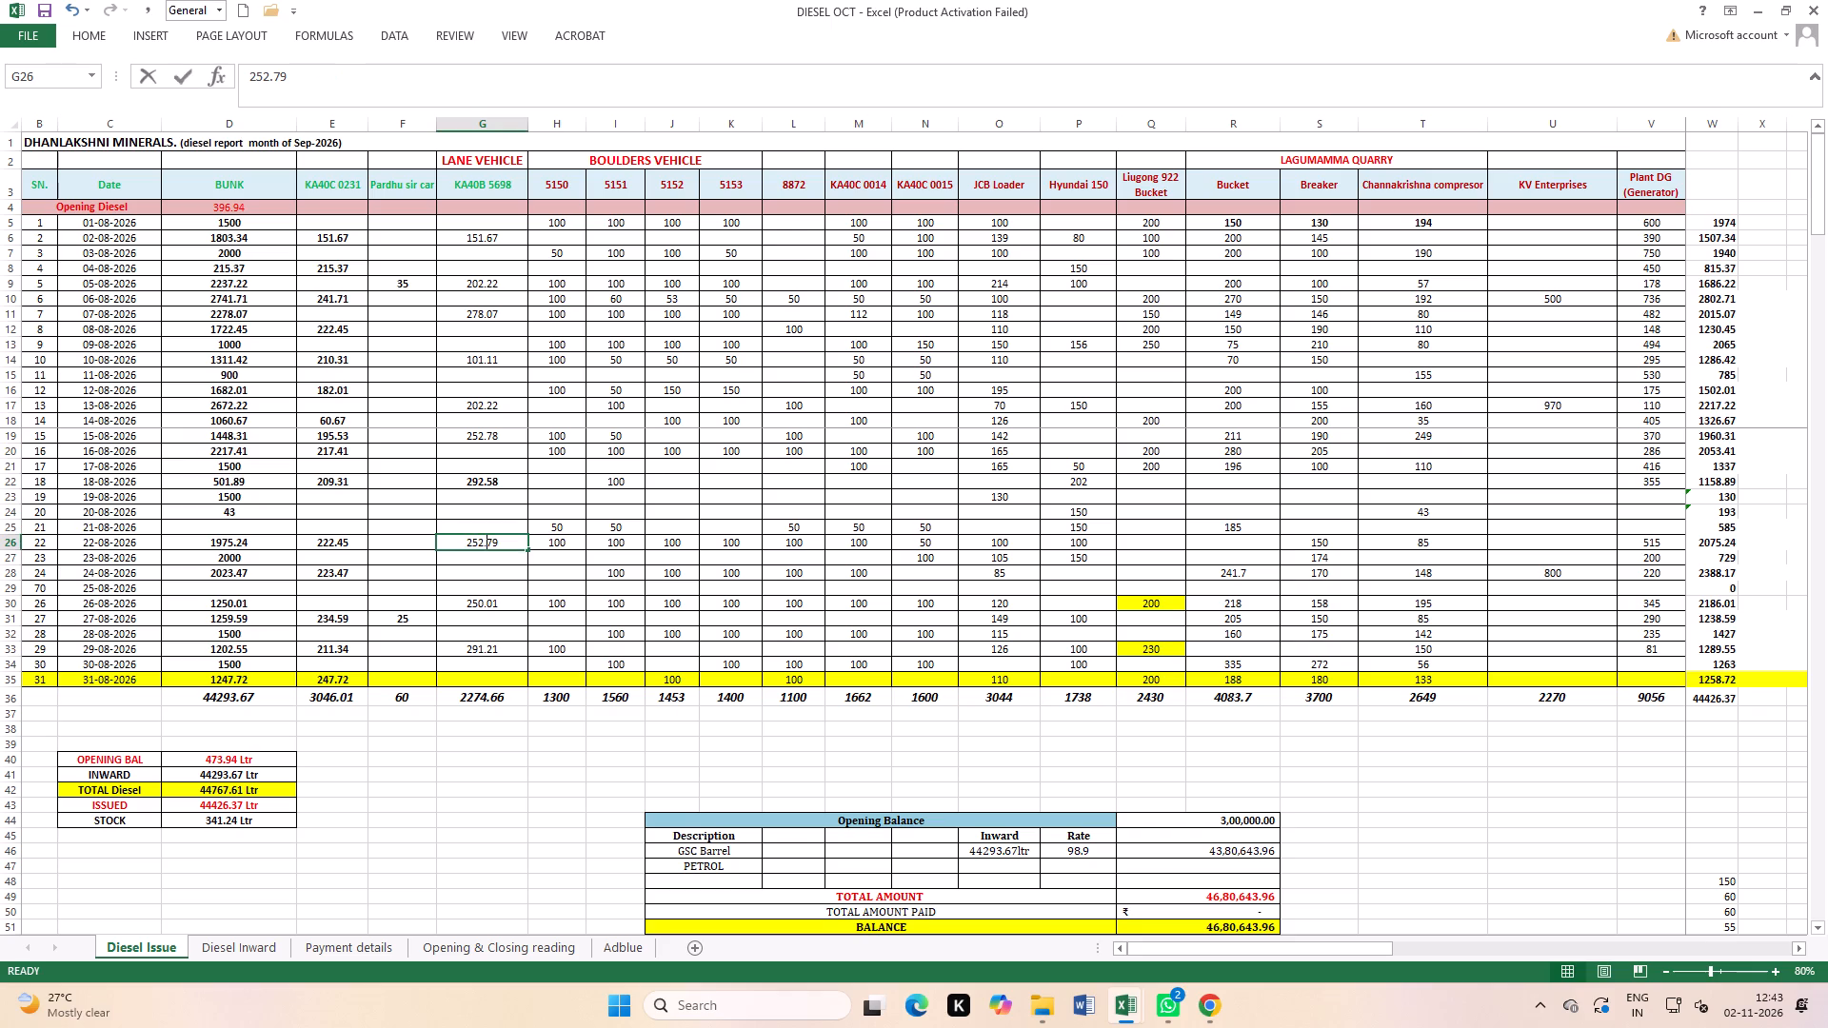
left_click(505, 538)
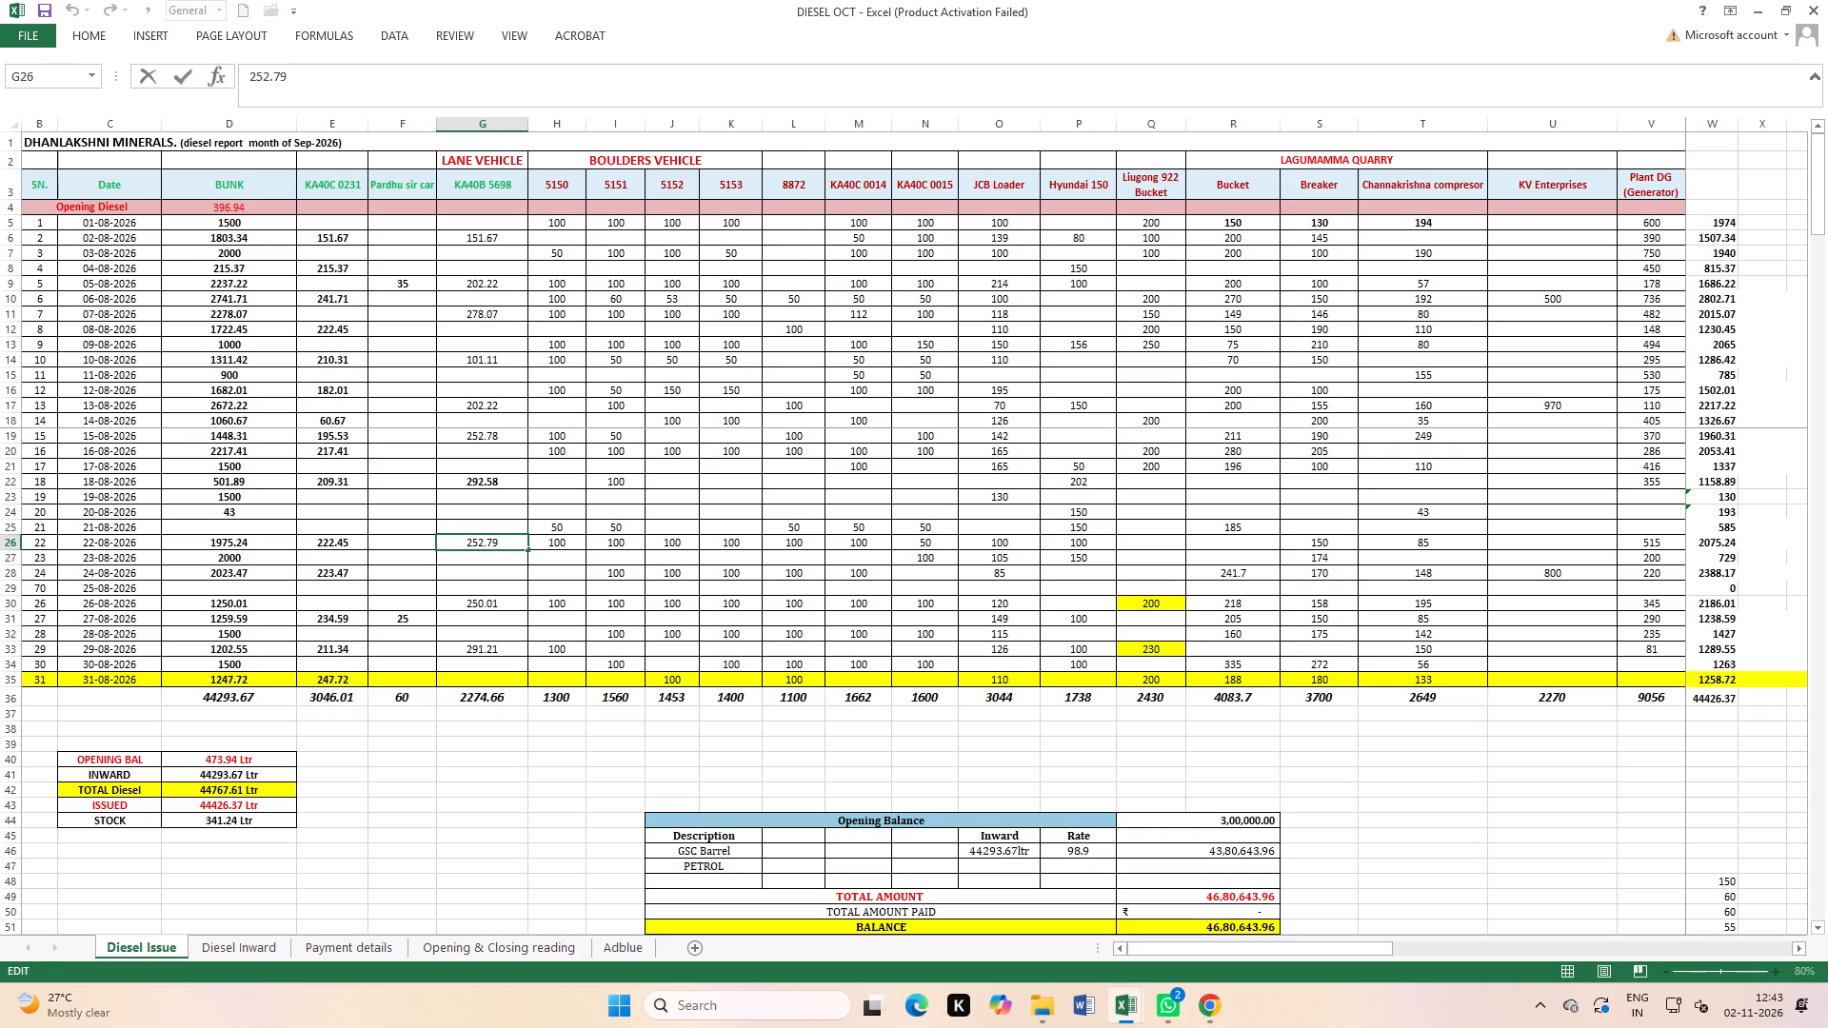
key("BackSpace")
key("8")
key("Return")
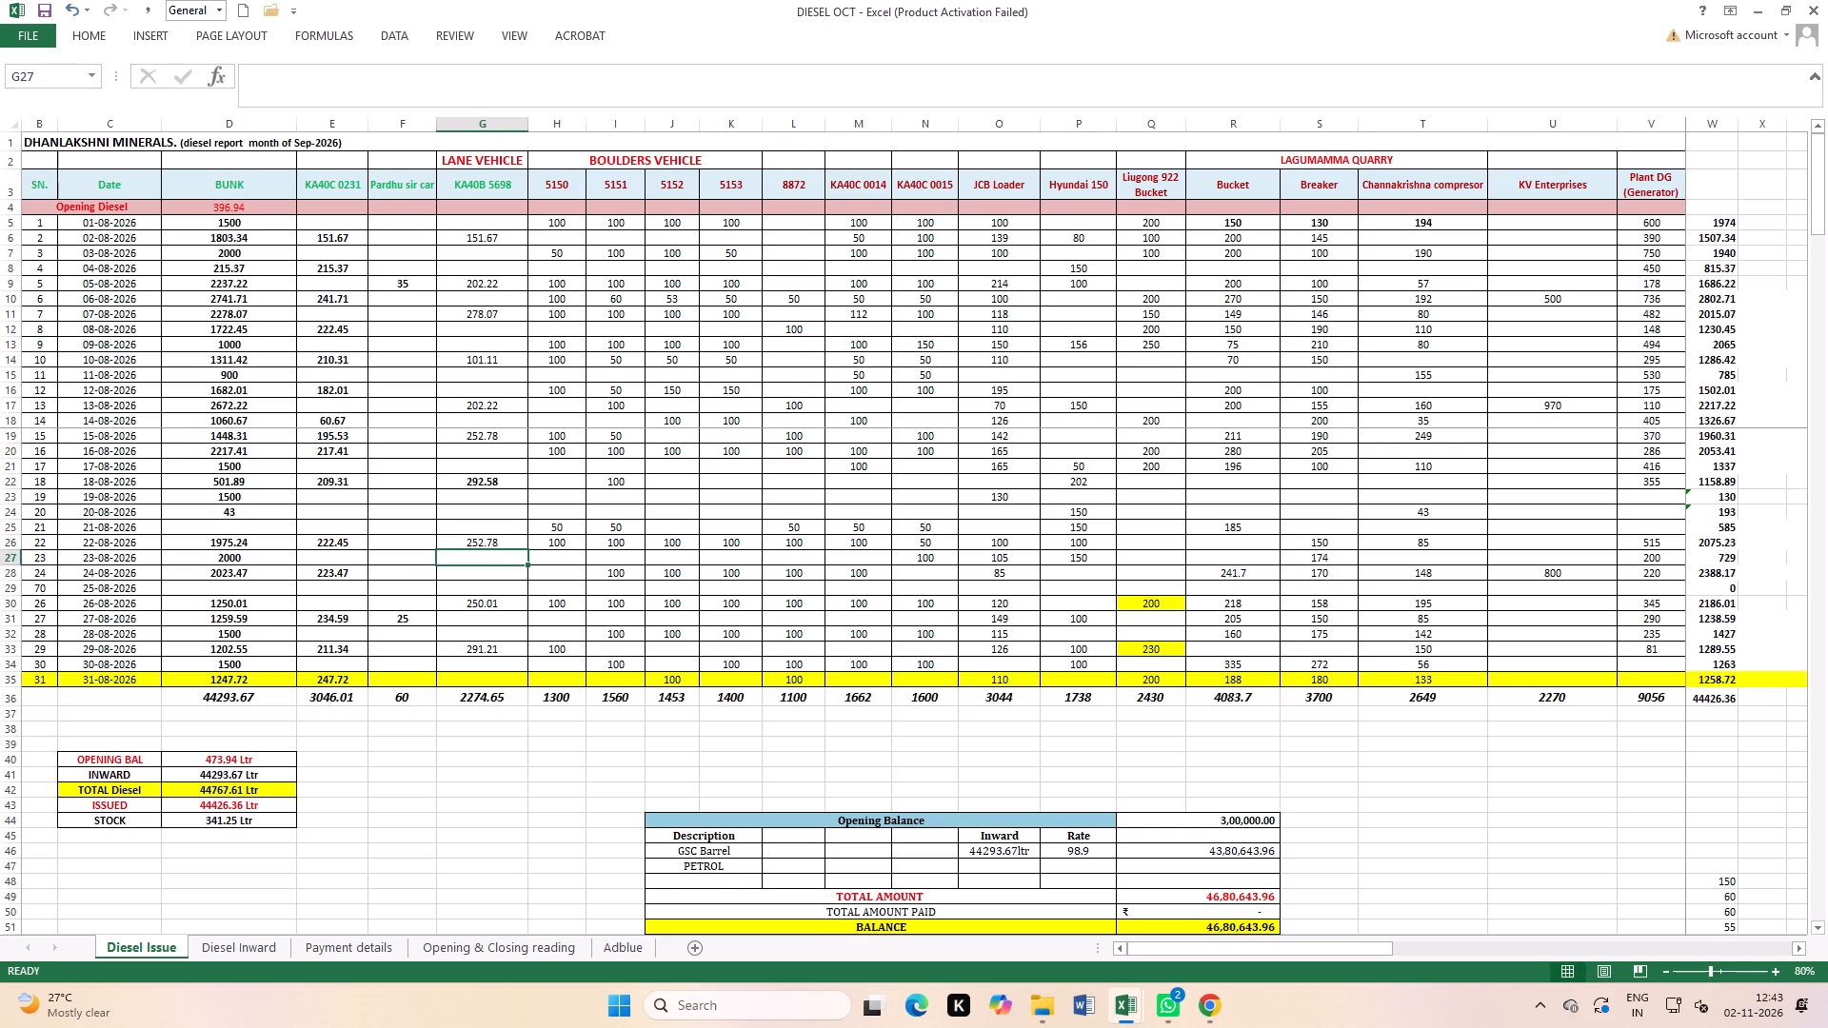
Change the BUNK formula for 22-08-2026 to =1500+222.45+252.78.
double_click(260, 544)
left_click(282, 542)
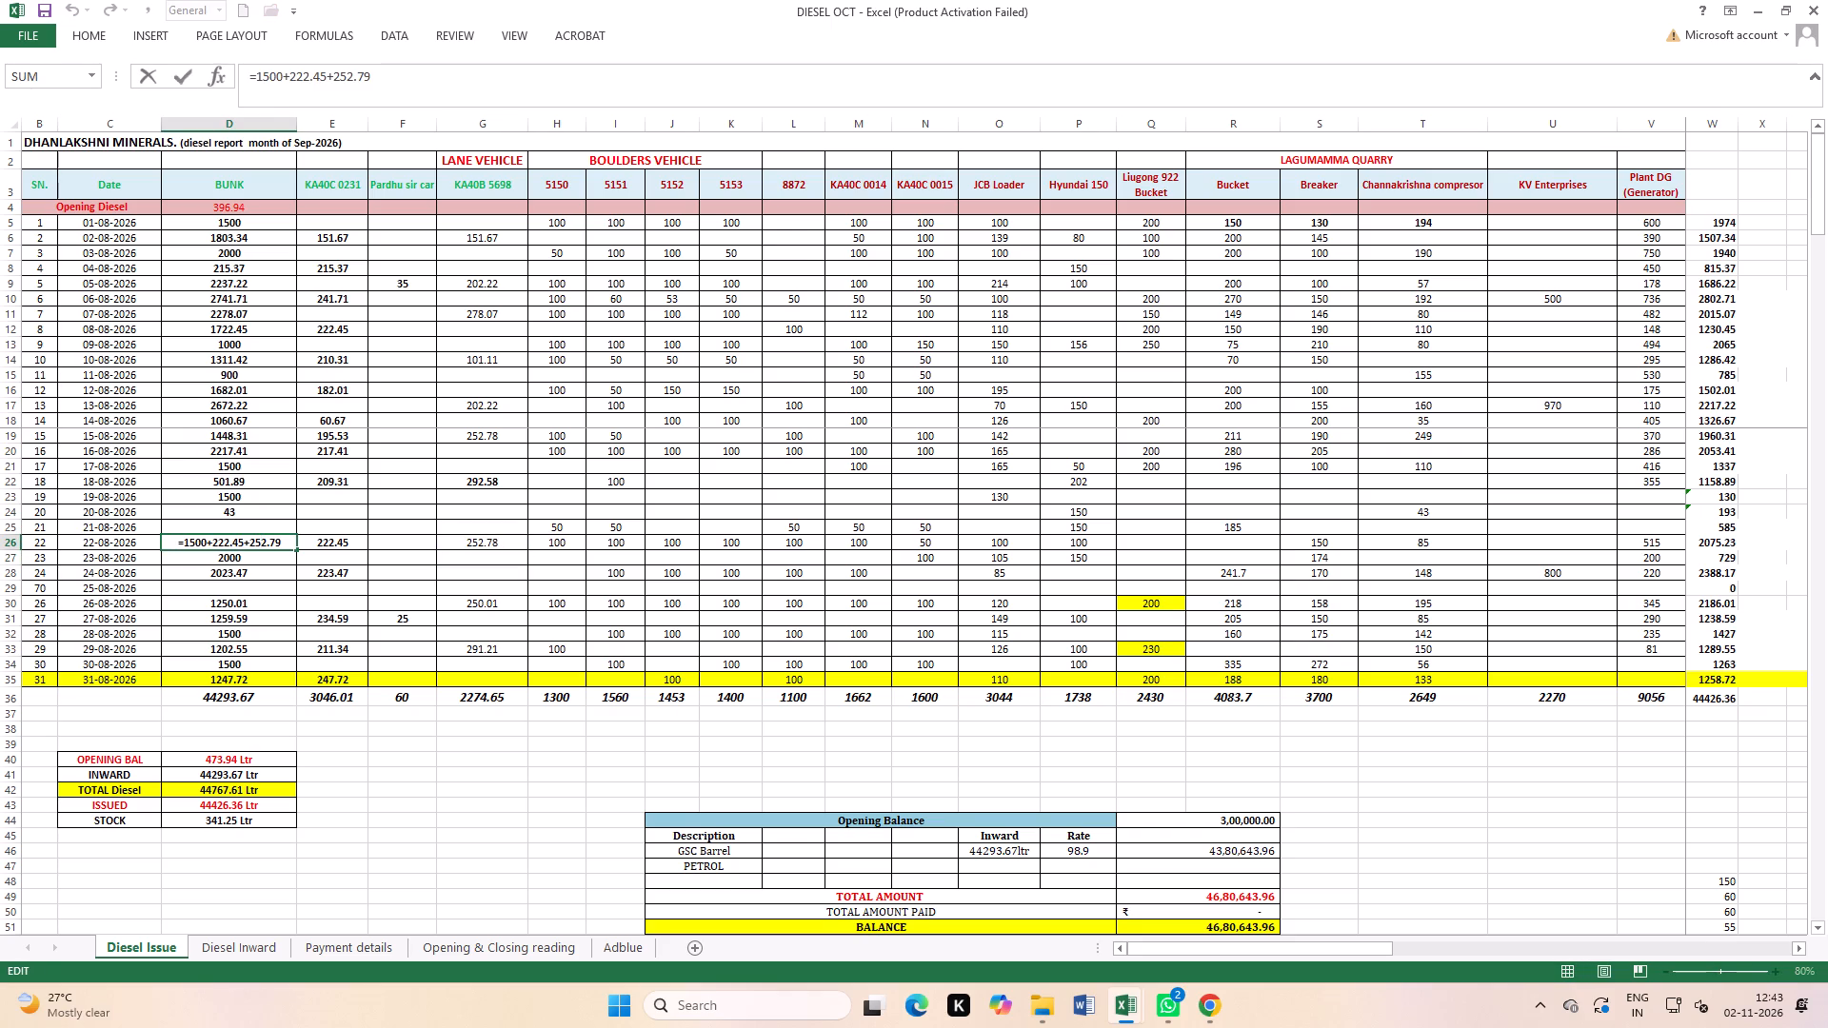
key("BackSpace")
key("8")
key("Return")
left_click(412, 799)
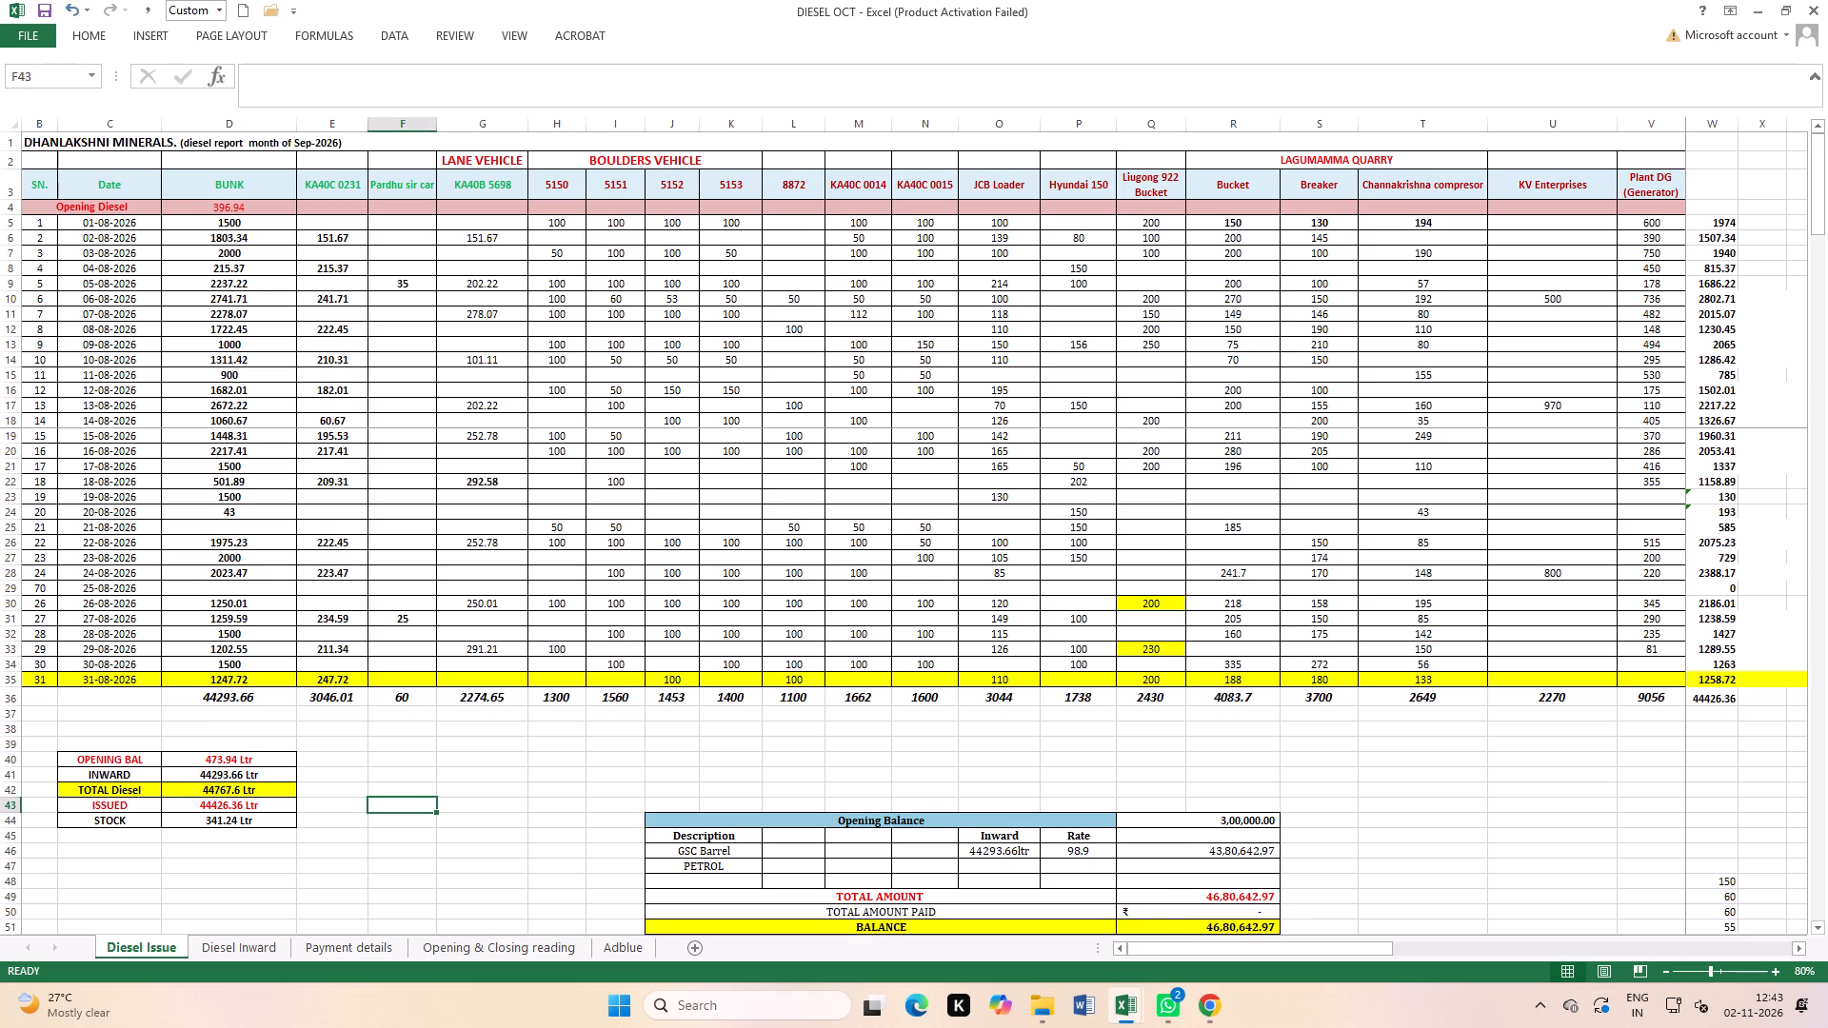
Check the BUNK formulas for 18, 02, 05, 10, 22 and 15-08-2026 on the Diesel Issue sheet.
double_click(243, 479)
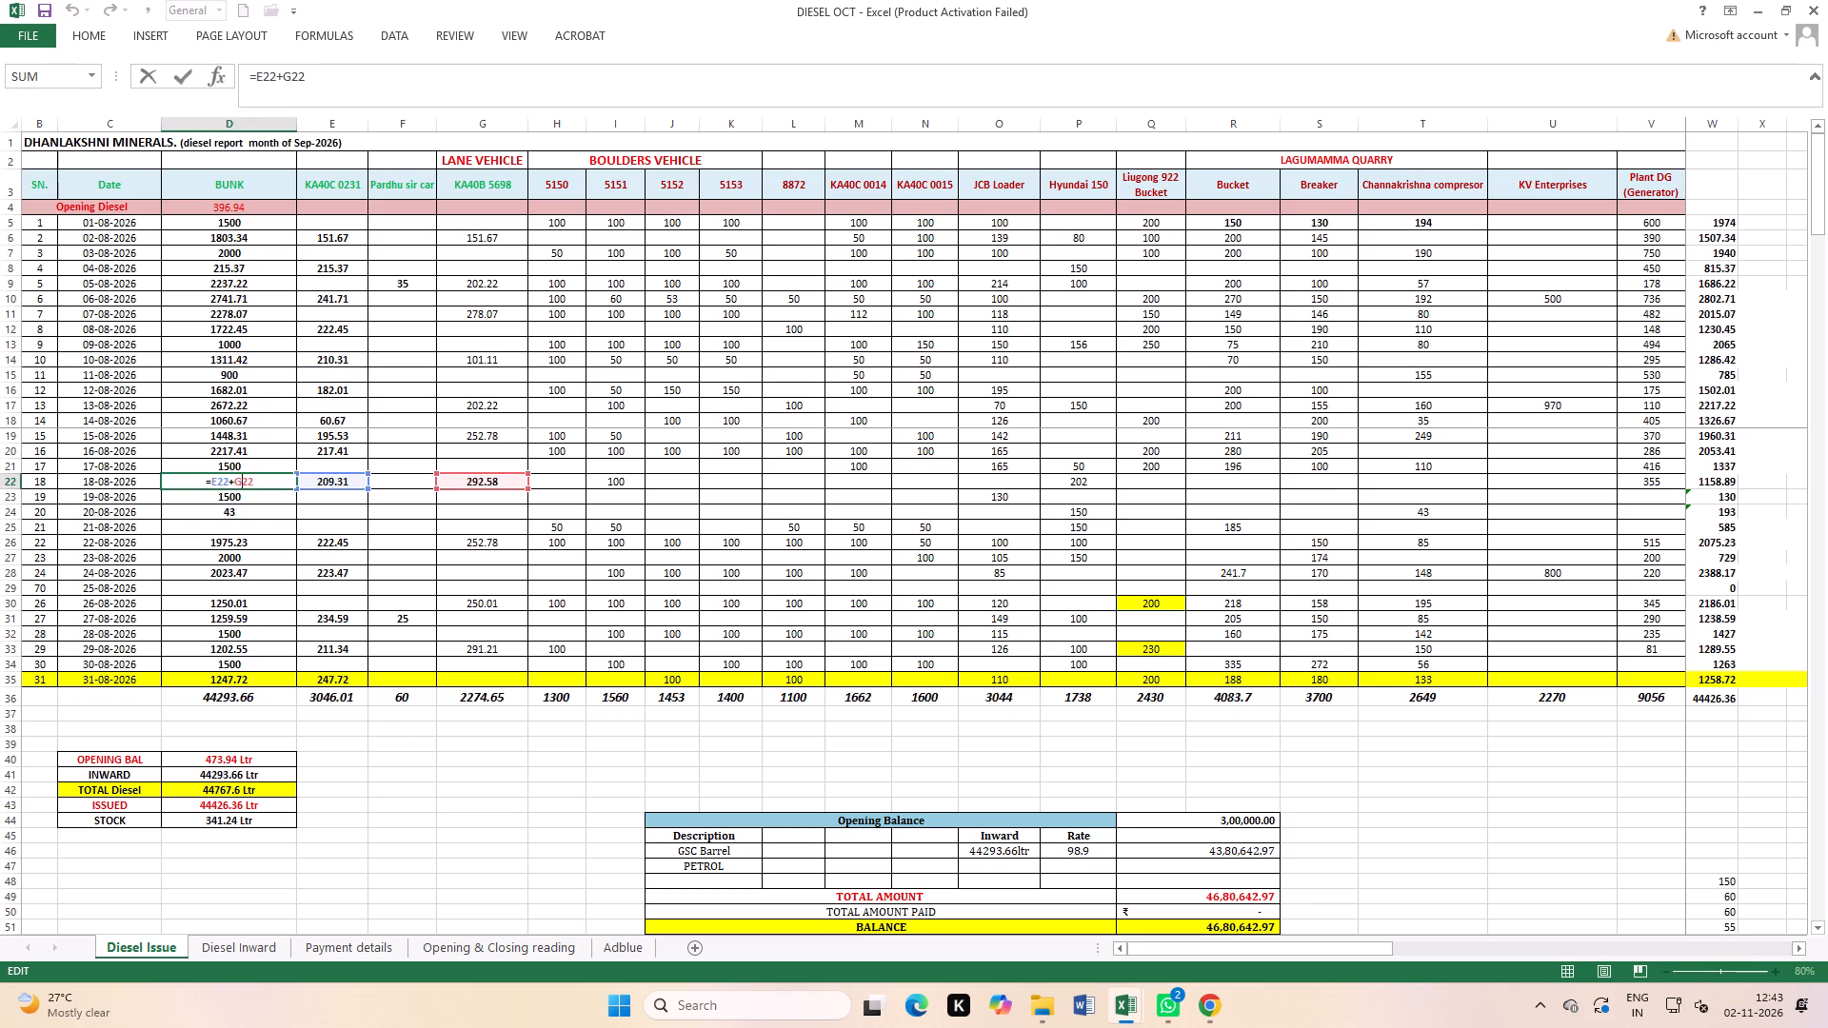
key("Return")
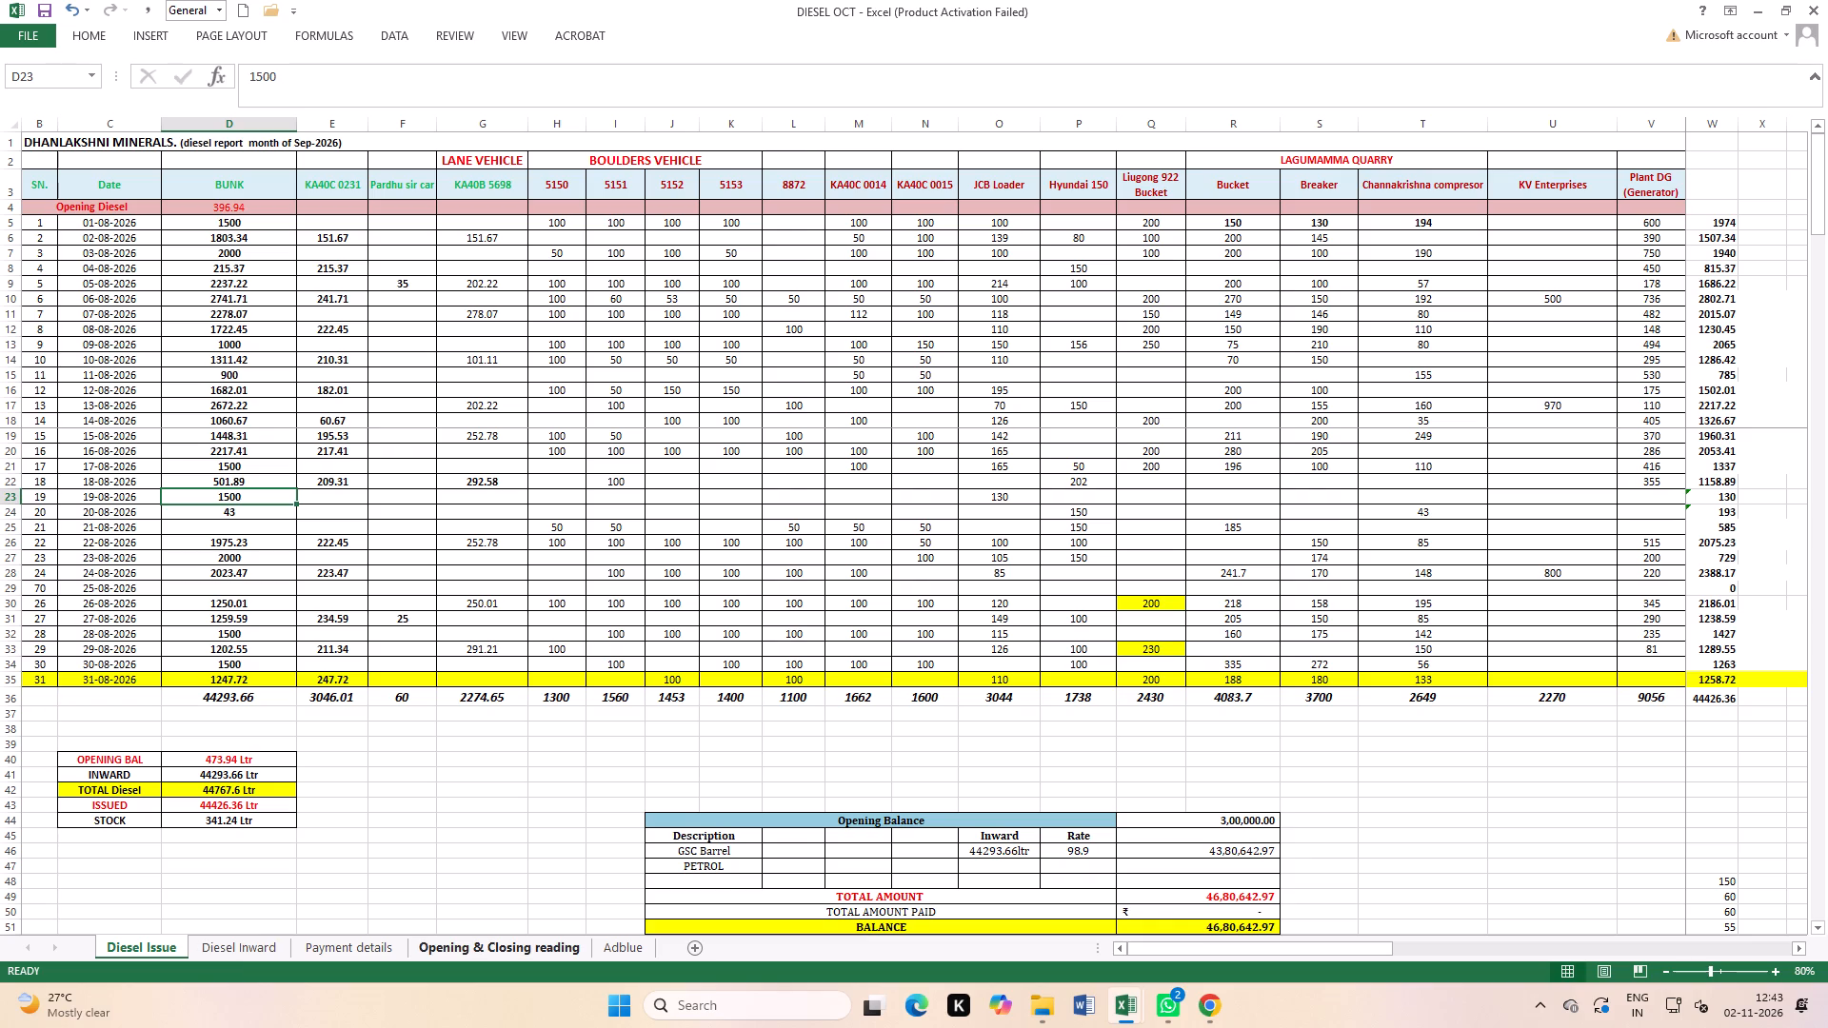
double_click(258, 233)
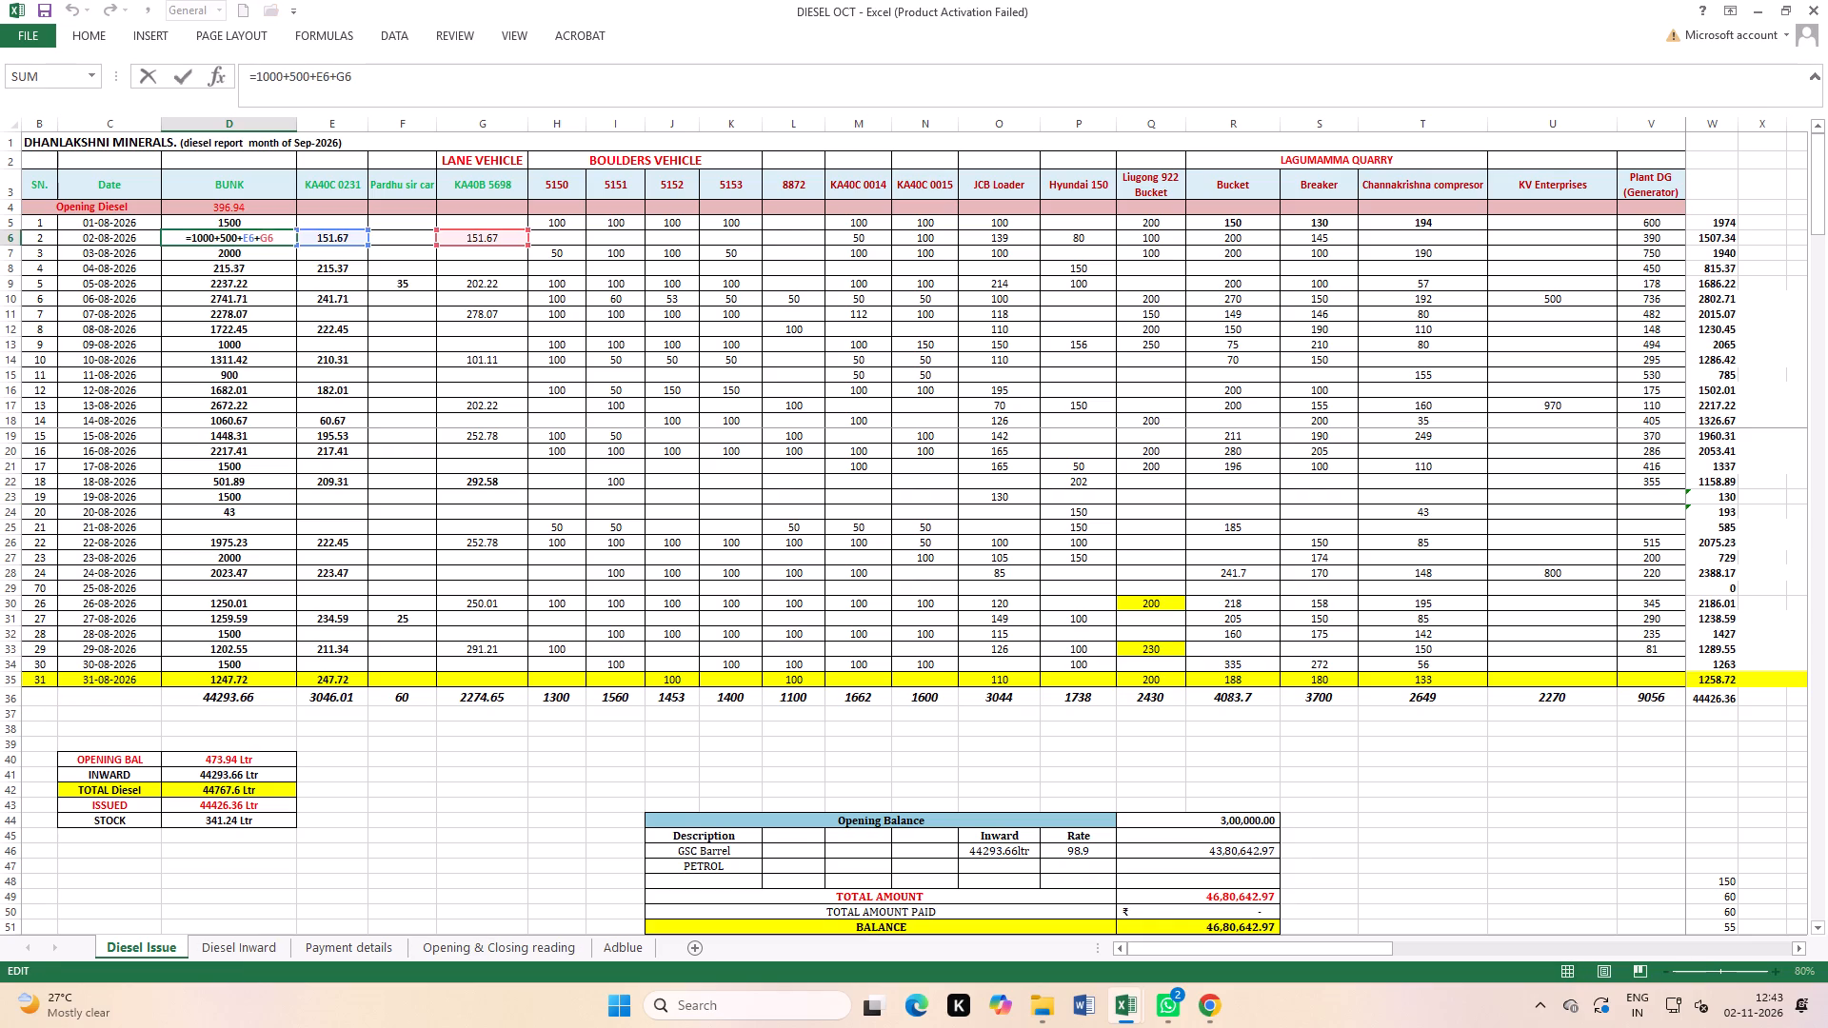
key("Return")
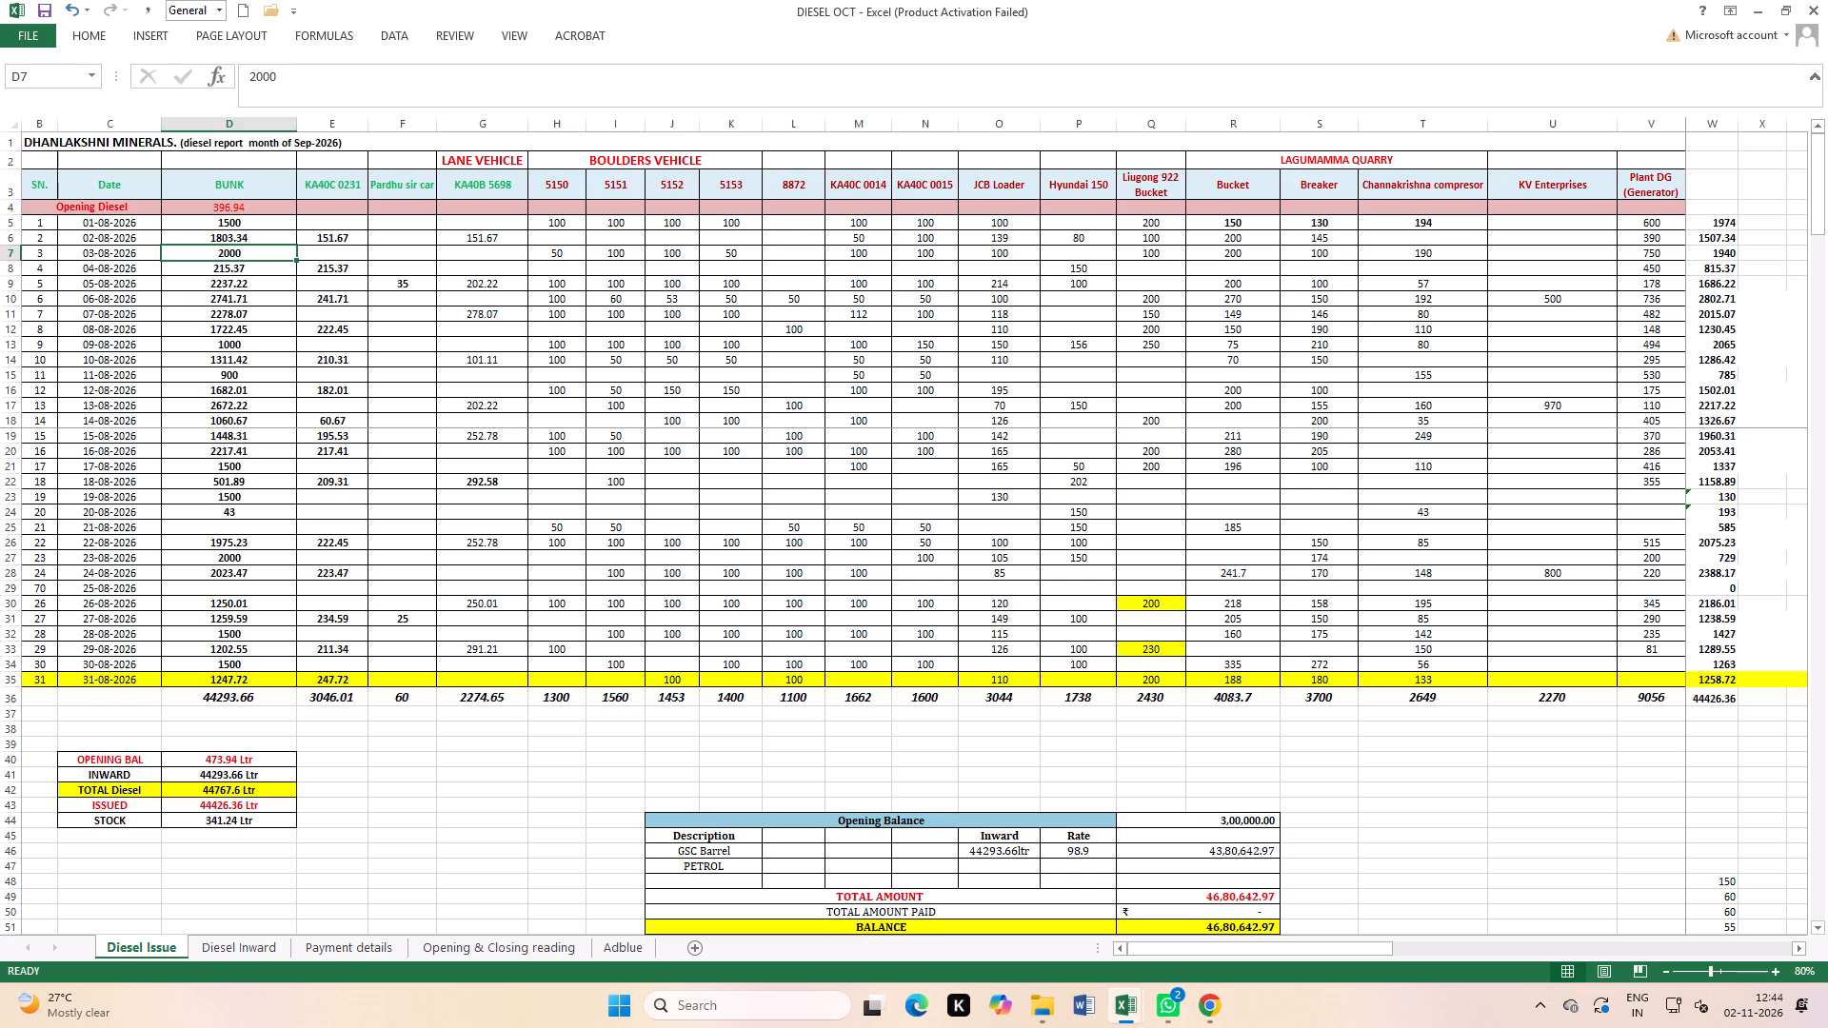
left_click(384, 373)
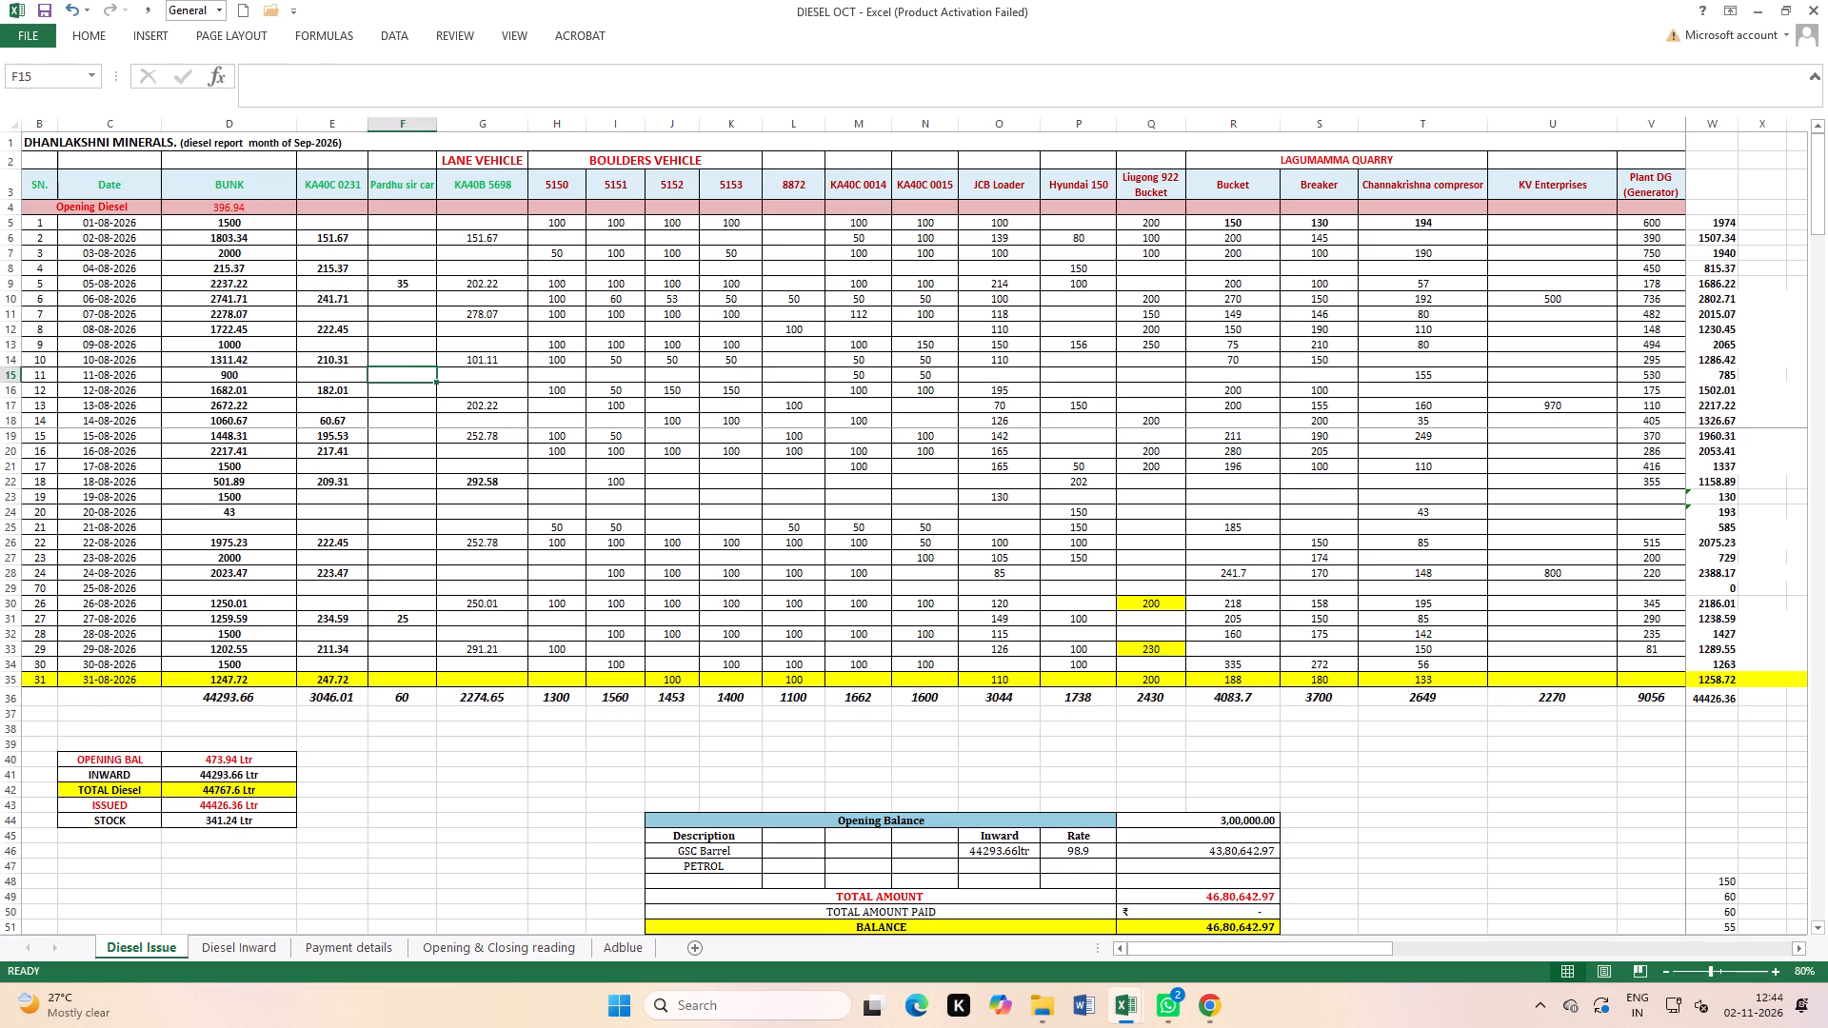
double_click(231, 284)
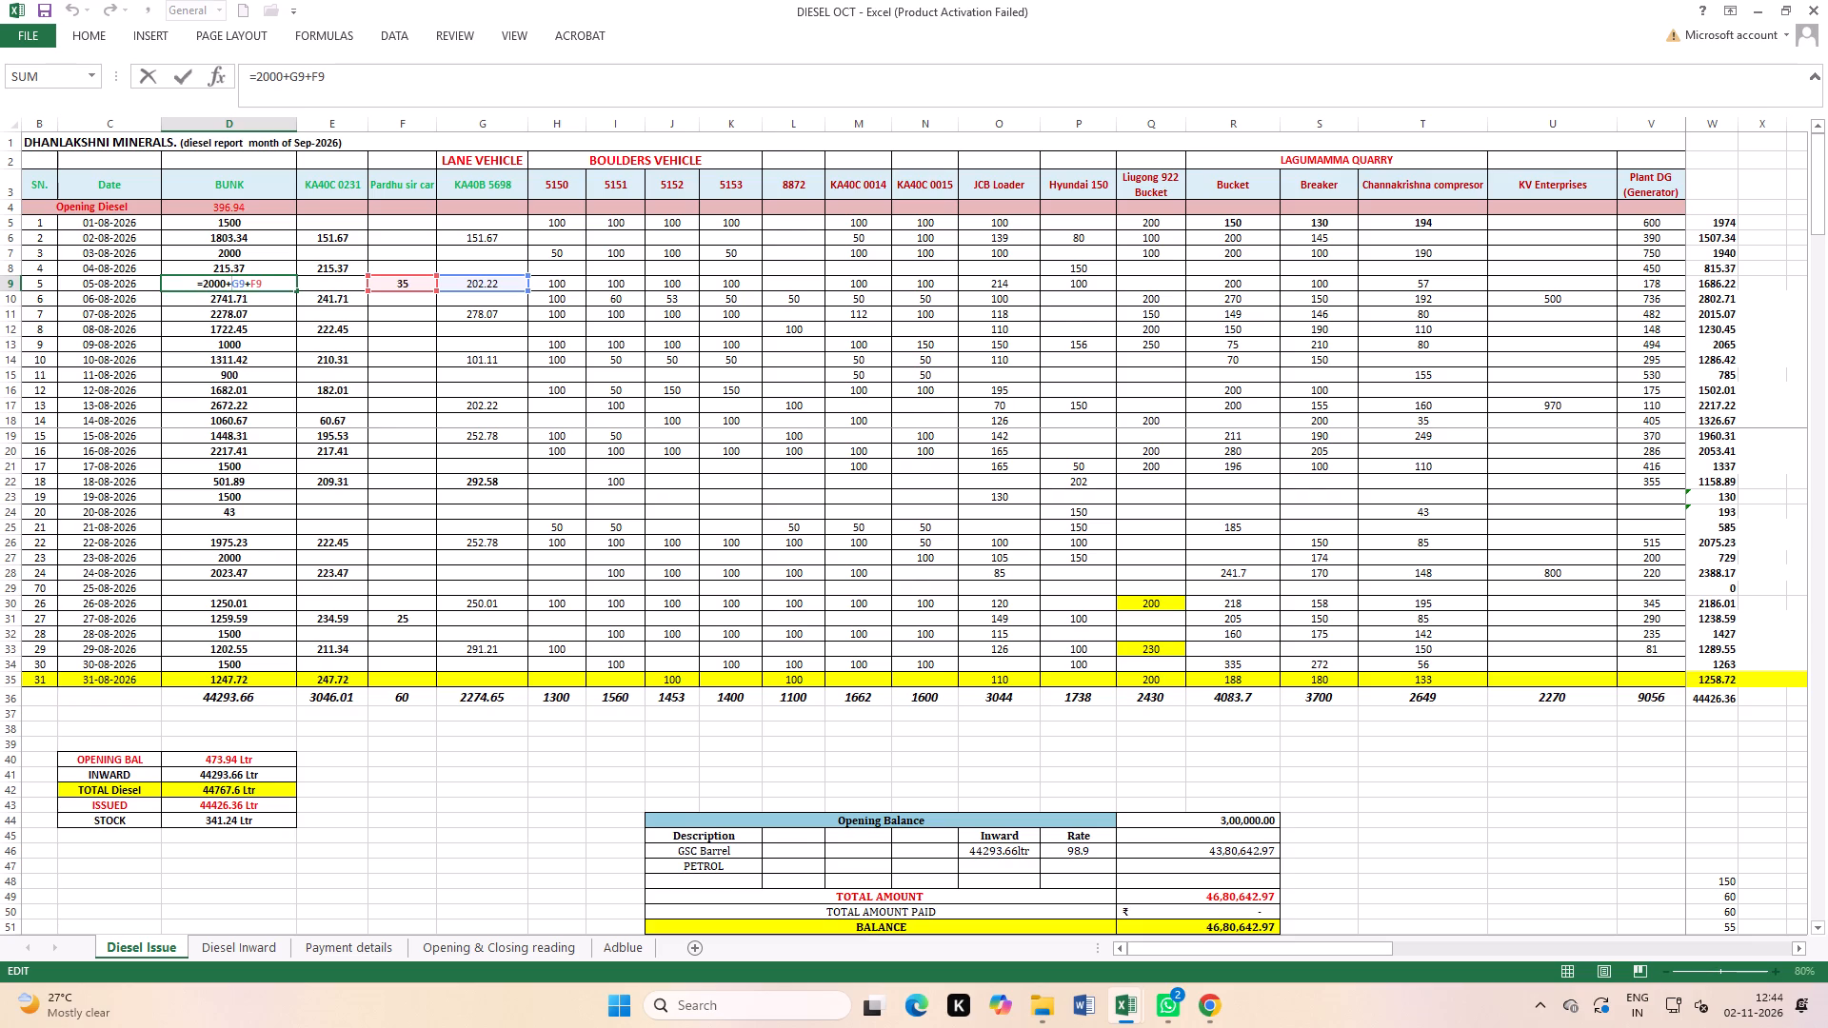
key("Return")
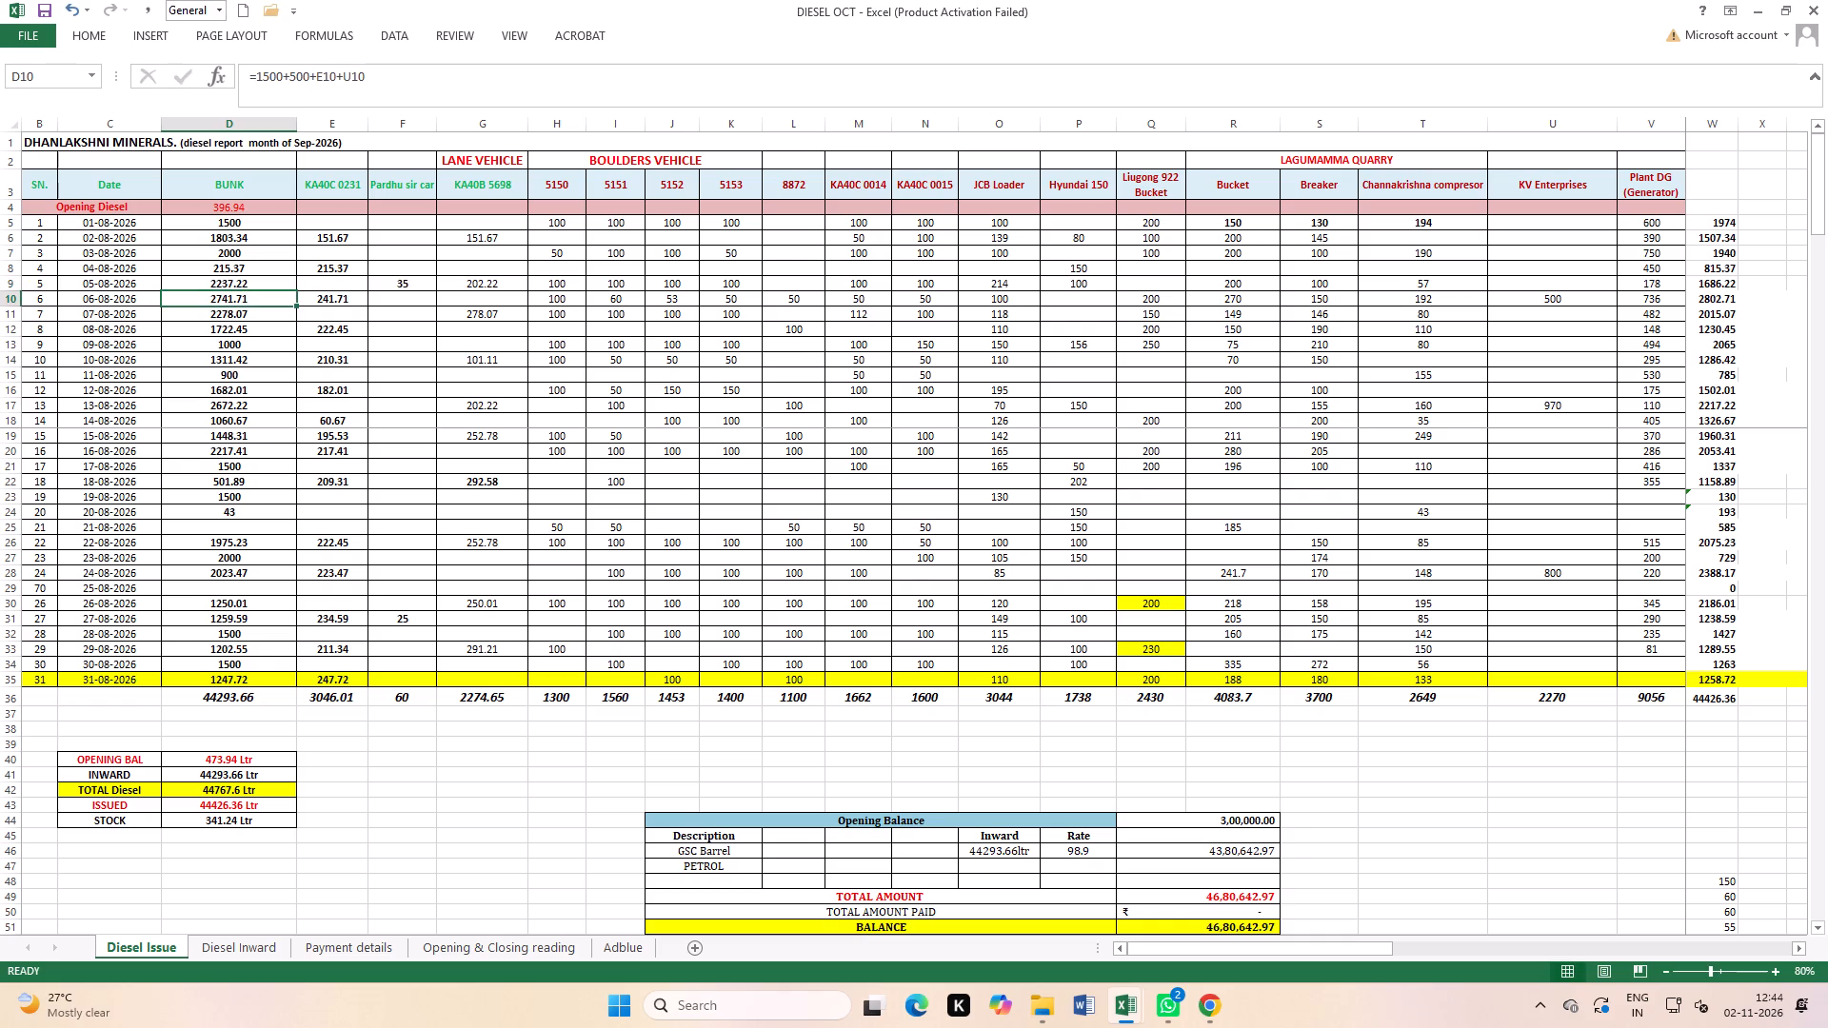
left_click(401, 775)
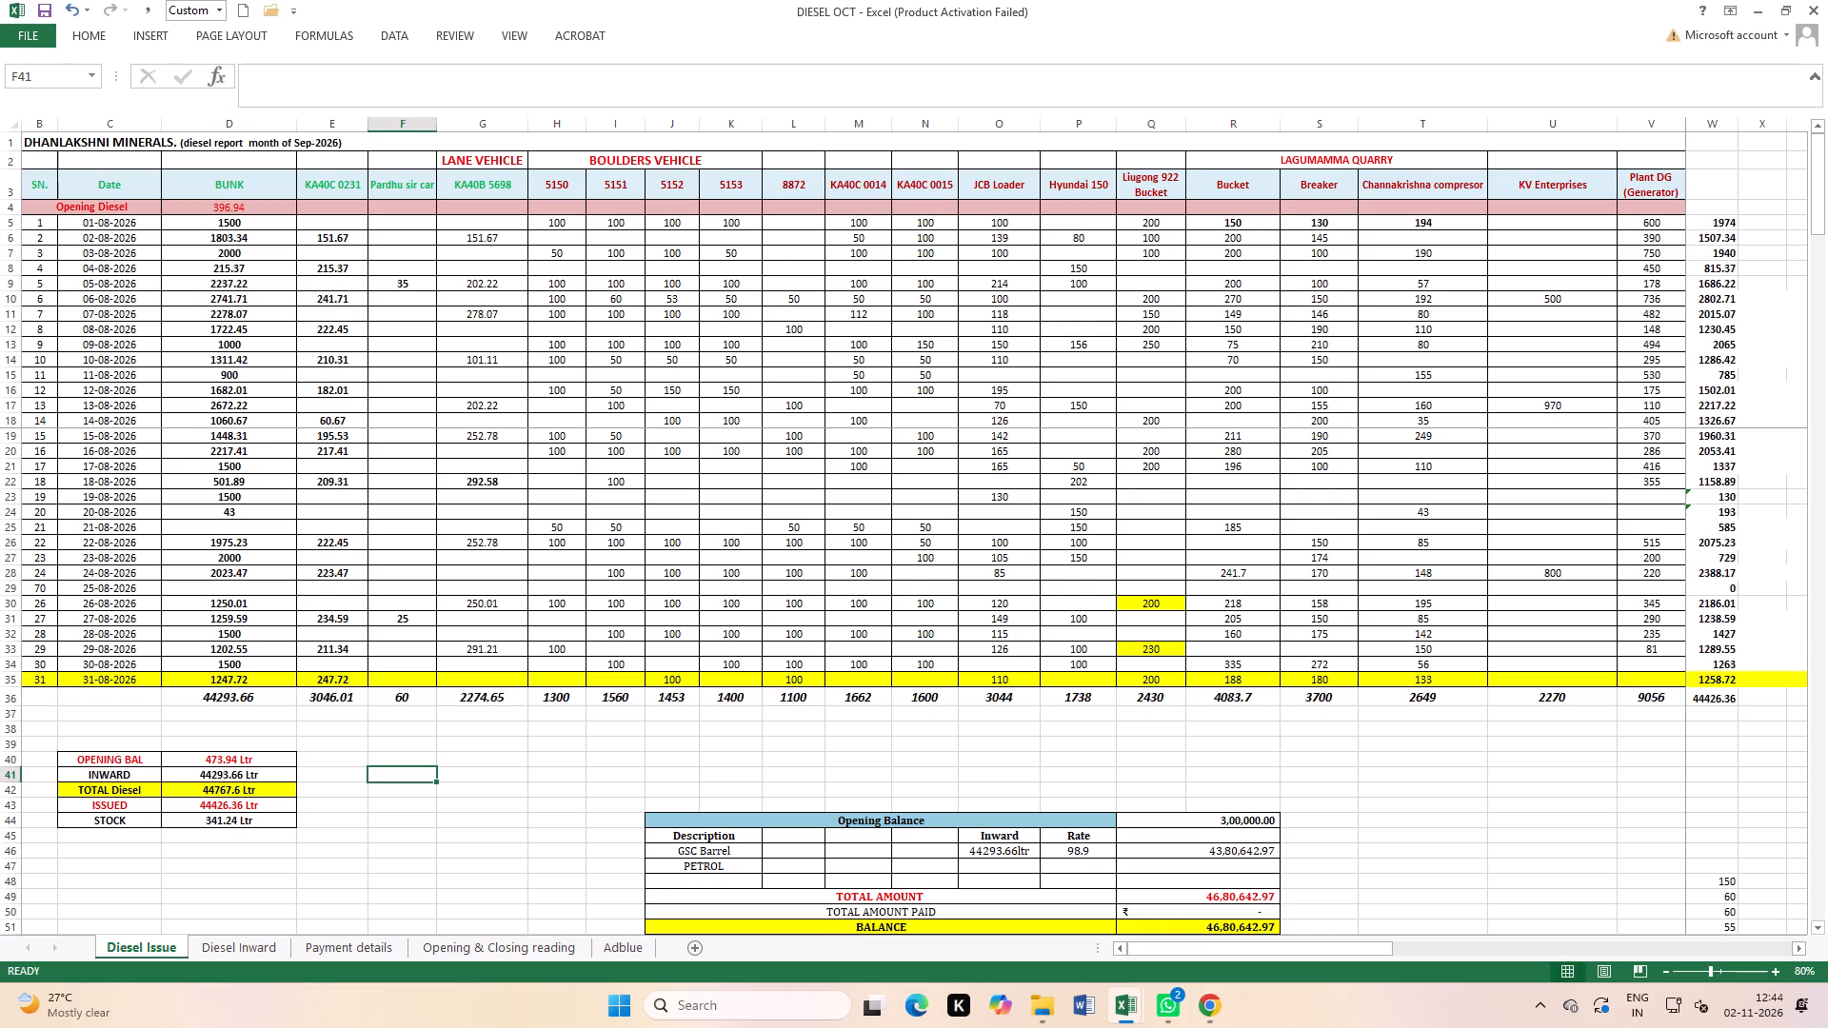
double_click(260, 356)
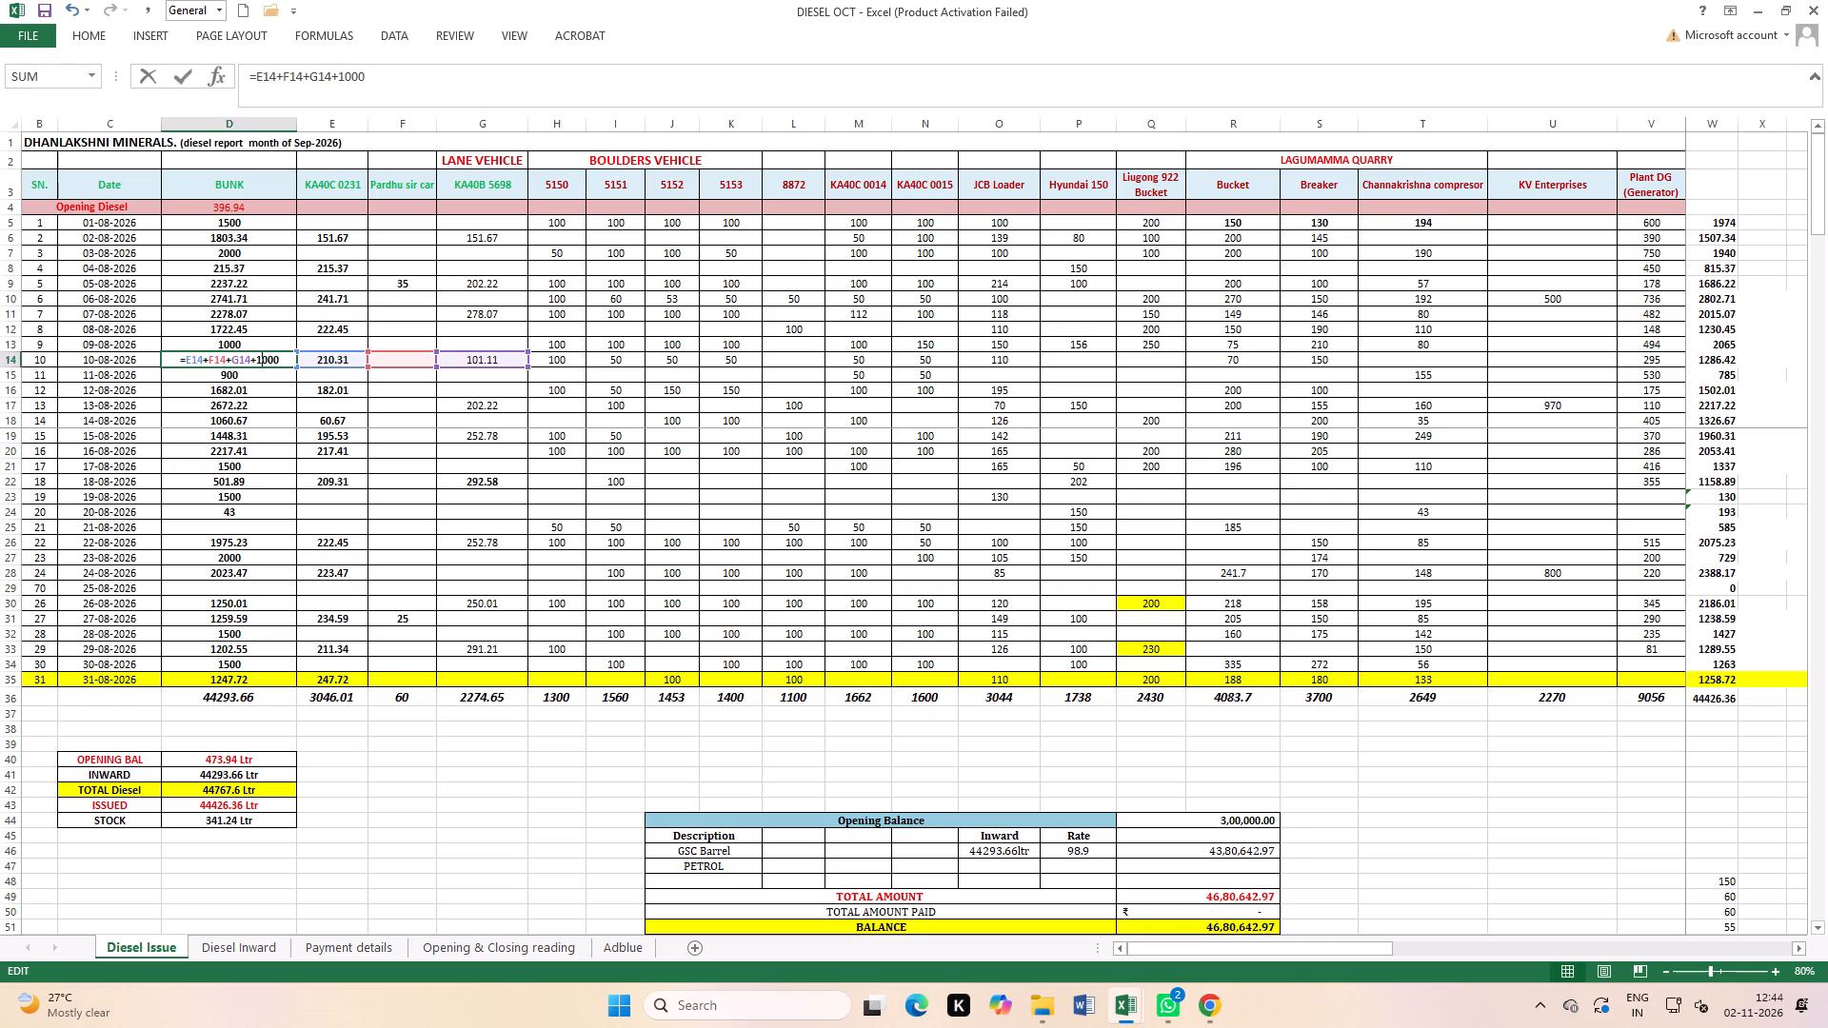
key("Return")
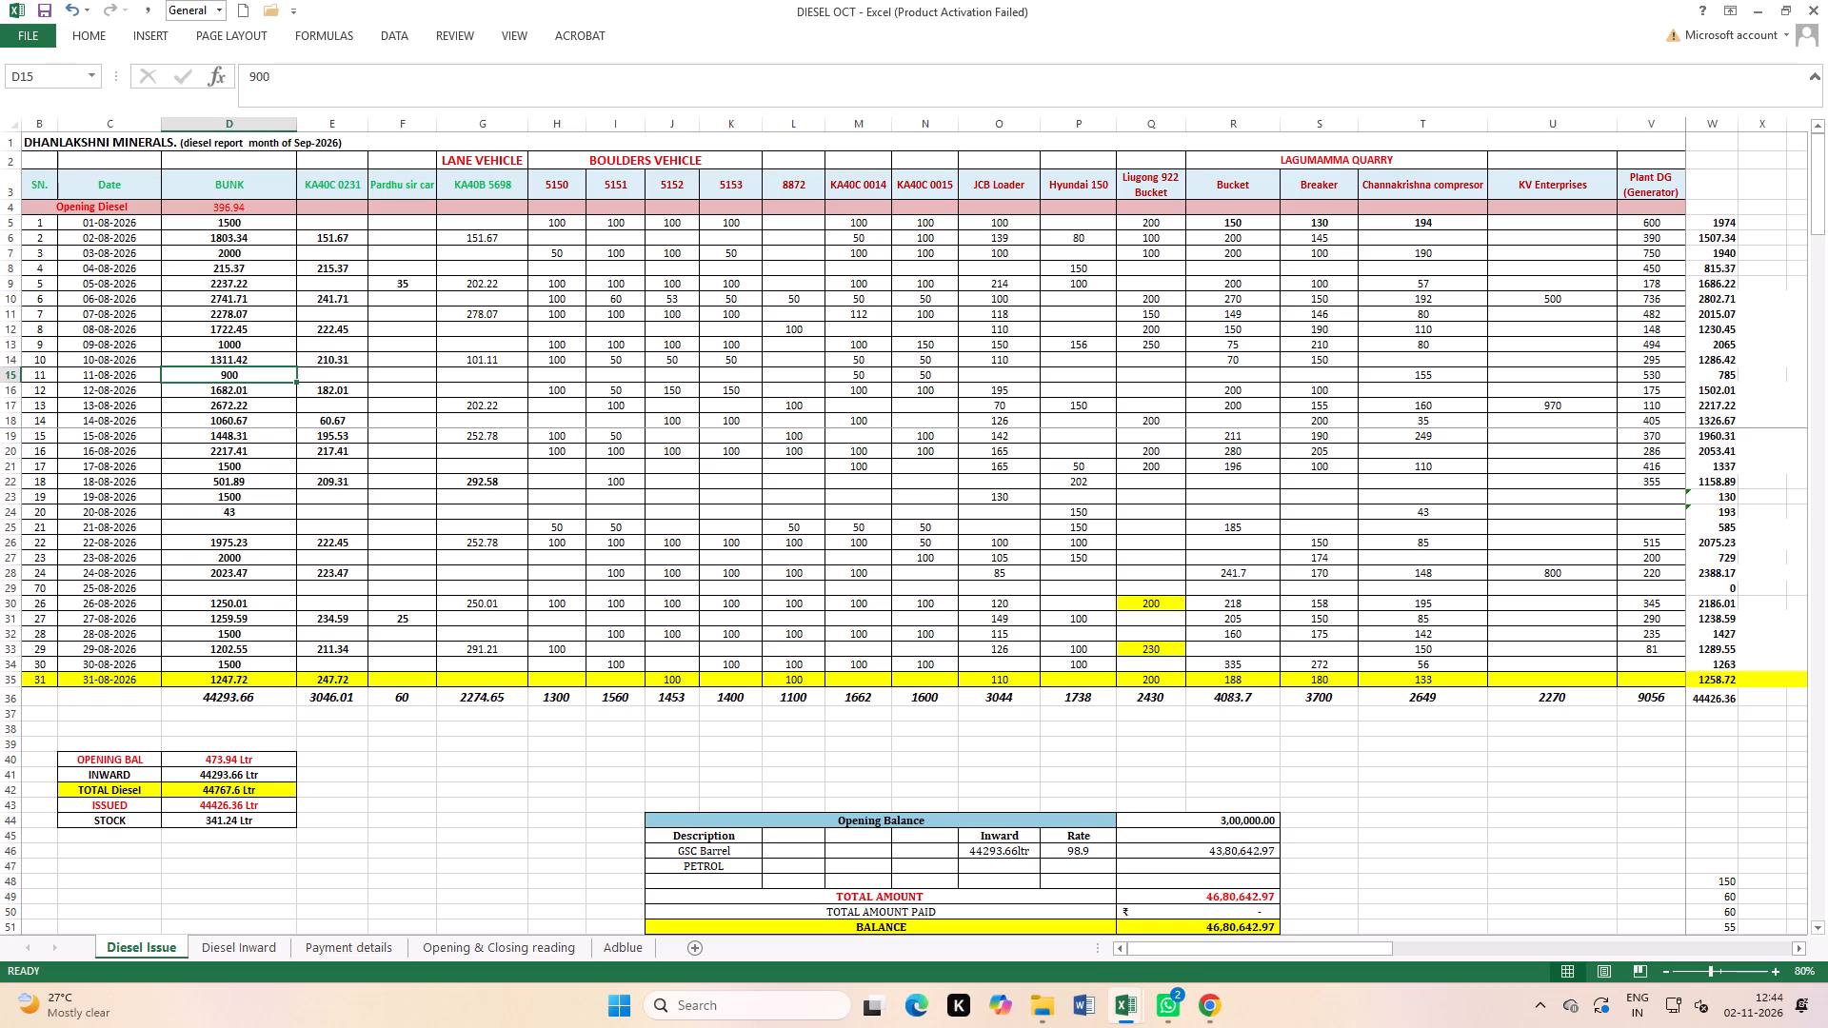
double_click(262, 540)
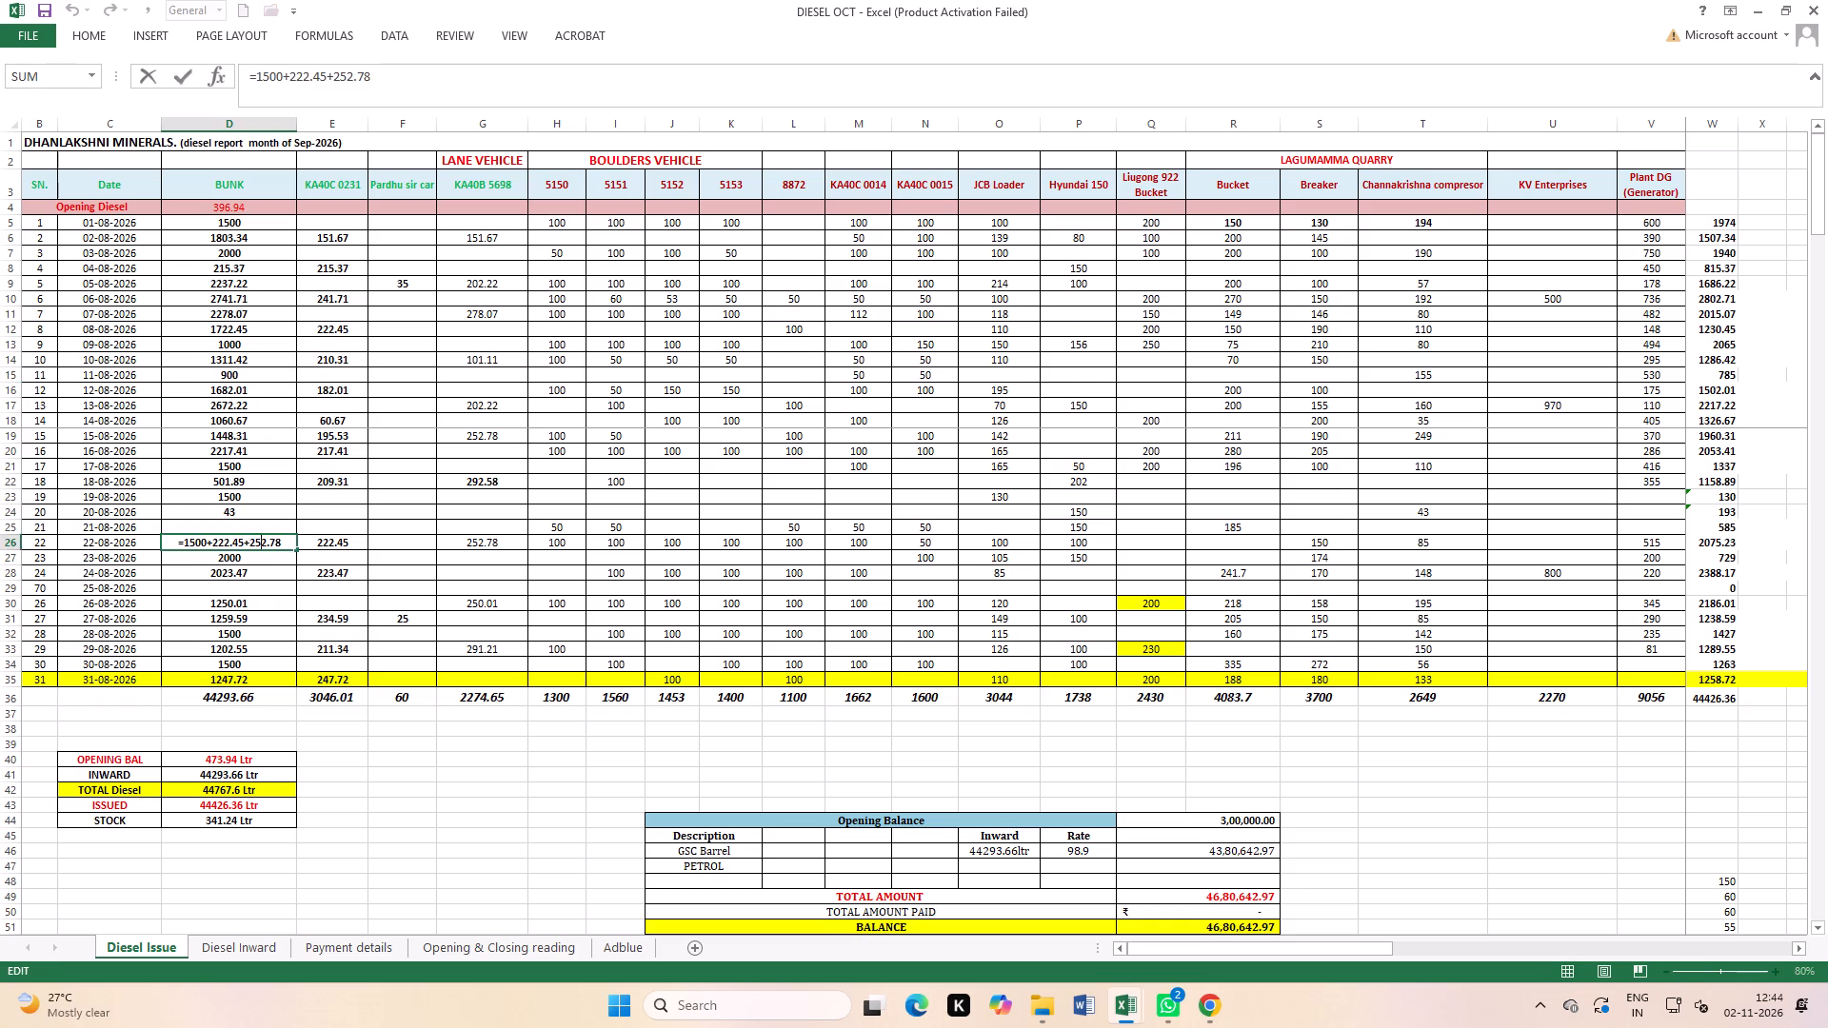
key("Return")
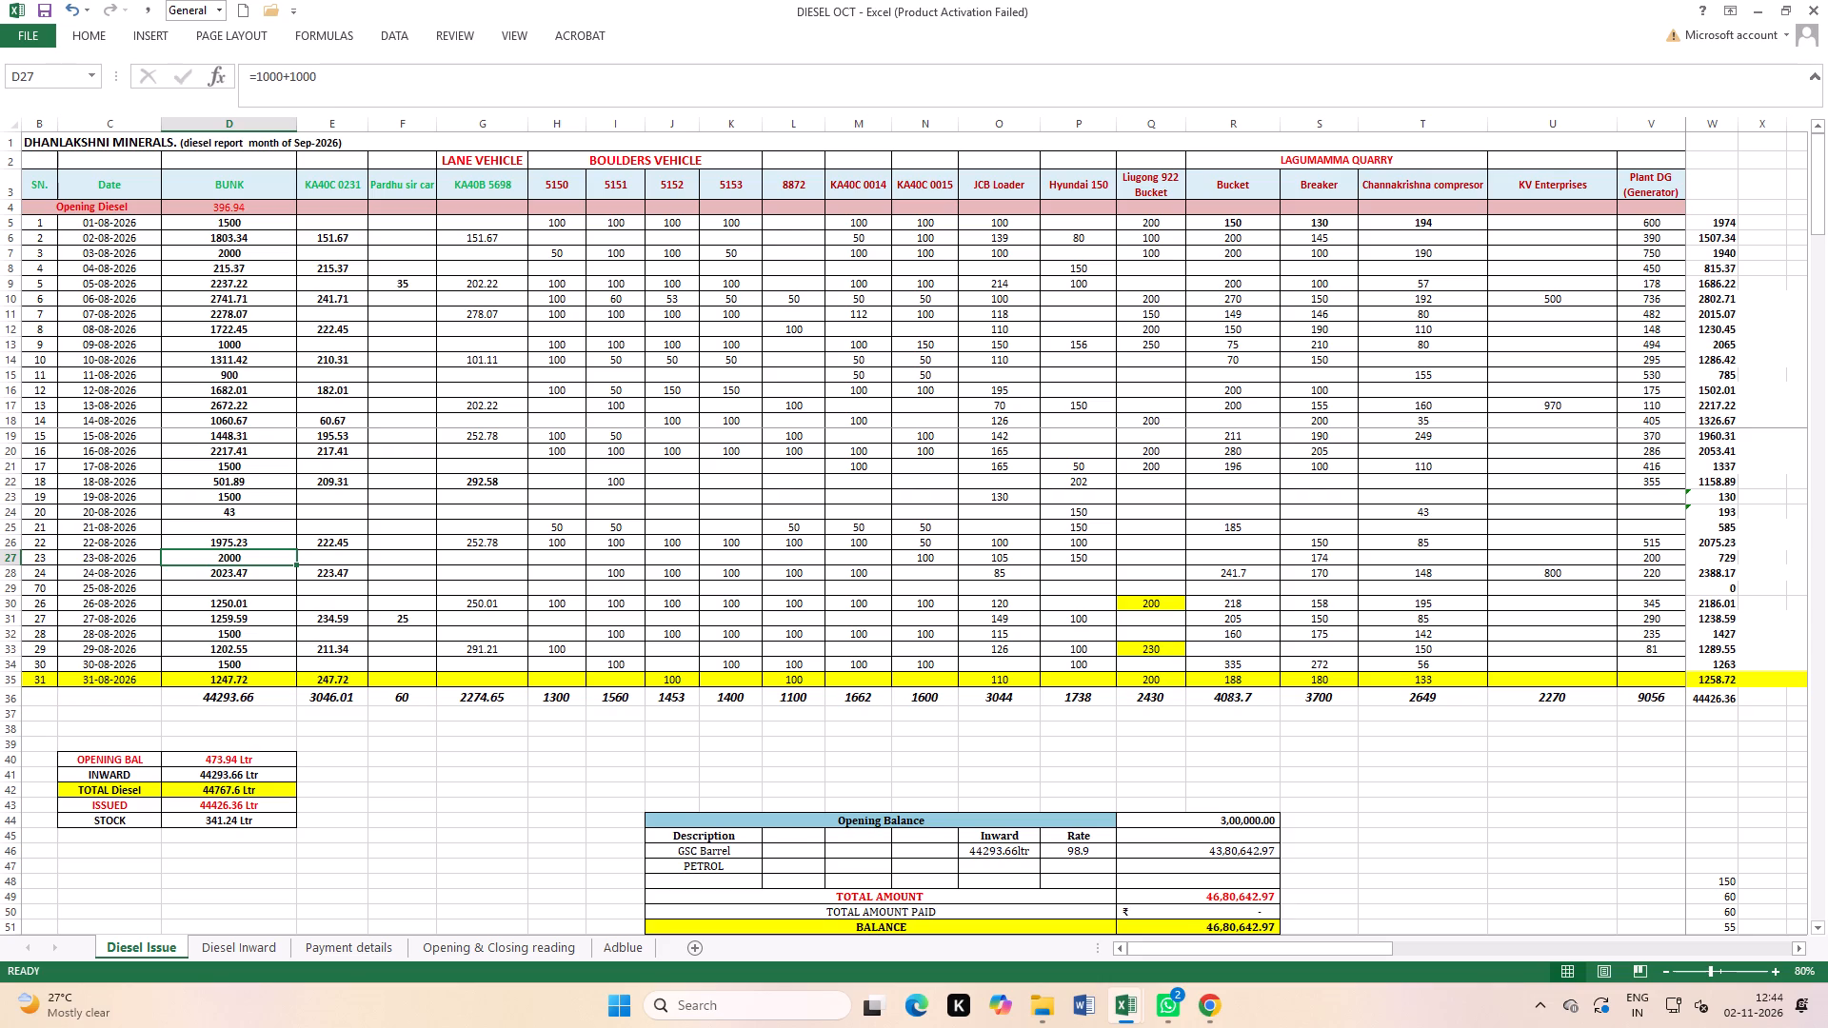
double_click(241, 435)
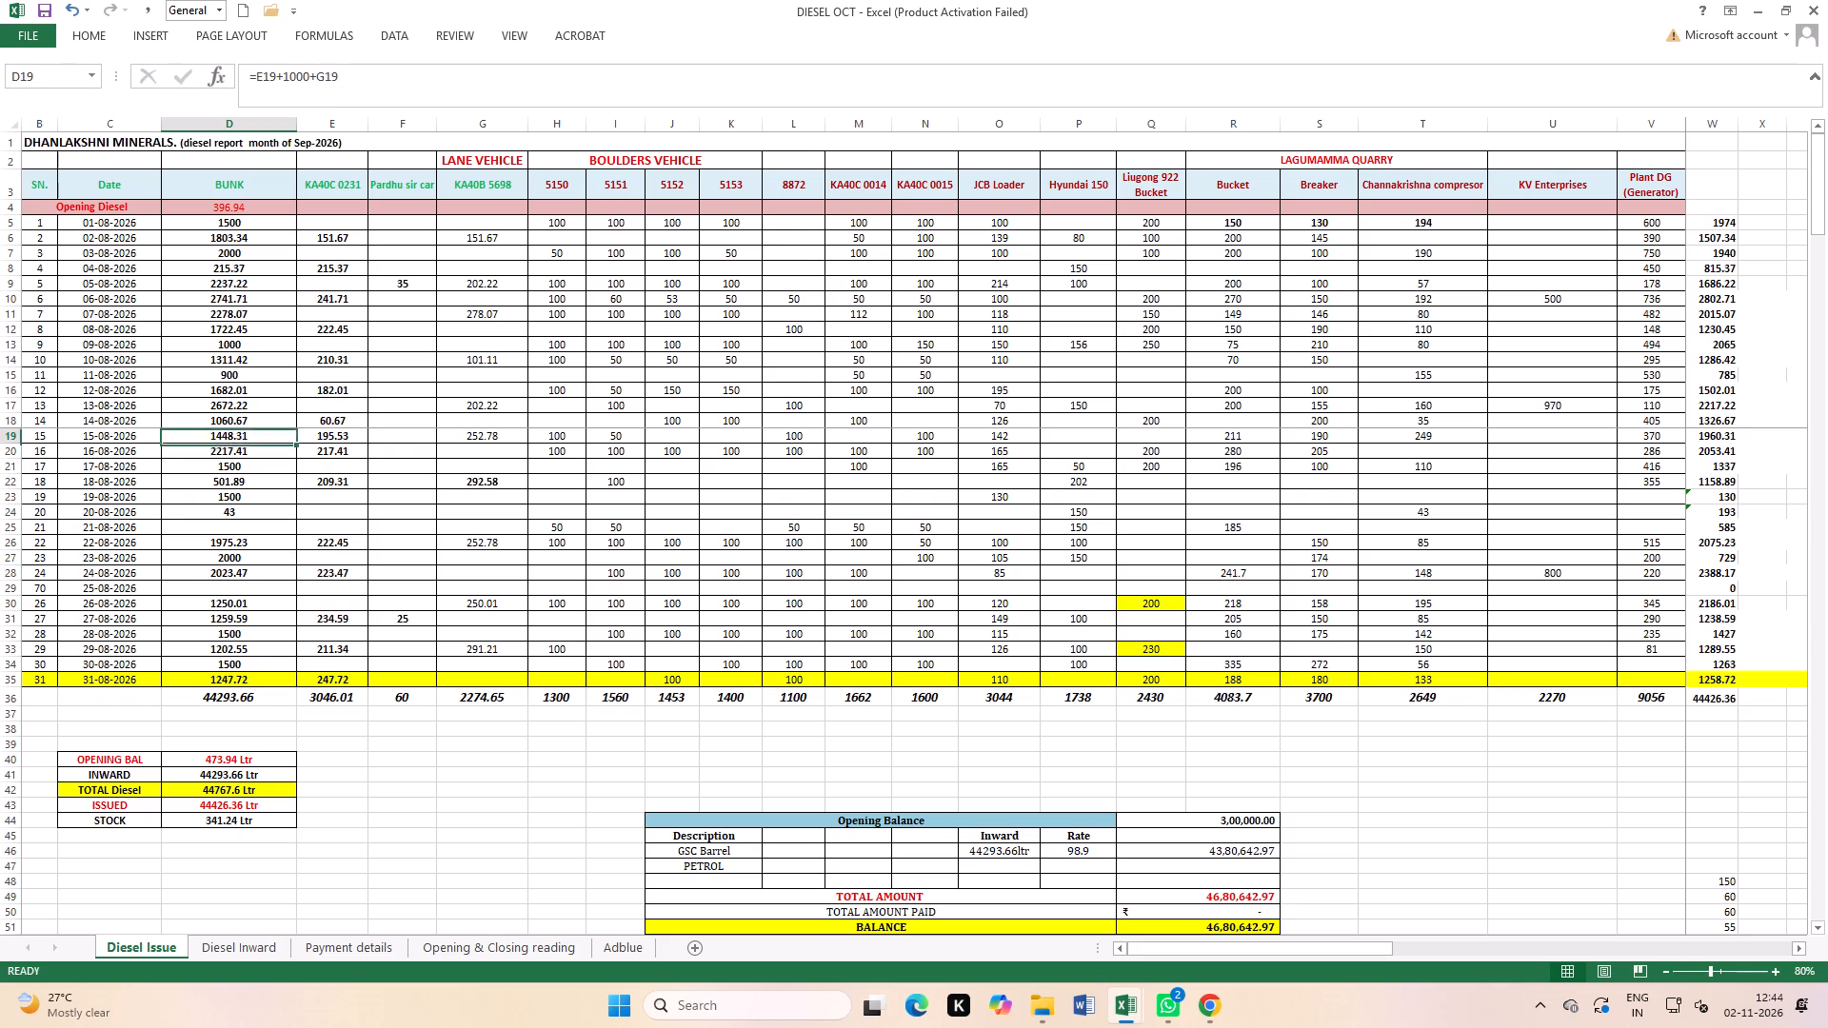
key("Return")
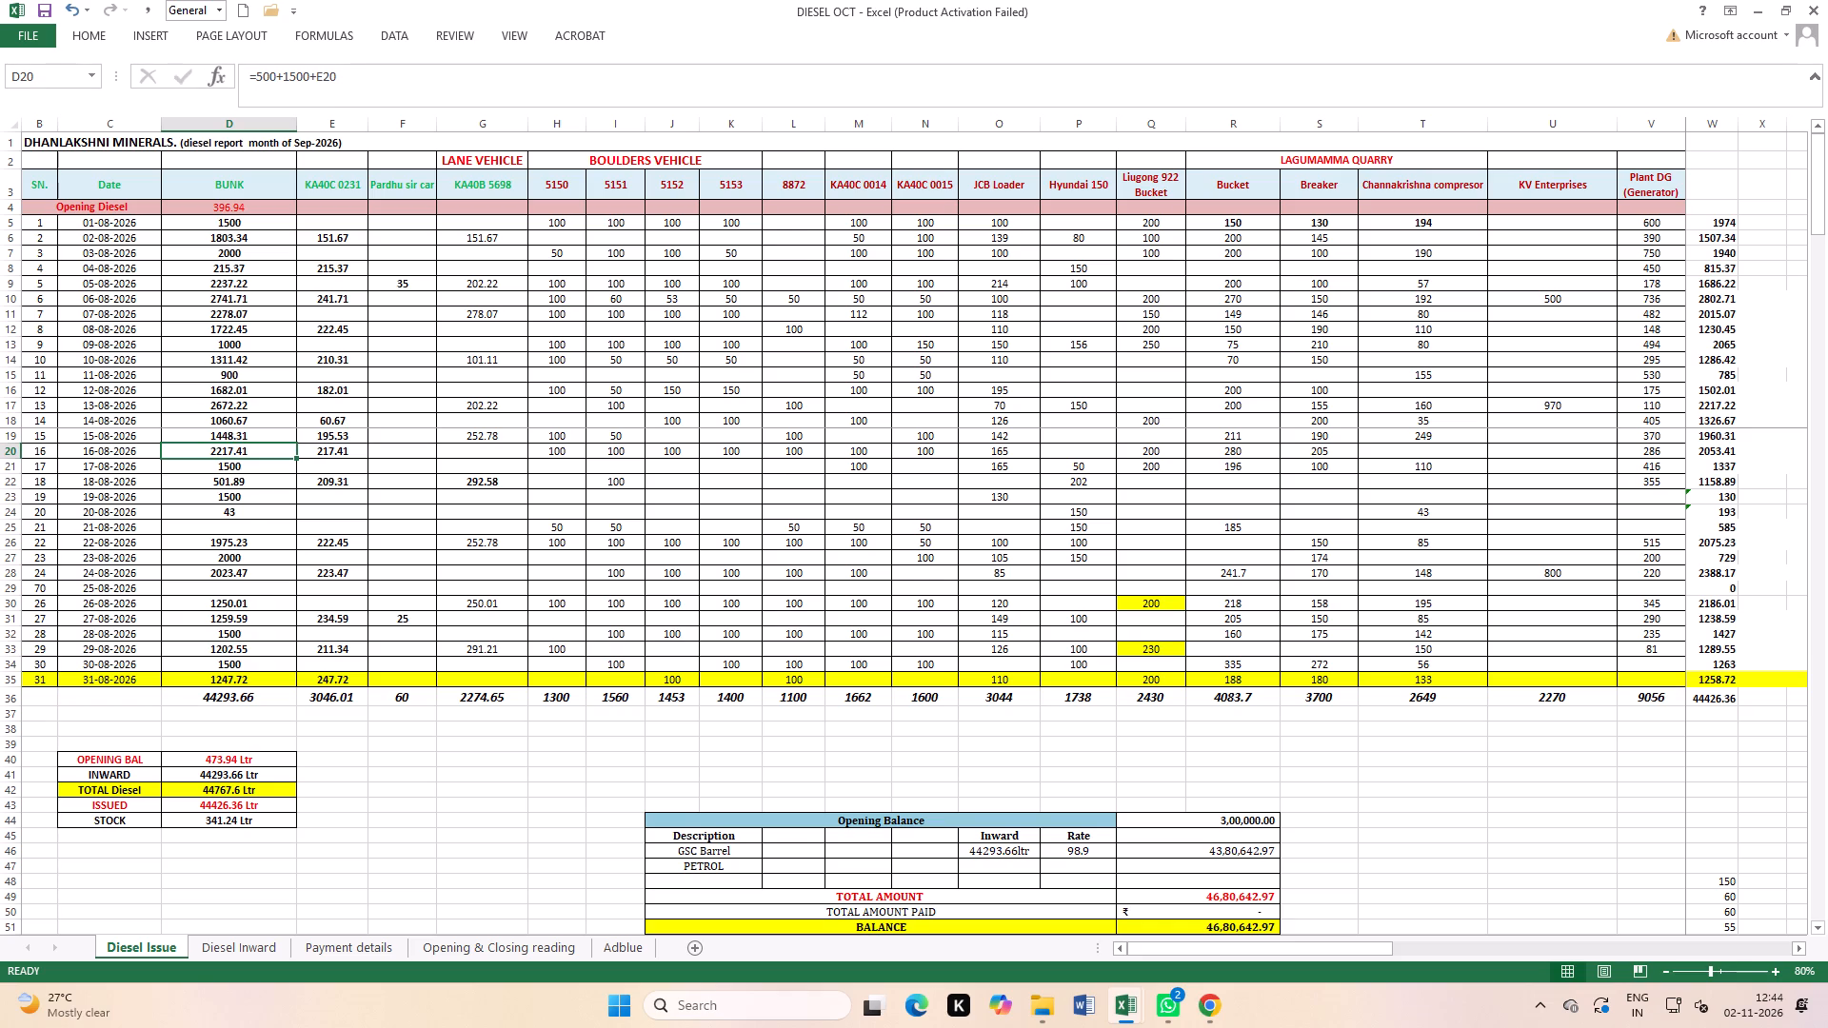
Add .78 inside the 13-08-2026 BUNK formula on the Diesel Issue sheet, bringing that entry to 2673 litres.
left_click(5, 405)
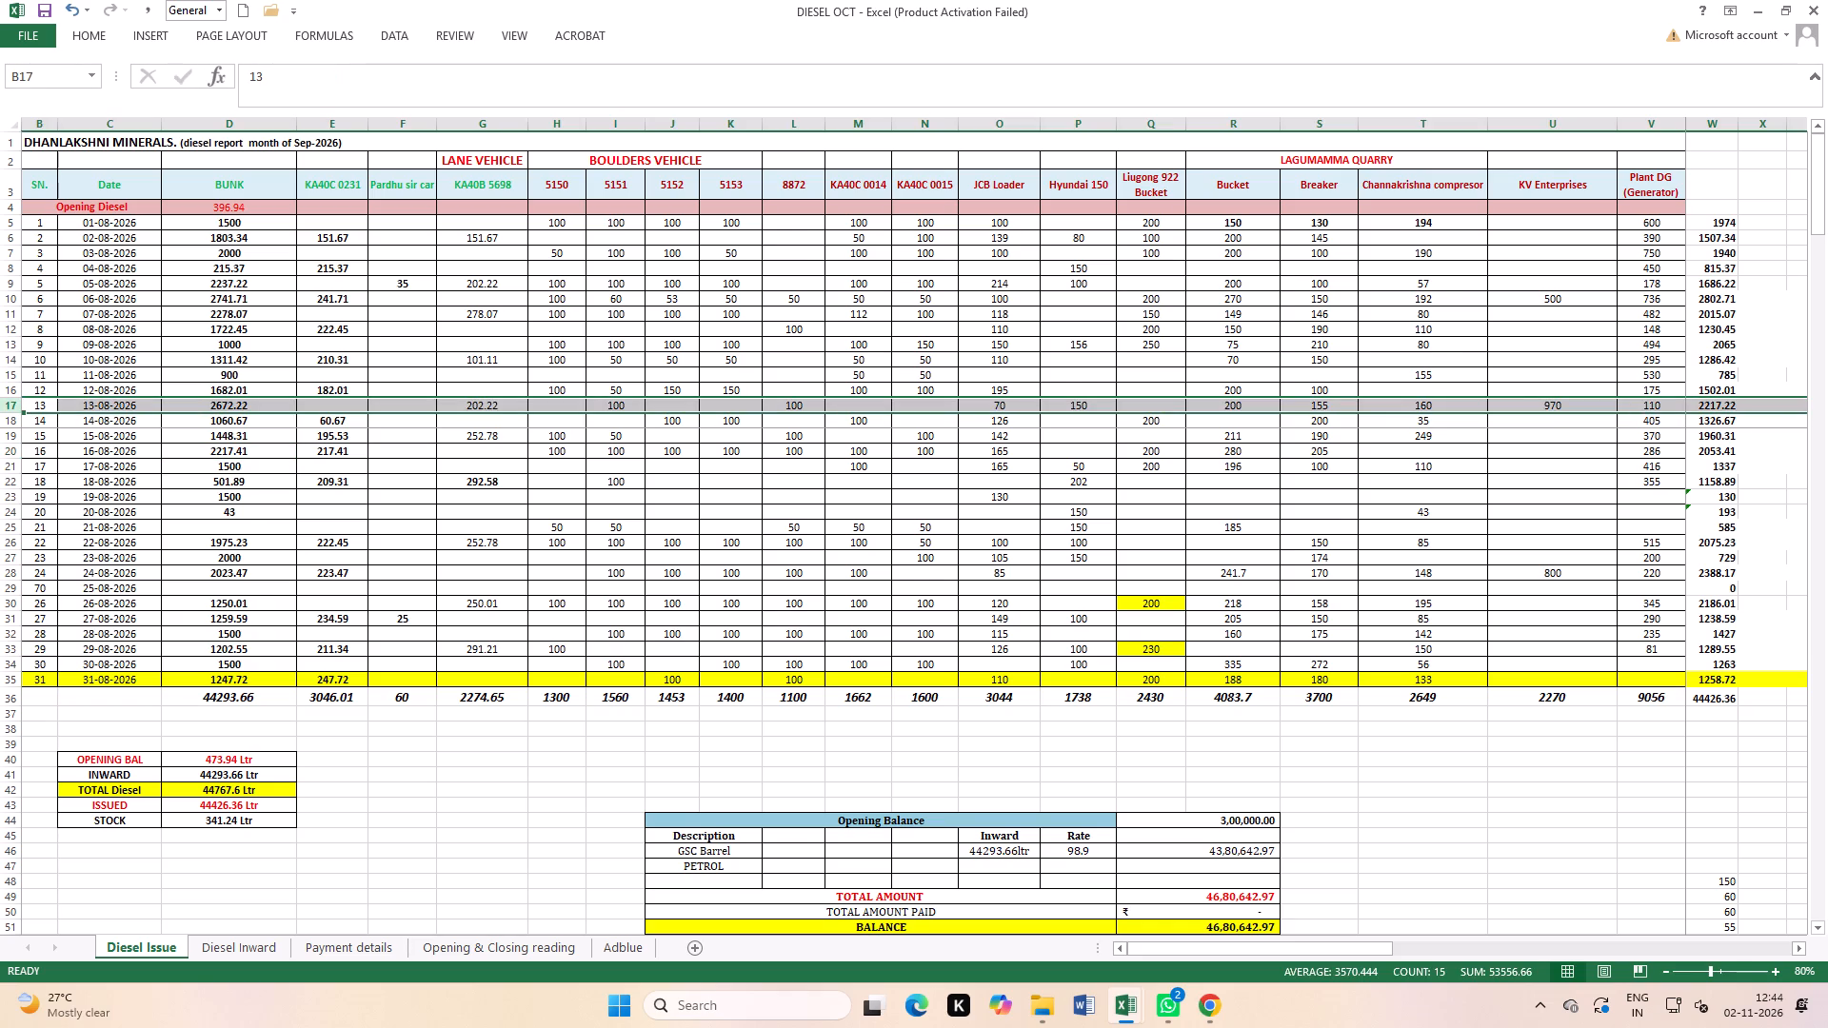
double_click(264, 403)
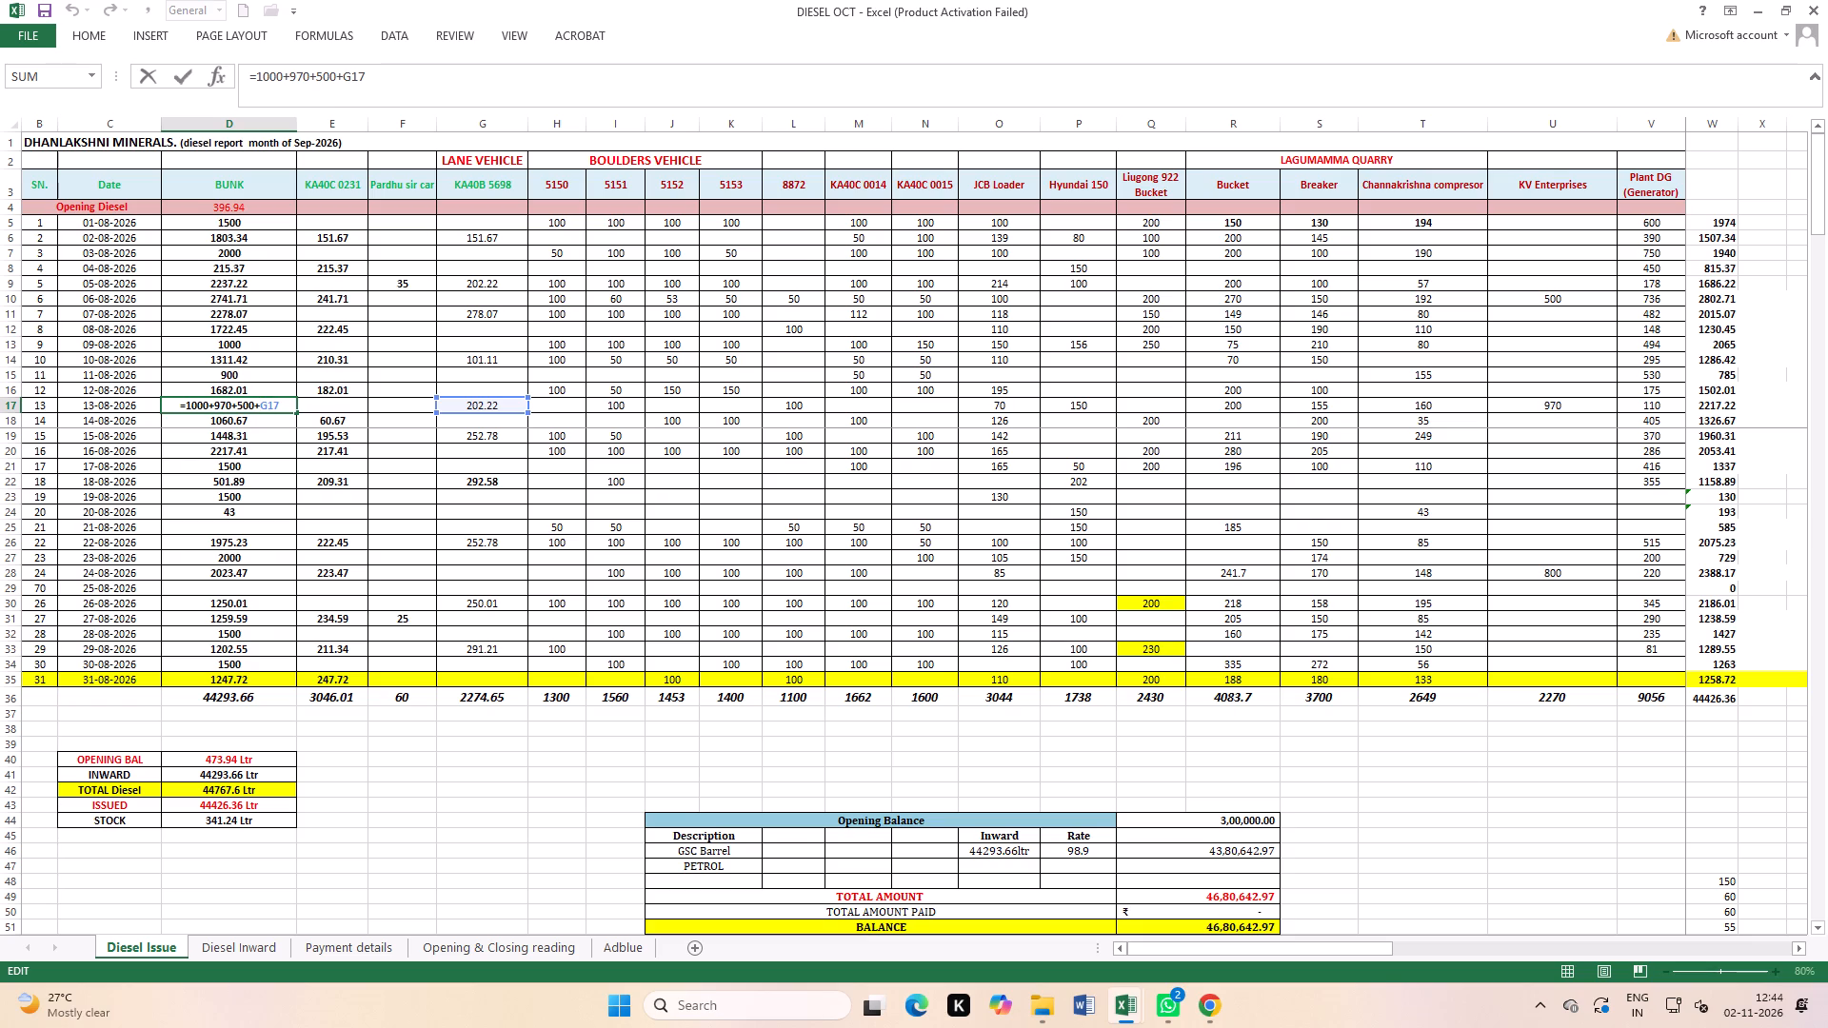
left_click(232, 404)
type(".78")
key("Return")
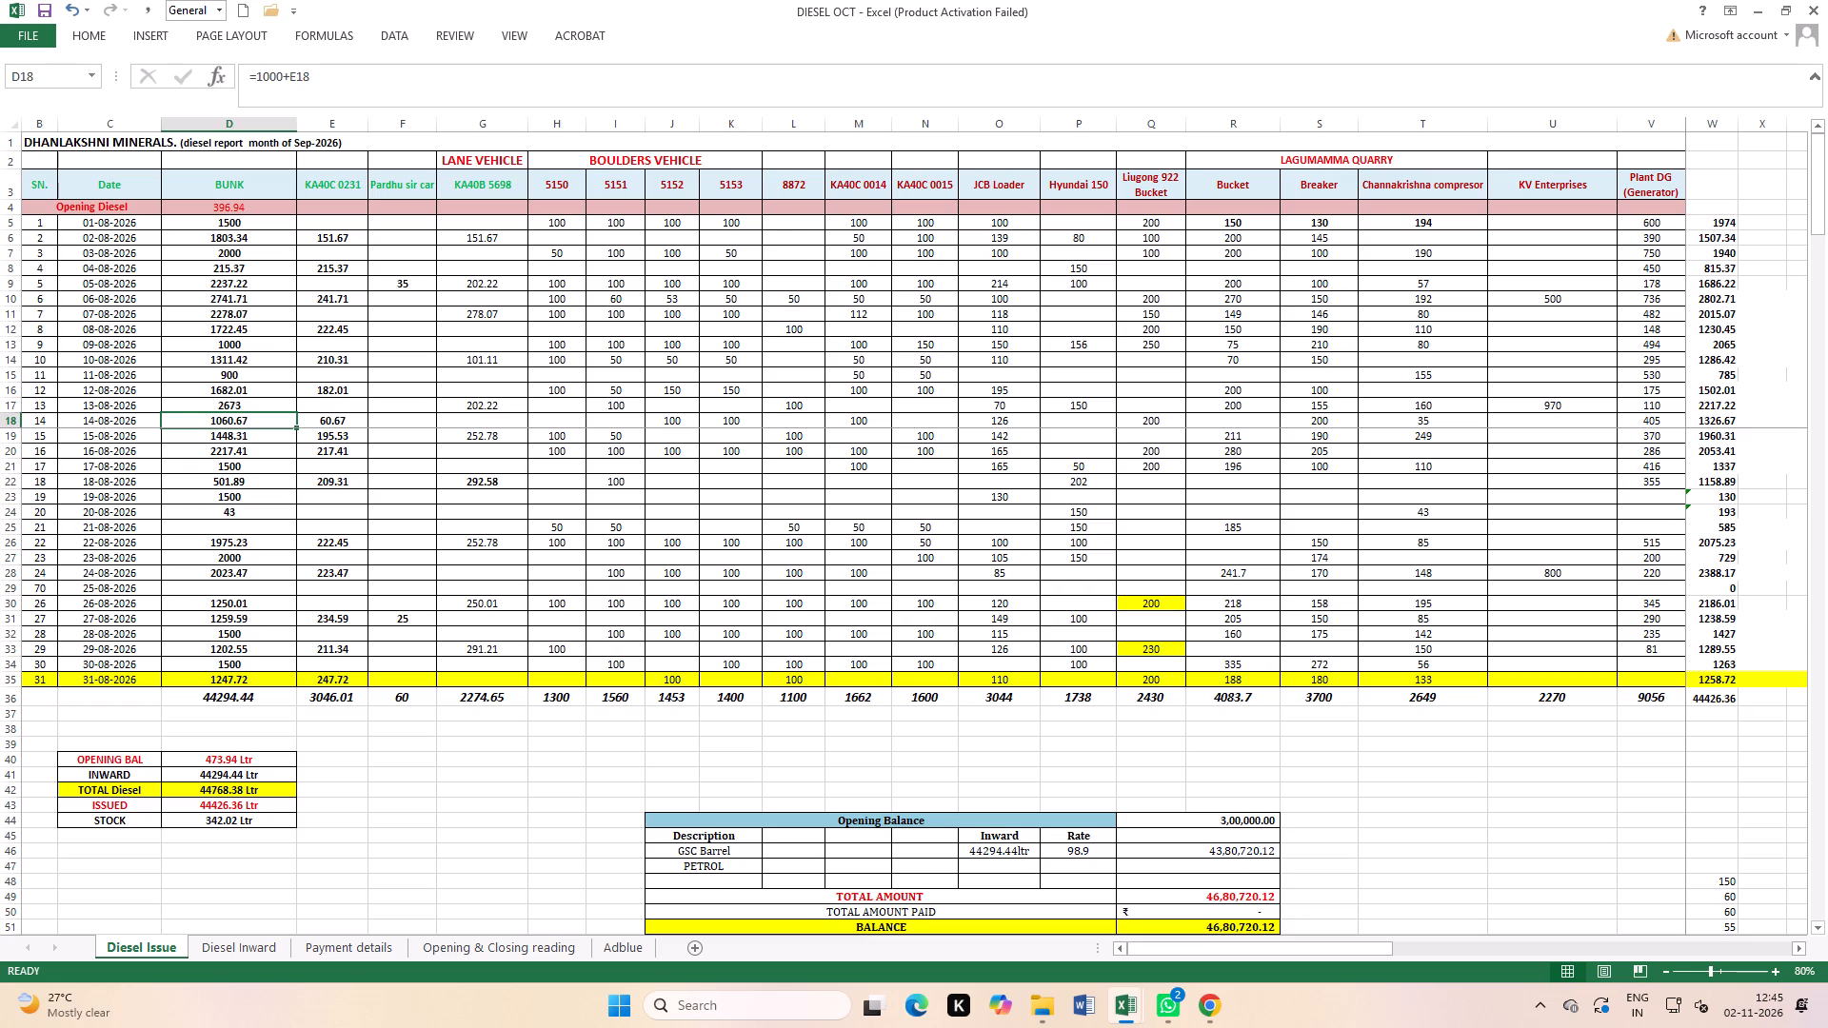
left_click(413, 783)
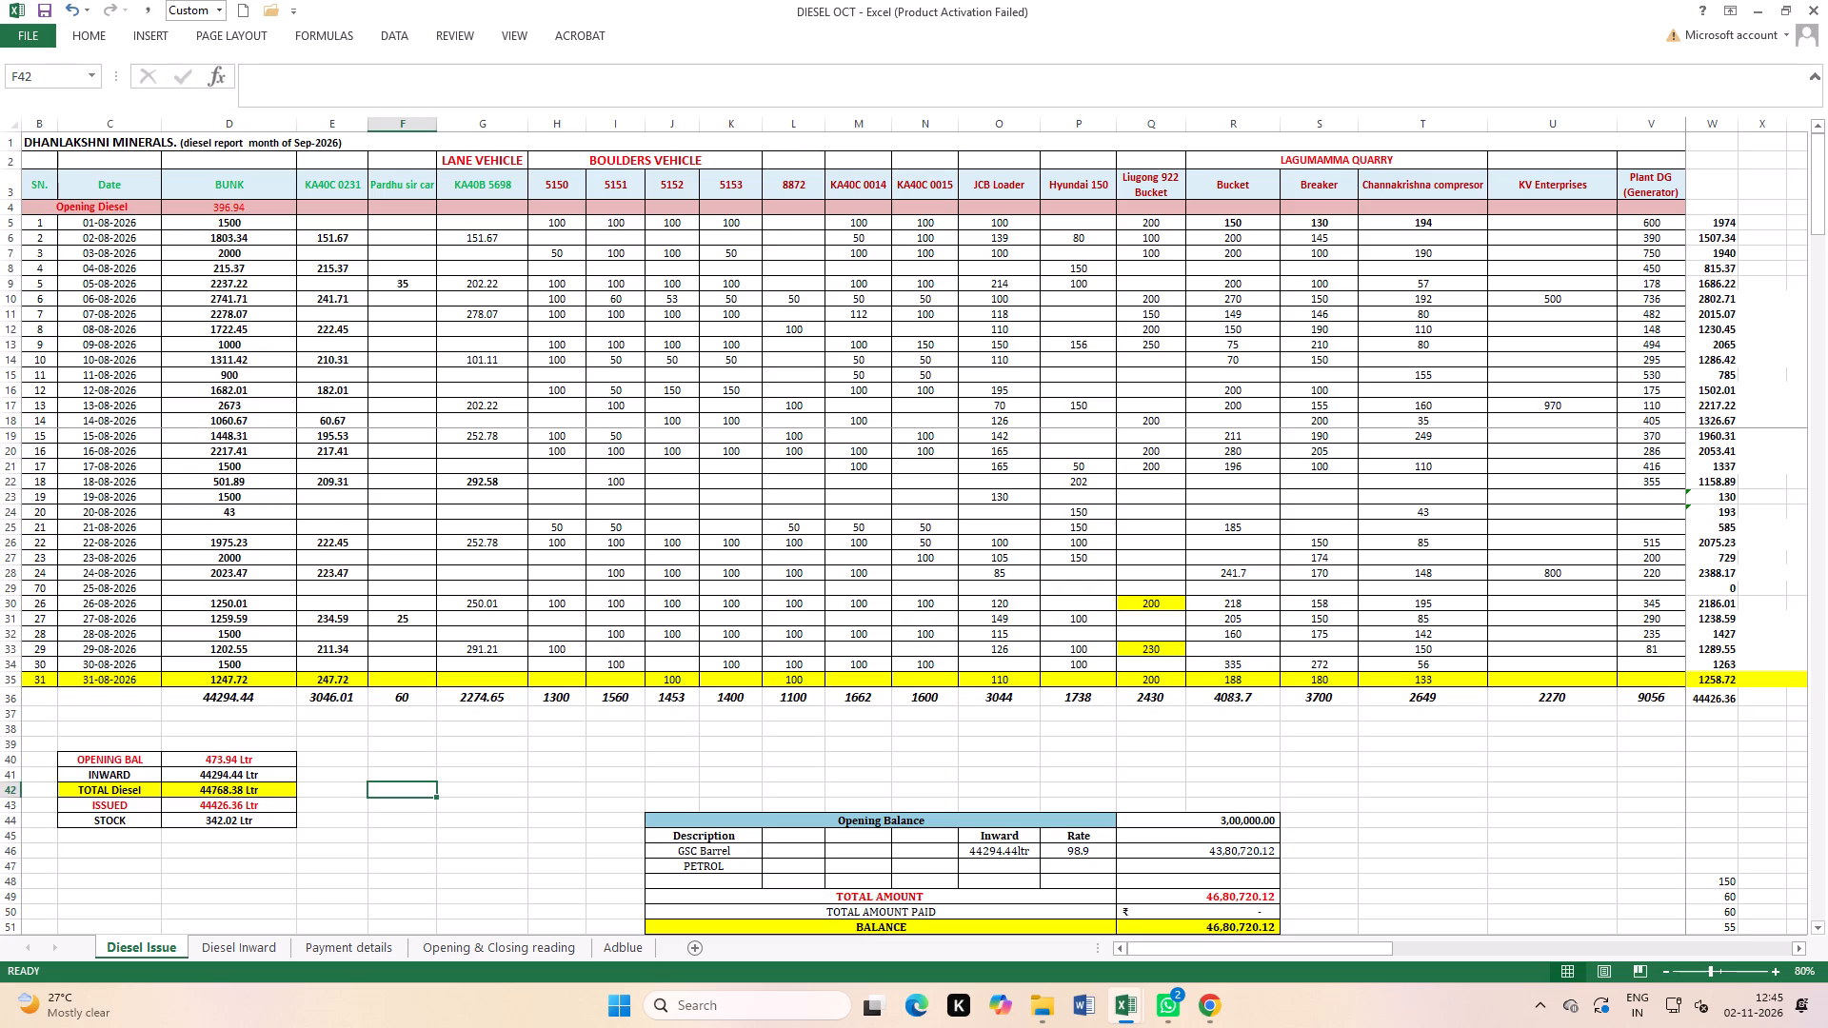
Save the diesel workbook.
left_click(762, 773)
left_click(38, 10)
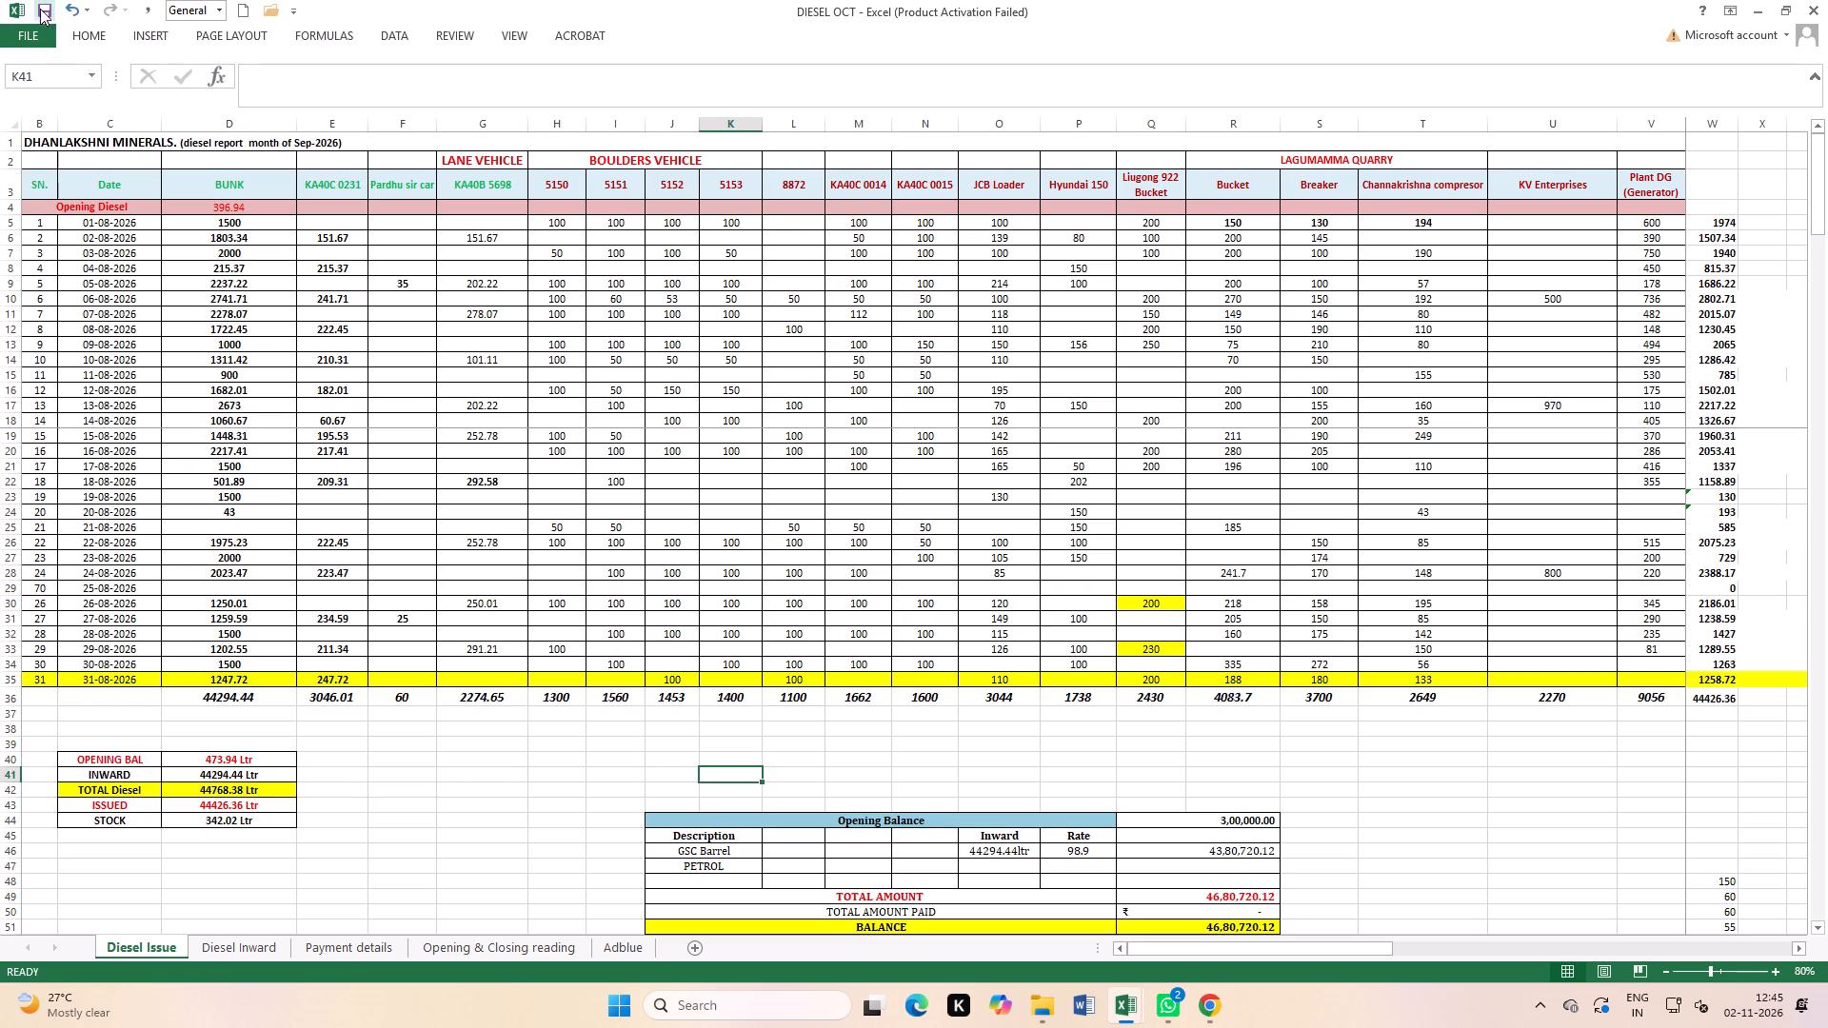
triple_click(42, 10)
Examine the summary tables and the commented BUNK column cells below them on the Diesel Issue sheet.
scroll(764, 521, "down", 4)
scroll(1083, 708, "up", 1)
scroll(1100, 805, "up", 4)
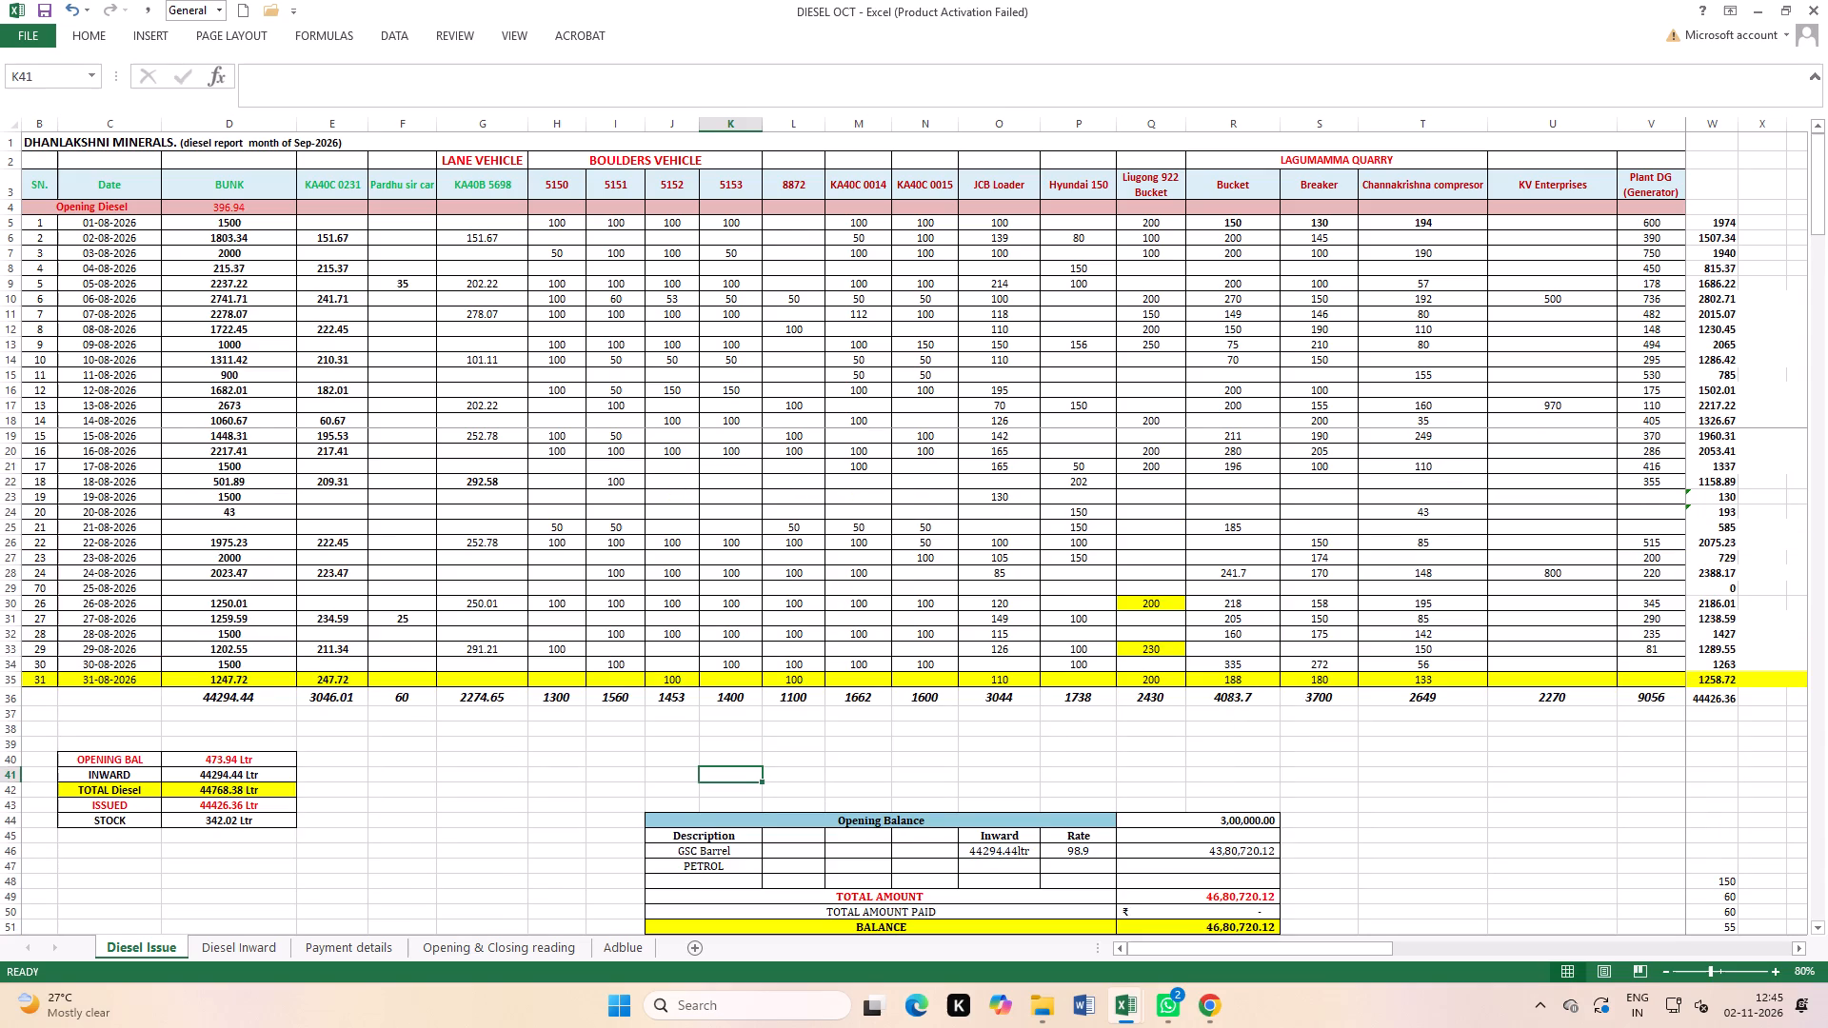
scroll(1374, 815, "up", 4)
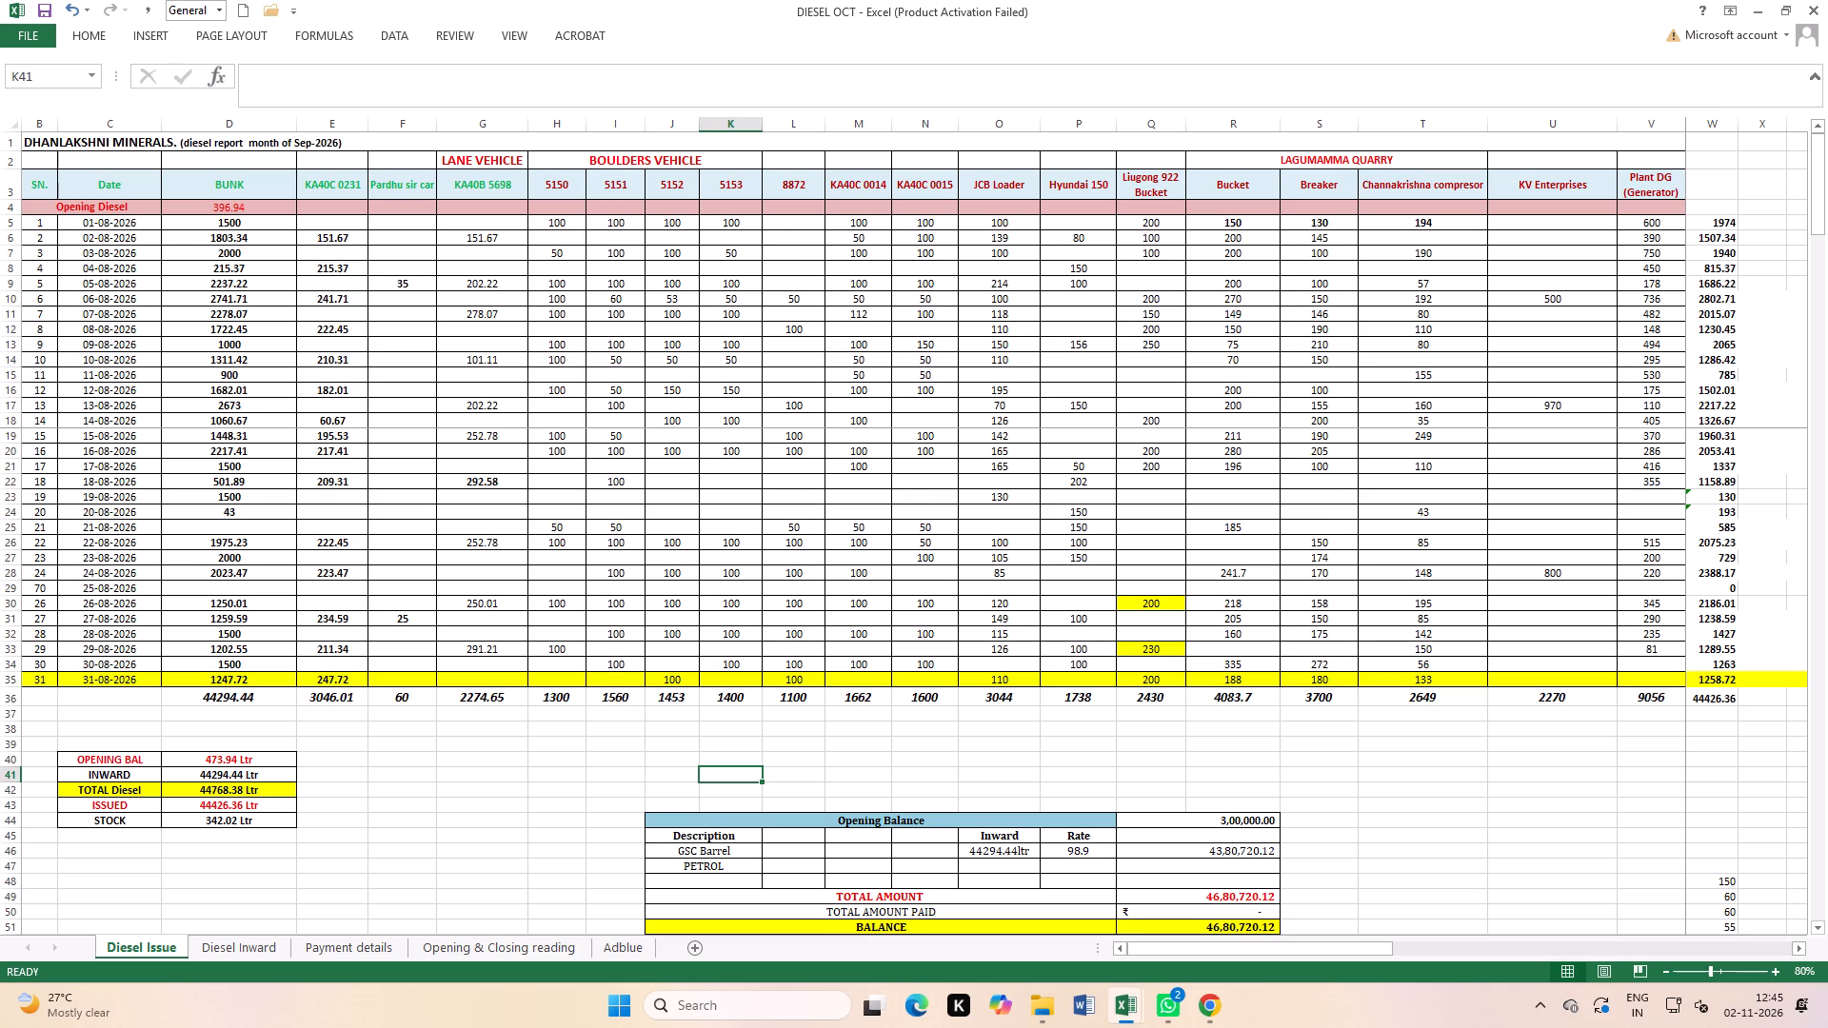
scroll(1242, 855, "down", 1)
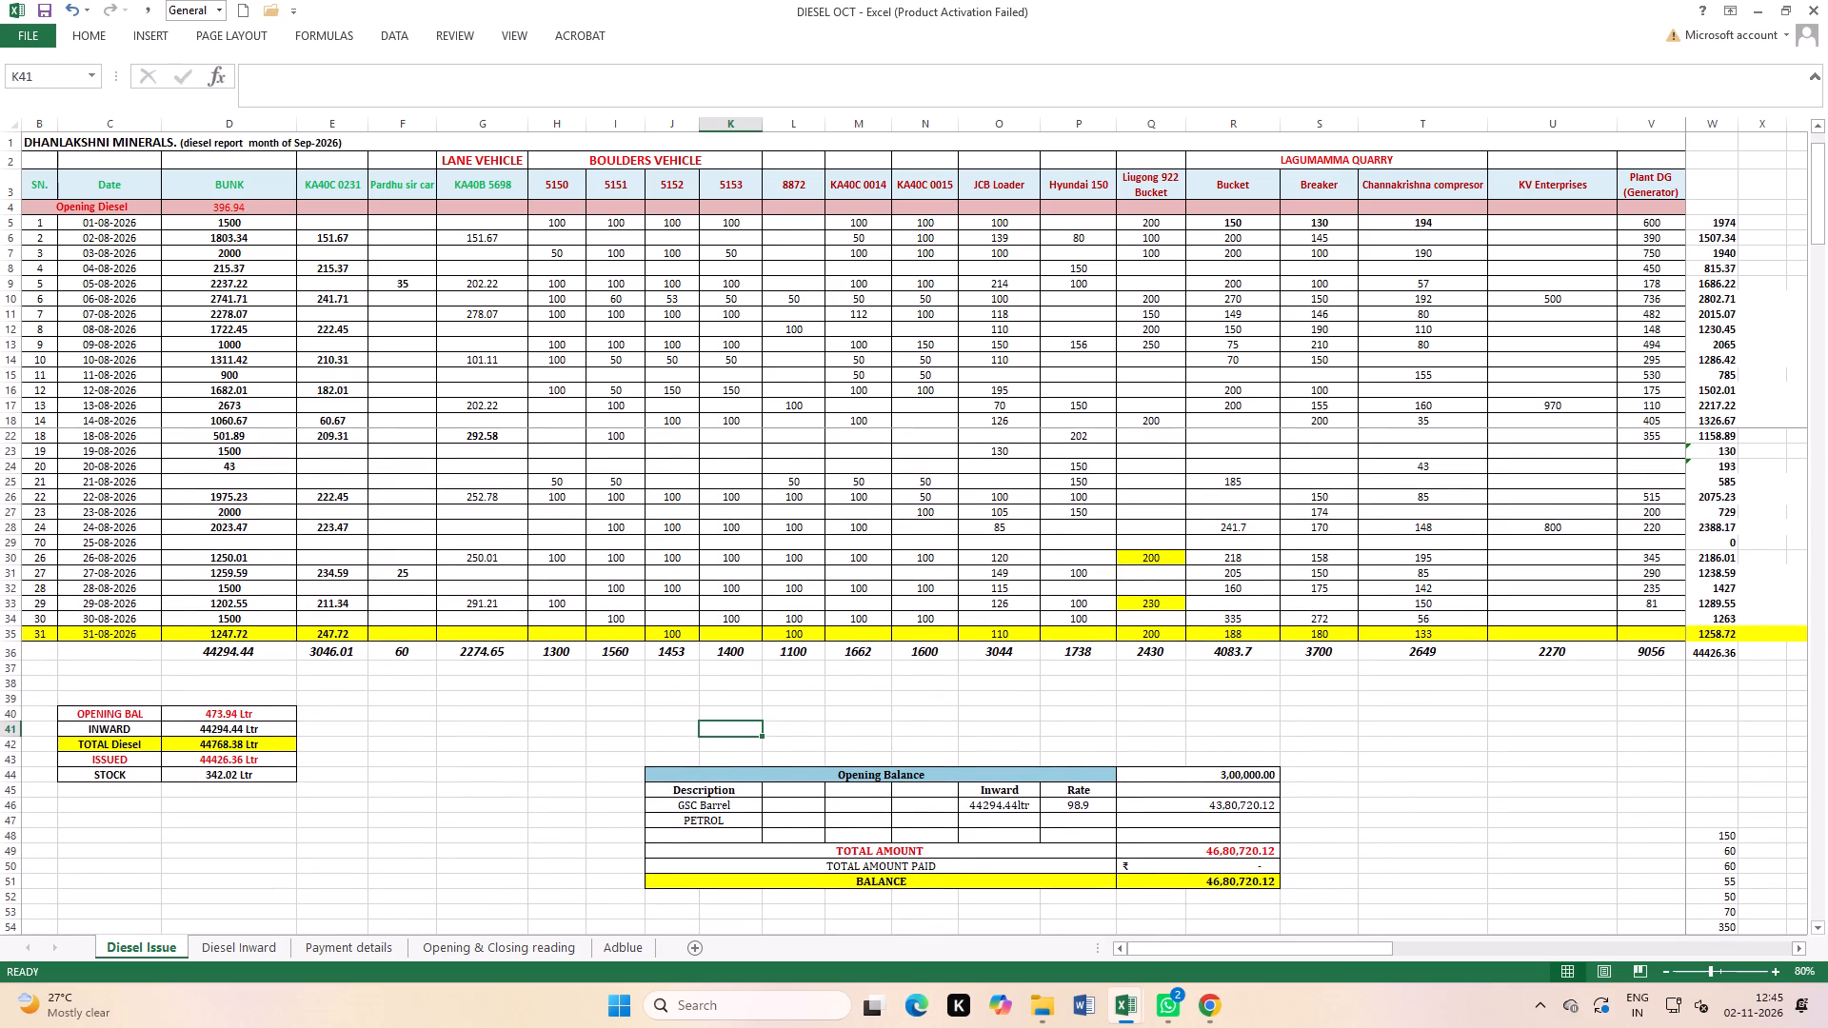
scroll(626, 822, "down", 4)
scroll(457, 784, "down", 3)
left_click_drag(276, 684, 284, 754)
left_click(167, 715)
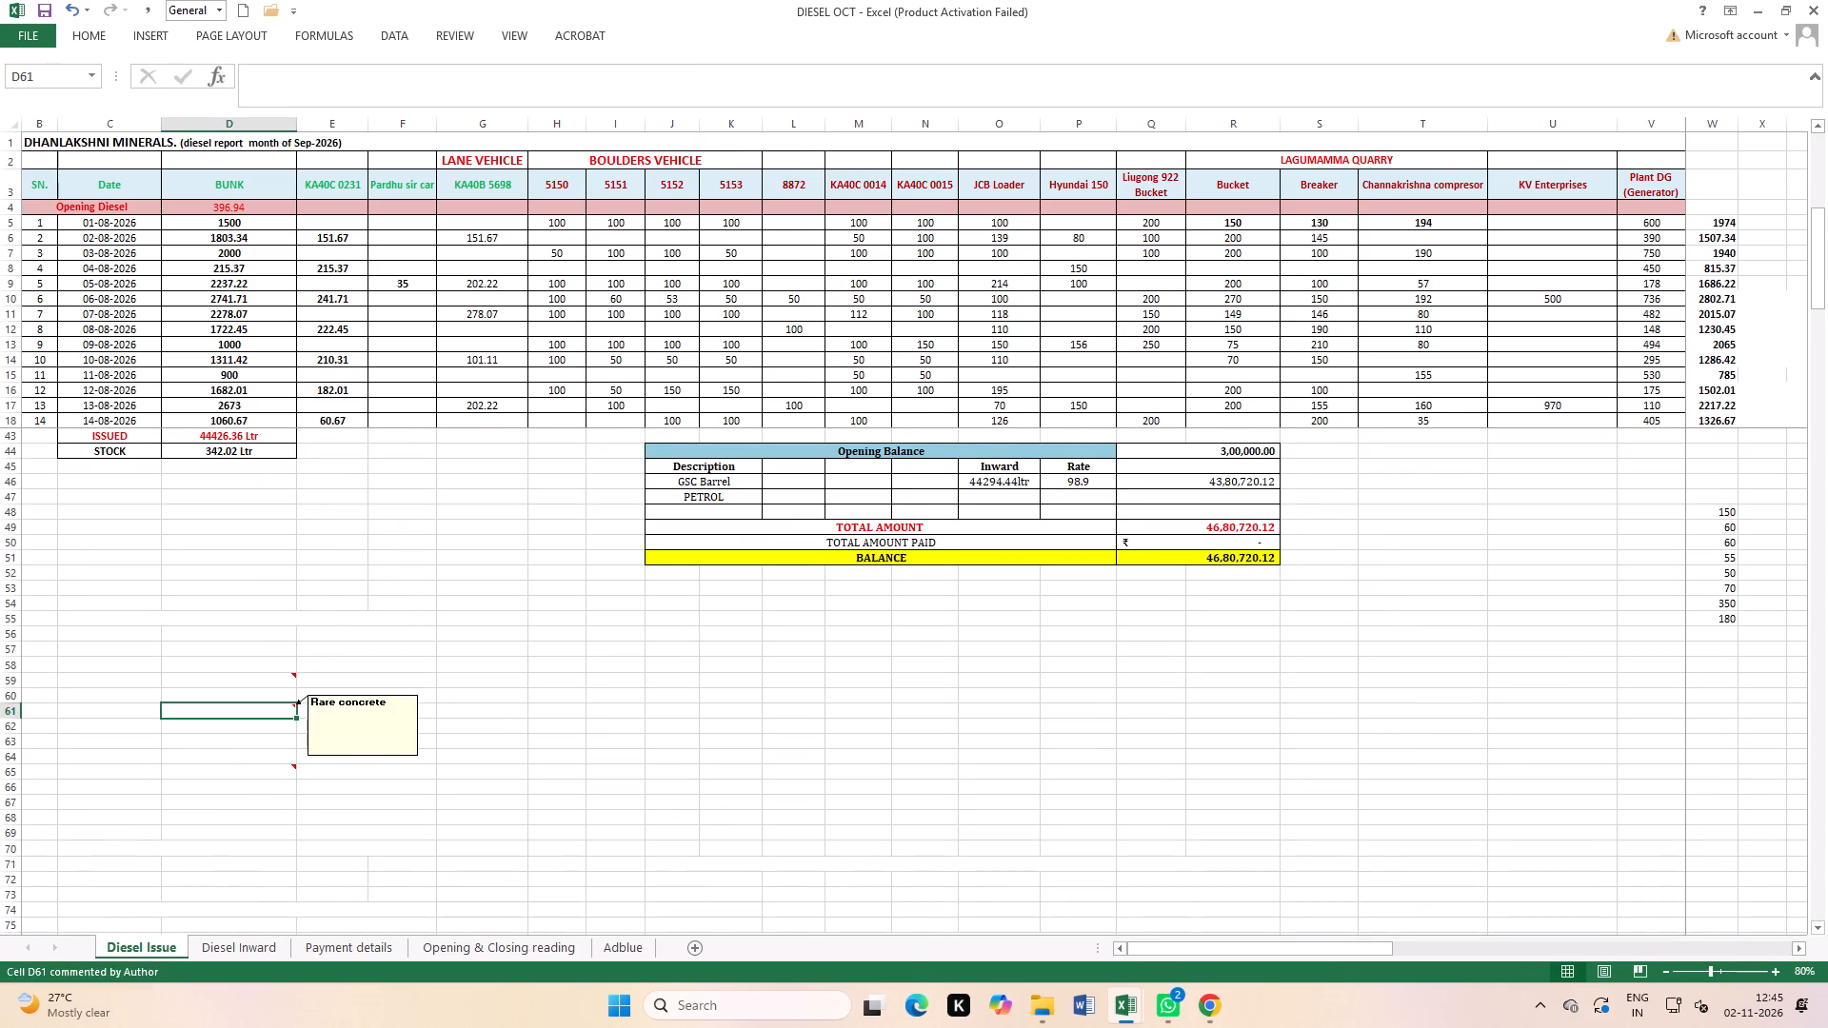
scroll(355, 736, "down", 2)
scroll(236, 743, "up", 9)
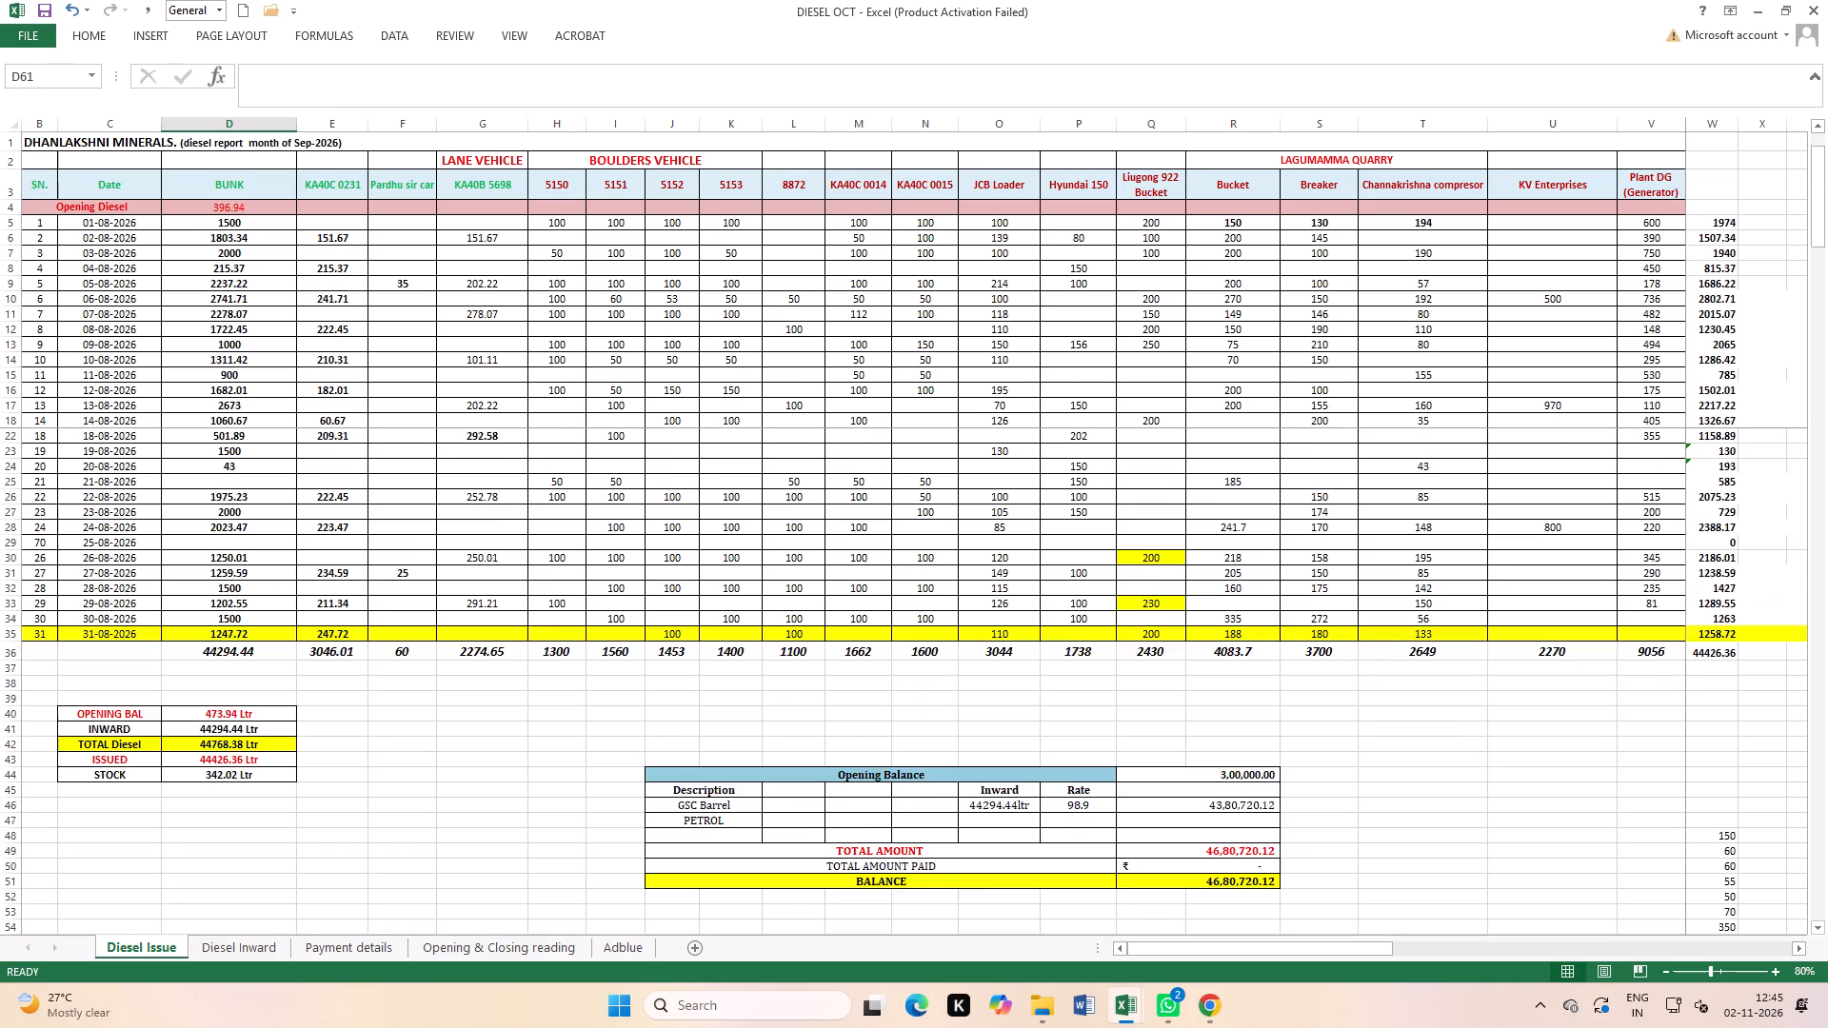
scroll(378, 722, "up", 2)
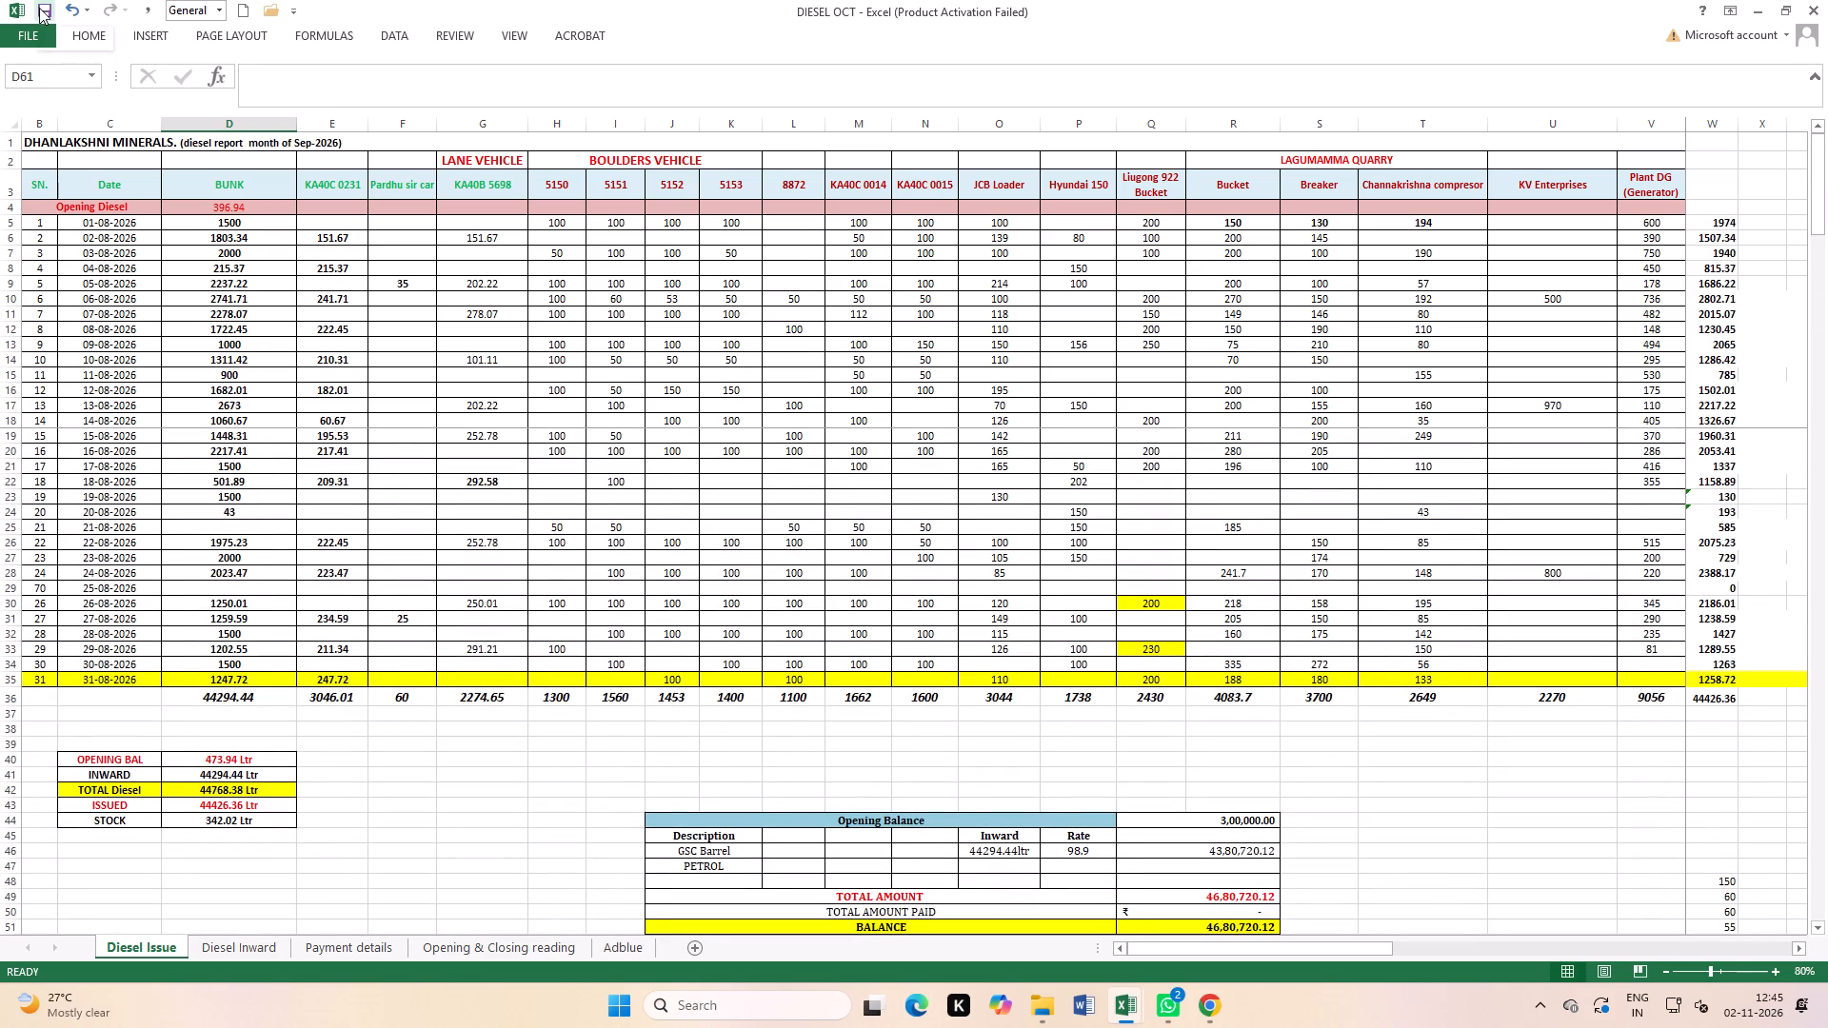
Save the workbook again.
double_click(40, 8)
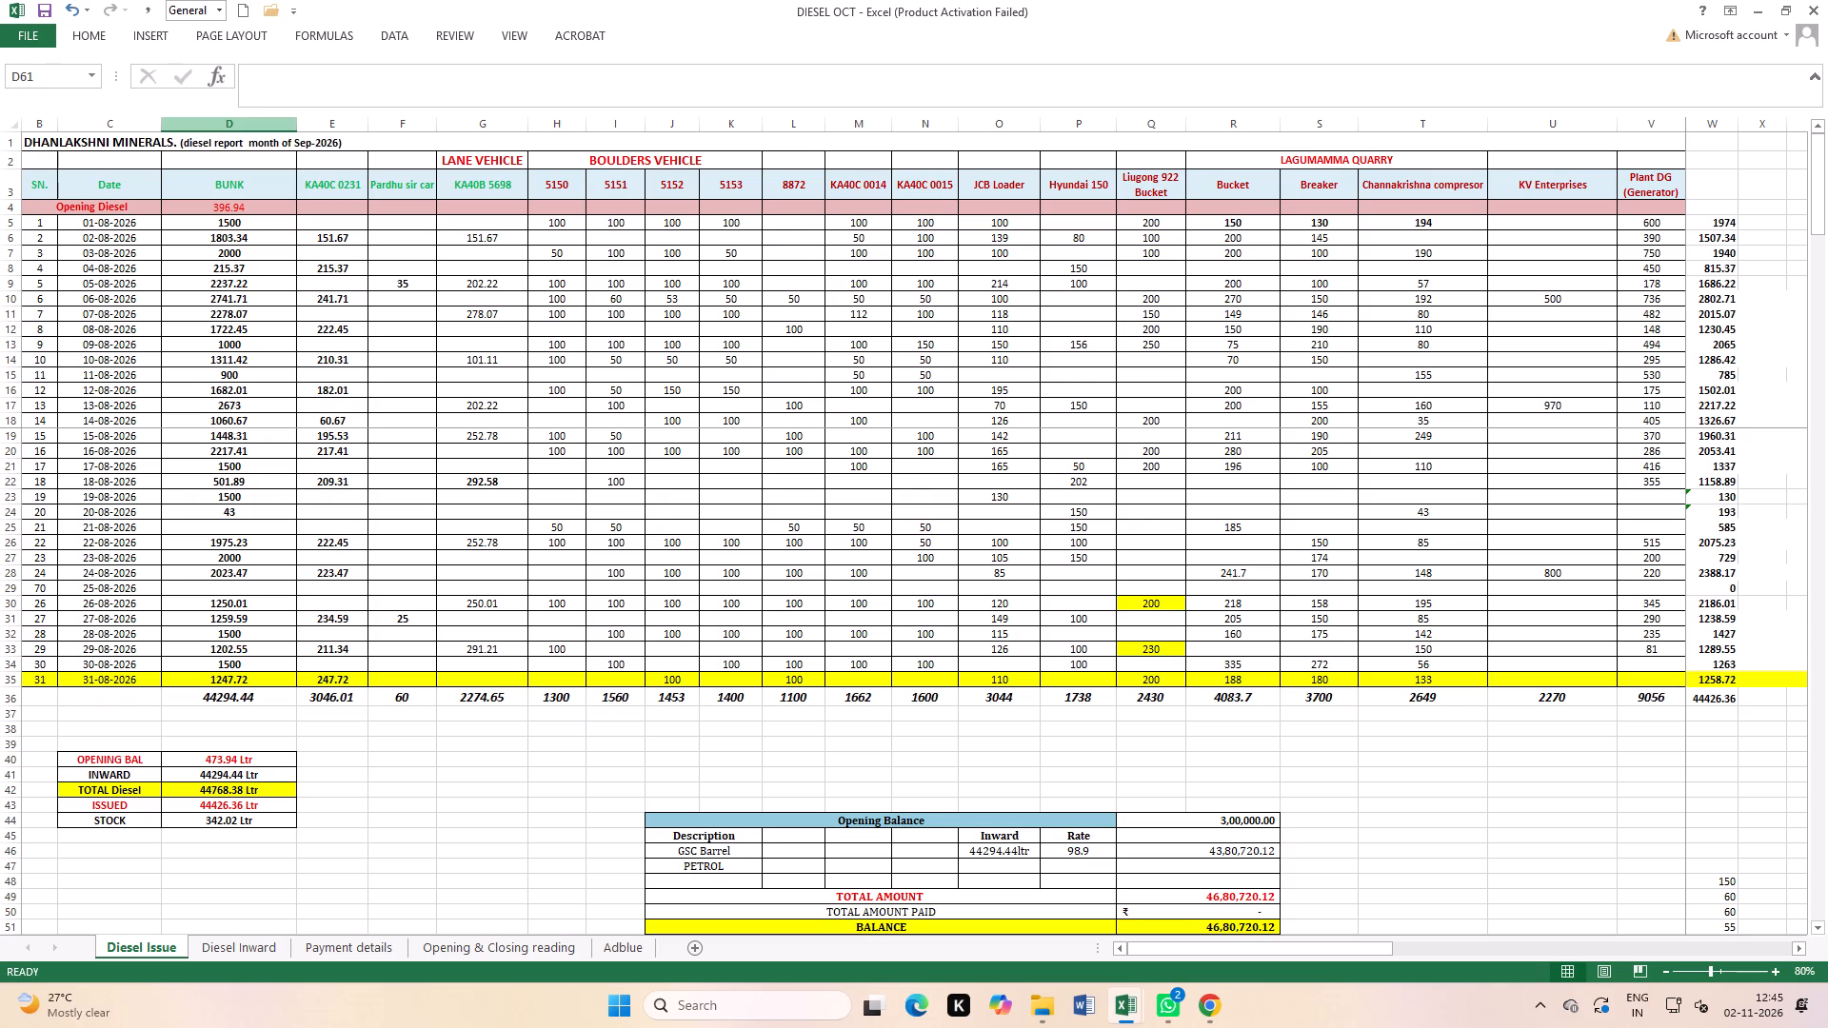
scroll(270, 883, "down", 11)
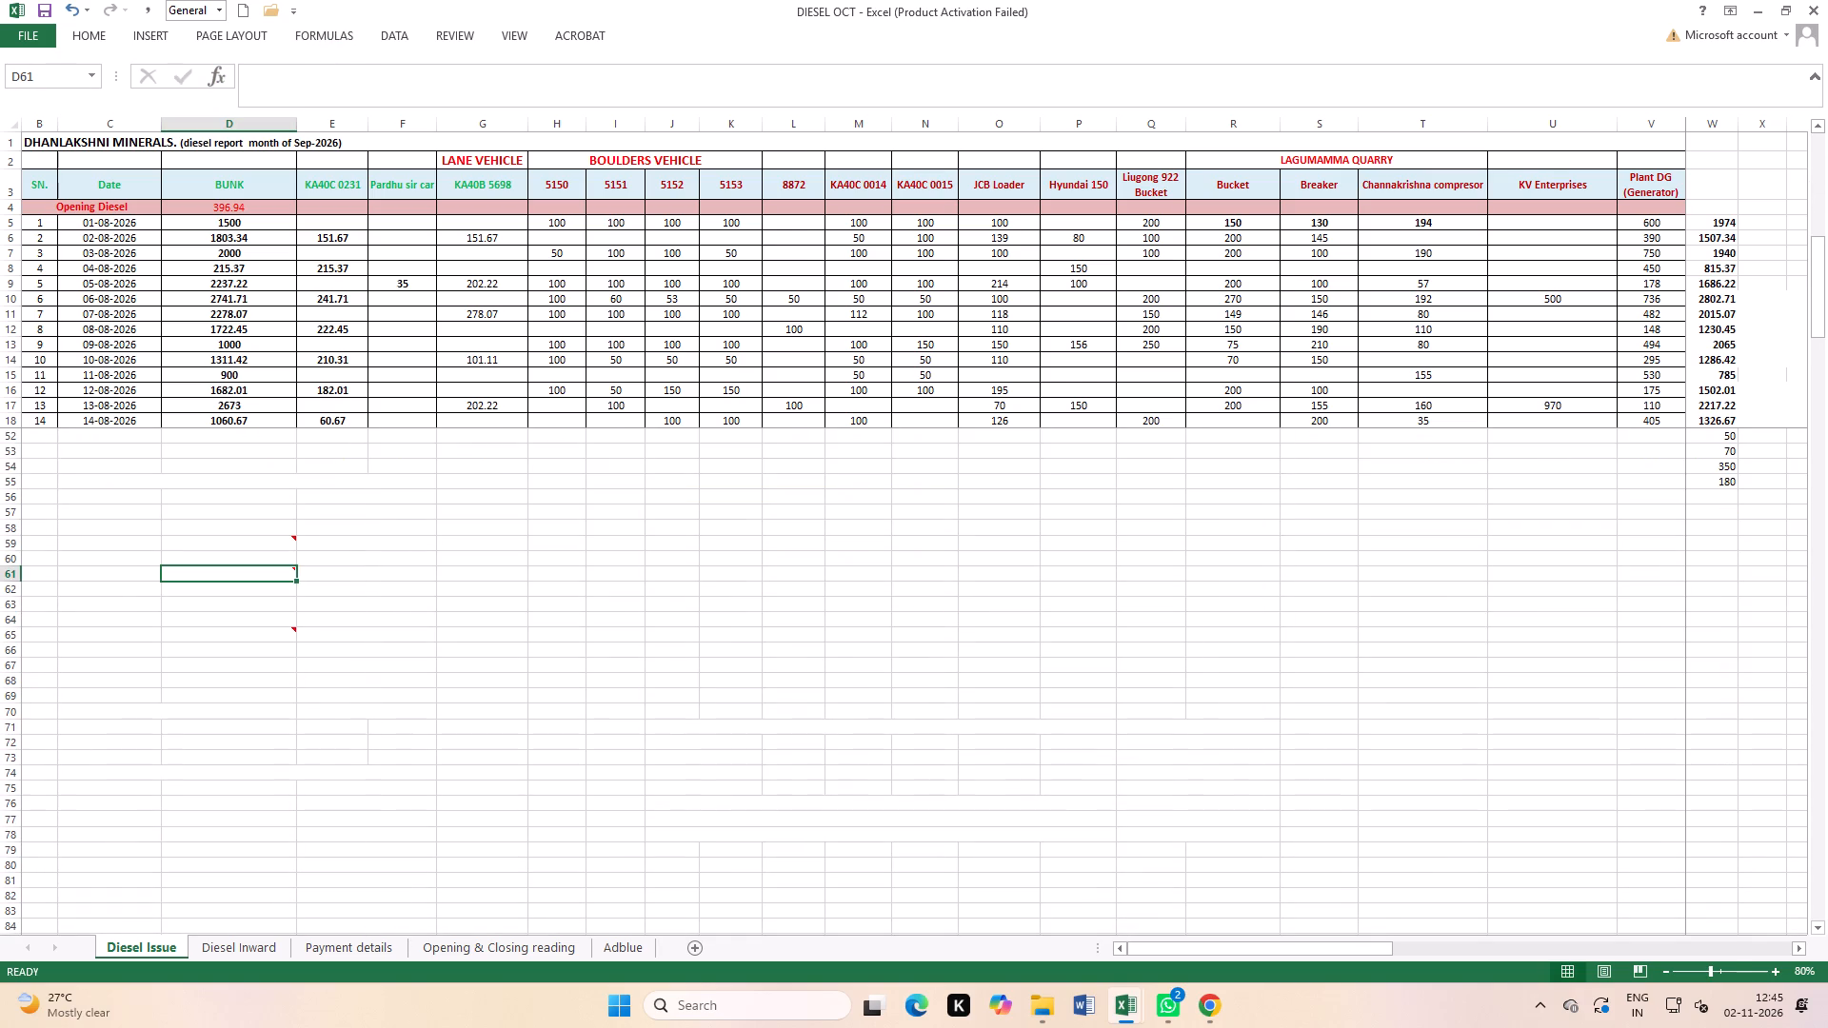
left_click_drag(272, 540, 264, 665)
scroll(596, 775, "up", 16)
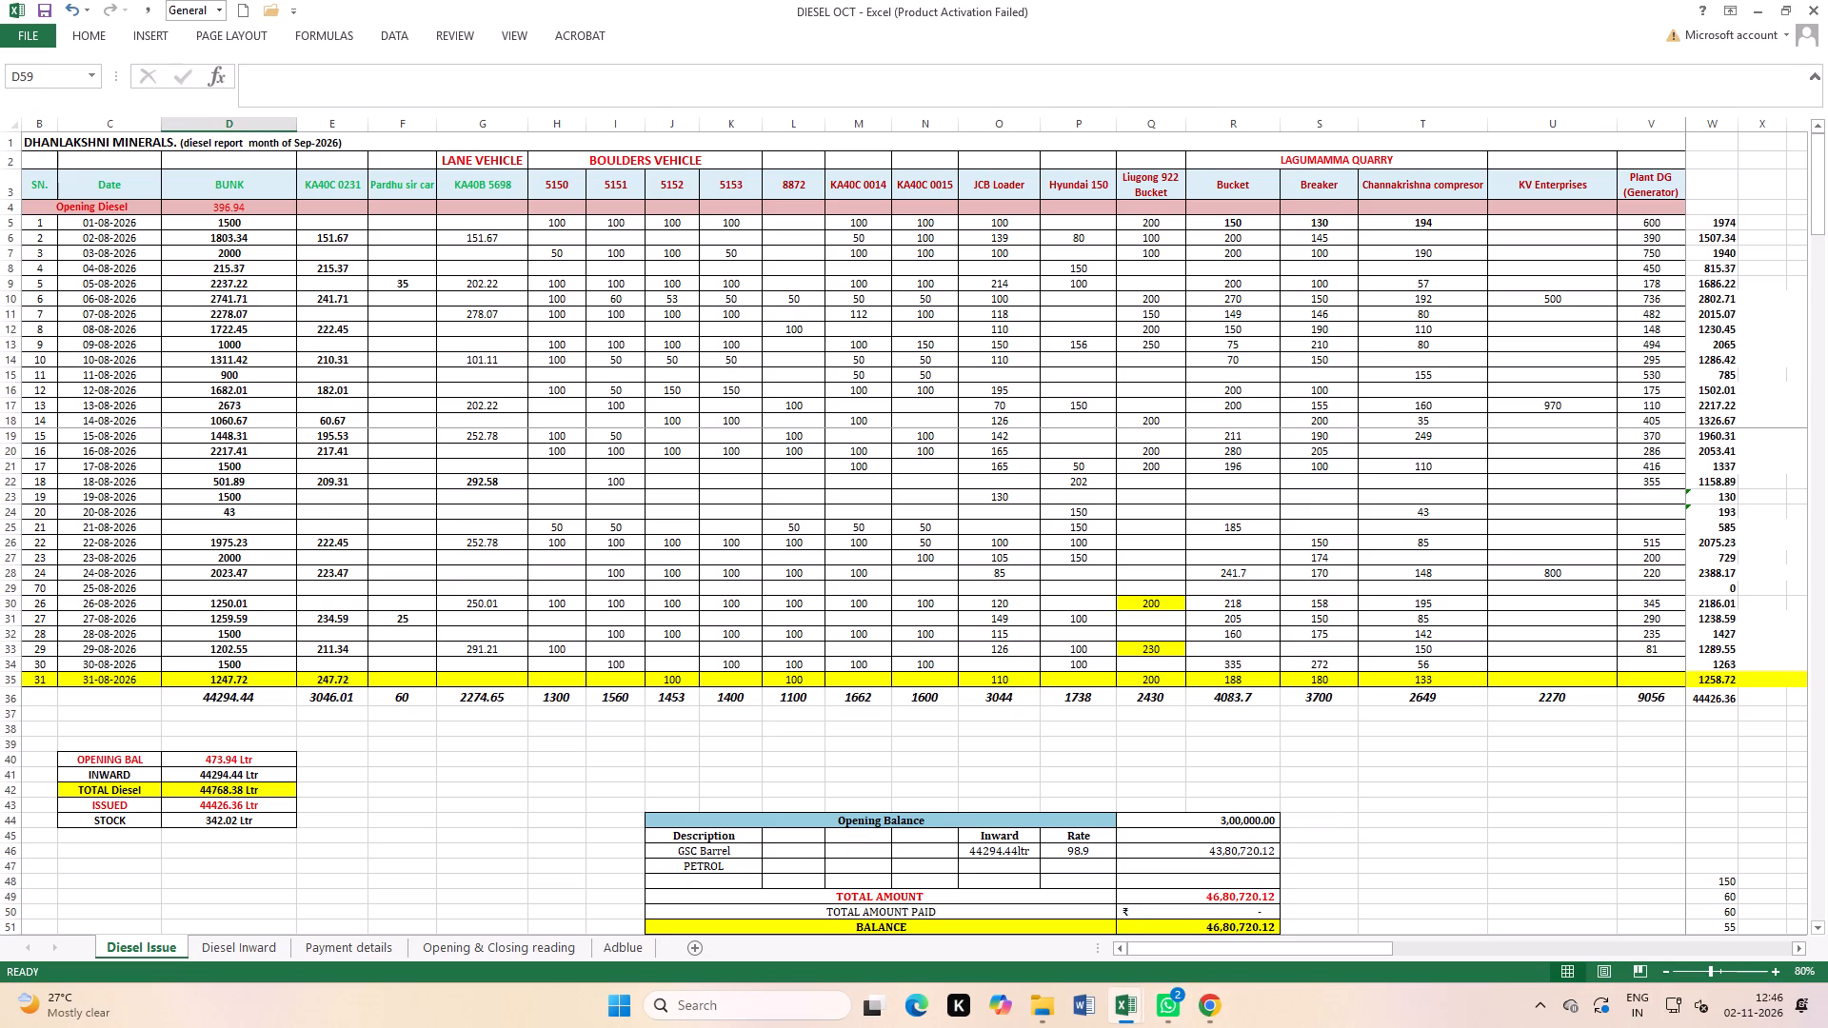
double_click(332, 695)
key("Return")
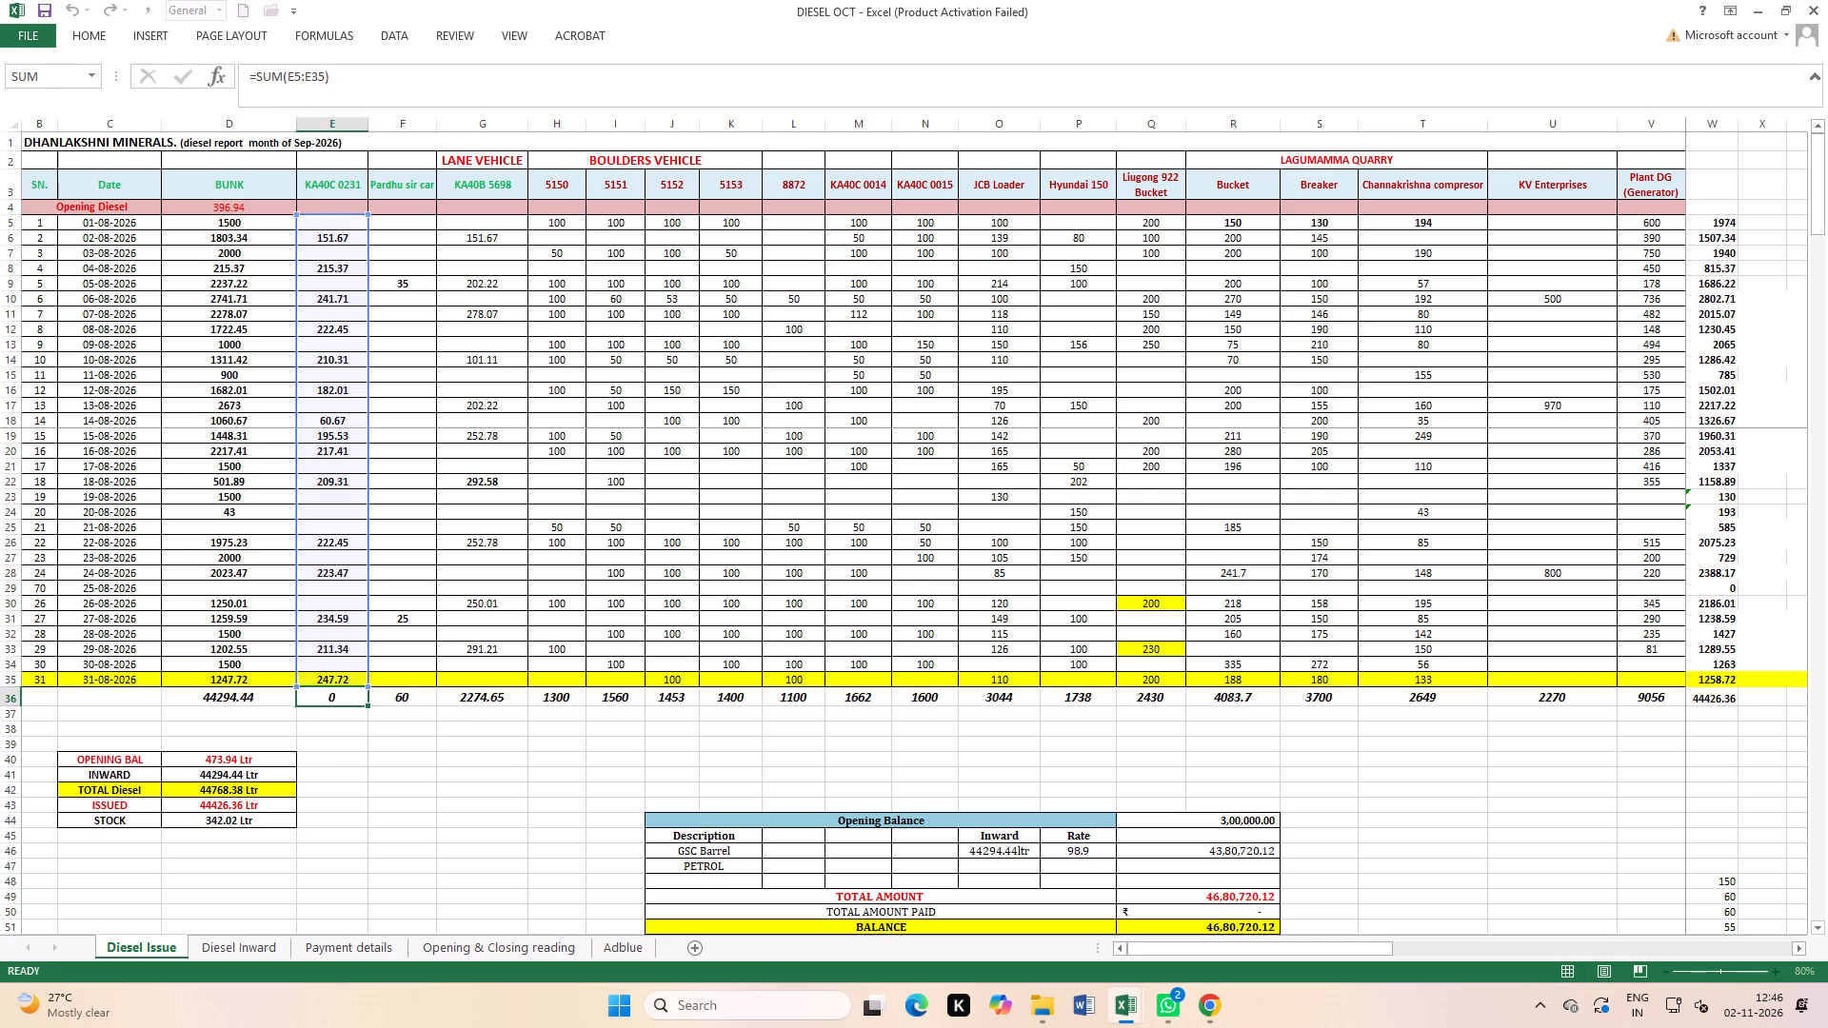
left_click(435, 837)
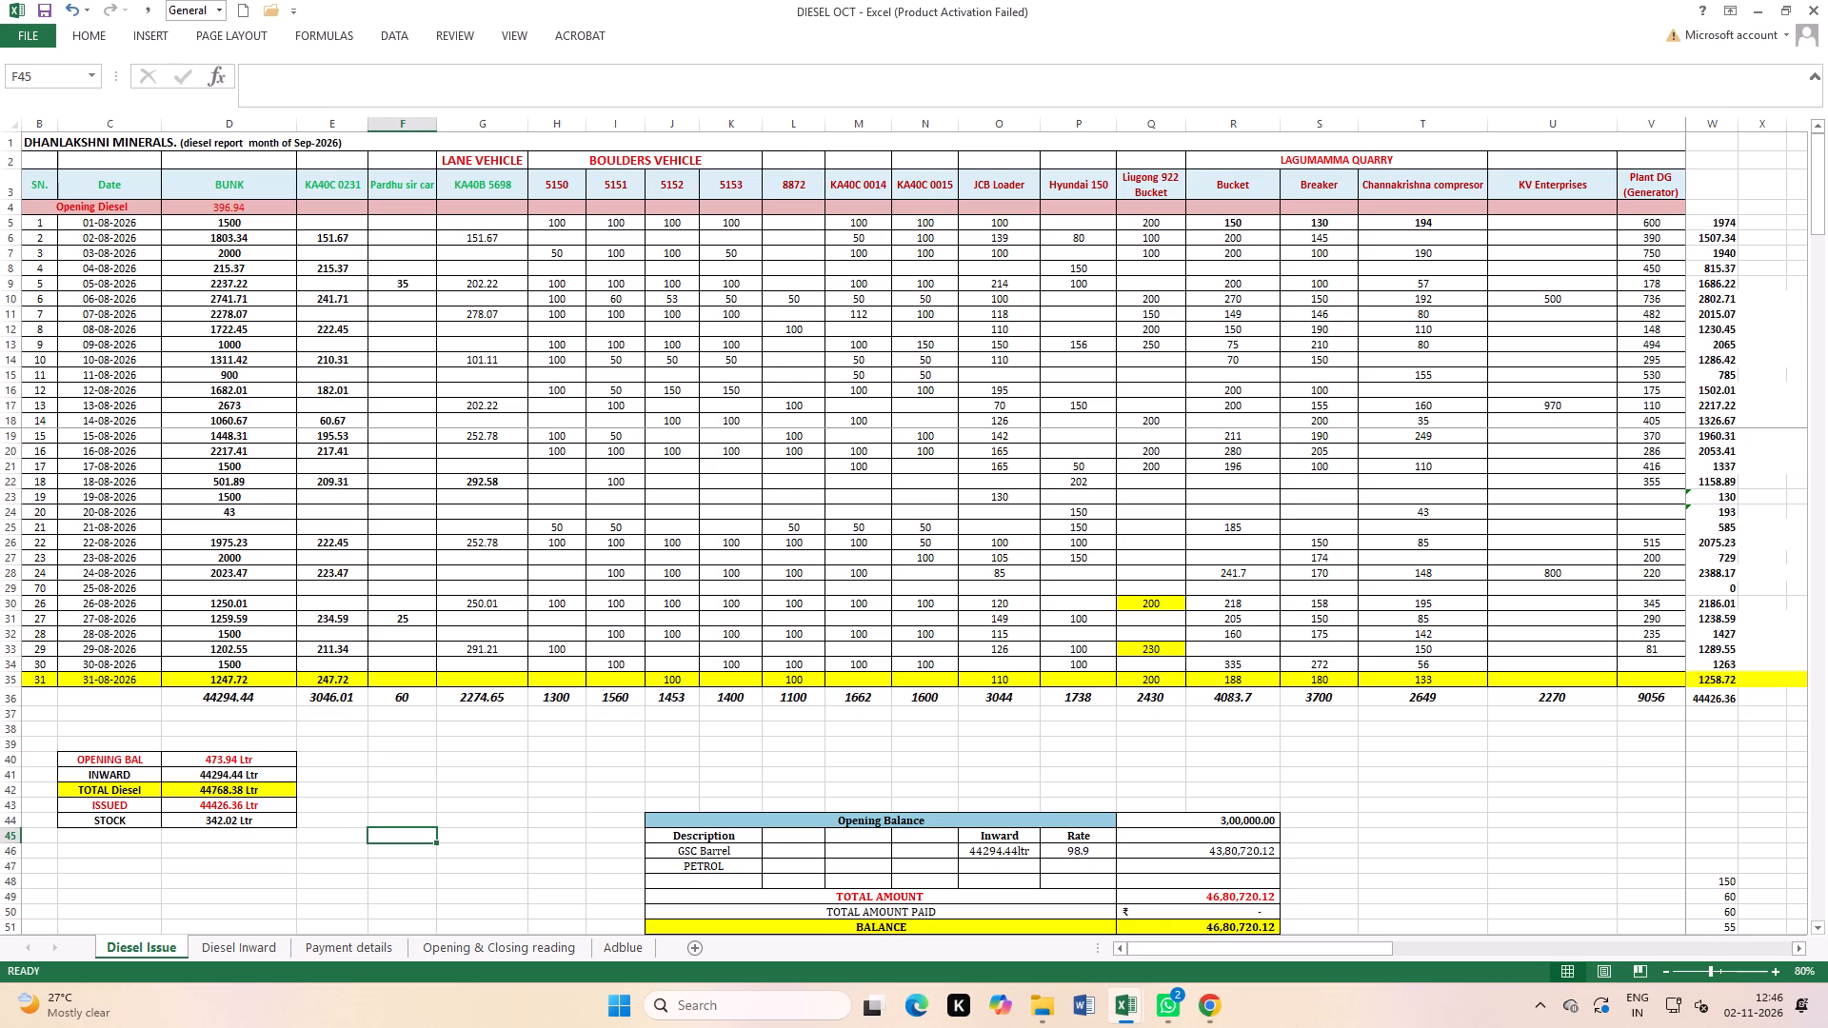
double_click(339, 695)
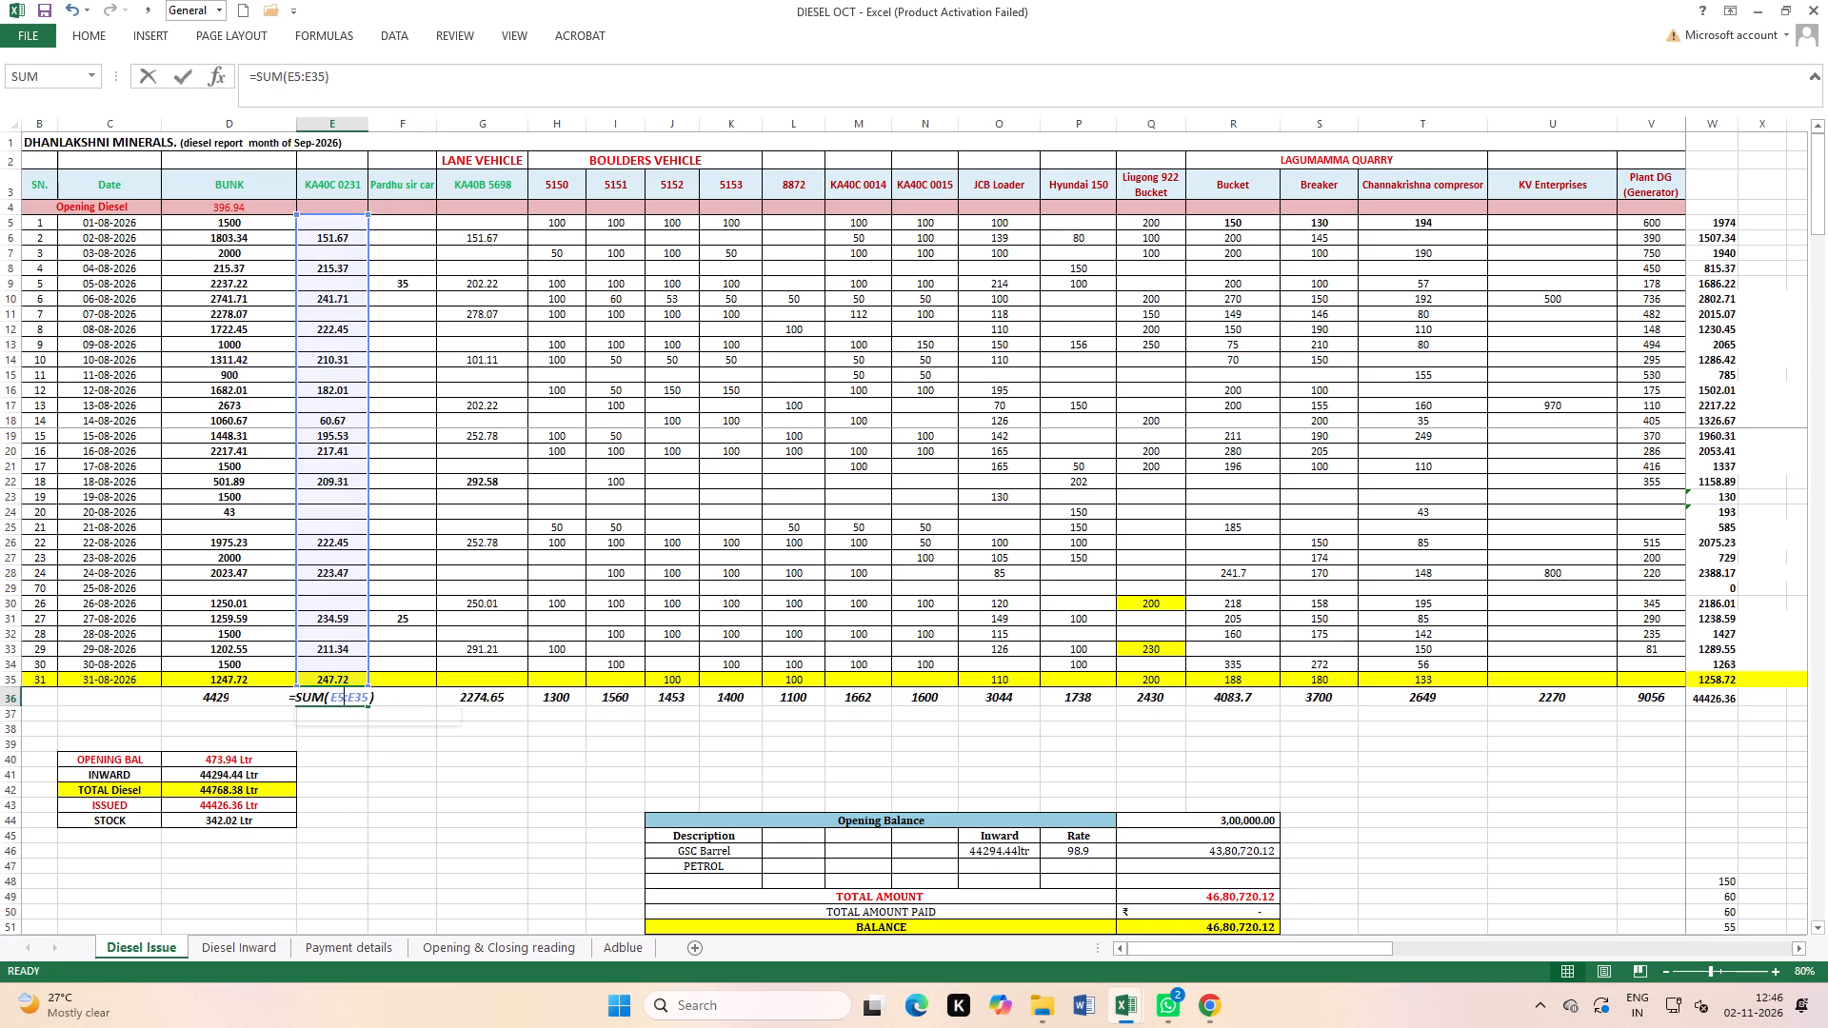
key("Return")
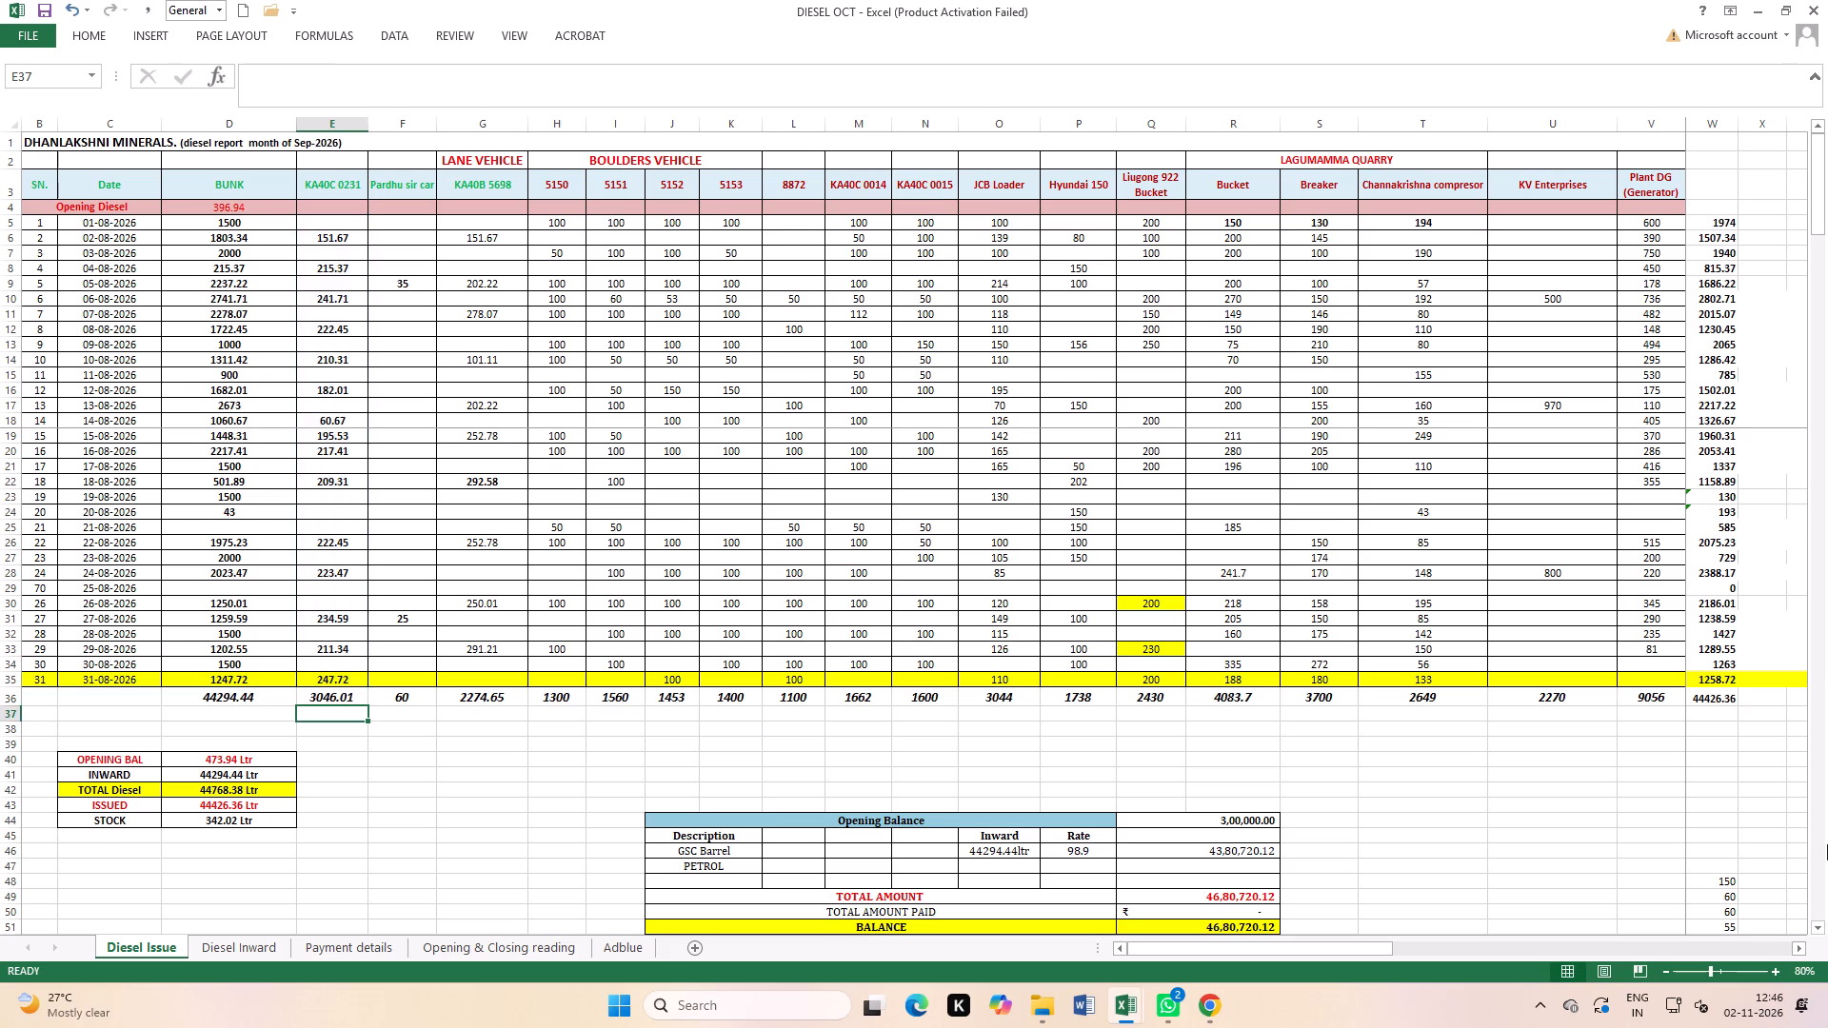
scroll(1761, 896, "up", 1)
left_click(542, 950)
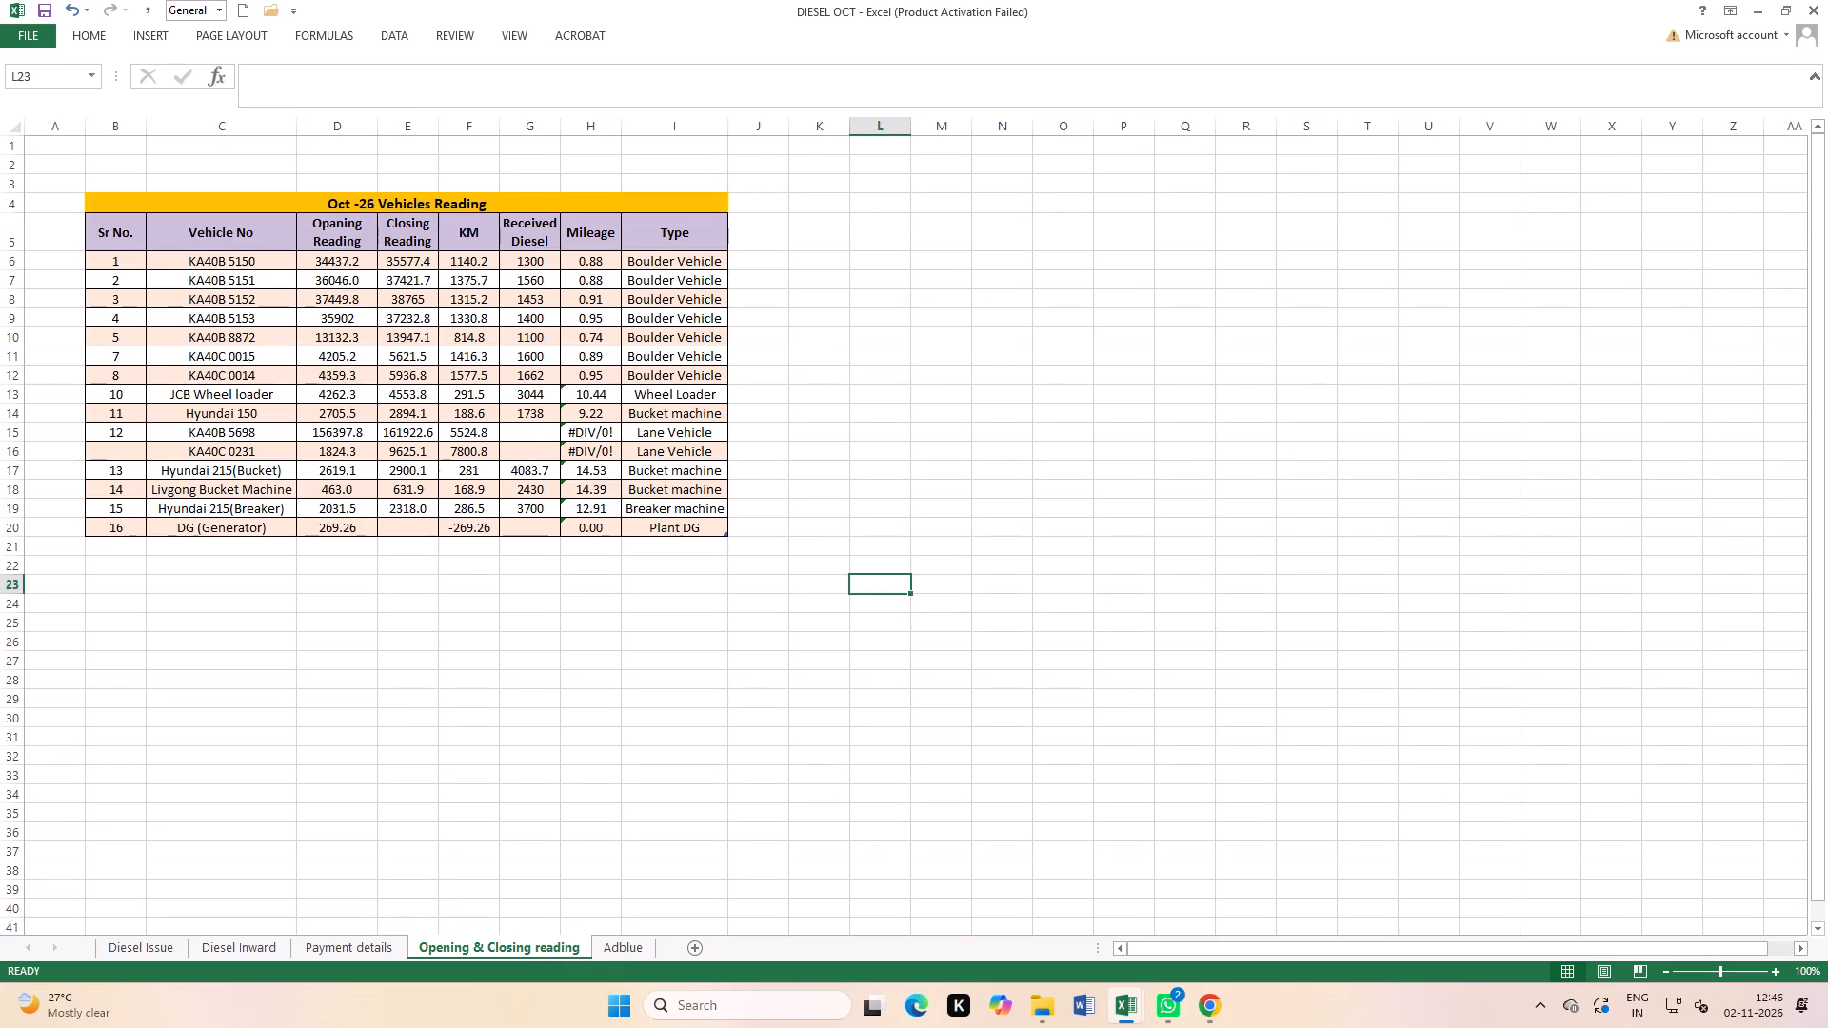
left_click(486, 649)
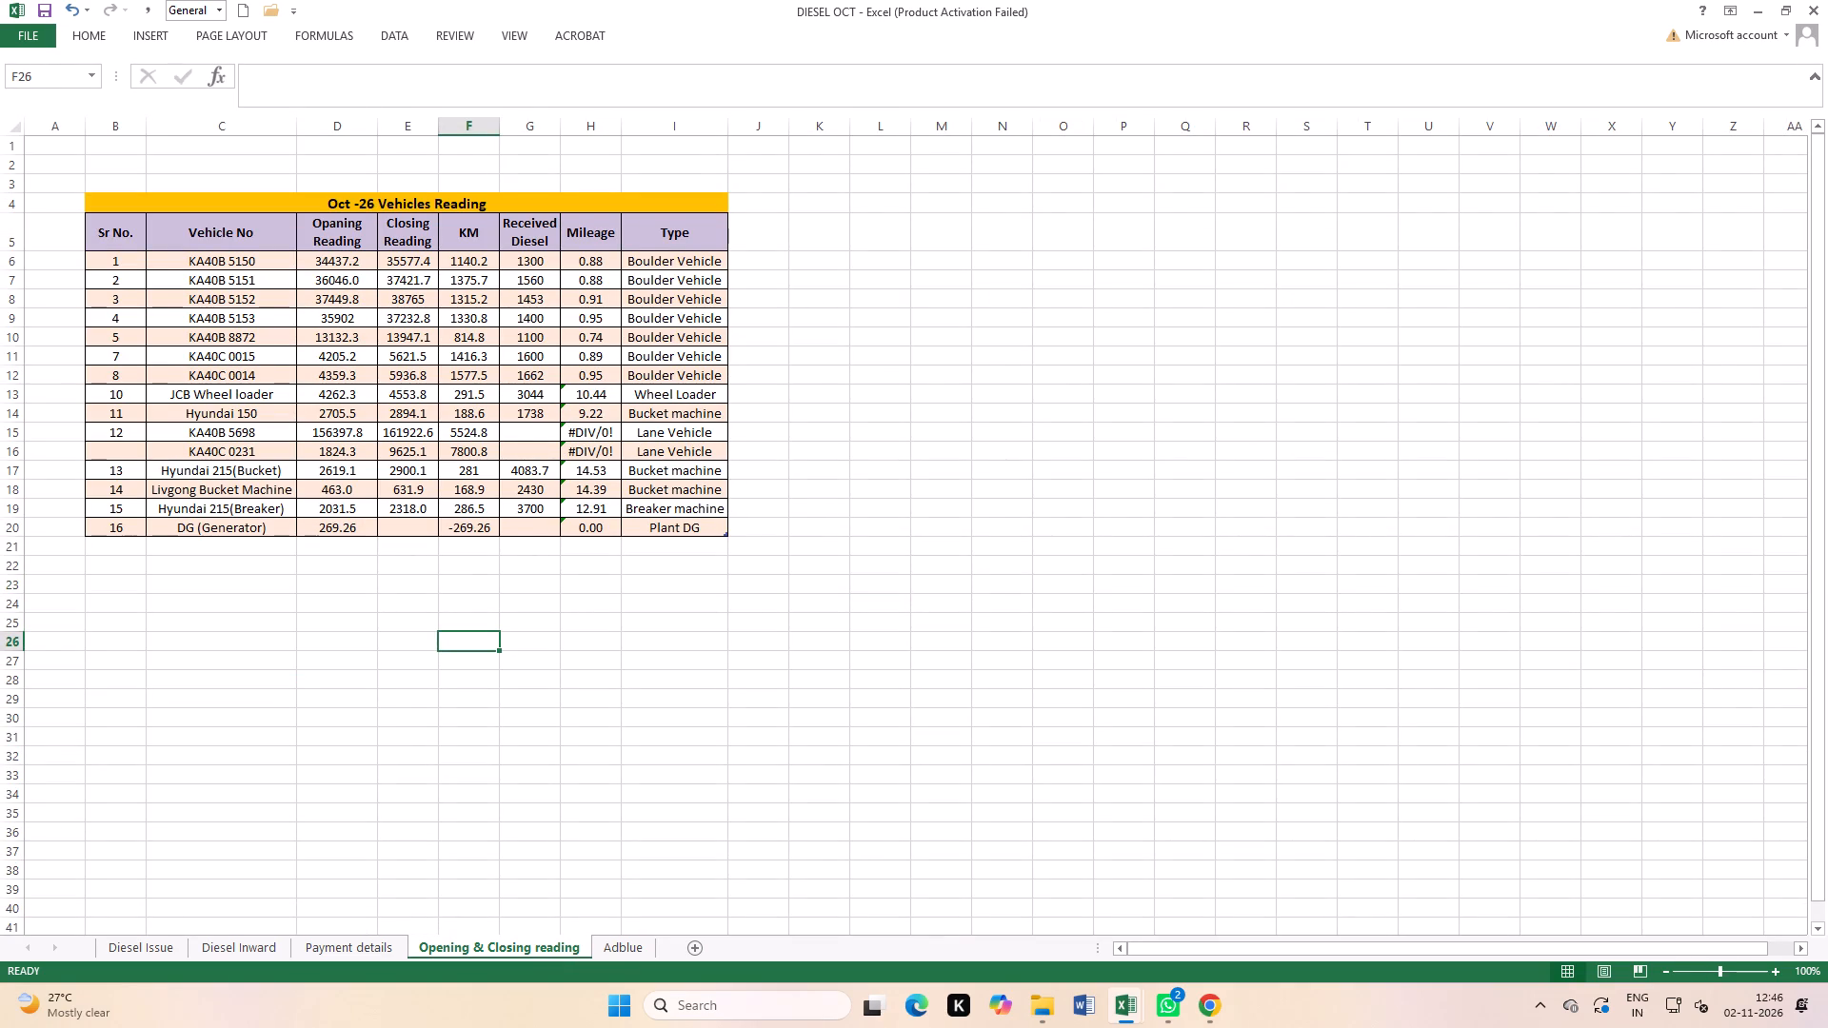
left_click(517, 433)
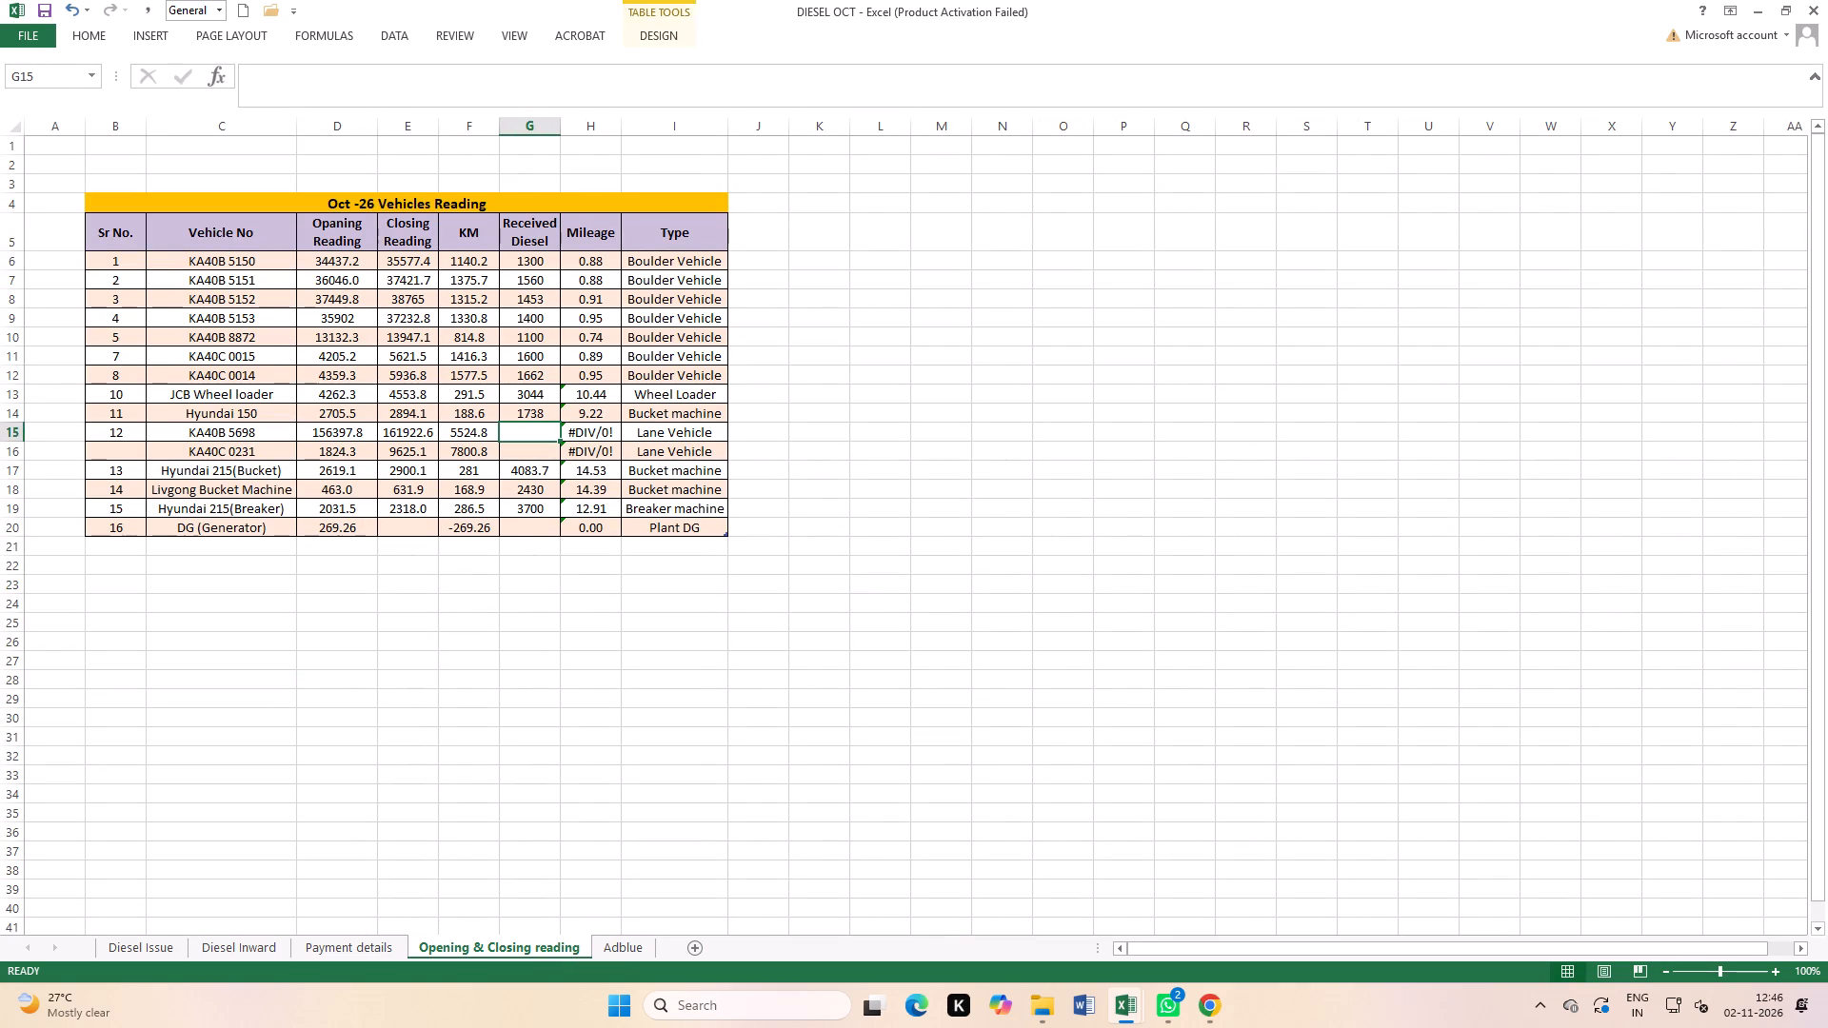
type("2274.65")
key("Return")
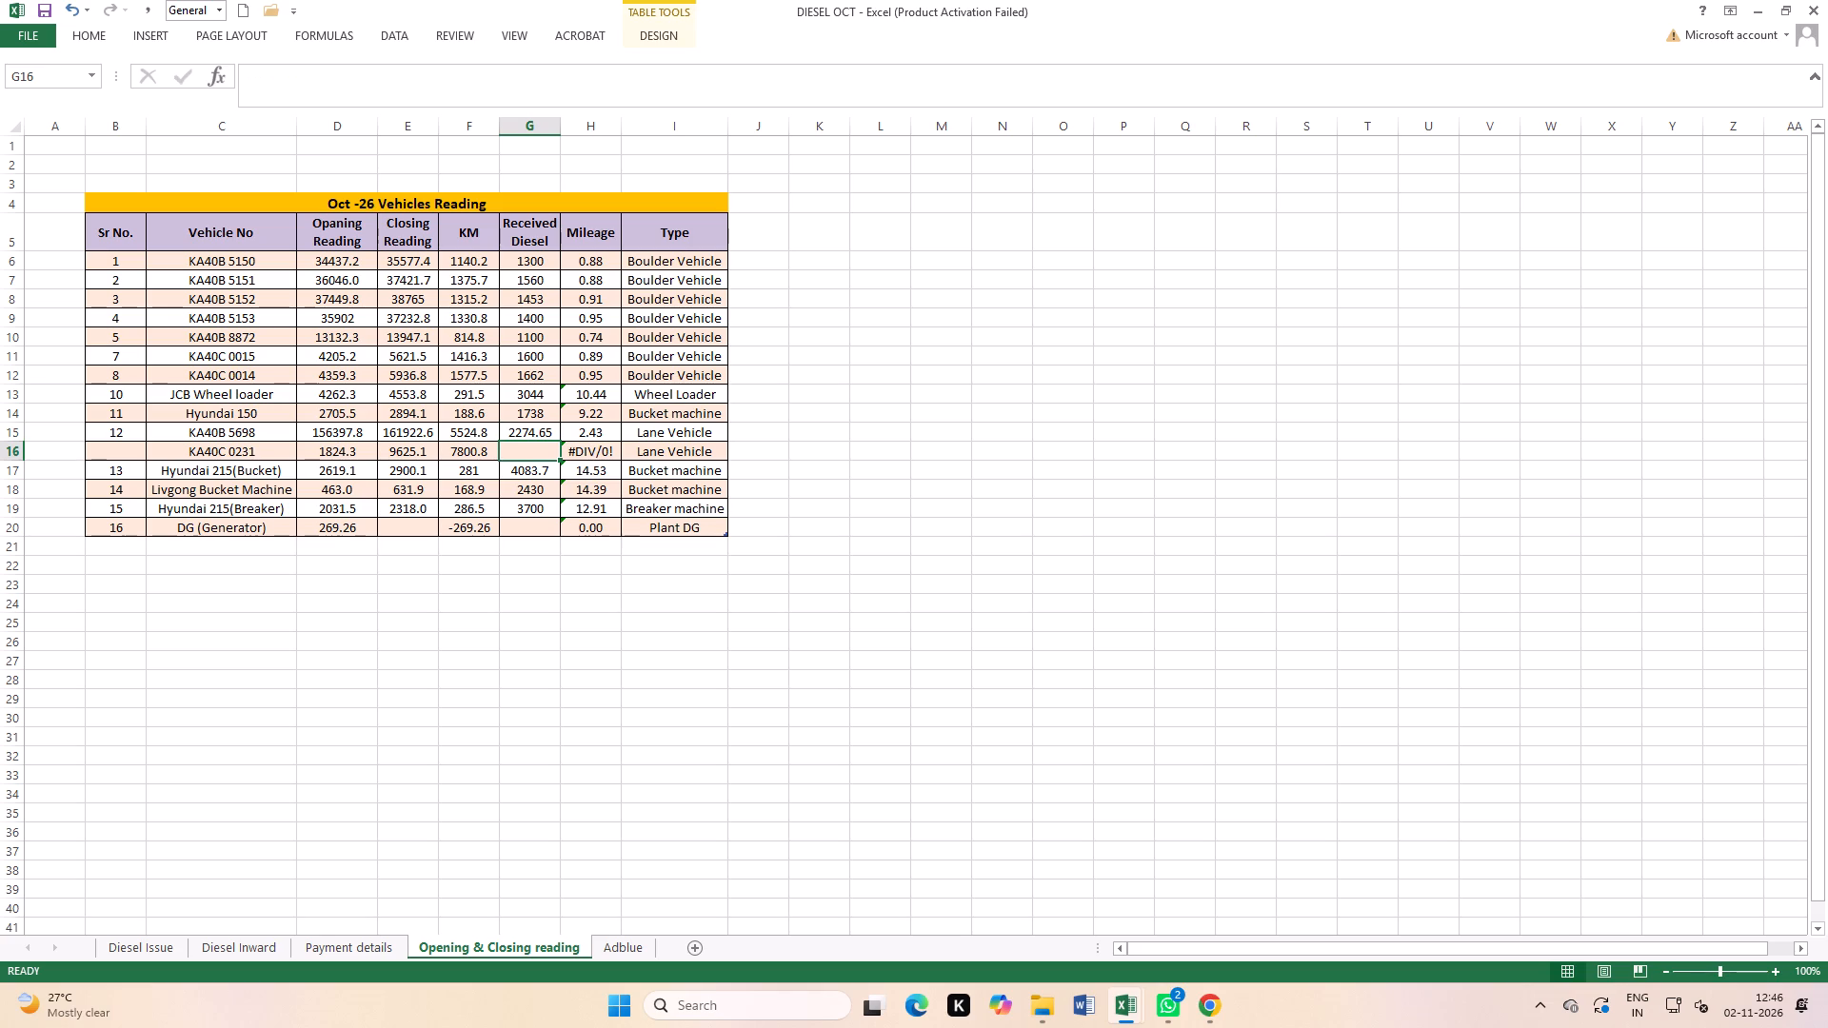
type("3046.01")
key("Return")
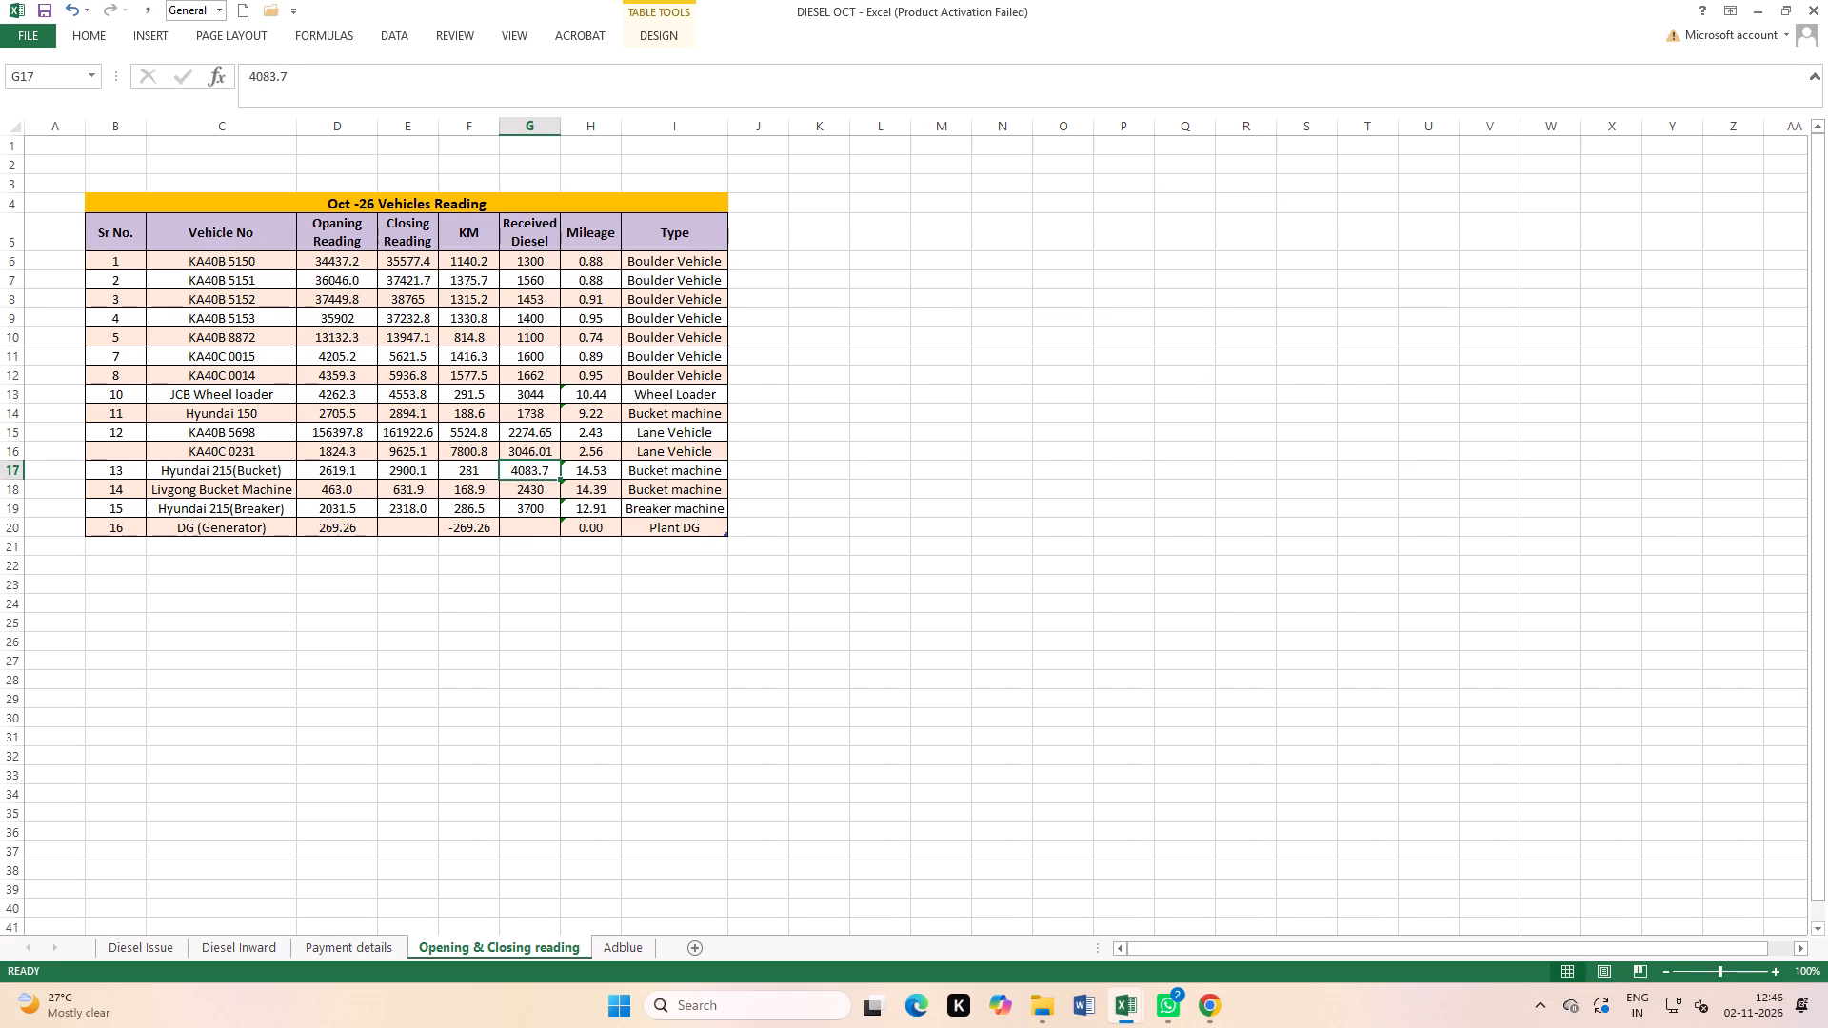
Save the diesel workbook.
left_click(487, 599)
double_click(47, 4)
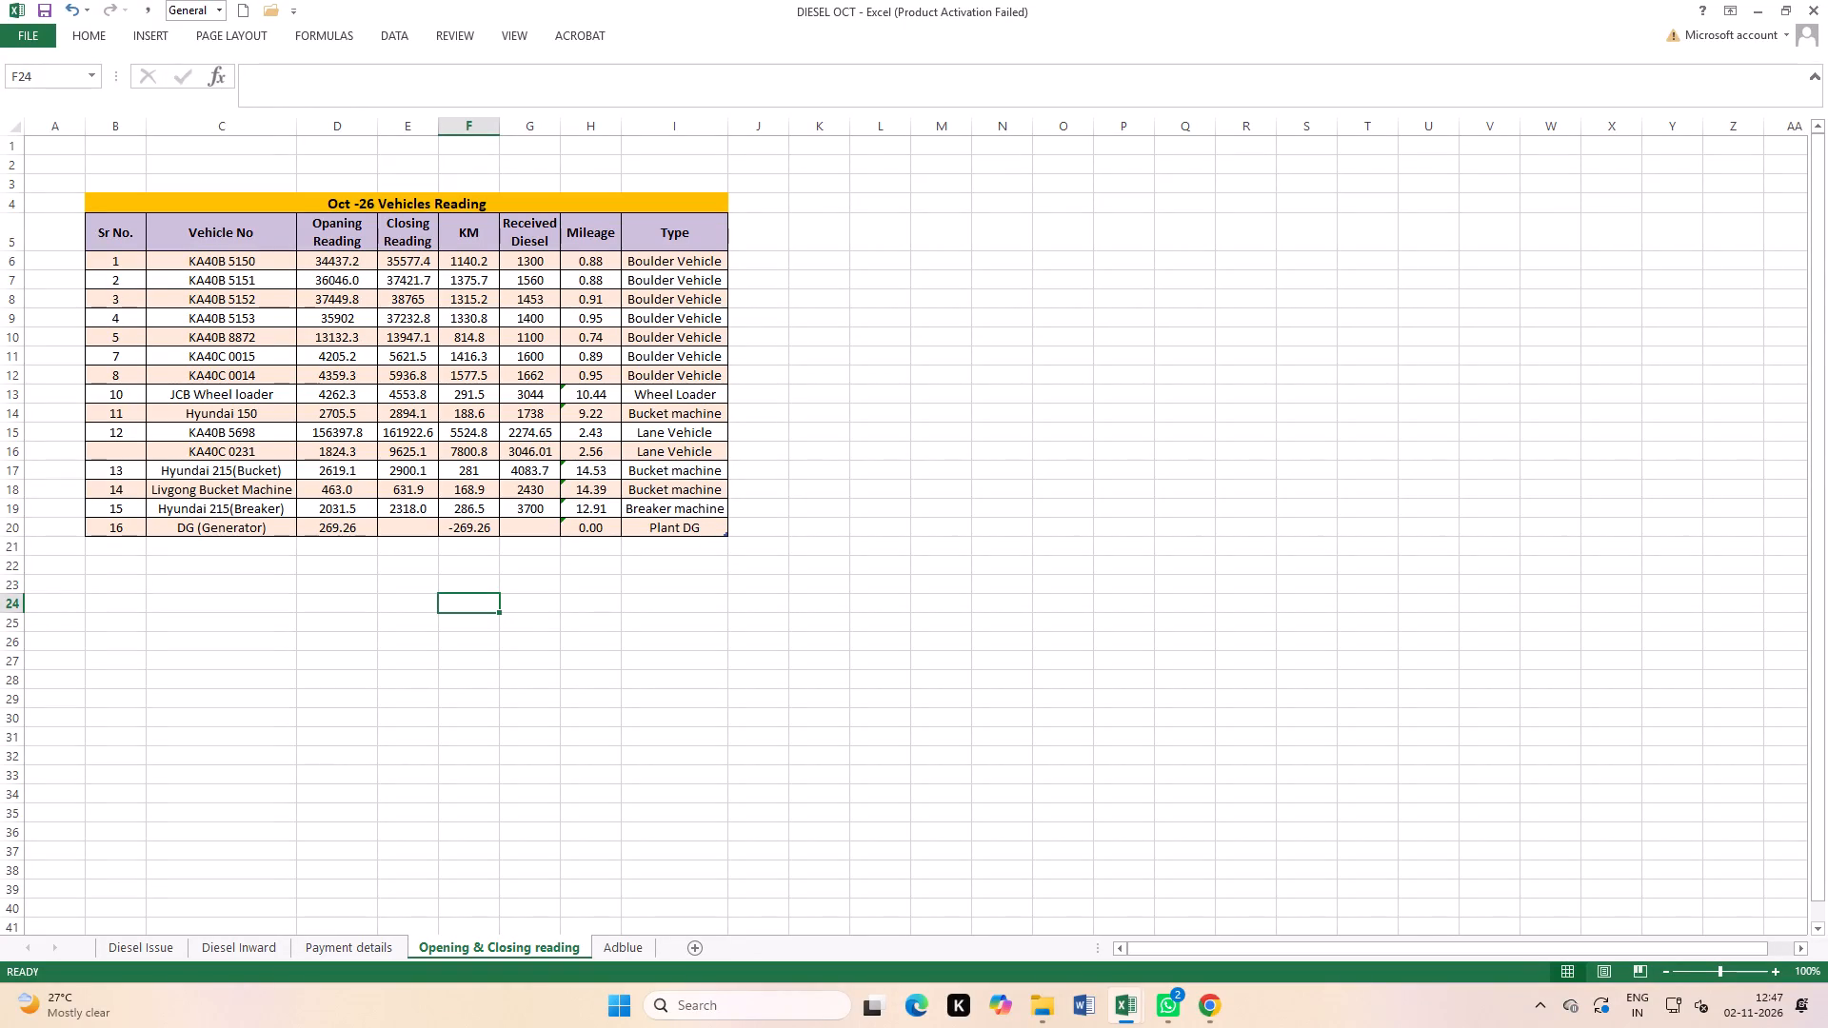
double_click(402, 449)
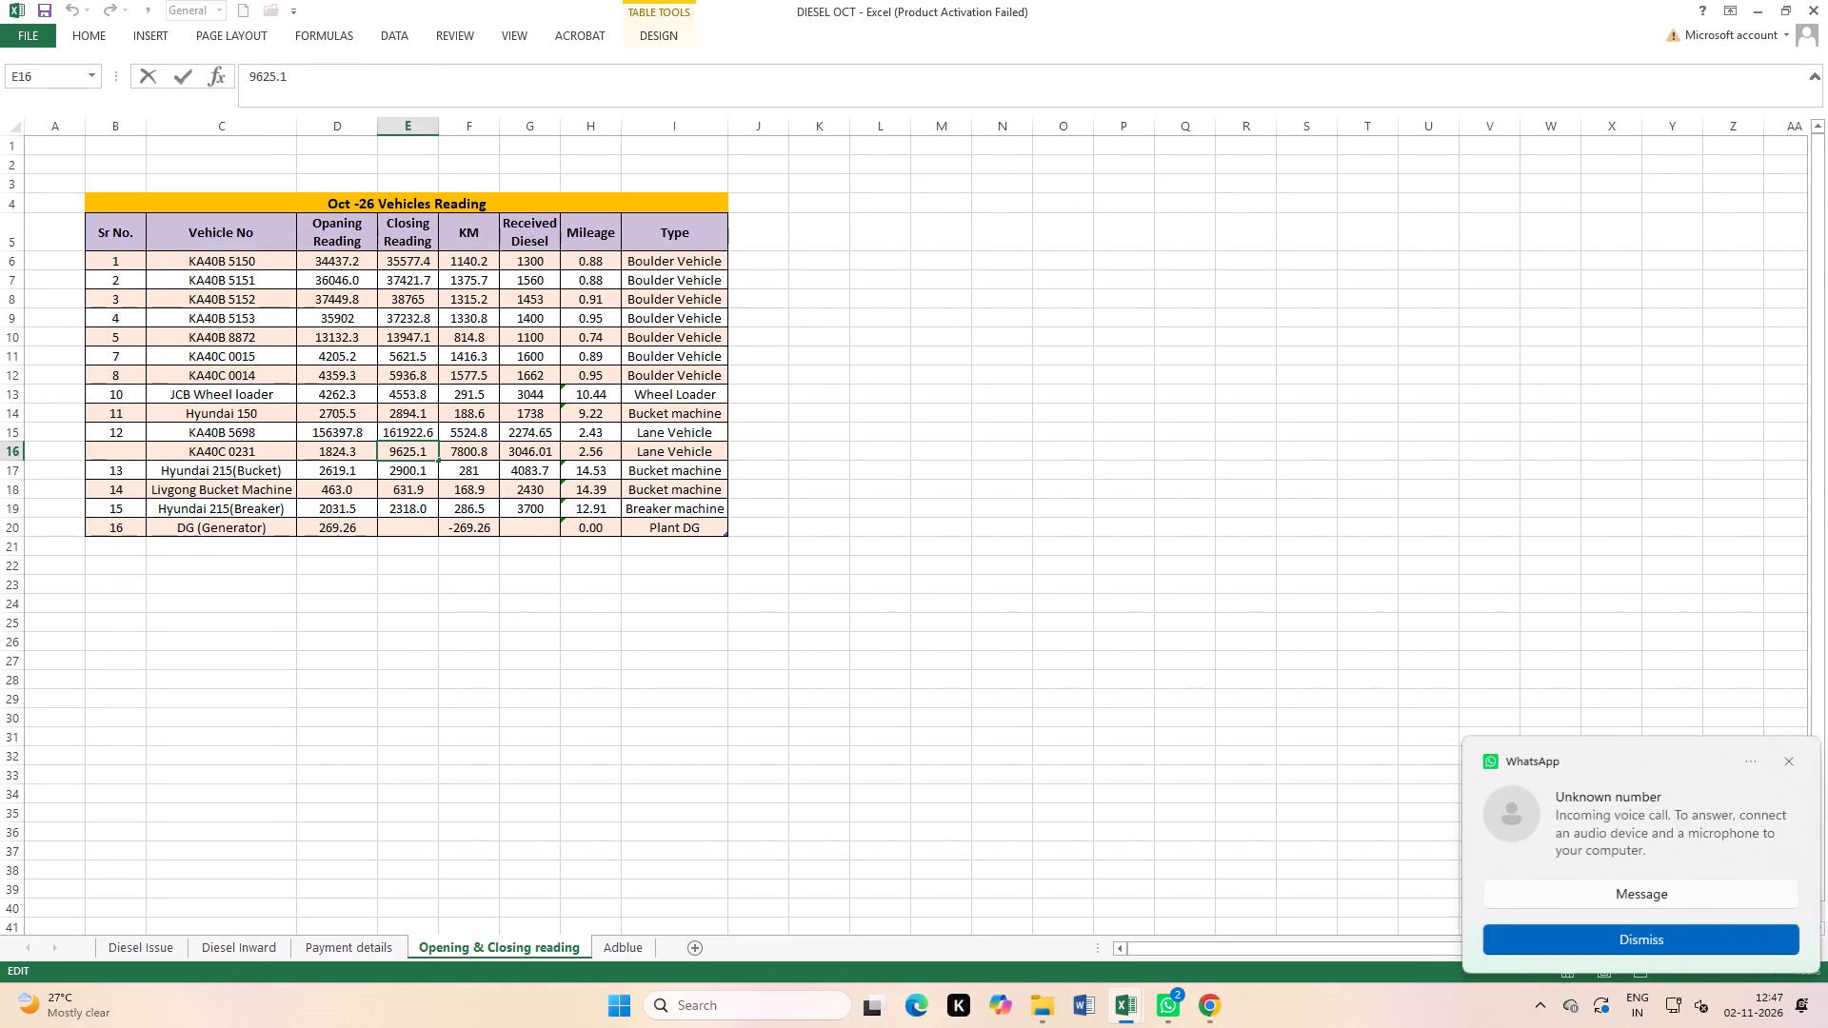
key("BackSpace")
key("BackSpace")
type("10")
key("Return")
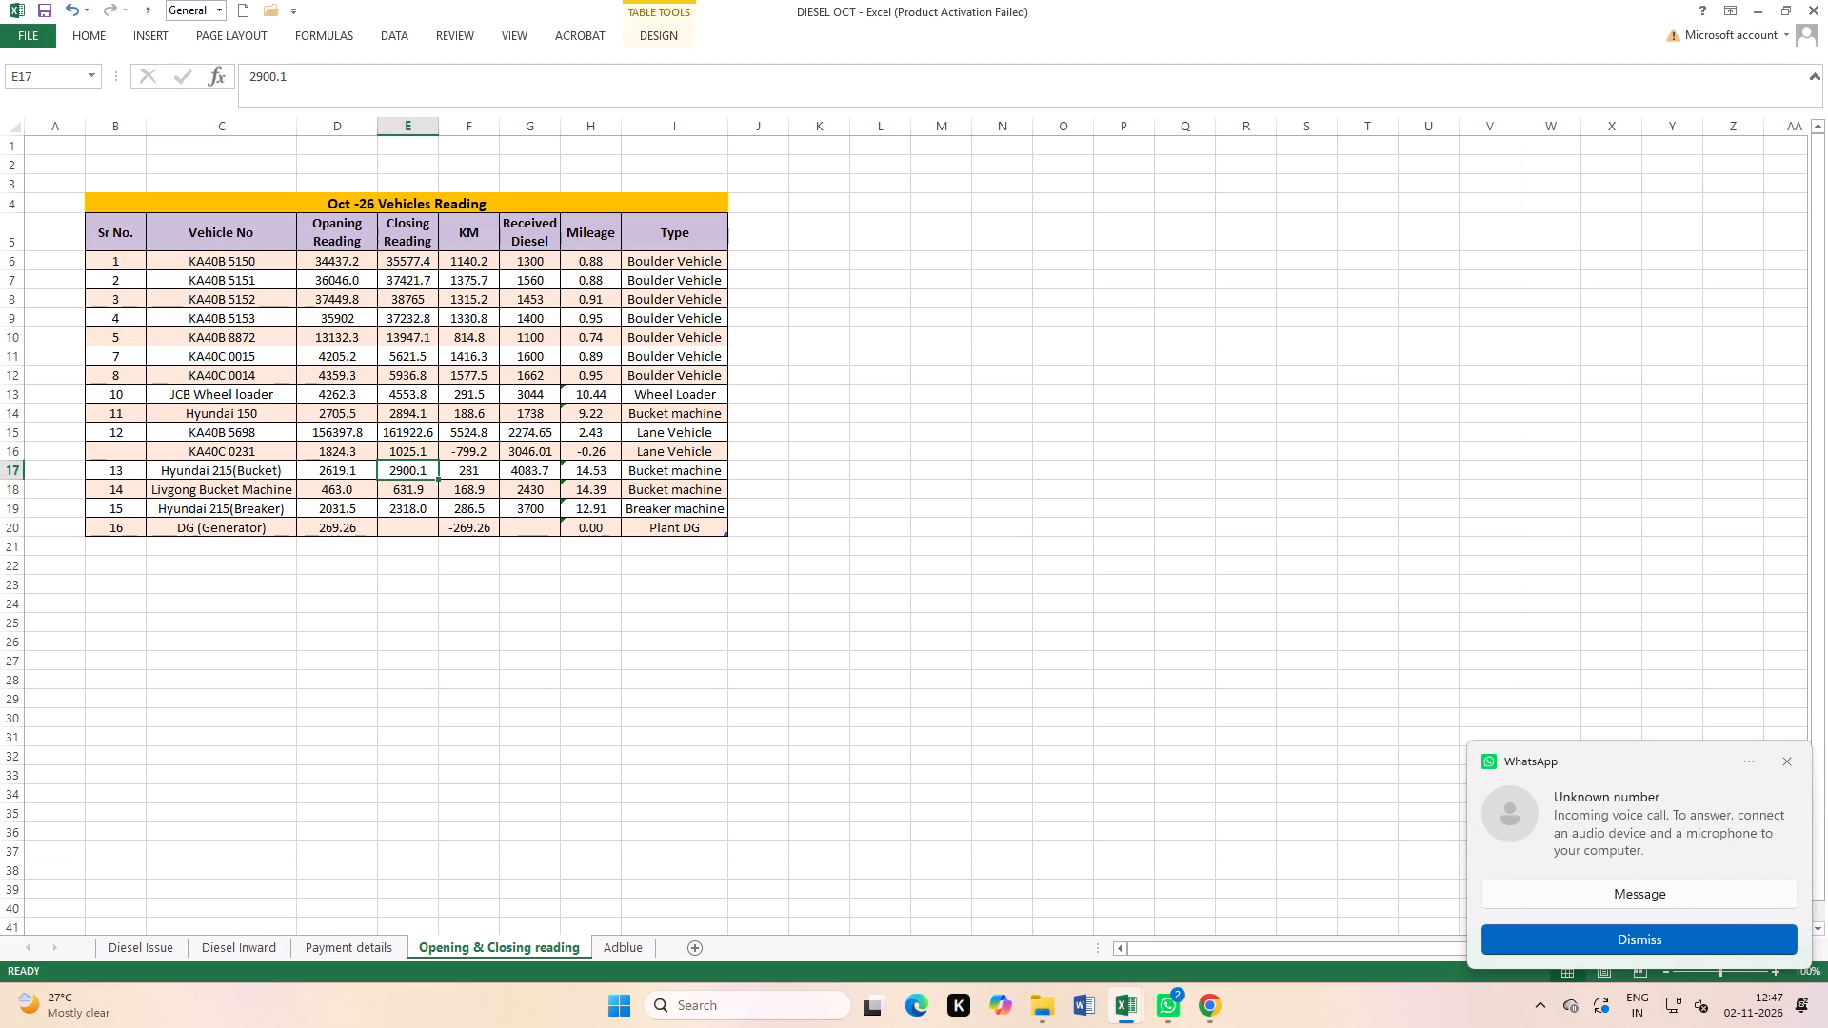
double_click(406, 449)
key("0")
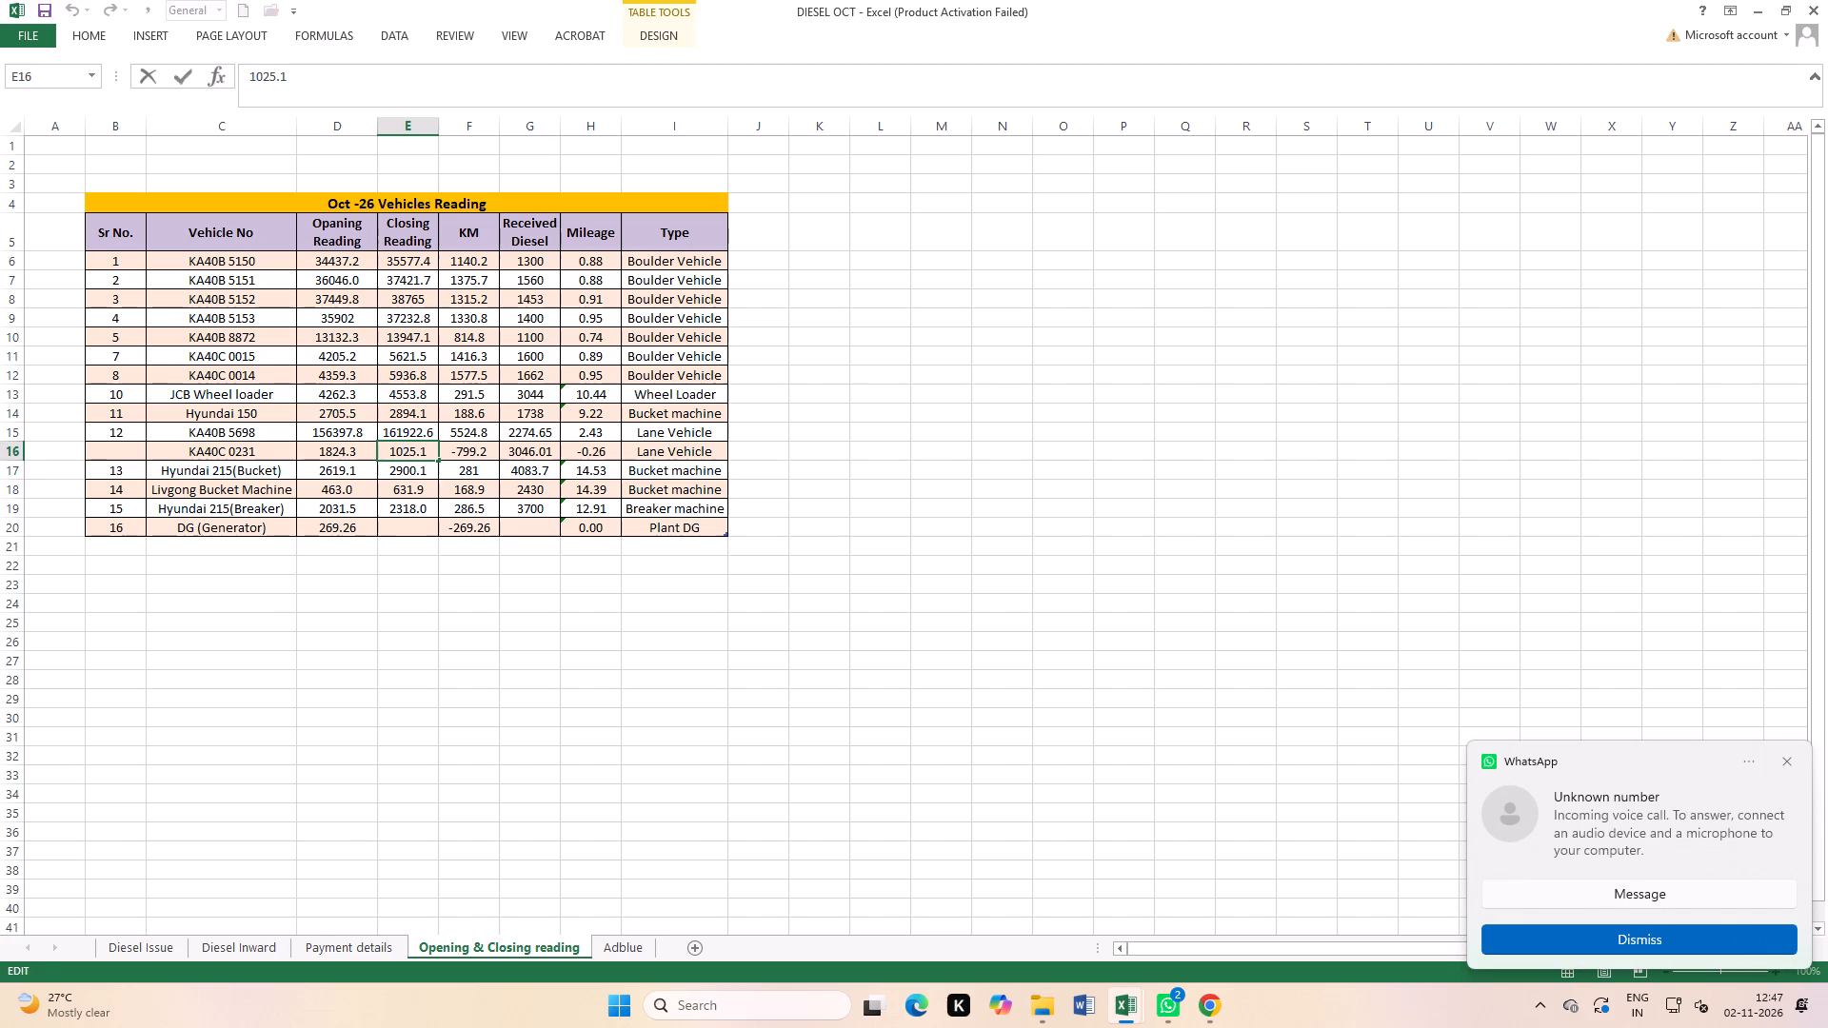
key("Return")
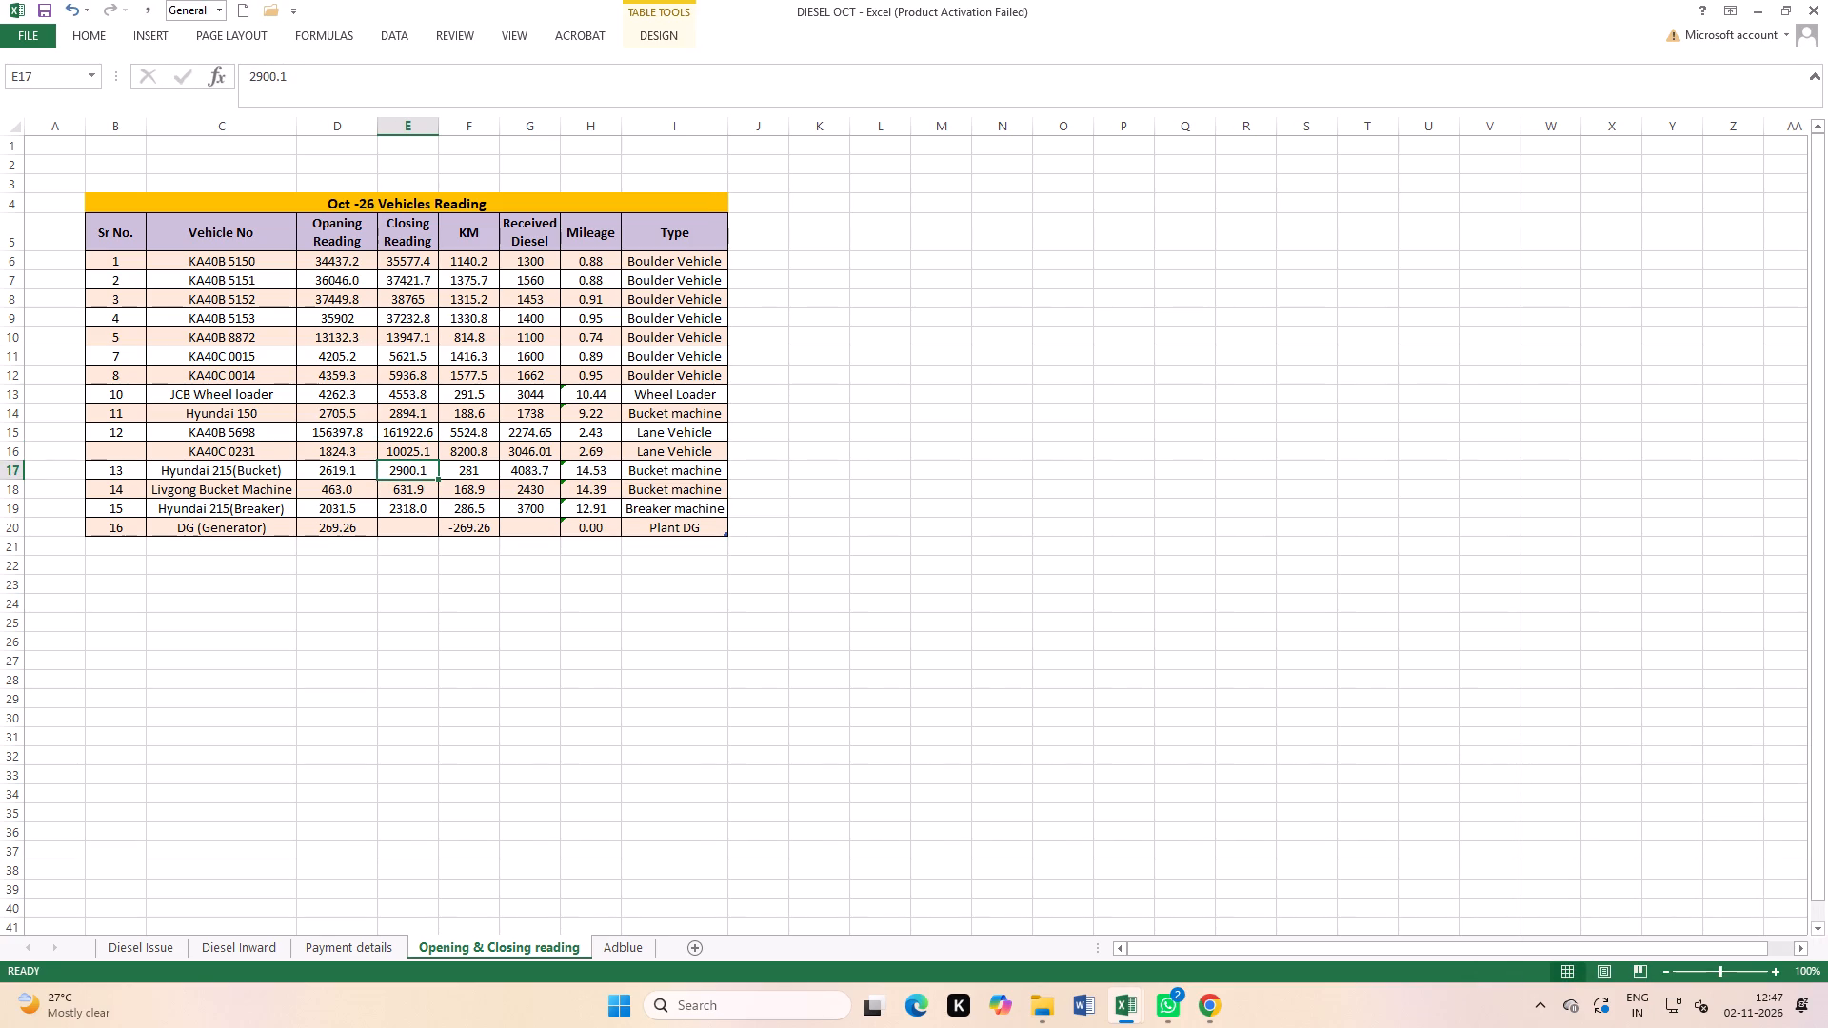
left_click(1123, 800)
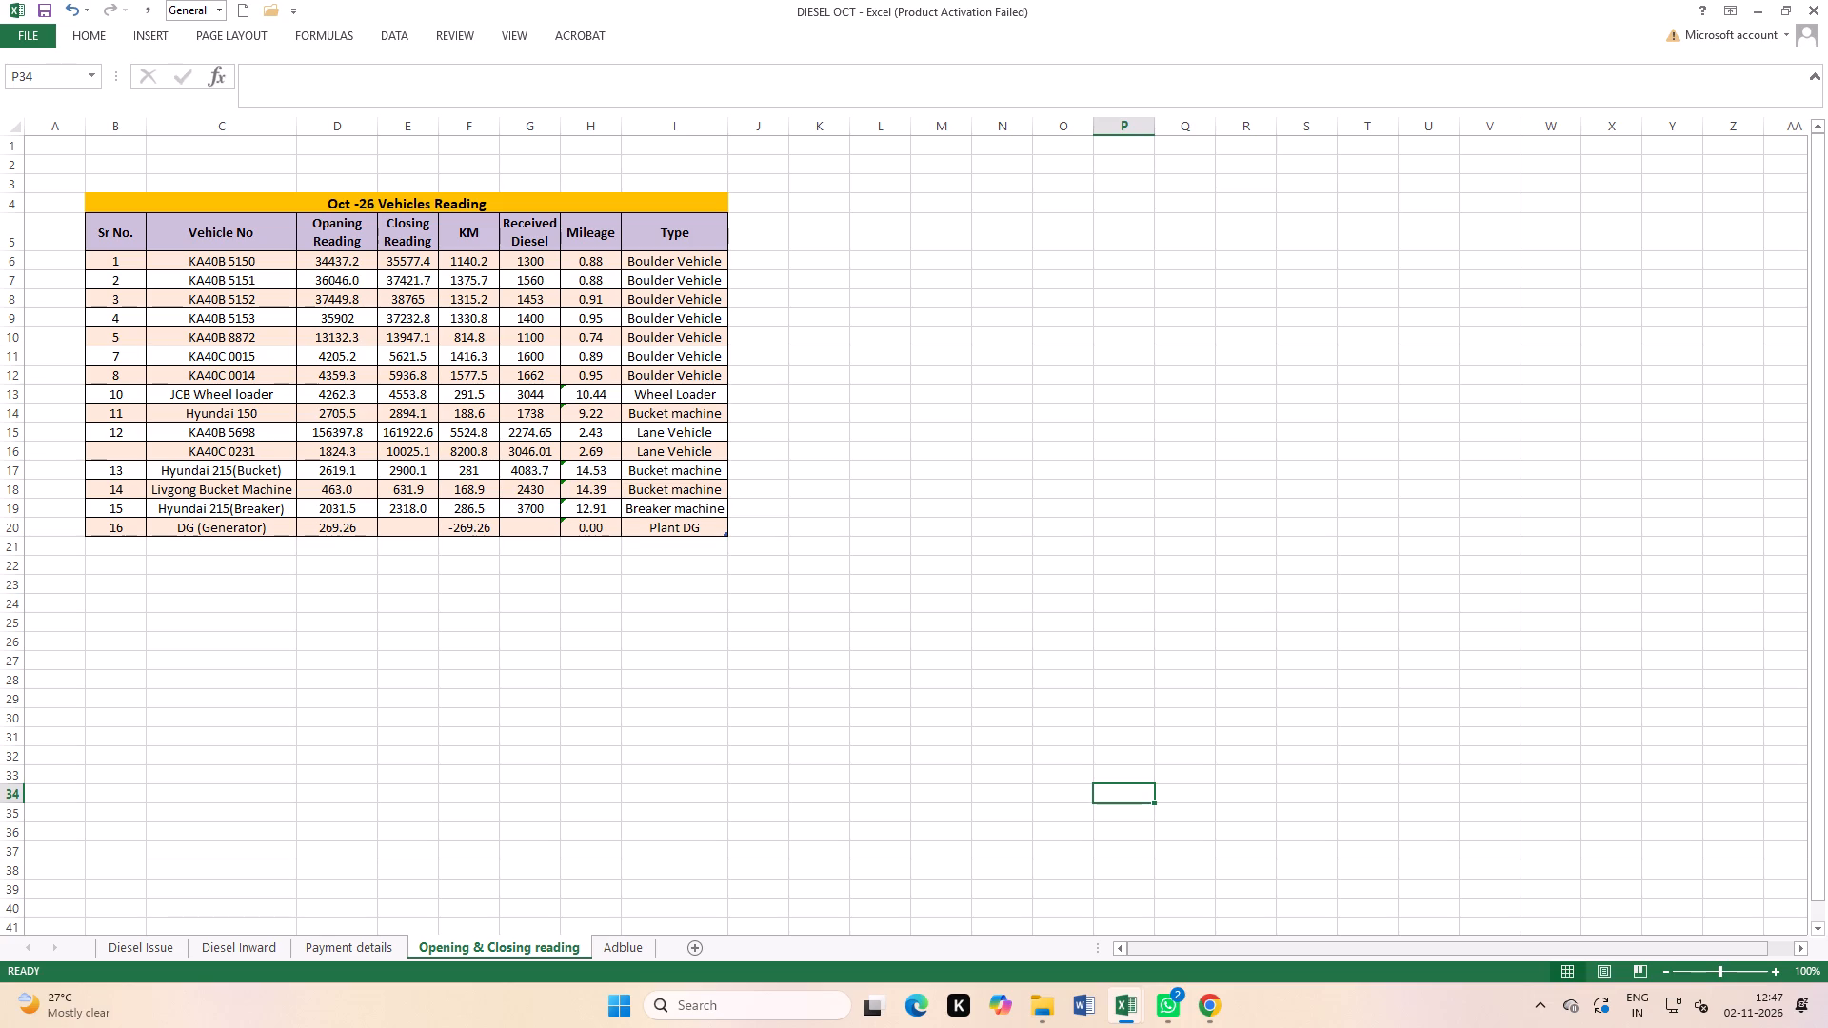
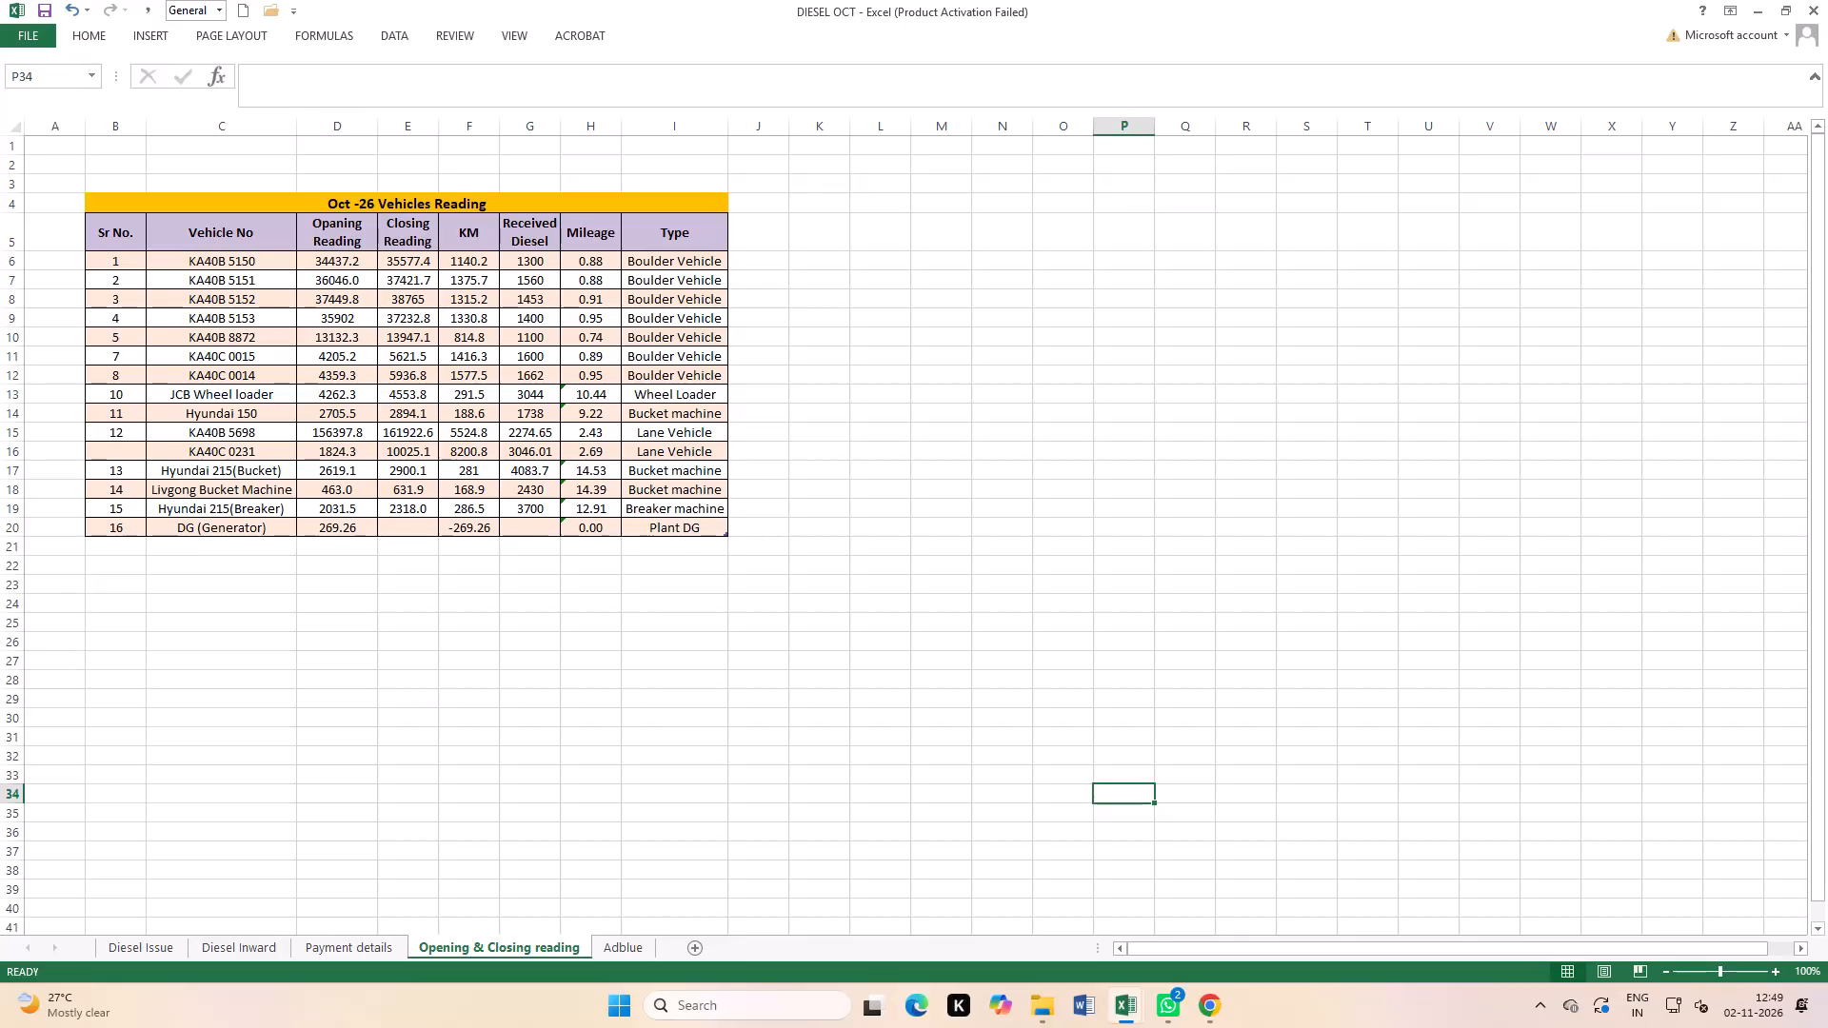
left_click(406, 432)
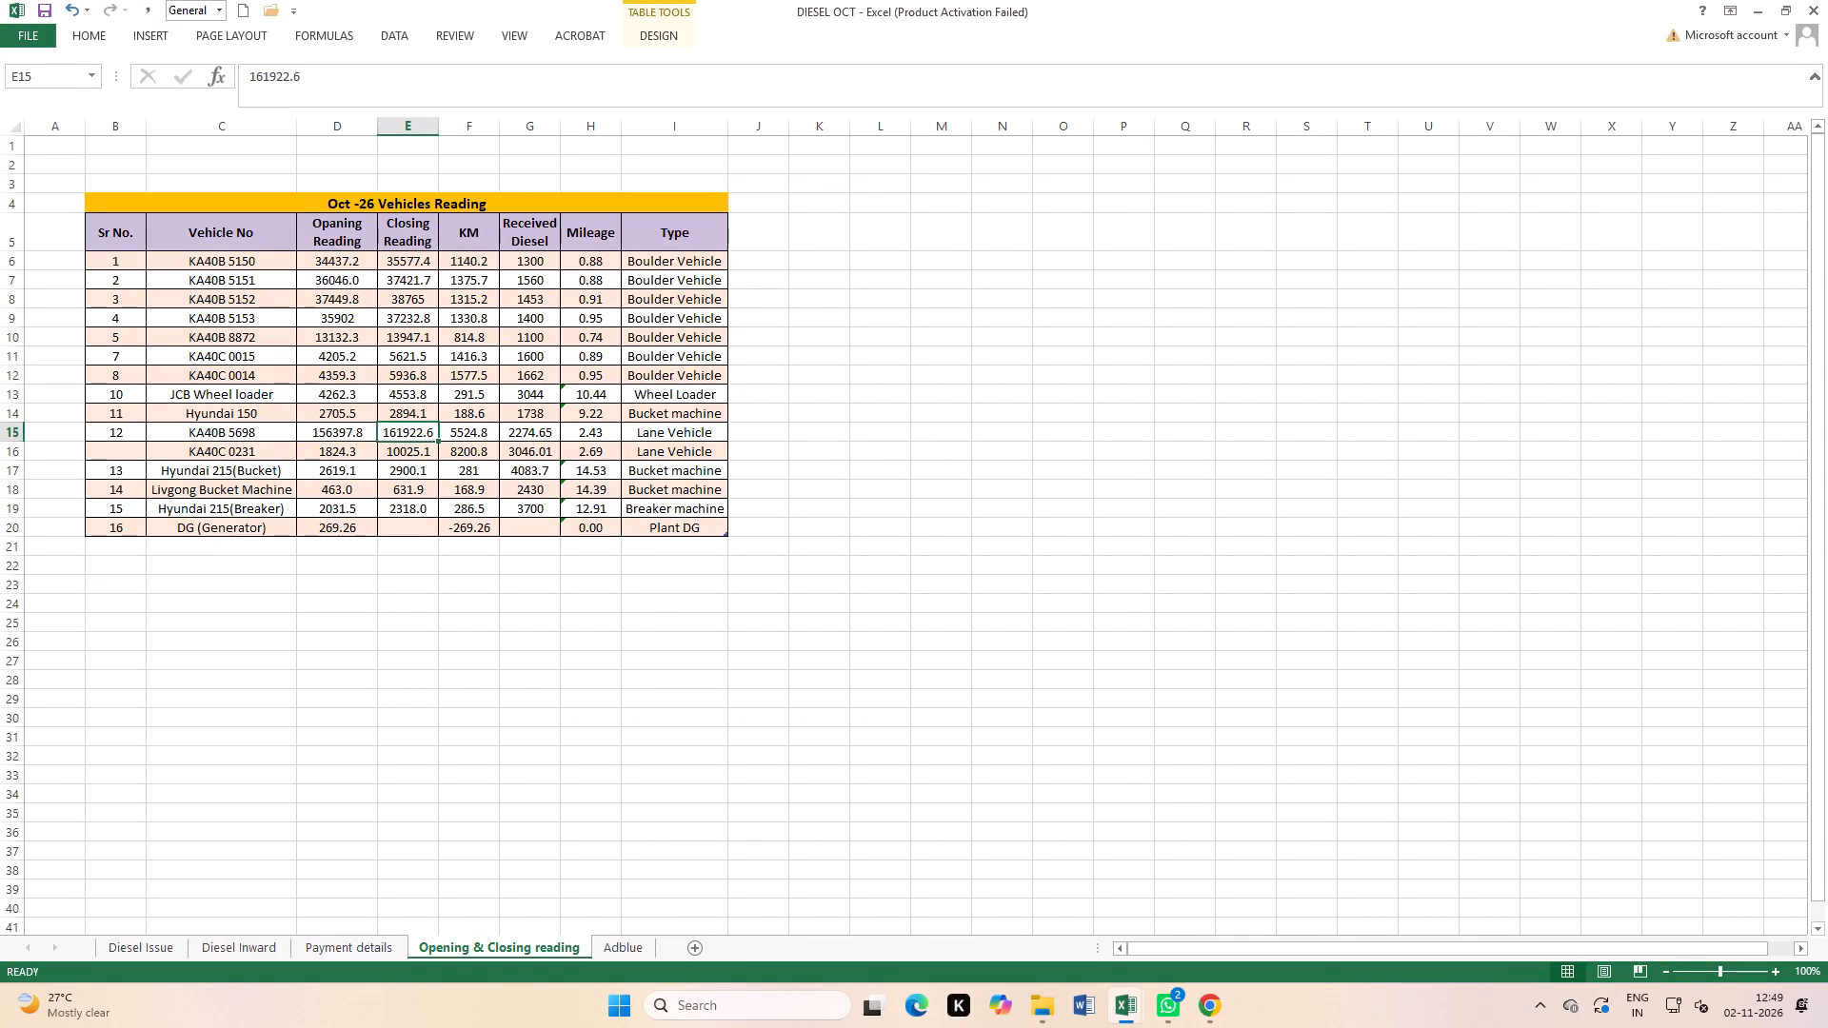
left_click(341, 433)
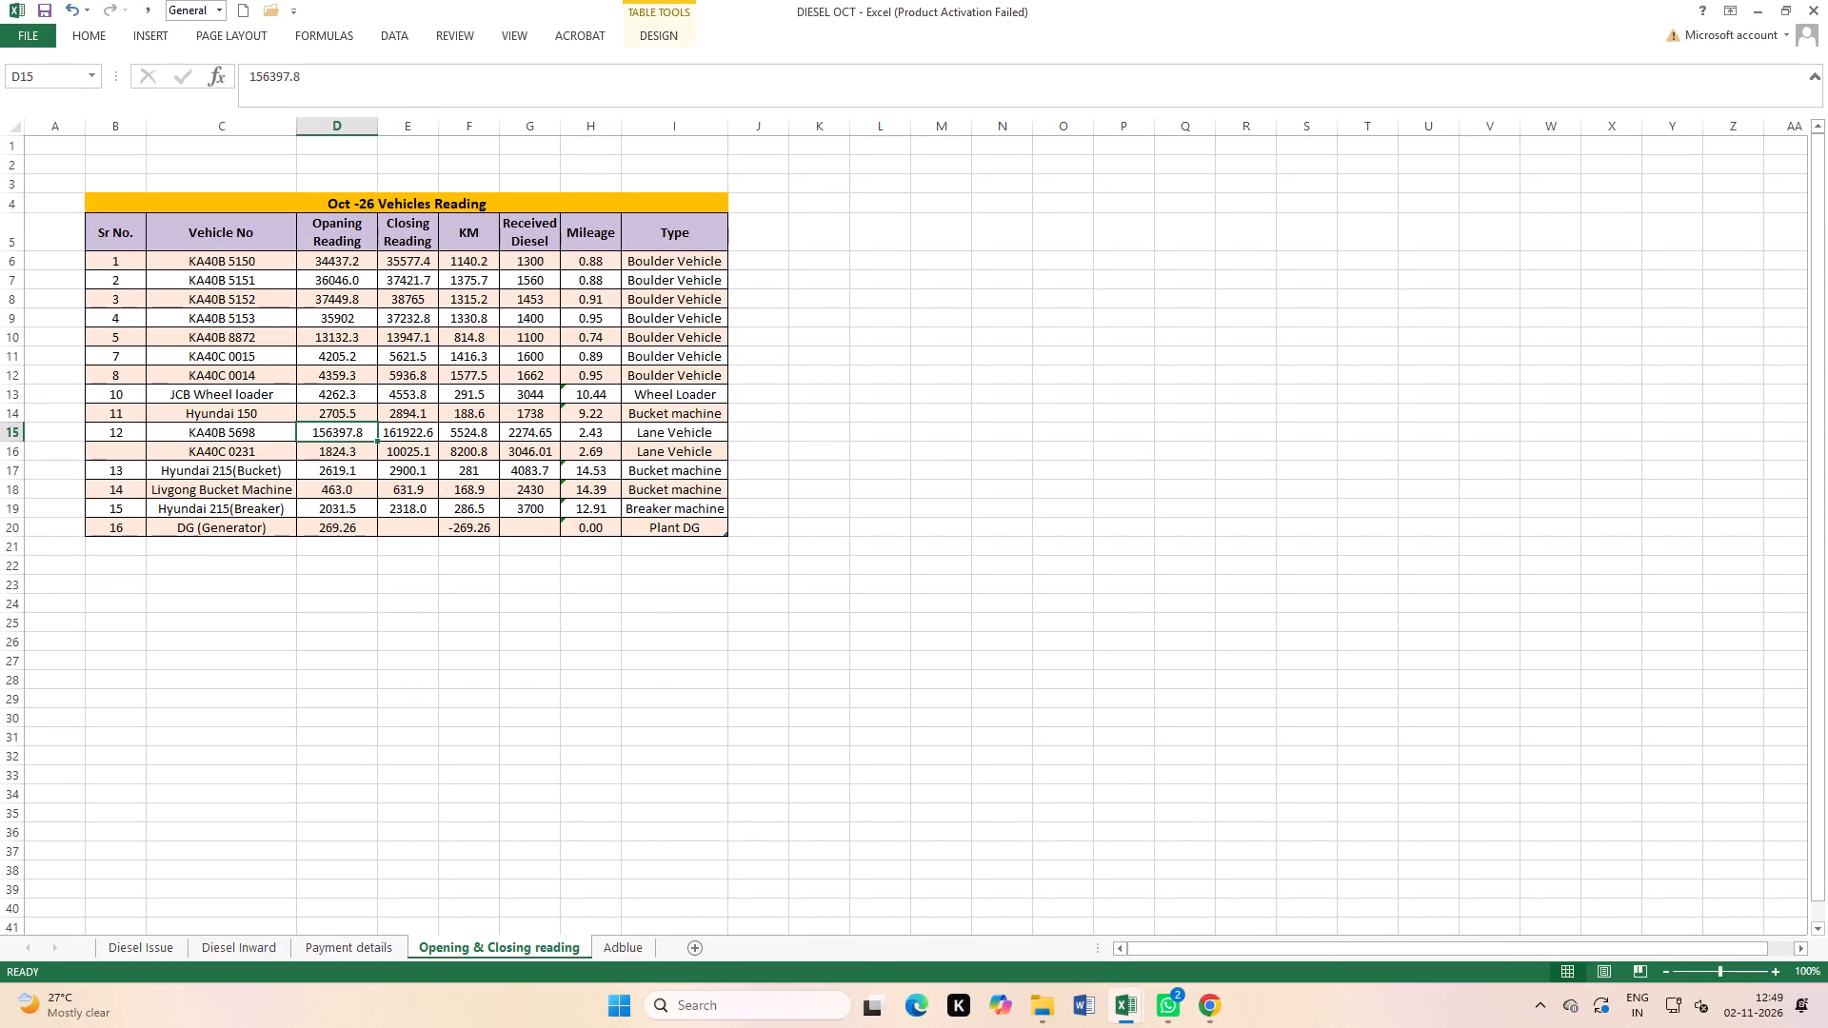
type("15539")
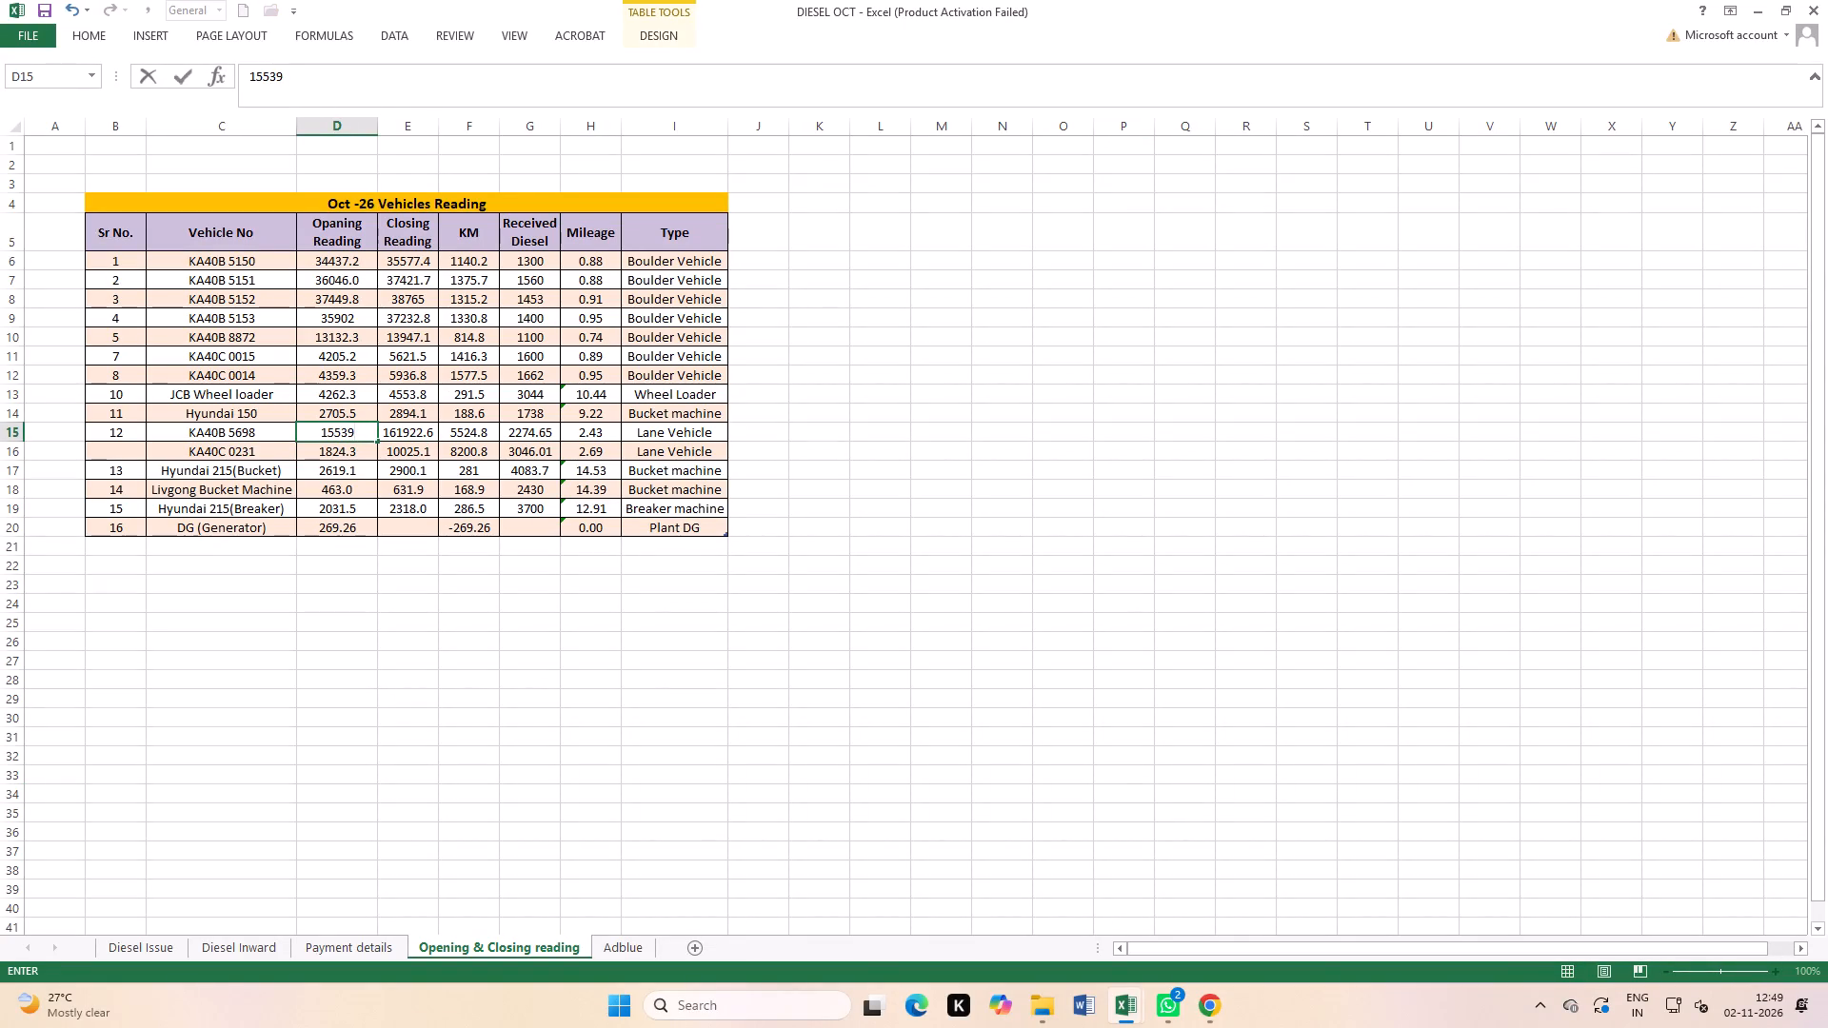
type("7.")
key("8")
key("Return")
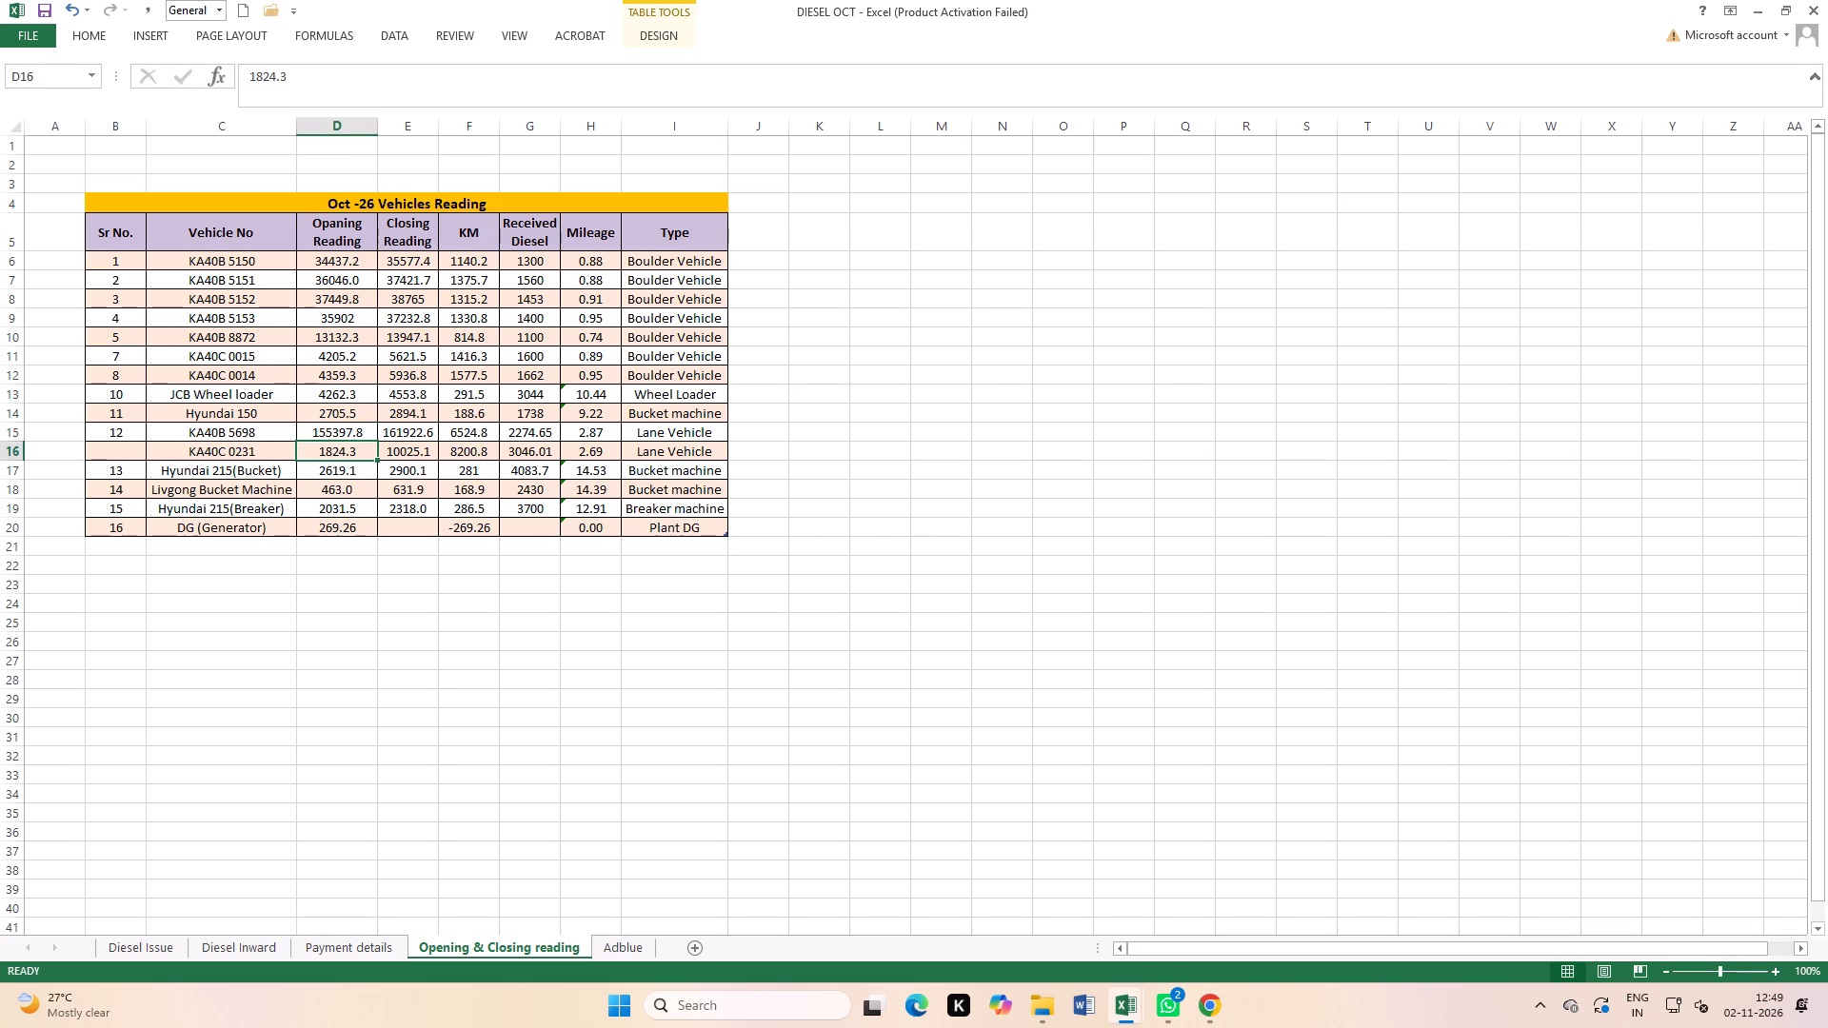
left_click(837, 640)
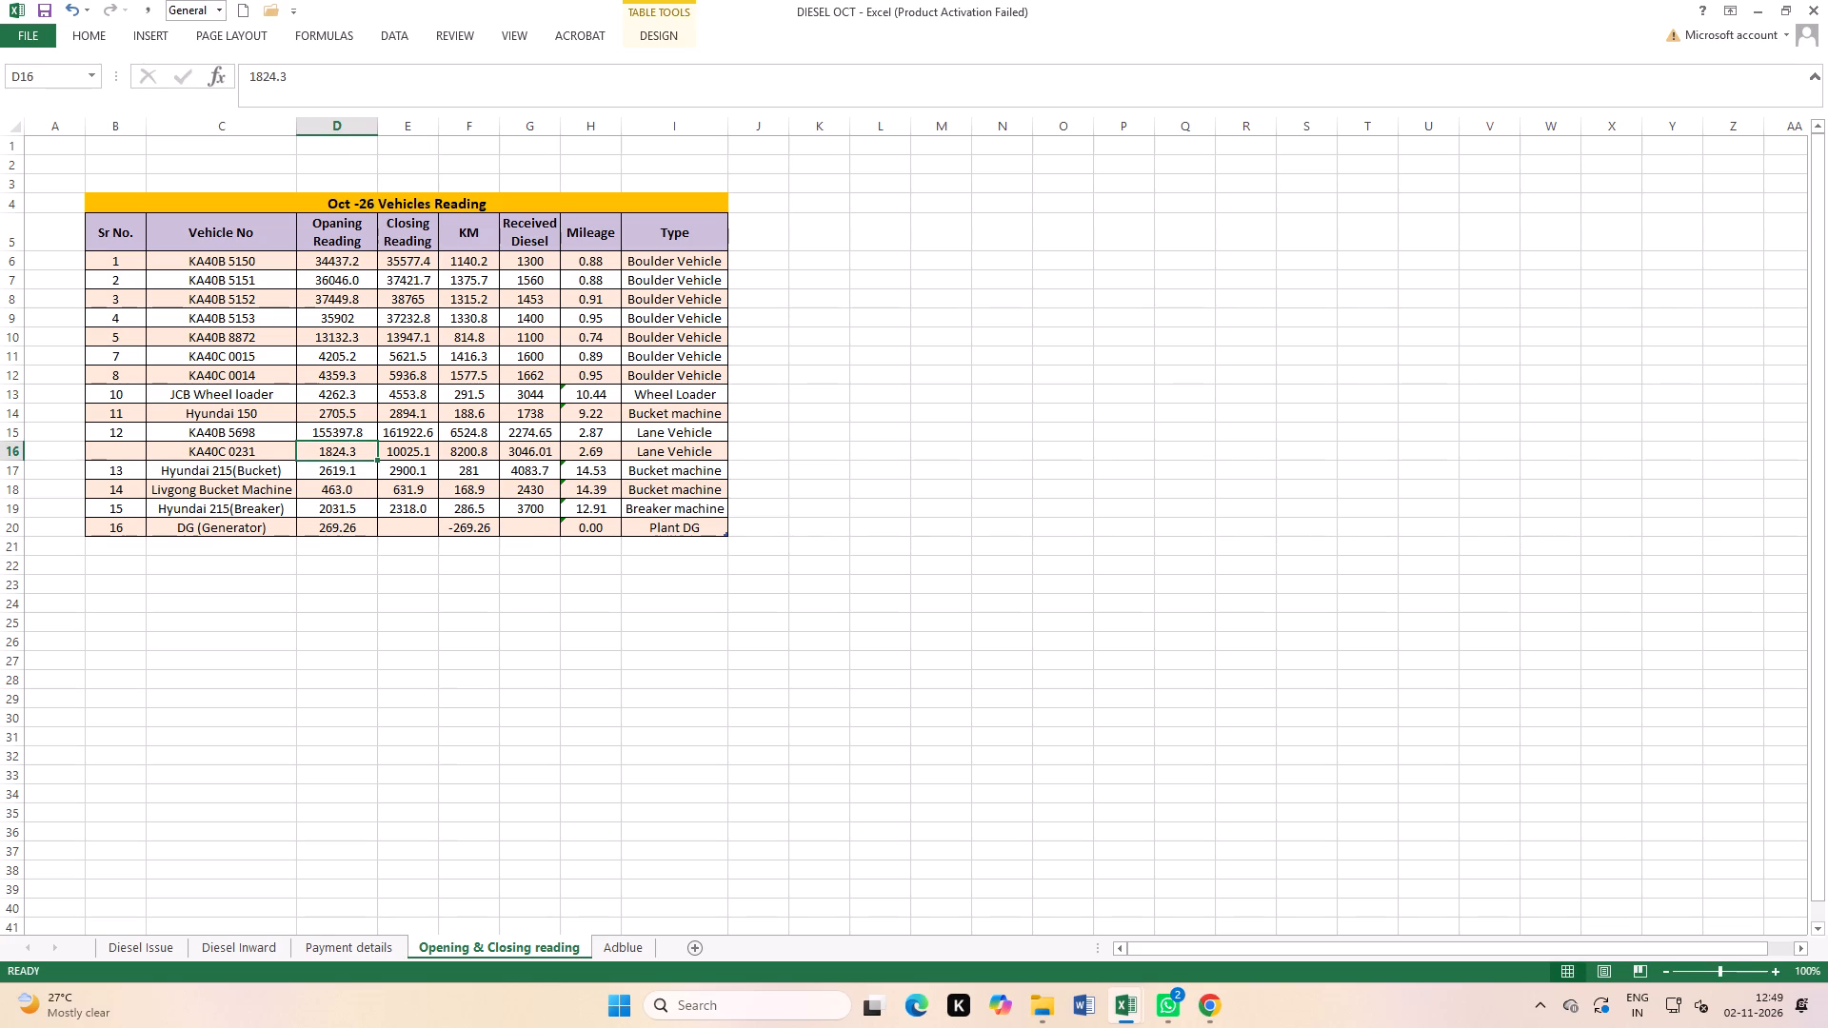
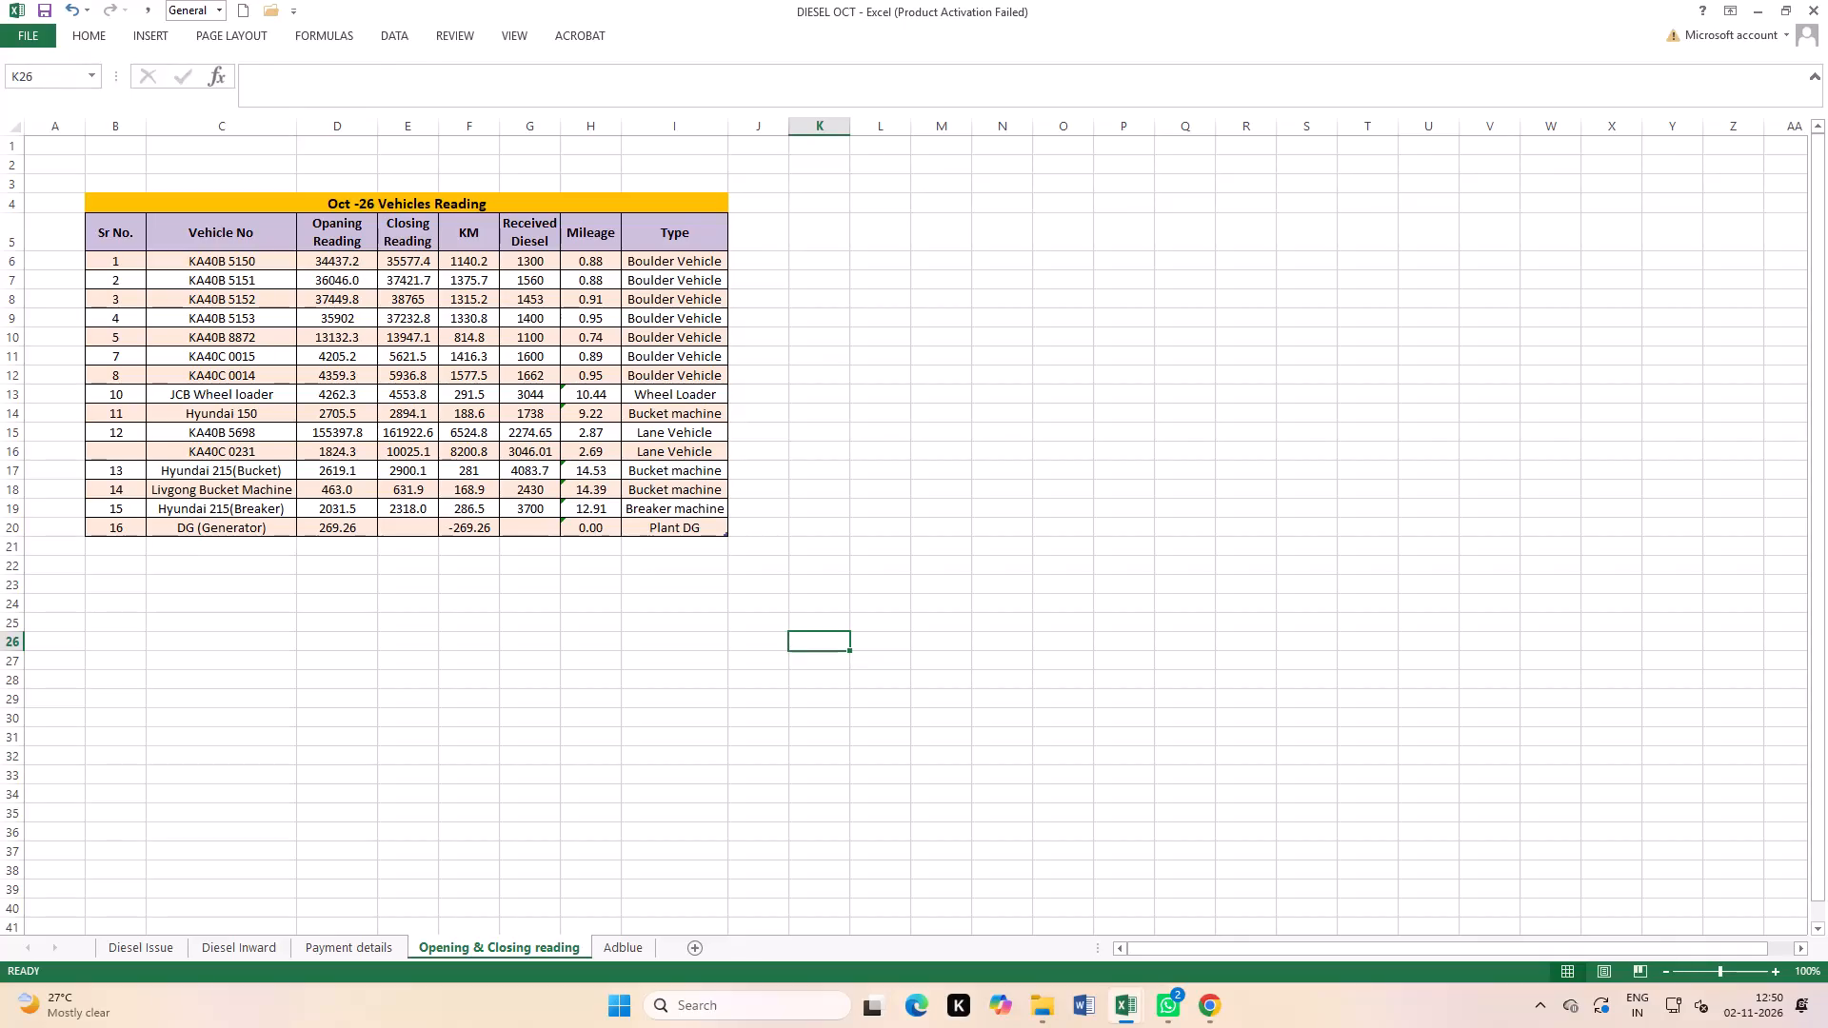
Ignore the inconsistent calculated column formula errors in the Mileage cells from JCB Wheel loader down to DG (Generator).
left_click_drag(579, 385, 571, 525)
left_click(538, 393)
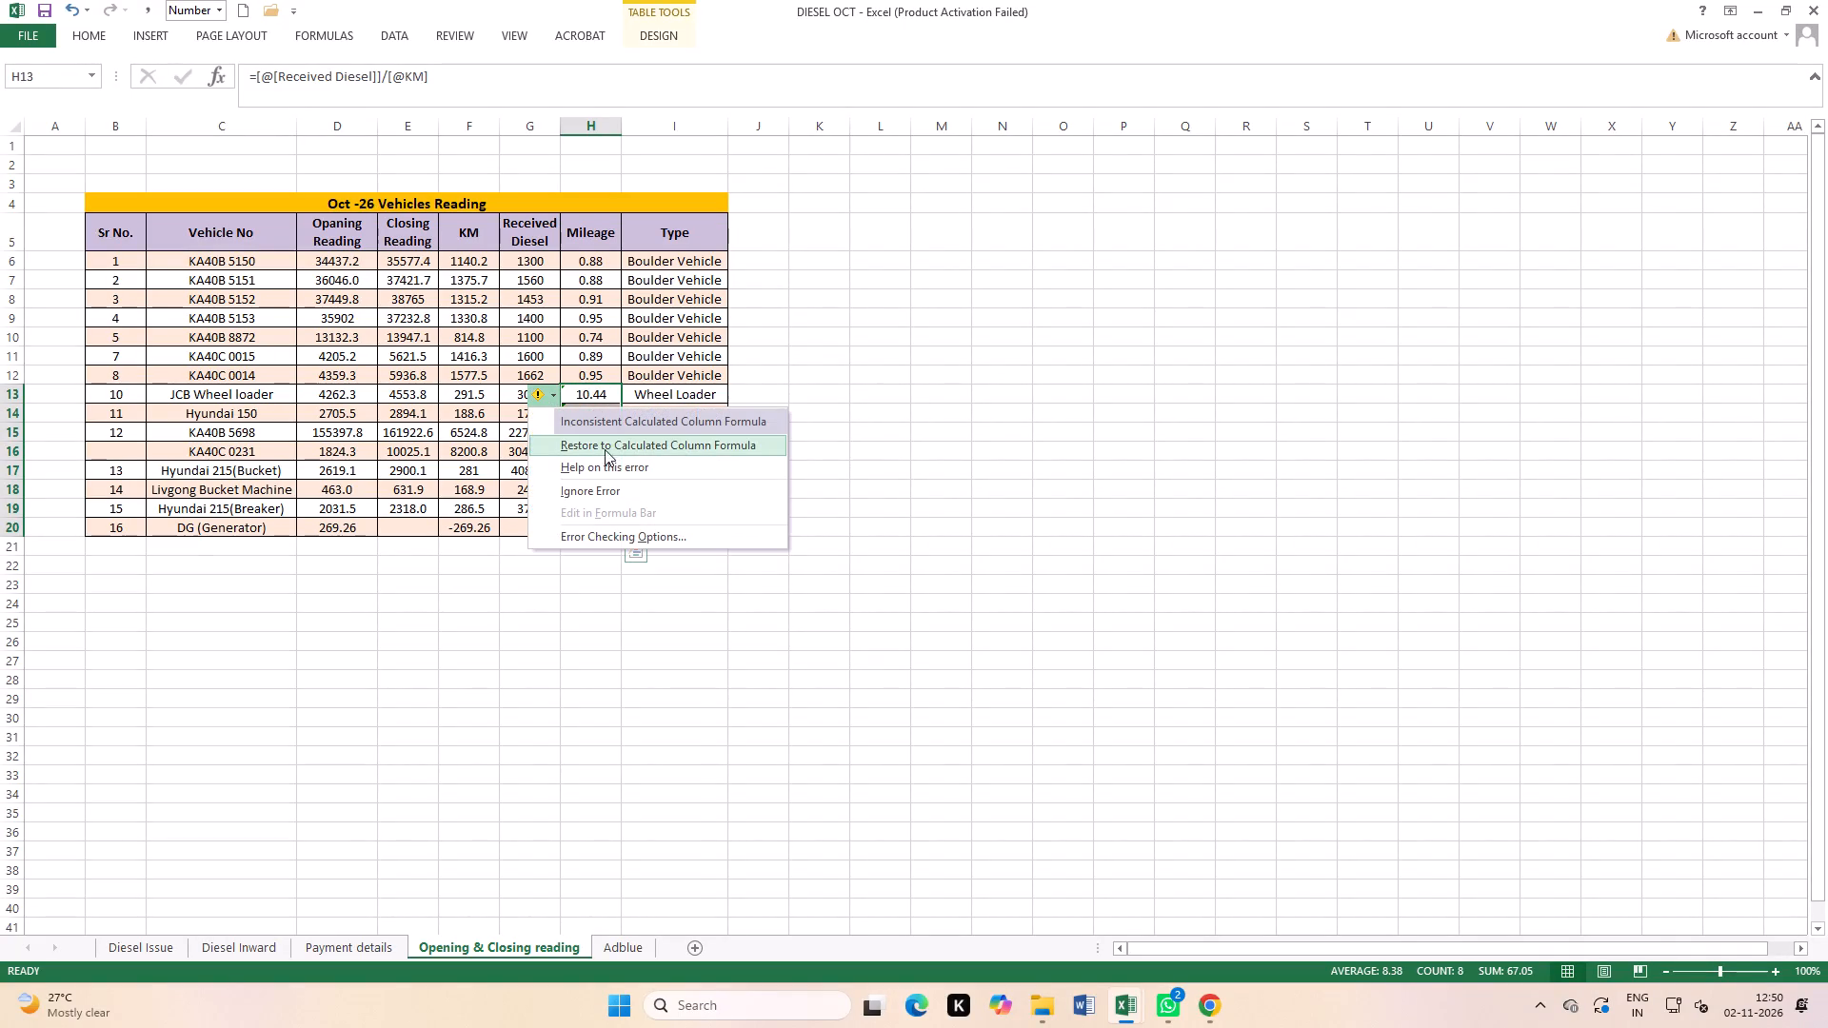
left_click(627, 488)
left_click(905, 494)
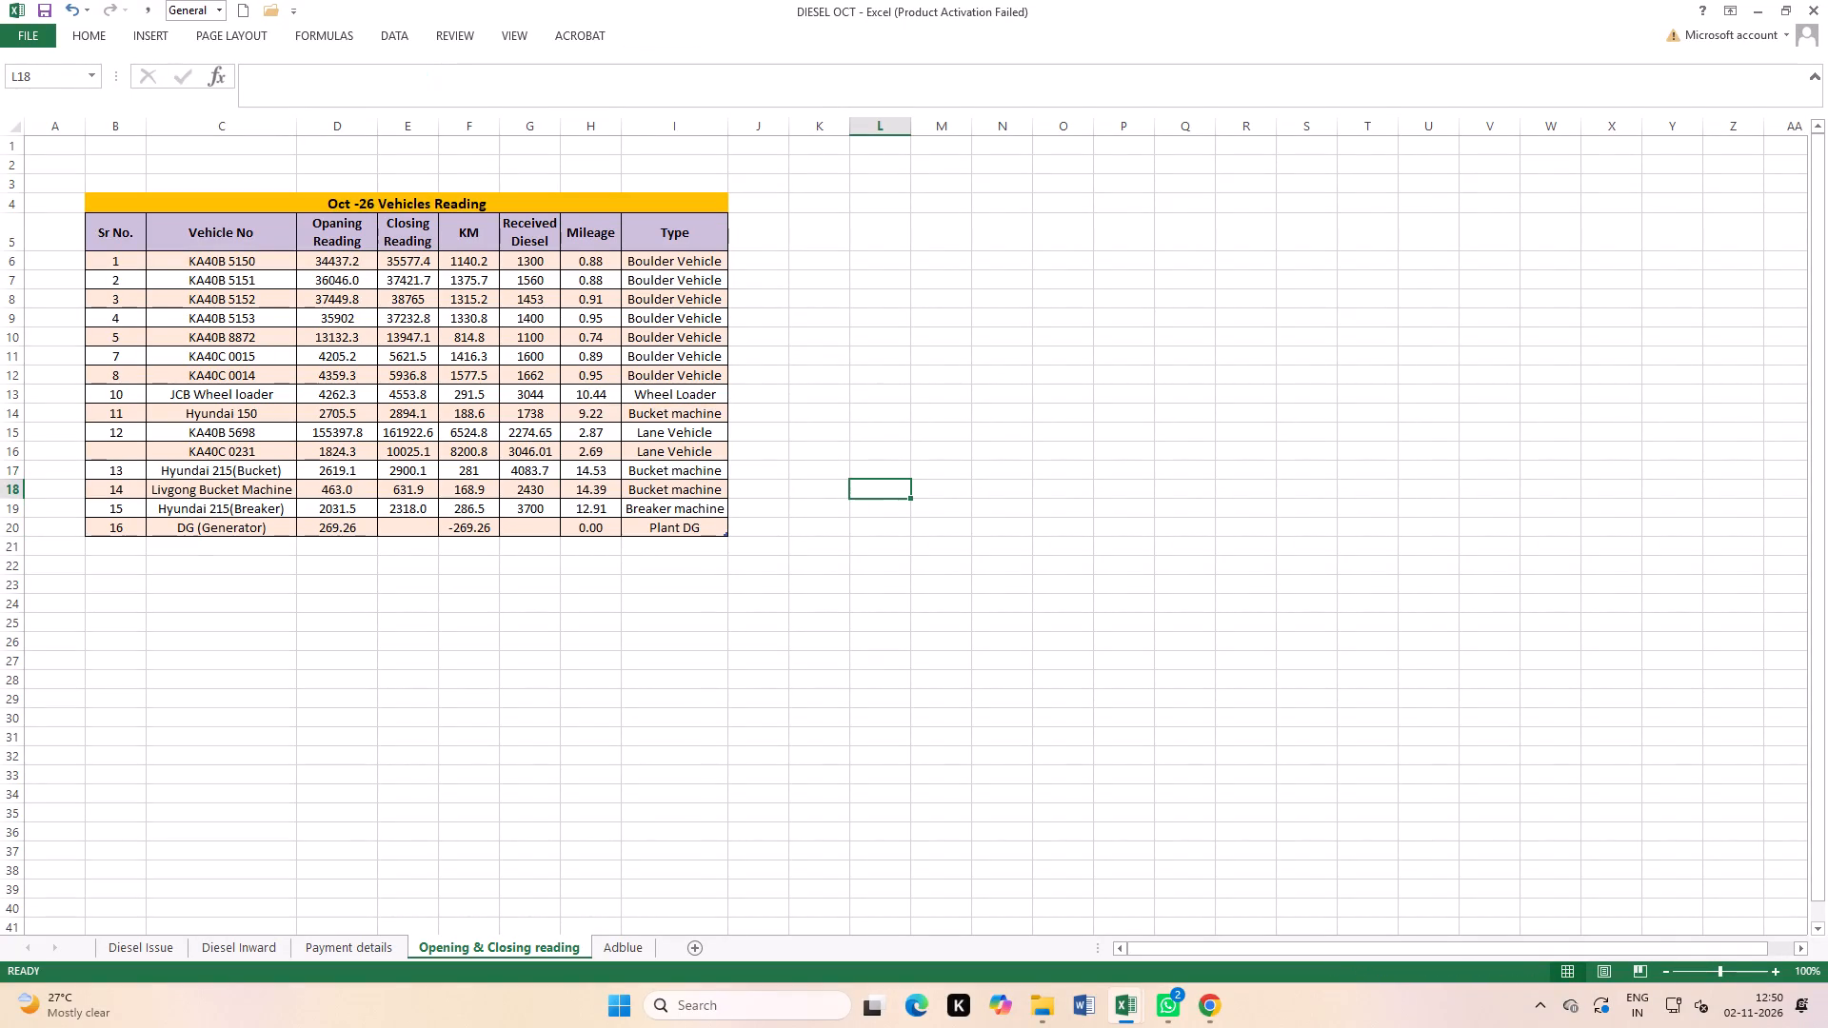
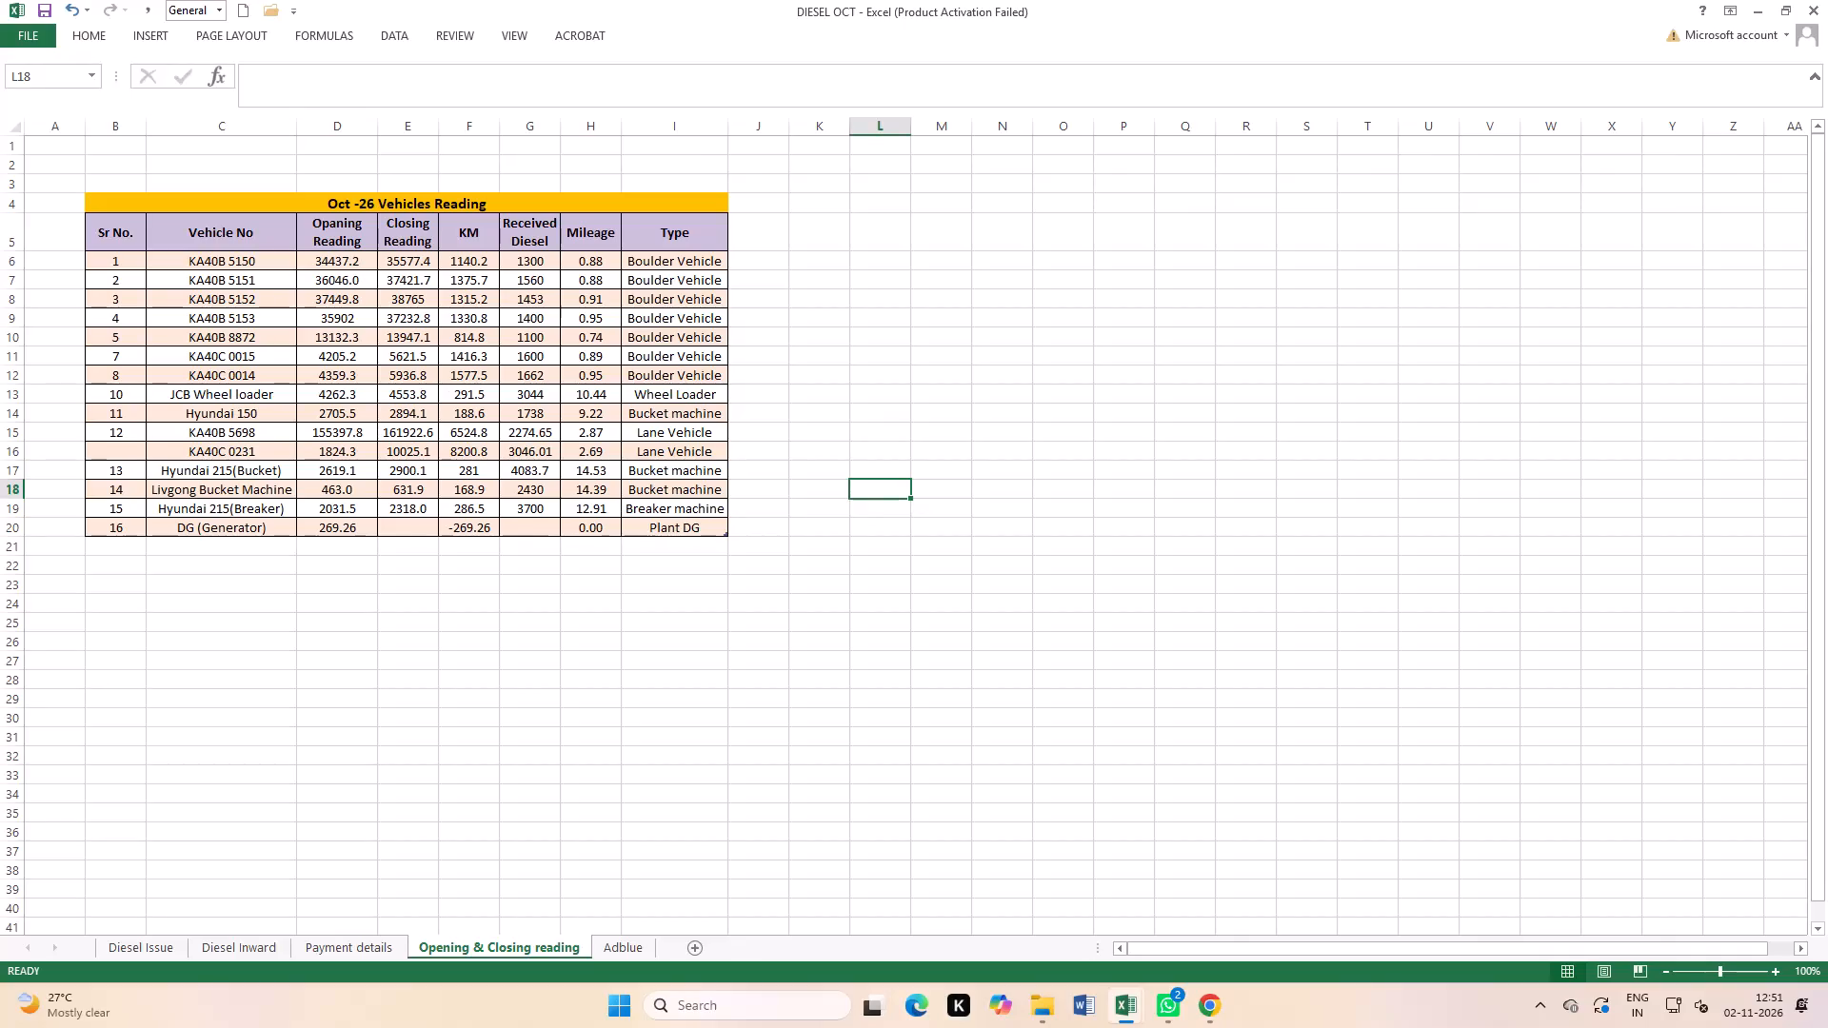
Complete the DG (Generator) row with a closing reading of 443 and received diesel of 9056.
left_click(671, 602)
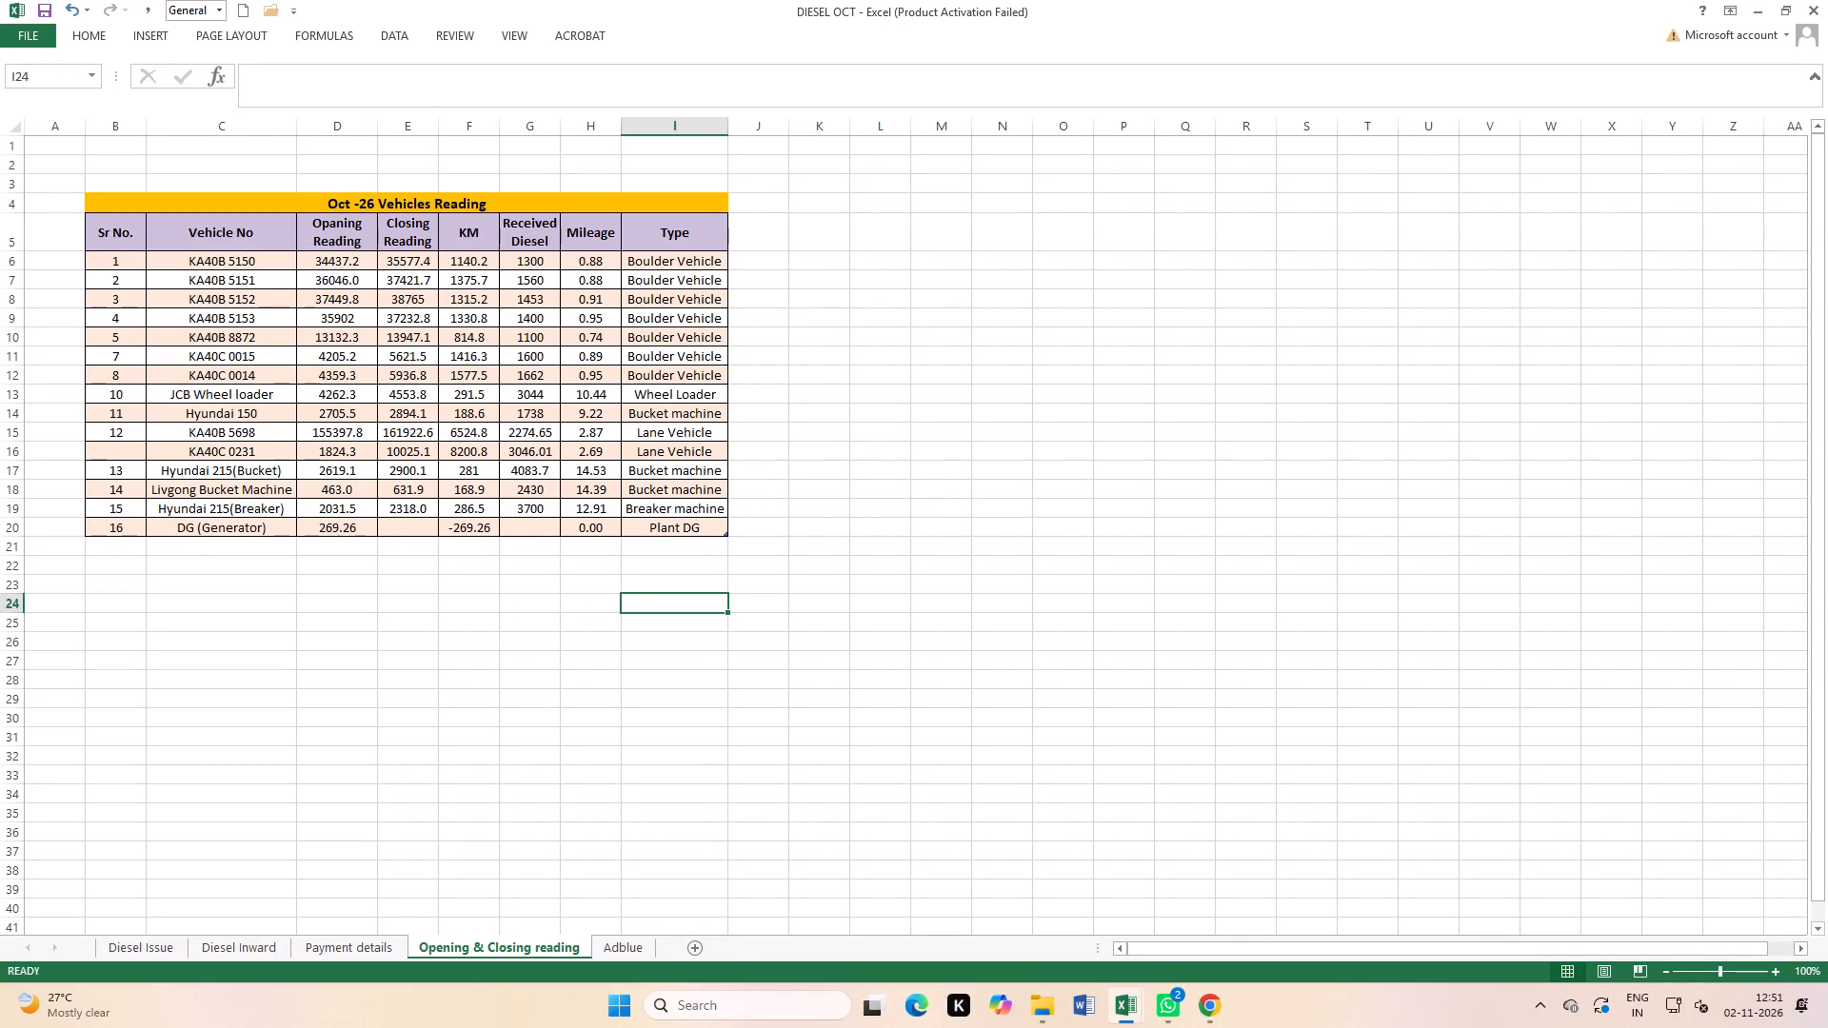
left_click(416, 525)
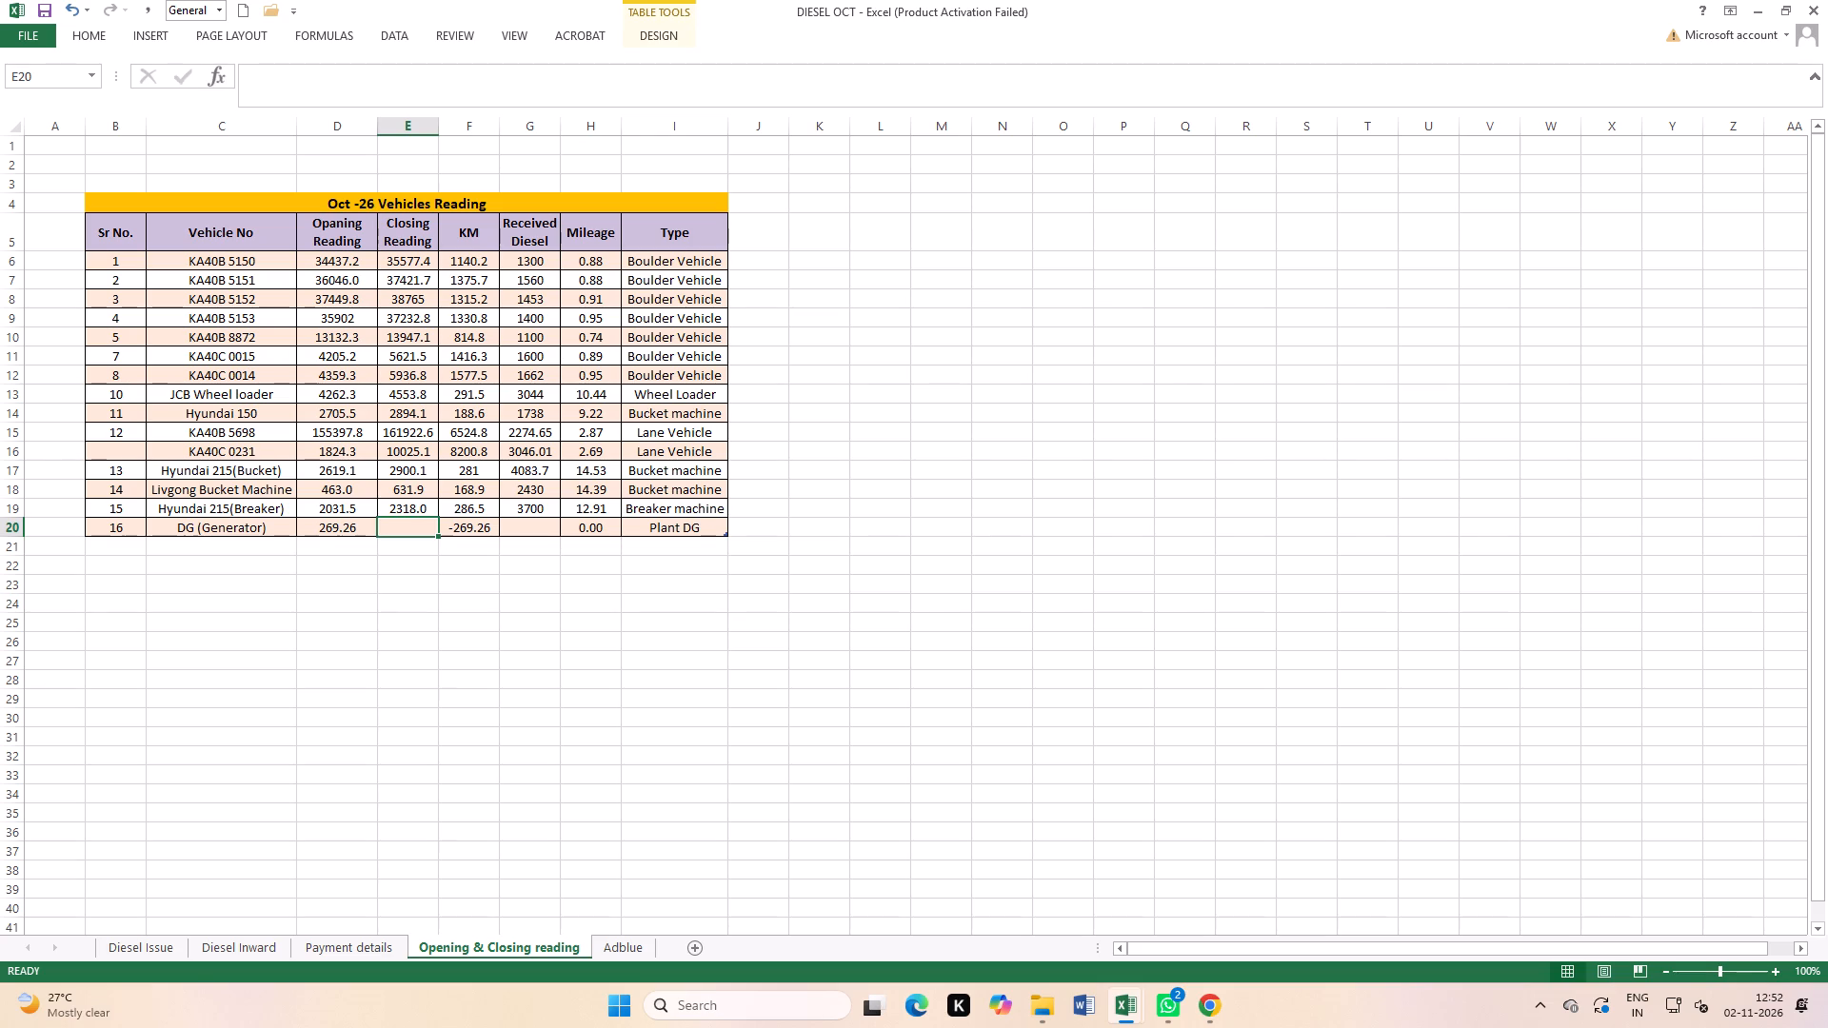
key("4")
type("43.")
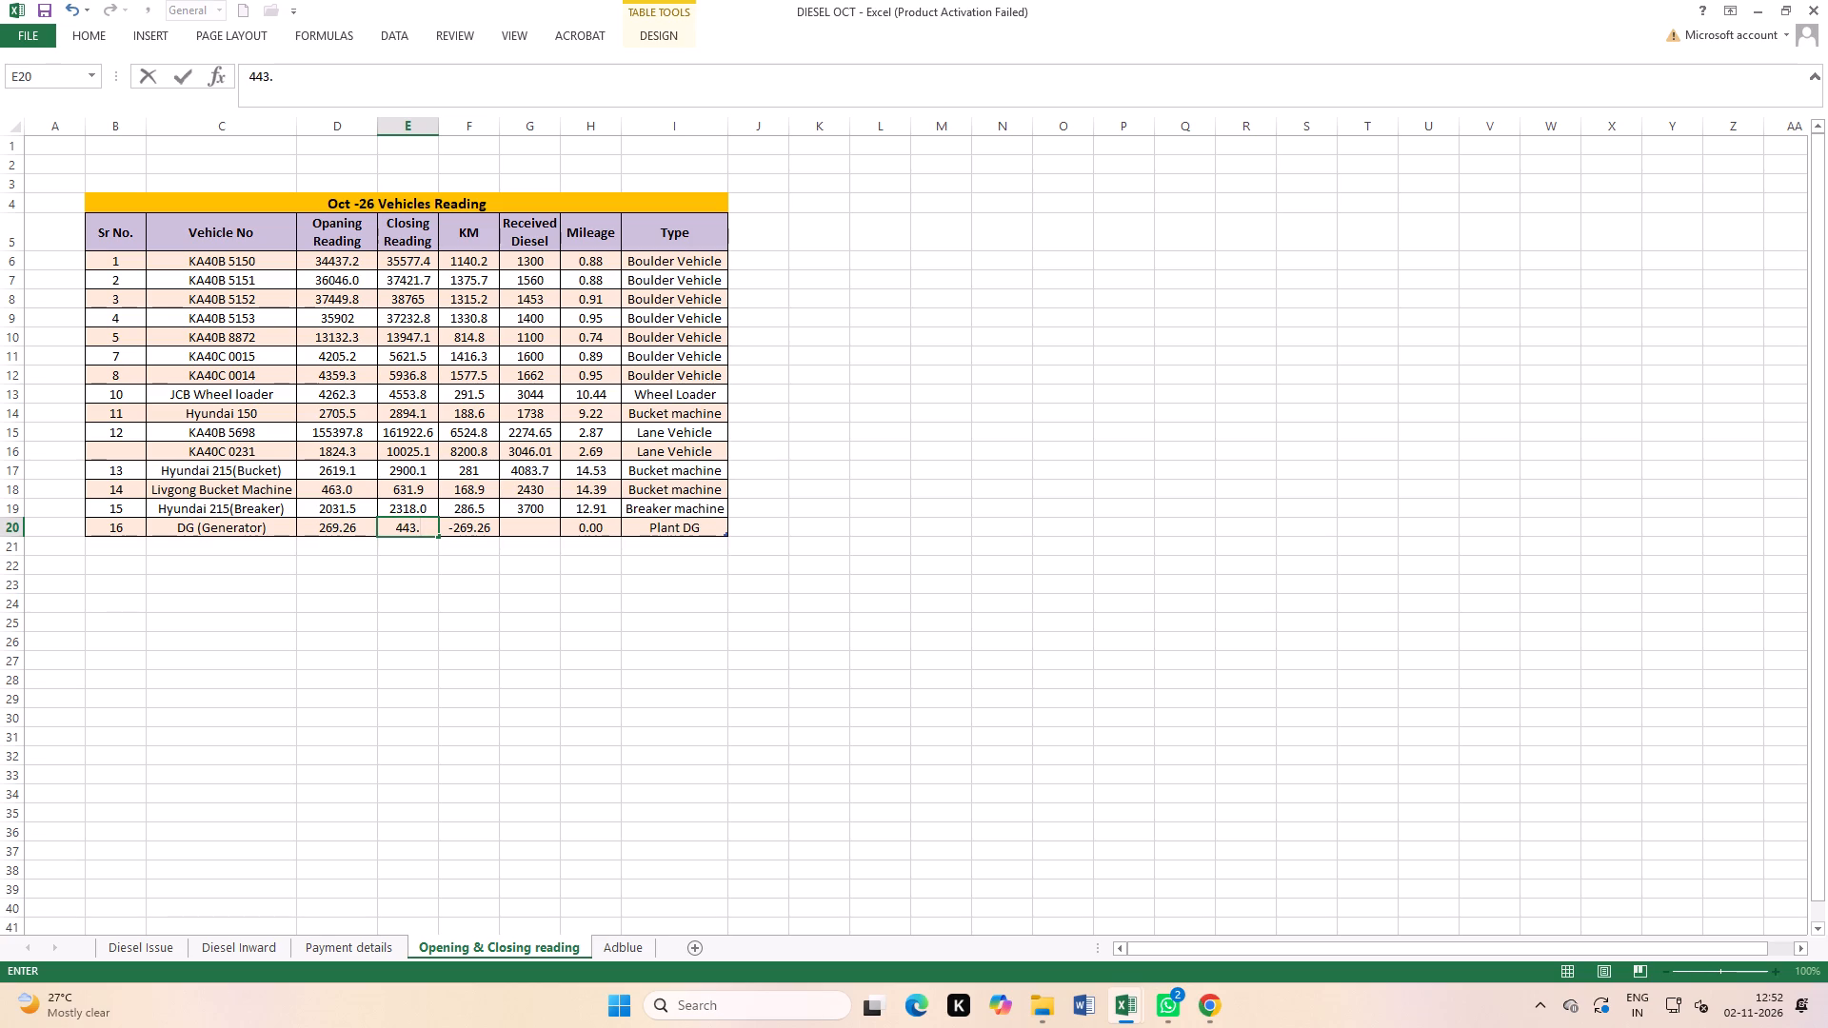
left_click(698, 707)
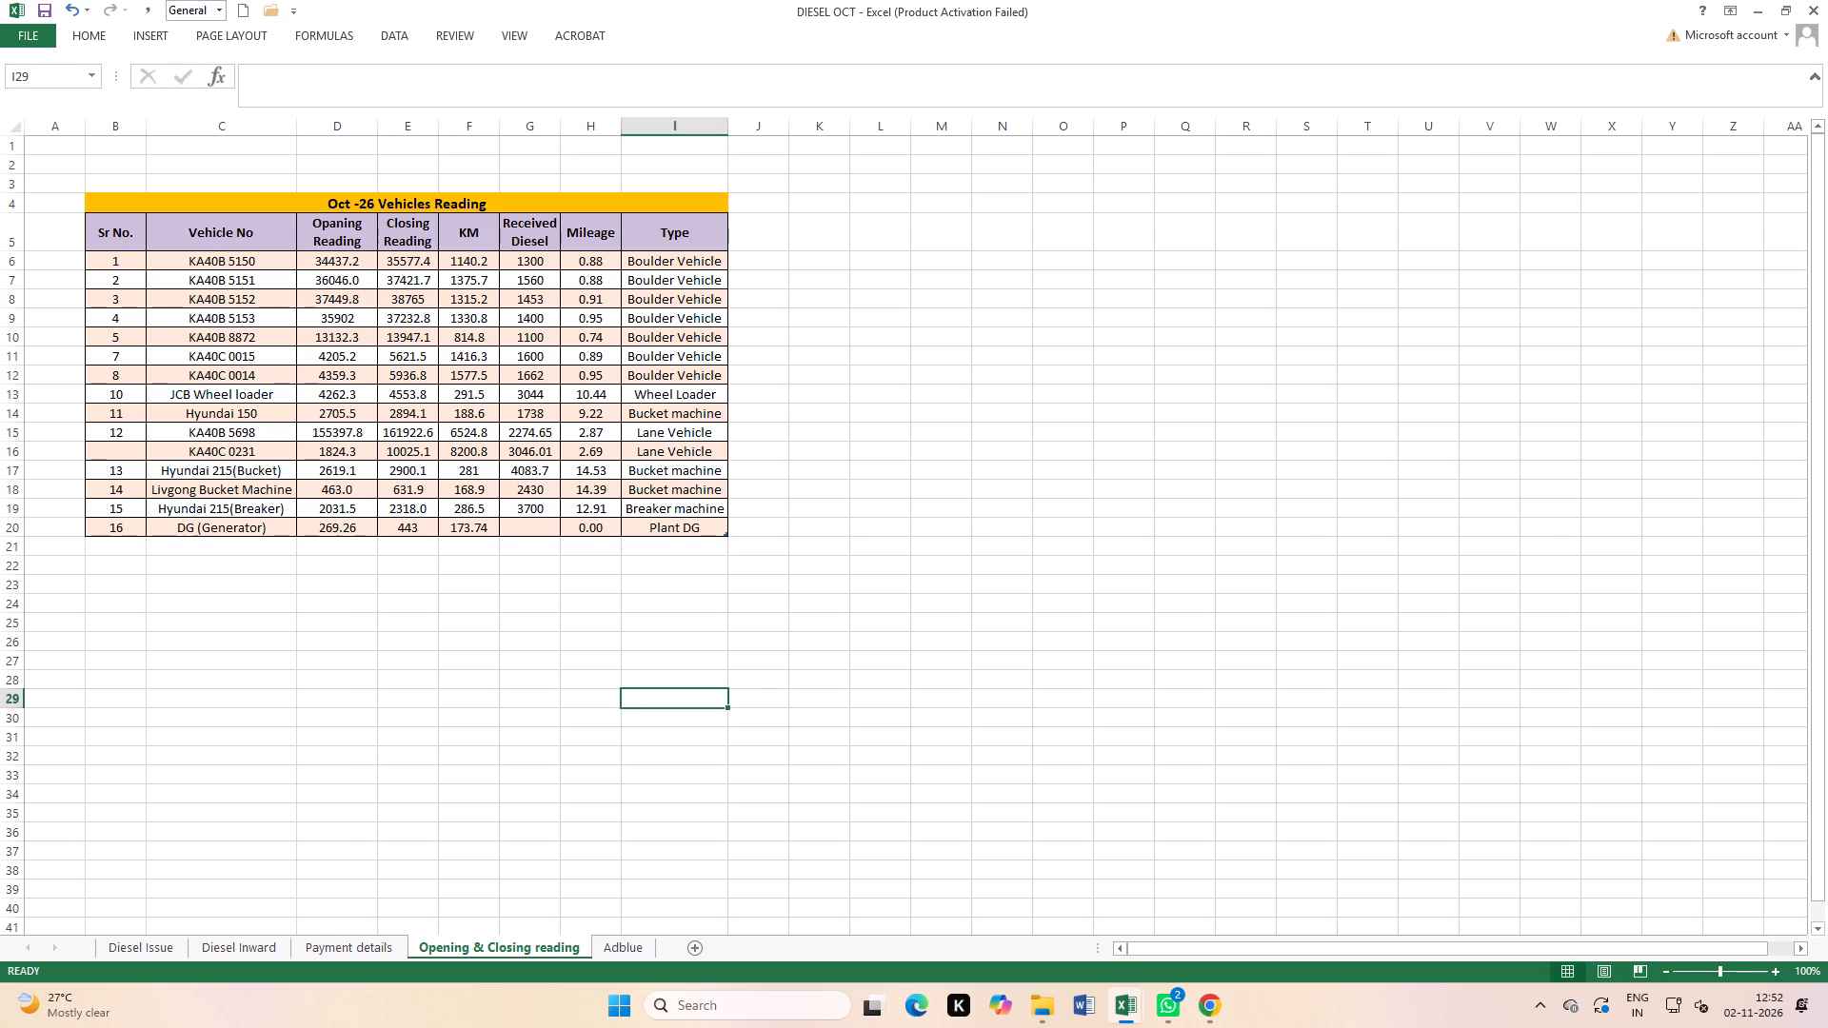
left_click(545, 528)
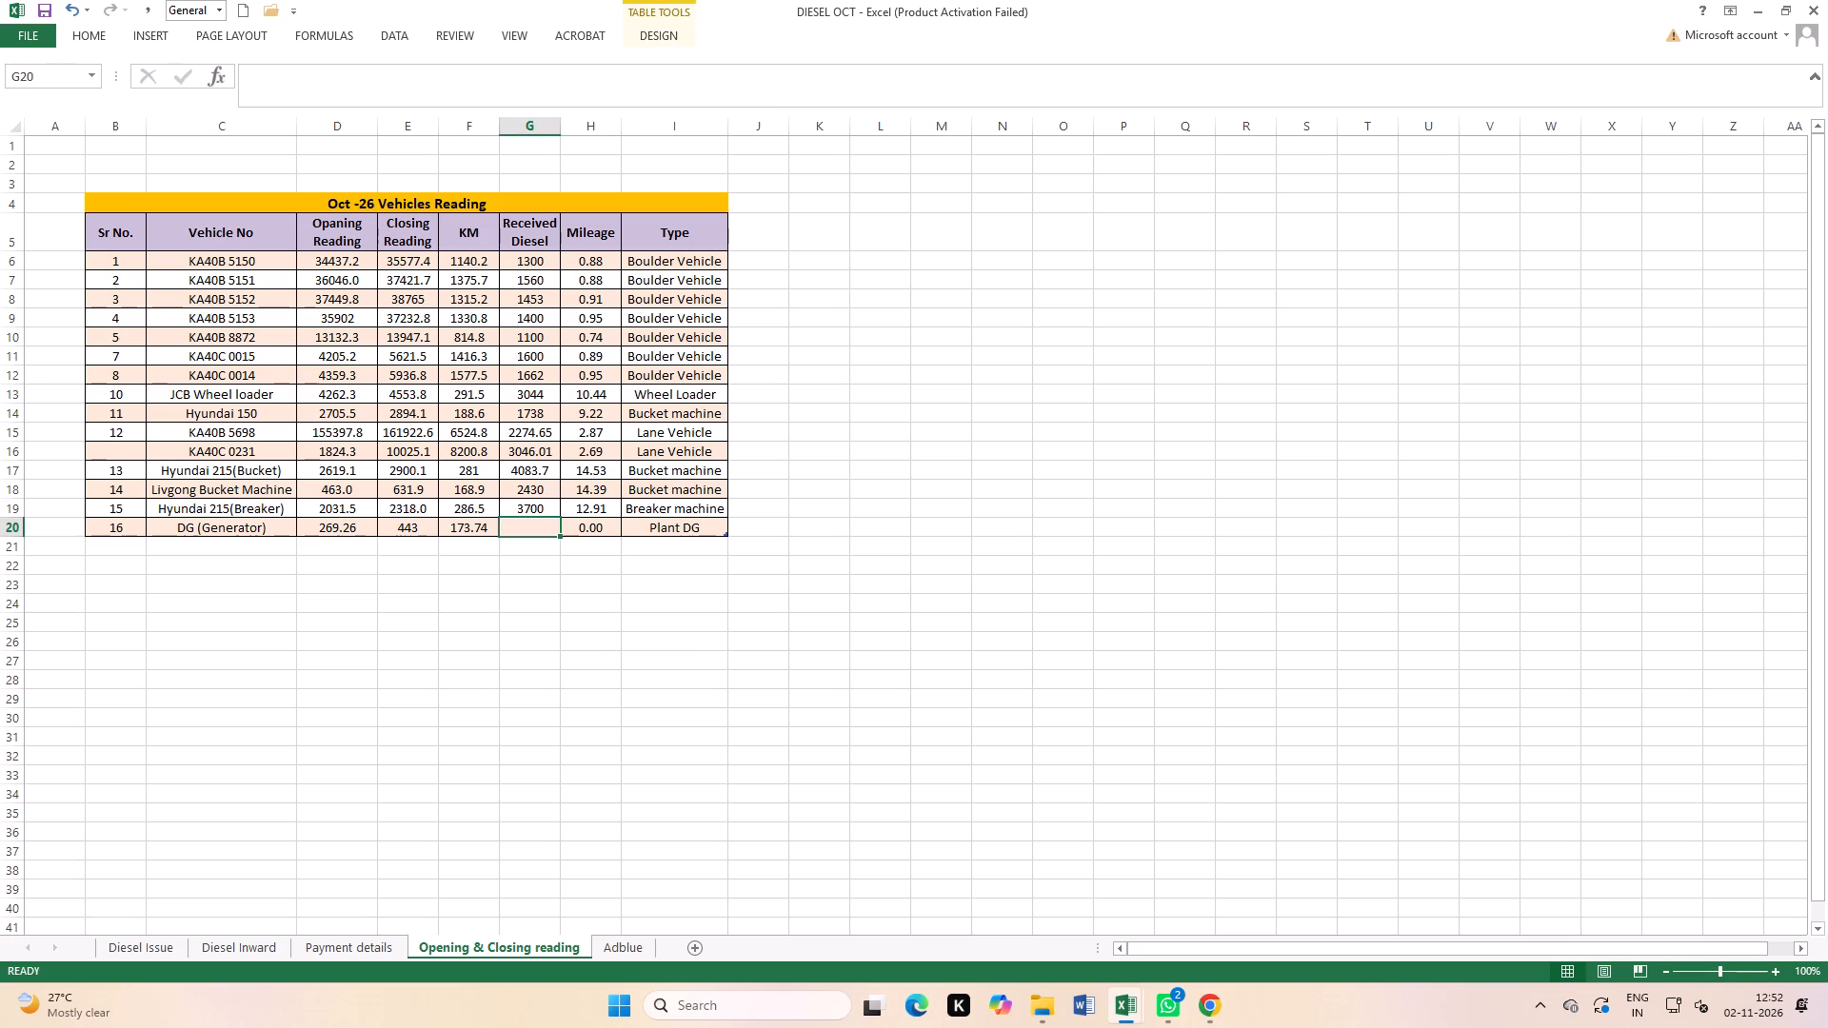
type("9056")
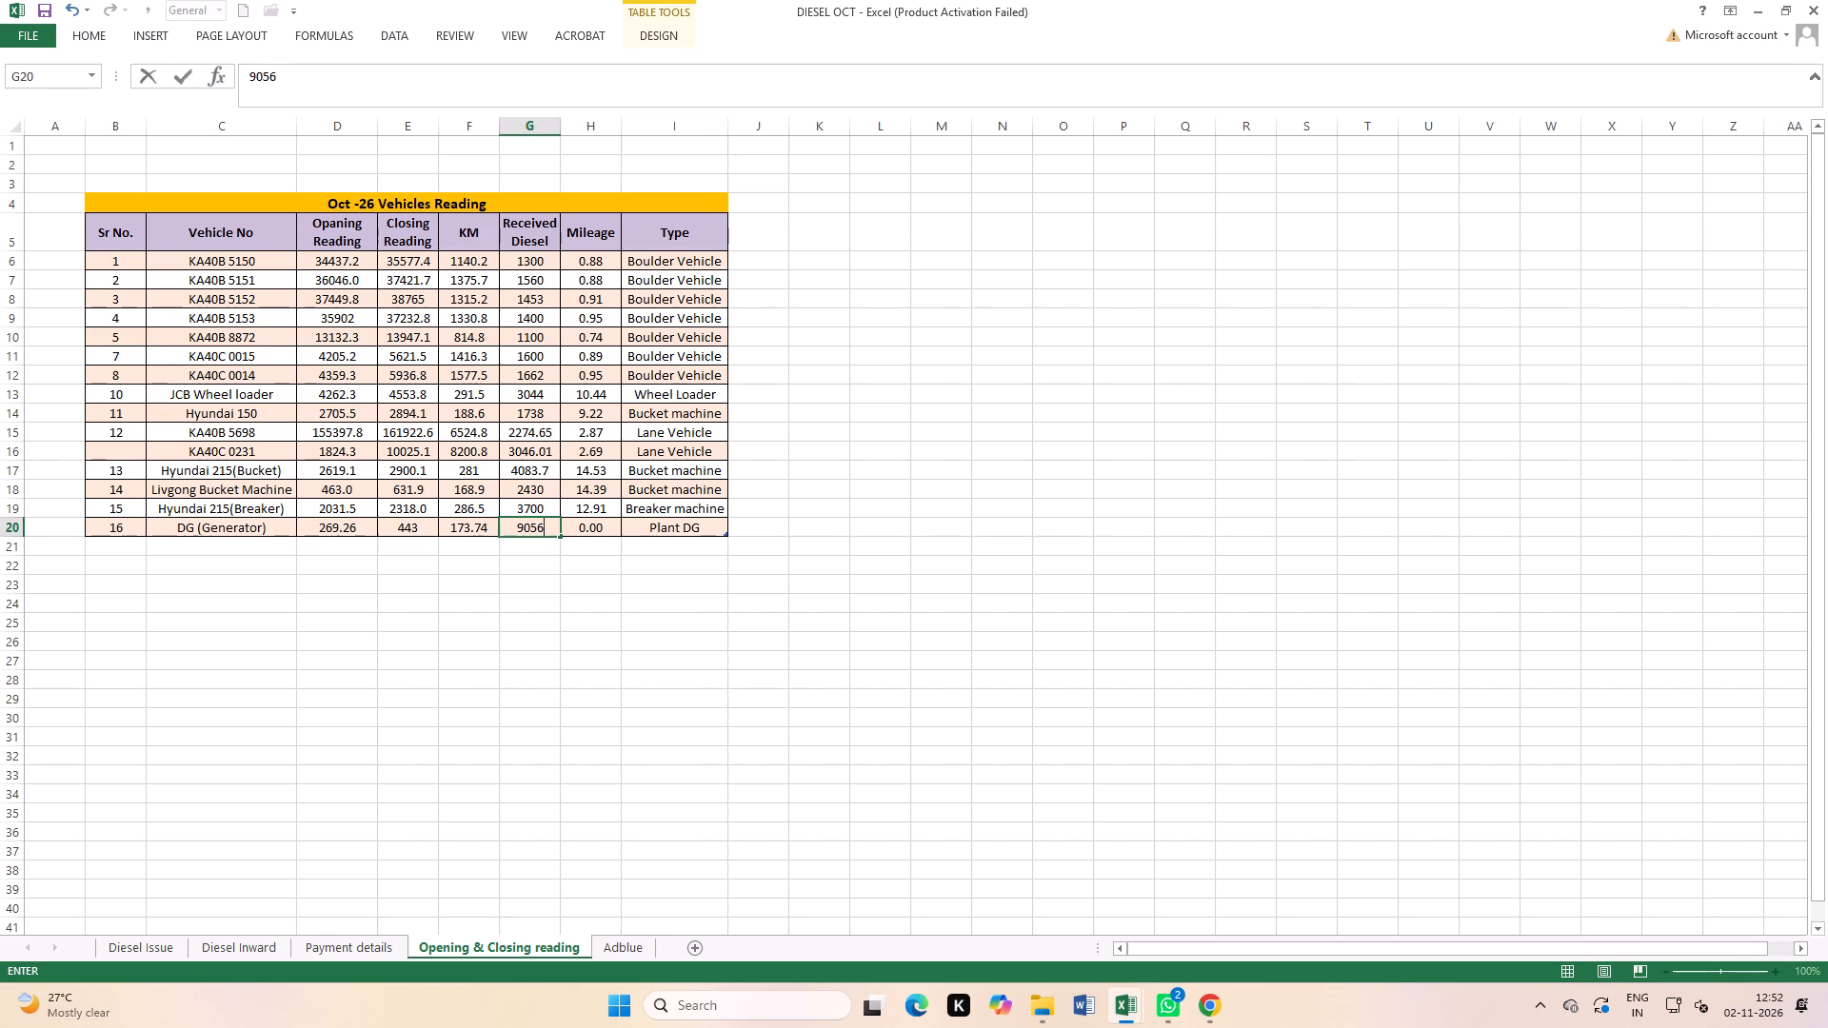
key("Right")
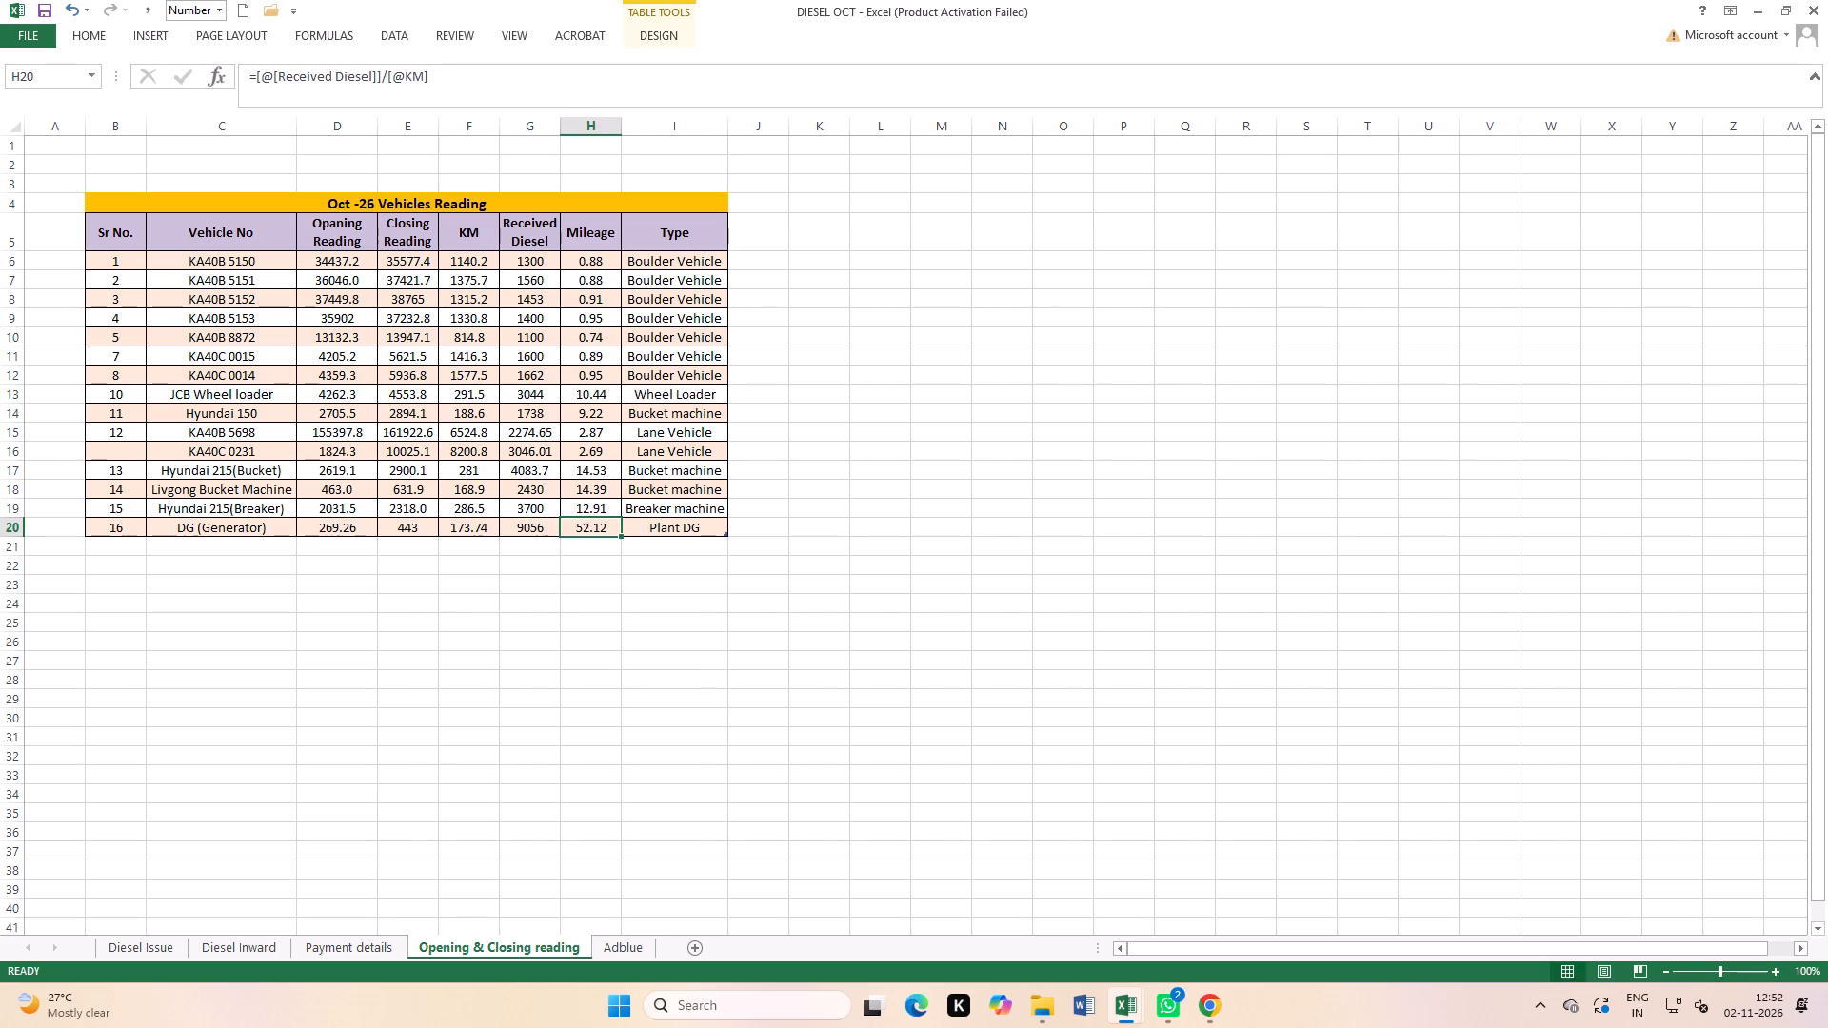
left_click(657, 658)
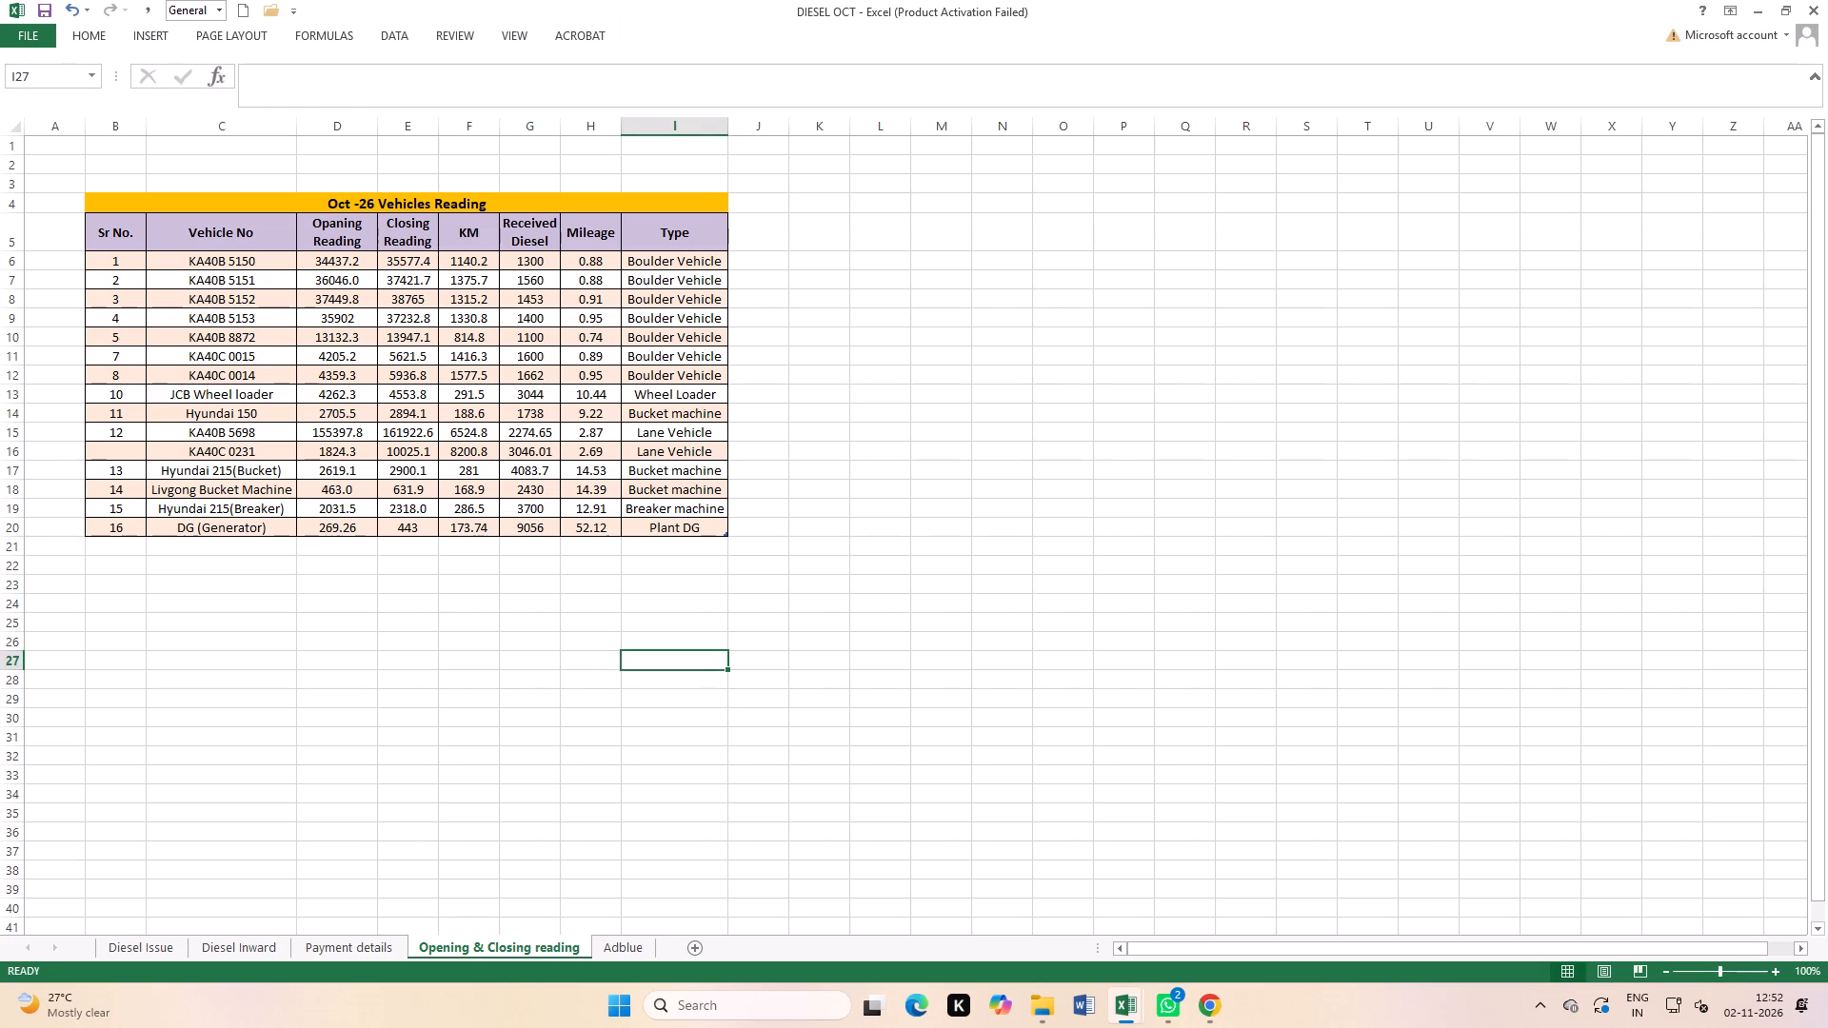
Save the DIESEL OCT workbook.
left_click(855, 598)
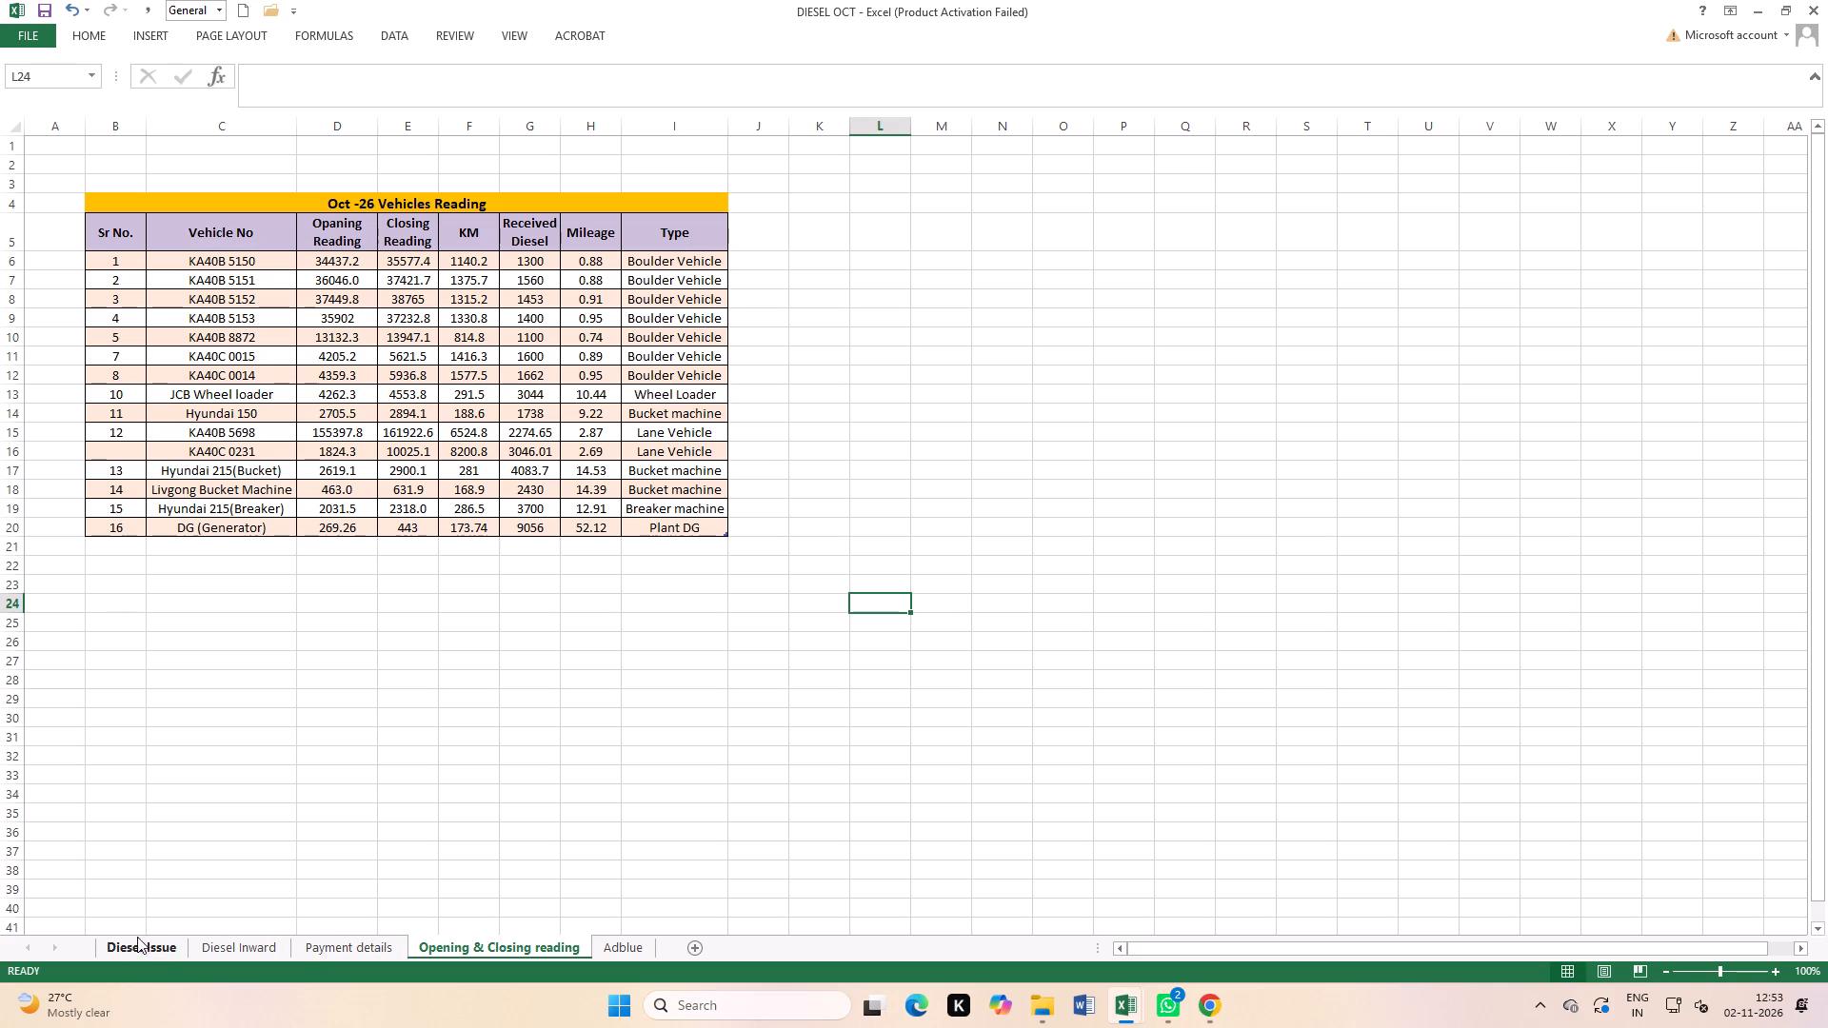
left_click(682, 763)
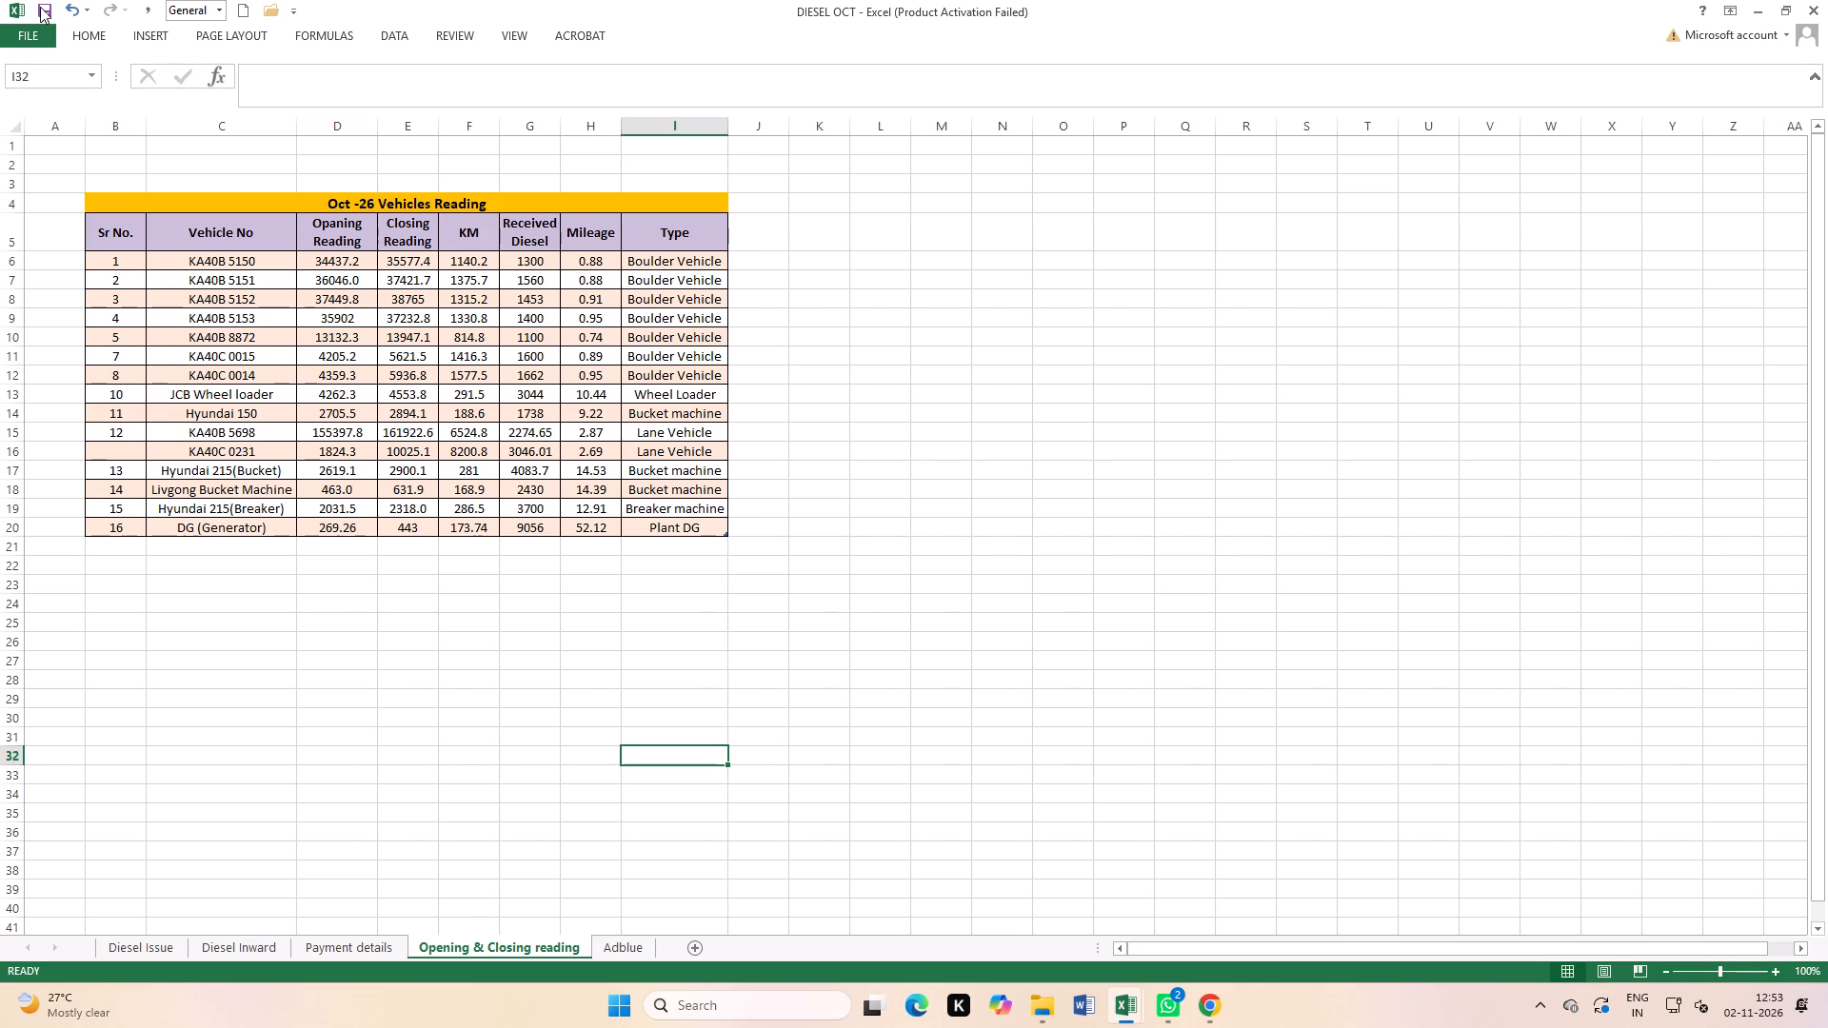
left_click(46, 9)
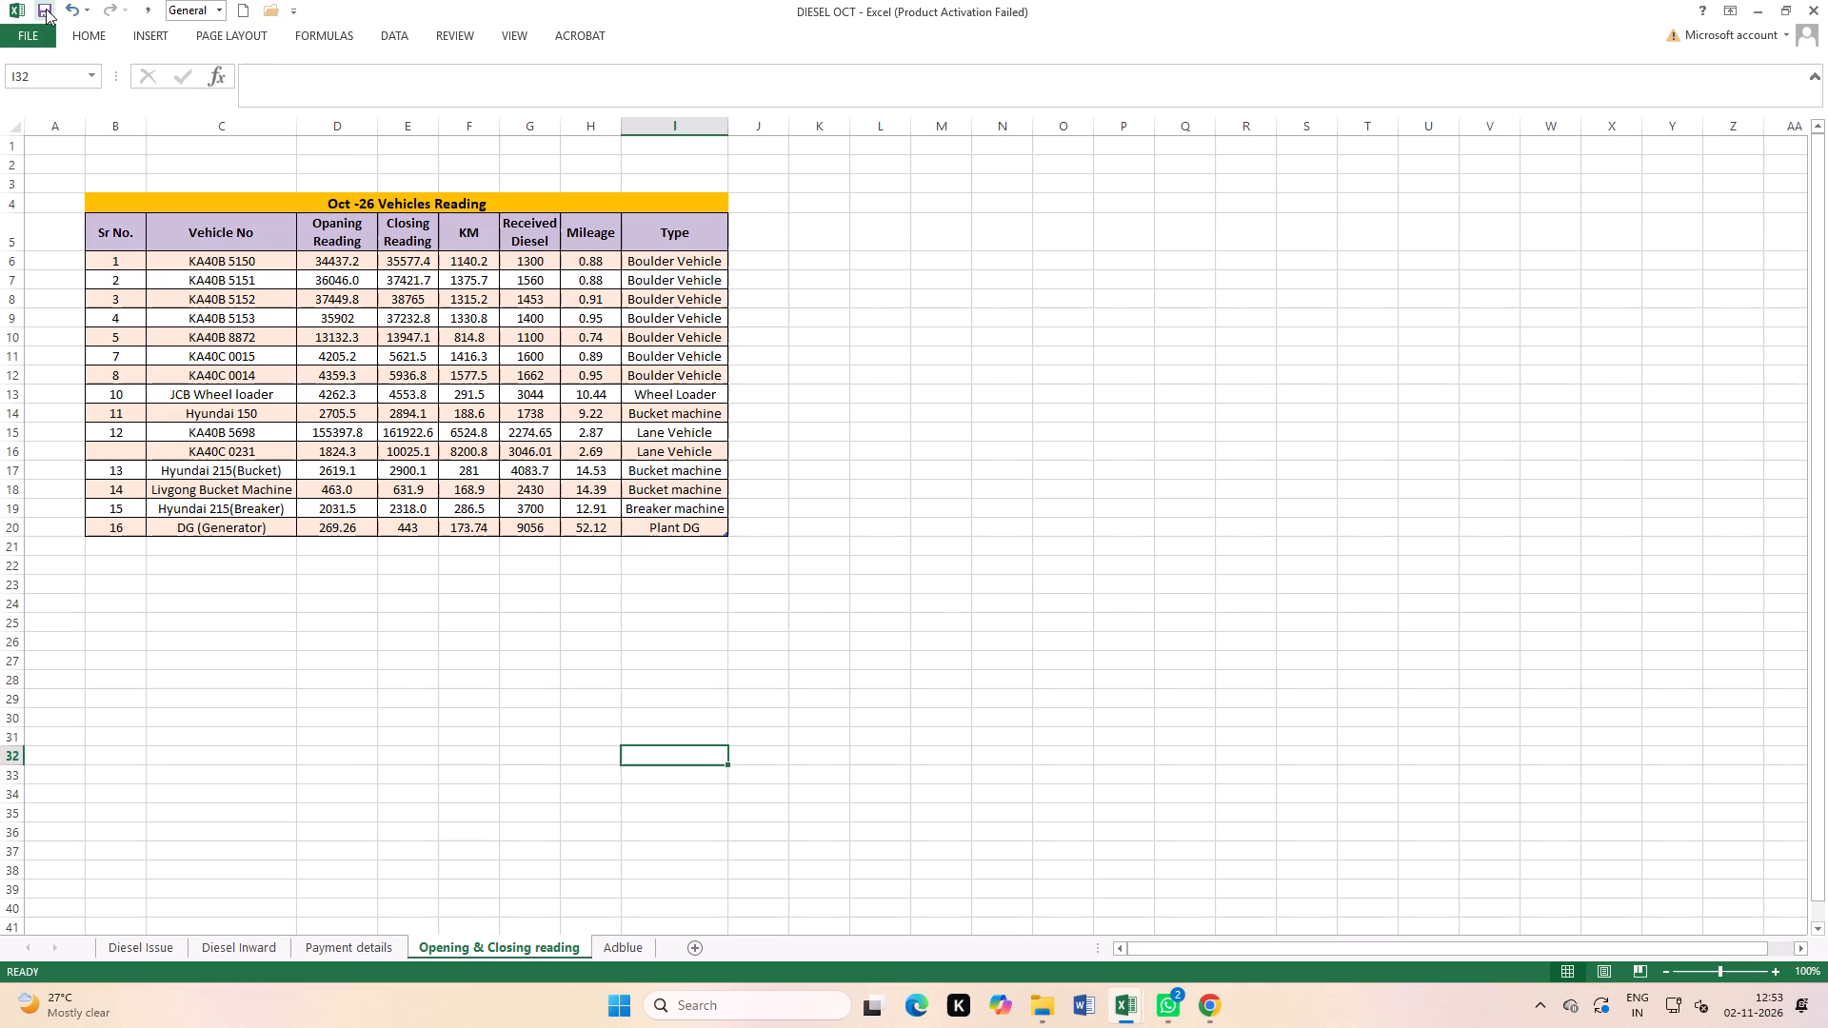
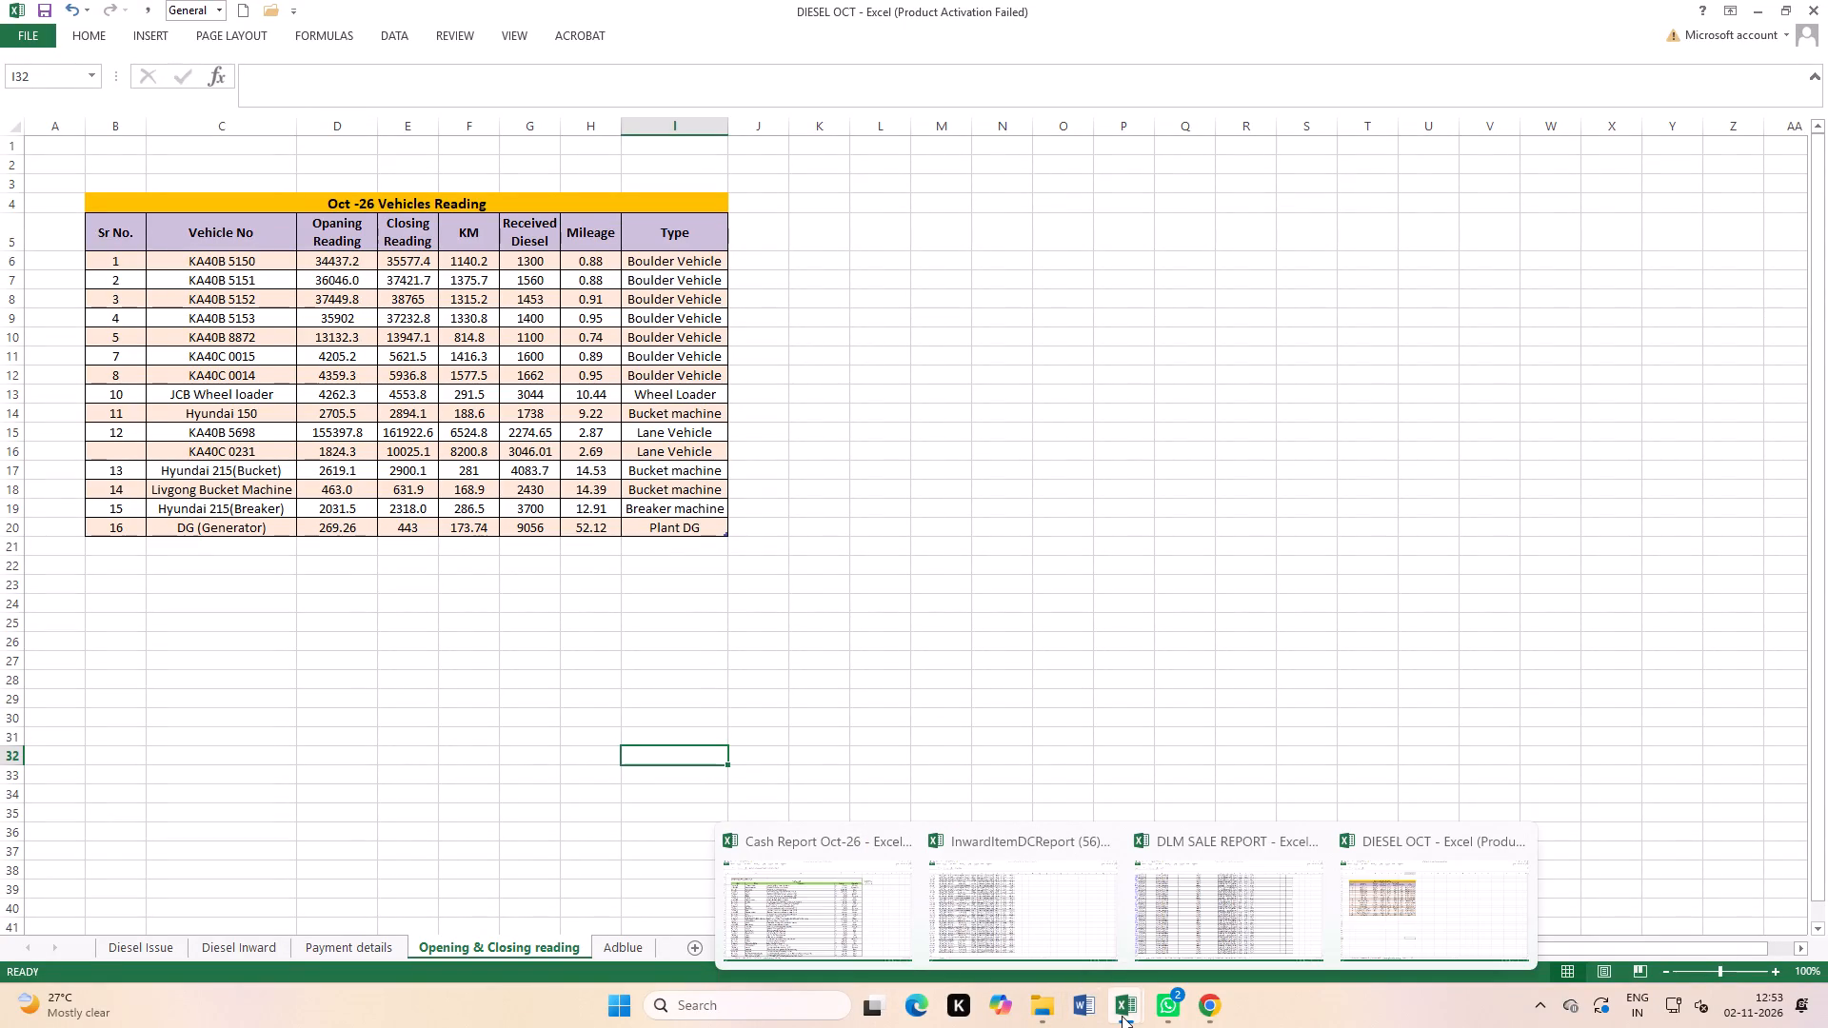
In the Boulders sheet of the DLM SALE REPORT workbook, filter the vendor column to show only LAGUMAMMA QUARRY.
left_click(1257, 898)
left_click(243, 950)
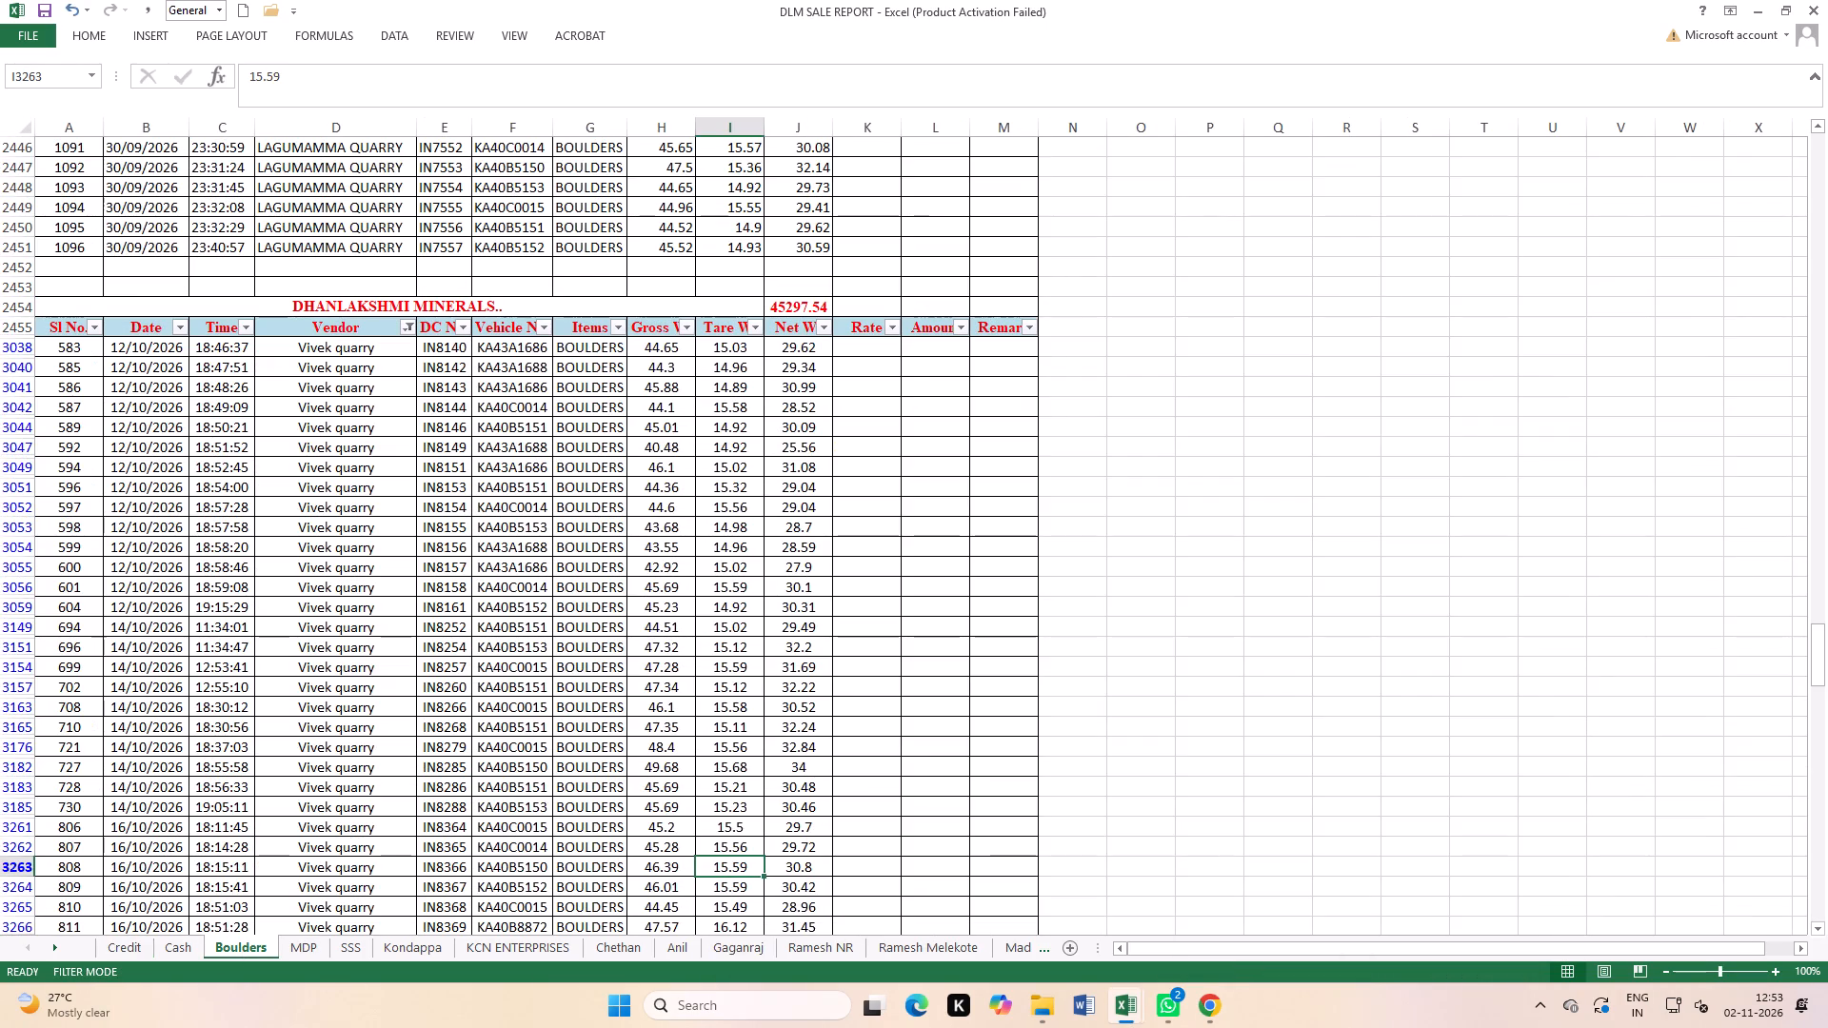
left_click(306, 425)
left_click(404, 325)
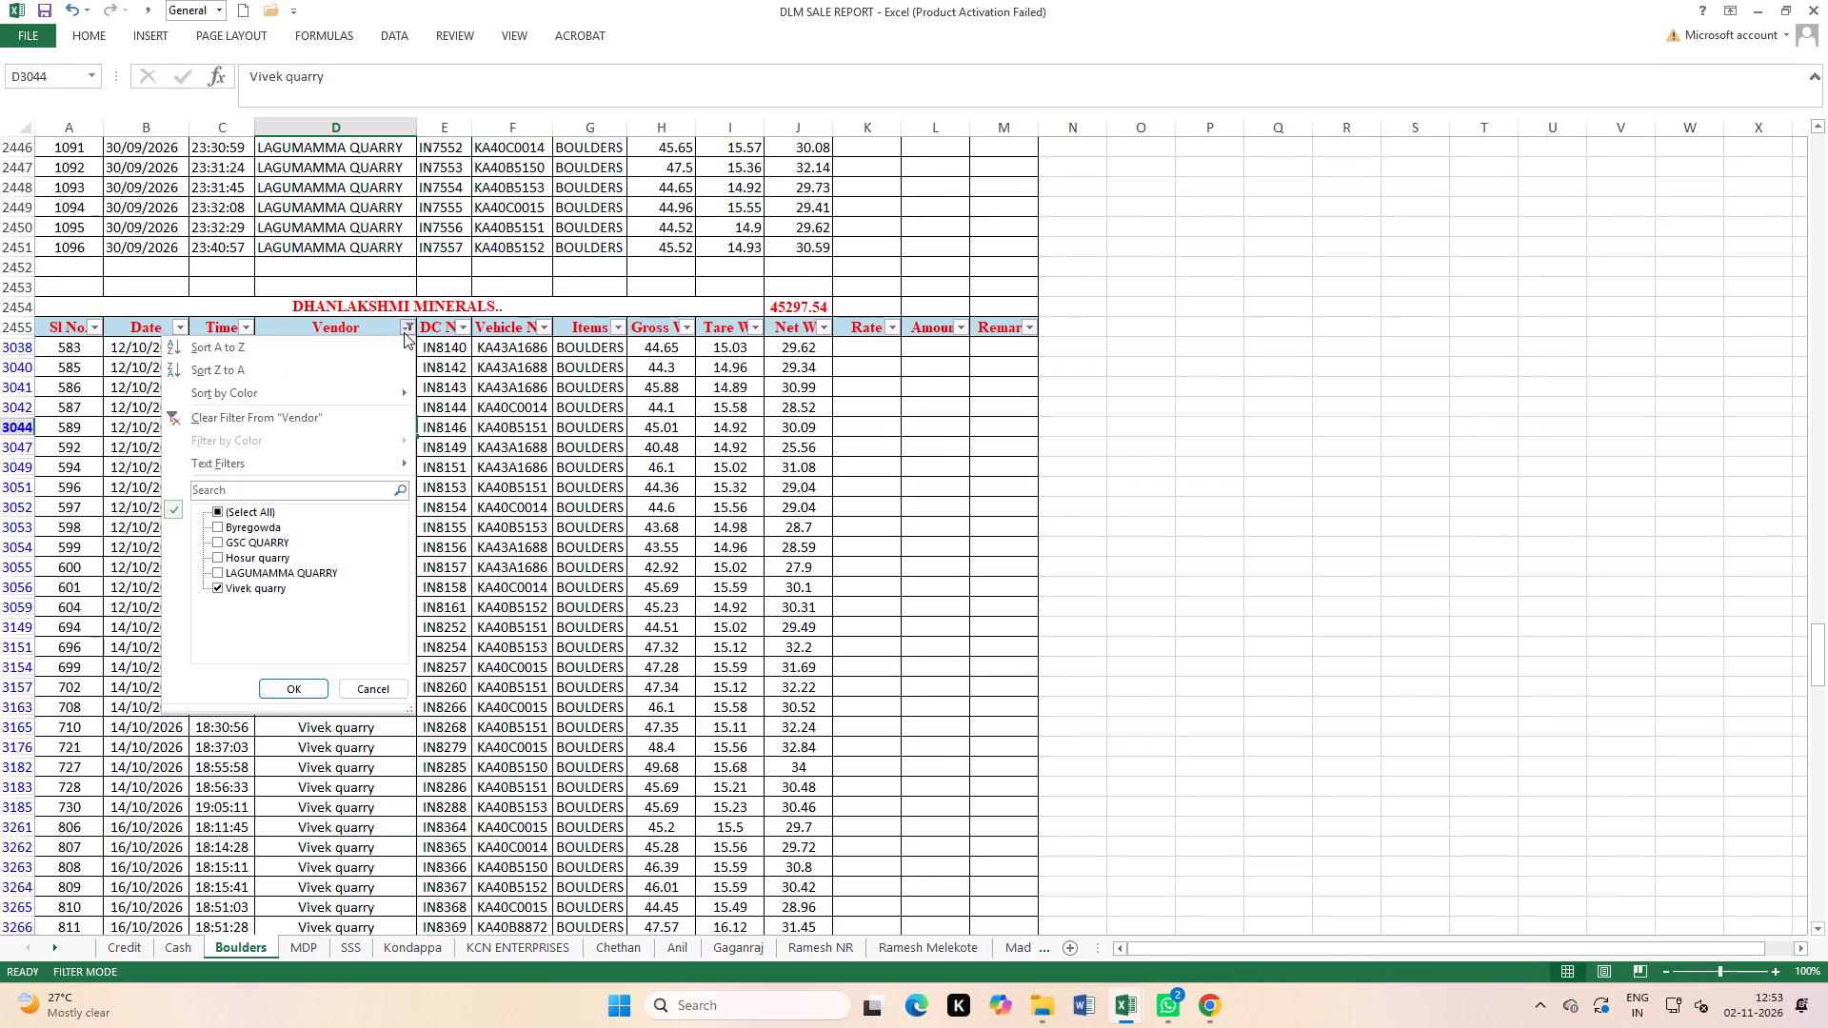
left_click(251, 514)
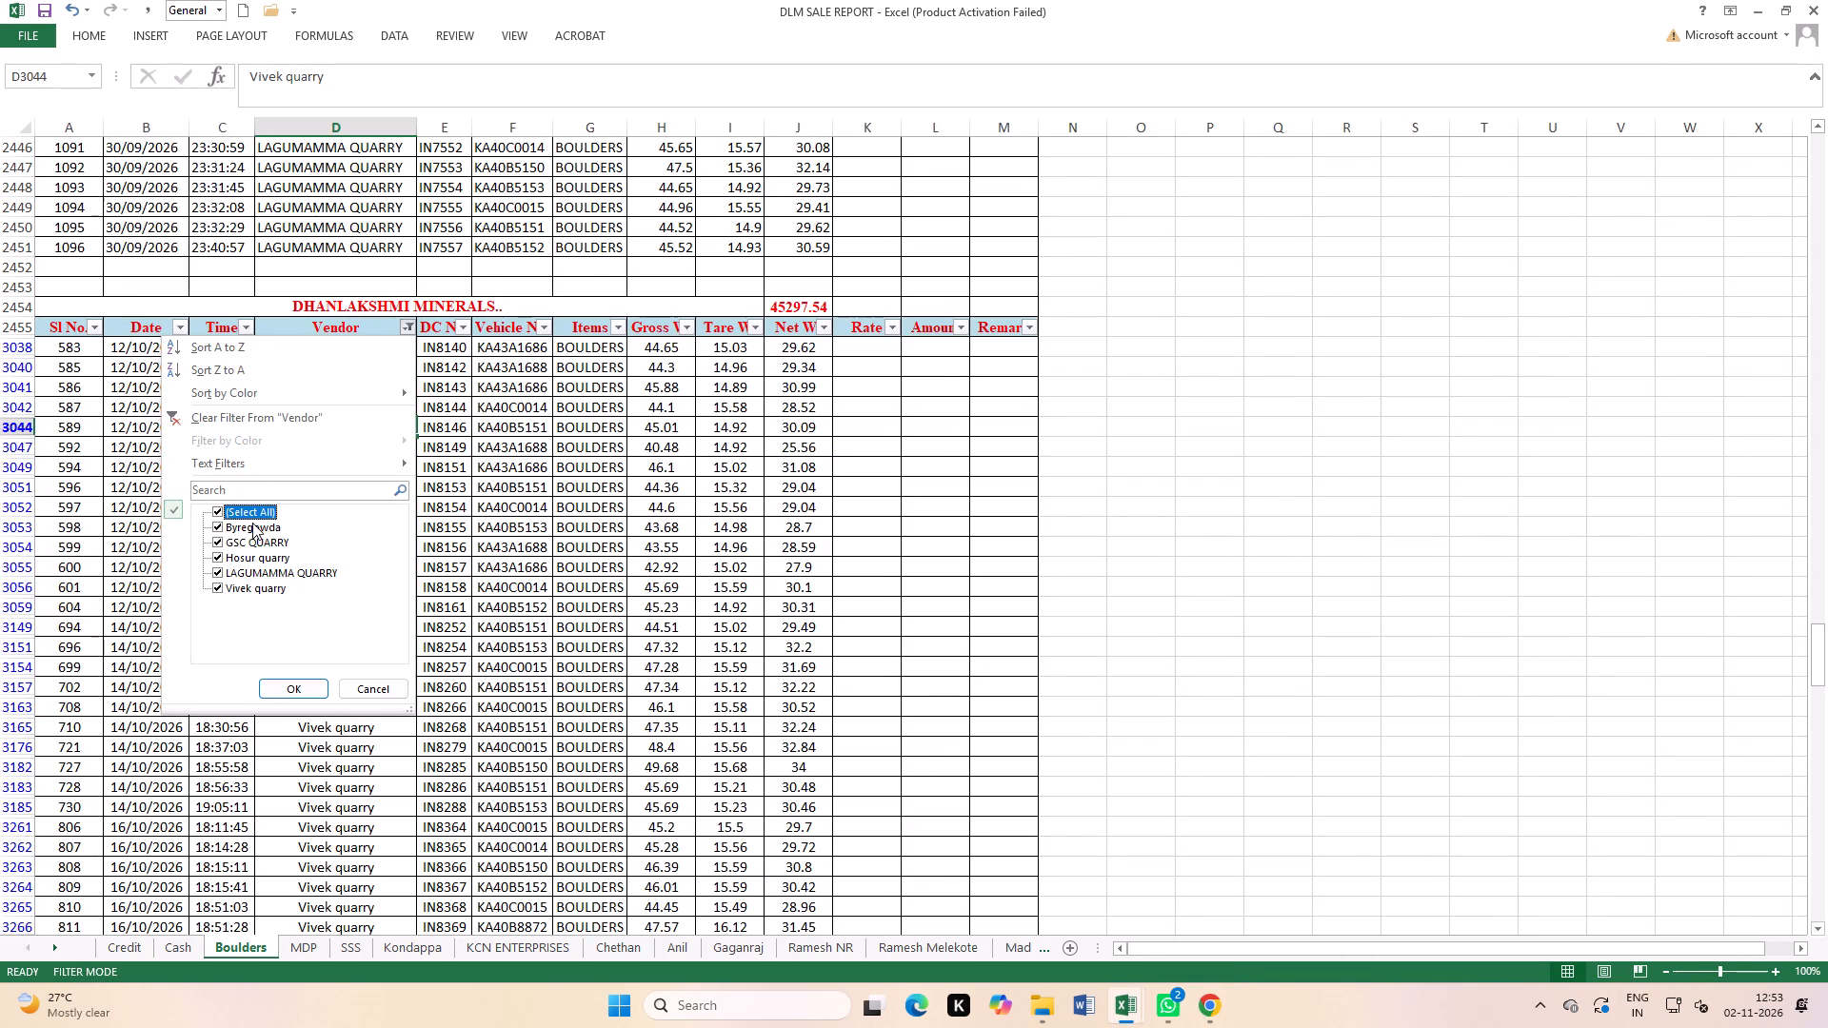
left_click(252, 523)
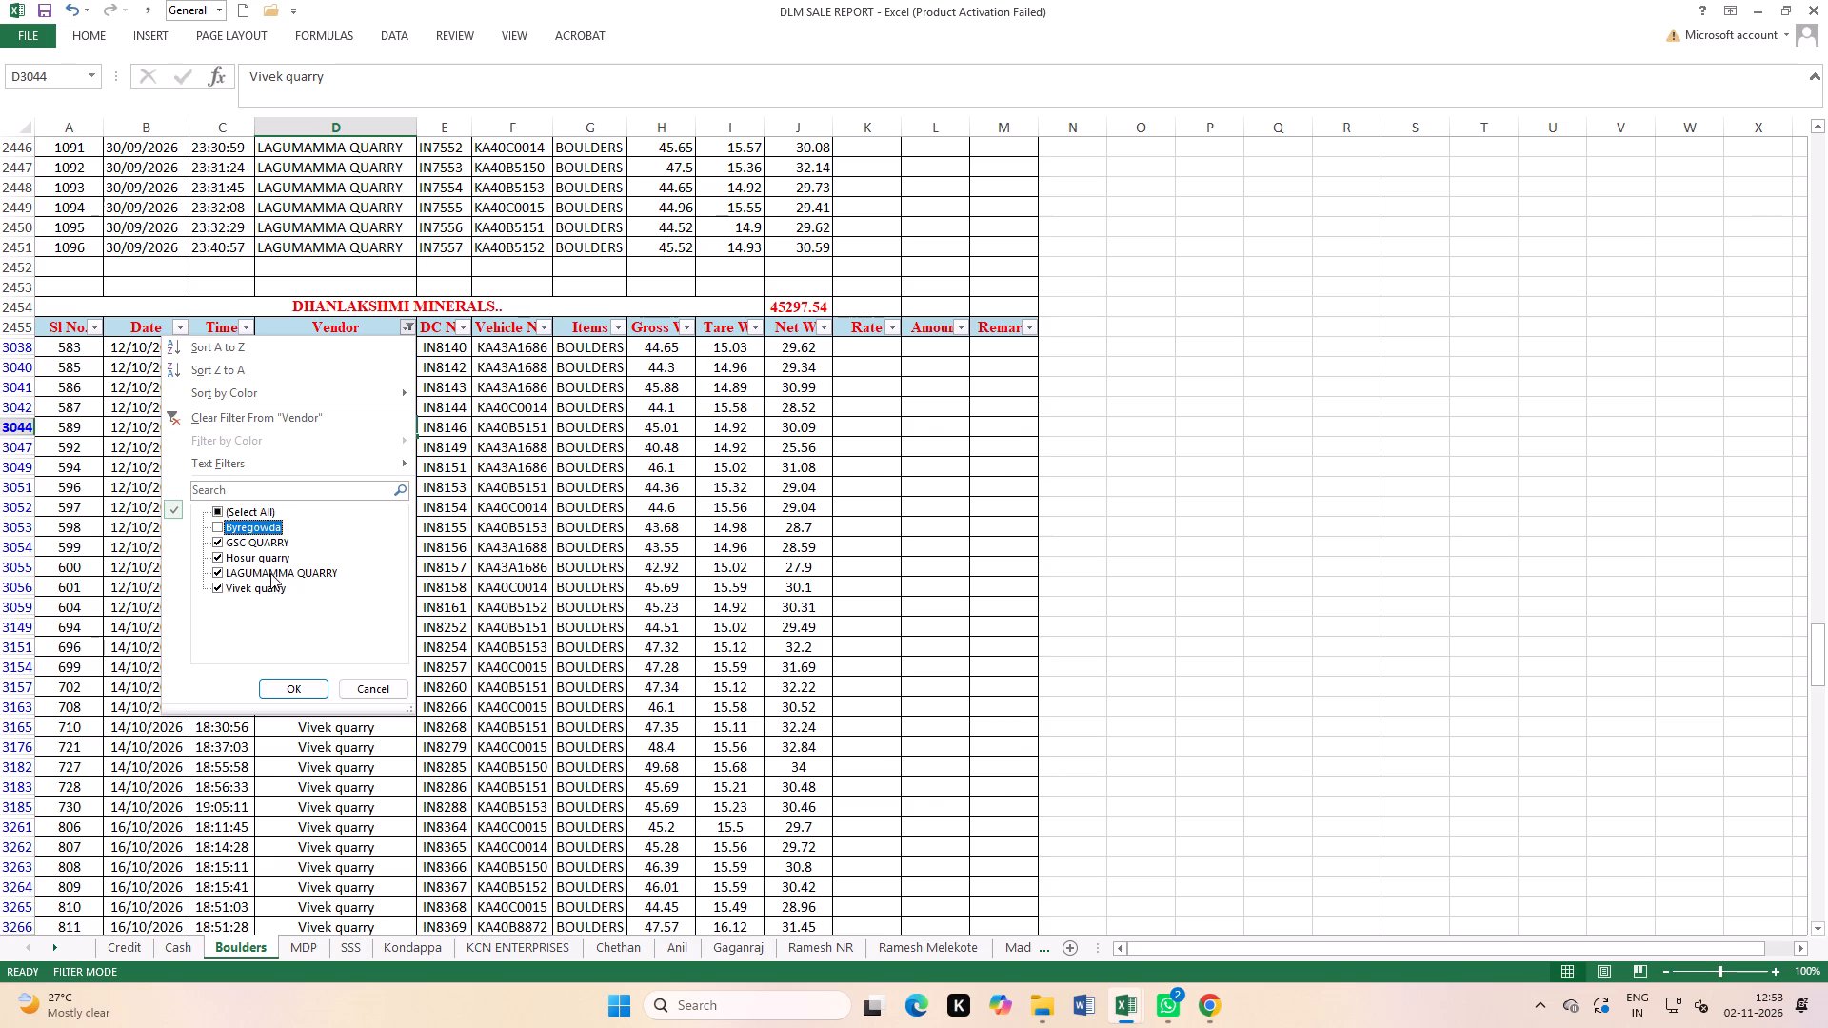
left_click(271, 571)
left_click(255, 519)
left_click(259, 509)
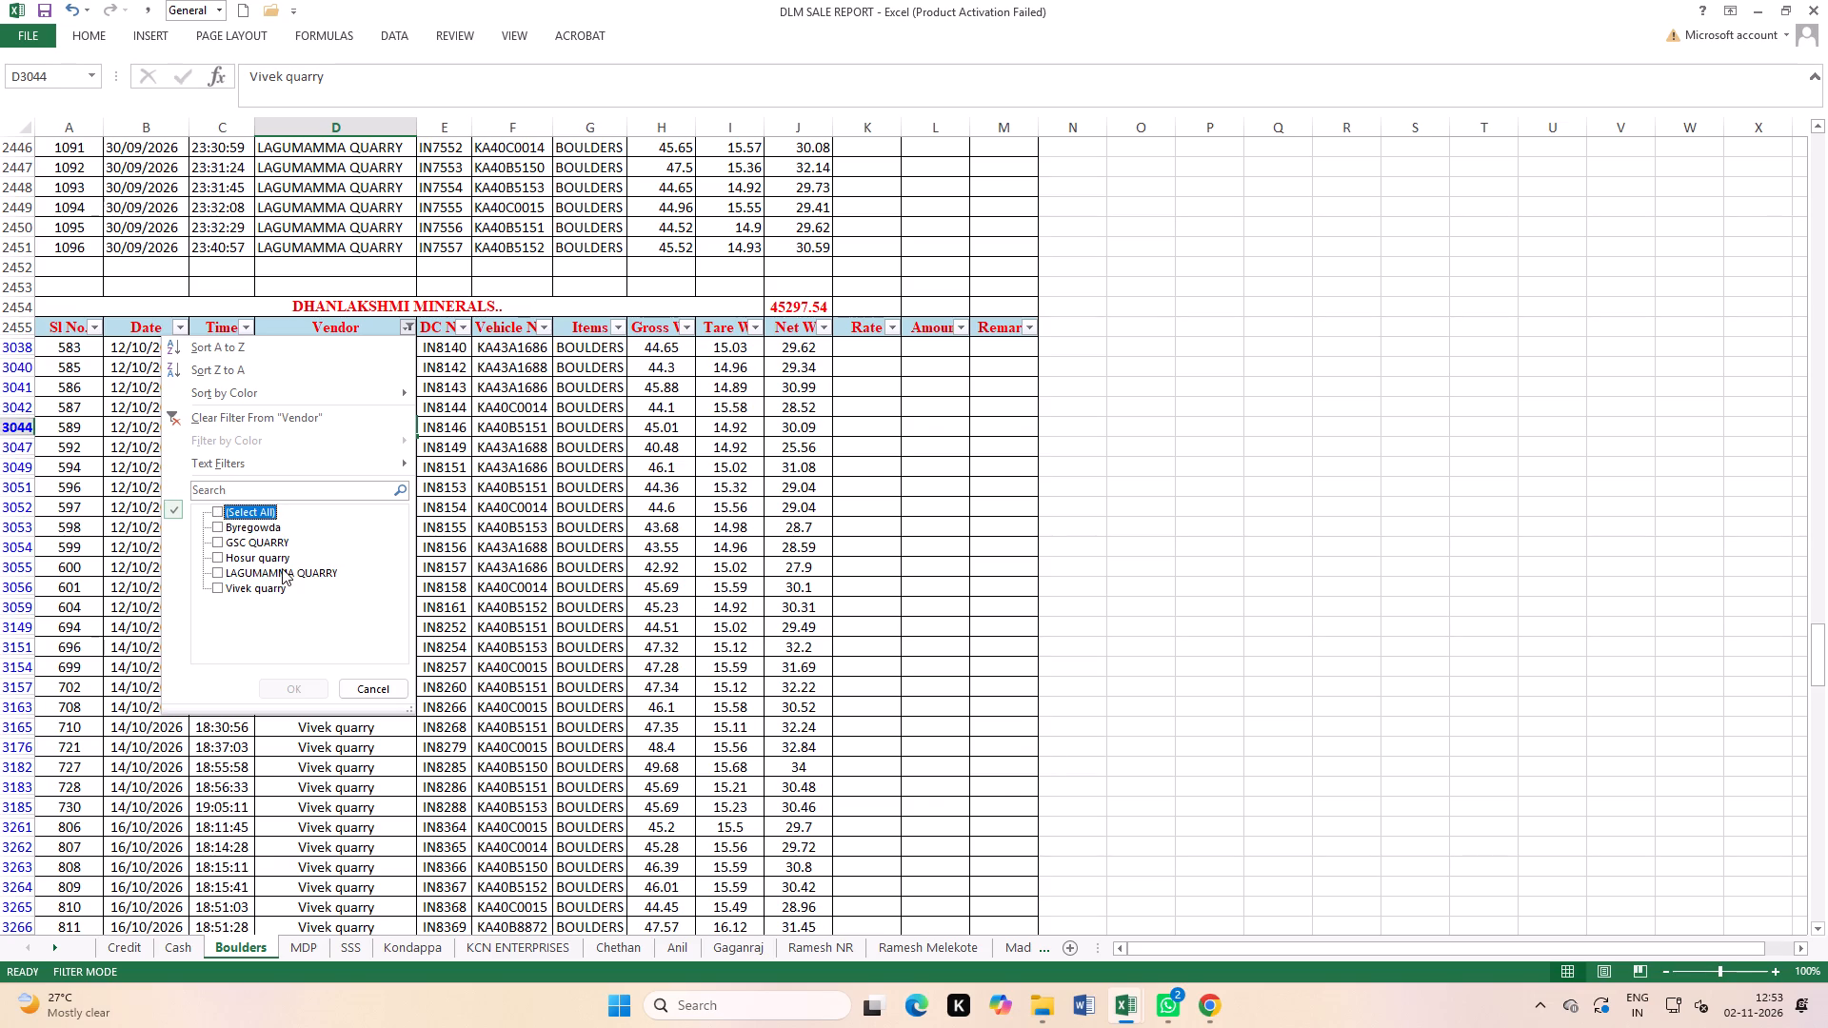
left_click(282, 568)
left_click(297, 683)
left_click(1030, 698)
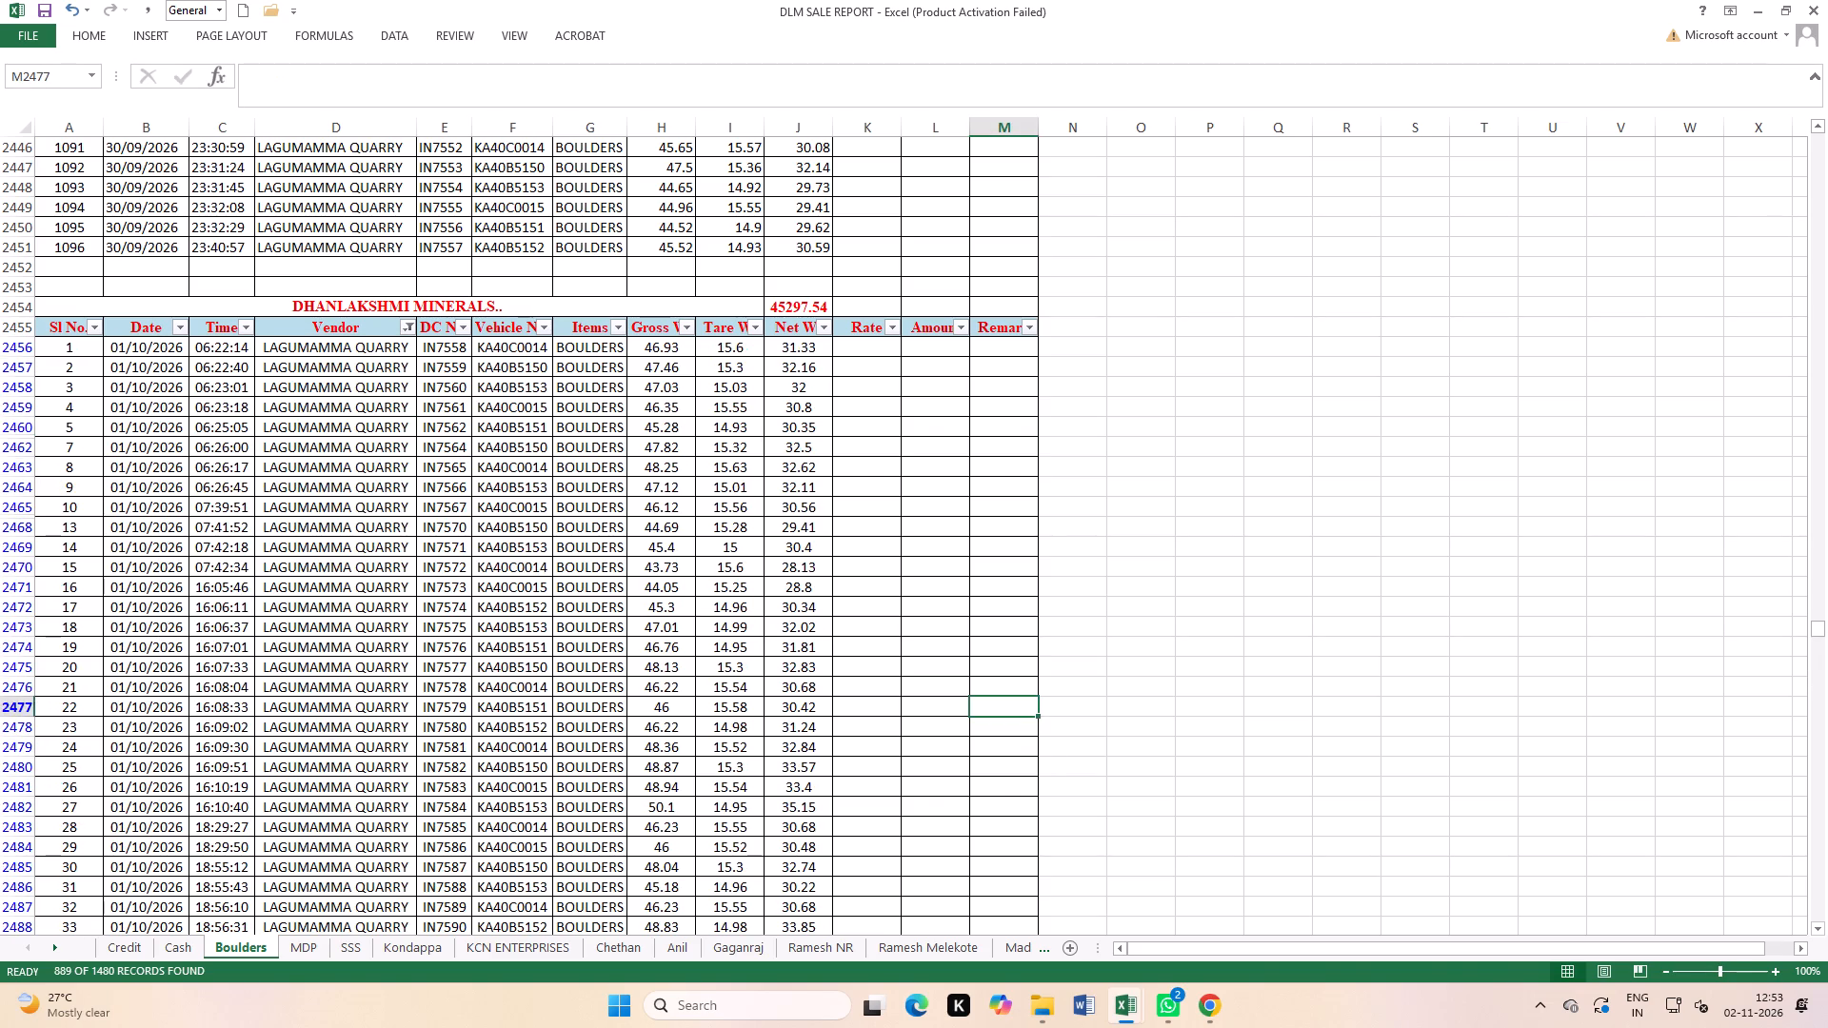
Select all filtered October net weight values for LAGUMAMMA QUARRY, down to the last 31/10/2026 entry, to check their total.
left_click_drag(794, 354, 788, 1027)
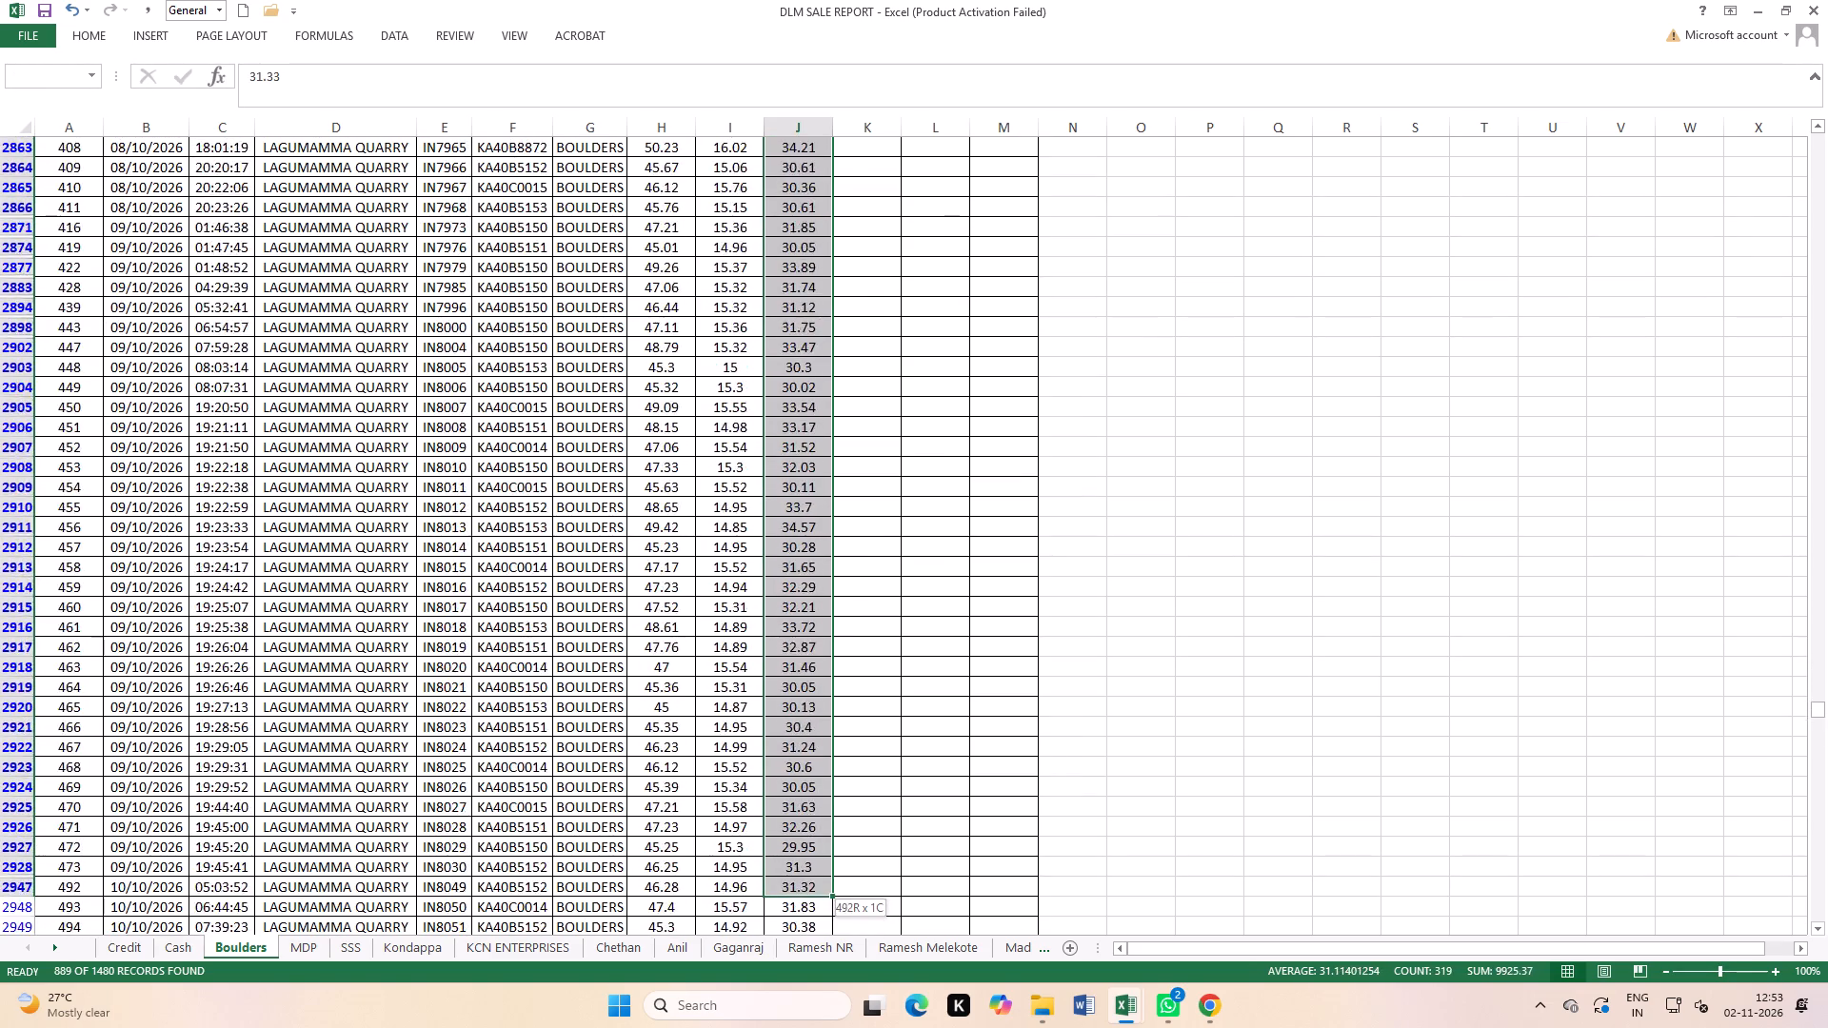
left_click_drag(788, 1027, 802, 955)
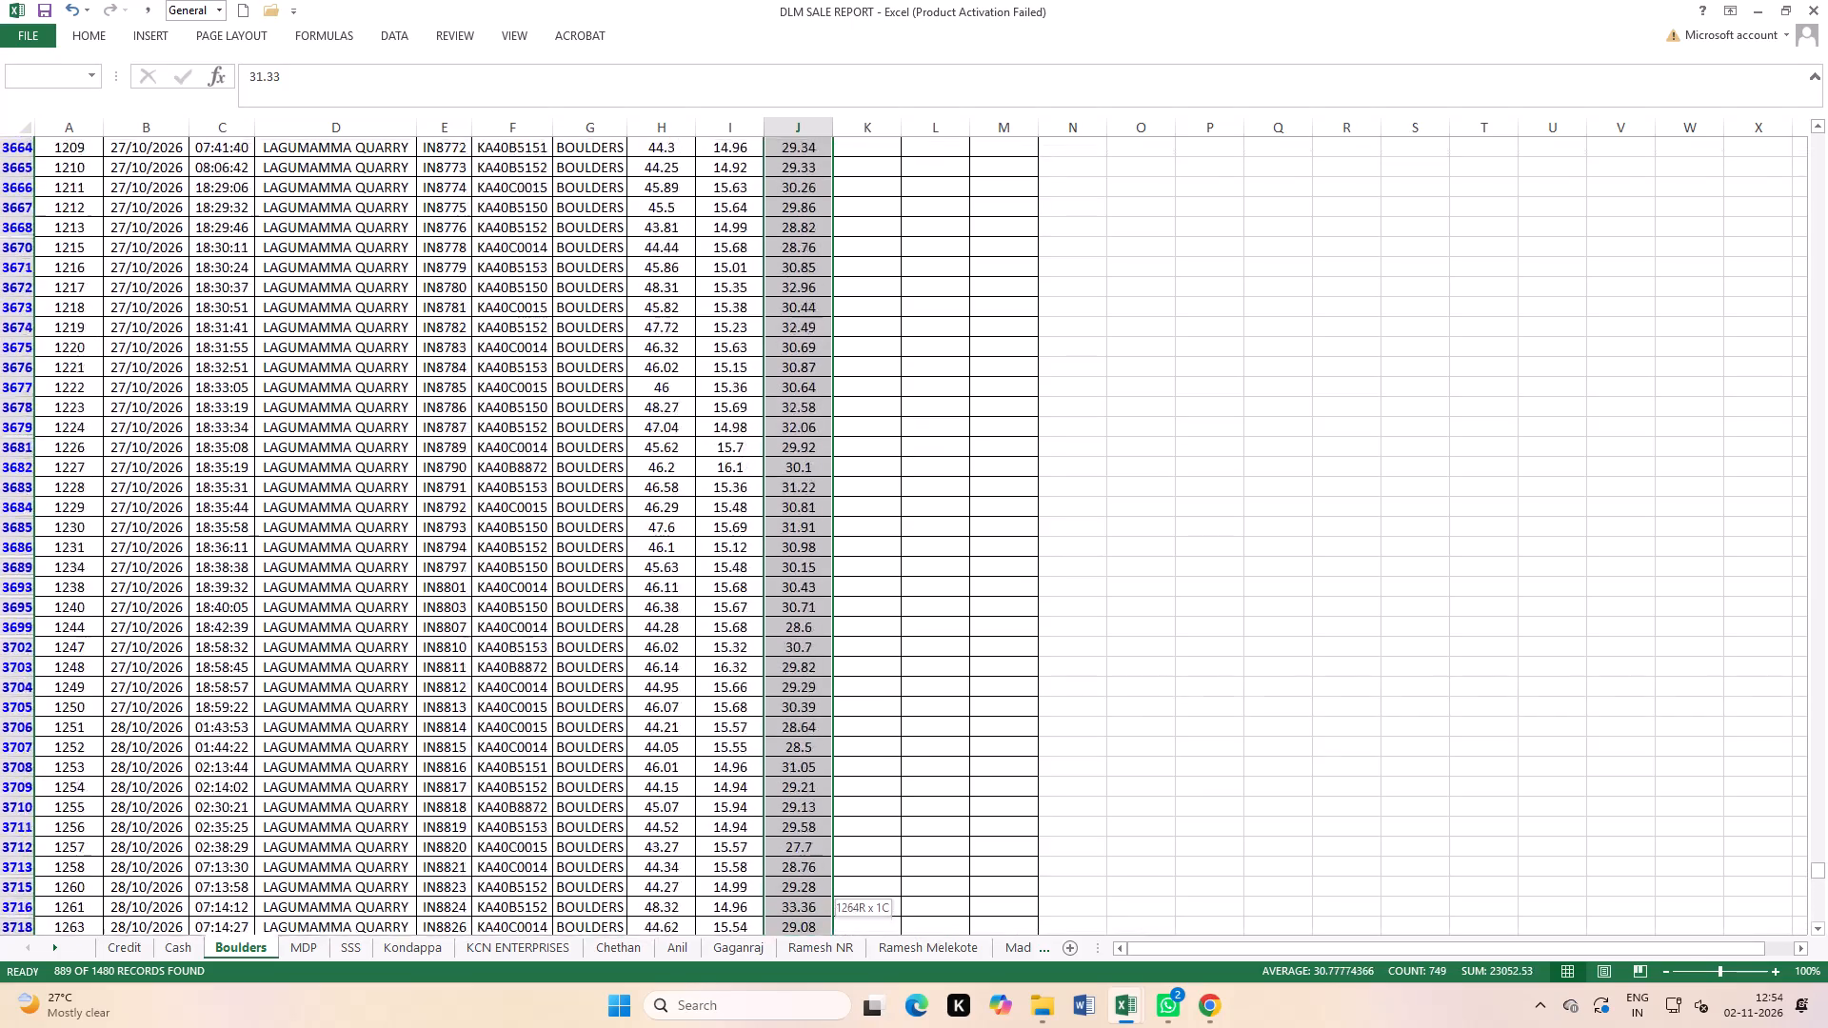
left_click_drag(802, 955, 795, 987)
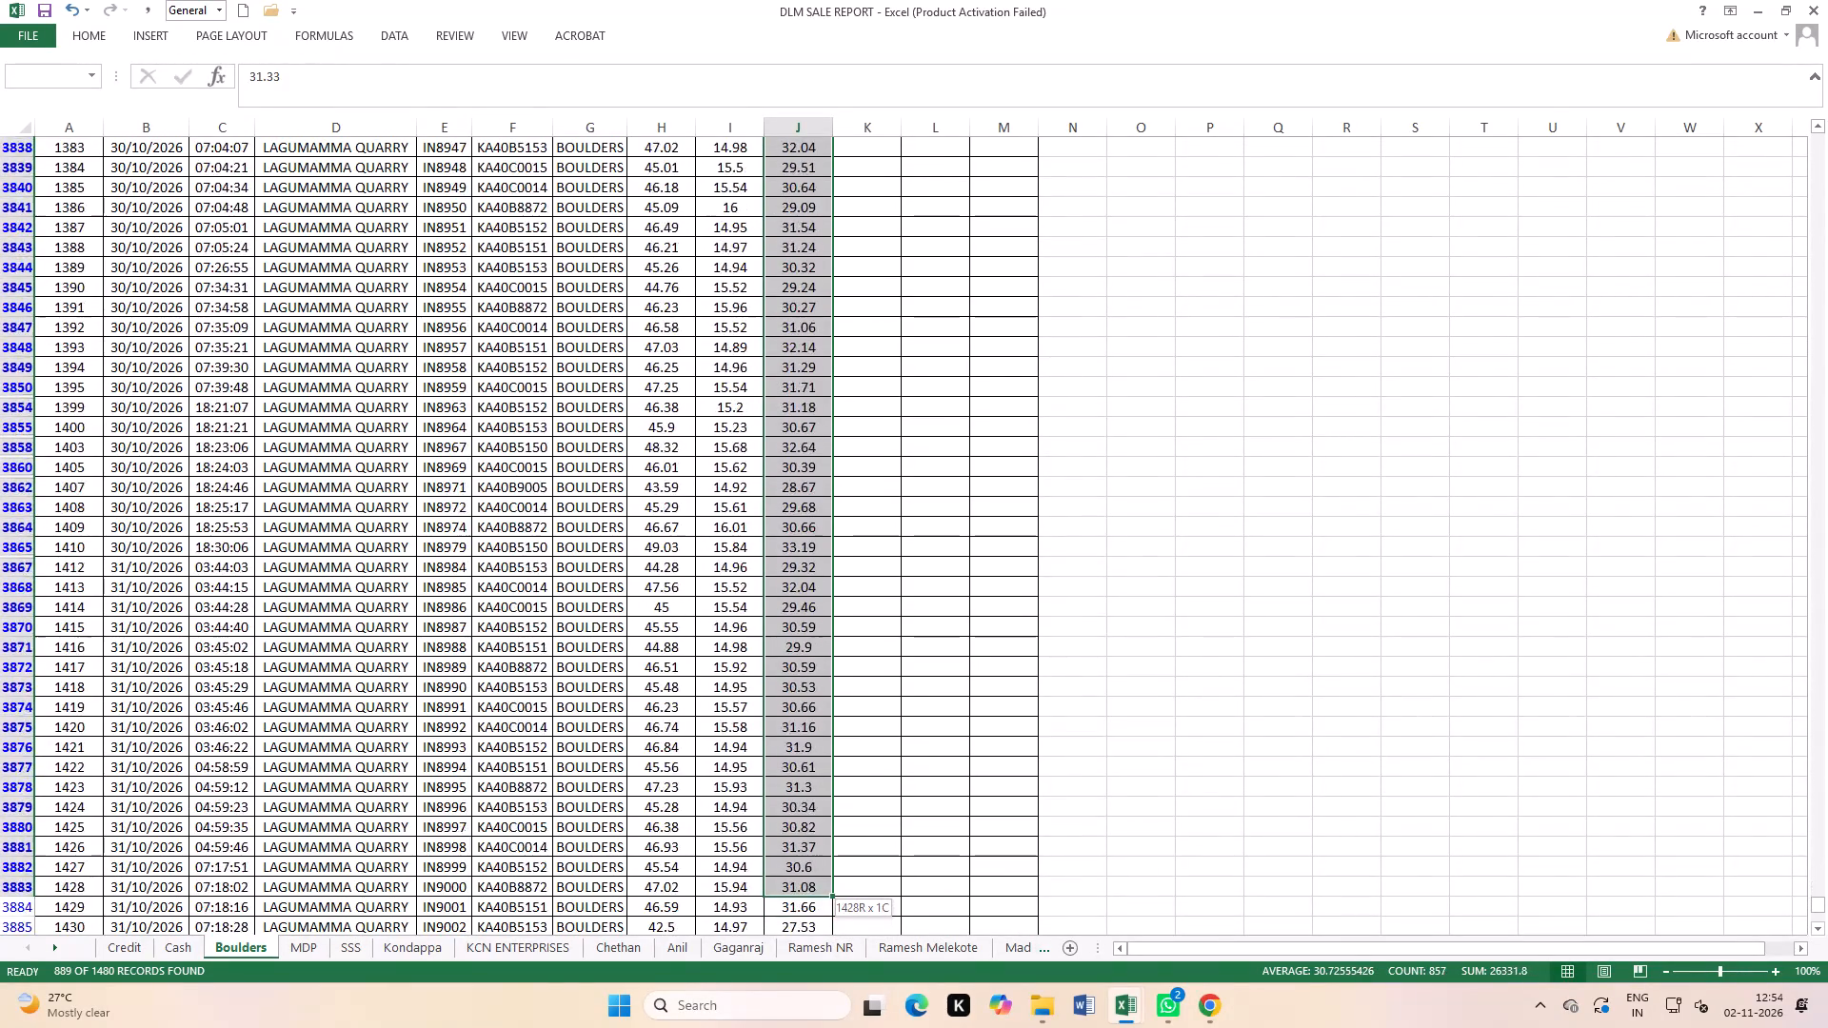
left_click_drag(795, 987, 805, 910)
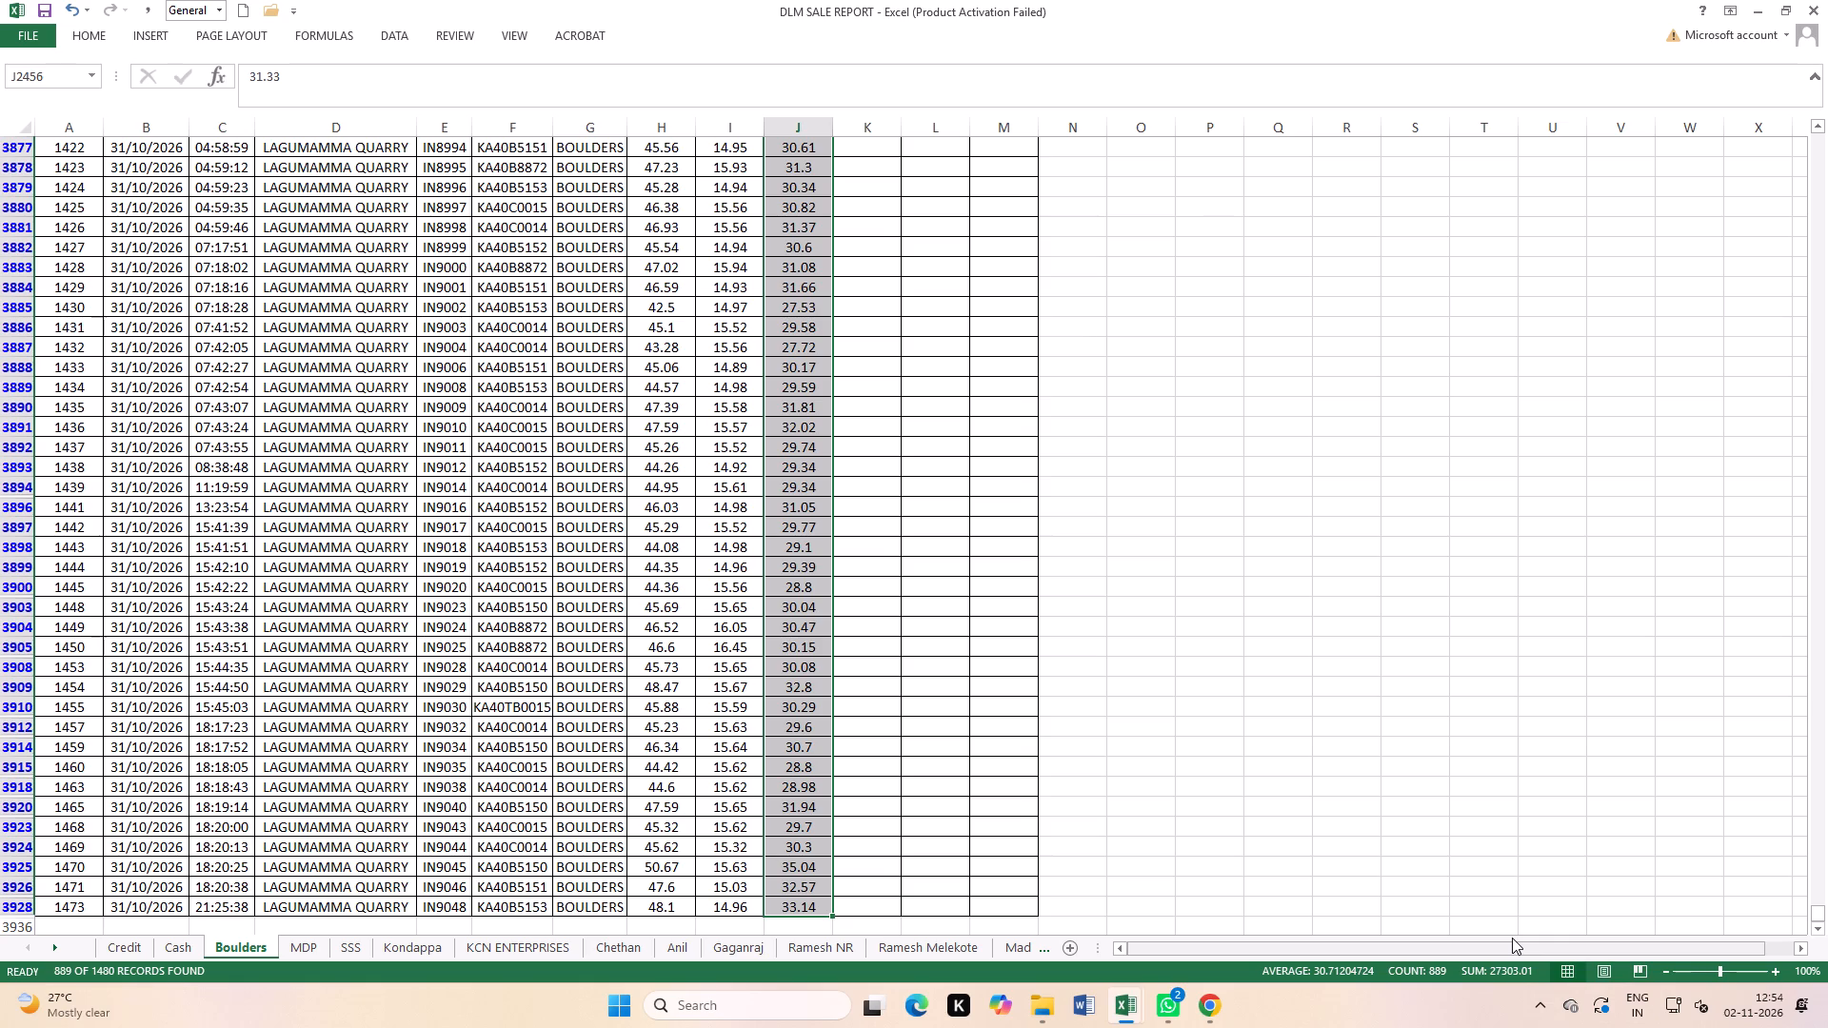
Clear the vendor filter on the Boulders sheet, save the DLM SALE REPORT workbook and close it.
left_click(794, 479)
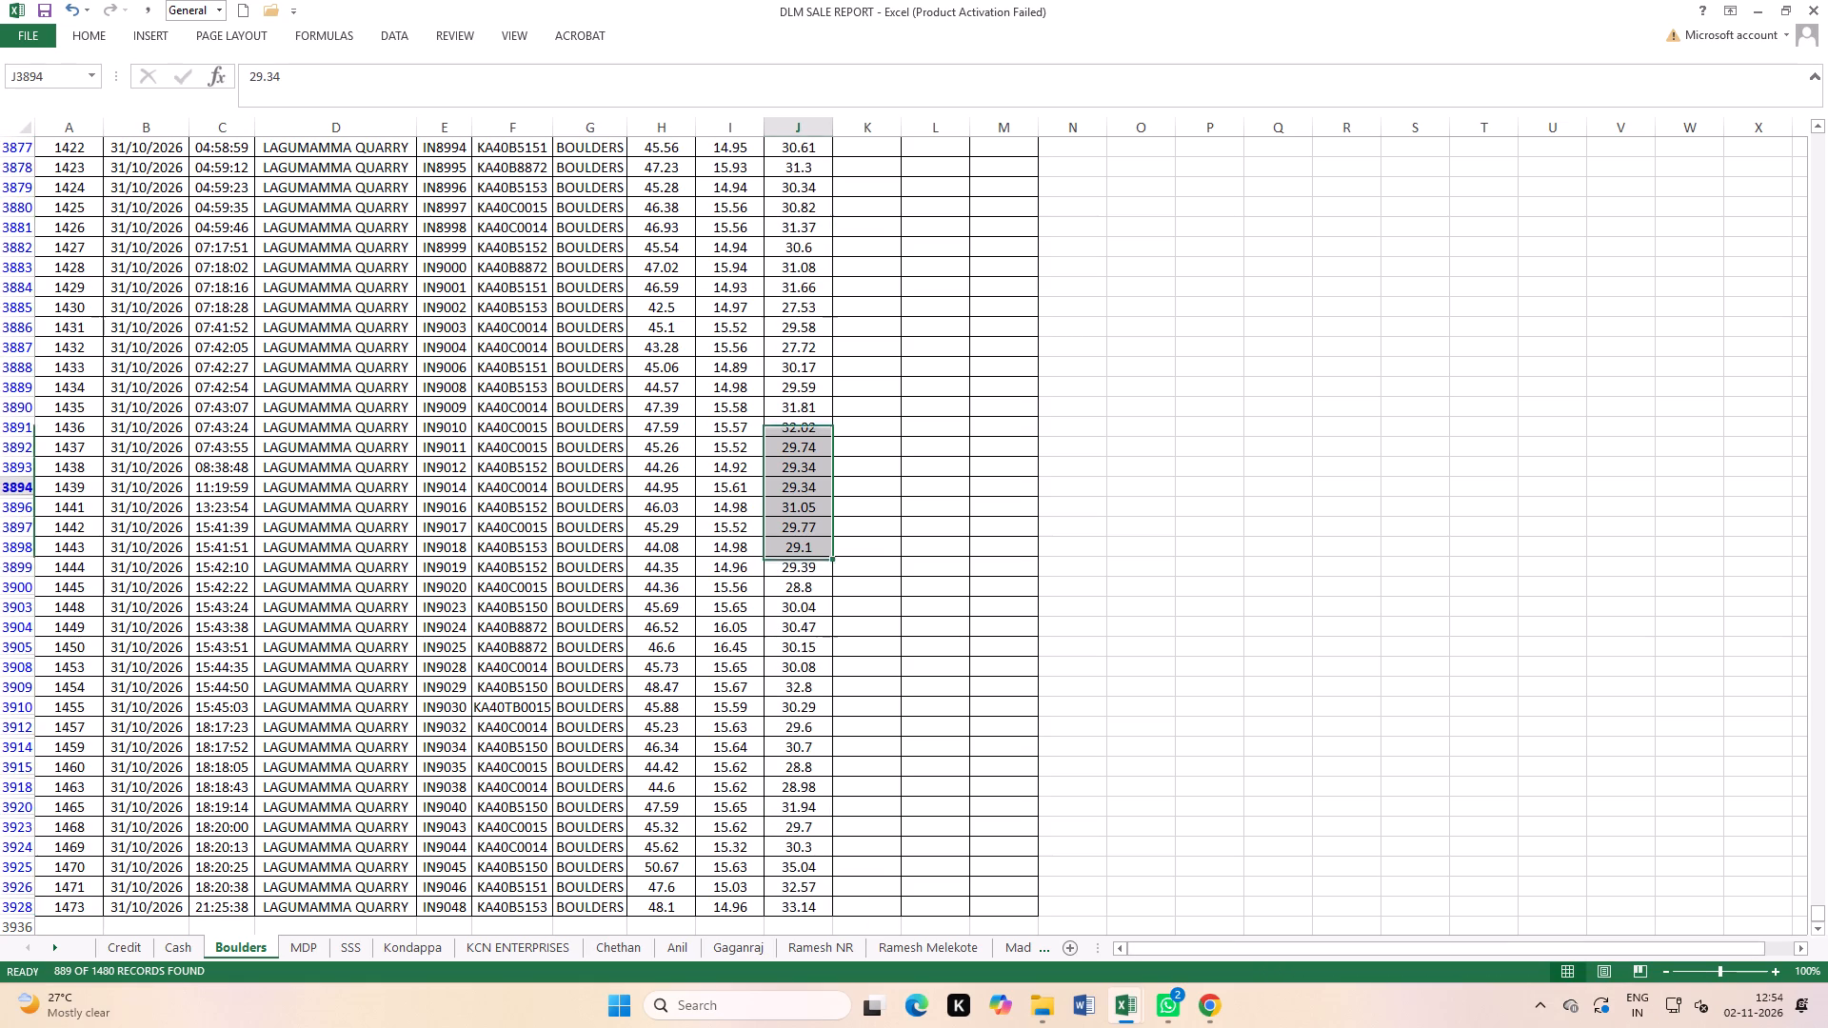
left_click(388, 25)
left_click(486, 106)
left_click(742, 544)
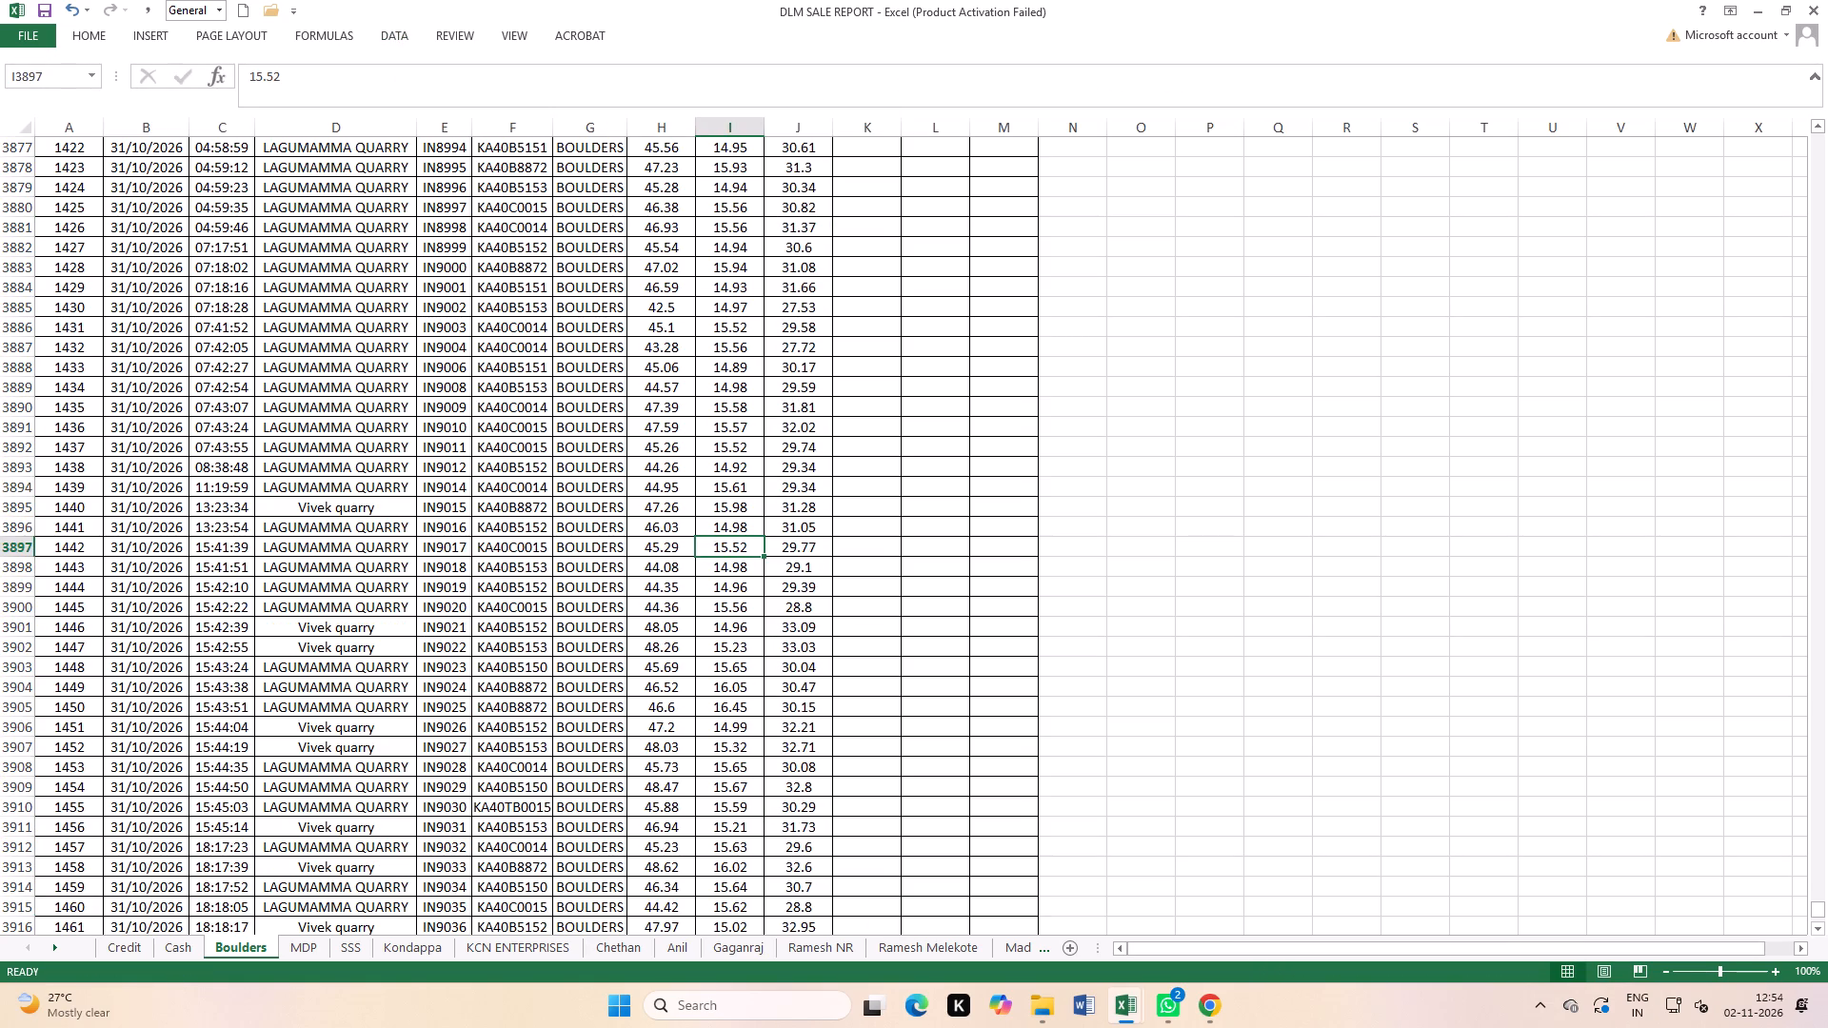
left_click(40, 2)
left_click(1826, 0)
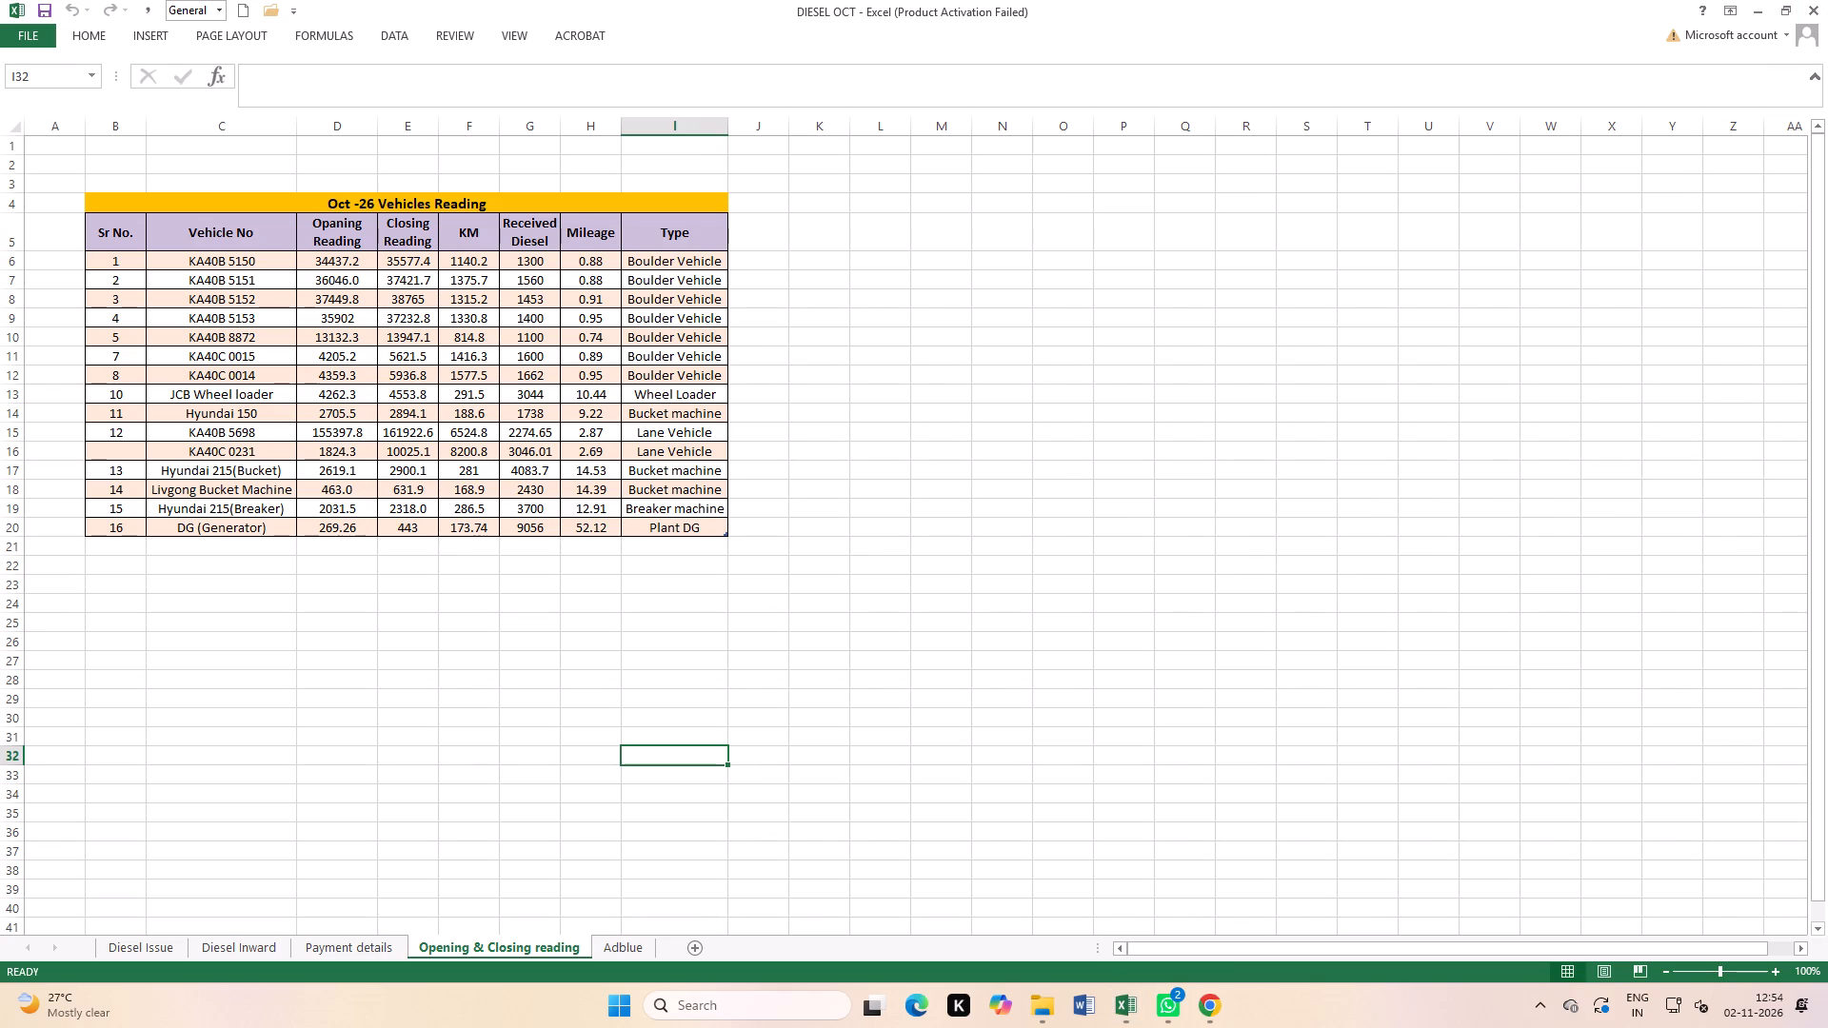
In the DIESEL OCT vehicle readings table, set the DG (Generator) closing reading to 443.03.
left_click(910, 686)
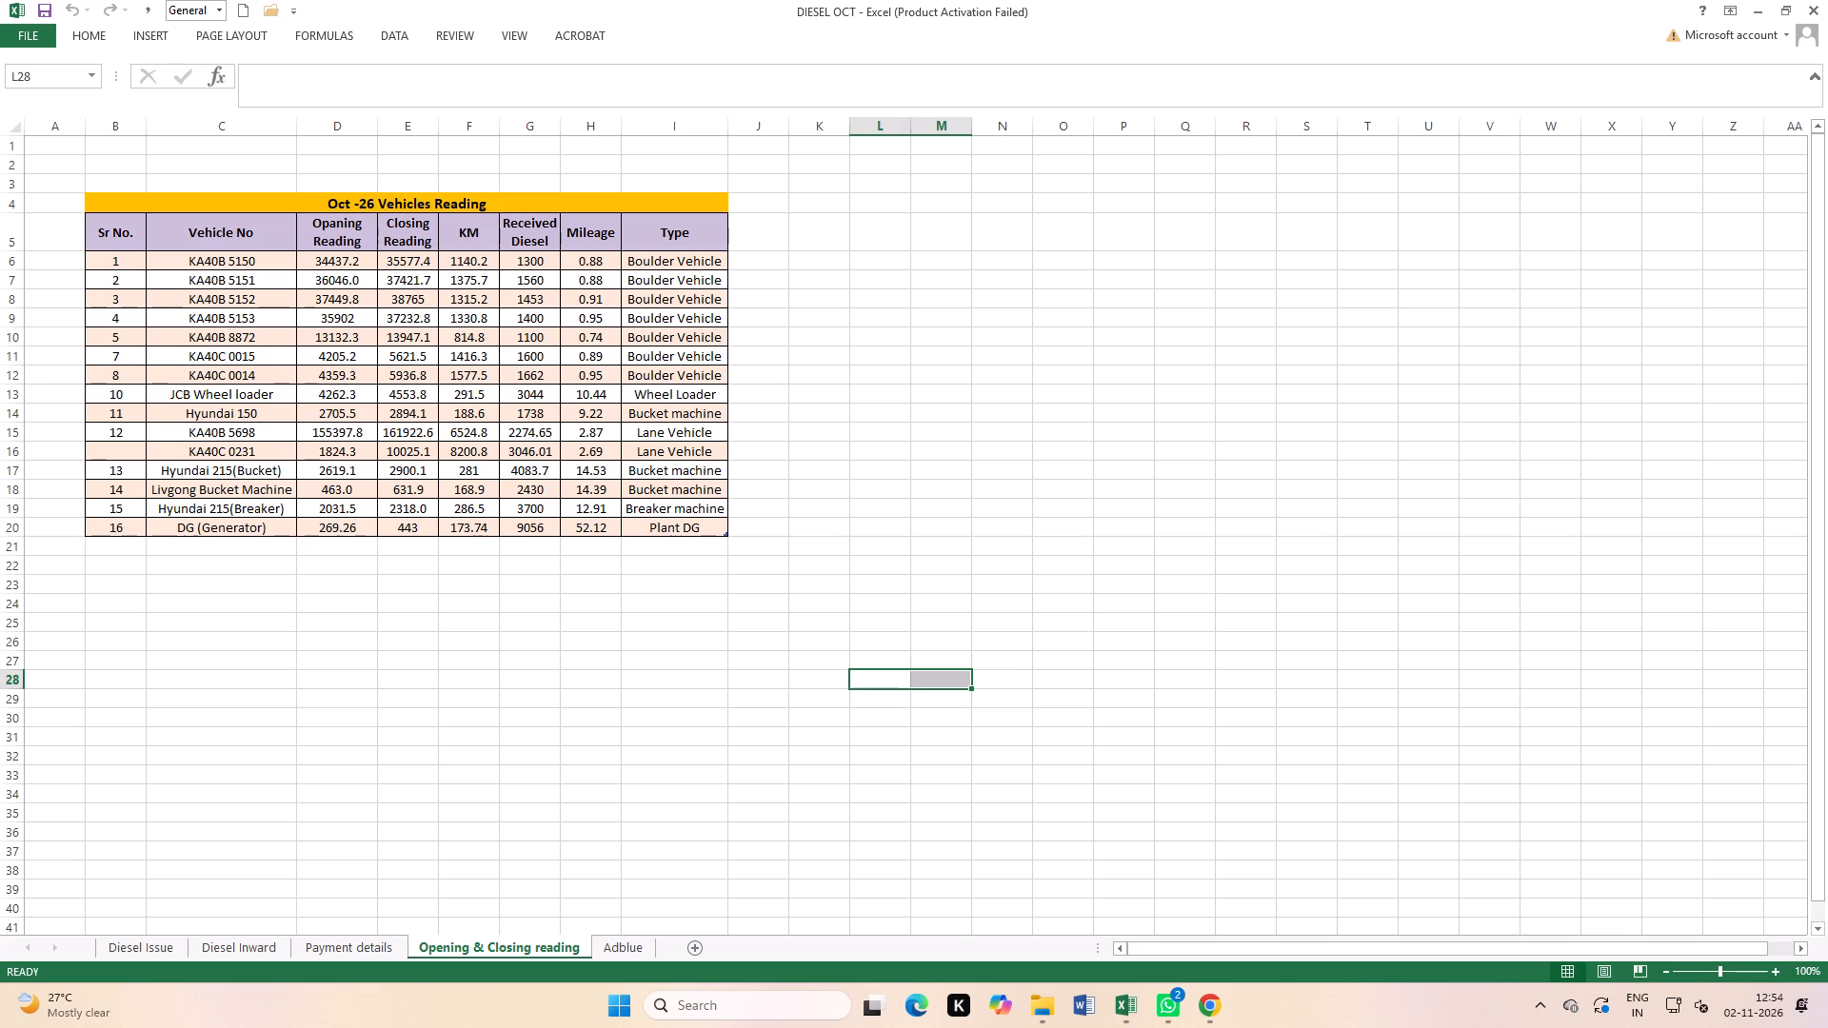
left_click(411, 524)
double_click(427, 524)
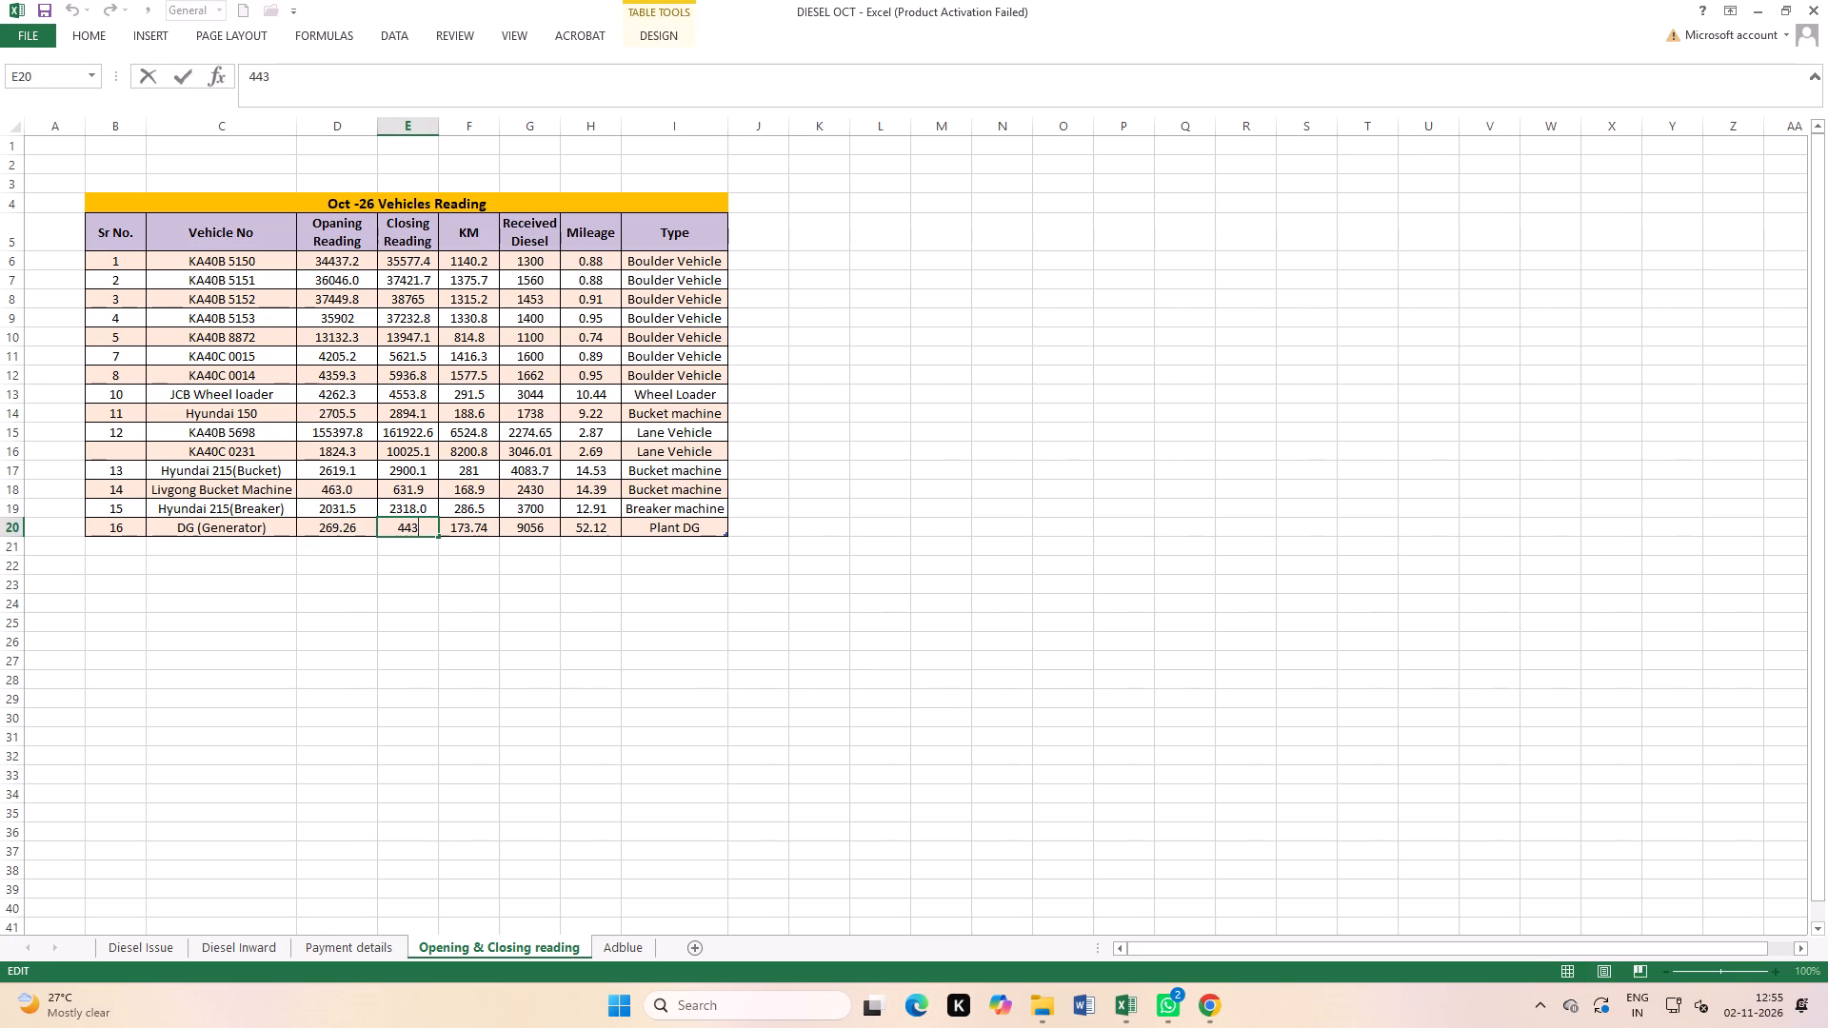
type(".03")
key("Return")
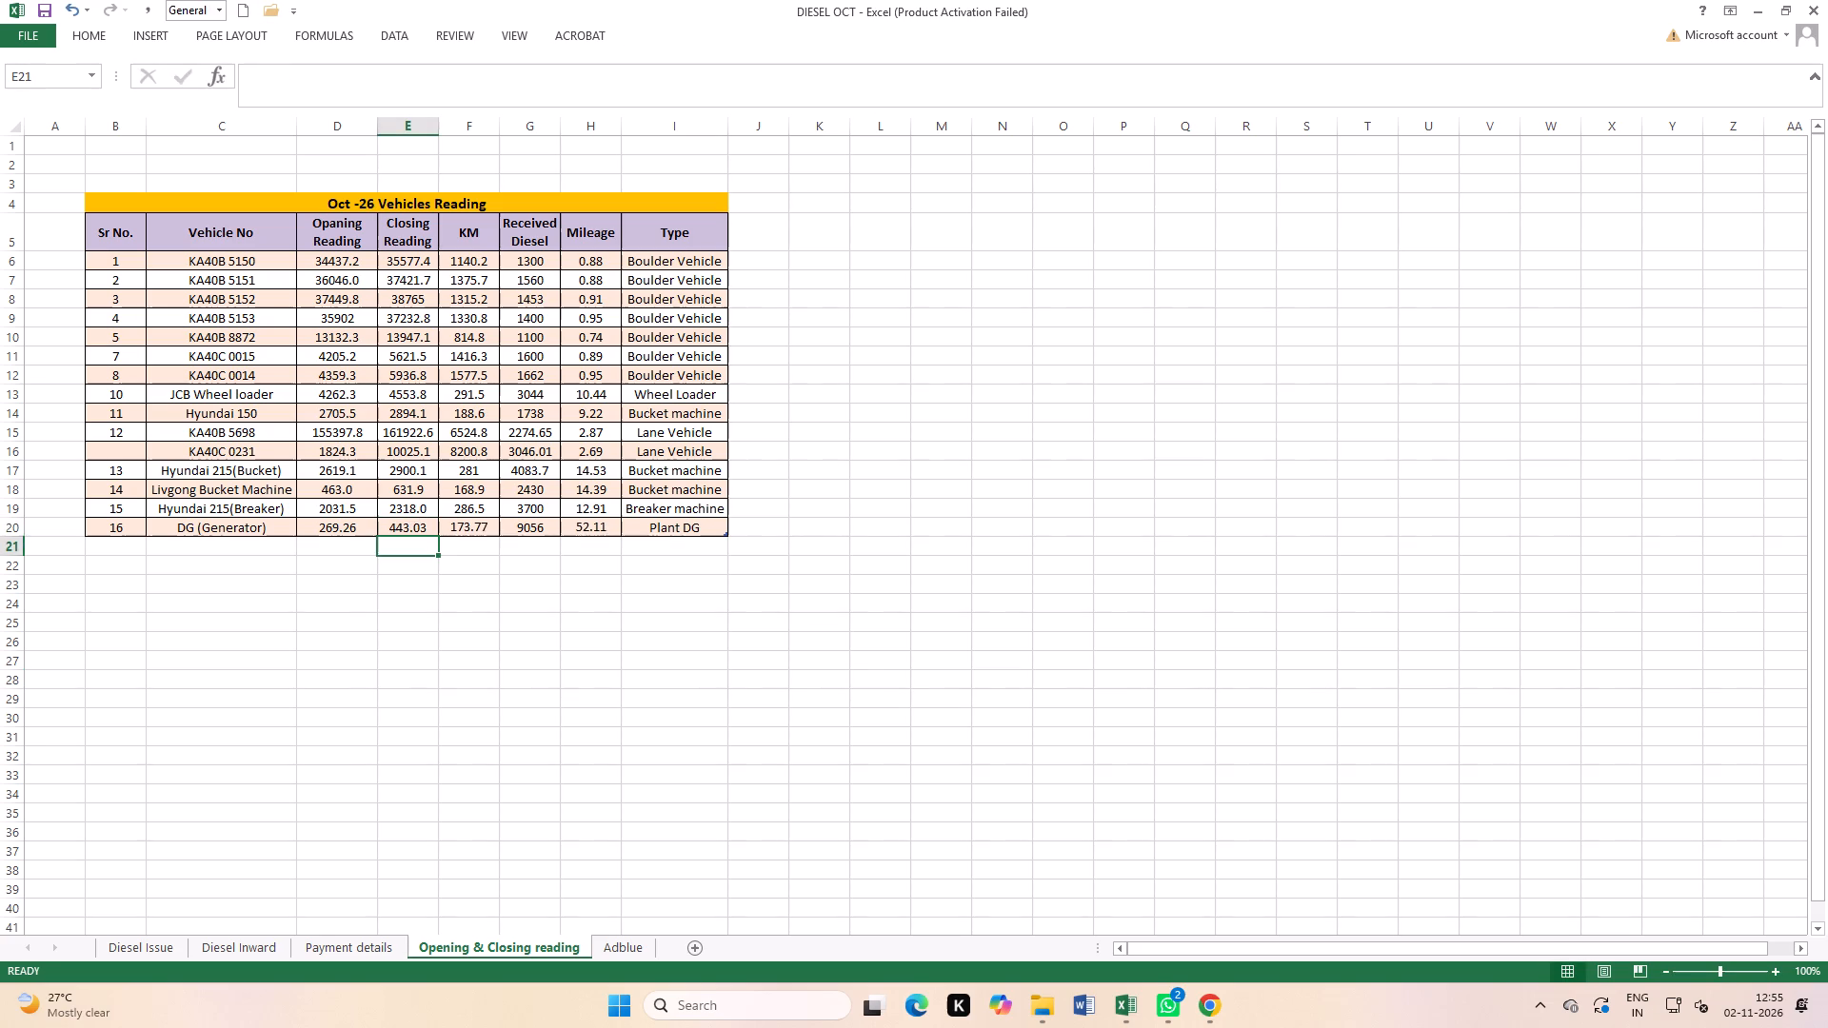
left_click(752, 662)
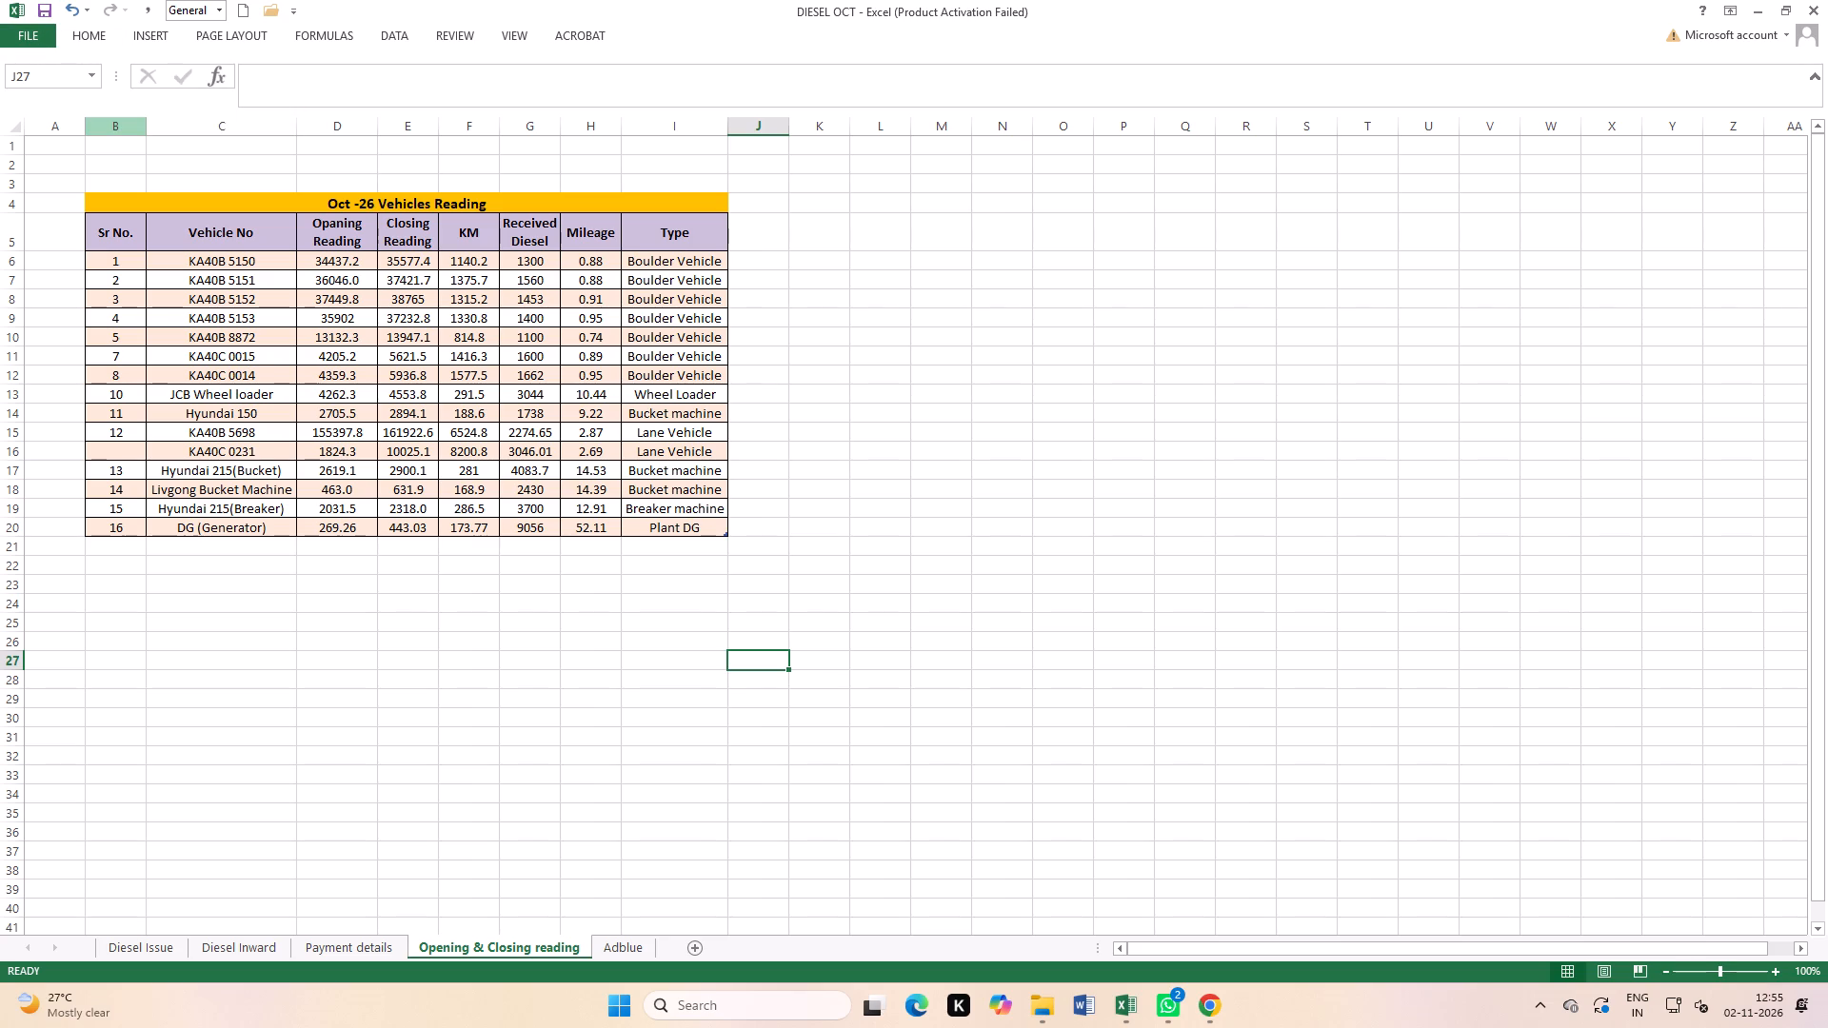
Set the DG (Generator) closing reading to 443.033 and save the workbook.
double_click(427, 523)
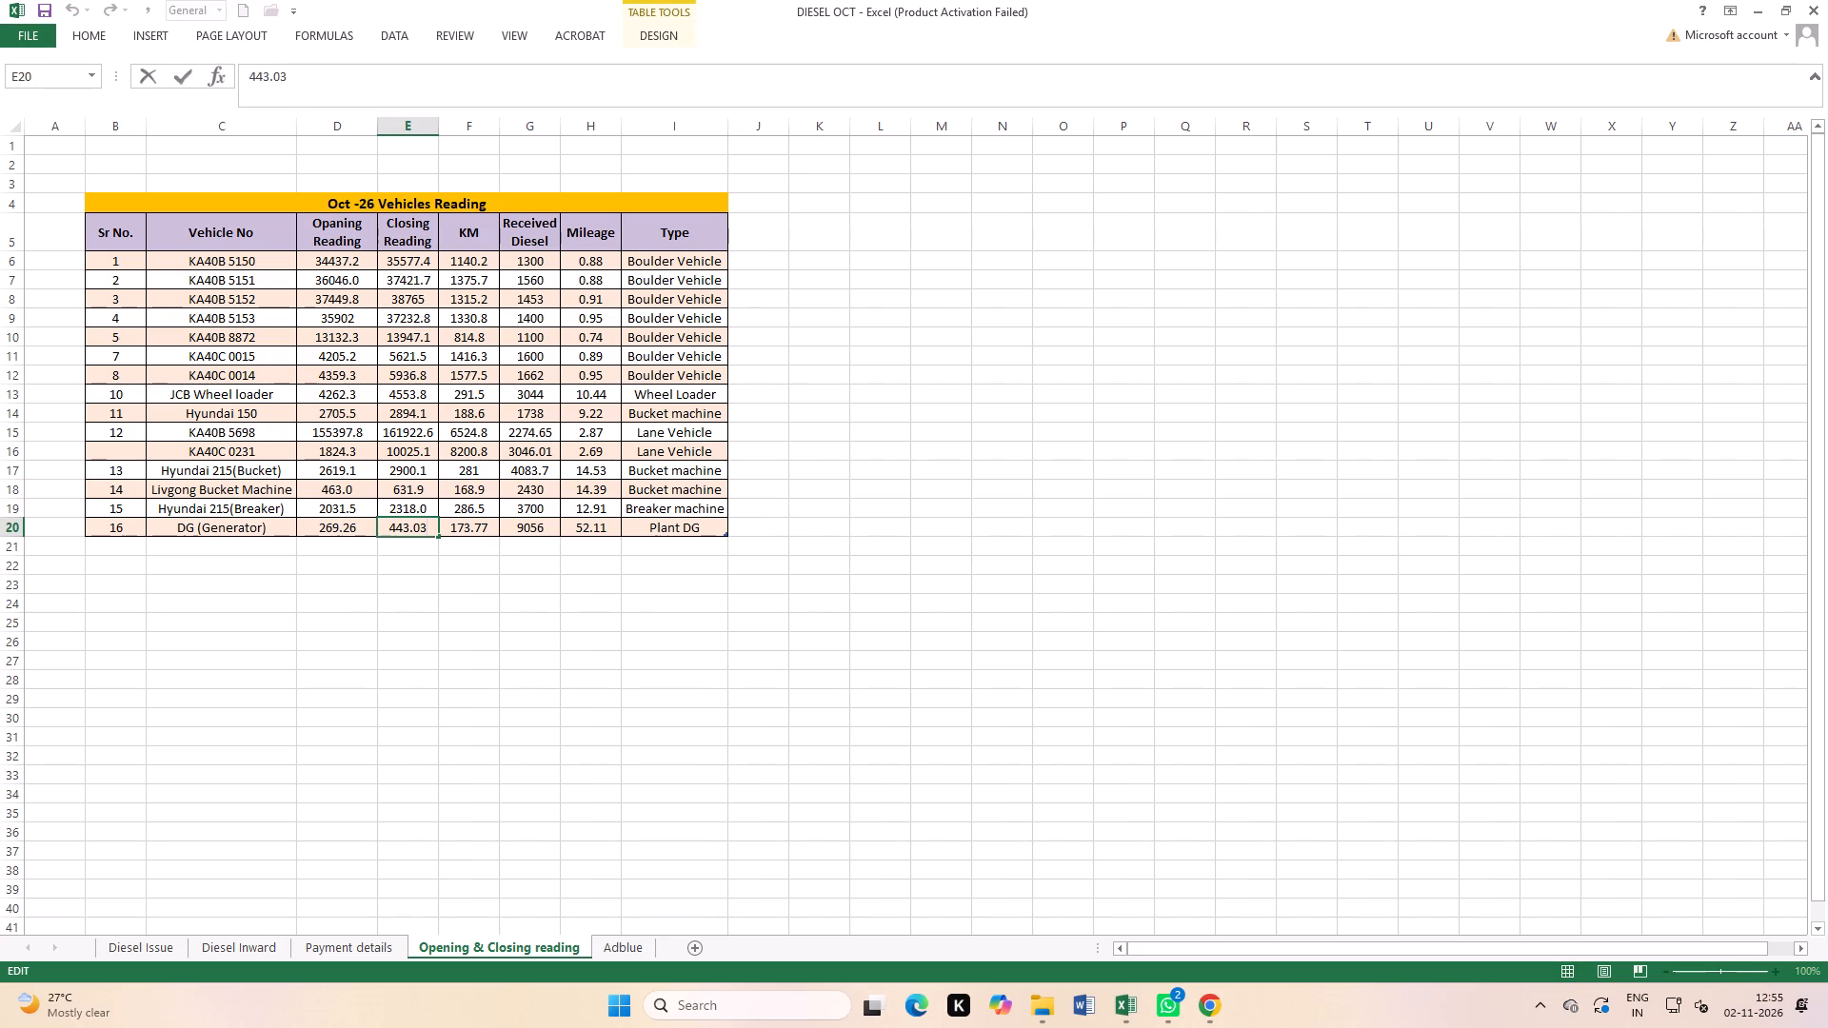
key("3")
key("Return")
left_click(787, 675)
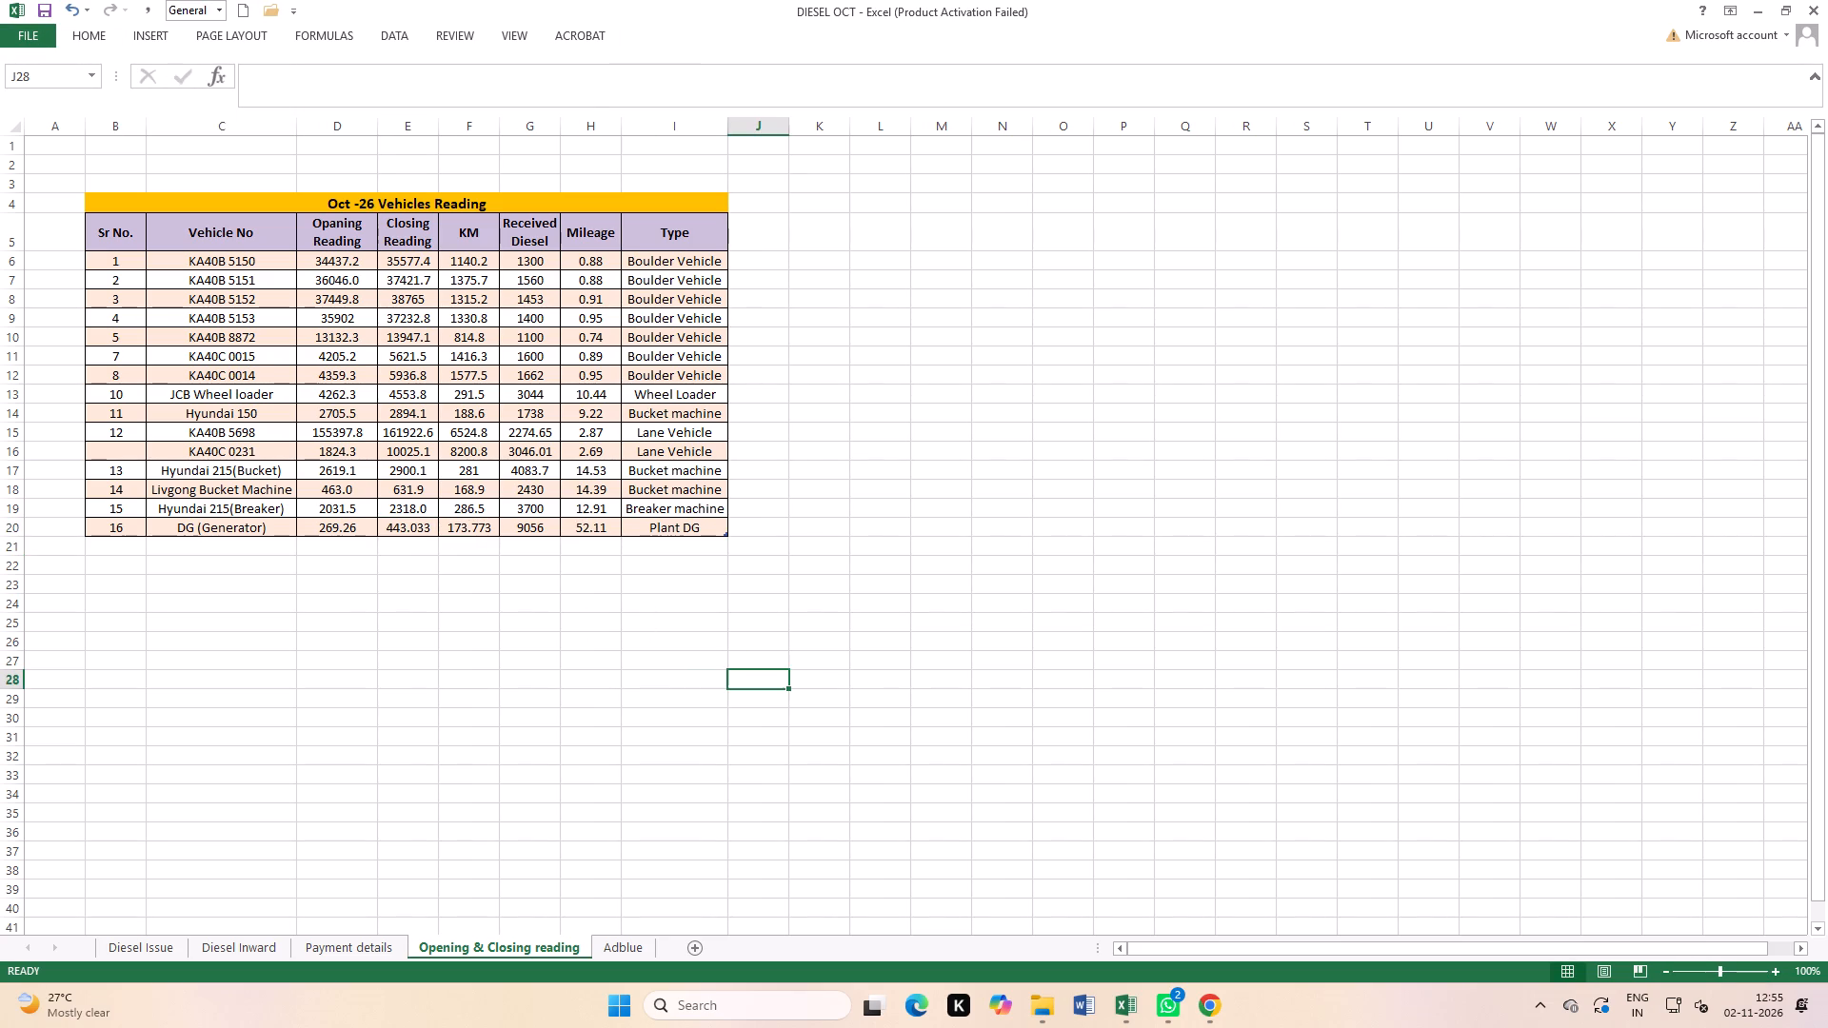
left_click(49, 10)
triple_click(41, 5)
Correct the DG (Generator) closing reading to 443.03 and save the DIESEL OCT workbook.
double_click(429, 525)
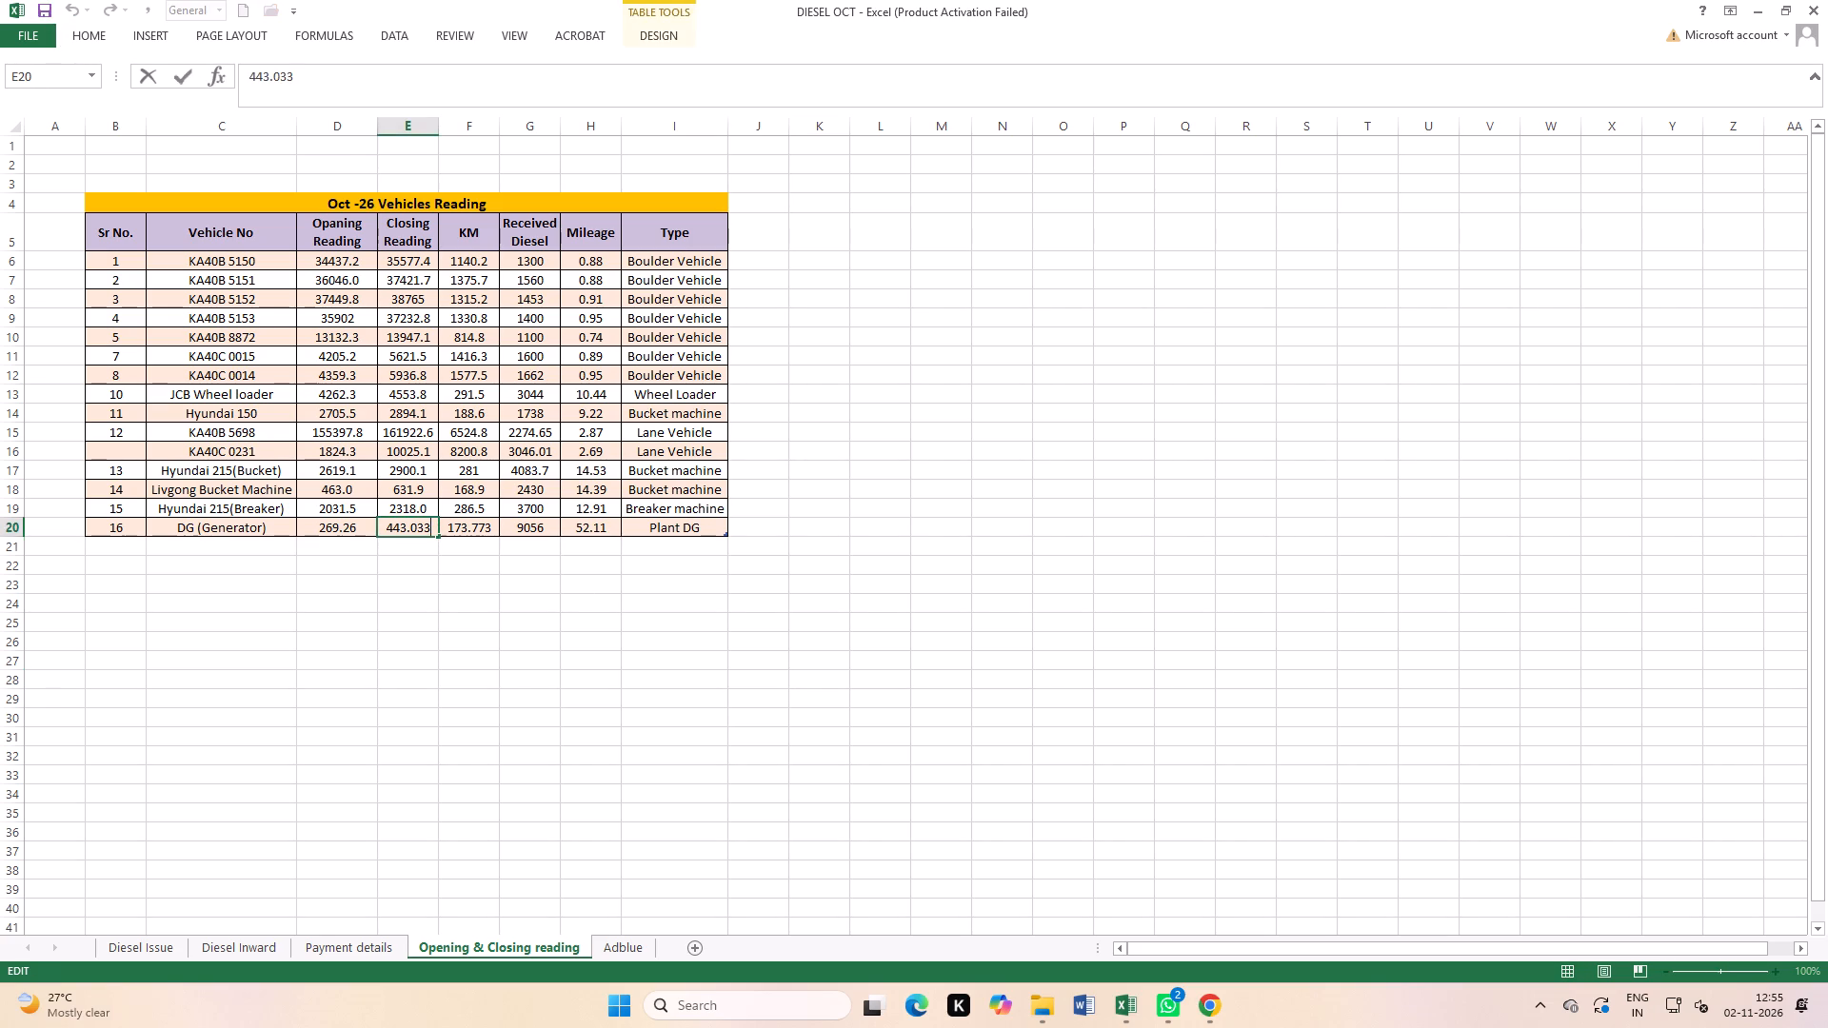
key("BackSpace")
left_click(748, 749)
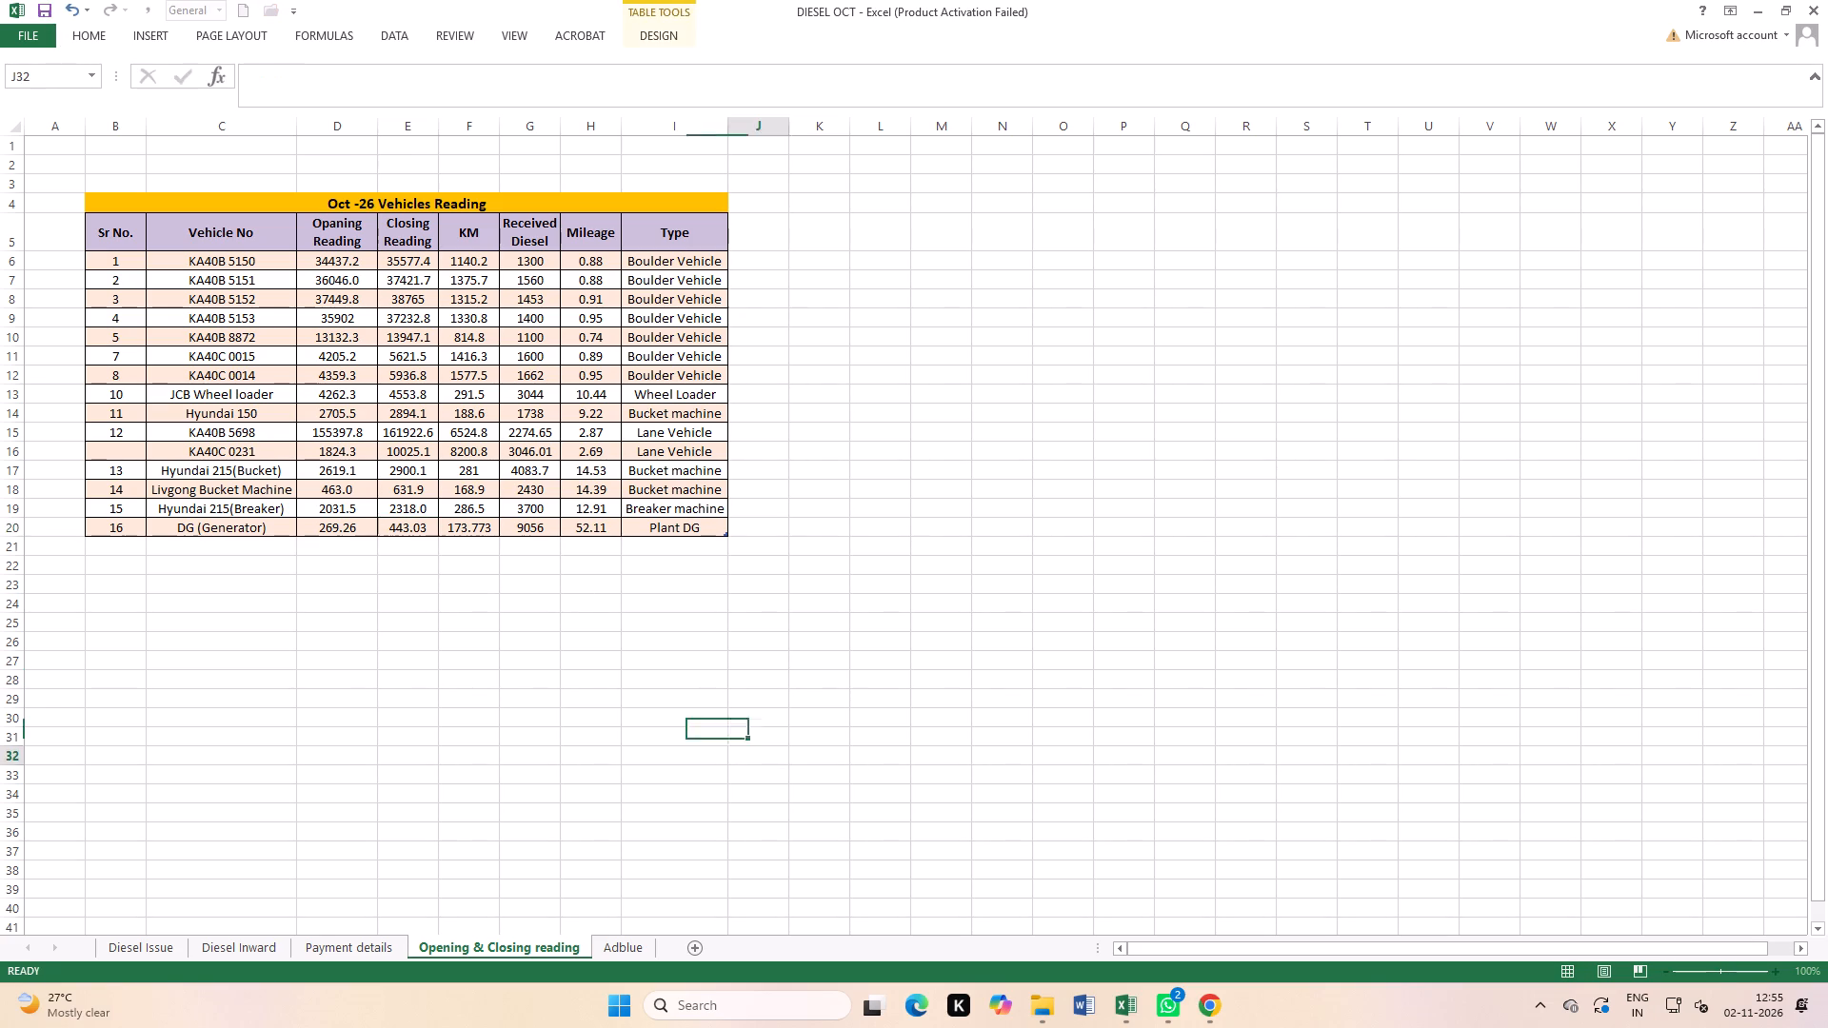
double_click(40, 7)
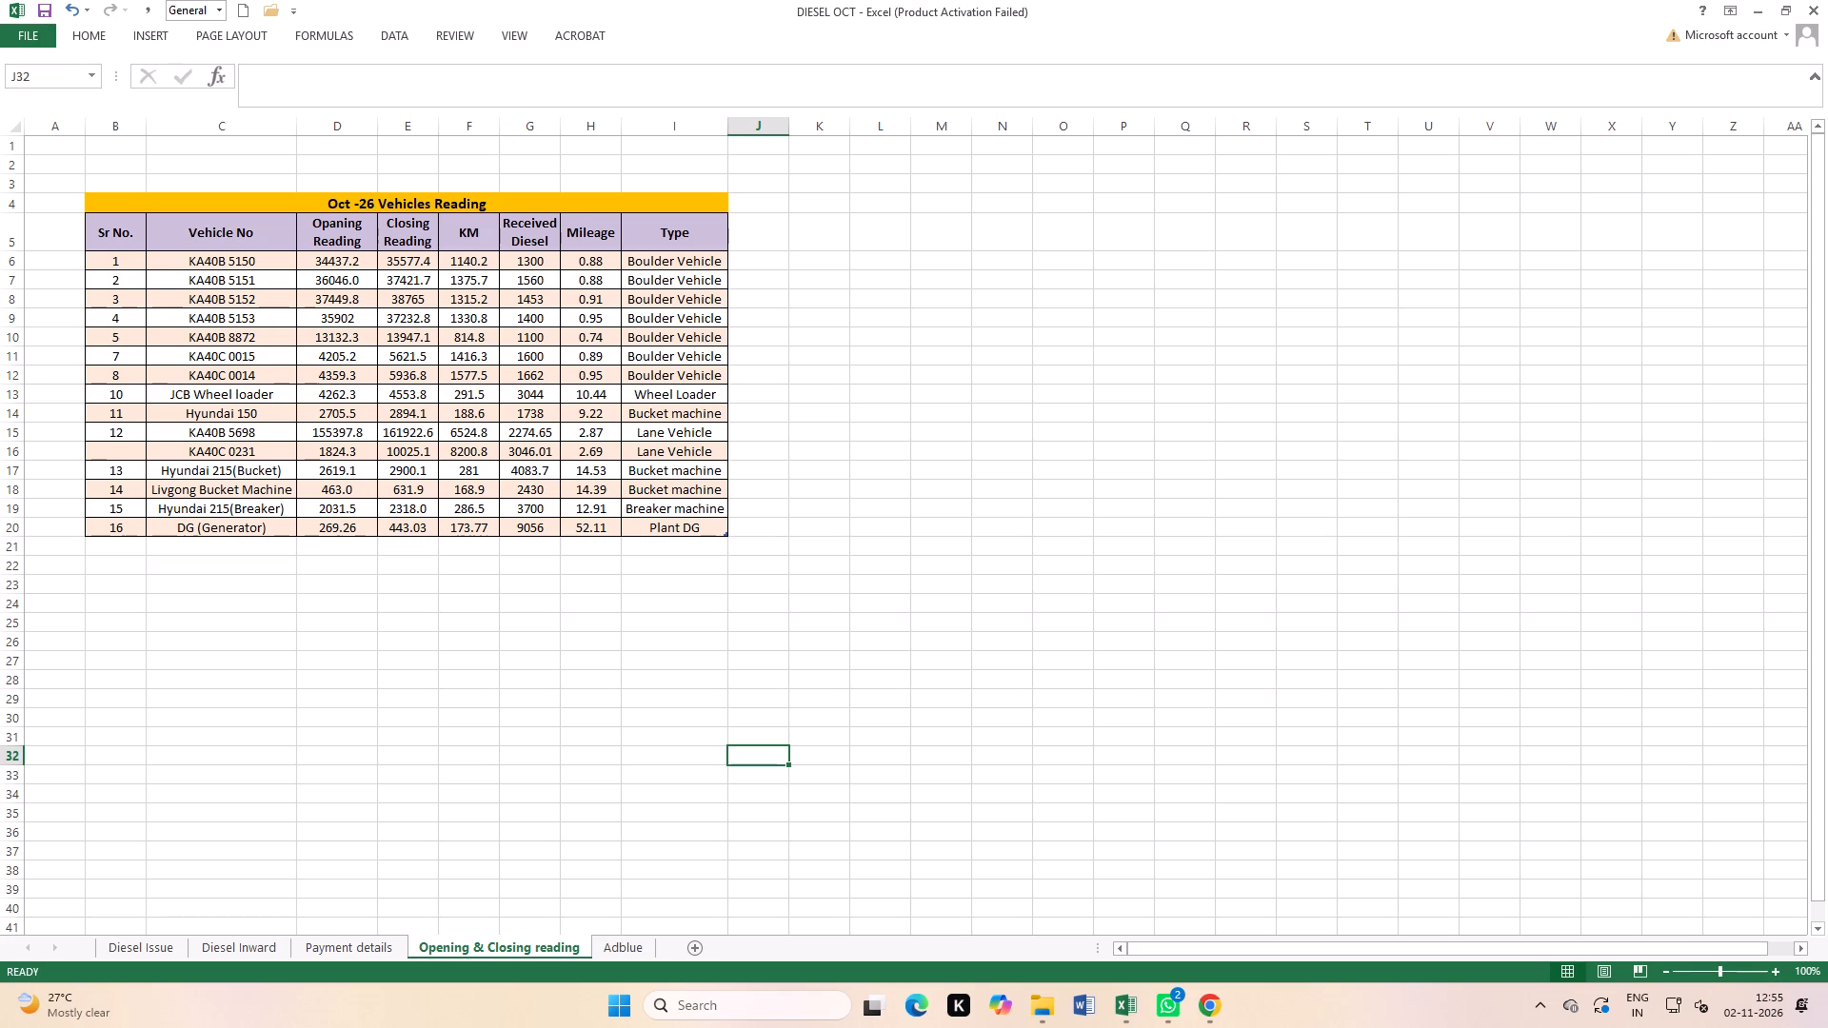
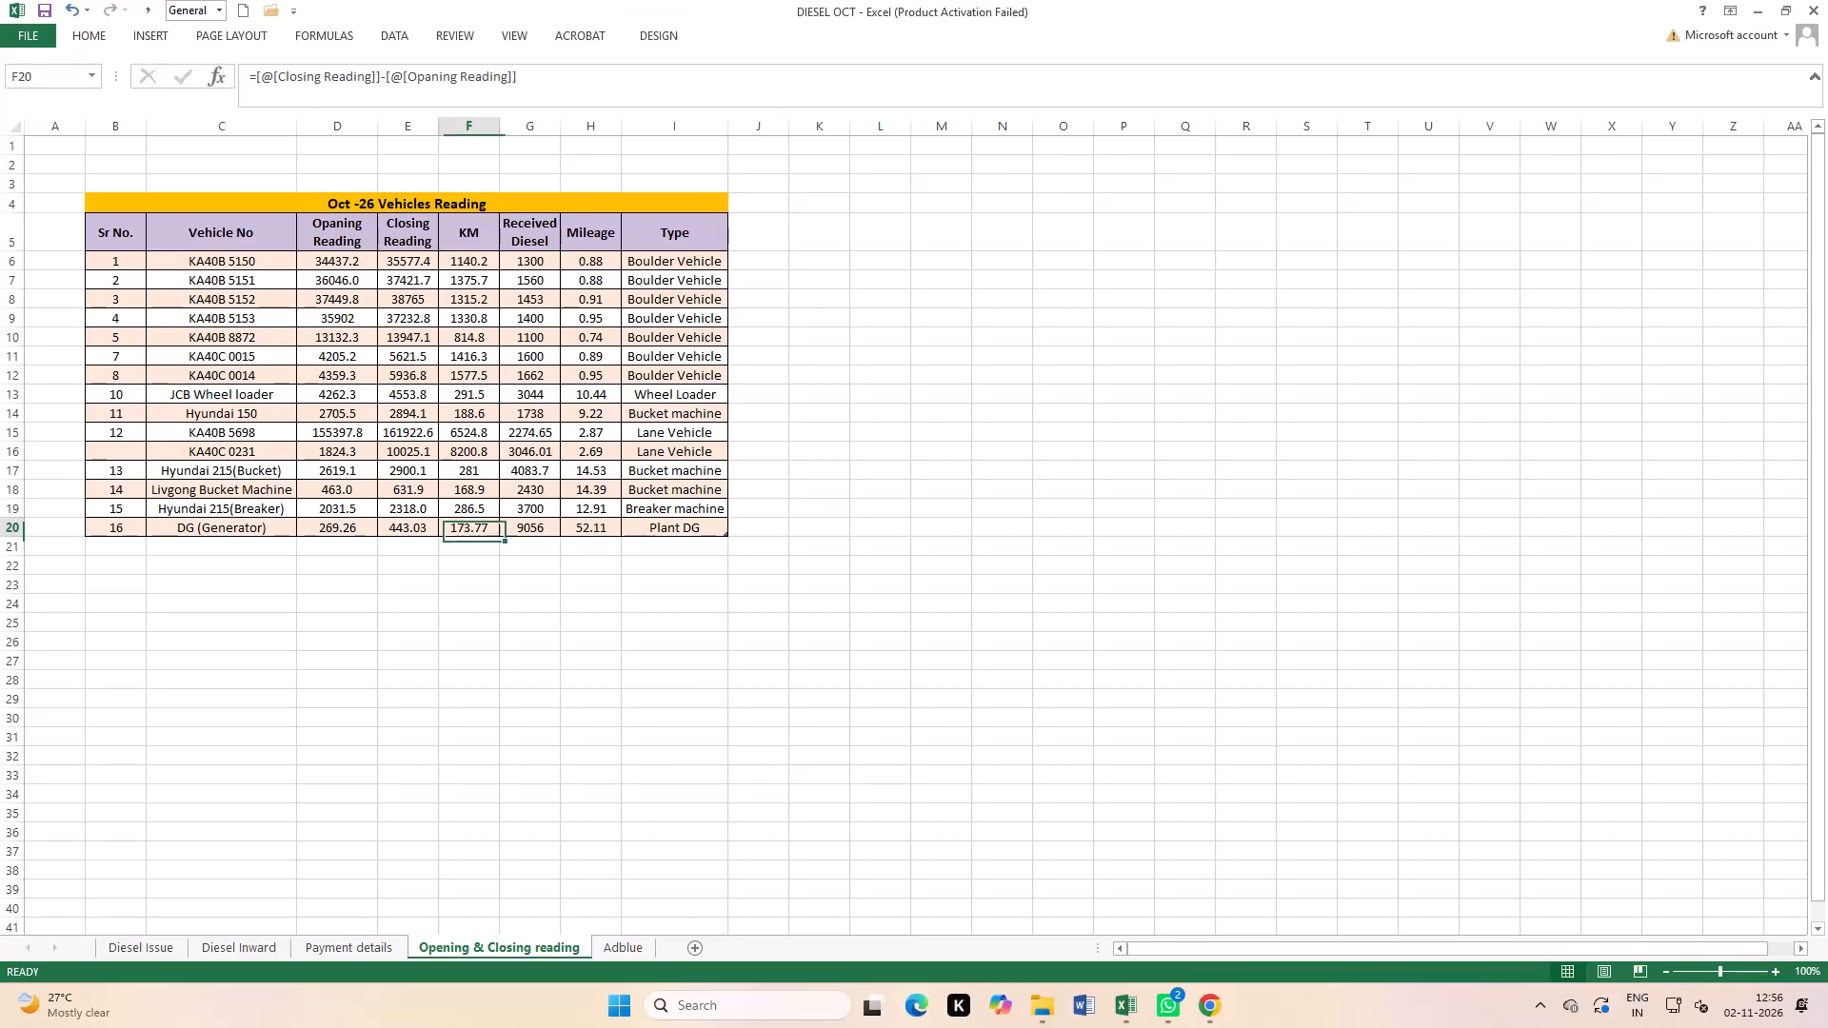
Check the DG (Generator) mileage formula and ignore its inconsistent calculated column formula error.
double_click(538, 527)
left_click(630, 639)
left_click(611, 524)
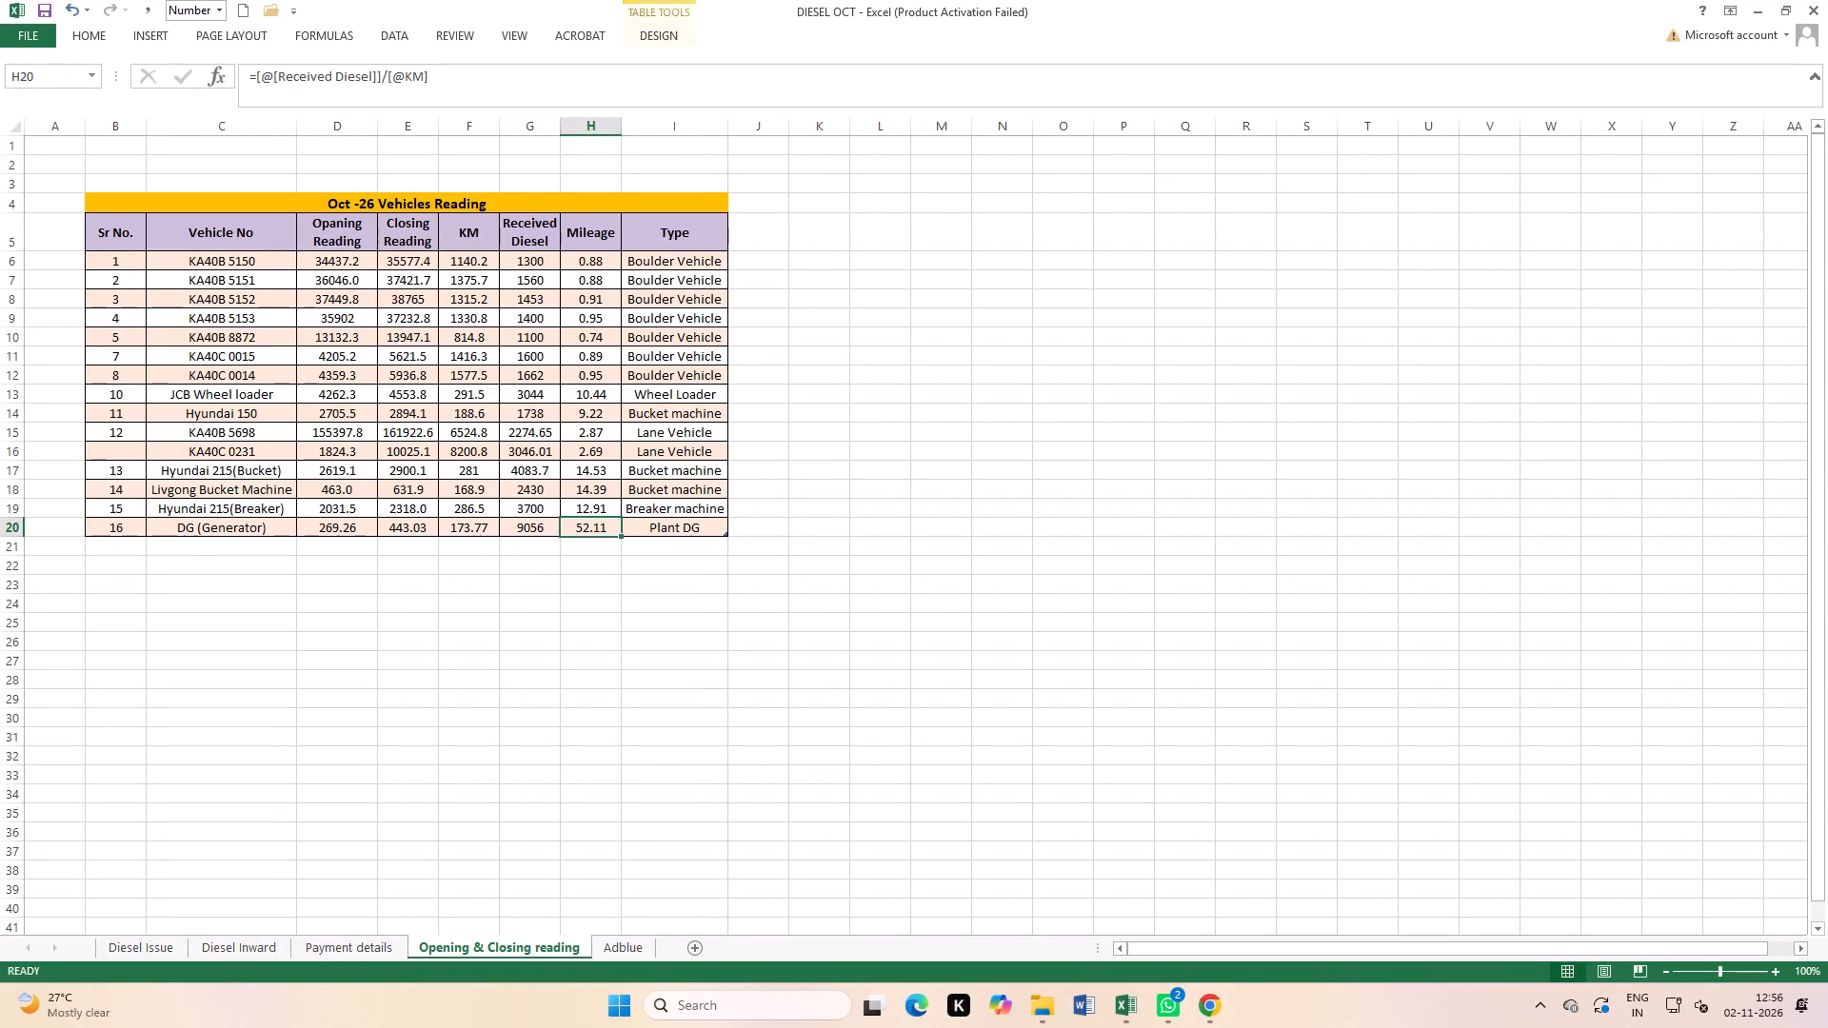
left_click(611, 524)
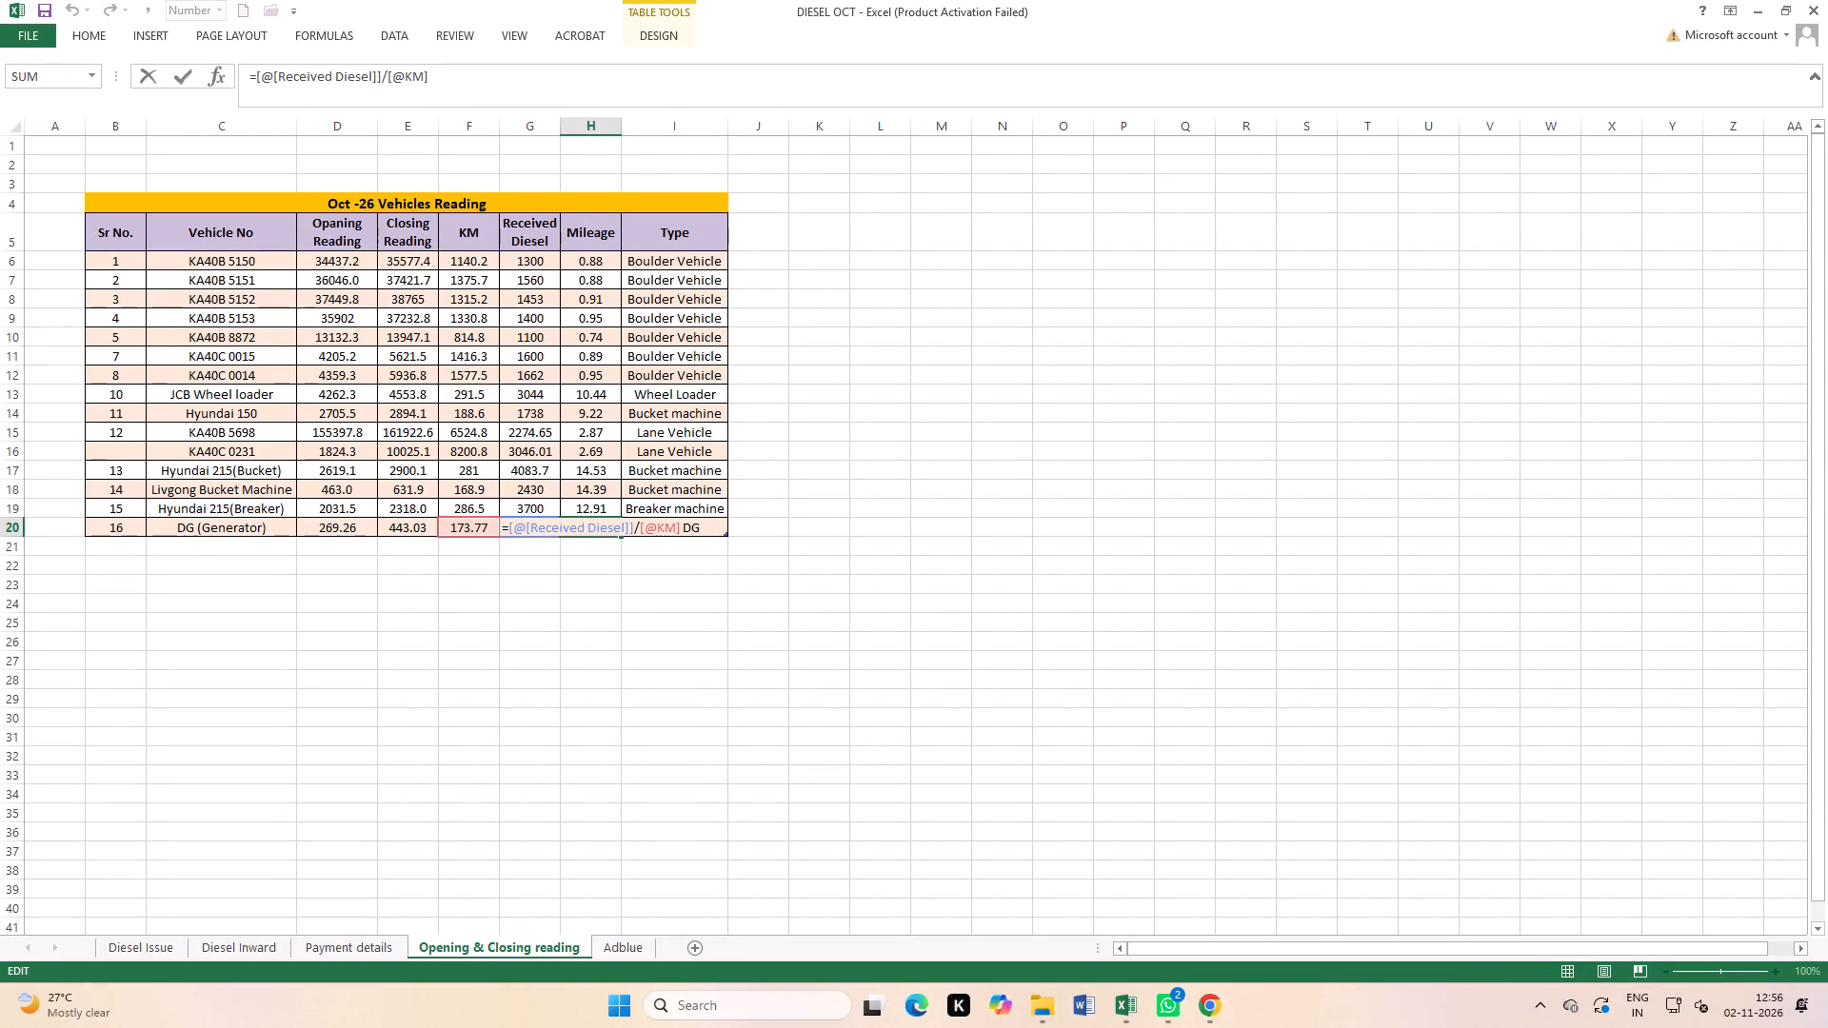
key("Return")
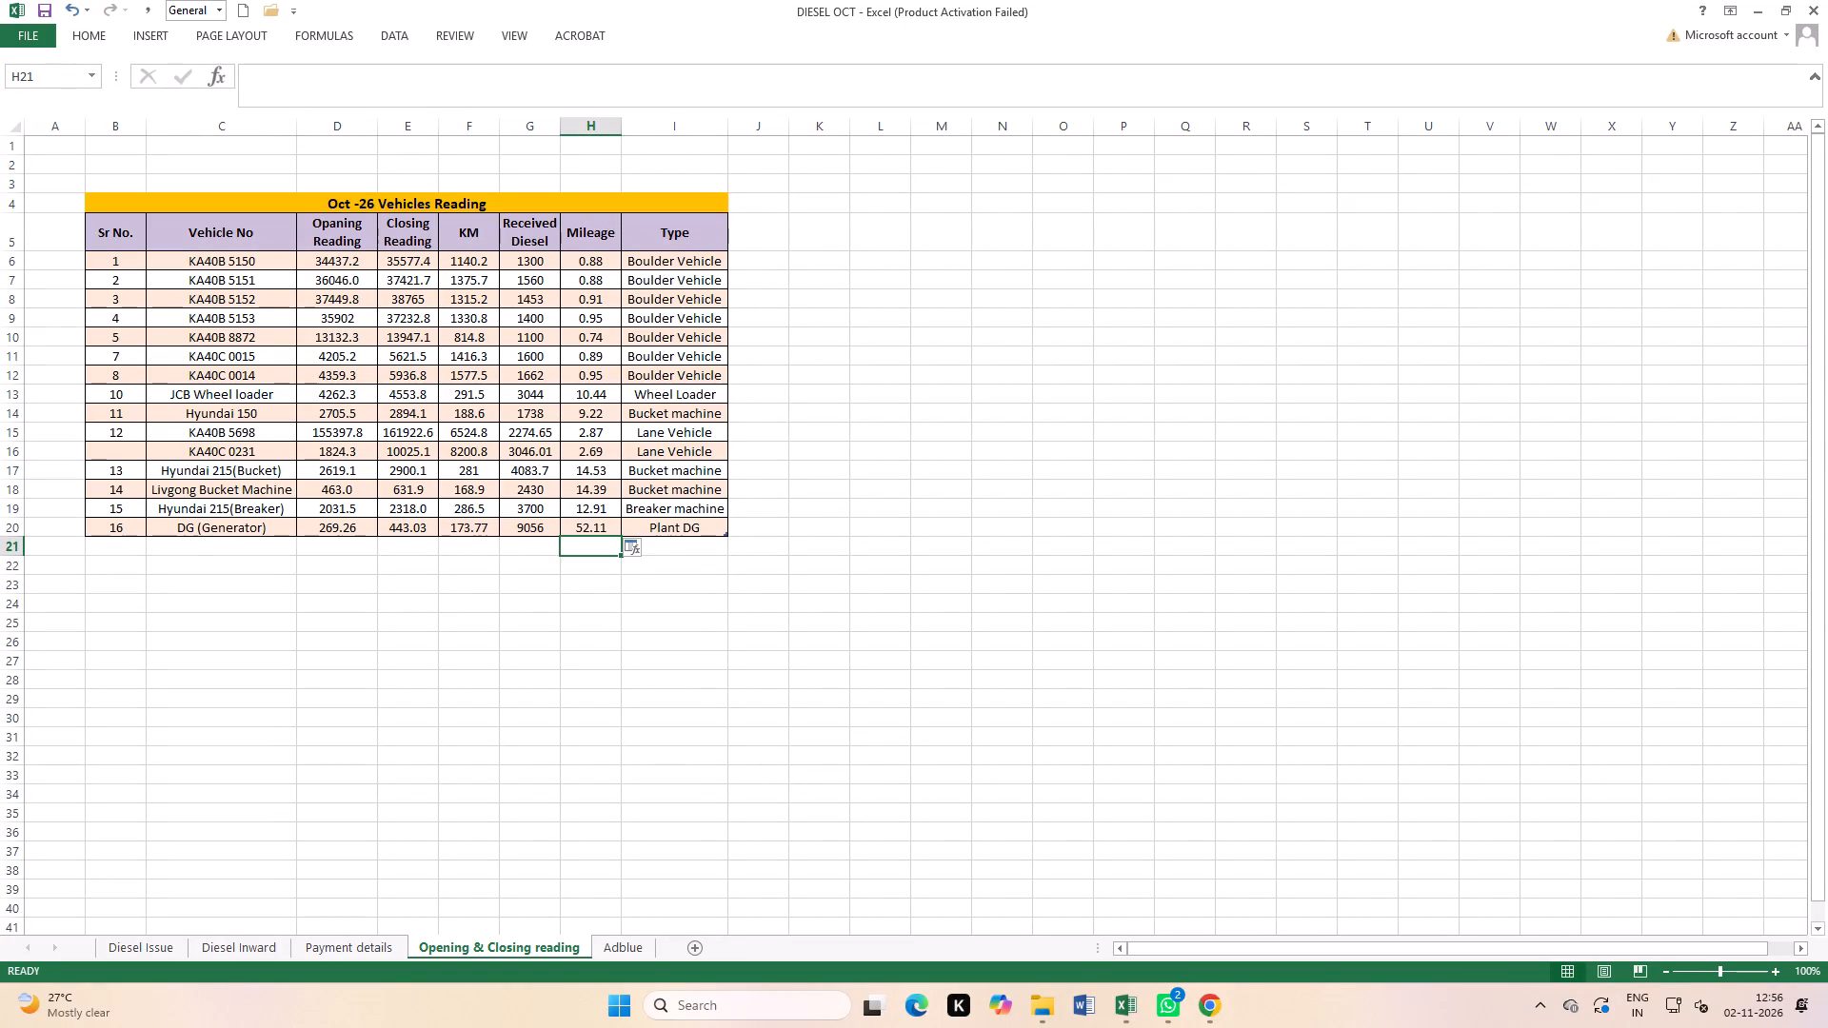
left_click(725, 661)
left_click(583, 520)
left_click(542, 525)
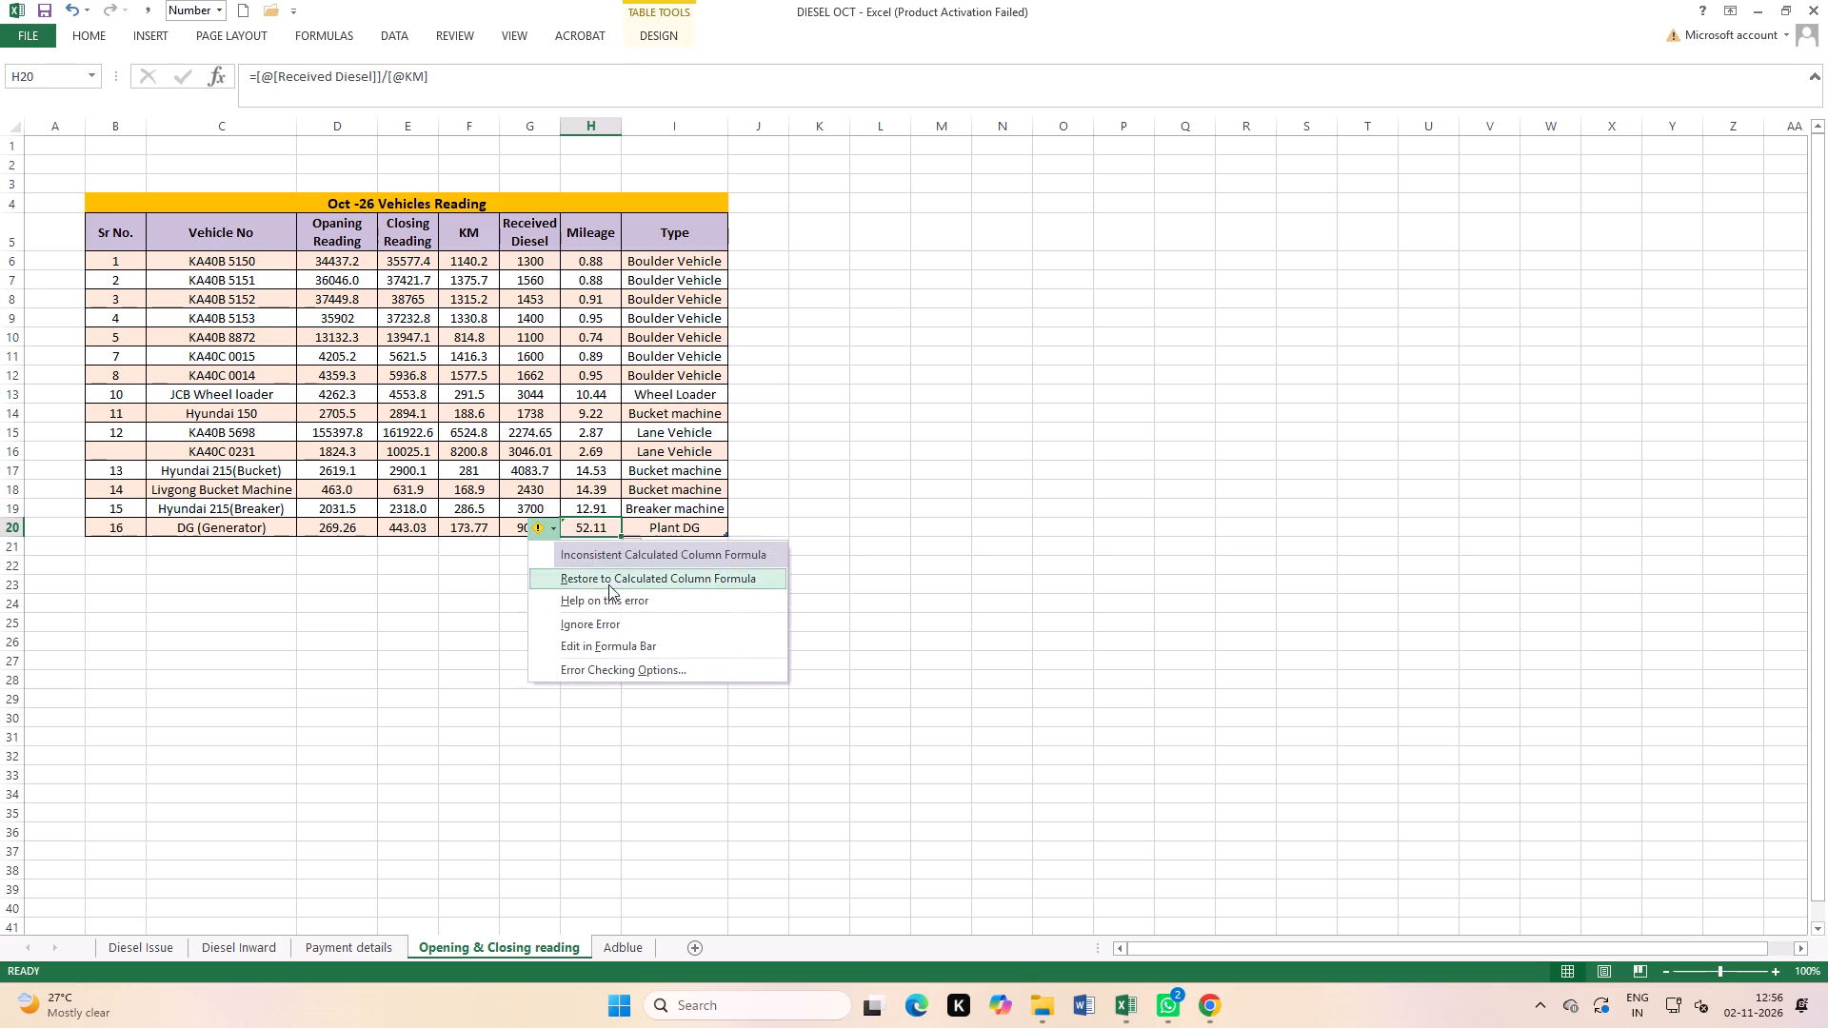
left_click(605, 616)
left_click(892, 620)
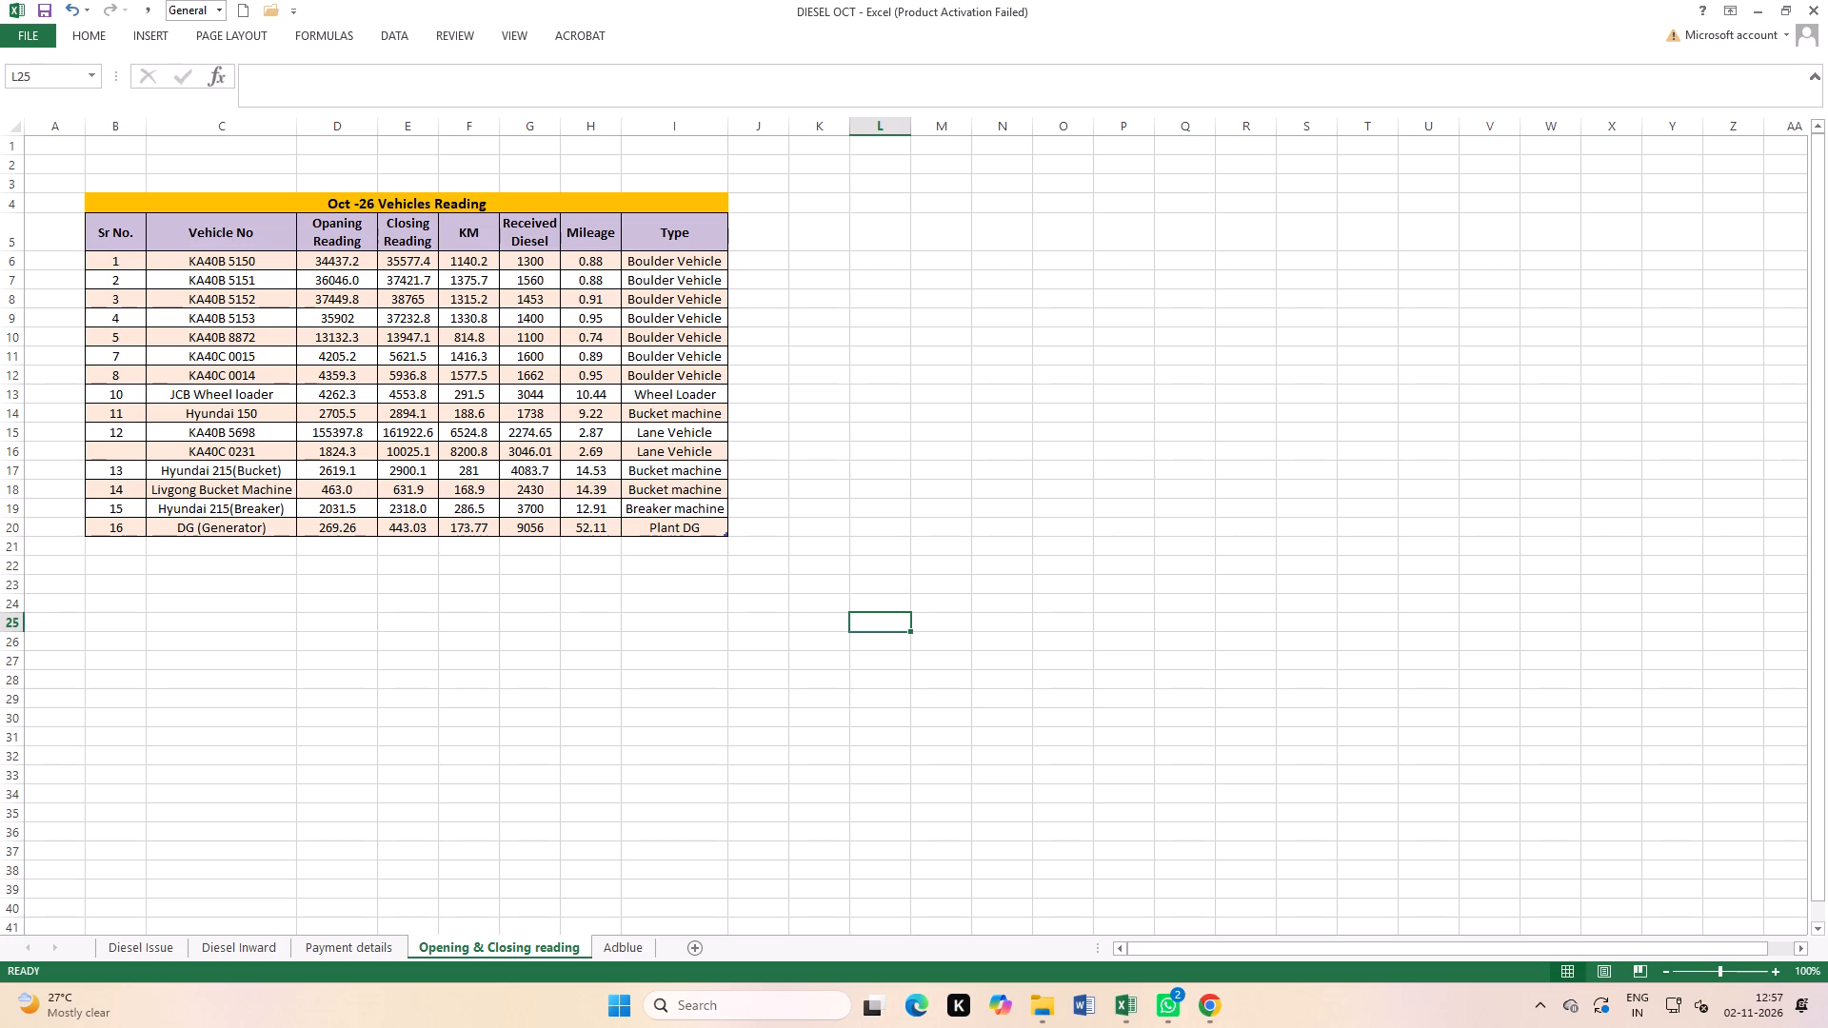
Save the DIESEL OCT workbook.
left_click(1024, 662)
left_click(697, 532)
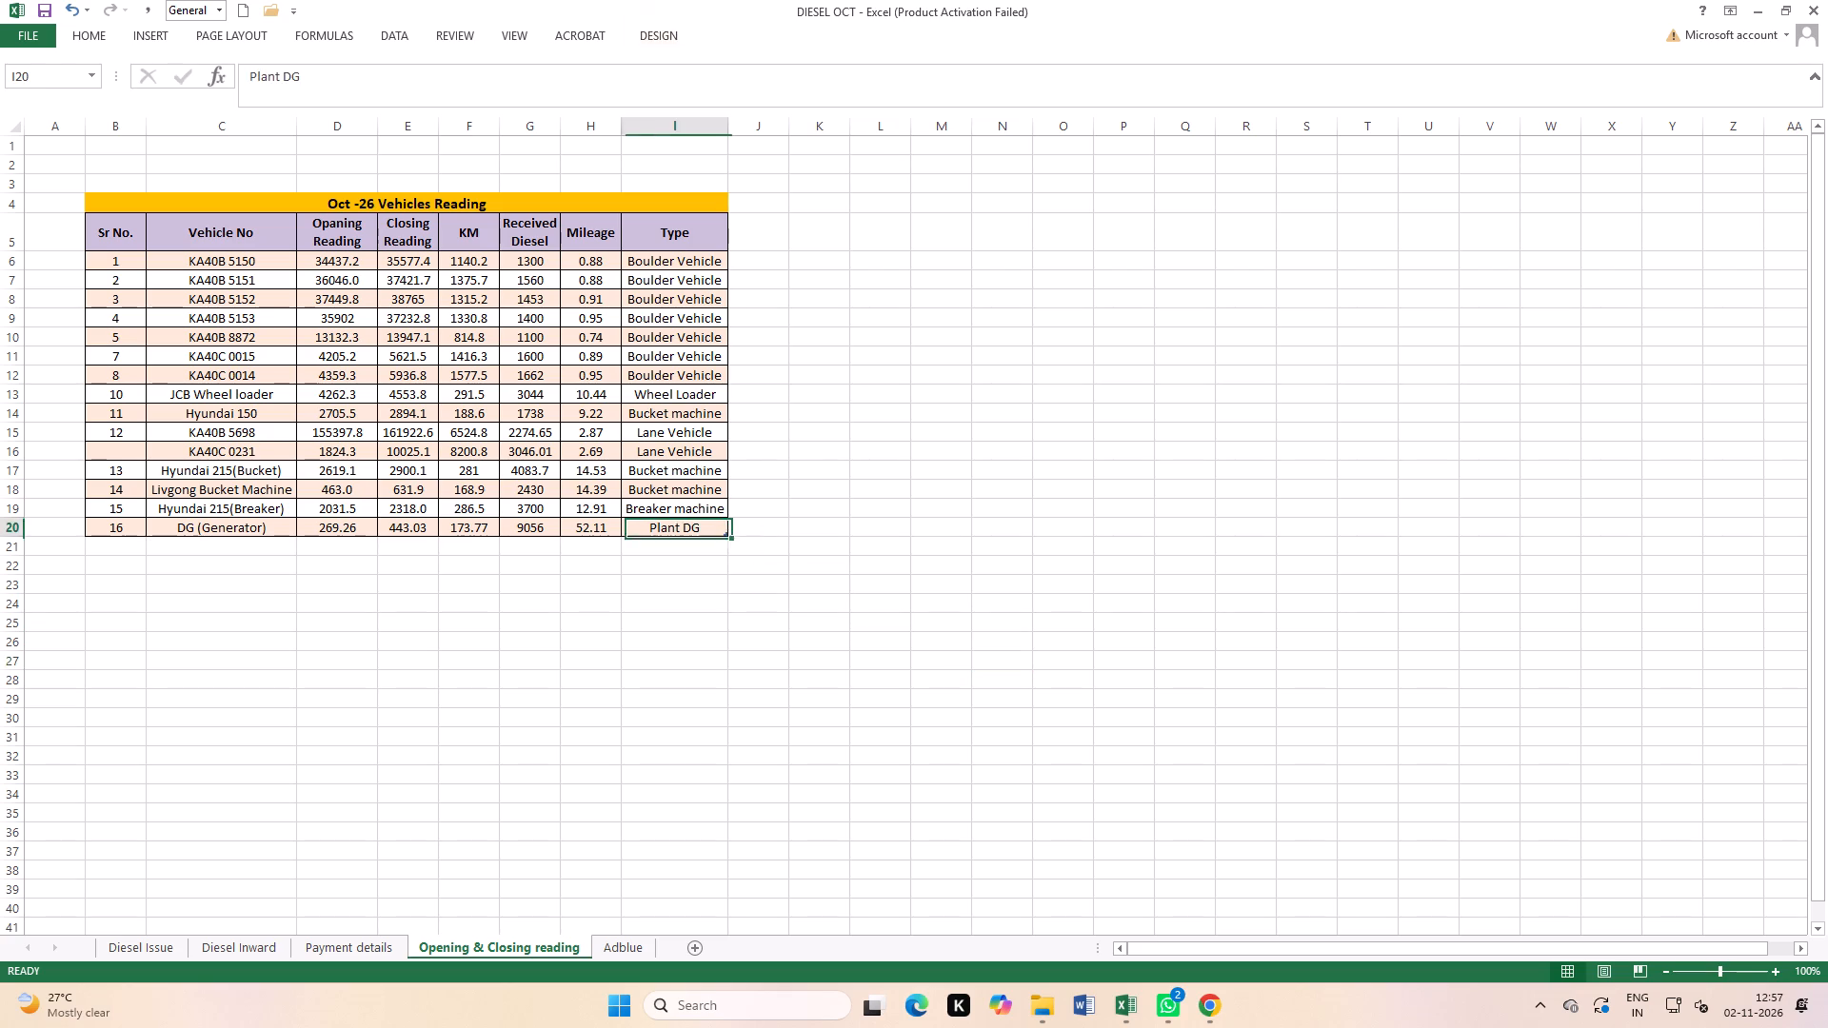
left_click(997, 561)
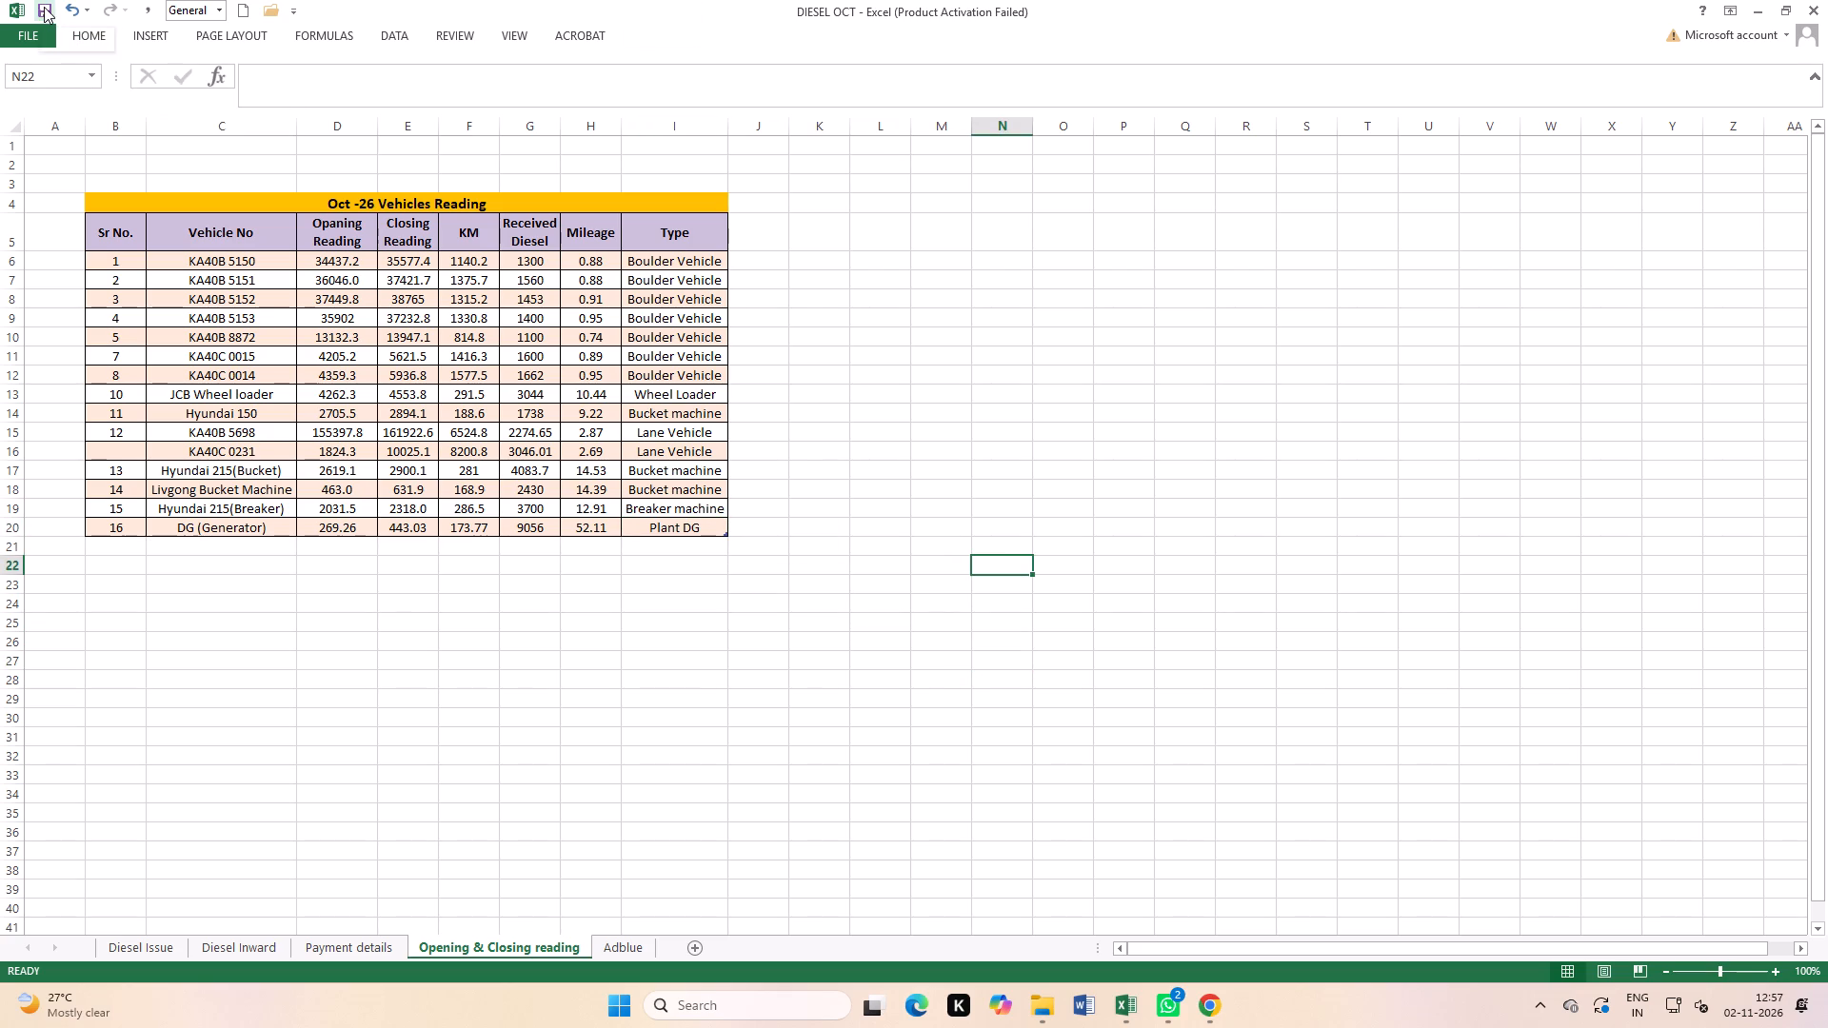
triple_click(44, 7)
left_click(793, 752)
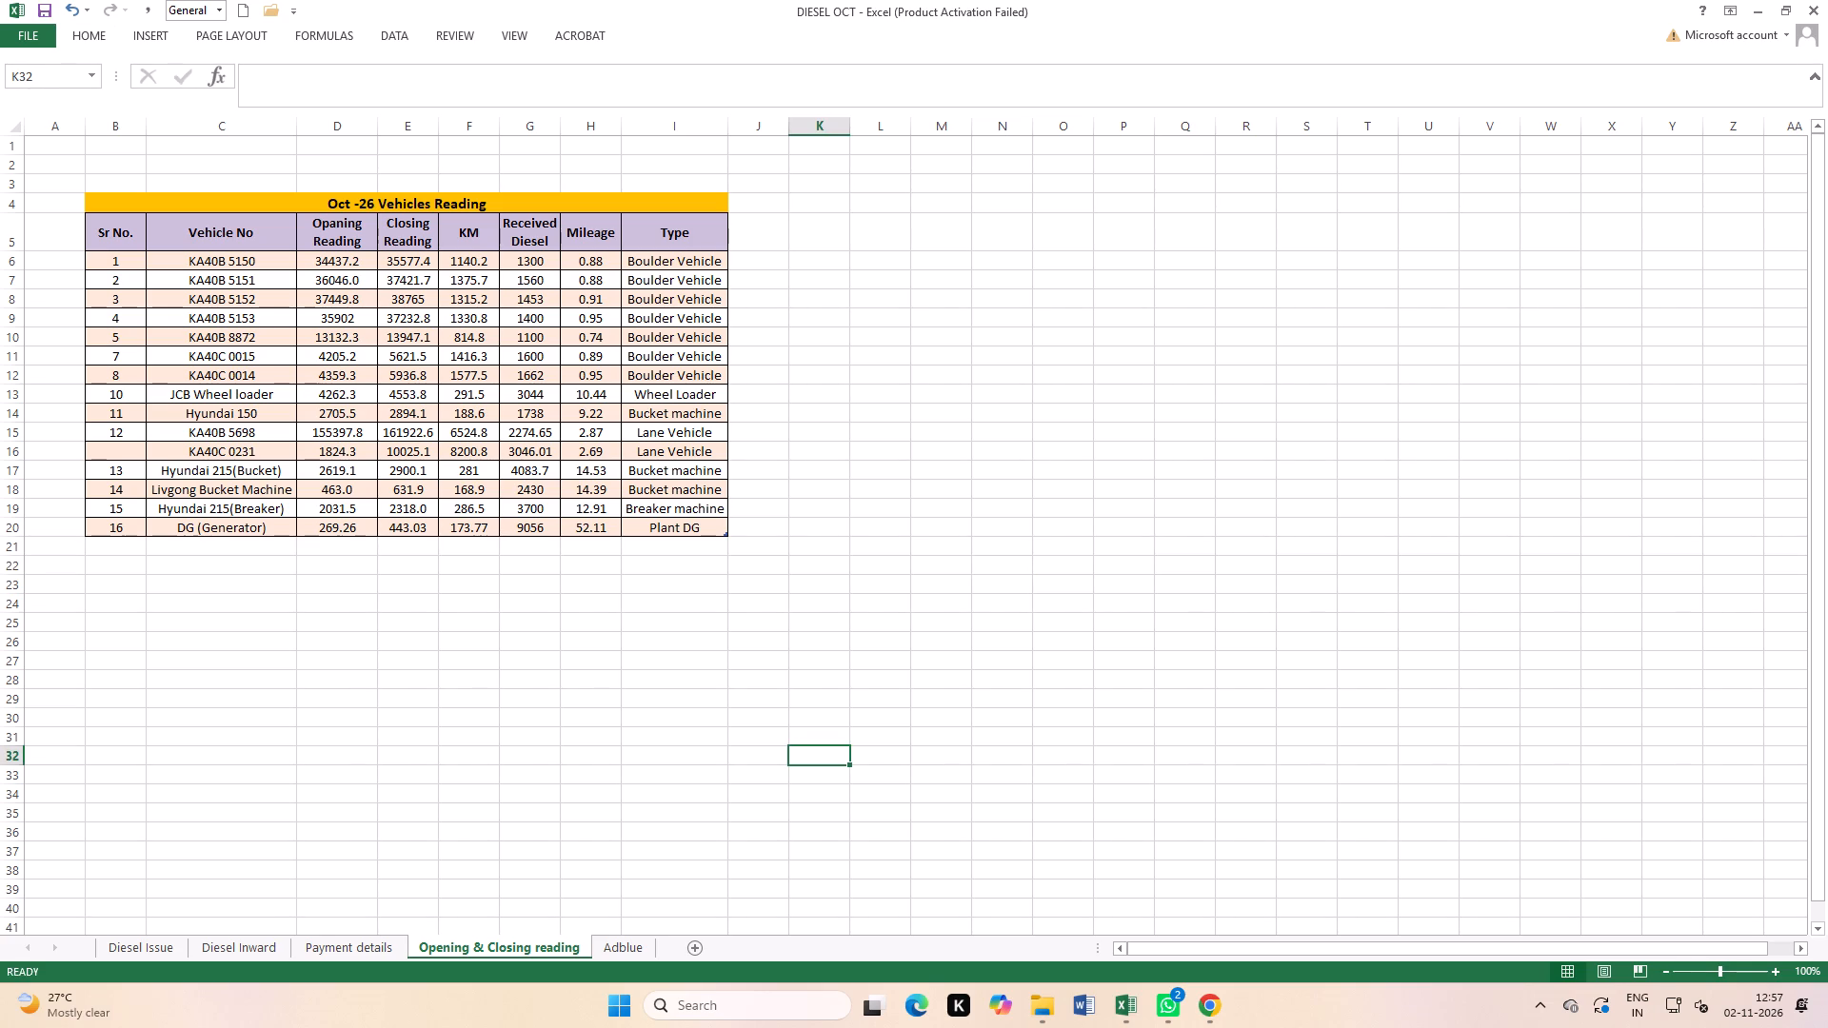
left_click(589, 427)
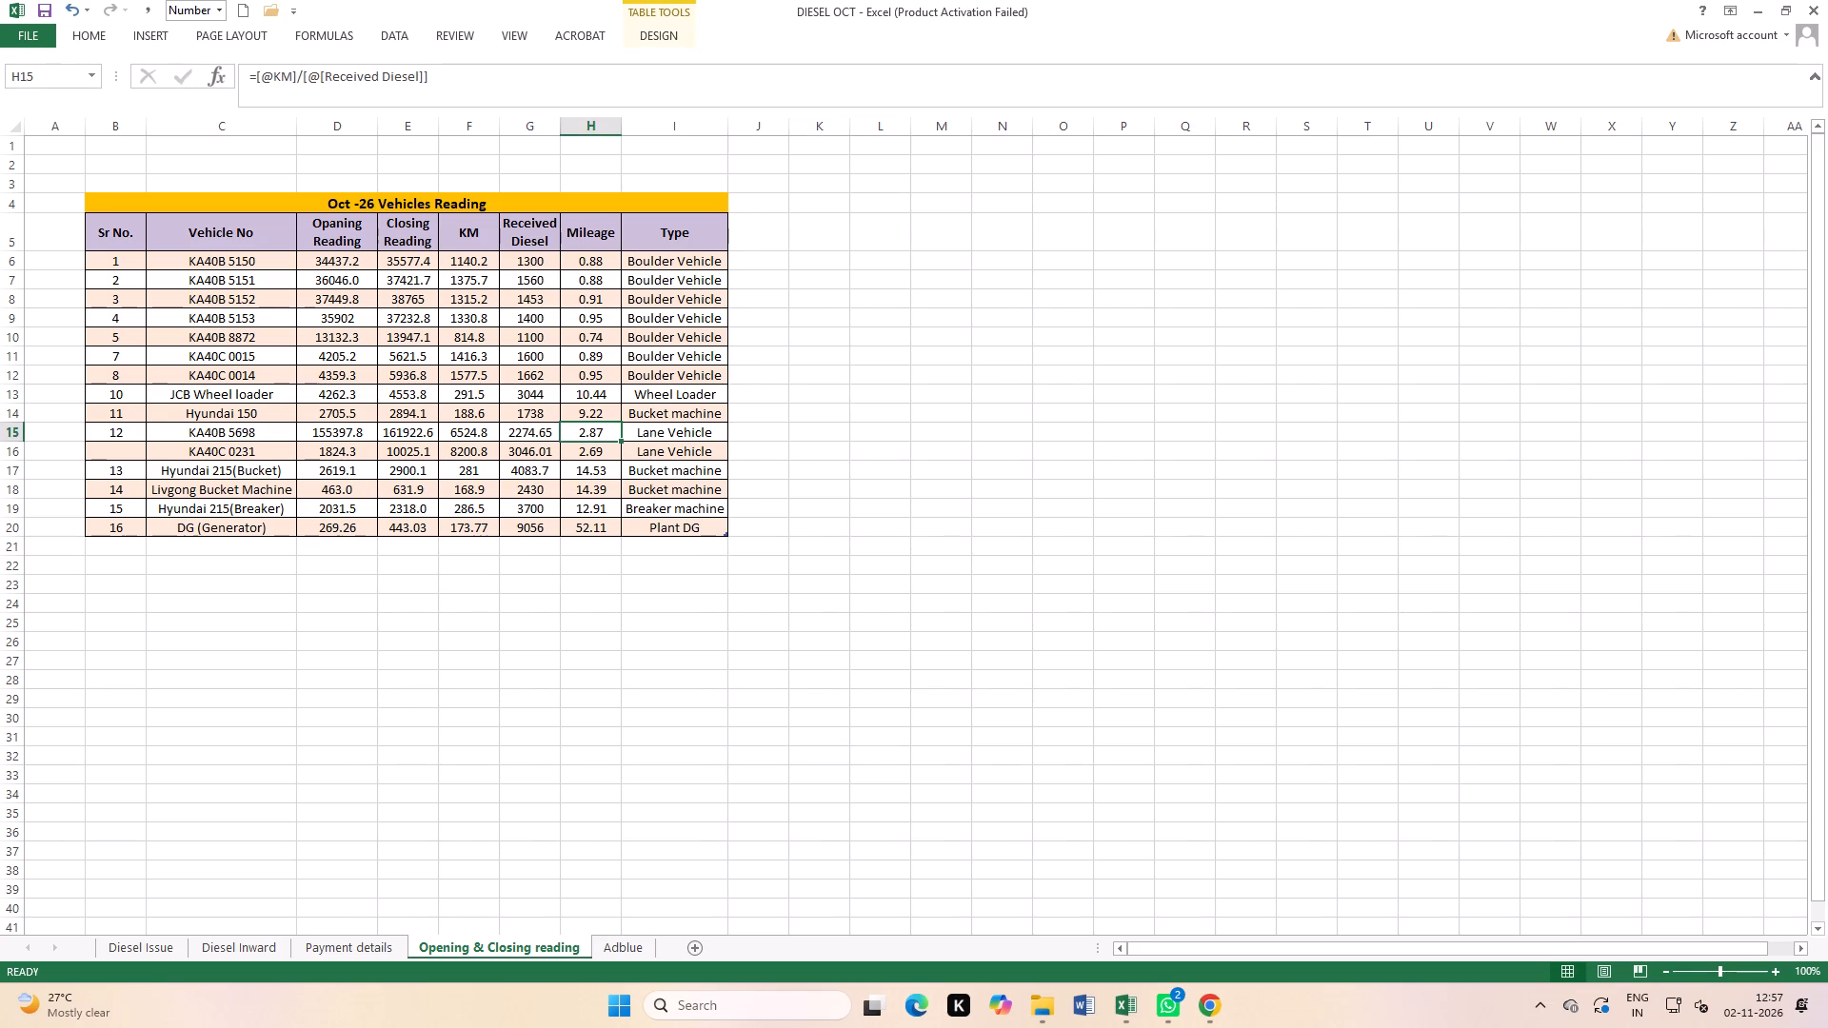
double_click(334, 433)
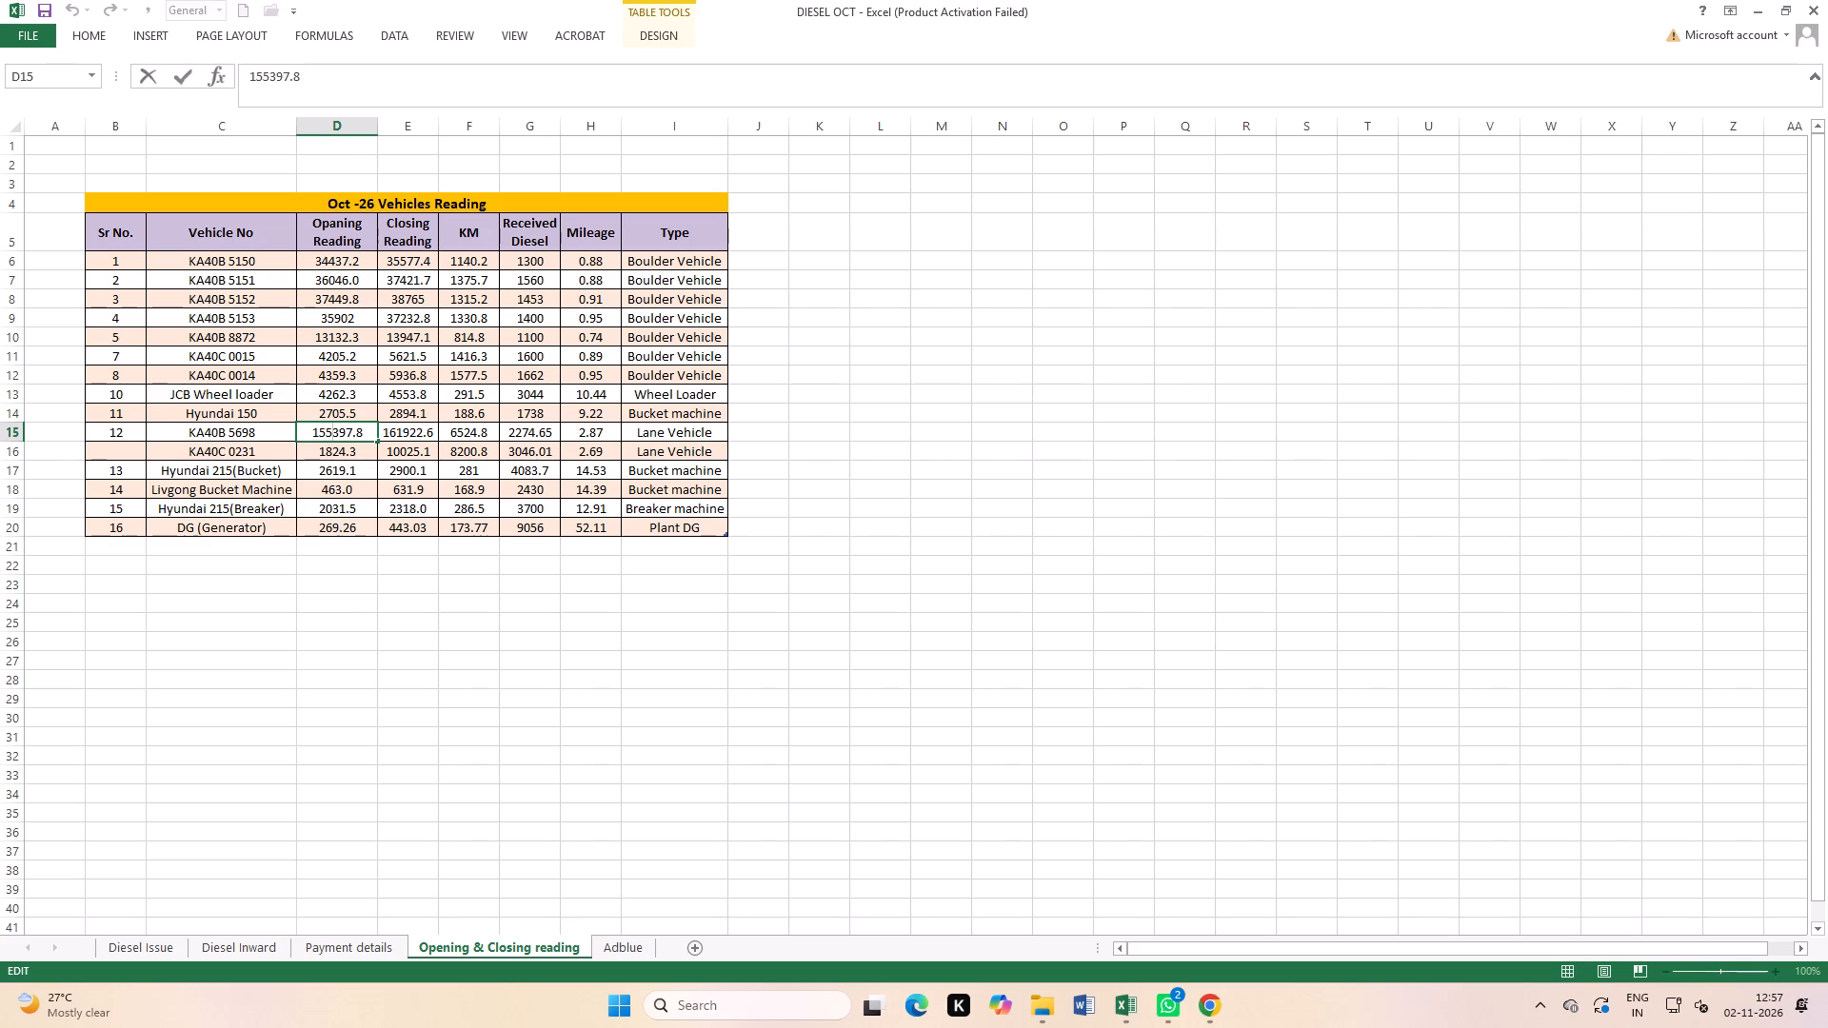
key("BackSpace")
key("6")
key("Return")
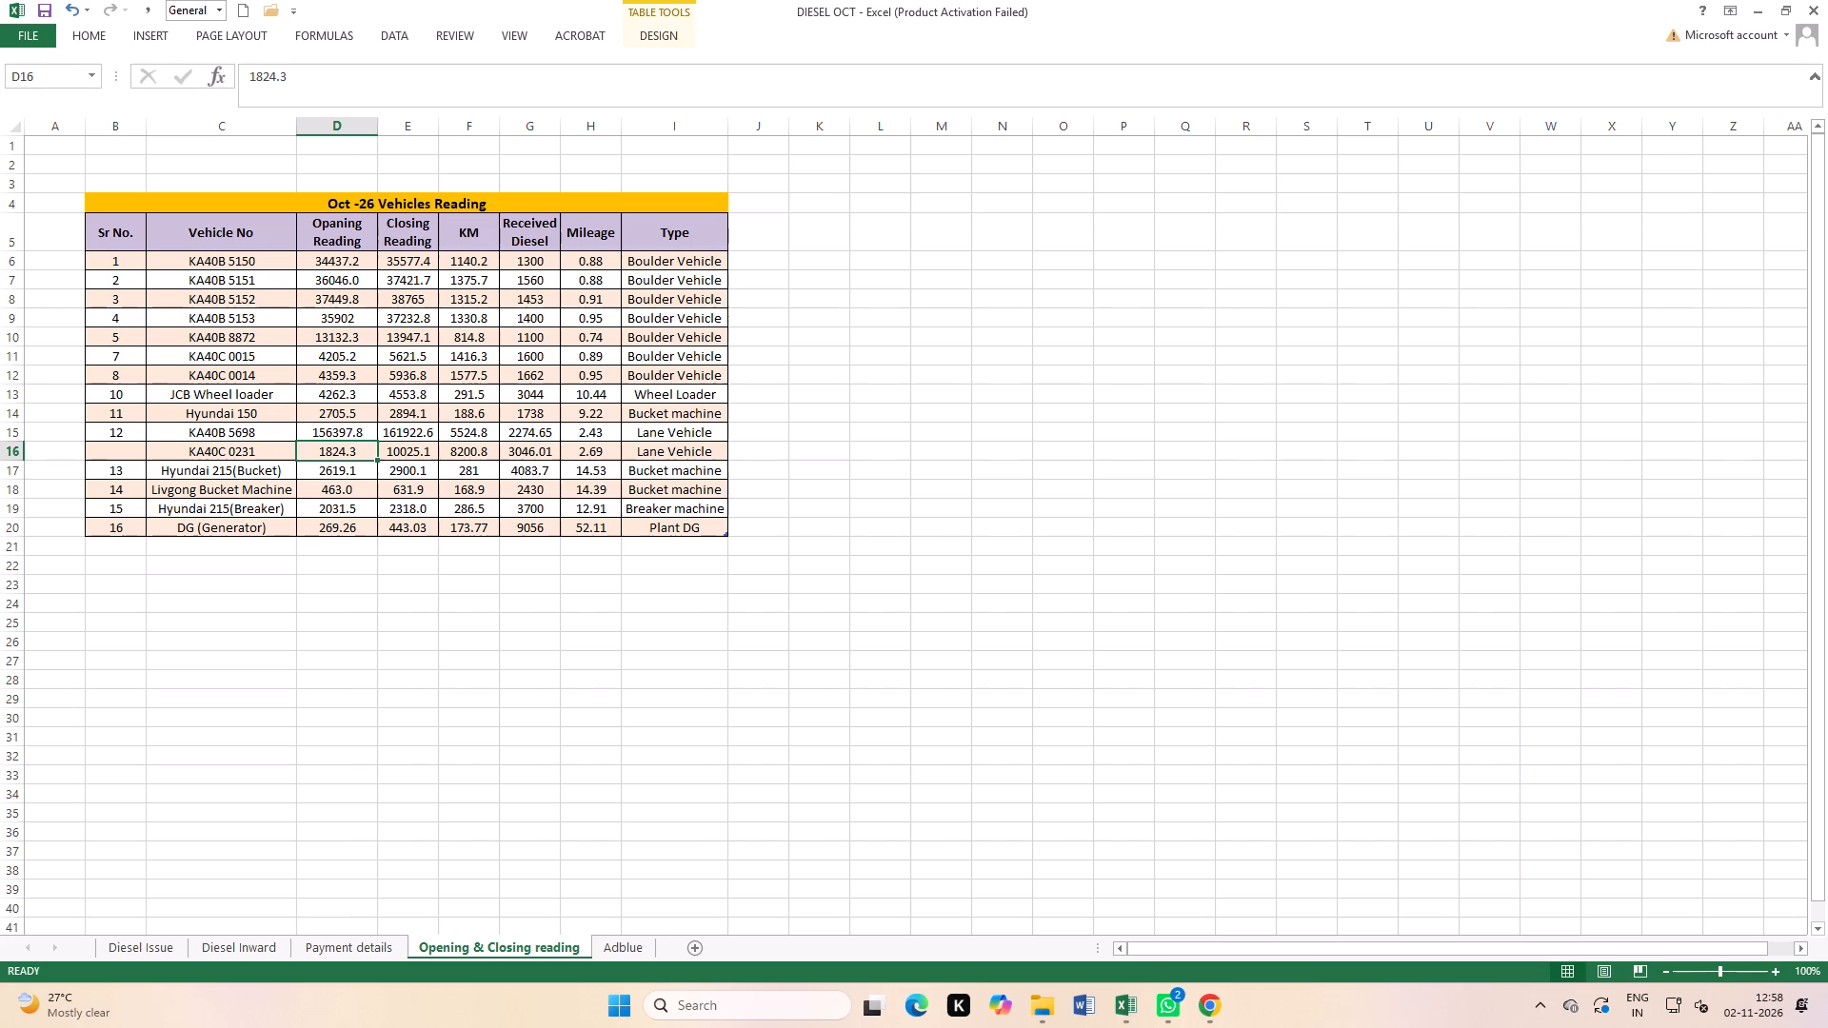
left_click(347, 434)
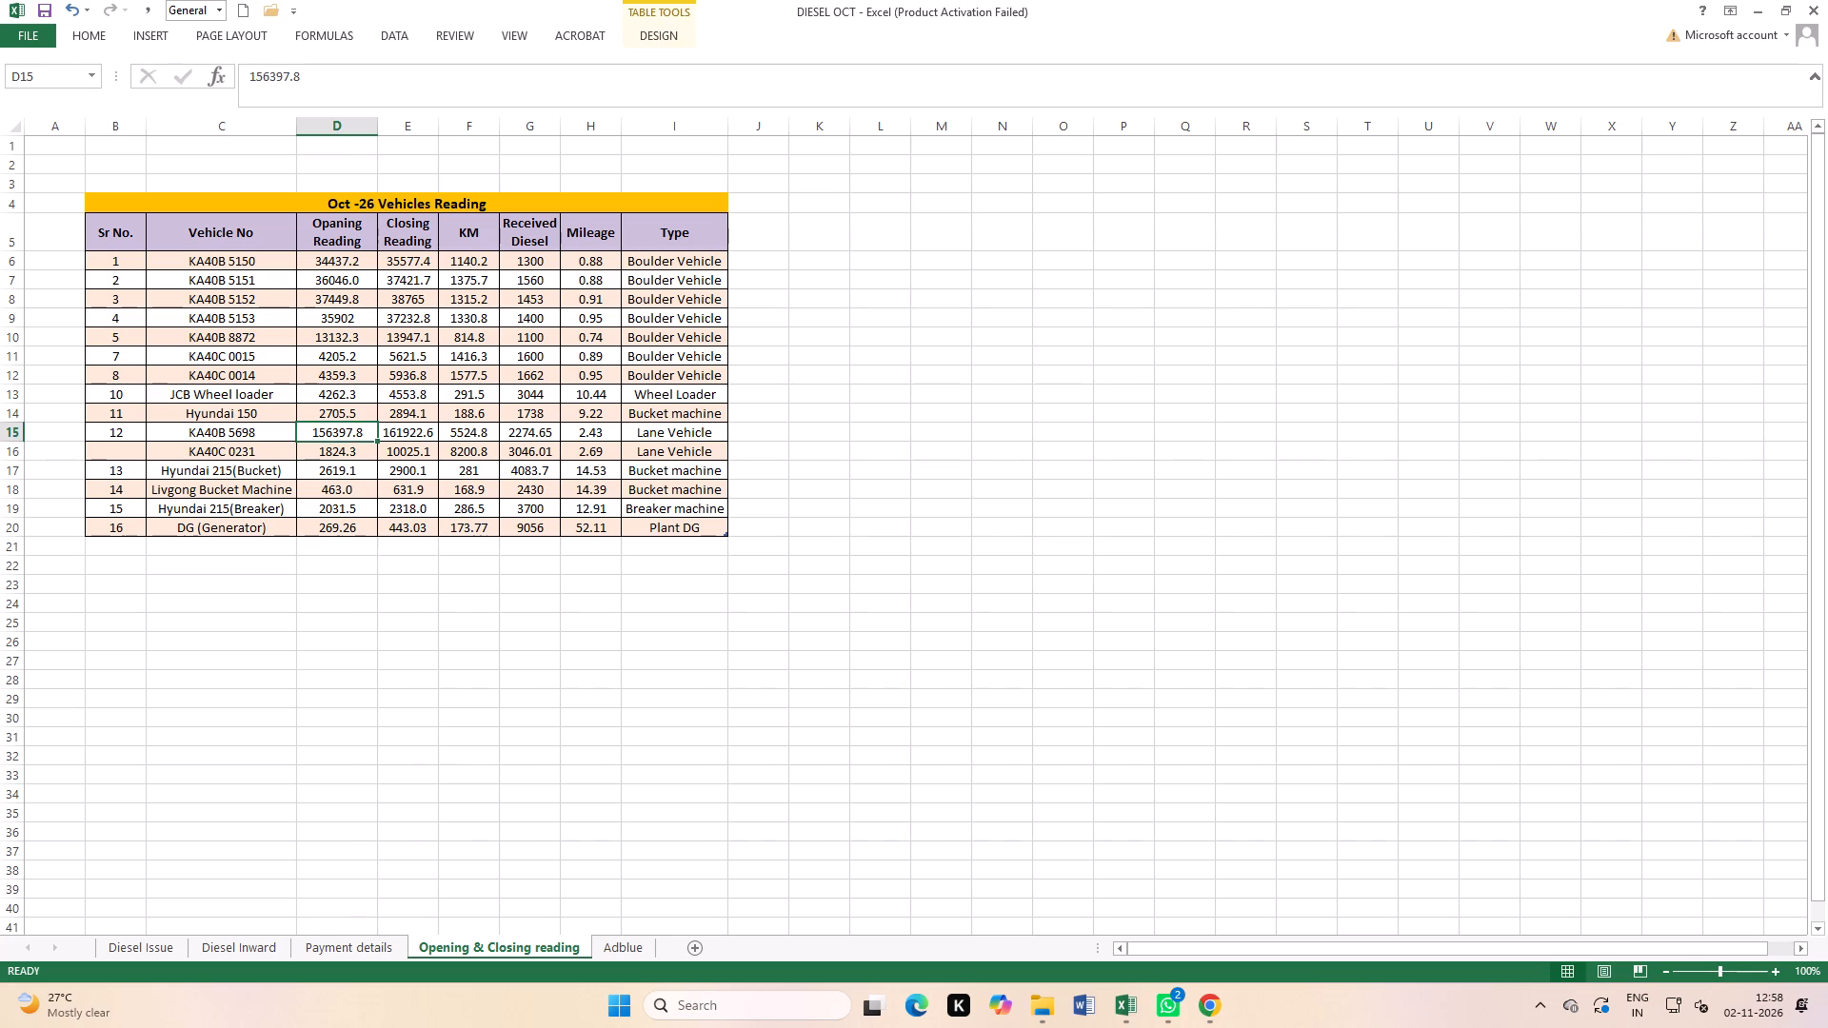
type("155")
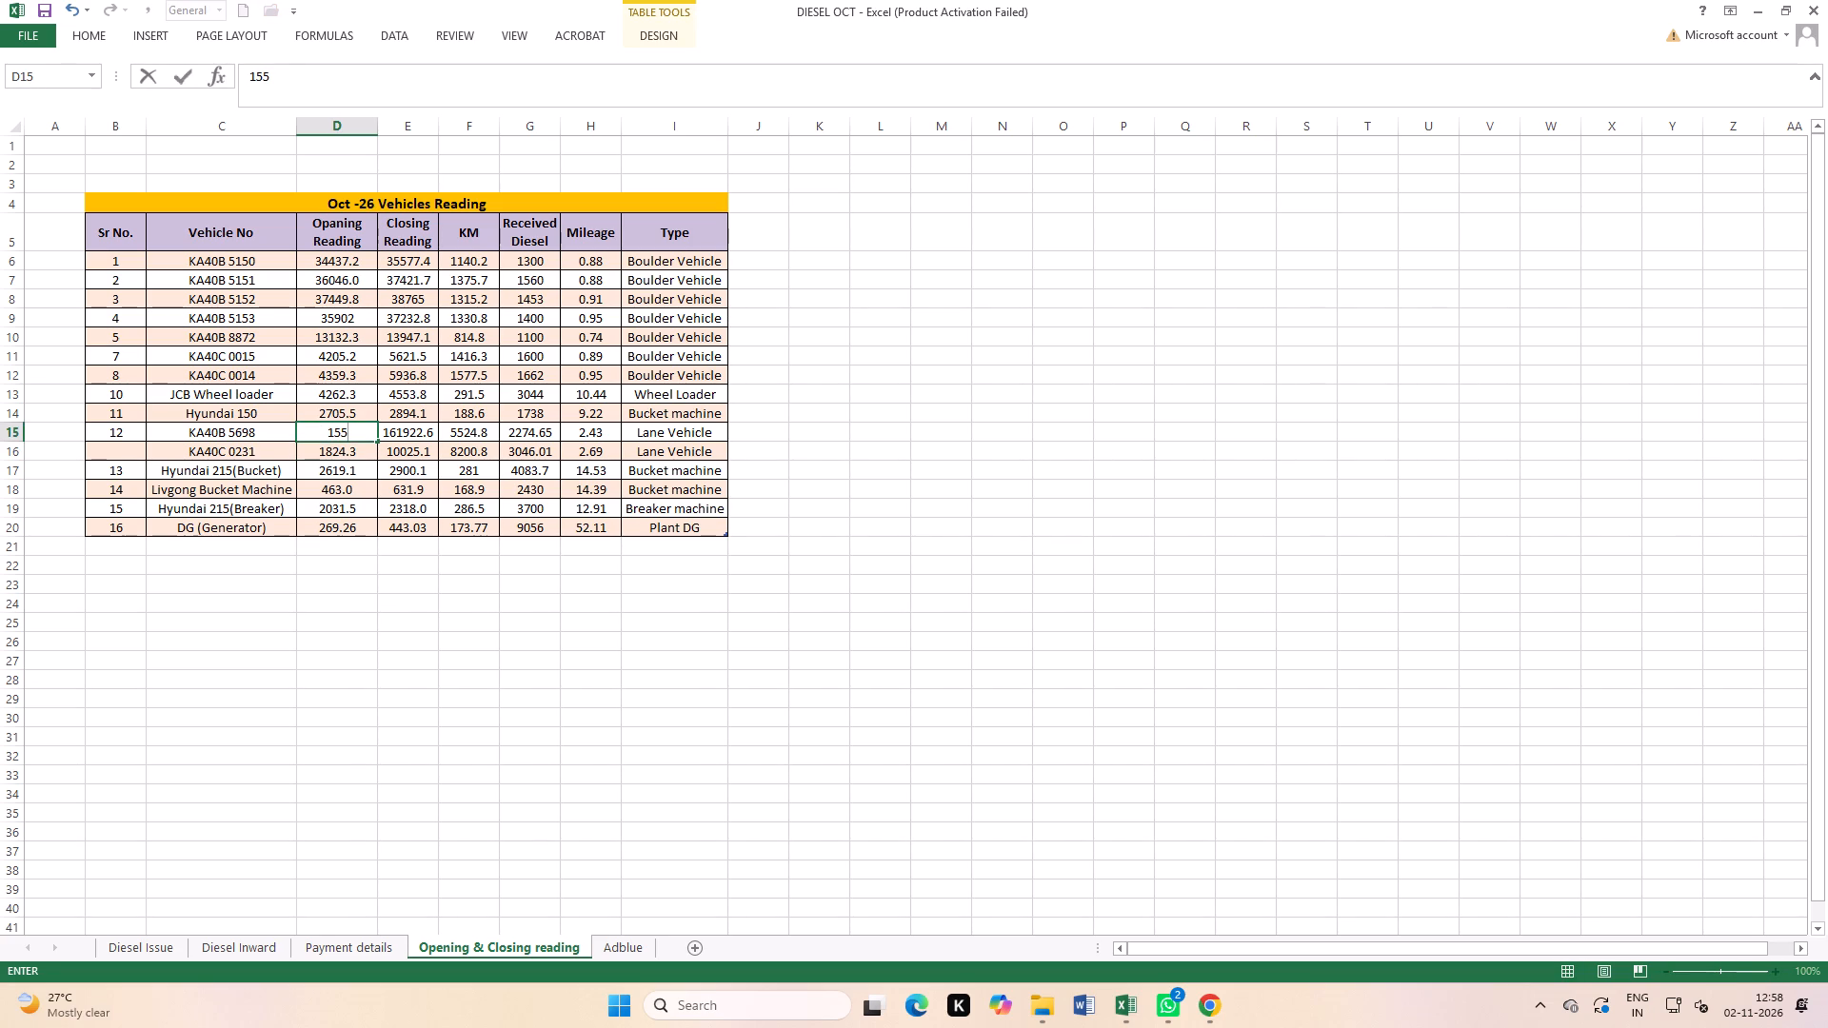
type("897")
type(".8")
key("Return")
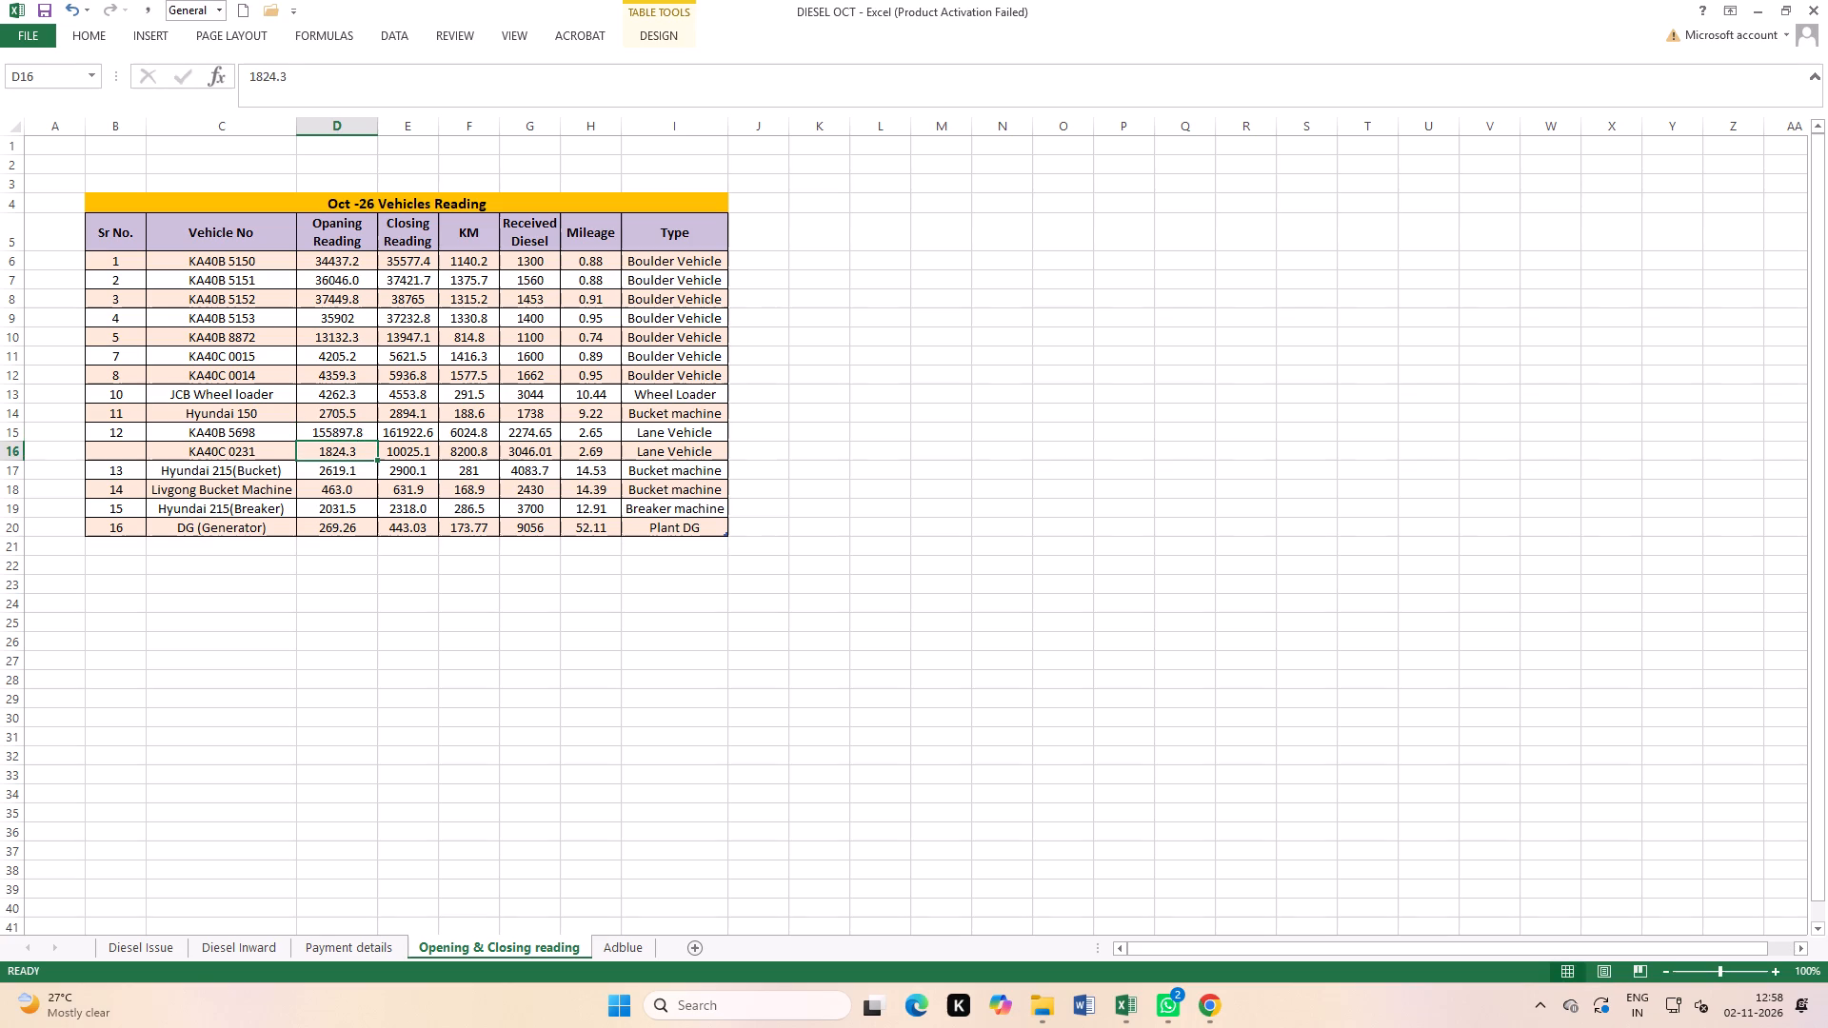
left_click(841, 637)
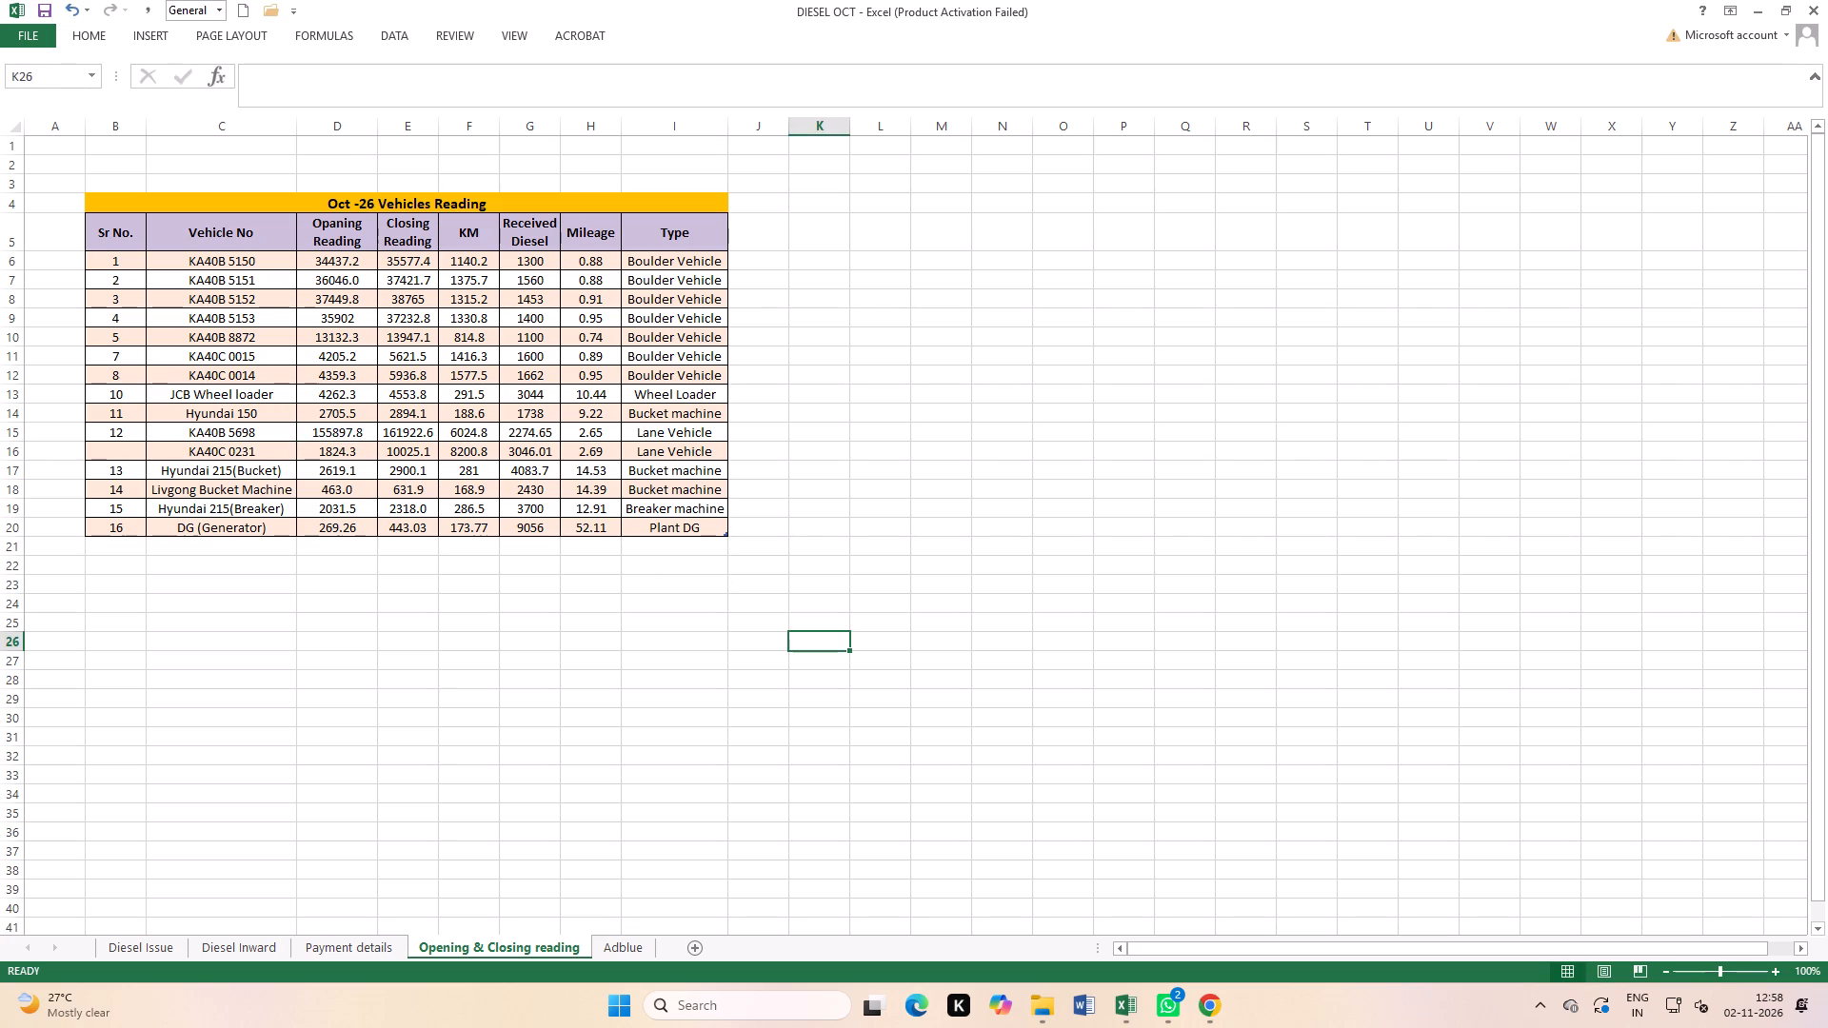
left_click(333, 431)
double_click(342, 434)
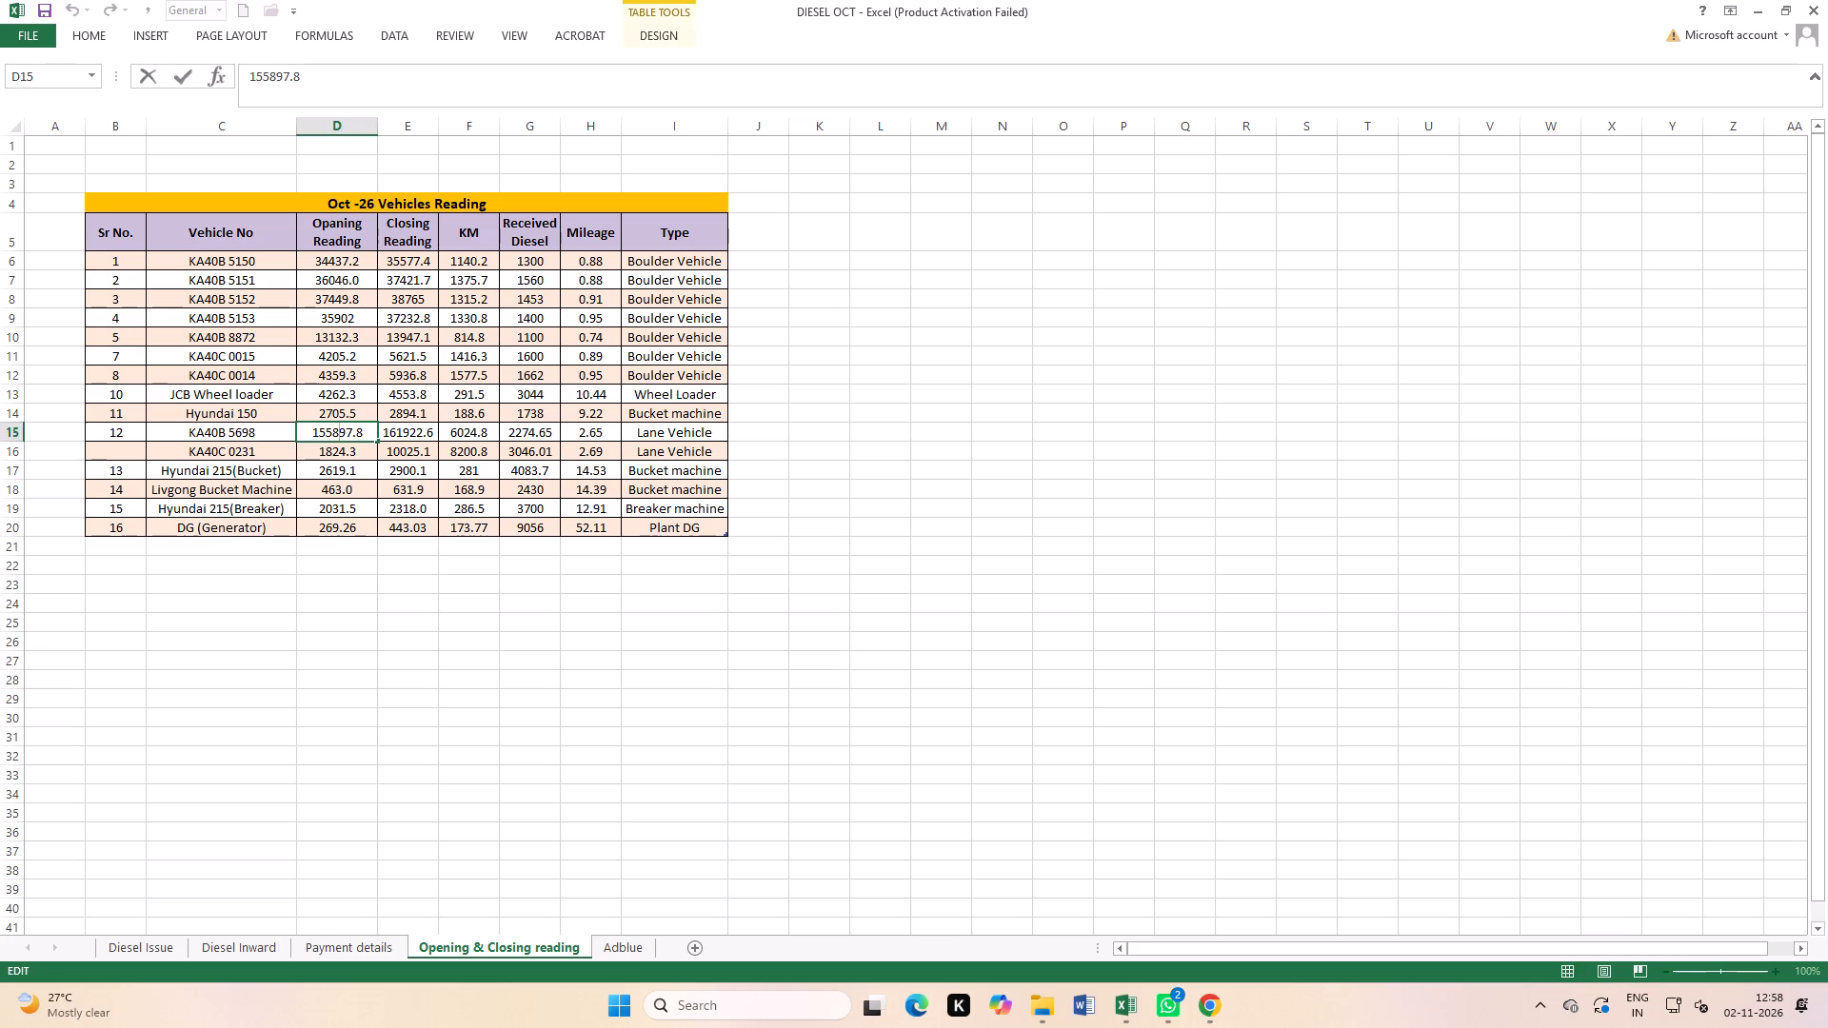
key("BackSpace")
key("3")
key("Return")
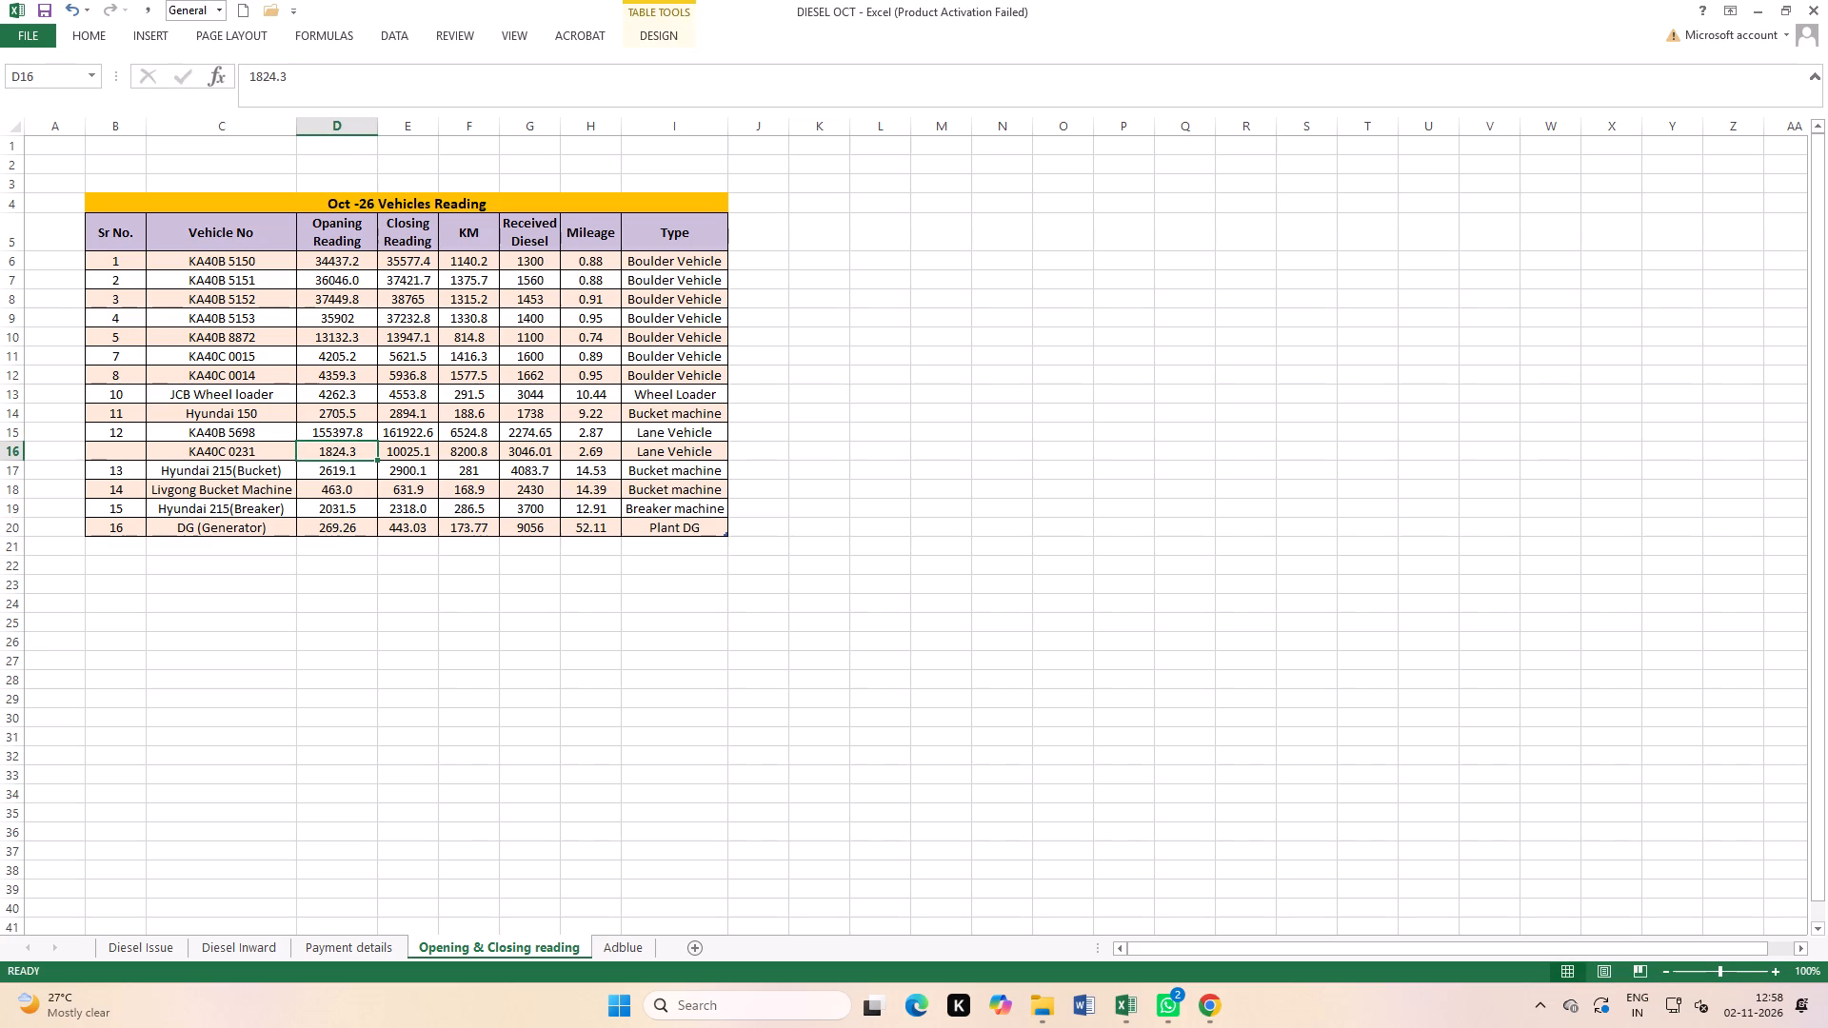
left_click(864, 529)
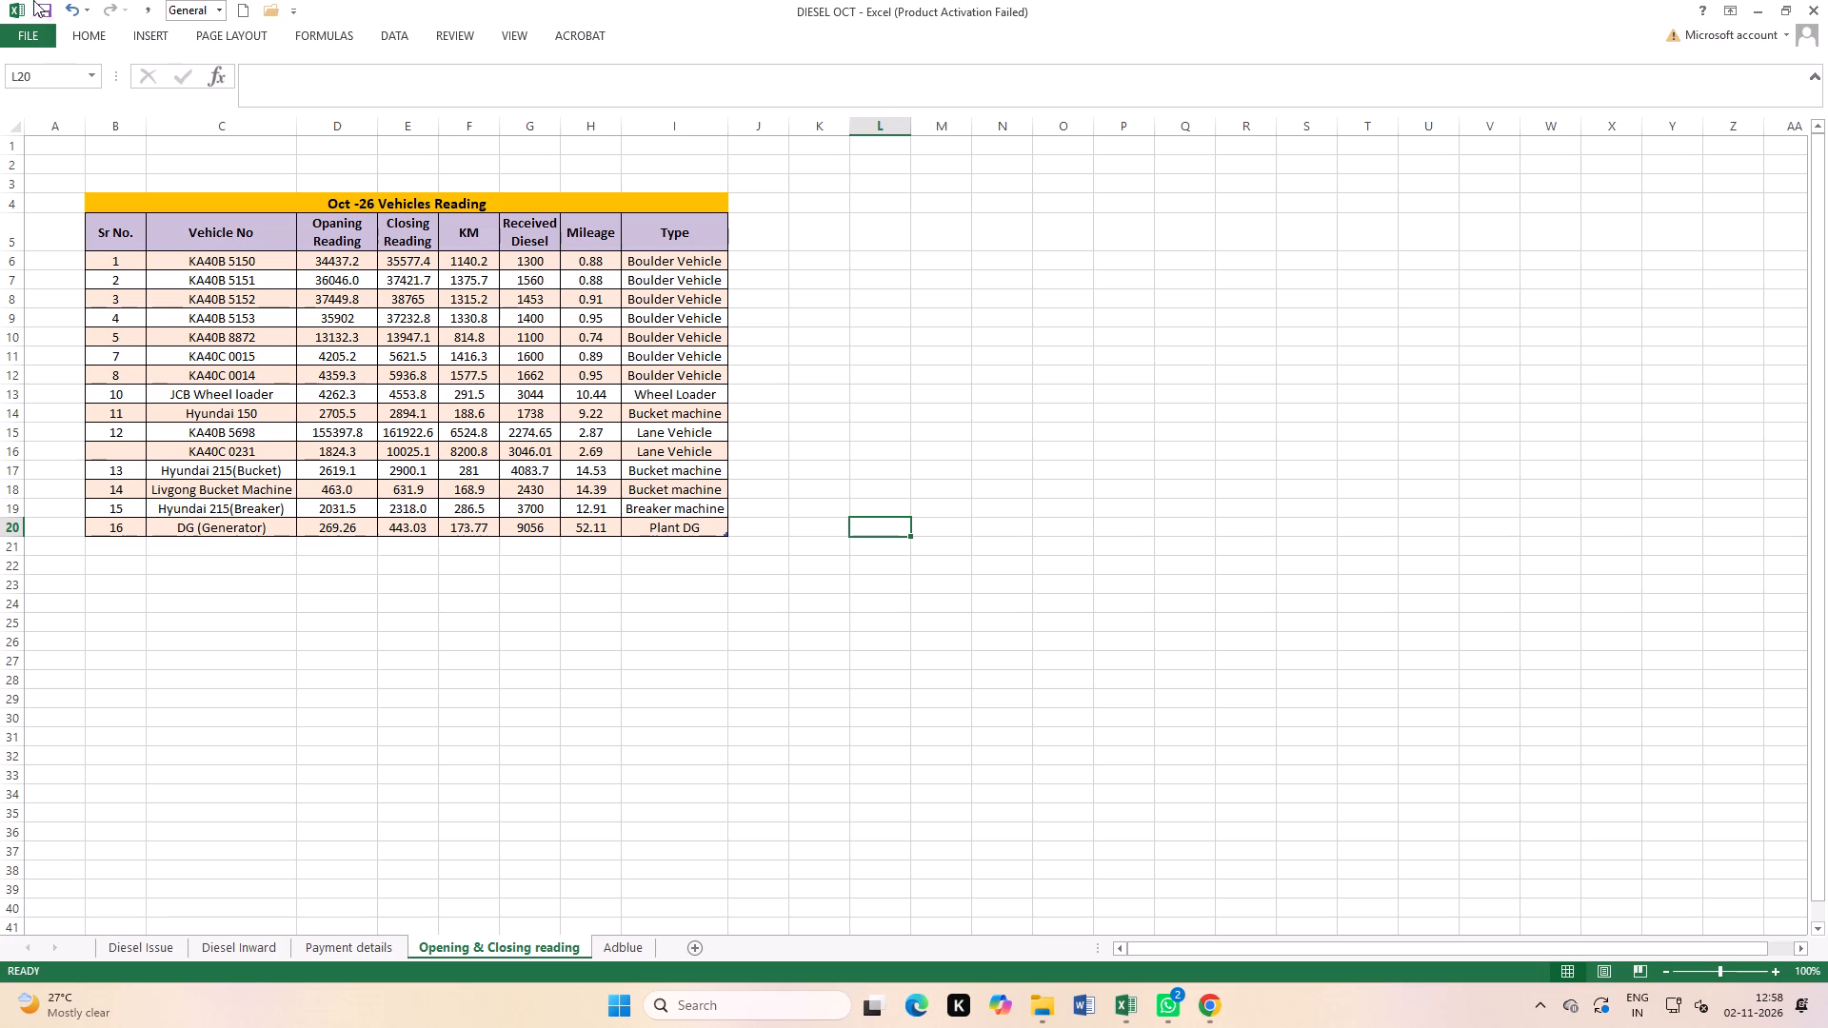
triple_click(43, 7)
double_click(43, 7)
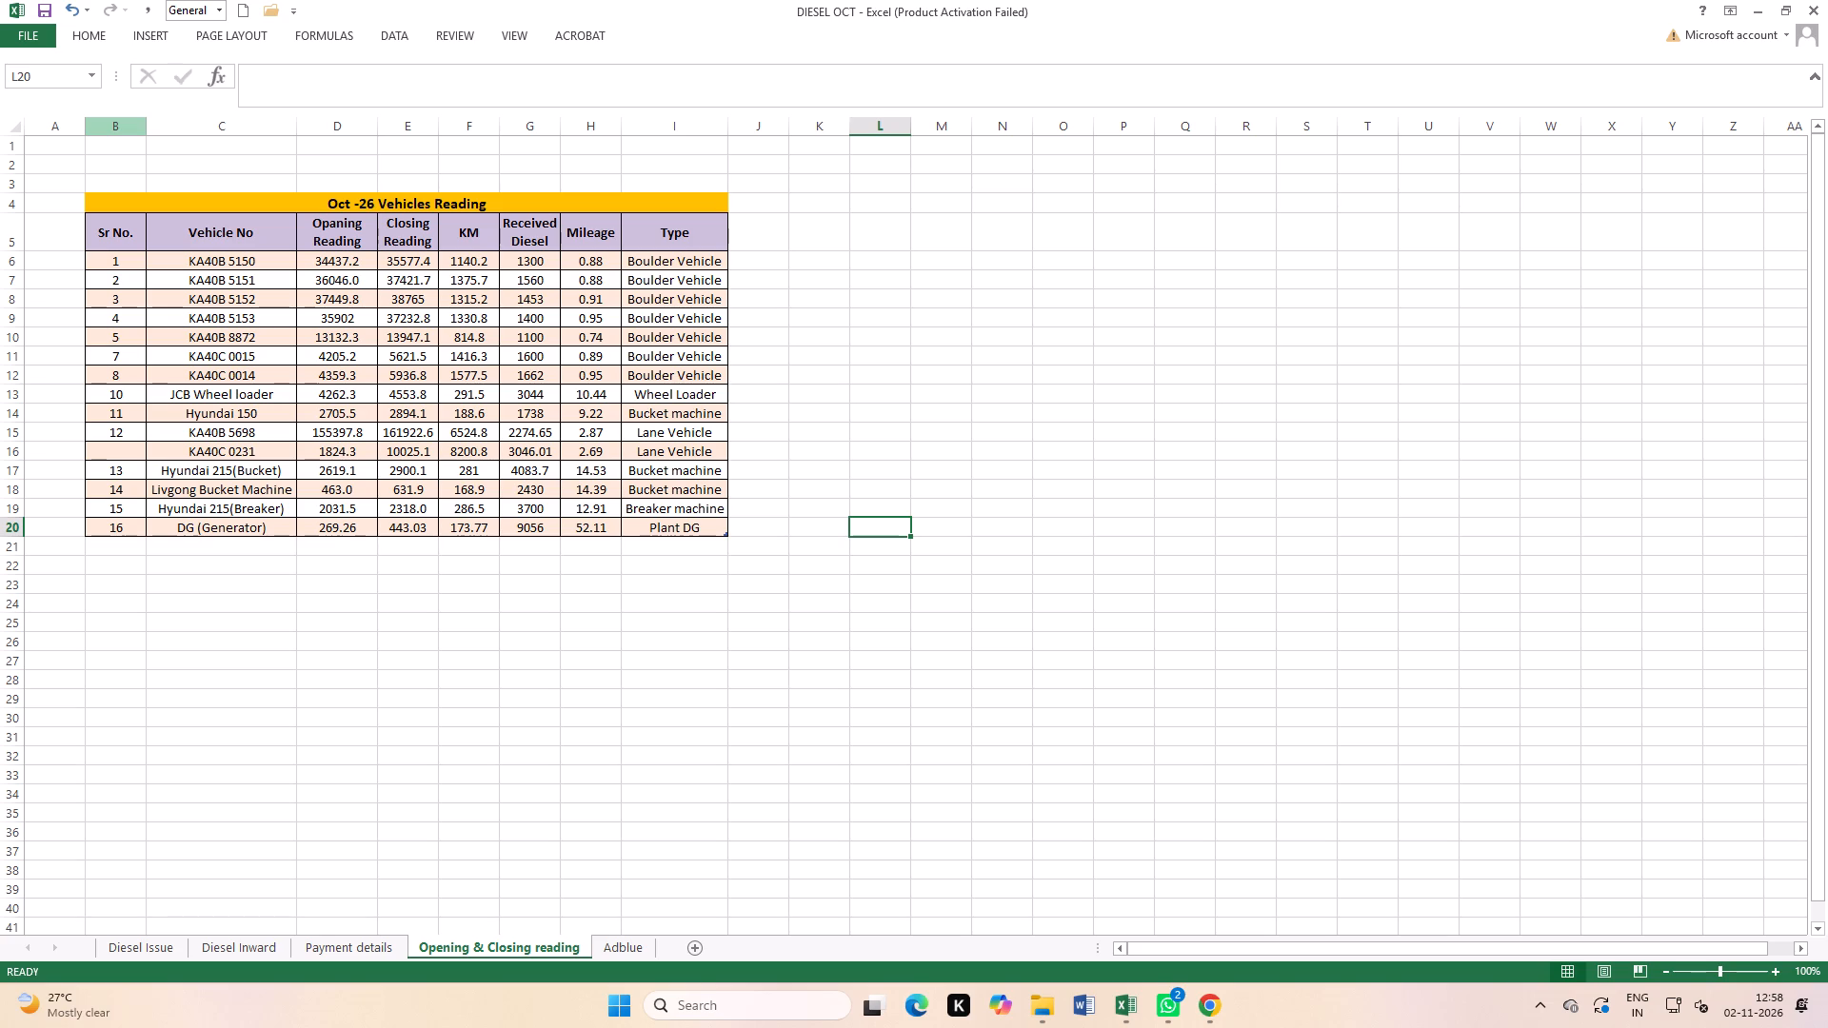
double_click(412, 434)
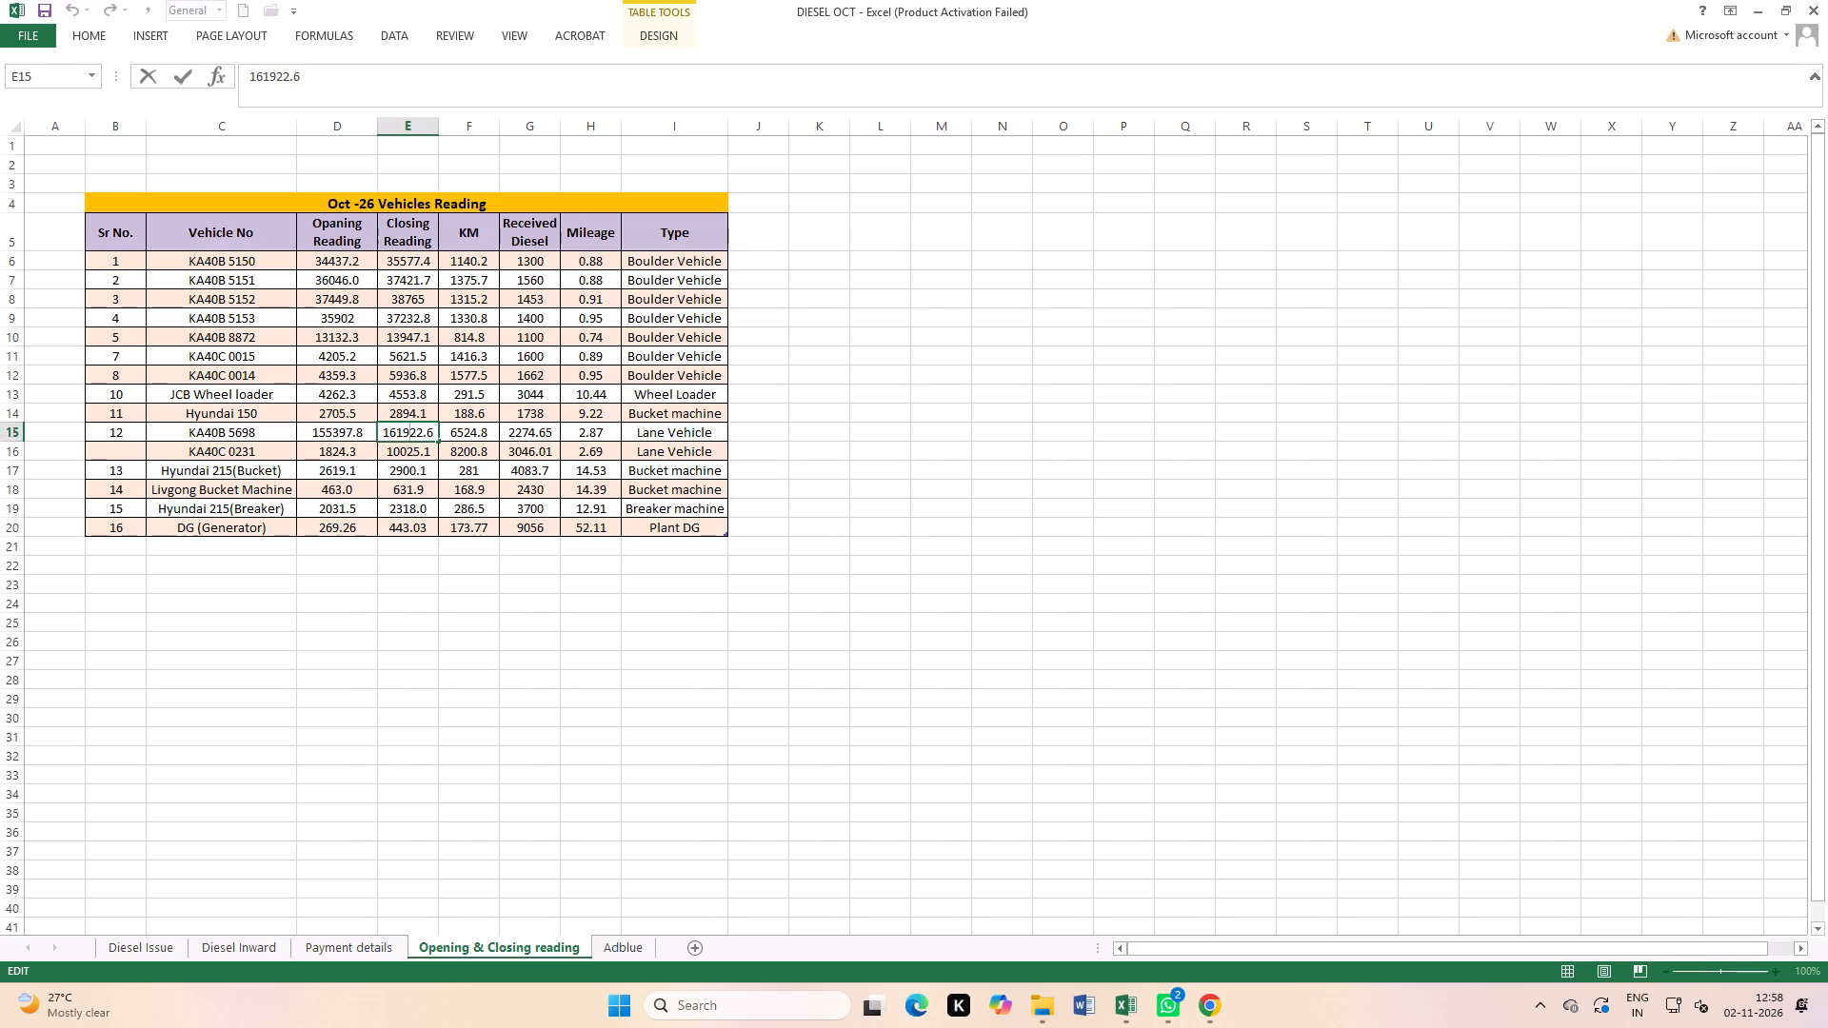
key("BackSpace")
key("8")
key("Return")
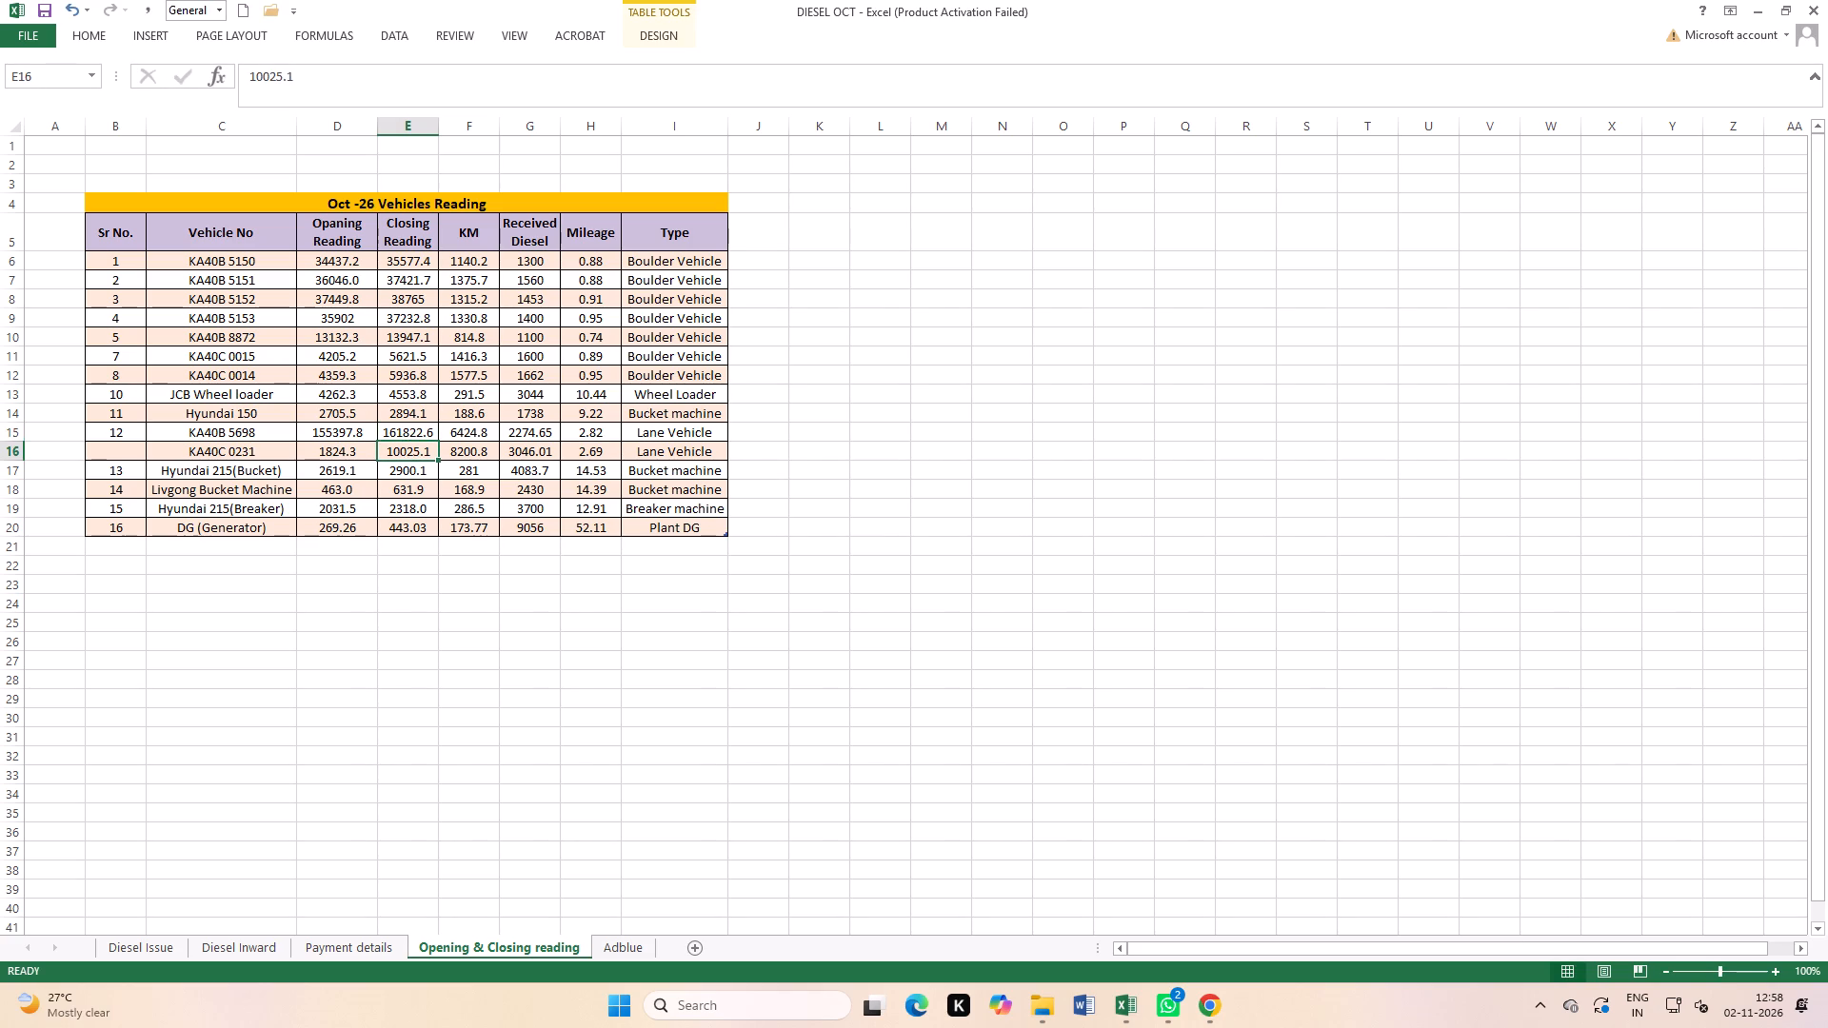
double_click(415, 433)
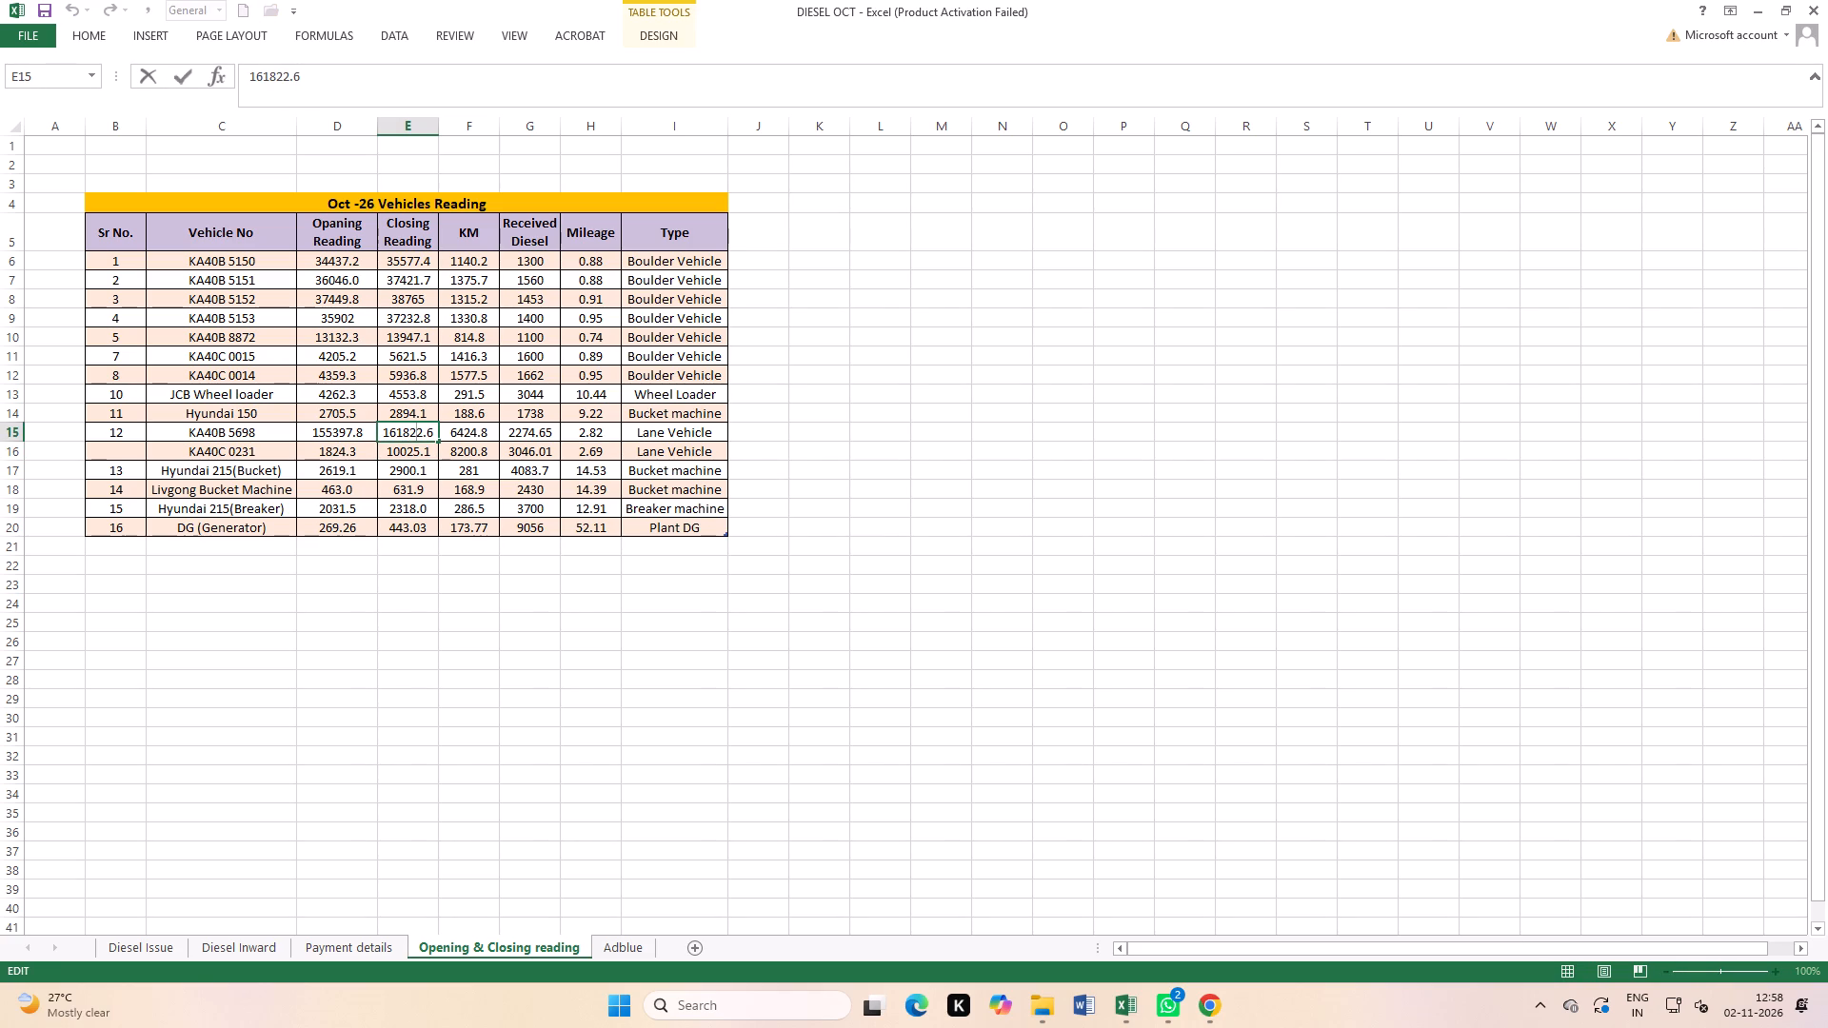
key("Left")
key("BackSpace")
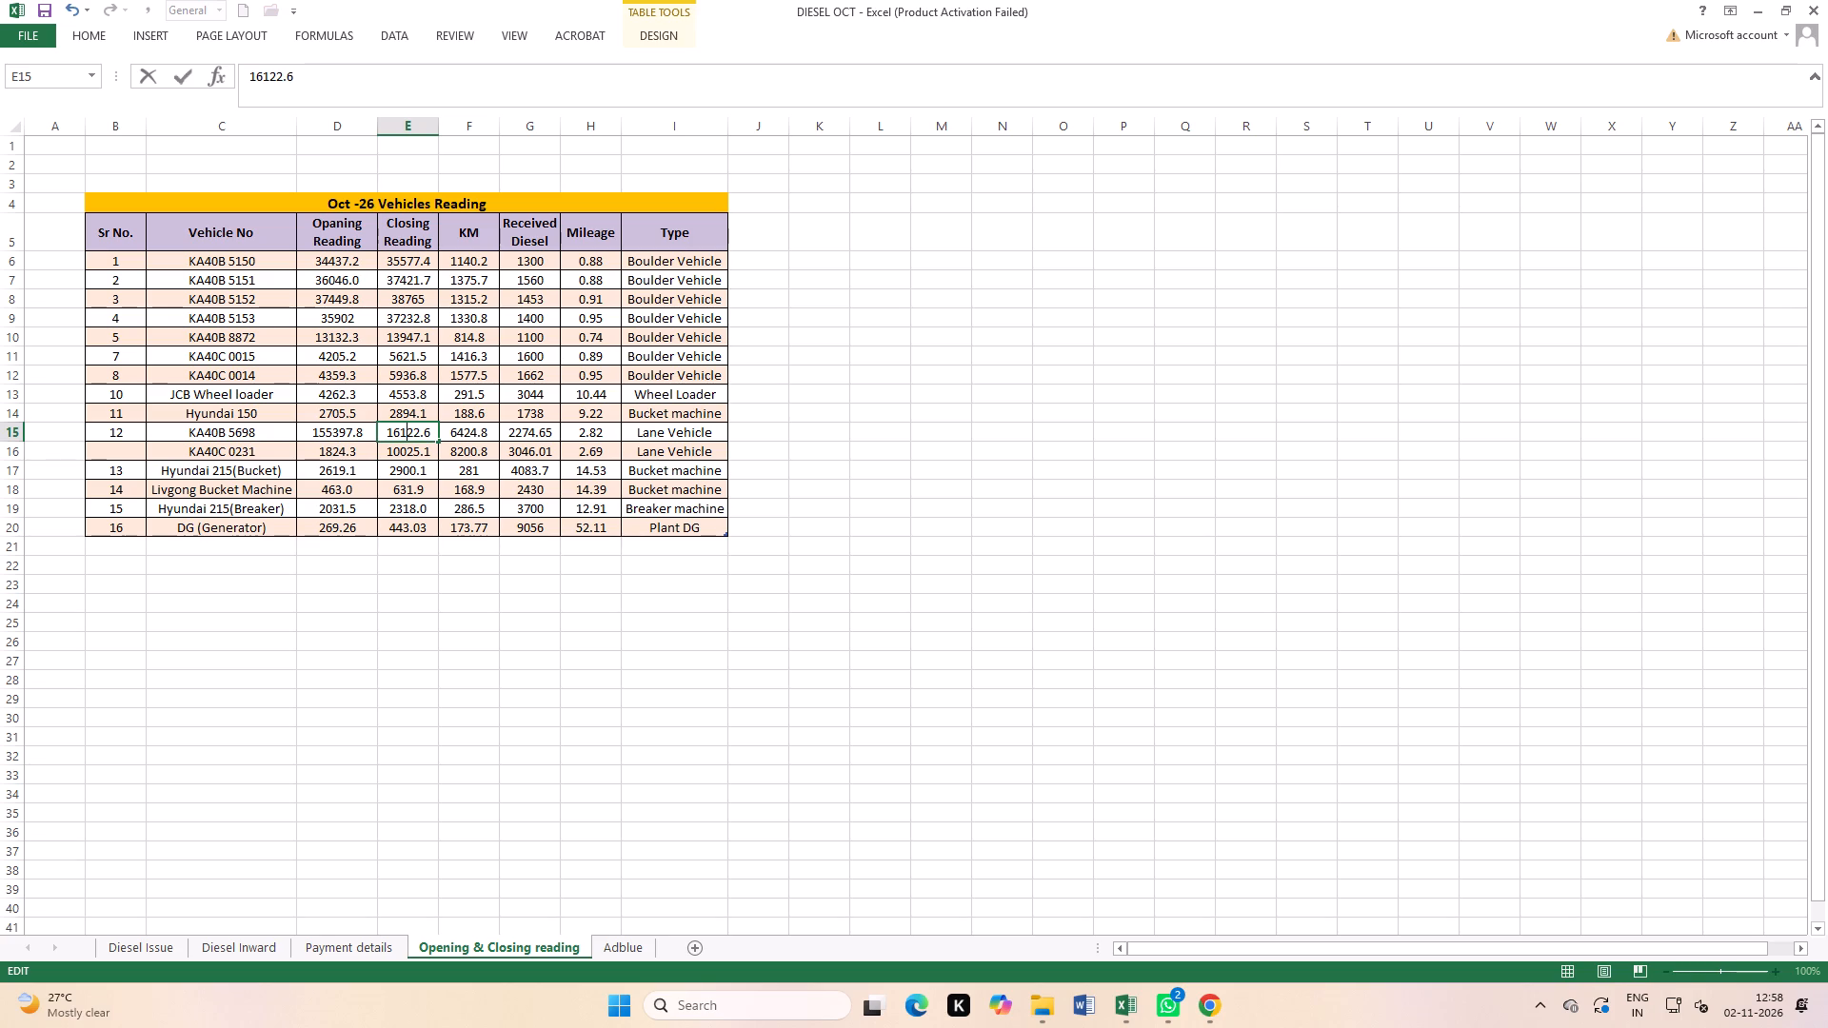